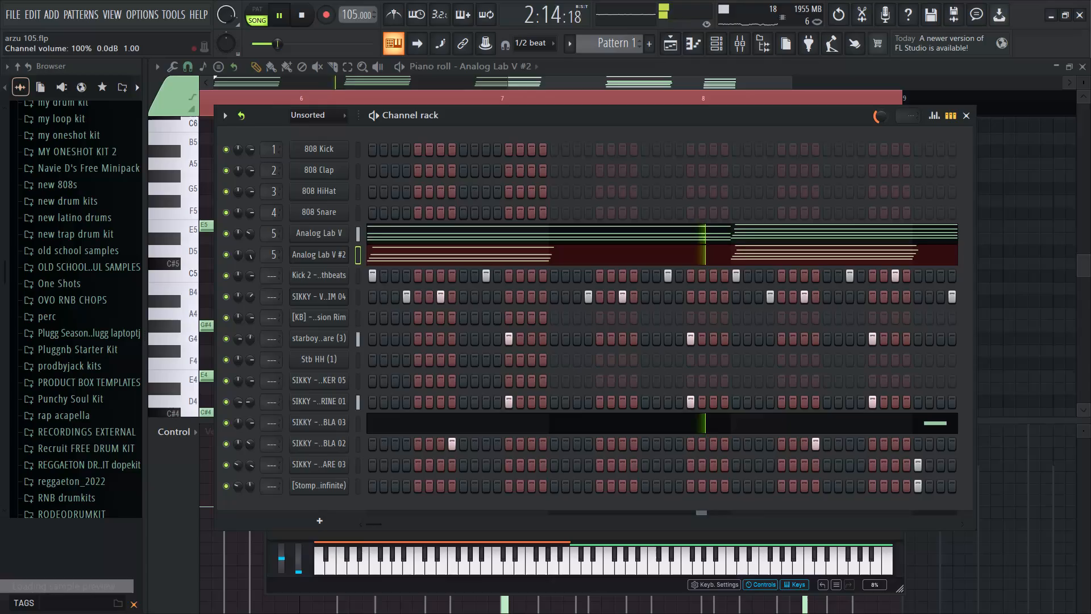
Adjust the Analog Lab V #2 channel's volume by ear during playback and check its preset list.
drag(255, 259, 261, 318)
key(space)
key(space)
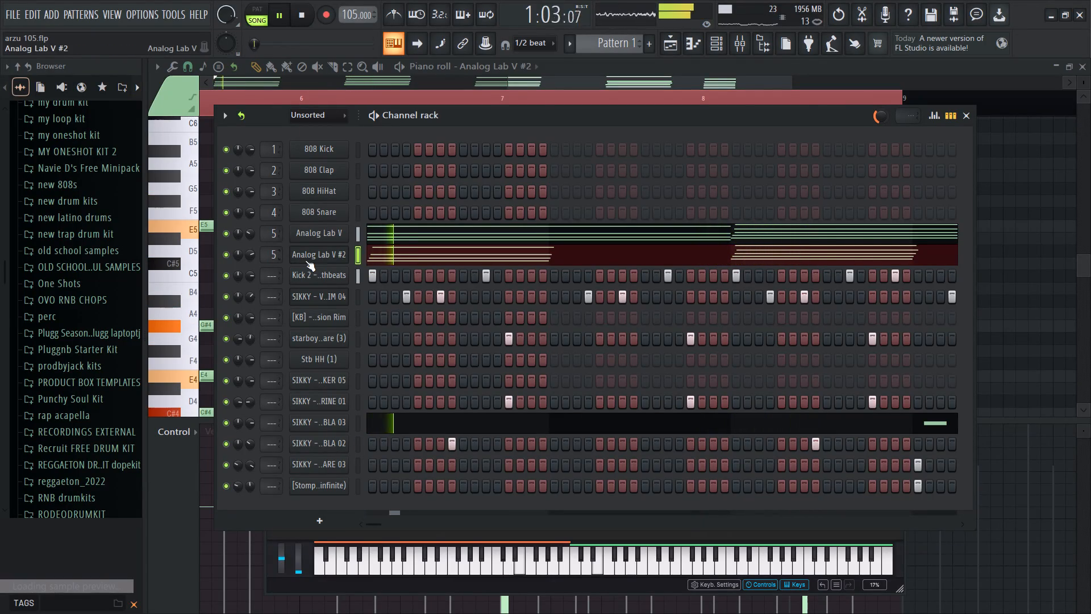
triple_click(308, 260)
scroll(492, 368, down, 15)
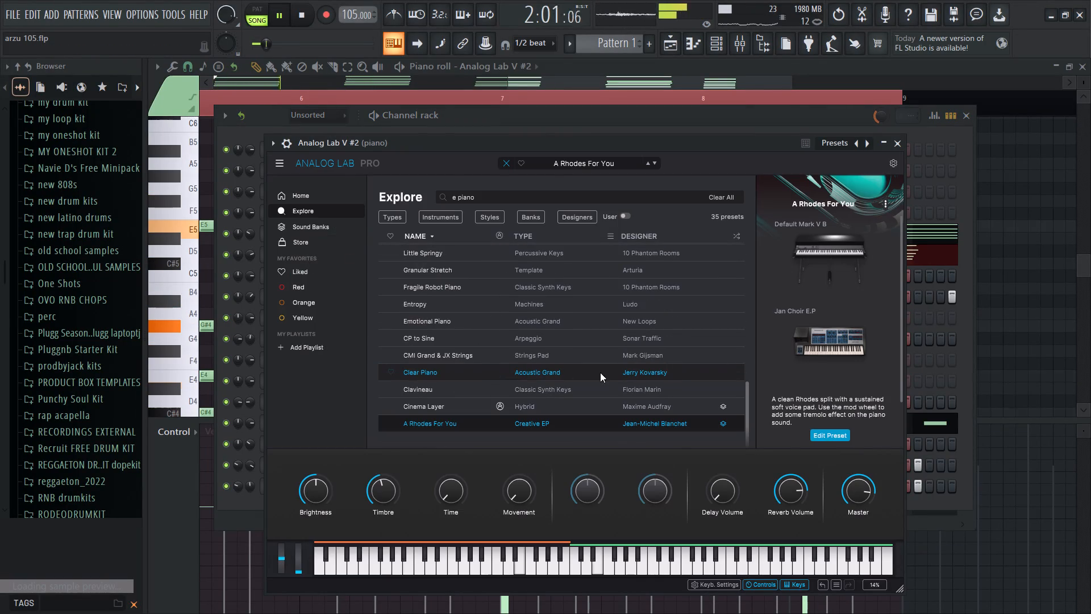
click(893, 145)
drag(250, 259, 251, 270)
drag(250, 259, 254, 283)
key(space)
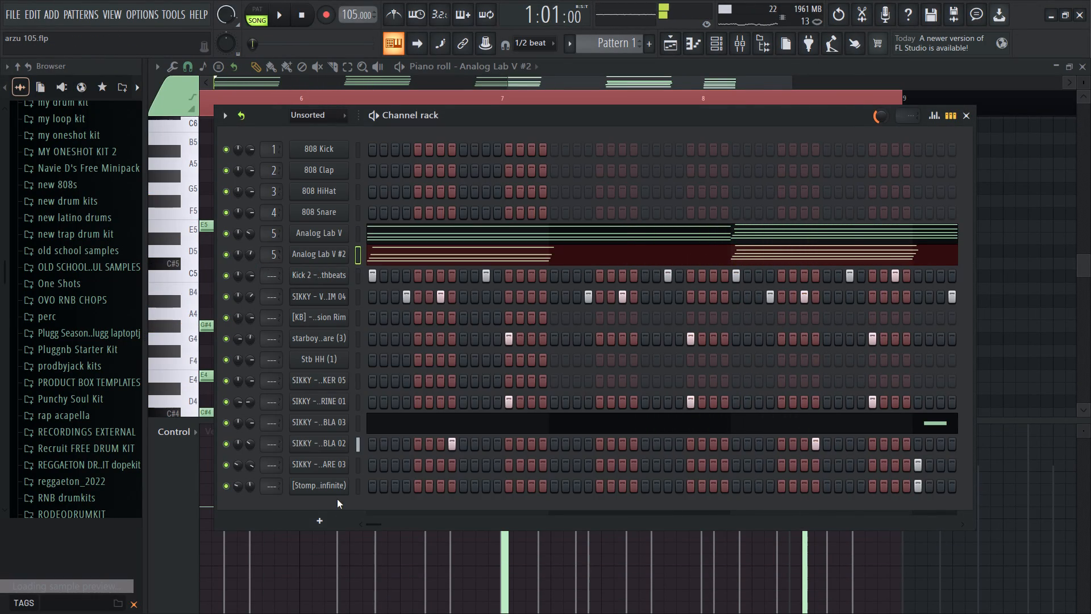
Switch to the Brave browser and listen to the "Aarzu - Instrumental" video on YouTube as a reference.
click(212, 599)
click(278, 243)
drag(37, 488, 0, 480)
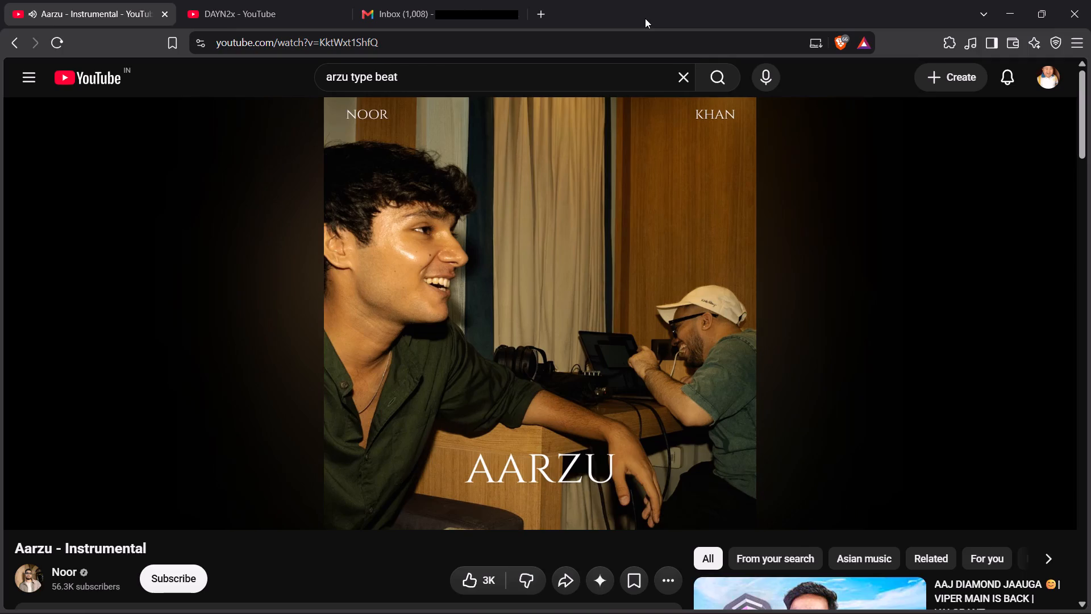
click(692, 229)
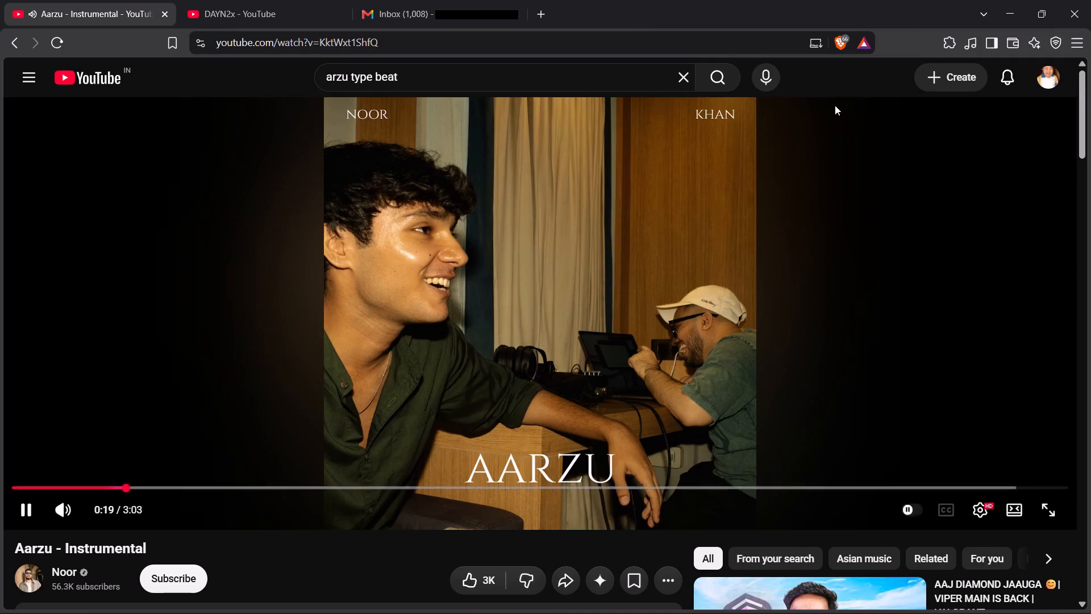
click(1002, 0)
Play back the beat in FL Studio and slightly adjust the Analog Lab V channel's volume.
key(space)
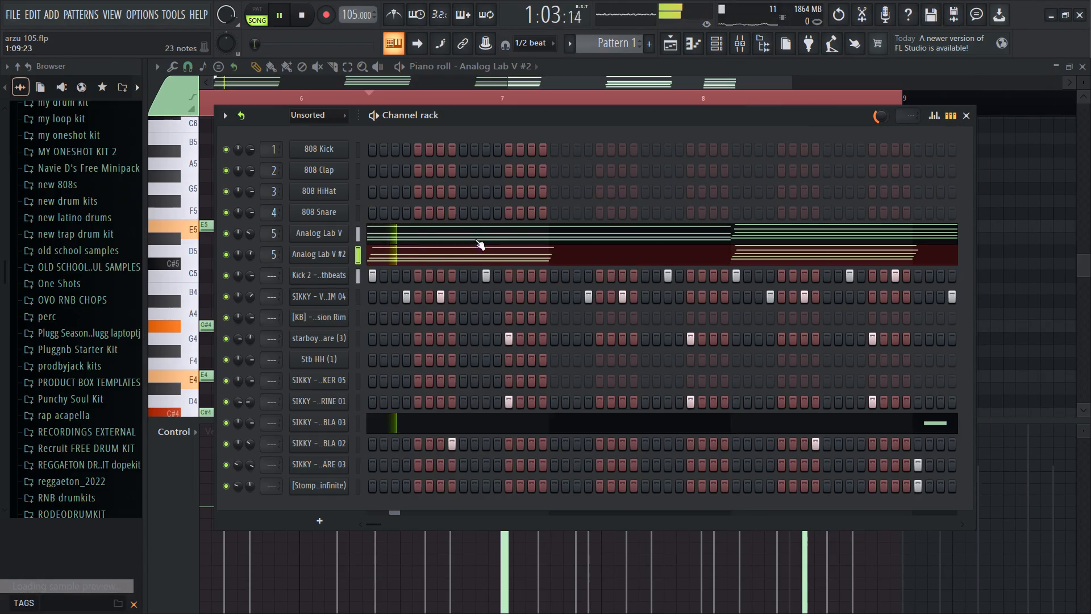
key(space)
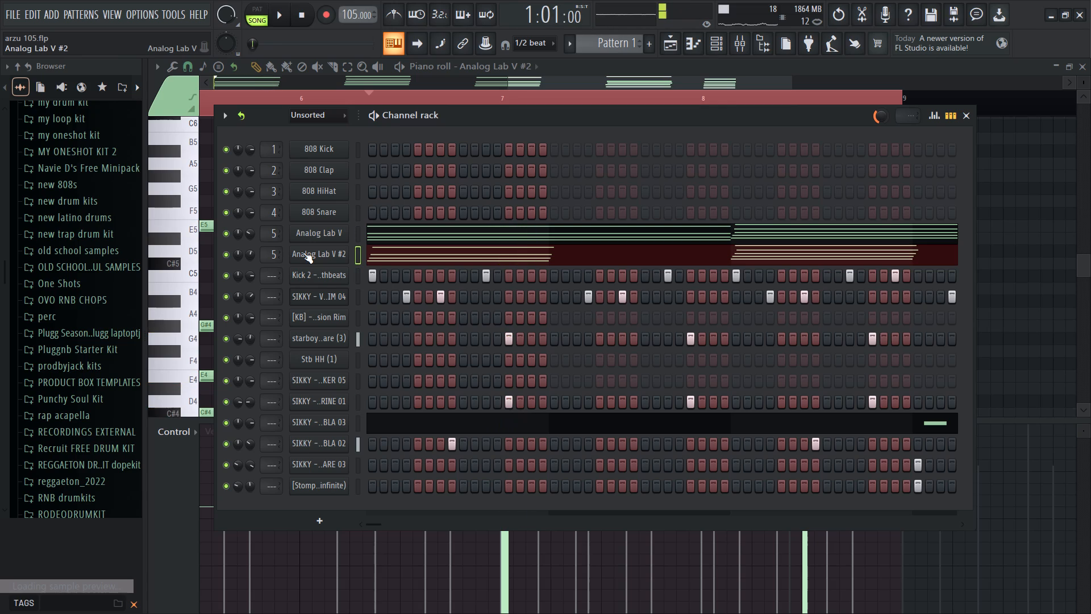
drag(249, 229, 248, 235)
click(249, 229)
click(353, 270)
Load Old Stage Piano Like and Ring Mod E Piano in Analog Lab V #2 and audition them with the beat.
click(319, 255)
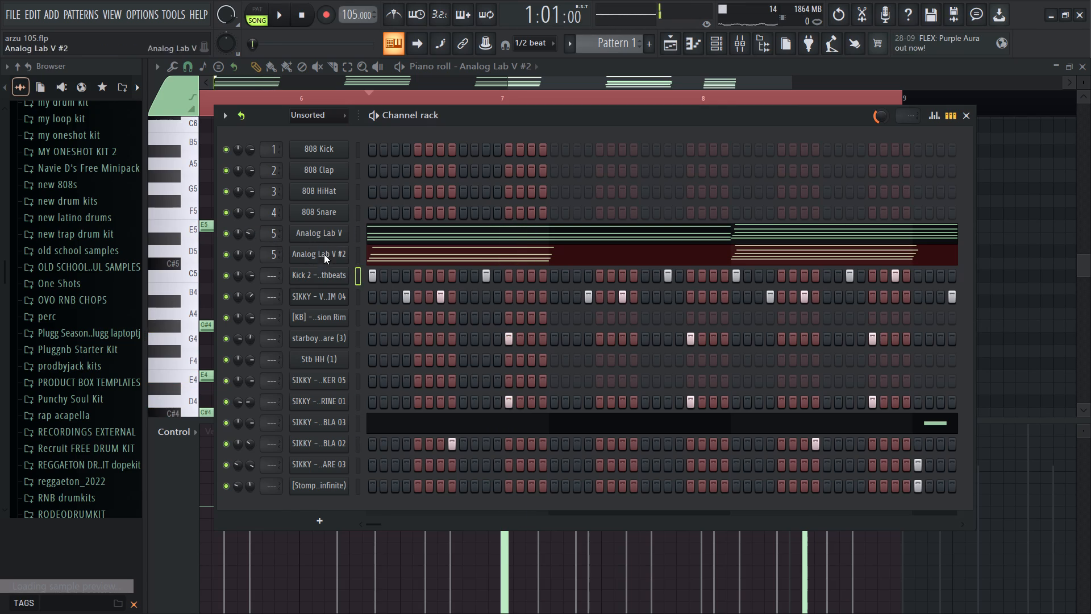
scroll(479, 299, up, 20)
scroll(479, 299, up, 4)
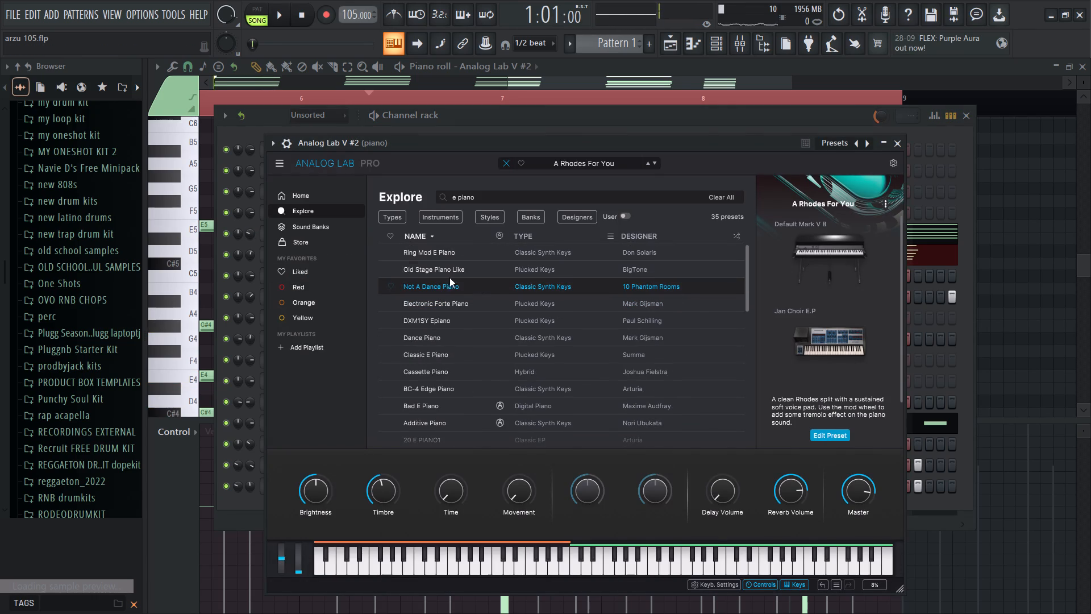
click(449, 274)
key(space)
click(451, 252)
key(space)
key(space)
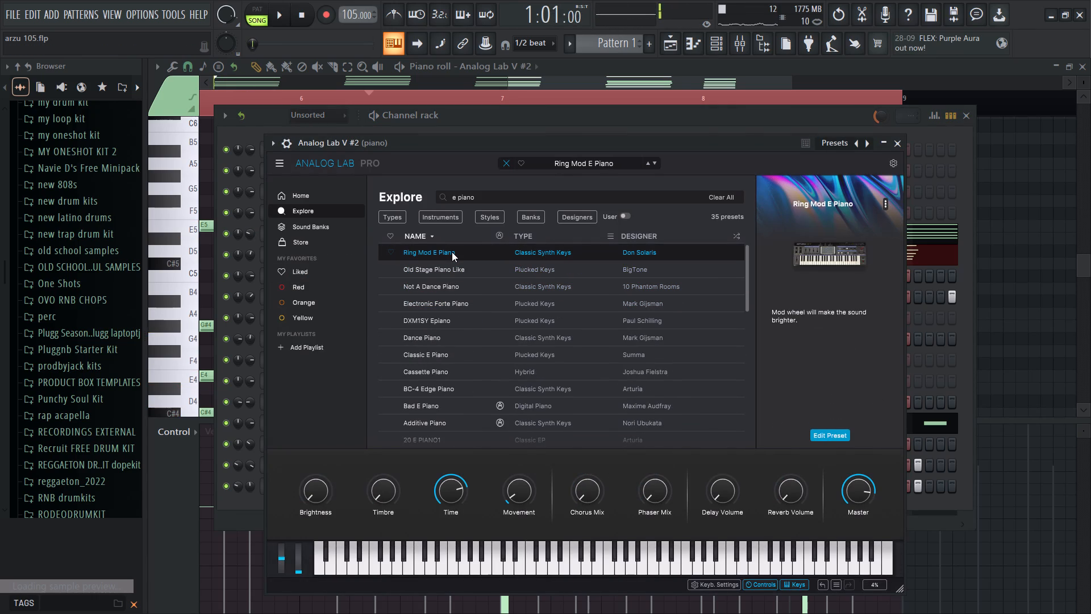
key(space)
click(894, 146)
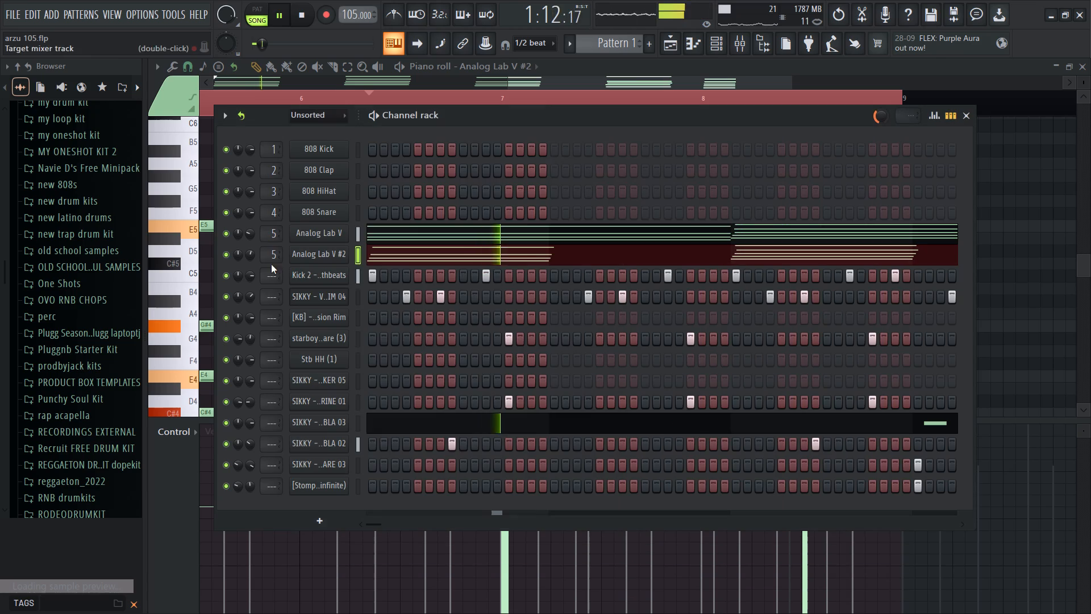
Rebalance the Analog Lab V #2 channel's volume and panning while the beat plays.
drag(248, 258, 252, 307)
drag(249, 254, 251, 261)
drag(249, 254, 257, 235)
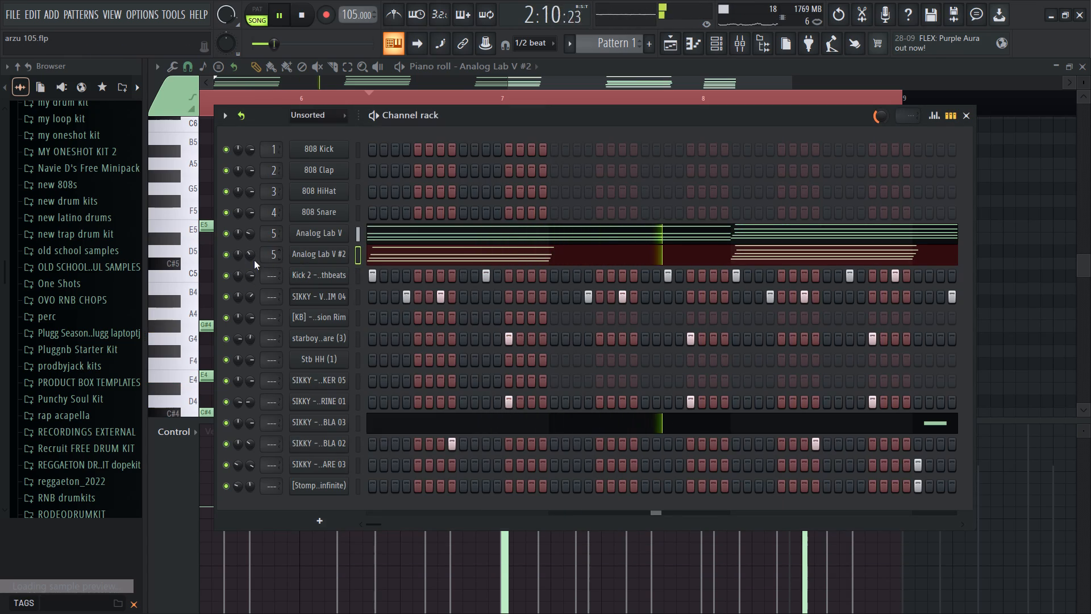
click(254, 260)
drag(234, 259, 244, 229)
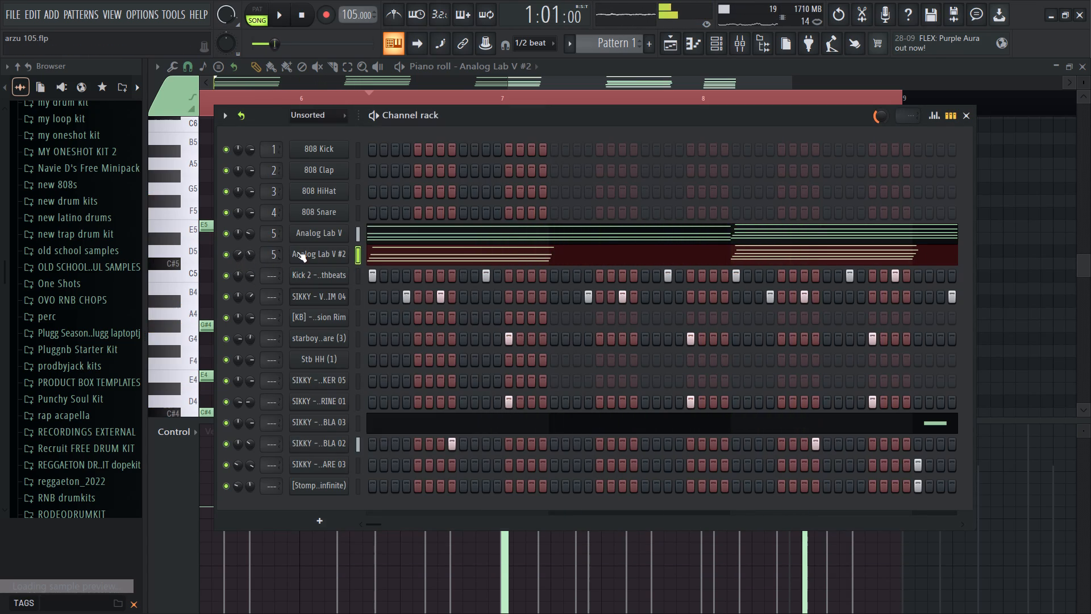
key(space)
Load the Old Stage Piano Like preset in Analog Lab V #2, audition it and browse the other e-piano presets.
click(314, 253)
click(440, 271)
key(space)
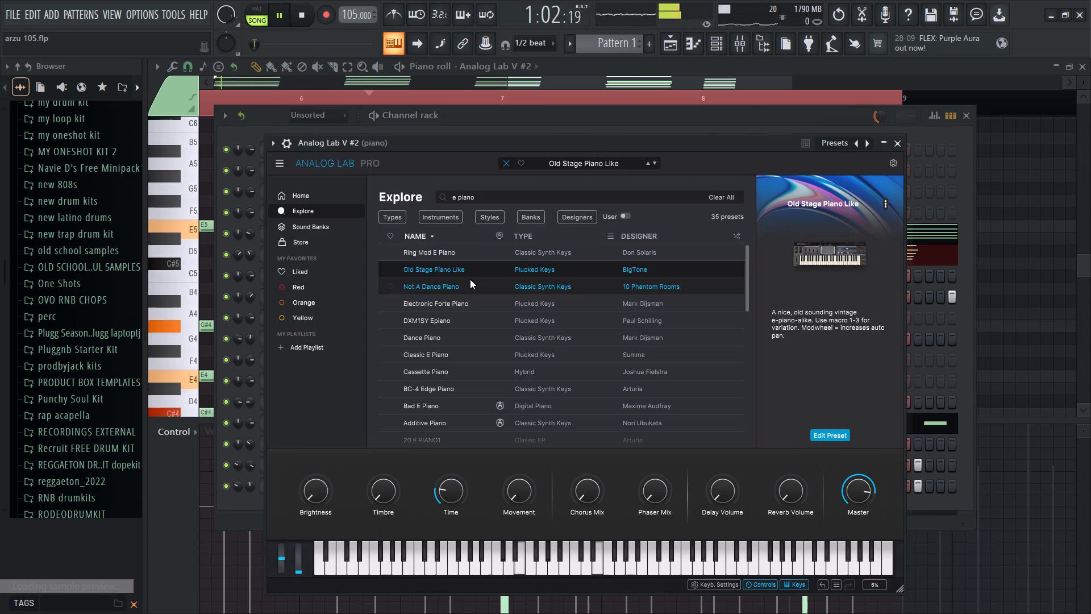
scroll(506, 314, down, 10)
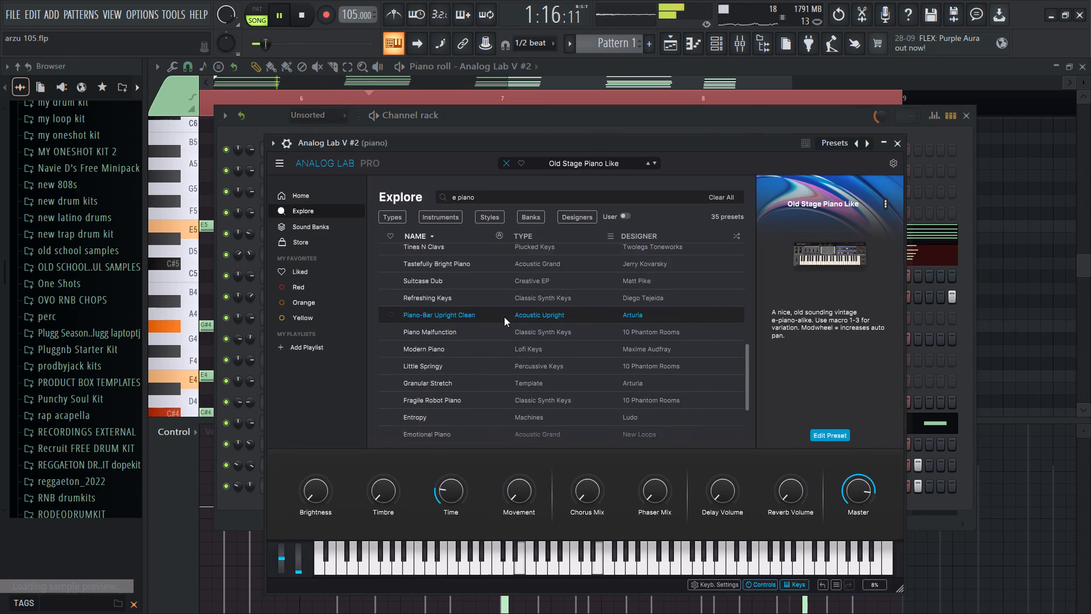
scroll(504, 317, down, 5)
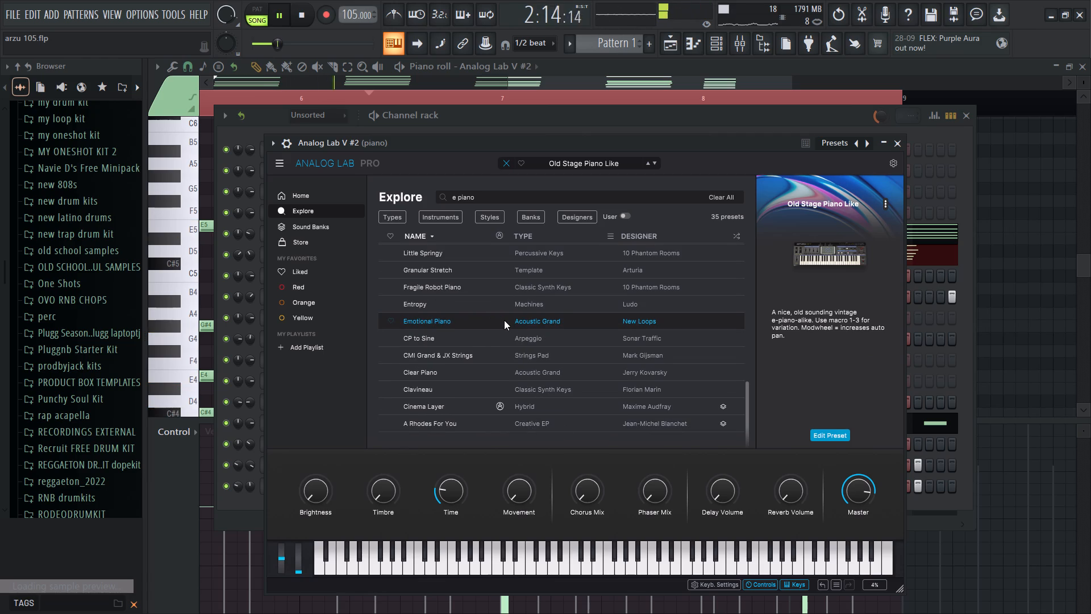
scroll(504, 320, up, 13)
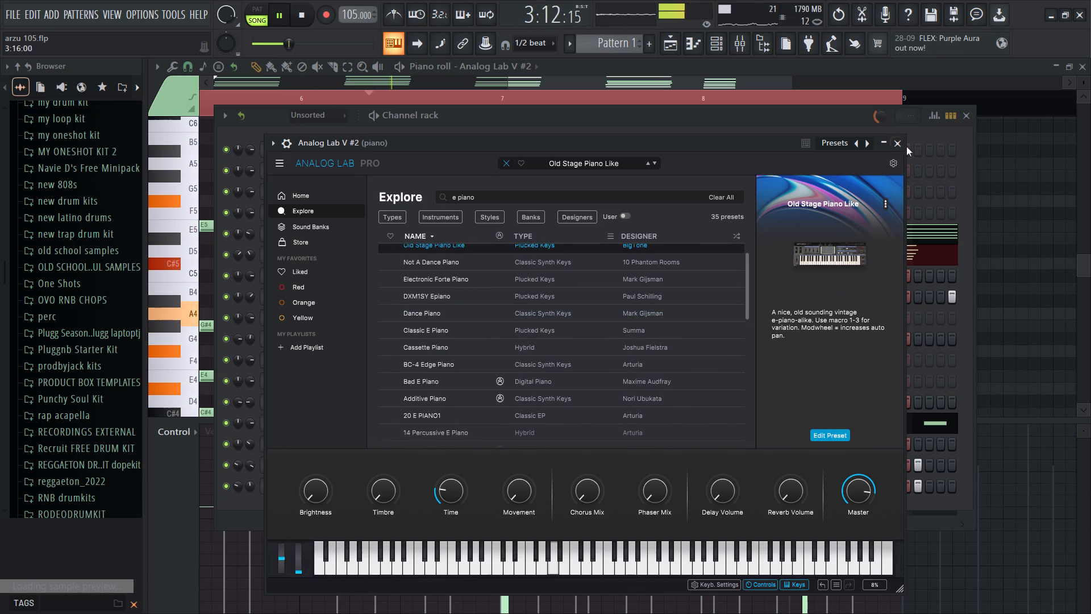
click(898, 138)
Open the Analog Lab V #2 chords in the piano roll and select all the notes.
double_click(423, 258)
ctrl+scroll(463, 271, down, 18)
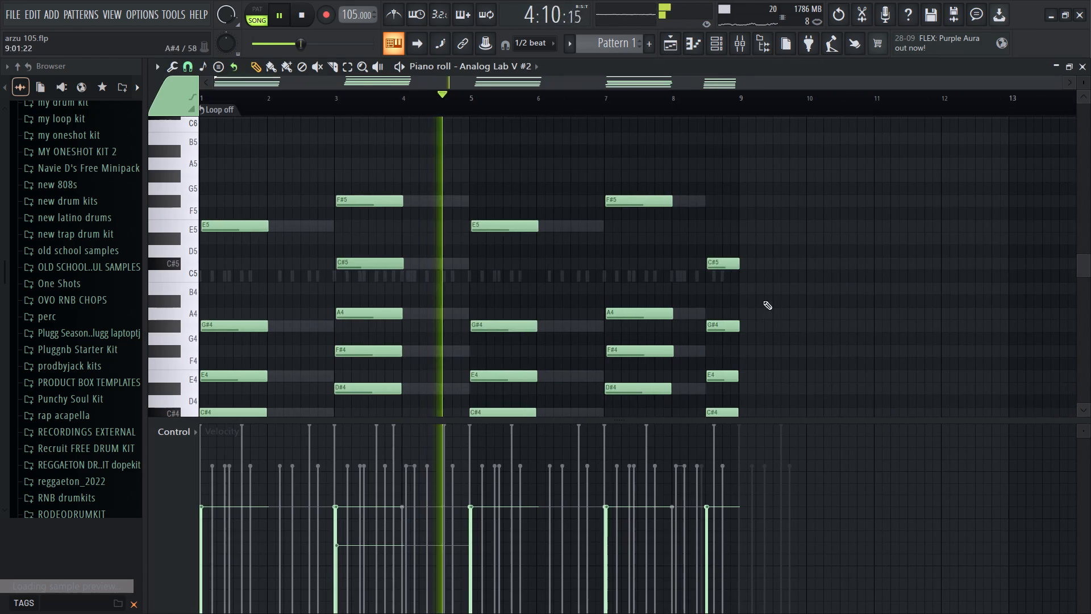
ctrl+scroll(763, 301, down, 4)
key(ctrl+a)
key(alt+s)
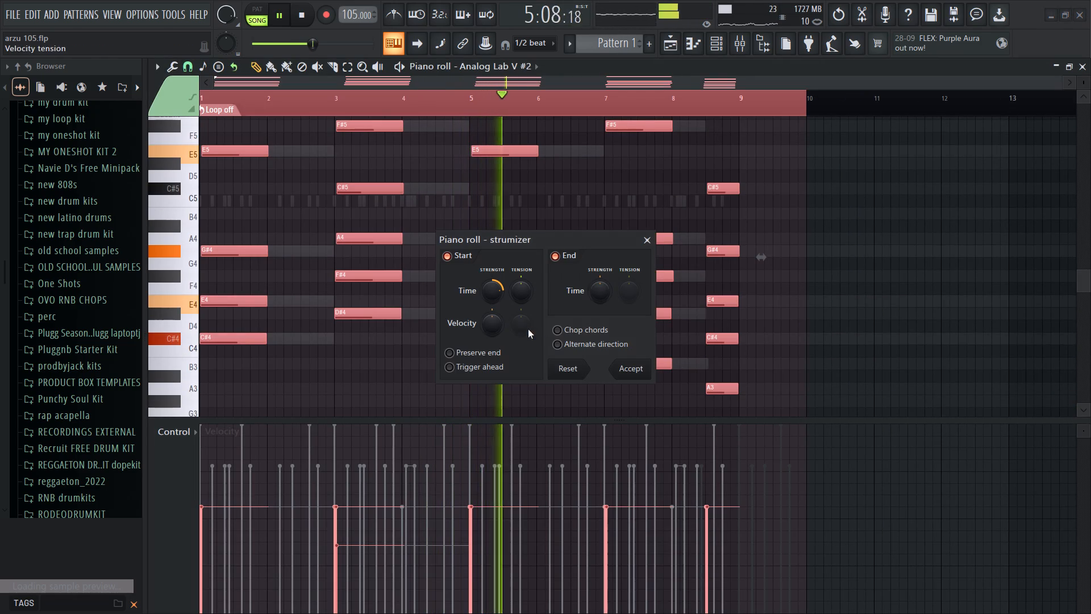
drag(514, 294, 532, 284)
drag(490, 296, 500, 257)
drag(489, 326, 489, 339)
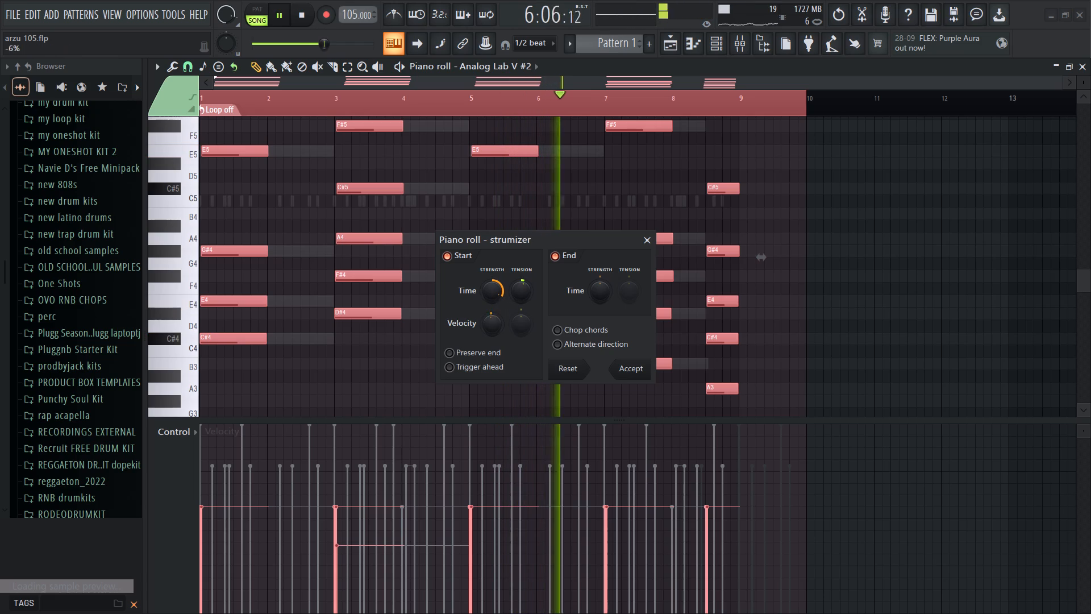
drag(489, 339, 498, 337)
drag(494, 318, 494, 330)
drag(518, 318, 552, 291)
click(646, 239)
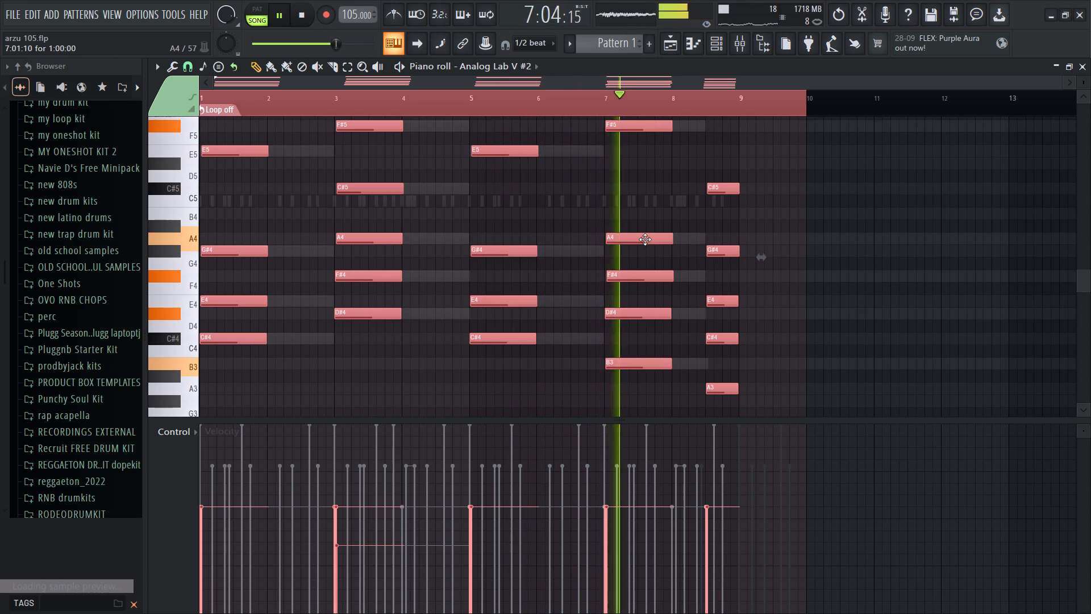
Randomize the selected chord notes' velocities slightly with the randomizer, using bipolar levels only and no pattern generation.
key(alt+r)
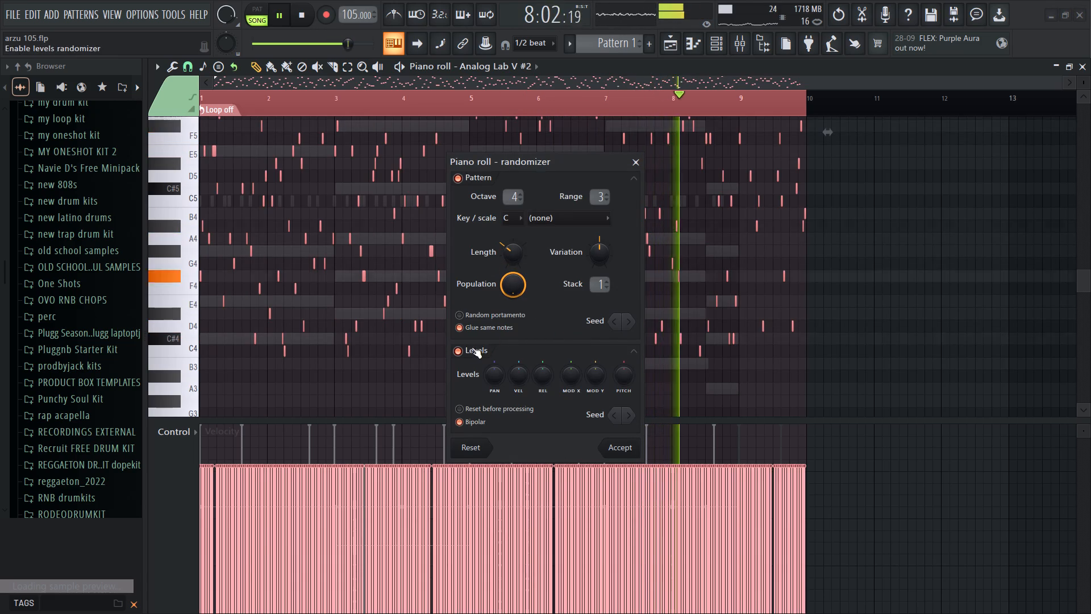
click(468, 349)
click(463, 345)
click(463, 180)
drag(516, 381, 520, 366)
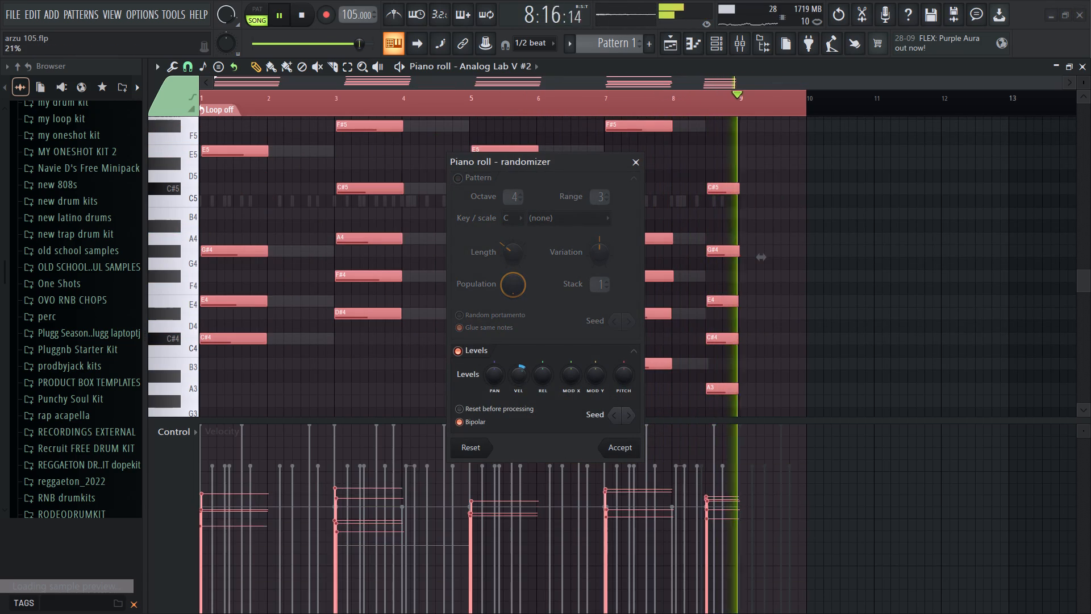
drag(520, 366, 521, 370)
drag(516, 381, 517, 386)
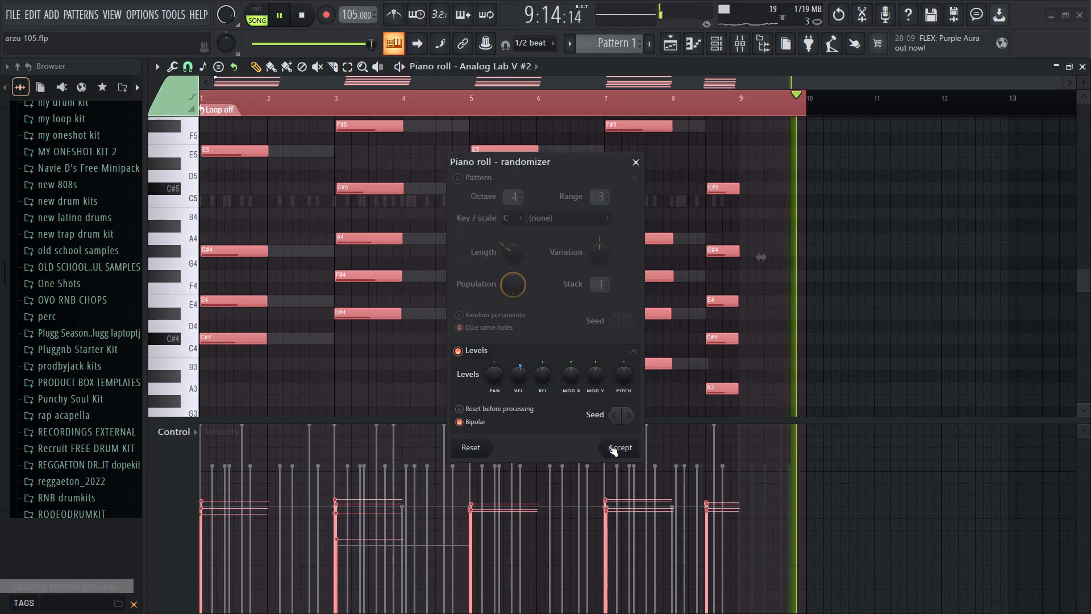
click(611, 449)
Slice off the ends of the last chord's notes that extend past the start of bar 9.
ctrl+scroll(768, 306, up, 15)
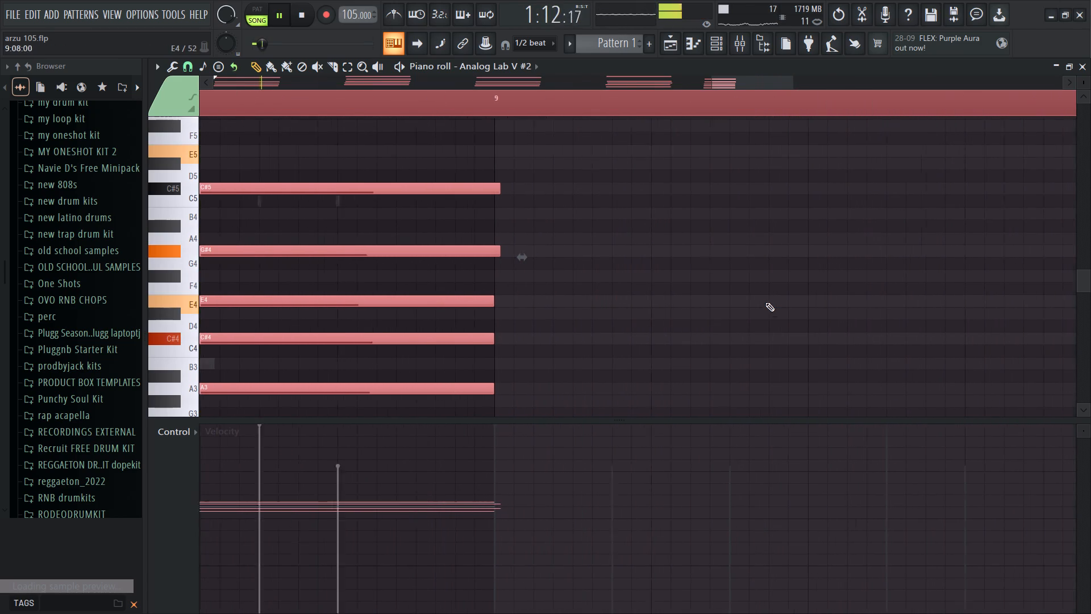
click(338, 61)
shift+right_drag(518, 168, 456, 403)
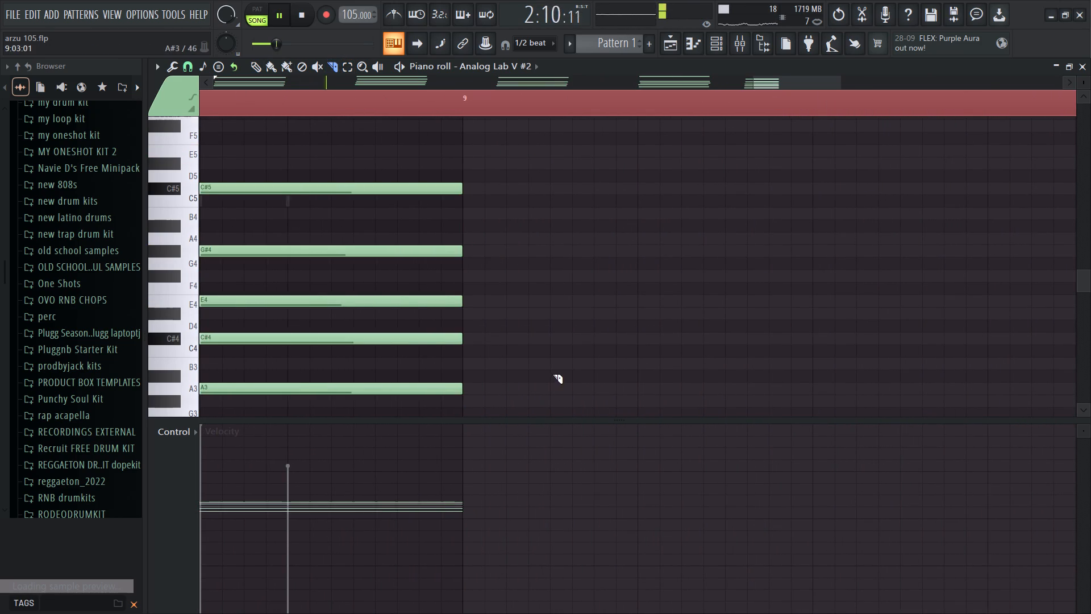
ctrl+scroll(552, 374, down, 19)
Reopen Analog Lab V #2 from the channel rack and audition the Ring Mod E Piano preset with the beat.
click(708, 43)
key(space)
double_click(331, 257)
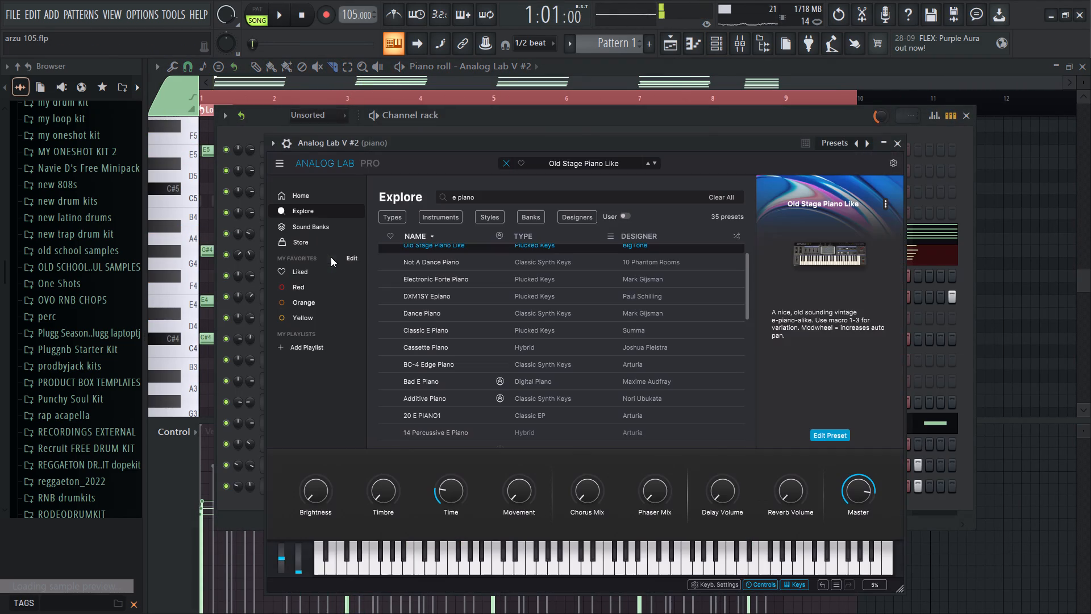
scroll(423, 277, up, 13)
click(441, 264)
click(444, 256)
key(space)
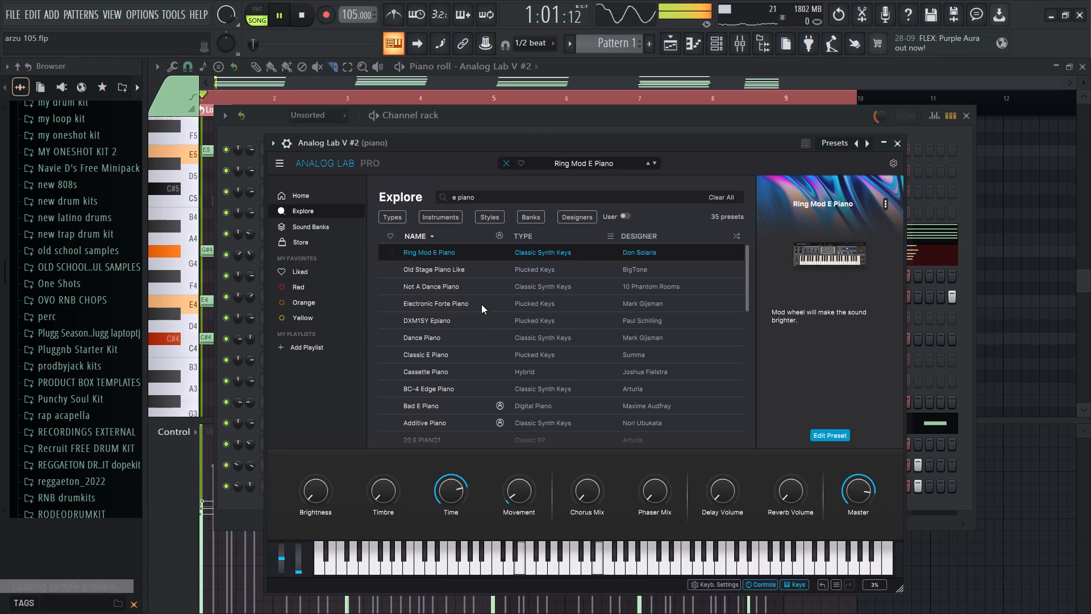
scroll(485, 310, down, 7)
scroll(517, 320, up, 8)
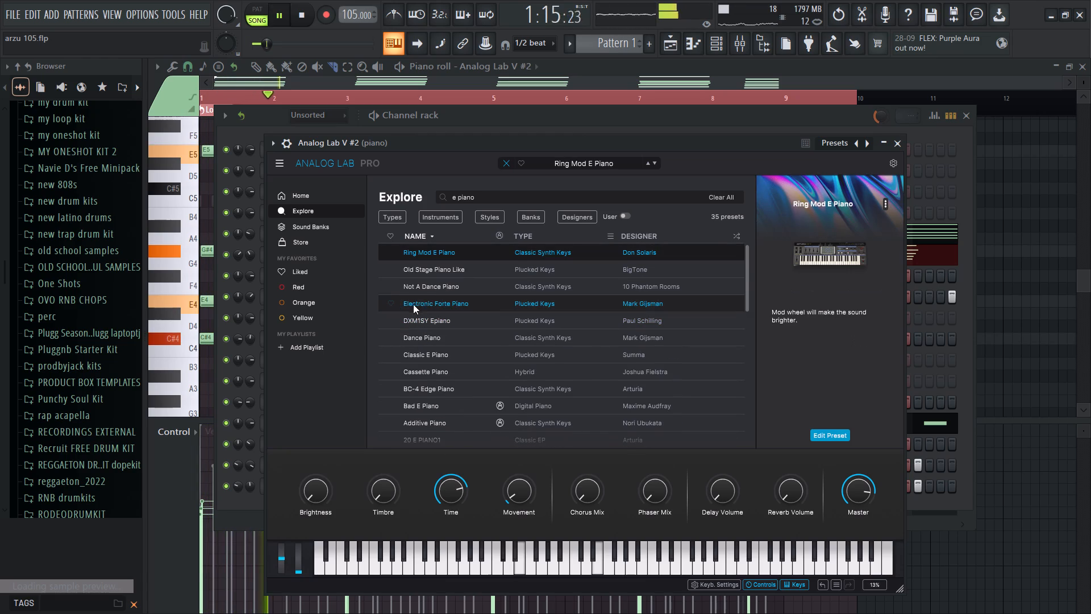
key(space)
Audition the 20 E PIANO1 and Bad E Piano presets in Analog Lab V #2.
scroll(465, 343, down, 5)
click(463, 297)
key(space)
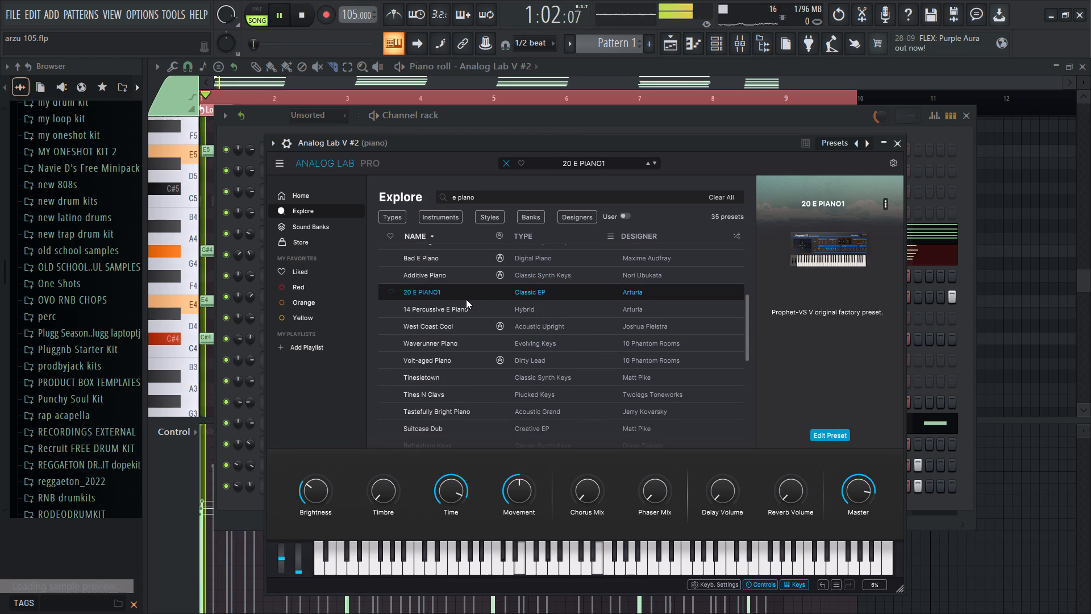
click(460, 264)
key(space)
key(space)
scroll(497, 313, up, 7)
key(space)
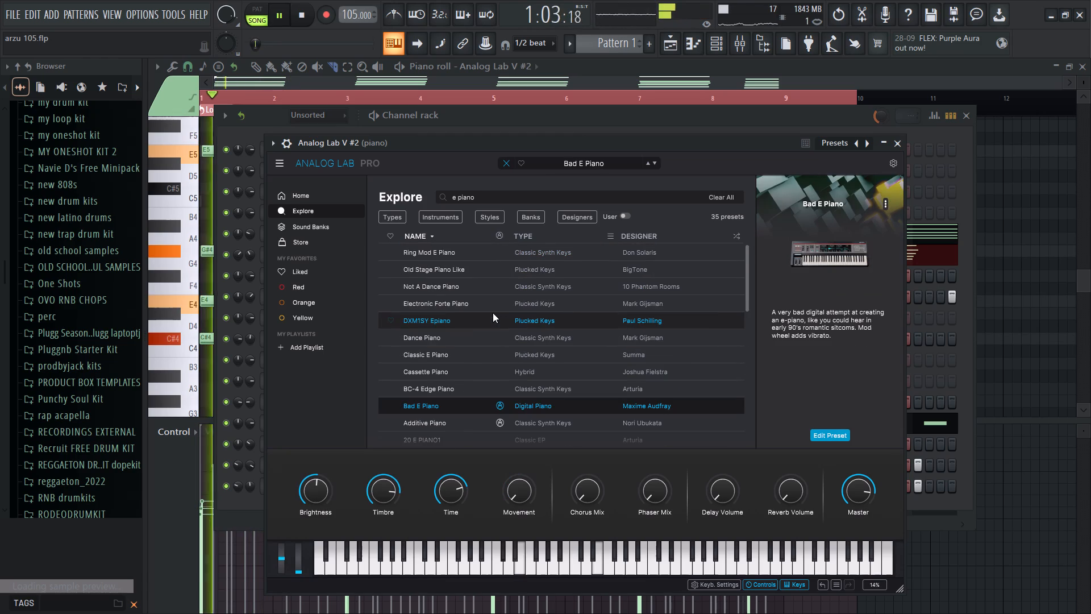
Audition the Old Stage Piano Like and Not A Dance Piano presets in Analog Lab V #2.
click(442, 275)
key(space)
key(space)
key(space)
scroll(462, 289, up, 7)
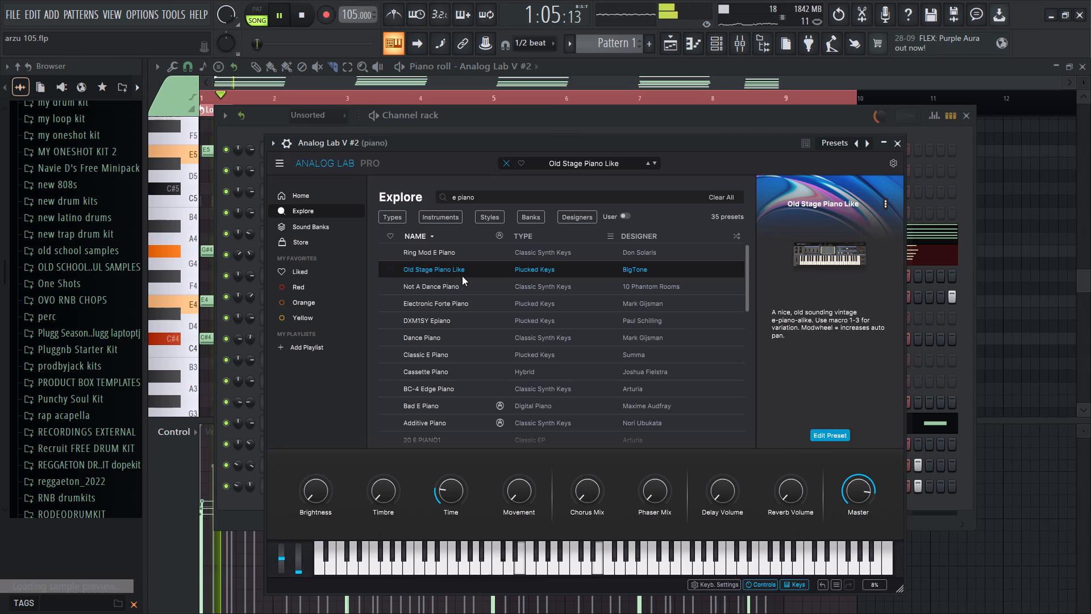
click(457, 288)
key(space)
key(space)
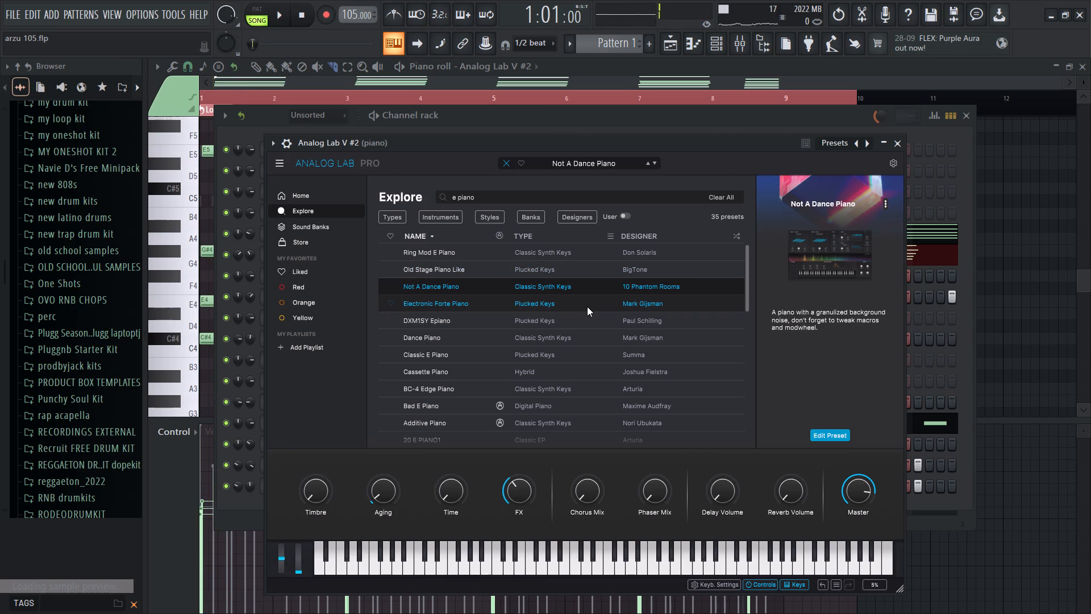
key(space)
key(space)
Load the DXM1SY Epiano preset in Analog Lab V #2 and audition it with the beat.
click(486, 322)
key(space)
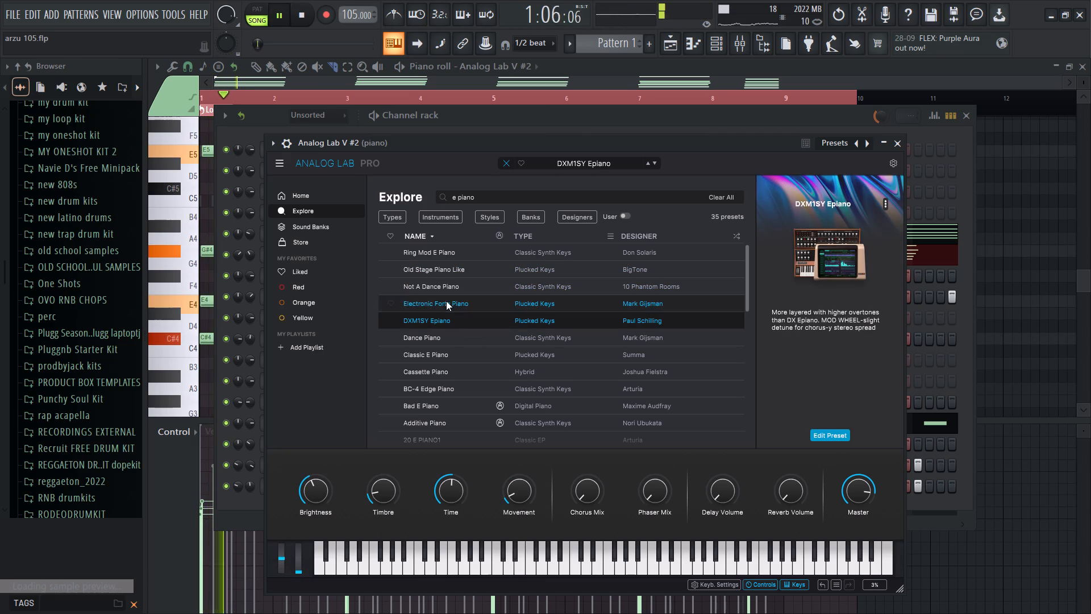
key(space)
key(space)
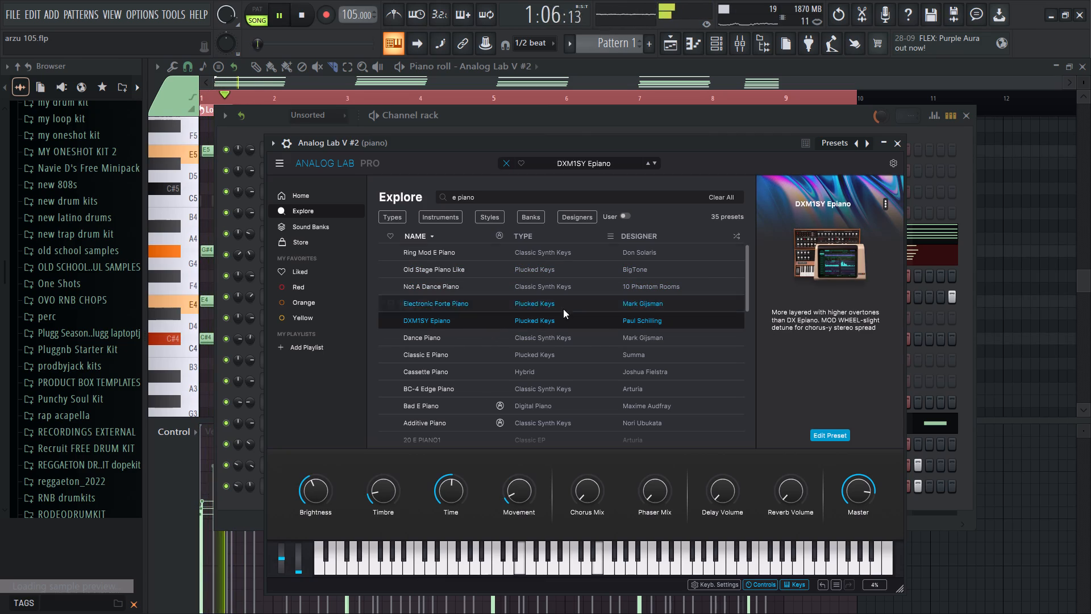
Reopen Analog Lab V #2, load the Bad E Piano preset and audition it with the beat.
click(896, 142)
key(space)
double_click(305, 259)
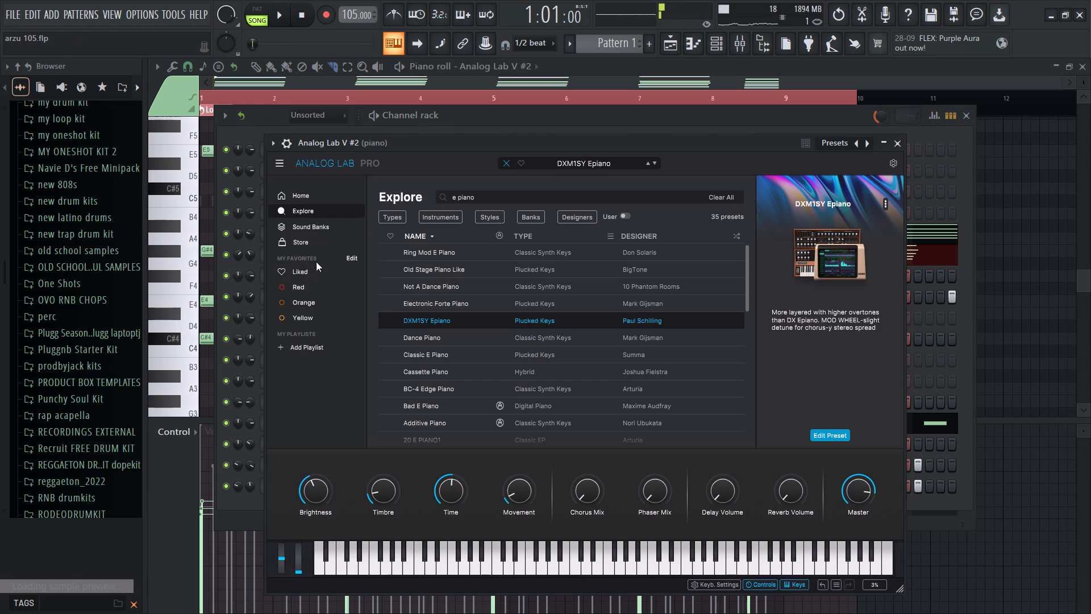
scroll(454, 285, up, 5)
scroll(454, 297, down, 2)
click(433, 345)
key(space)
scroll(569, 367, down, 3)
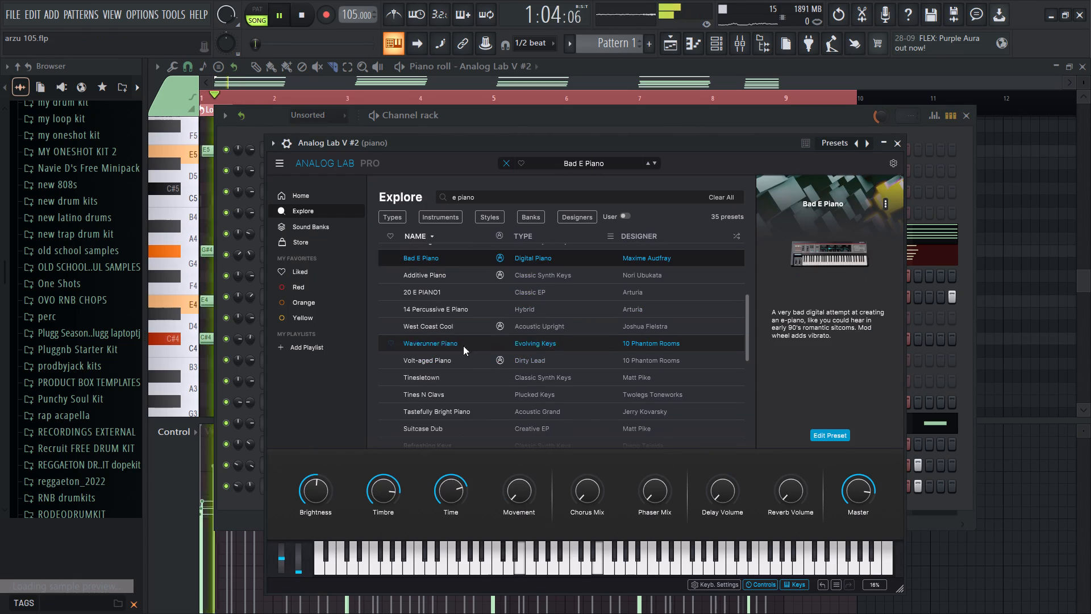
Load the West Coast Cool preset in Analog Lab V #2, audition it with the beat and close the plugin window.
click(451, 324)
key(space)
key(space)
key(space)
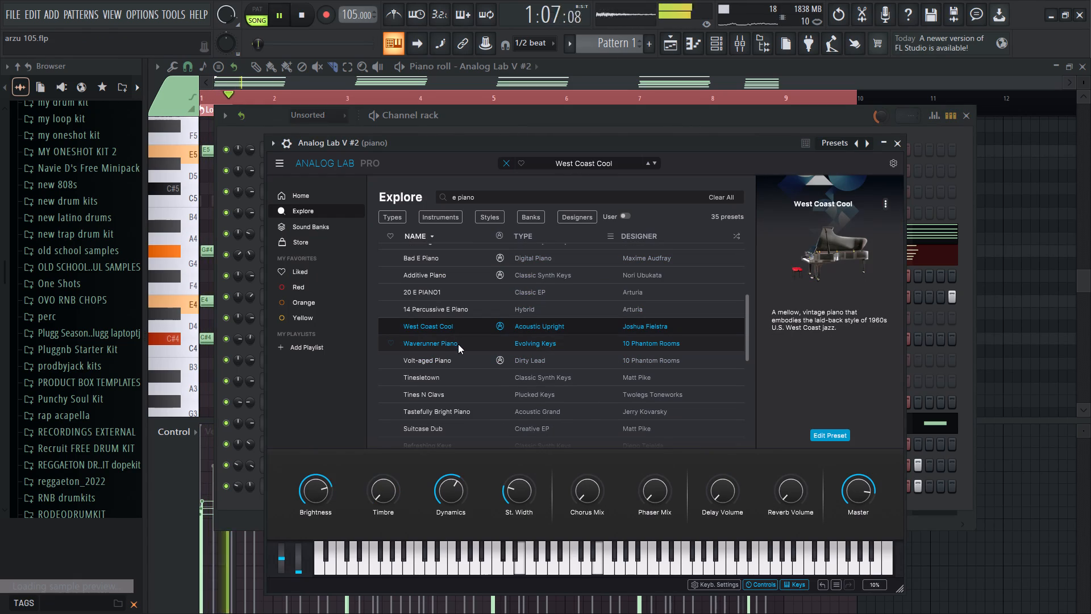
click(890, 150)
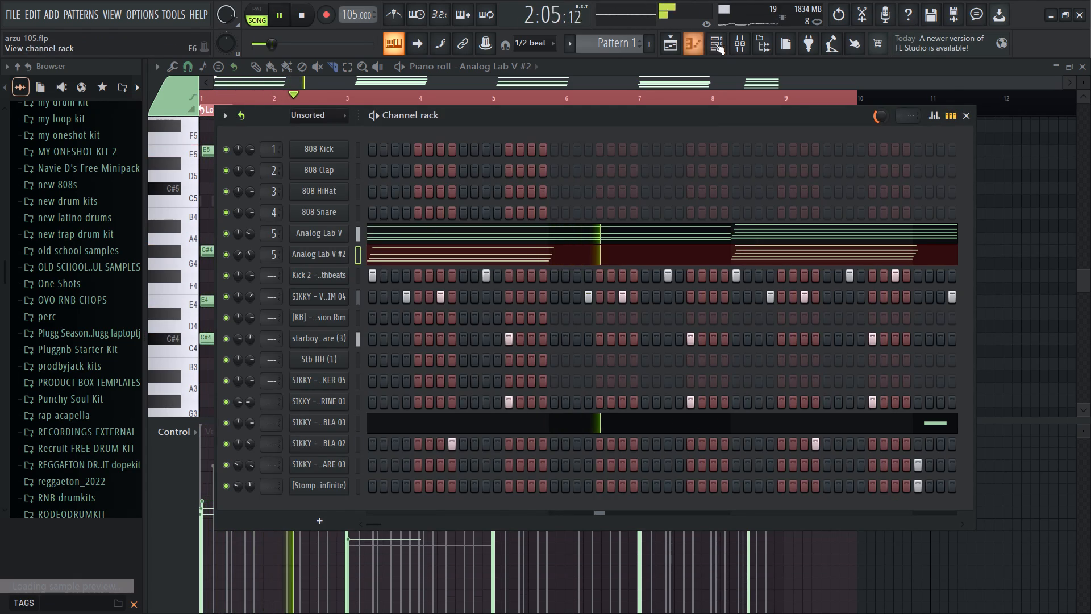
Load Fruity Parametric EQ 2 in the first effect slot of the piano mixer track.
click(735, 43)
click(925, 102)
click(986, 112)
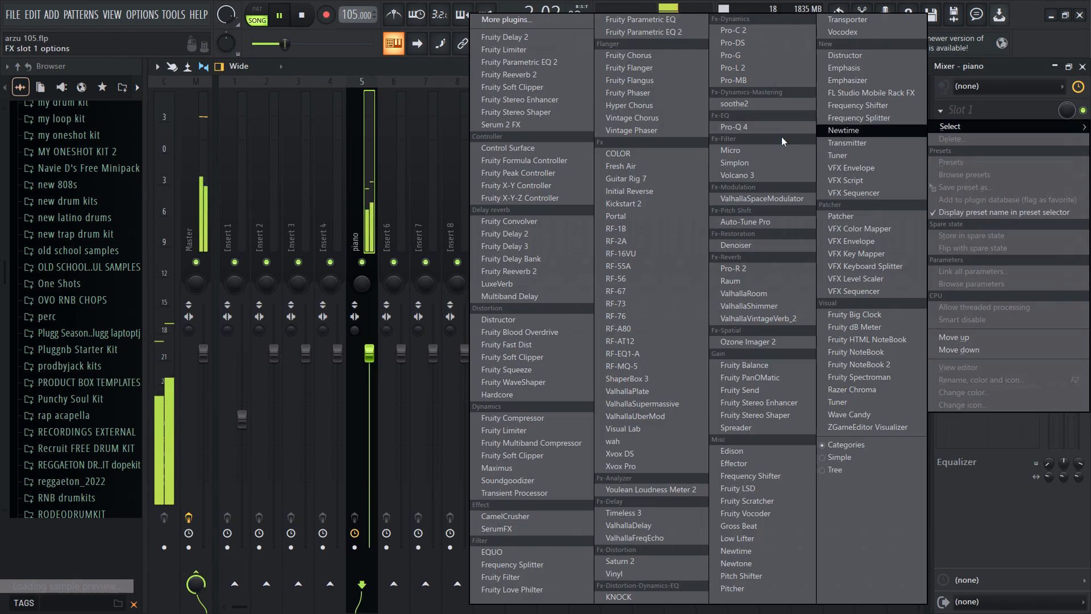
drag(564, 65, 563, 78)
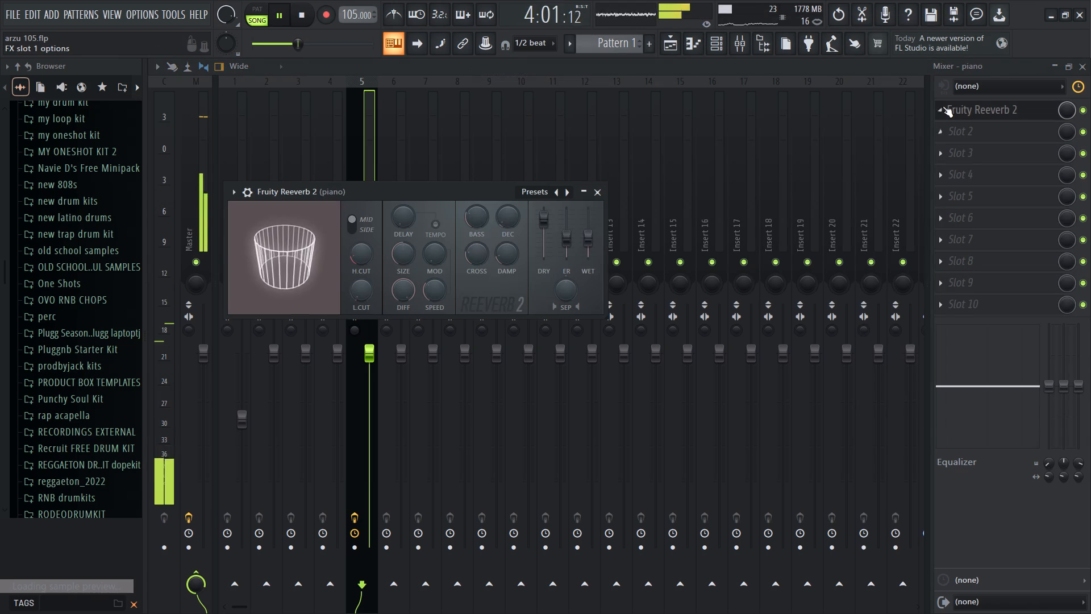
click(943, 106)
click(949, 126)
click(567, 65)
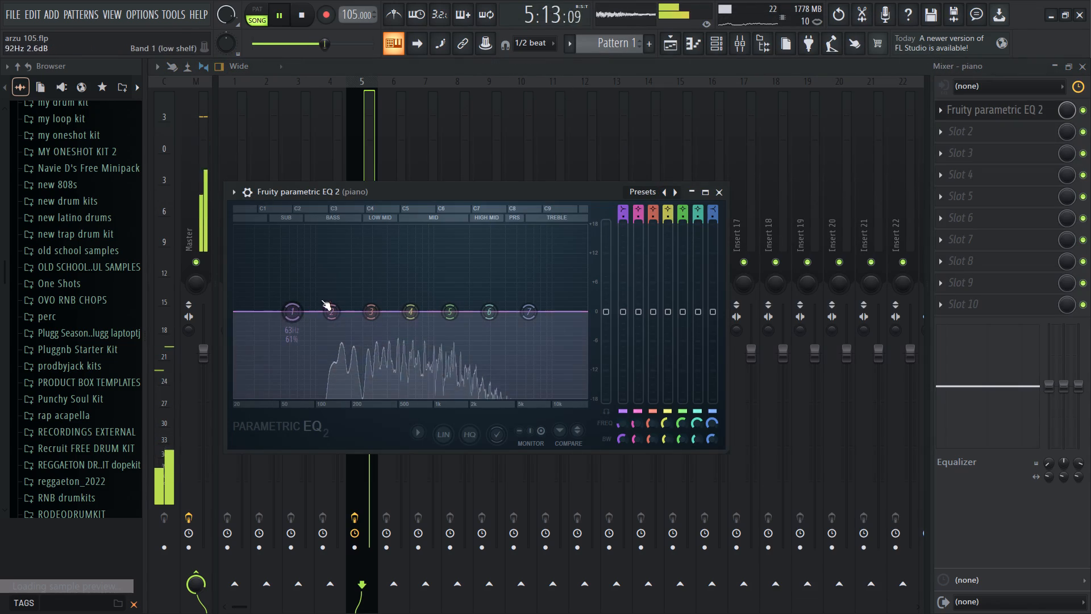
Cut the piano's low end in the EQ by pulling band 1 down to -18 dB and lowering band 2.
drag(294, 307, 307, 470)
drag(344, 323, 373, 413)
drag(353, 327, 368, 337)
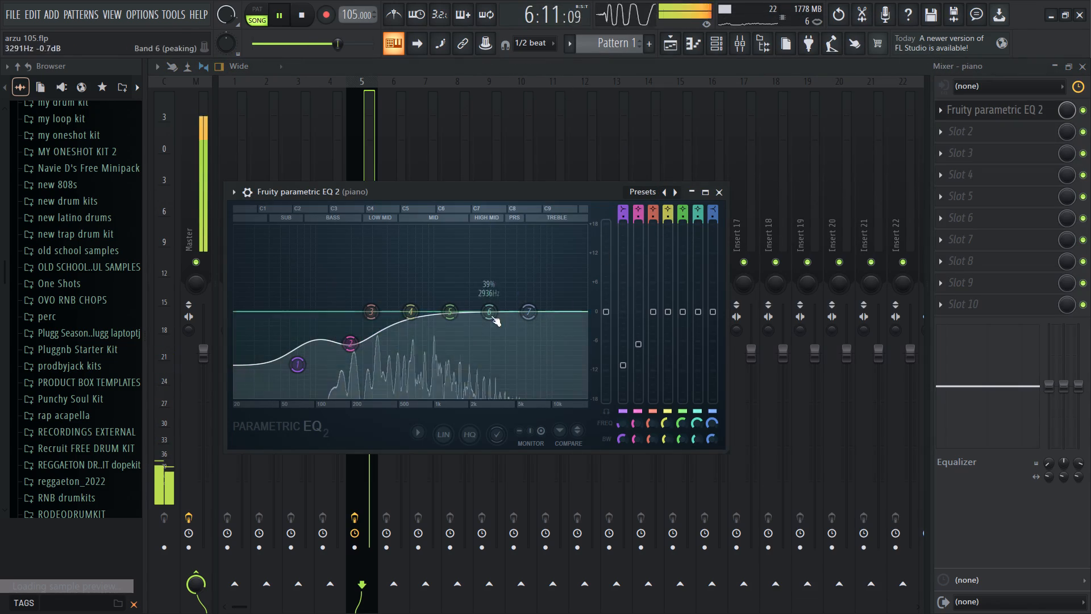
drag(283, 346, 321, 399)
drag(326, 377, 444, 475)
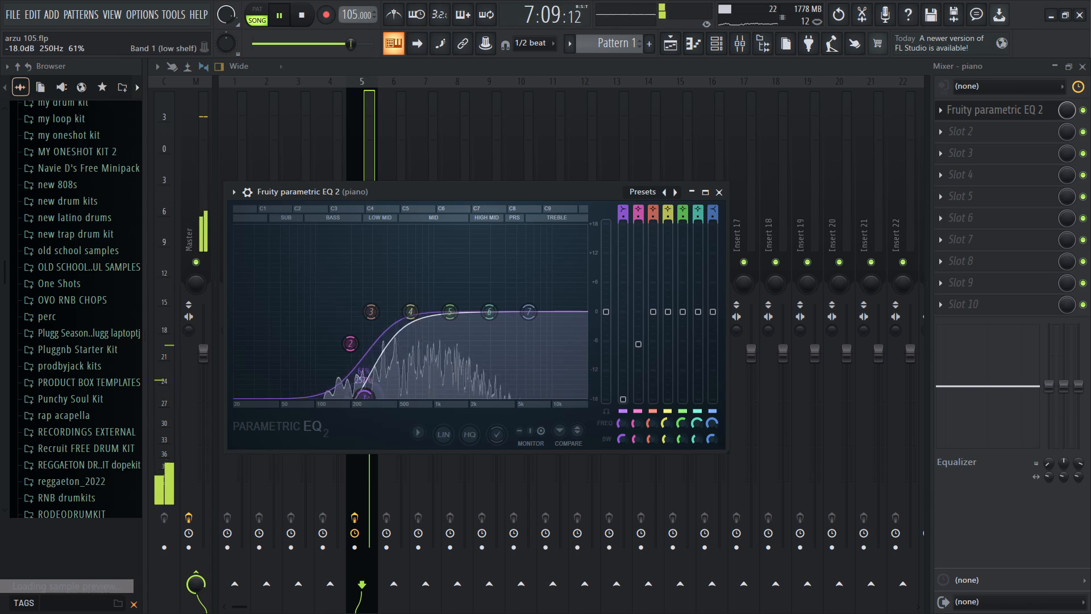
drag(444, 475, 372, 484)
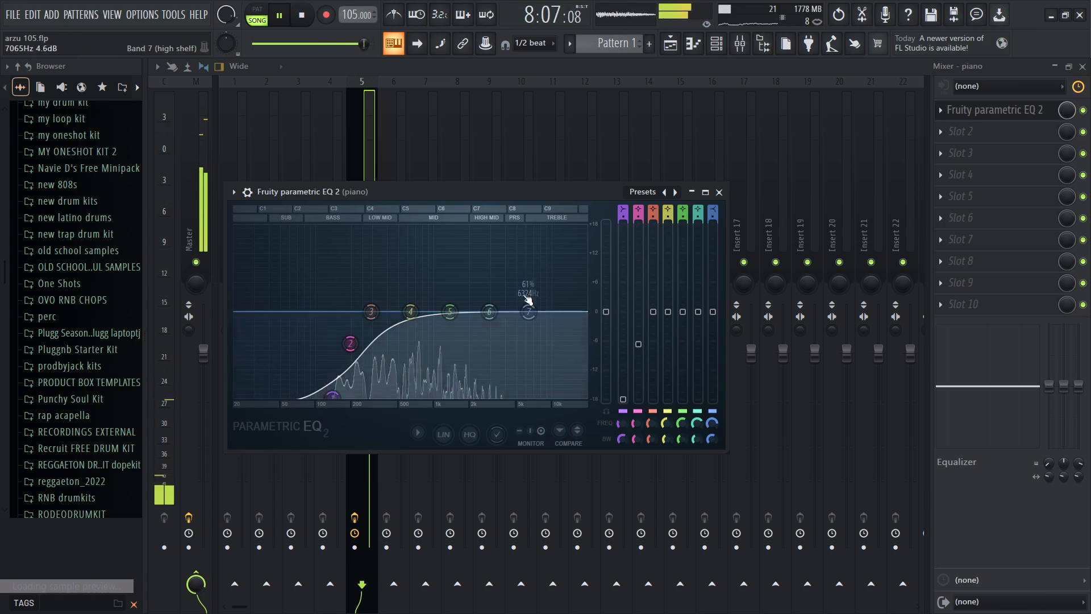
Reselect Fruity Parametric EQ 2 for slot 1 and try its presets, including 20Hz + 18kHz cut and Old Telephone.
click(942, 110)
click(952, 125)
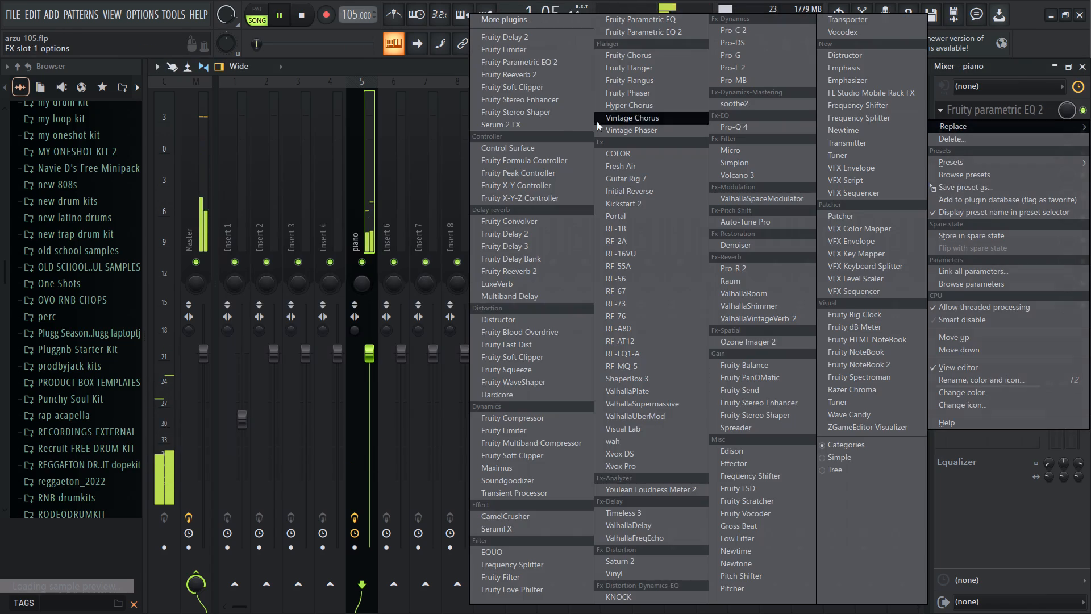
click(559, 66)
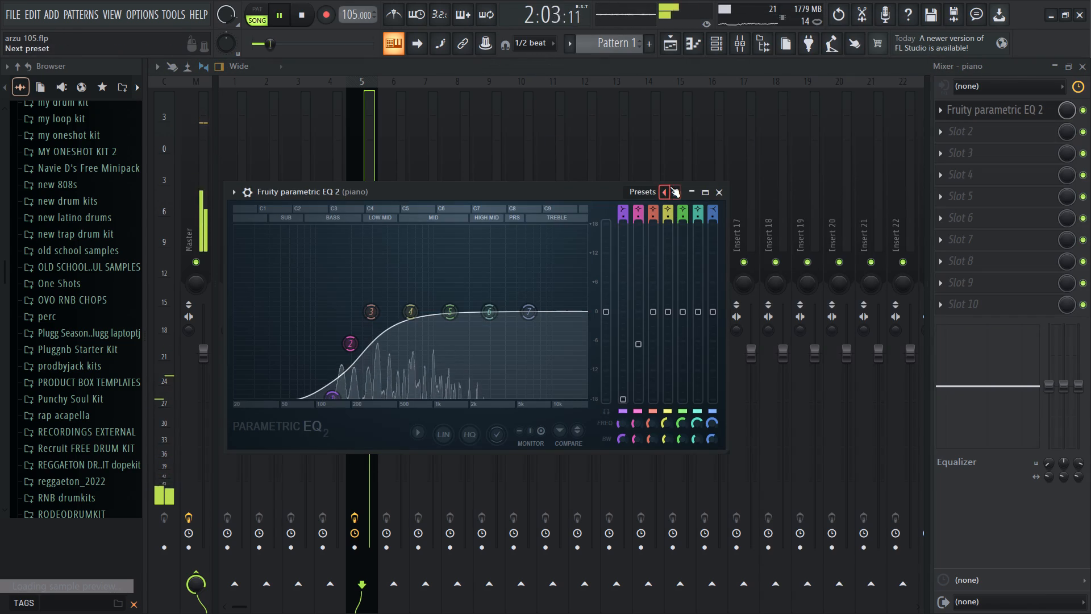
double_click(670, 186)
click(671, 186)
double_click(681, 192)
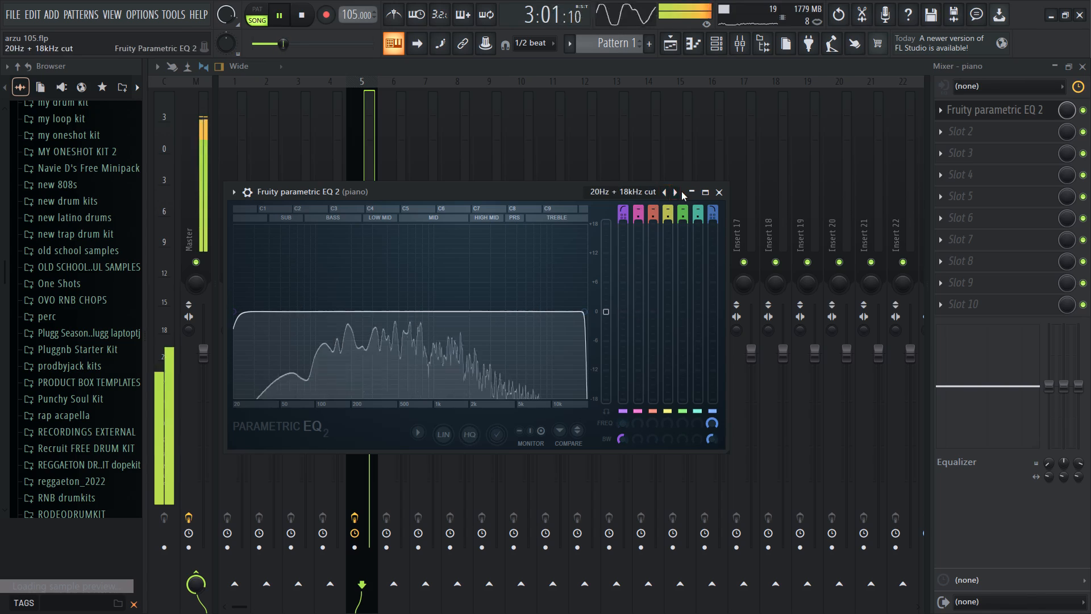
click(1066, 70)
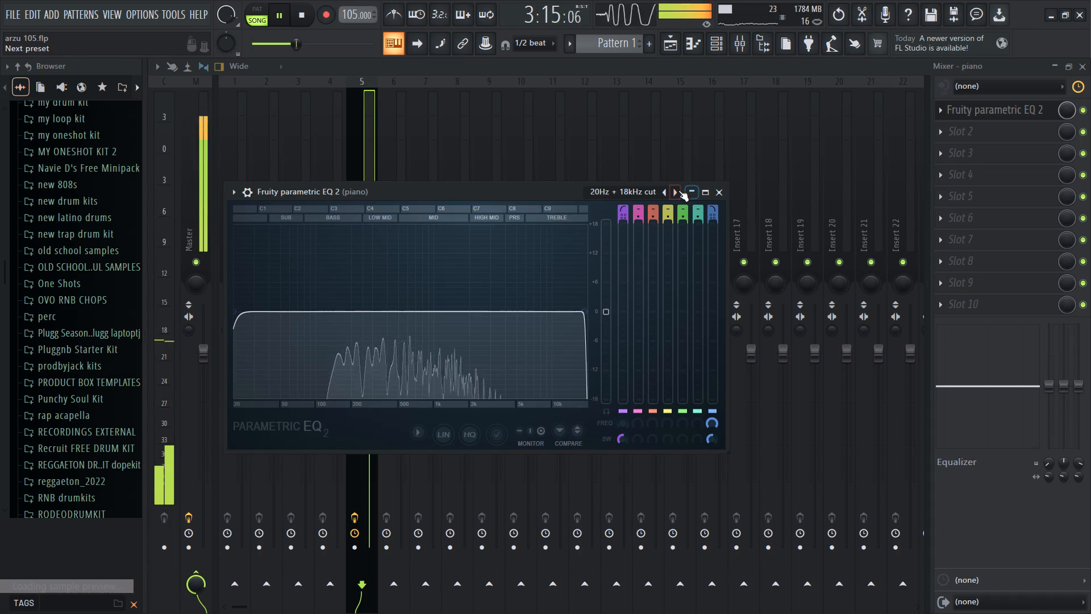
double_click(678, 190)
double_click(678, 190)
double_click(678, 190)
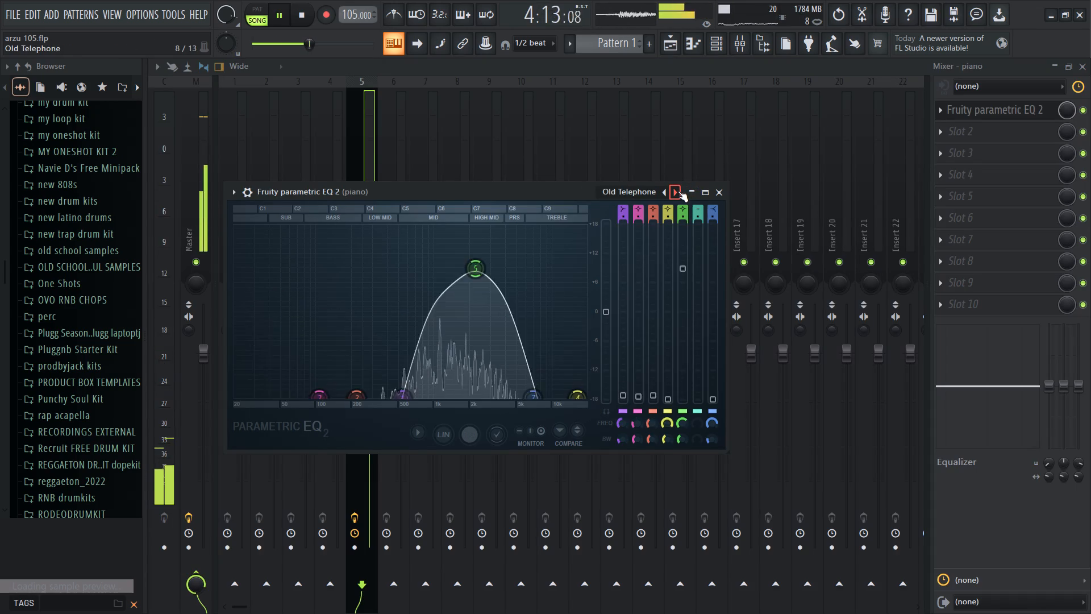
Return Fruity Parametric EQ 2 on the piano track to its Default preset.
drag(289, 323, 326, 68)
right_click(306, 396)
click(329, 416)
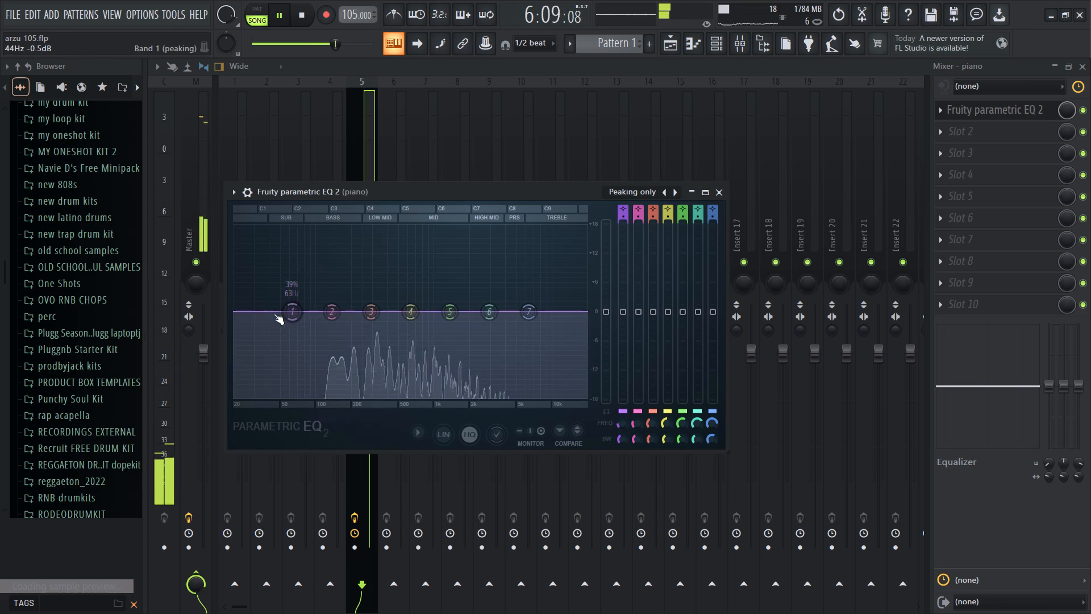
click(666, 193)
triple_click(671, 197)
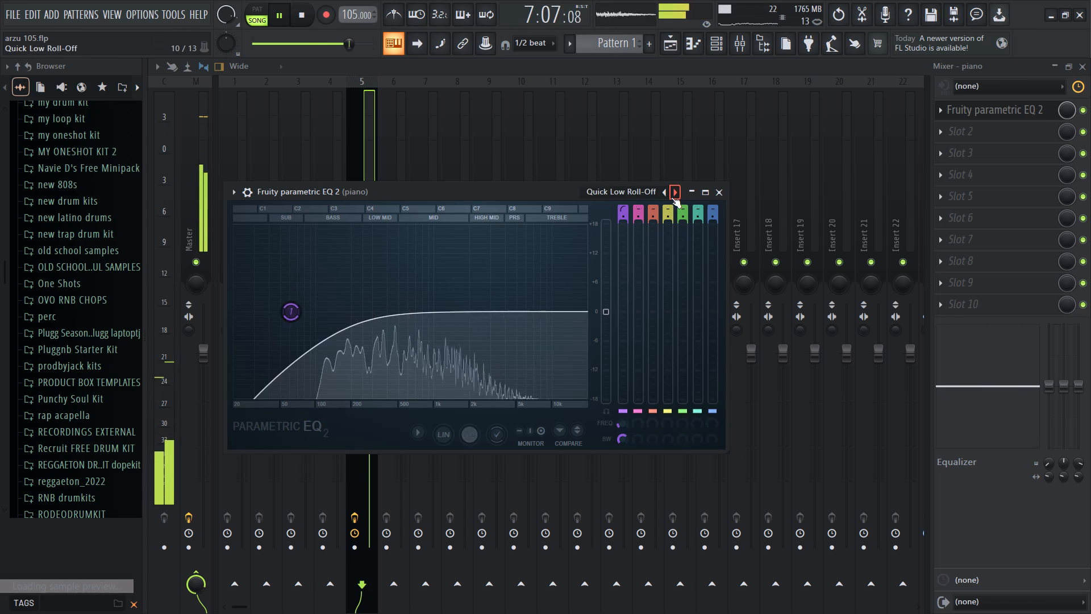
click(671, 197)
click(671, 197)
click(671, 197)
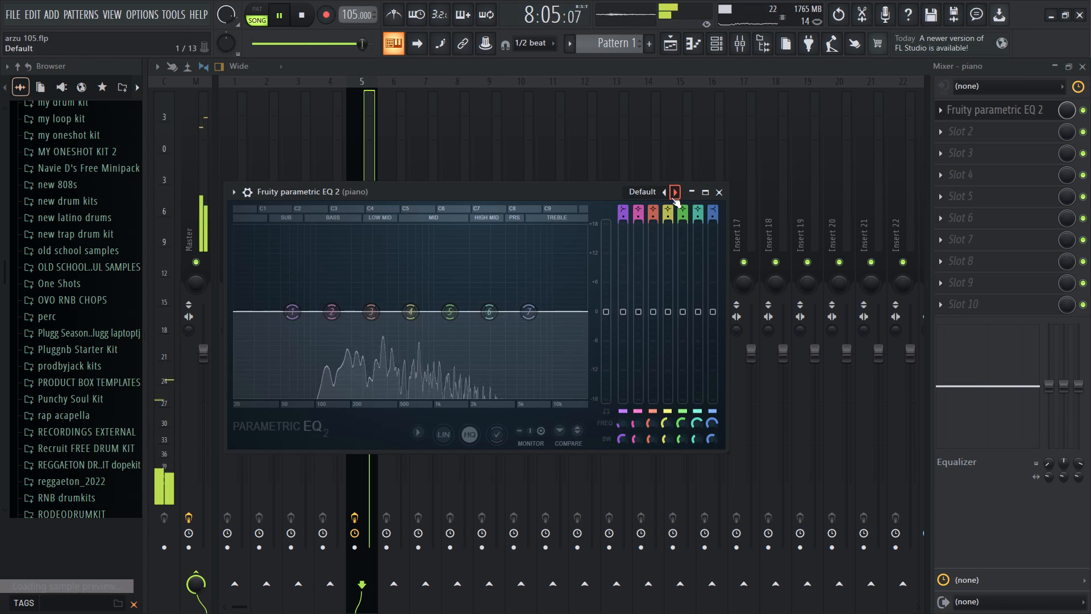
Turn EQ band 1 into a high-pass filter at about 200 Hz to remove the piano's low end.
drag(305, 309, 356, 593)
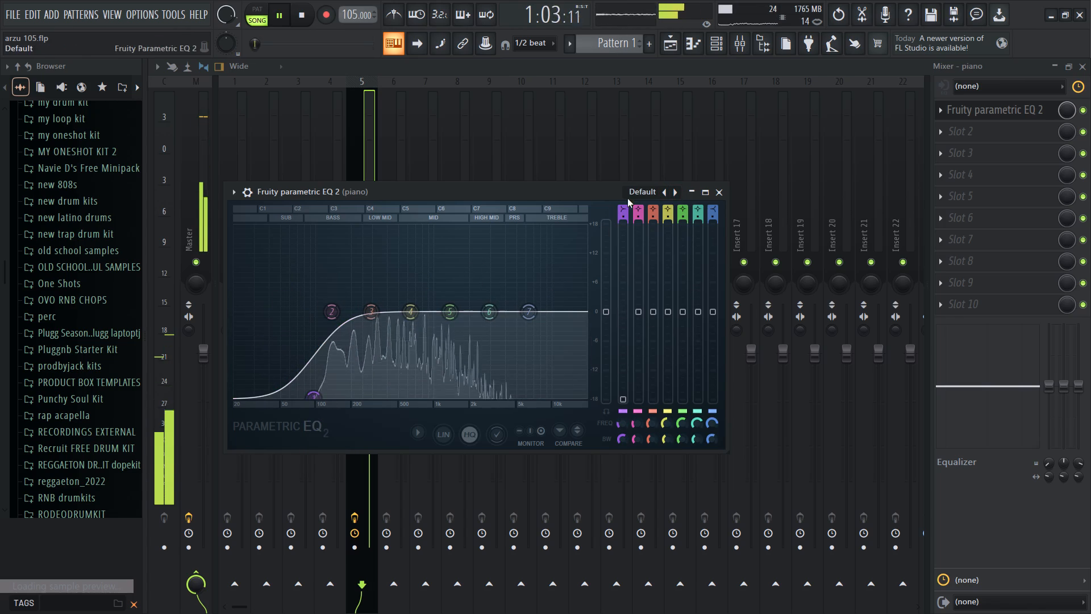
drag(621, 206, 622, 226)
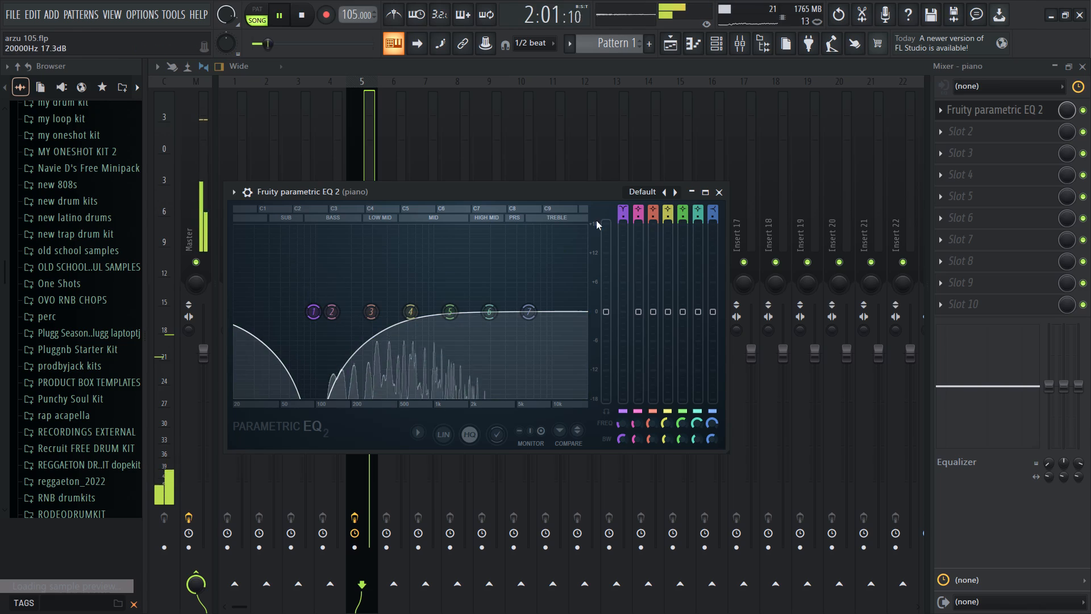
drag(620, 205, 620, 221)
click(289, 333)
drag(304, 308, 406, 310)
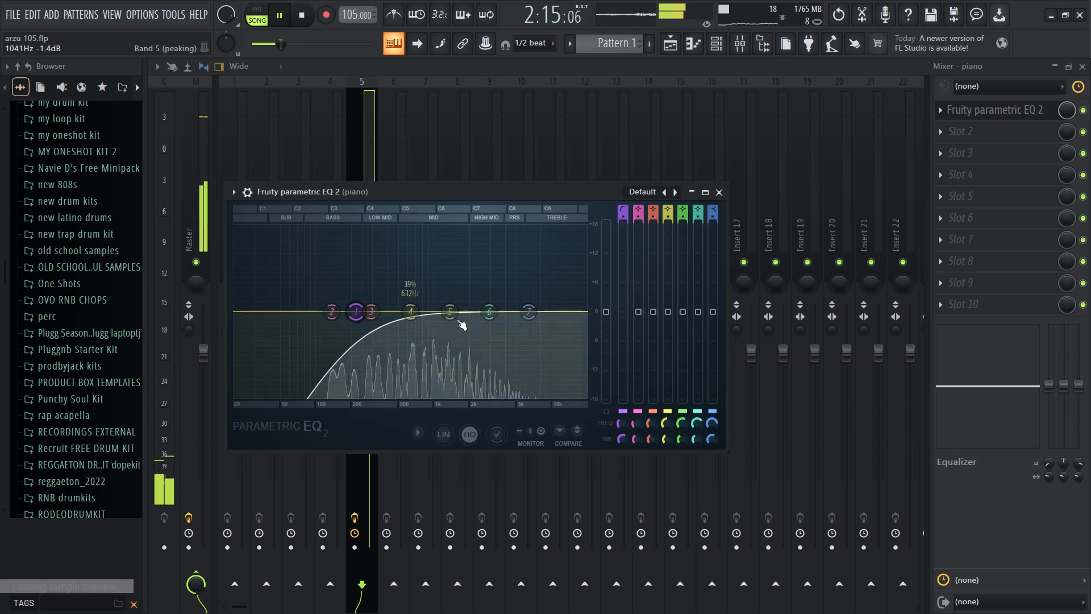
Lower the EQ's high-shelf band 7 to about -6.5 dB and band 6 slightly, to about -1.5 dB.
drag(518, 311, 526, 469)
drag(528, 368, 525, 374)
drag(498, 330, 493, 391)
drag(519, 359, 522, 302)
drag(516, 349, 514, 338)
drag(495, 334, 494, 294)
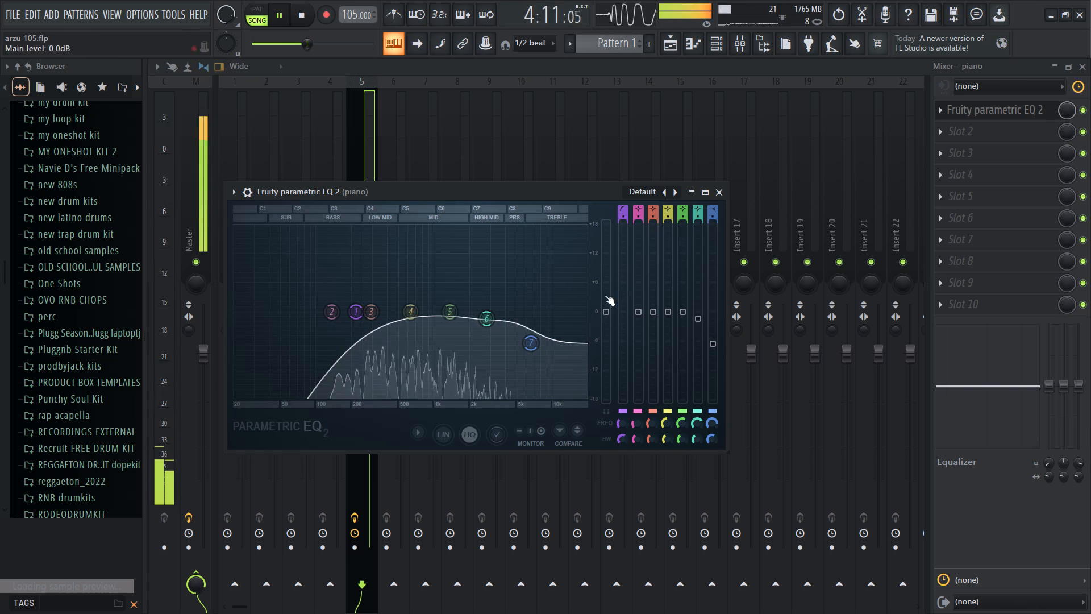
Load Fruity Reeverb 2 in the second effect slot of the piano mixer track.
click(952, 135)
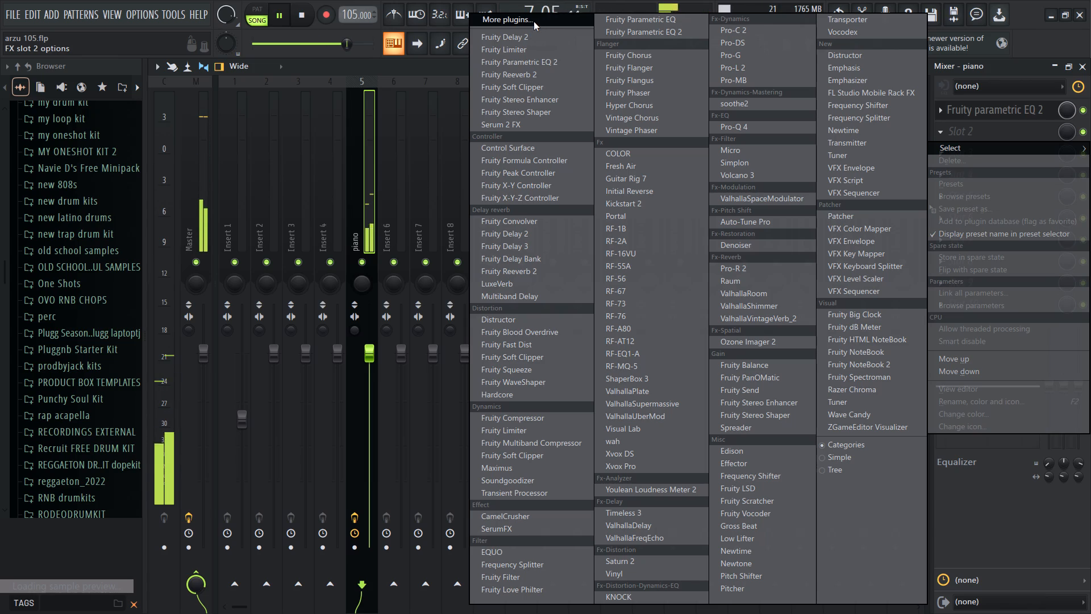
click(499, 0)
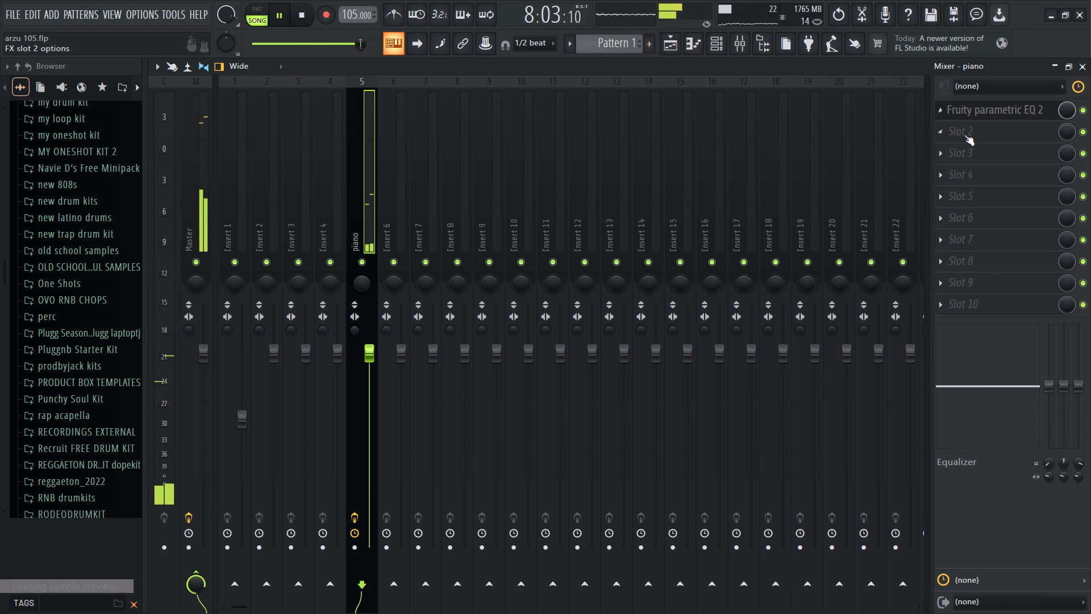
click(964, 135)
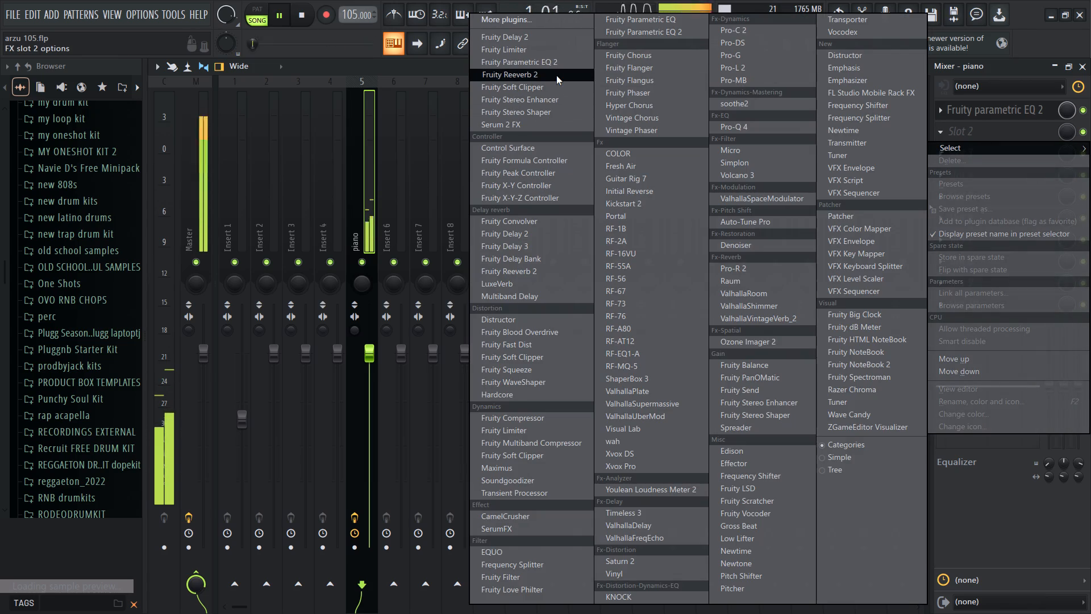
click(556, 76)
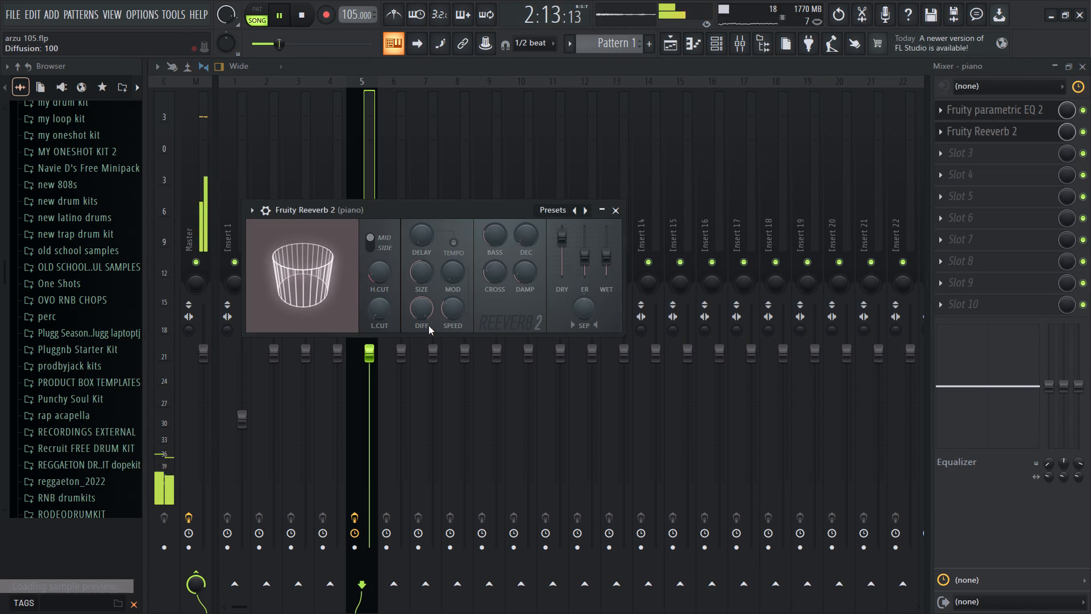
Adjust the reverb's low cut, raise its wet level to about 88% and set the high cut to 8.0 kHz.
drag(380, 321, 390, 205)
drag(390, 272, 394, 233)
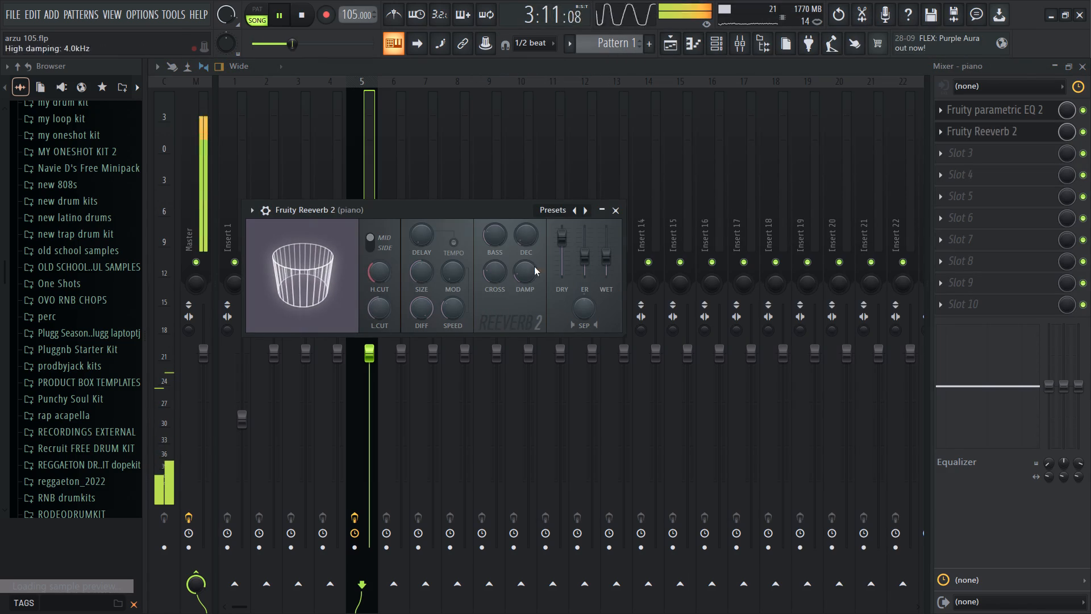
click(561, 249)
drag(610, 259, 618, 201)
drag(613, 235, 616, 252)
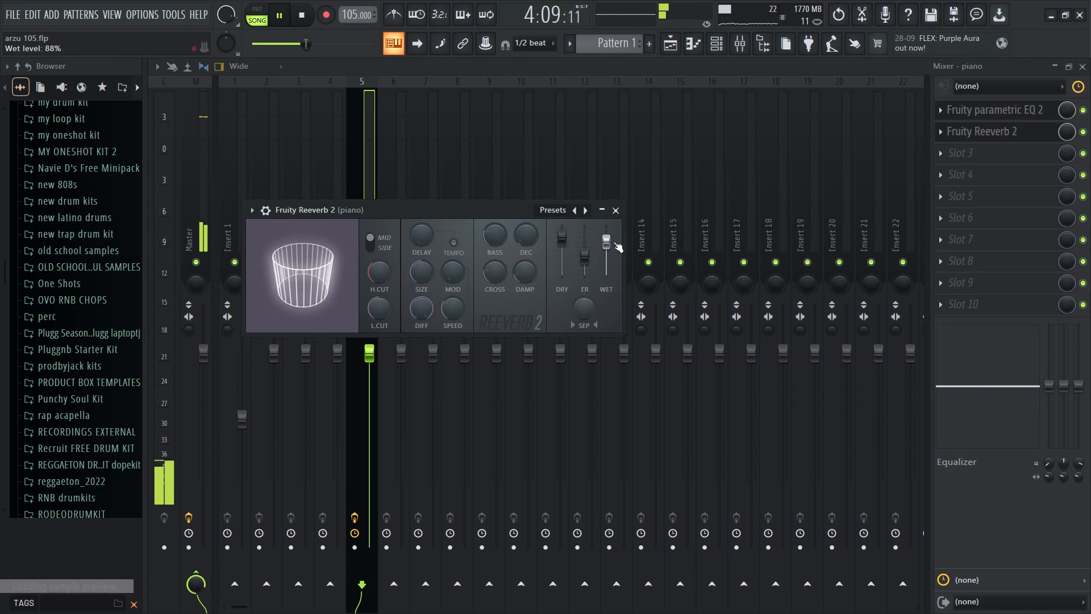
drag(375, 284, 375, 291)
click(375, 284)
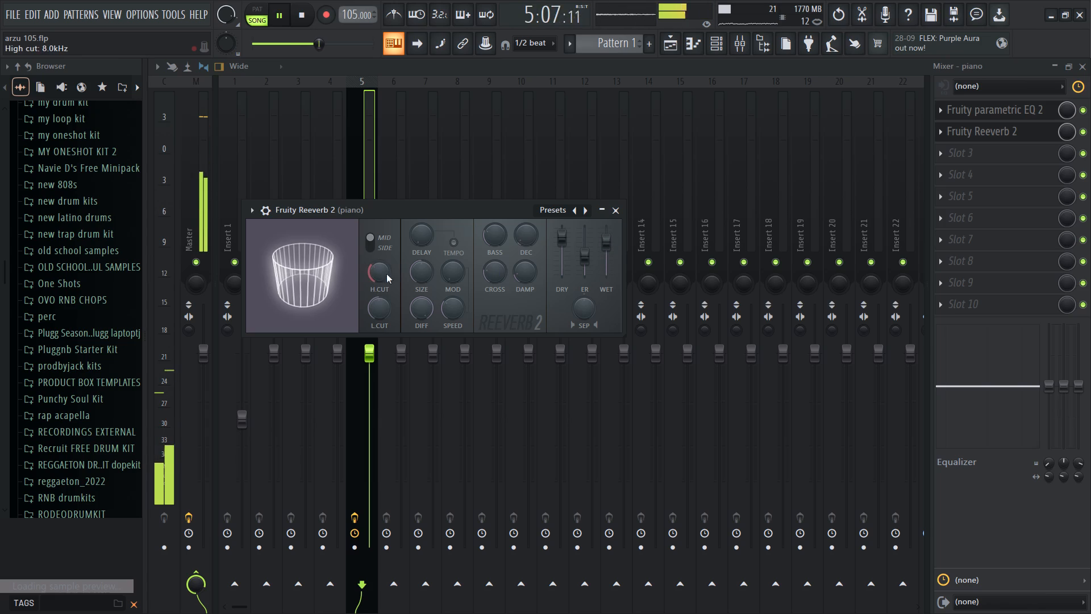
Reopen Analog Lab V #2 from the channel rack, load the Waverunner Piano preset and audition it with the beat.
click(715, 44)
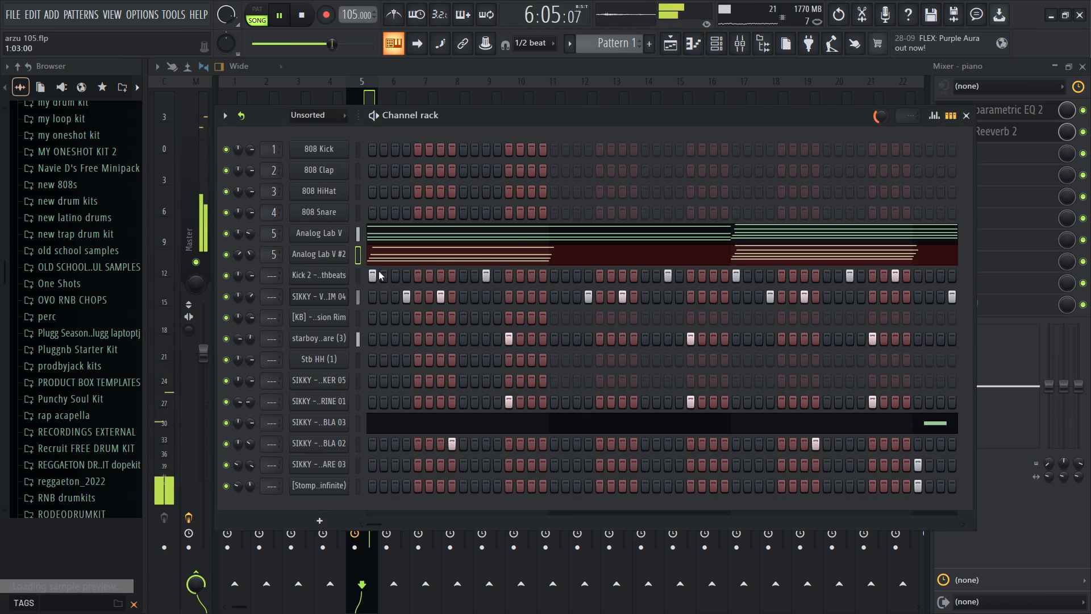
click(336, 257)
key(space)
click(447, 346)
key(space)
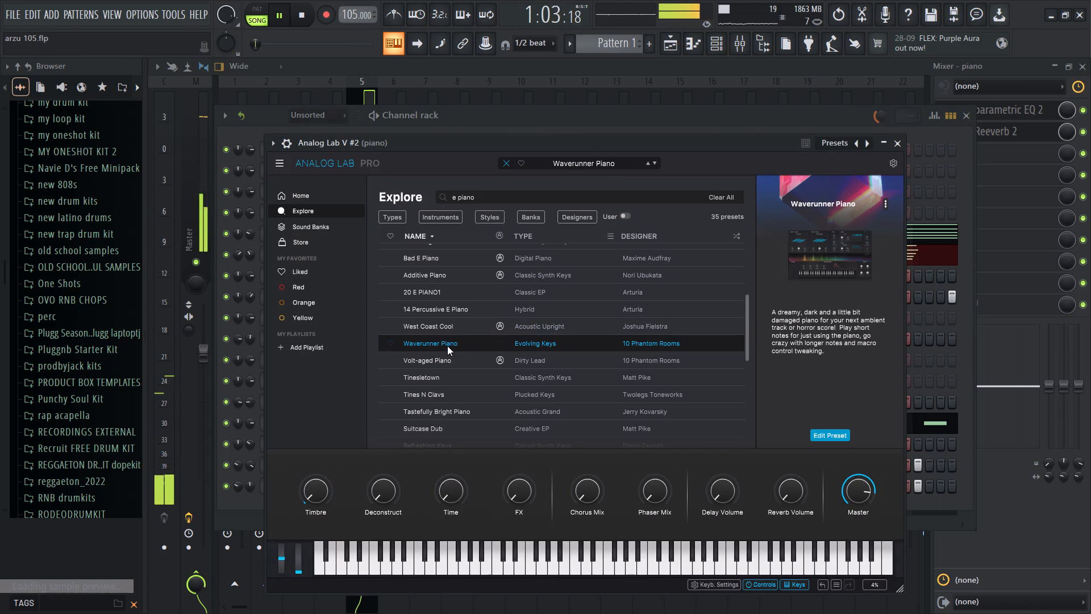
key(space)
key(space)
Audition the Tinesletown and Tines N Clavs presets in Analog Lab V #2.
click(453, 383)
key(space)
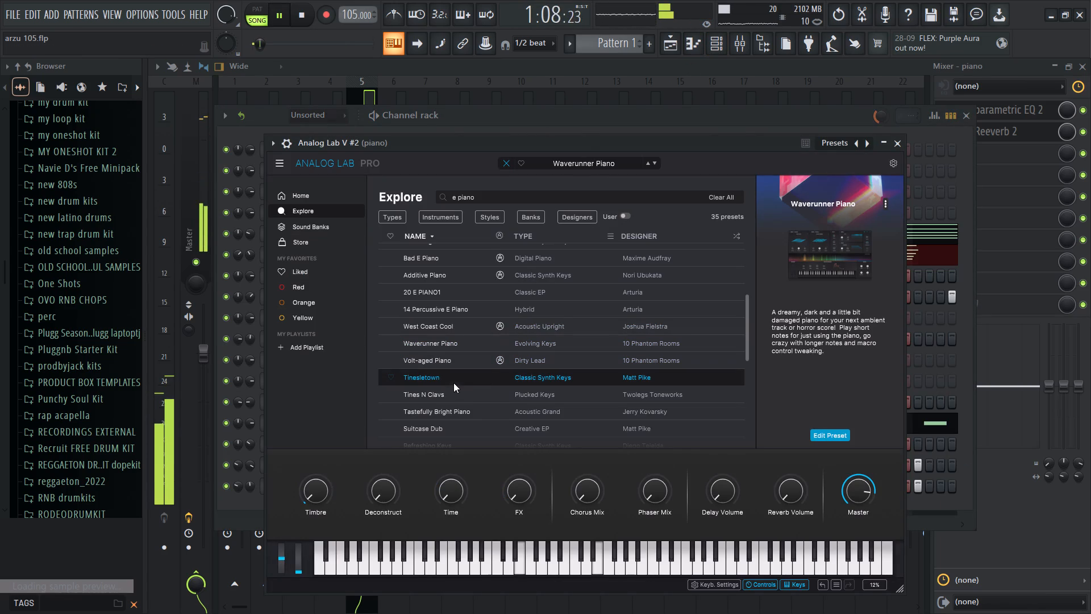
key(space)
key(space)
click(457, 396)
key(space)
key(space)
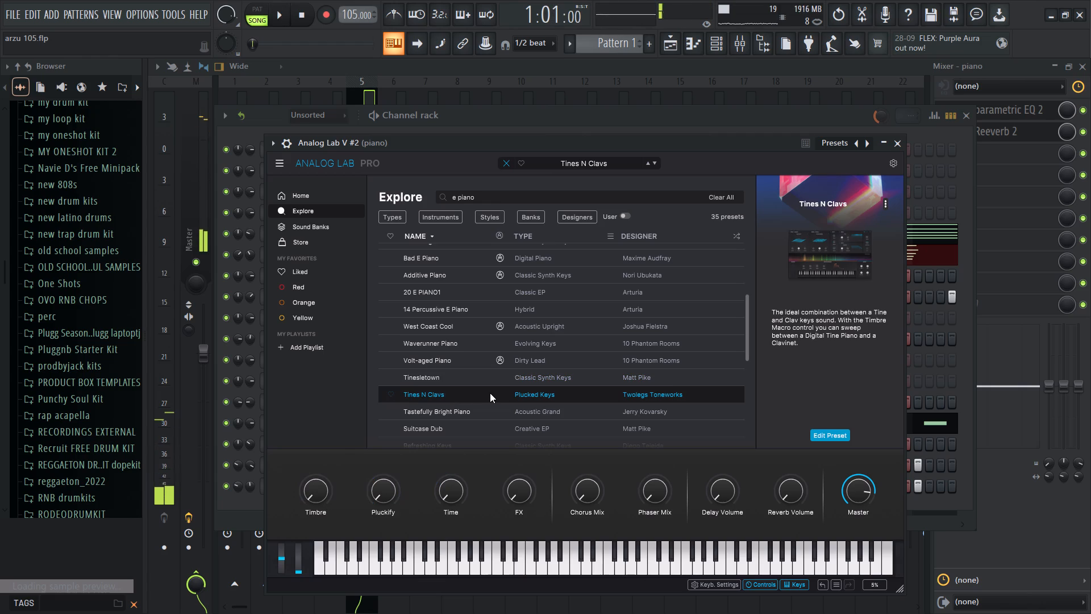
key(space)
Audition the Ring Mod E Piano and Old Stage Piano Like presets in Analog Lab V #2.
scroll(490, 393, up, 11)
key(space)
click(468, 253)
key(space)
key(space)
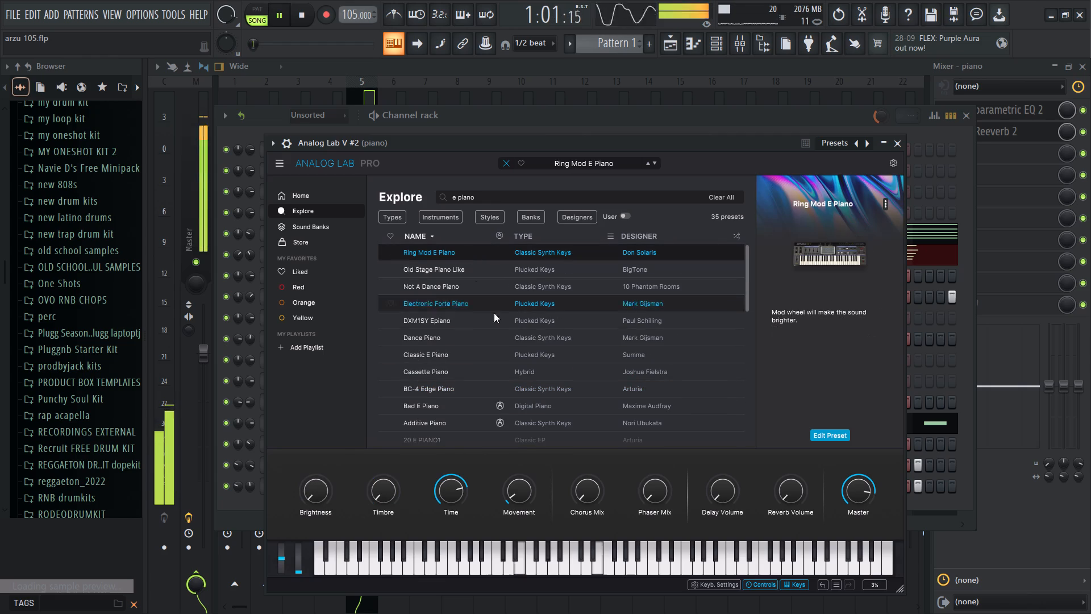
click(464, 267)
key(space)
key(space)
Load the Not A Dance Piano preset in Analog Lab V #2 and audition it with the beat.
click(471, 288)
key(space)
key(space)
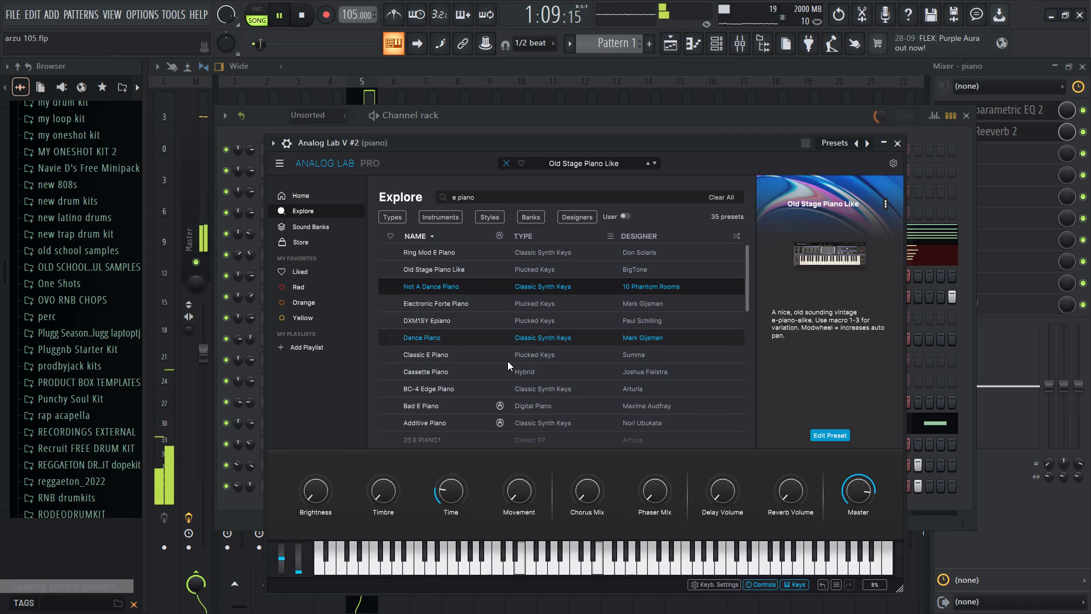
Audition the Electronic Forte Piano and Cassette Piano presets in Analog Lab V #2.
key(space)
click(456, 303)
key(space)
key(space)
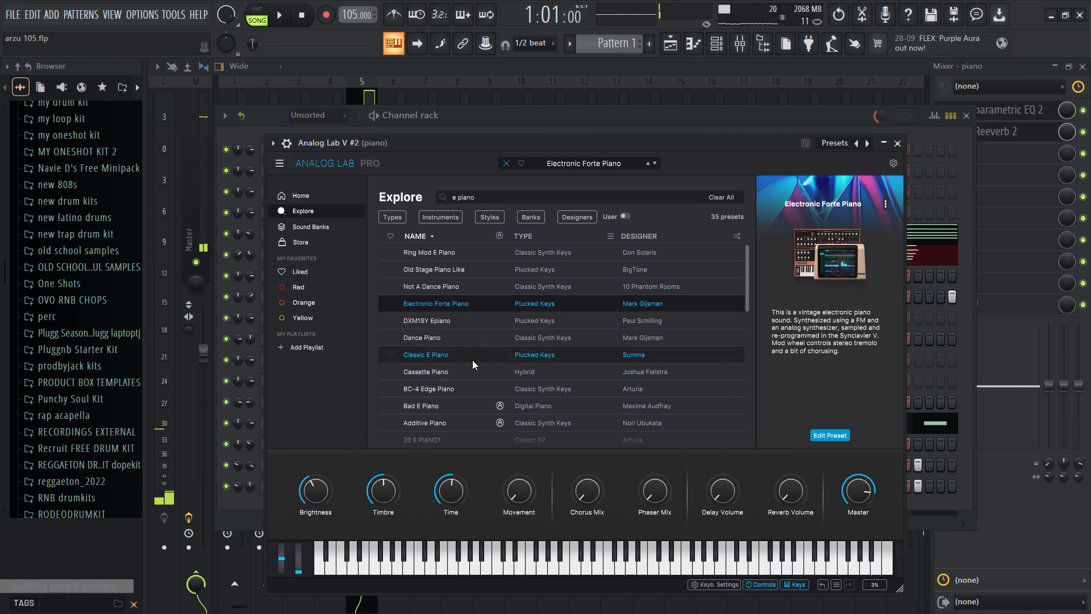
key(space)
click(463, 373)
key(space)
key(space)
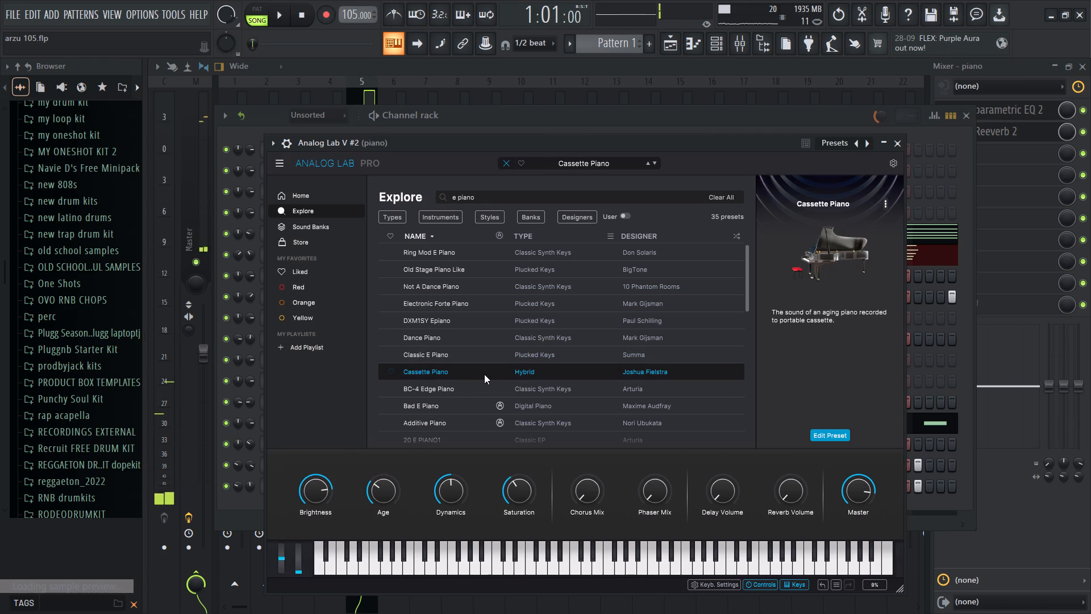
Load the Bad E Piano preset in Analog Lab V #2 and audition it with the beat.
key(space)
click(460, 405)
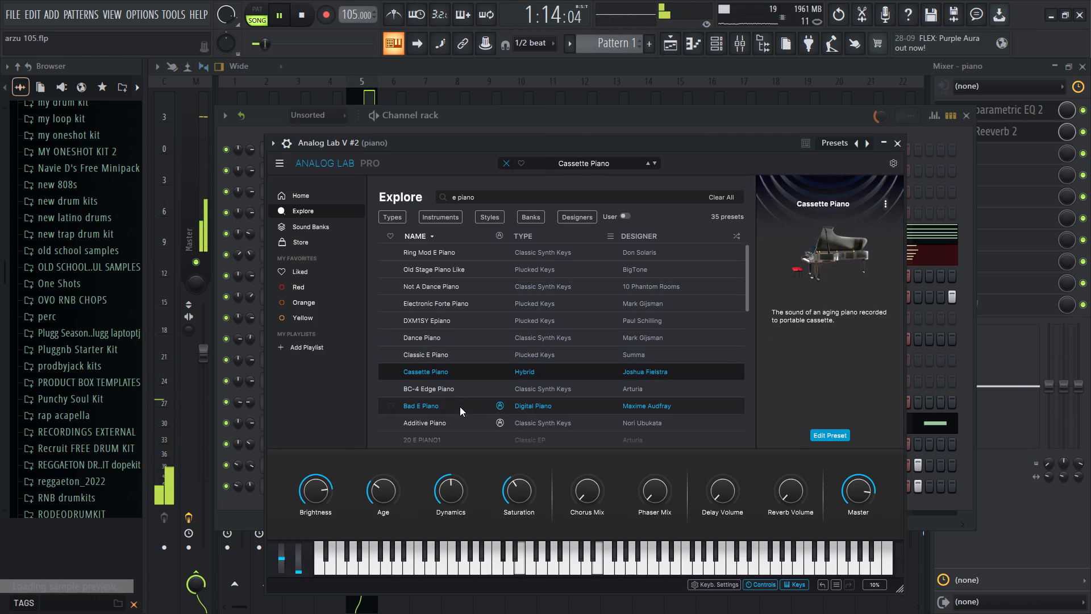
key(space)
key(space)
Load the West Coast Cool preset in Analog Lab V #2 and restart playback to hear it.
scroll(447, 370, down, 4)
click(455, 362)
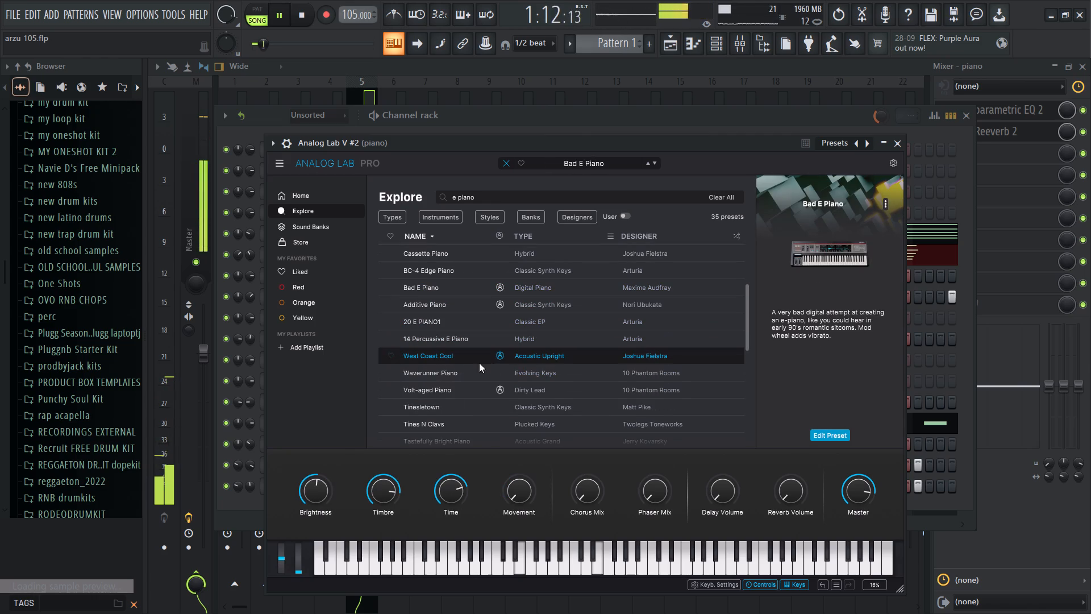
key(space)
key(space)
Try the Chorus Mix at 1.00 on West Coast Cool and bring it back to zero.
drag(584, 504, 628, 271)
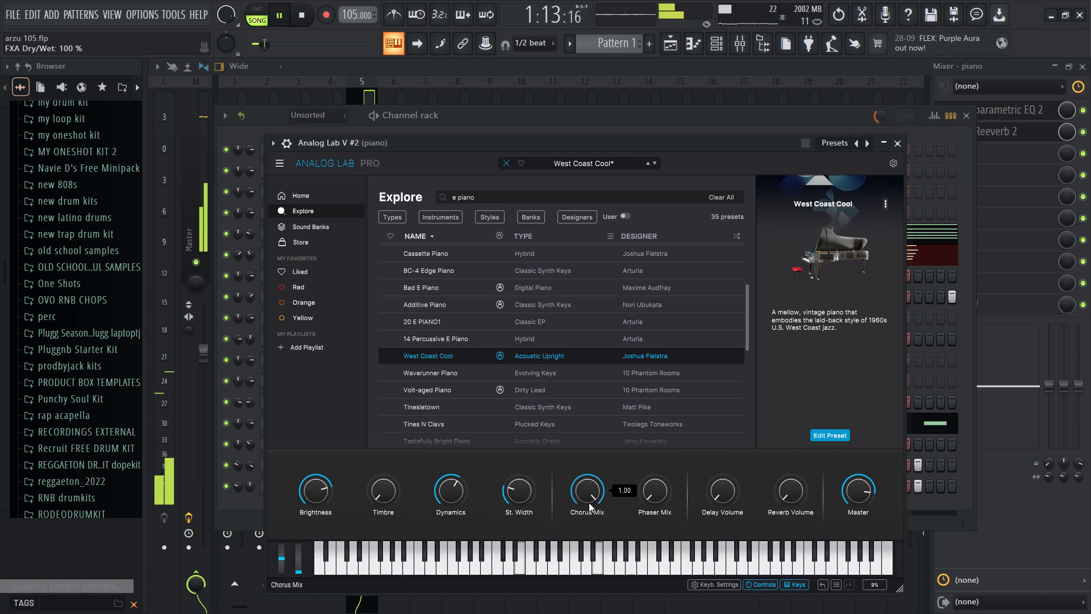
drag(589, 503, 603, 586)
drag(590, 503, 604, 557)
Set the Delay Volume of the West Coast Cool preset to about 0.25.
drag(720, 496, 728, 455)
click(729, 507)
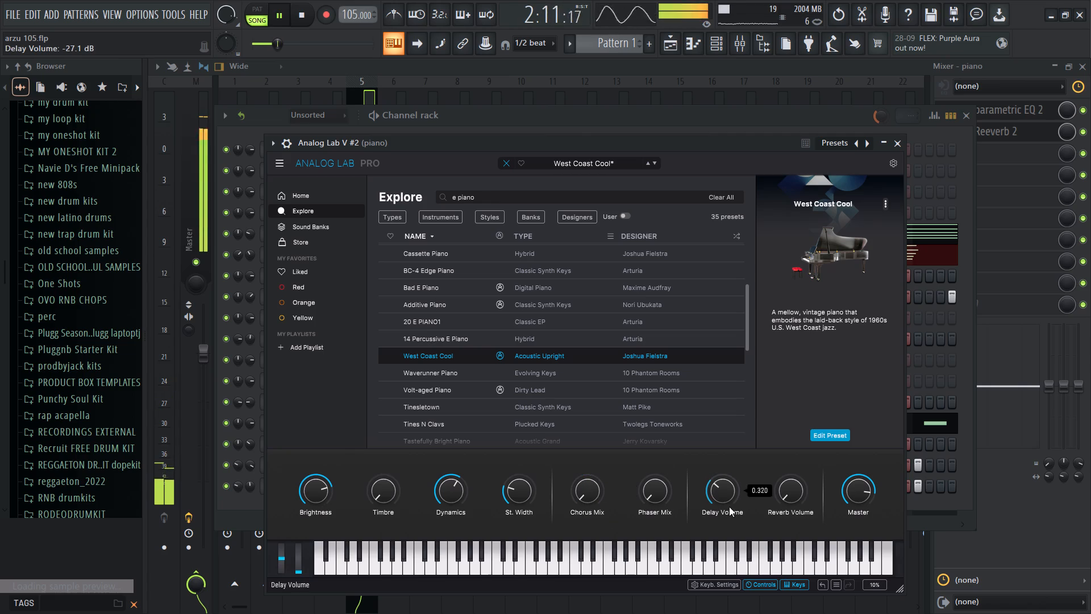
drag(720, 493, 720, 500)
drag(720, 493, 720, 498)
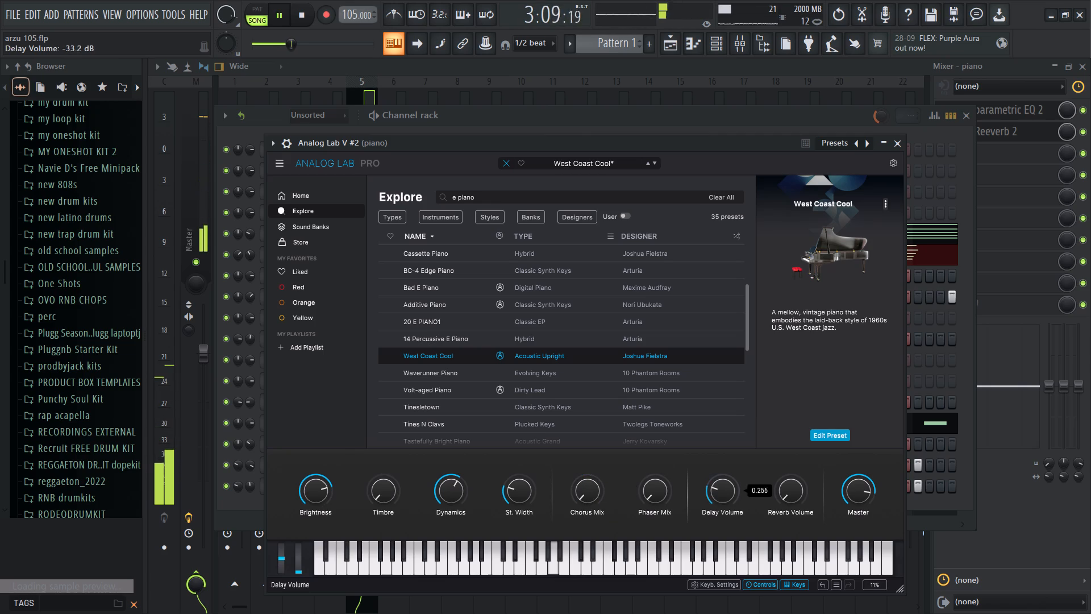
drag(720, 498, 720, 500)
click(720, 493)
Sweep the Timbre of West Coast Cool up to 1.00 and settle it at 0.056.
drag(388, 496, 443, 340)
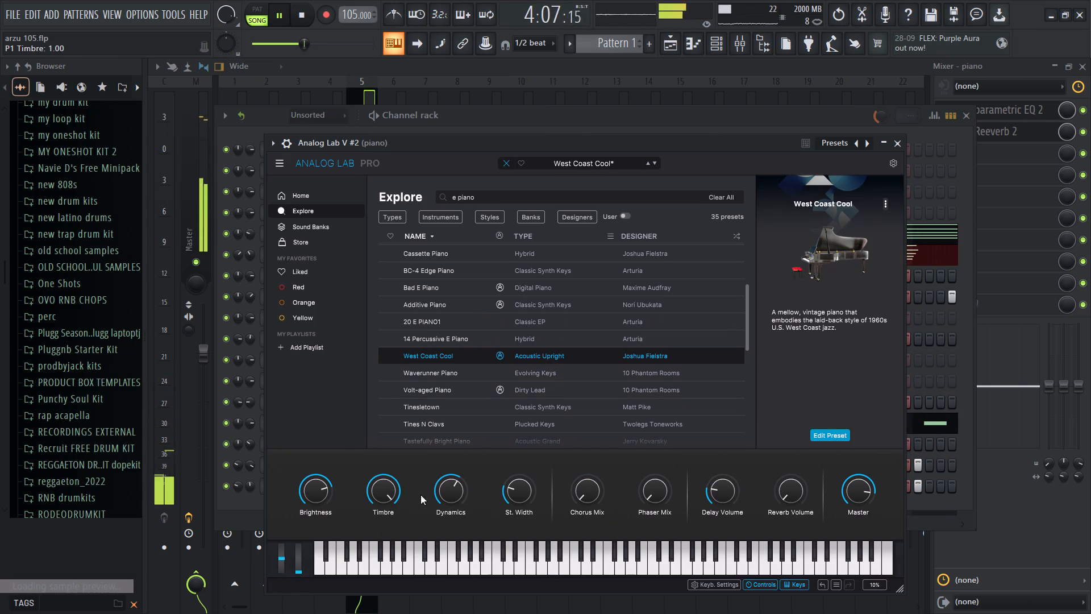
drag(388, 496, 391, 580)
drag(401, 486, 401, 515)
drag(378, 489, 385, 547)
double_click(378, 489)
drag(397, 485, 397, 477)
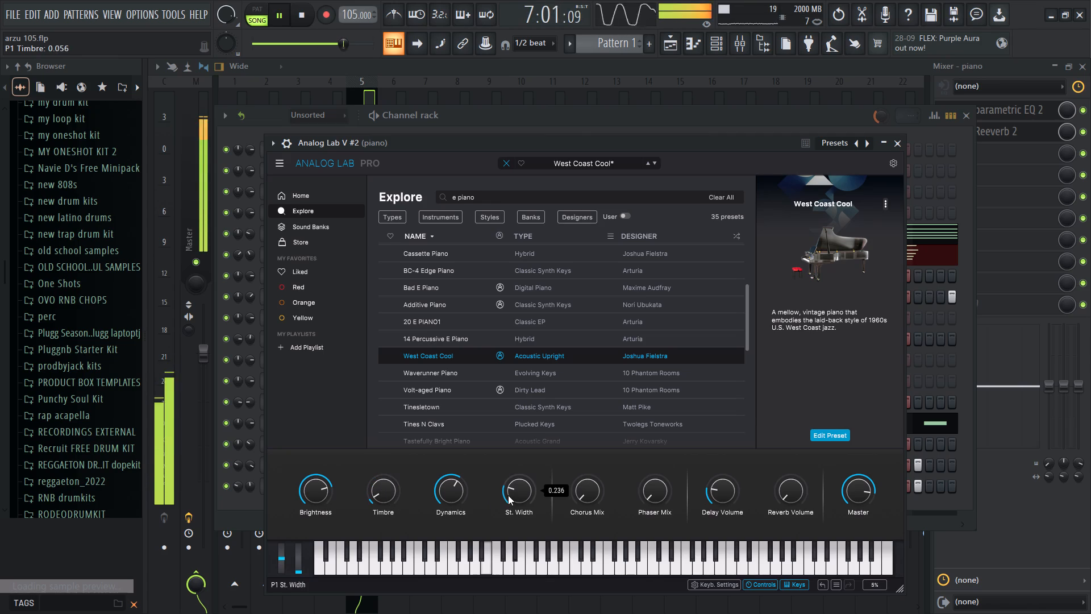
Sweep the St. Width of West Coast Cool up to 1.00 and bring it down to a low setting.
drag(508, 495, 513, 497)
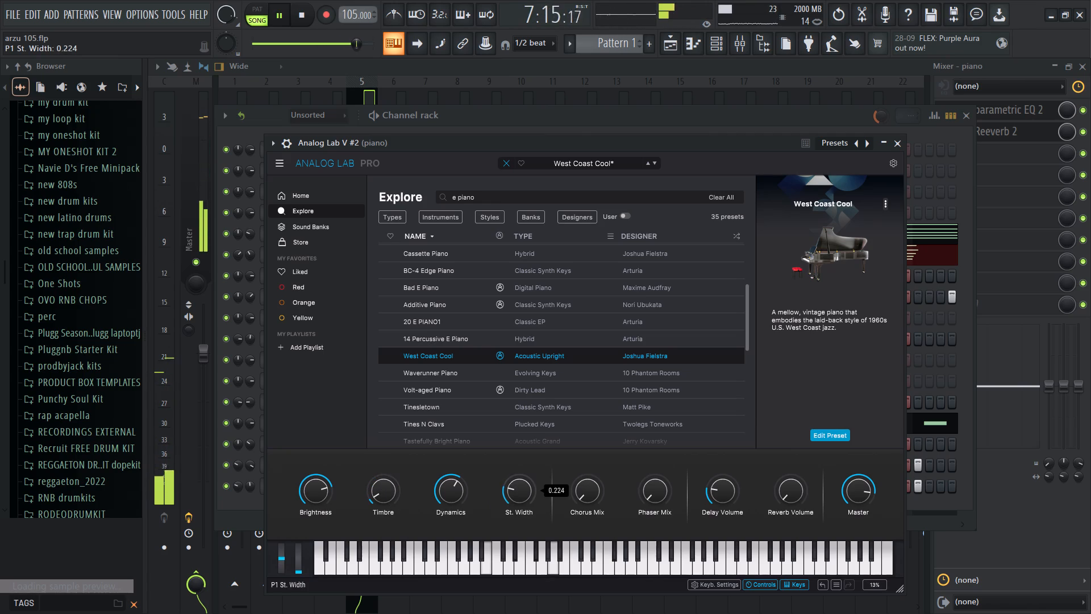
drag(513, 497, 573, 374)
drag(542, 464, 549, 444)
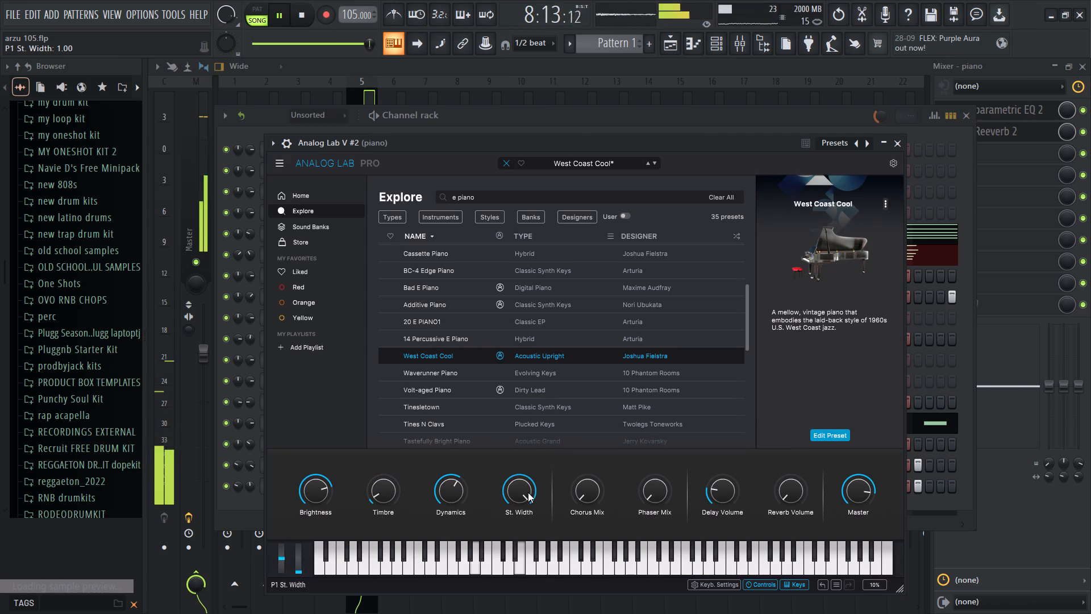
drag(527, 492, 525, 579)
drag(513, 495, 513, 508)
drag(517, 494, 518, 503)
click(517, 494)
drag(517, 498, 518, 509)
triple_click(517, 498)
click(522, 499)
drag(526, 488, 526, 494)
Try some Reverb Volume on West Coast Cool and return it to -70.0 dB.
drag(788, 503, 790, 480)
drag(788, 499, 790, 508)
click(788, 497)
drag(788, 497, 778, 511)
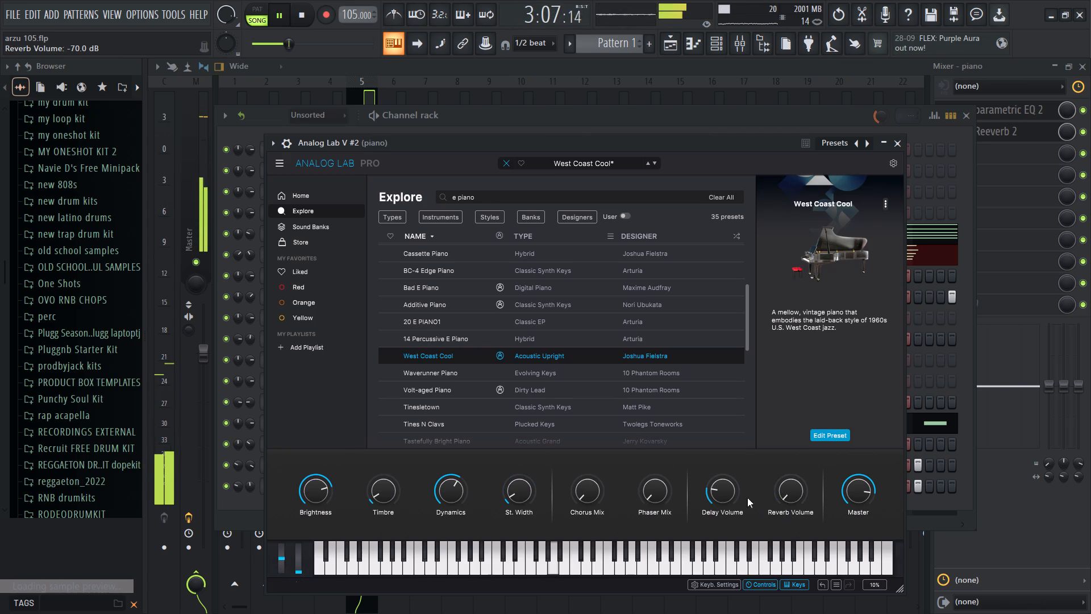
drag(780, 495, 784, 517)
Raise the Delay Volume of West Coast Cool slightly.
drag(727, 497, 727, 487)
click(730, 497)
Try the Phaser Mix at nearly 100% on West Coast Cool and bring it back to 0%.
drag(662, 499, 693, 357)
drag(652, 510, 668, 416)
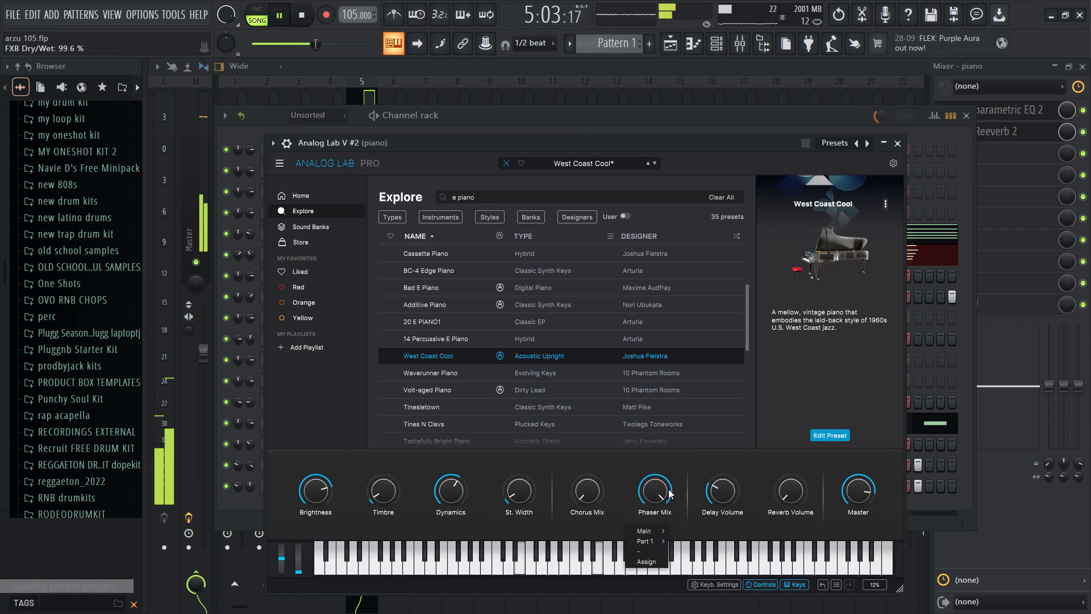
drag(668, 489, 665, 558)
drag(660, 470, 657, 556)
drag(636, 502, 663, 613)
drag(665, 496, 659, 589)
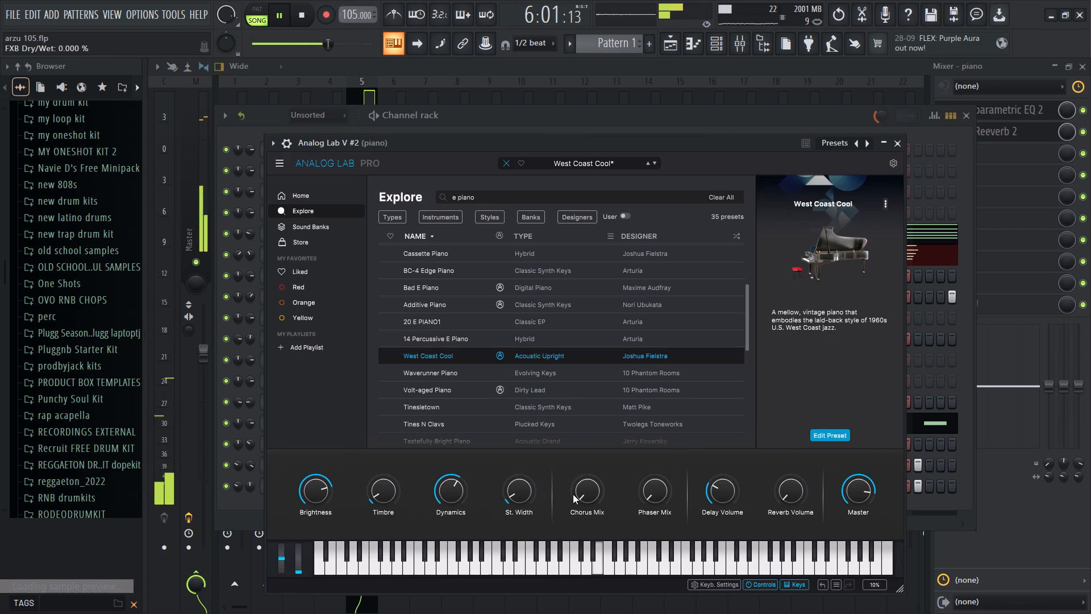
Lower the St. Width of West Coast Cool further and close the Analog Lab V #2 window.
drag(519, 481, 533, 544)
click(895, 140)
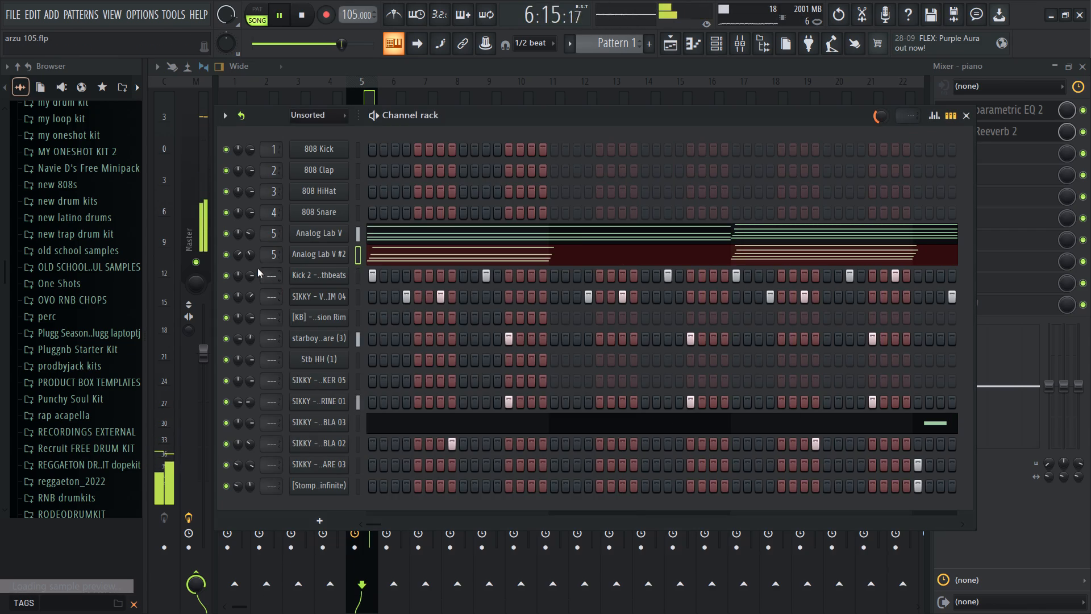
Adjust the Analog Lab V #2 channel's panning and set its volume to about 52% in the channel rack.
drag(251, 256, 281, 169)
drag(252, 255, 257, 310)
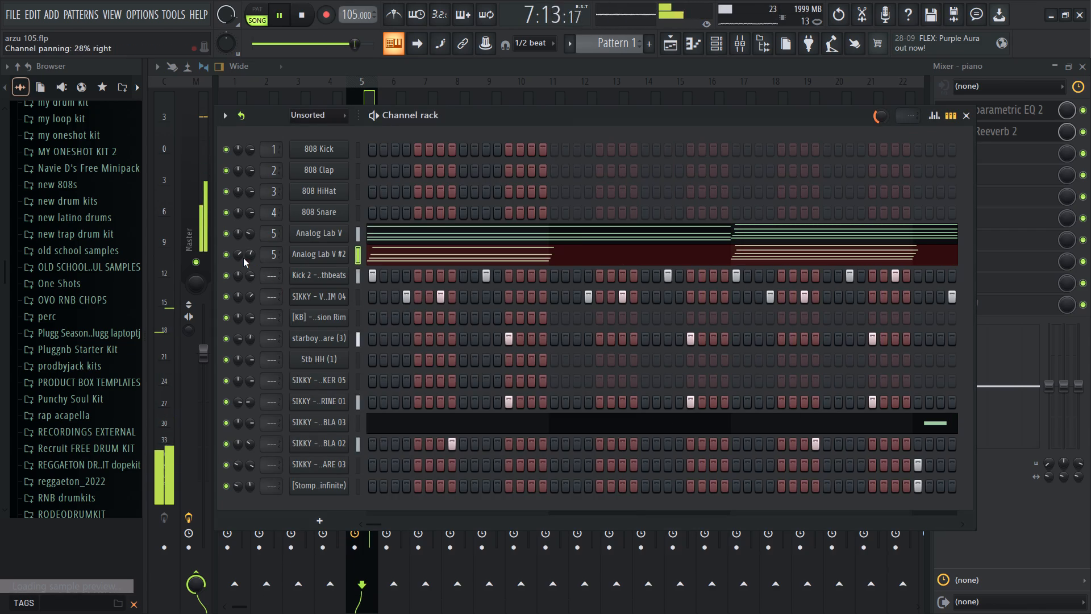
drag(241, 255, 278, 204)
drag(245, 253, 248, 265)
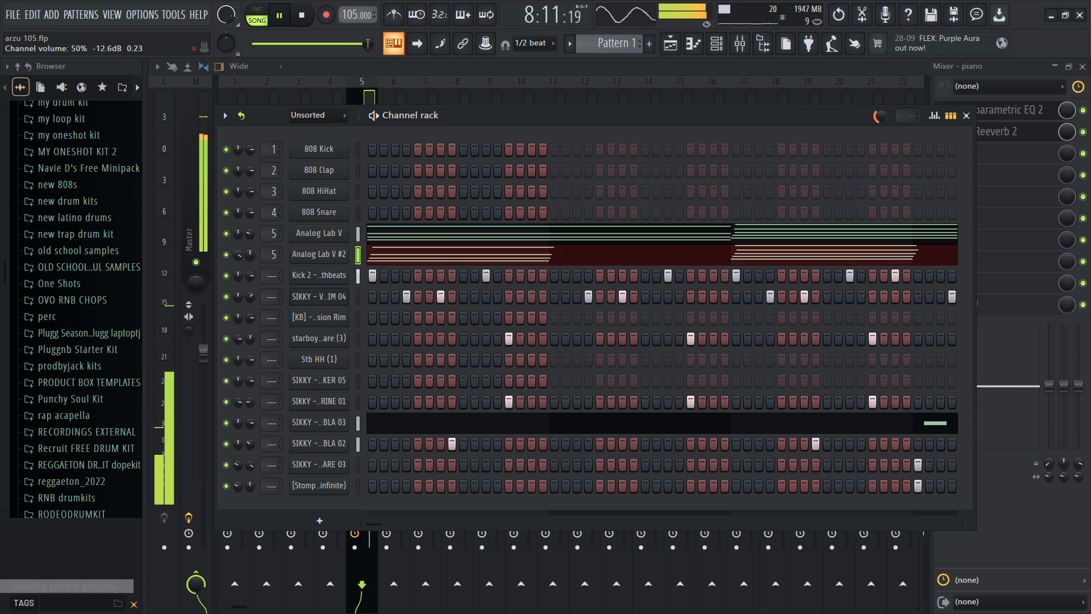
drag(248, 265, 249, 271)
drag(237, 259, 239, 279)
drag(237, 259, 238, 268)
drag(240, 260, 240, 266)
drag(249, 254, 255, 226)
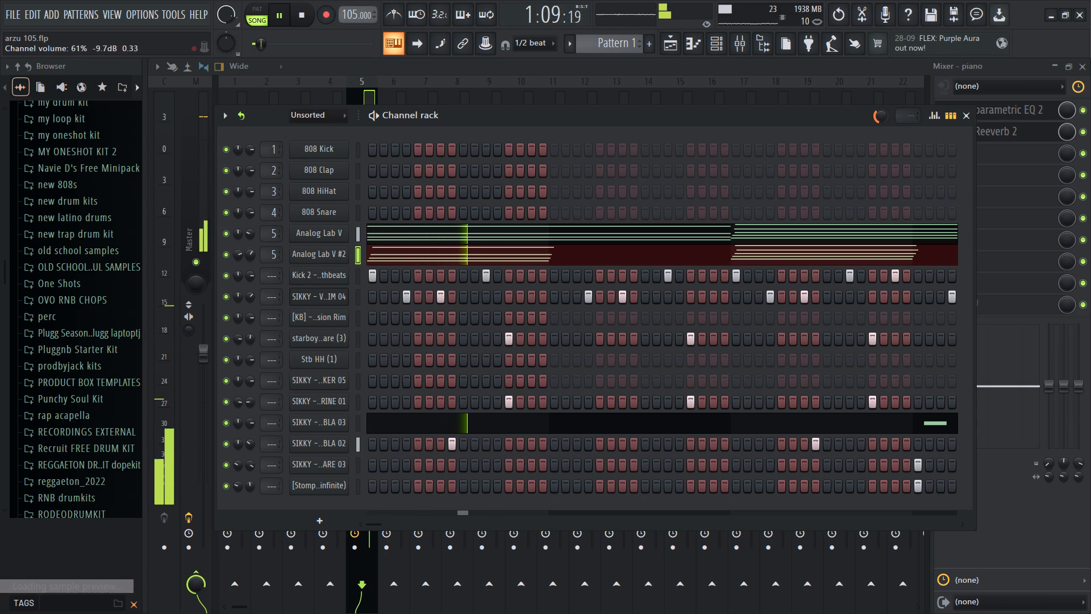
drag(255, 226, 257, 243)
click(249, 254)
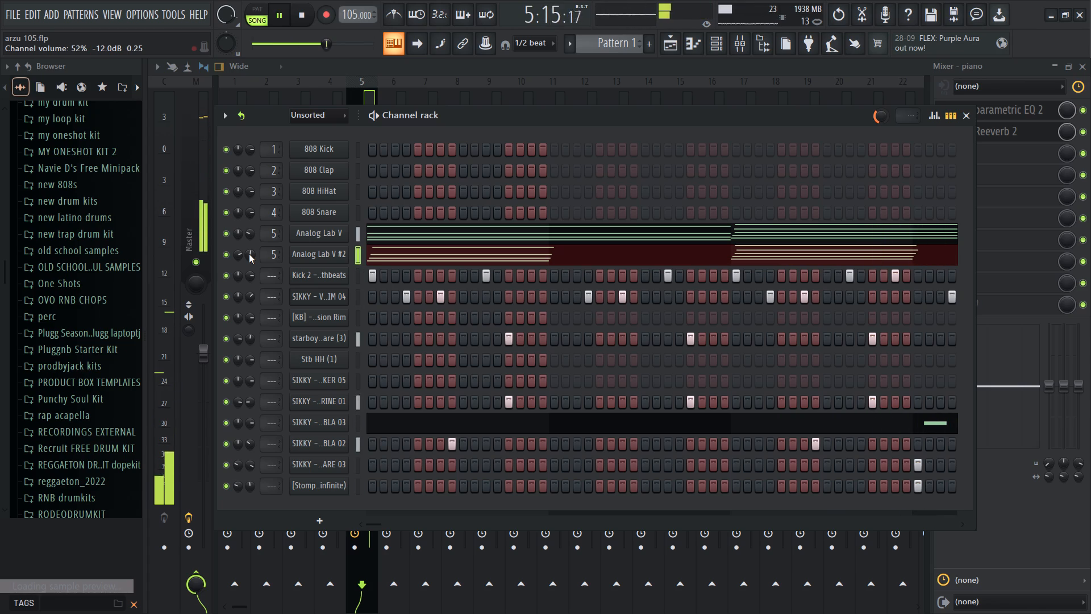
Close the channel rack and search the sample browser for "afro".
click(967, 109)
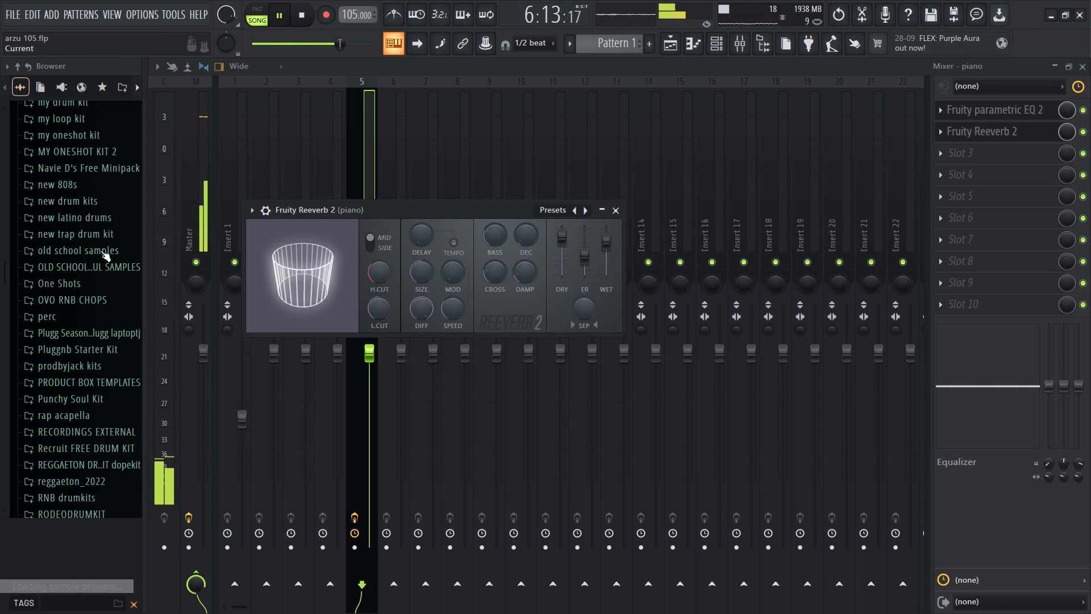
scroll(38, 371, up, 3)
scroll(39, 371, down, 5)
click(138, 604)
click(101, 609)
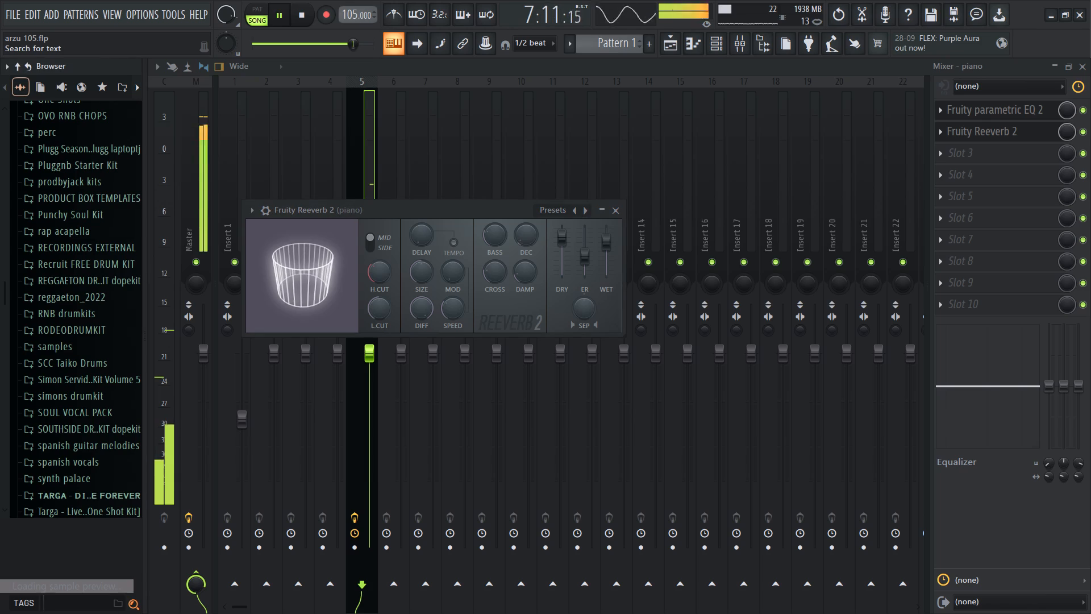
text(afrop)
key(BackSpace)
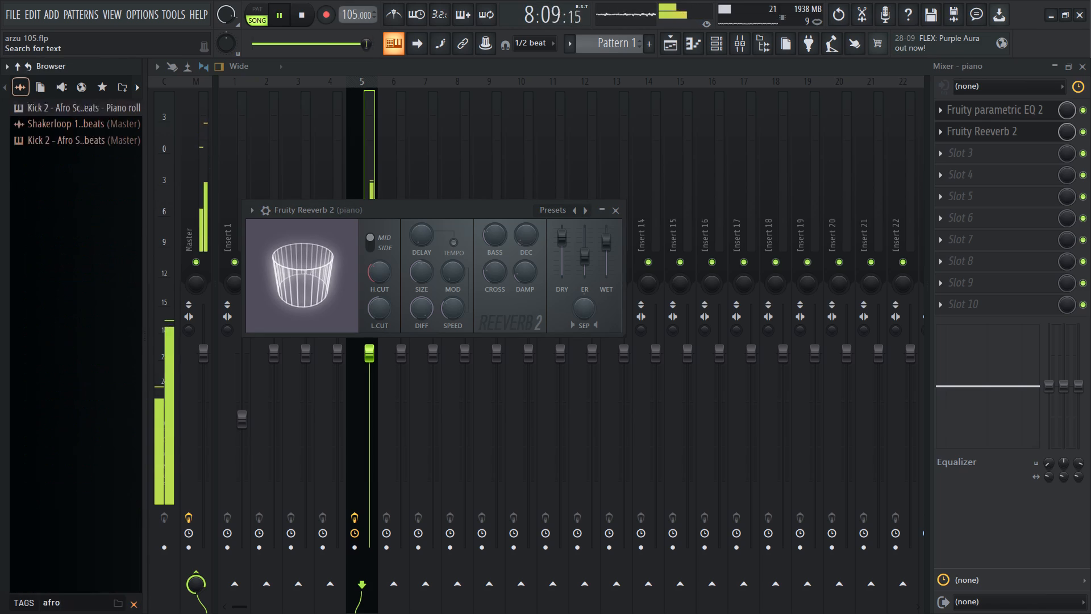
Route the Kick 2 channel from the channel rack to mixer track 6.
click(718, 42)
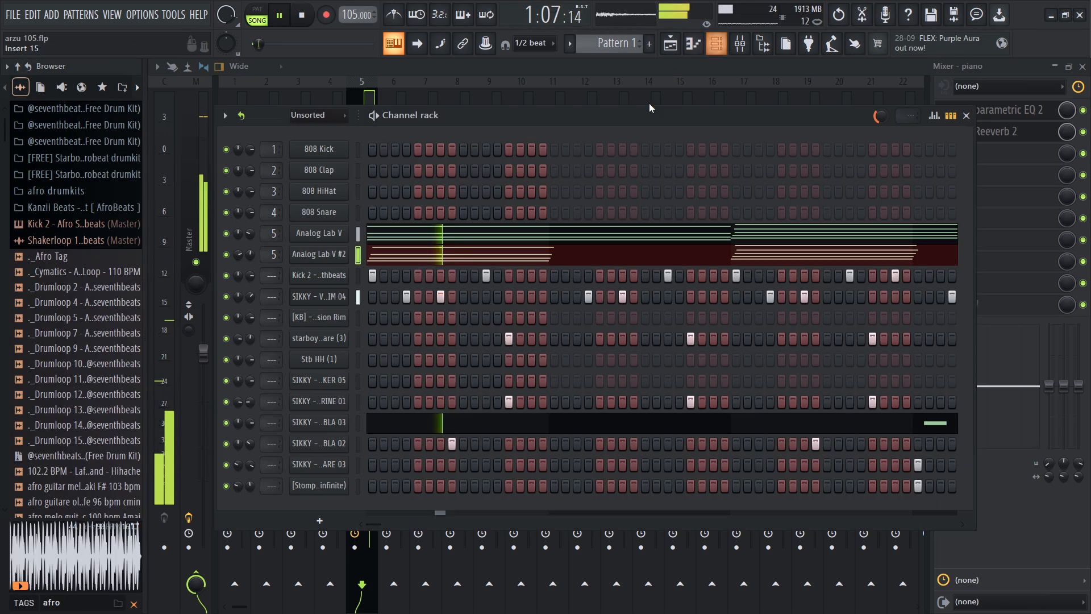
right_click(339, 287)
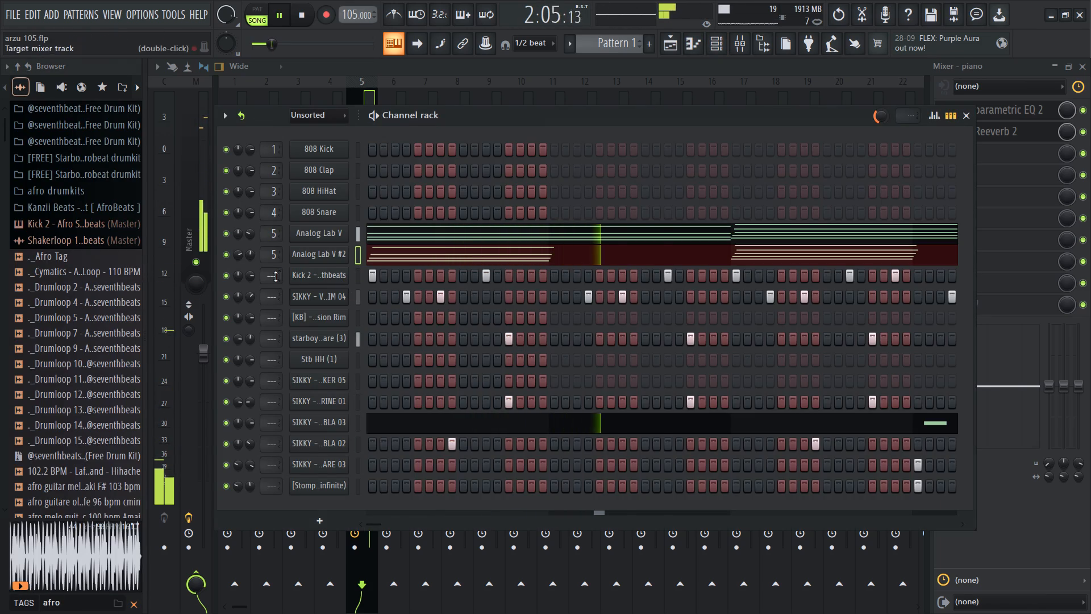
click(292, 273)
click(651, 265)
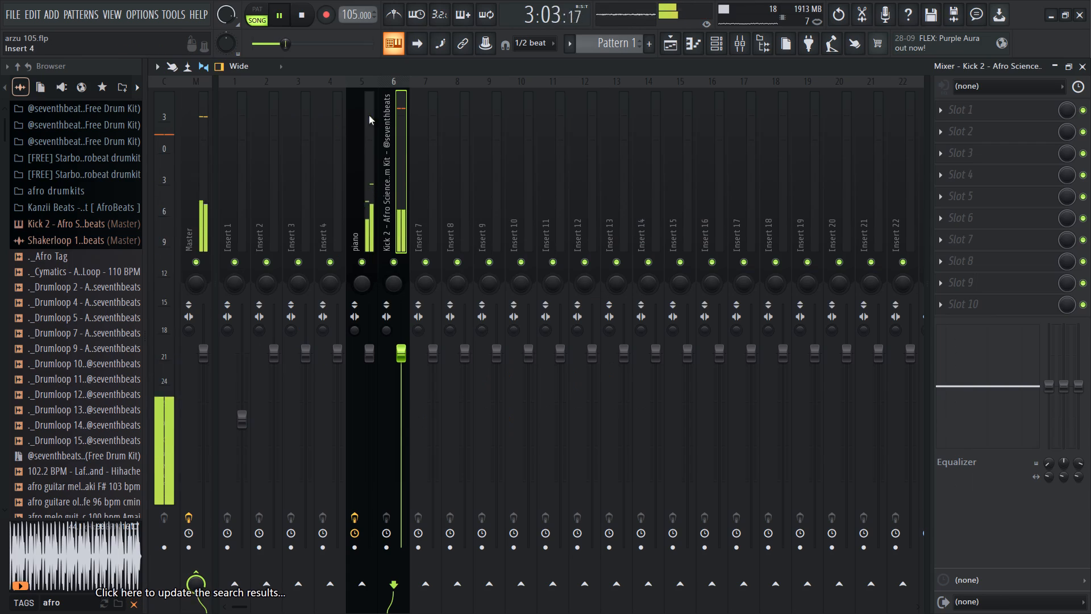
Rename mixer track 6 as "kick".
right_click(392, 113)
click(482, 93)
text(kick)
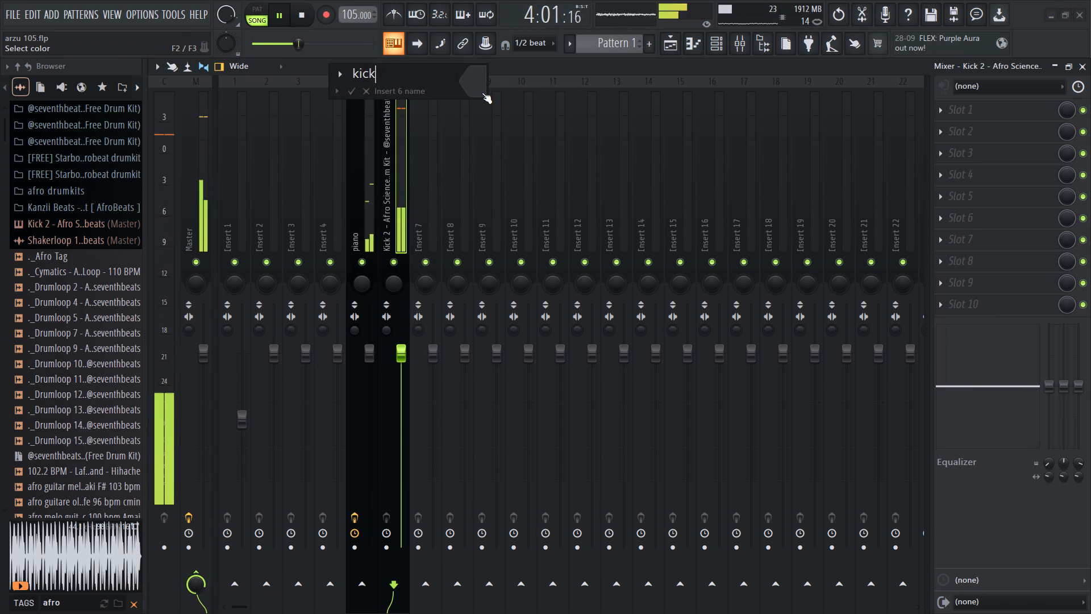
key(Return)
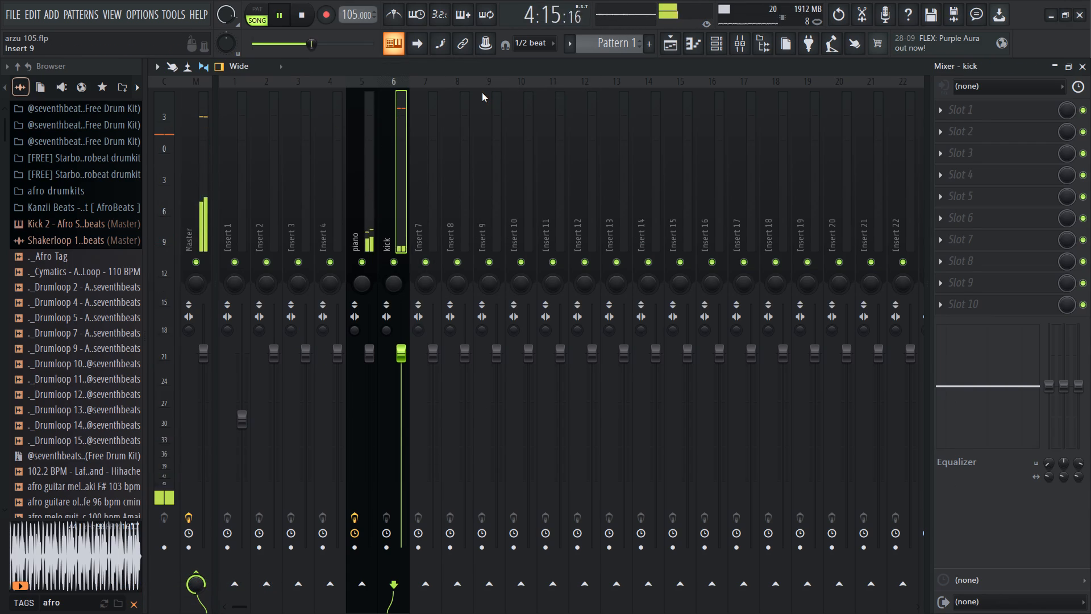
Solo the piano mixer track, listen to it from the start, and unsolo it.
right_click(368, 268)
key(space)
key(space)
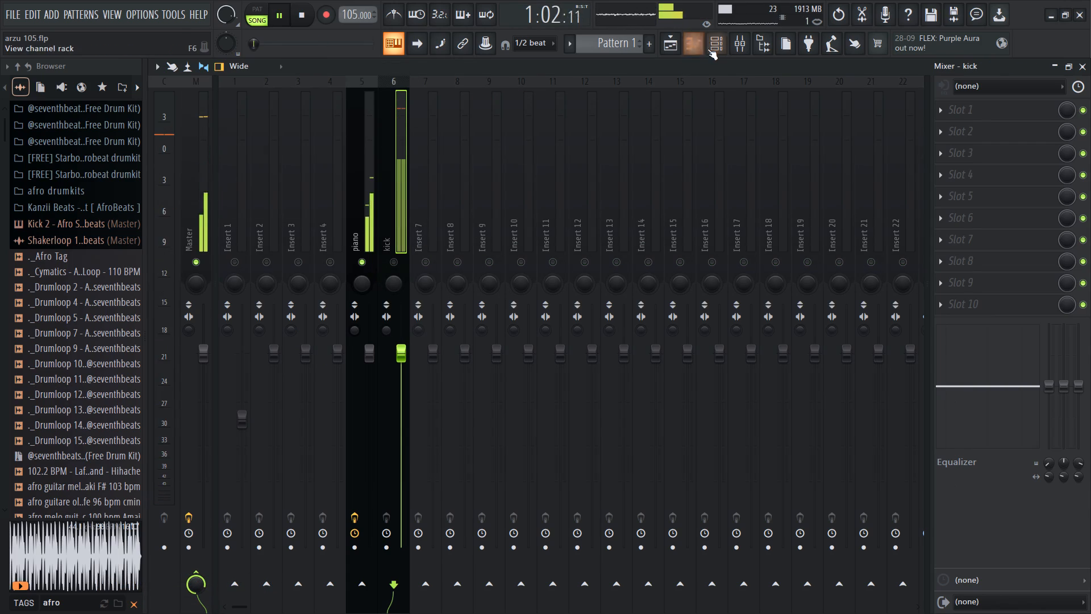
right_drag(362, 267, 370, 263)
Raise the first Analog Lab V channel's volume in the channel rack and check which preset it uses.
drag(717, 53, 713, 59)
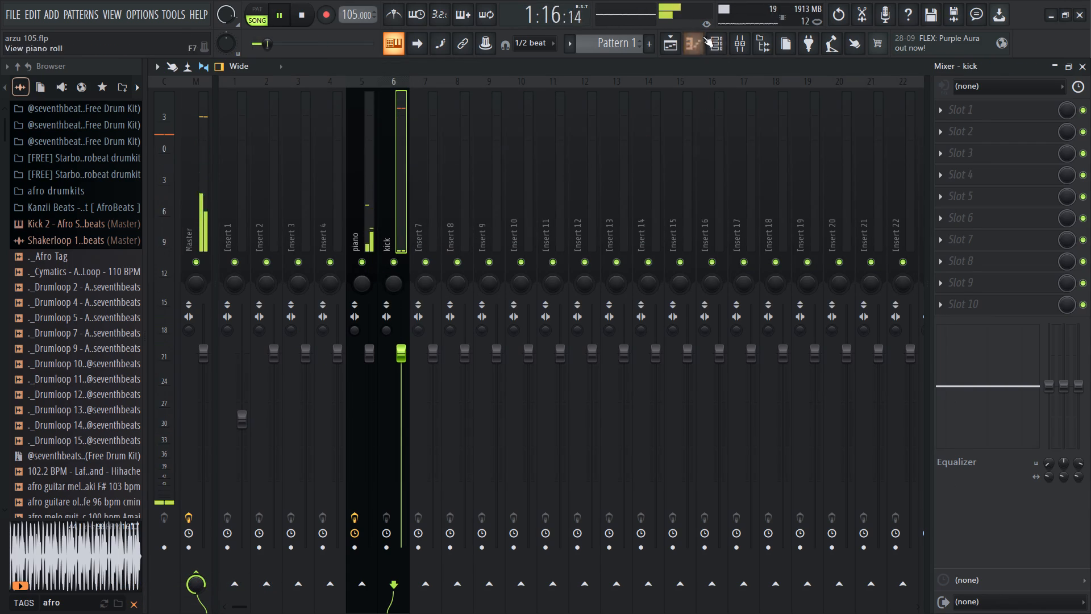
click(713, 43)
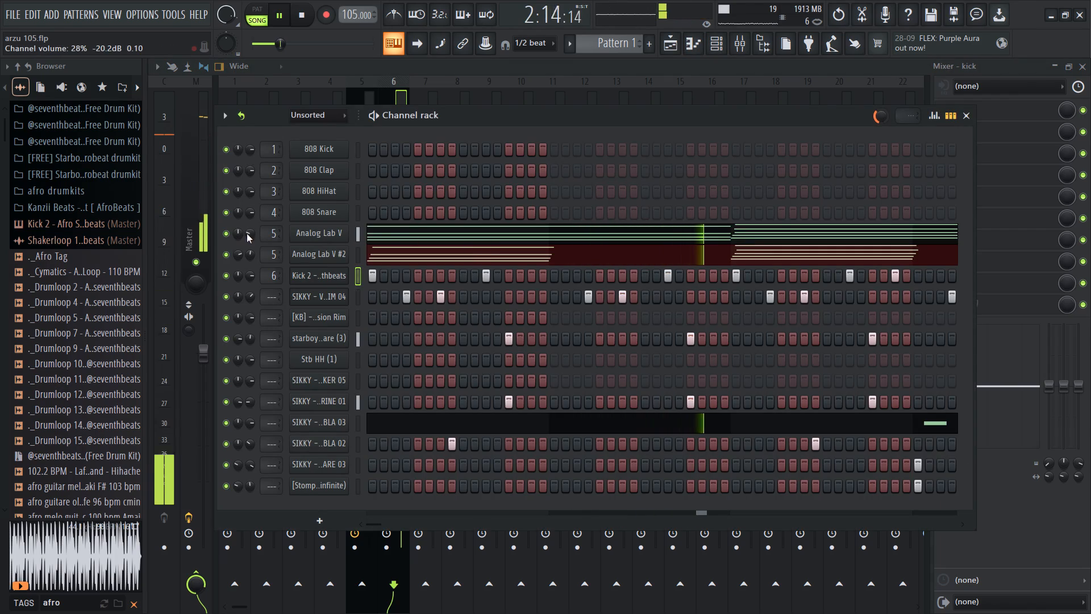
drag(249, 232, 261, 206)
click(308, 230)
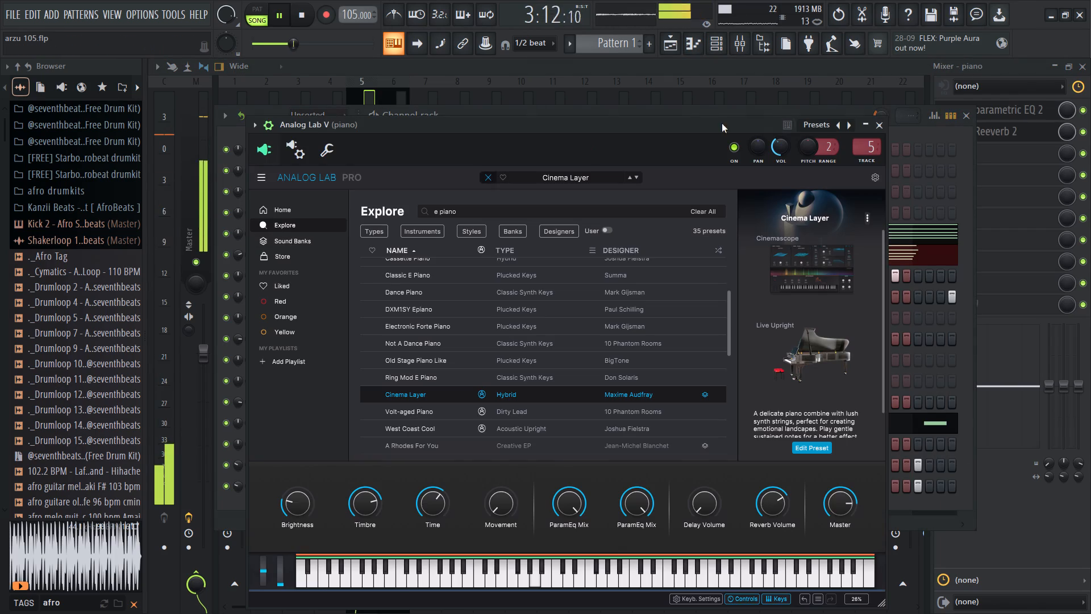
click(881, 123)
Route the first Analog Lab V channel to mixer track 6.
drag(271, 234, 275, 222)
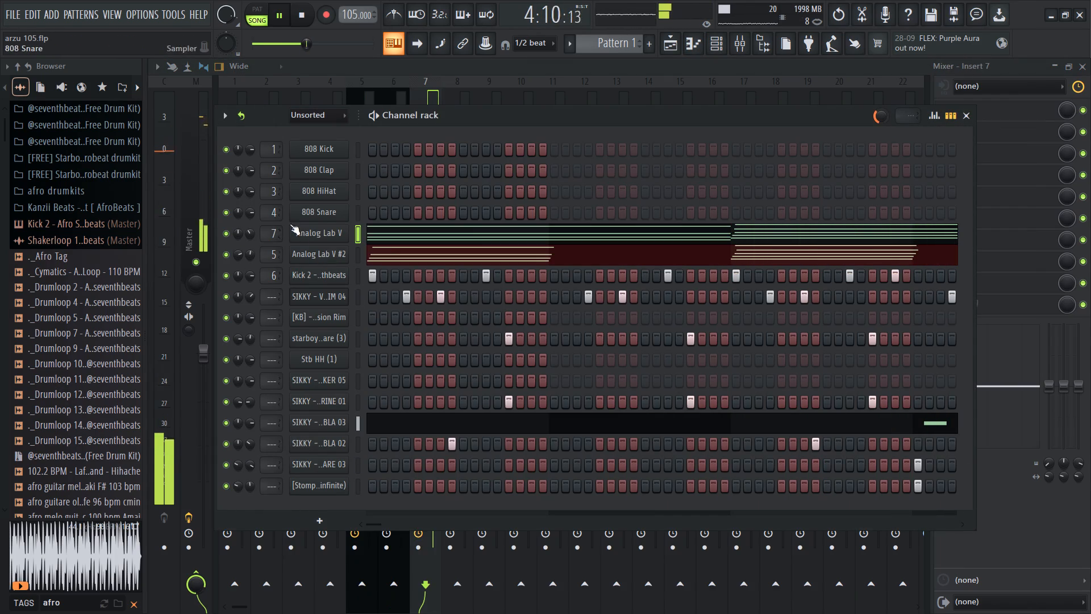
click(269, 230)
Move the channel rack clear of the mixer and rename mixer track 6 as "pad".
drag(481, 117, 427, 295)
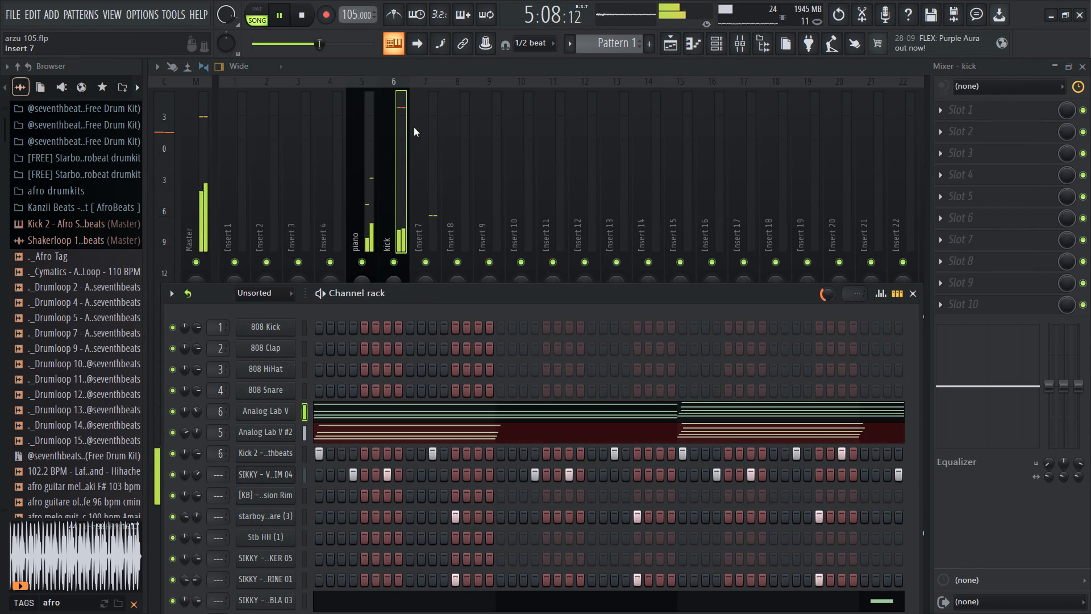
right_click(400, 125)
click(438, 95)
text(pad)
key(Return)
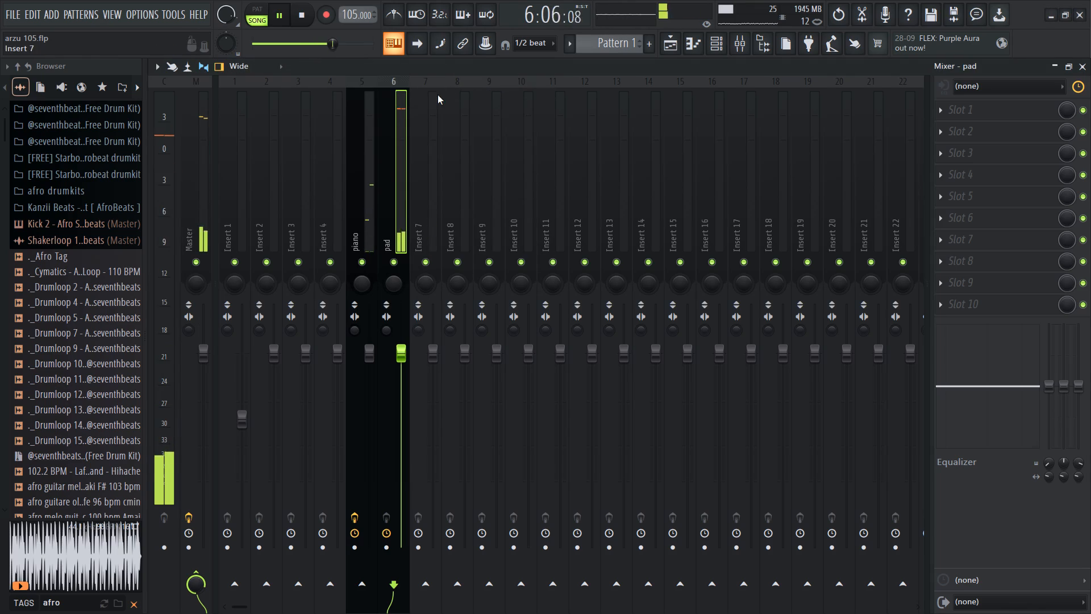
Solo the pad mixer track and restart playback.
key(space)
right_click(390, 255)
key(space)
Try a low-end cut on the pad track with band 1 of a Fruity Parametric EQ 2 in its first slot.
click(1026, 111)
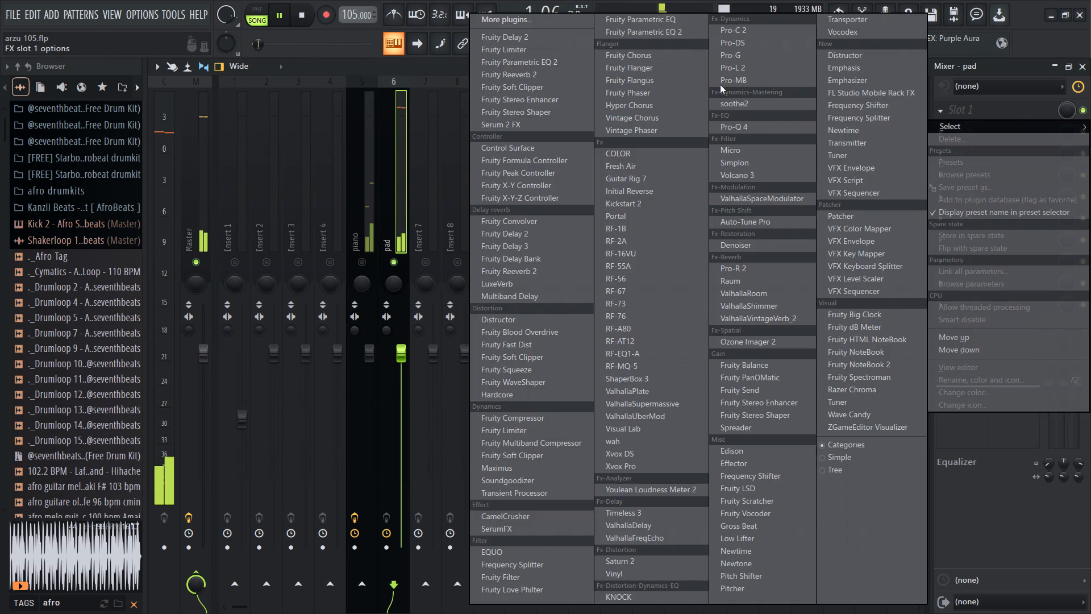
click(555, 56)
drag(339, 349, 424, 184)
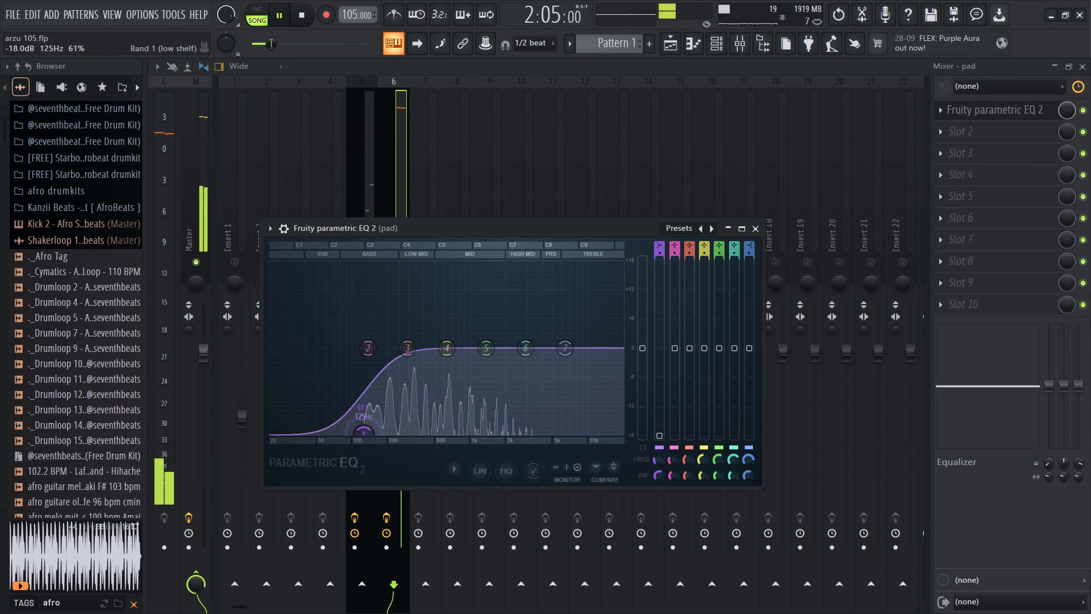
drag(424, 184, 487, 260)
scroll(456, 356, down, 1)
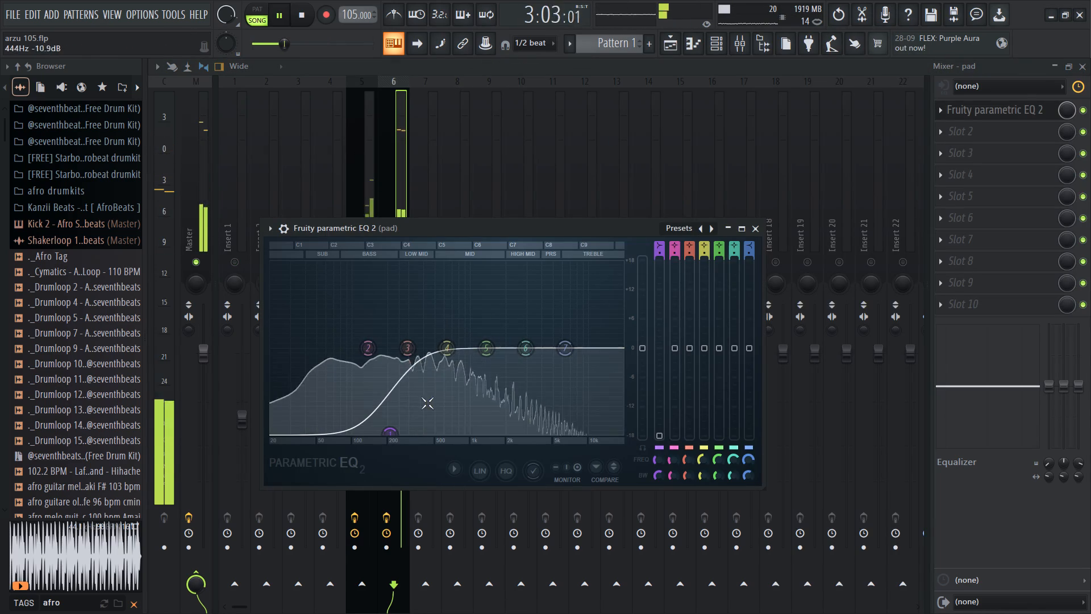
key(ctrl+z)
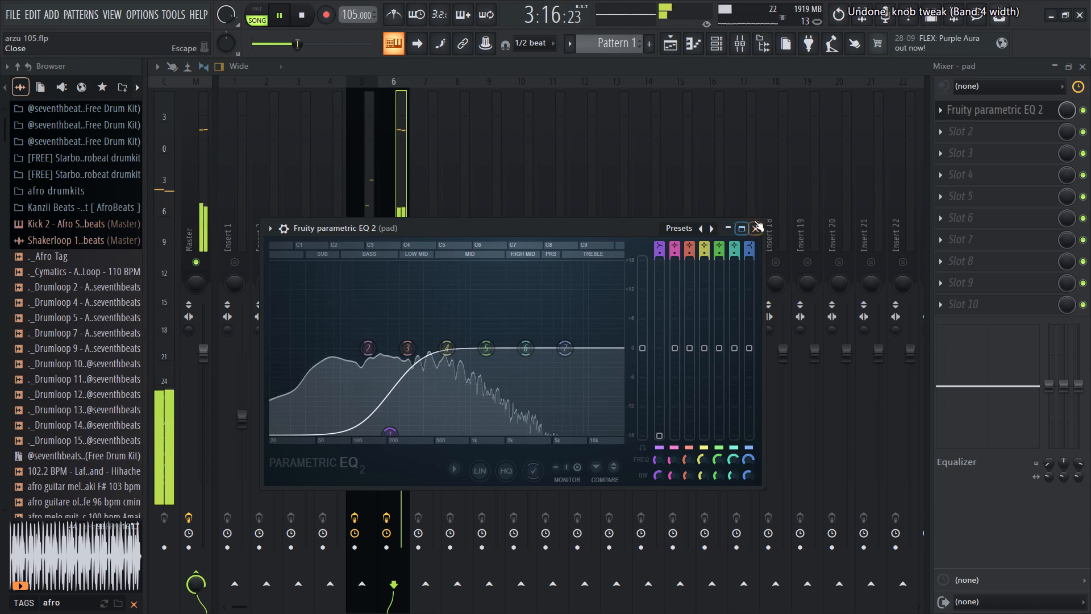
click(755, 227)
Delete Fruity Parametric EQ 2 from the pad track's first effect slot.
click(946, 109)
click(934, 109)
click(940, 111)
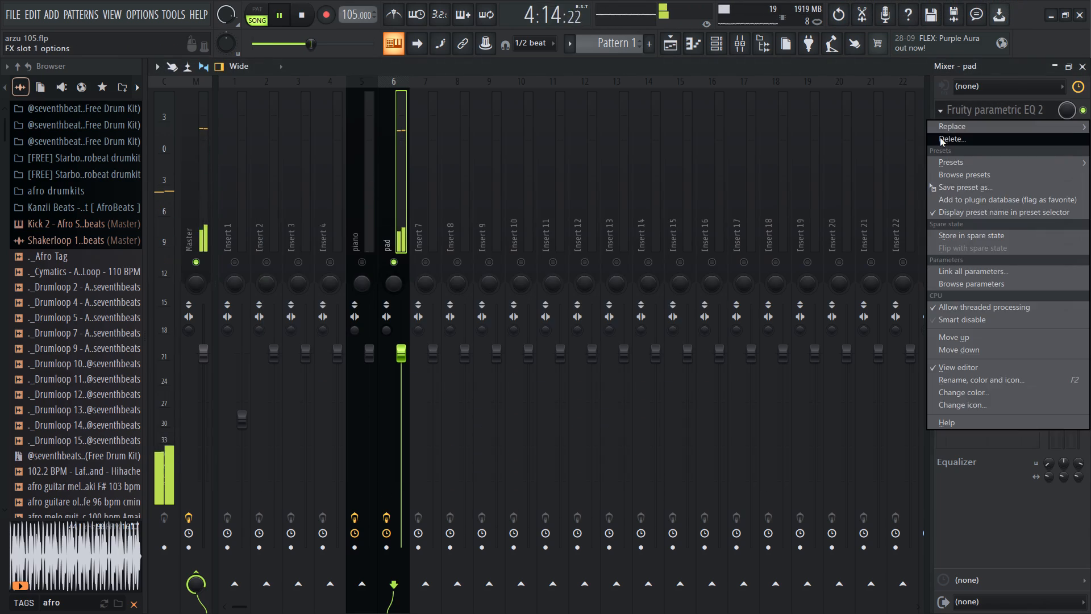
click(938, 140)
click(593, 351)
Route the Kick 2 channel to mixer track 10.
click(715, 38)
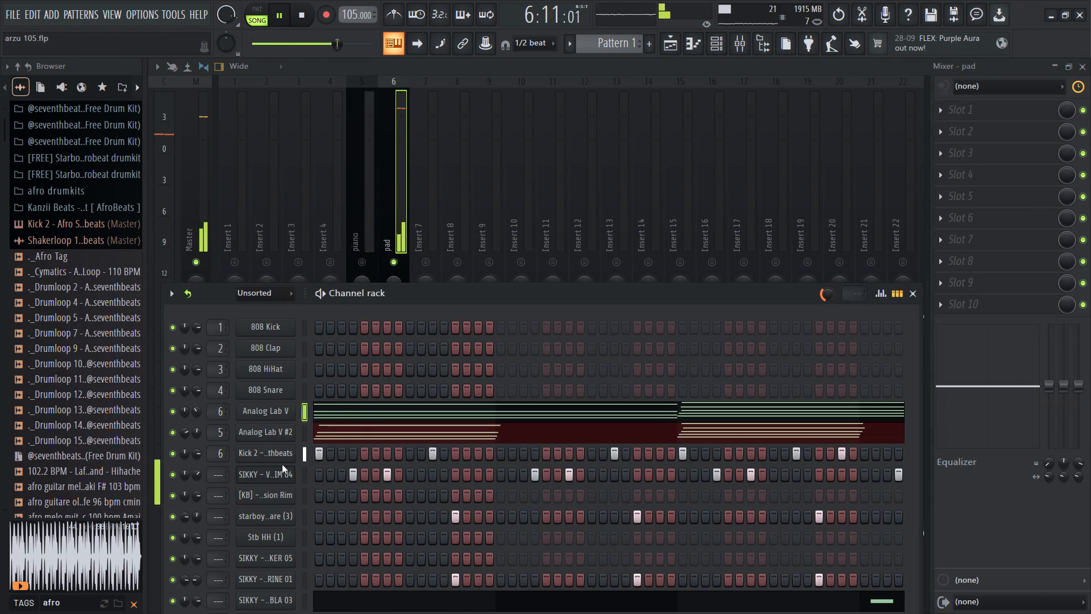
click(259, 450)
drag(643, 250, 643, 247)
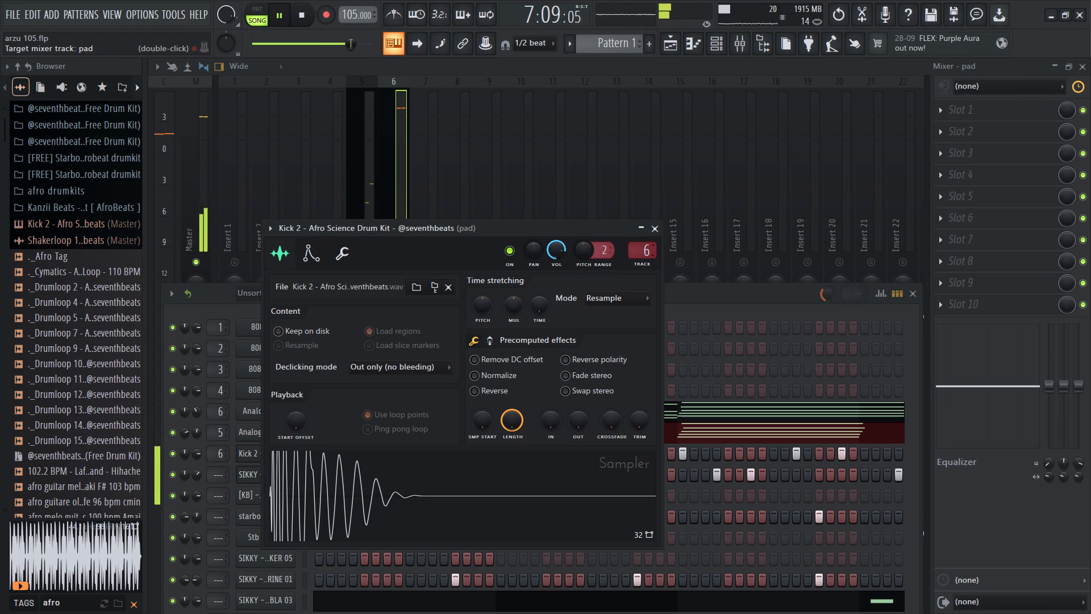
drag(643, 247, 643, 237)
drag(642, 254, 641, 253)
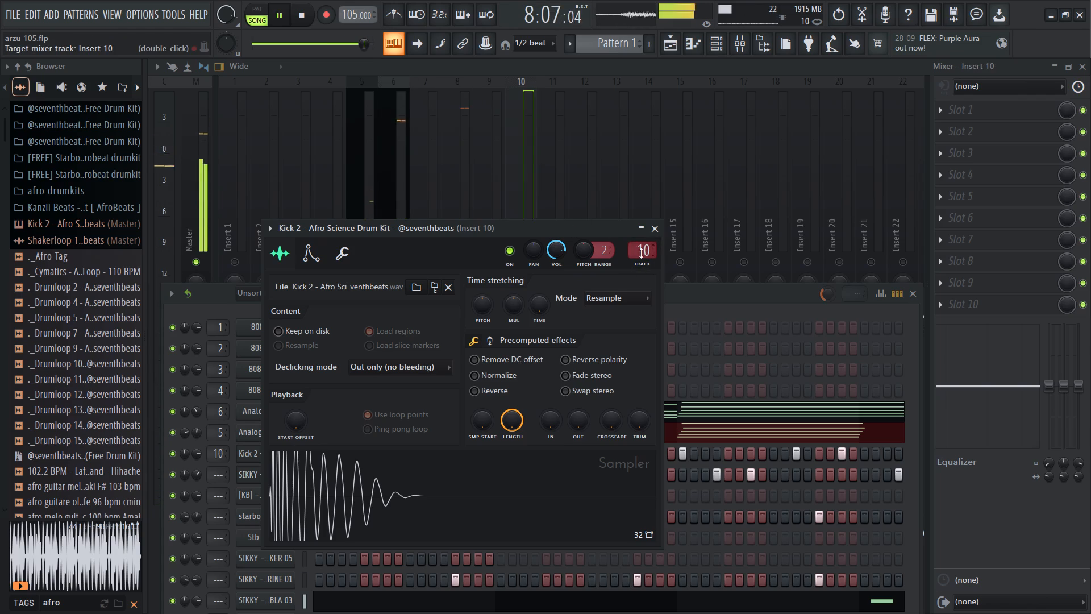
drag(641, 253, 646, 242)
Rename mixer track 10 as "kick".
right_click(527, 139)
click(578, 97)
text(kick)
key(Return)
Add Fruity Parametric EQ 2 to the pad track's first slot and roll off its lows with band 1 as a high-pass.
click(407, 187)
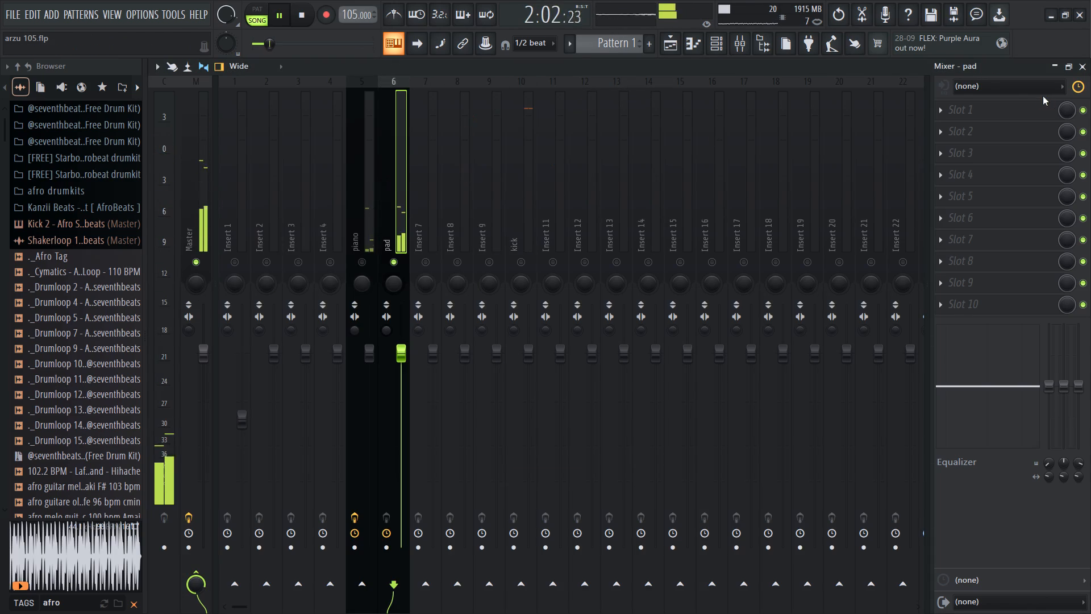
click(1034, 99)
click(978, 113)
click(551, 60)
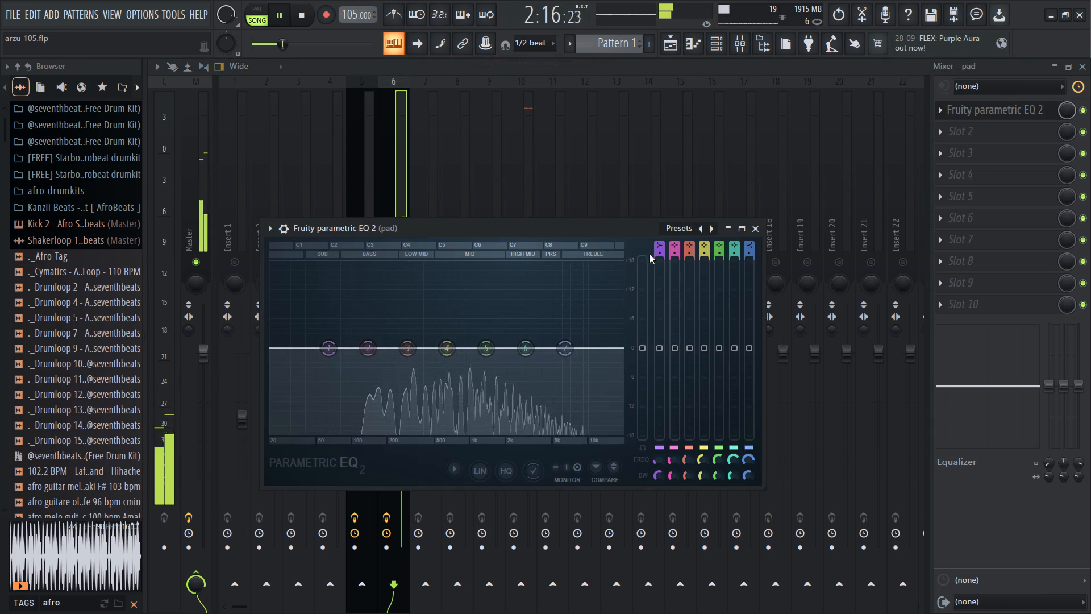
drag(657, 244, 660, 271)
drag(322, 347, 477, 338)
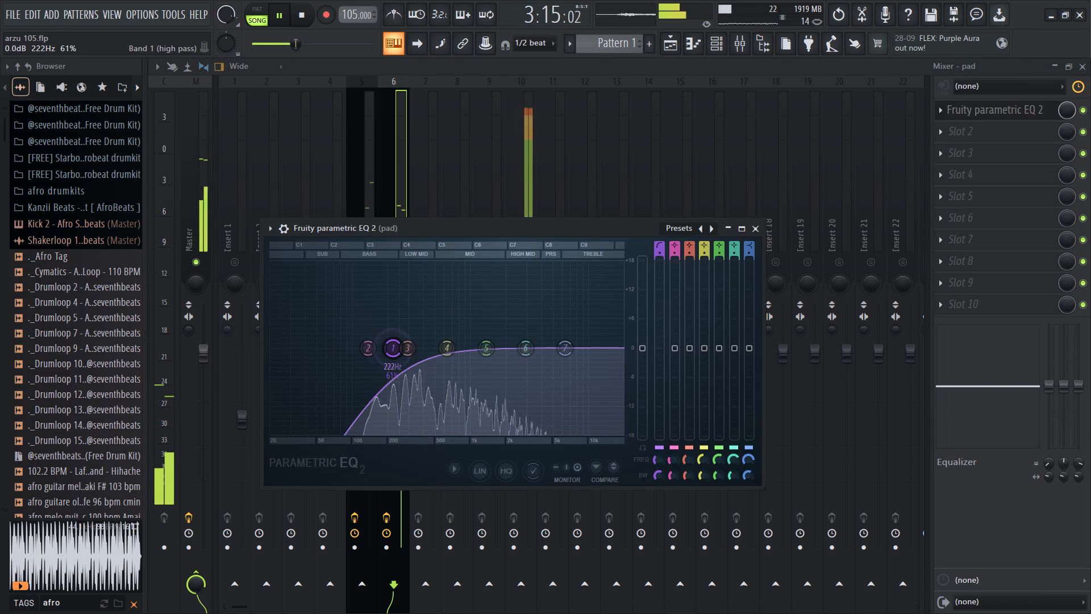
drag(477, 338, 524, 335)
Lower high-shelf band 7 slightly and cut the mids with band 5 in the pad track's EQ.
drag(567, 343, 568, 365)
scroll(480, 352, down, 2)
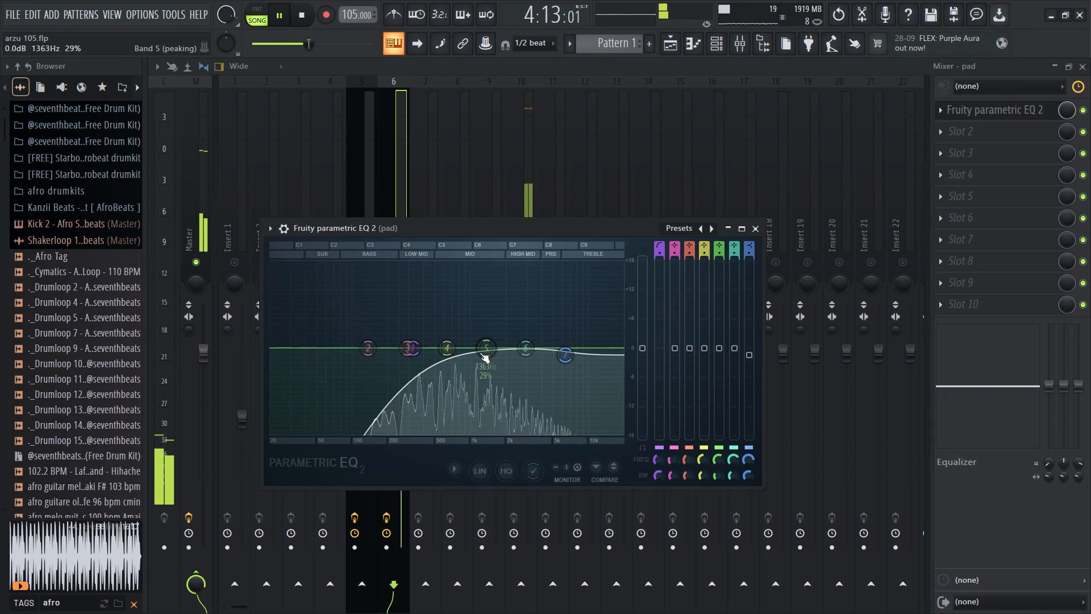
drag(480, 354, 489, 417)
drag(490, 353, 490, 360)
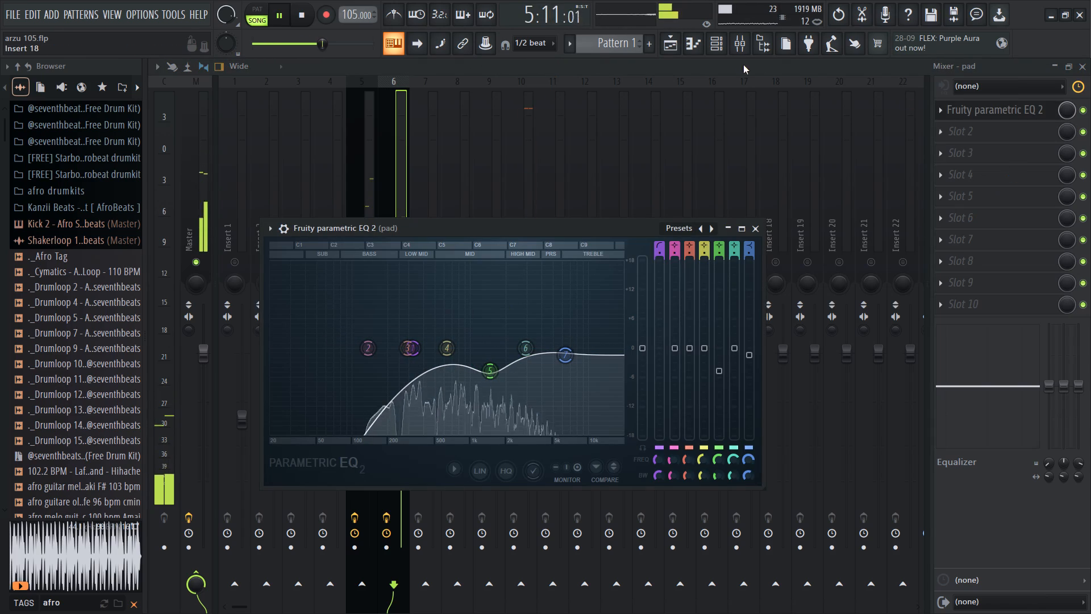
Transpose all notes of the first Analog Lab V channel up one octave in the piano roll.
click(707, 44)
click(697, 44)
click(697, 38)
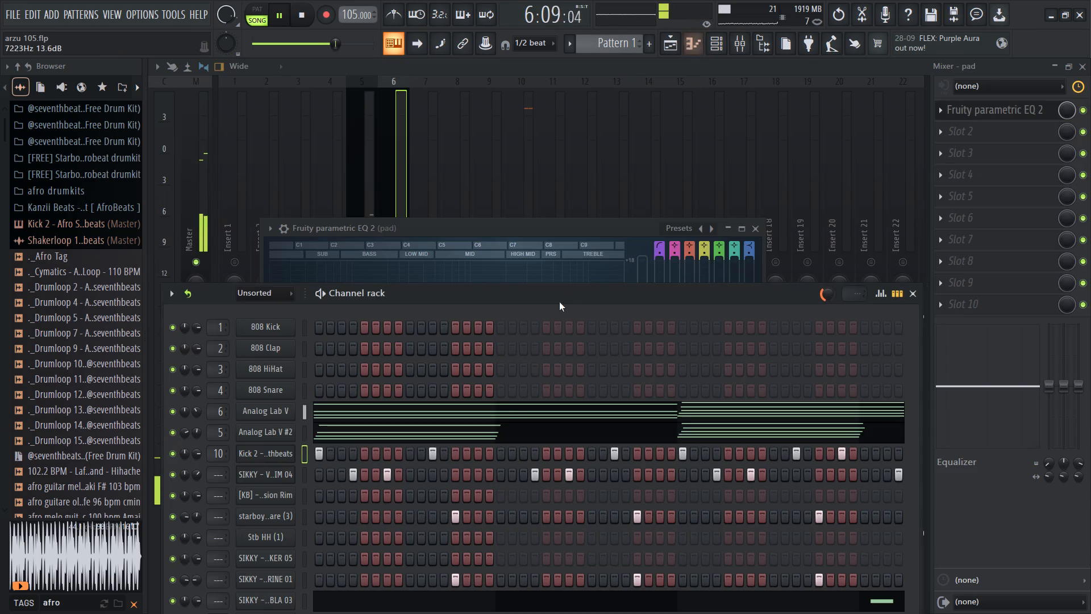
click(485, 413)
key(ctrl+a)
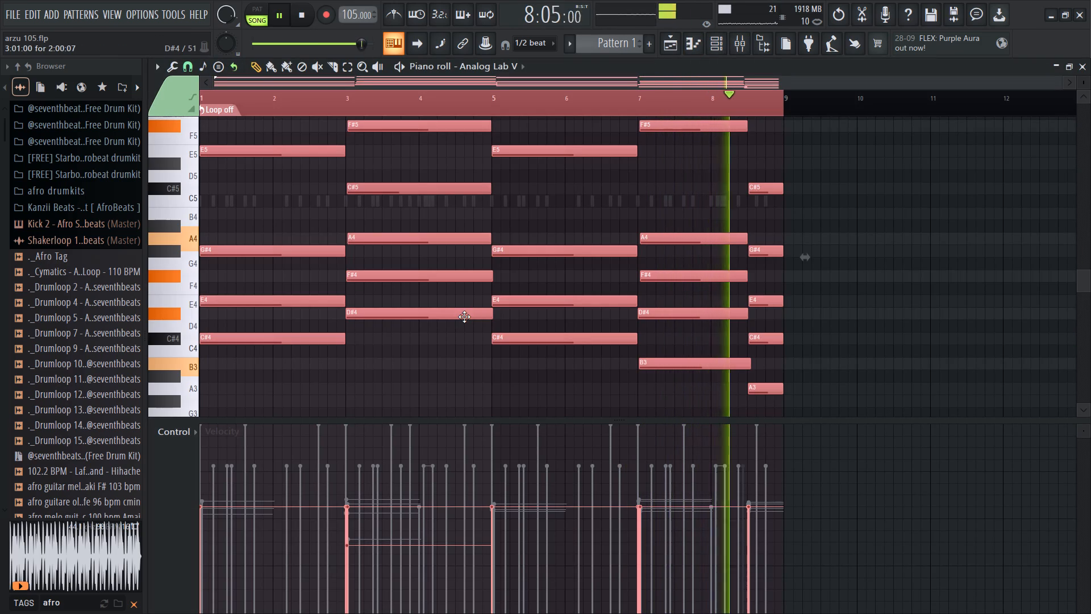
shift+click(464, 317)
key(ctrl+Up)
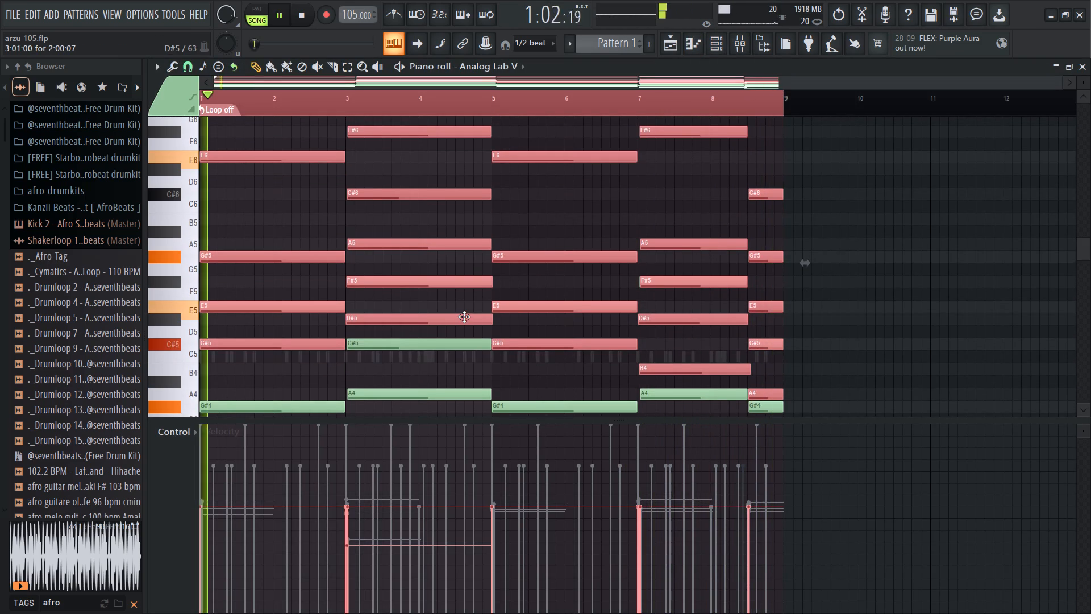
click(726, 48)
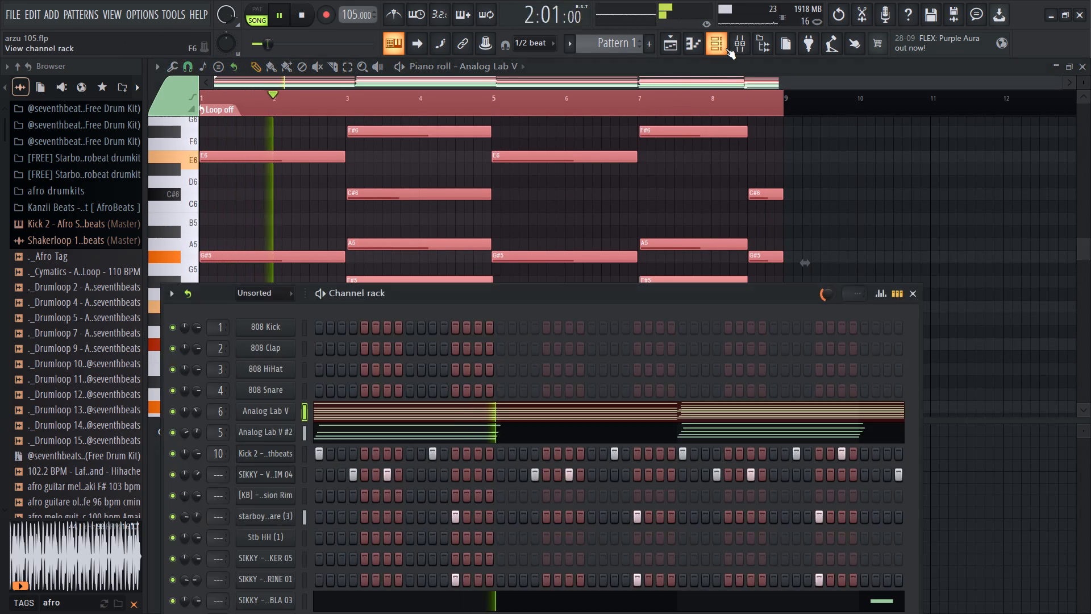
click(908, 298)
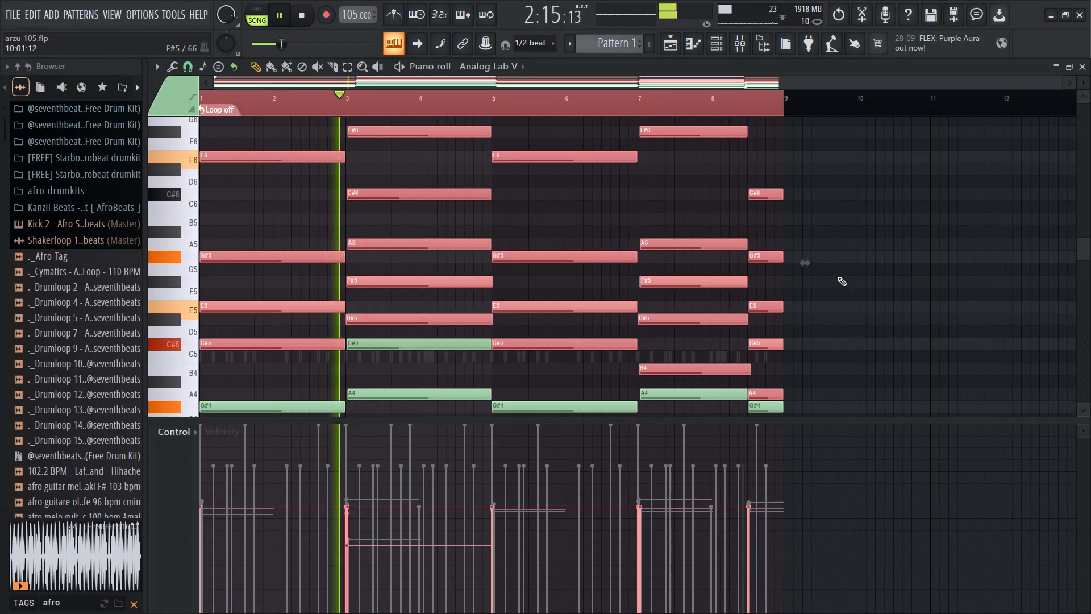
right_click(905, 229)
Add Fruity Reeverb 2 to the pad track's second slot and adjust its low cut and raise its high cut.
click(744, 38)
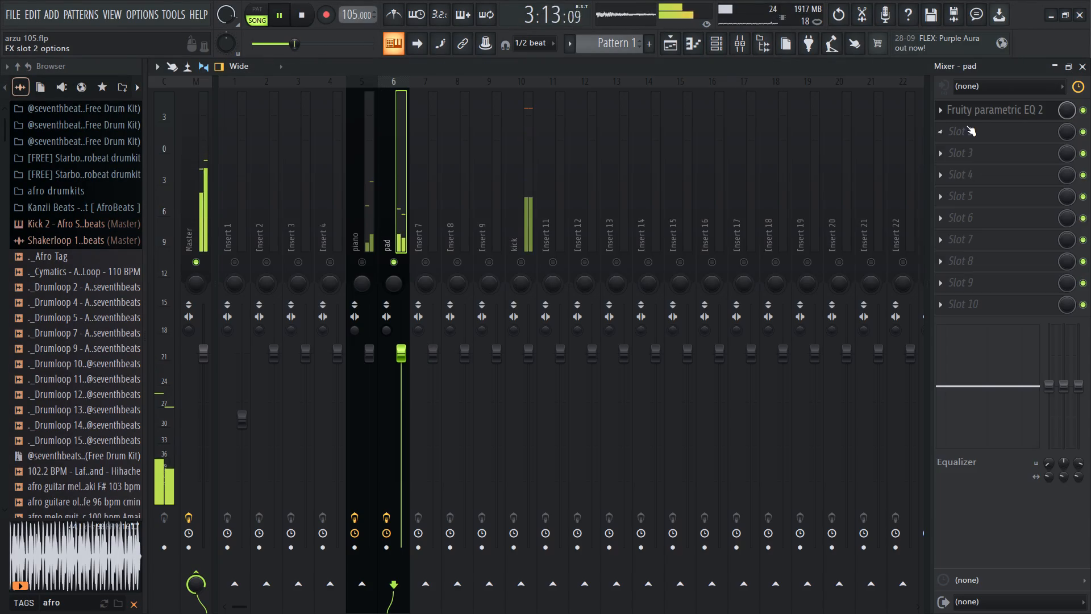
click(966, 125)
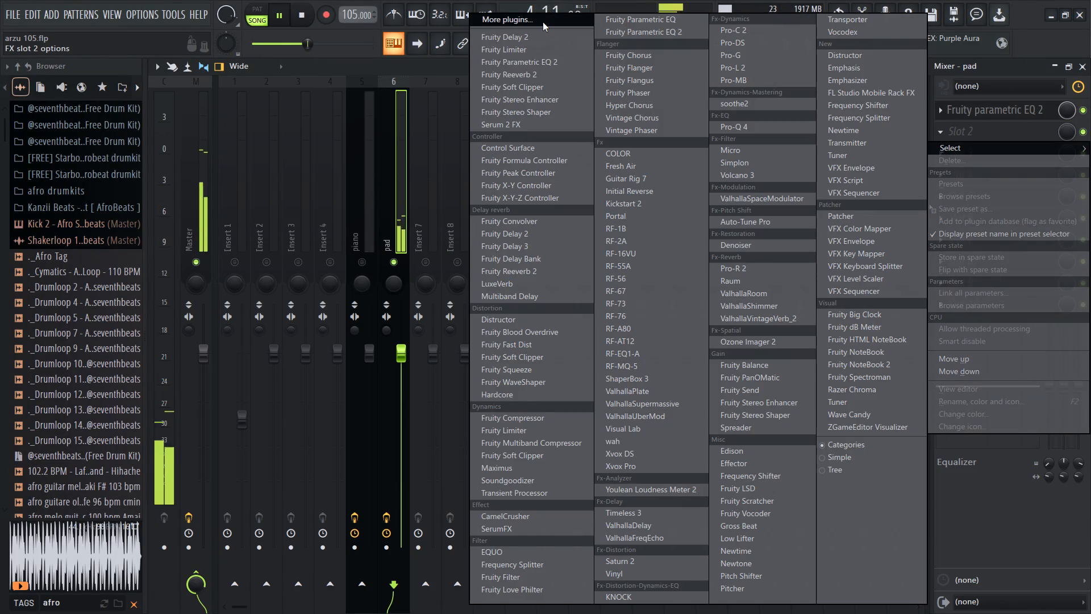
click(560, 77)
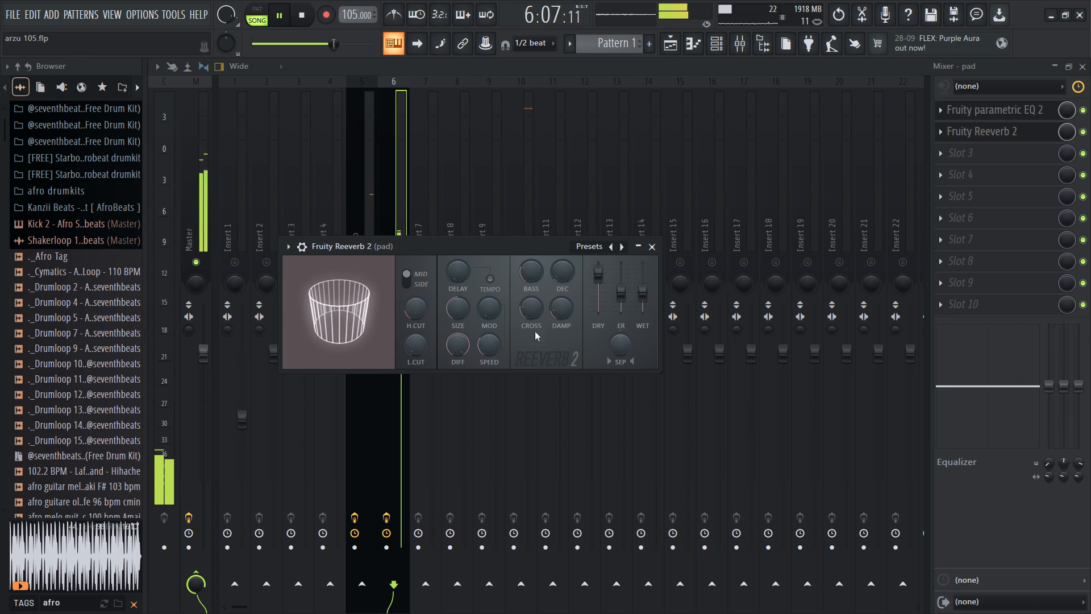
drag(424, 353, 430, 255)
drag(414, 326, 439, 169)
drag(401, 330, 401, 334)
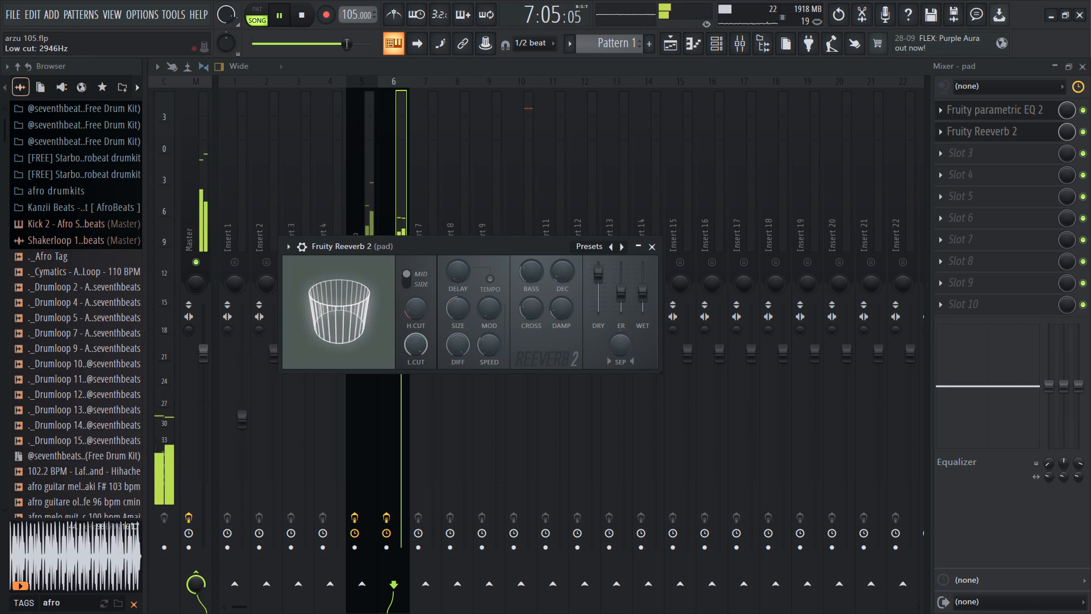
drag(401, 334, 407, 384)
drag(402, 333, 420, 429)
drag(426, 307, 477, 104)
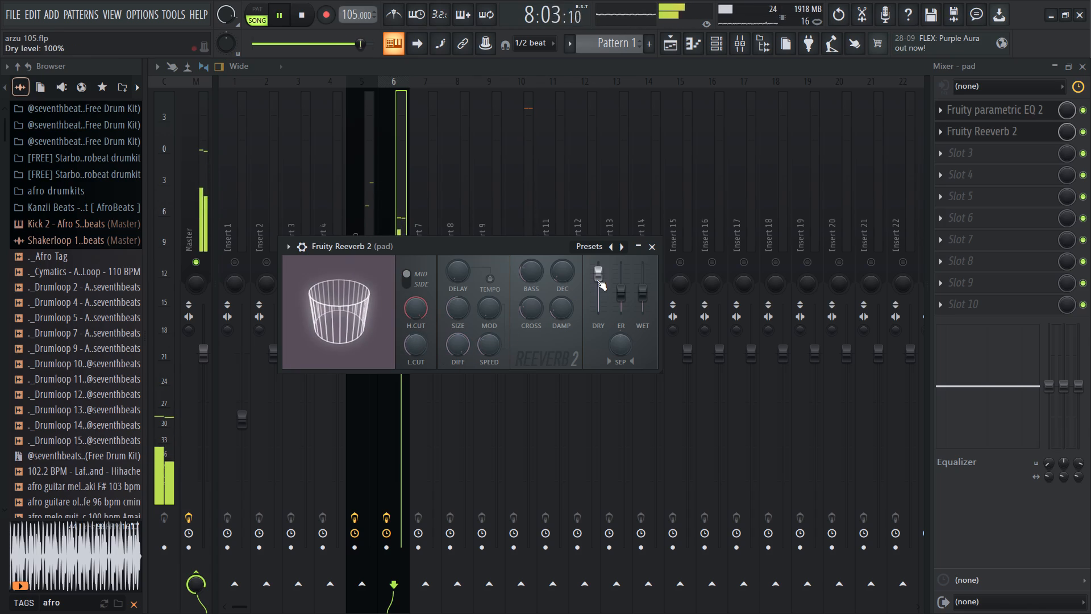
Raise the pad reverb's wet level and decay slightly, and try out a predelay change.
click(597, 280)
drag(639, 296, 641, 285)
drag(465, 275, 467, 263)
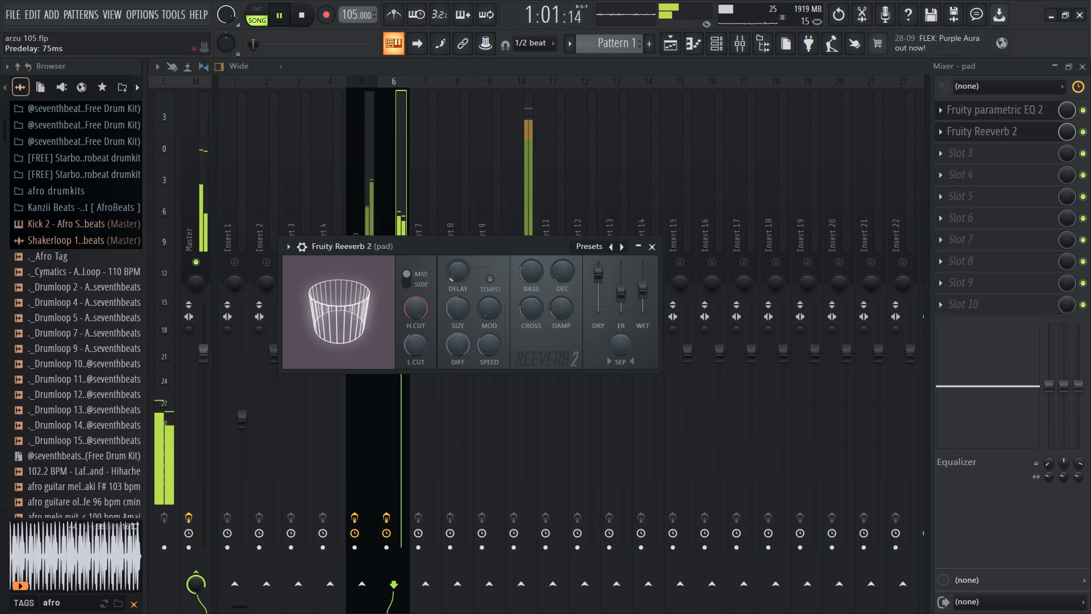
drag(467, 263, 468, 268)
click(465, 275)
click(465, 275)
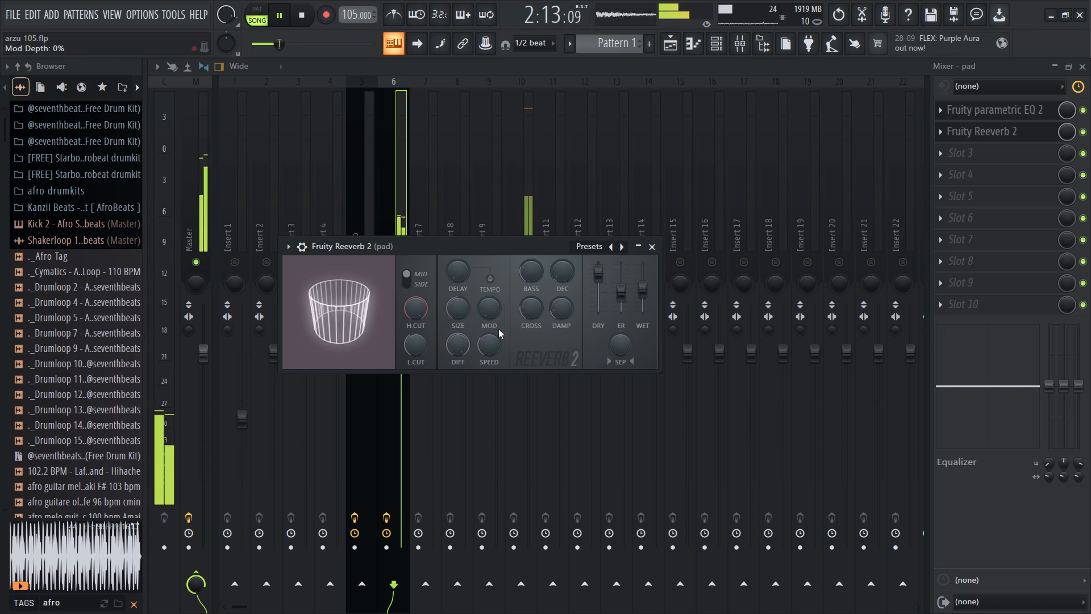
drag(568, 271, 568, 264)
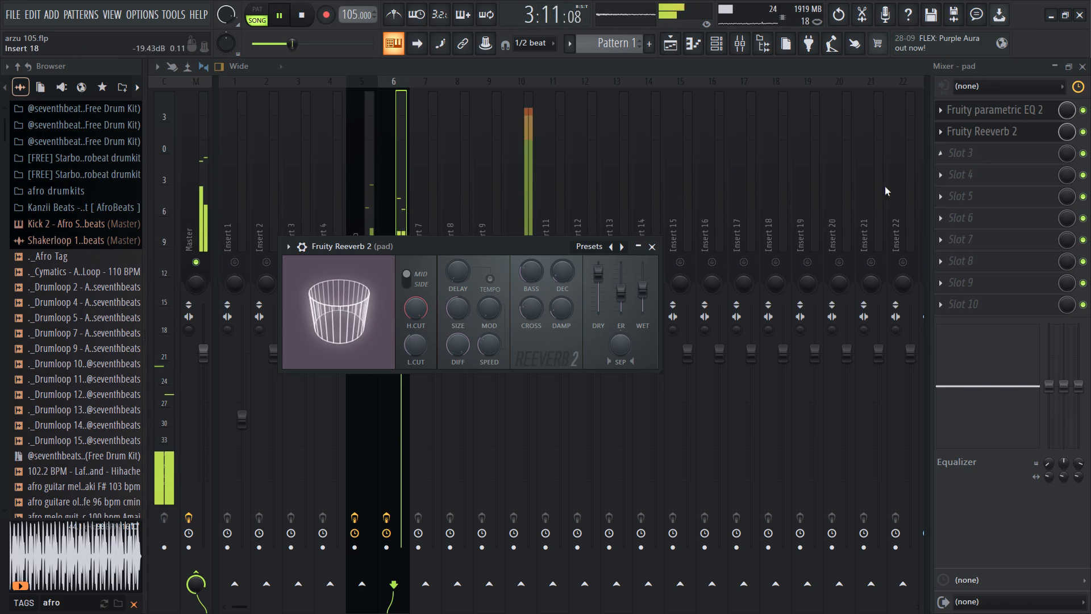
Add a second Fruity Parametric EQ 2 to the pad track's third slot and cut bands 2, 4 and 7.
click(975, 150)
click(552, 66)
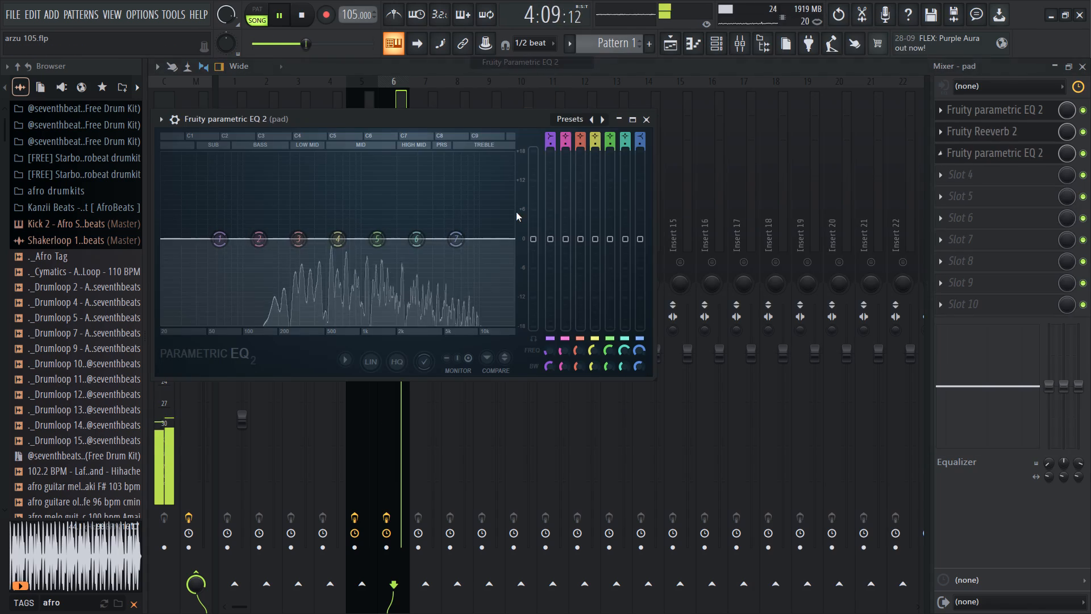
drag(263, 255, 273, 312)
drag(265, 261, 266, 272)
drag(265, 262, 271, 269)
drag(348, 252, 357, 283)
drag(452, 244, 457, 256)
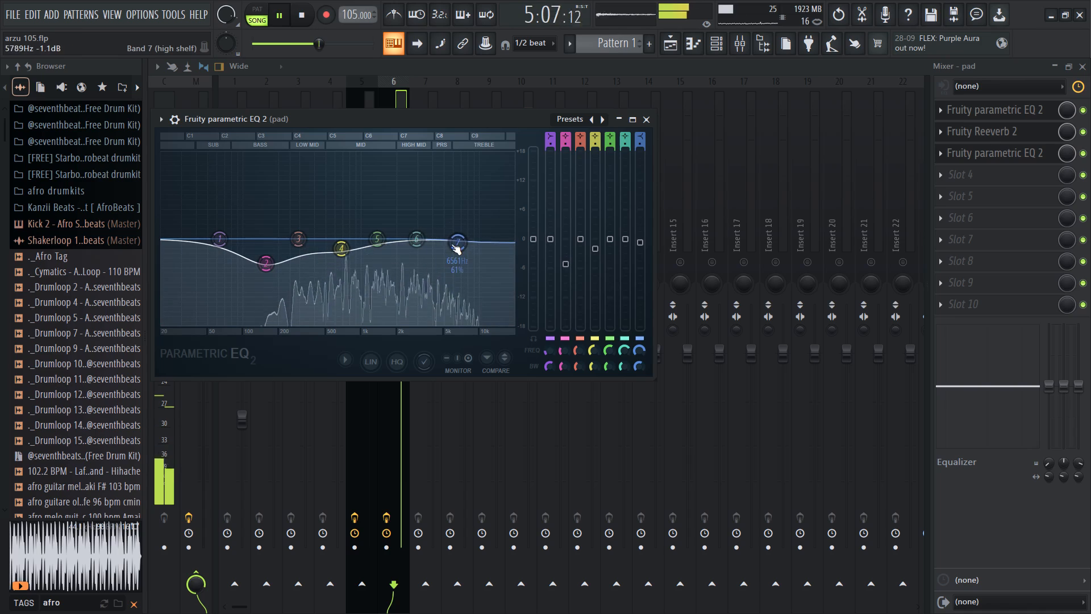
Refine the second pad EQ by cutting band 6, deepening the band 2 cut, easing band 4 and readjusting band 7.
drag(435, 244, 431, 273)
drag(347, 259, 340, 273)
drag(264, 271, 264, 285)
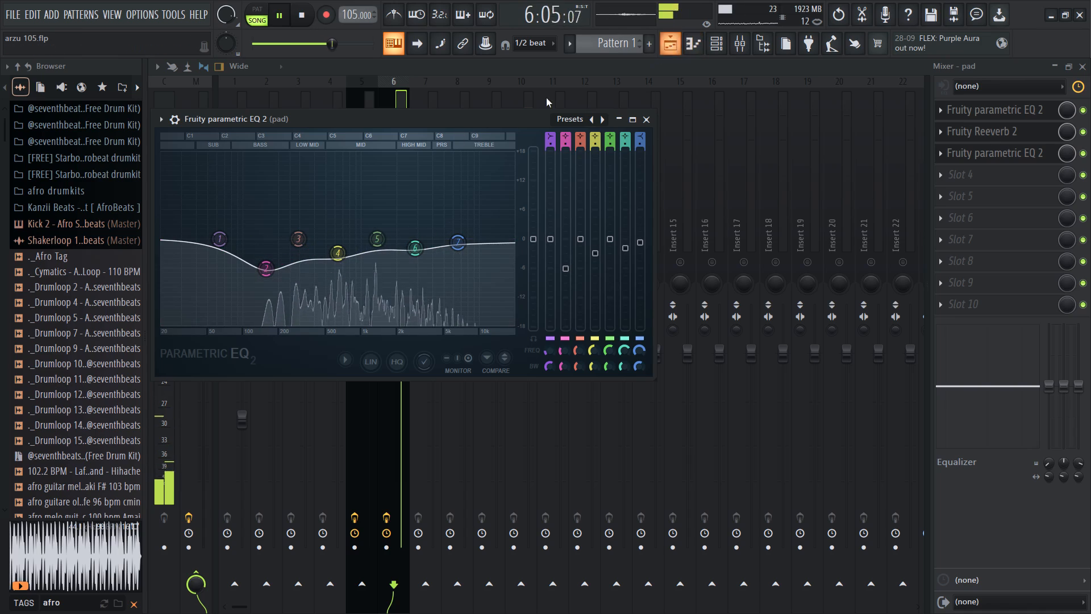
click(229, 242)
drag(339, 250, 334, 217)
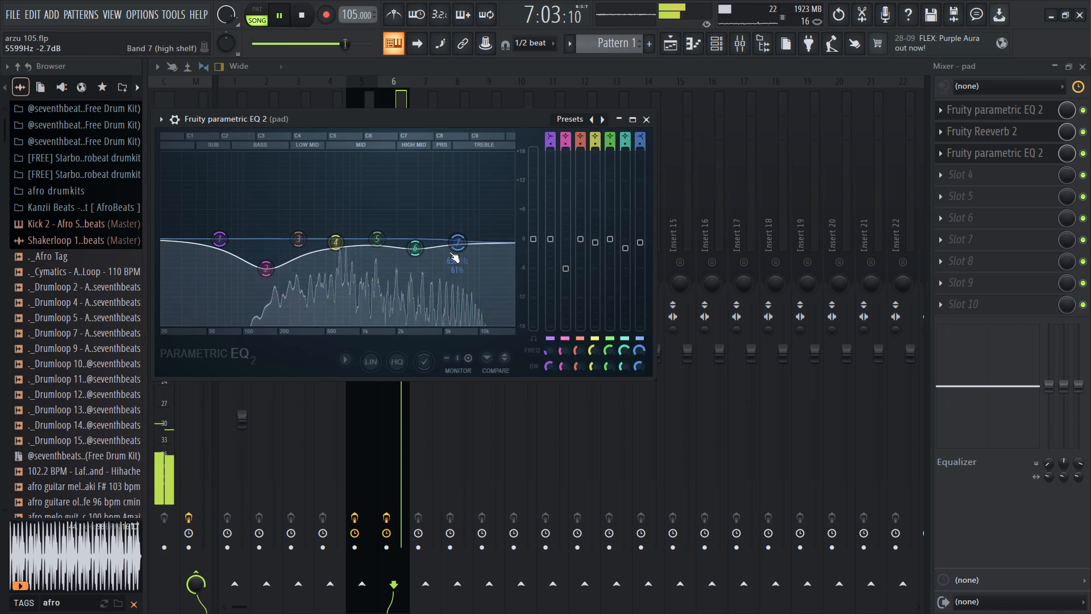
drag(451, 250, 455, 198)
drag(460, 226, 460, 238)
click(644, 122)
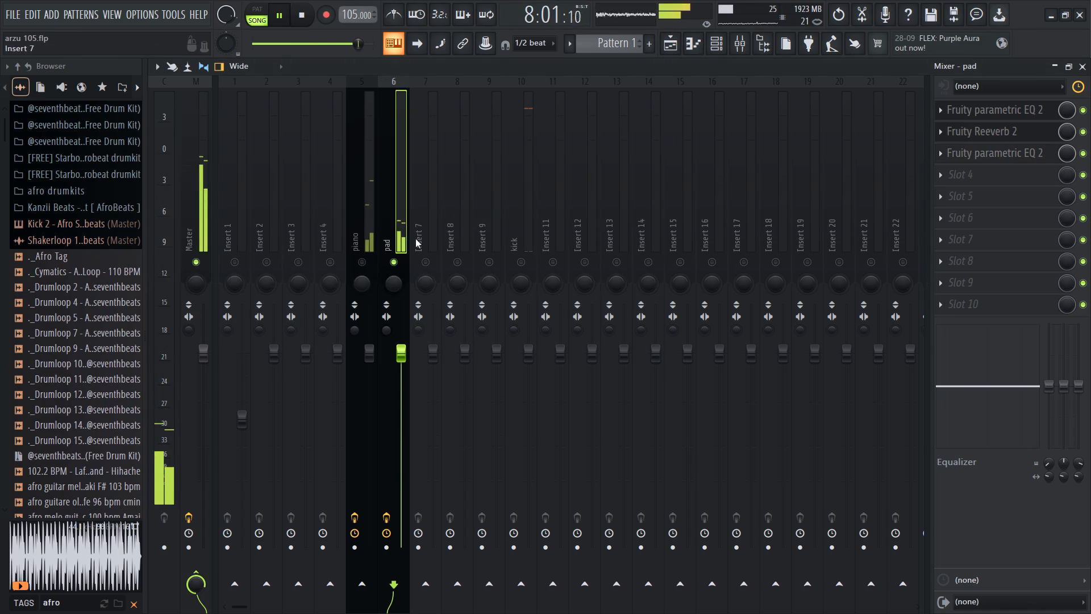
Lower the pad mixer track's volume fader.
drag(405, 355, 406, 405)
Solo the piano mixer track briefly to hear it alone, and turn all tracks back on.
right_click(363, 267)
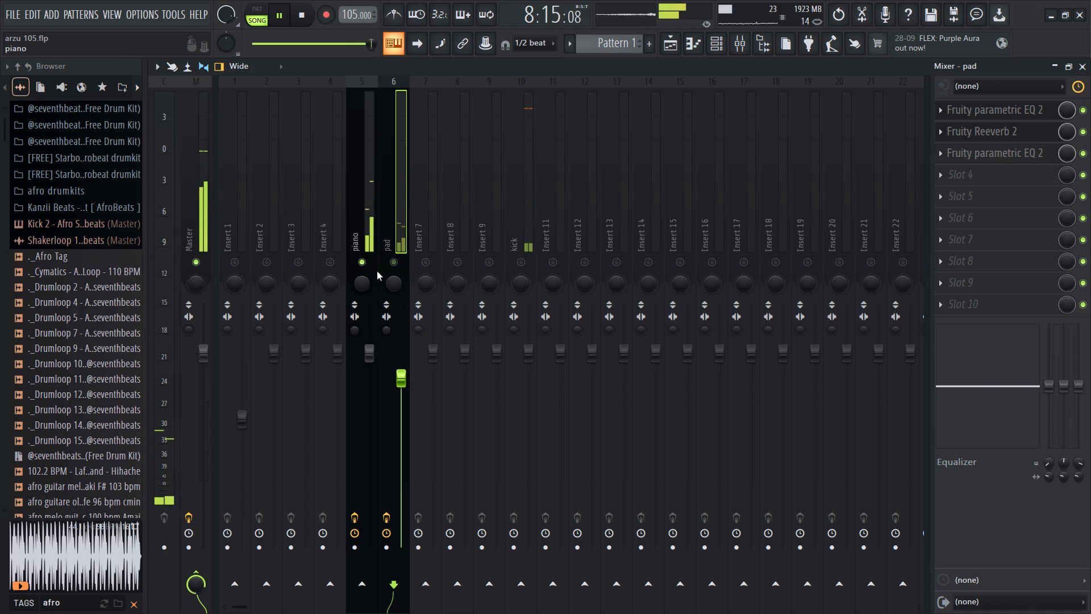
click(363, 292)
right_click(360, 284)
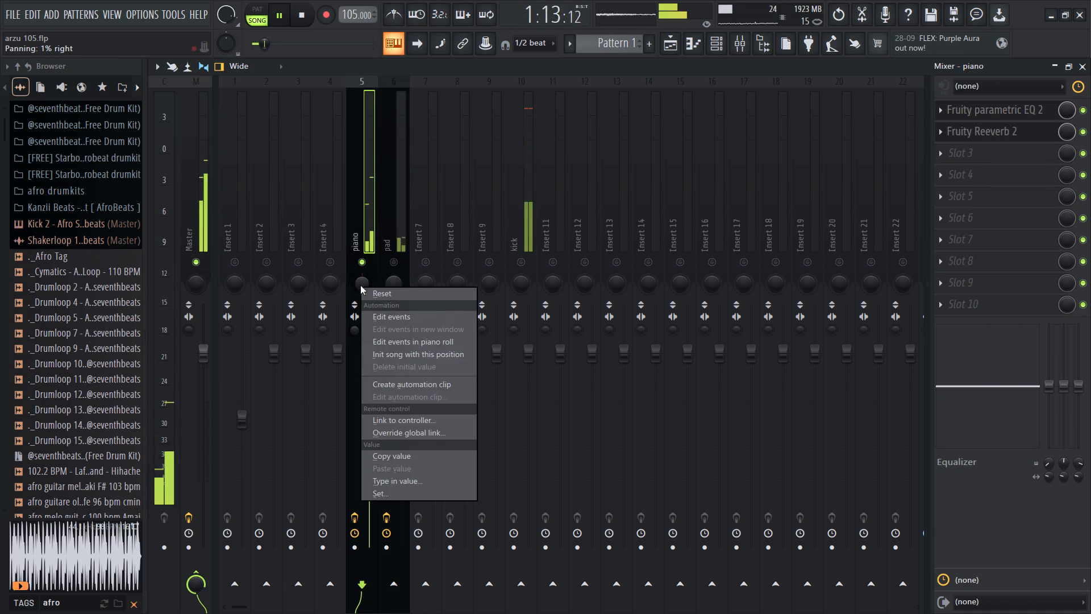
right_click(364, 262)
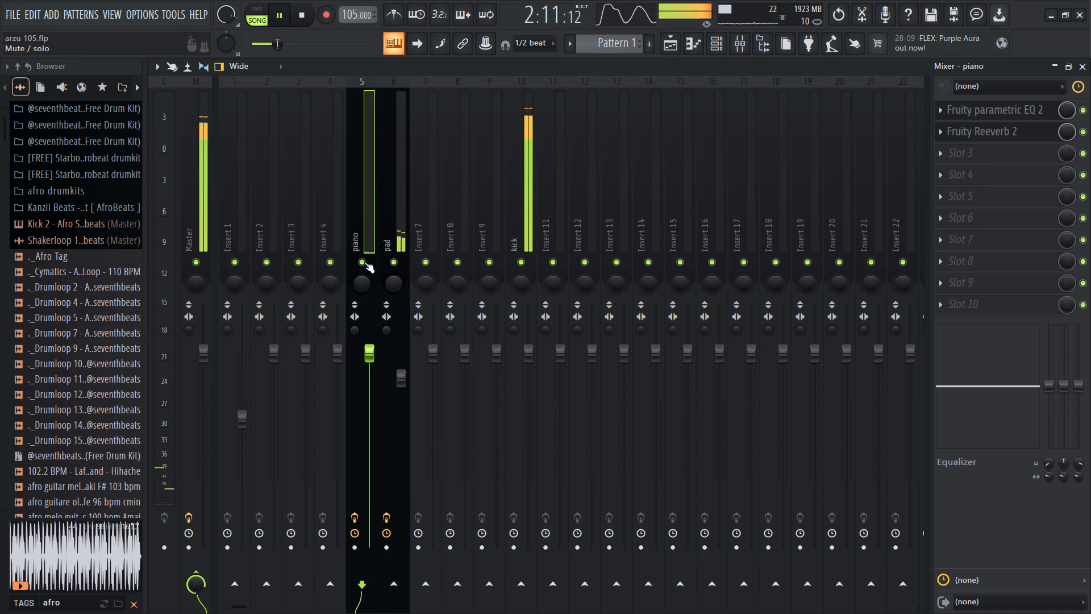
Lower the pad mixer track's volume further to about 83% (-3.9 dB).
drag(405, 391, 409, 406)
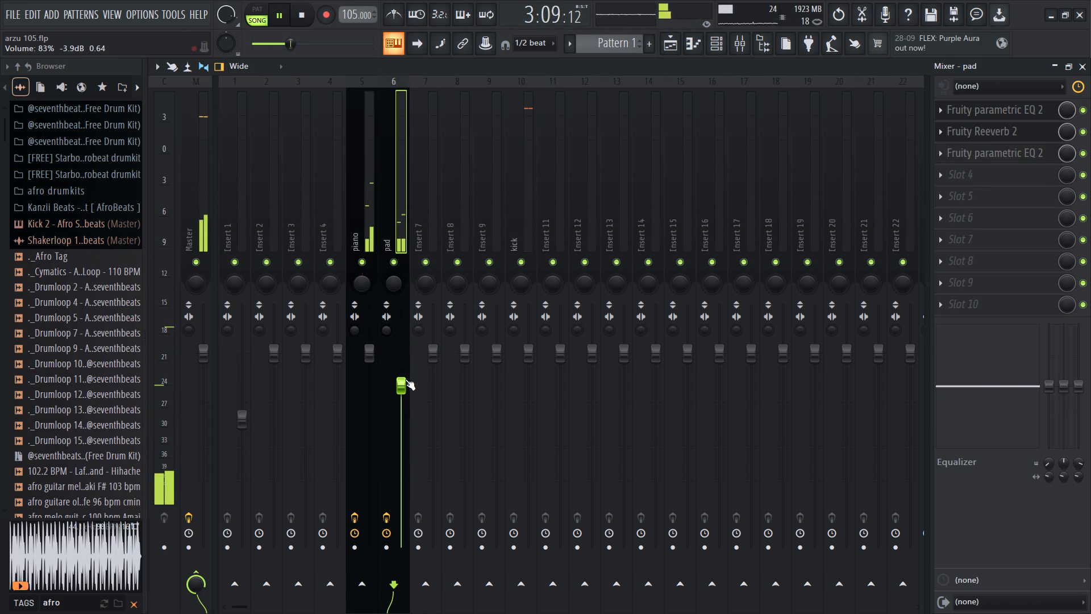
Lower the pad mixer track's volume fader slightly further.
drag(405, 379, 405, 391)
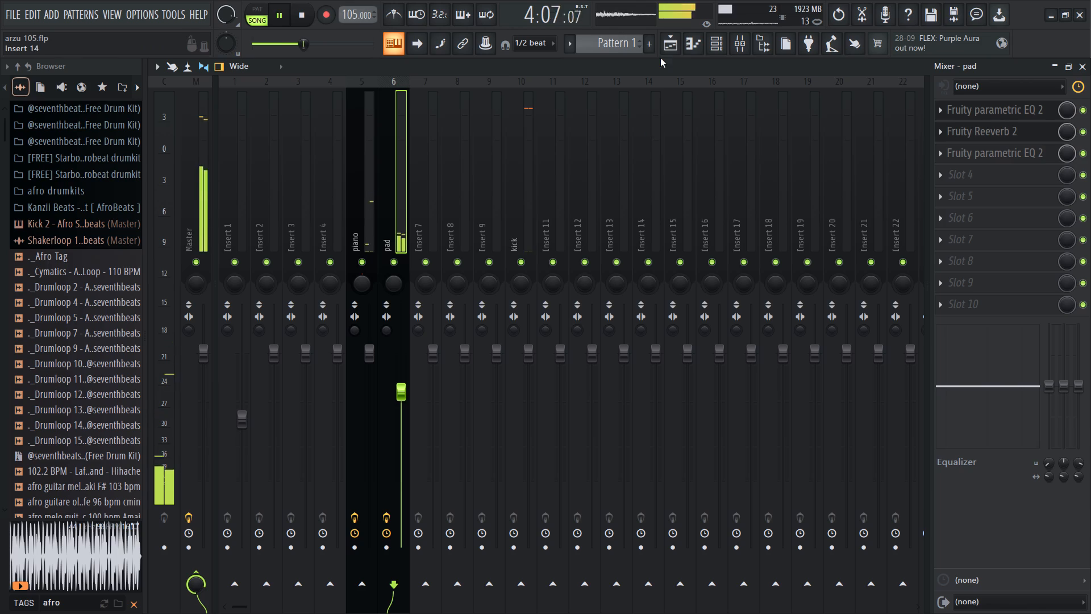
Examine the Analog Lab V chord notes of Pattern 1 in the piano roll.
click(672, 39)
click(717, 35)
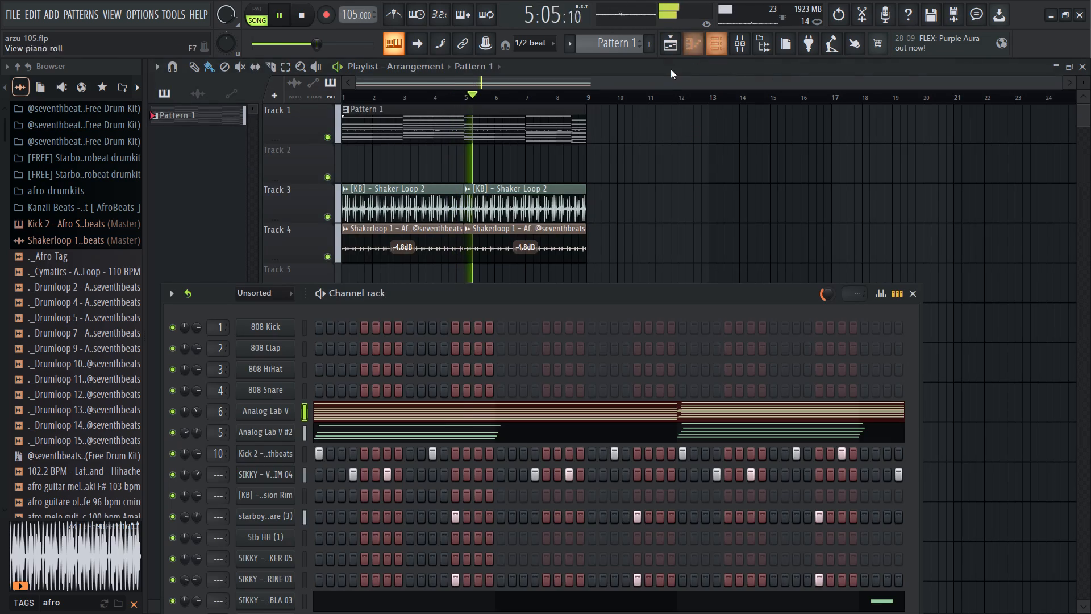
double_click(446, 408)
scroll(507, 235, up, 5)
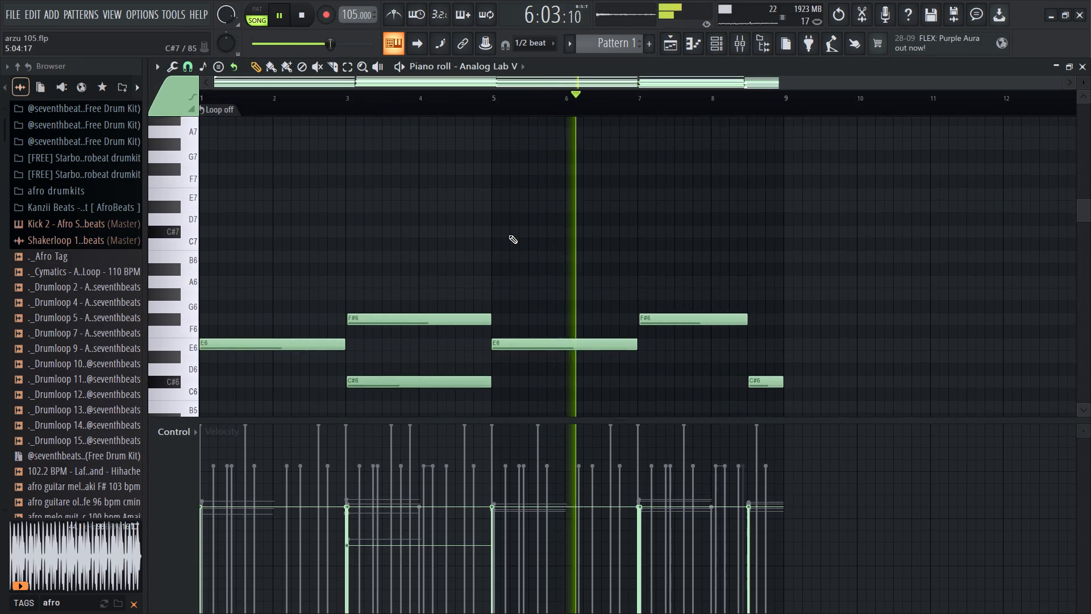
scroll(509, 235, down, 7)
Review the curve of the pad mixer track's second Fruity parametric EQ 2.
click(740, 39)
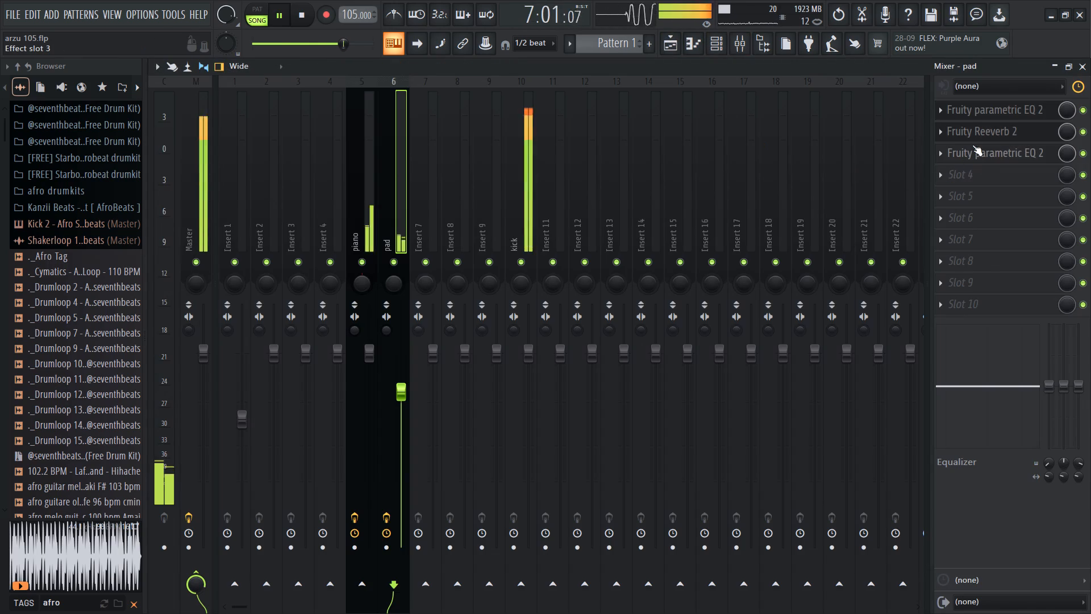
click(972, 145)
drag(473, 243, 309, 74)
right_click(396, 324)
click(428, 344)
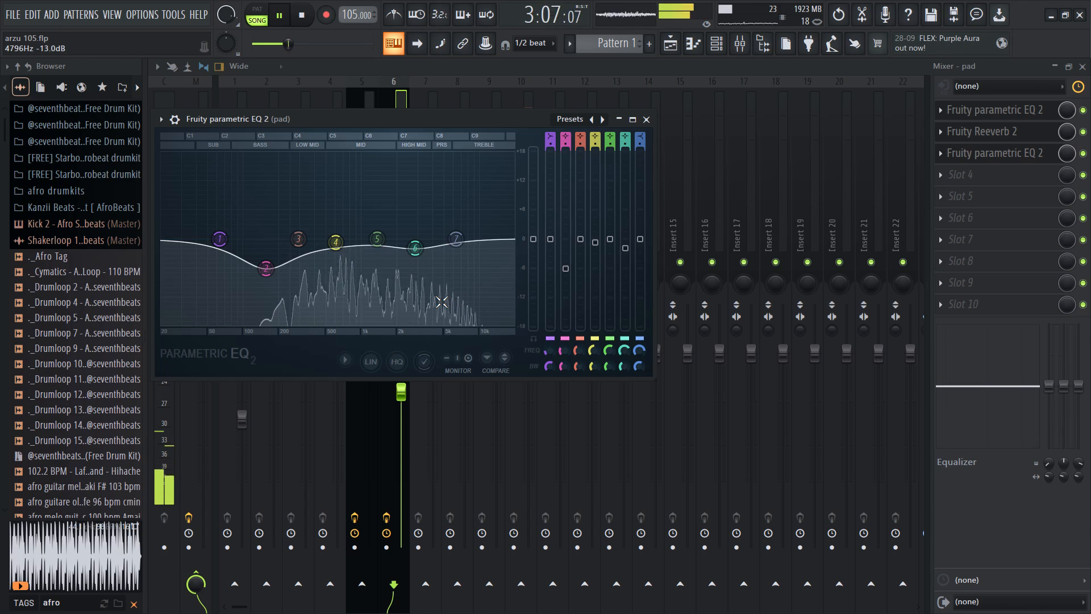
click(639, 122)
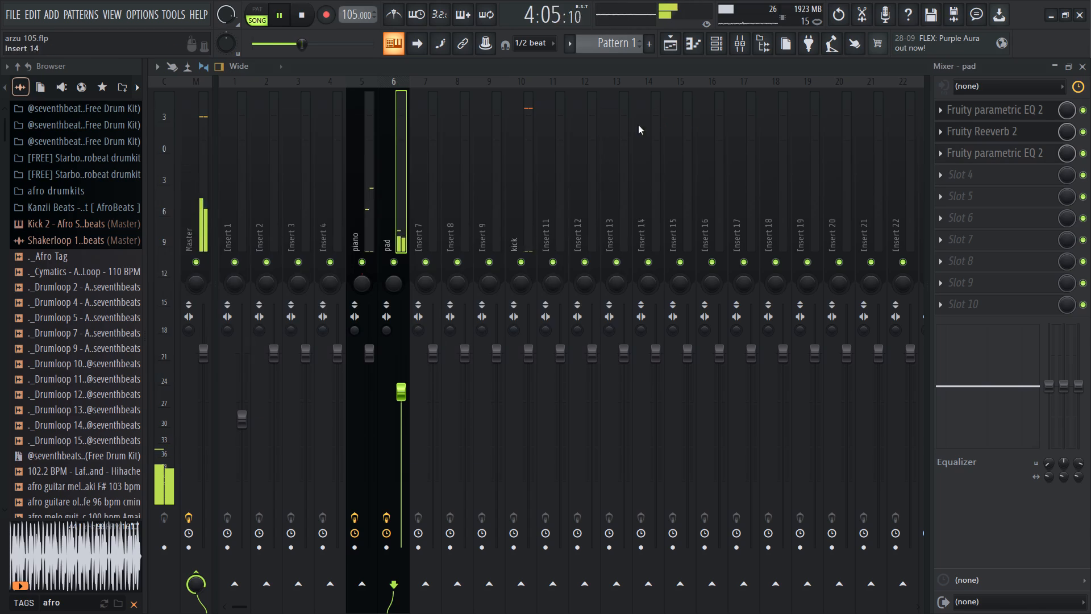
Stop playback and audition the 808 samples in the Kanzii Beats kit inside the afro drumkits folder.
key(space)
click(106, 195)
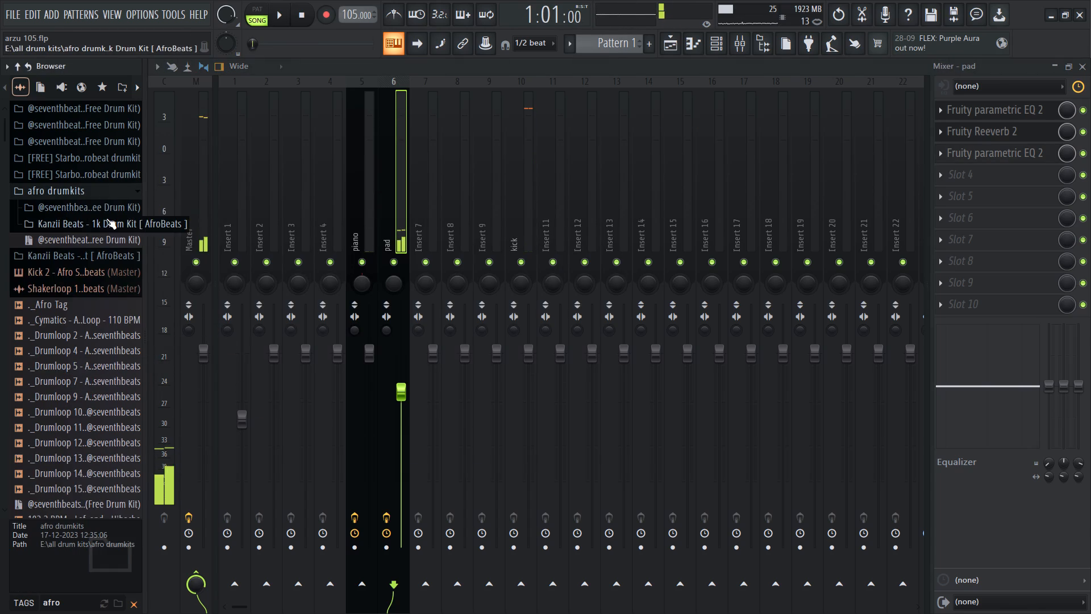
click(106, 218)
click(90, 235)
click(85, 253)
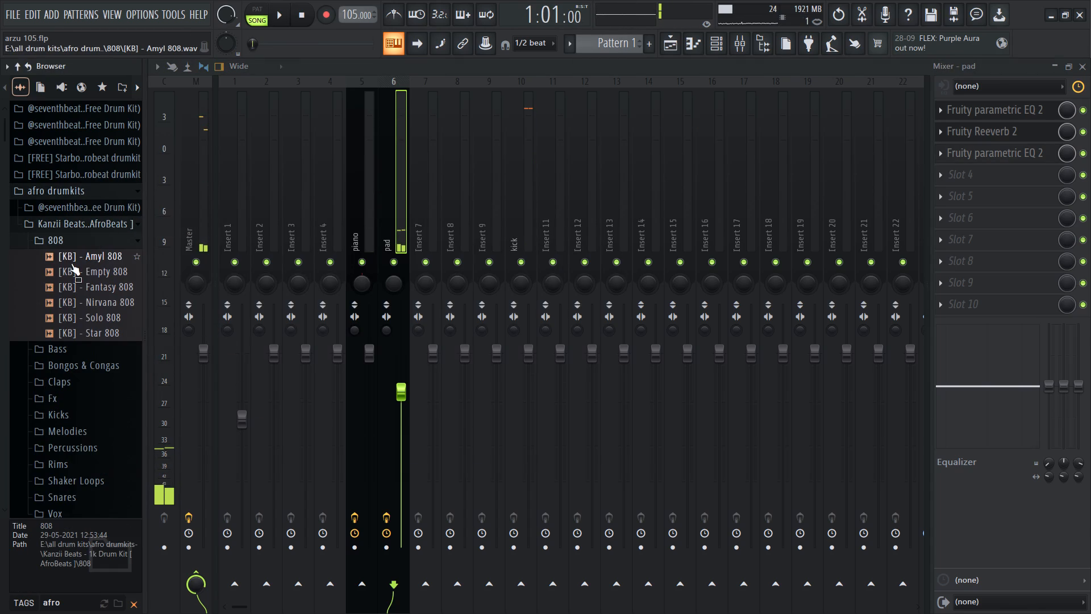
click(92, 256)
click(92, 256)
click(94, 275)
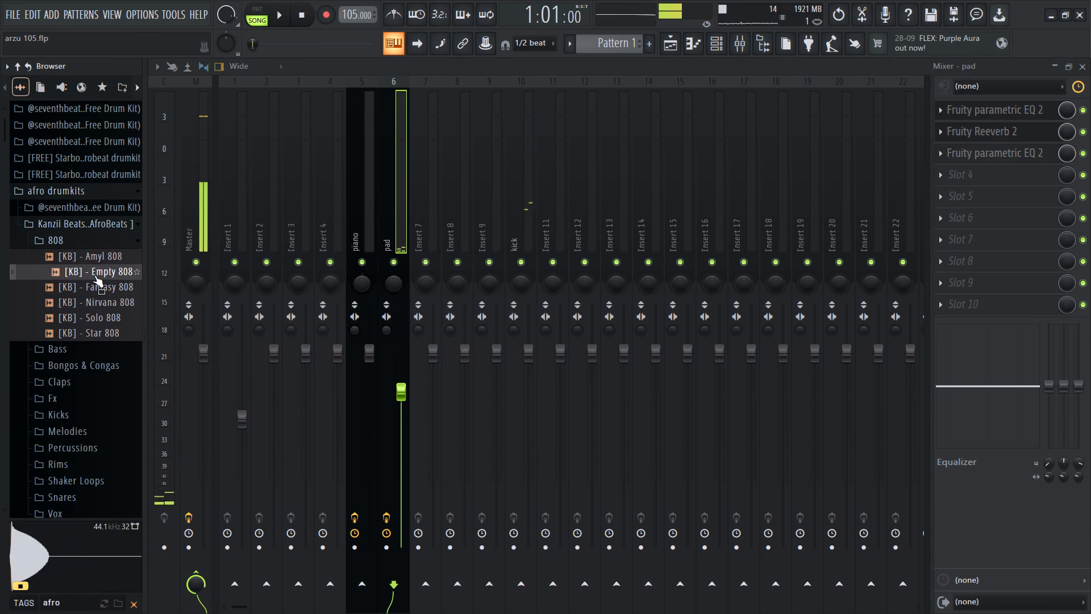
click(94, 291)
click(95, 305)
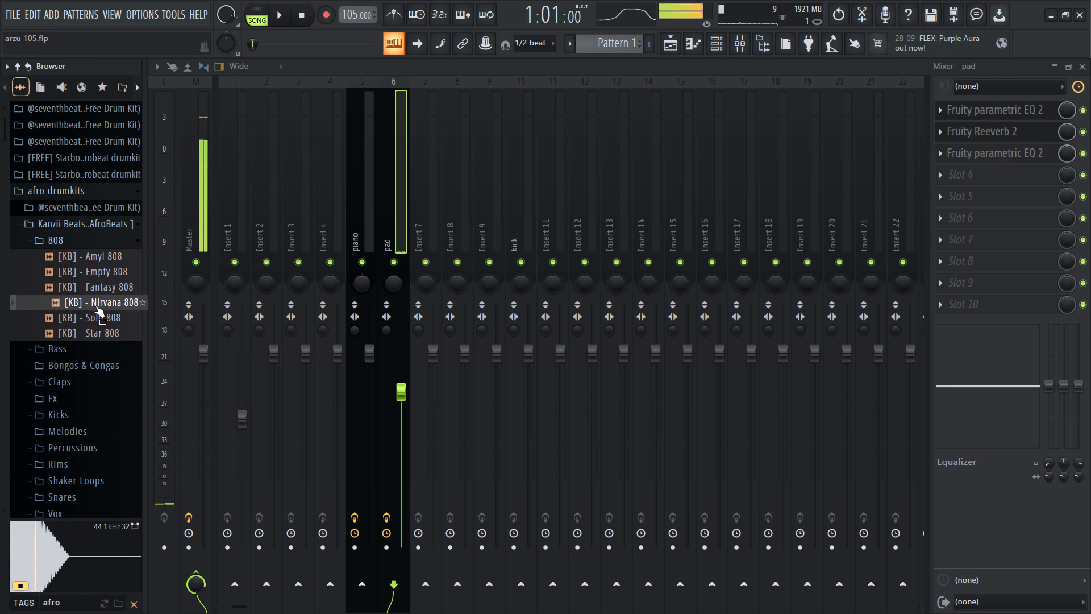
click(100, 321)
click(101, 333)
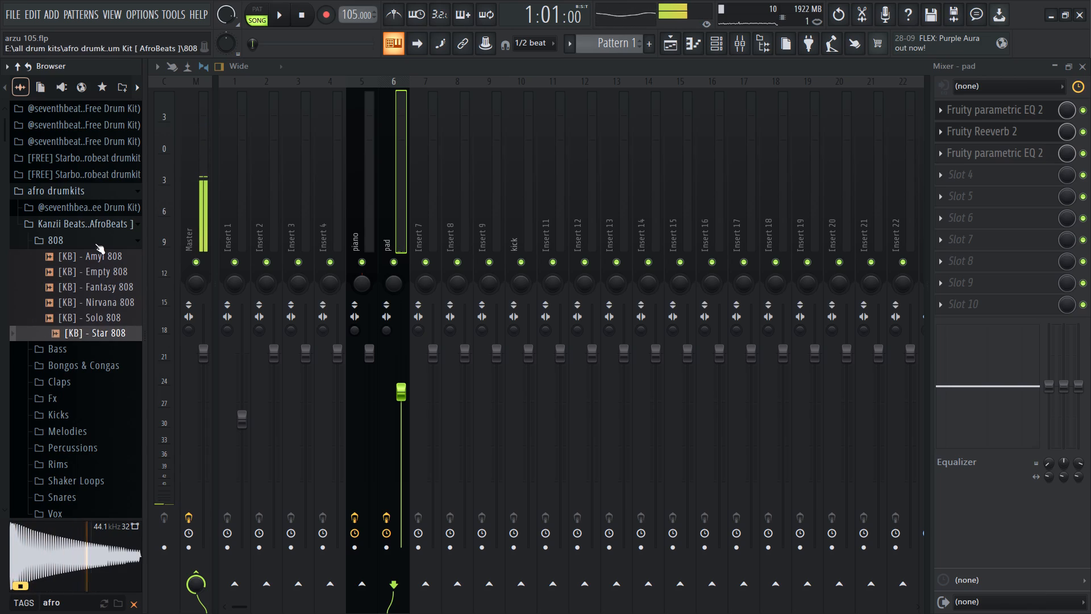
click(93, 186)
Clear the afro tag filter and open the 02. 808 folder of the VERIFIED BOUNCE BY SIKKY 1.1 kit.
click(132, 602)
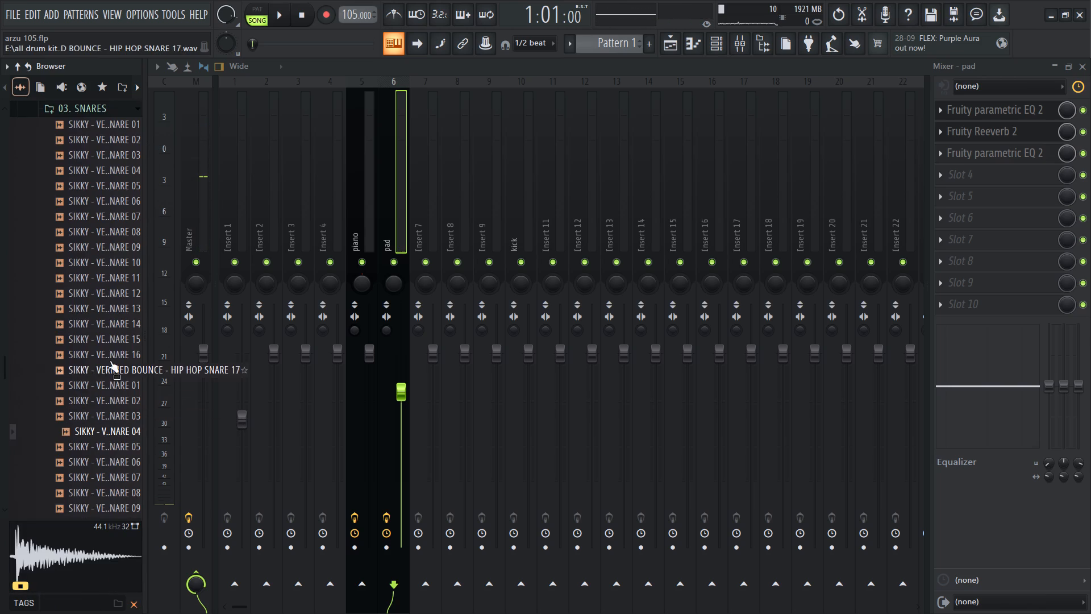
click(111, 293)
scroll(111, 293, up, 2)
click(107, 291)
click(98, 268)
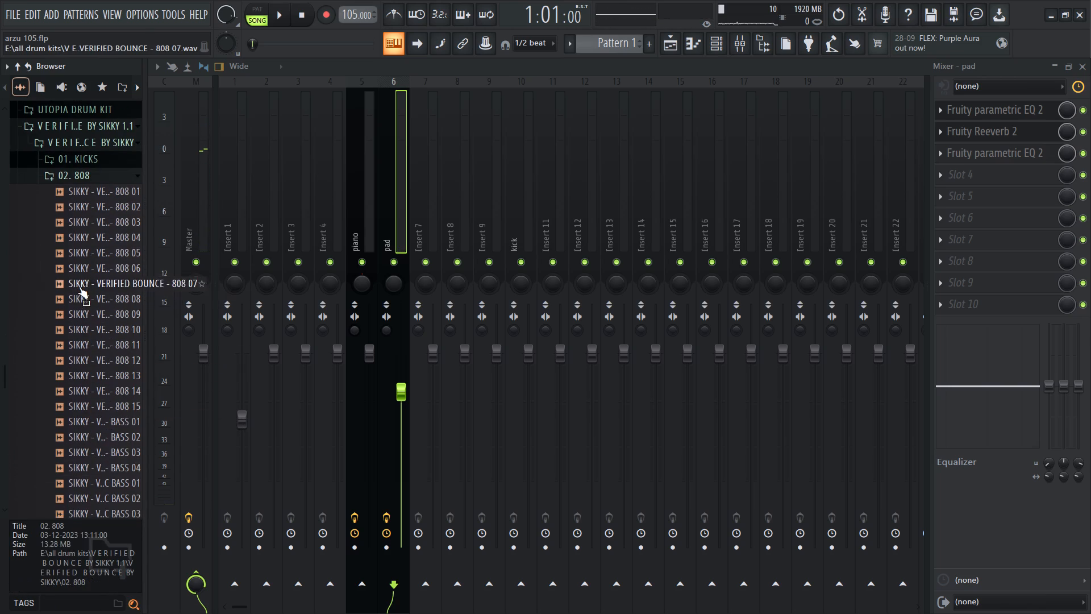
Audition the 808, Bass and Classic Bass samples in the VERIFIED BOUNCE 02. 808 folder.
click(79, 287)
click(100, 349)
click(99, 396)
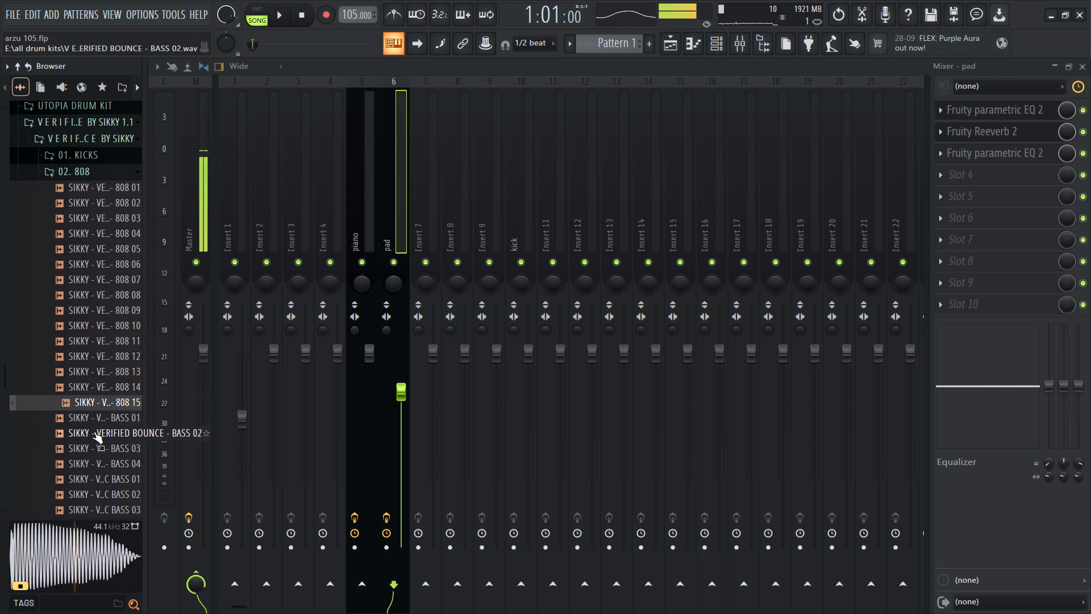
click(94, 432)
click(97, 457)
click(102, 439)
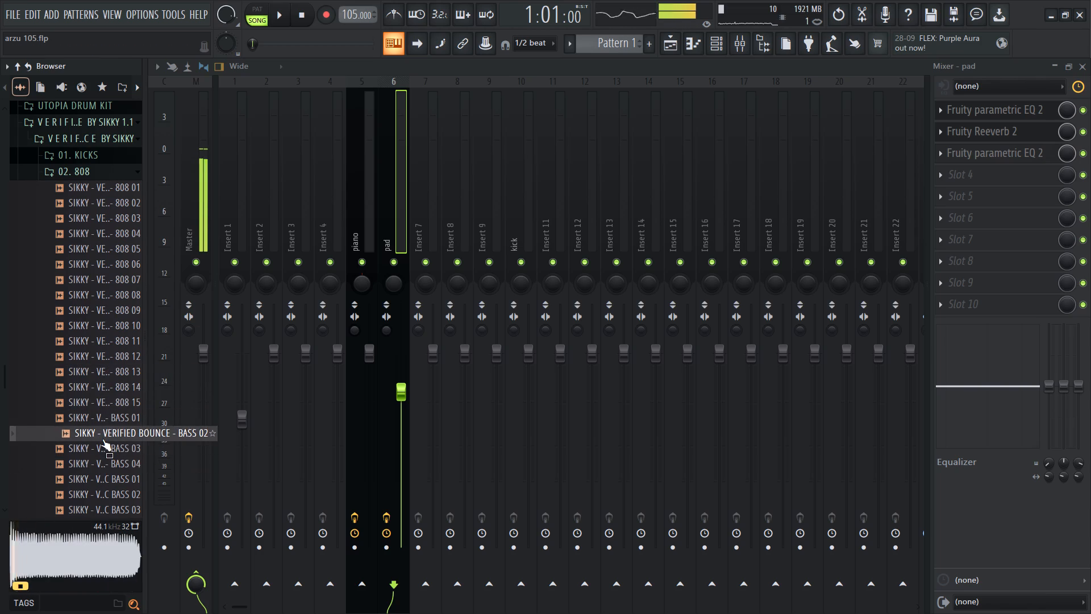
click(103, 492)
click(110, 446)
double_click(100, 500)
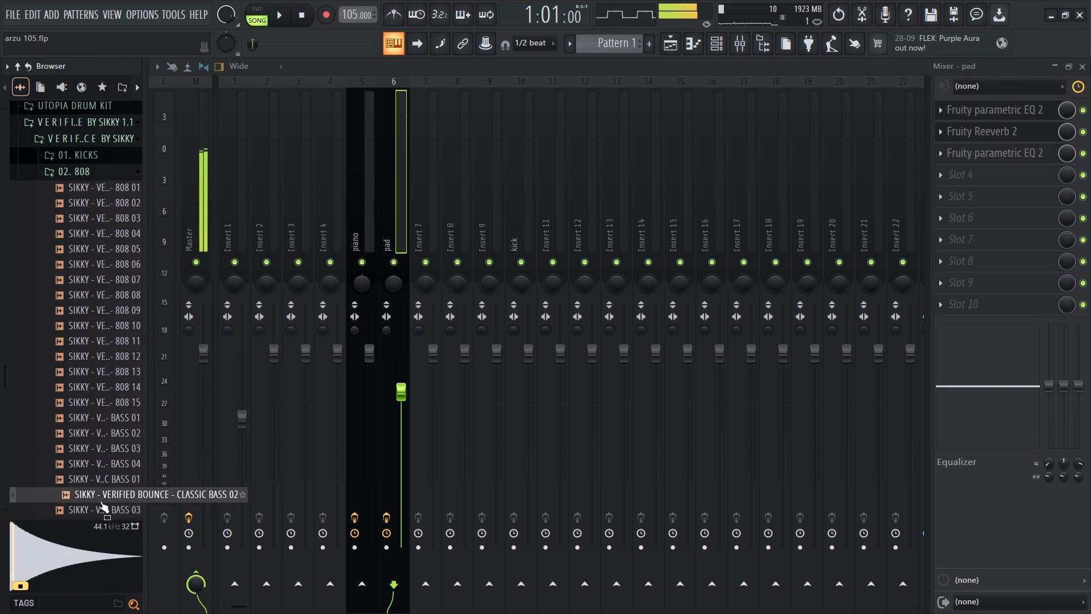
click(99, 505)
click(113, 414)
click(101, 430)
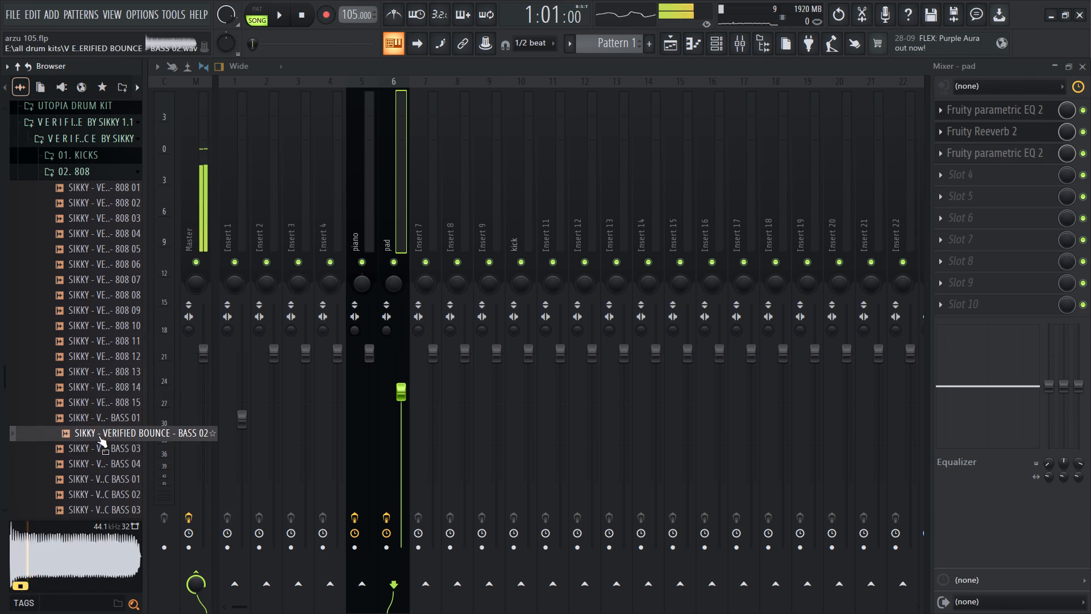
click(93, 446)
Audition the VERIFIED BOUNCE 808 samples upward through the list, including 808 13, 12 and 11.
click(120, 380)
click(122, 367)
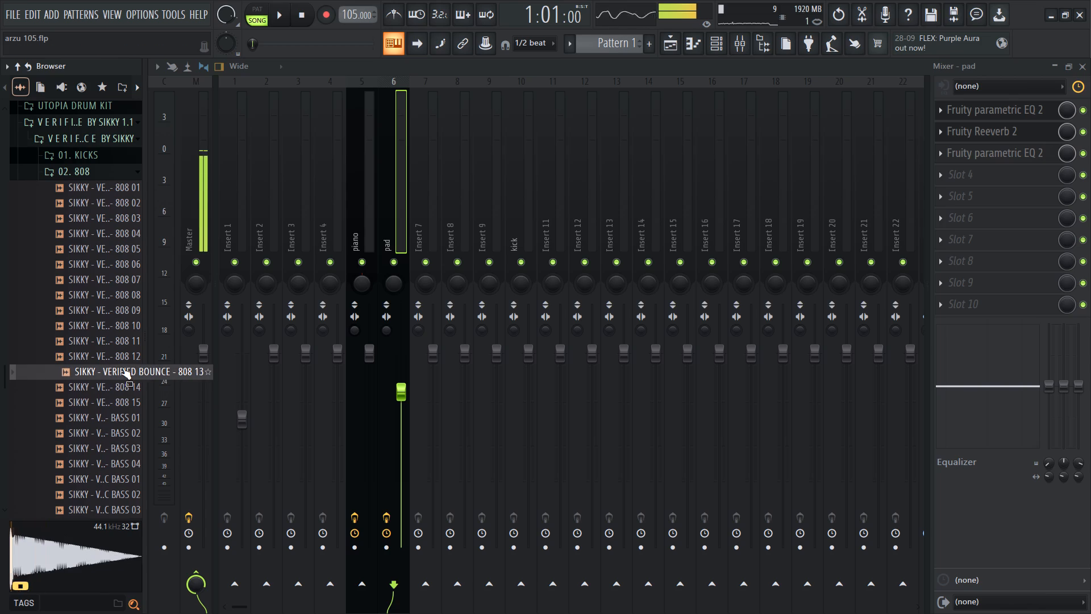
click(122, 360)
click(118, 338)
click(116, 321)
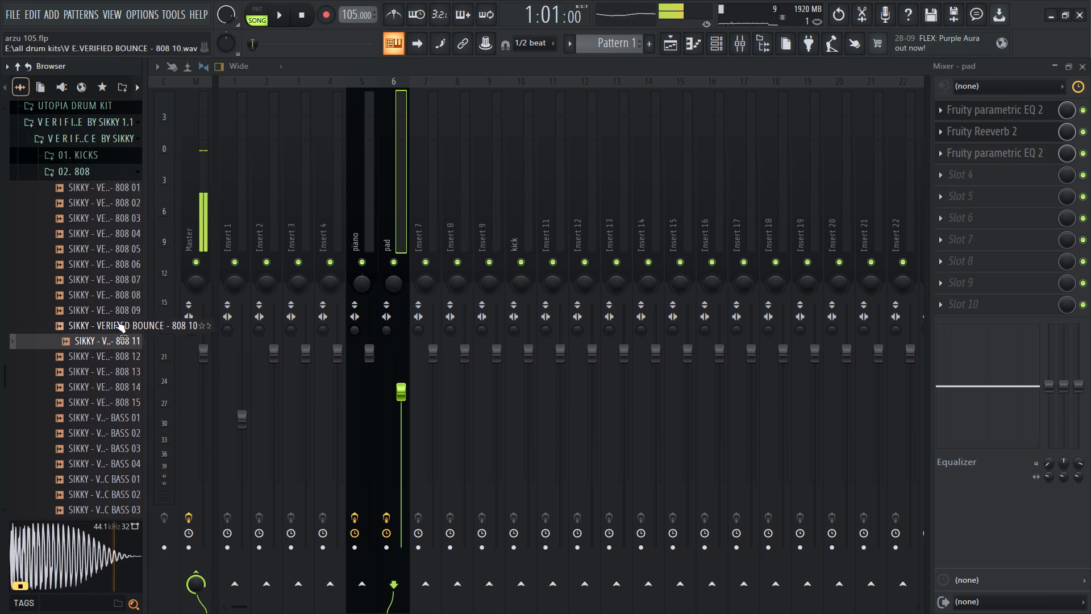
click(114, 294)
Compare the VERIFIED BOUNCE samples from Classic Bass 03 up to 808 13, and replay Bass 04.
scroll(114, 294, down, 2)
click(105, 326)
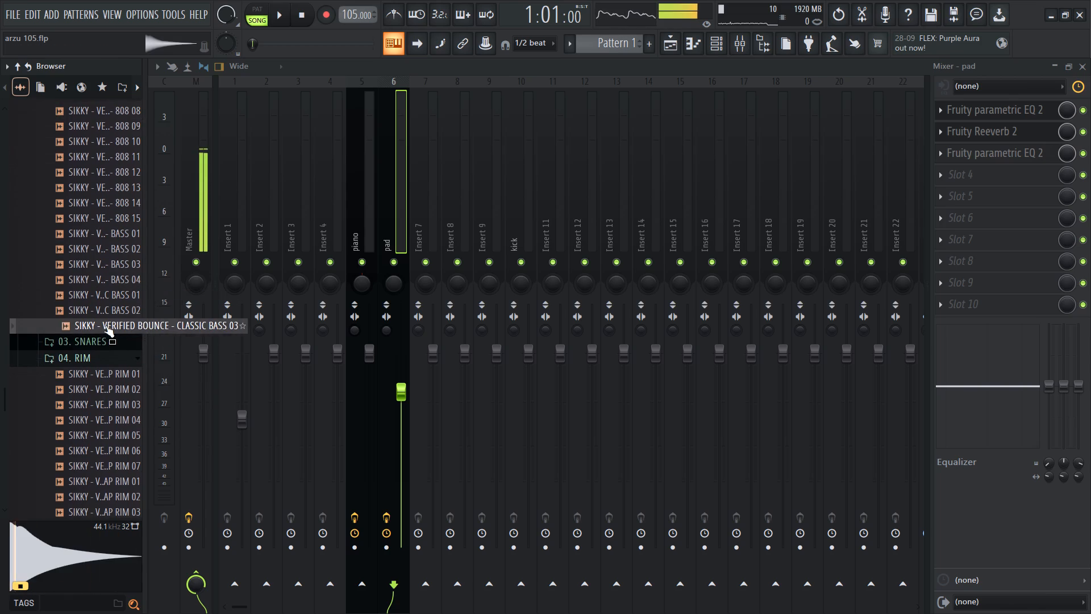
click(106, 297)
click(106, 277)
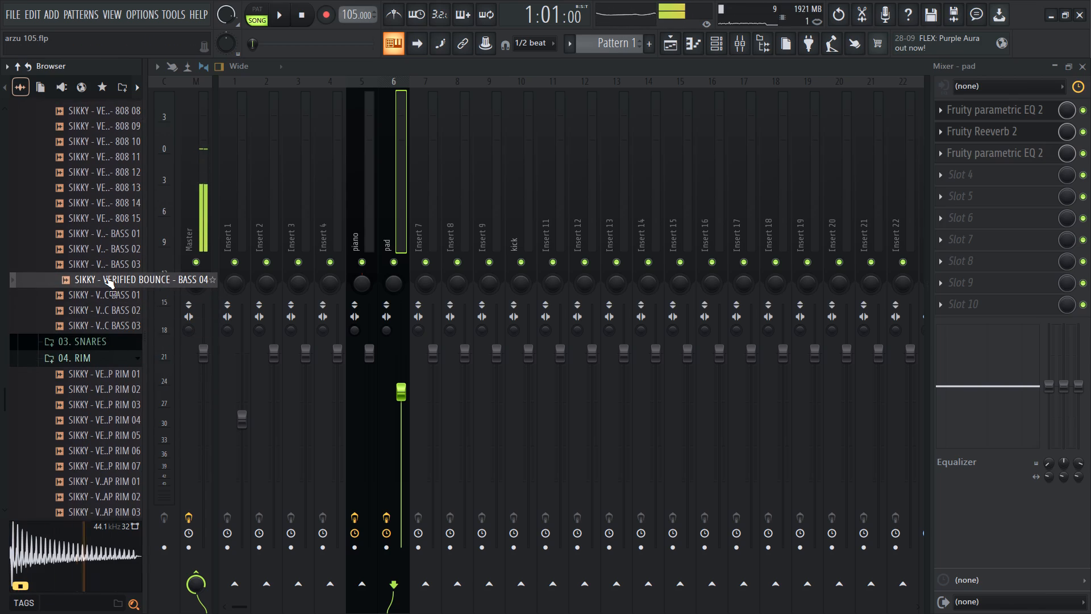
click(114, 238)
click(116, 217)
click(115, 196)
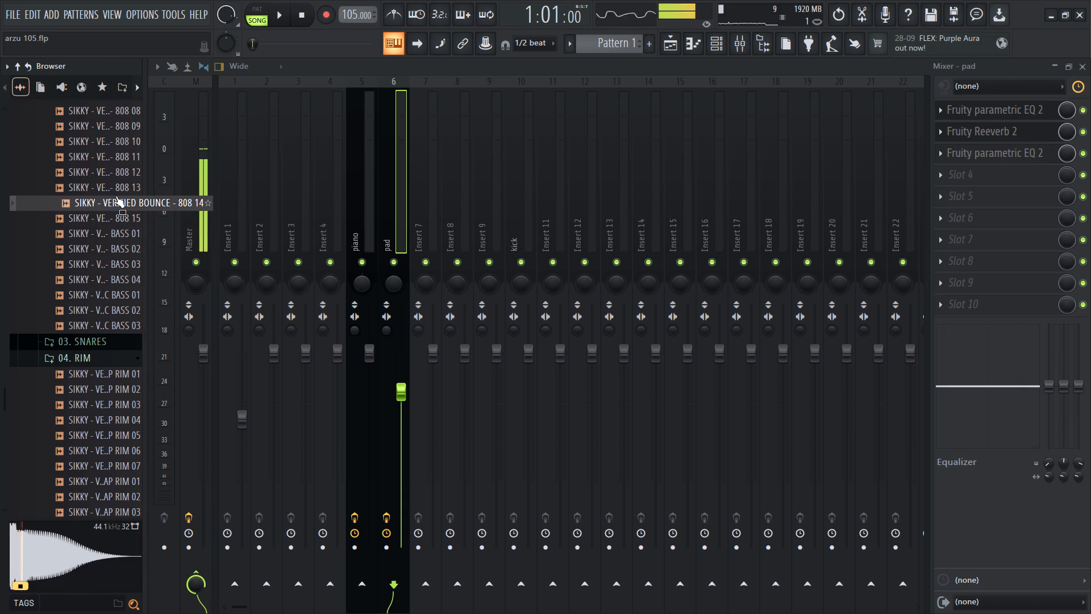
click(115, 187)
click(116, 267)
click(116, 283)
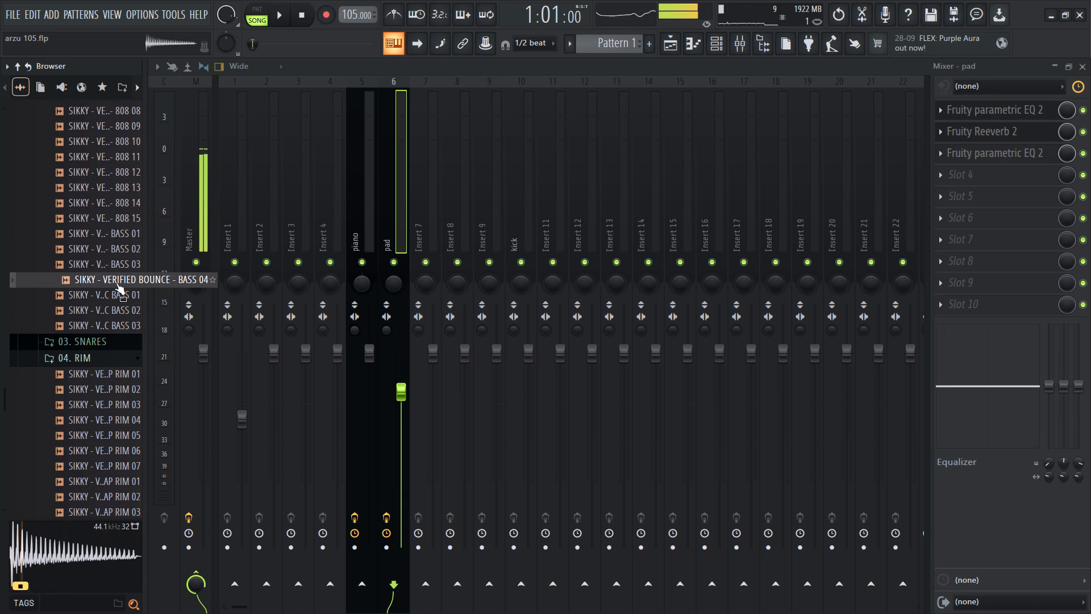
Audition more VERIFIED BOUNCE low-end samples, including 808 11, 808 10, 808 09, Bass 01 and 808 07.
click(106, 172)
scroll(106, 172, up, 1)
click(115, 243)
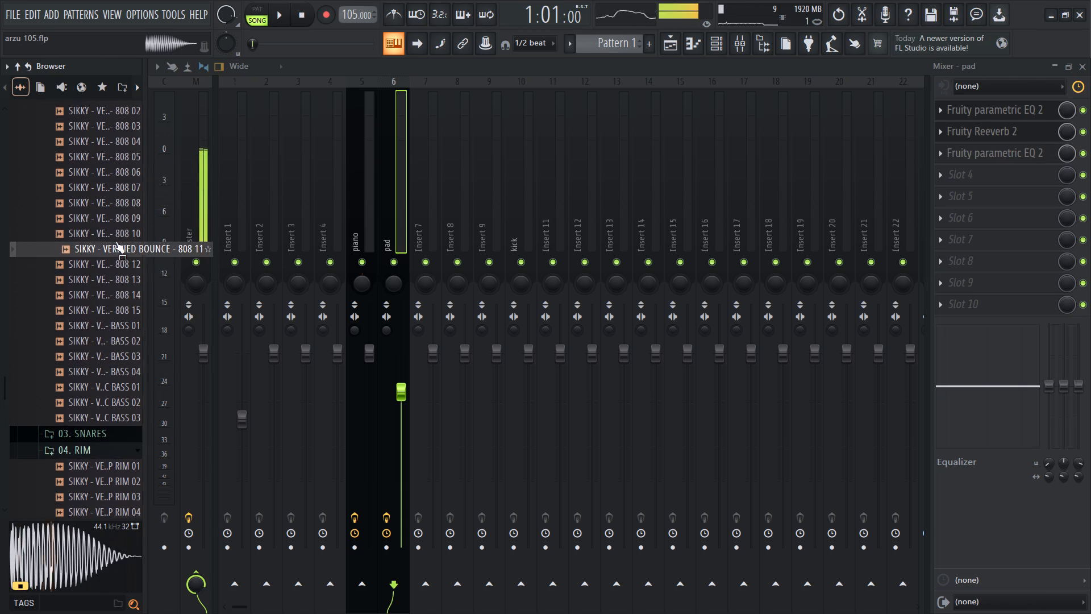
click(115, 233)
click(115, 215)
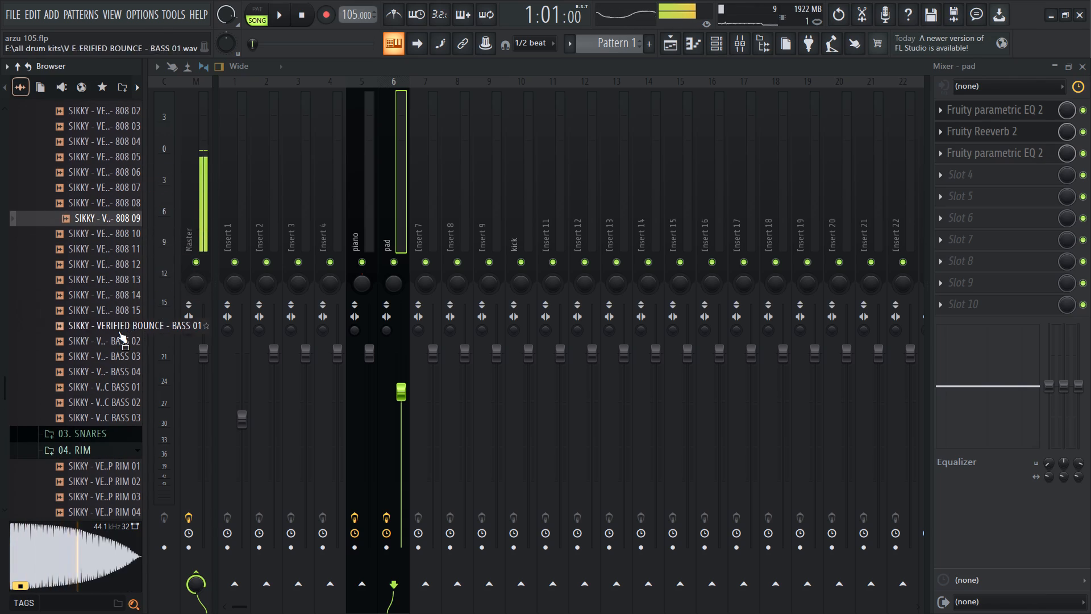
click(118, 331)
click(116, 184)
scroll(117, 184, up, 1)
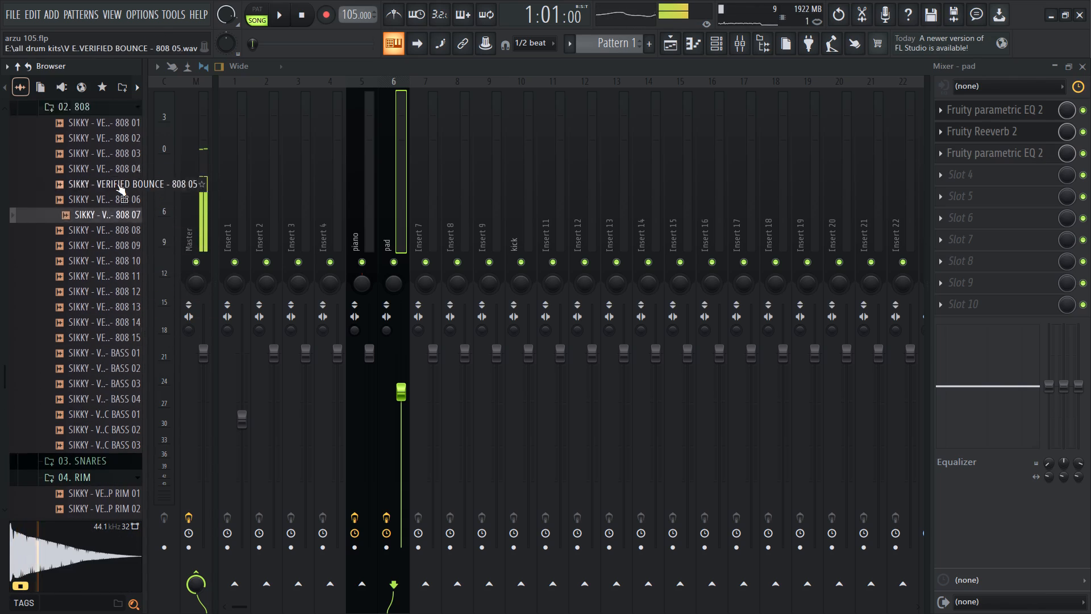
Collapse the VERIFIED BOUNCE BY SIKKY 1.1 kit and look through the other drum kit folders.
scroll(117, 184, up, 1)
click(120, 346)
click(97, 221)
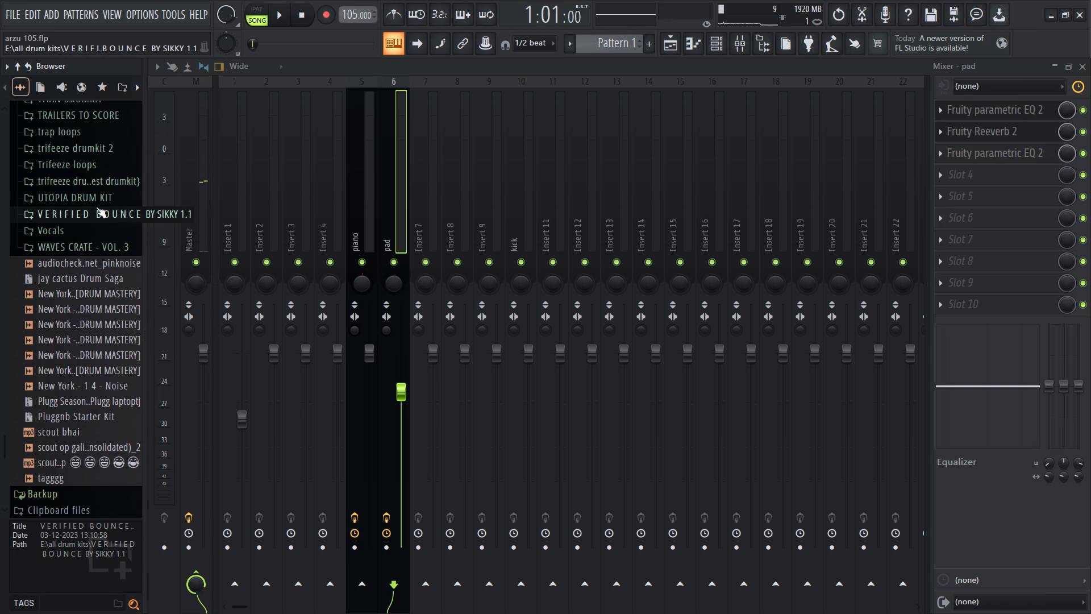
scroll(91, 255, up, 2)
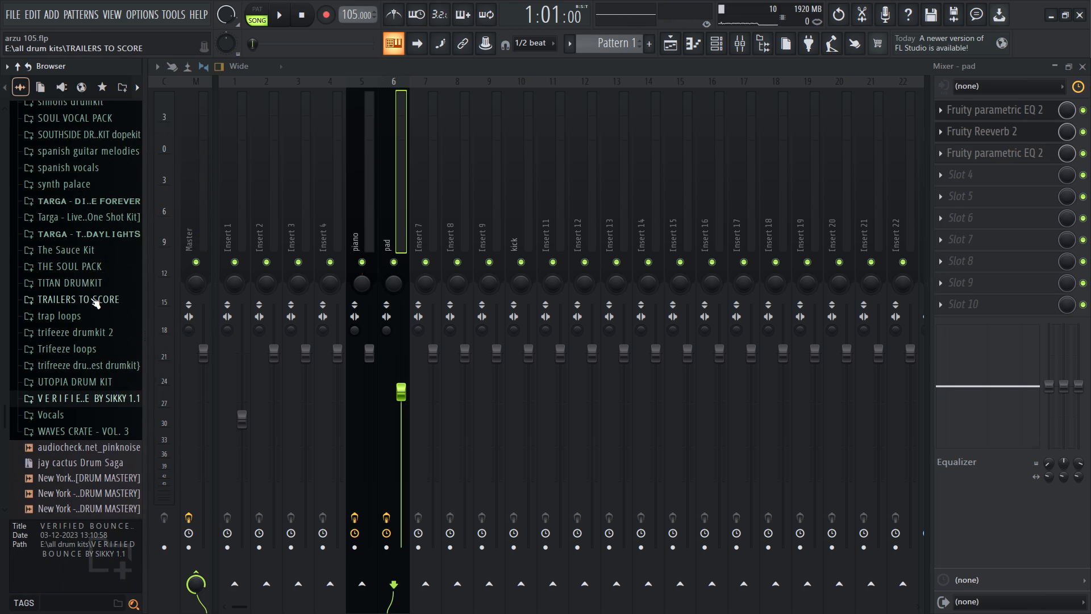
scroll(88, 245, up, 1)
Play back the beat and view the Analog Lab V notes in the piano roll.
key(space)
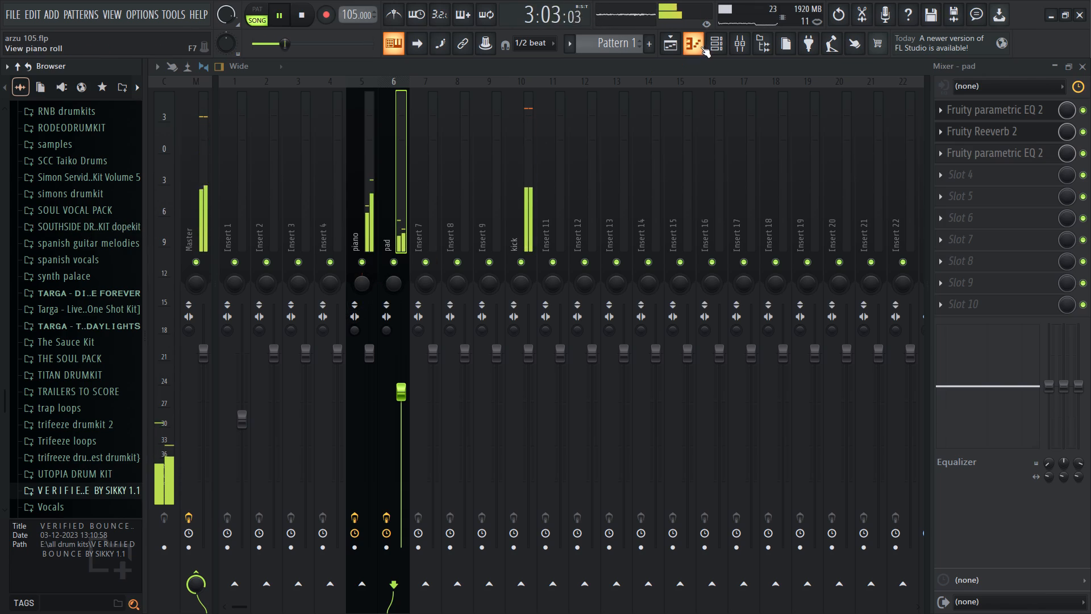
click(684, 48)
key(space)
key(space)
key(space)
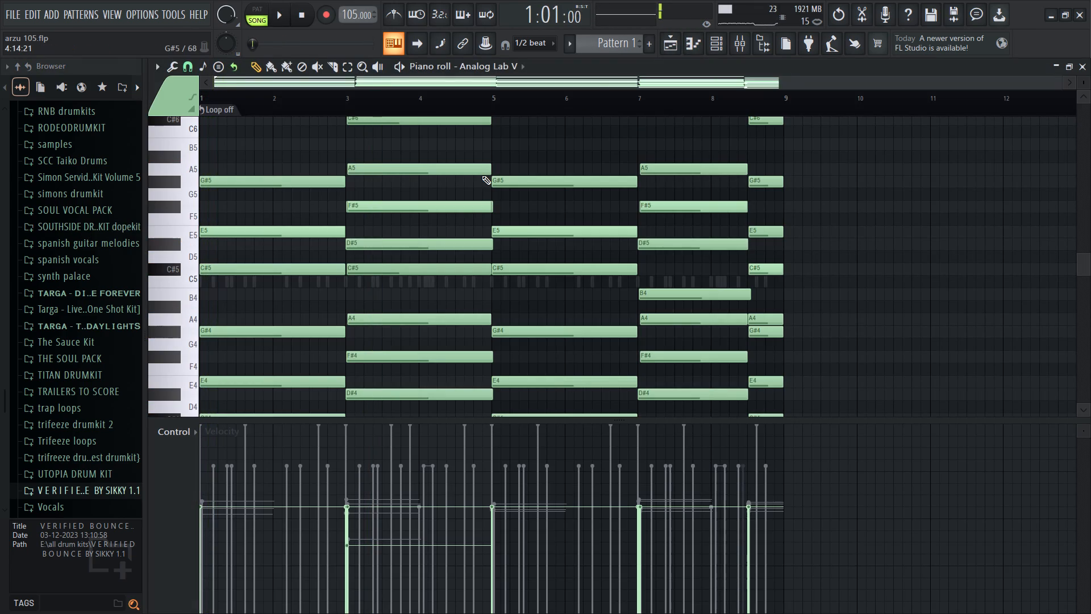
Switch to the Brave browser and listen to the reference video Aarzu - Instrumental from its beginning.
click(206, 600)
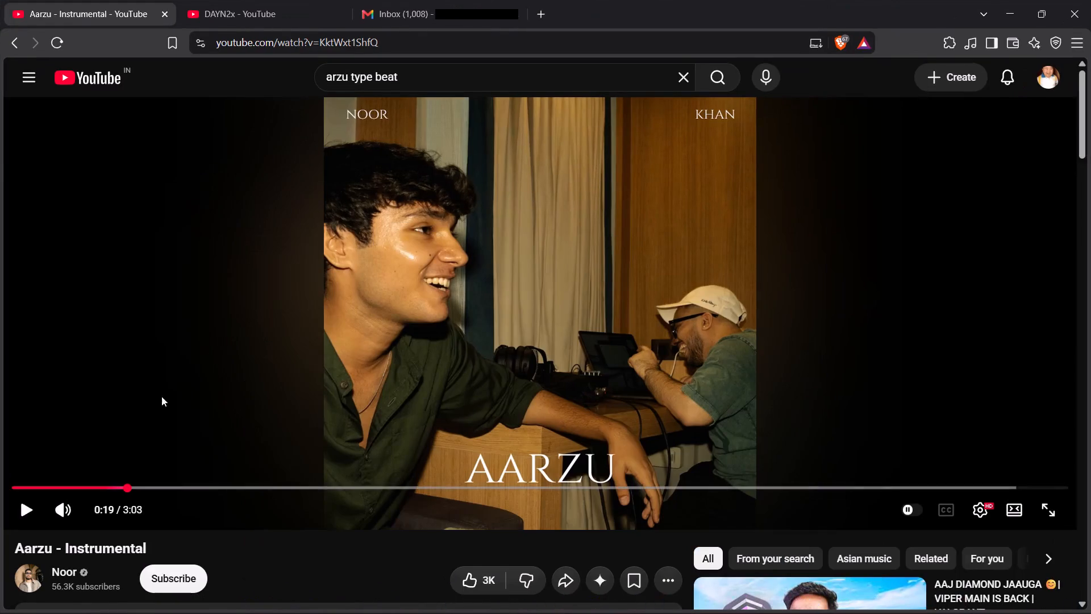
click(161, 396)
drag(68, 468, 0, 483)
drag(39, 486, 0, 489)
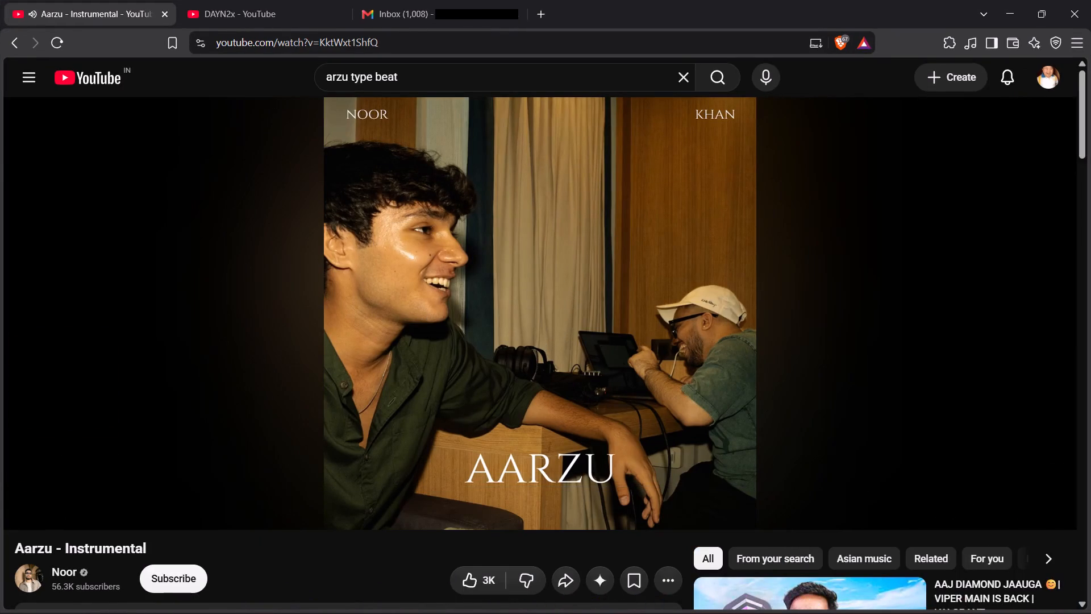
click(526, 238)
click(1006, 0)
Return to FL Studio and play back the beat with the mixer open.
key(space)
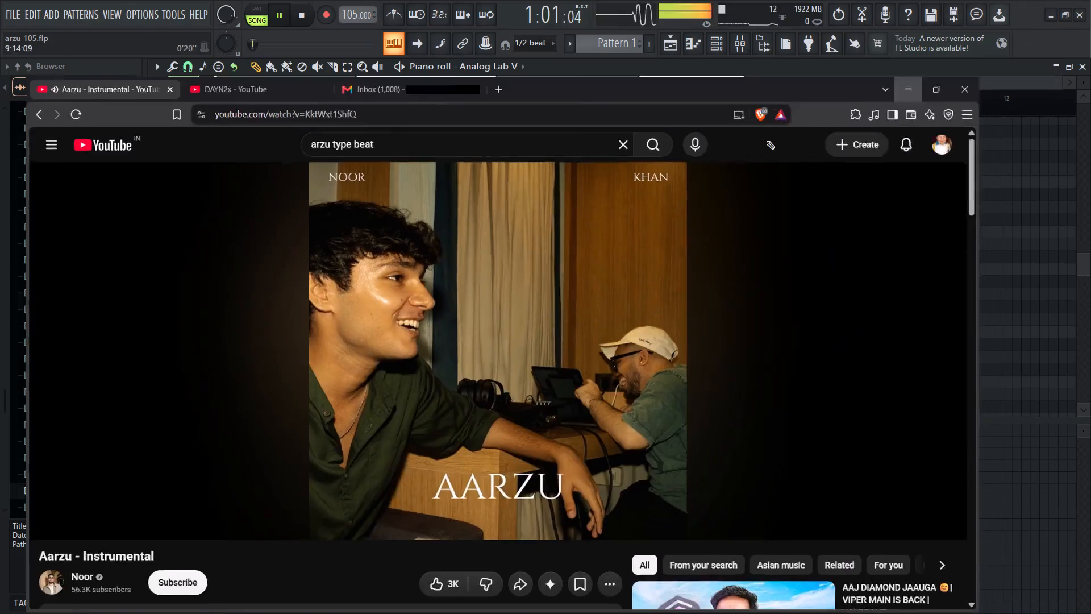
double_click(729, 52)
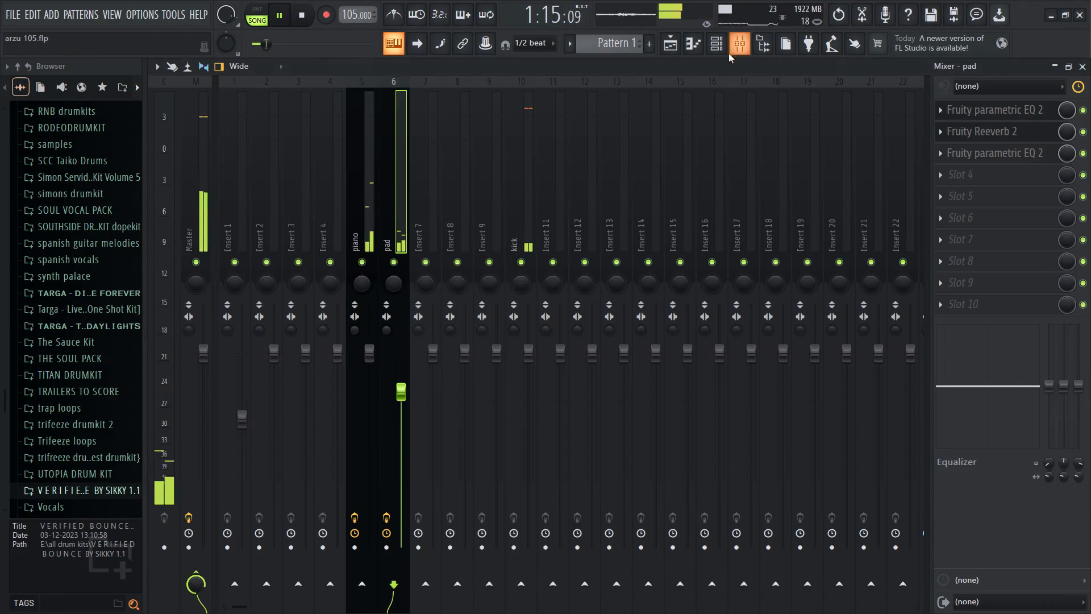
drag(1059, 12, 1049, 15)
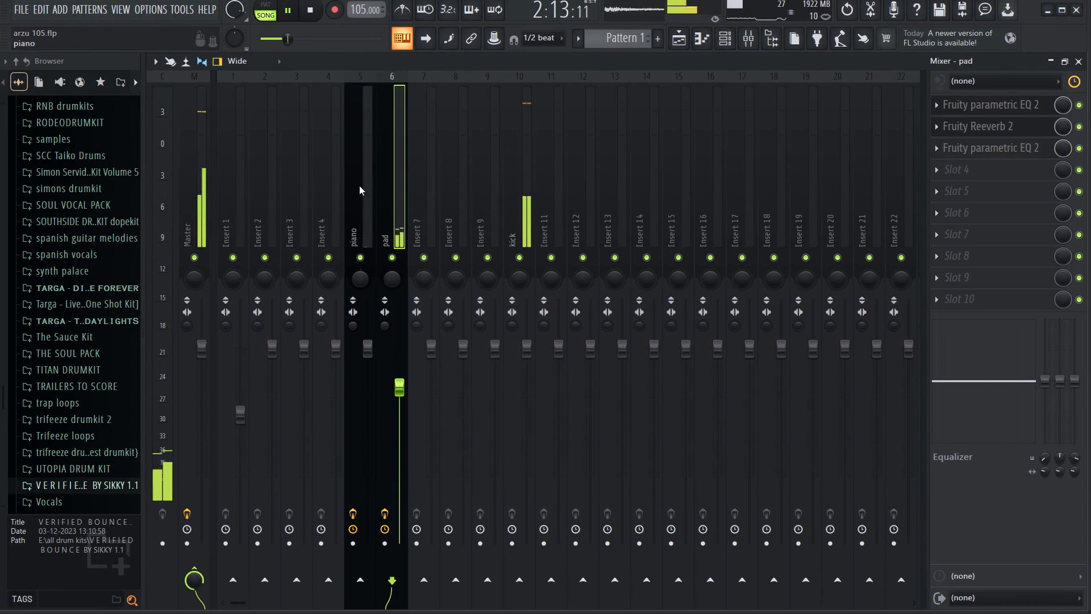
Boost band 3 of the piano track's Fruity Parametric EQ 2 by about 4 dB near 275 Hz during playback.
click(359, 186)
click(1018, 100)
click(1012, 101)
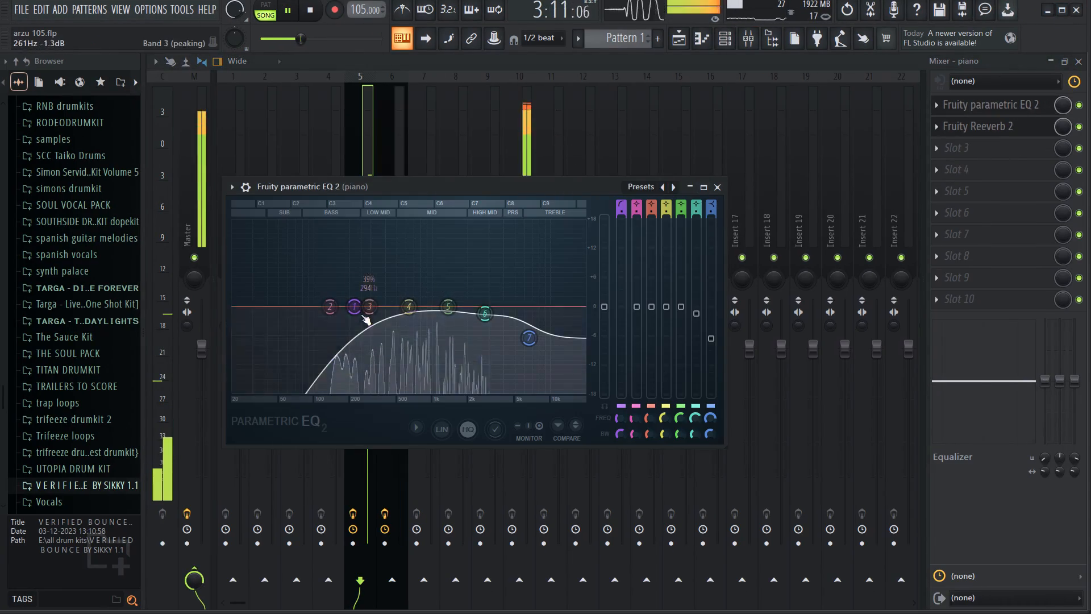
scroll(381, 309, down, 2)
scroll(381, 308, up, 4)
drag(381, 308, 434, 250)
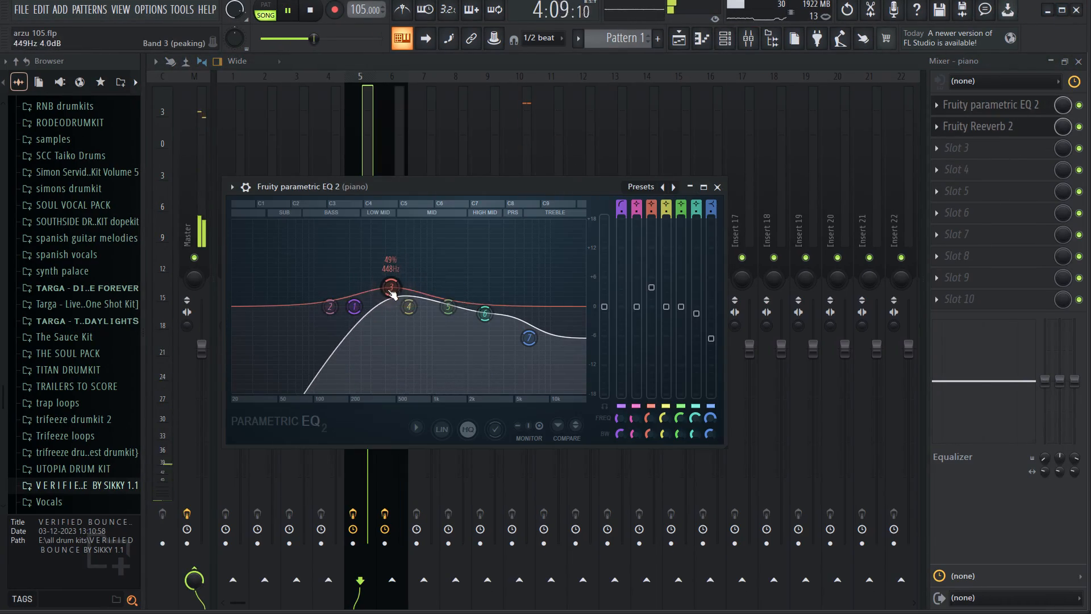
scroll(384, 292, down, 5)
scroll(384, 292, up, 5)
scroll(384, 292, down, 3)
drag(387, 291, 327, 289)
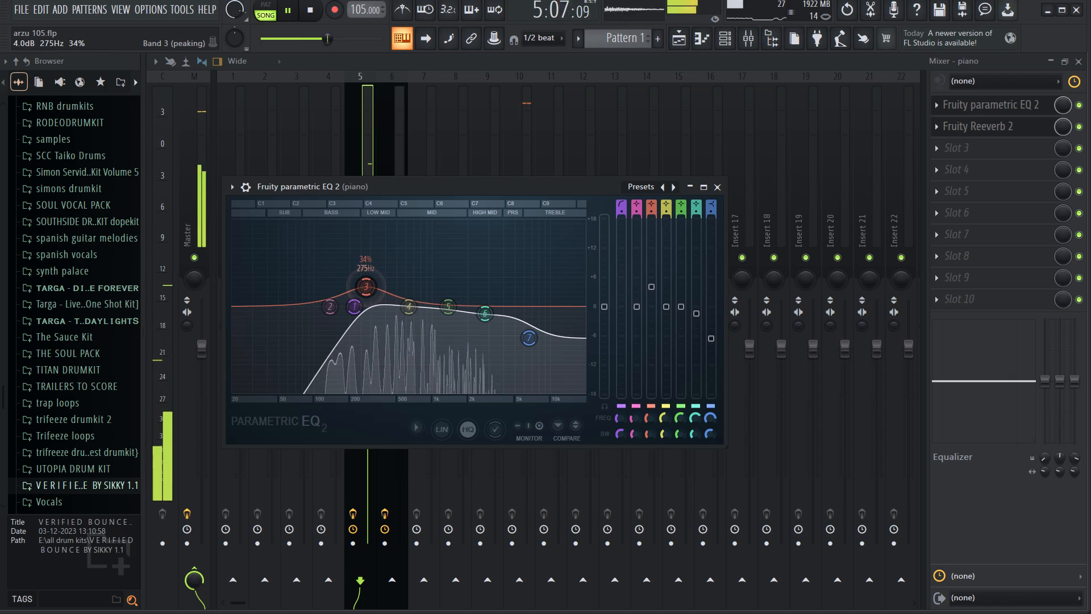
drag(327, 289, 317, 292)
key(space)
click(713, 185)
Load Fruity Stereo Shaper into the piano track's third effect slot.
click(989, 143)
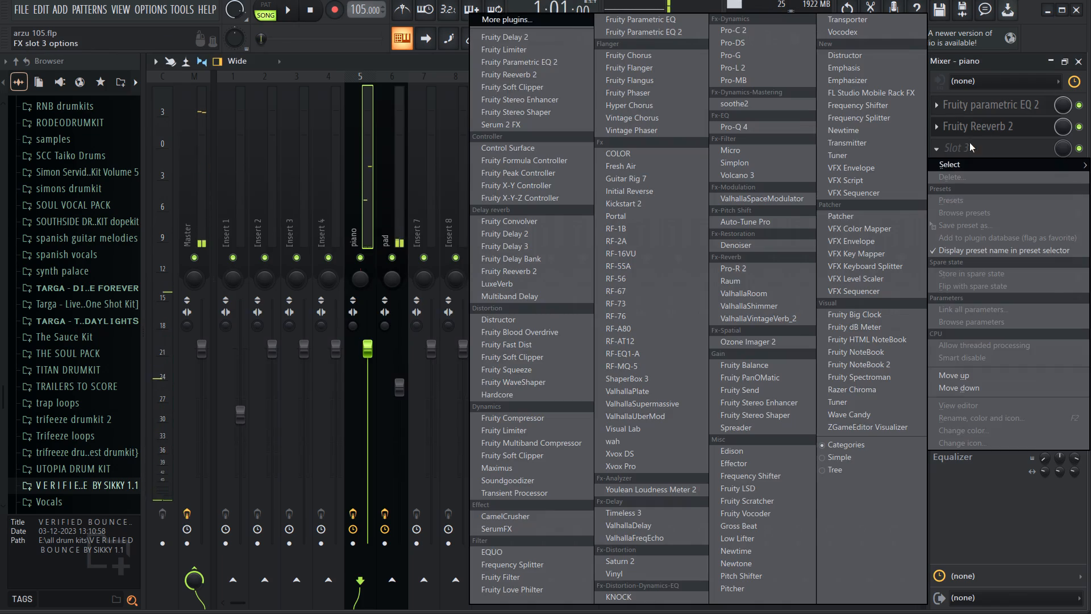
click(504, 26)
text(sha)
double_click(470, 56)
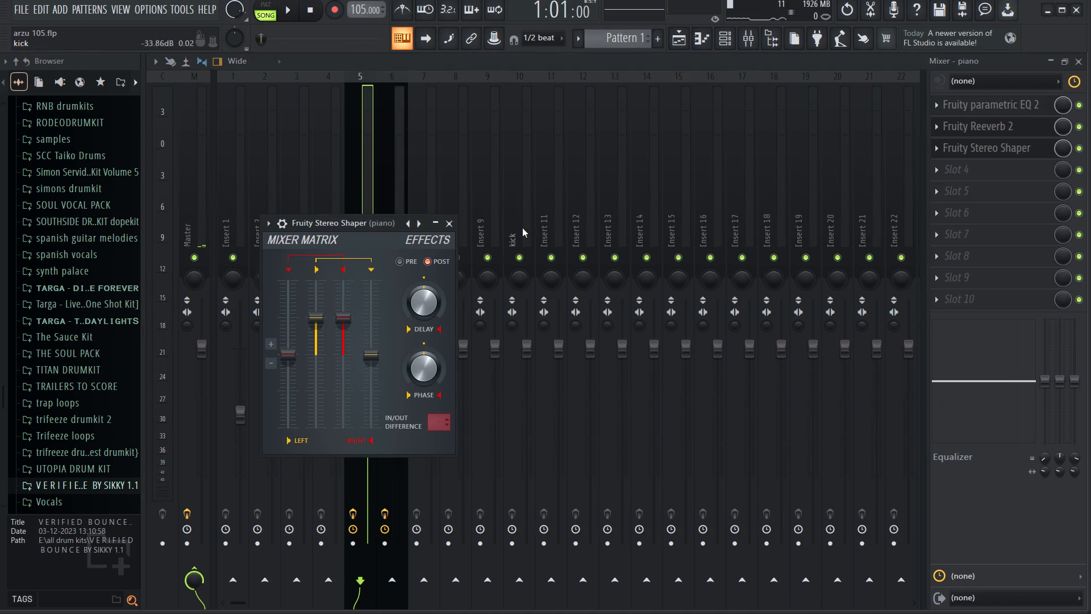
Replace the piano track's third effect, Fruity Stereo Shaper, with ShaperBox 3.
click(935, 151)
double_click(956, 158)
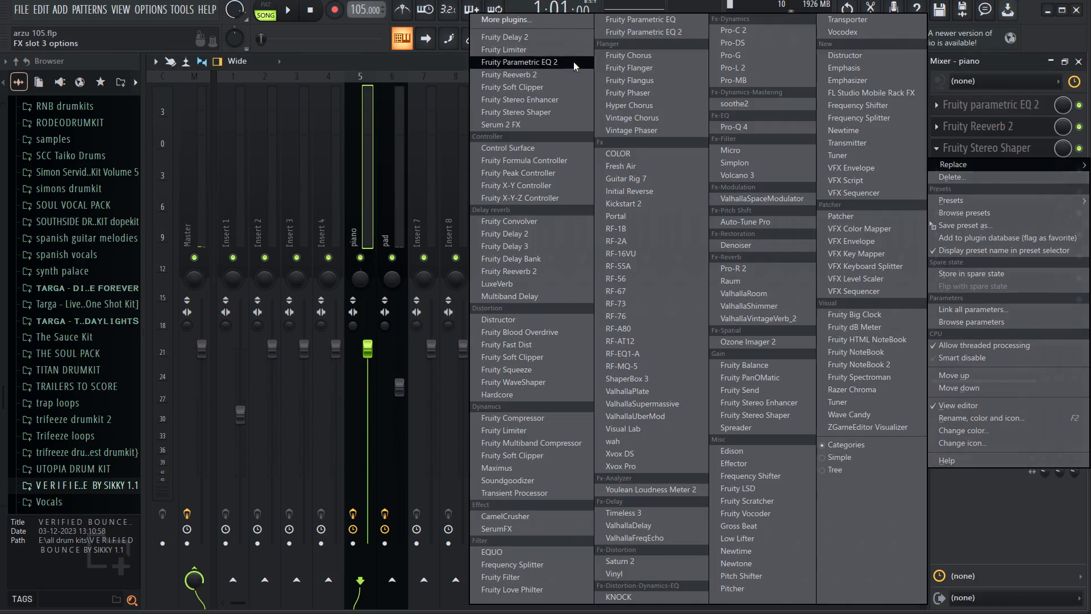
click(554, 23)
text(shaq)
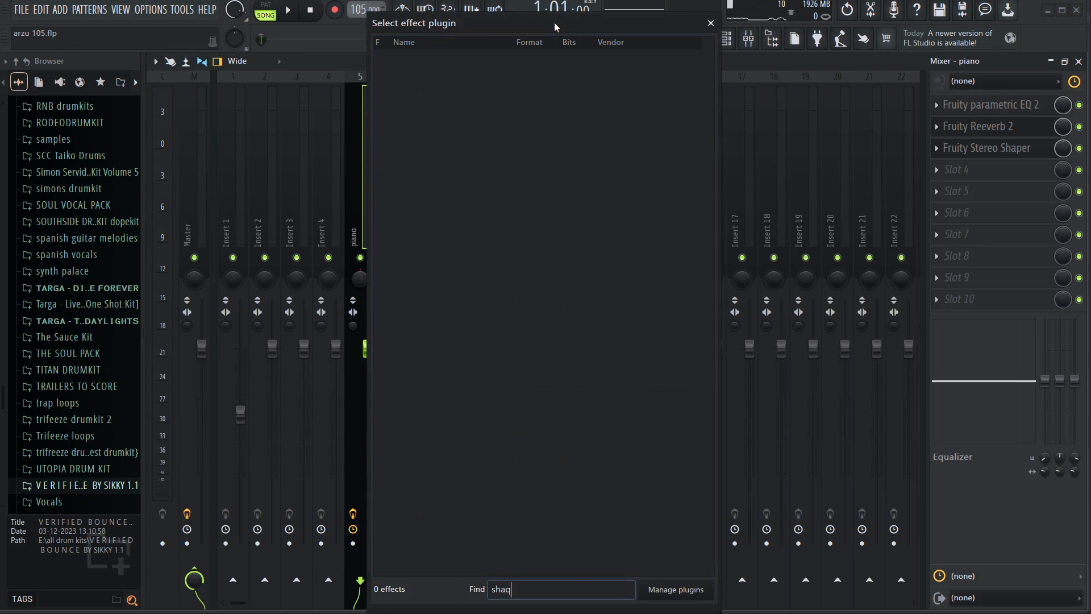
key(BackSpace)
double_click(466, 80)
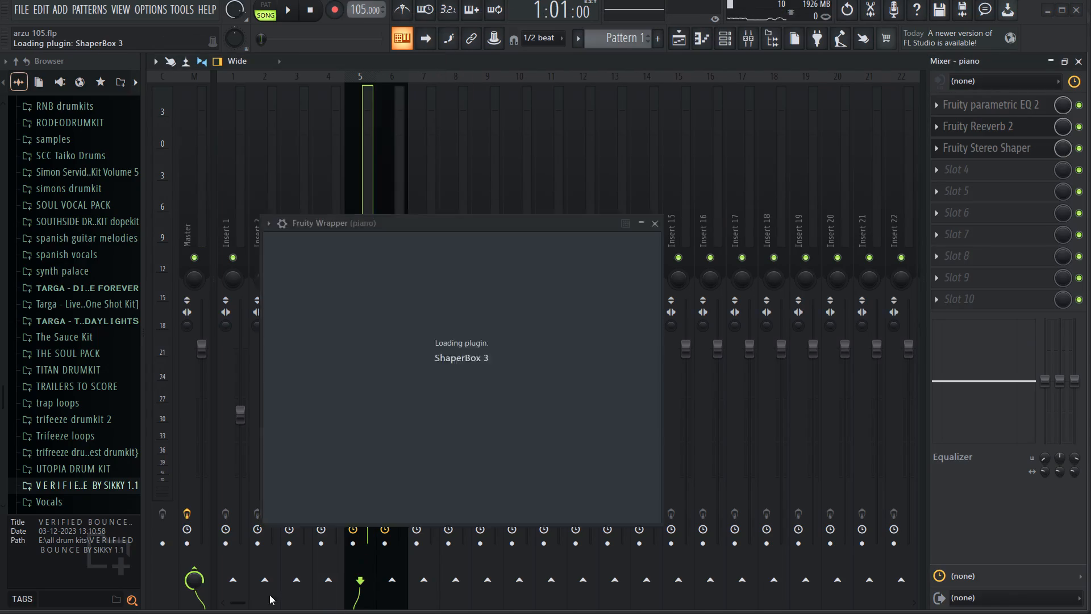
Switch to the Brave browser, replay the opening of the Aarzu - Instrumental video, and return to FL Studio.
click(218, 600)
click(317, 342)
key(Left)
key(Left)
key(Left)
key(Left)
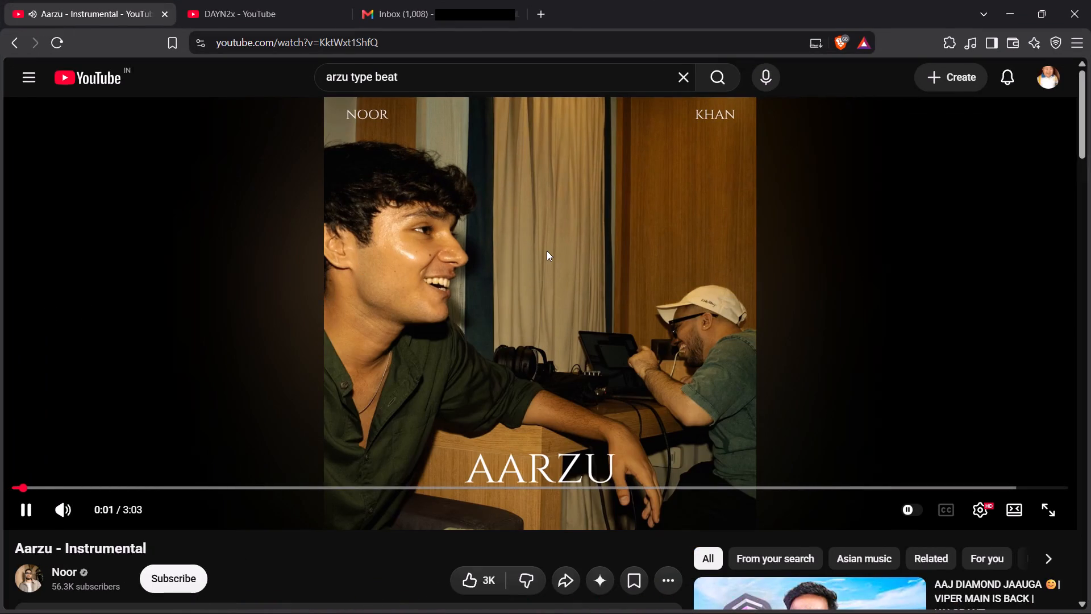
drag(547, 251, 559, 250)
click(1021, 0)
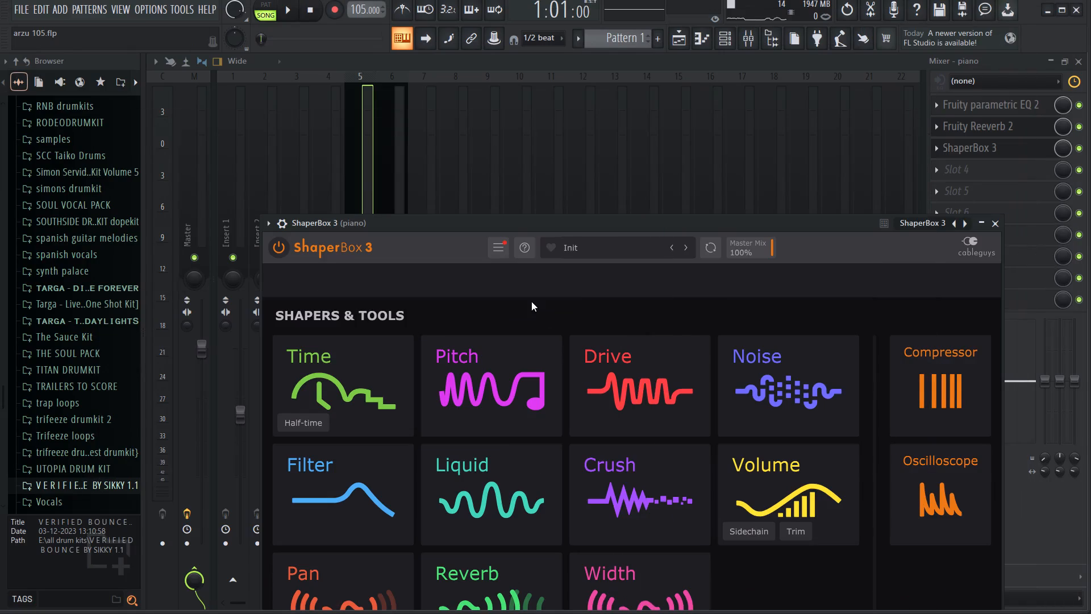
Add the Volume shaper in ShaperBox 3, apply the Basic sine-shaped wave, and set its synced length to 1/16.
drag(523, 225, 518, 92)
click(783, 360)
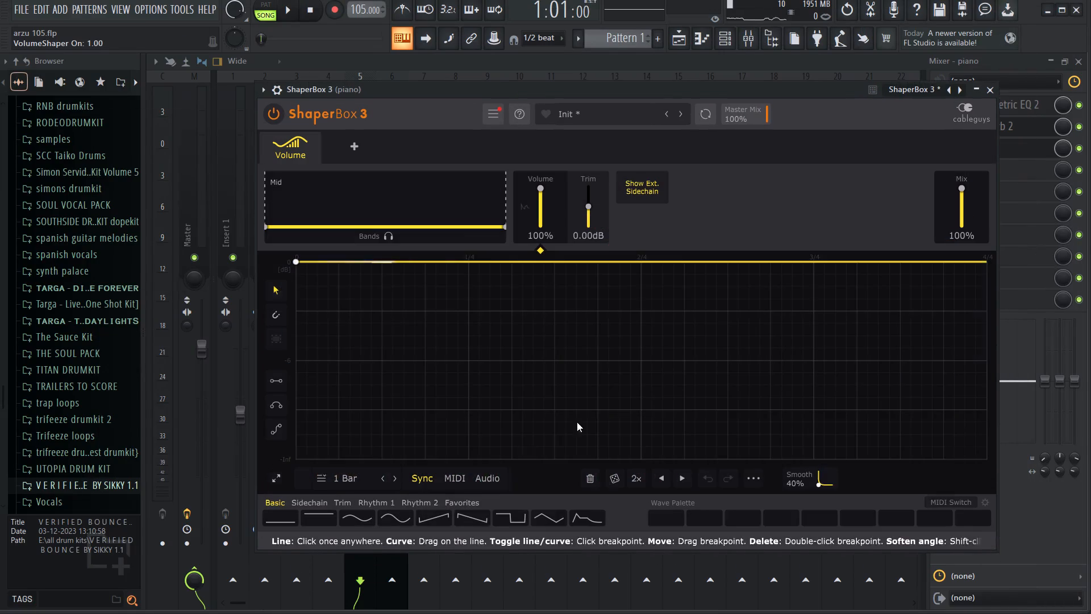
click(360, 527)
click(355, 502)
click(366, 503)
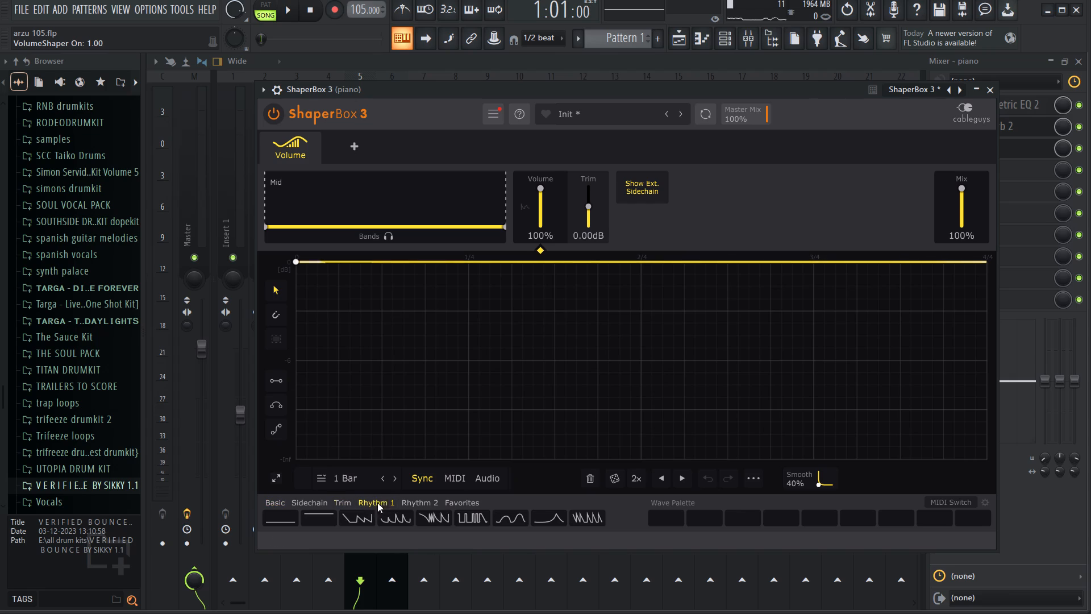
click(347, 505)
click(326, 505)
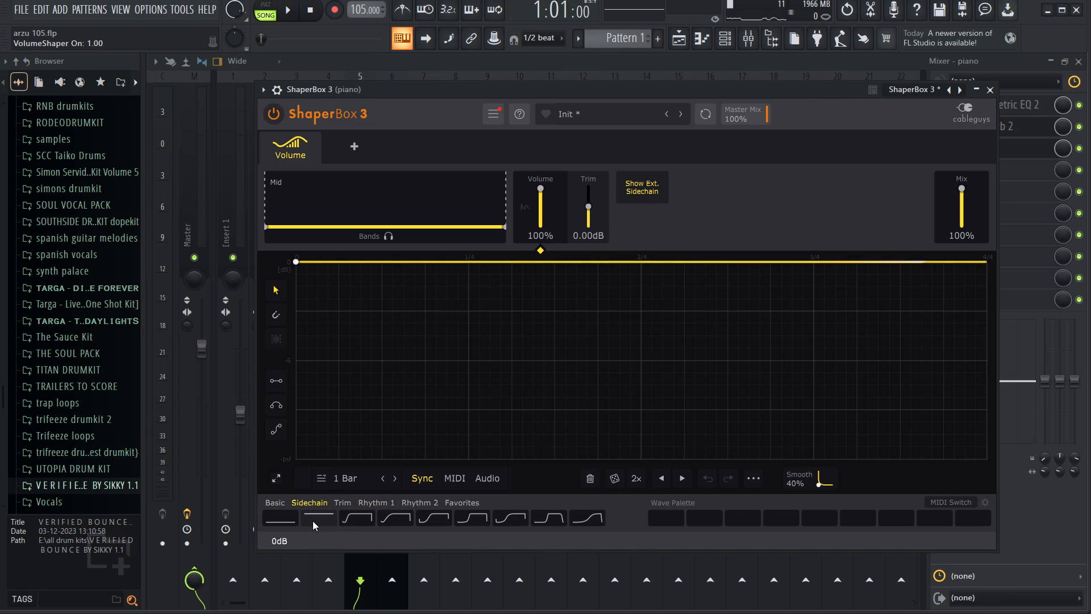
click(280, 500)
click(363, 520)
triple_click(383, 480)
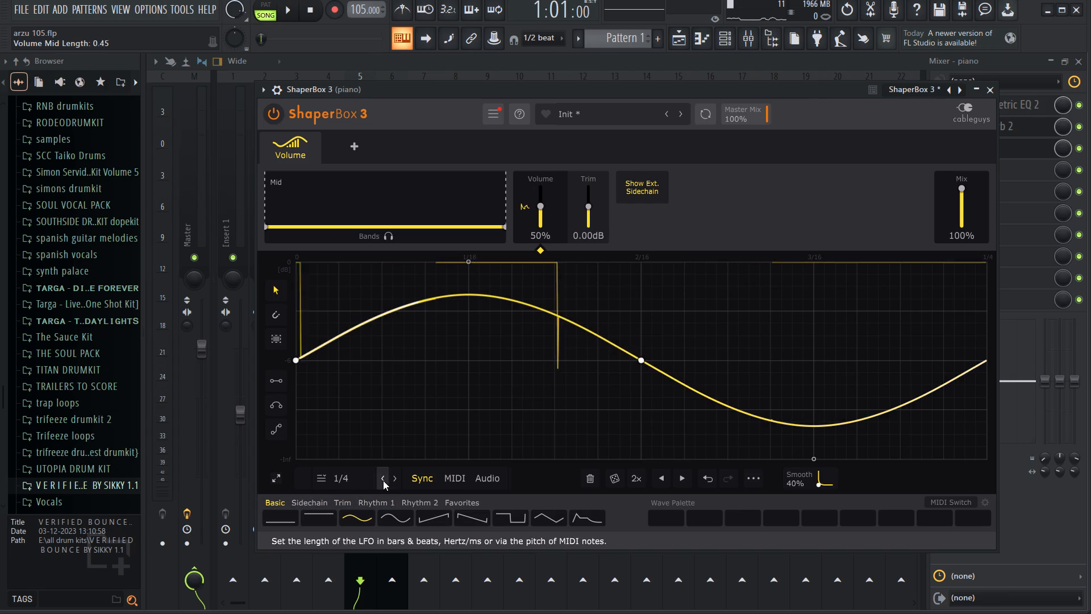
click(383, 480)
Lower the Volume shaper's mix to about 34% while playing back the beat.
key(space)
drag(959, 194, 959, 242)
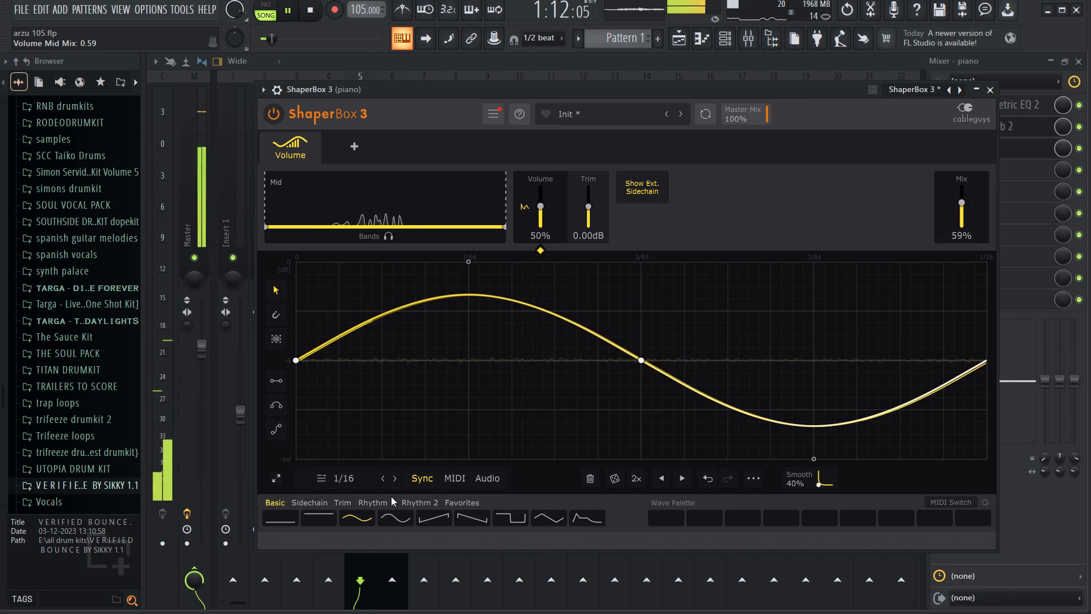
key(space)
key(space)
drag(969, 219, 963, 263)
drag(969, 219, 969, 210)
drag(969, 219, 969, 214)
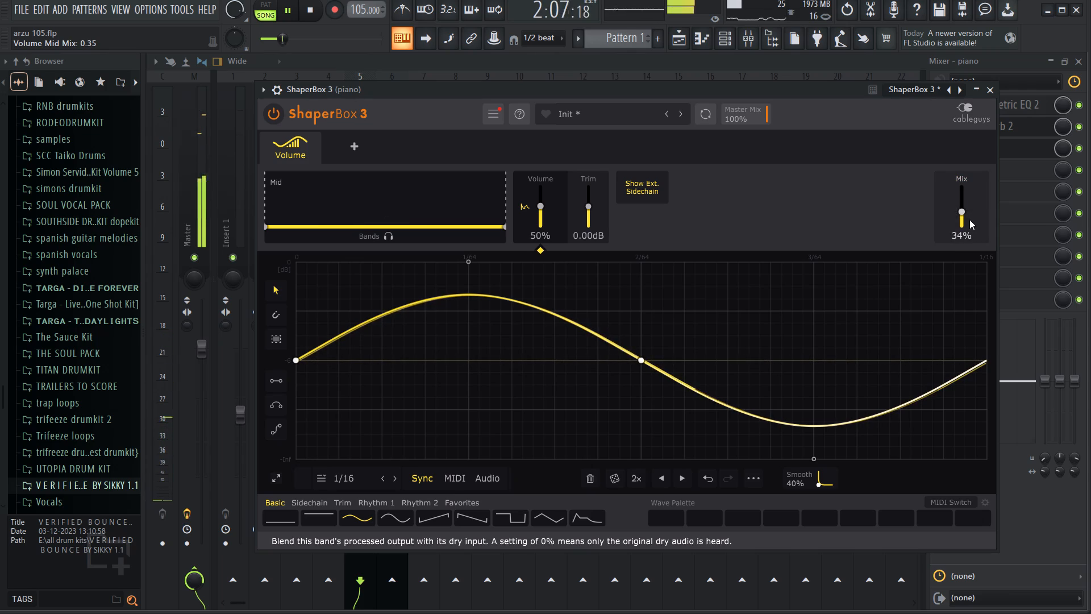
Bring up the Analog Lab V #2 notes in the piano roll.
click(679, 41)
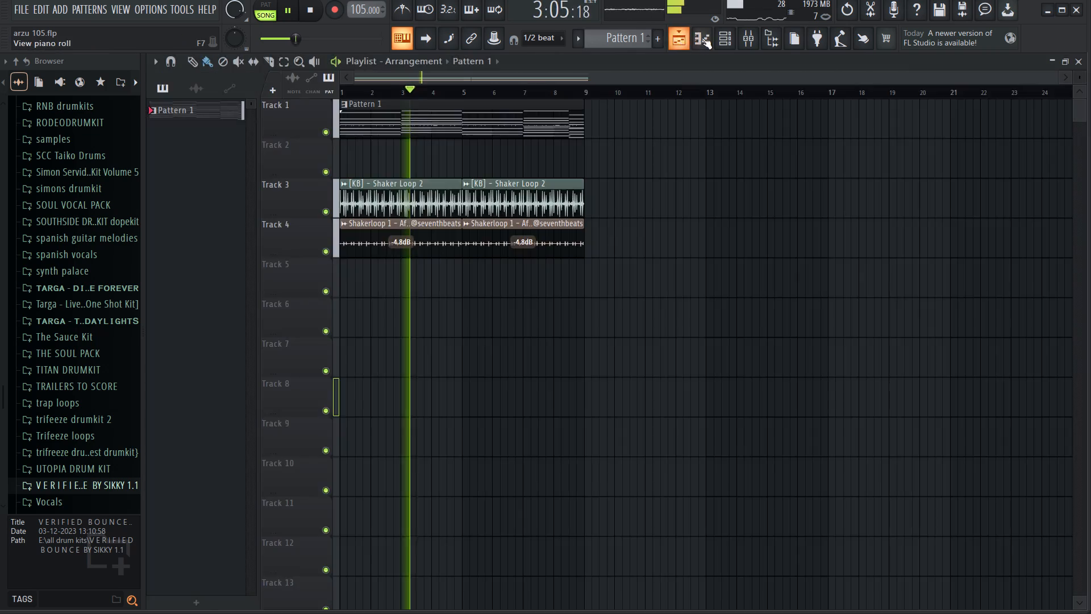
click(704, 37)
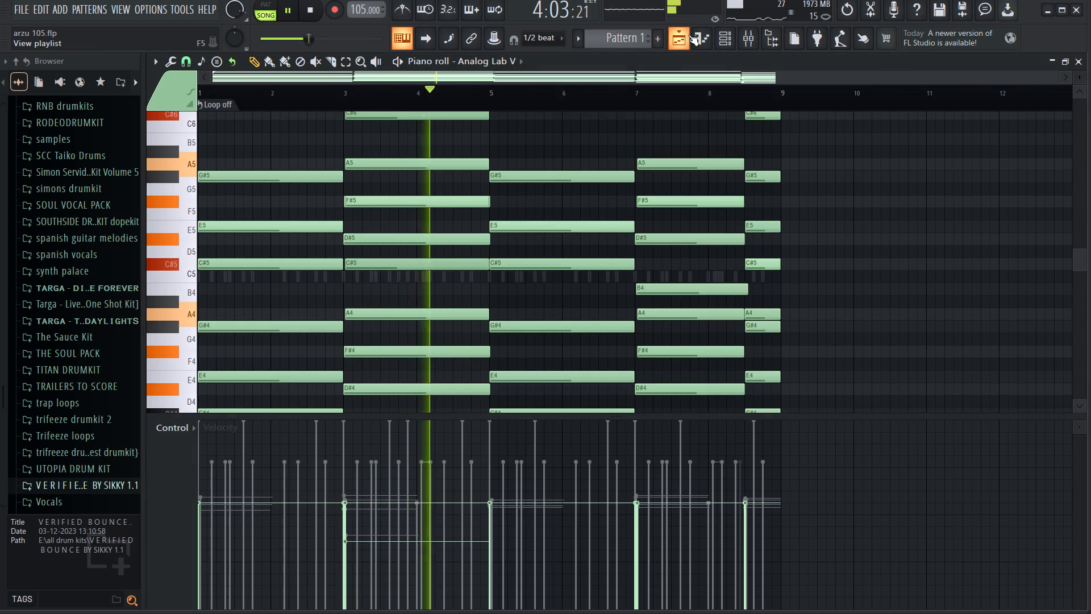
click(446, 55)
click(475, 55)
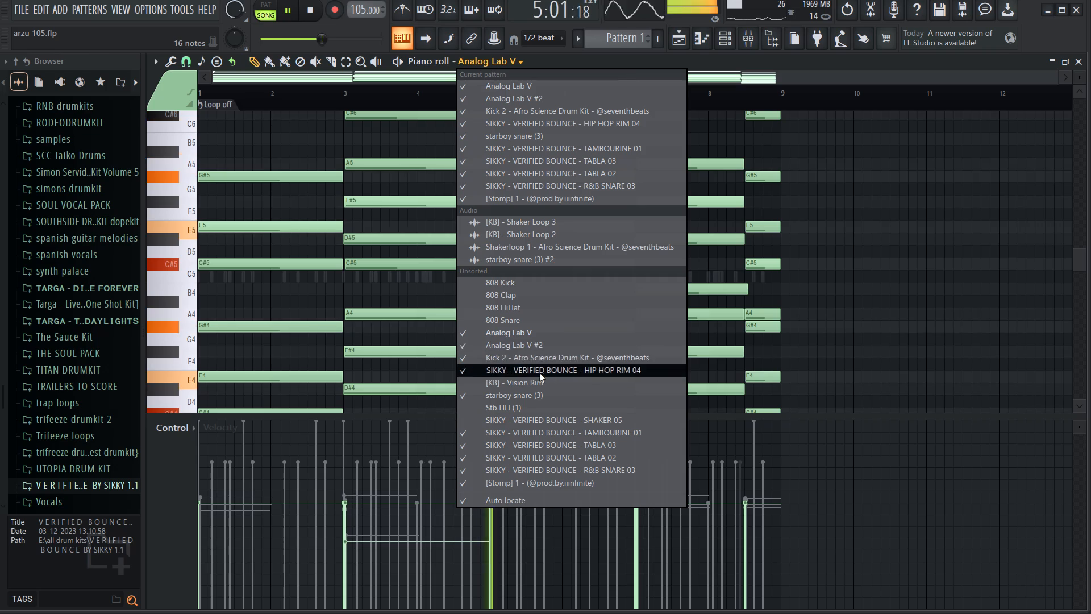
click(547, 350)
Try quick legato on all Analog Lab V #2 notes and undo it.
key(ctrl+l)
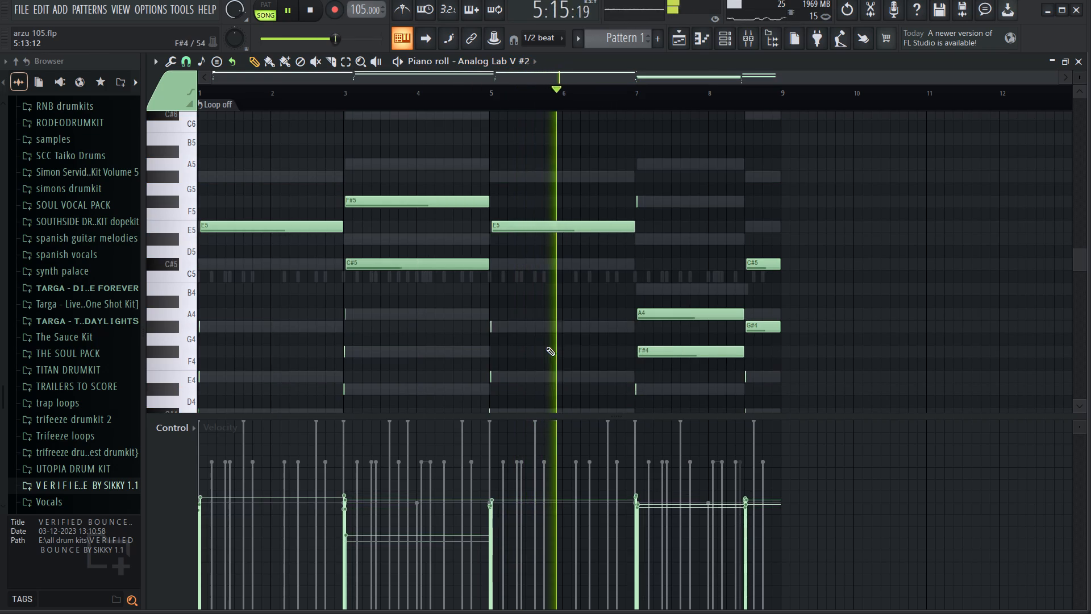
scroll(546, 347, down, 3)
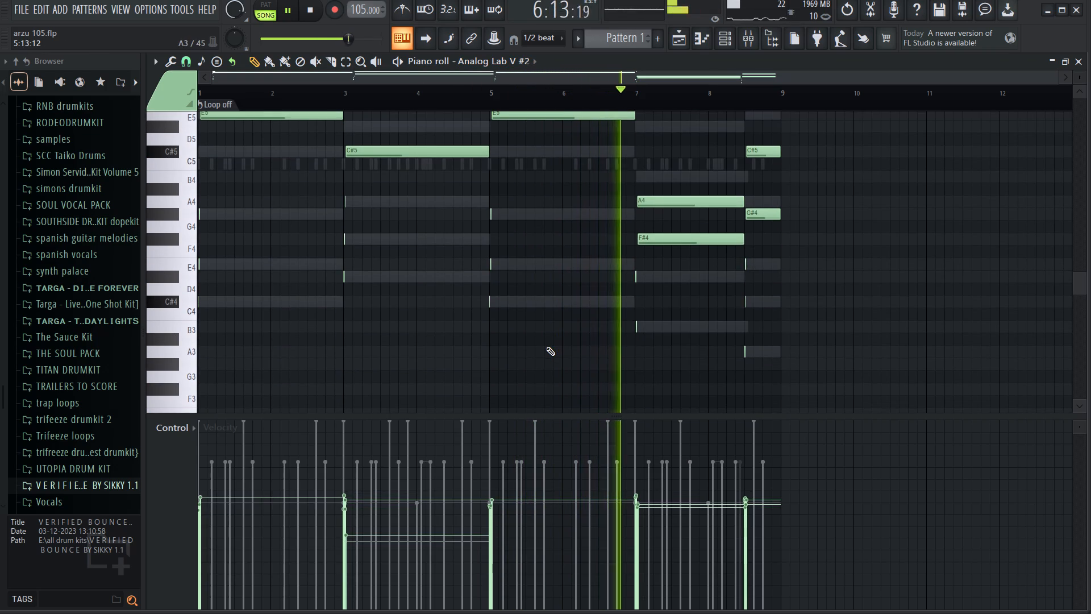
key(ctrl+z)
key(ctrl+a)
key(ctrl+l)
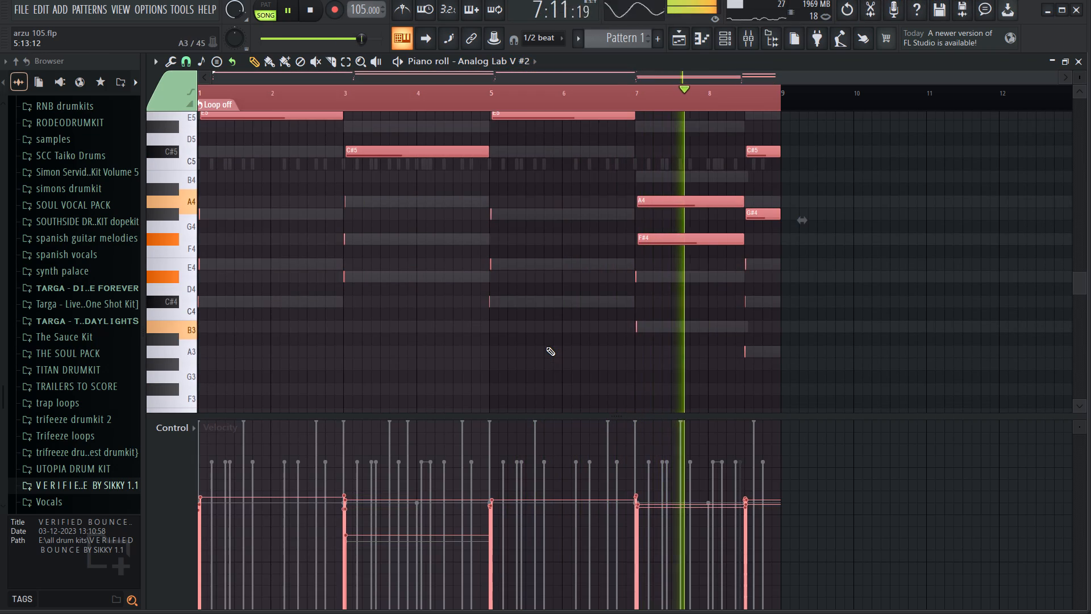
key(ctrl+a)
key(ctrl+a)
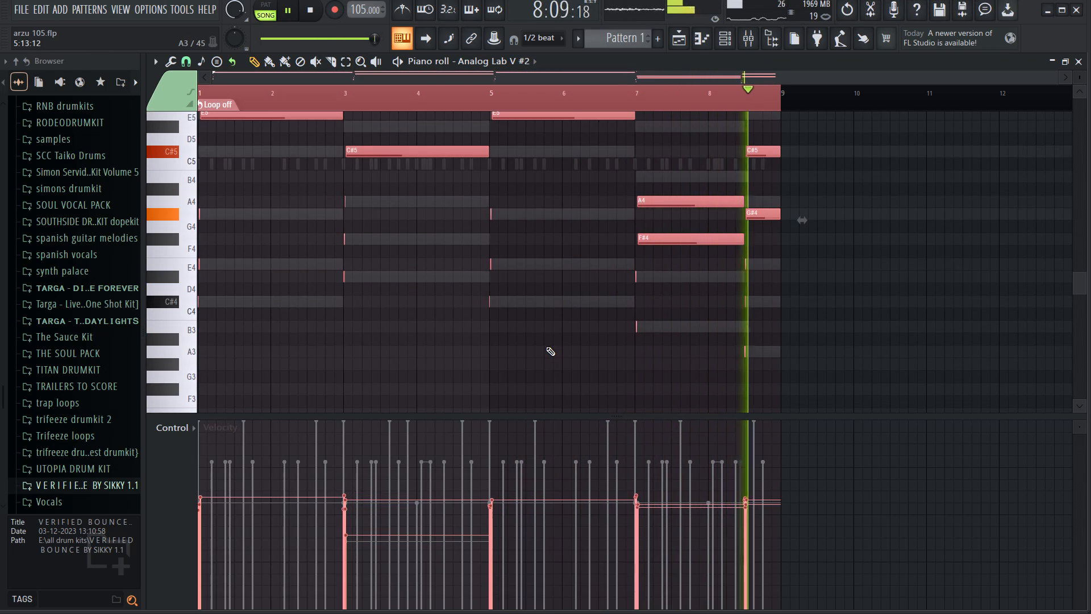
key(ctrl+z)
Lengthen the first Analog Lab V #2 chord to just past bar 3 and the second chord to about bar 5.
scroll(512, 339, up, 2)
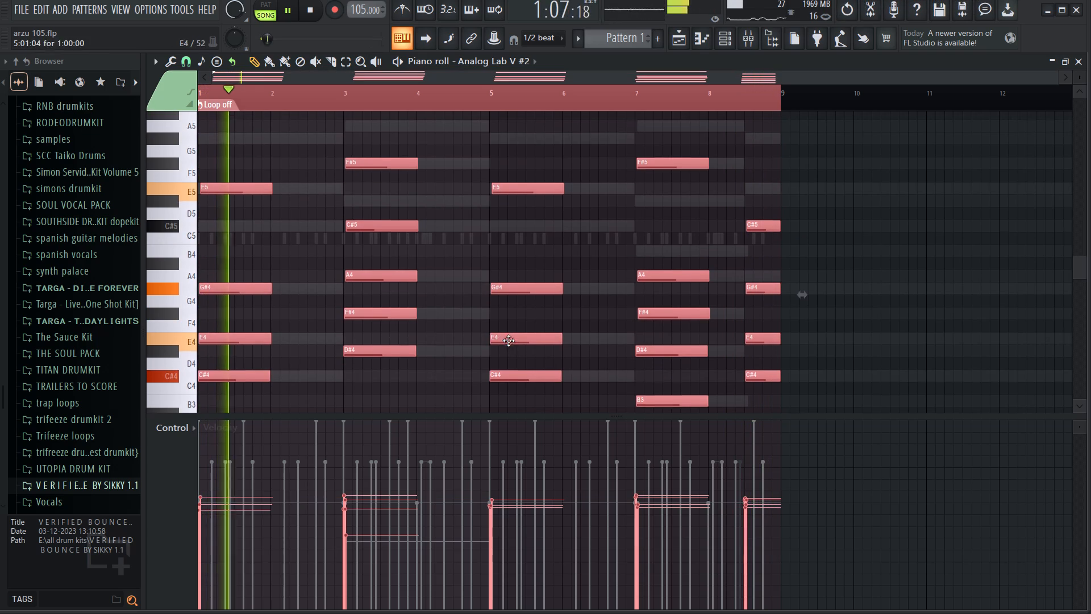
right_click(322, 215)
ctrl+drag(269, 160, 273, 404)
key(space)
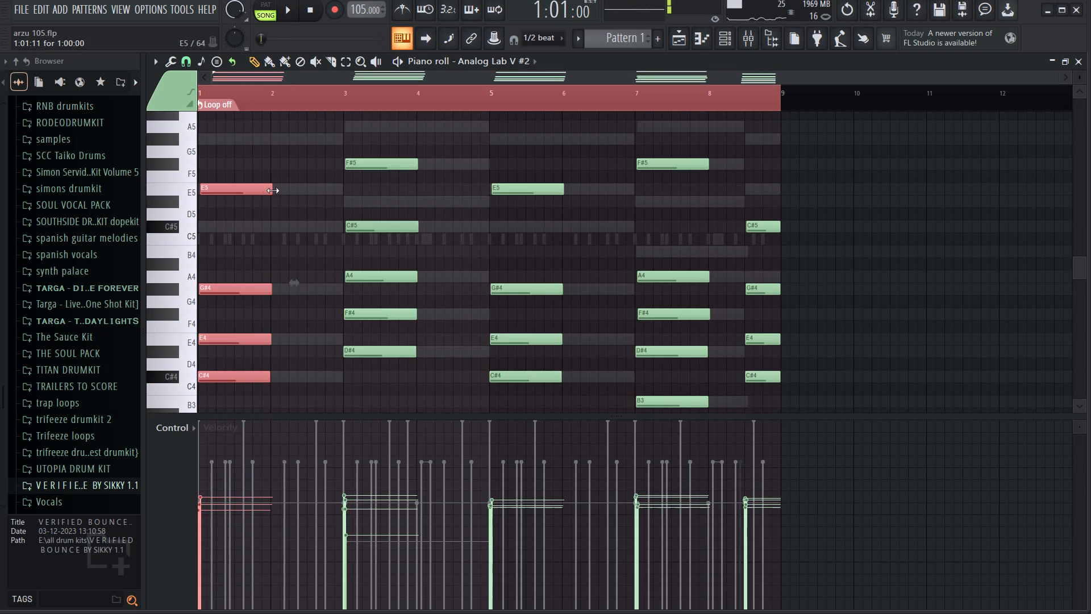
drag(273, 189, 352, 193)
ctrl+drag(389, 165, 434, 363)
drag(417, 225, 468, 230)
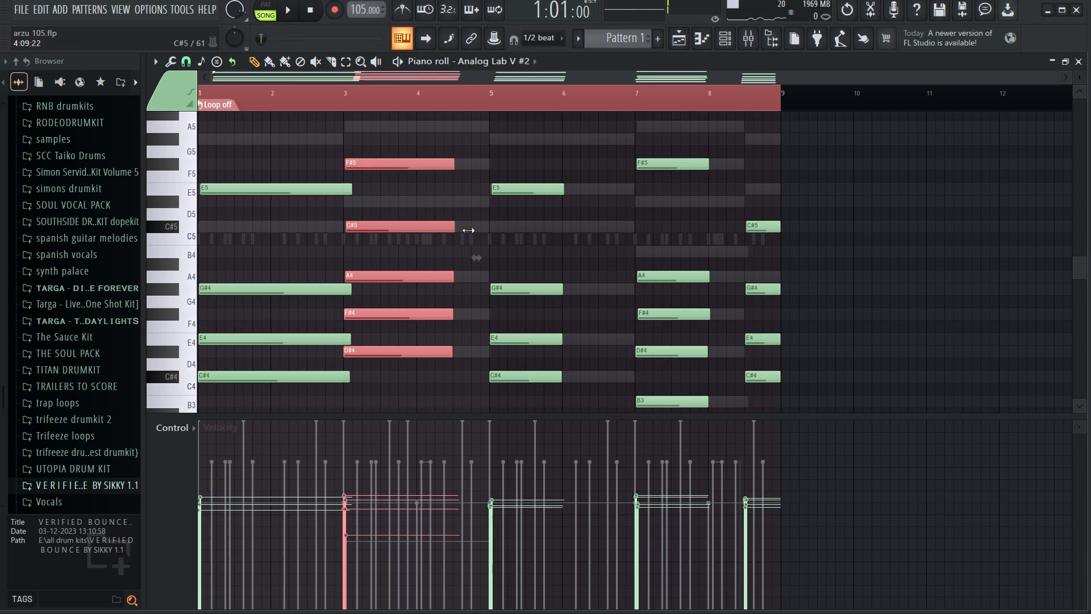
drag(468, 230, 488, 227)
Lengthen the third chord to just past bar 7 and the fourth to the last chord's start, and play back the result.
ctrl+drag(558, 151, 546, 403)
drag(563, 291, 613, 302)
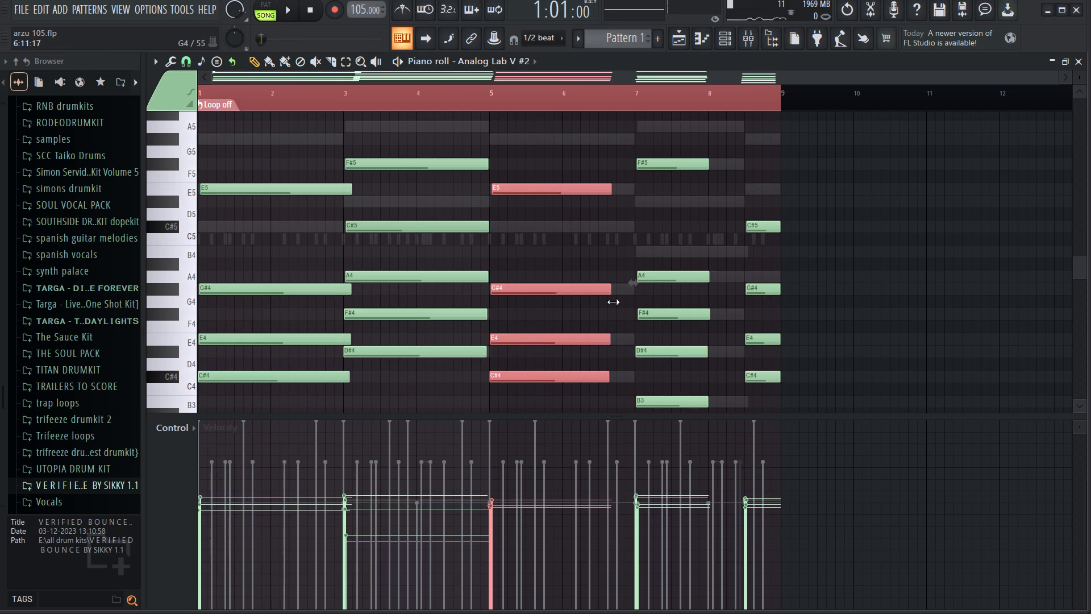
drag(613, 302, 630, 300)
scroll(629, 300, down, 3)
scroll(644, 288, up, 2)
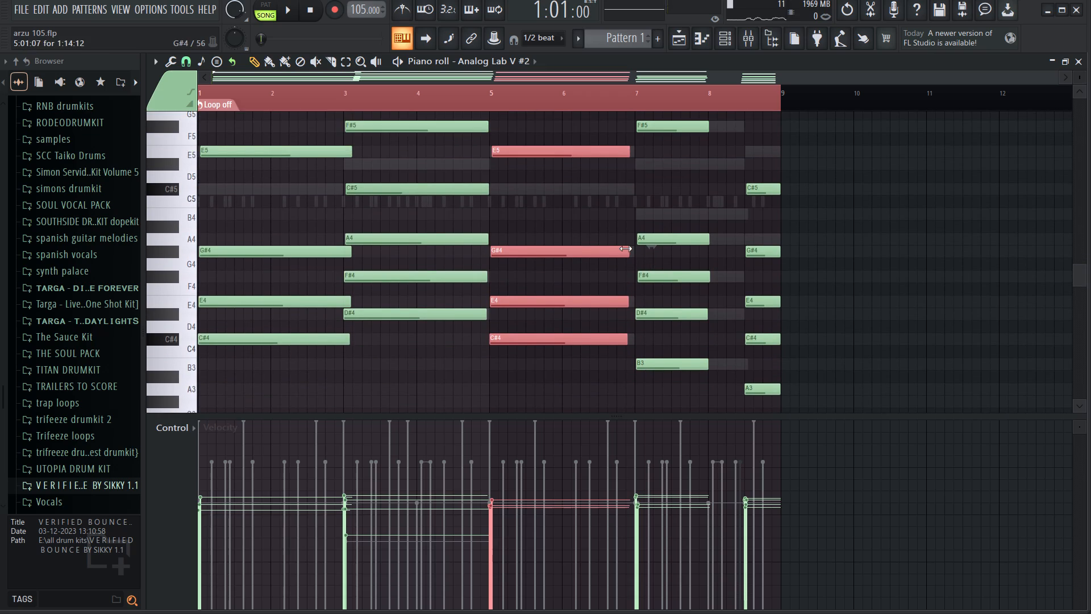
drag(627, 248, 639, 253)
ctrl+drag(684, 124, 703, 385)
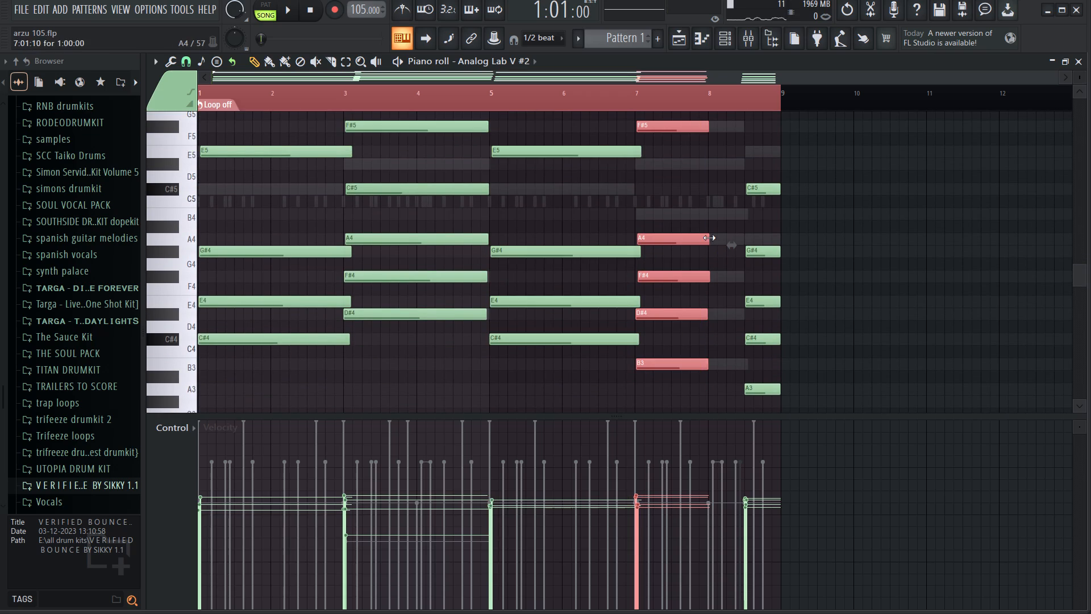
drag(709, 238, 746, 242)
key(space)
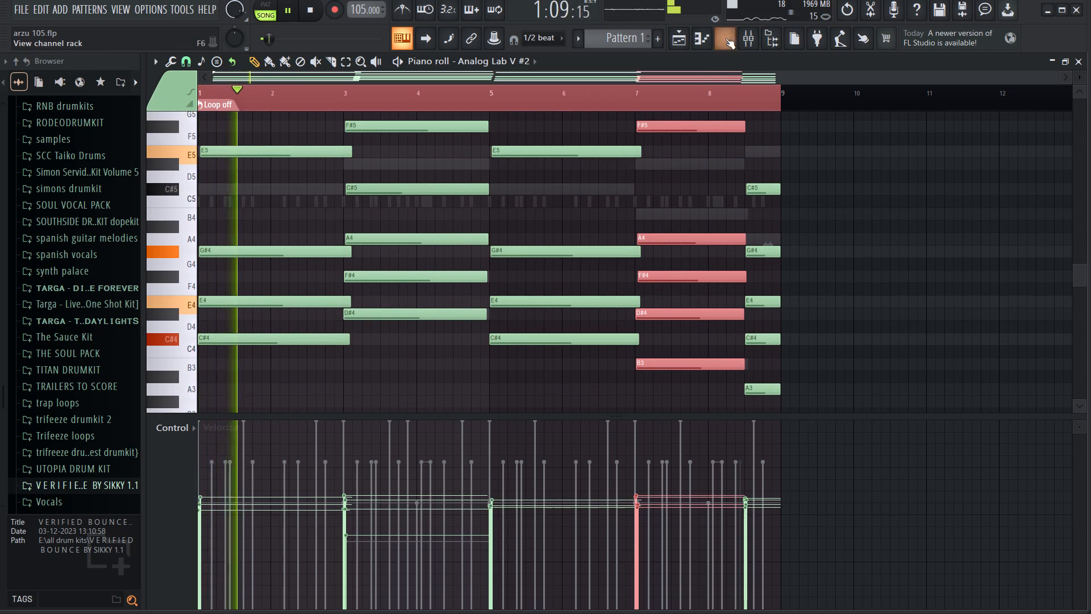
Lower the high-pass band of the piano track's Fruity Parametric EQ 2 to about 95 Hz and steepen its slope.
click(725, 35)
click(748, 46)
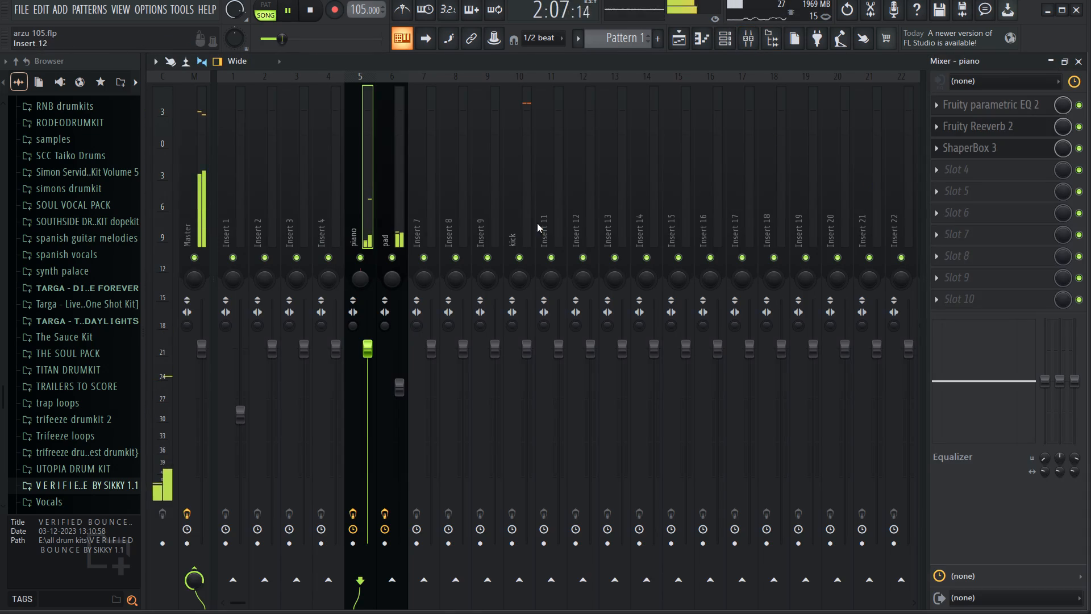
click(975, 112)
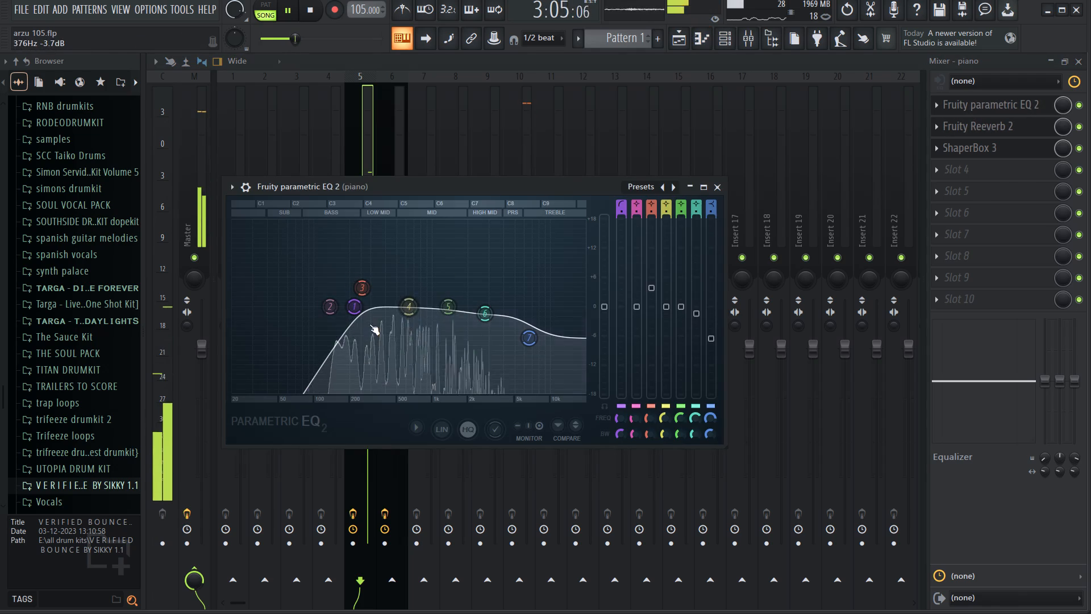
drag(354, 305, 251, 307)
scroll(316, 306, down, 1)
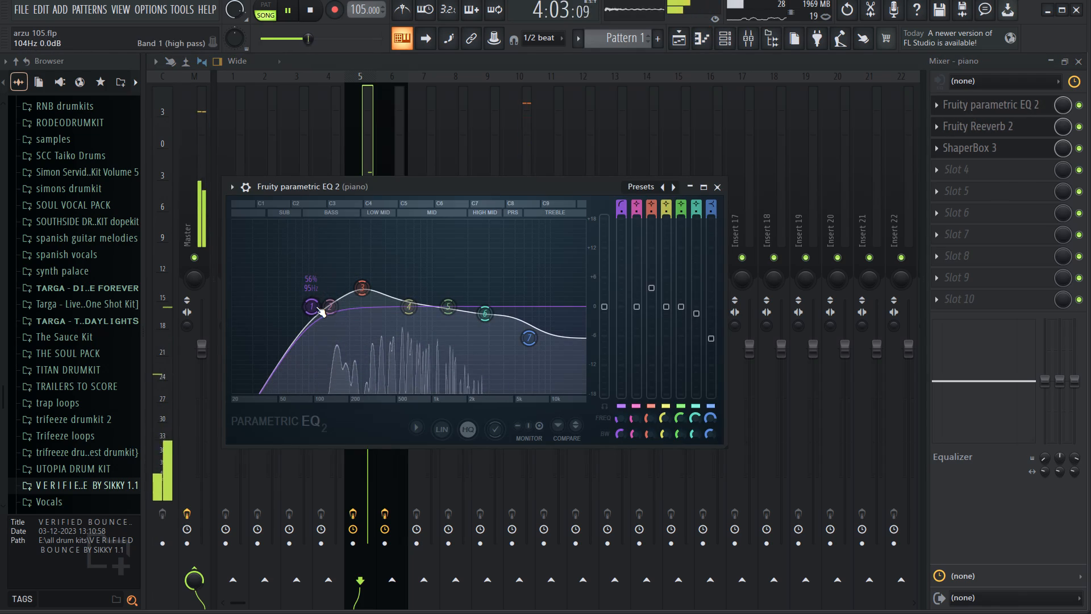
scroll(316, 306, up, 1)
drag(626, 213, 601, 397)
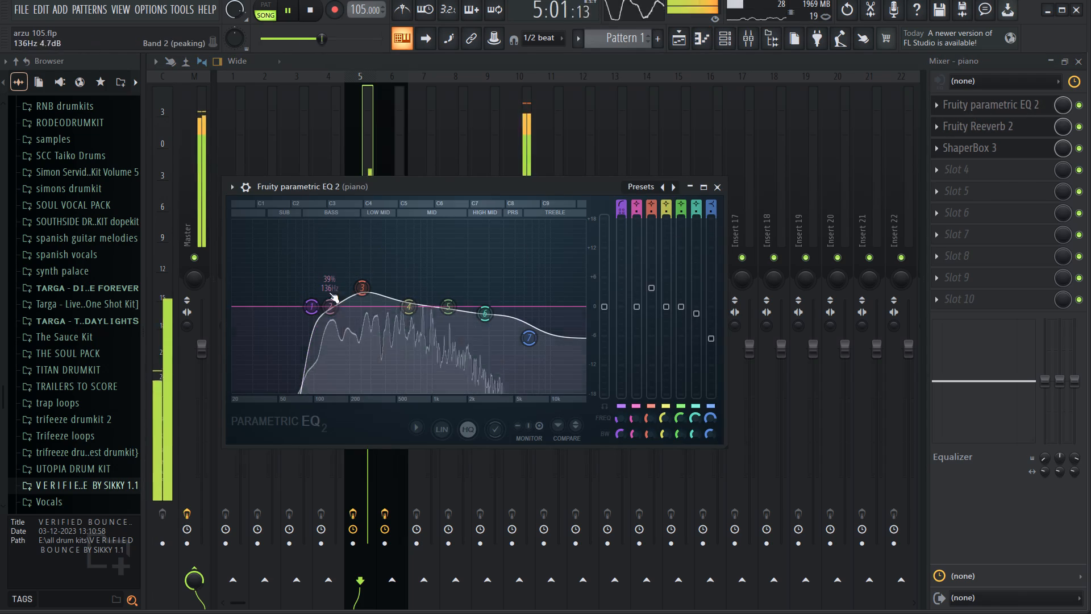
Cut the piano EQ's band 2 slightly and band 3 at about 294 Hz, narrowing band 3's width to about 24%.
drag(330, 311, 312, 320)
drag(361, 295, 378, 376)
scroll(376, 321, down, 2)
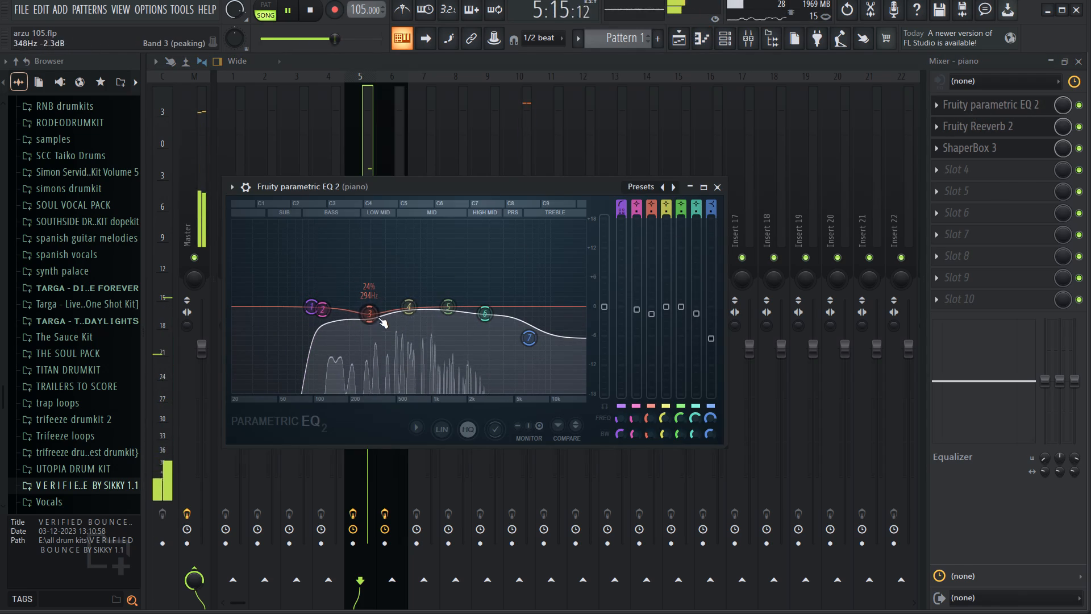
Raise band 3 of the piano EQ slightly and shift band 2 and the high-pass band a little higher in frequency.
drag(378, 317, 368, 275)
click(299, 310)
click(315, 305)
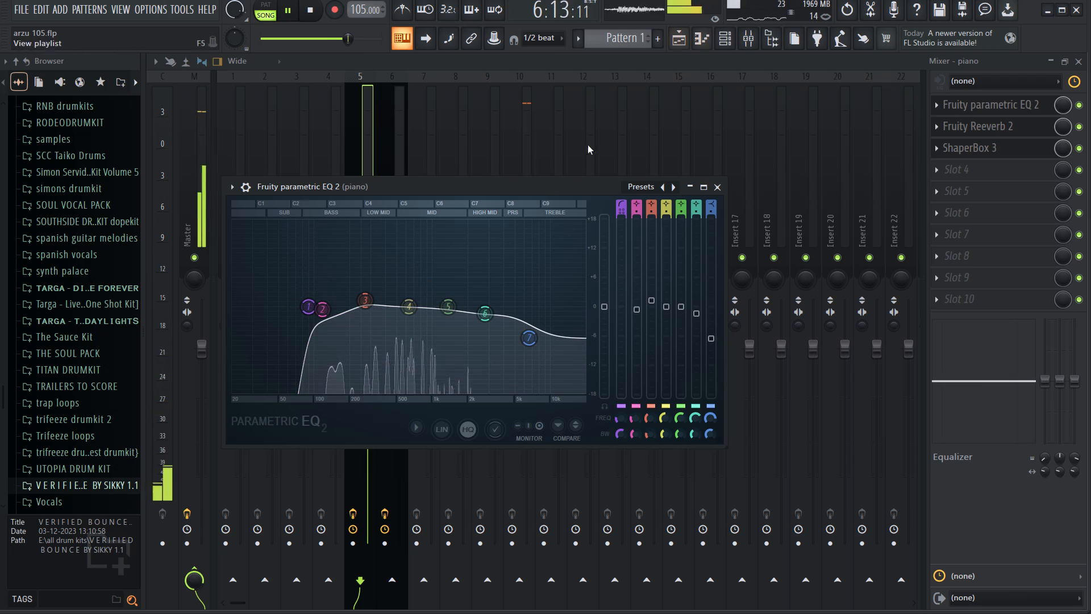
drag(320, 306, 343, 308)
drag(282, 309, 294, 310)
drag(324, 305, 344, 311)
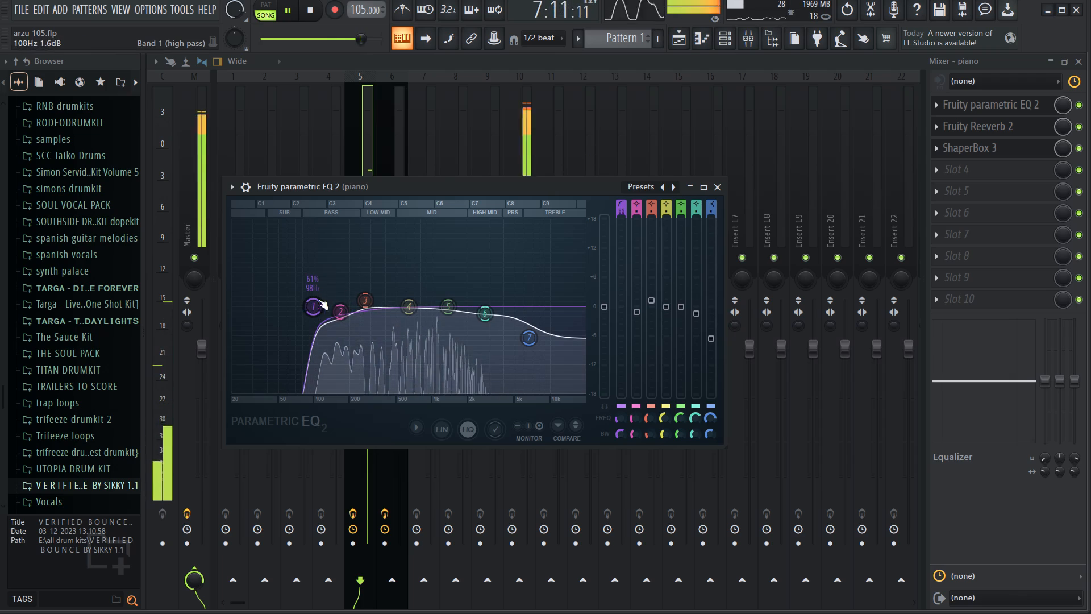
drag(319, 300, 343, 297)
Listen to the beat with the Analog Lab V #2 chords in view, then stop playback.
click(699, 30)
right_click(885, 173)
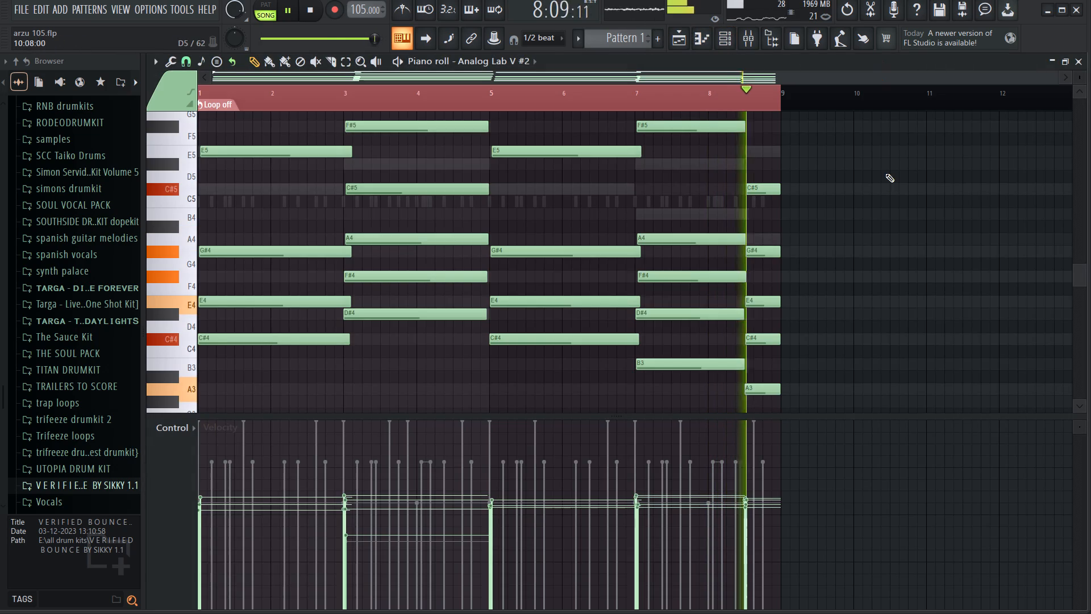
click(758, 38)
click(1072, 65)
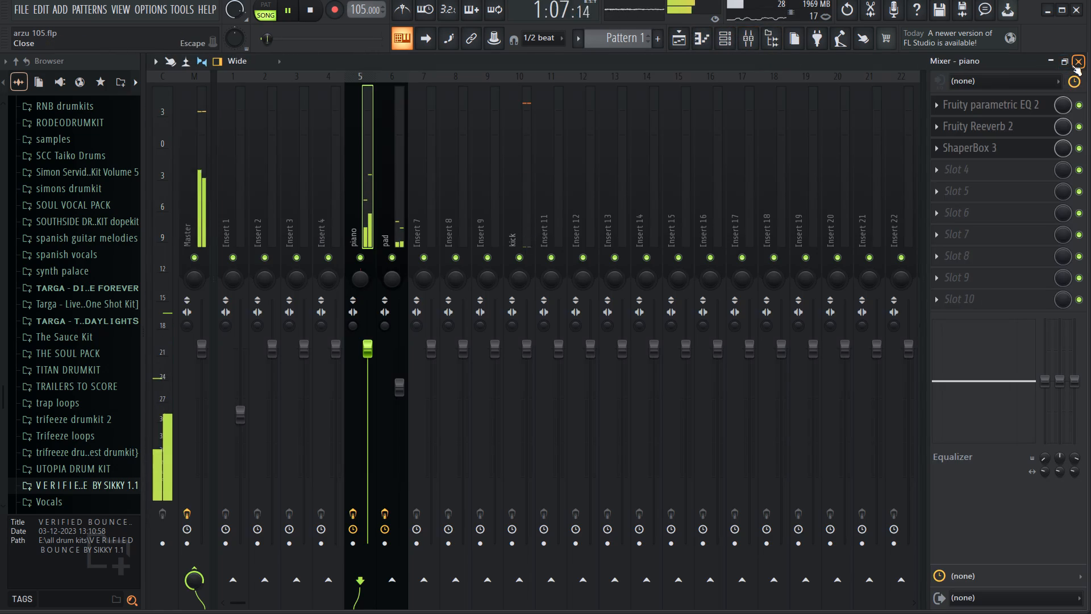
key(space)
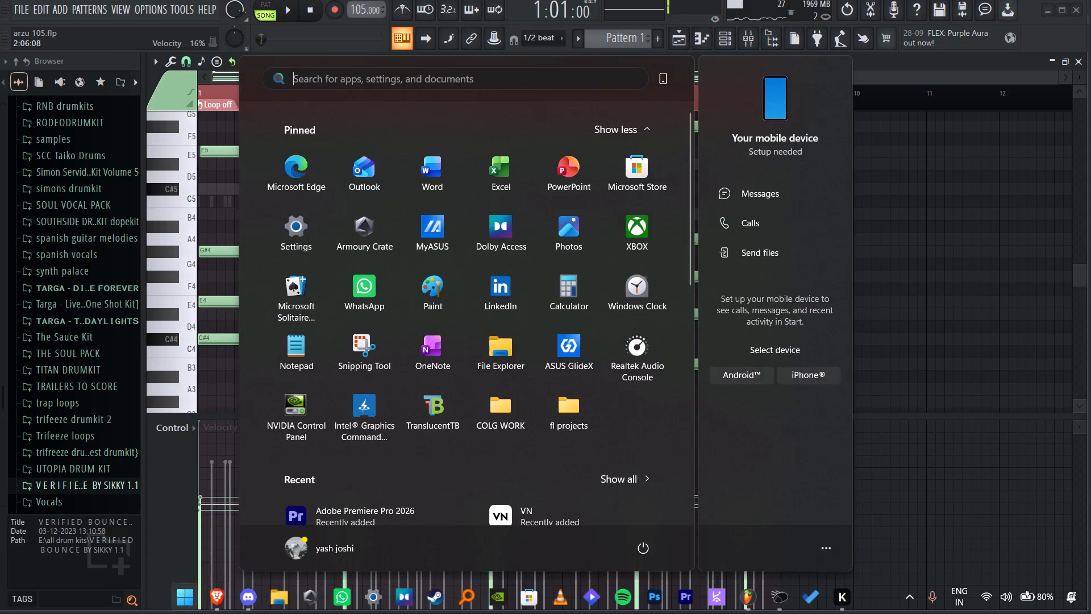
Switch to the browser, listen to the Aarzu - Instrumental reference video, close any stray tabs and return to FL Studio.
click(194, 613)
click(215, 604)
click(305, 285)
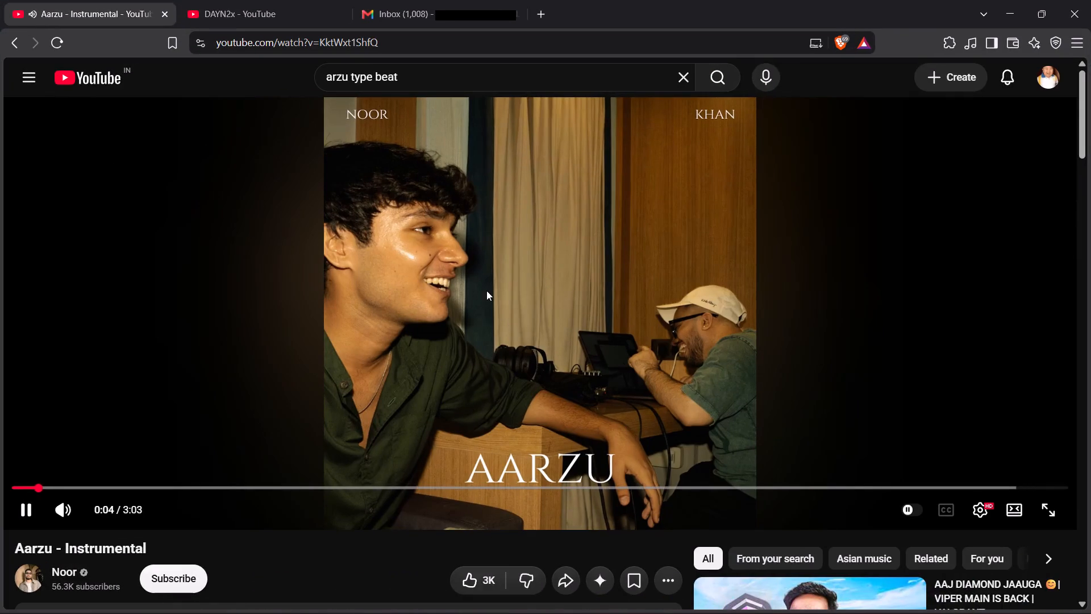
click(579, 265)
drag(846, 225, 870, 194)
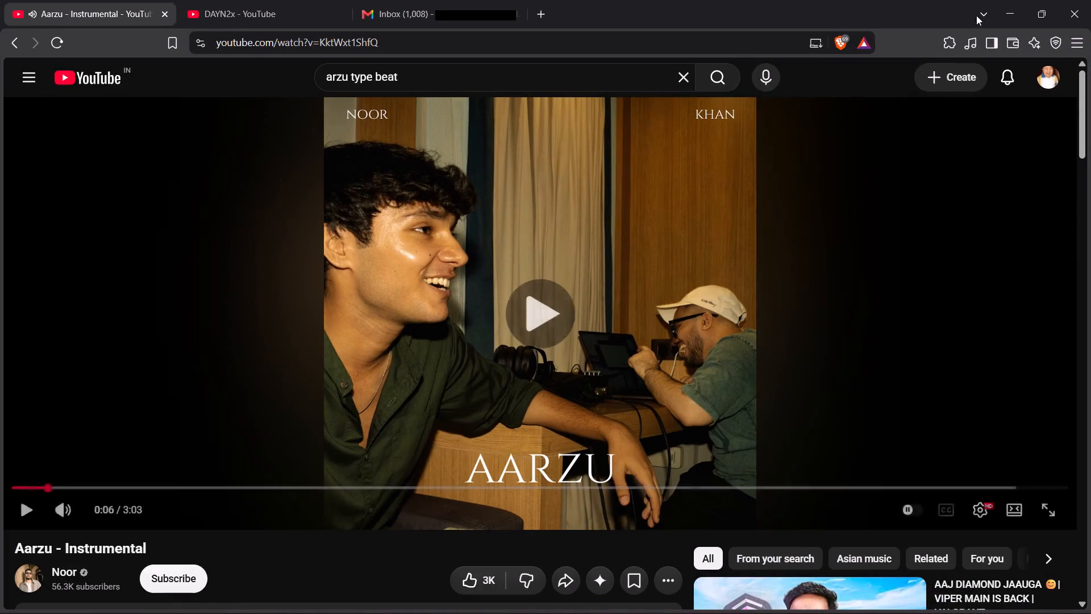
triple_click(1010, 0)
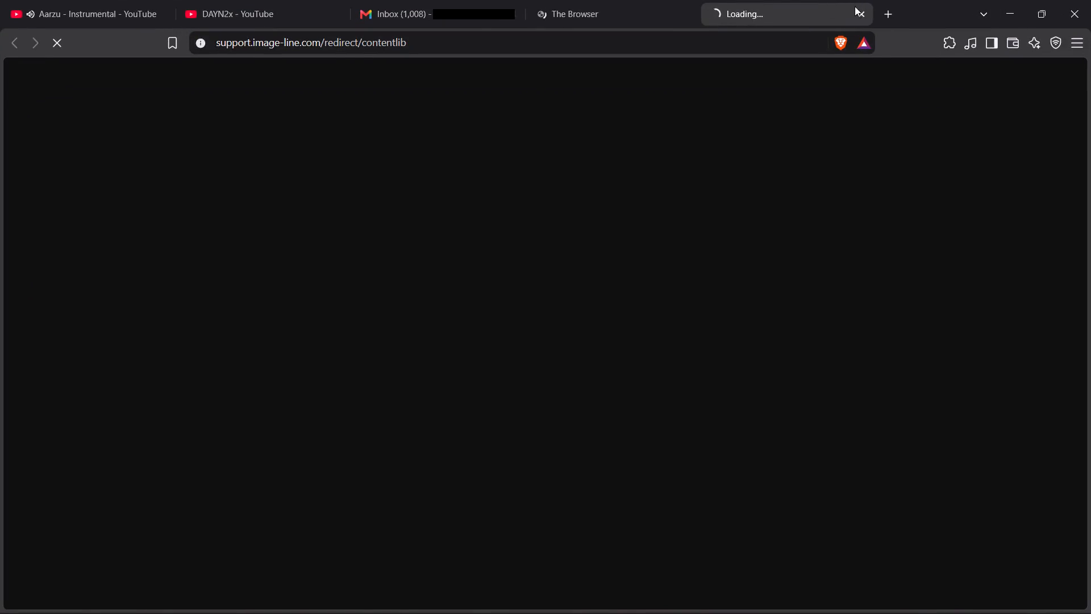
click(857, 16)
click(684, 16)
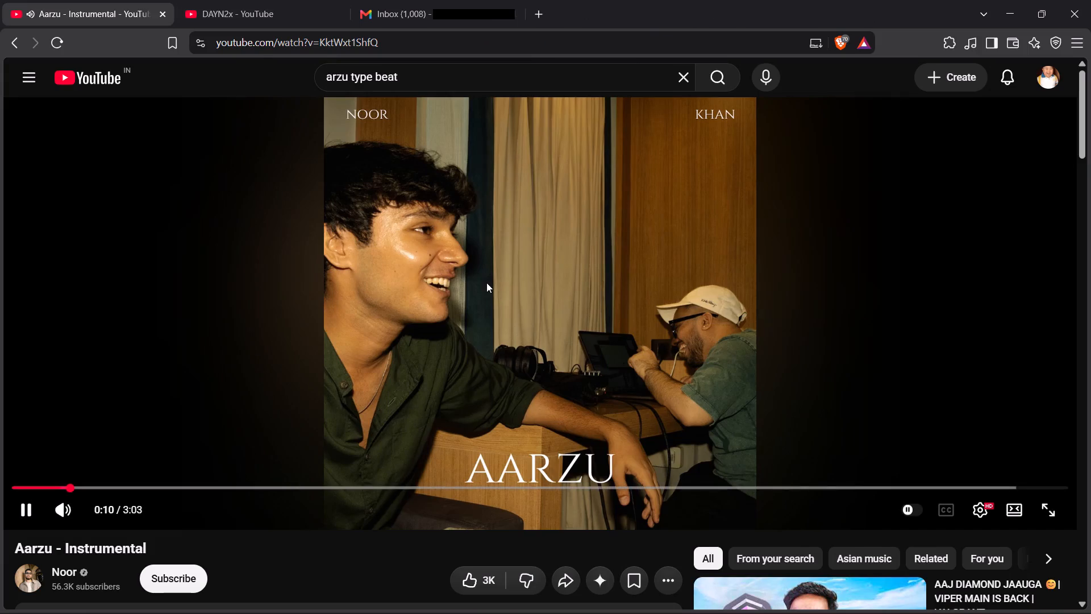
click(530, 256)
drag(906, 217, 918, 204)
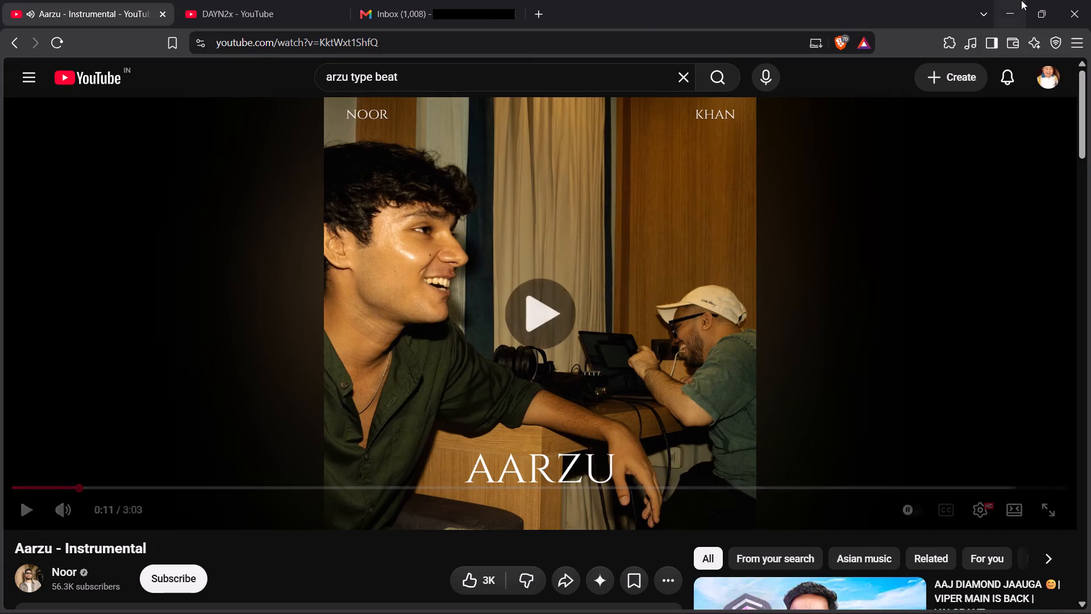
click(807, 304)
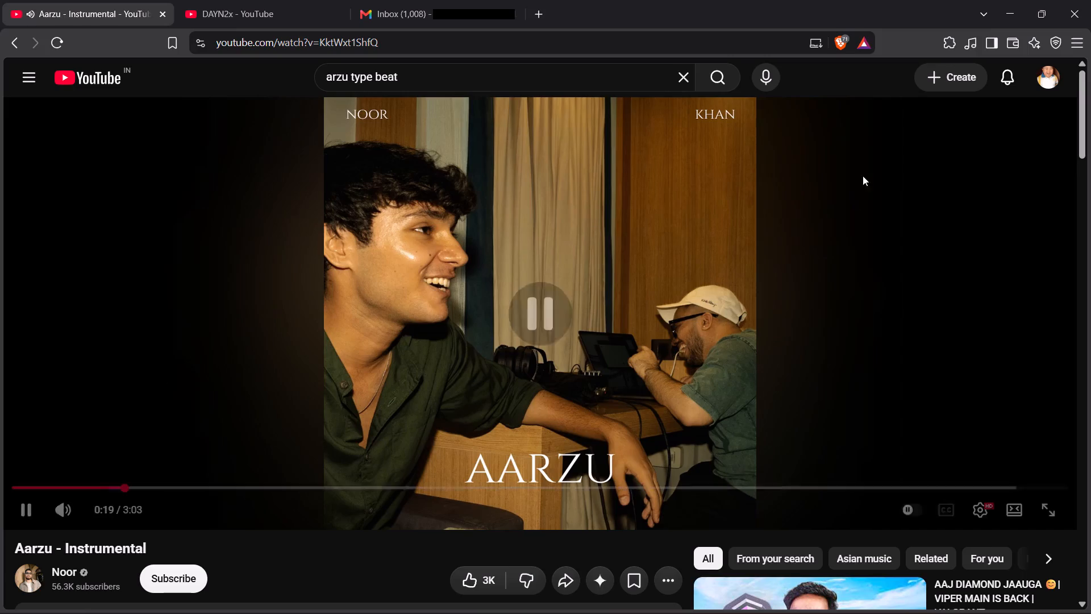
click(1004, 0)
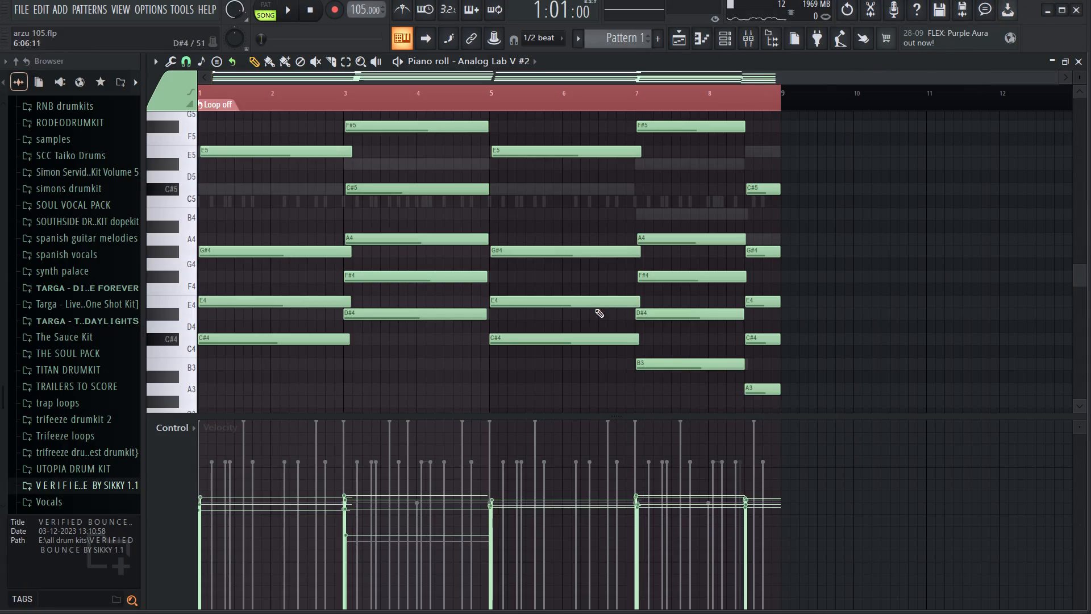
Audition the VERIFIED BOUNCE kit's 02. 808 samples and add 808 08 as a new channel in the channel rack.
click(739, 31)
click(730, 34)
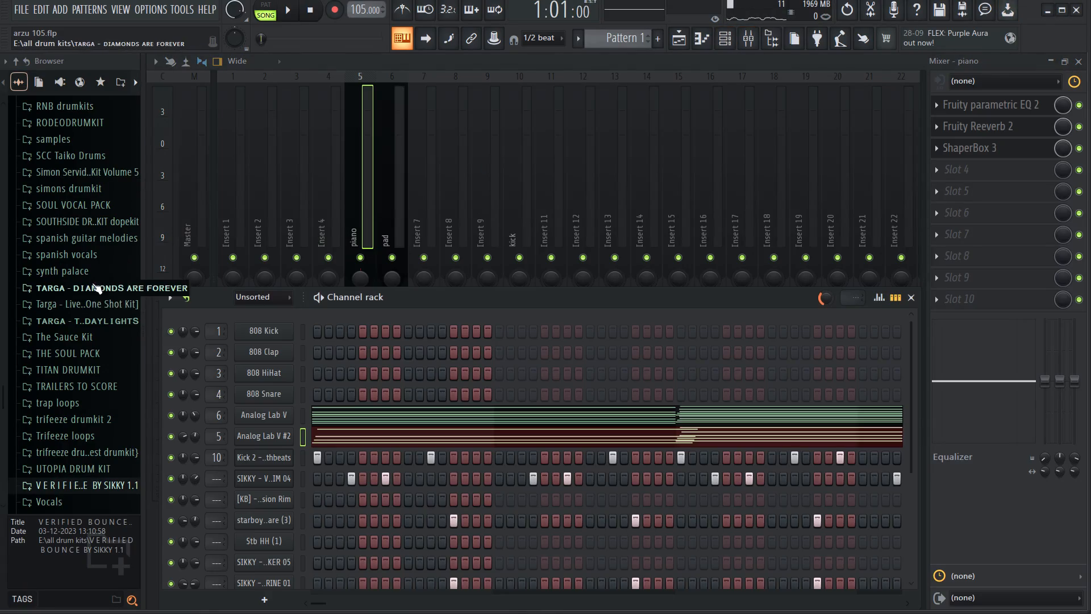
click(64, 486)
scroll(68, 472, down, 2)
click(81, 142)
scroll(86, 225, up, 1)
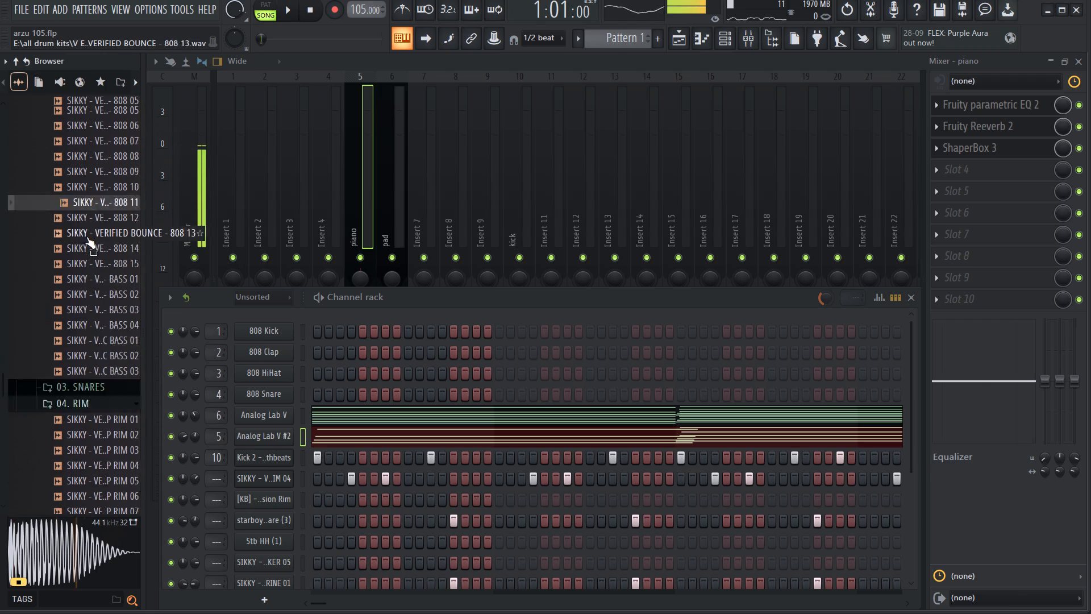
scroll(86, 237, up, 1)
click(89, 272)
click(93, 239)
drag(91, 274, 261, 565)
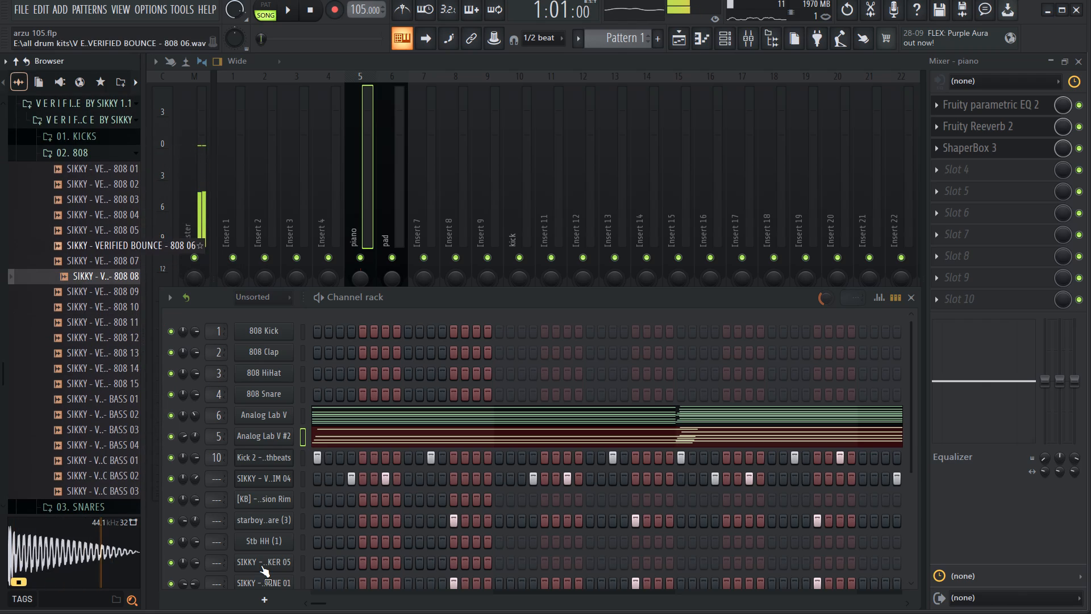
drag(261, 565, 270, 604)
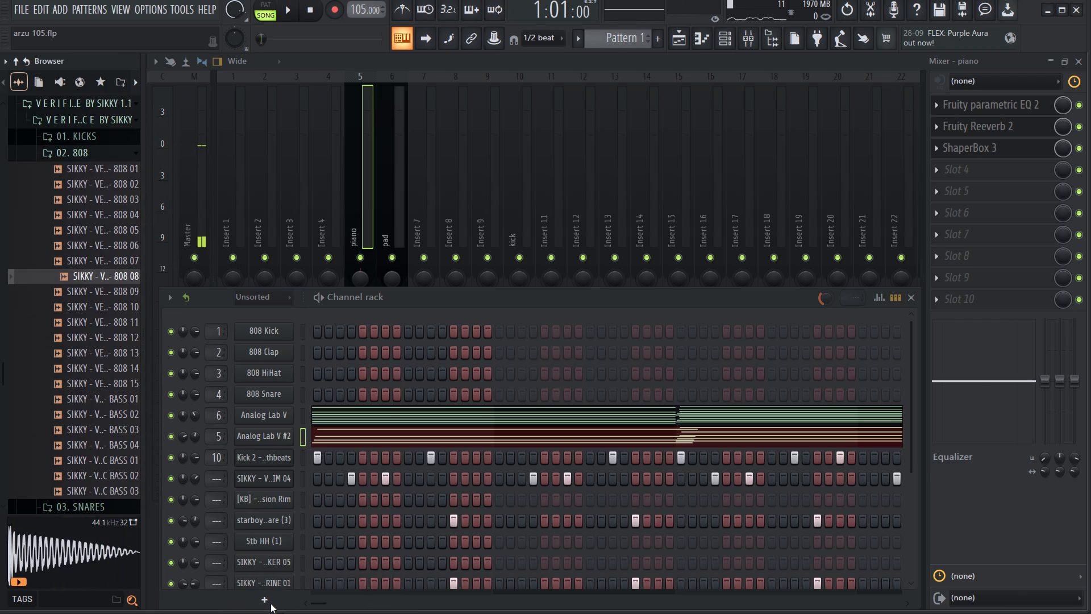
drag(270, 604, 724, 48)
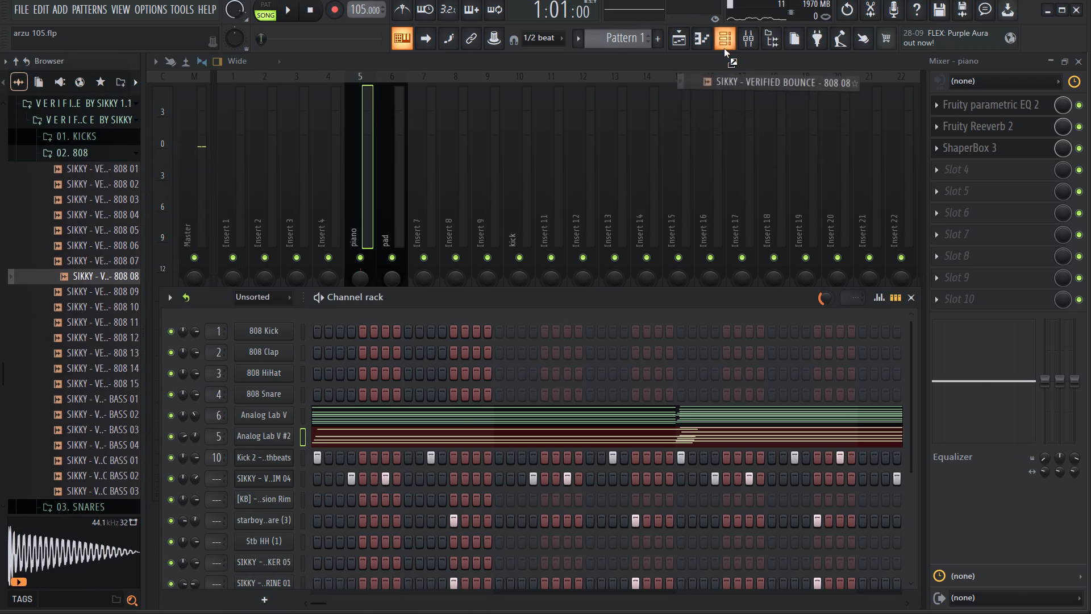
drag(724, 48, 318, 590)
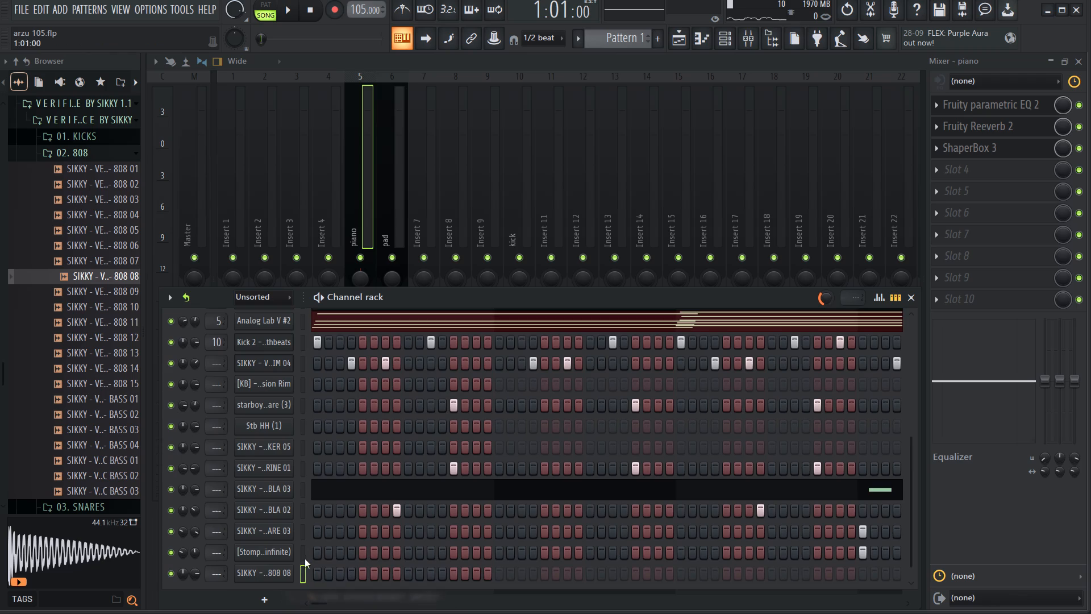
Play the new 808 08 channel several times to hear its sound.
scroll(303, 557, down, 3)
key(q)
key(q)
key(q)
key(q)
key(q)
key(q)
key(q)
Open the 808 08 channel's piano roll and draw a G#4 note from bar 1 to the middle of bar 2.
right_click(278, 567)
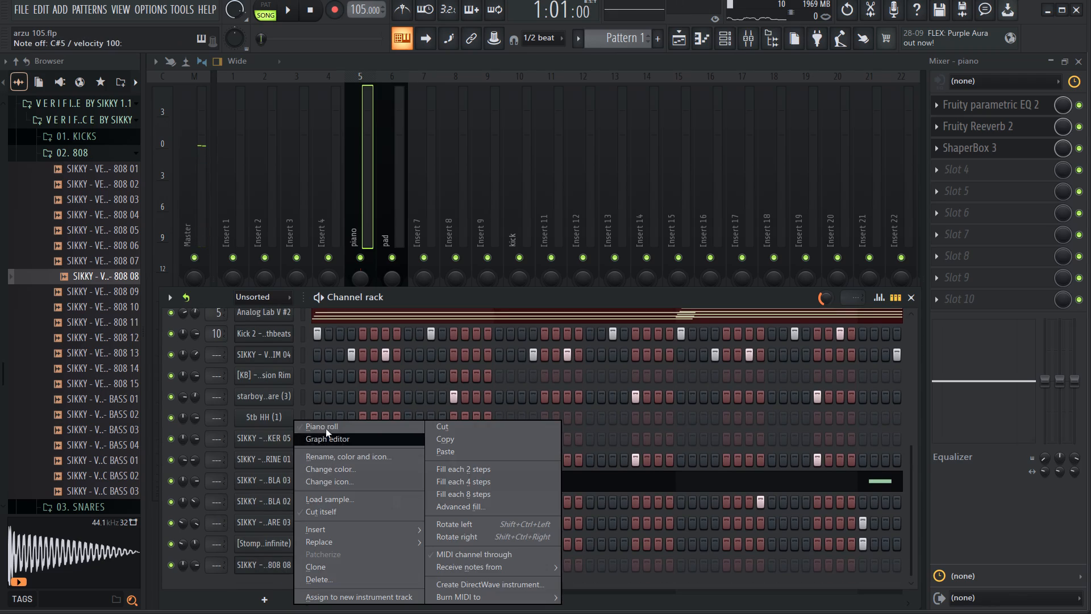
click(323, 429)
click(719, 37)
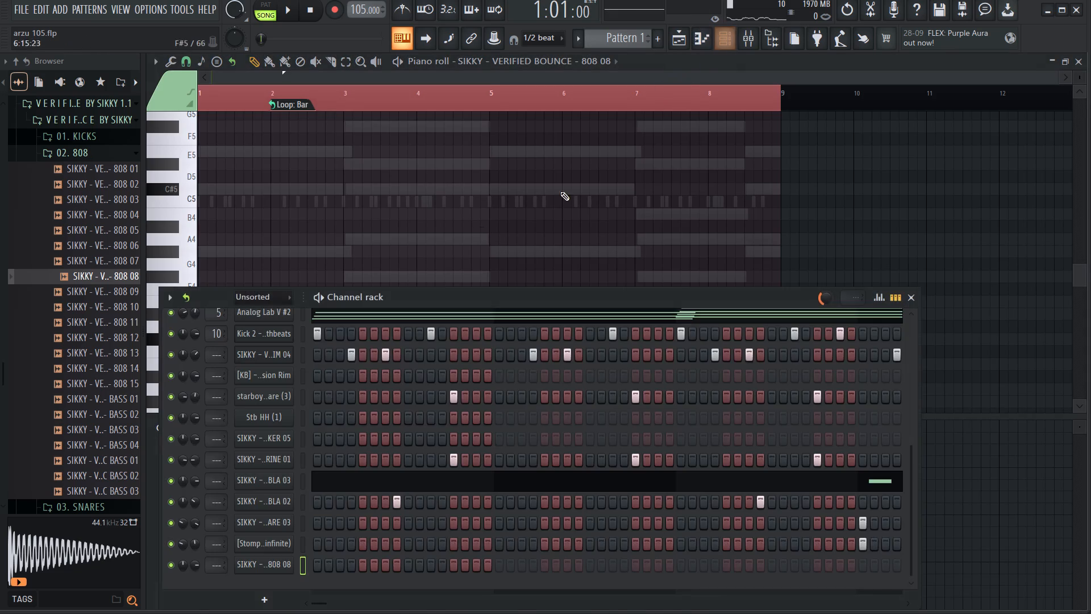
right_click(344, 248)
drag(248, 251, 87, 247)
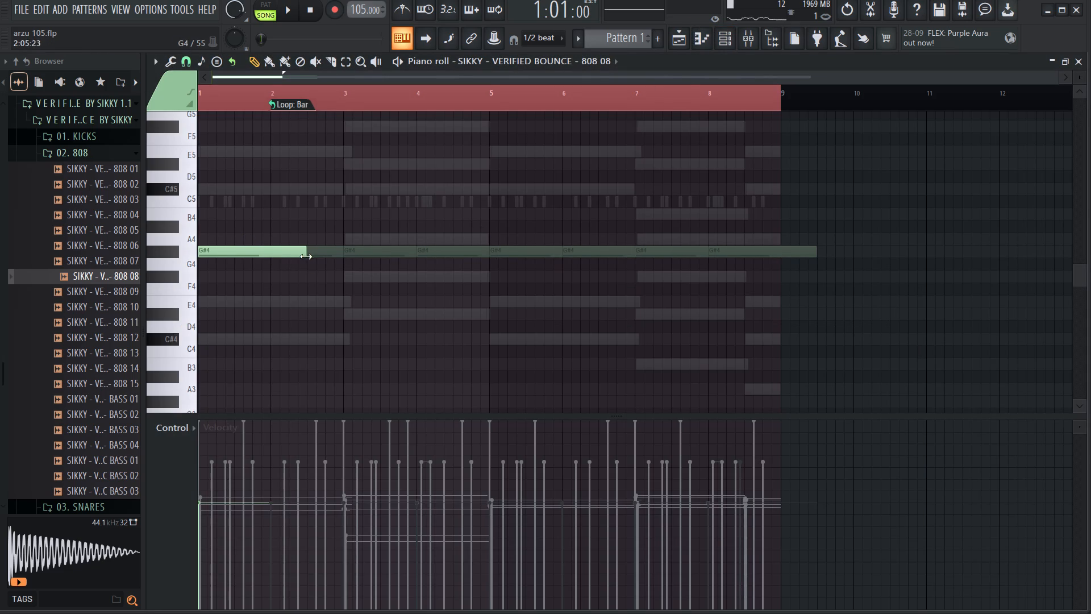
Turn off the channel rack's loop mode to remove the bar loop from the 808 08 channel.
double_click(272, 111)
click(721, 45)
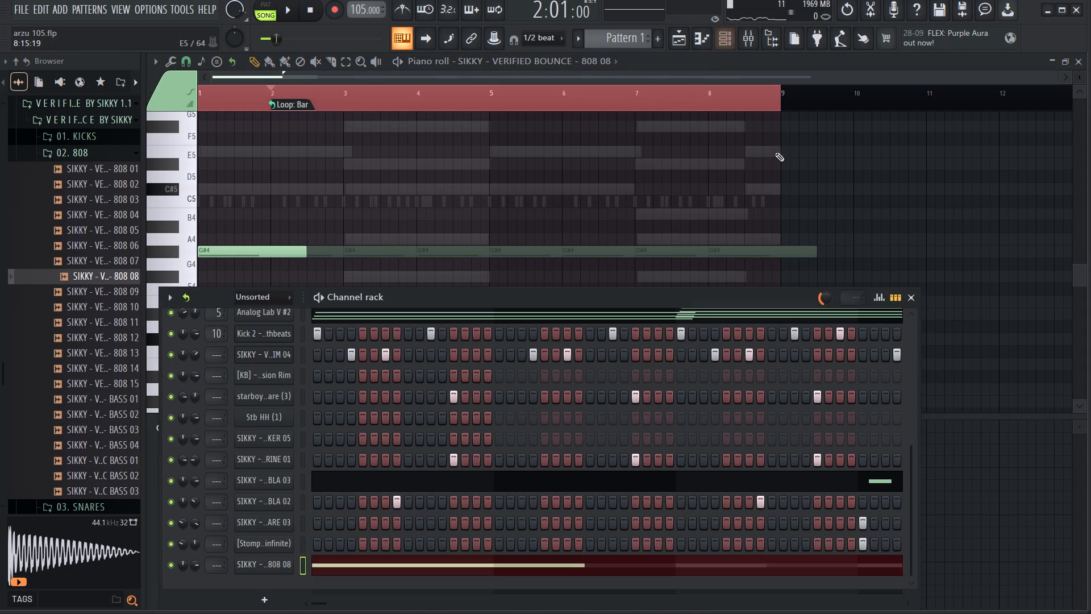
click(177, 297)
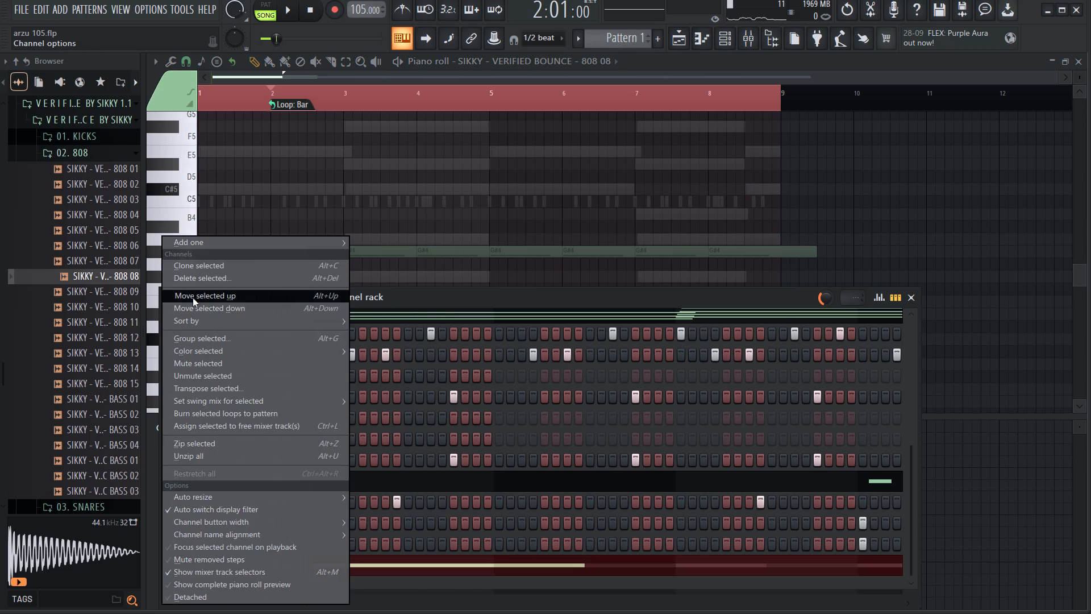
right_drag(538, 207, 526, 213)
drag(718, 45, 707, 52)
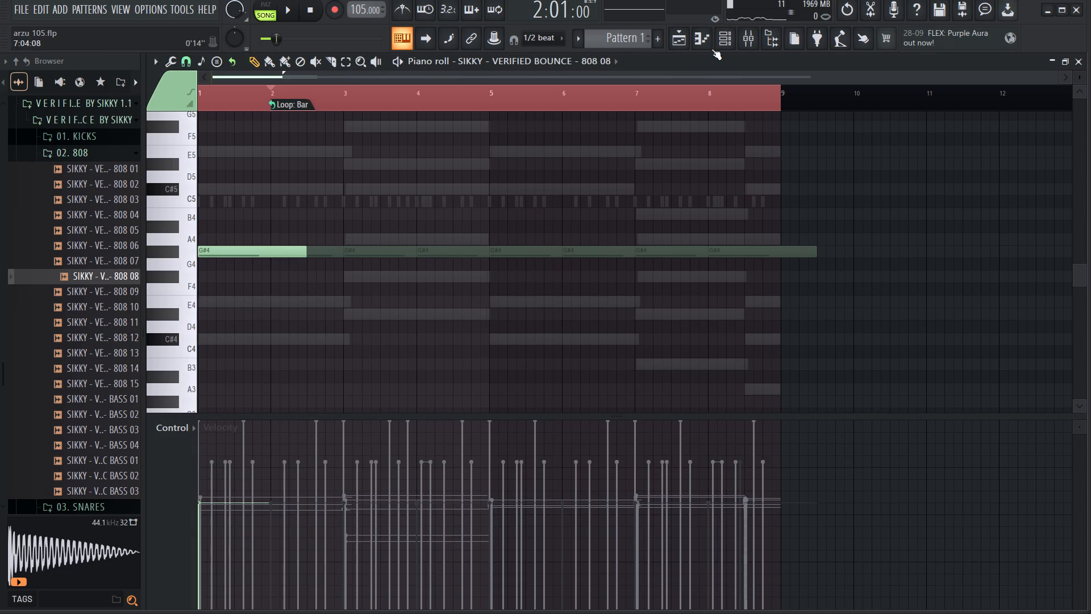
click(721, 42)
click(192, 296)
right_click(298, 250)
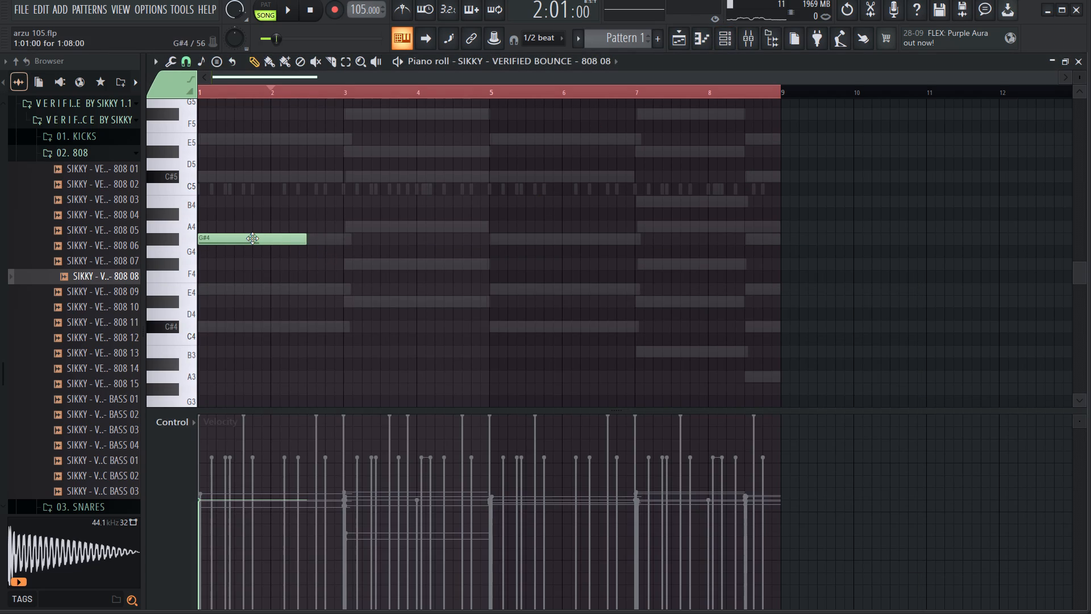
Move the 808 note to C#4 and add D#4 at bar 3, C#4 at bar 5, B3 at bar 7 and A3 mid-bar 8.
drag(252, 238, 238, 331)
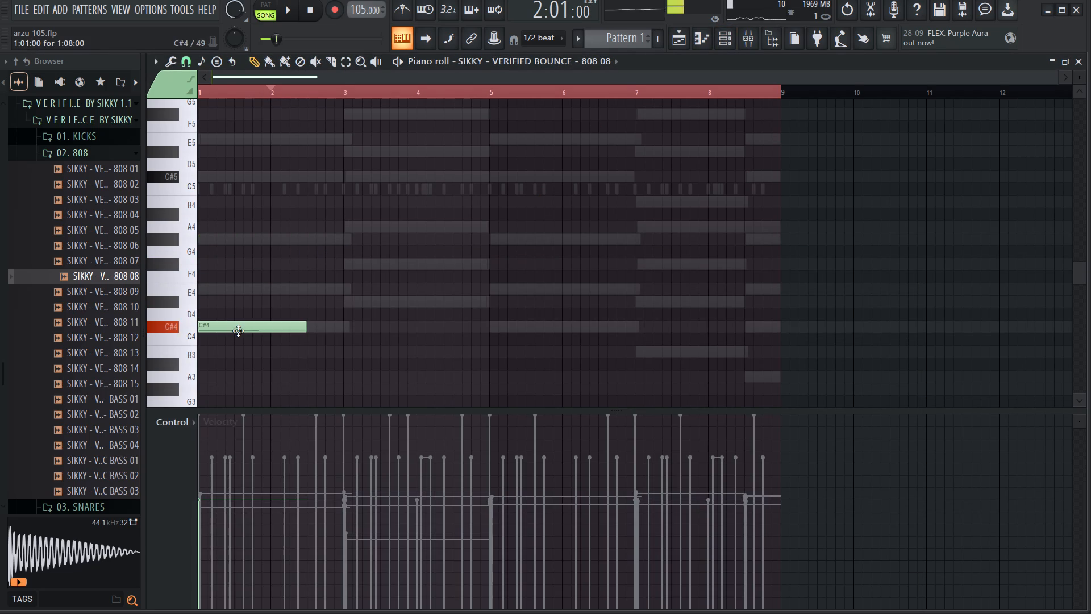
drag(238, 331, 226, 316)
drag(335, 293, 345, 308)
drag(469, 331, 489, 326)
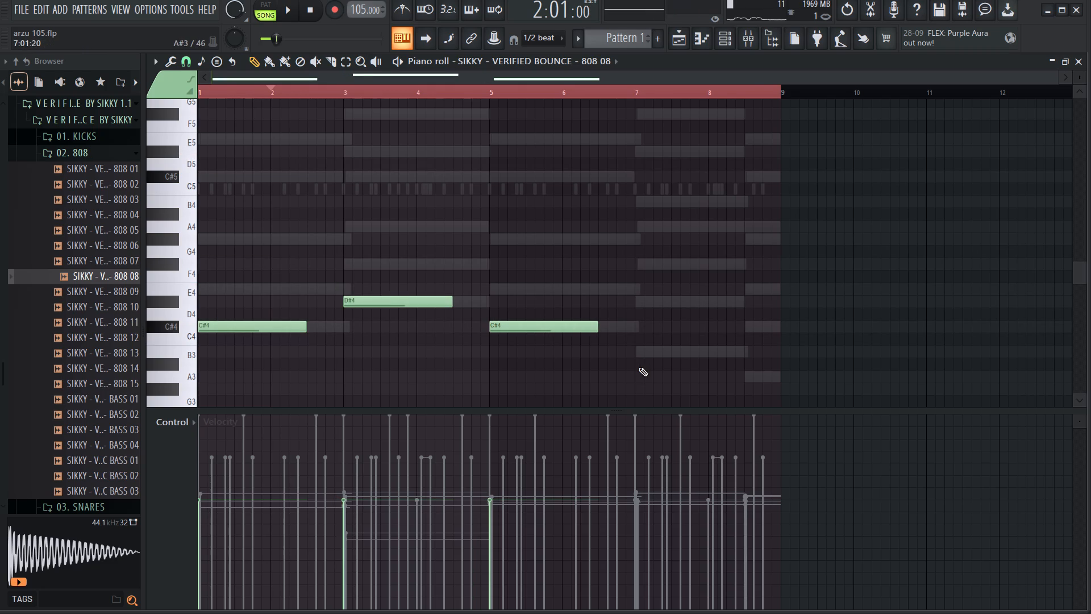
drag(643, 359, 638, 339)
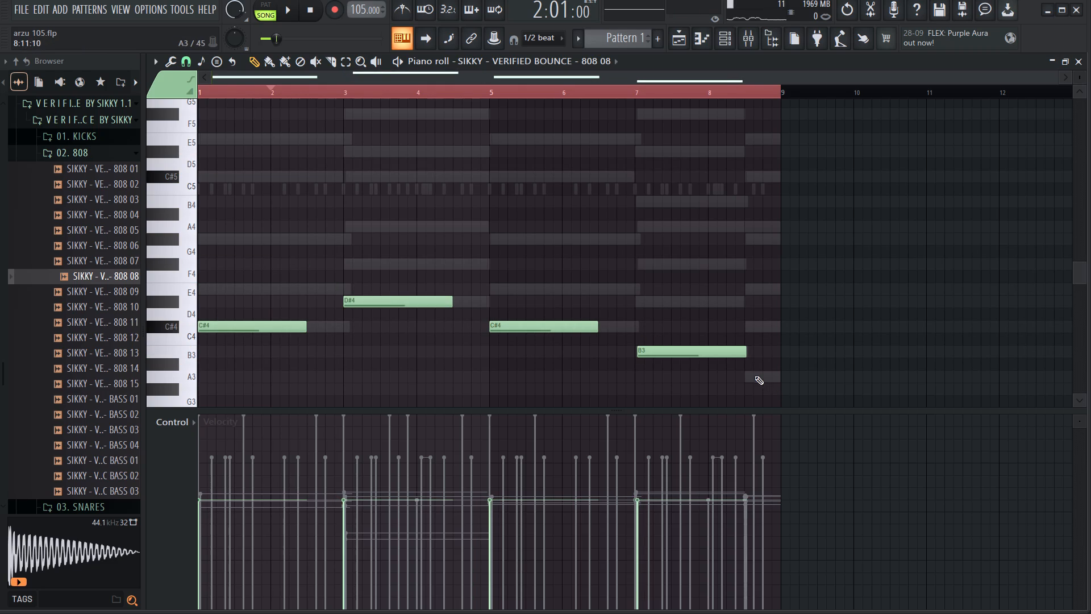
drag(755, 375, 744, 379)
Extend the 808 notes to meet end to end and shorten the last A3 note to end at bar 9.
key(ctrl+l)
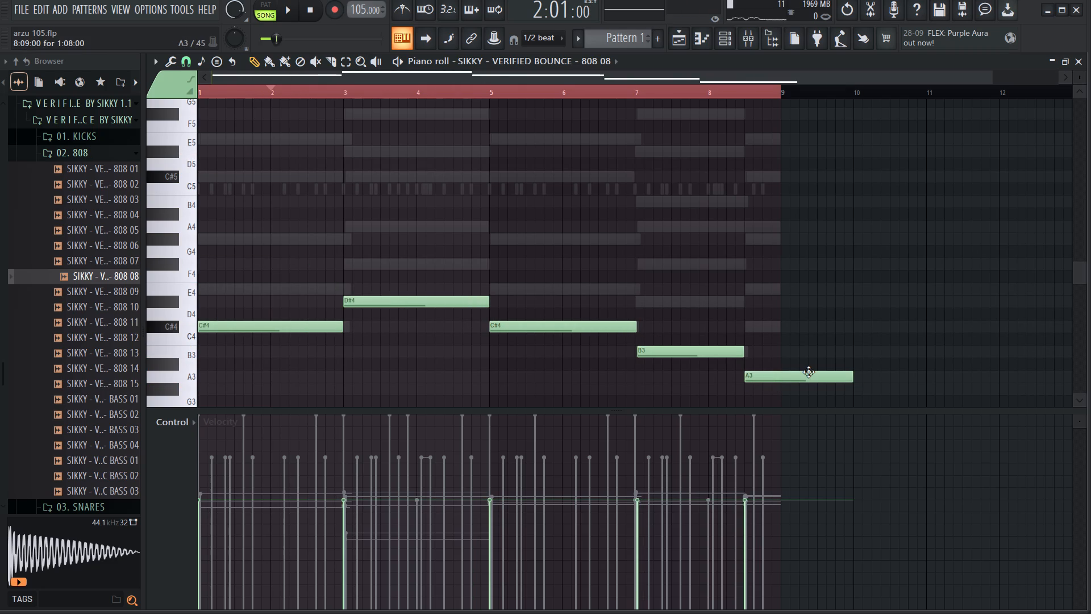
drag(851, 371, 779, 383)
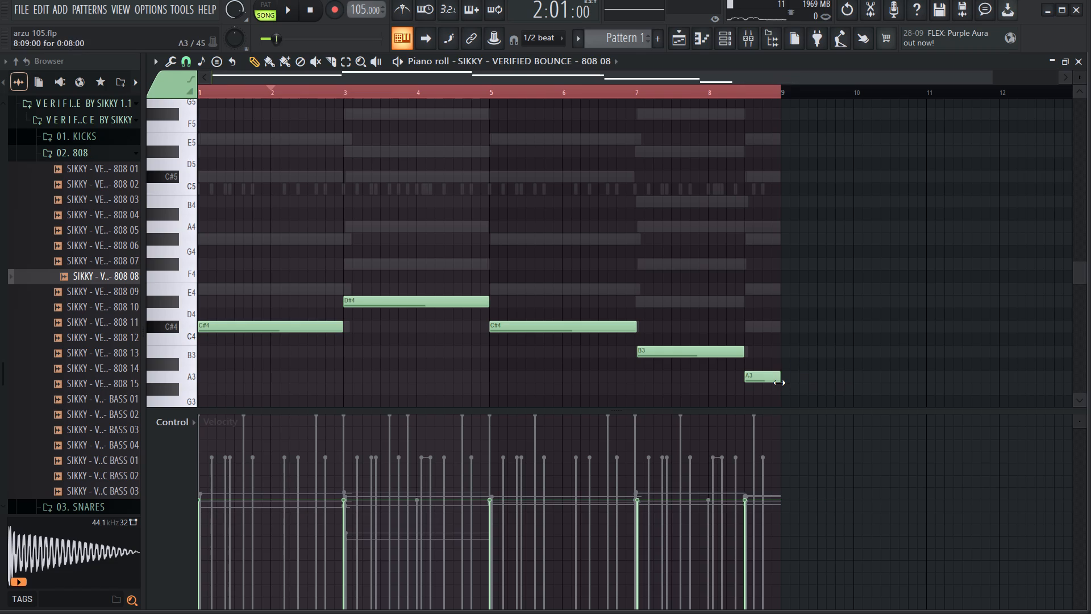
drag(779, 383, 779, 383)
Raise all the 808 notes by one octave and play the pattern from the start.
key(ctrl+Up)
key(space)
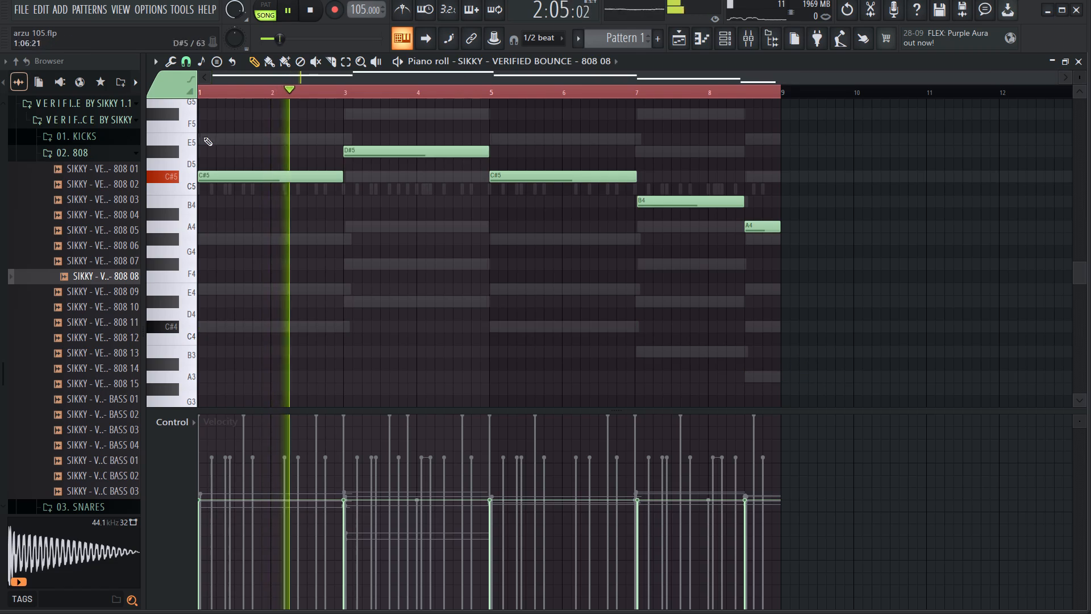
key(space)
drag(216, 94, 59, 101)
key(space)
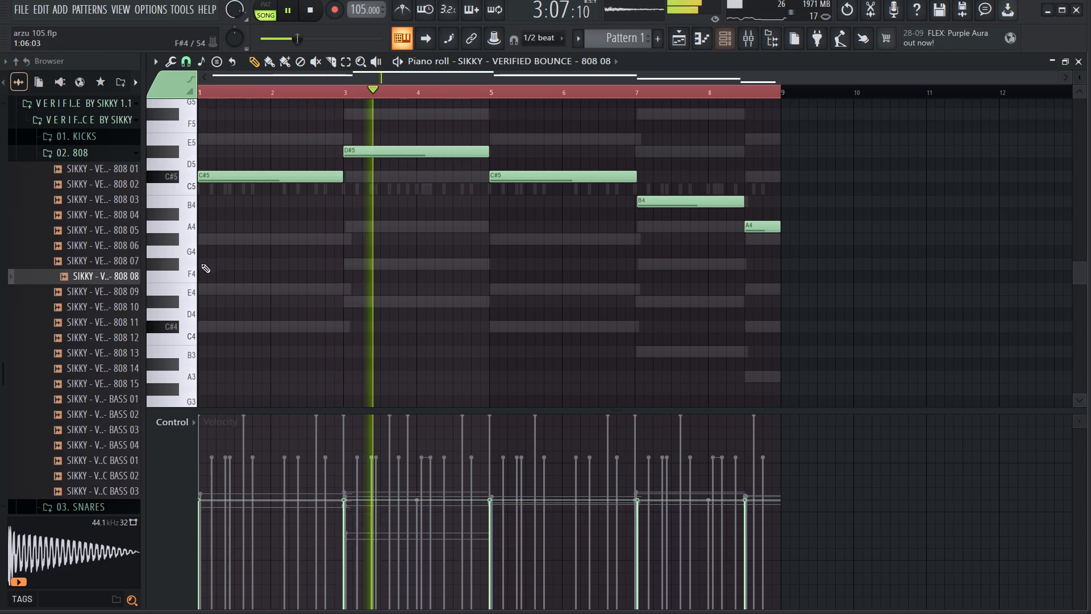
key(space)
Audition samples in the 808 folder and replace the bass channel's sample with SIKKY - VERIFIED BOUNCE - 808 13.
click(99, 256)
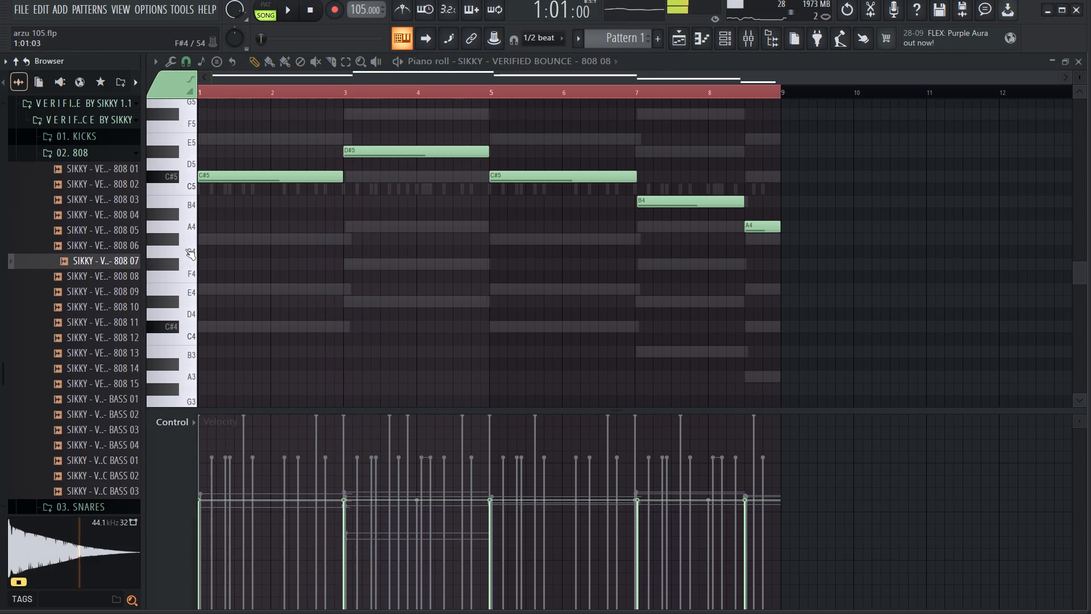
click(111, 214)
click(102, 320)
click(105, 360)
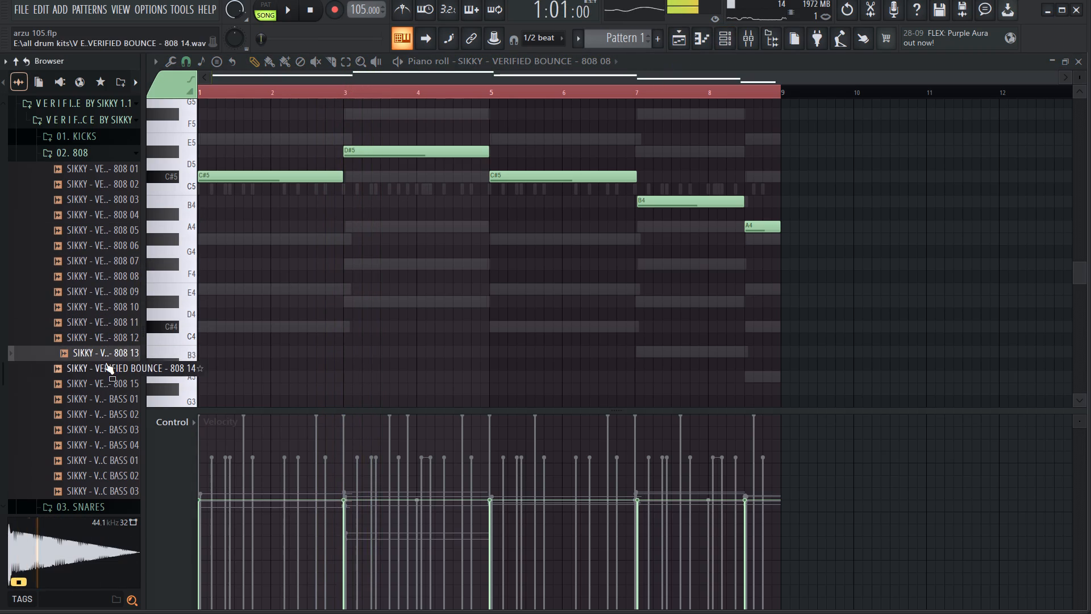
click(106, 337)
drag(103, 355, 723, 20)
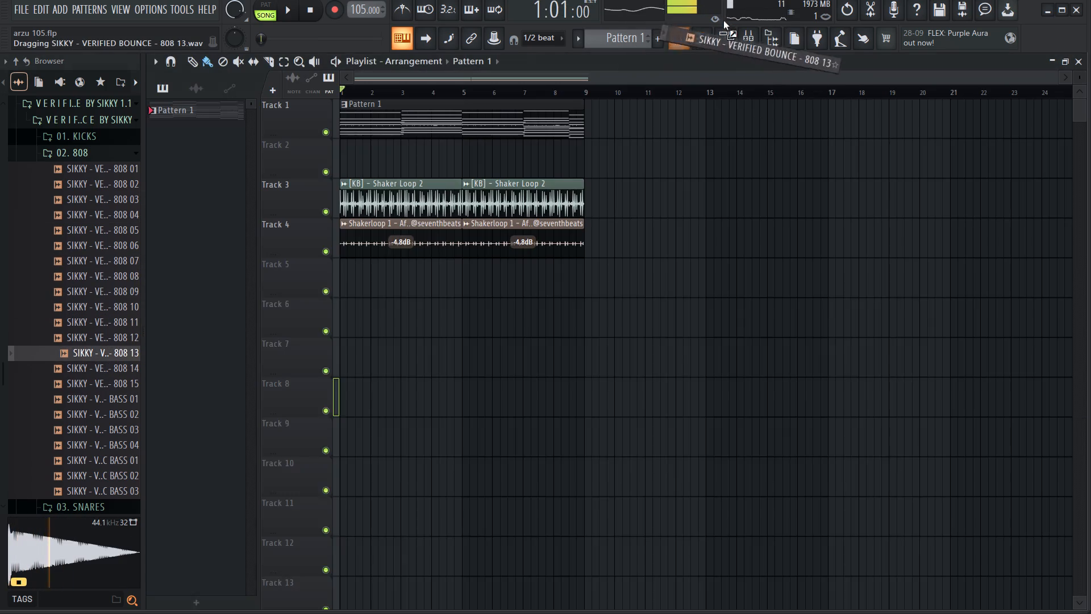
drag(723, 20, 281, 571)
click(281, 571)
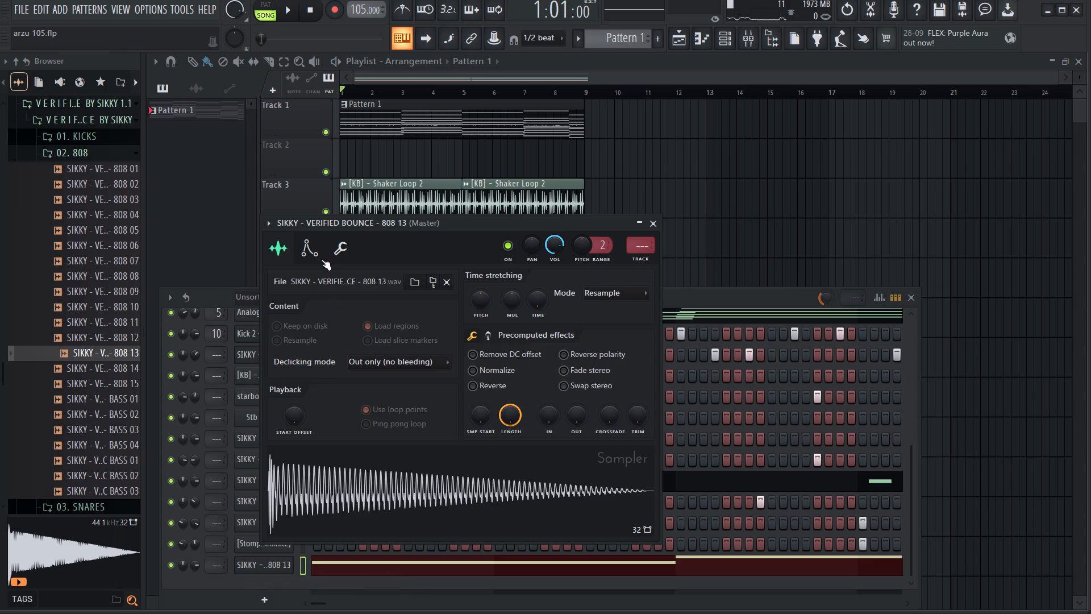
Shape the 808 13 volume envelope with hold at maximum and attack, decay, sustain and release at minimum.
click(320, 252)
drag(310, 395, 351, 582)
drag(335, 380, 403, 174)
drag(355, 379, 400, 85)
drag(364, 379, 422, 527)
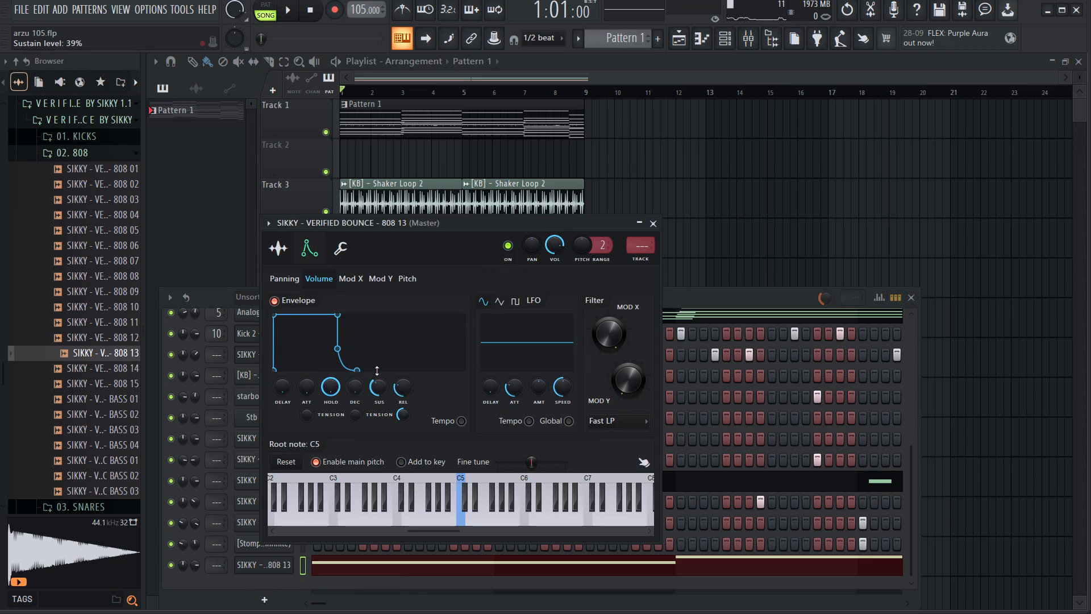
drag(378, 381, 452, 530)
drag(396, 389, 458, 519)
Adjust the 808 13 channel's volume and panning by ear while the beat plays.
key(space)
drag(552, 238, 552, 247)
drag(552, 238, 565, 312)
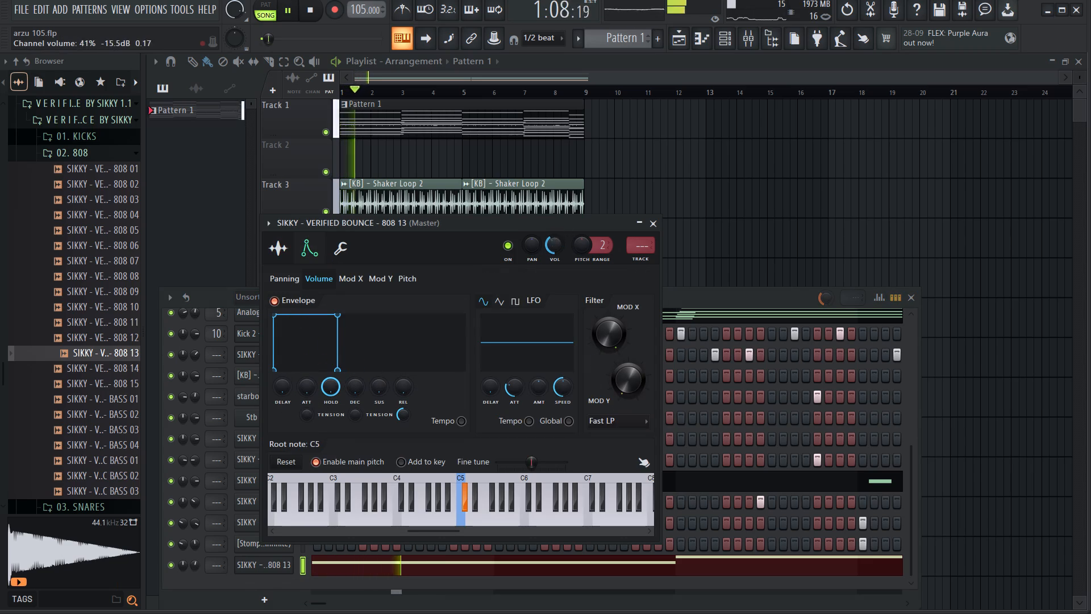
drag(565, 312, 566, 319)
drag(552, 243, 553, 252)
drag(552, 243, 544, 175)
drag(557, 243, 576, 217)
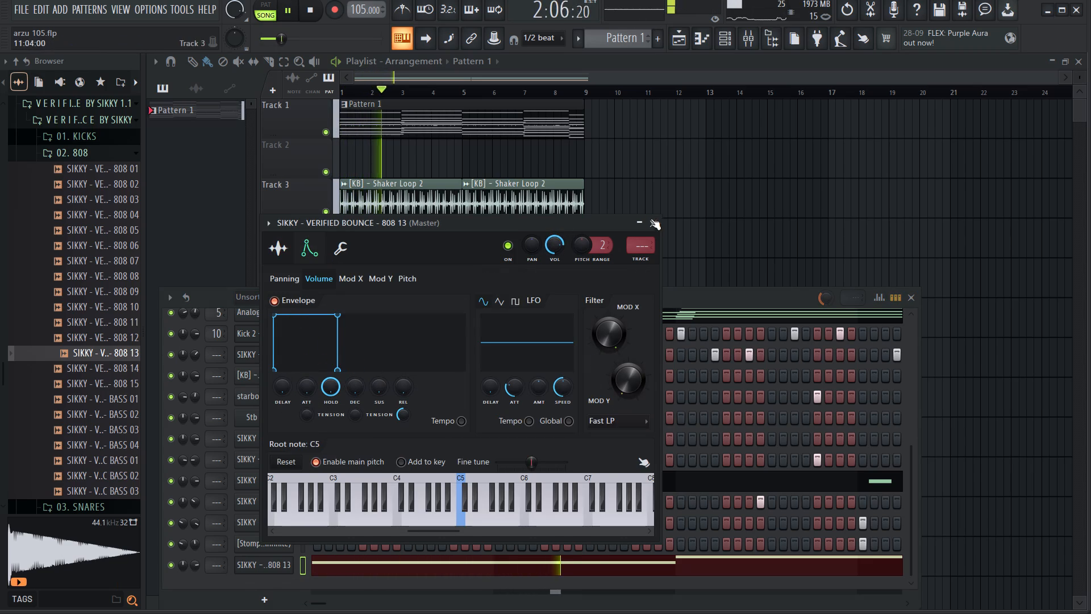
click(651, 225)
drag(615, 295, 621, 141)
drag(186, 409, 186, 413)
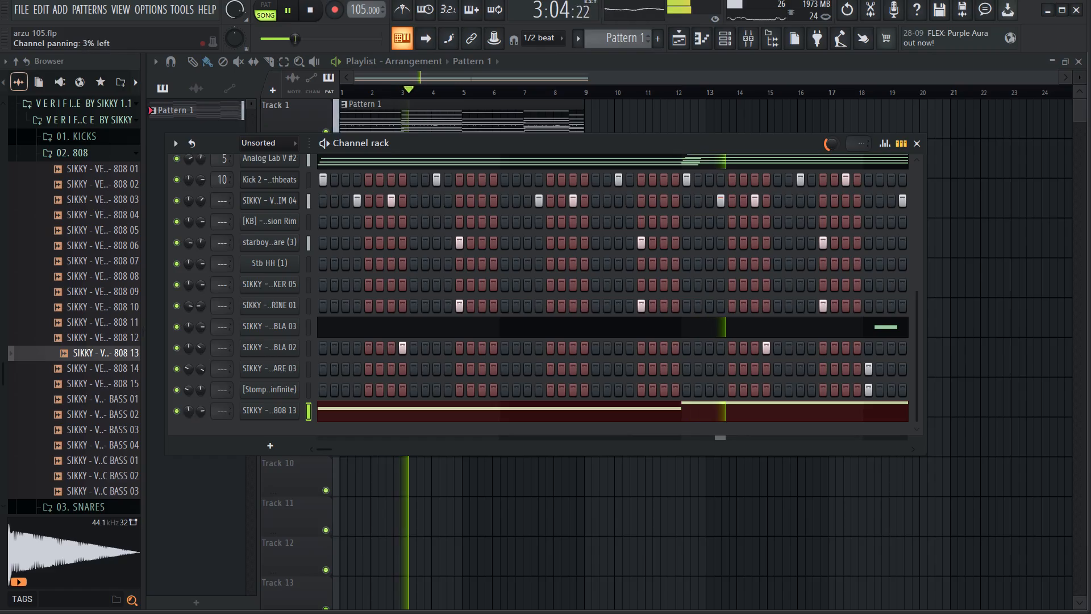
drag(186, 413, 196, 408)
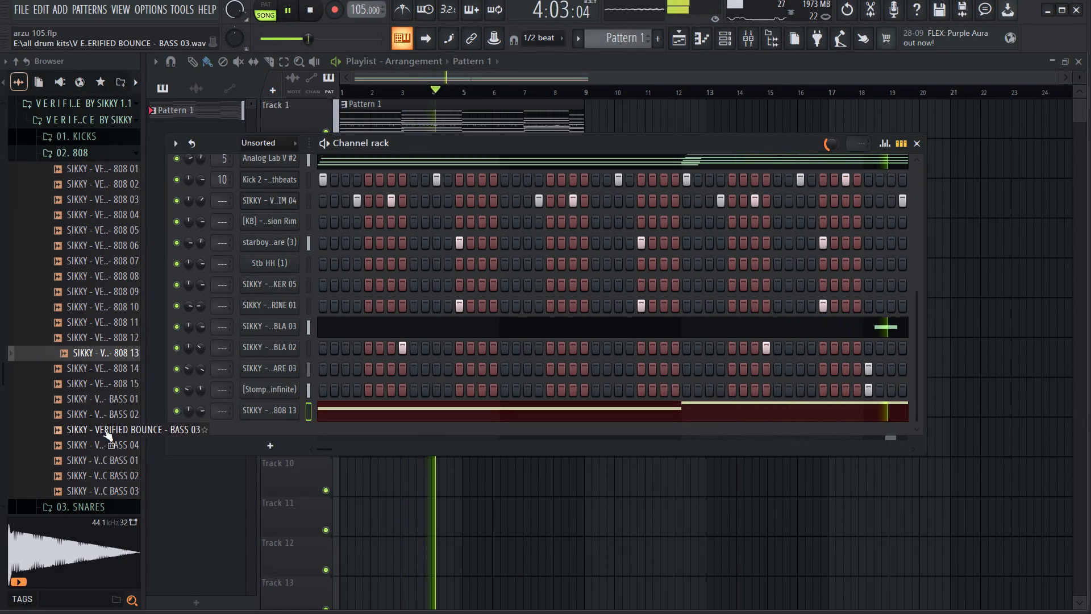
Audition more samples in the 808 folder, including BASS 04, to compare with the current 808.
key(space)
click(103, 367)
click(109, 412)
click(111, 443)
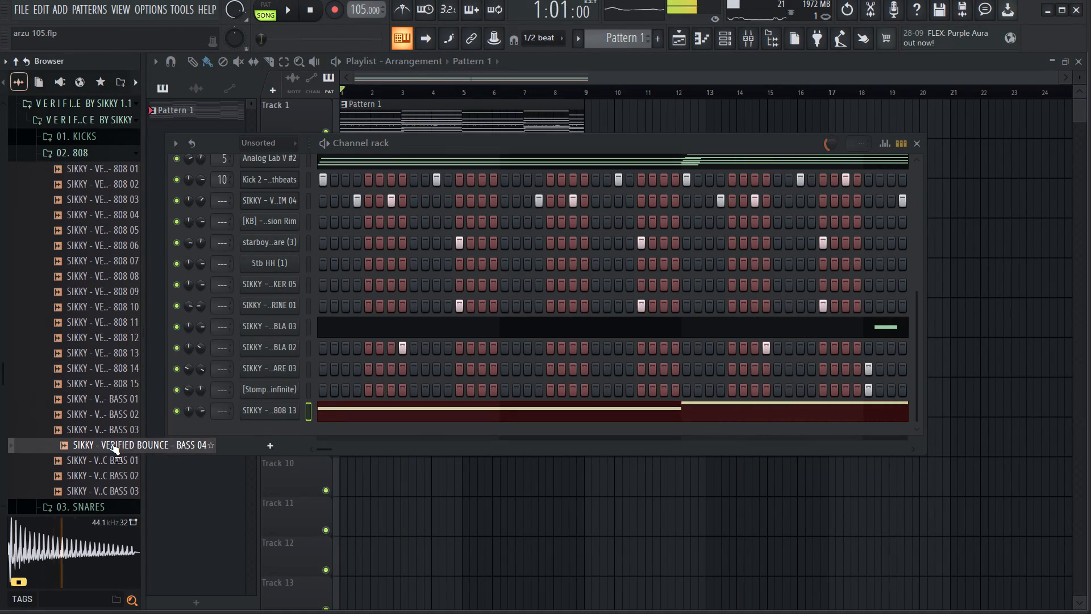
key(space)
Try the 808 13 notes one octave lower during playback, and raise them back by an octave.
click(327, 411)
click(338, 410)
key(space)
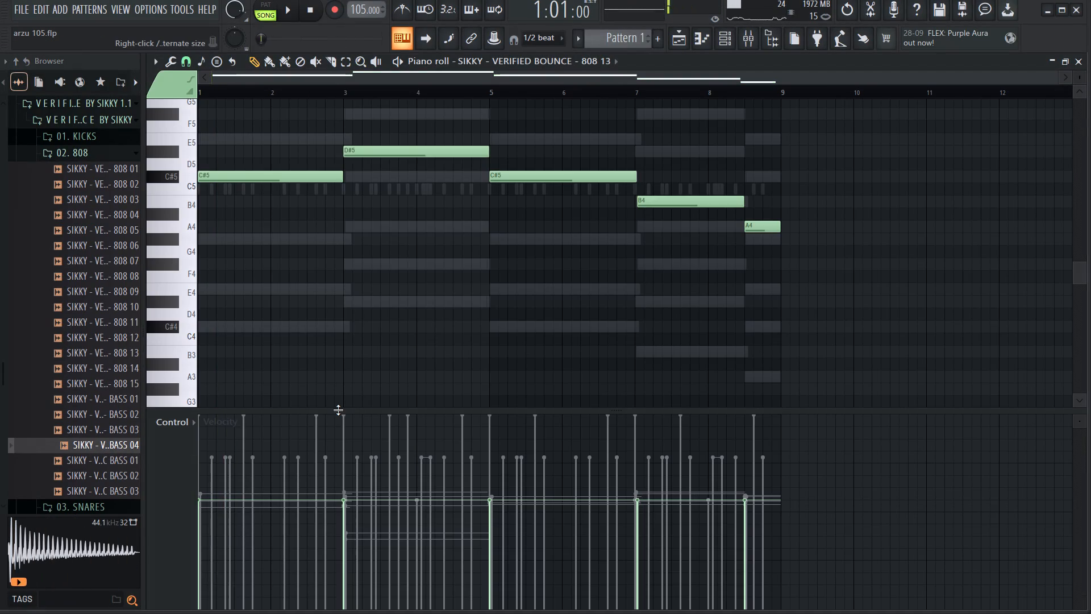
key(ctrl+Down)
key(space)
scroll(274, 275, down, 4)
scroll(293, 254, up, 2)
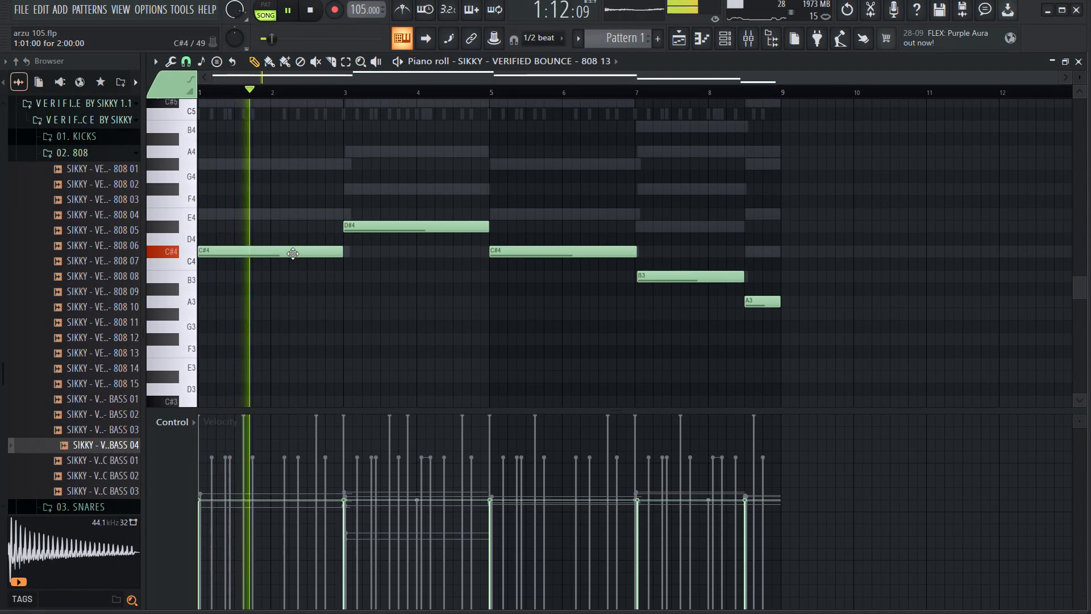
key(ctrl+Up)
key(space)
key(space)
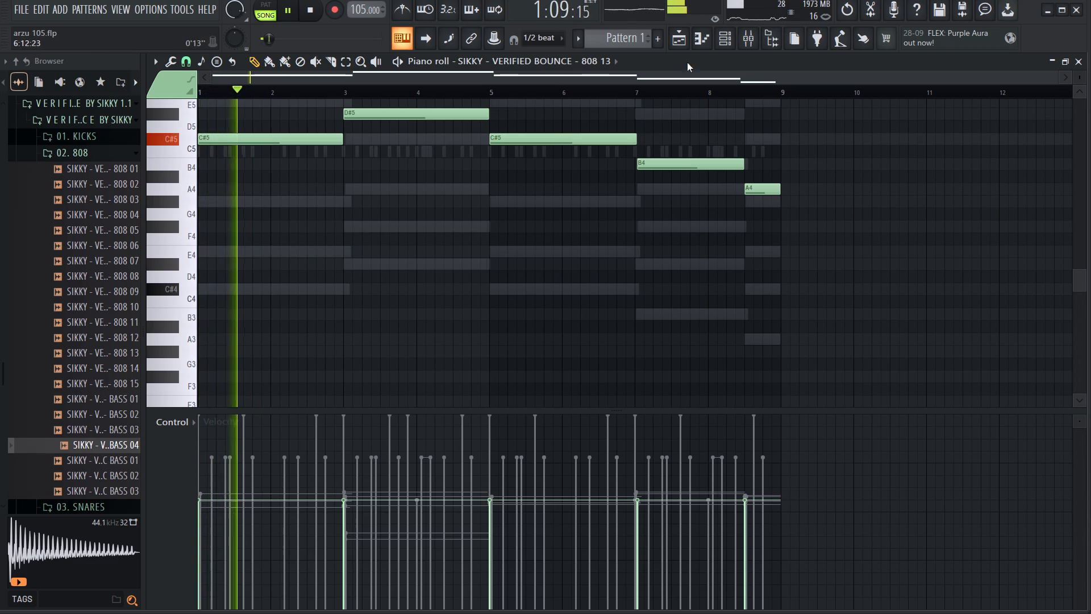
Audition alternatives in the 808 folder, including CLASSIC BASS 03, 808 03 and 808 02.
click(729, 46)
key(space)
scroll(66, 430, down, 2)
click(101, 314)
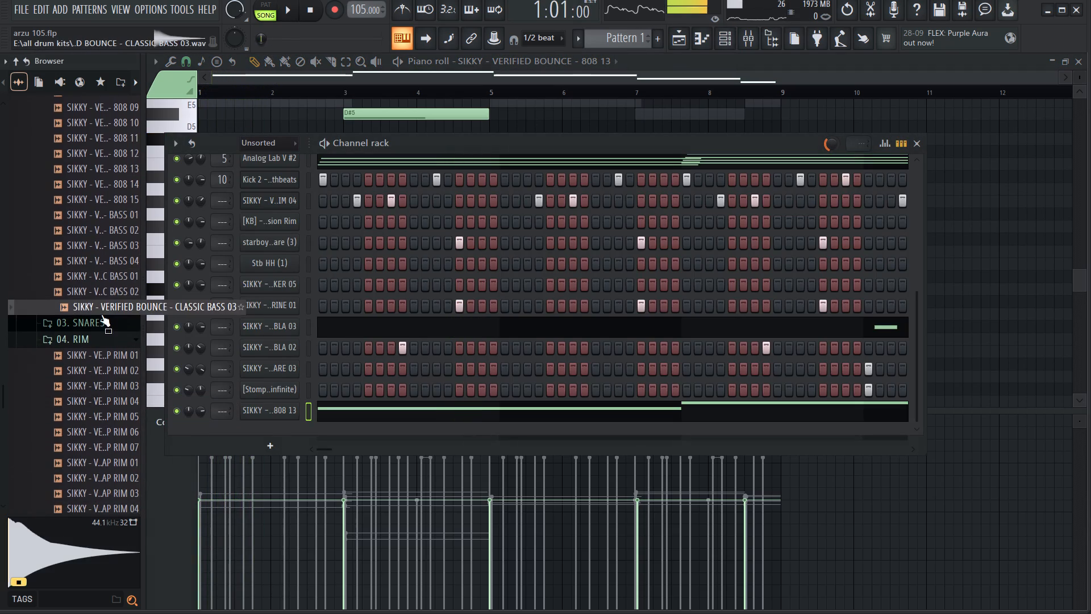
click(112, 276)
click(114, 230)
scroll(114, 230, up, 2)
click(113, 233)
click(112, 193)
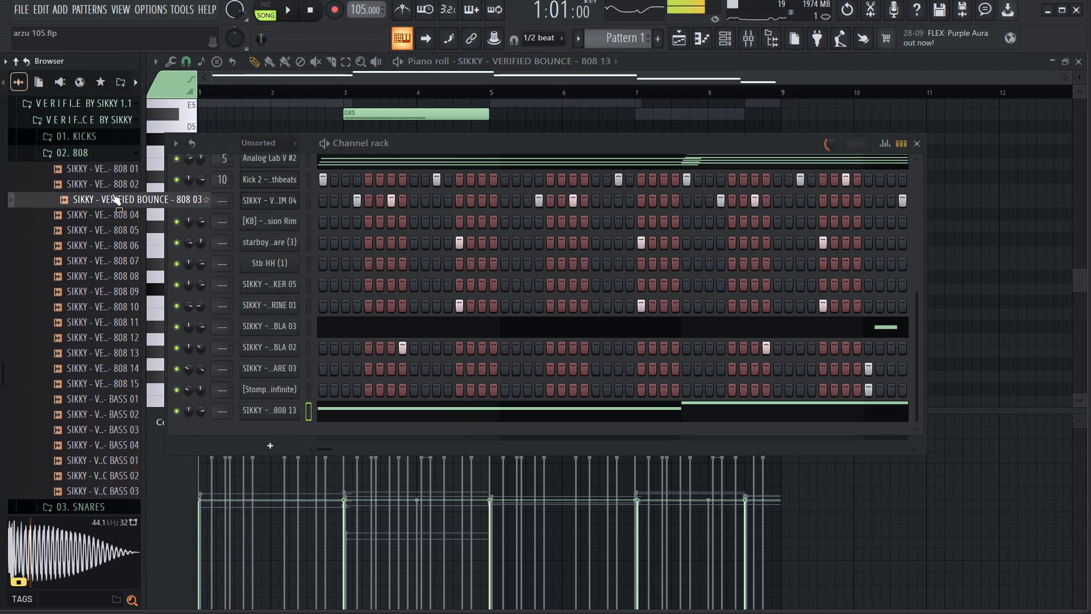
click(113, 184)
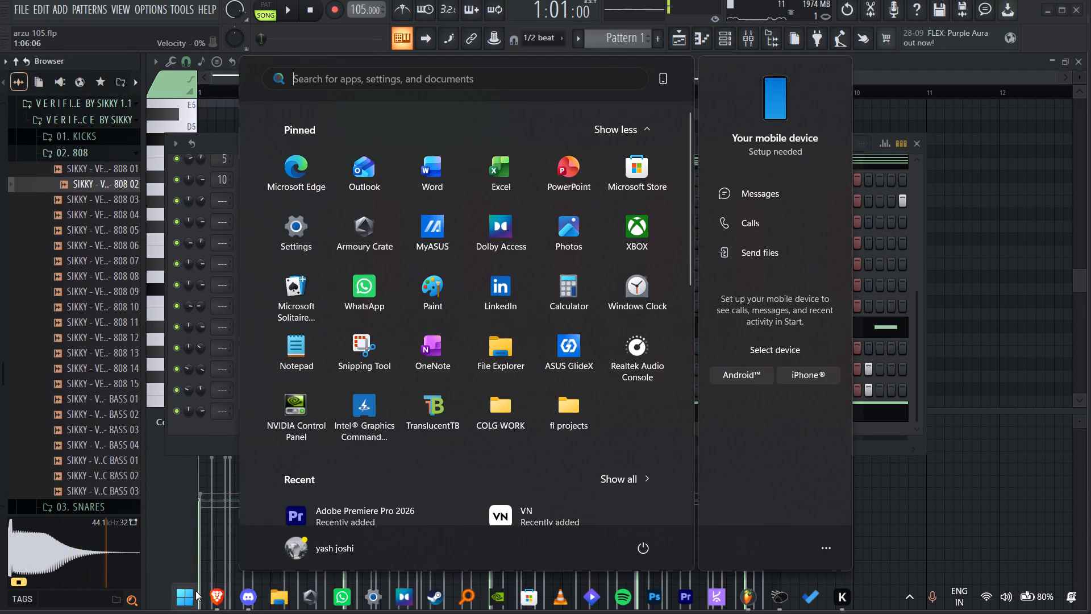
Switch to the Brave browser and listen to the Aarzu - Instrumental reference for its bass rhythm.
click(206, 591)
click(282, 317)
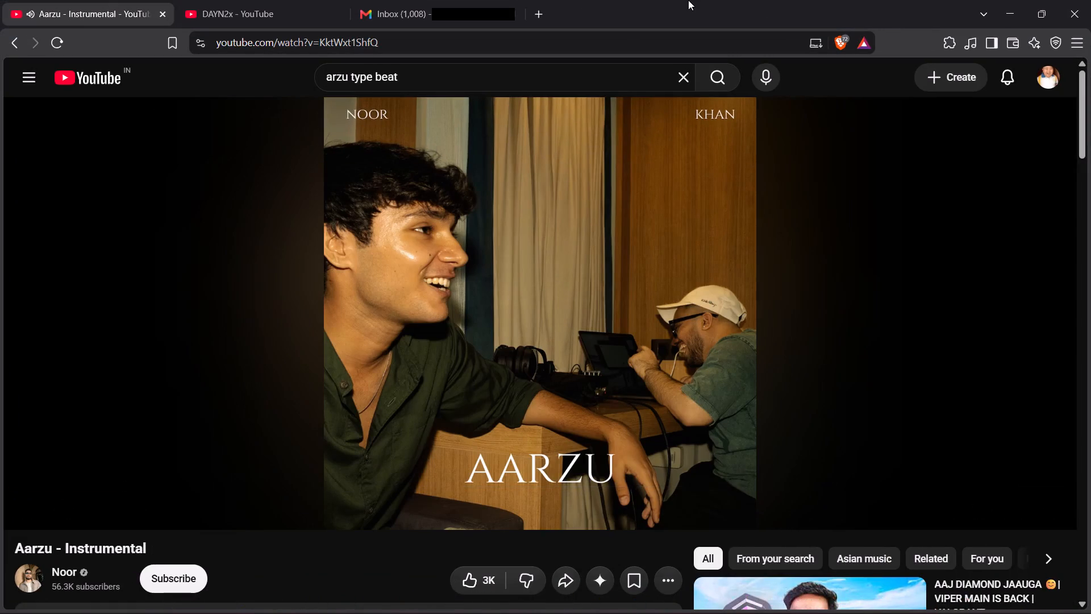
click(906, 222)
click(1006, 0)
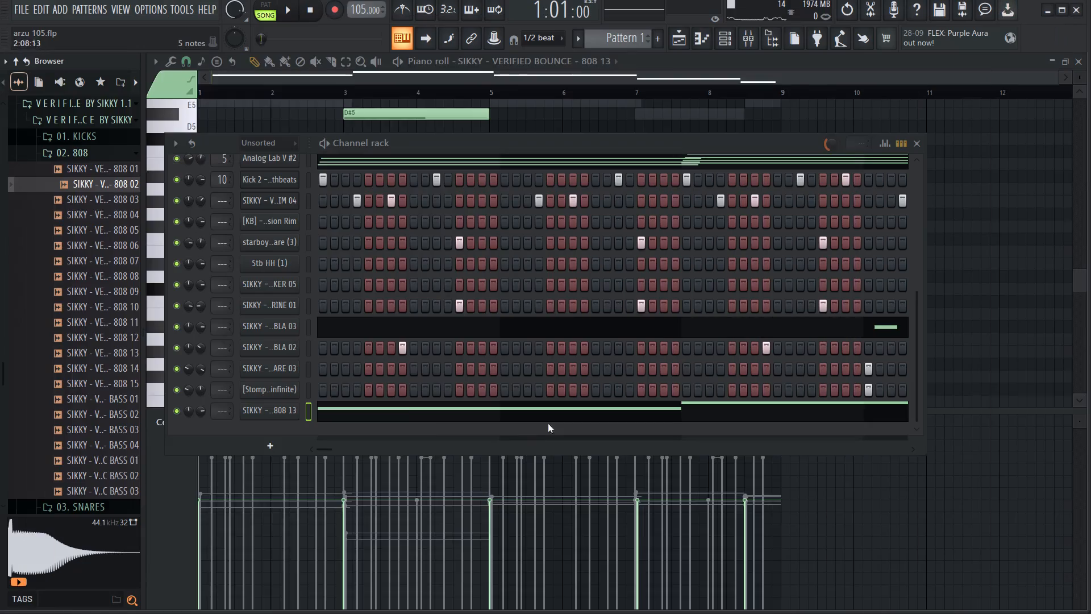
In FL Studio, shorten the first C#5 note of the 808 13 part to end at bar 2.
click(426, 420)
click(399, 411)
key(space)
ctrl+scroll(151, 225, up, 7)
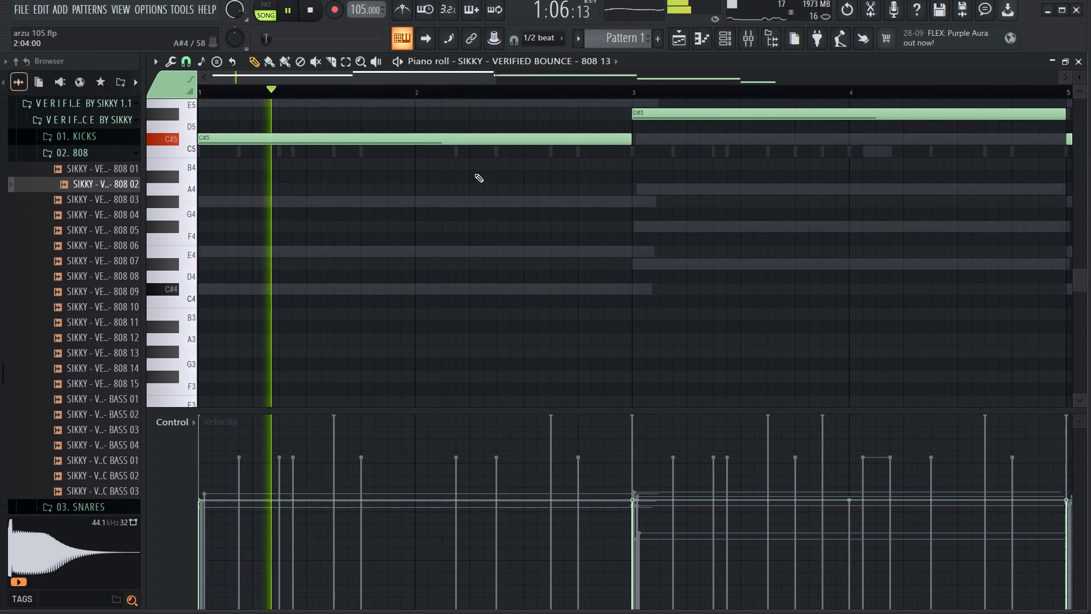
drag(631, 142, 627, 142)
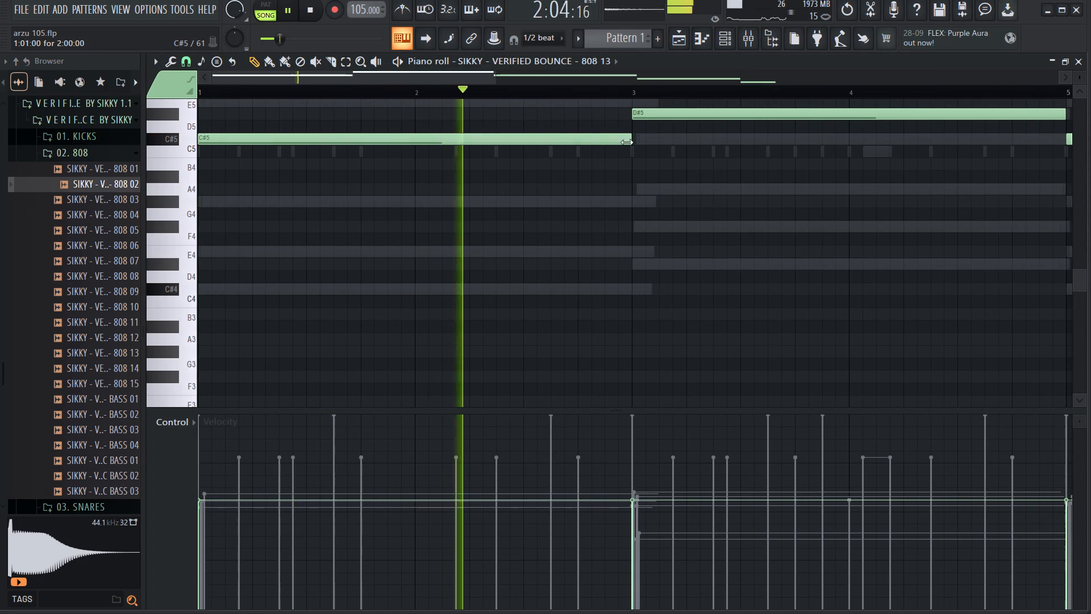
drag(627, 142, 411, 147)
key(space)
key(space)
drag(415, 139, 334, 147)
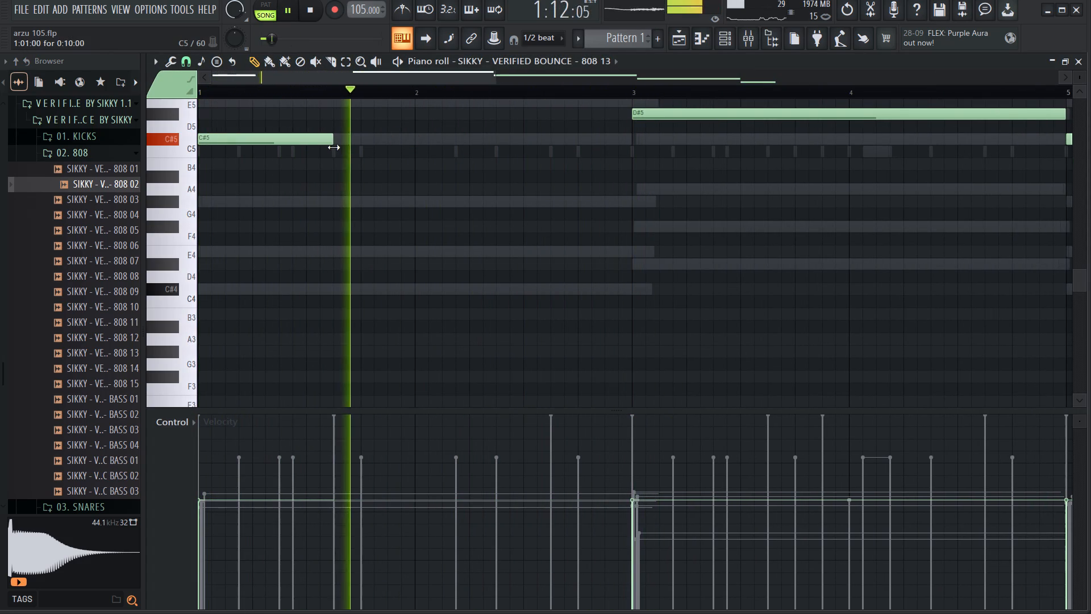
drag(334, 147, 412, 145)
Add a second C#5 note starting at 2:11 and trim it to end at bar 3.
click(523, 138)
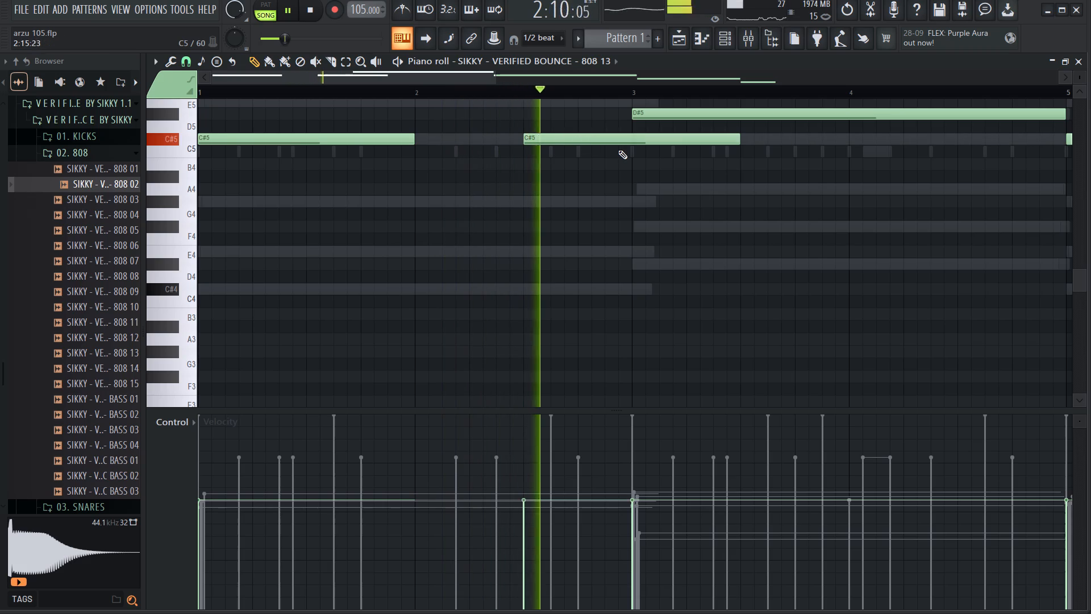
key(space)
drag(612, 142, 642, 138)
key(space)
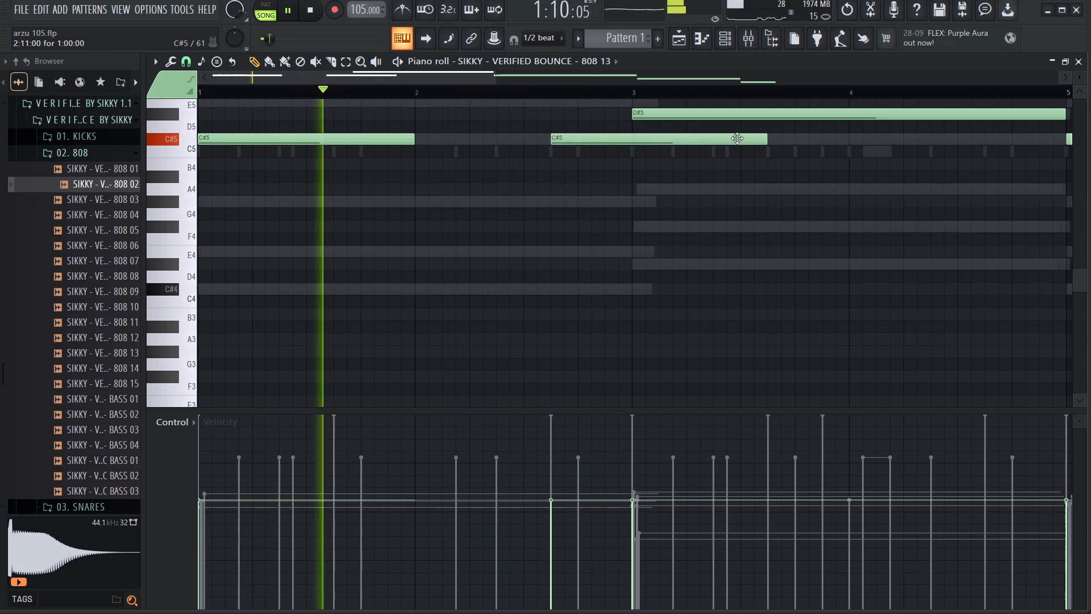
drag(767, 141, 631, 146)
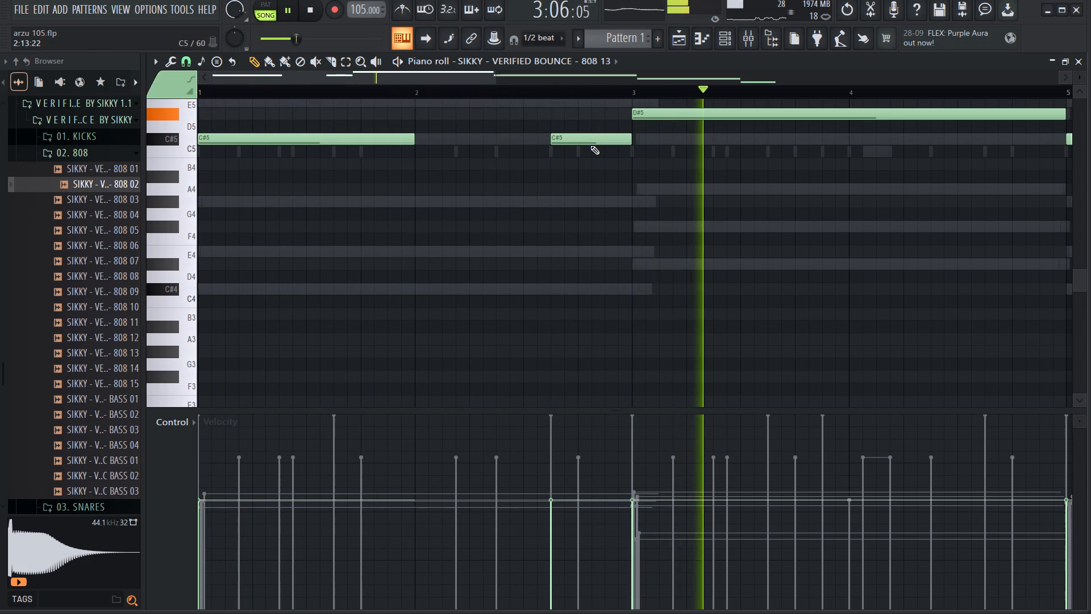
Shorten the D#5 note at bar 3 to end at bar 4.
ctrl+scroll(590, 146, down, 6)
ctrl+scroll(602, 150, up, 4)
scroll(602, 150, up, 2)
drag(751, 193, 744, 195)
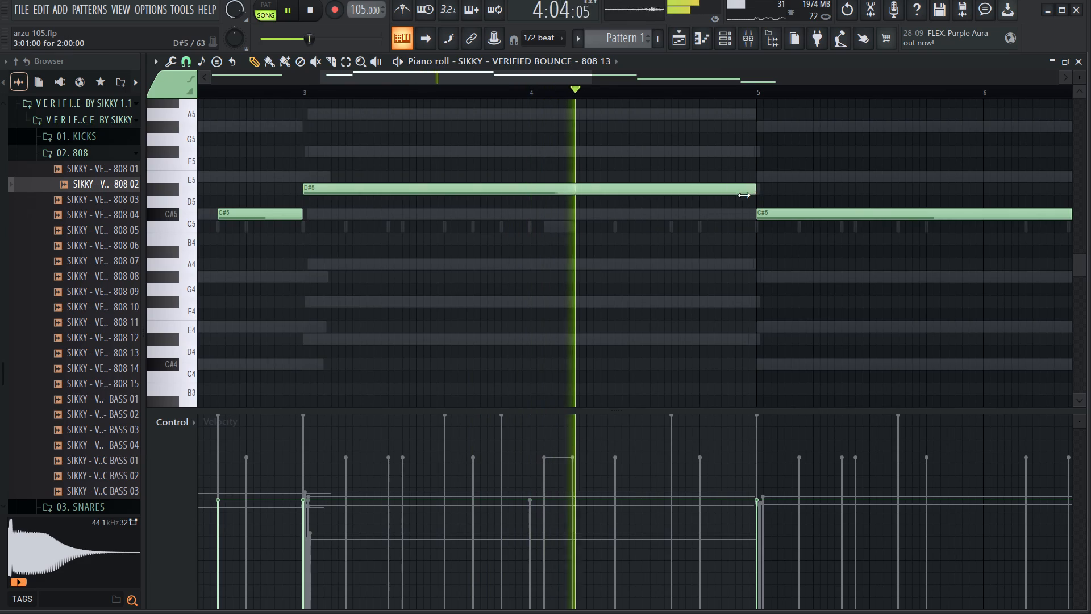
drag(744, 195, 524, 199)
key(space)
key(space)
Add a short D#5 note from 4:11 to bar 5, matching the length of the short C#5 note.
click(251, 215)
drag(636, 189, 659, 188)
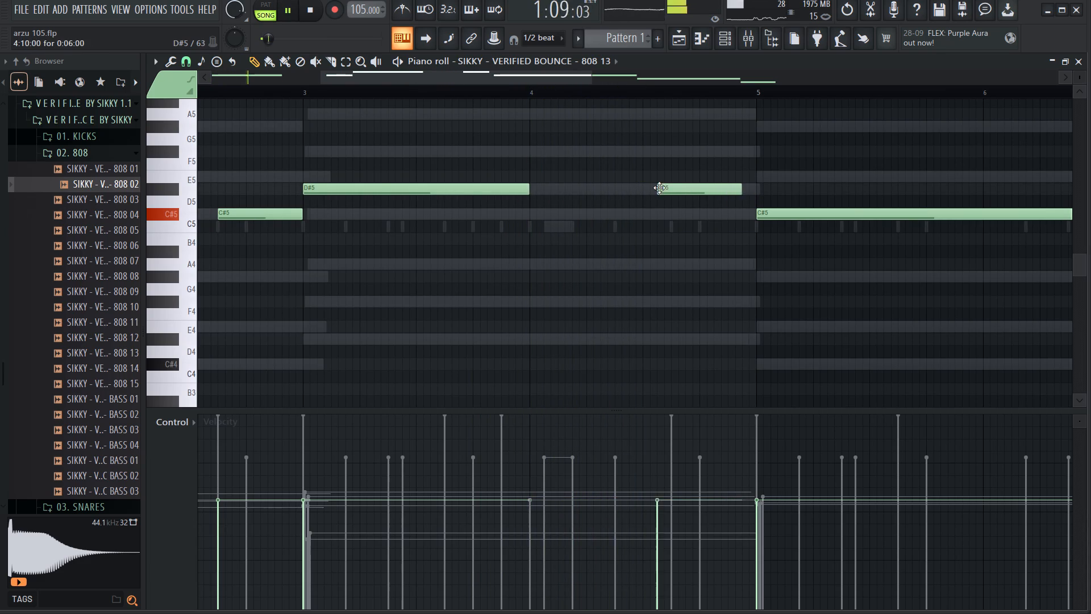
drag(659, 188, 666, 185)
ctrl+scroll(677, 202, up, 4)
drag(690, 188, 710, 184)
ctrl+scroll(725, 215, down, 5)
click(347, 215)
ctrl+scroll(340, 218, down, 5)
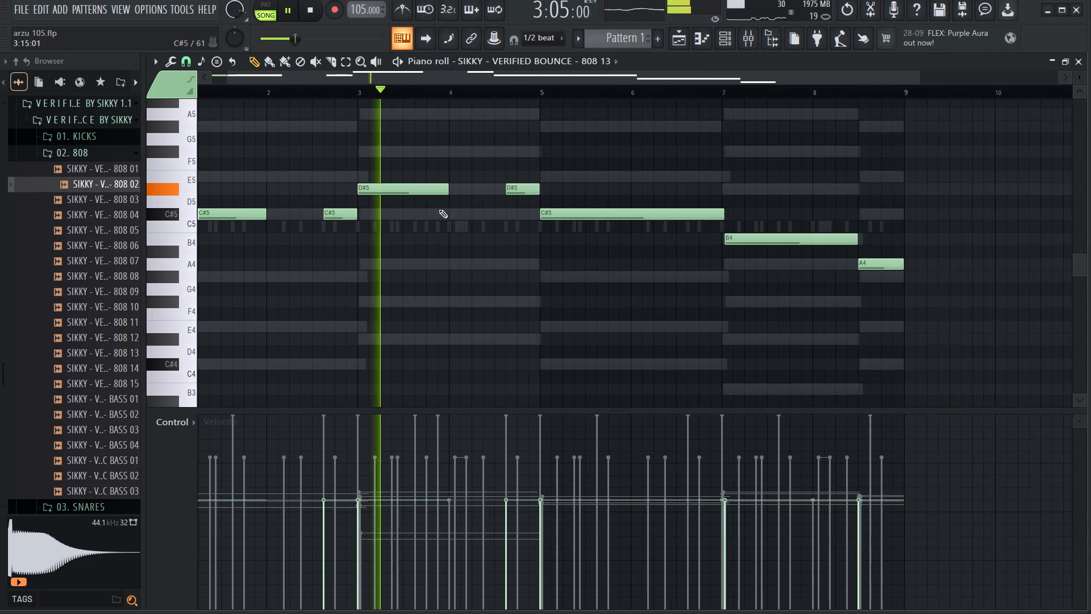
Shorten the C#5 note at bar 5 to end at bar 6, and add a short C#5 from 6:11 to bar 7.
drag(711, 209, 620, 222)
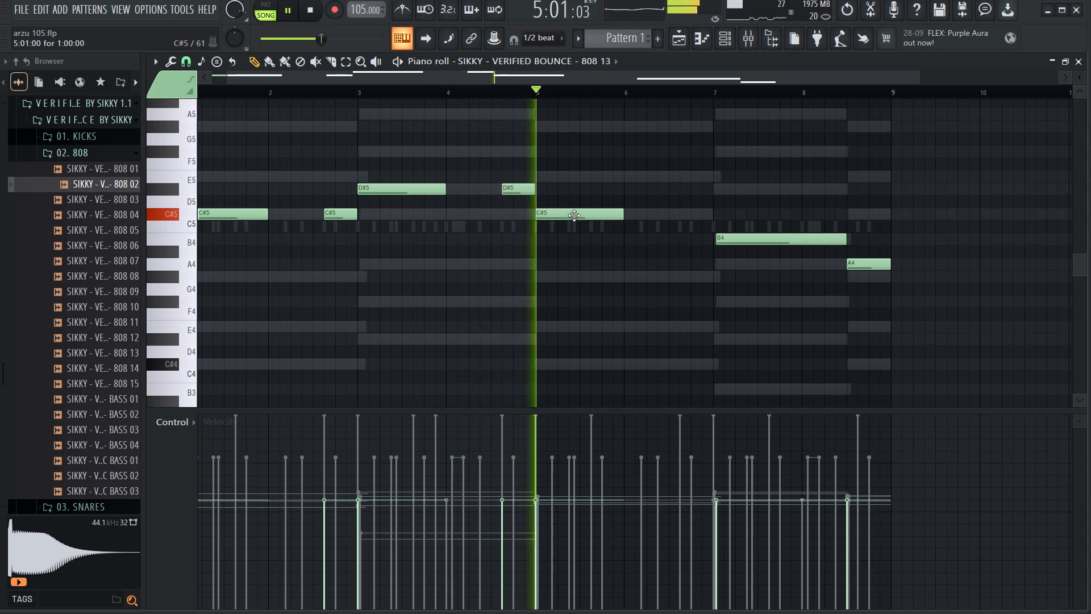
click(501, 182)
right_click(526, 178)
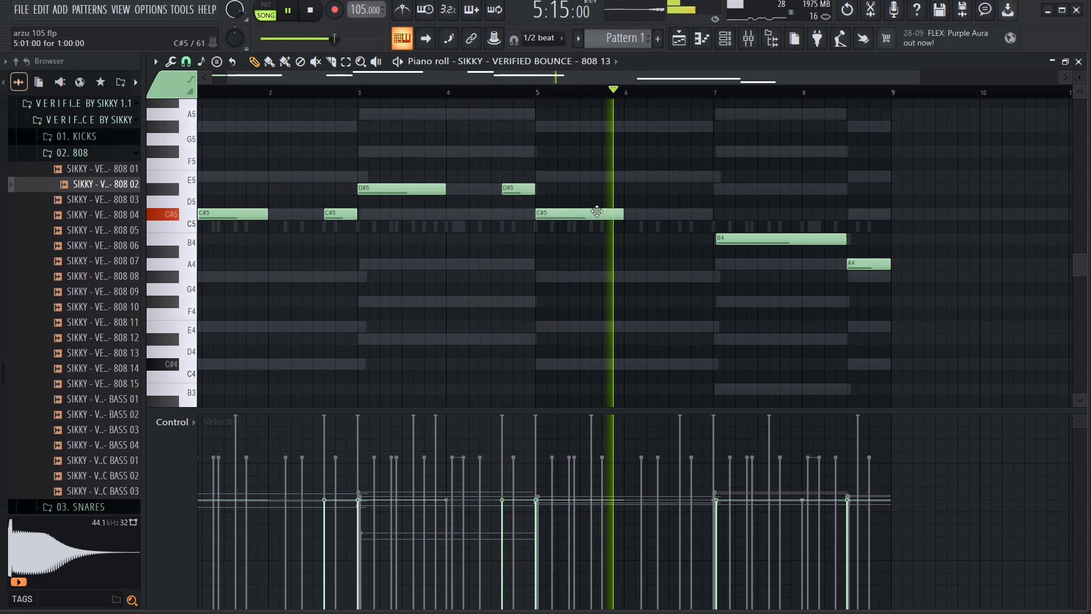
click(528, 191)
ctrl+scroll(692, 224, up, 5)
drag(692, 222, 681, 208)
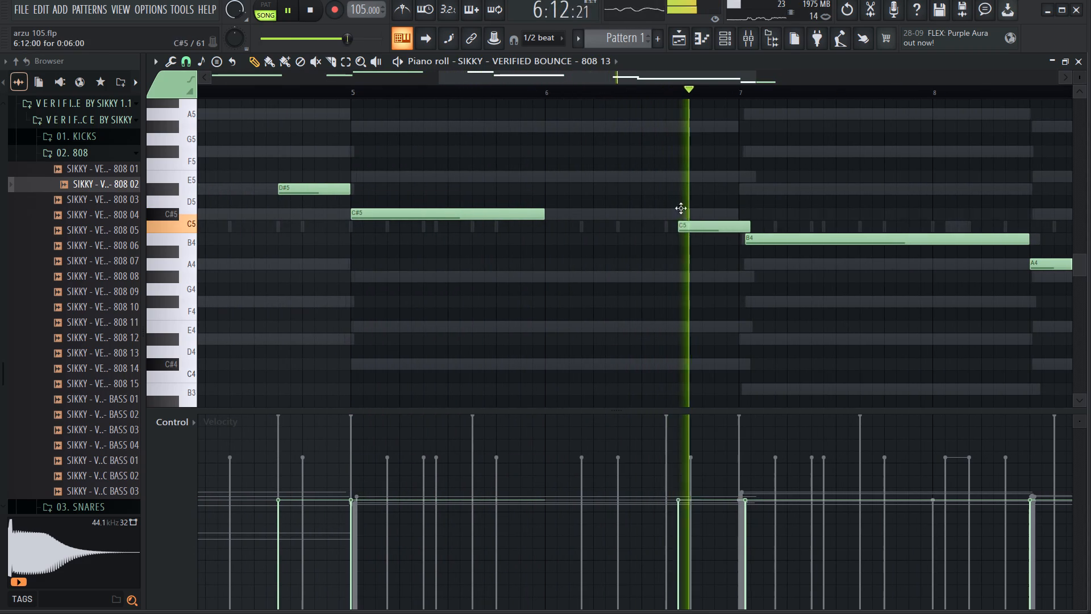
drag(681, 208, 667, 206)
ctrl+scroll(705, 255, up, 6)
ctrl+scroll(636, 248, down, 3)
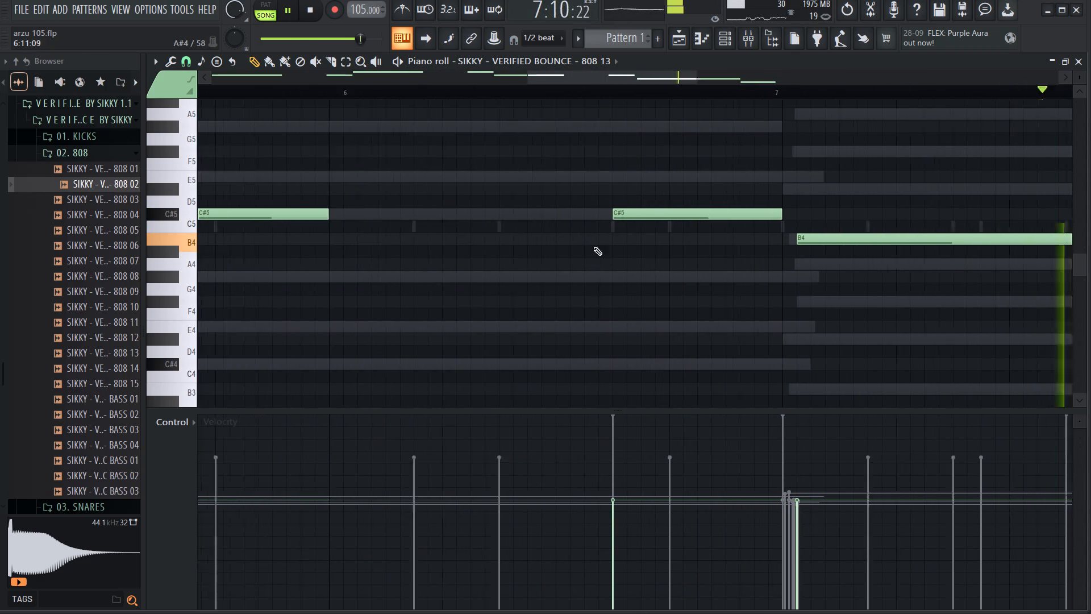
Move the final A4 note to a later start at 8:11:12 and play back the passage.
ctrl+scroll(593, 247, down, 3)
ctrl+scroll(804, 251, down, 3)
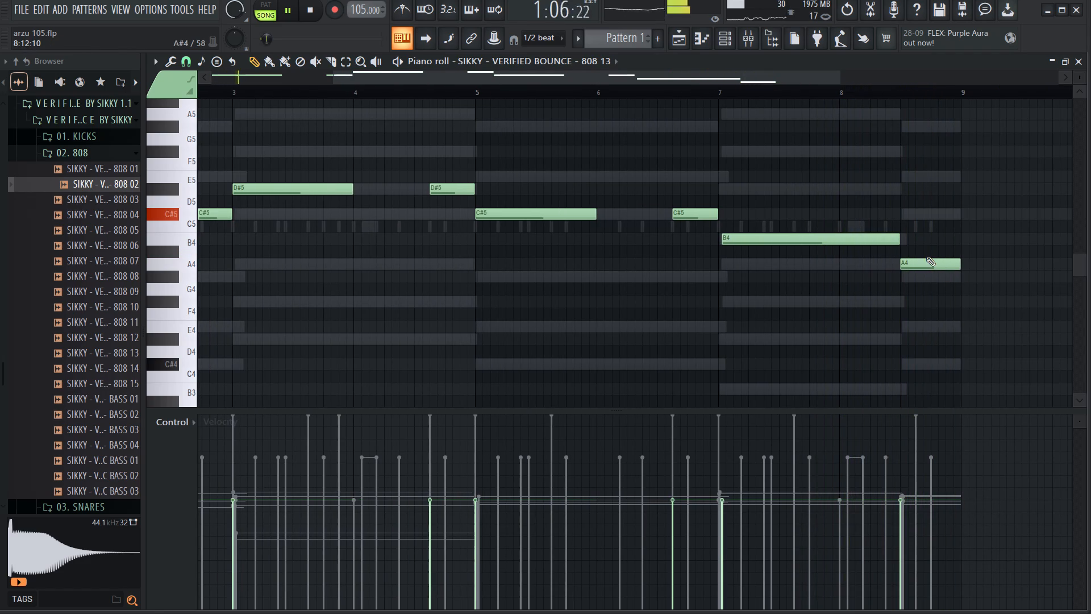
scroll(926, 257, up, 6)
click(835, 93)
scroll(803, 117, down, 5)
ctrl+scroll(961, 322, up, 7)
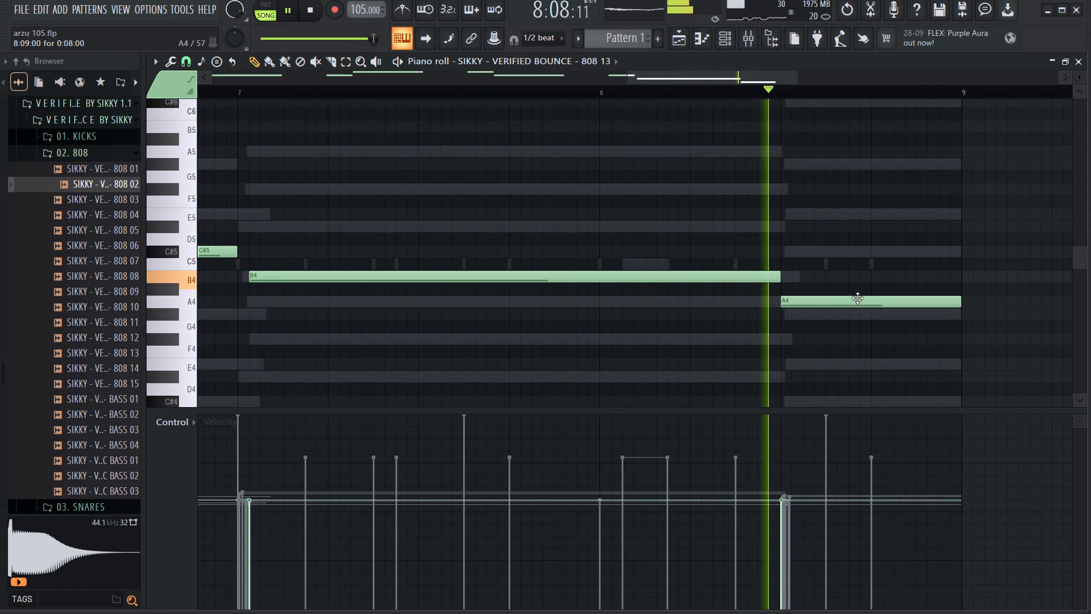
key(space)
drag(857, 298, 901, 292)
key(space)
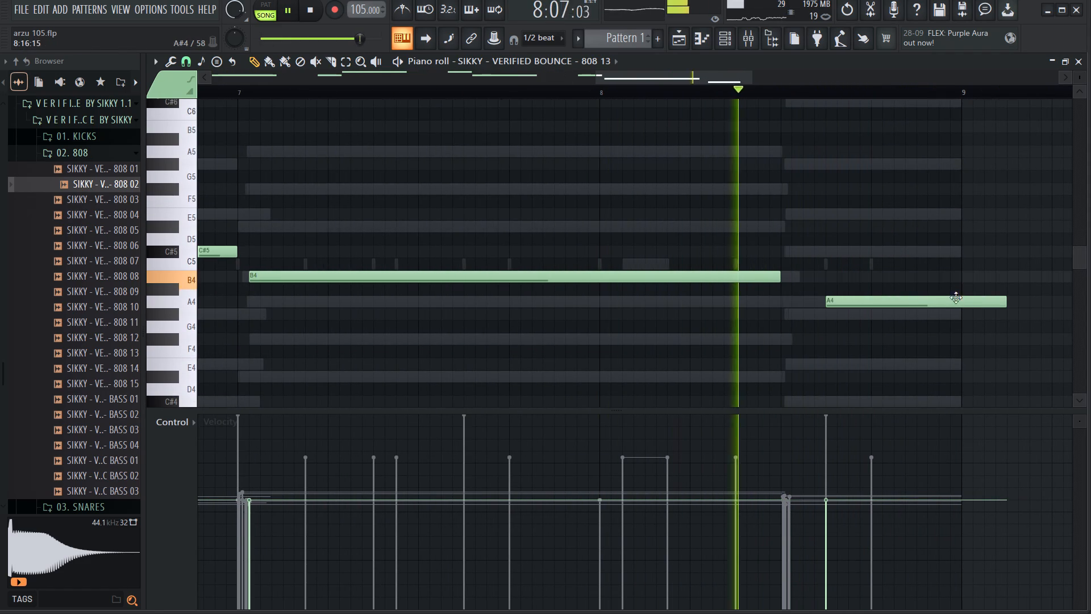
key(space)
drag(940, 301, 925, 303)
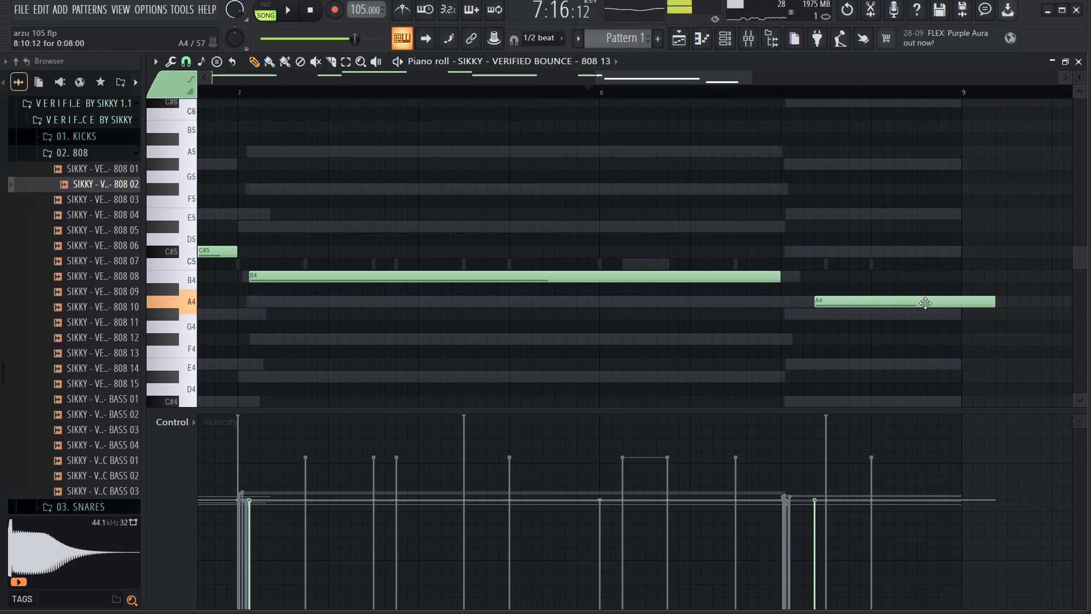
drag(925, 303, 948, 291)
key(space)
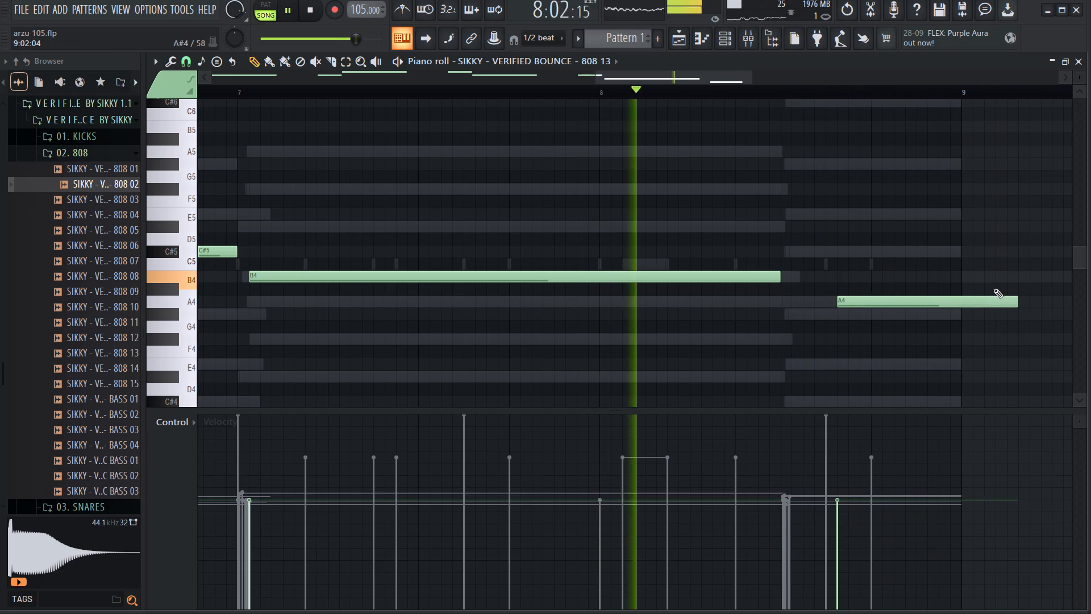
Trim the A4 note in bar 8 to end at bar 9.
drag(1021, 306, 1014, 307)
right_drag(1023, 307, 1016, 313)
key(space)
key(space)
drag(1016, 304, 961, 306)
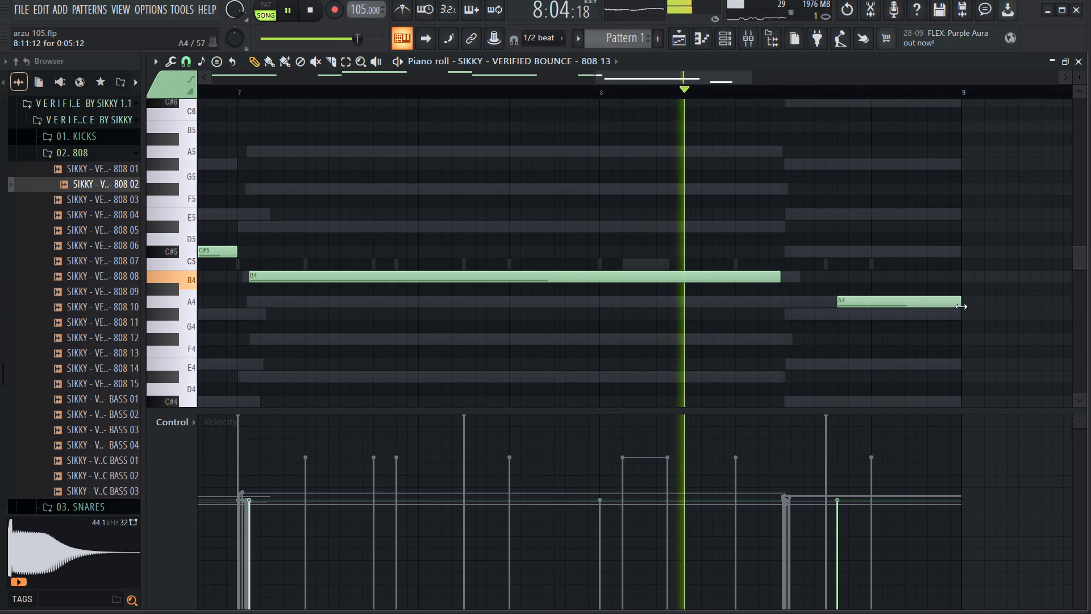
drag(961, 306, 957, 307)
key(space)
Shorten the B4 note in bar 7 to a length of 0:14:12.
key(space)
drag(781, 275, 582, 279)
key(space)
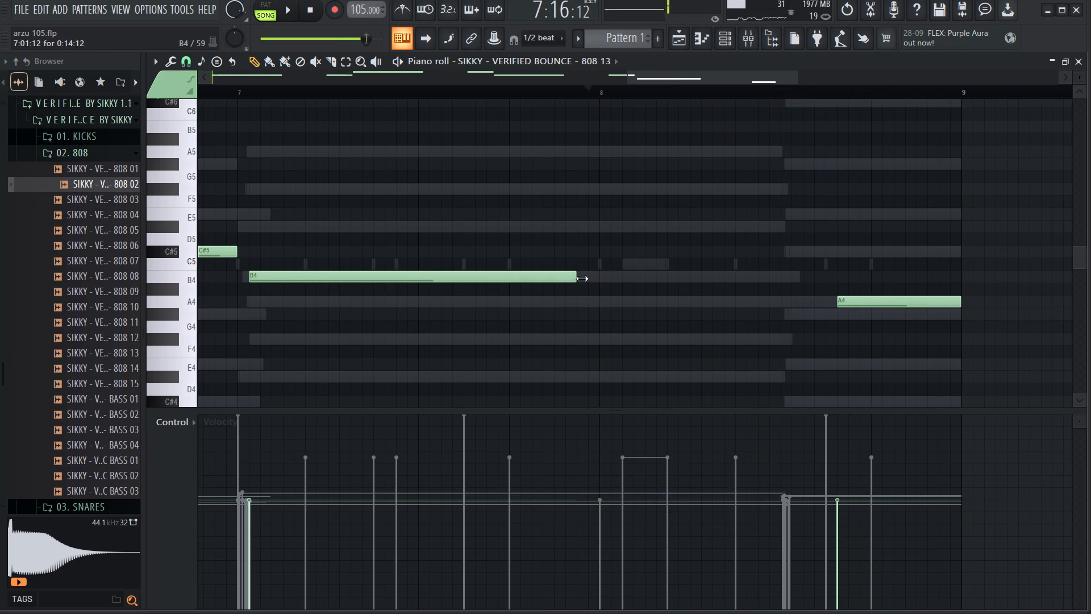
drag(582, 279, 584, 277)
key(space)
Add an F#5 note at 8:05 and trim it to end at 8:09.
click(688, 188)
key(space)
drag(1020, 189, 1003, 190)
right_drag(1038, 188, 1020, 194)
drag(1015, 188, 777, 198)
key(space)
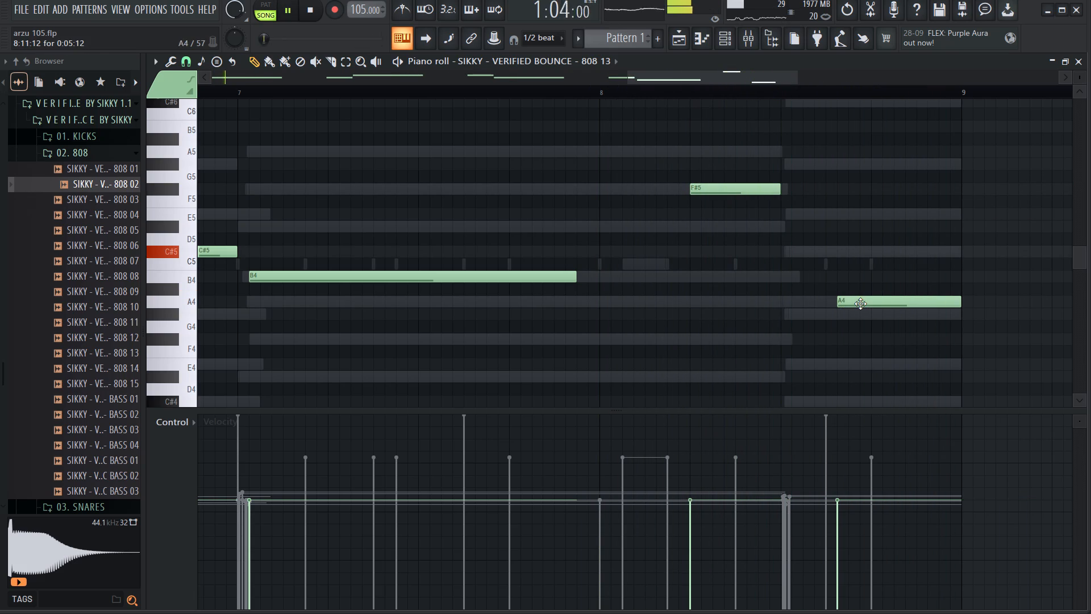
Shorten the B4 note further to end about three quarters of the way through bar 7, and play back the bassline.
drag(573, 281, 505, 284)
ctrl+scroll(728, 237, down, 15)
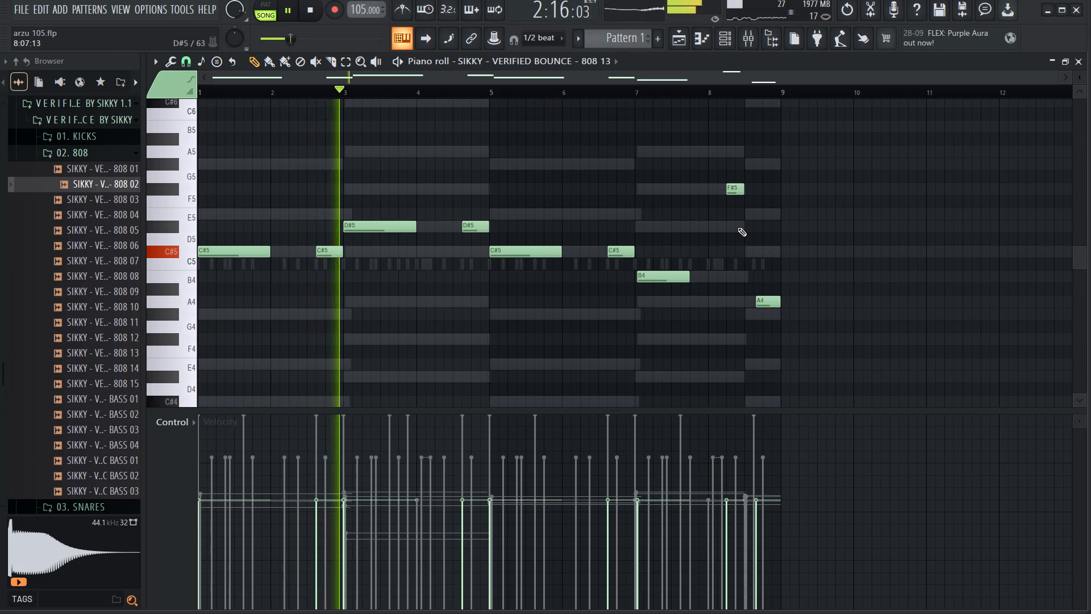
key(space)
Look through the drum kit folders, including UTOPIA DRUM KIT, for another source of bass samples.
scroll(49, 182, up, 2)
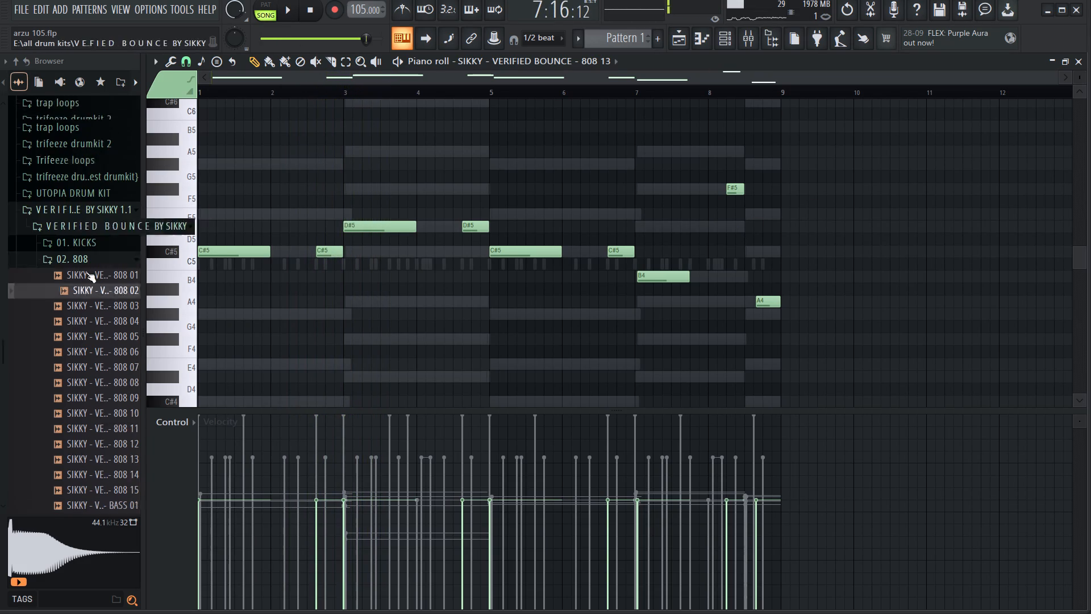
scroll(86, 272, up, 1)
click(78, 385)
click(81, 349)
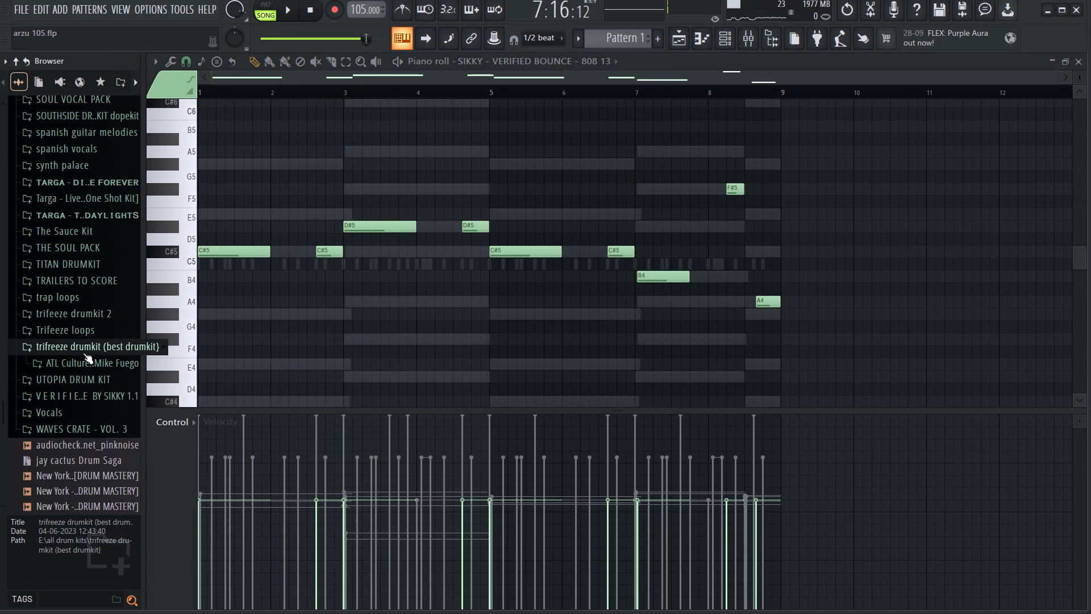
click(84, 352)
click(80, 358)
click(83, 362)
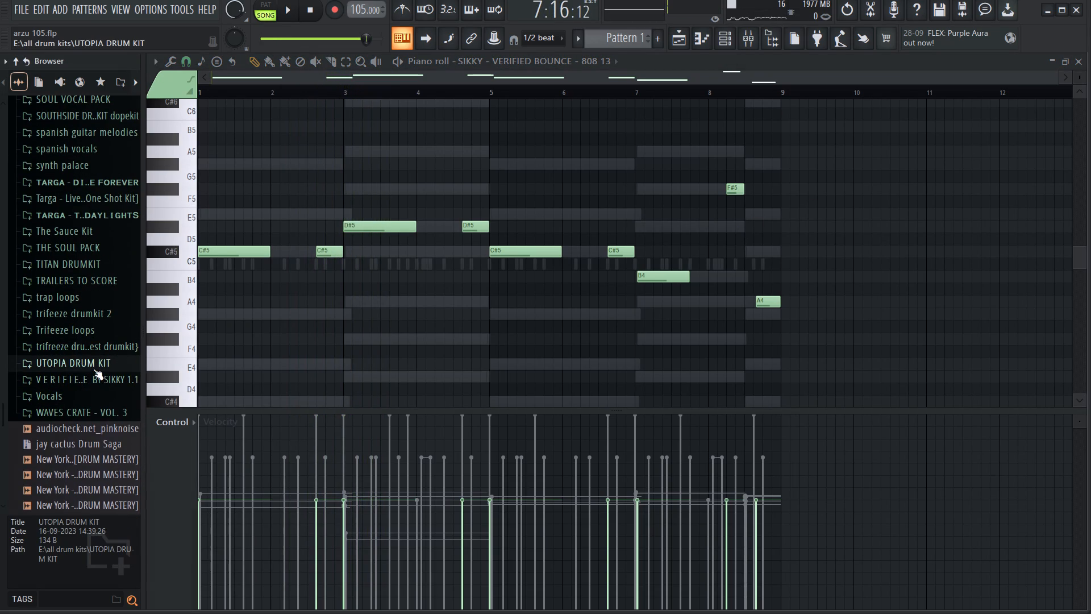
click(93, 368)
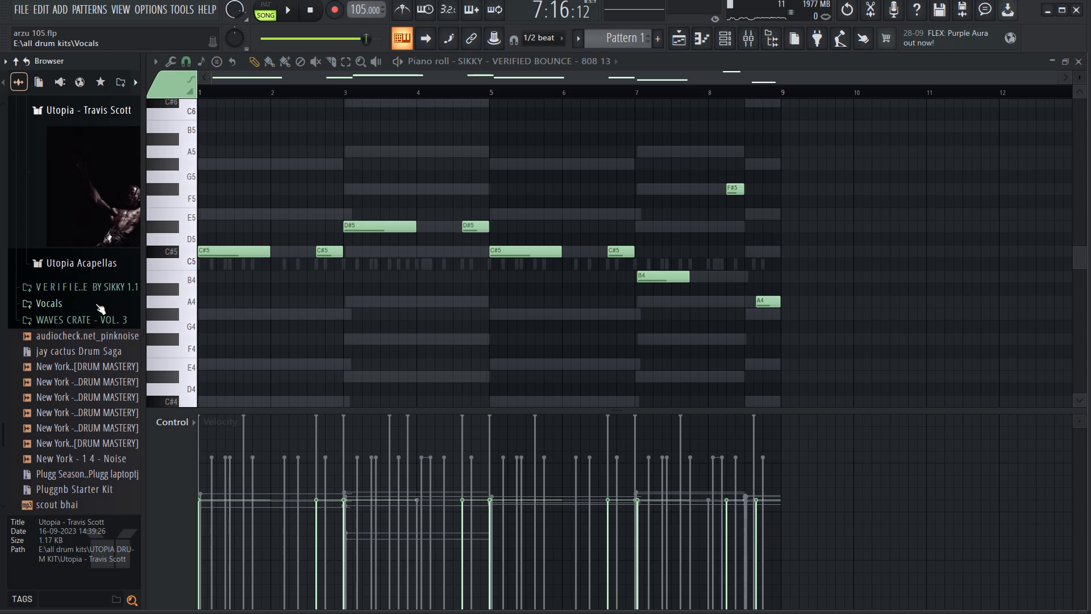
click(94, 293)
scroll(88, 277, up, 3)
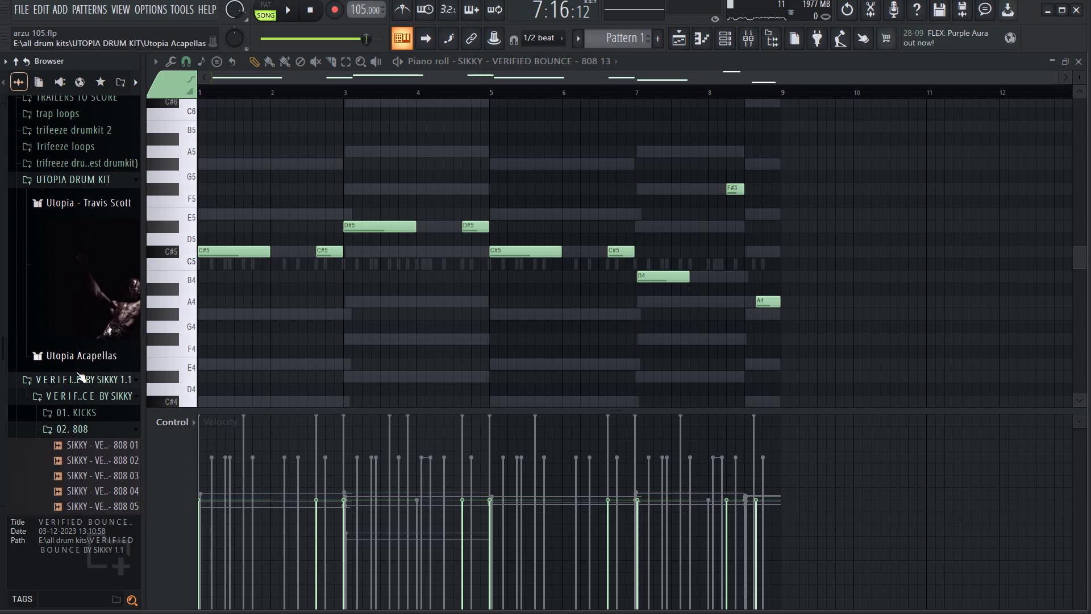
click(73, 377)
click(86, 282)
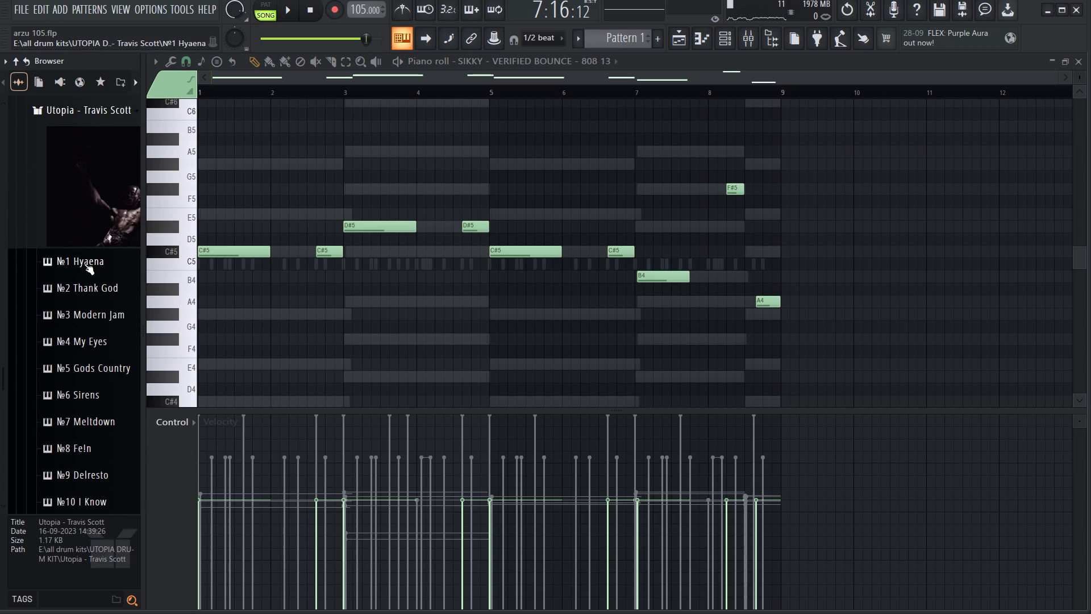
click(82, 198)
scroll(59, 214, up, 3)
click(83, 371)
click(83, 365)
click(88, 321)
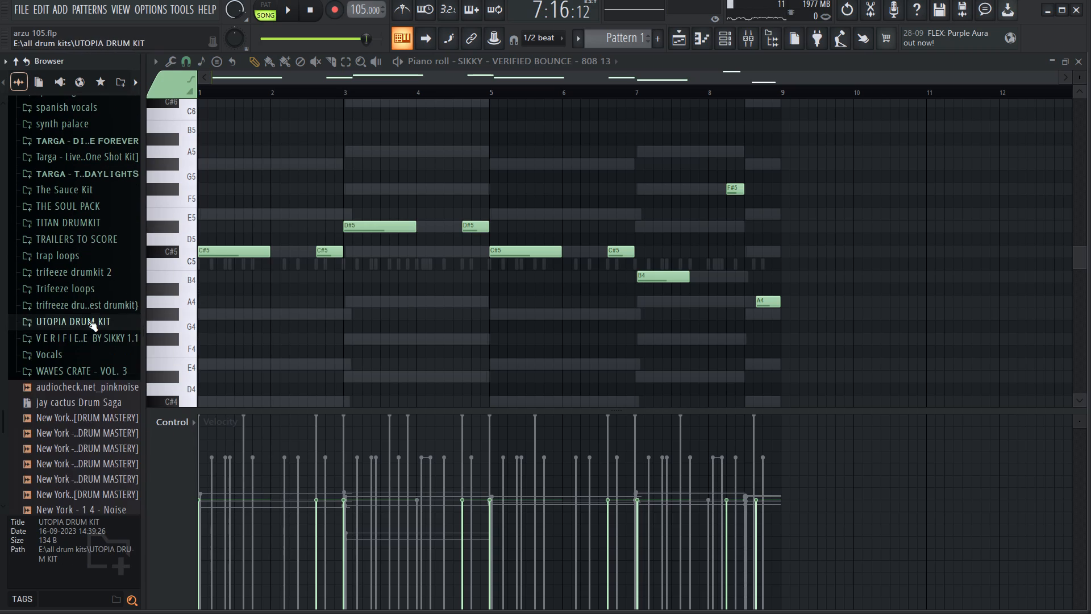
Audition the 808 samples of the ATL Culture kit inside the trifreeze drumkit folder.
click(88, 305)
click(95, 318)
click(68, 139)
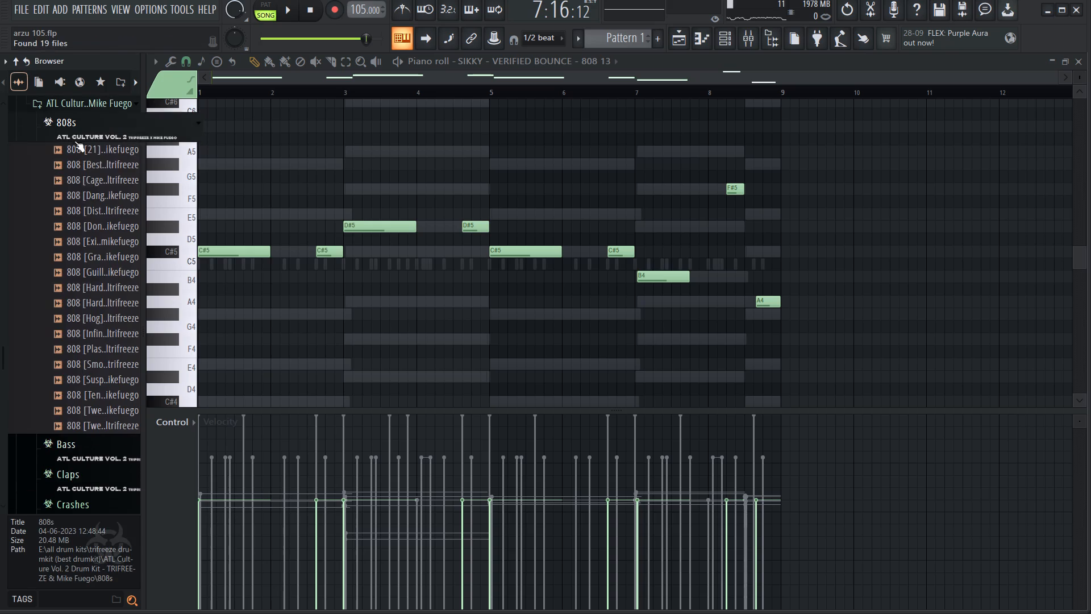
click(81, 179)
click(100, 281)
click(100, 320)
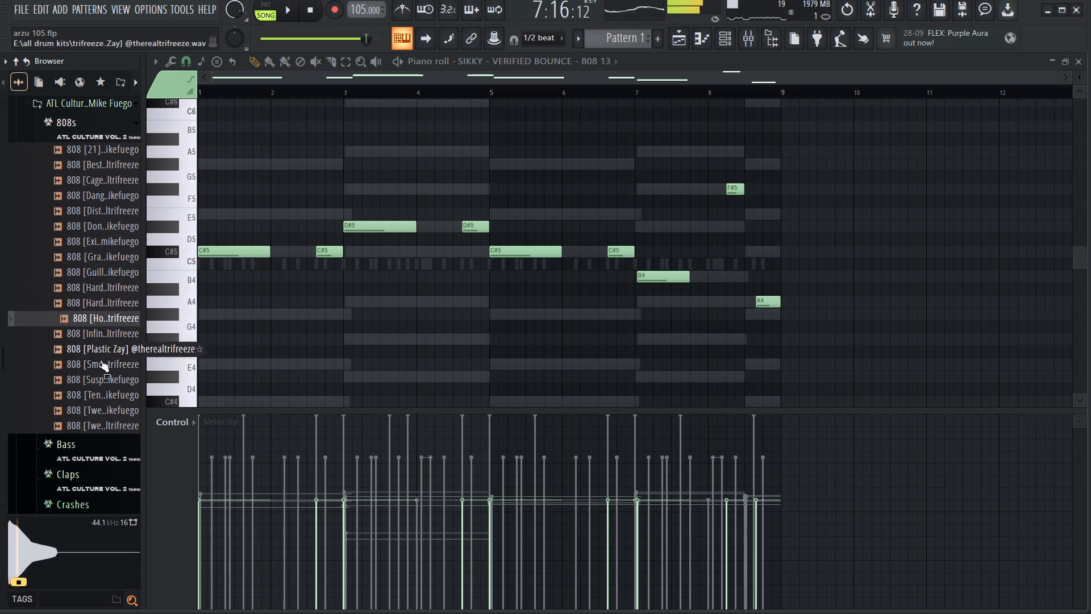
click(99, 366)
click(90, 168)
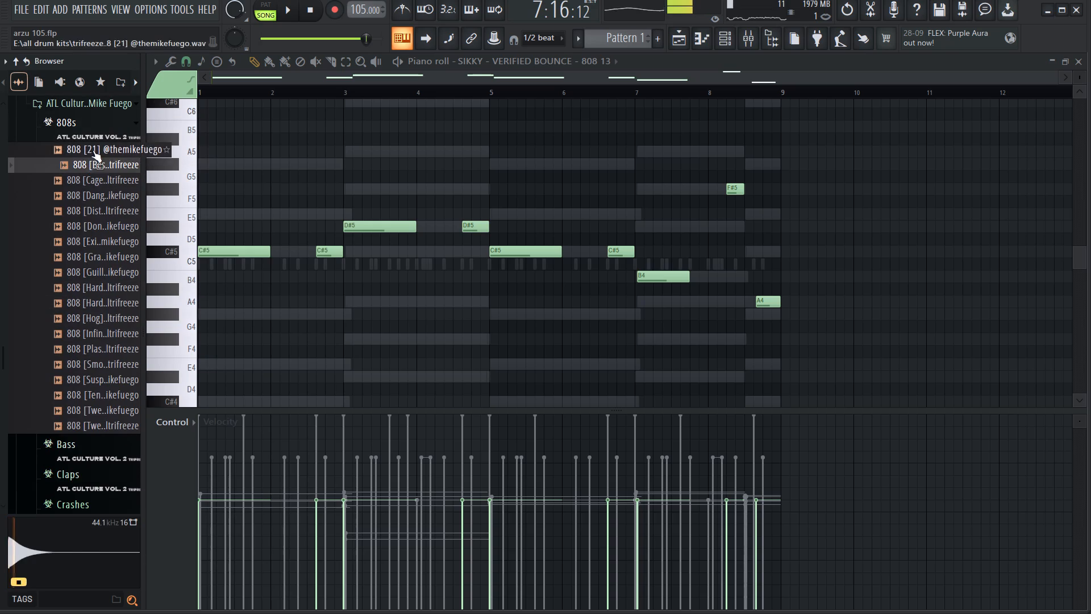
click(93, 150)
click(80, 393)
click(89, 423)
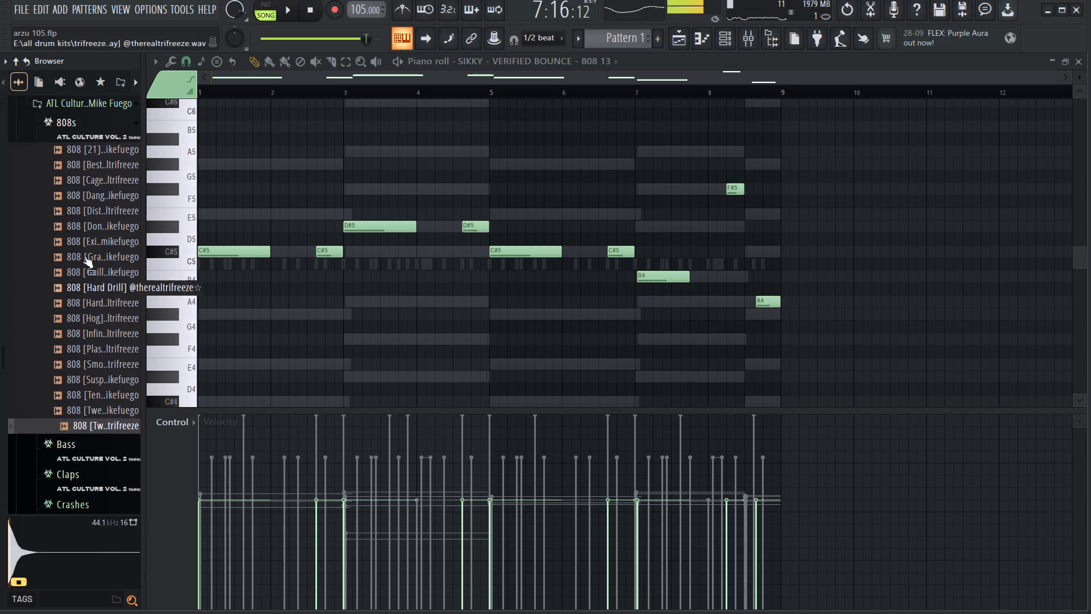
click(86, 214)
Audition the samples in the ATL Culture kit's Bass folder, including Sub Bass [Sudden] and Sub Bass [Abyss].
click(91, 136)
click(89, 153)
click(84, 192)
click(111, 275)
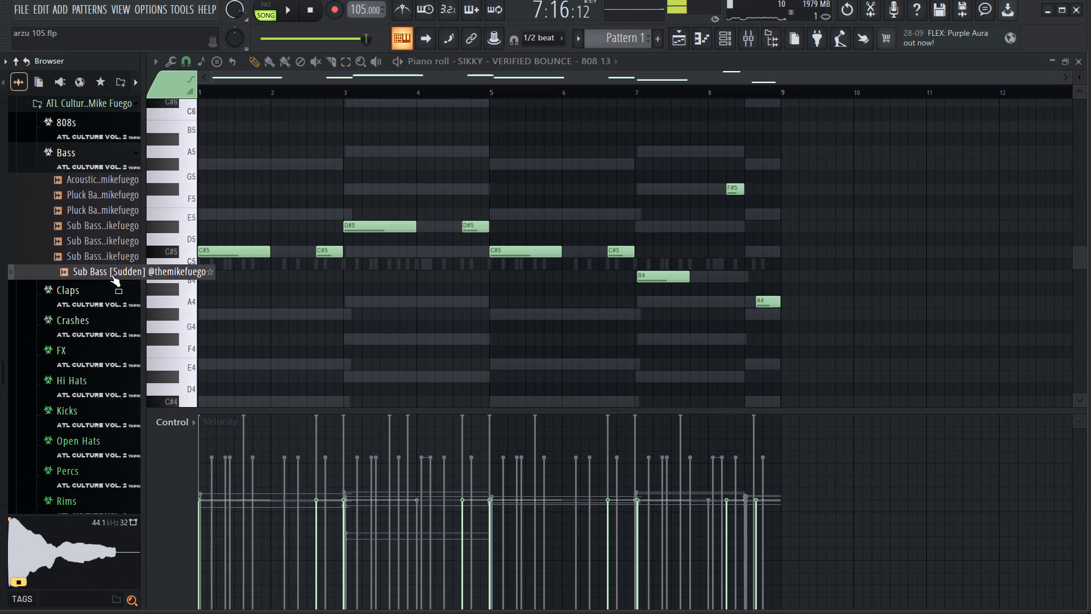
click(111, 202)
click(107, 174)
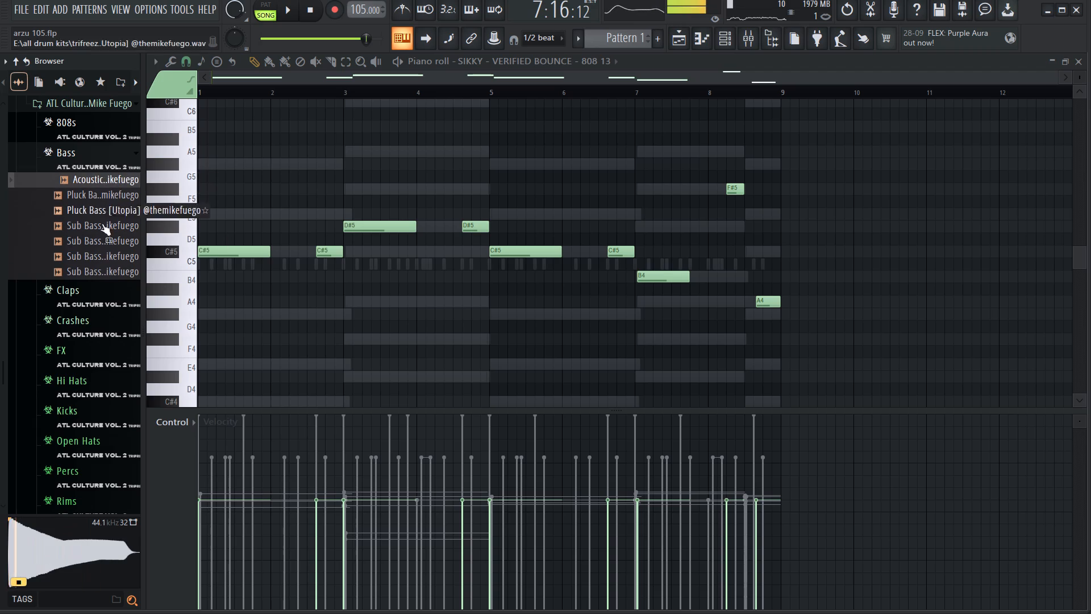
click(98, 263)
click(101, 233)
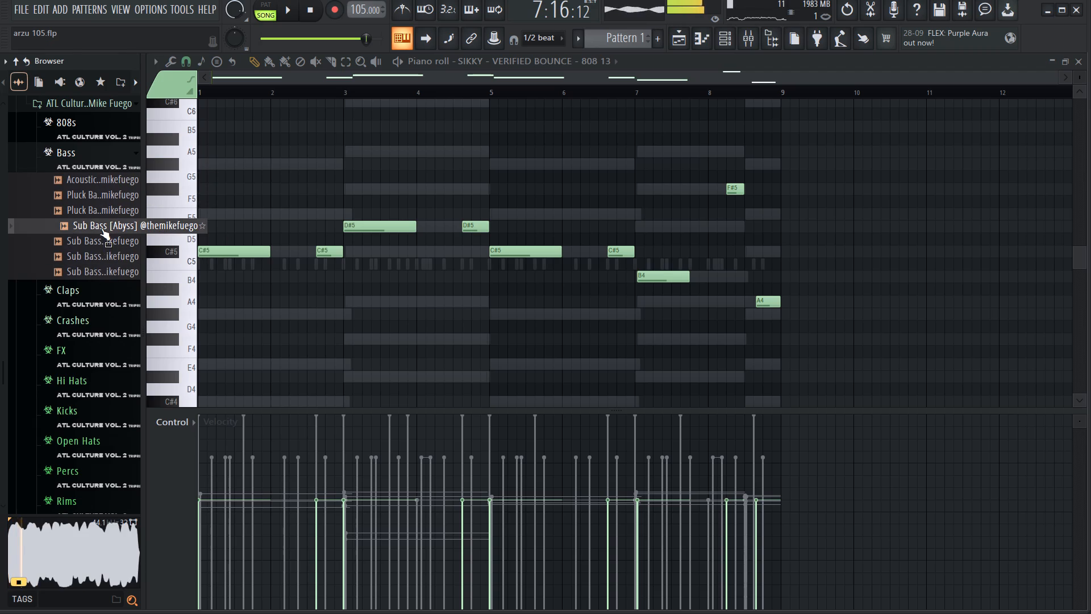
click(93, 237)
Replace the 808 channel's sample with Sub Bass [Abyss] and set the channel volume to about 87% during playback.
drag(97, 227, 397, 168)
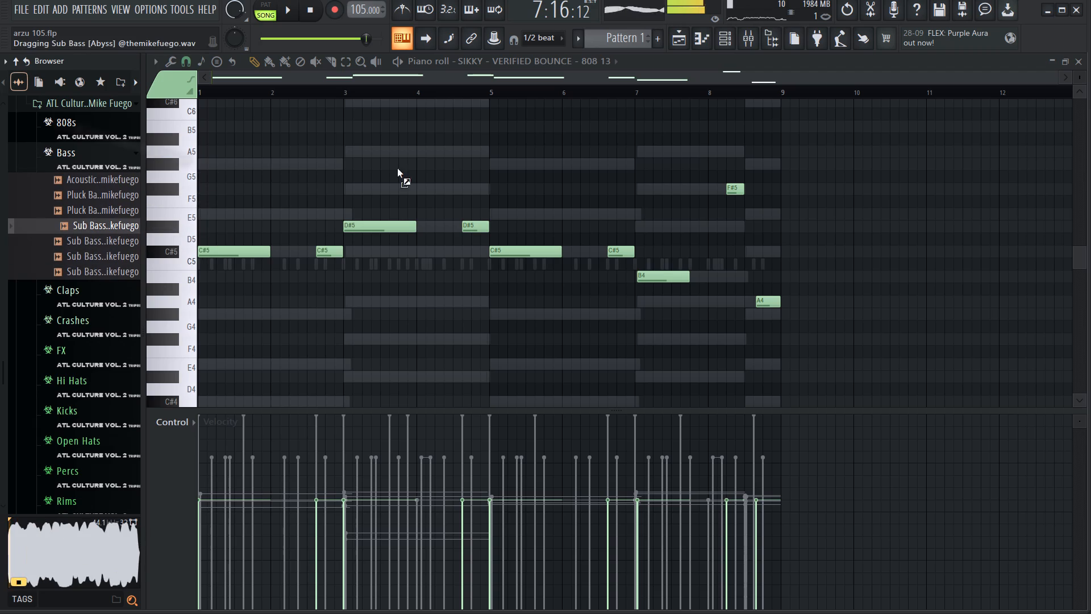
drag(397, 168, 270, 417)
key(space)
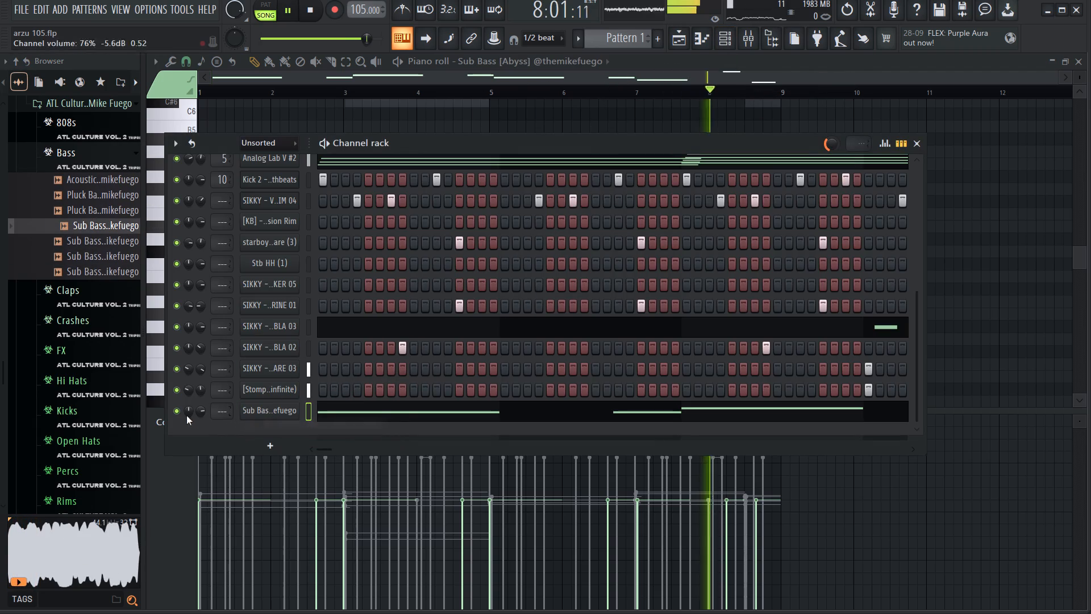
drag(201, 410, 219, 362)
drag(201, 412, 199, 429)
drag(201, 413, 201, 421)
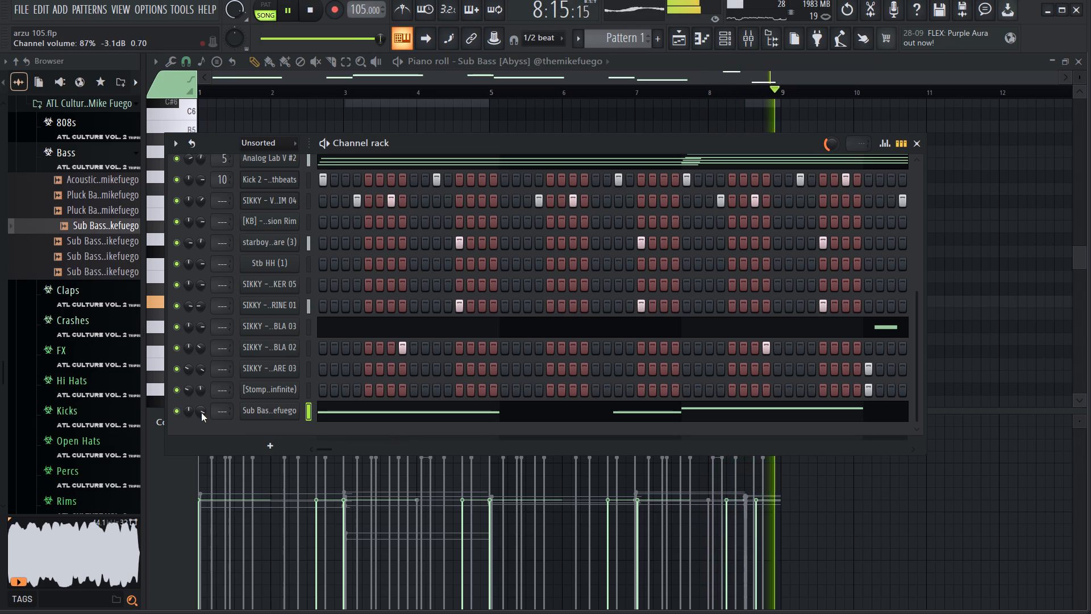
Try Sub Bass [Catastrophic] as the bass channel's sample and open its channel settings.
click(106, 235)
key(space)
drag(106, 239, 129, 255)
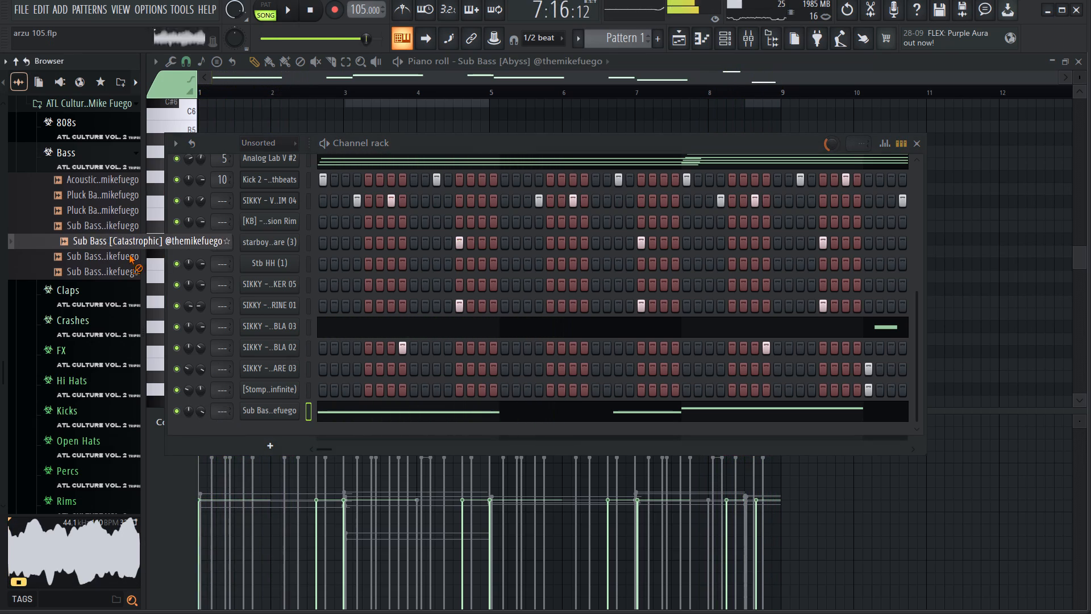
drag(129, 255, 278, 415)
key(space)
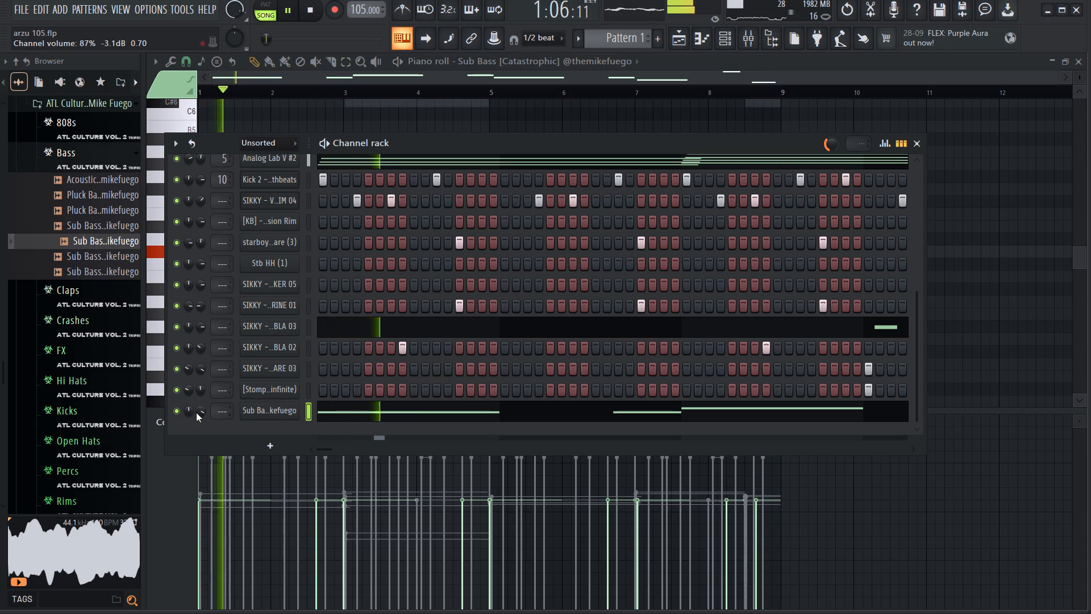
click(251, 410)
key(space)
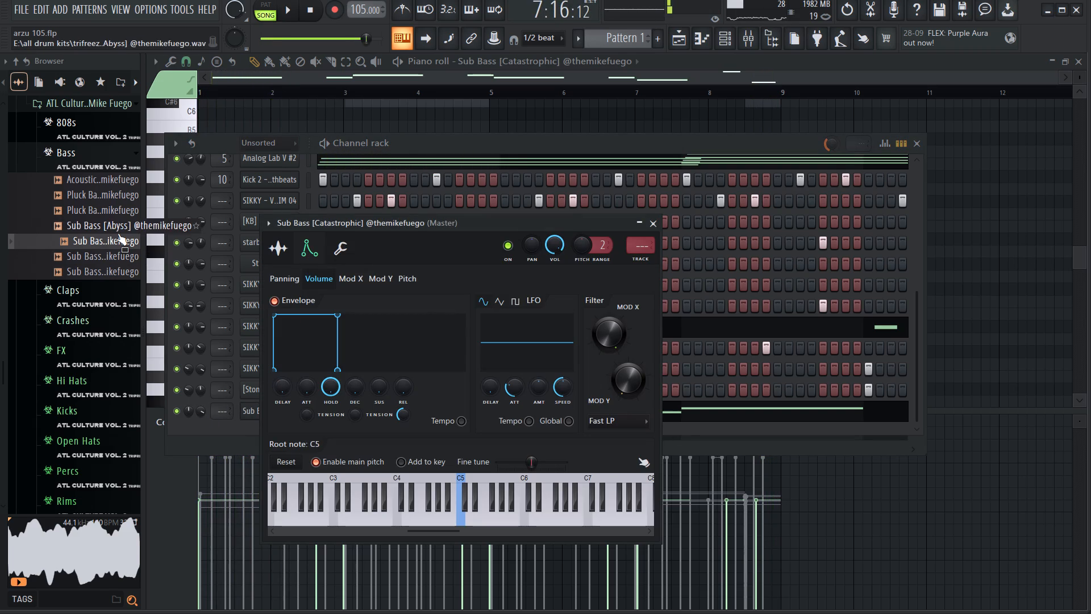
Load Sub Bass [Abyss] onto the bass channel again and play it back.
drag(118, 233, 254, 413)
key(space)
Open the Sub Bass [Abyss] channel settings and route the channel to mixer track 7.
right_click(268, 413)
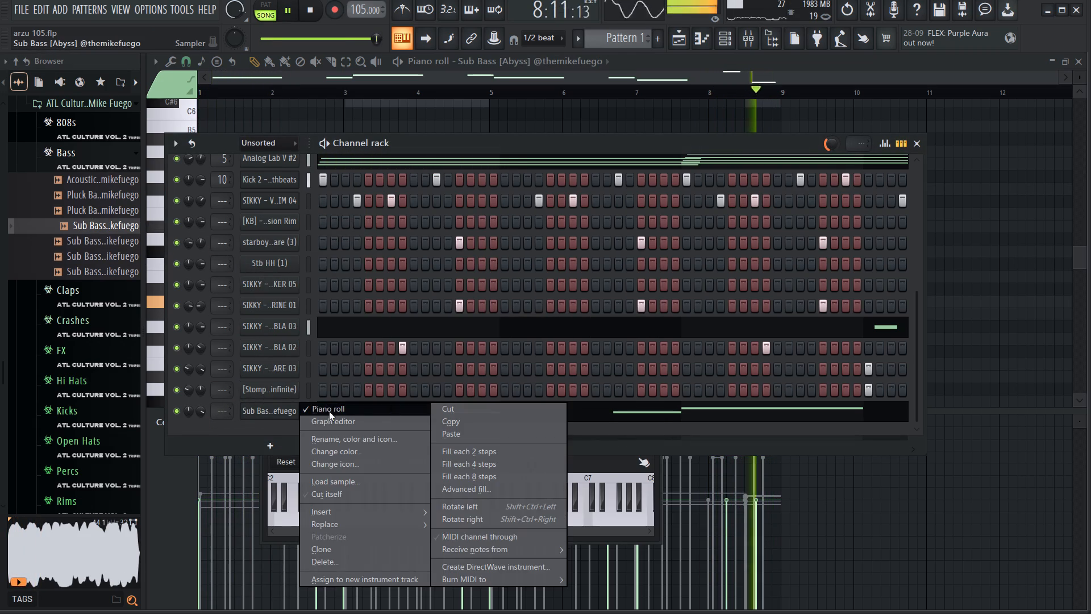
click(266, 409)
click(263, 410)
click(270, 413)
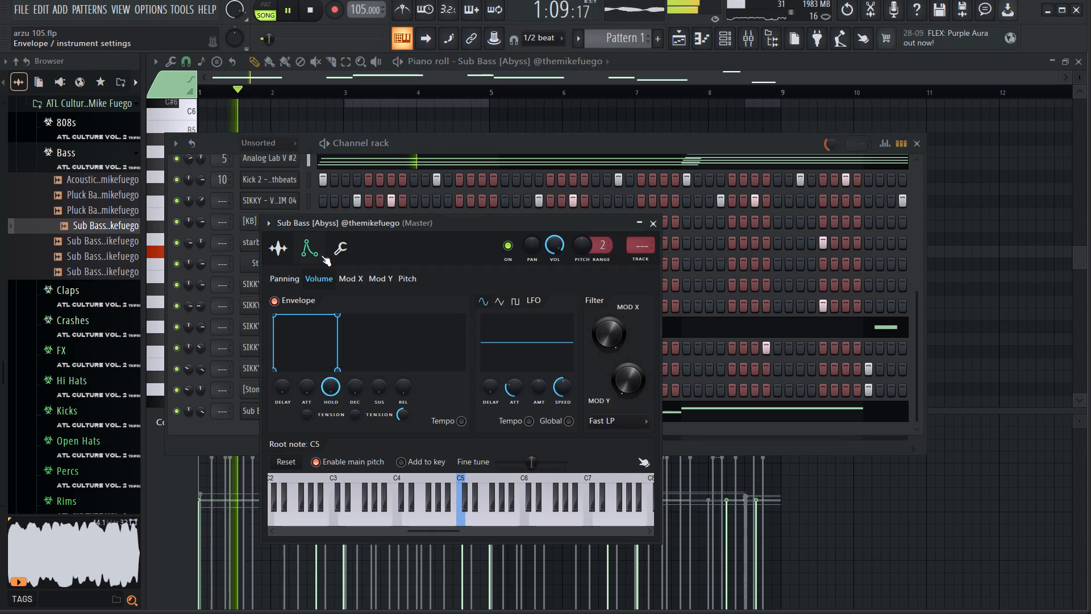
click(285, 250)
click(646, 256)
Rename mixer track 7 as bass.
right_click(424, 131)
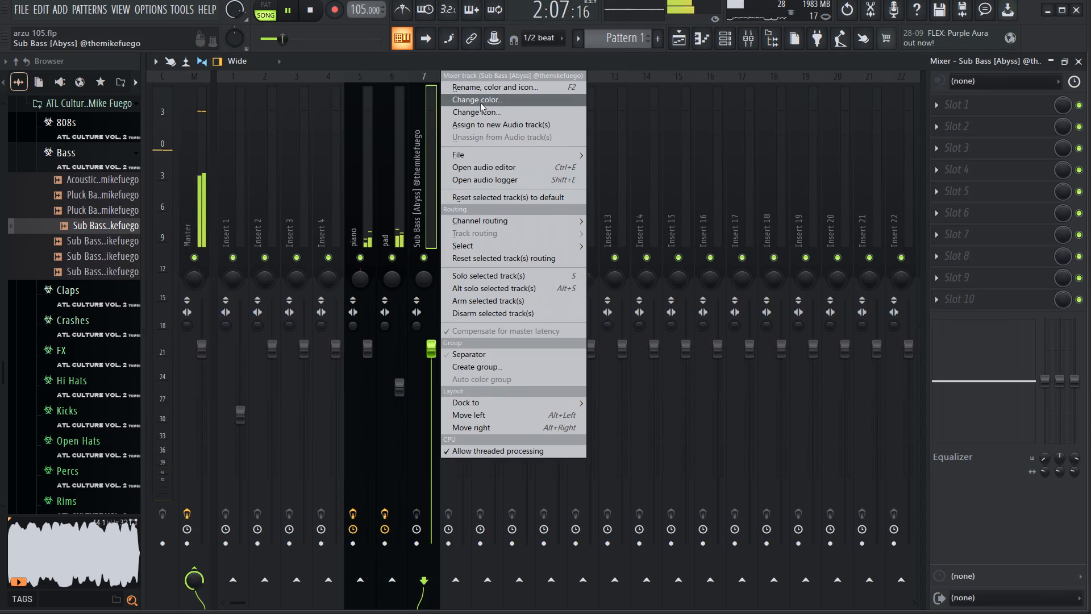
click(488, 94)
text(bass\)
key(BackSpace)
key(Return)
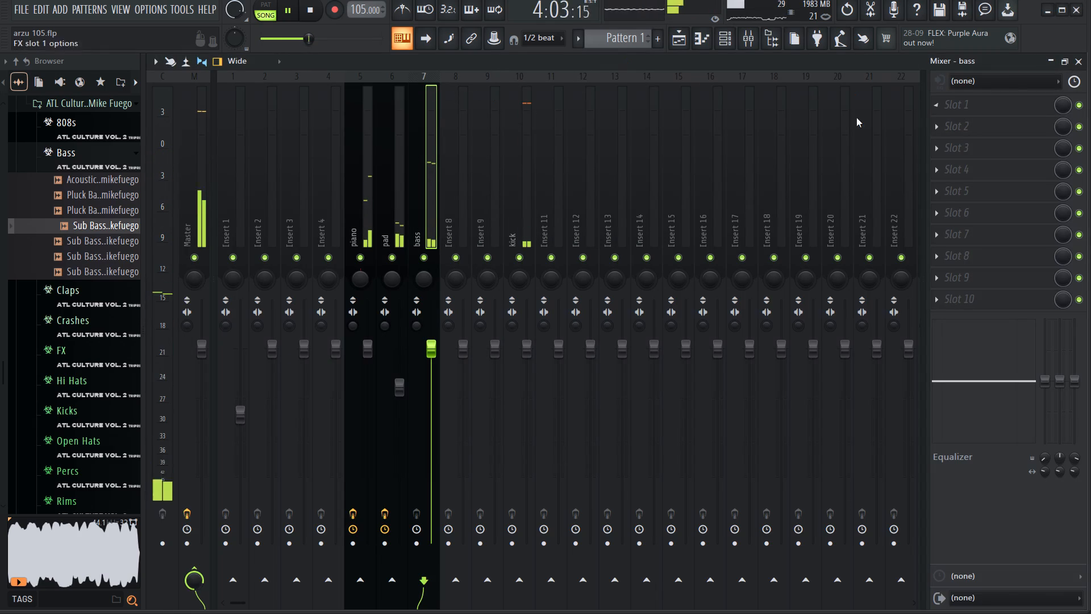
Load Fruity Reeverb 2 into the first effect slot of the bass mixer track.
click(975, 103)
drag(591, 65, 589, 79)
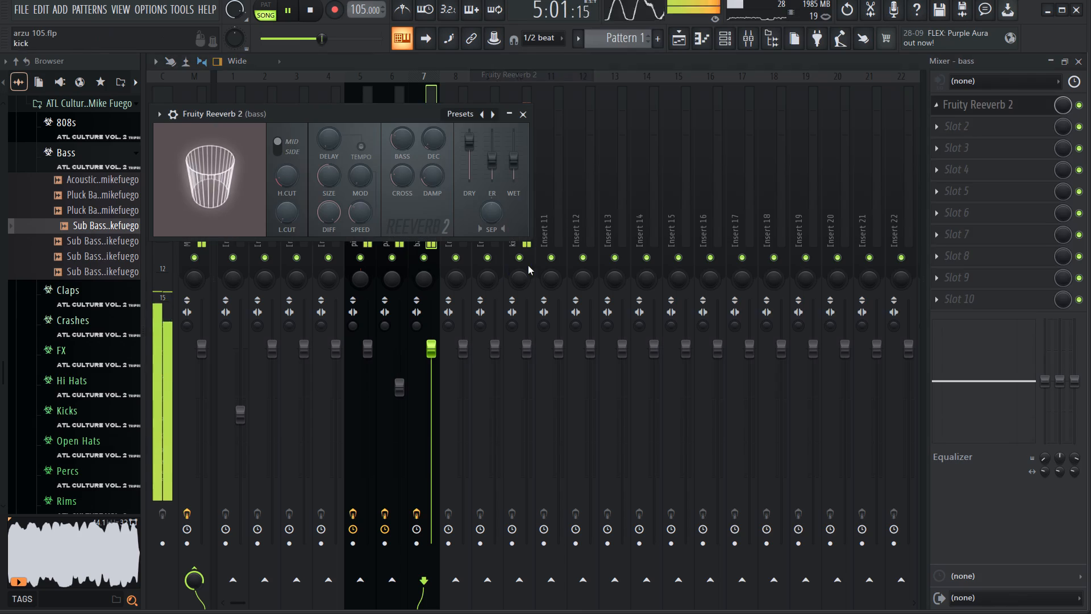
Replace Fruity Reeverb 2 in the bass track's first effect slot with Fruity Parametric EQ 2.
click(940, 104)
click(954, 125)
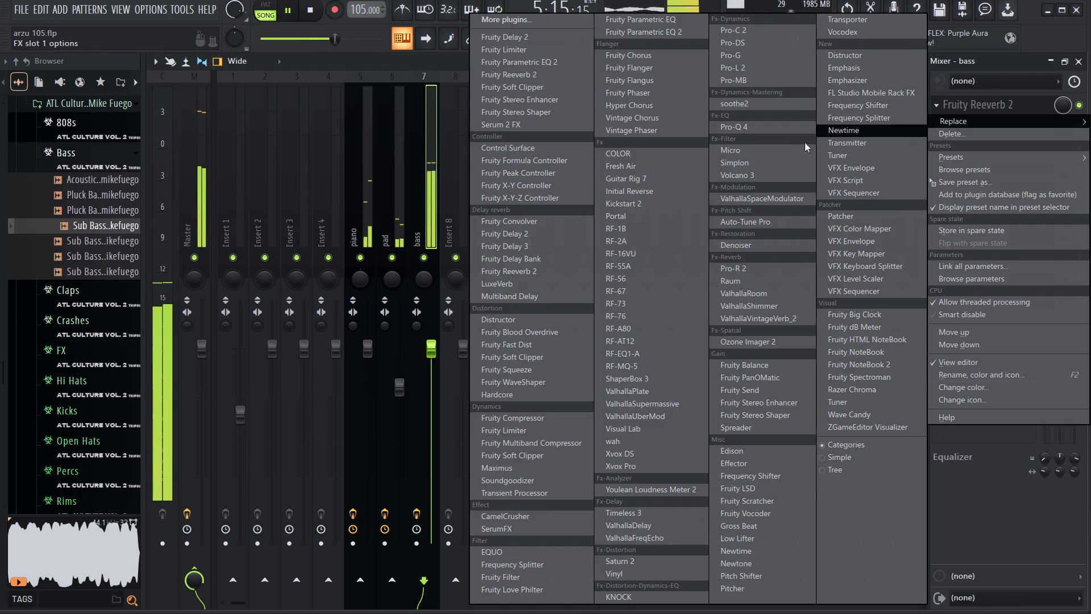
click(557, 63)
Shape the bass EQ by boosting band 4 slightly in the sub range and cutting band 2 slightly in the bass range.
drag(341, 242, 315, 244)
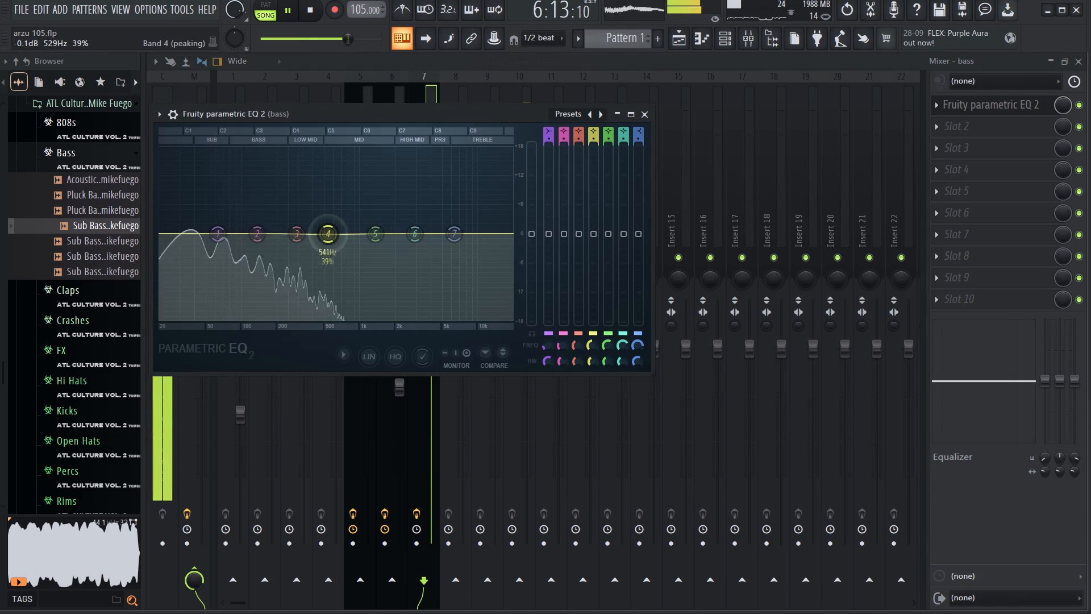
drag(315, 244, 1023, 125)
drag(194, 198, 236, 268)
drag(254, 226, 257, 271)
drag(259, 248, 267, 234)
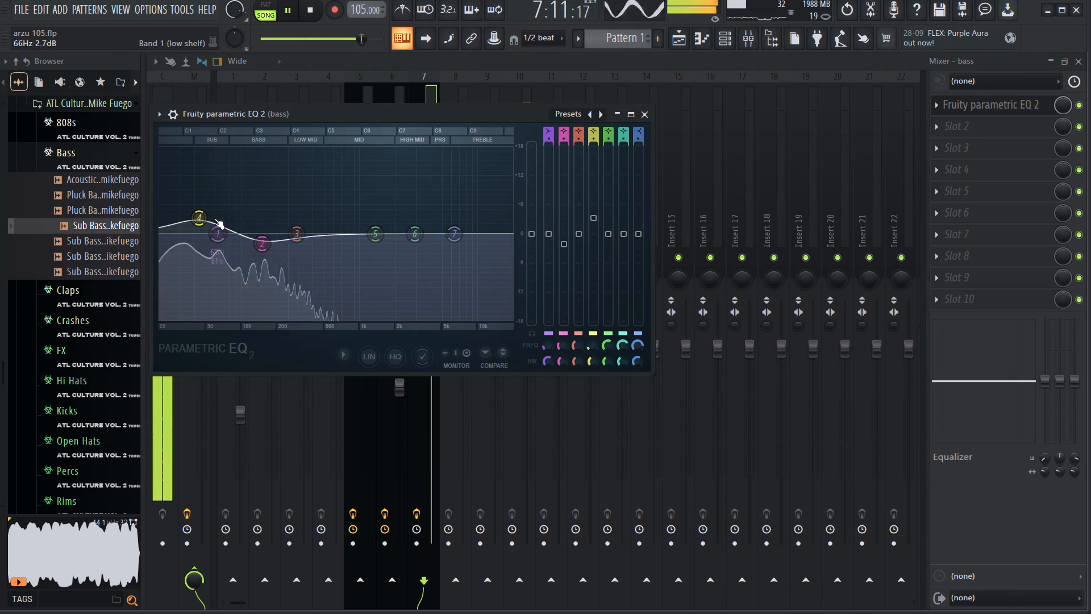
drag(214, 218, 214, 225)
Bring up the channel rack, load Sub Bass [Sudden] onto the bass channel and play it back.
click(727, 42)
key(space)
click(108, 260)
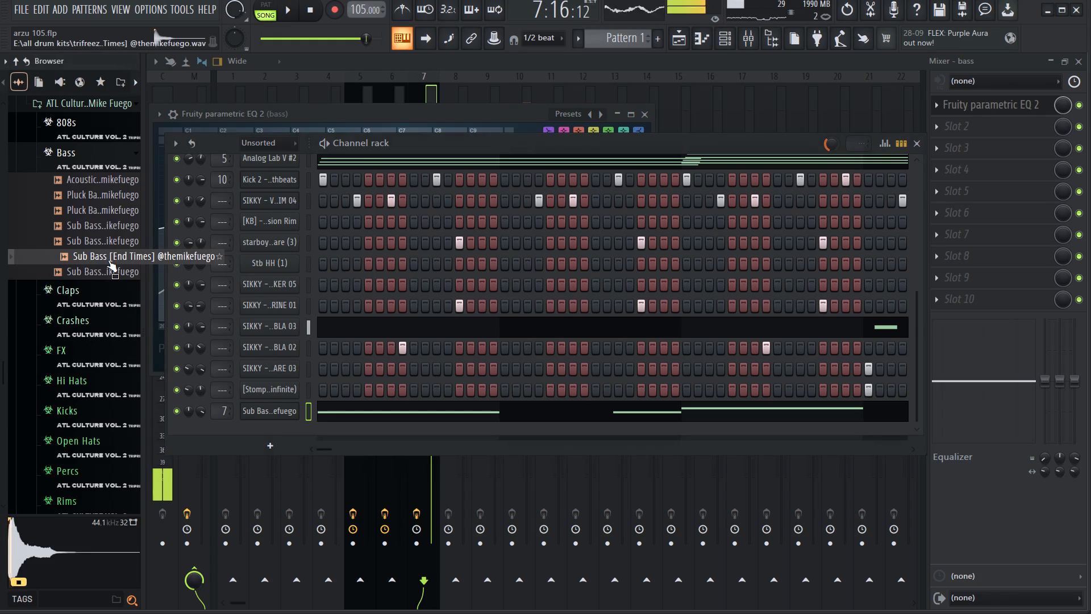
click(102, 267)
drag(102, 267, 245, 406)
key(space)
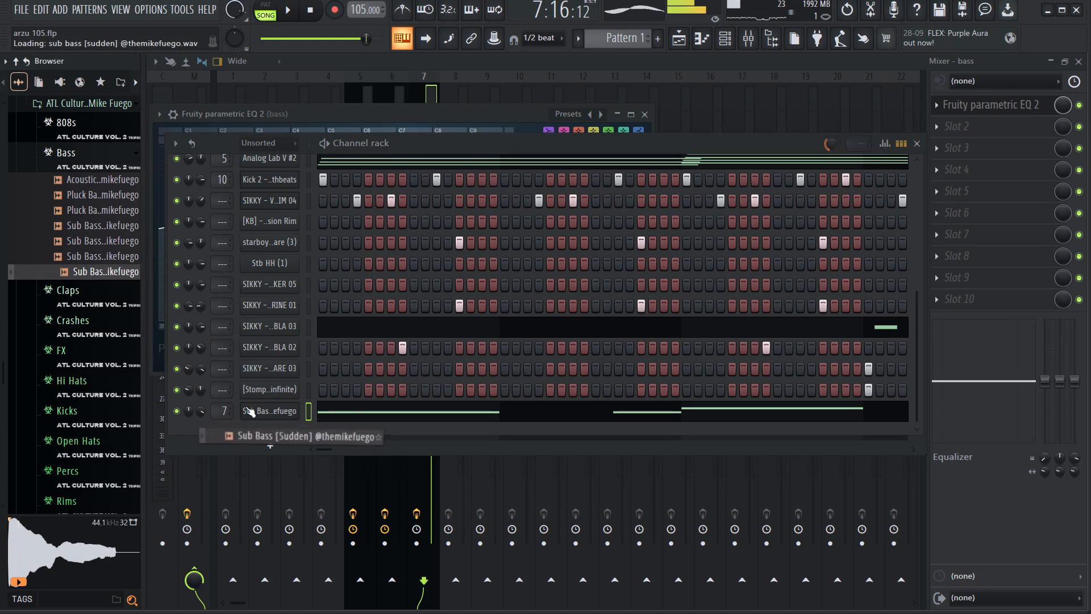
Raise the bass channel's volume and keep its panning centered.
drag(197, 415, 217, 352)
key(space)
right_click(187, 406)
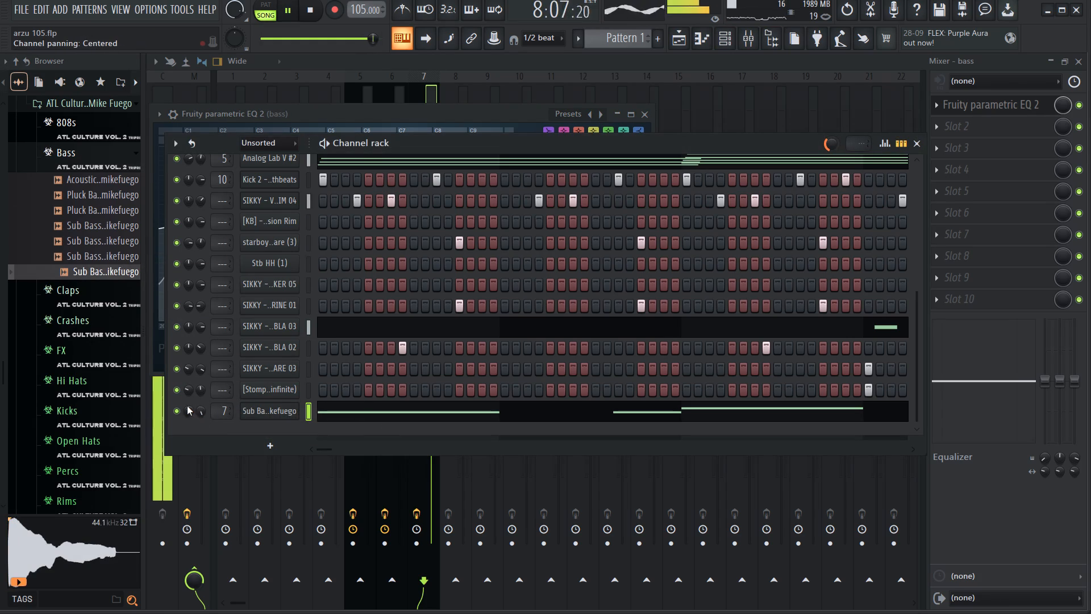
click(216, 398)
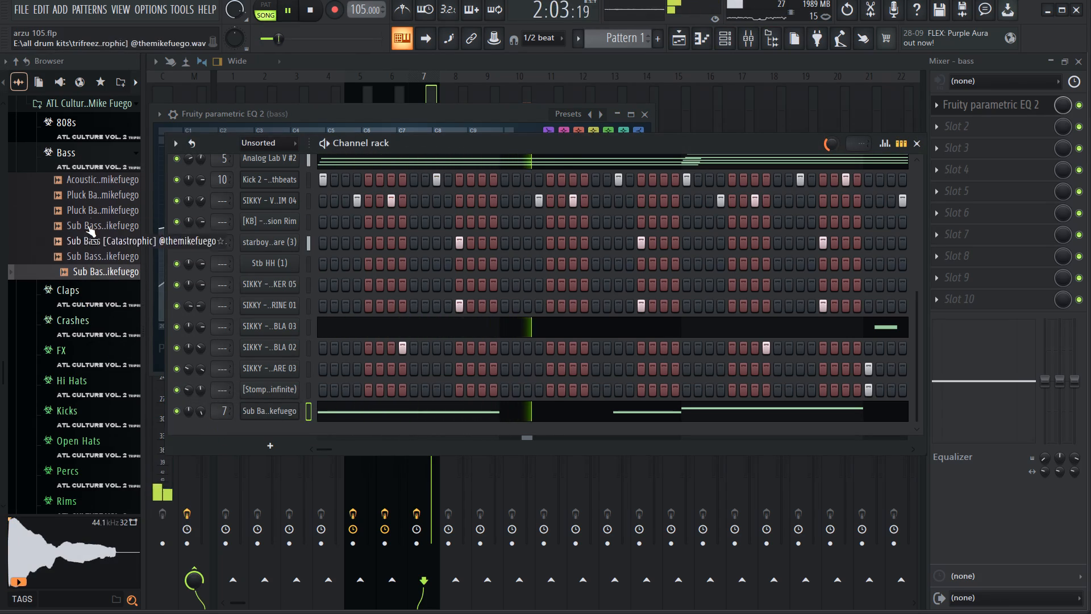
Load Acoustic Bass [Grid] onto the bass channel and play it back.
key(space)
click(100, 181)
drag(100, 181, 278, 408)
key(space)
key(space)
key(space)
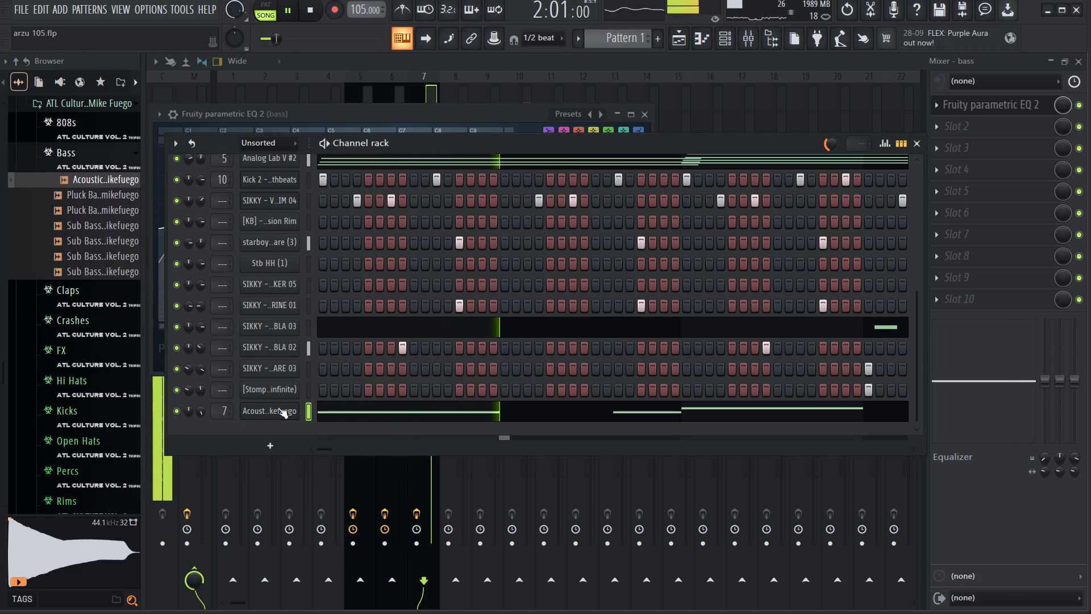
Open the bass channel's piano roll and shorten the opening C#5 note to 8 steps, half a bar.
click(348, 401)
click(348, 412)
key(space)
ctrl+scroll(169, 283, up, 8)
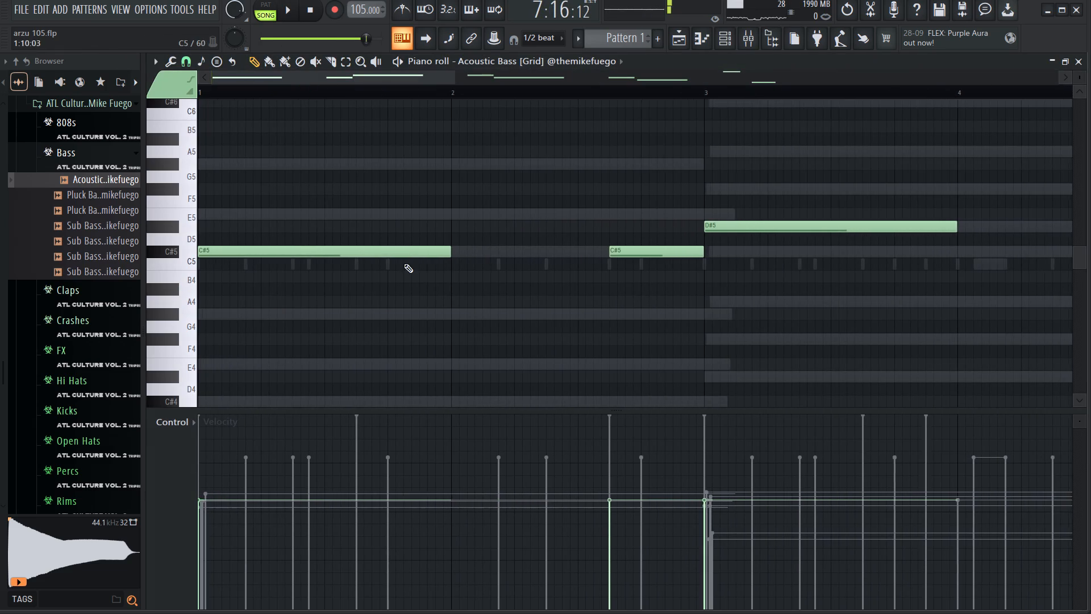
key(space)
drag(449, 251, 324, 258)
click(274, 256)
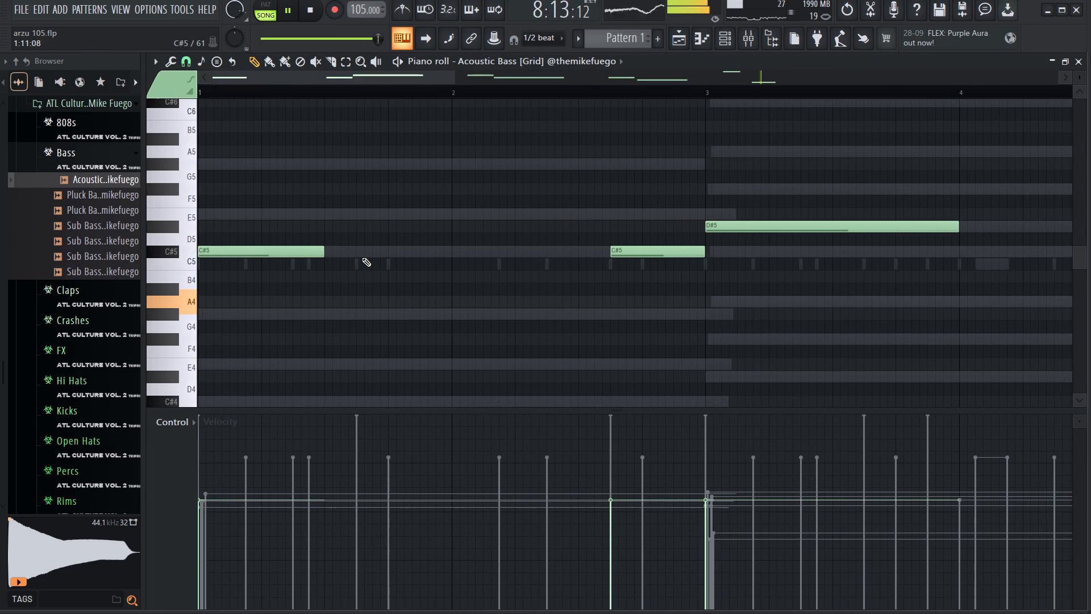
scroll(363, 257, down, 2)
scroll(363, 257, up, 5)
scroll(386, 333, down, 3)
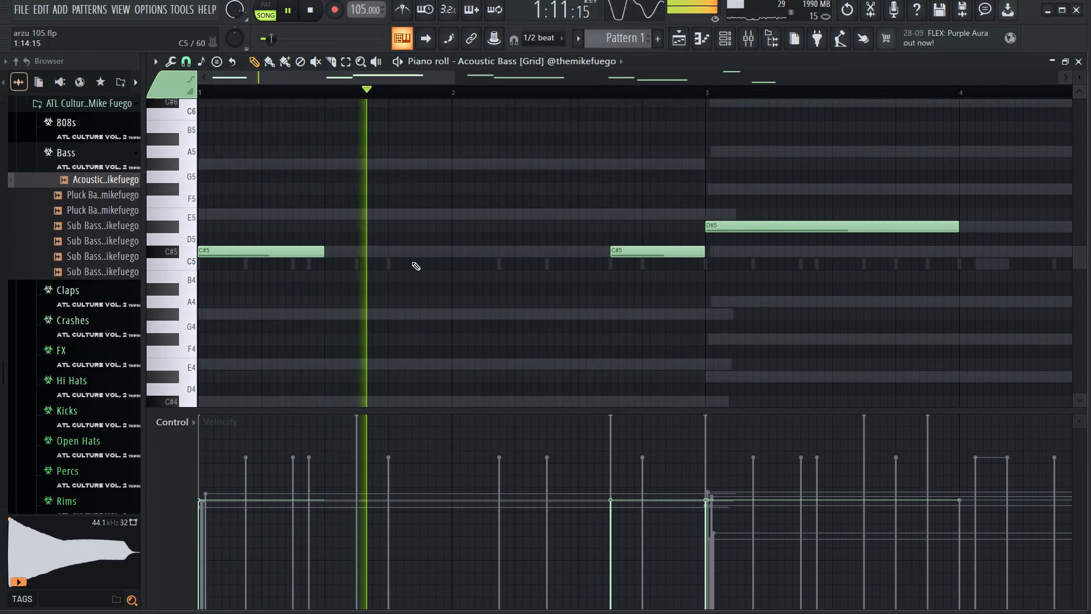
key(space)
key(space)
Add a second C#5 note in bar 1, starting at 1:11:12 and ending at bar 2.
drag(395, 250, 386, 256)
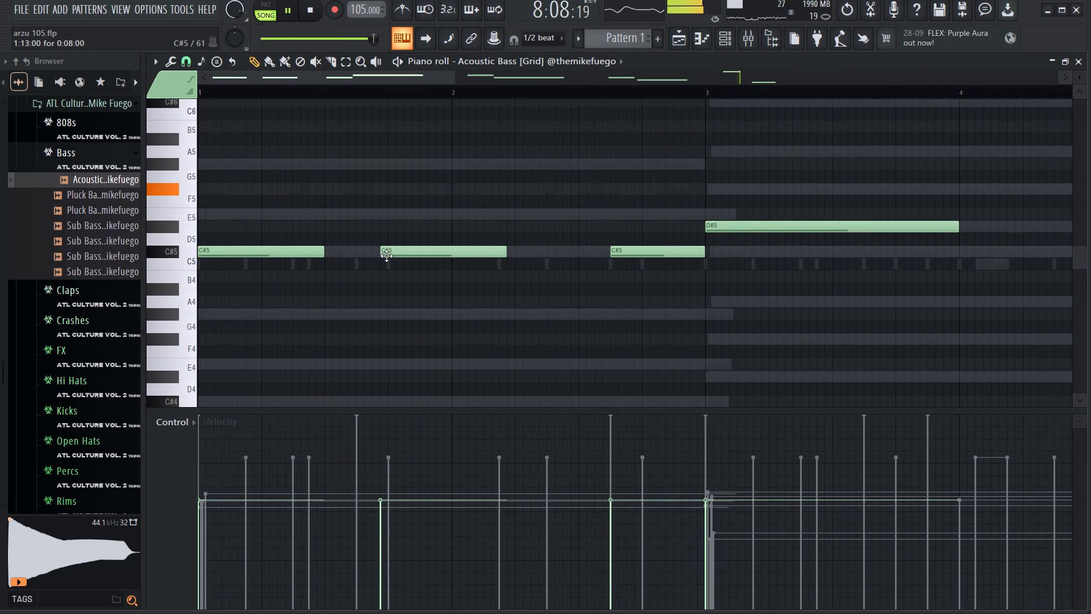
drag(386, 256, 390, 255)
drag(512, 247, 450, 258)
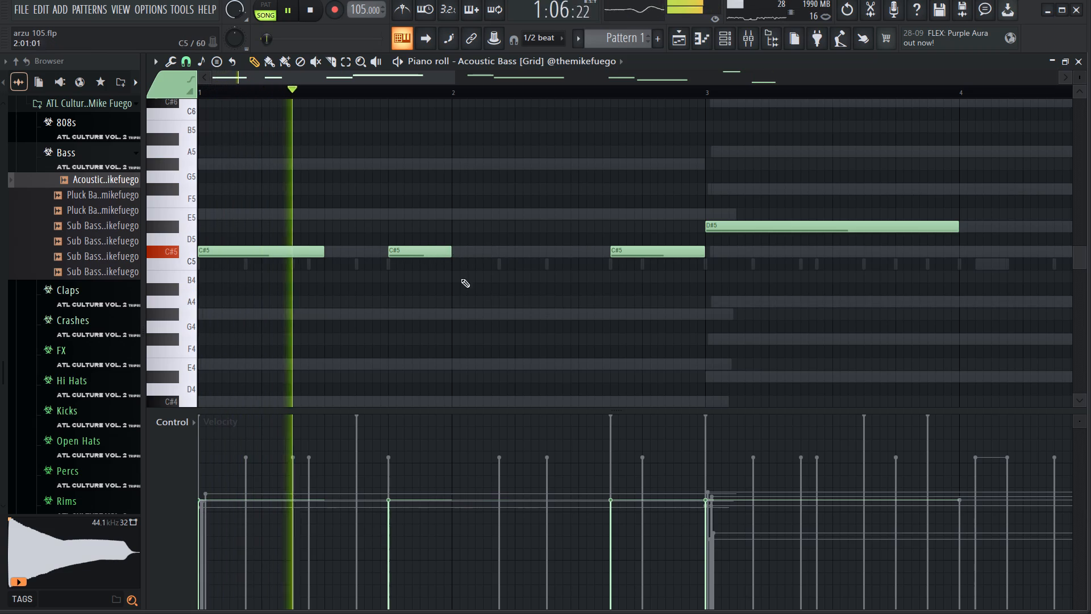
key(space)
drag(409, 252, 385, 256)
key(space)
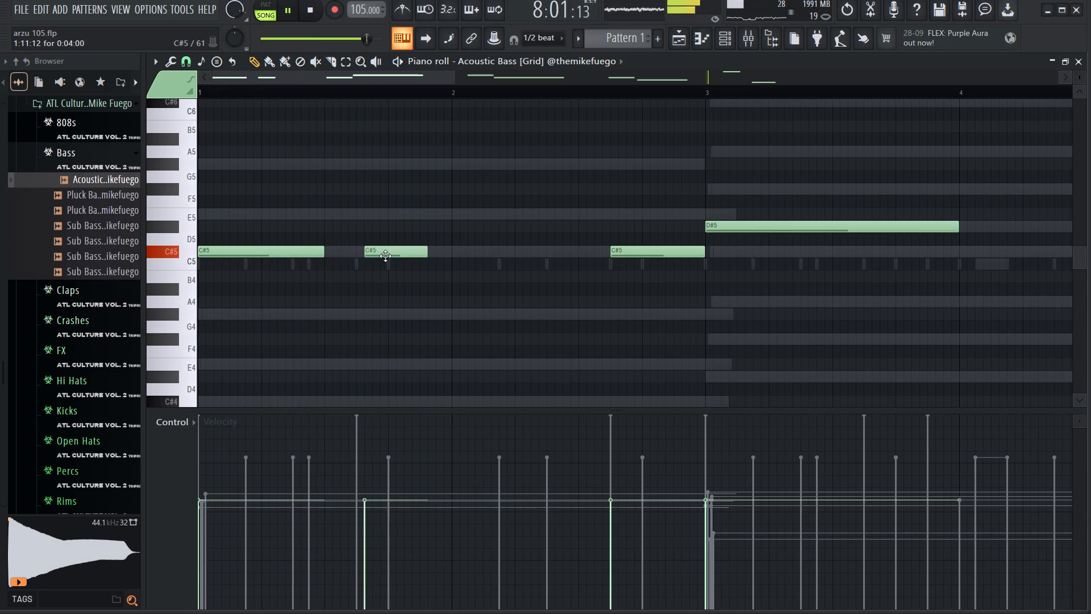
drag(385, 256, 382, 257)
drag(422, 248, 447, 250)
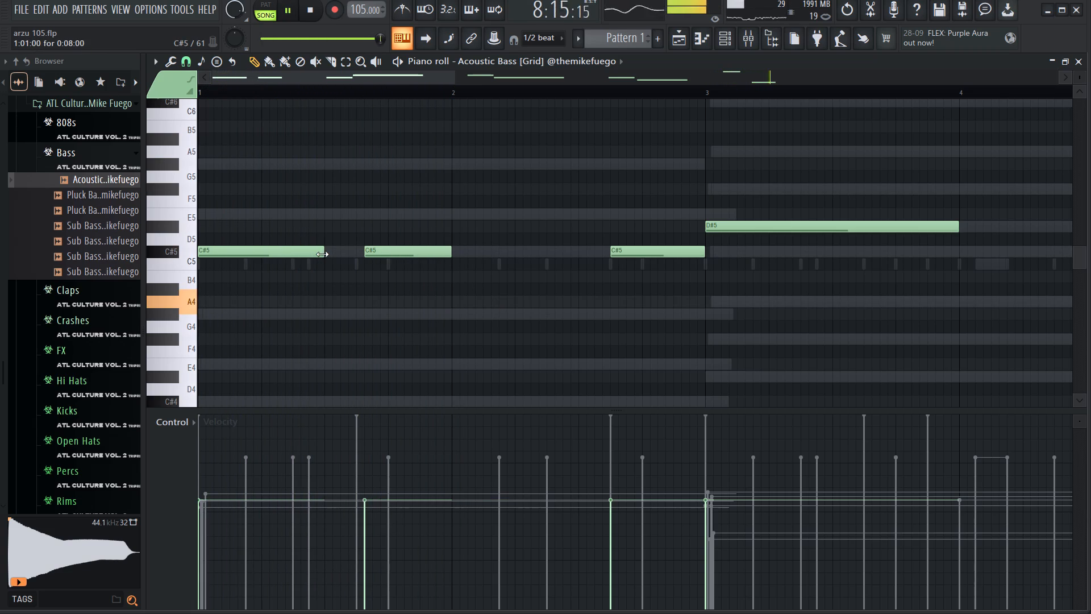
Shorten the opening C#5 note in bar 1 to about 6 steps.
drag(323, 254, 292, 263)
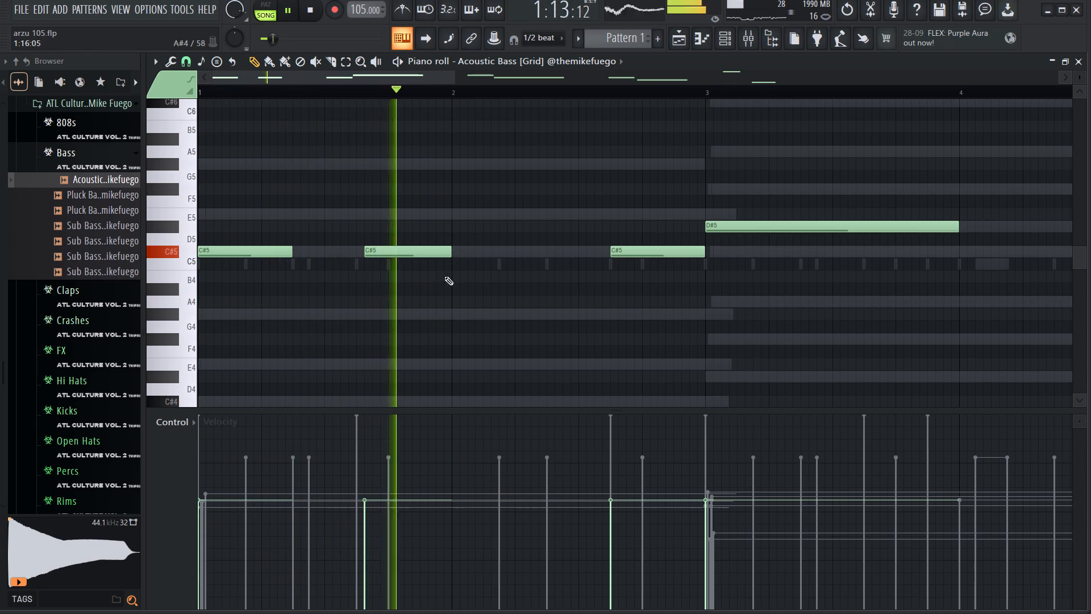
Shorten the long C#5 note at the start of bar 5 to about 8 steps.
ctrl+scroll(457, 258, down, 7)
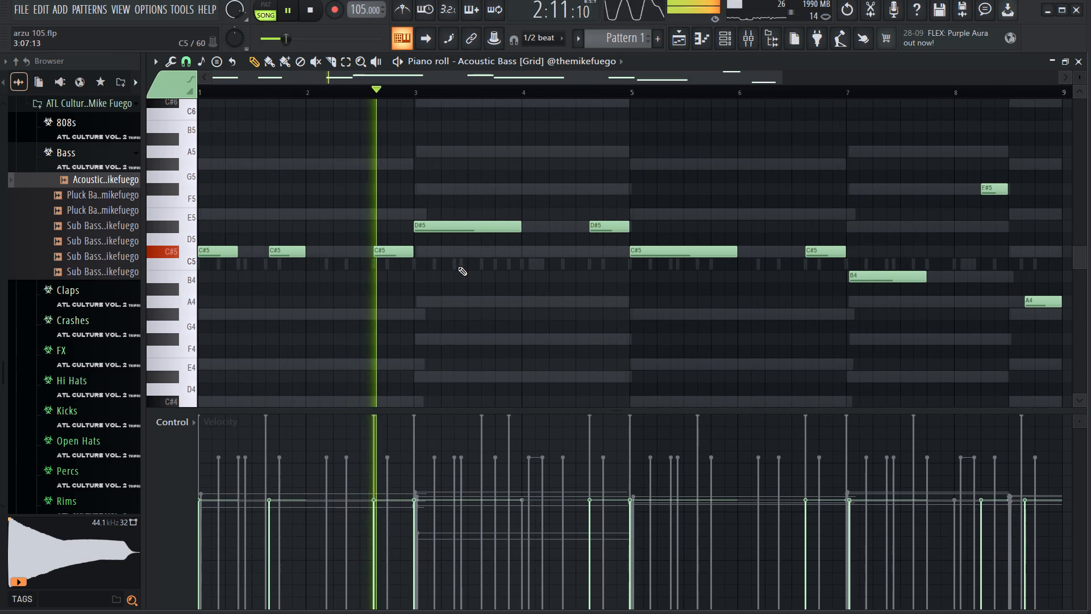
ctrl+scroll(458, 267, up, 8)
ctrl+scroll(458, 267, down, 8)
ctrl+scroll(509, 266, up, 6)
ctrl+scroll(510, 266, down, 7)
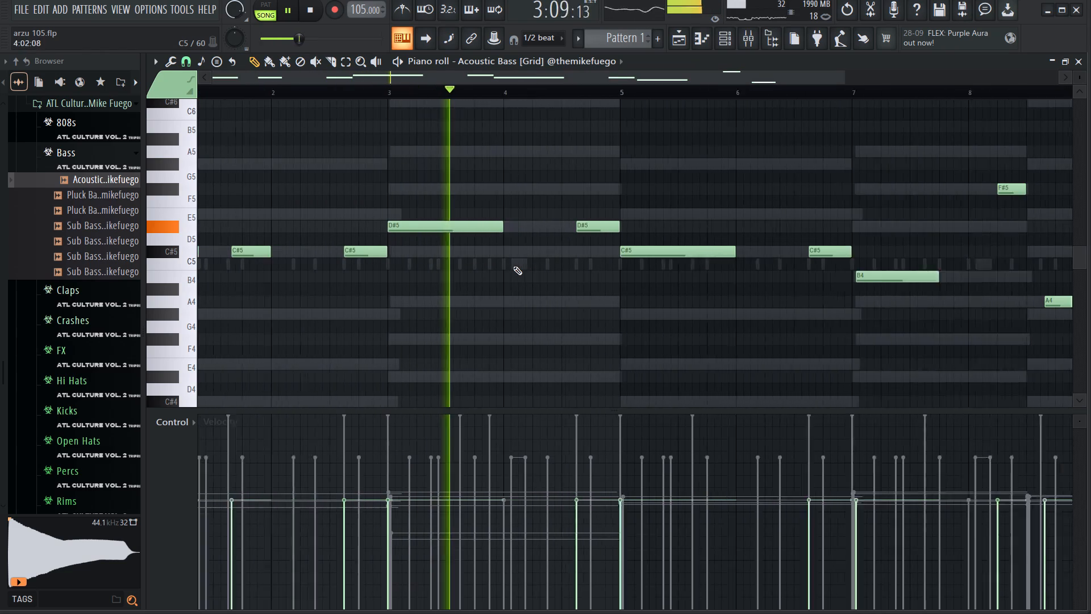
ctrl+scroll(473, 259, up, 8)
ctrl+scroll(473, 259, down, 8)
ctrl+scroll(580, 251, up, 7)
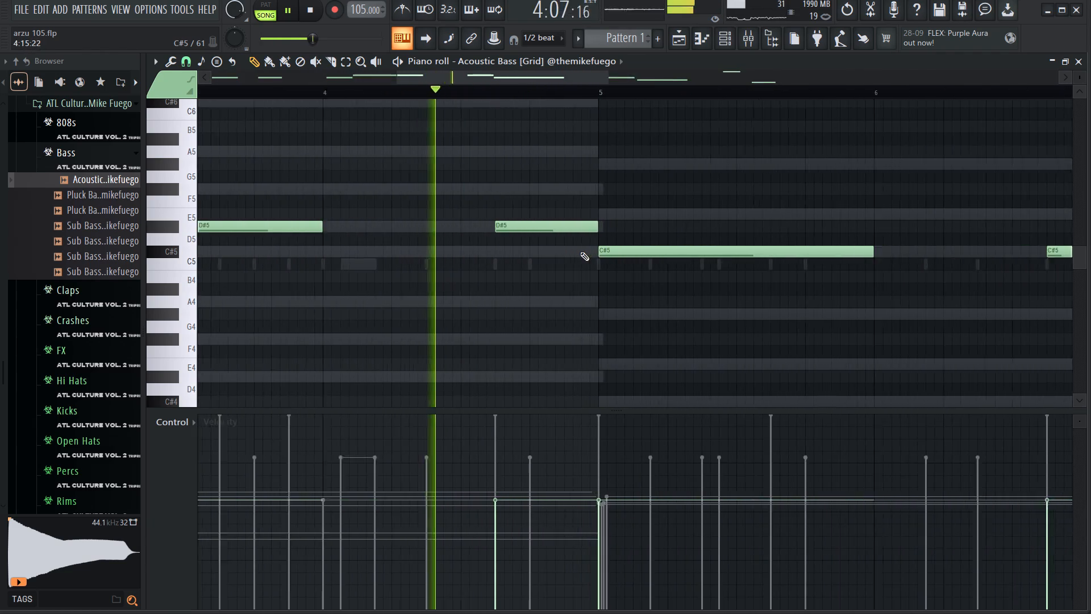
ctrl+scroll(580, 252, down, 8)
ctrl+scroll(621, 260, up, 7)
drag(682, 251, 642, 254)
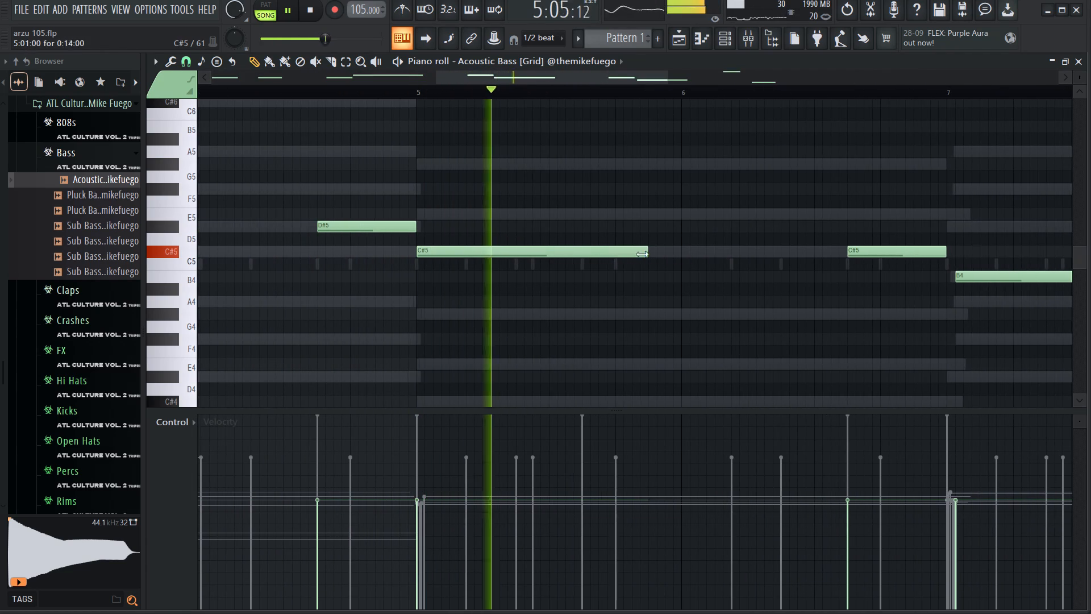
drag(642, 254, 547, 256)
Add a second C#5 note in bar 5, starting at about 5:11:00 and ending at bar 6.
drag(593, 250, 590, 250)
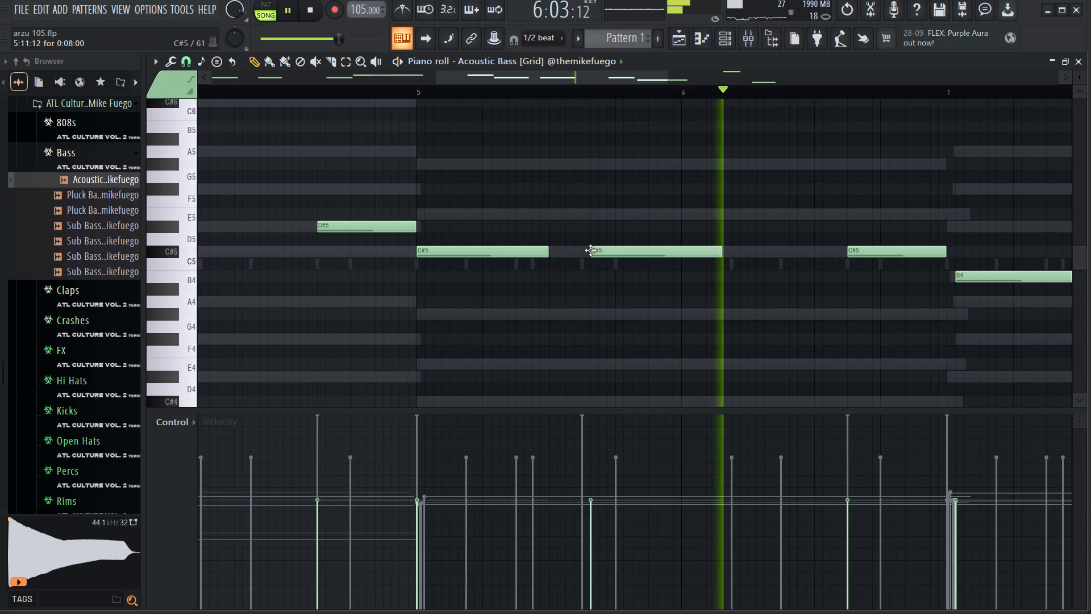
drag(590, 250, 584, 252)
key(space)
ctrl+scroll(705, 263, down, 8)
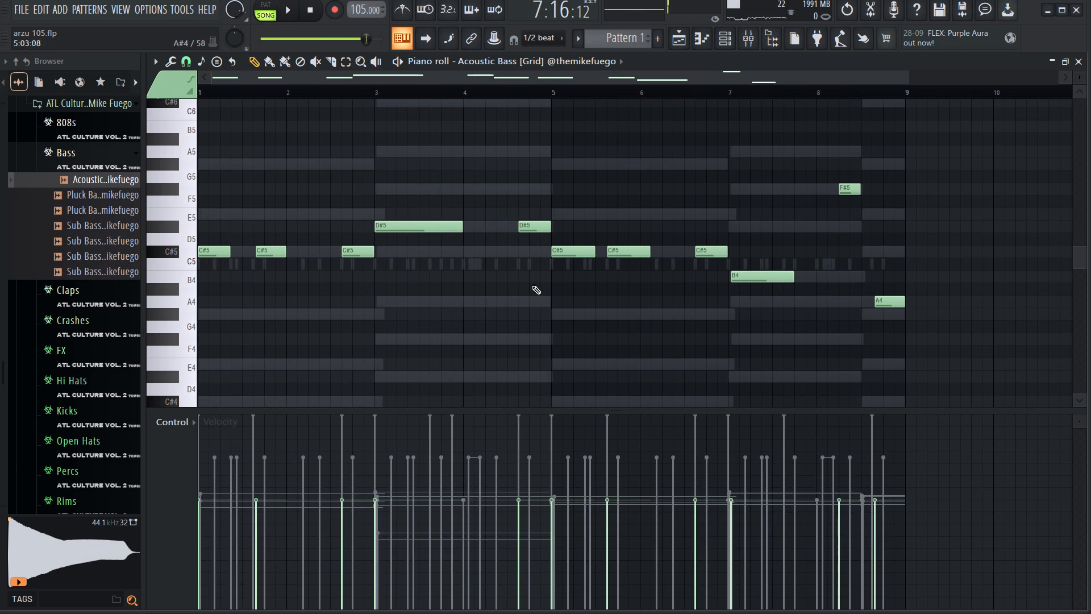
key(space)
key(space)
drag(651, 252, 642, 255)
key(space)
Lengthen the opening C#5 note in bar 1 to about 8 steps.
drag(228, 255, 236, 255)
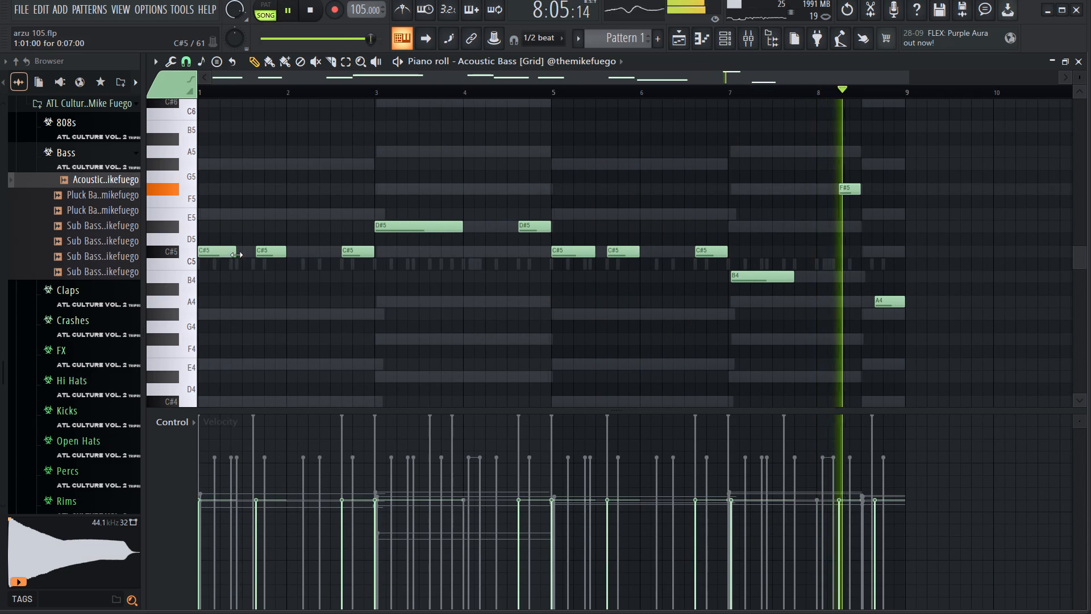
drag(236, 255, 240, 255)
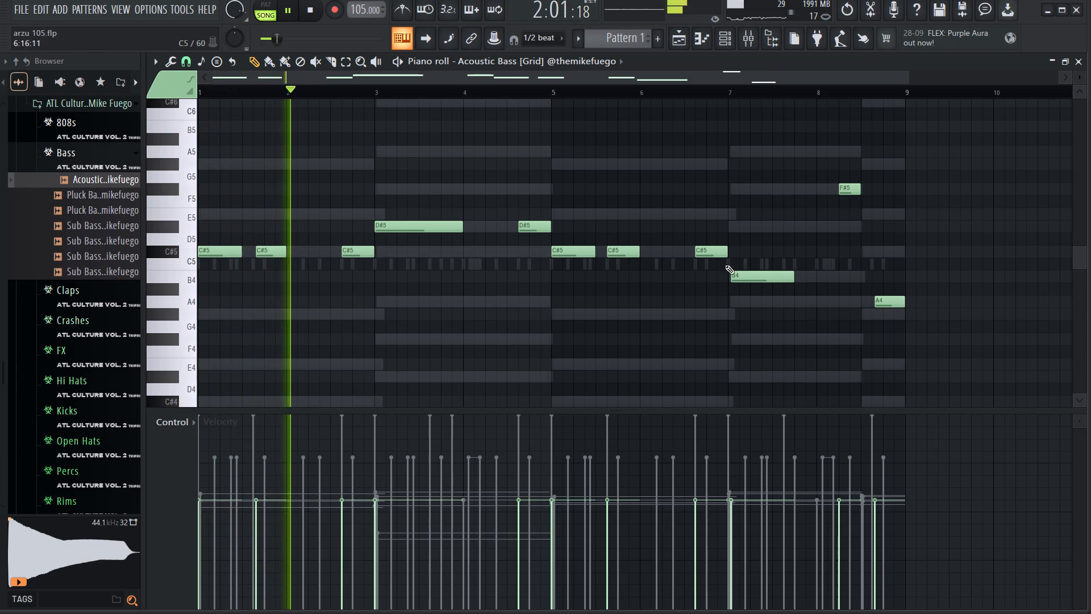
Shorten the B4 note in bar 7 to 0:07:12 and add another B4 from 7:11:00 to bar 8.
ctrl+scroll(851, 288, up, 8)
ctrl+scroll(696, 284, up, 2)
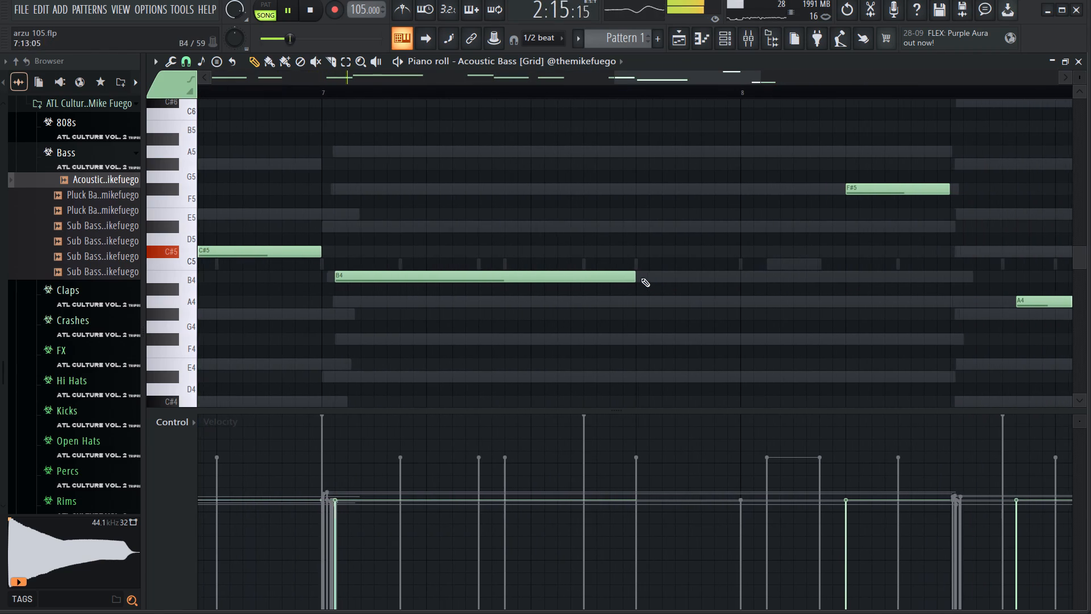
drag(631, 274, 522, 279)
click(581, 275)
click(638, 275)
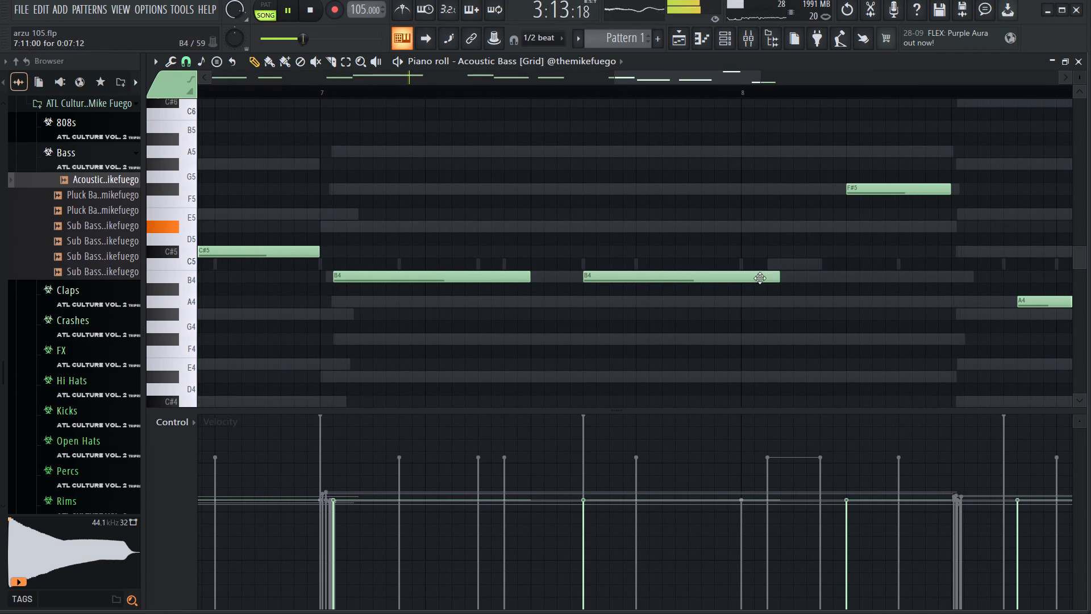
drag(775, 275, 630, 283)
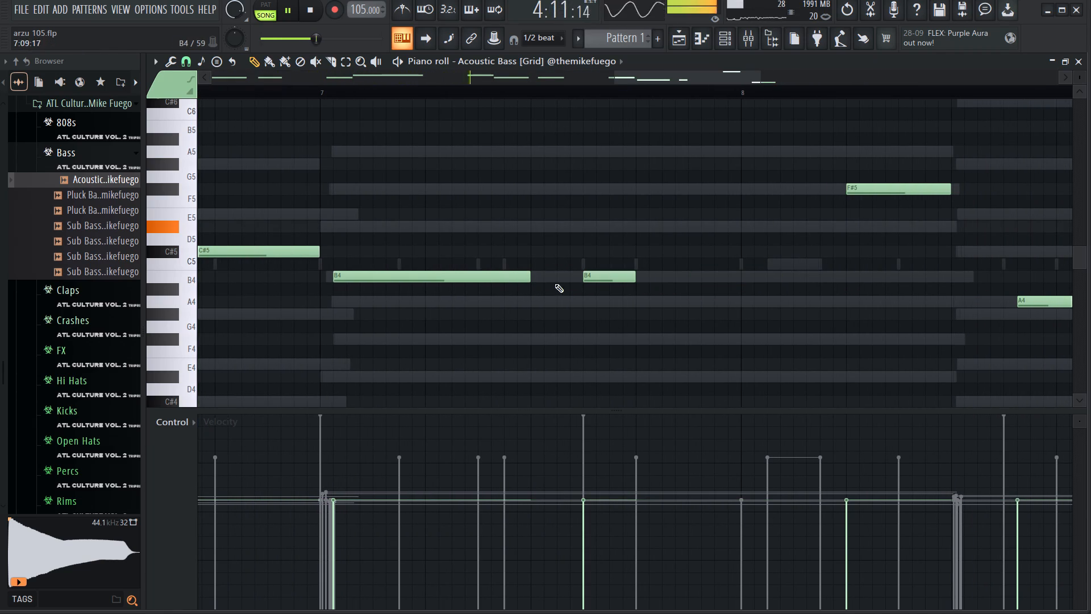
ctrl+scroll(560, 294, down, 16)
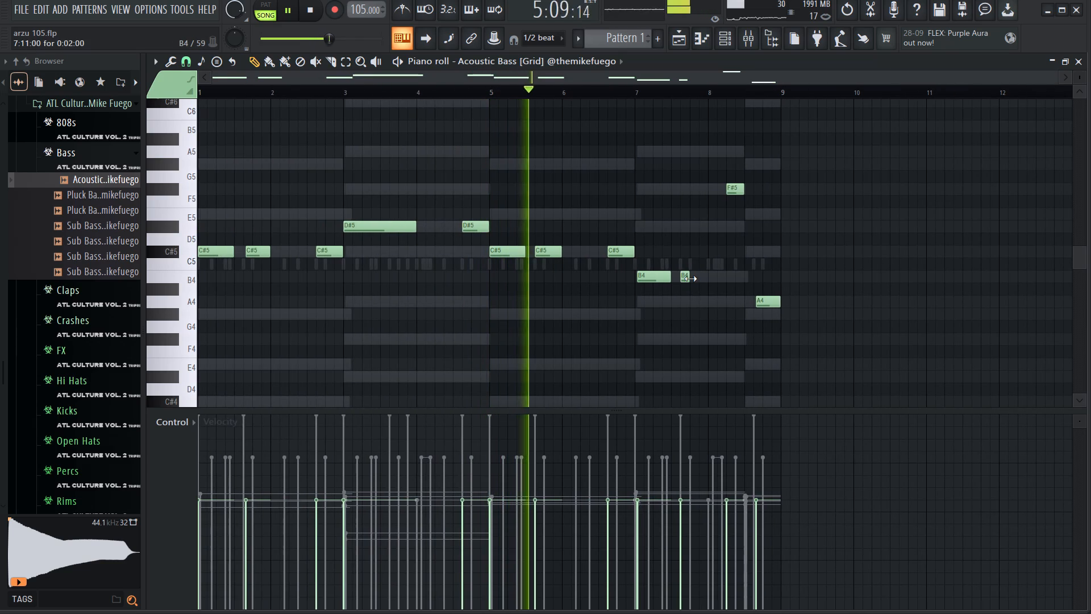
drag(690, 279, 707, 284)
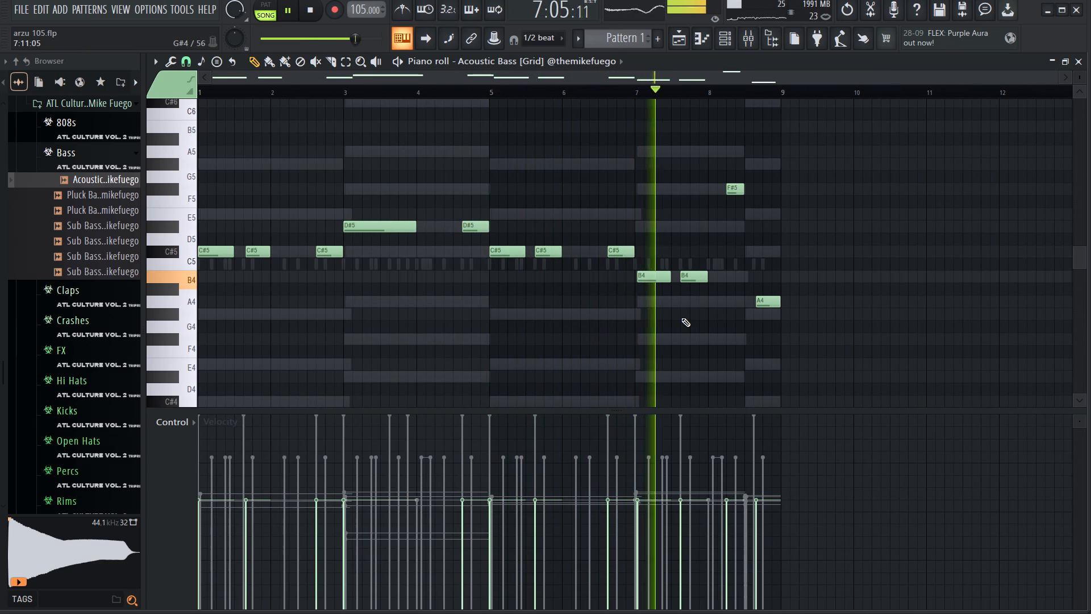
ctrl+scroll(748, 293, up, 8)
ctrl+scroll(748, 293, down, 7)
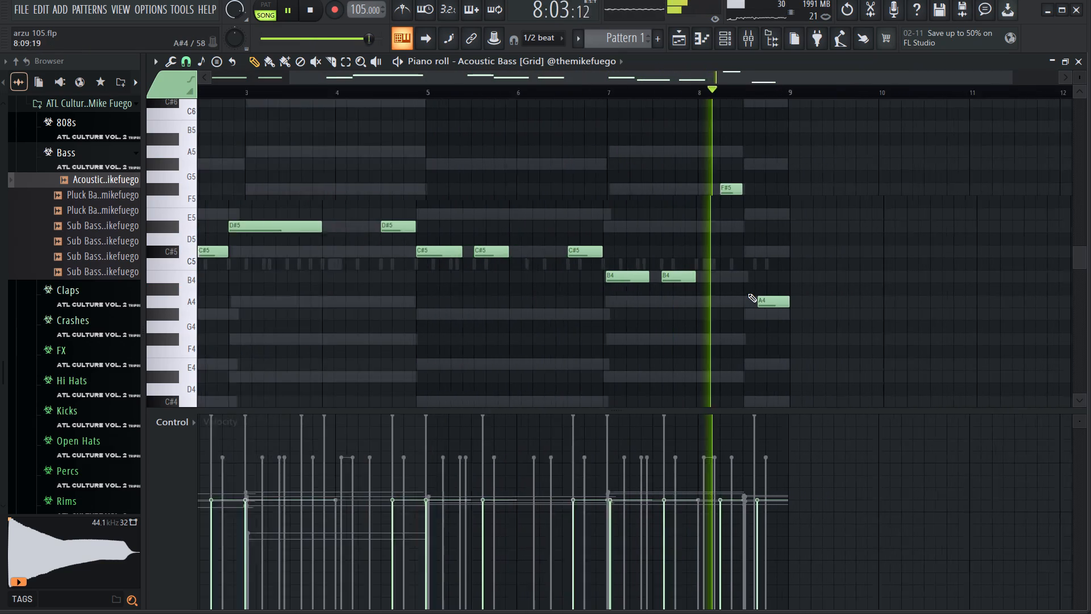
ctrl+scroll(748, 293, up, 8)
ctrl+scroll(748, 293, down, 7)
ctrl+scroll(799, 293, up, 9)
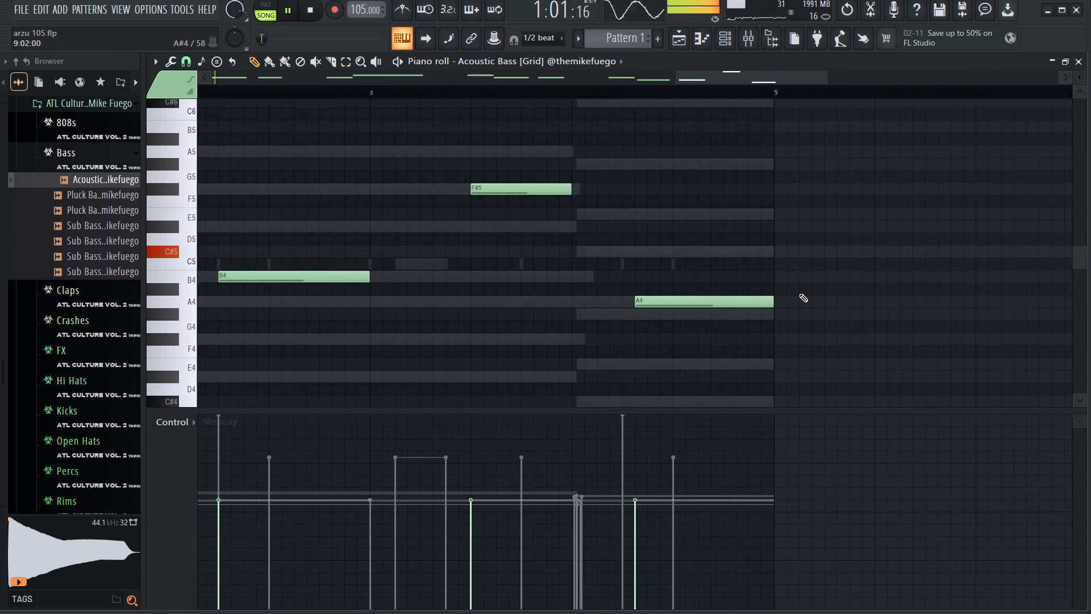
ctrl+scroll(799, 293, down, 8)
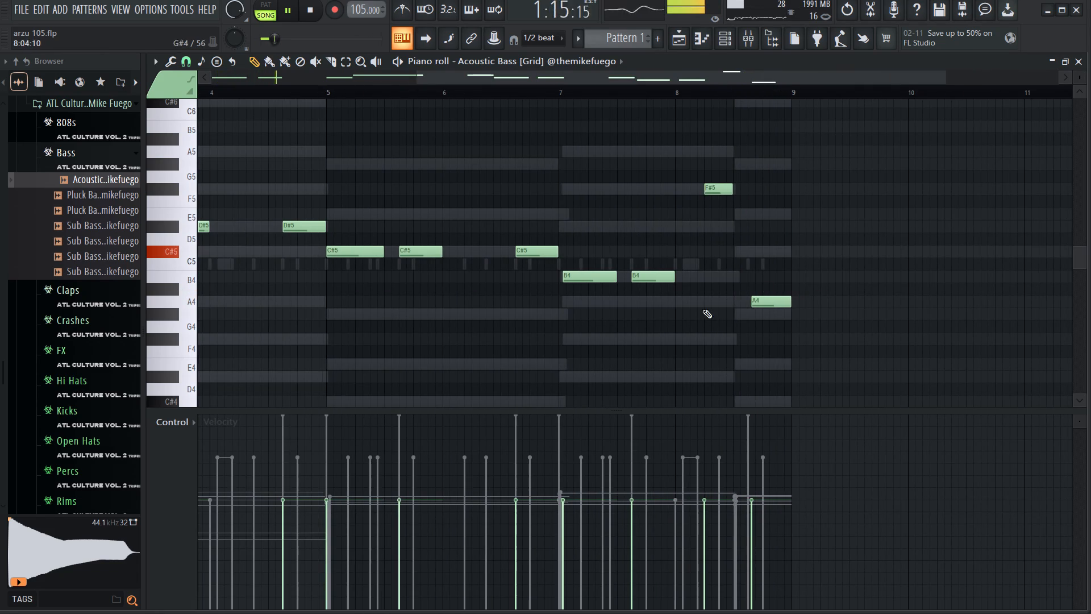
Return to the channel rack, load Pluck Bass [Mortal] onto the bass channel and play it back.
click(732, 51)
click(733, 44)
key(space)
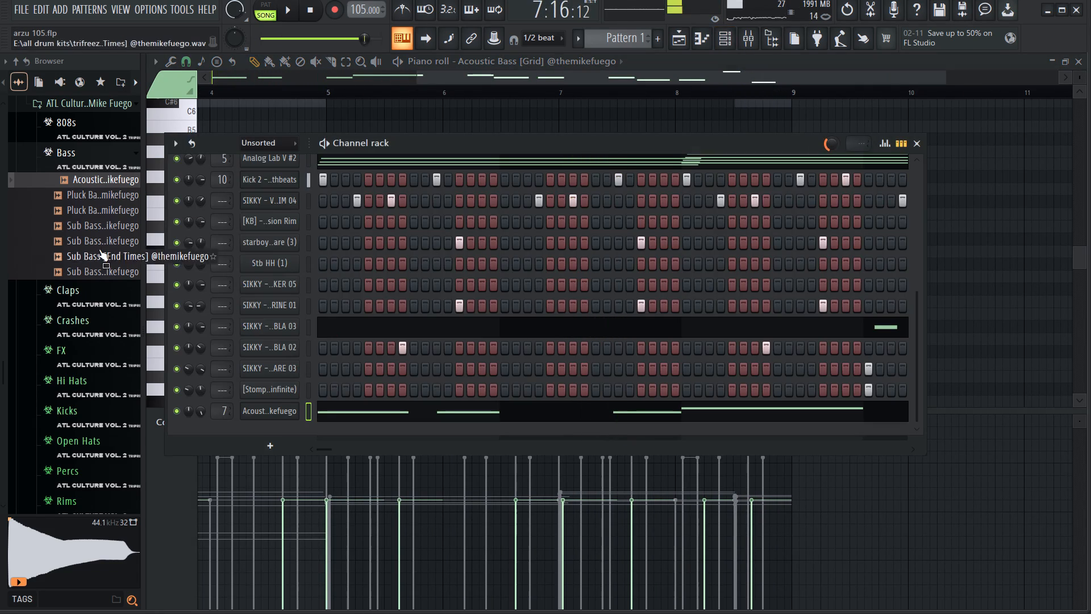
click(100, 195)
click(102, 231)
drag(103, 198, 282, 399)
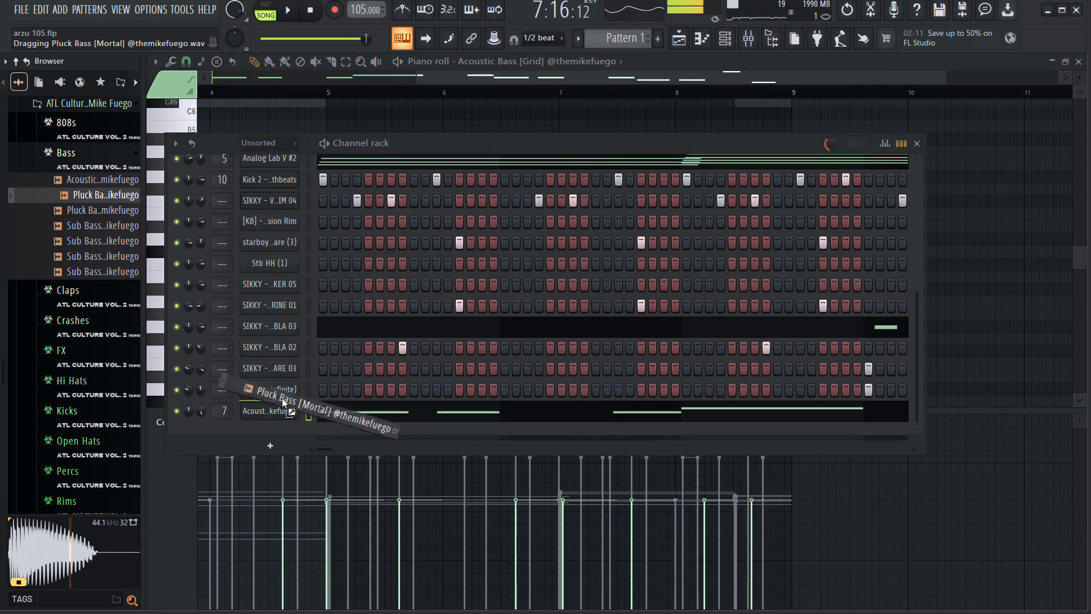
drag(282, 399, 285, 412)
key(space)
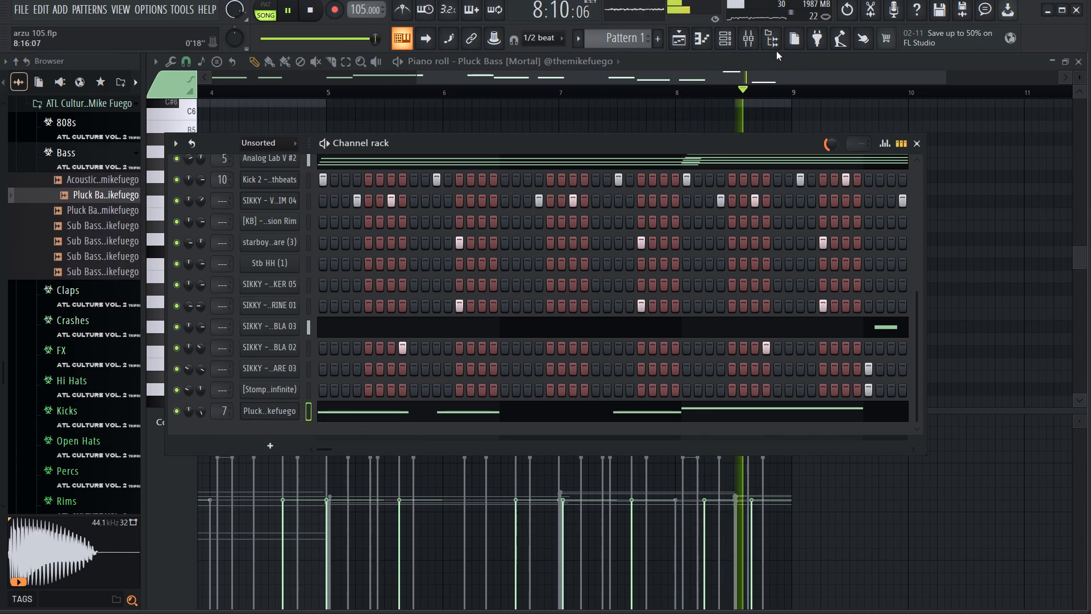
Audition the Pluck Bass [Utopia] and Sub Bass samples, load Sub Bass [Abyss] onto the bass channel and play it.
drag(744, 37, 745, 43)
click(734, 36)
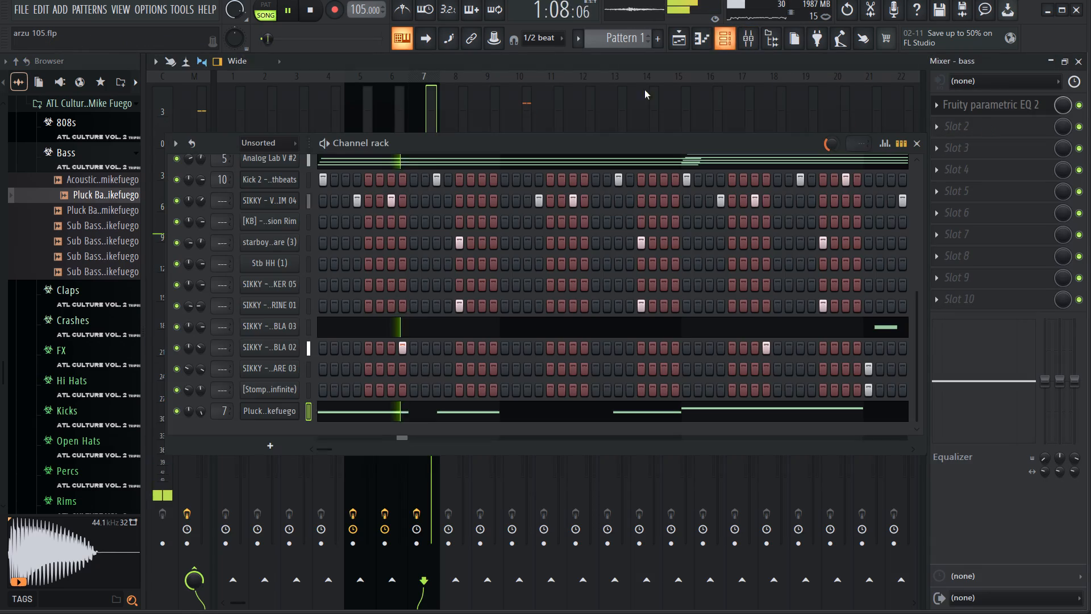
key(space)
click(115, 214)
click(100, 215)
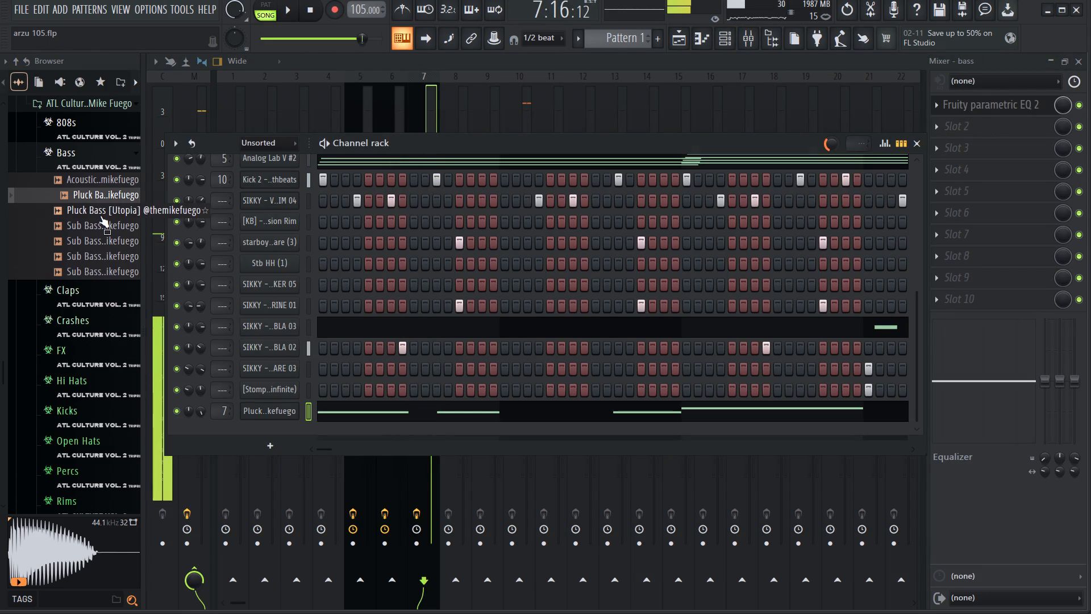
triple_click(100, 215)
triple_click(100, 215)
click(100, 215)
click(100, 227)
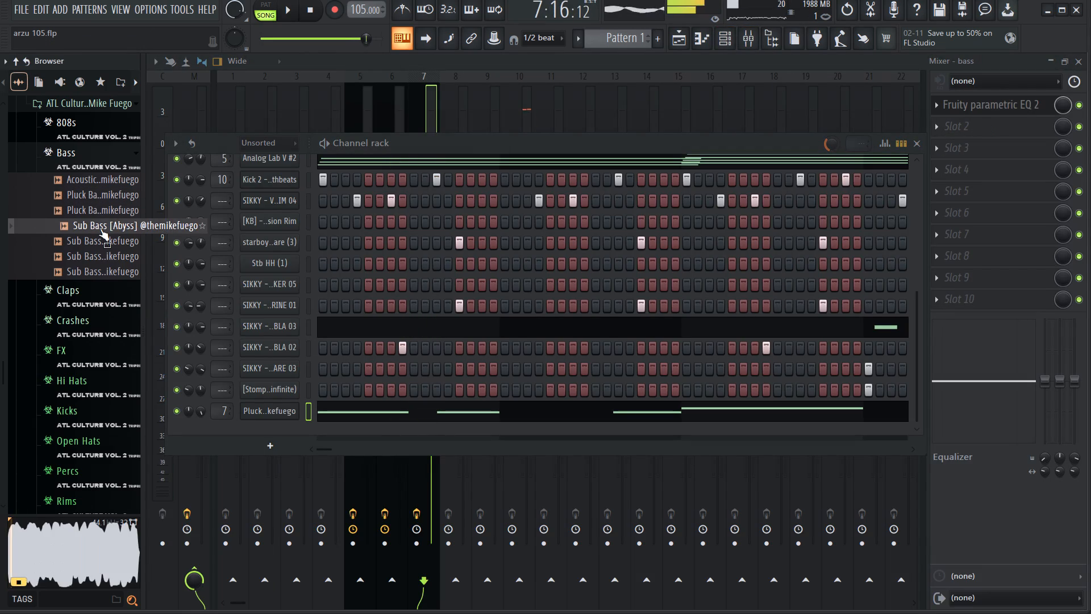
click(100, 237)
click(99, 258)
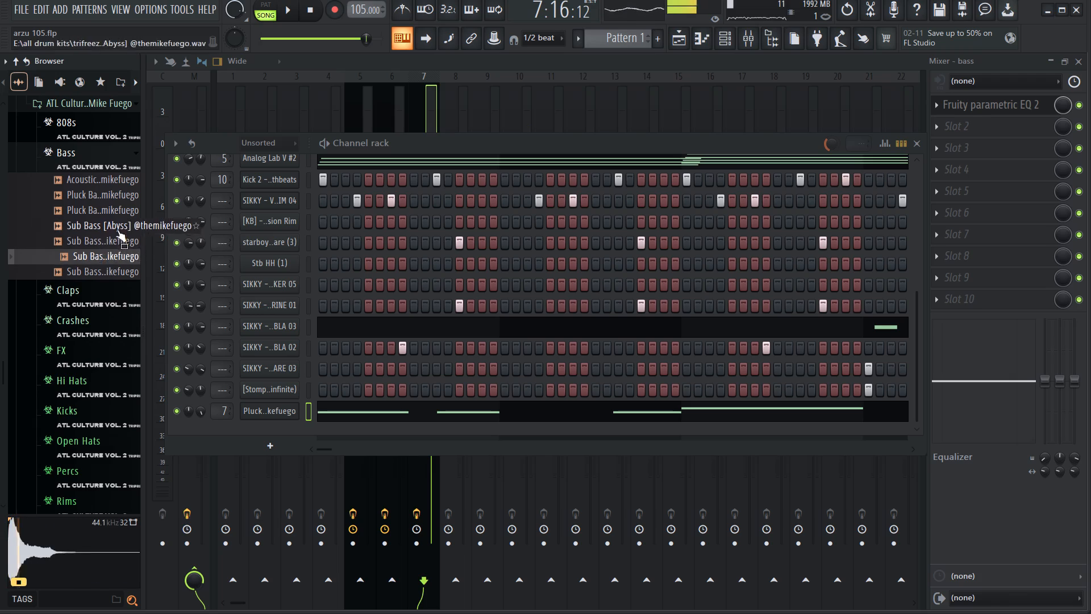
drag(117, 229, 251, 416)
key(space)
Add FabFilter Saturn 2 to effect slot 2 of the bass mixer track.
click(969, 130)
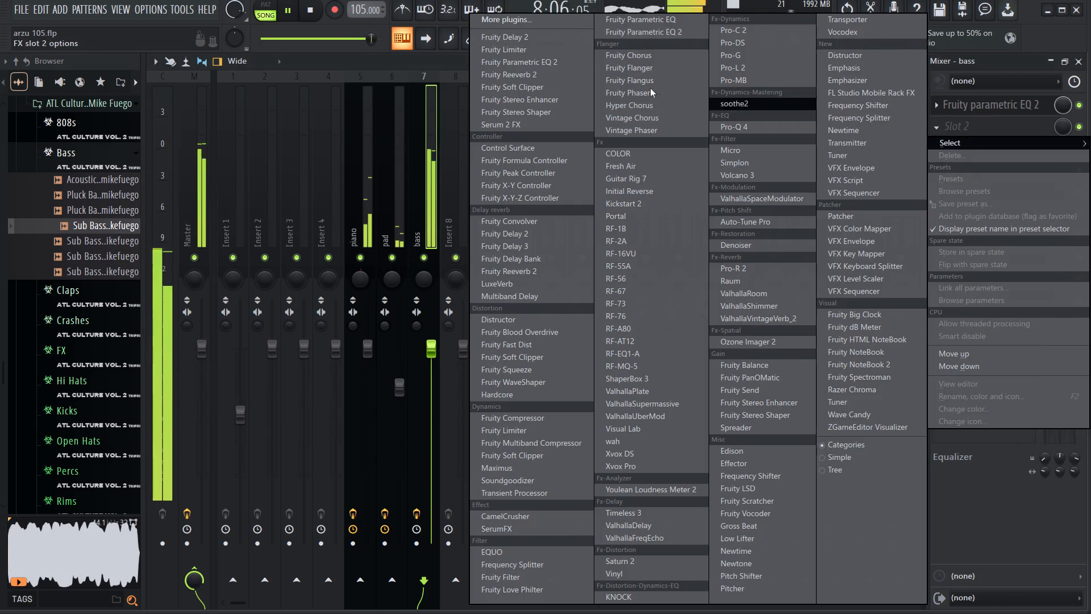
click(491, 15)
text(sa)
key(t)
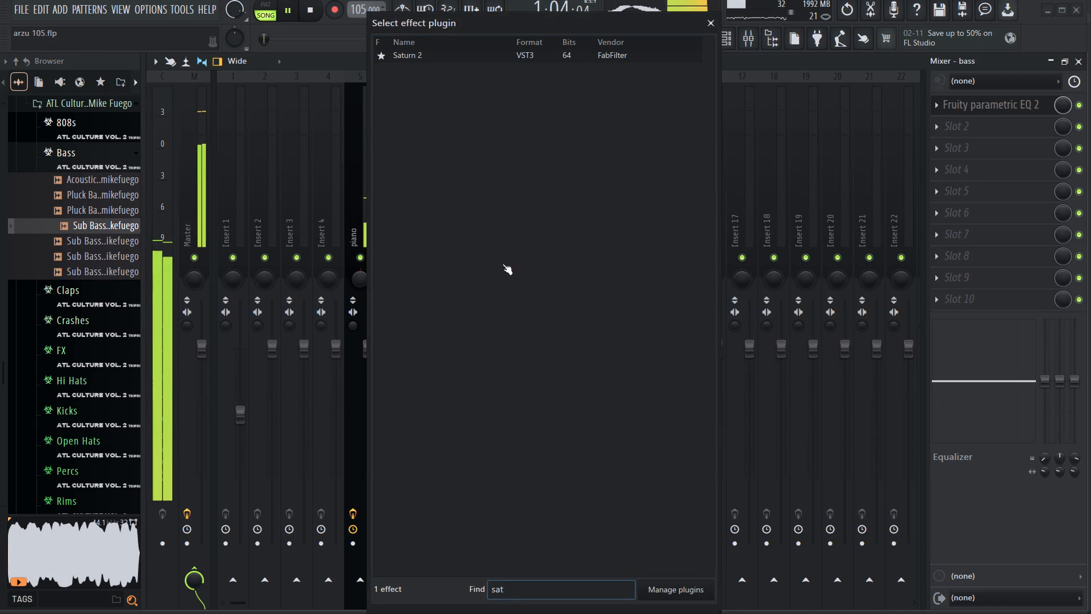
double_click(453, 59)
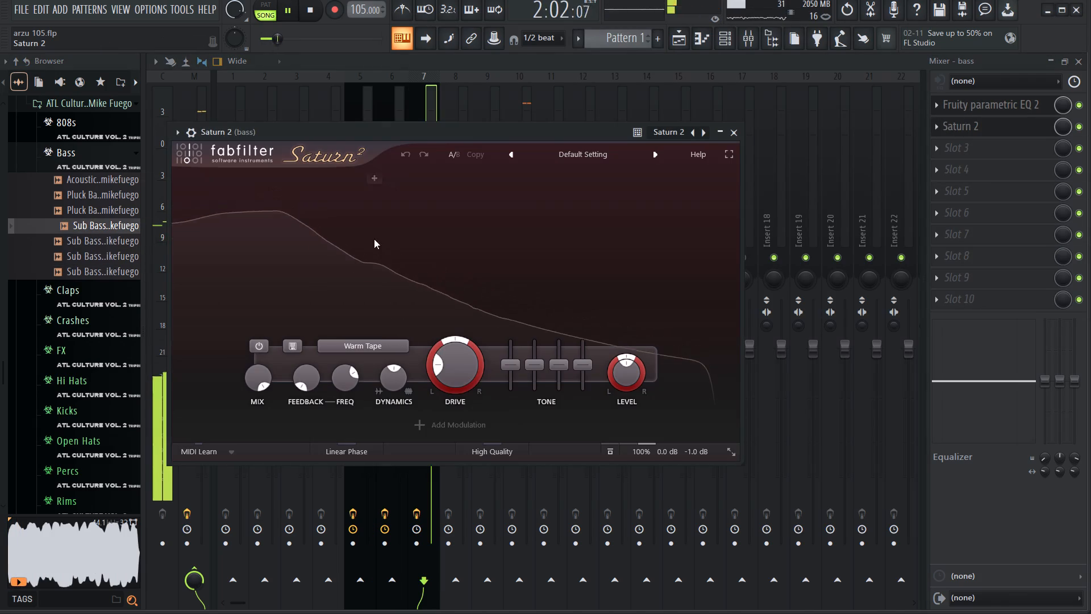
Turn Saturn 2's drive up to near maximum and split the signal into two bands at about 98 Hz.
drag(453, 359, 654, 110)
click(330, 192)
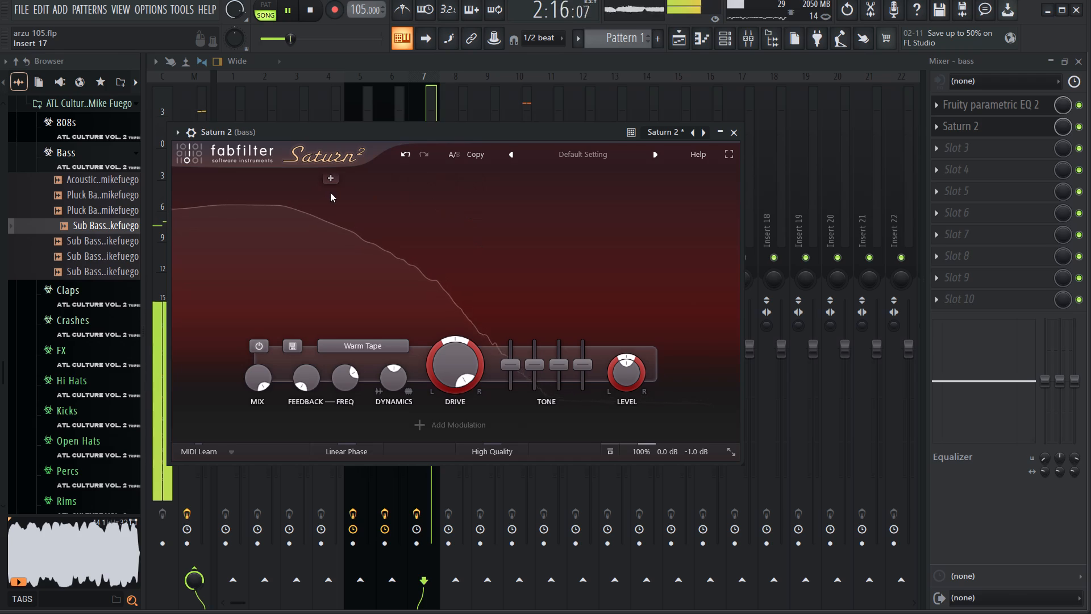
click(332, 184)
click(329, 235)
Turn the low band's drive all the way down in Saturn 2.
click(295, 234)
drag(393, 374, 477, 613)
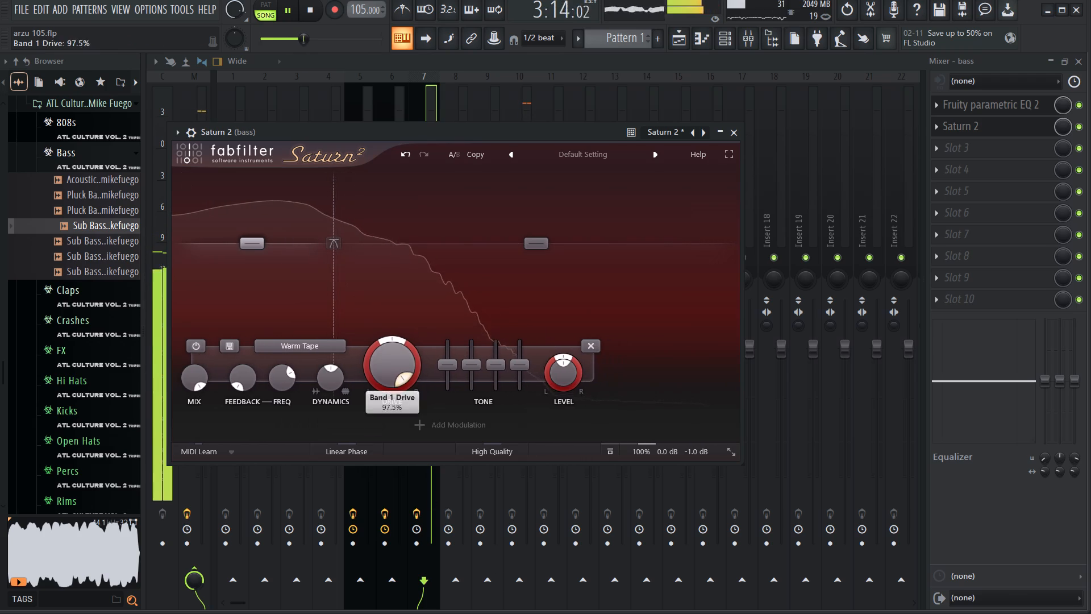
drag(477, 613, 495, 613)
drag(389, 368, 501, 613)
Move the crossover between the two Saturn 2 bands to a slightly higher frequency.
click(386, 291)
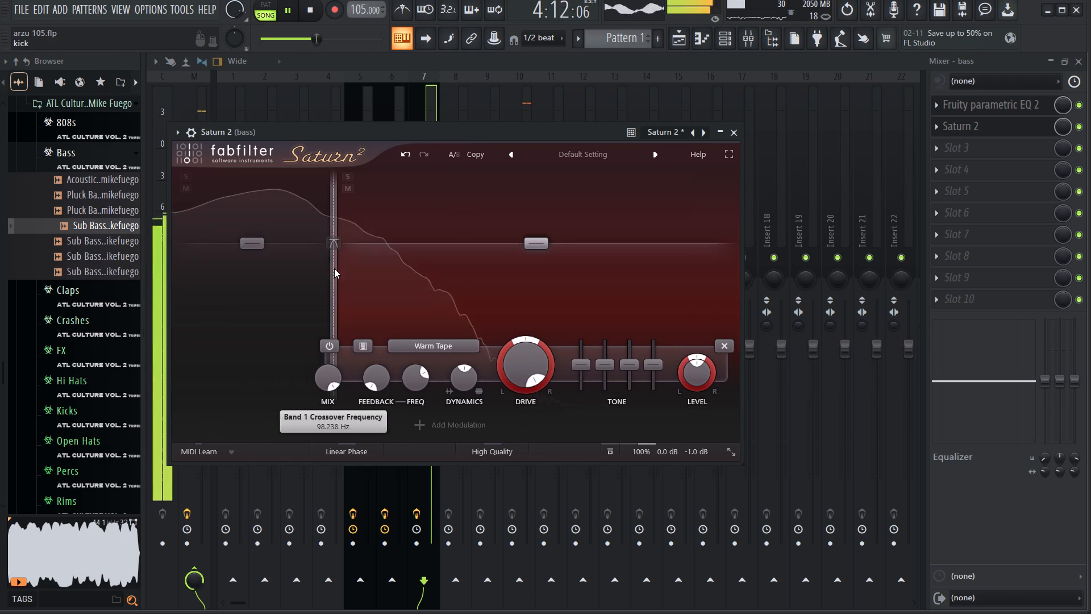
drag(333, 268, 319, 274)
drag(322, 303, 349, 303)
Ease the upper band's drive down slightly and raise its level a little beyond +2.31 dB.
drag(521, 359, 530, 380)
drag(699, 372, 715, 349)
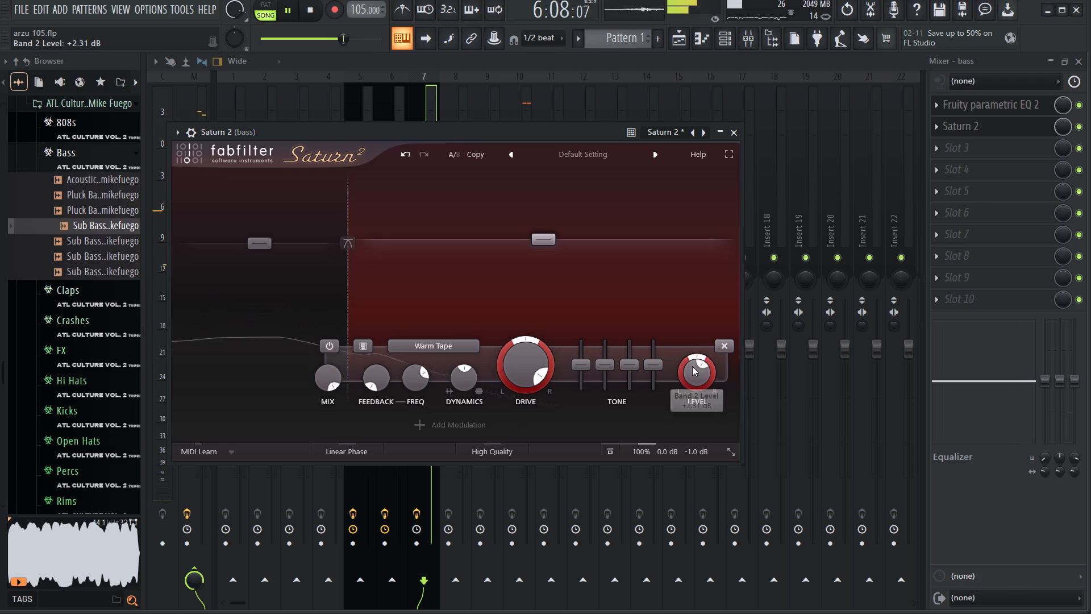
drag(692, 367, 706, 355)
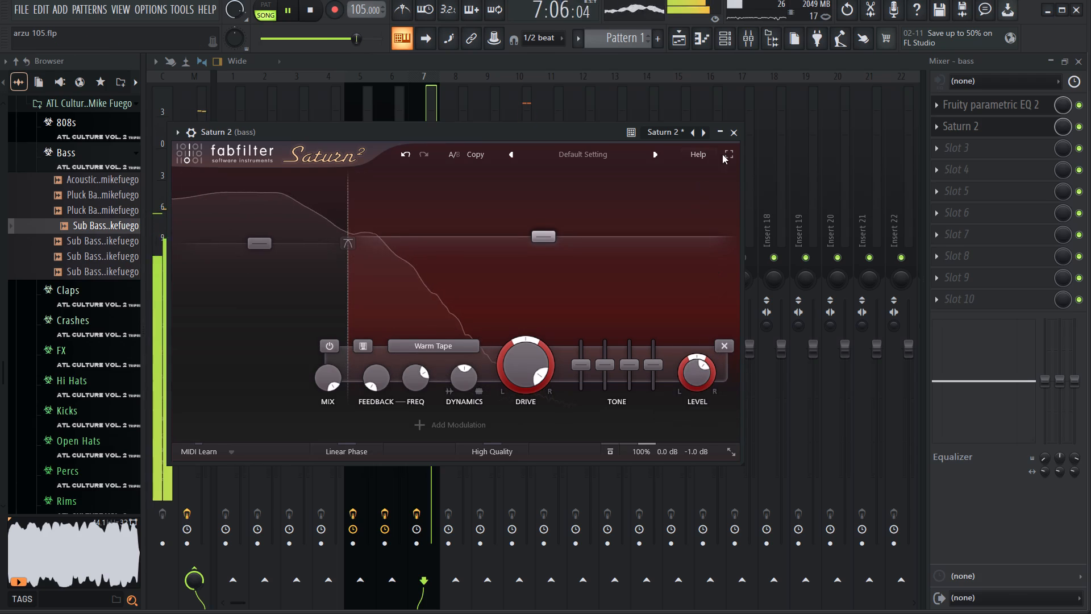
click(686, 368)
click(689, 376)
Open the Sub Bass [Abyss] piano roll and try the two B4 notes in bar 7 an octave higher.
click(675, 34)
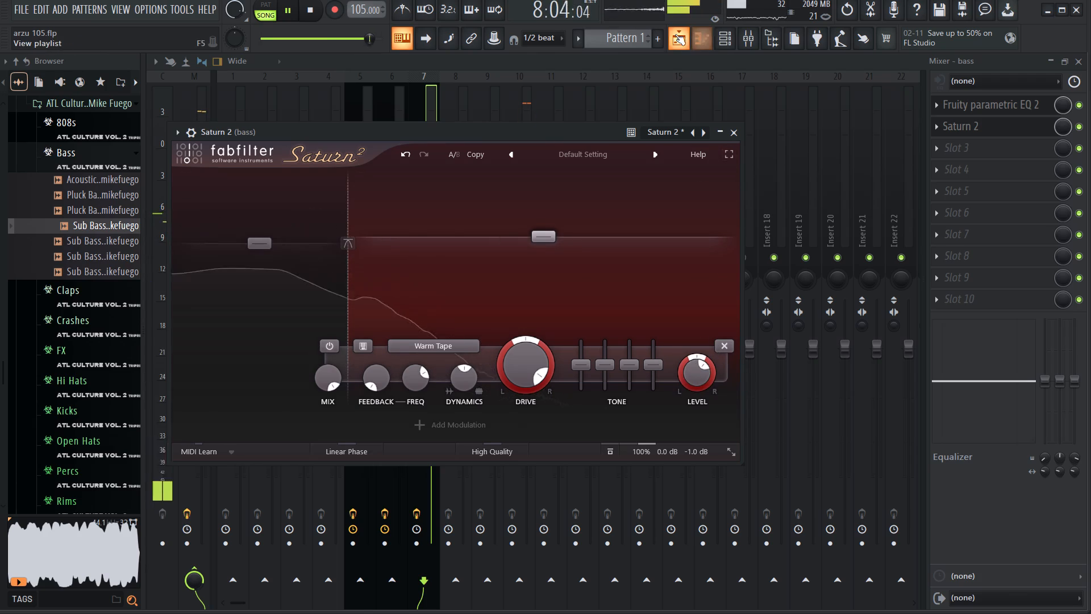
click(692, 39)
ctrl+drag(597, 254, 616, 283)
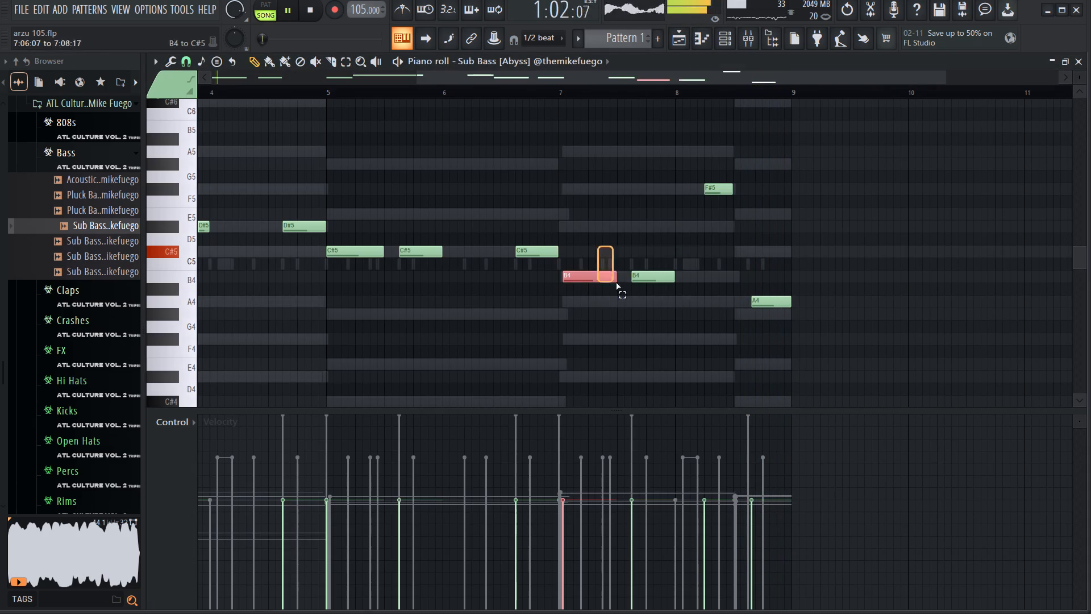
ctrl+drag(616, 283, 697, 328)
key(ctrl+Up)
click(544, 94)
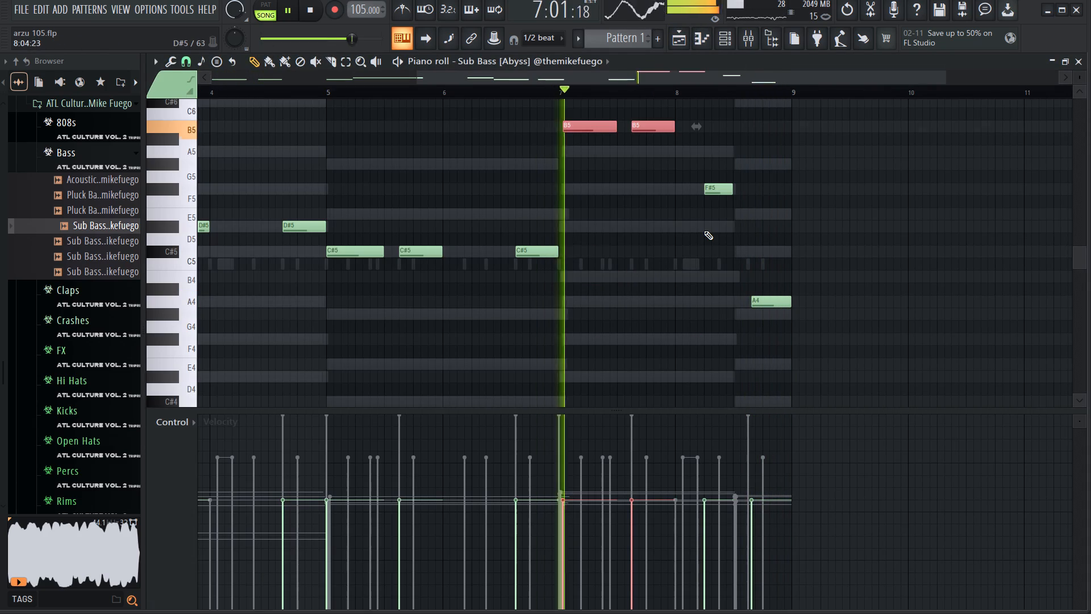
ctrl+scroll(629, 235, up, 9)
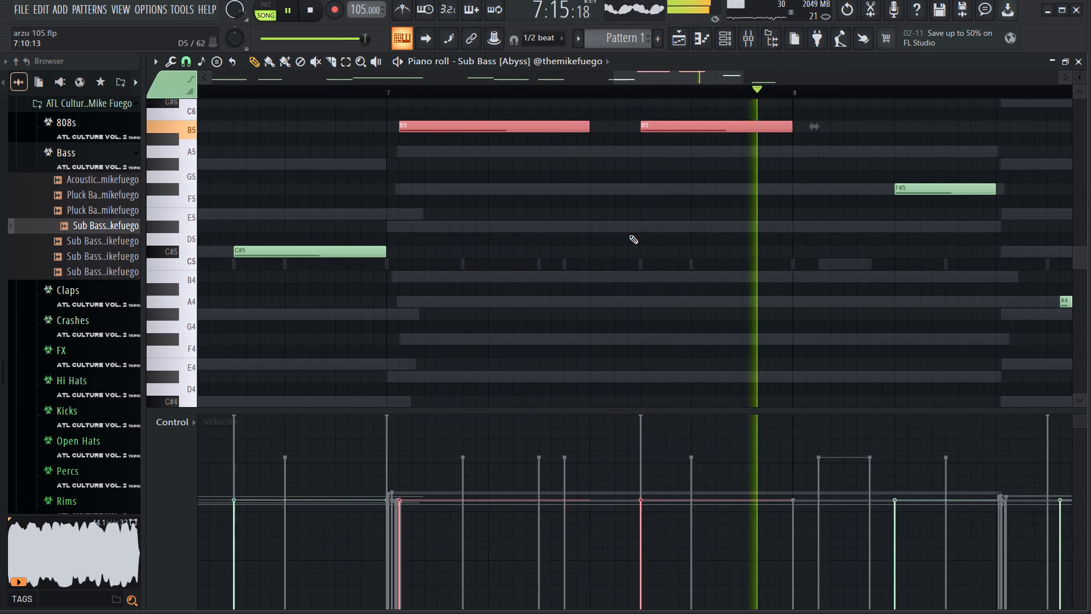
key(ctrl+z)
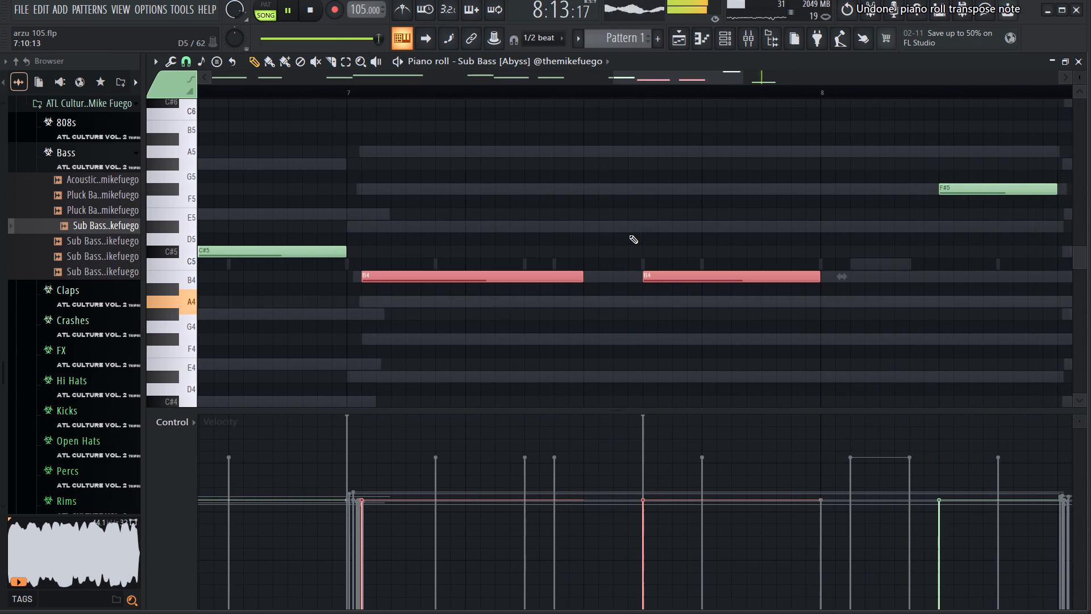
Shift the two B4 notes slightly earlier together, so the first one starts exactly at bar 7.
ctrl+scroll(629, 235, down, 7)
ctrl+scroll(550, 304, up, 8)
drag(569, 277, 557, 277)
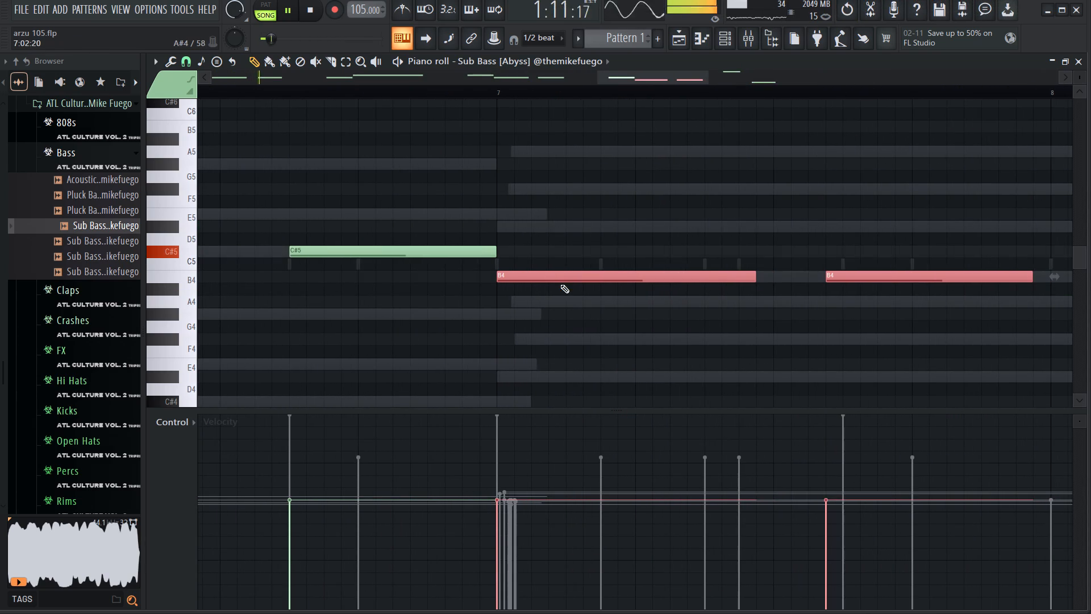
ctrl+scroll(563, 288, down, 5)
ctrl+right_click(627, 336)
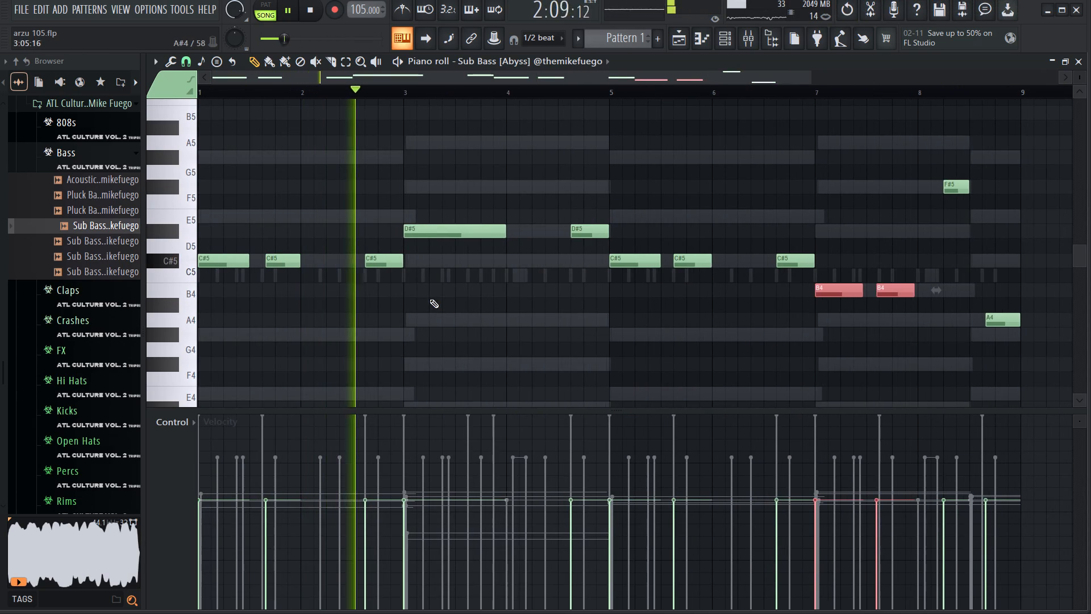
right_click(428, 296)
Lengthen the first B4 in bar 7 to 8 steps and move the second to span 7:11:00 to bar 8.
ctrl+scroll(650, 296, up, 8)
ctrl+scroll(651, 296, down, 9)
ctrl+scroll(545, 310, up, 12)
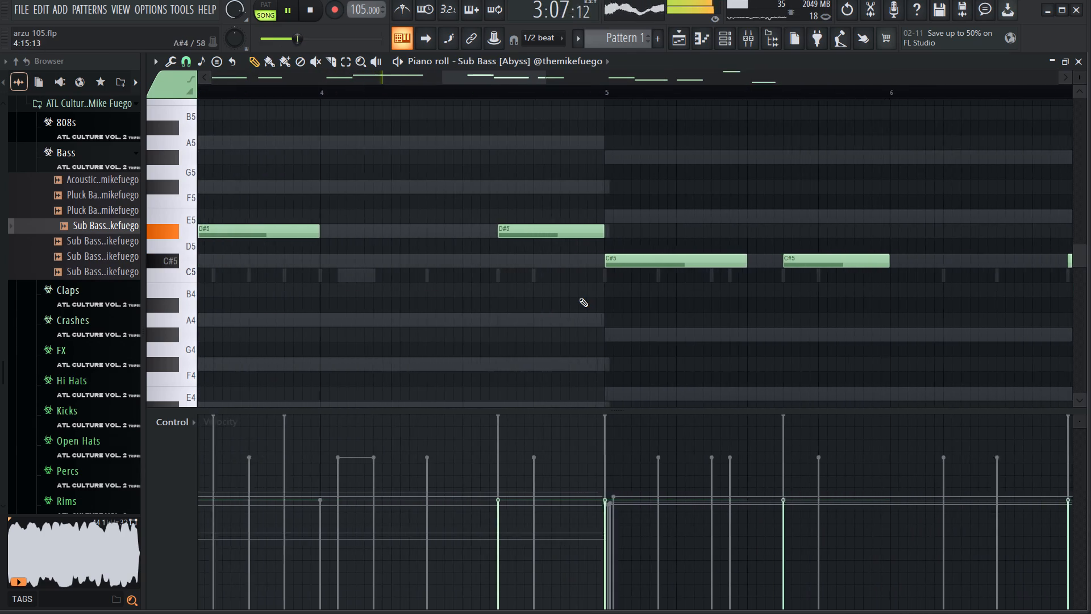
ctrl+scroll(579, 298, up, 3)
ctrl+scroll(579, 297, down, 17)
ctrl+scroll(689, 334, up, 17)
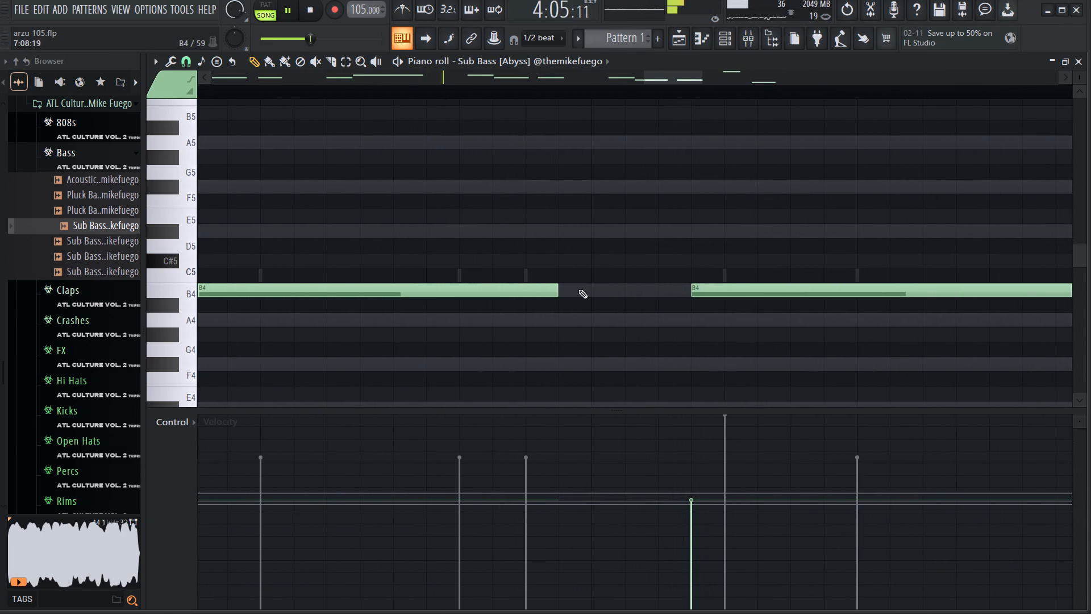
drag(556, 294, 588, 291)
drag(734, 295, 762, 295)
ctrl+scroll(642, 288, down, 7)
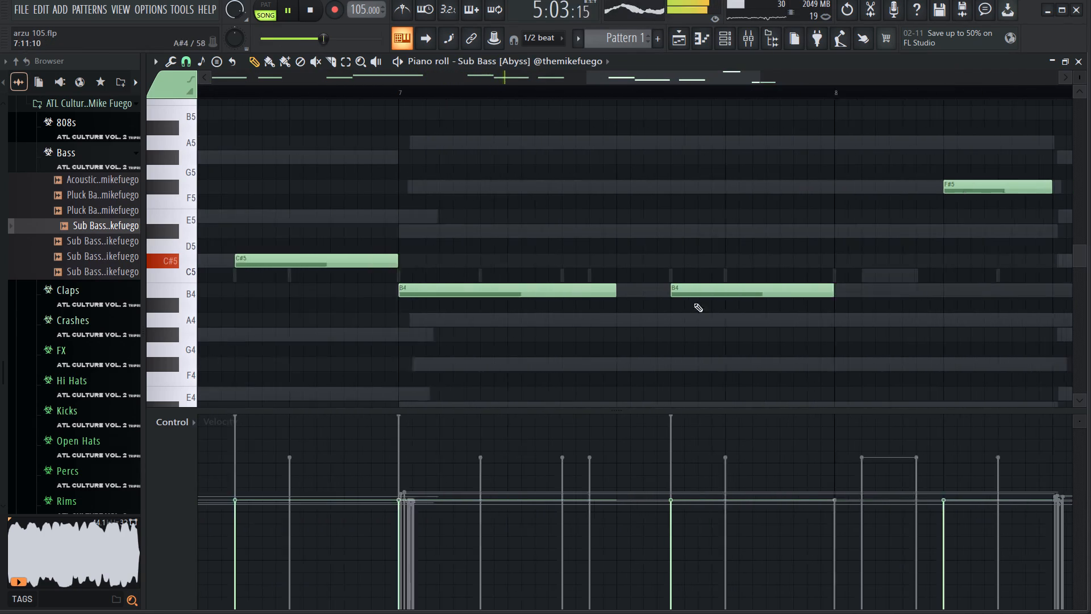
ctrl+scroll(820, 307, up, 14)
ctrl+scroll(700, 309, down, 13)
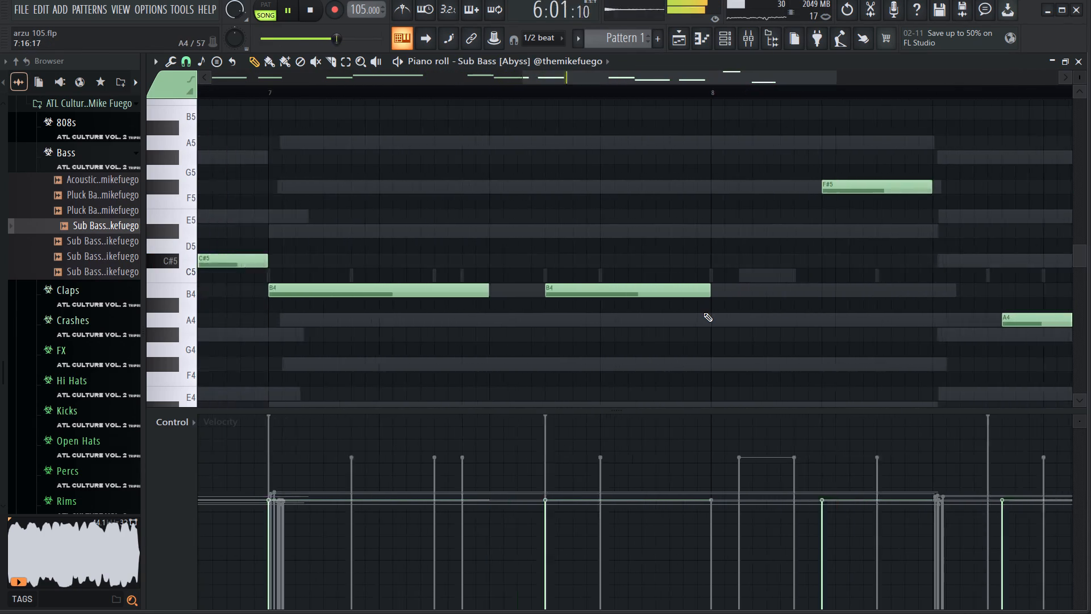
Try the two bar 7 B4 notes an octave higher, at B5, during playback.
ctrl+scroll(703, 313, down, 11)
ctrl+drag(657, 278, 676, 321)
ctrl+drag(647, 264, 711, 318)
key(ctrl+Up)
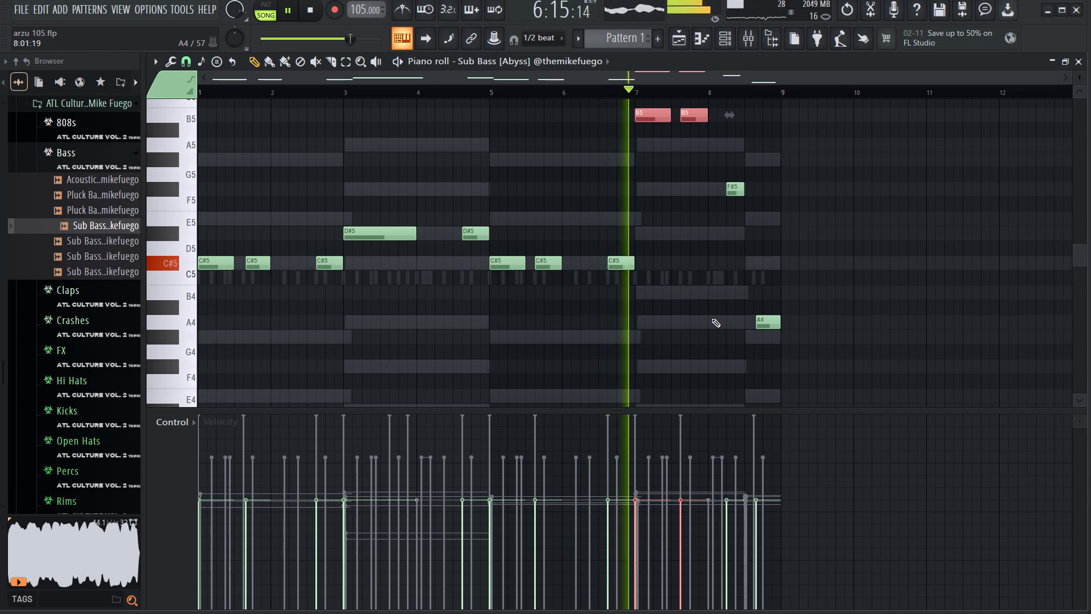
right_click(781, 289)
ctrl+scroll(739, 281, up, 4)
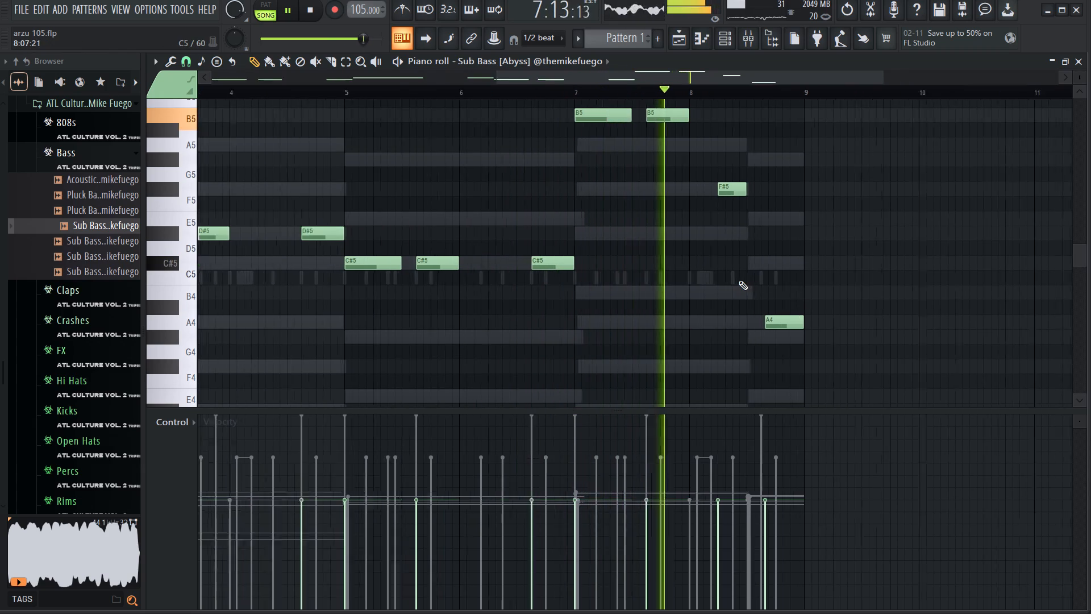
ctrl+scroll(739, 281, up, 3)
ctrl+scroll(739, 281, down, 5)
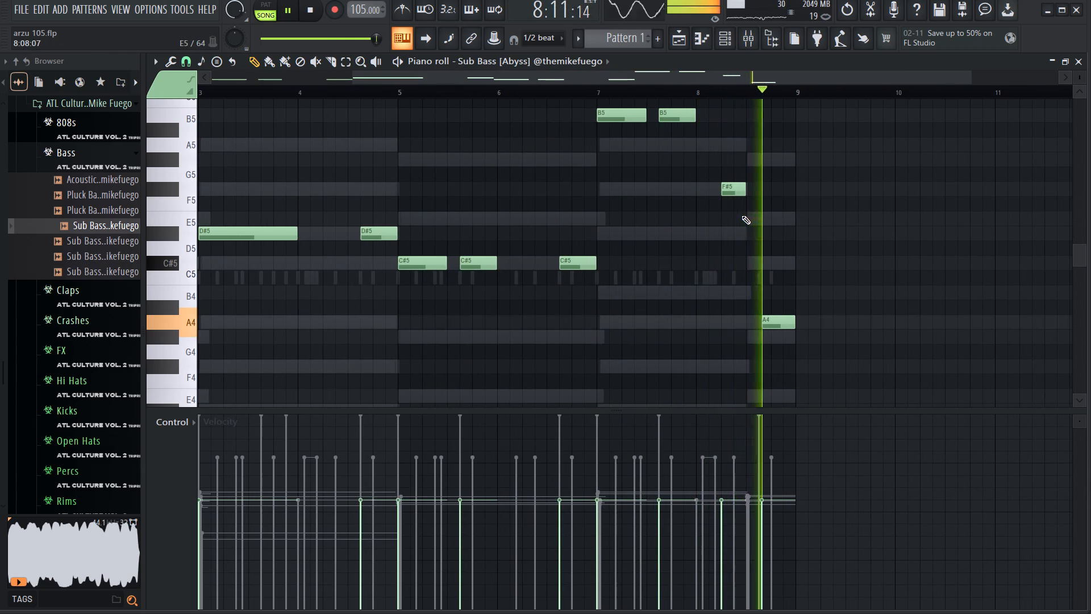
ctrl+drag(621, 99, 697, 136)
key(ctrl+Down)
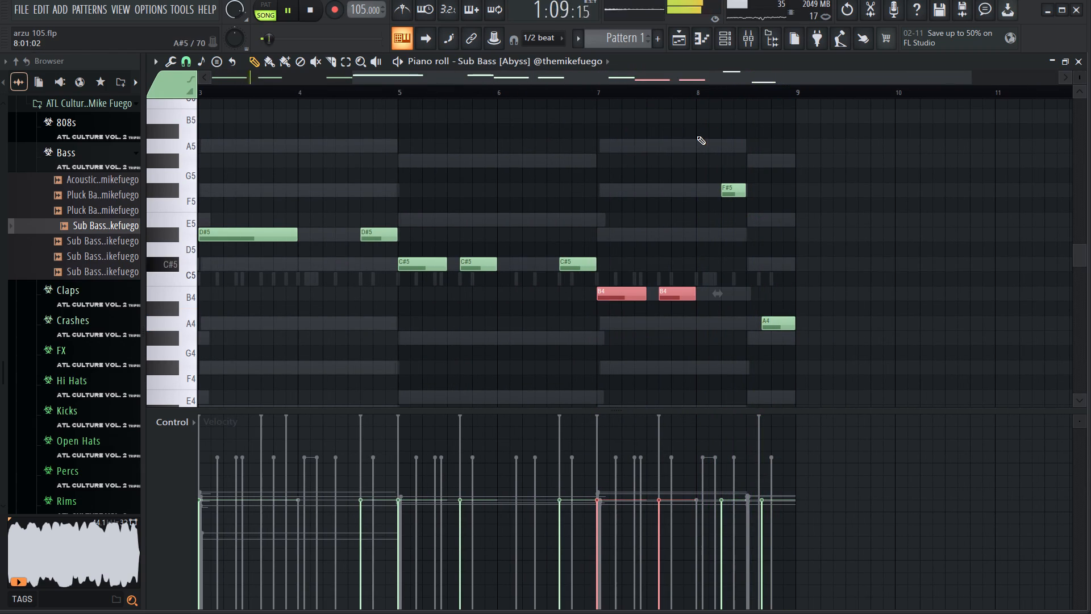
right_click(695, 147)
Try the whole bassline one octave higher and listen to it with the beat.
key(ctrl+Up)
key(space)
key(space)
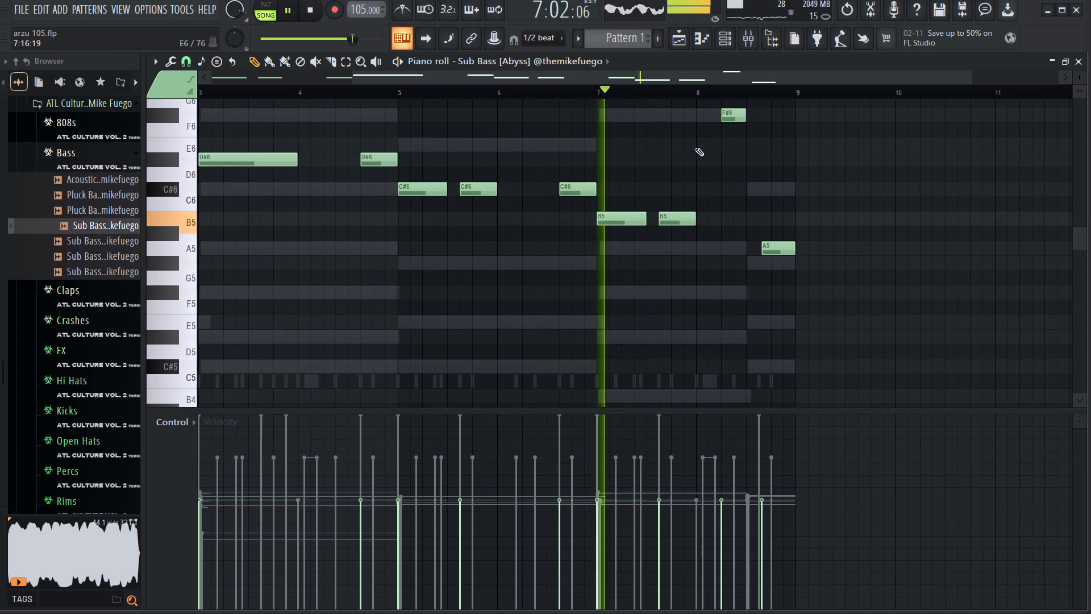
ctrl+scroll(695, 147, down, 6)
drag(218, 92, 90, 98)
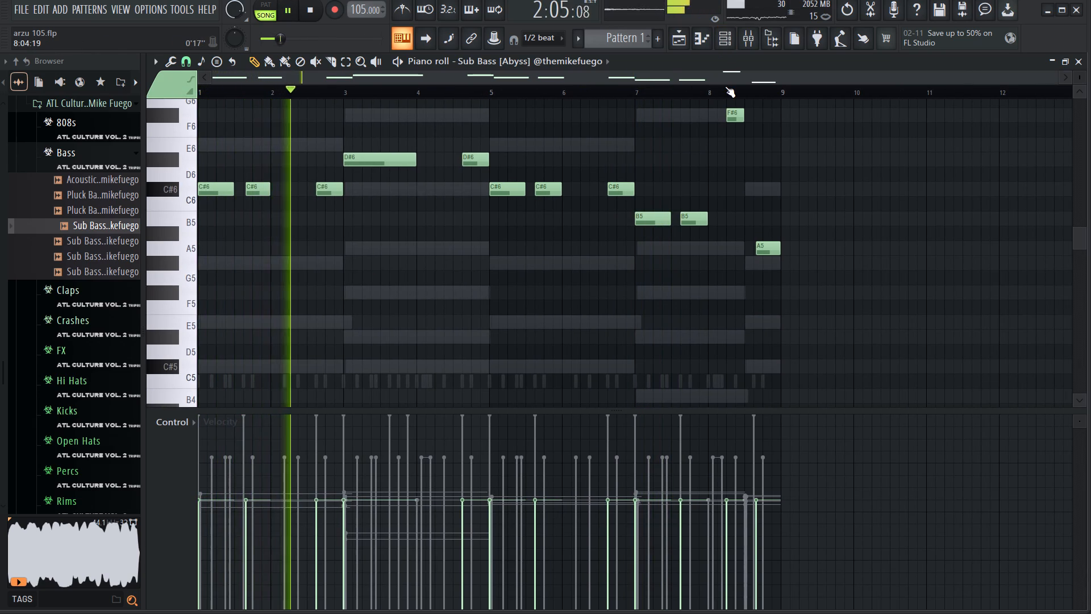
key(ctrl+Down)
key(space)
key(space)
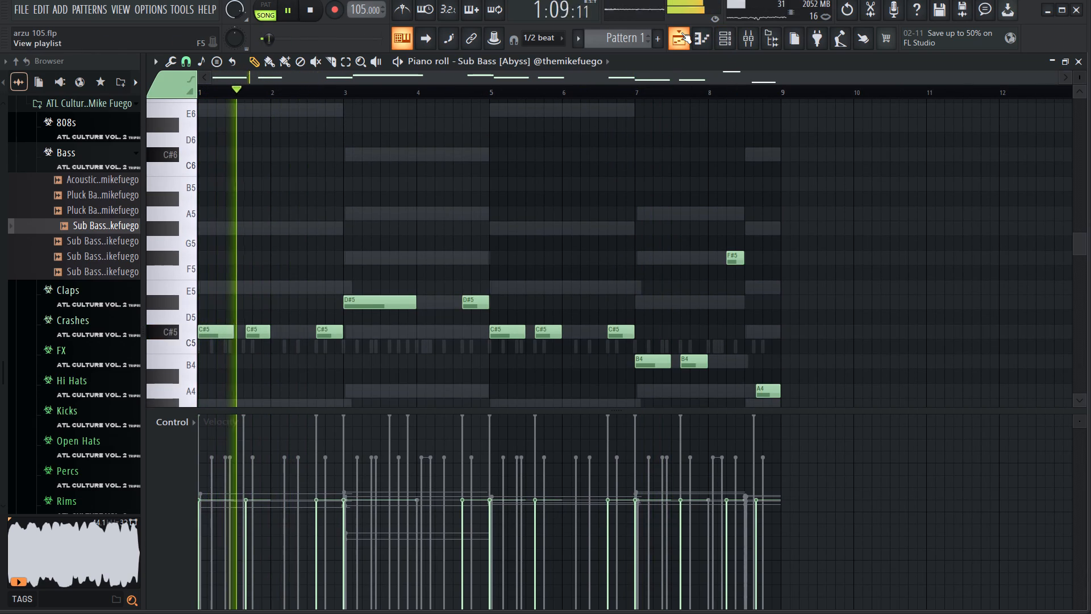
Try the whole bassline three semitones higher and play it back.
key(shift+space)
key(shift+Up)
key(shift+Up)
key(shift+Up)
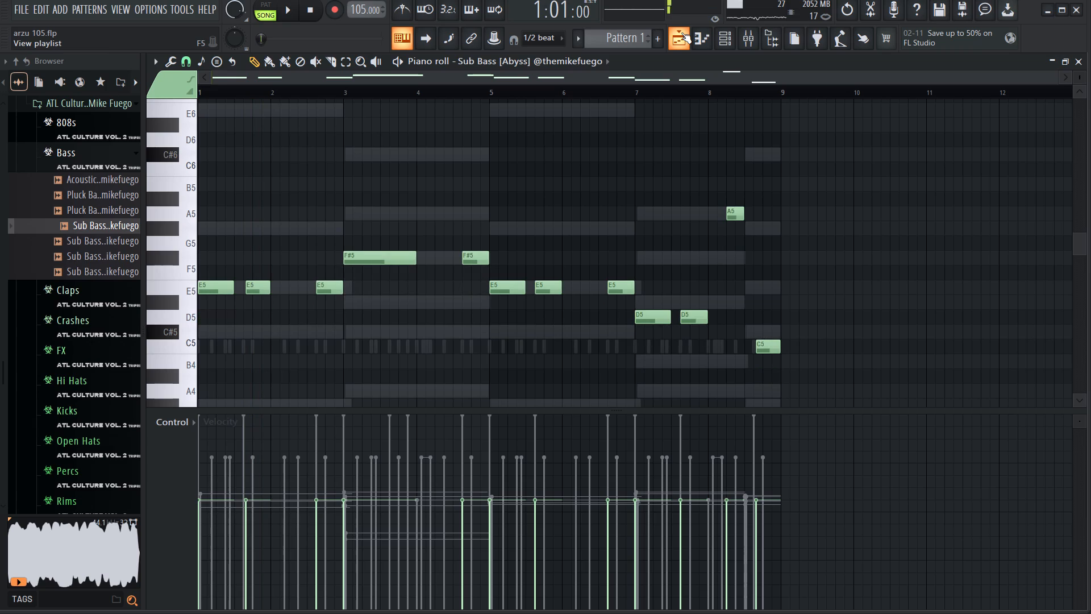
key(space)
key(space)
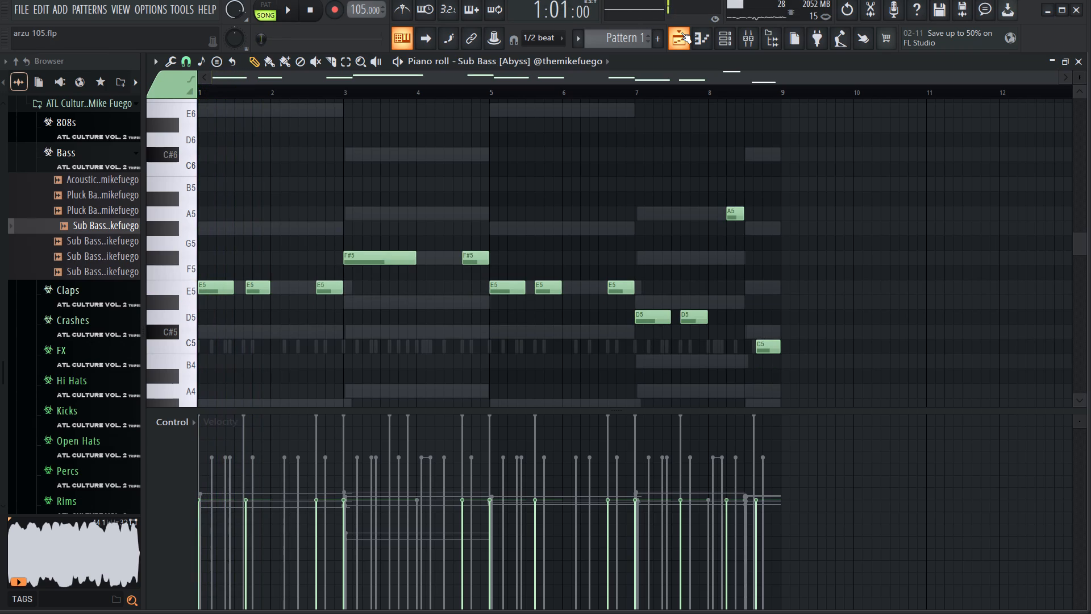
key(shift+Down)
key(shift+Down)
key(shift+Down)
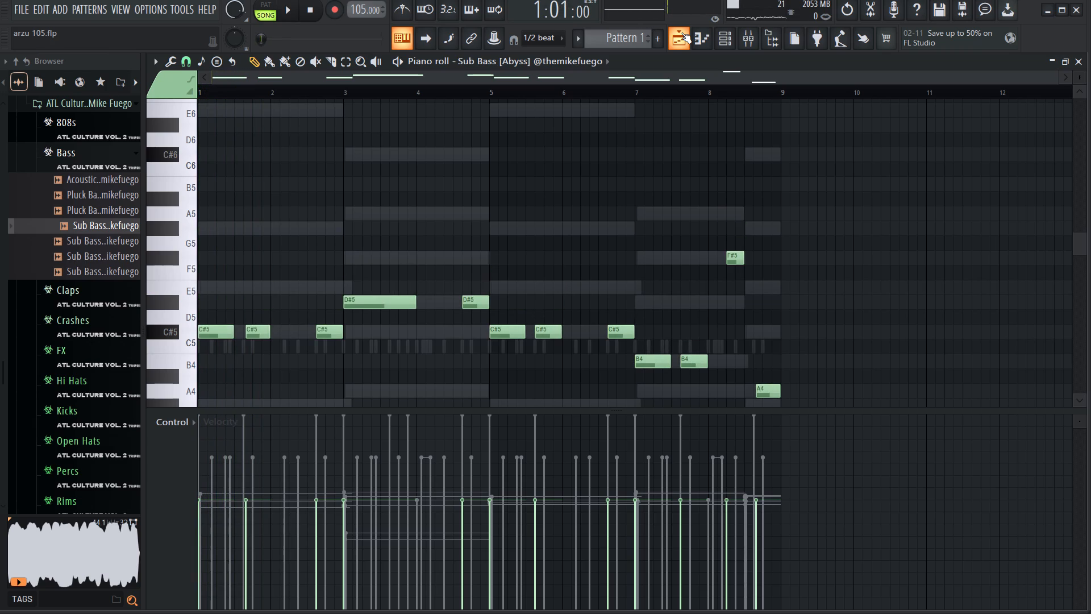
Return to the channel rack over the playlist, look through the channels and play the beat from the start.
scroll(682, 32, down, 1)
click(702, 36)
click(722, 37)
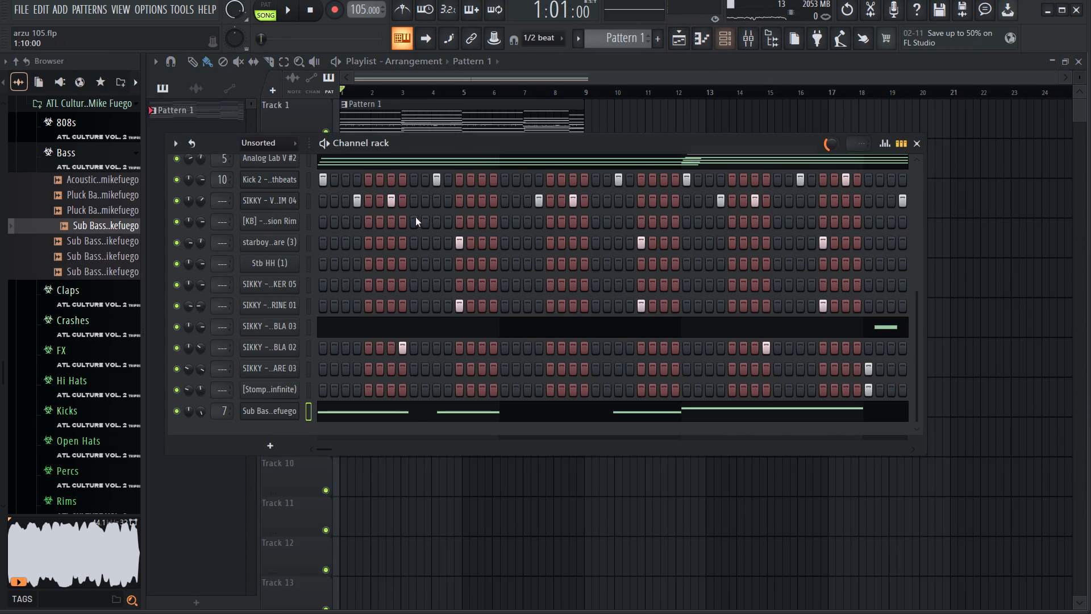
scroll(302, 207, up, 6)
scroll(302, 207, down, 3)
key(space)
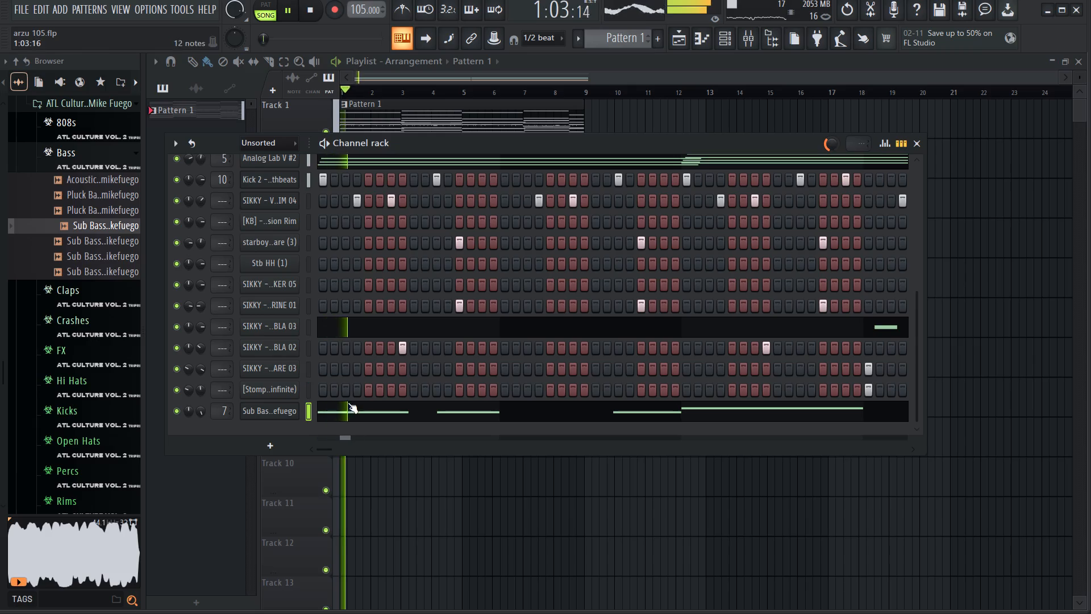
Open the Sub Bass notes and shorten the long D#5 note at bar 3 to about 12 steps.
click(348, 408)
right_click(508, 219)
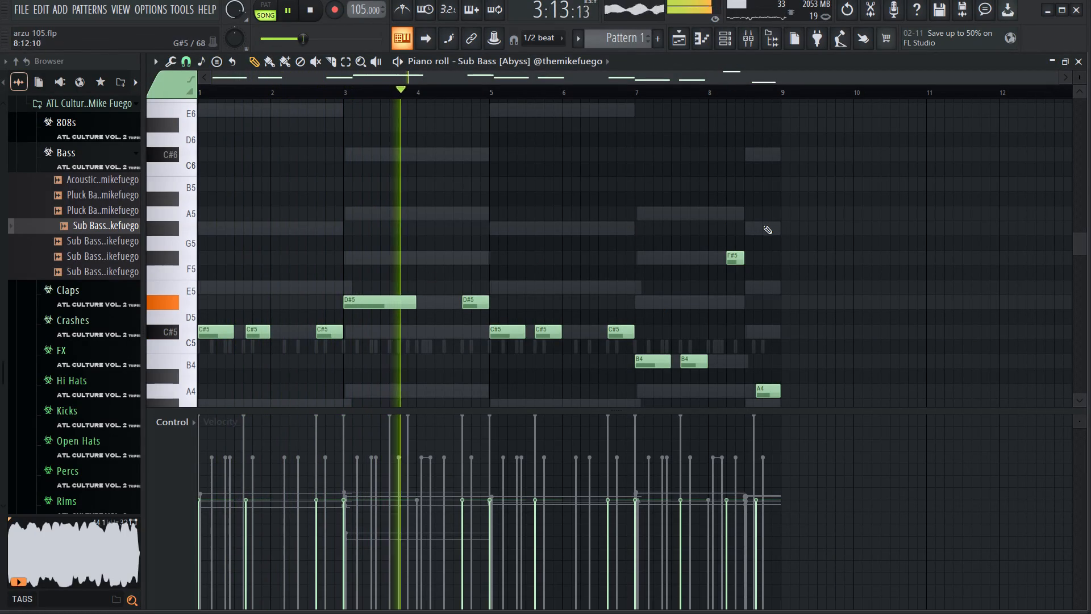
drag(415, 306, 395, 309)
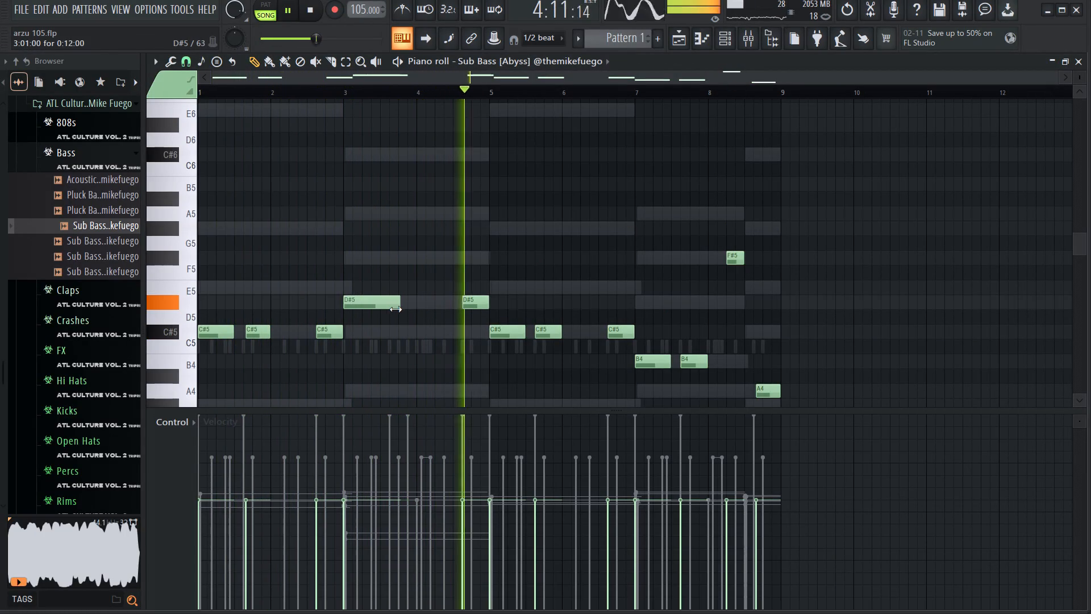
drag(395, 309, 396, 310)
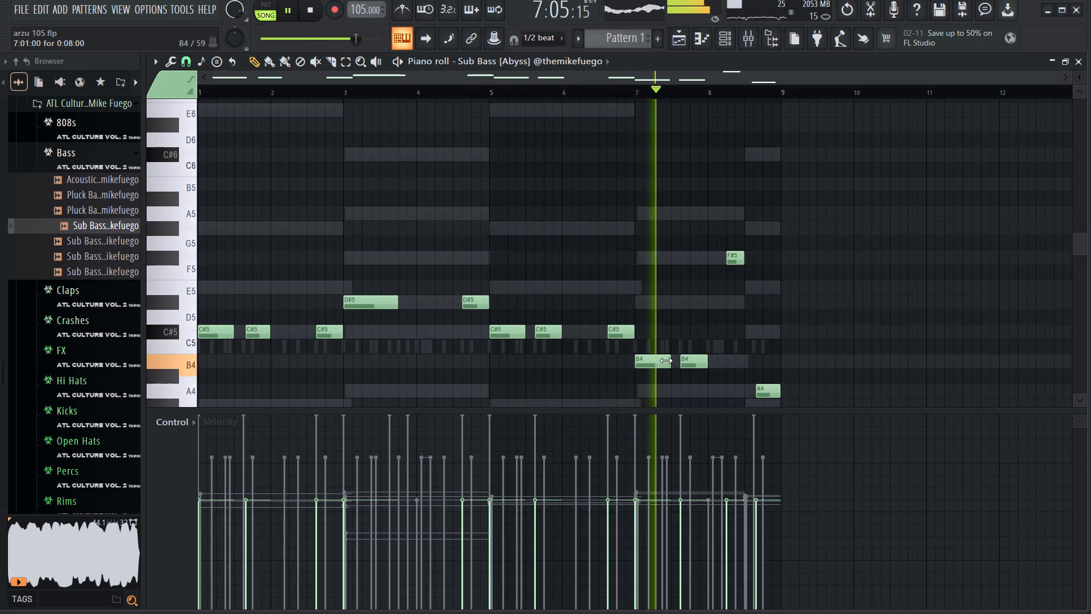
Raise the two bar 7 B4 bass notes four semitones to D#5.
ctrl+drag(630, 339, 746, 388)
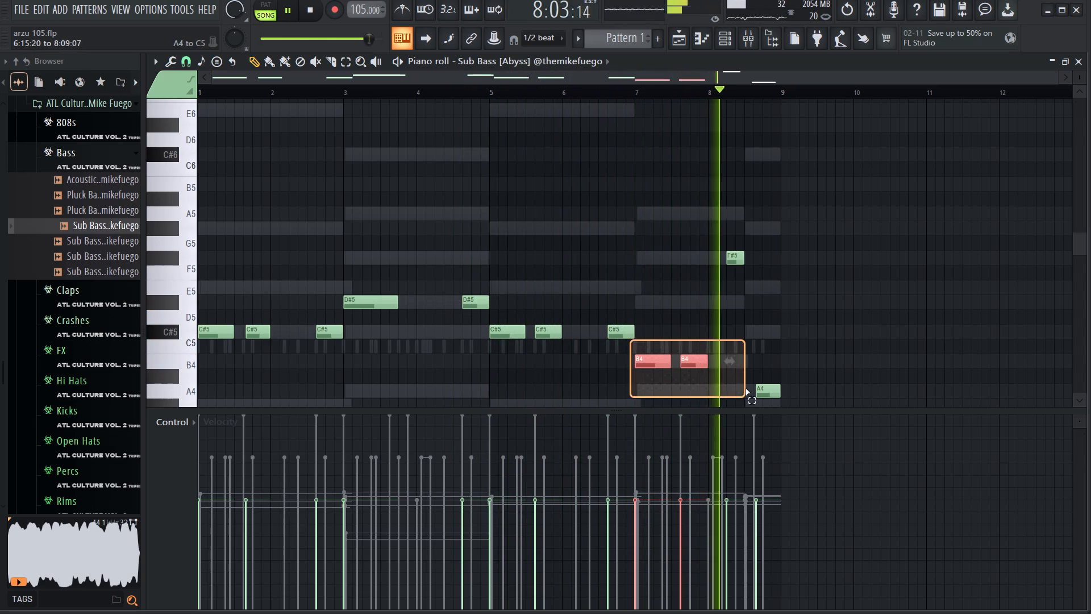
ctrl+drag(746, 388, 723, 367)
key(shift+Up)
key(shift+Up)
key(shift+Up)
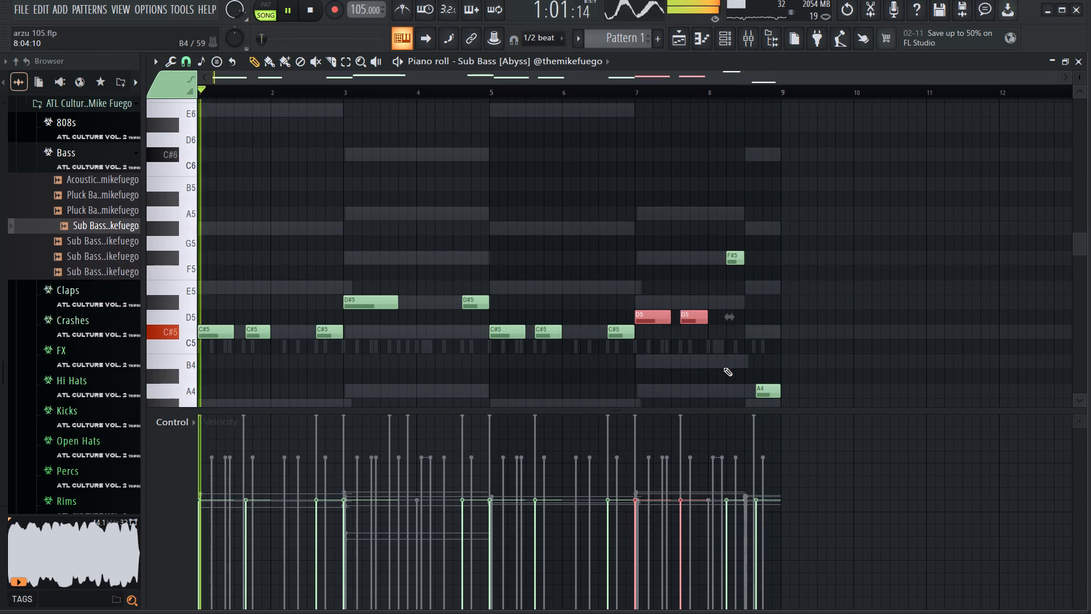
key(shift+Up)
scroll(723, 367, down, 3)
right_click(678, 320)
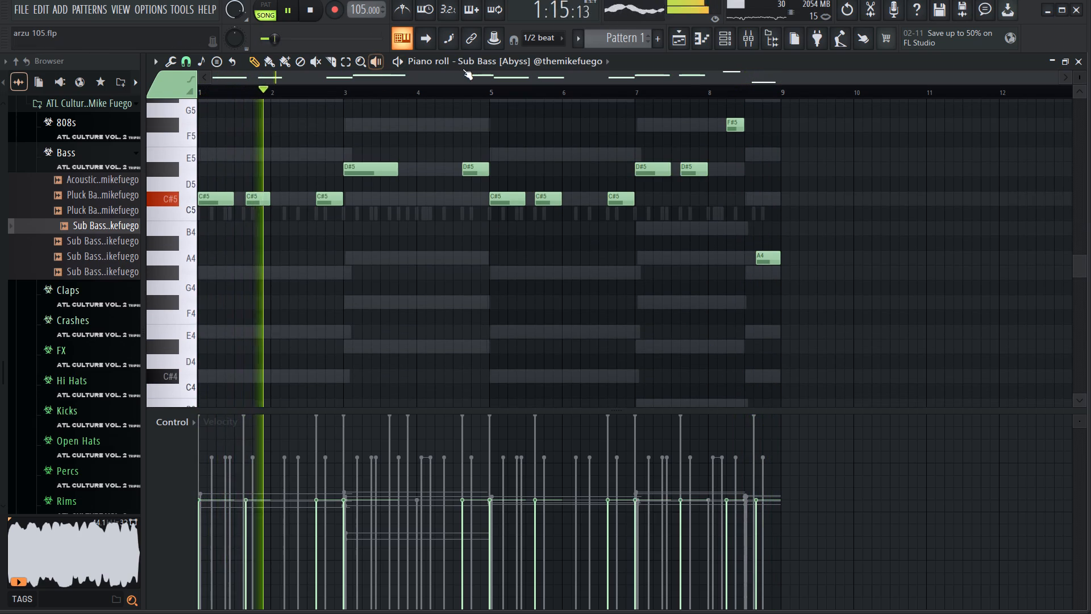
Switch to the Analog Lab V #2 notes, stop playback and audition the bar 7 chord's B3 and D#4.
click(467, 69)
click(573, 363)
right_click(709, 362)
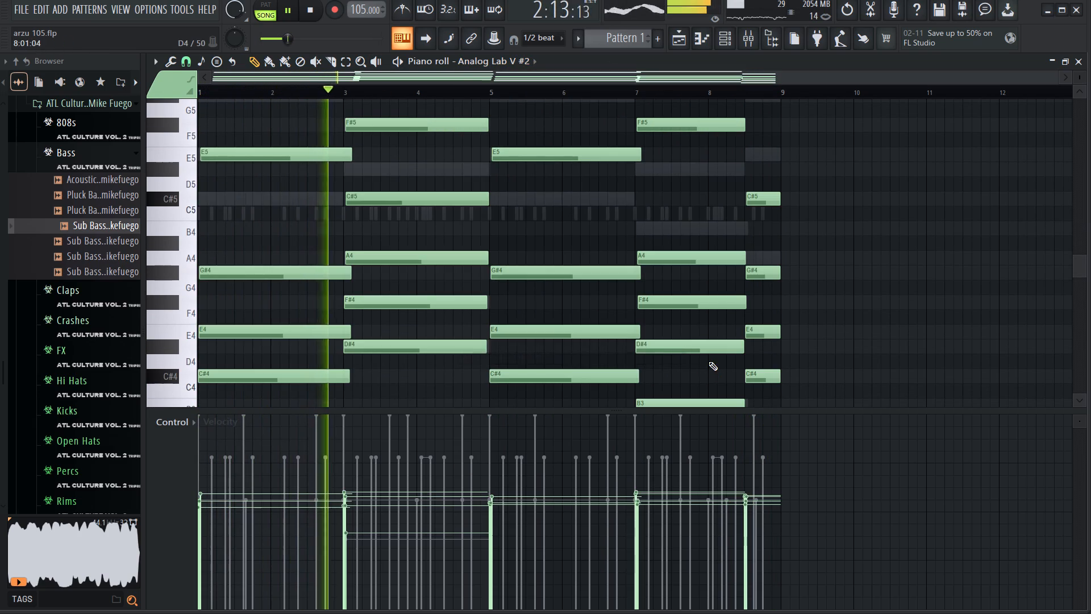
scroll(709, 362, down, 2)
ctrl+scroll(669, 350, up, 8)
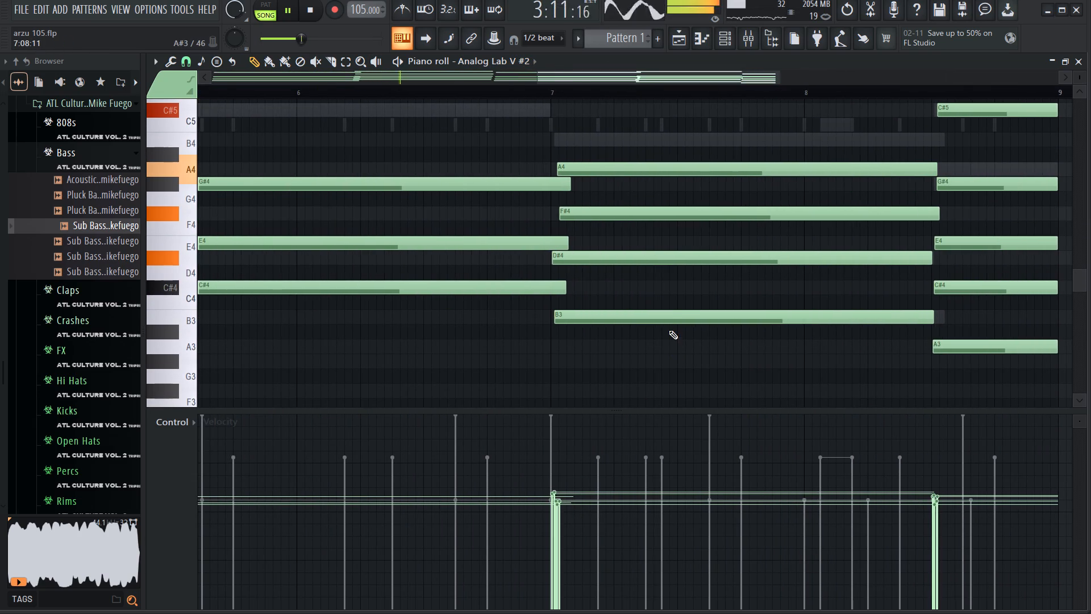
key(space)
click(669, 320)
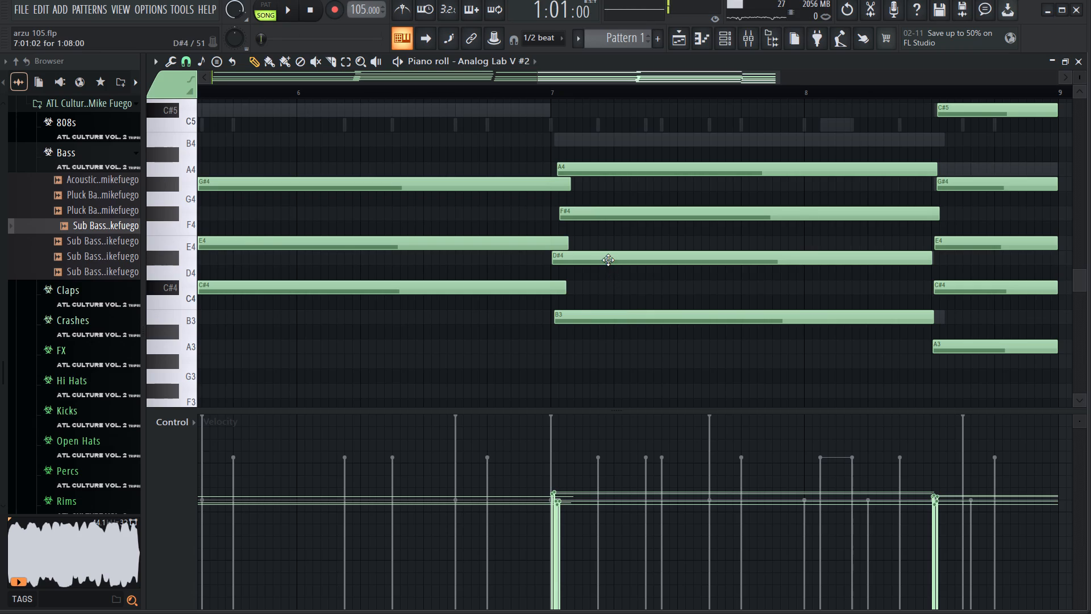
click(608, 260)
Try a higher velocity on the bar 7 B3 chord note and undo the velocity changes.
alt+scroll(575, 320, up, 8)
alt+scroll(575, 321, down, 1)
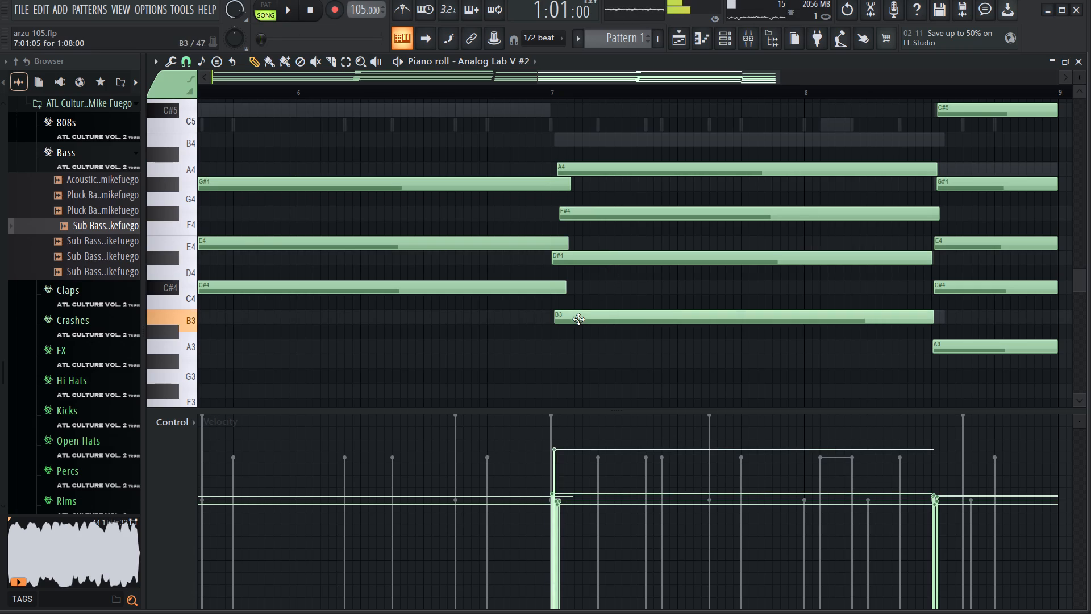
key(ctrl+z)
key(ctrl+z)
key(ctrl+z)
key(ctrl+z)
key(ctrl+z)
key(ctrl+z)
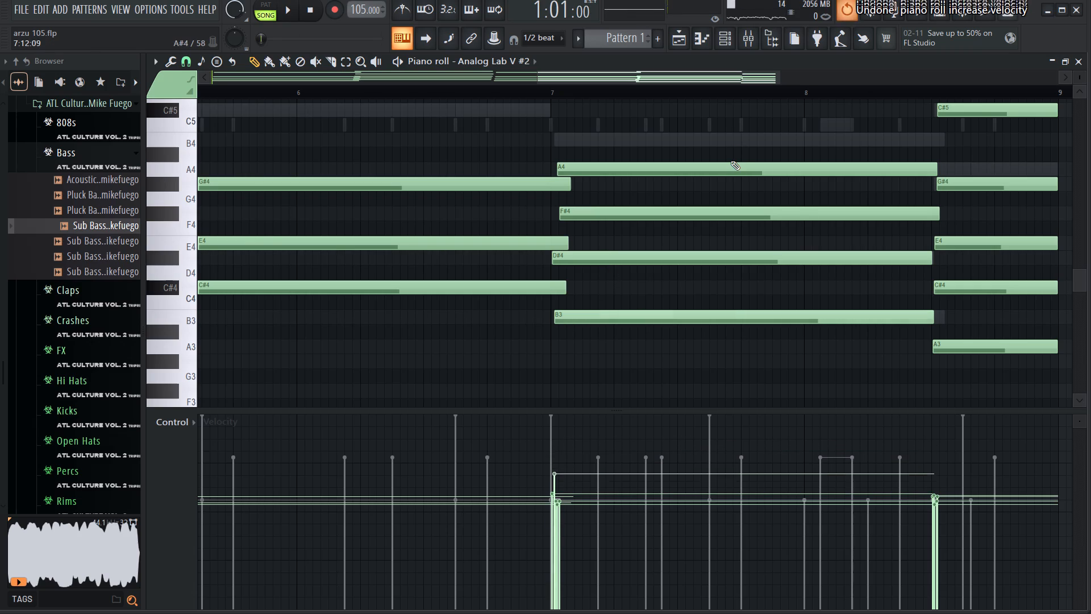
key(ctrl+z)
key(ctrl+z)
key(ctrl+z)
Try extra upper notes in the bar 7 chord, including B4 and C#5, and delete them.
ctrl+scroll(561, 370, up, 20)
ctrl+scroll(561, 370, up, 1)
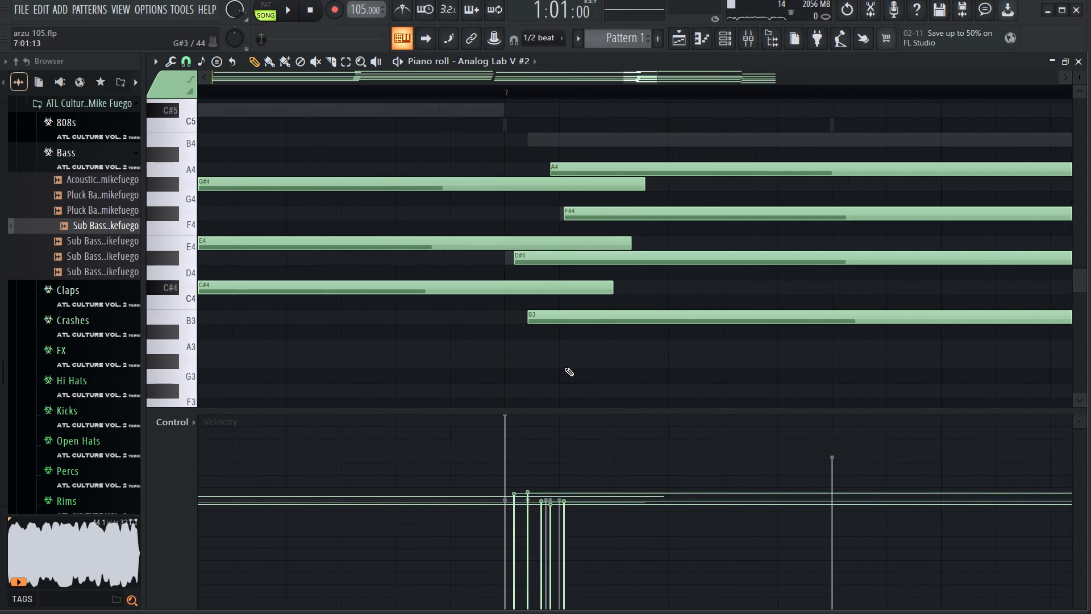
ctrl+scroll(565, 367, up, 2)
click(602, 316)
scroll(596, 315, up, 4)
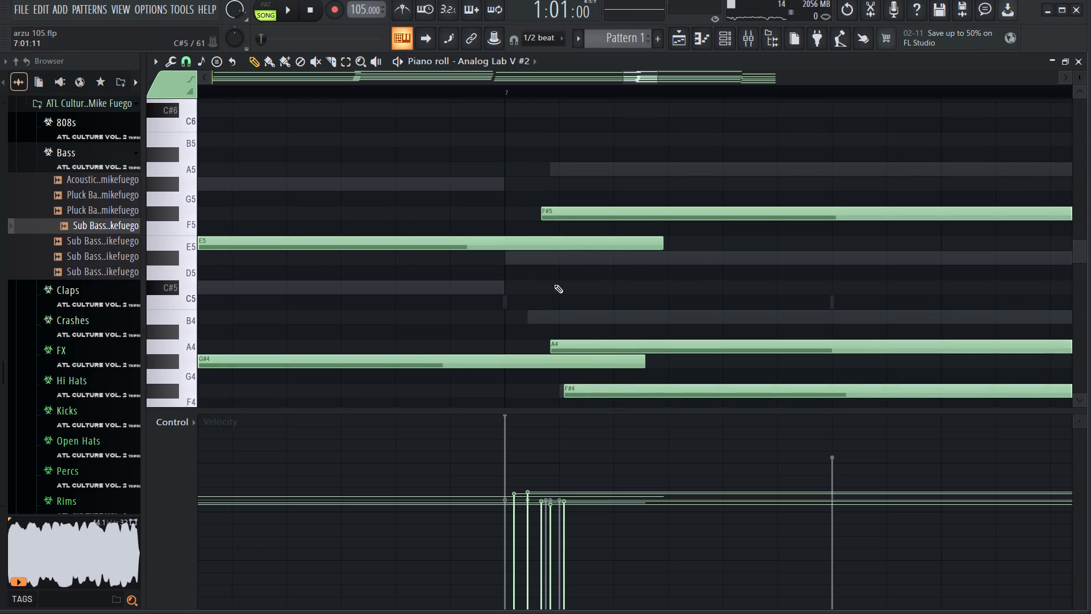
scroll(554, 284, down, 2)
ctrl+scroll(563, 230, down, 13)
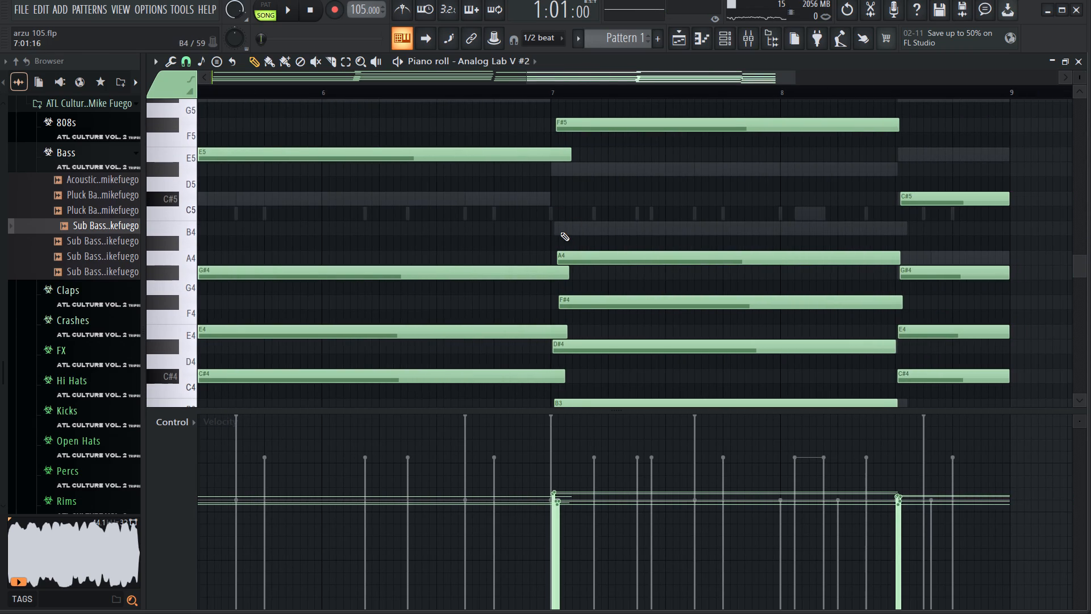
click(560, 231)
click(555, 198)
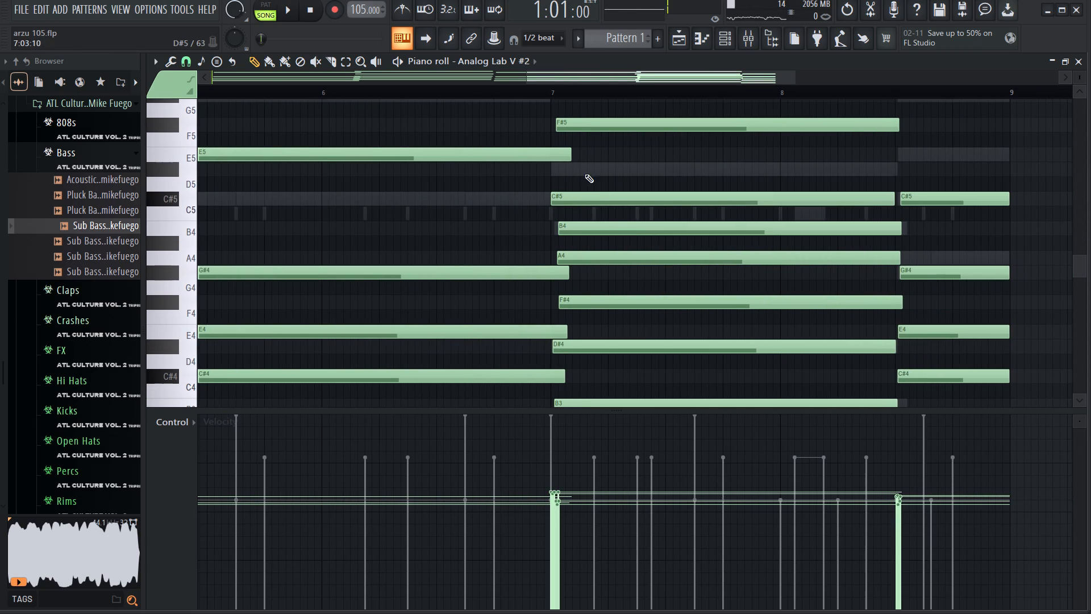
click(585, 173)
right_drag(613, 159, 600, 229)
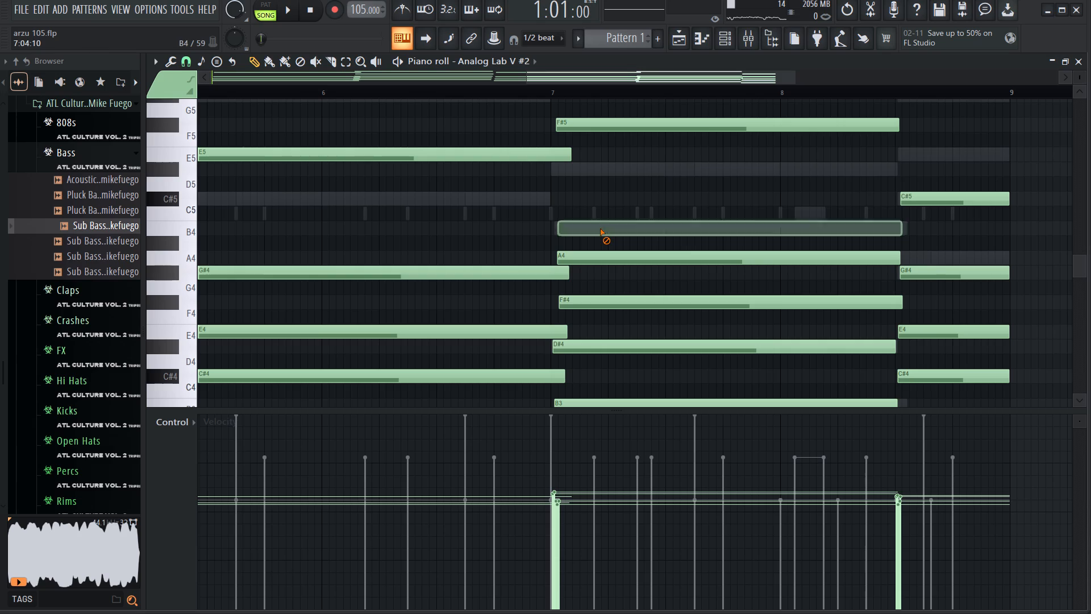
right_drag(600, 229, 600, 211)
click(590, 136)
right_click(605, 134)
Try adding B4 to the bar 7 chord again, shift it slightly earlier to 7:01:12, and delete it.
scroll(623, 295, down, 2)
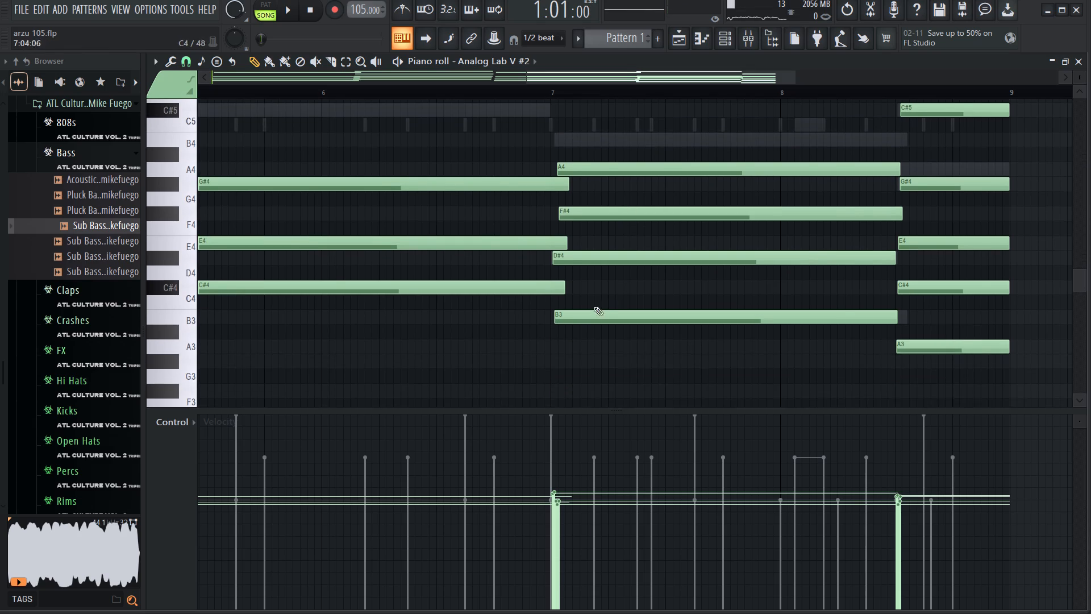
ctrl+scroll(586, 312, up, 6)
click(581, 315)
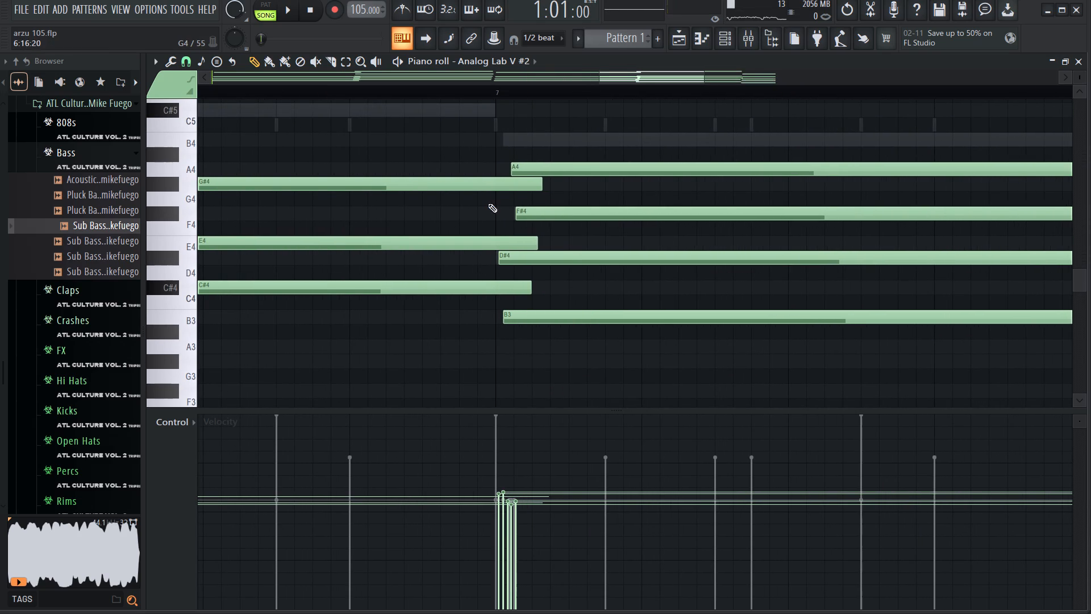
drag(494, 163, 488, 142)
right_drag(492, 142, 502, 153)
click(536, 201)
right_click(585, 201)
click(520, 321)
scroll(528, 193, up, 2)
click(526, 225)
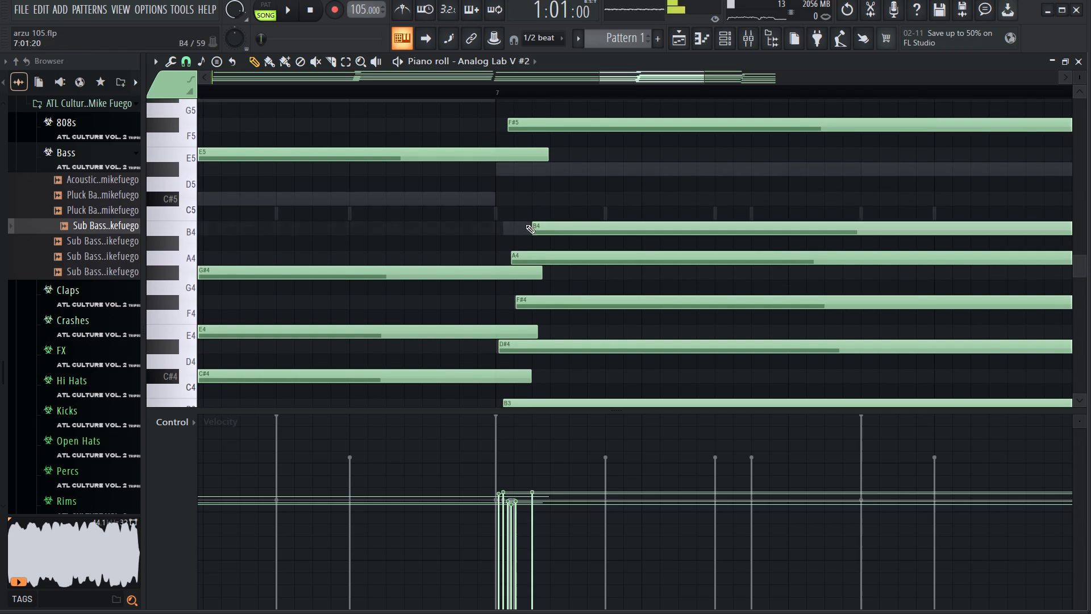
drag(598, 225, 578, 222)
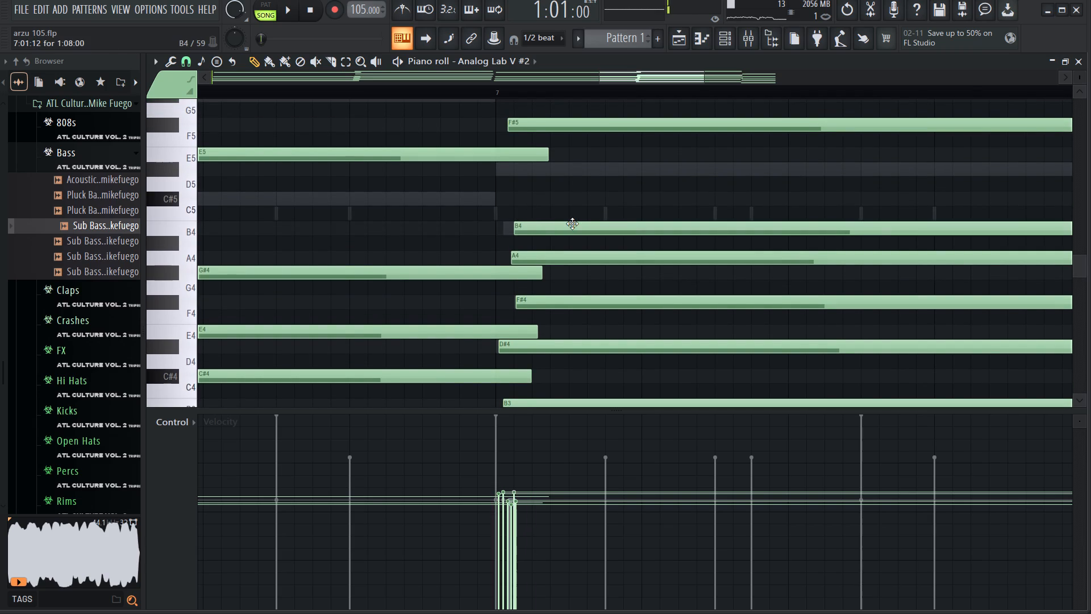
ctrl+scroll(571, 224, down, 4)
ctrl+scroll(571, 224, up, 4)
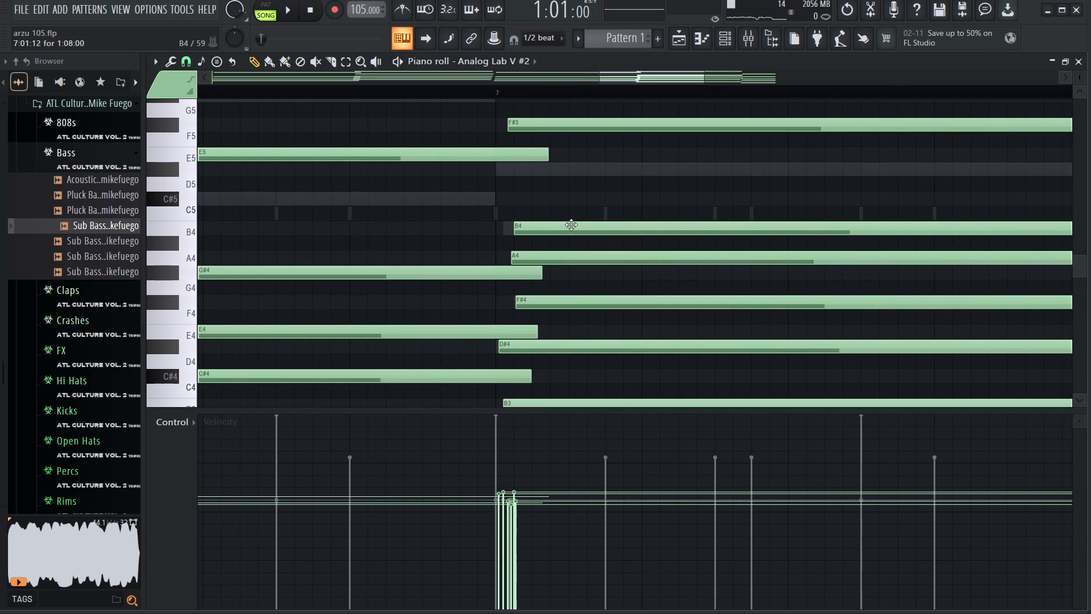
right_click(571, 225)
Start playback and delete the low B3 note from the bar 7 chord.
ctrl+scroll(590, 289, down, 5)
key(space)
ctrl+scroll(607, 305, down, 5)
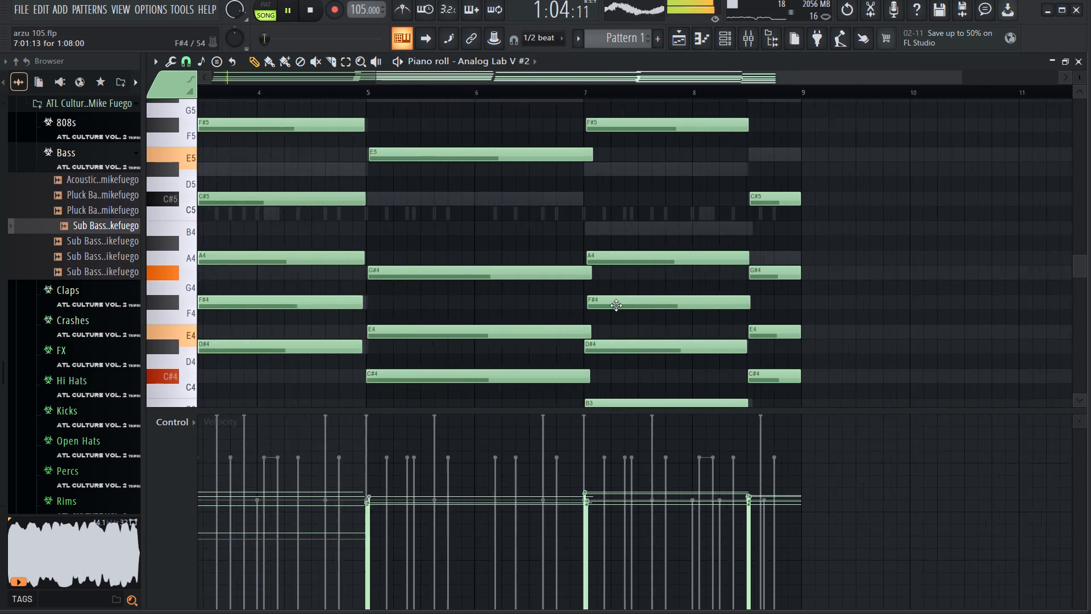
ctrl+scroll(616, 305, down, 4)
right_drag(672, 391, 678, 401)
scroll(680, 387, down, 4)
scroll(680, 375, up, 5)
scroll(680, 375, down, 3)
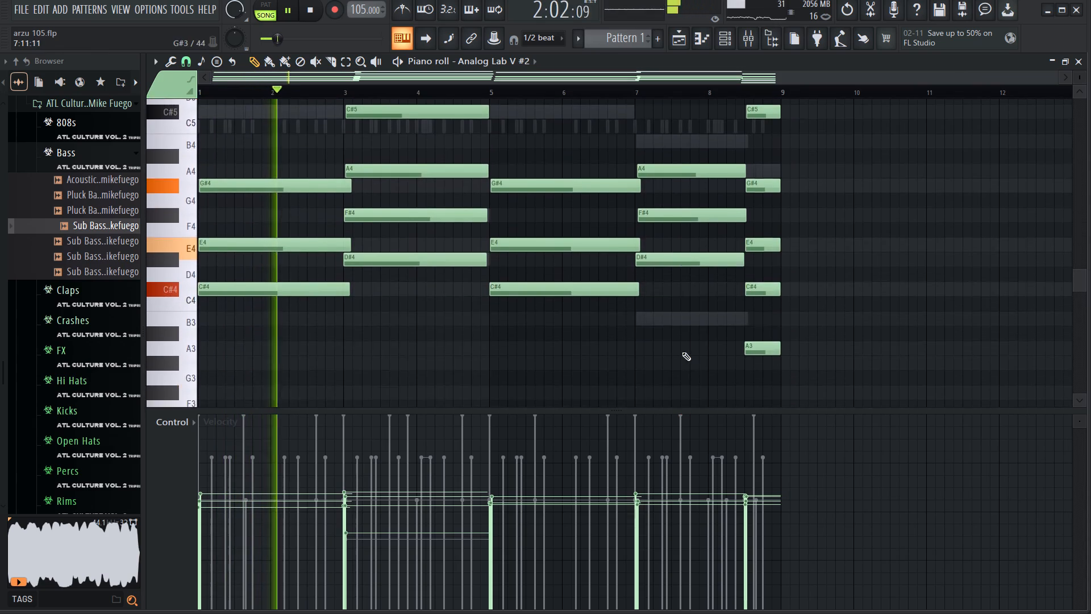
Duplicate the bar 7 chord's A4 note one octave higher at A5.
scroll(677, 332, up, 3)
ctrl+drag(669, 301, 669, 318)
shift+click(672, 306)
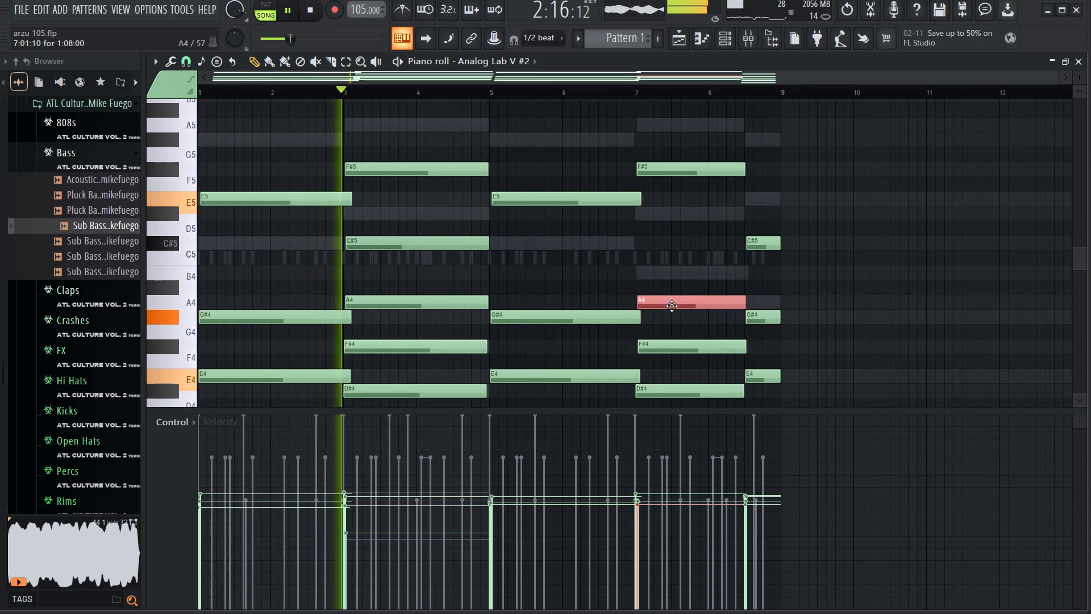
key(ctrl+Up)
right_click(692, 258)
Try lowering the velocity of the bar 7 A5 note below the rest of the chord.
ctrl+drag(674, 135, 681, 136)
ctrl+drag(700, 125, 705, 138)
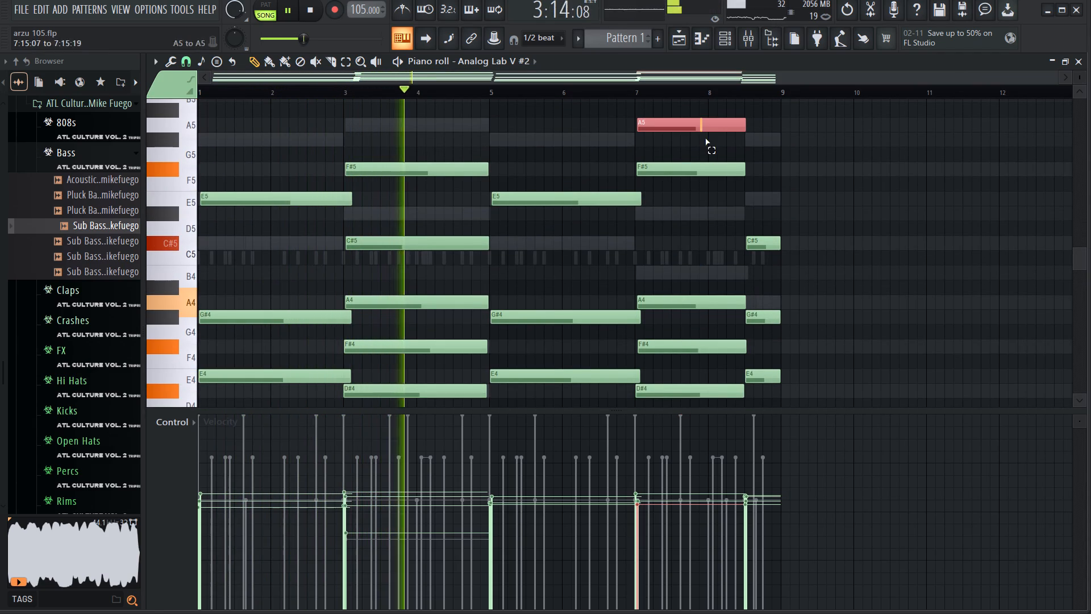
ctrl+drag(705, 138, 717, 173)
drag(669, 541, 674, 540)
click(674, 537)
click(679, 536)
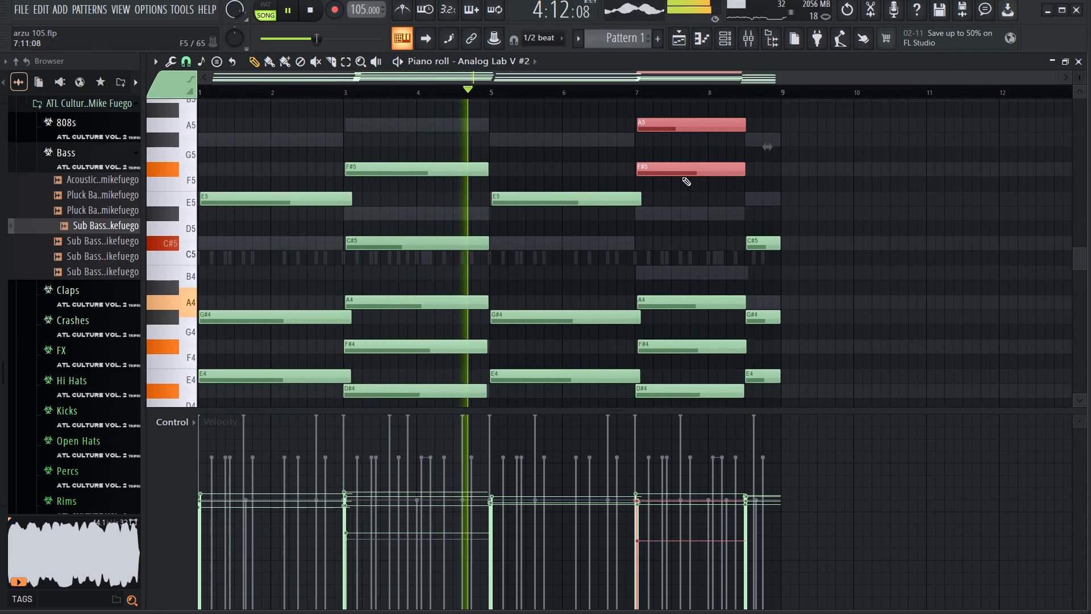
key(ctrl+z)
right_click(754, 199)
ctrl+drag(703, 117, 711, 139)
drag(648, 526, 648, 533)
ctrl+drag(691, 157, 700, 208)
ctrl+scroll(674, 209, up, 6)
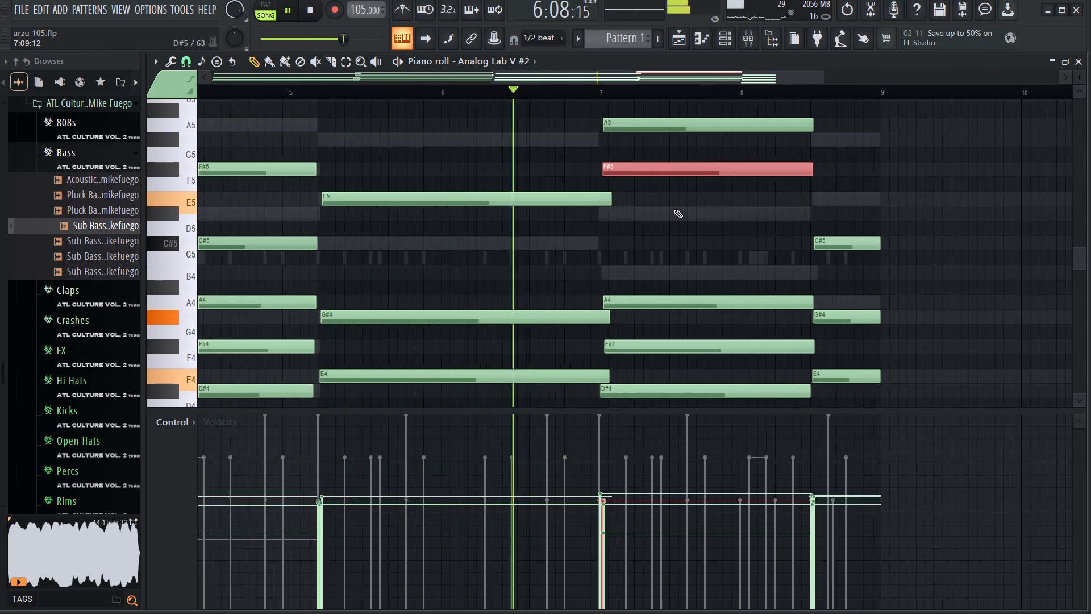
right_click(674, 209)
Shift the bar 7 A5 note slightly earlier so it starts at 7:01:04.
ctrl+scroll(581, 142, up, 7)
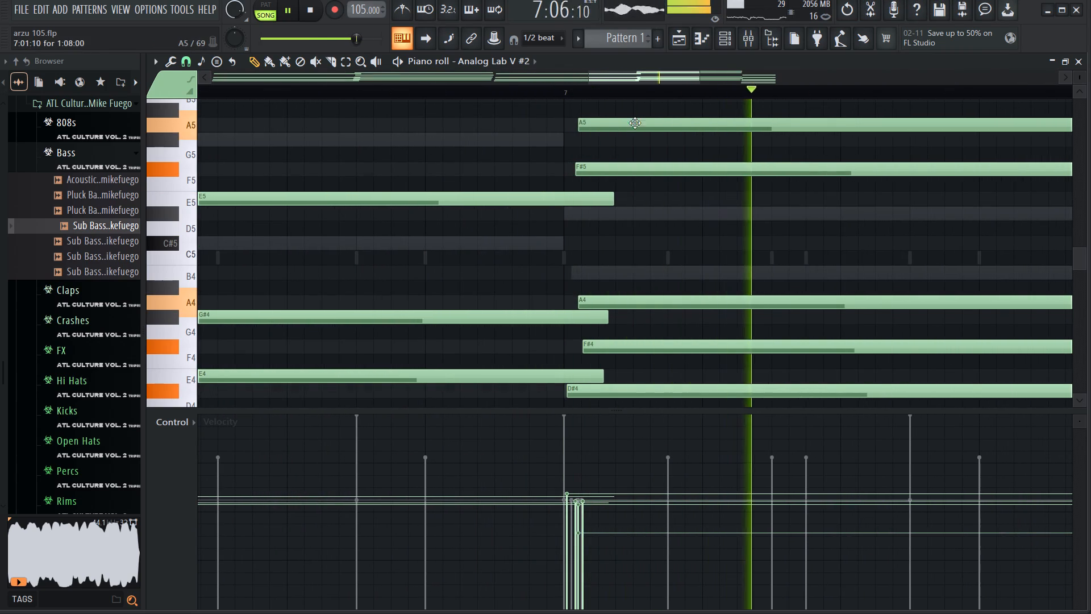
ctrl+drag(632, 114, 635, 133)
alt+drag(635, 126, 626, 128)
Set the A5 note's velocity to about 59%, level with the chord, and replay from just before bar 7.
click(637, 472)
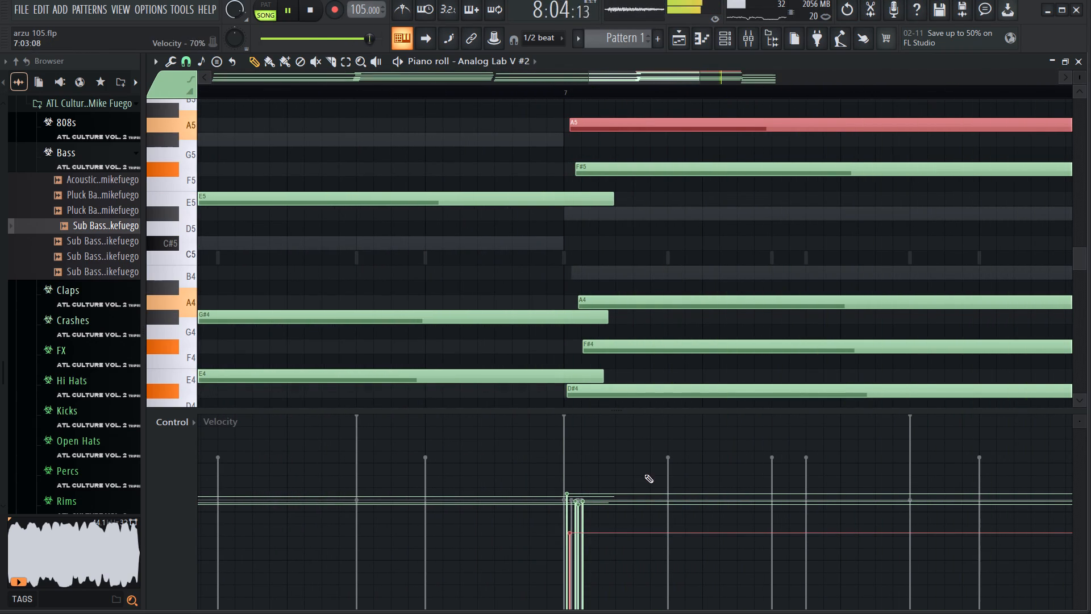
drag(582, 498, 585, 473)
click(430, 94)
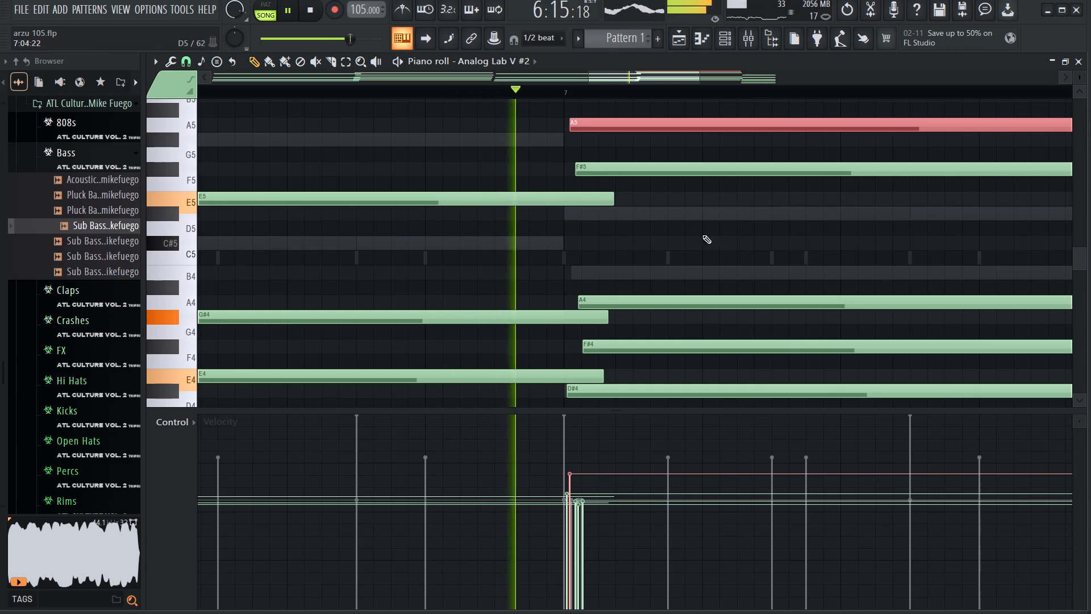
drag(592, 478, 594, 499)
key(space)
key(space)
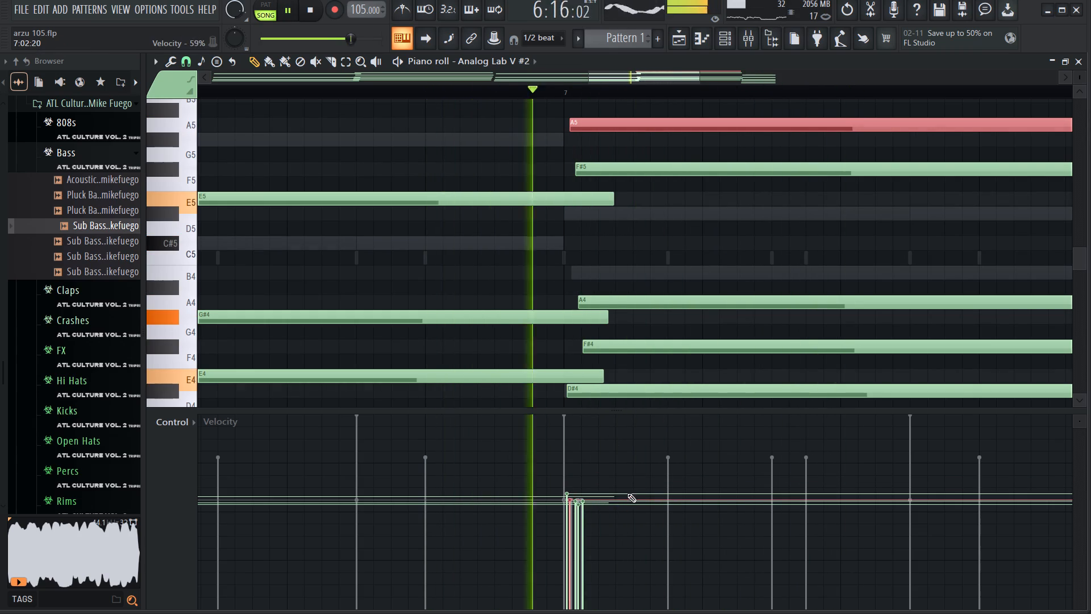
ctrl+scroll(577, 282, down, 12)
key(space)
key(space)
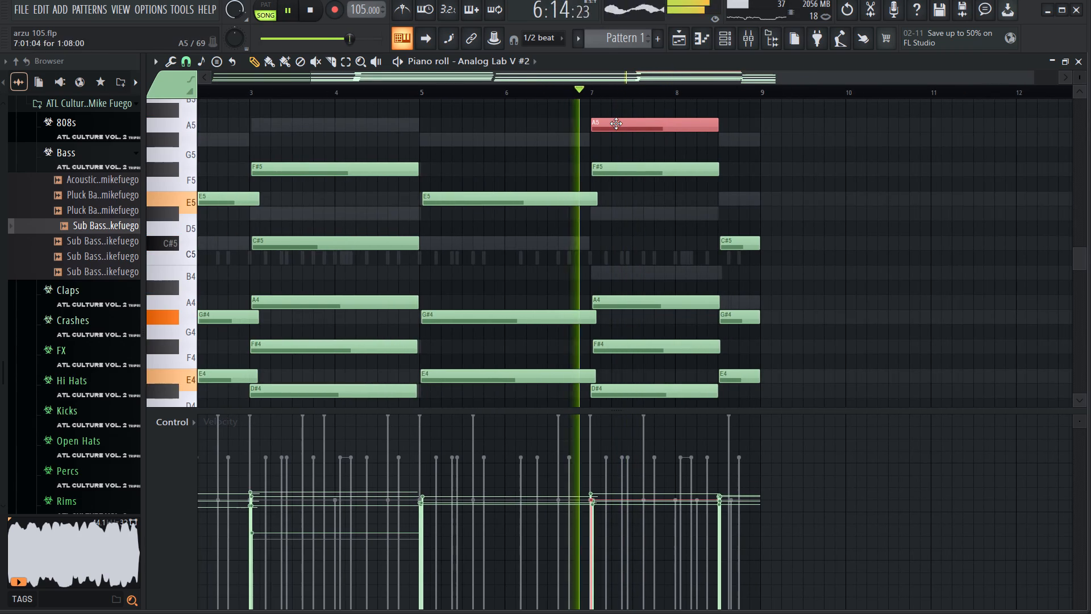
Lower the bar 7 A5 note one semitone to G#5 and replay the chord.
drag(616, 123, 617, 143)
key(space)
key(space)
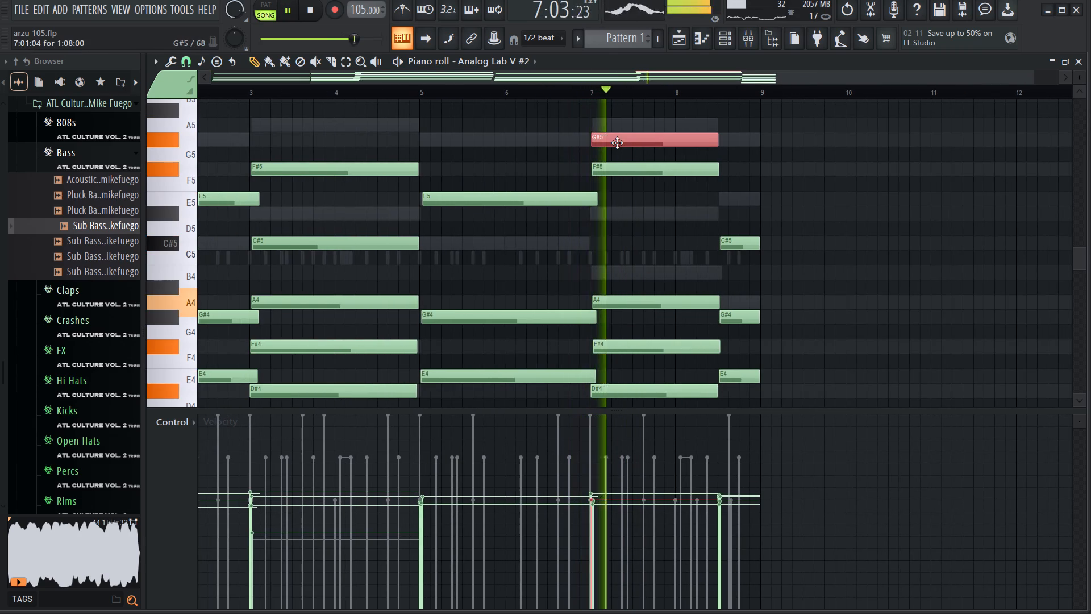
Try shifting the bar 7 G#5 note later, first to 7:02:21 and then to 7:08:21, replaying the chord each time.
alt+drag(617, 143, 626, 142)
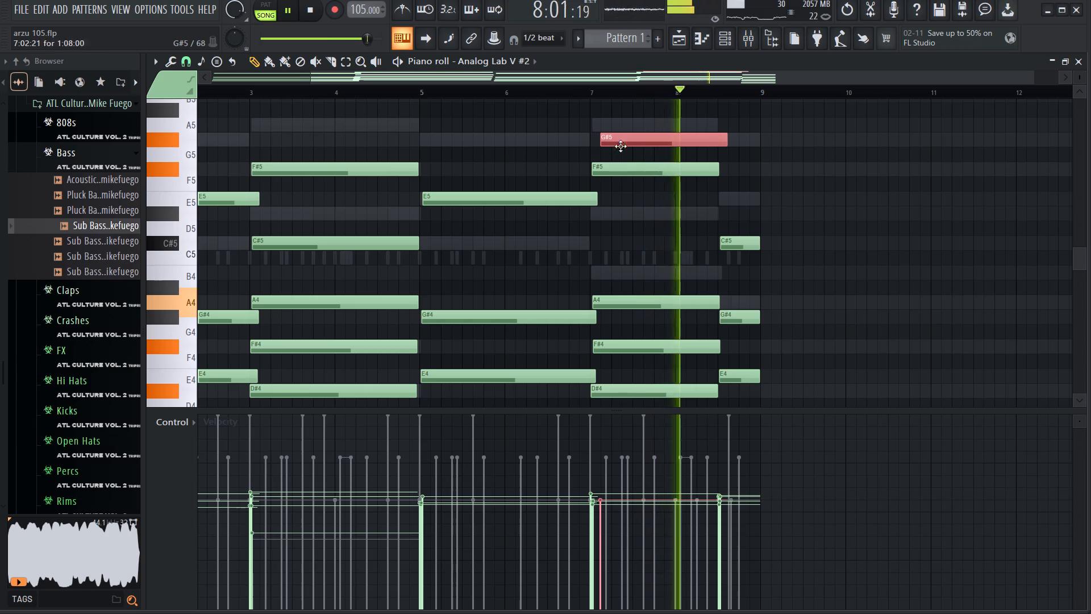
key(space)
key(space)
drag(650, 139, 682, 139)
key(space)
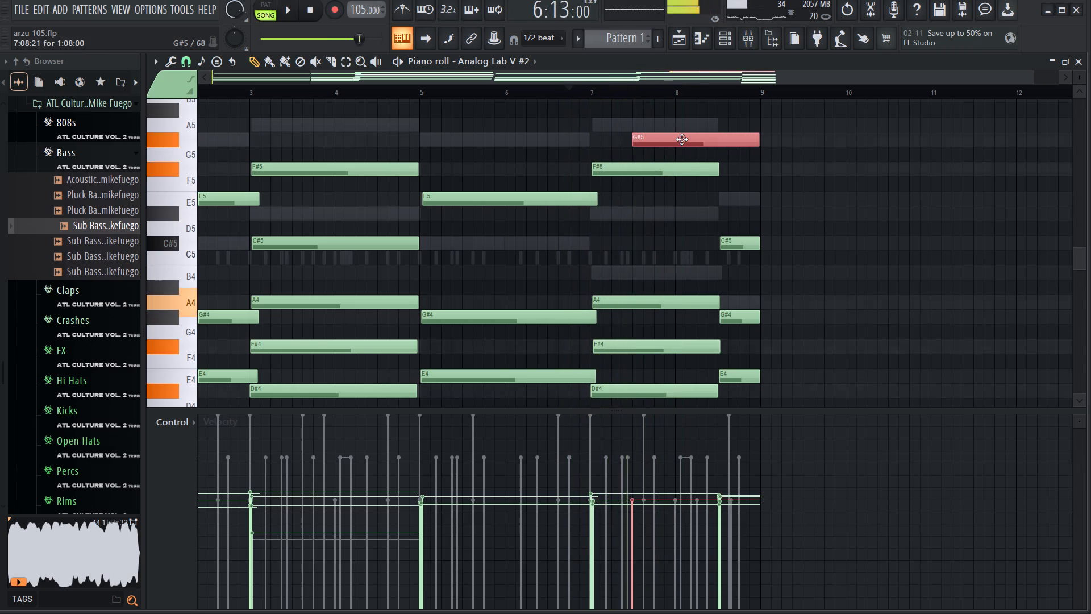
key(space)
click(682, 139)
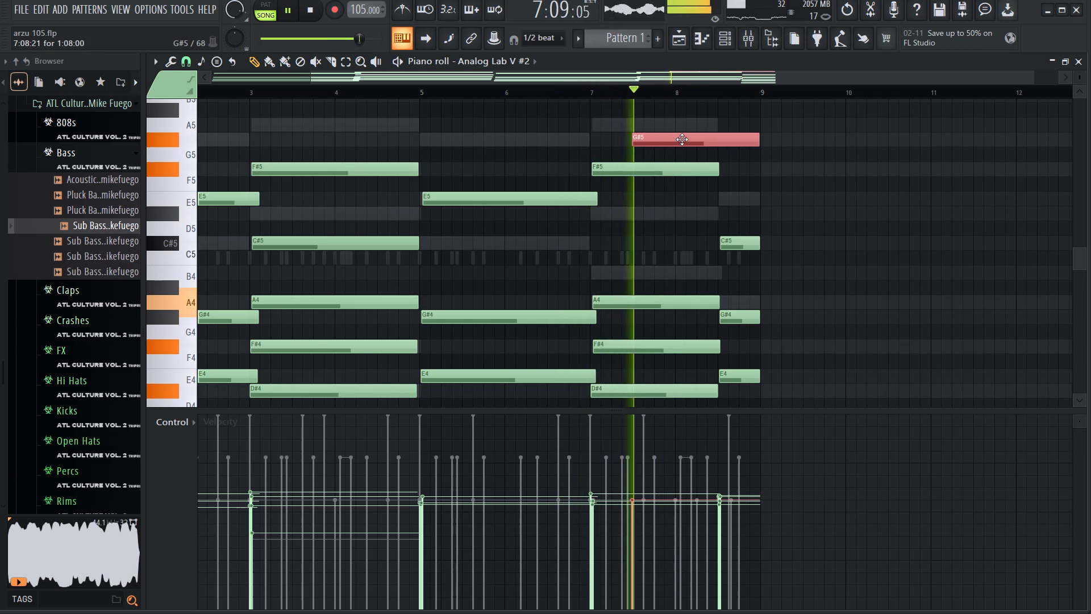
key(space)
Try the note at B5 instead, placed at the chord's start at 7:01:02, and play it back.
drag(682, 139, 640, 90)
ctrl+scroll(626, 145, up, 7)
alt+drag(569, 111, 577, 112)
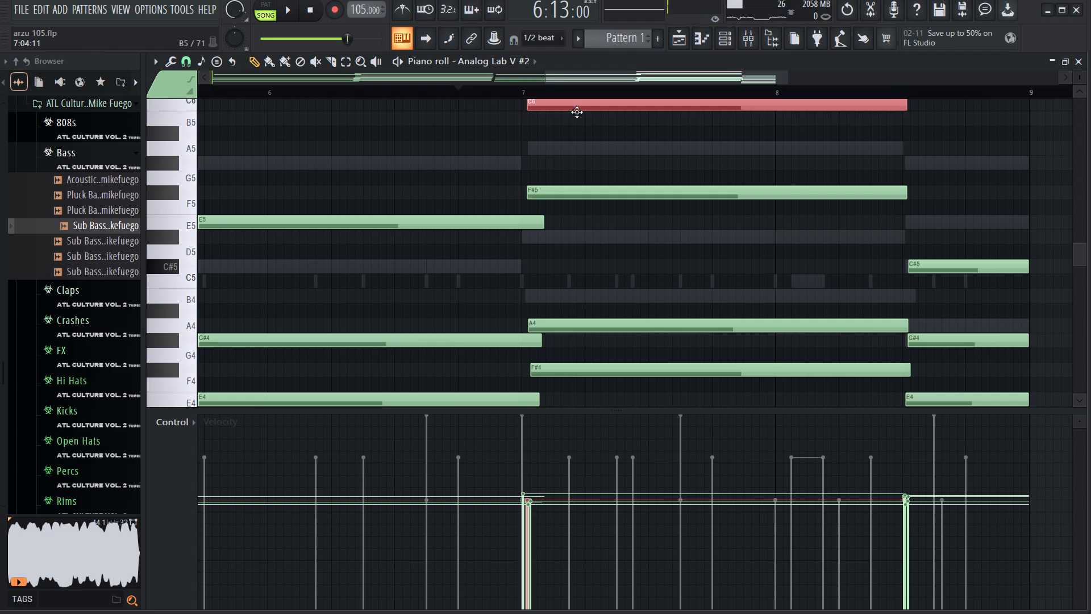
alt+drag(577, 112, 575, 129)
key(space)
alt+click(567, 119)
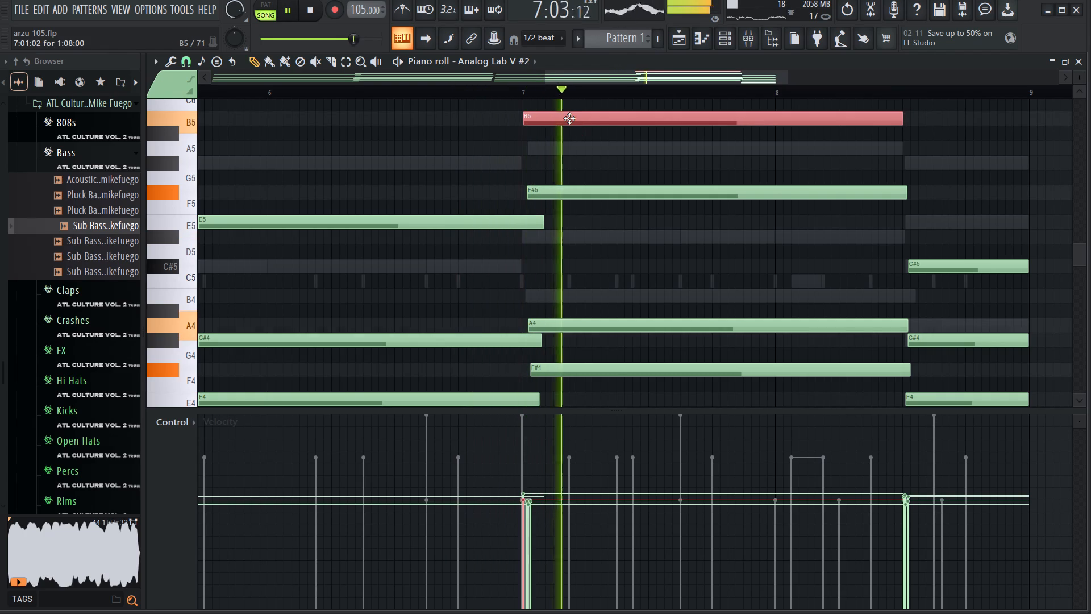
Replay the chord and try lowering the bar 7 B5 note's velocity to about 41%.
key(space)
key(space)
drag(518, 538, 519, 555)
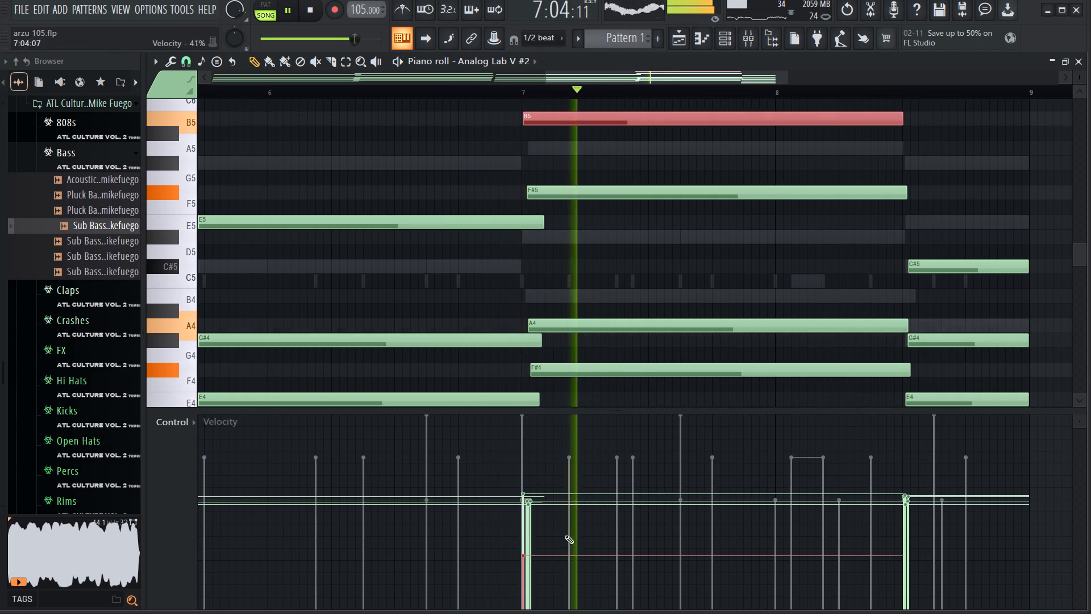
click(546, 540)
Delete the bar 7 B5 note from the Analog Lab chord and replay.
right_drag(617, 127, 622, 115)
key(space)
key(space)
Play the loop from bar 1 and review the Analog Lab chords, the playlist arrangement and the Sub Bass notes.
ctrl+scroll(634, 150, down, 16)
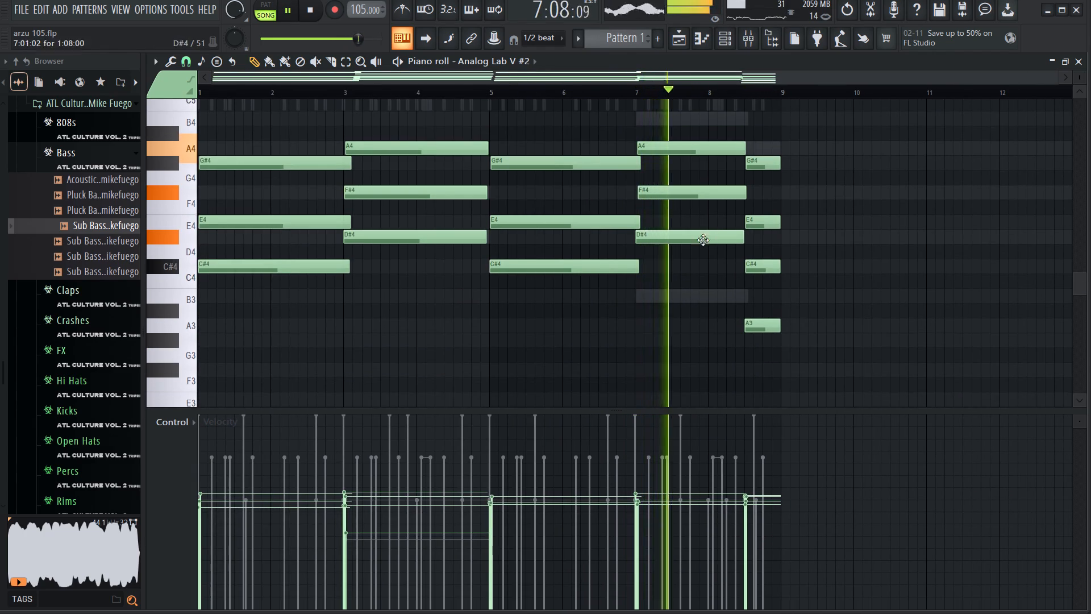
scroll(703, 240, up, 7)
ctrl+scroll(703, 240, down, 20)
ctrl+scroll(703, 240, down, 1)
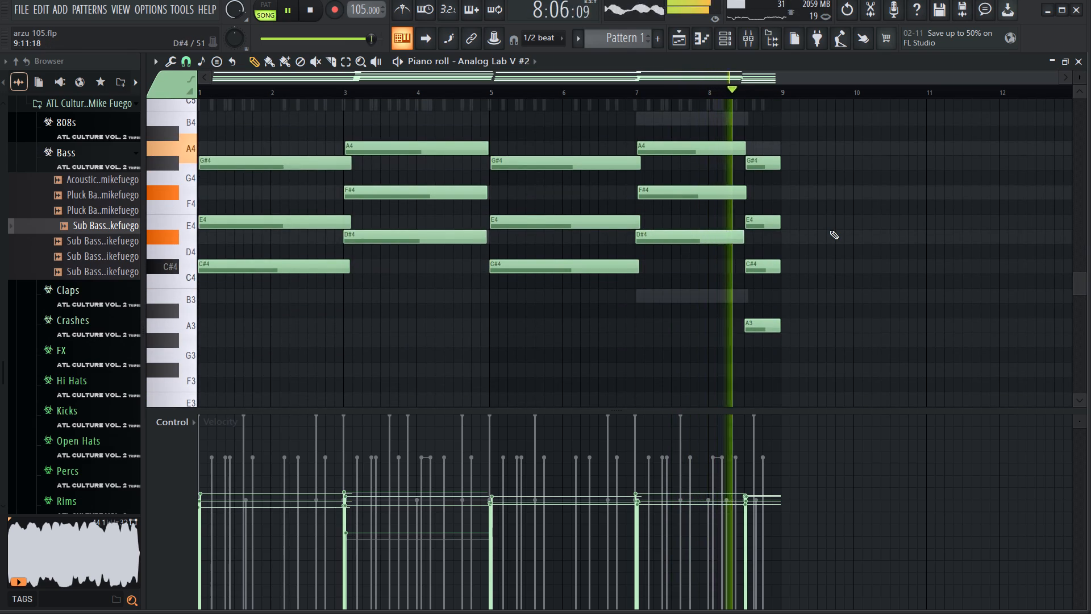
drag(206, 93, 35, 91)
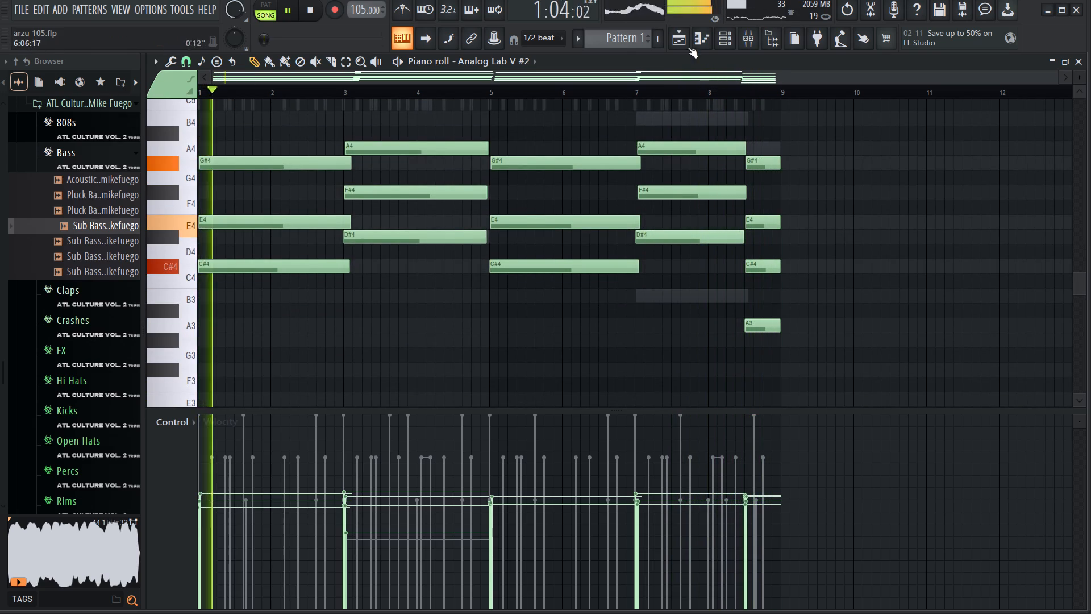
click(717, 30)
click(701, 32)
click(685, 38)
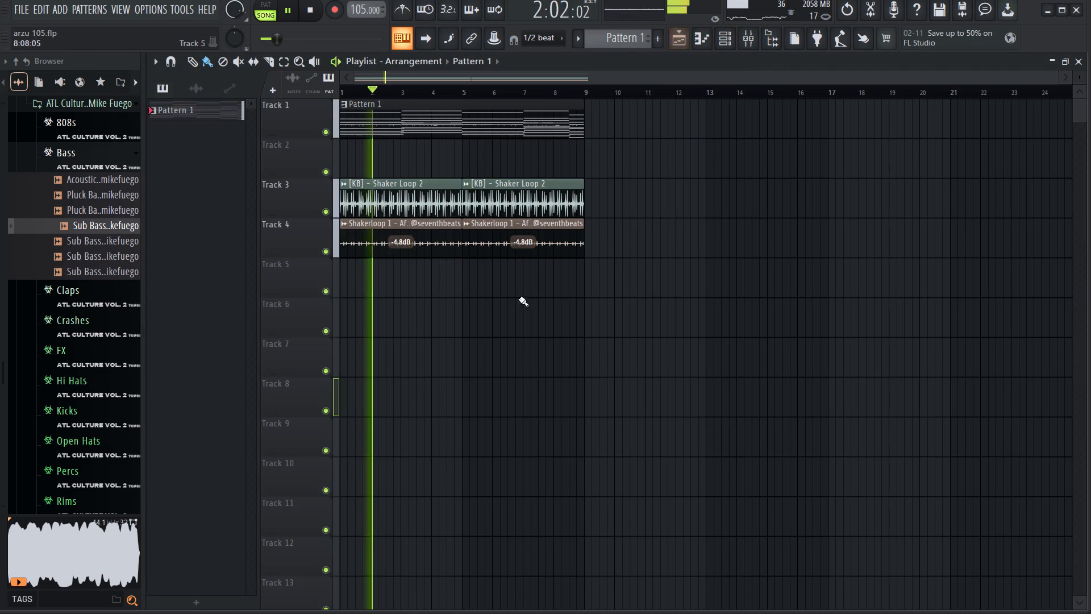
click(718, 27)
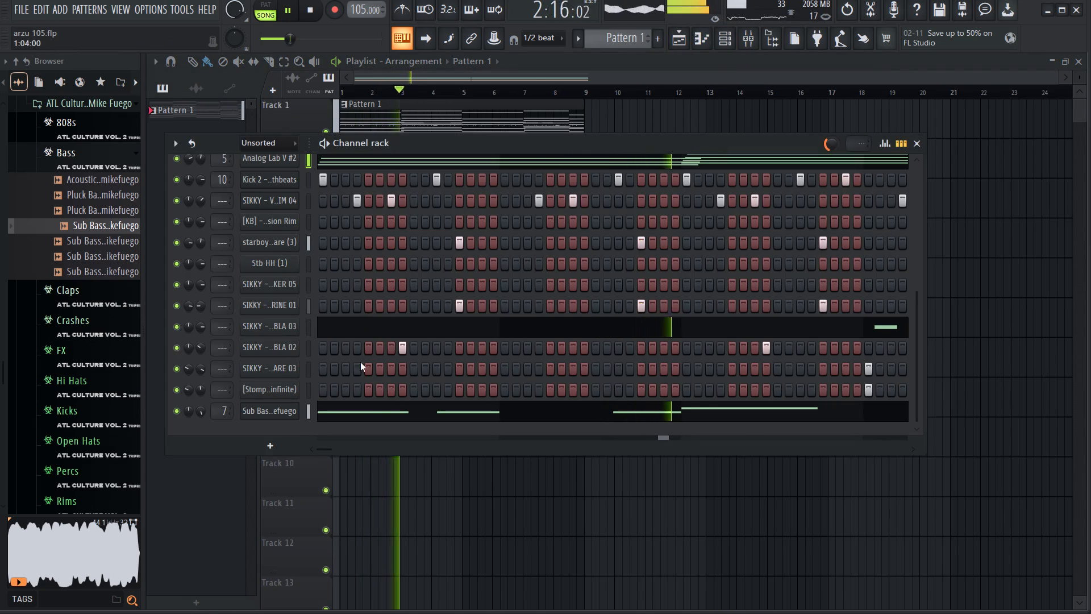
click(365, 404)
scroll(415, 366, up, 3)
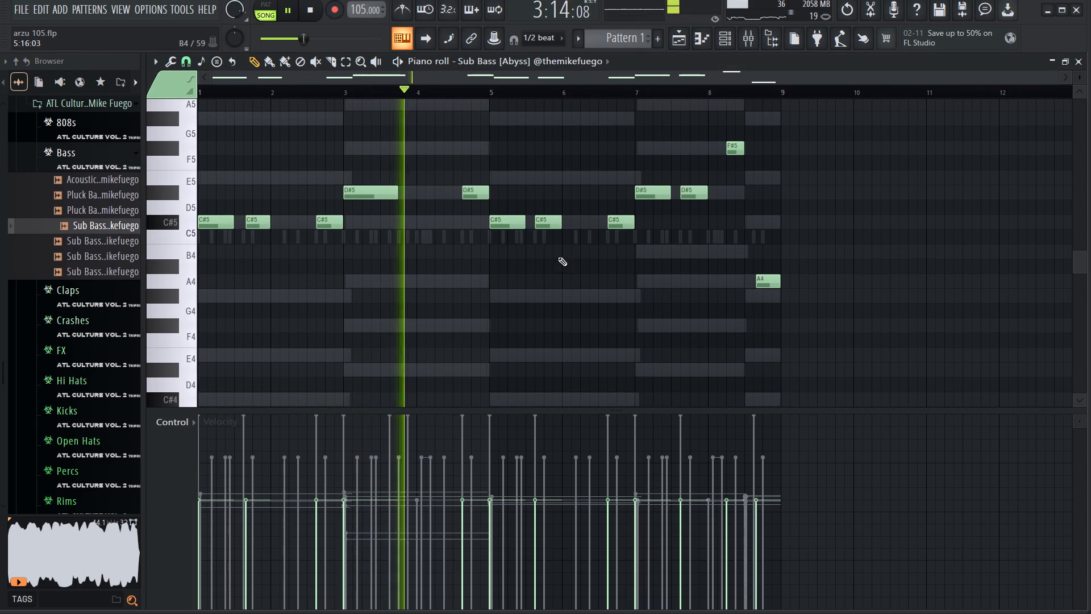
Examine the Saturn 2 saturation settings on the bass mixer track.
click(732, 46)
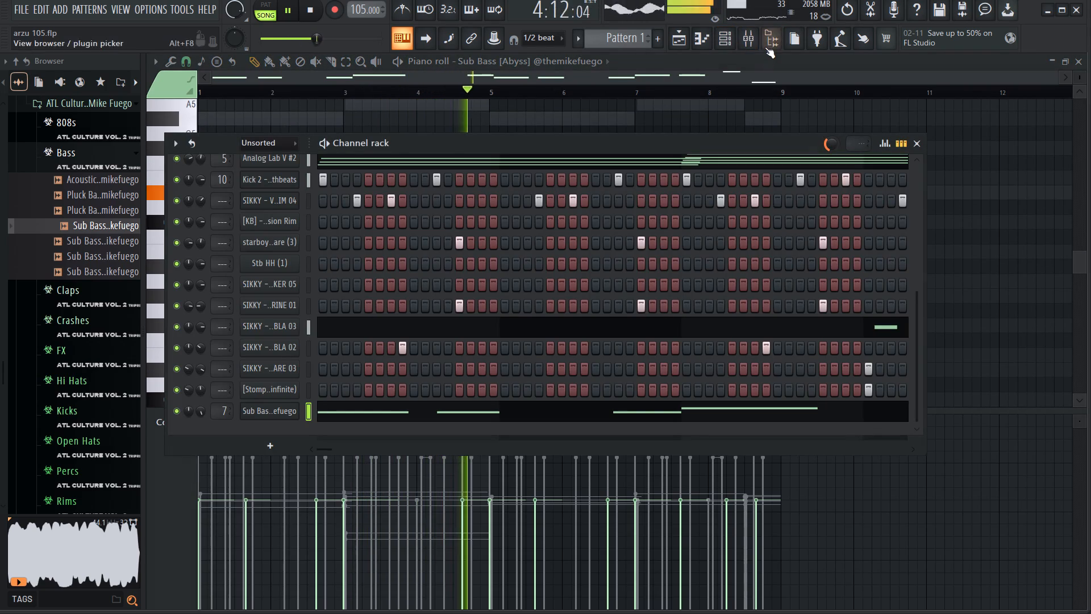
click(754, 50)
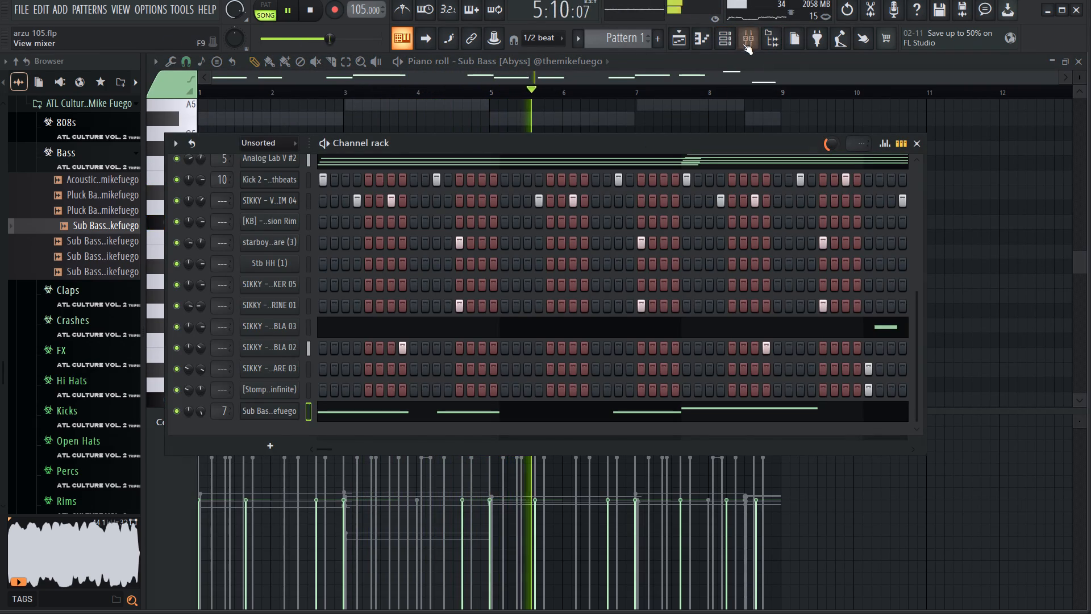
click(743, 43)
right_click(418, 260)
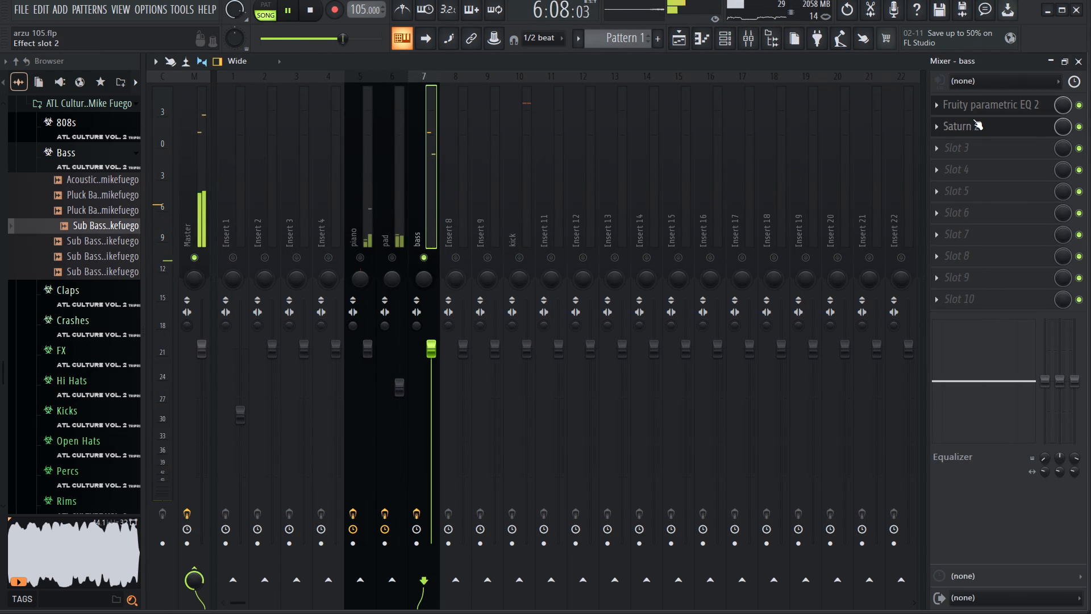
double_click(973, 119)
click(350, 223)
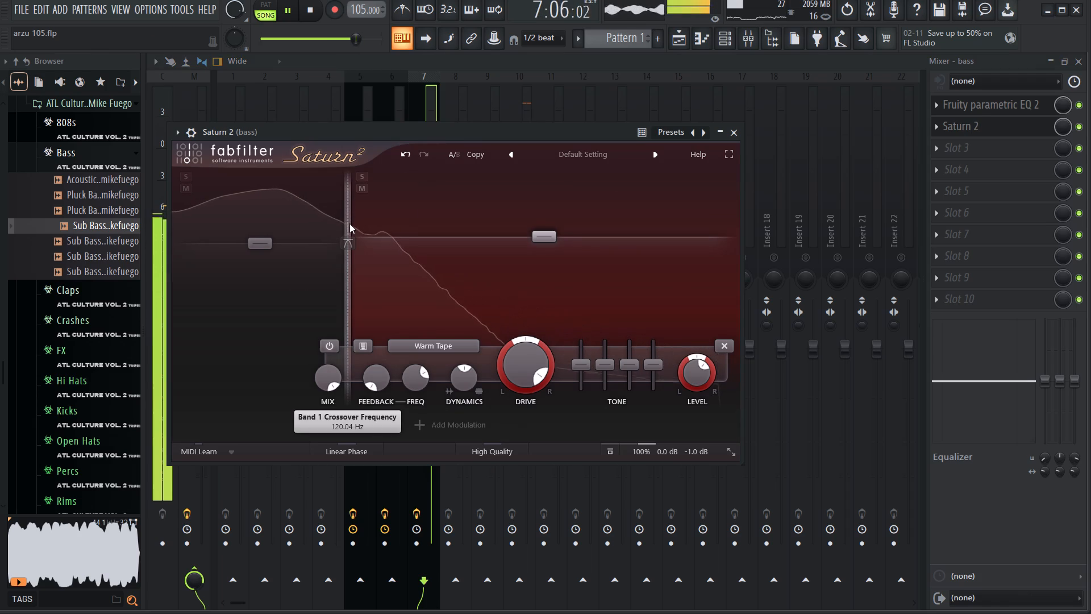
In the bass track's Parametric EQ 2, move band 4 to about 49 Hz and band 2 to about 964 Hz at 0.6 dB.
click(956, 109)
click(960, 107)
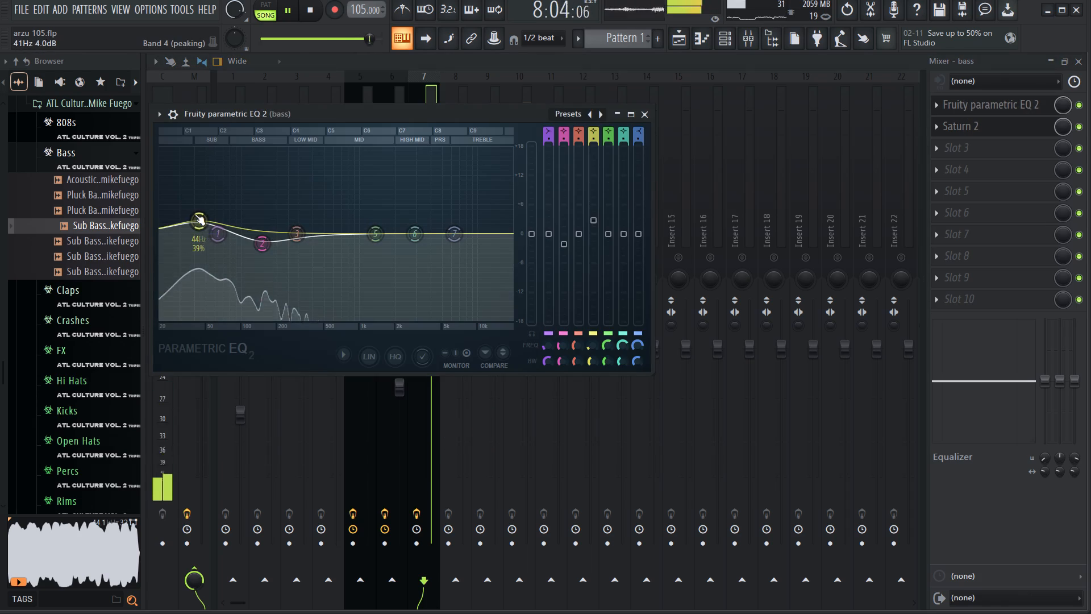
drag(195, 215, 209, 215)
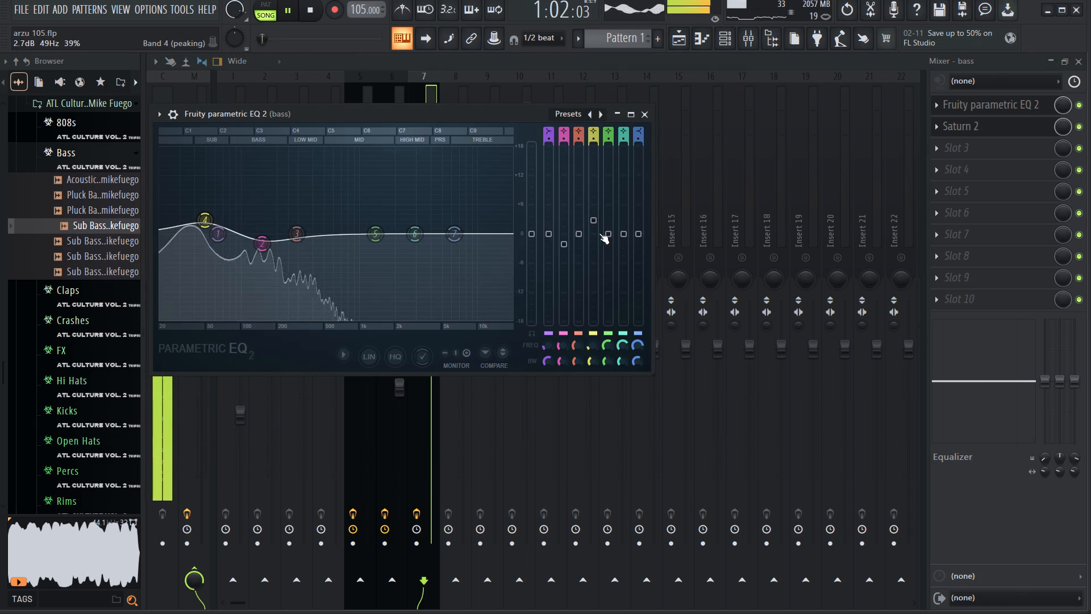
drag(272, 236, 502, 196)
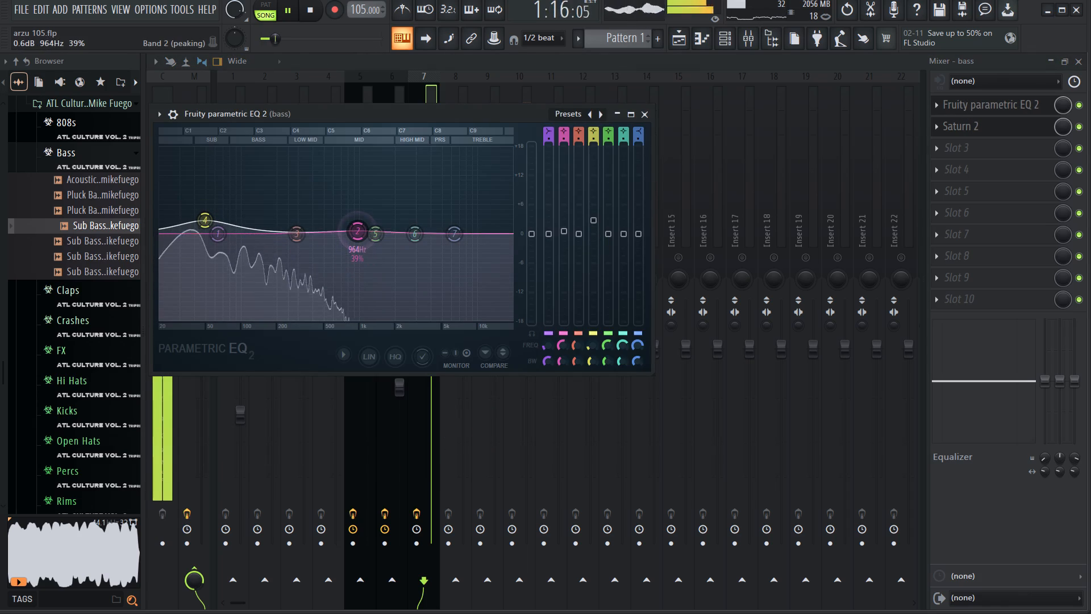
drag(502, 196, 502, 196)
Examine the Sub Bass notes against the ghost notes from bar 1 through bar 7 during playback.
click(700, 41)
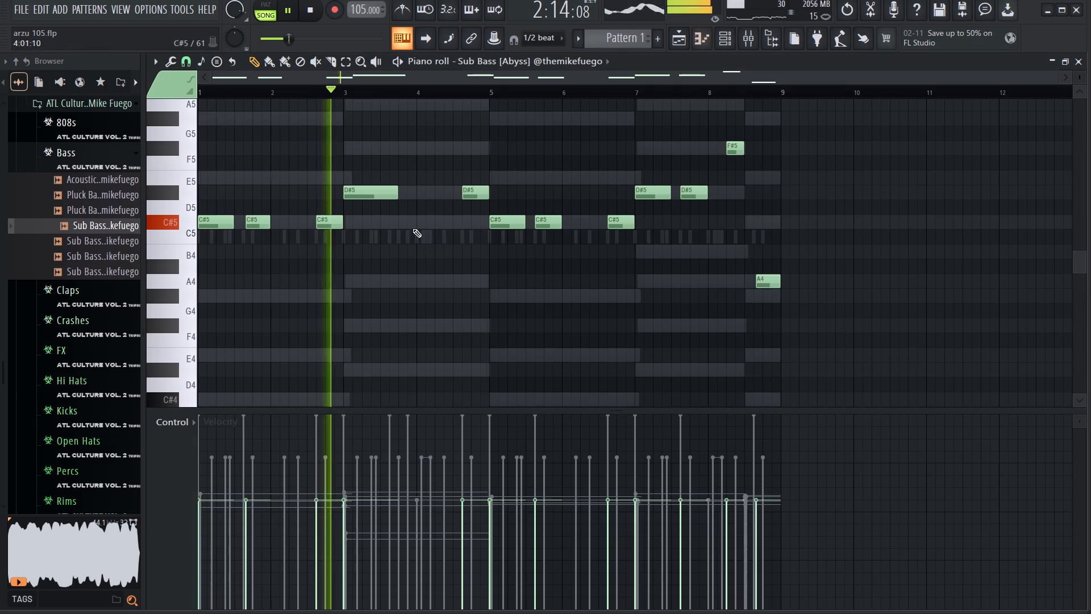
ctrl+scroll(213, 258, up, 14)
ctrl+scroll(213, 258, down, 9)
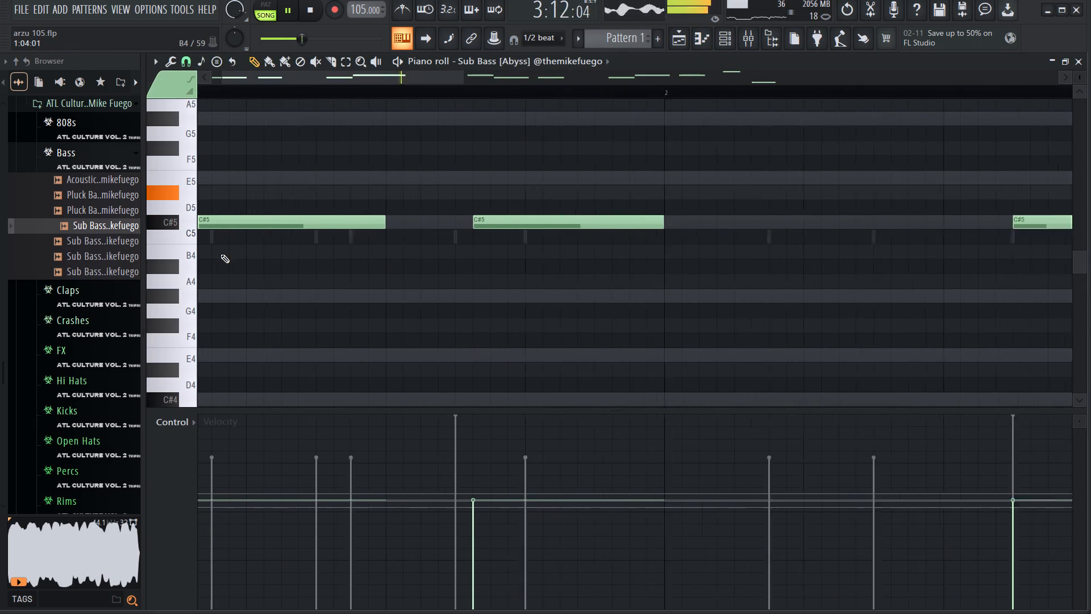
ctrl+scroll(669, 318, up, 8)
ctrl+scroll(668, 319, down, 9)
ctrl+scroll(764, 296, up, 8)
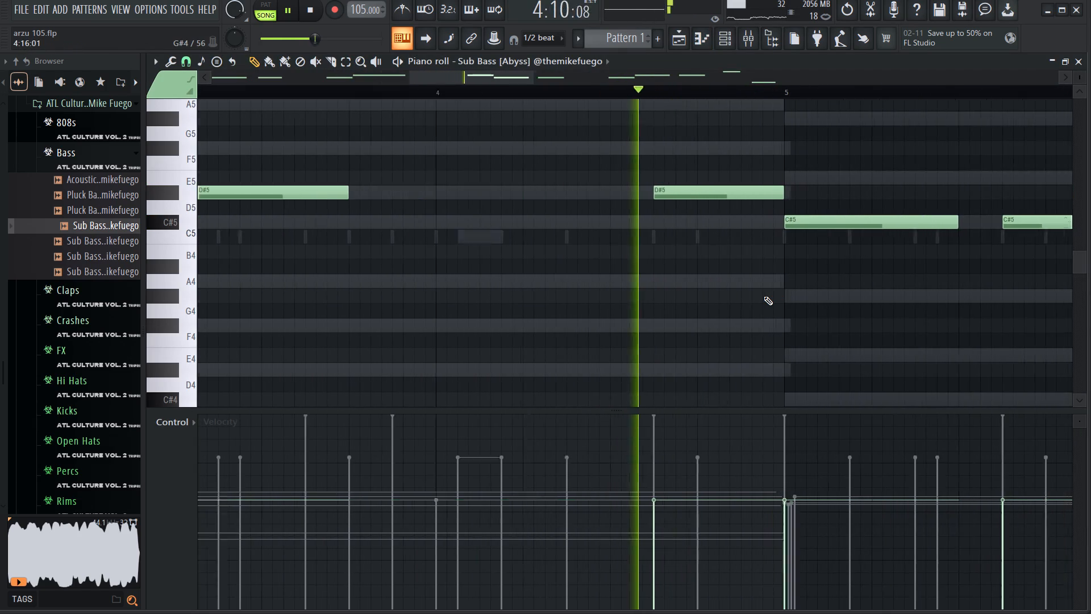
ctrl+scroll(758, 299, down, 9)
ctrl+scroll(801, 292, up, 9)
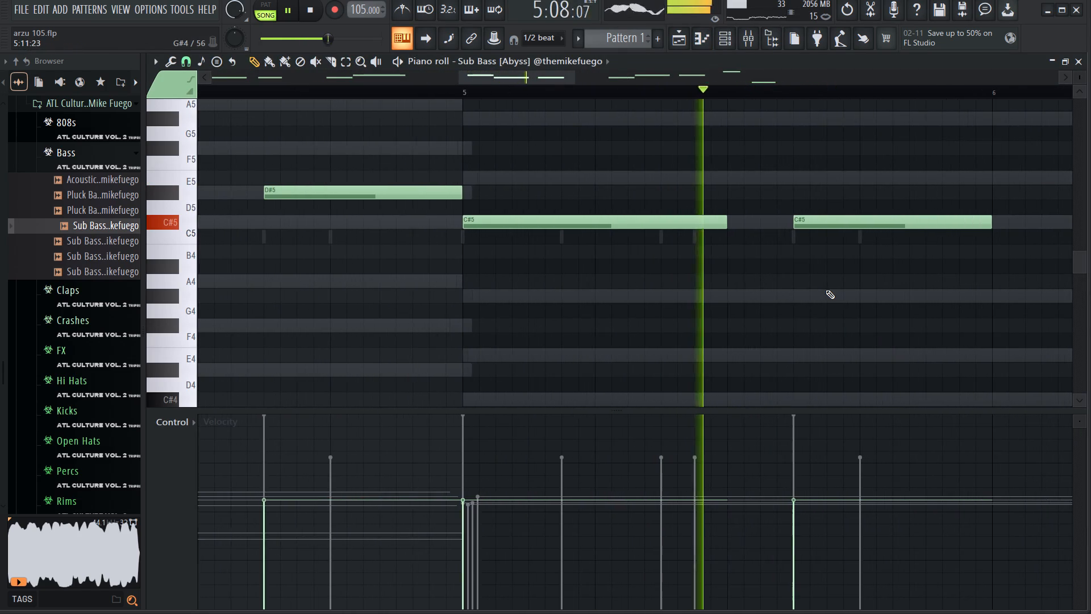
ctrl+scroll(815, 291, down, 10)
ctrl+scroll(906, 299, up, 8)
Raise the hold time of the Sub Bass channel's volume envelope and close the channel settings.
click(727, 32)
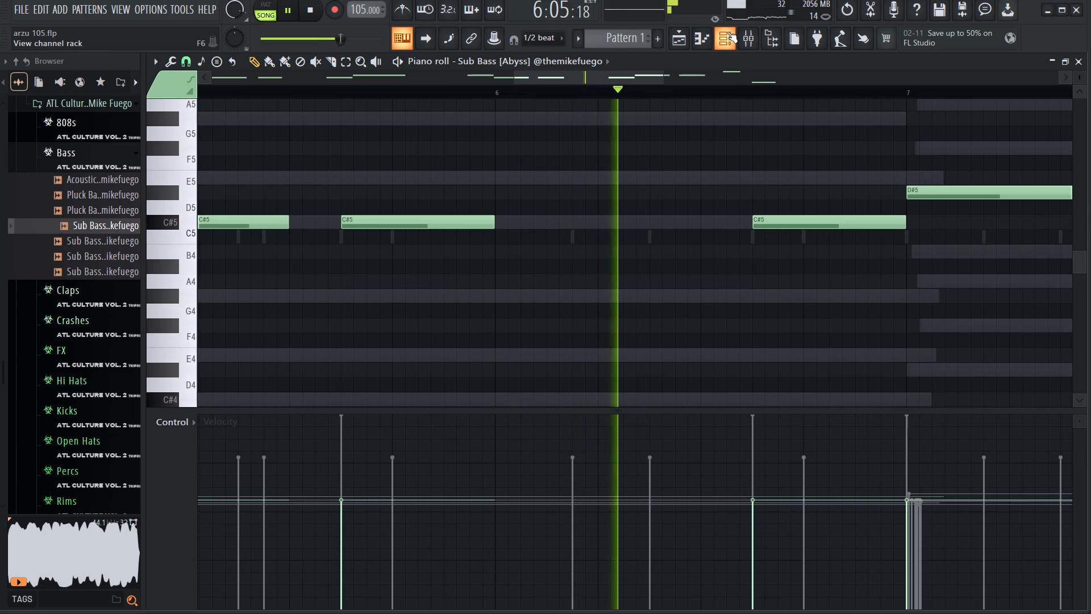
double_click(291, 409)
click(334, 242)
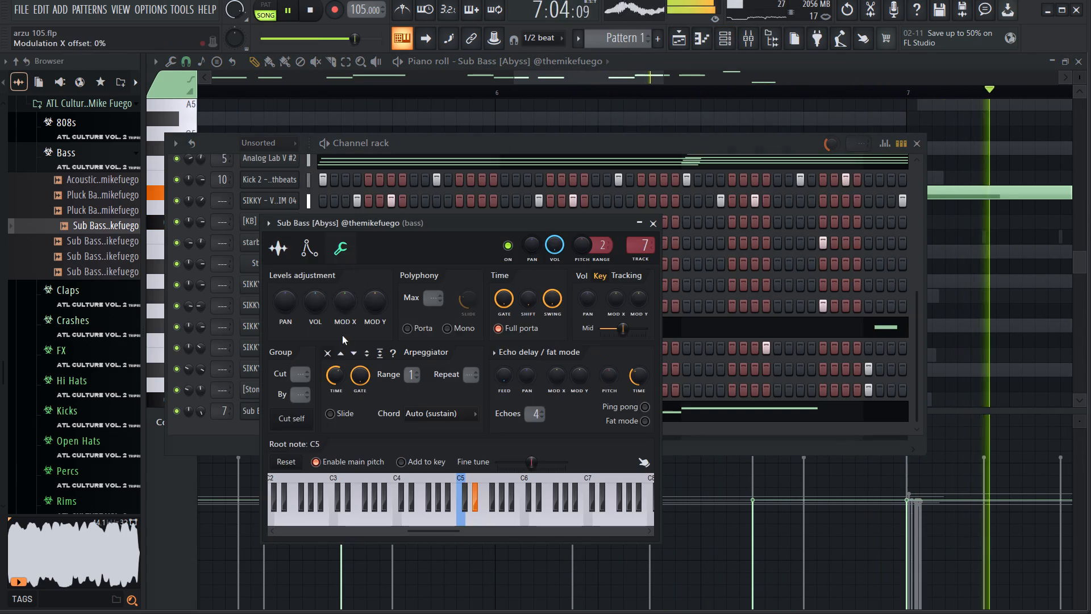
click(310, 255)
drag(331, 392, 354, 338)
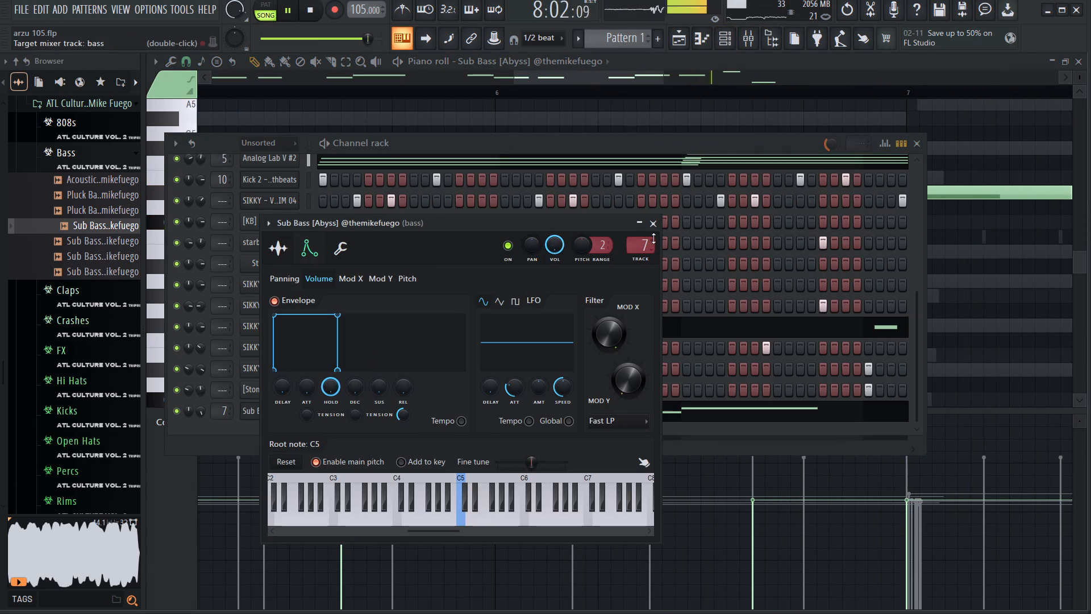
drag(652, 232, 655, 225)
click(658, 217)
click(918, 139)
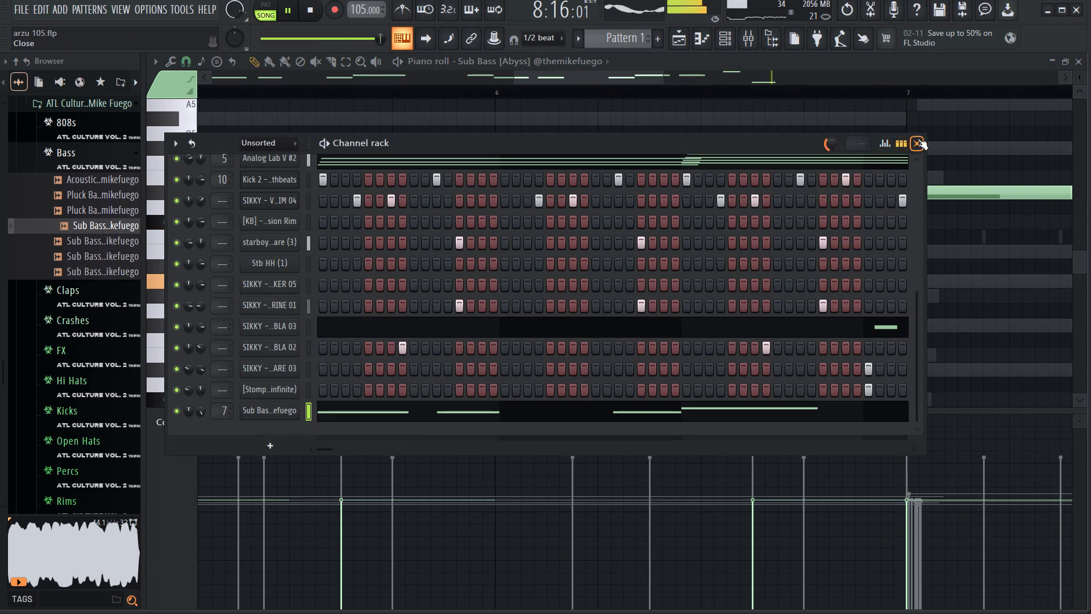
Raise the final Sub Bass note at the end of bar 8 one octave to A5.
scroll(564, 187, down, 14)
ctrl+scroll(760, 239, up, 13)
ctrl+drag(785, 219, 784, 244)
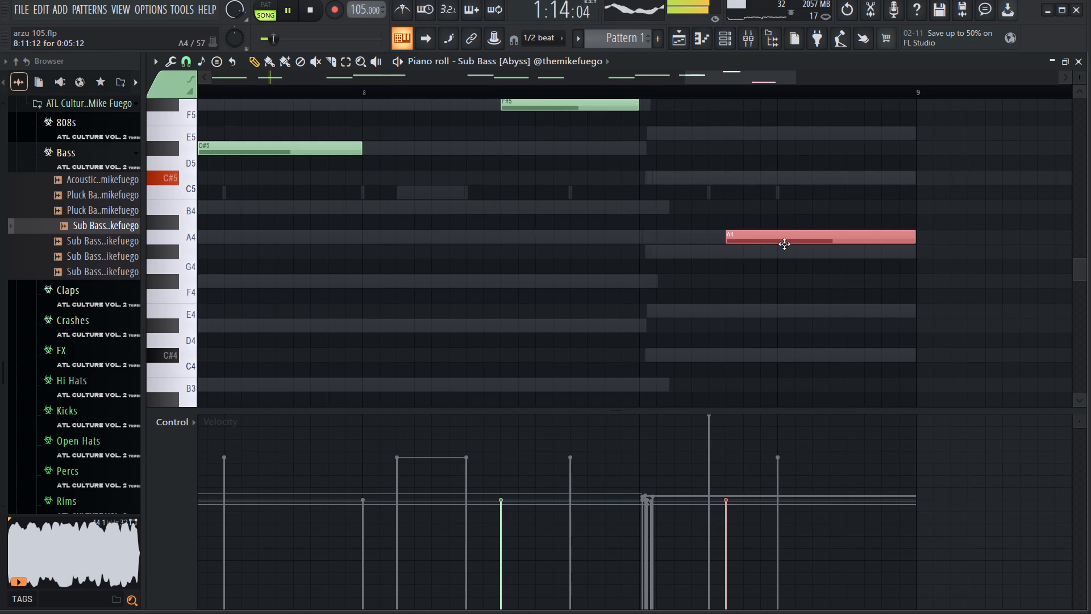
key(ctrl+Up)
ctrl+scroll(784, 244, down, 20)
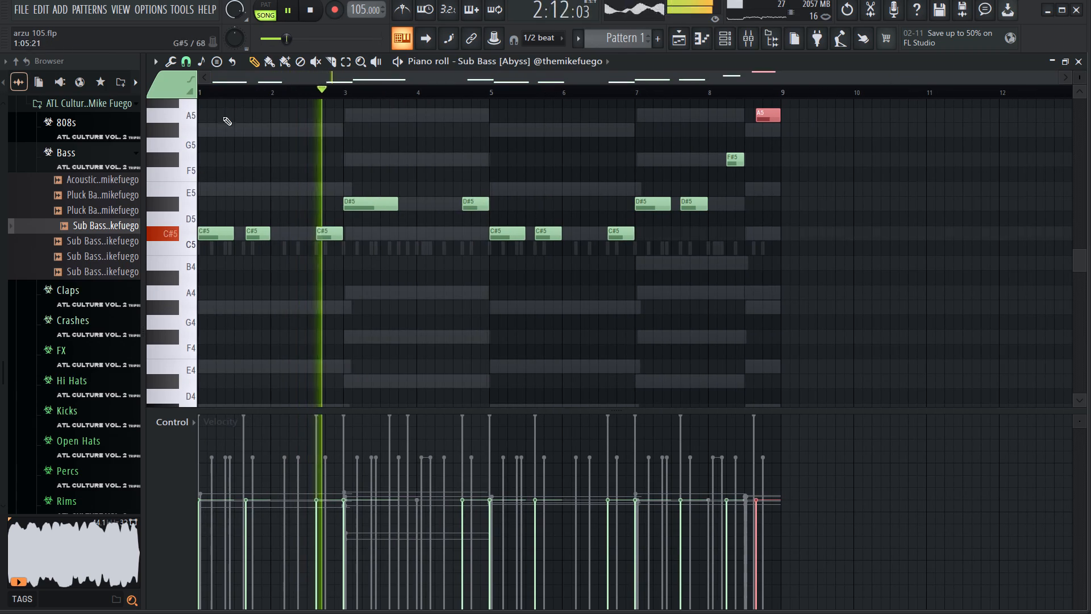
Shift the second C#5 bass note in bar 1 slightly earlier, in line with the kick, and replay from bar 1.
key(space)
drag(220, 87, 109, 96)
ctrl+scroll(130, 255, up, 15)
ctrl+scroll(193, 151, up, 7)
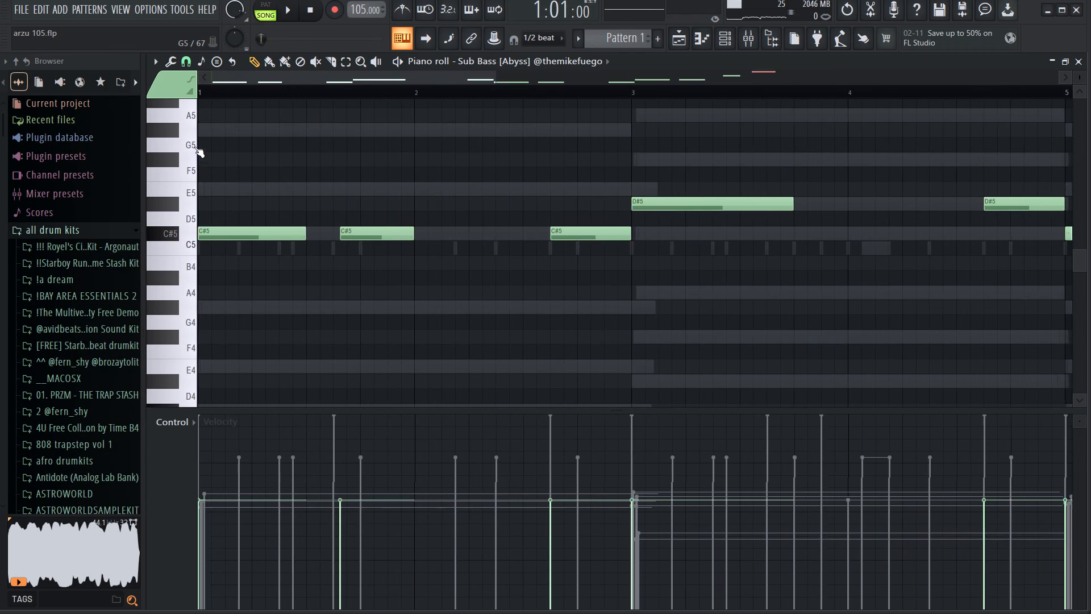
key(space)
ctrl+scroll(328, 327, up, 8)
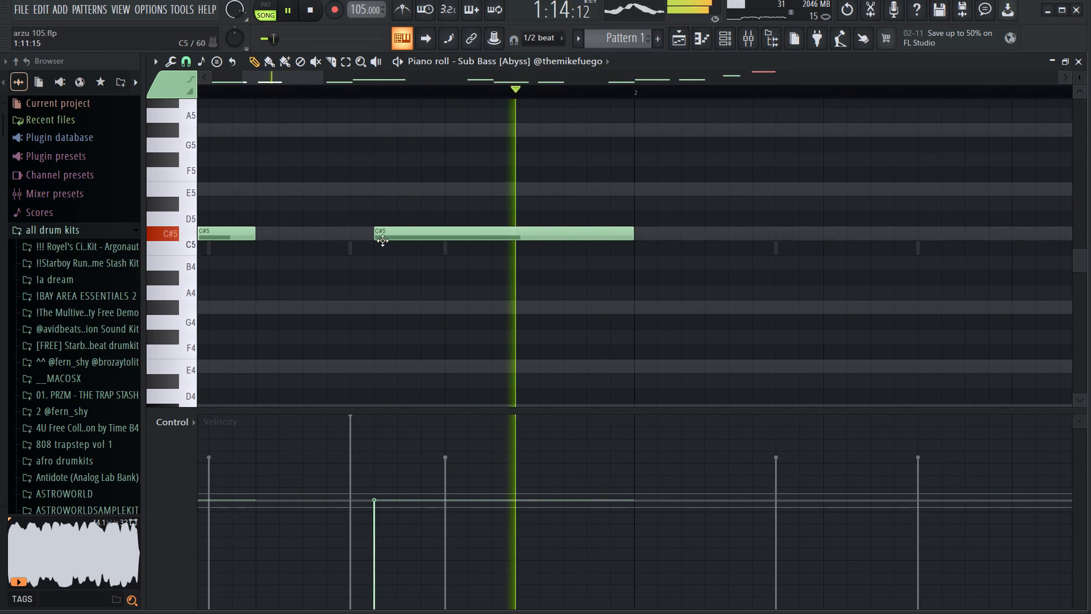
drag(397, 231, 366, 235)
key(space)
key(space)
ctrl+scroll(459, 286, down, 12)
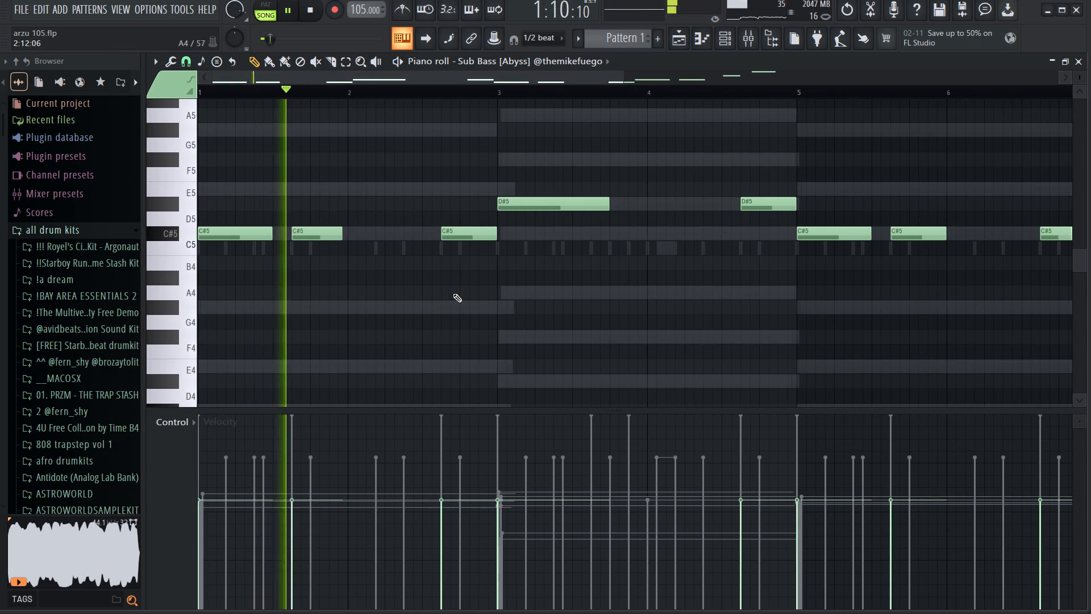
Extend the end of bar 1's second C#5 bass note slightly toward bar 2.
ctrl+scroll(453, 294, down, 3)
ctrl+scroll(453, 294, up, 6)
ctrl+scroll(350, 285, down, 5)
ctrl+scroll(243, 289, down, 5)
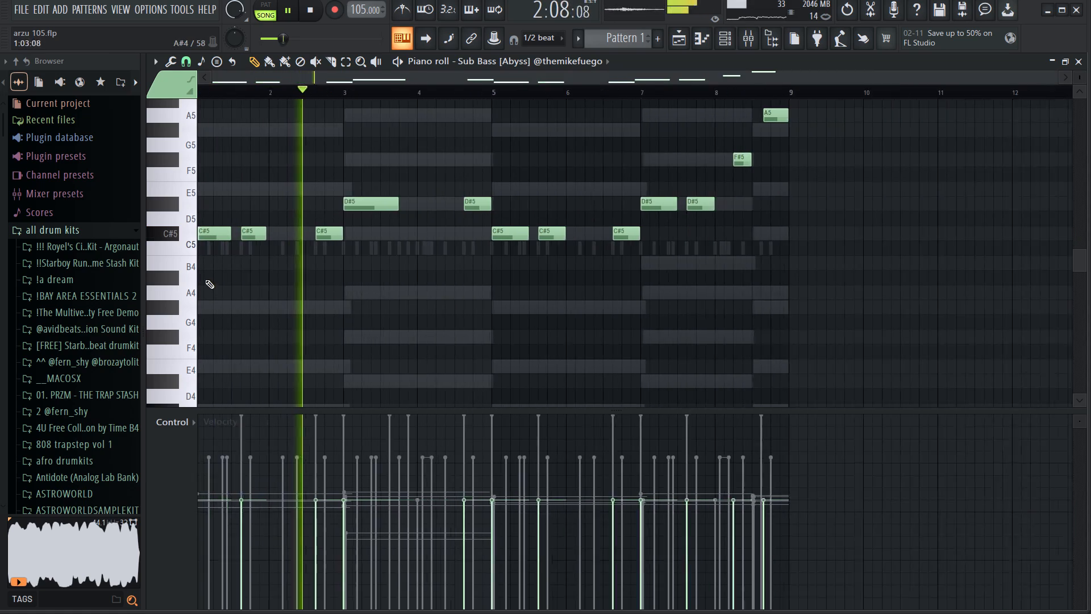
ctrl+scroll(205, 279, up, 7)
drag(382, 233, 388, 231)
ctrl+scroll(510, 271, down, 7)
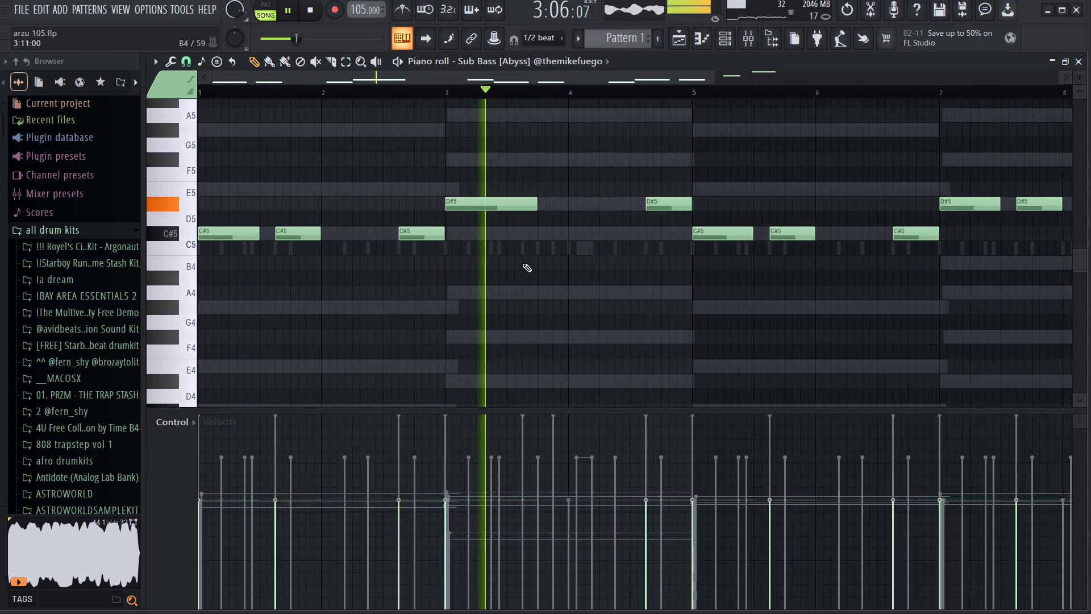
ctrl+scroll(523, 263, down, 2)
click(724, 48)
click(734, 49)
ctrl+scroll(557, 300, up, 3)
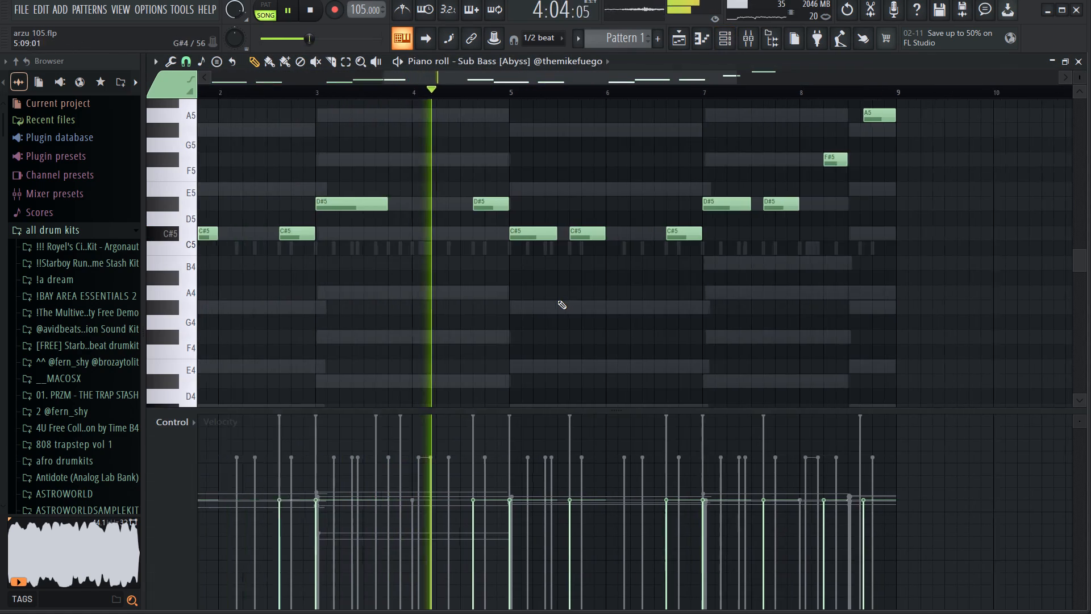
Replay the beat from bar 1 to check the Sub Bass line.
ctrl+scroll(557, 300, up, 10)
ctrl+scroll(664, 252, down, 12)
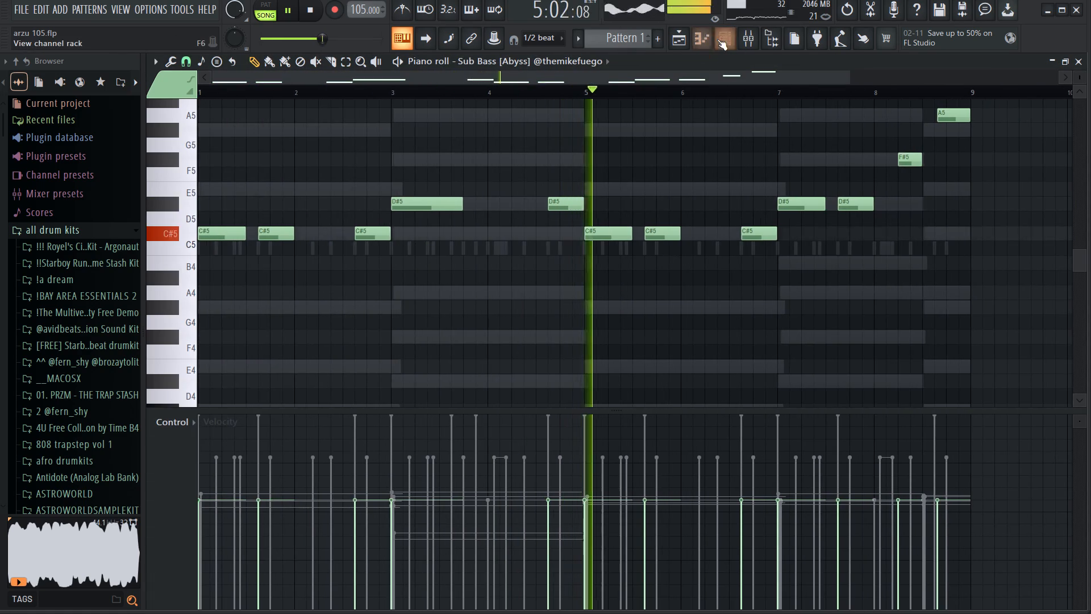
click(717, 39)
right_click(639, 111)
key(space)
key(space)
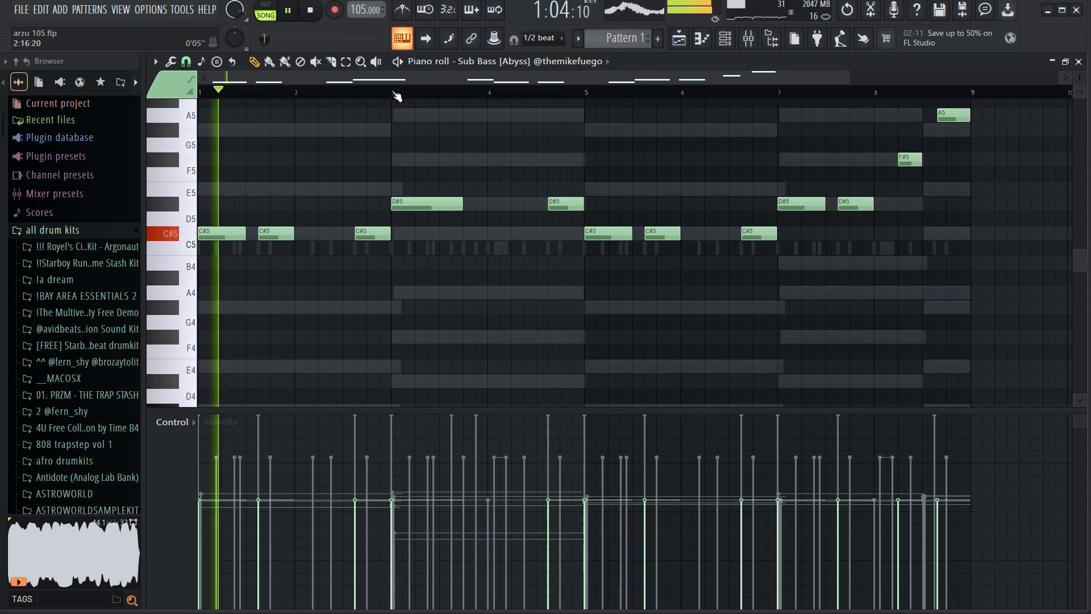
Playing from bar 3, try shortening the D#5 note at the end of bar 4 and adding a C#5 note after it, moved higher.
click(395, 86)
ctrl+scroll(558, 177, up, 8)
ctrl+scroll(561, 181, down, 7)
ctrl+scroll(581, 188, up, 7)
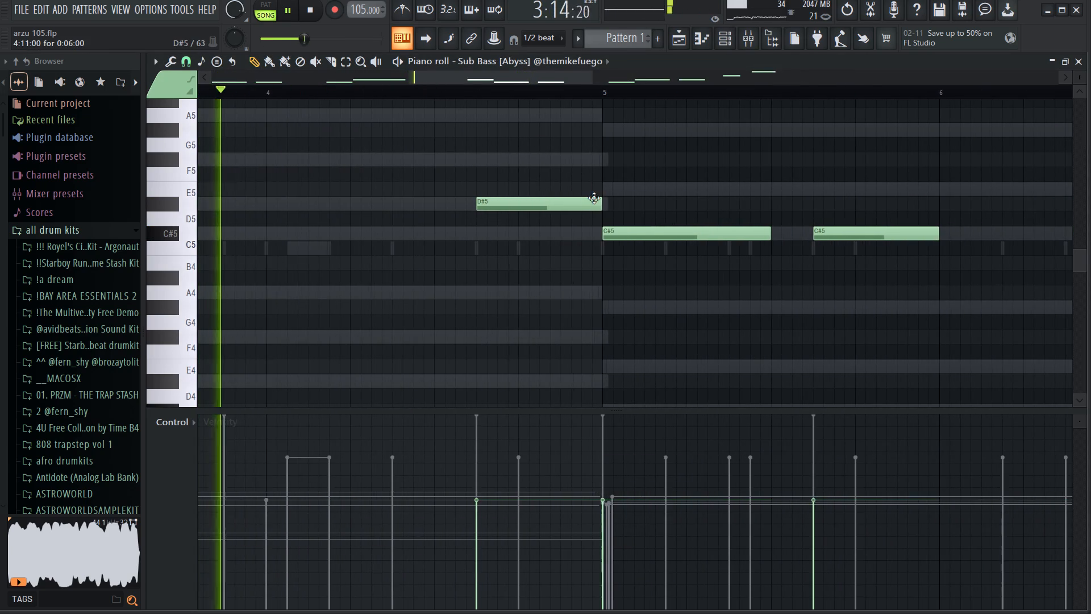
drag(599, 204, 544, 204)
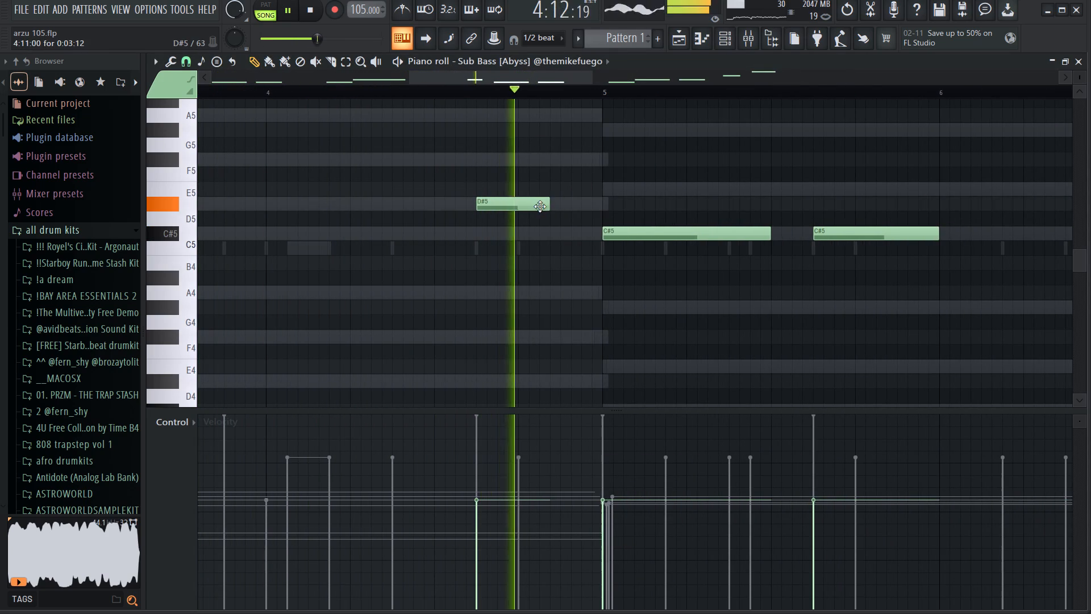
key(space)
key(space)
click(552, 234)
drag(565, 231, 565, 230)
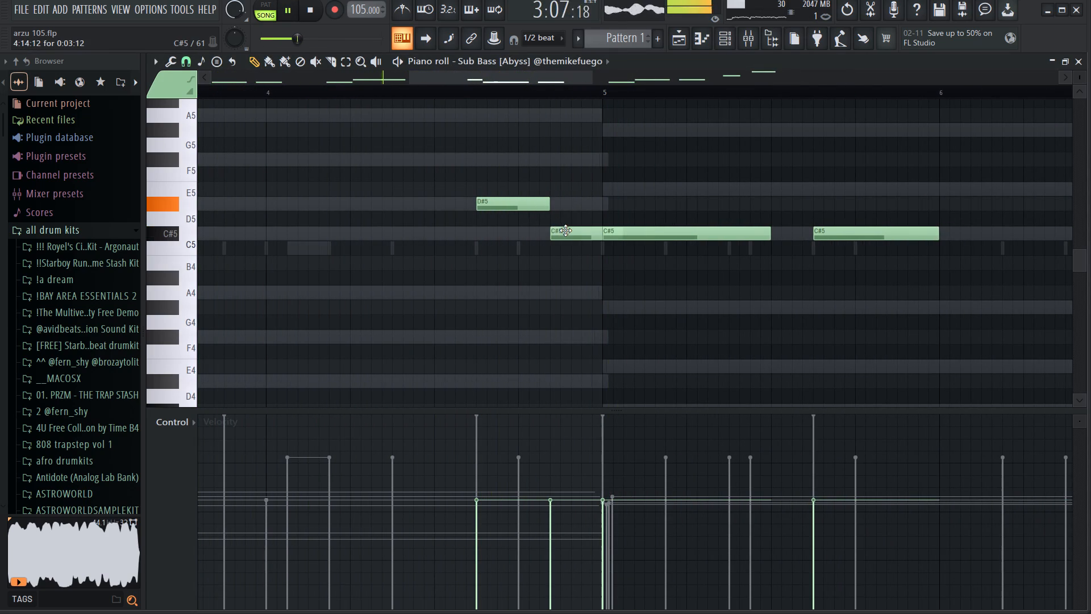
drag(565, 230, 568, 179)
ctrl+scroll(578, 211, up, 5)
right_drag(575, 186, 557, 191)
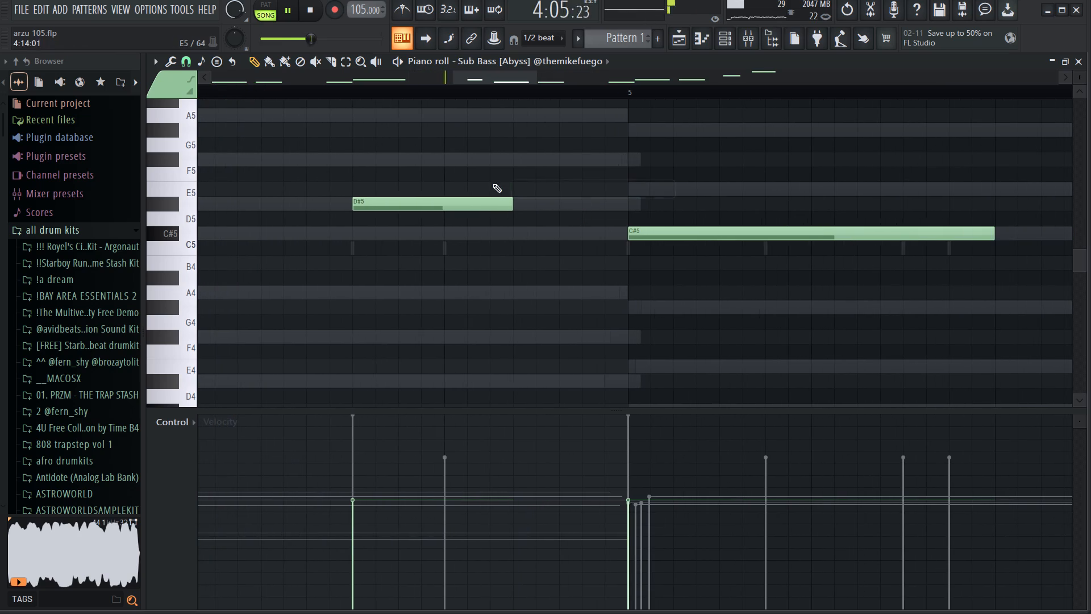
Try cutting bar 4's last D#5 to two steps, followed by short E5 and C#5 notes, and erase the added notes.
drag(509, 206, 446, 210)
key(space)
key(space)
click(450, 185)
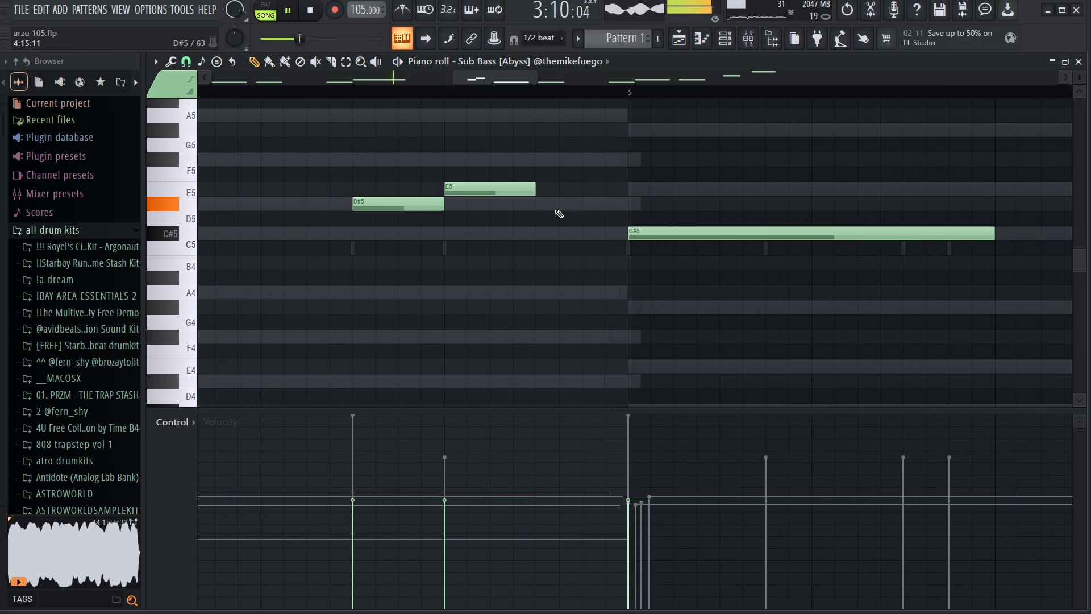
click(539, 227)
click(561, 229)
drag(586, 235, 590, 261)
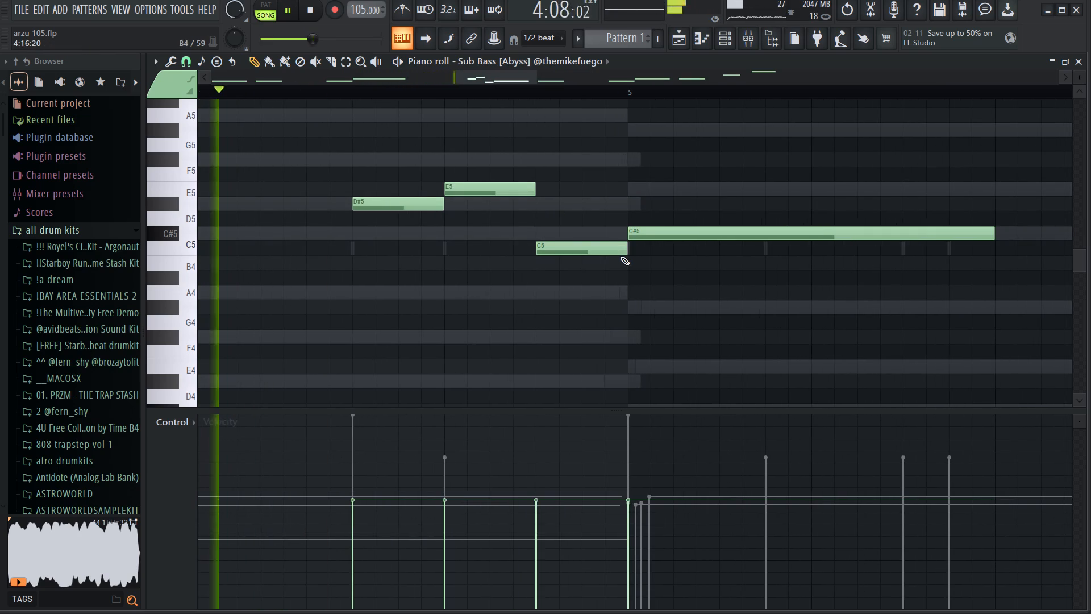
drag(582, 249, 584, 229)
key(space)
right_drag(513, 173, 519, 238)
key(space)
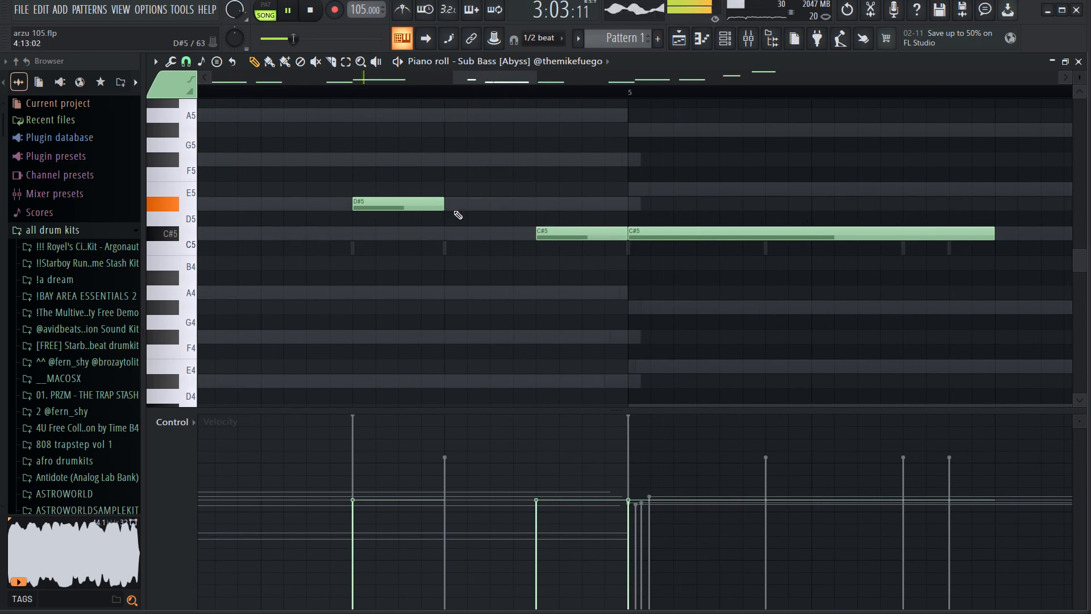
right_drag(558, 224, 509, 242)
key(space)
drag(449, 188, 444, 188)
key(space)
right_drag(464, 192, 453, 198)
Lengthen the D#5 note at the end of bar 4 to three steps and add a three-step E5 note leading to bar 5.
drag(442, 201, 476, 202)
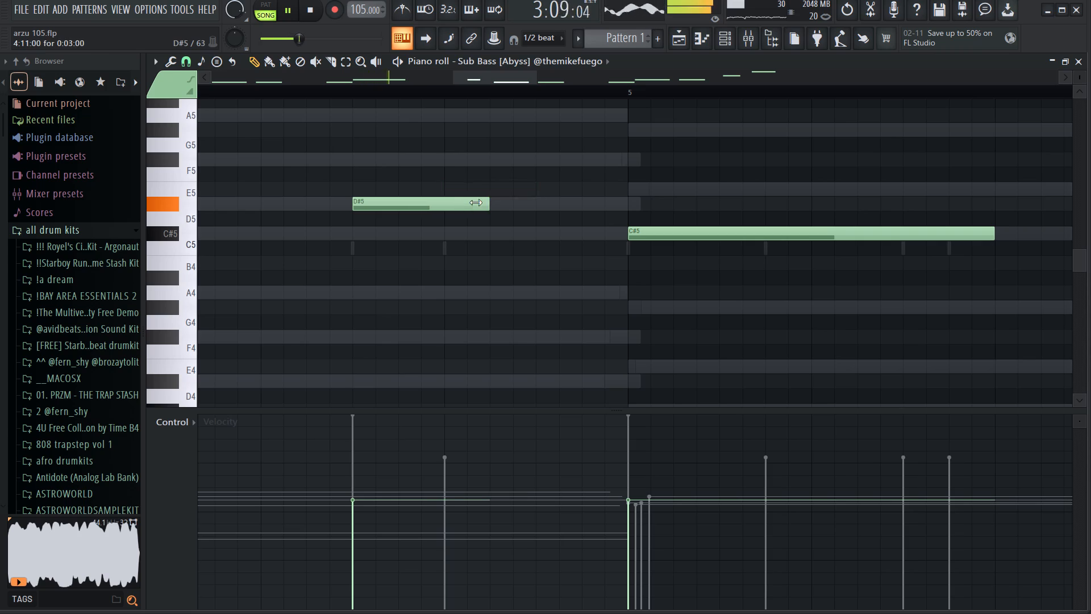
drag(476, 202, 488, 202)
click(494, 189)
right_click(522, 184)
click(497, 185)
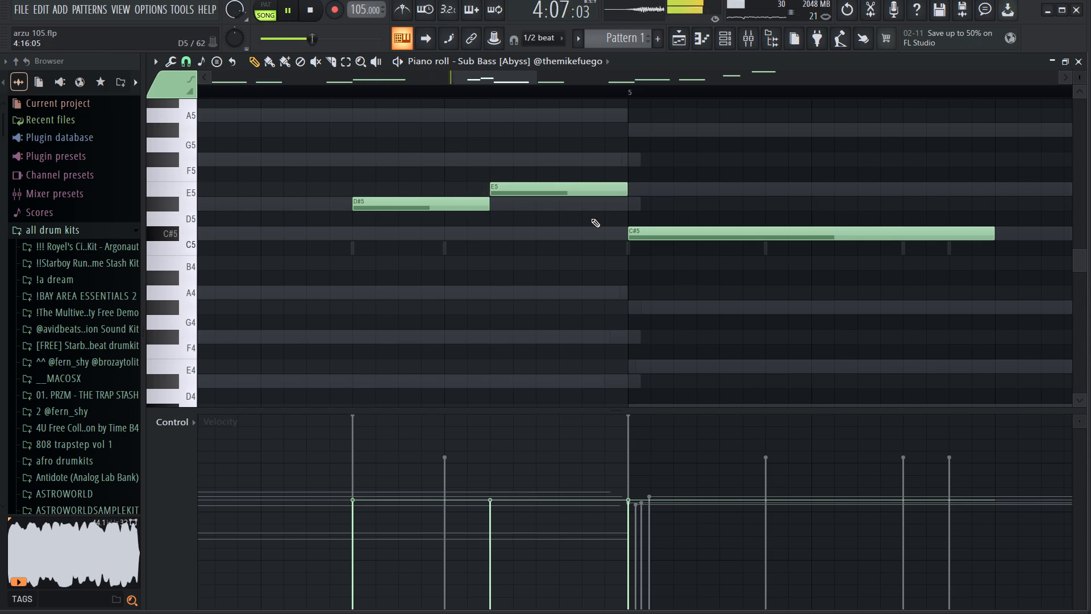
Unmute the pad track in the mixer and raise its volume to about 87% (-2.9 dB).
ctrl+scroll(591, 218, down, 7)
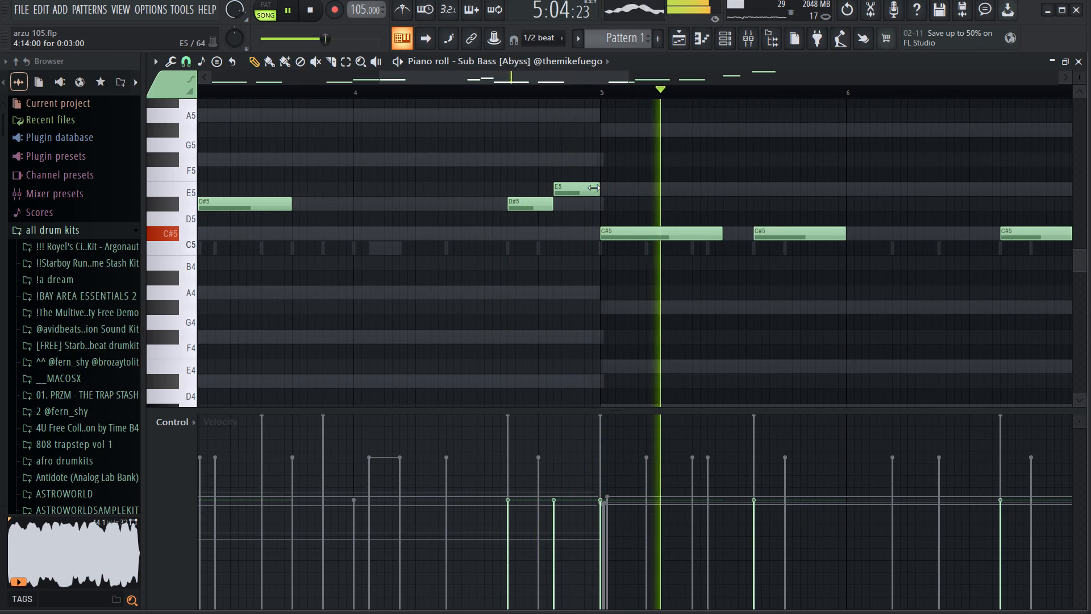
ctrl+scroll(537, 232, up, 8)
ctrl+scroll(537, 232, down, 19)
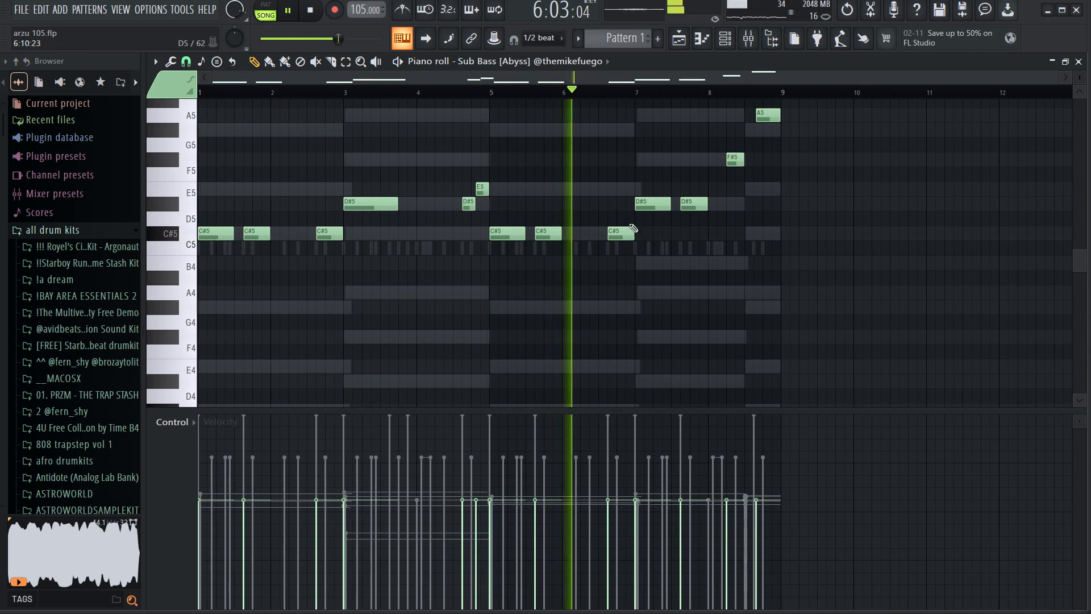
drag(751, 28, 750, 34)
key(space)
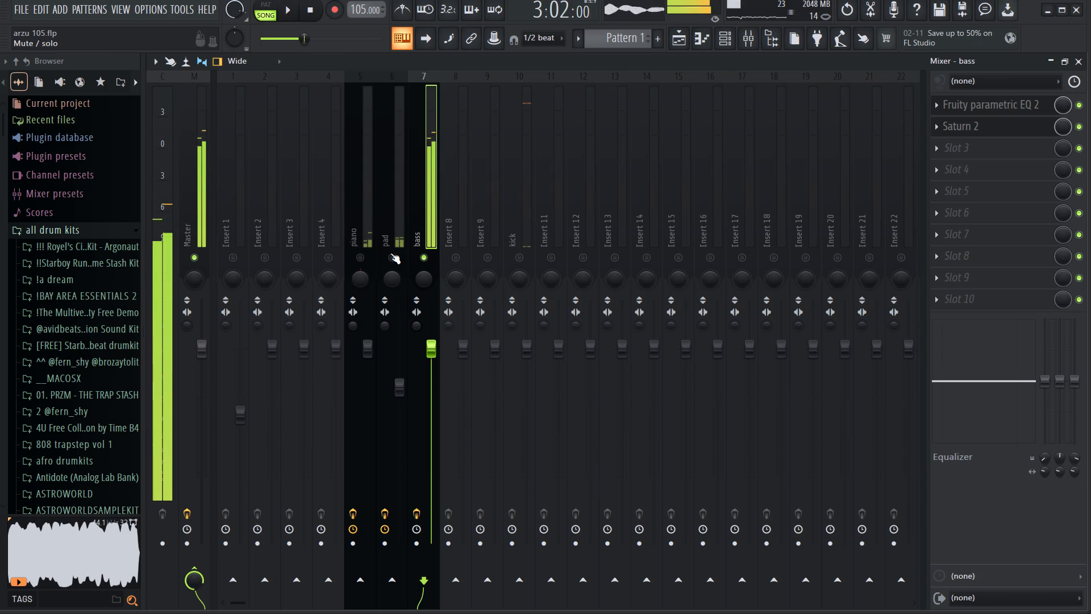
click(389, 253)
key(space)
click(406, 237)
drag(401, 392, 402, 364)
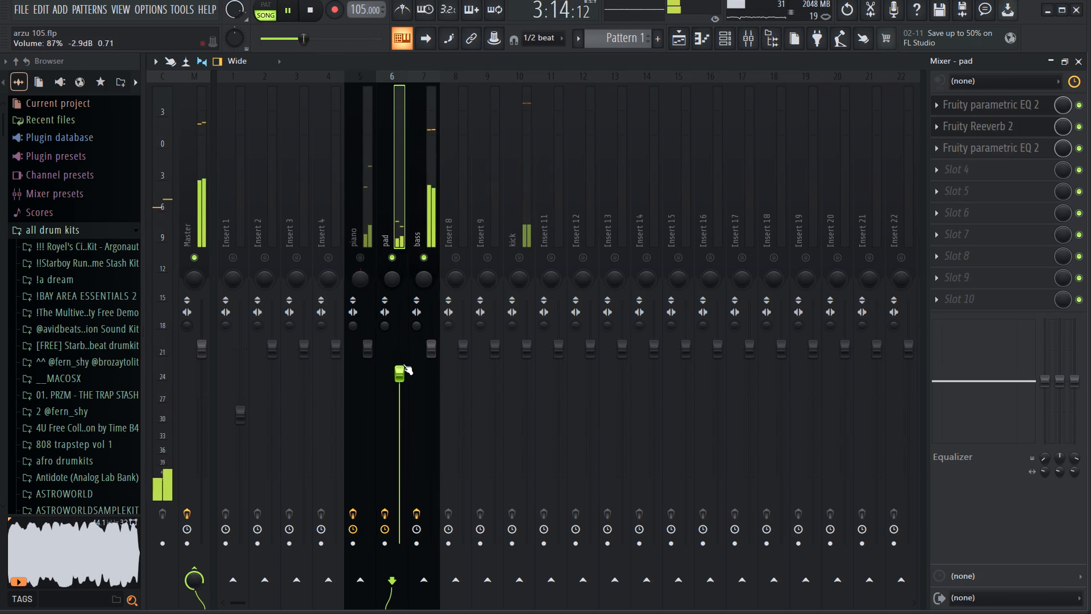
Load ShaperBox 3 in effect slot 4 of the pad track.
click(972, 173)
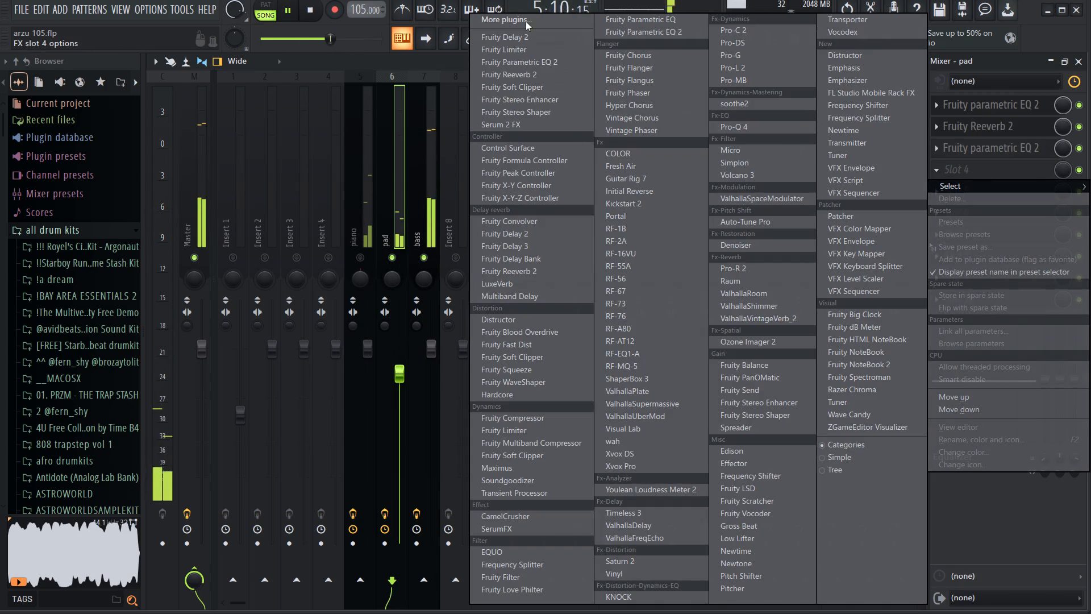
click(525, 21)
text(sa)
key(BackSpace)
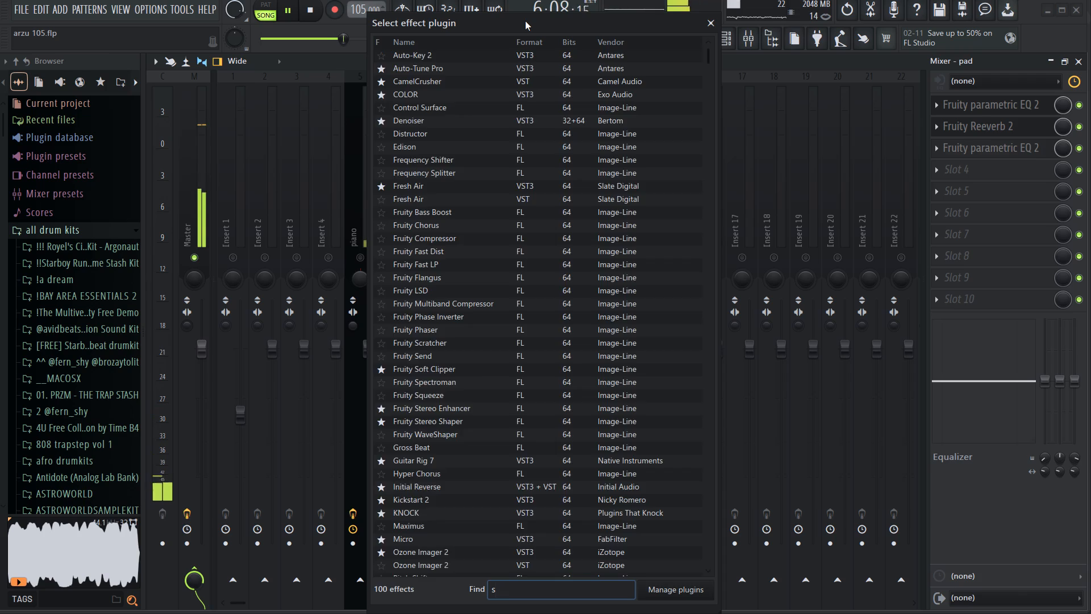
text(ha)
click(476, 76)
double_click(473, 81)
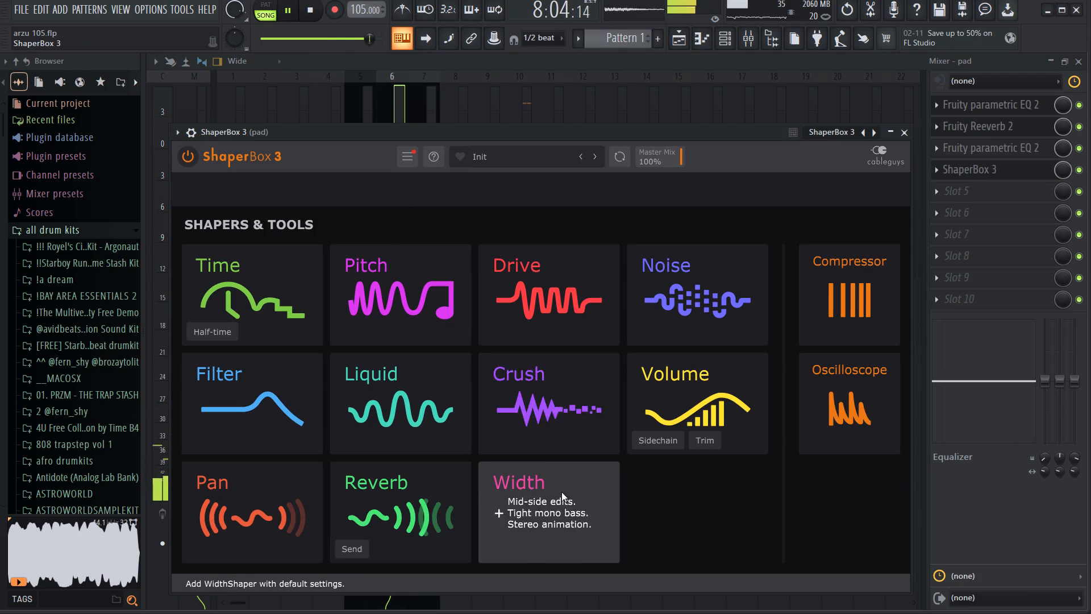
Add a Volume shaper with the basic sine wave, a 1/4 cycle length and a mix of about 50%.
click(699, 388)
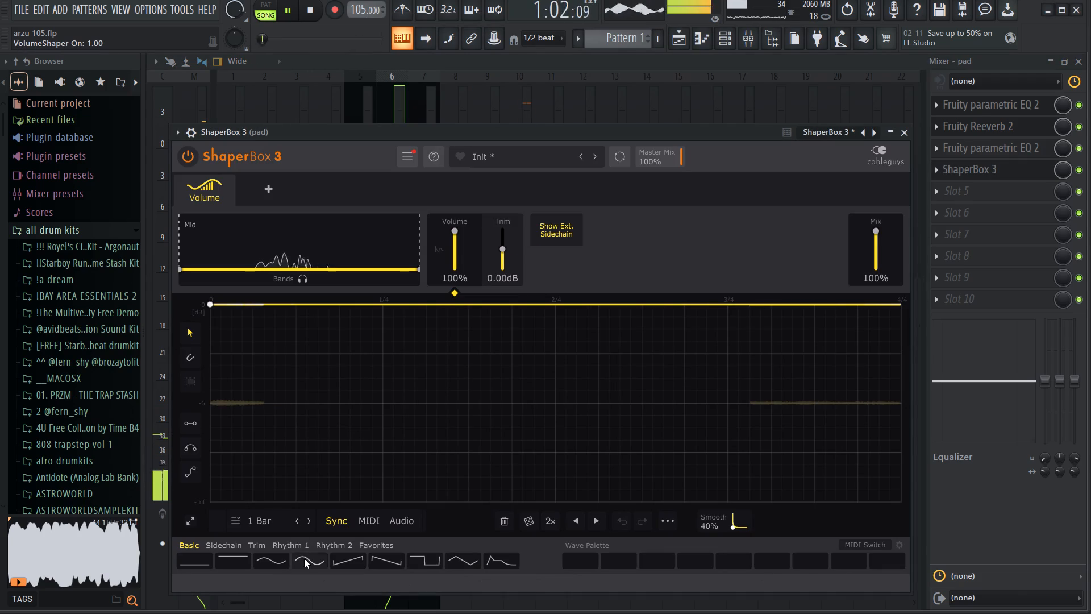
click(275, 560)
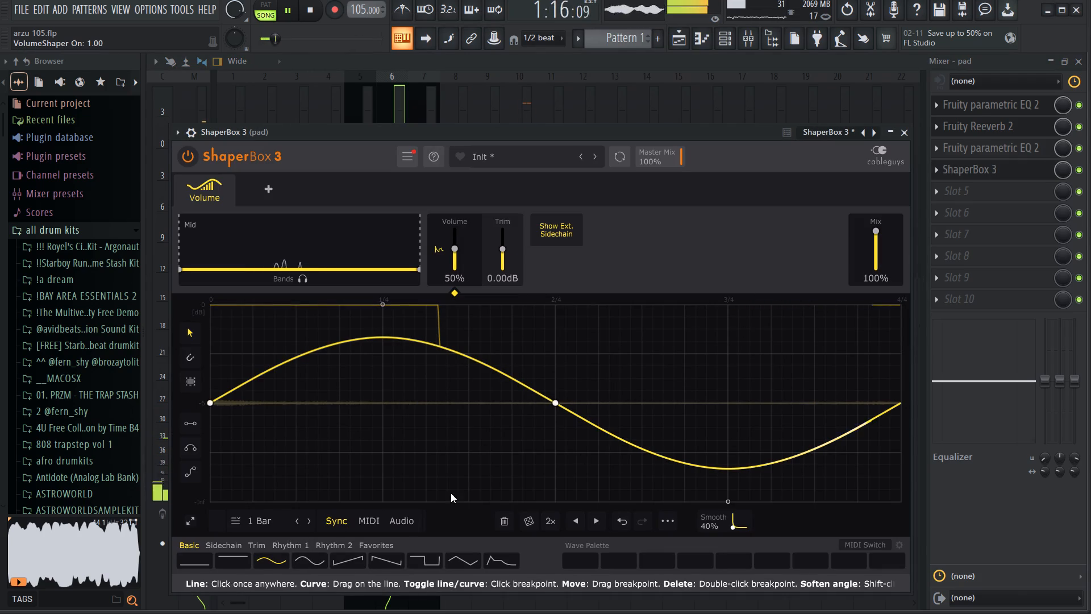
click(297, 522)
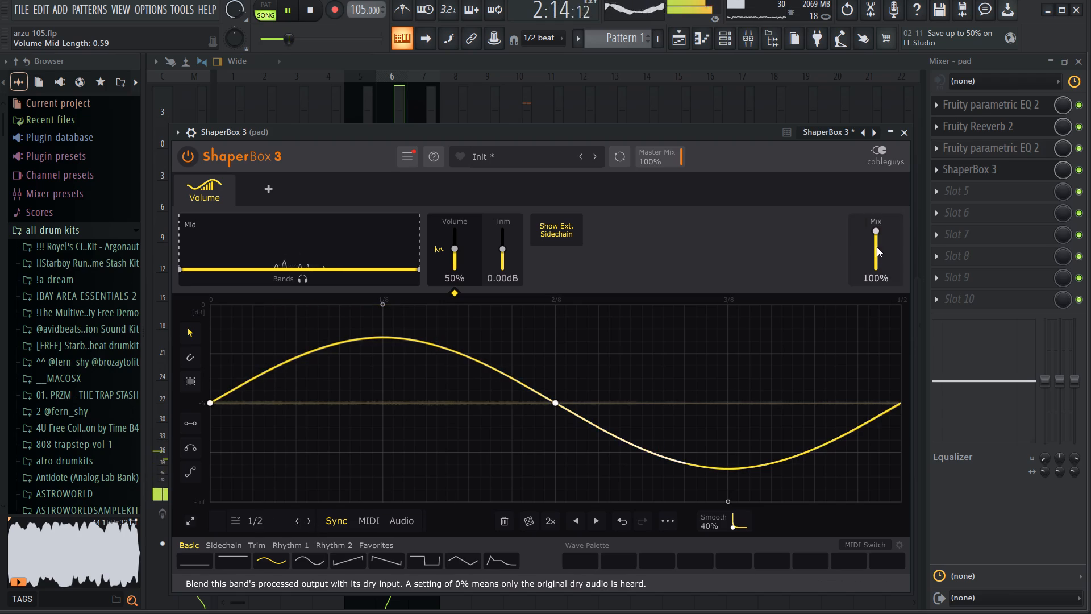
drag(877, 246, 886, 322)
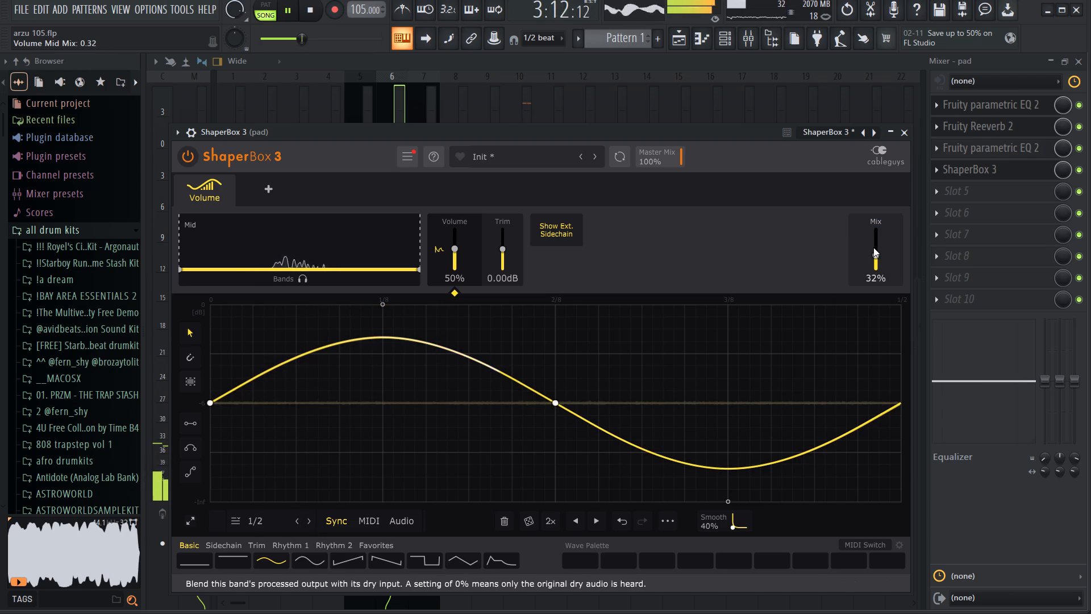
drag(873, 247, 874, 231)
key(space)
click(299, 519)
key(space)
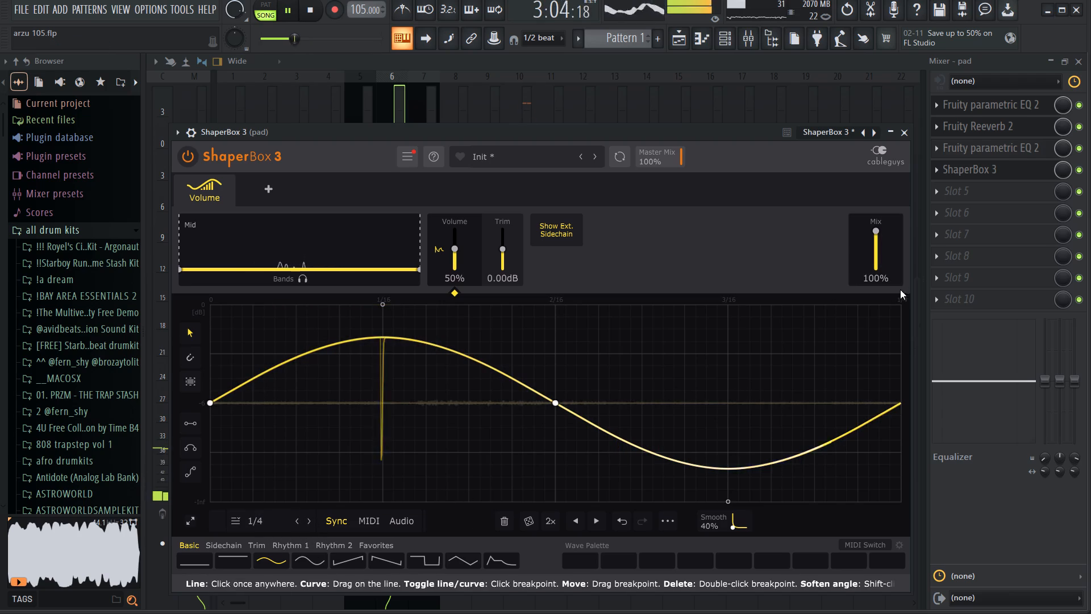
drag(881, 249, 890, 308)
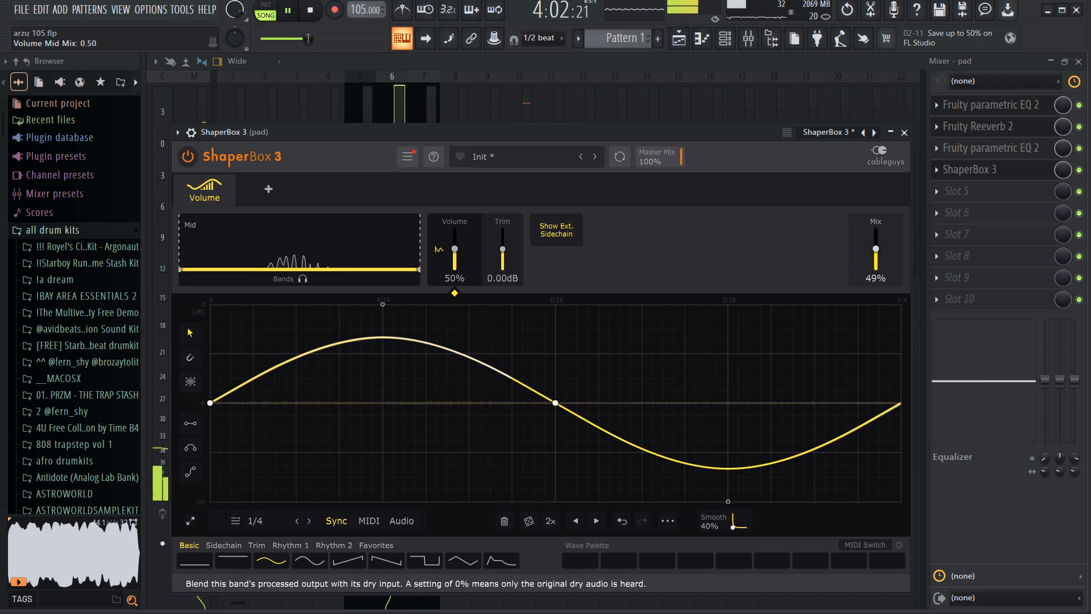
click(881, 249)
Add a Pan shaper with a sine wave over 1 bar and a mix of about 57%.
click(269, 188)
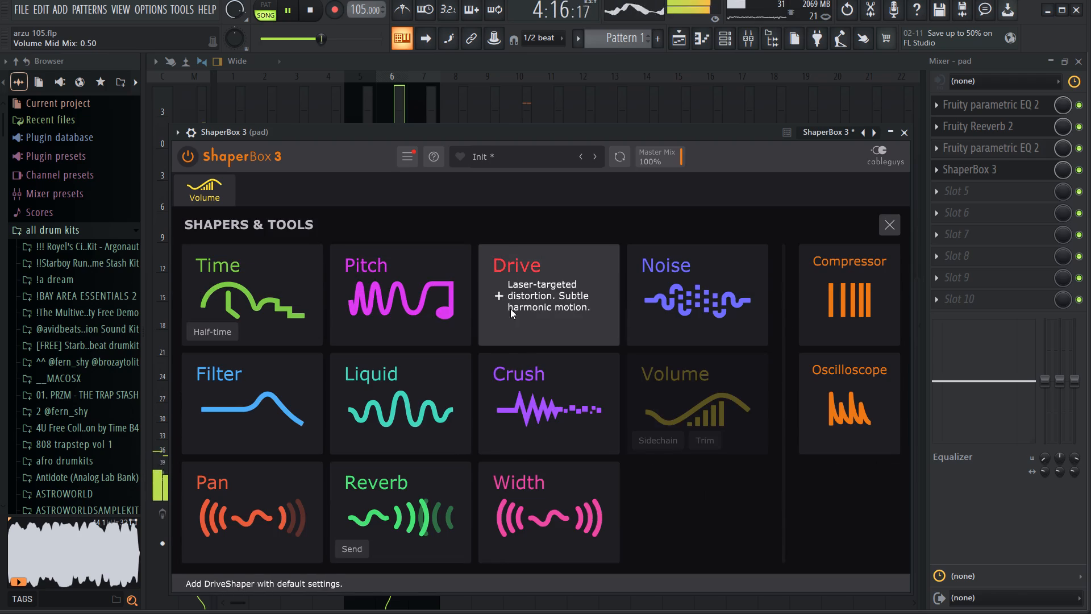
click(283, 482)
click(276, 565)
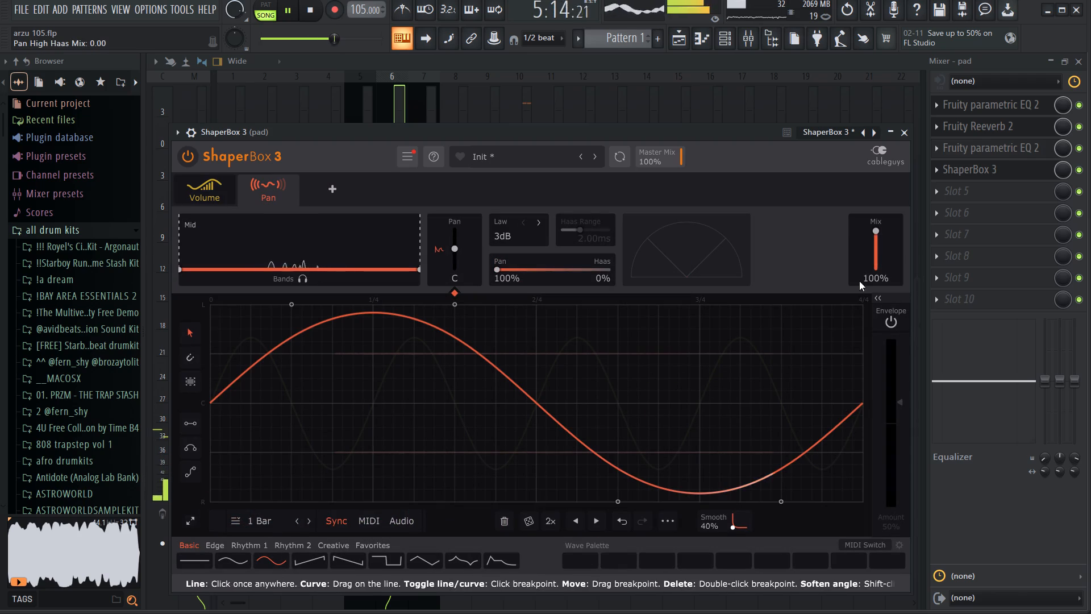
drag(879, 235, 883, 287)
click(881, 241)
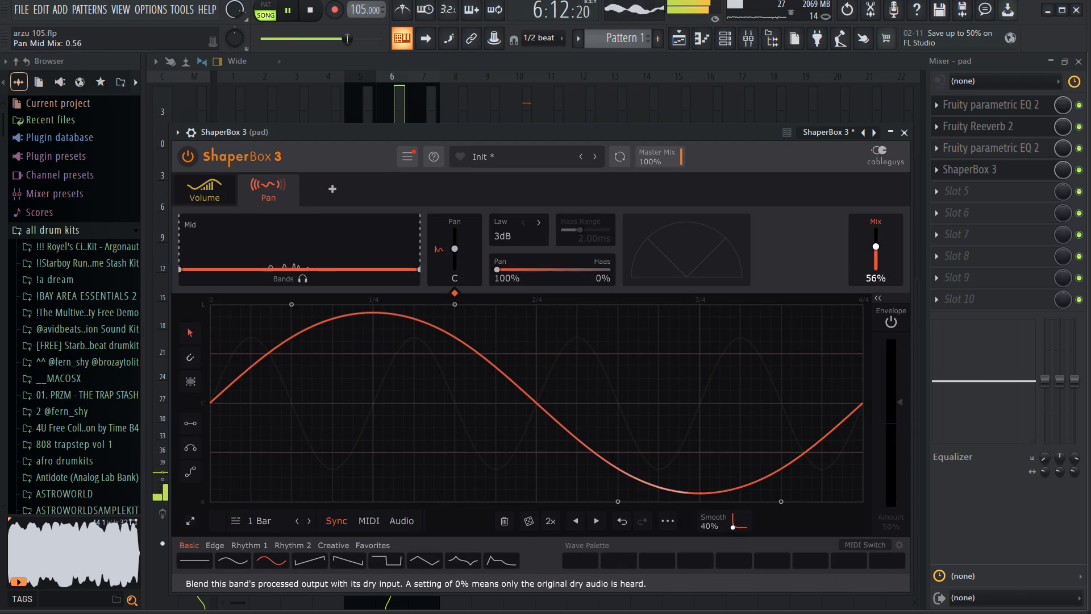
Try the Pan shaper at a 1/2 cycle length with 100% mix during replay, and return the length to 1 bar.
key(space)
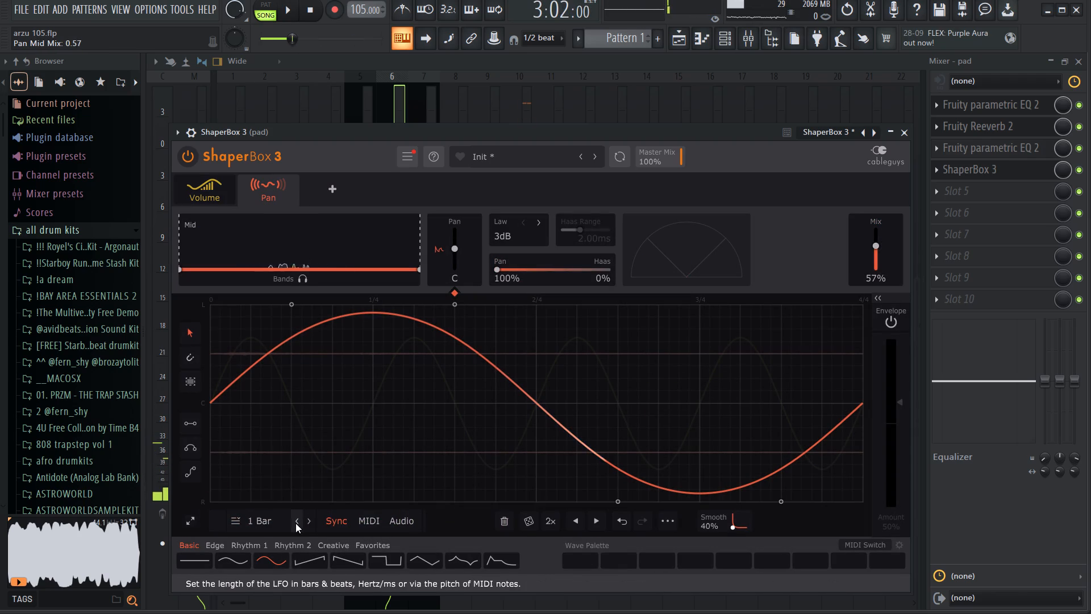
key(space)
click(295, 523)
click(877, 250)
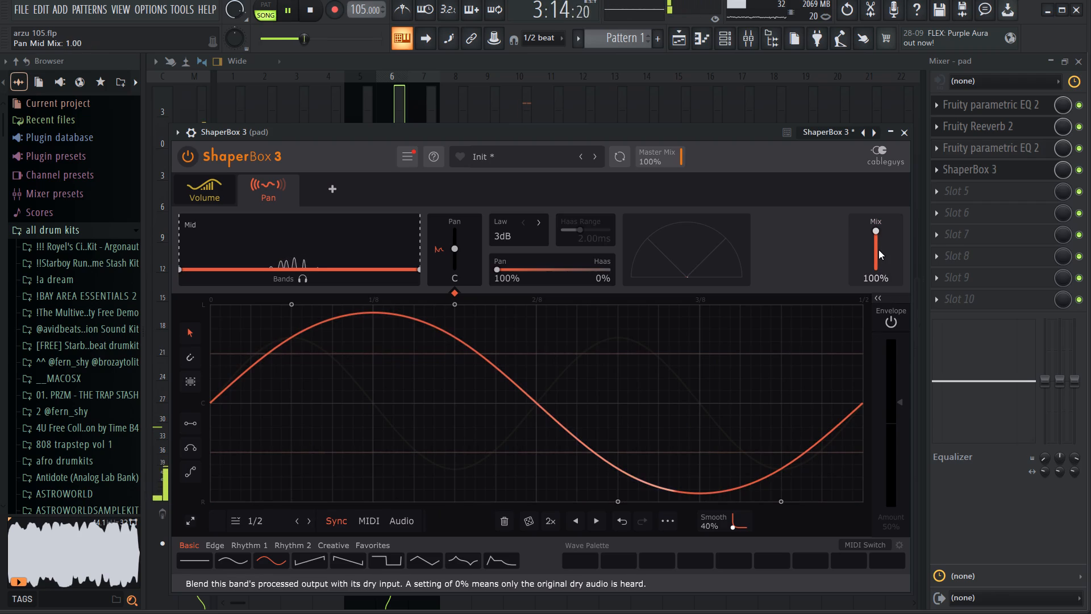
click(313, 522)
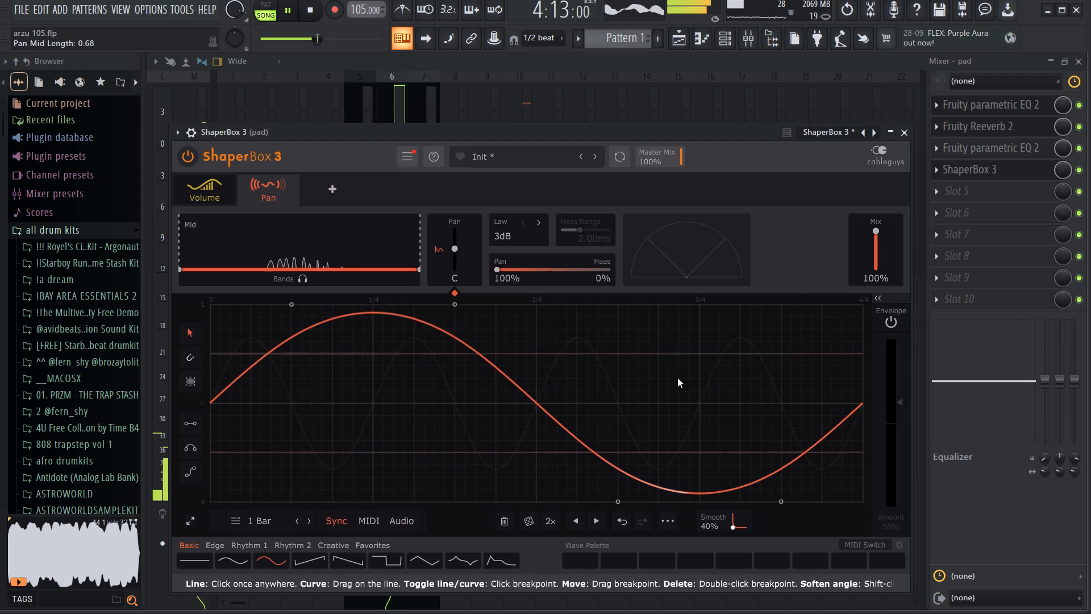
Set the Pan shaper's mix to about 58% and close ShaperBox 3.
drag(865, 247, 878, 293)
drag(877, 247, 877, 249)
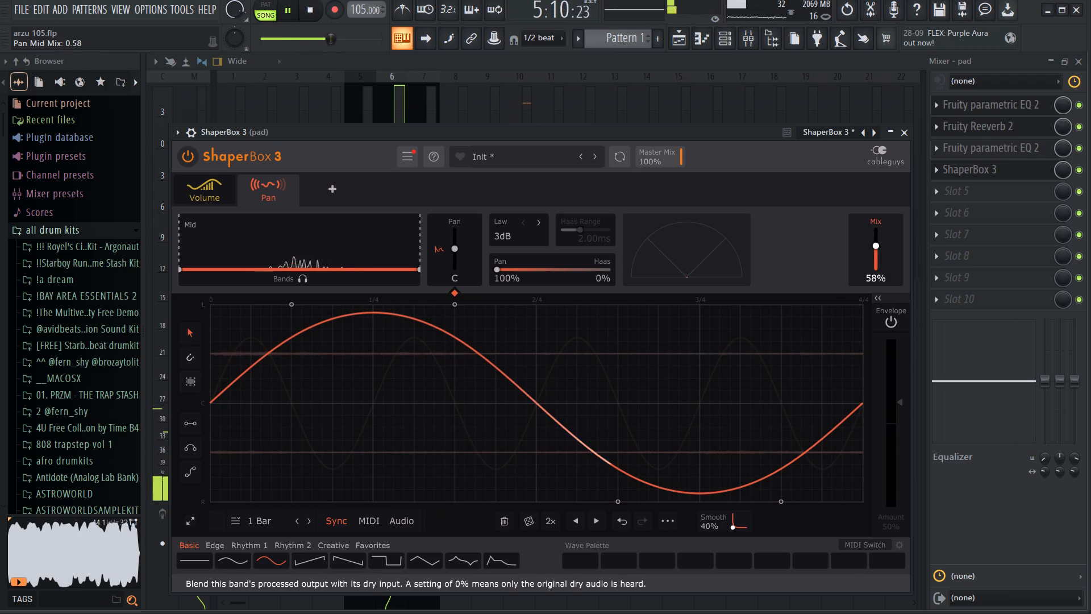
drag(877, 249, 883, 252)
click(911, 130)
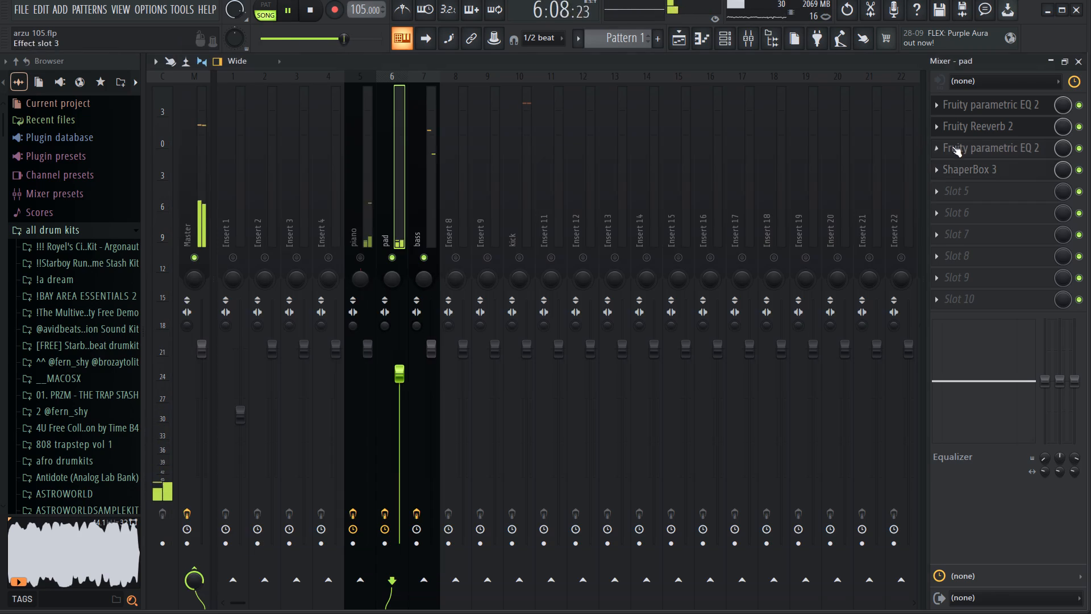
Raise the pad track's volume fader to just below the neighbouring tracks' level.
drag(406, 382, 423, 345)
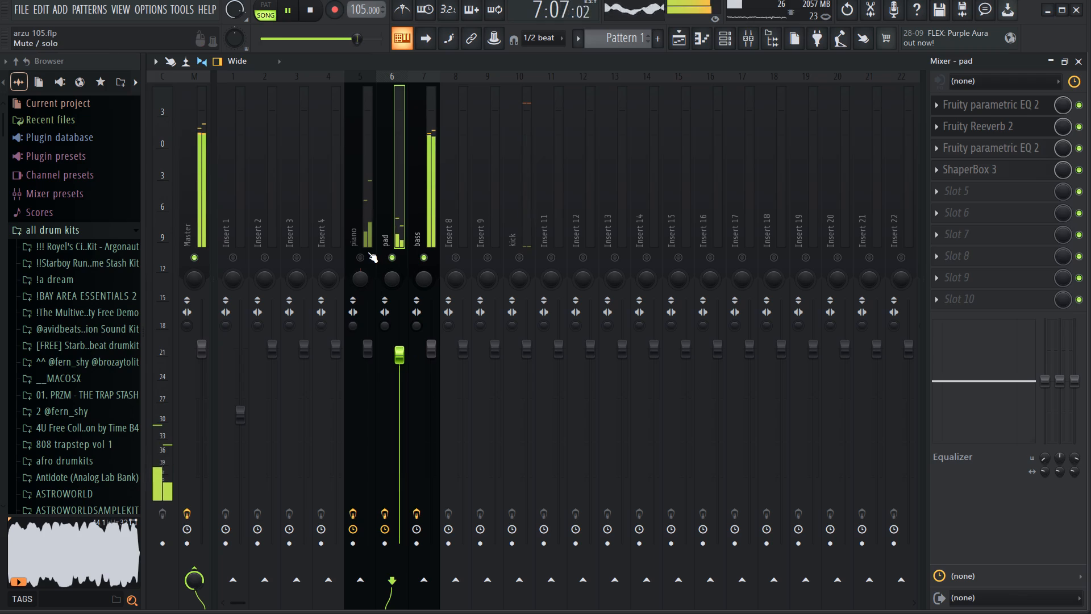
Solo the piano track, release the solo so all mixer tracks are enabled, and replay the beat.
right_click(368, 252)
key(space)
right_click(367, 252)
key(space)
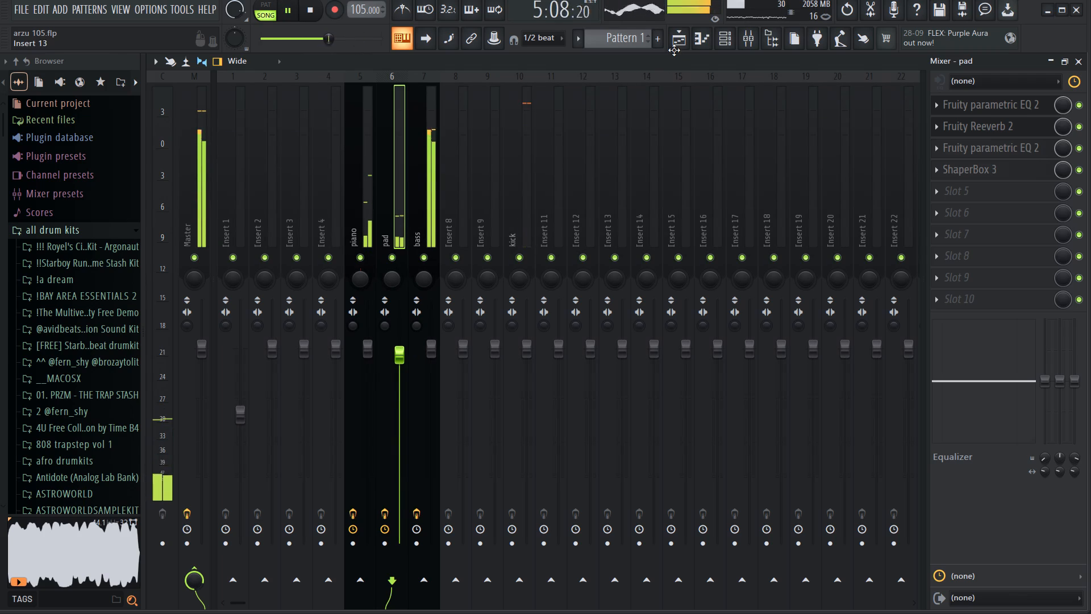
Delete the E5 Sub Bass note just before bar 5, extend the preceding D#5 note to bar 5, and replay the passage.
click(707, 32)
scroll(480, 267, up, 3)
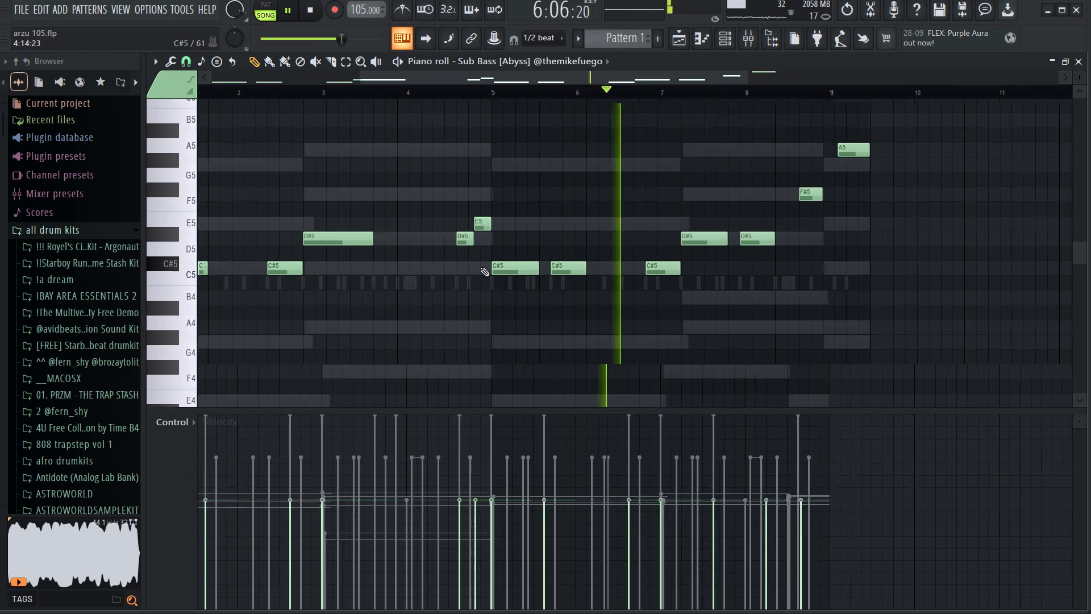
scroll(480, 267, up, 16)
alt+click(405, 250)
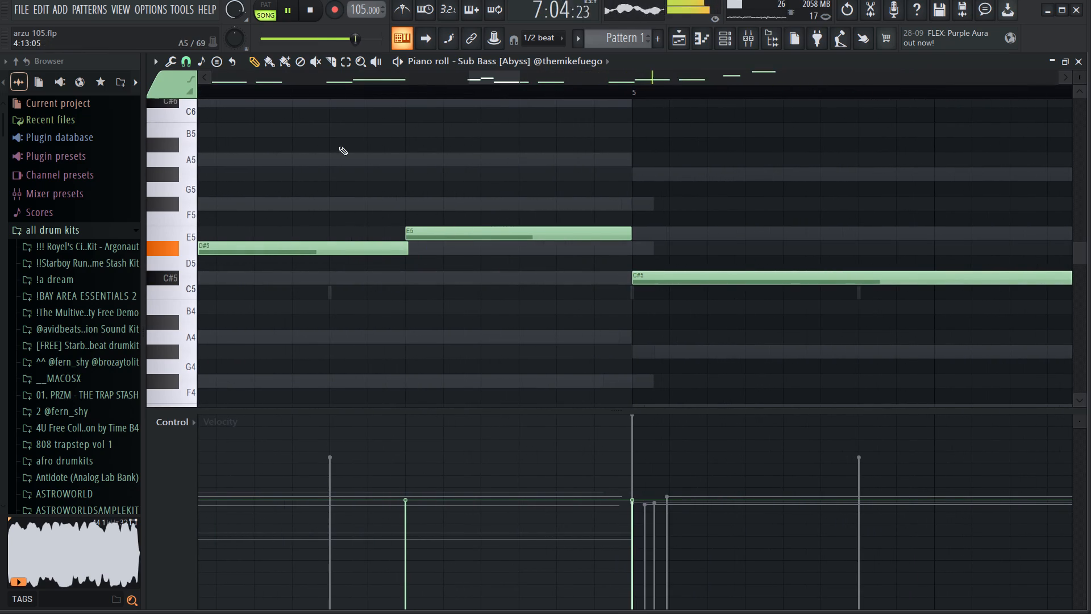
ctrl+scroll(572, 214, down, 7)
click(386, 90)
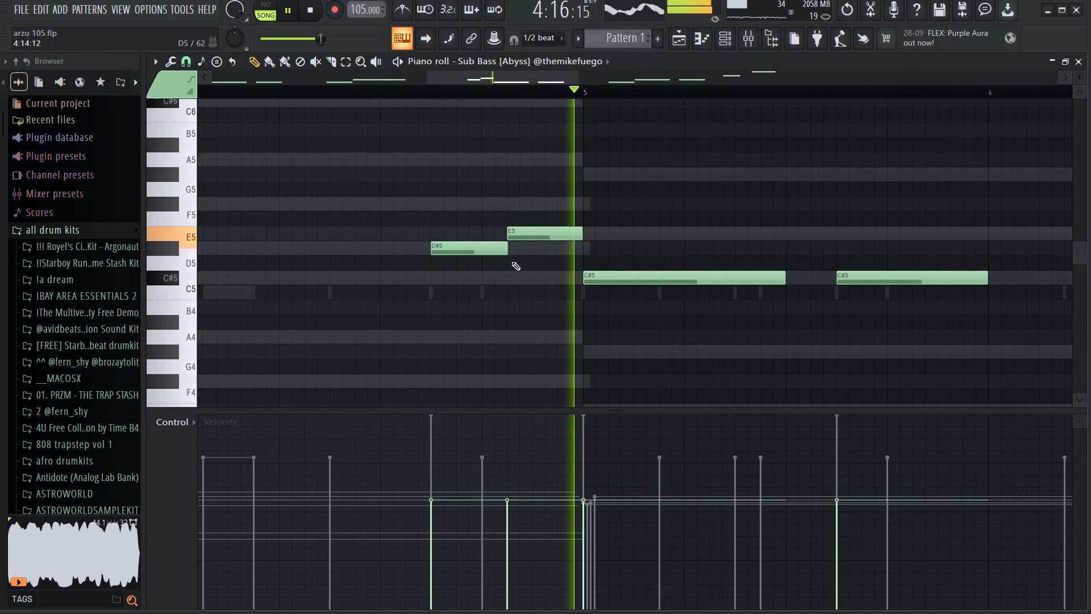
ctrl+scroll(511, 261, up, 9)
ctrl+scroll(511, 261, down, 9)
right_click(510, 238)
key(space)
key(space)
drag(508, 246, 584, 243)
key(space)
key(space)
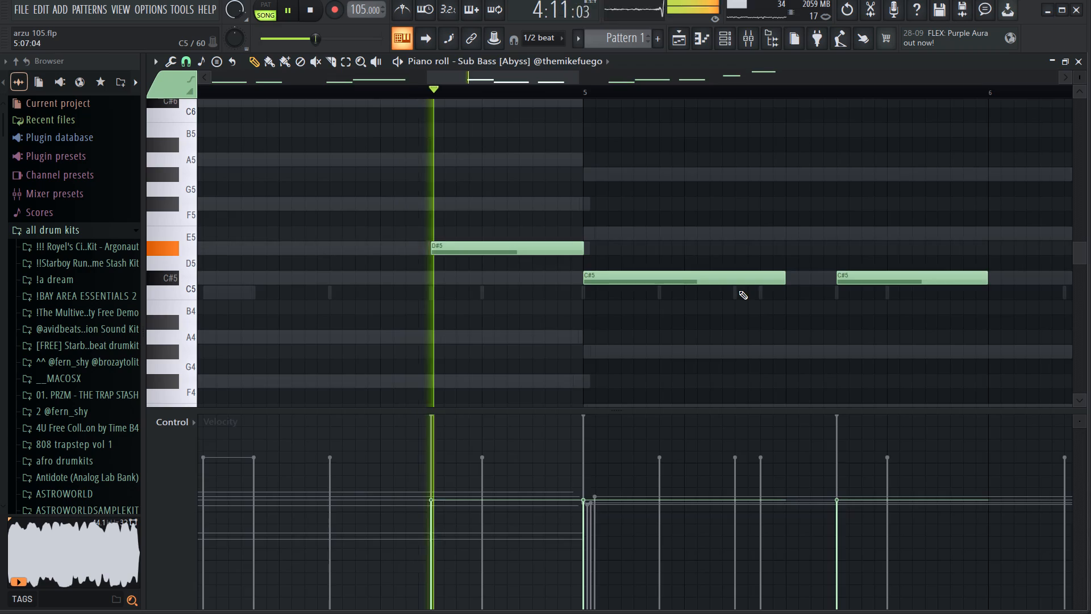
Lower the piano track's volume fader to slightly below the pad's level, and leave all mixer tracks enabled.
ctrl+scroll(739, 291, down, 15)
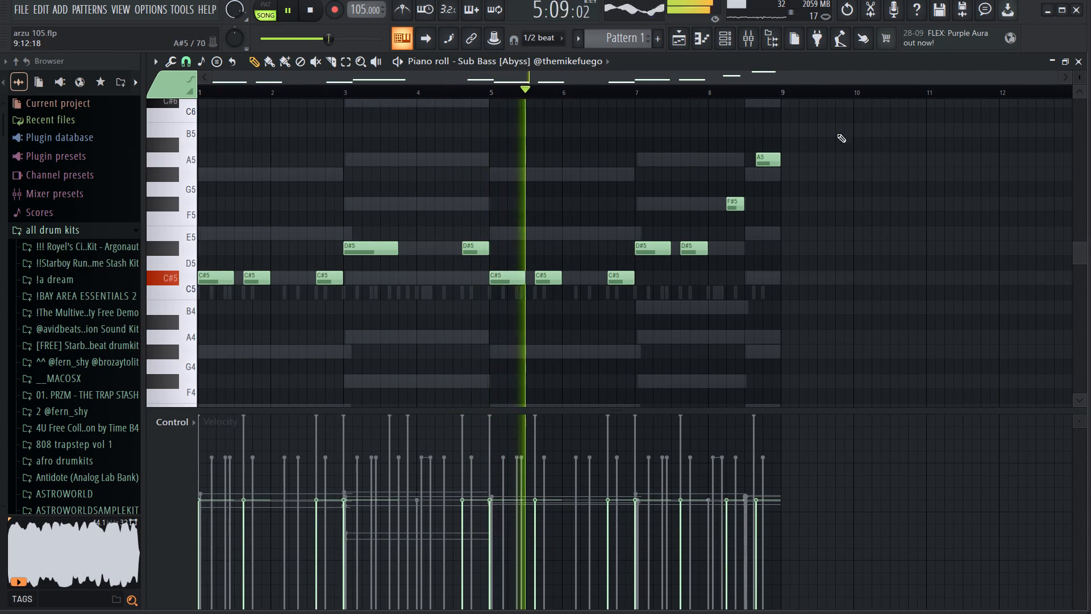
click(721, 42)
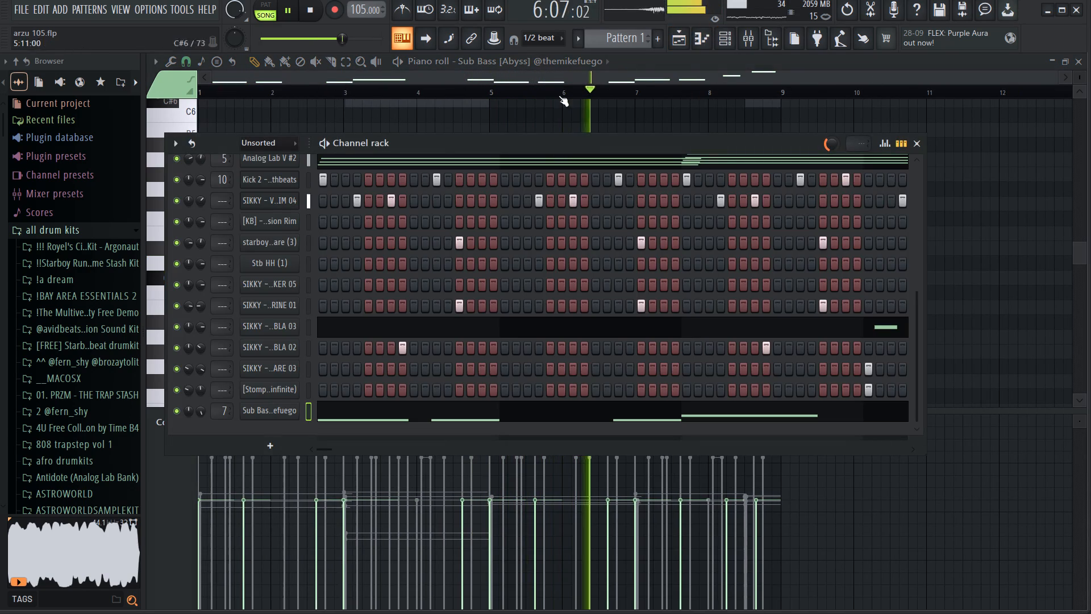
click(753, 41)
right_click(368, 226)
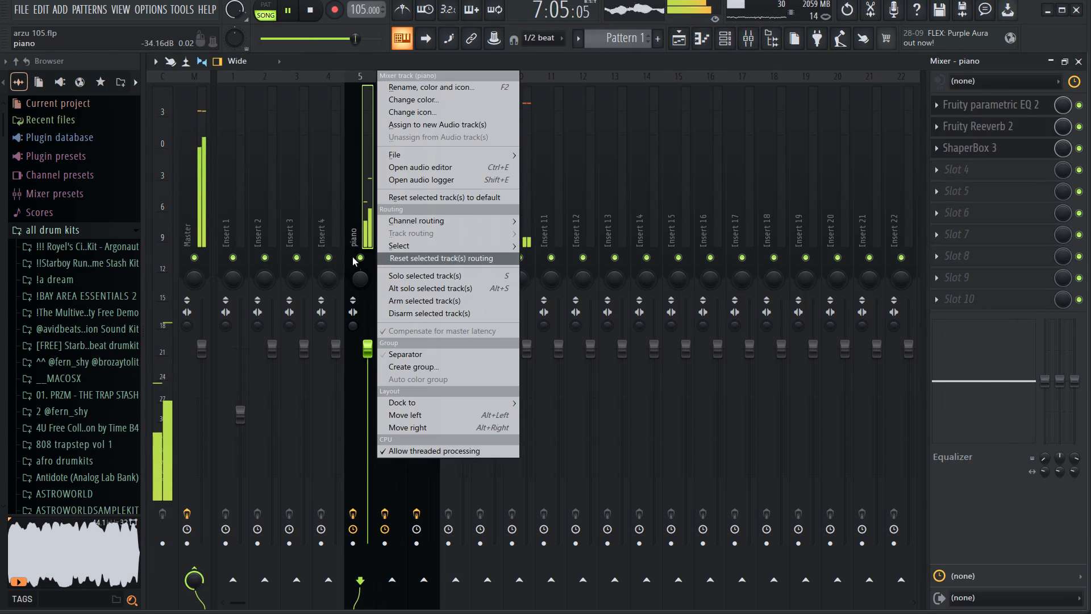
right_click(357, 255)
drag(362, 351, 365, 393)
click(362, 371)
right_click(353, 252)
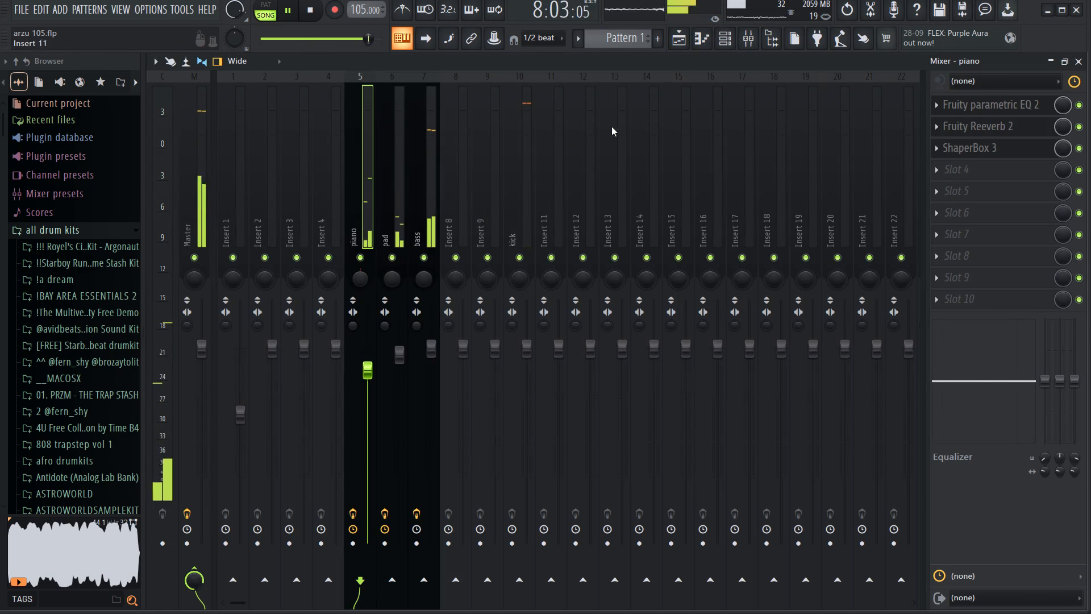
Check the playlist, and replay the Sub Bass line from bar 7 to listen to its ending.
click(674, 39)
ctrl+scroll(338, 289, up, 7)
ctrl+scroll(338, 289, down, 7)
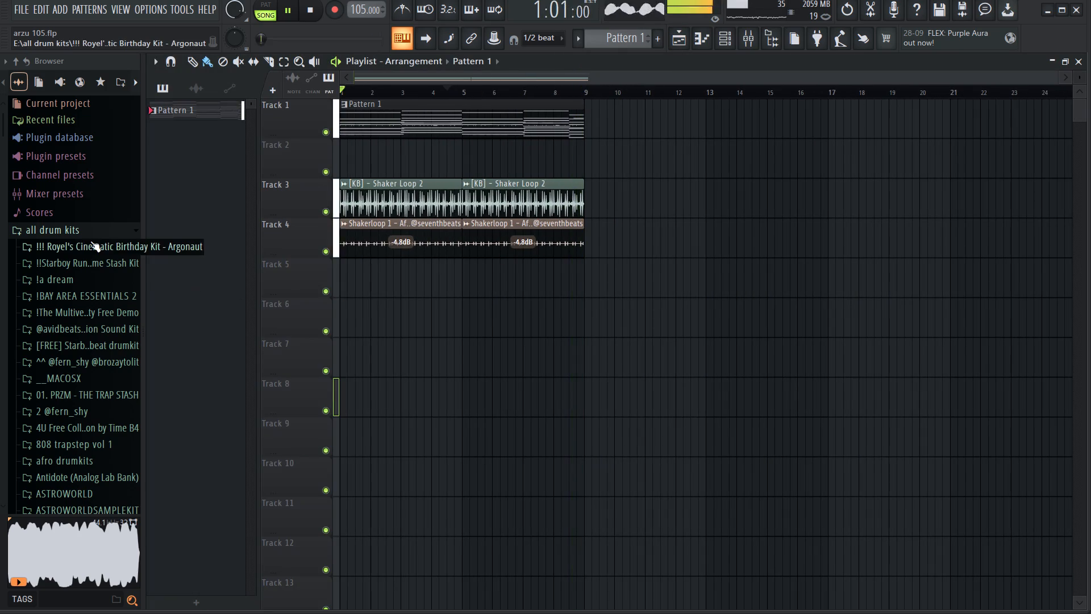
click(693, 36)
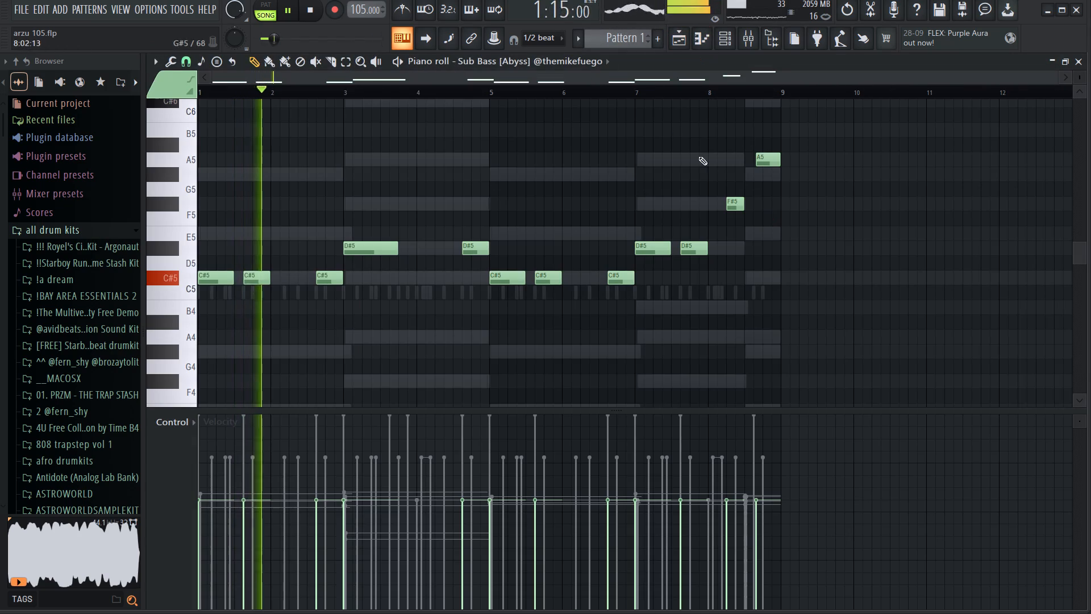
click(638, 91)
ctrl+scroll(797, 206, up, 7)
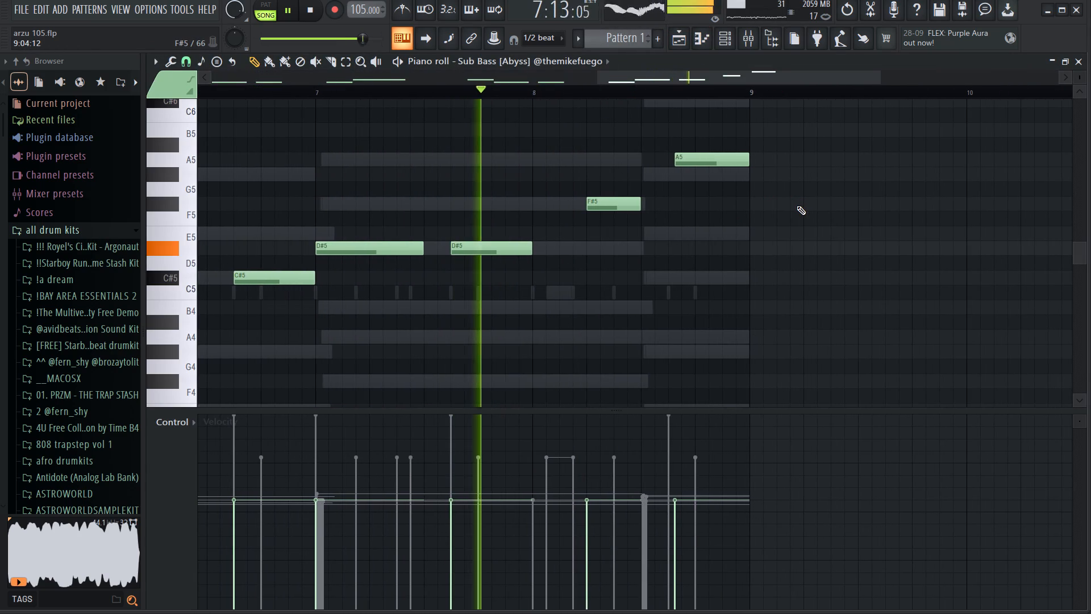
ctrl+scroll(797, 206, down, 7)
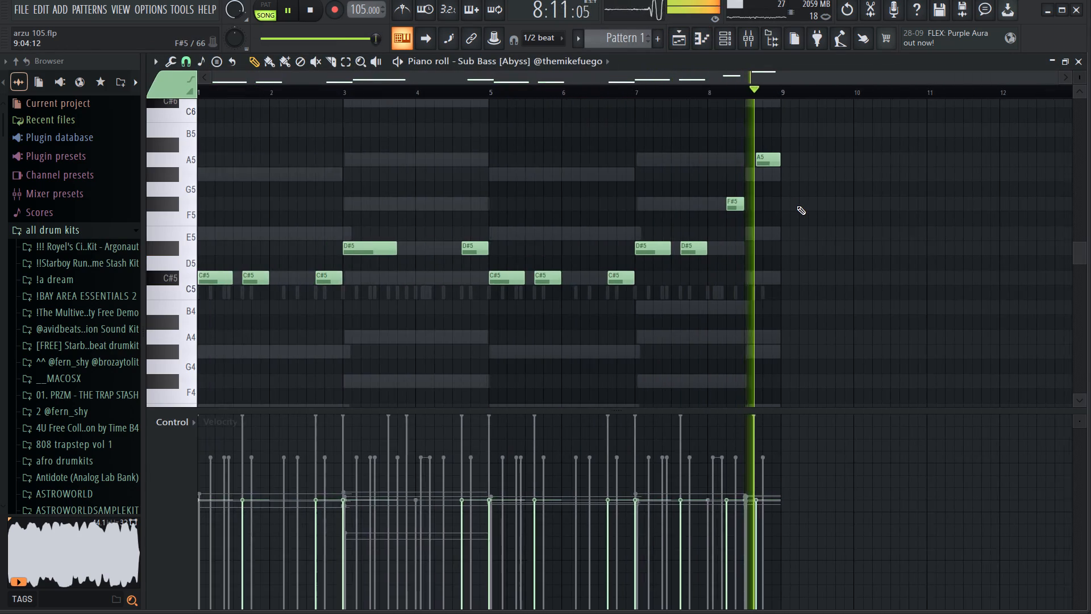
Transpose the final A5 Sub Bass note before bar 9 down one octave to A4, and replay.
ctrl+scroll(797, 206, up, 8)
ctrl+scroll(674, 177, up, 7)
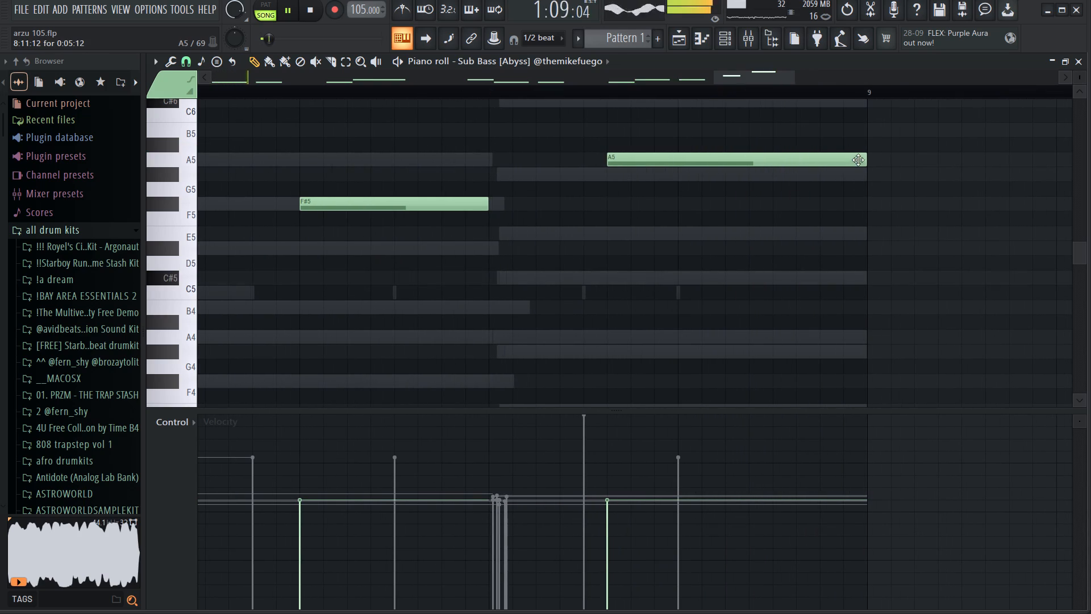
ctrl+drag(797, 140, 795, 166)
key(Down)
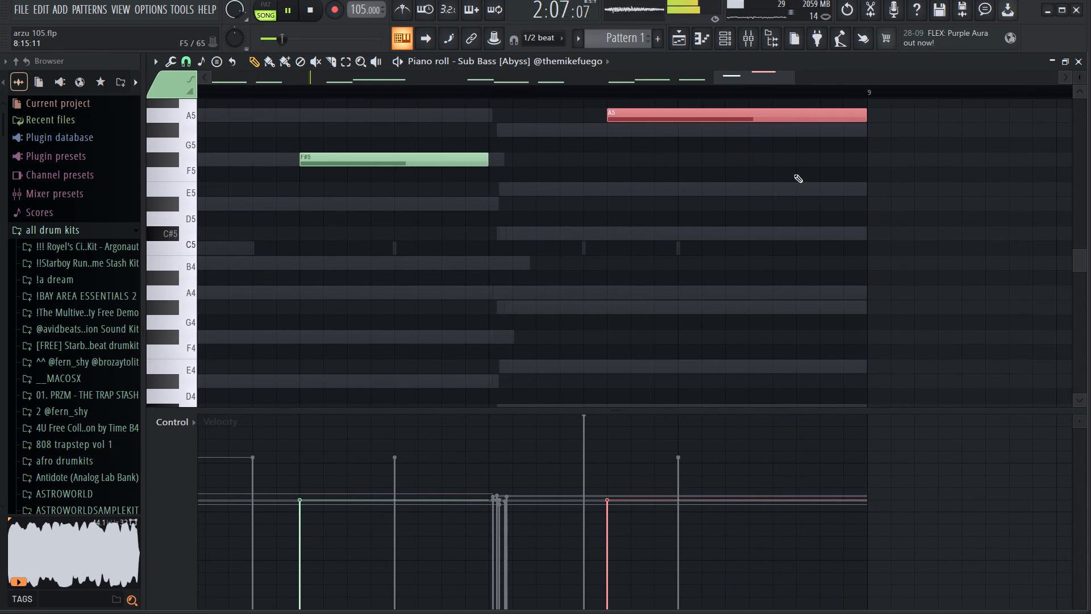
key(ctrl+Down)
key(space)
ctrl+scroll(794, 174, down, 9)
key(space)
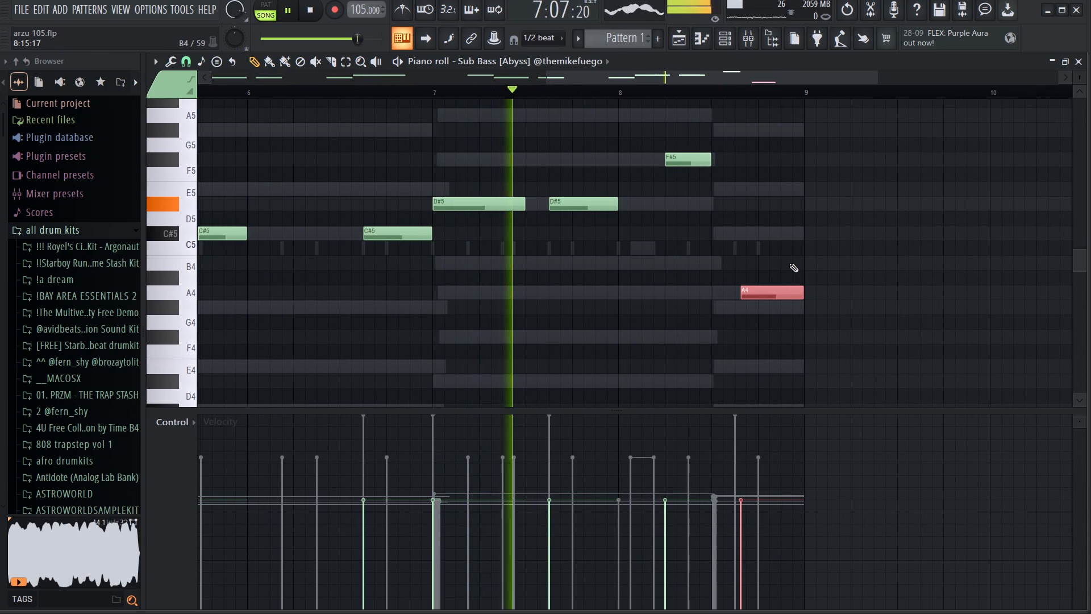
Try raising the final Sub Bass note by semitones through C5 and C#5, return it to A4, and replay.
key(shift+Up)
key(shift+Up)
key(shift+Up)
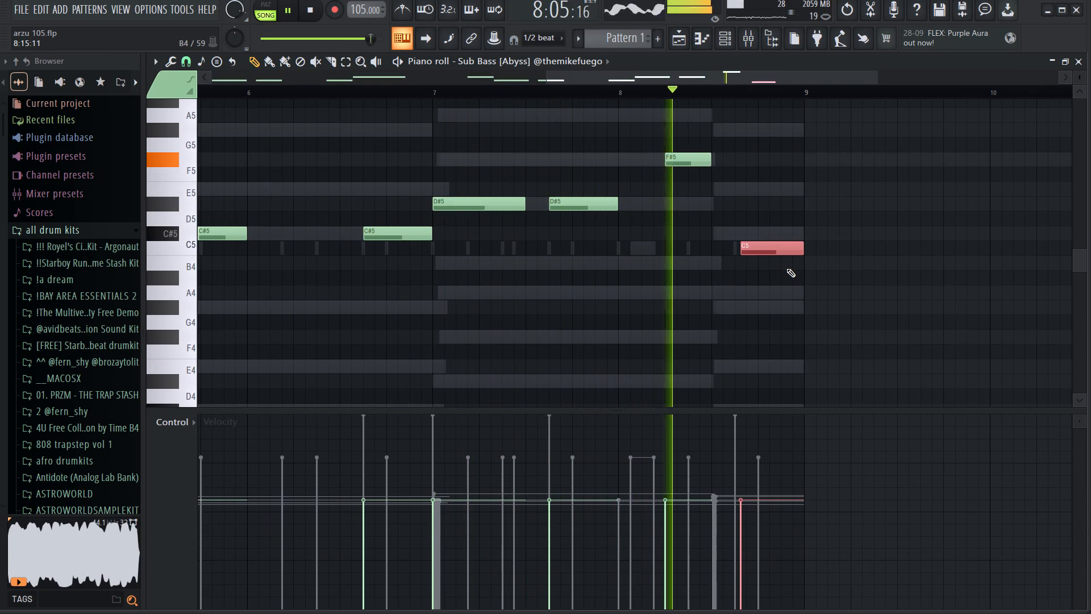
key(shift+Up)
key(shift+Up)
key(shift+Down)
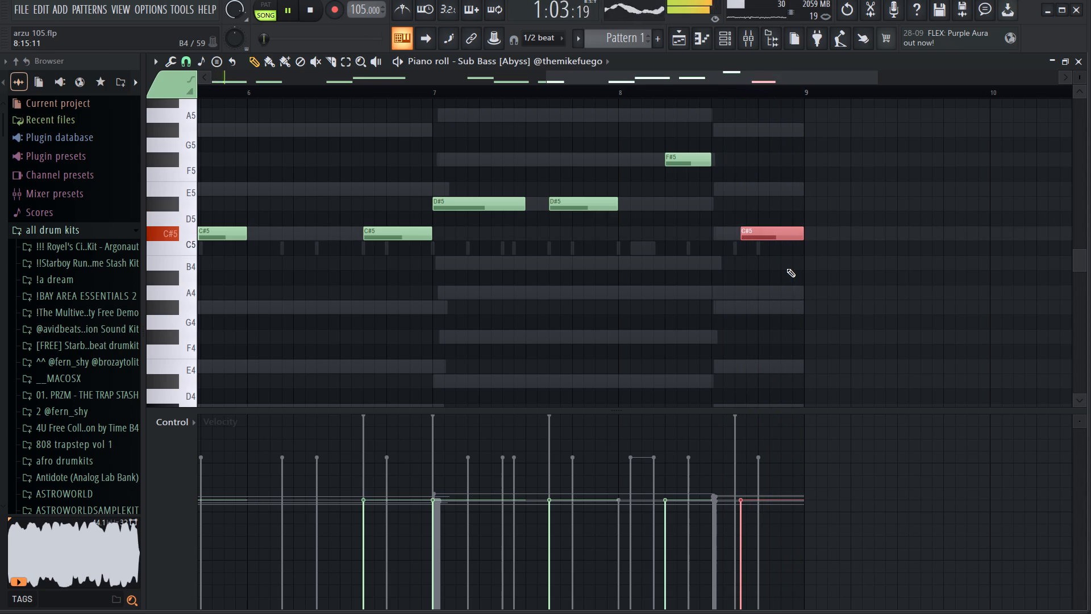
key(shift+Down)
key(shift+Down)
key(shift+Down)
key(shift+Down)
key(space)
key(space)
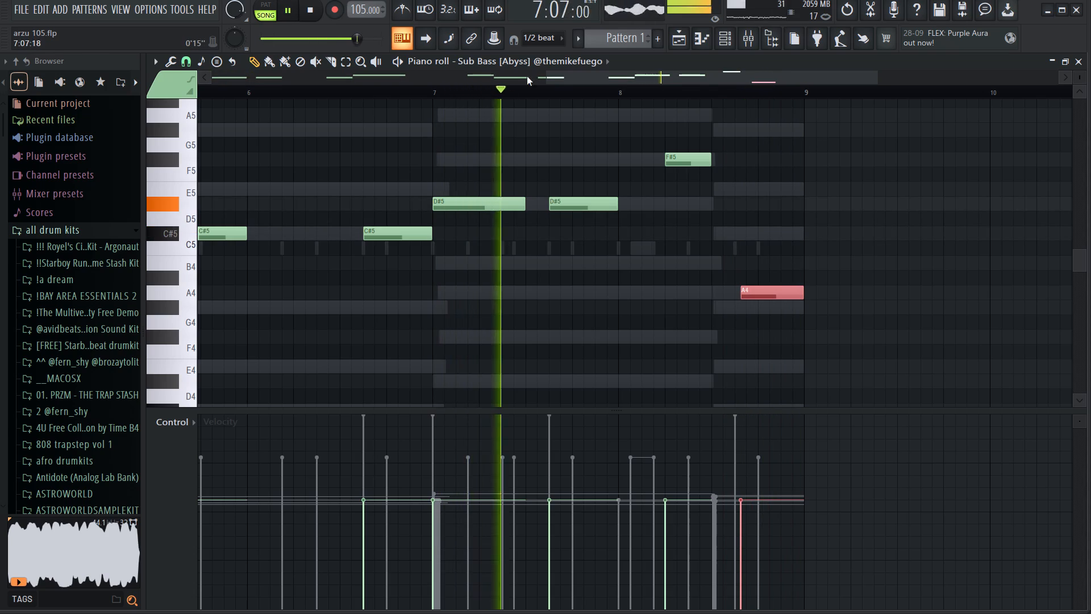
Examine the last chord's notes in the Analog Lab V #2 piano roll, and return to the Sub Bass piano roll.
key(space)
click(542, 64)
click(545, 354)
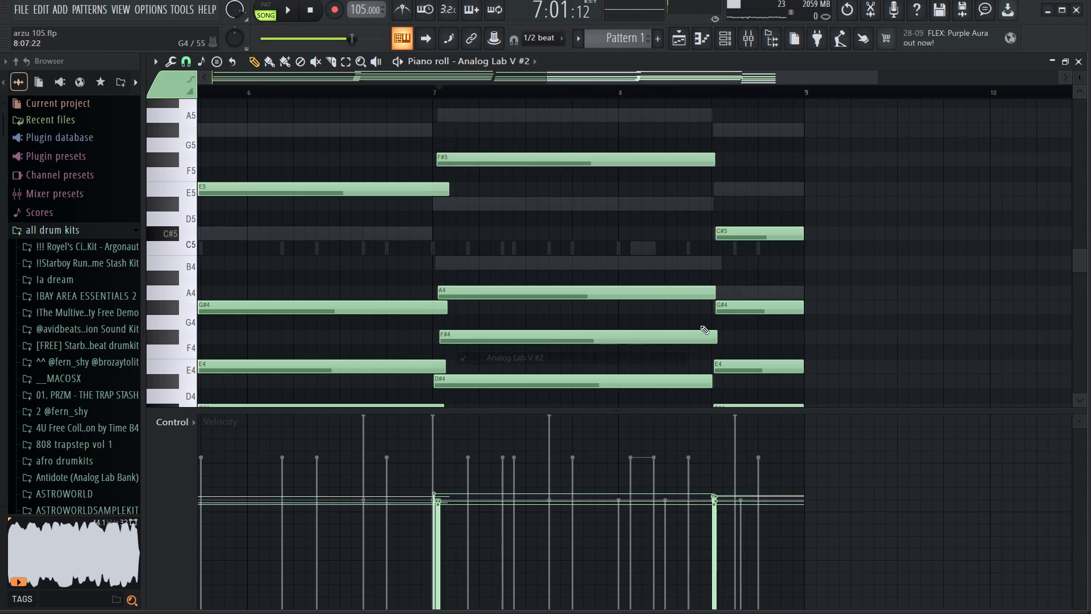
scroll(700, 325, down, 4)
ctrl+drag(741, 288, 741, 331)
click(498, 59)
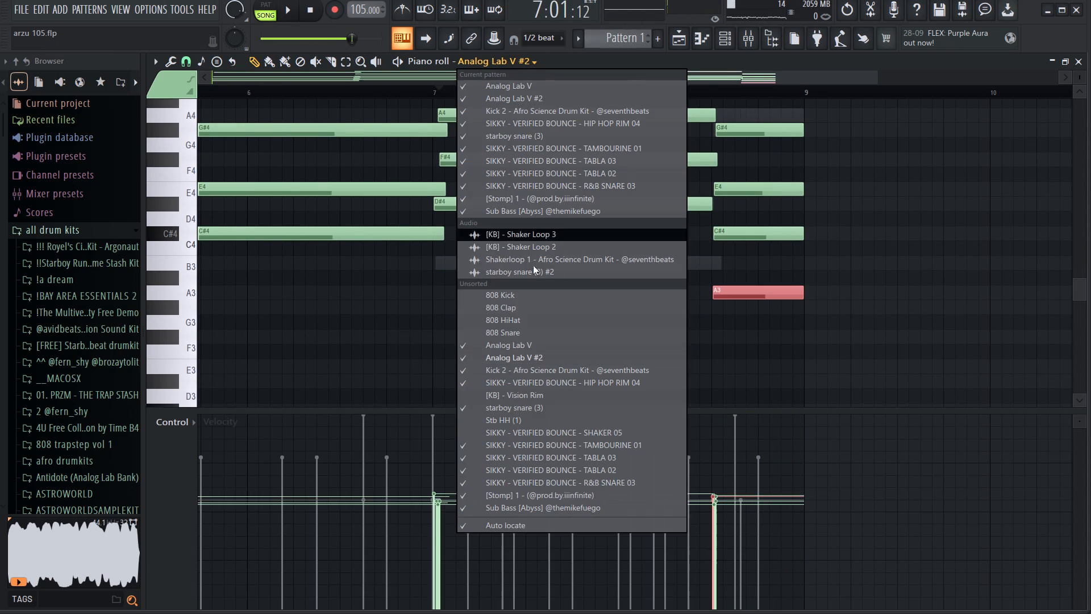
click(528, 511)
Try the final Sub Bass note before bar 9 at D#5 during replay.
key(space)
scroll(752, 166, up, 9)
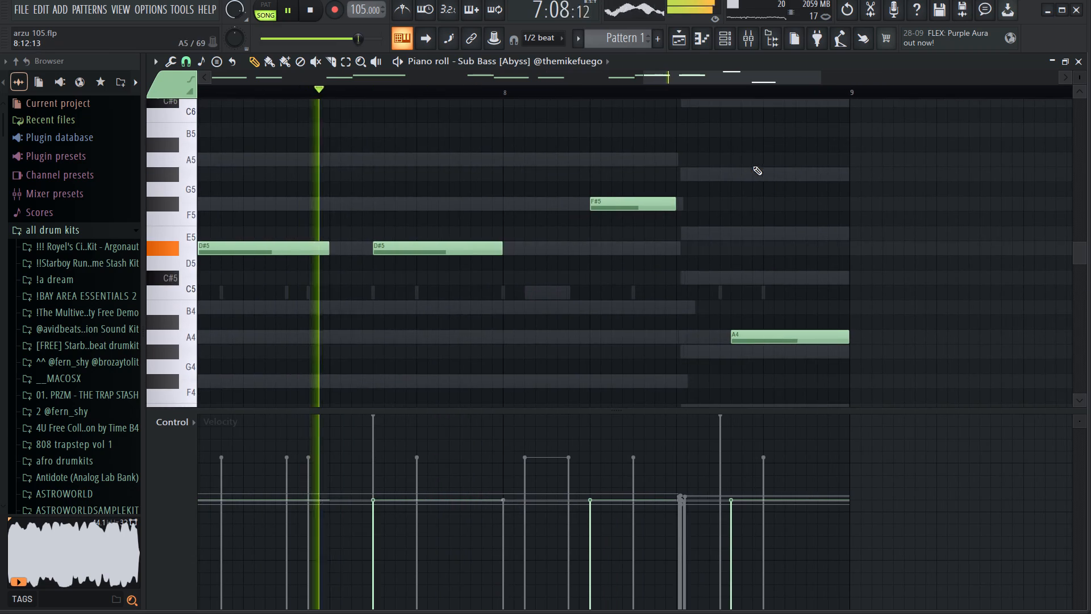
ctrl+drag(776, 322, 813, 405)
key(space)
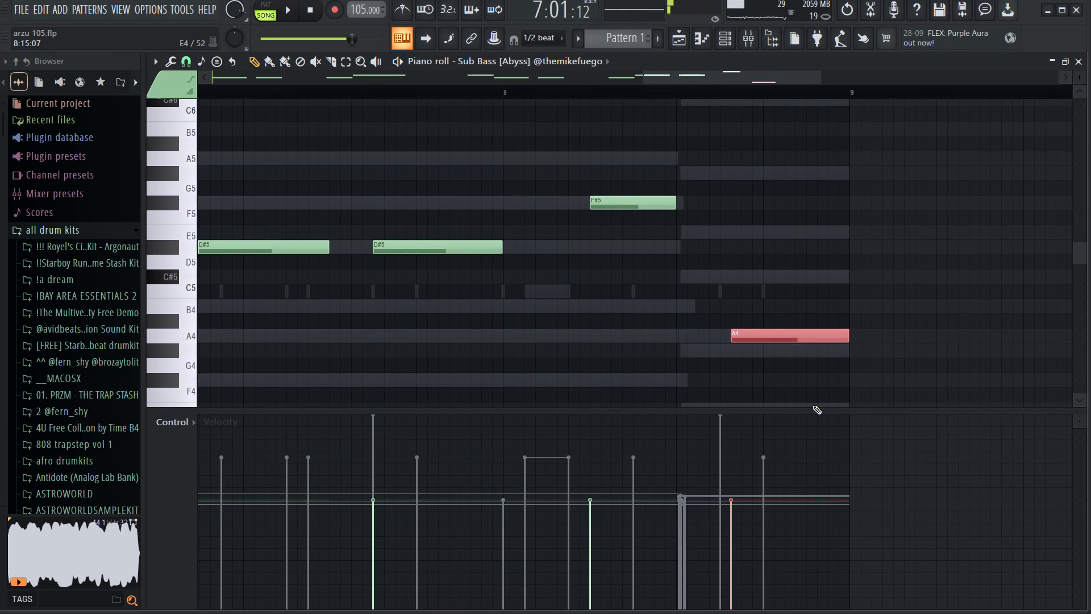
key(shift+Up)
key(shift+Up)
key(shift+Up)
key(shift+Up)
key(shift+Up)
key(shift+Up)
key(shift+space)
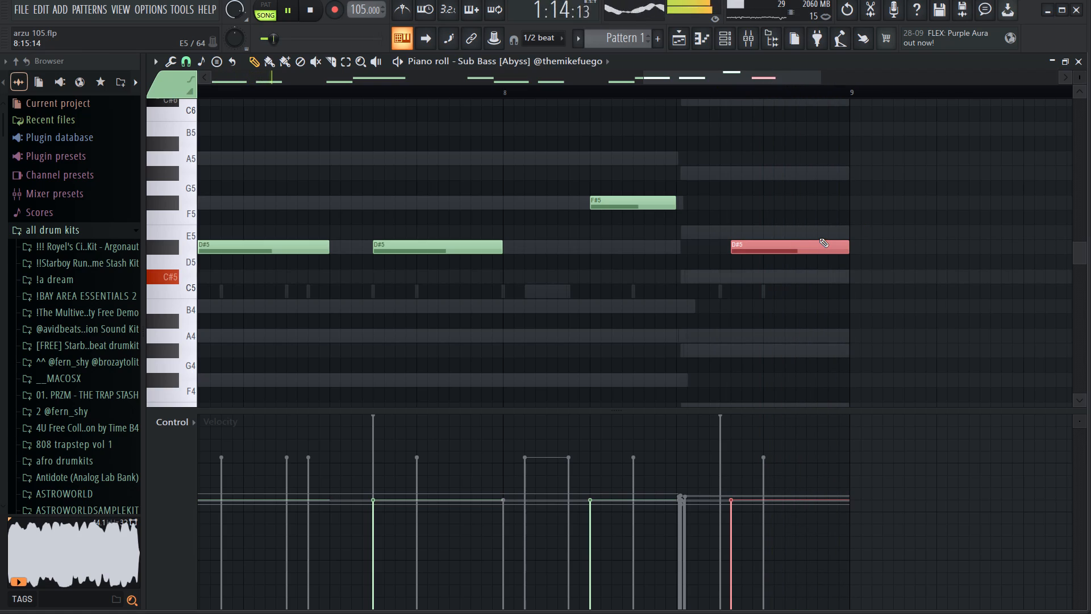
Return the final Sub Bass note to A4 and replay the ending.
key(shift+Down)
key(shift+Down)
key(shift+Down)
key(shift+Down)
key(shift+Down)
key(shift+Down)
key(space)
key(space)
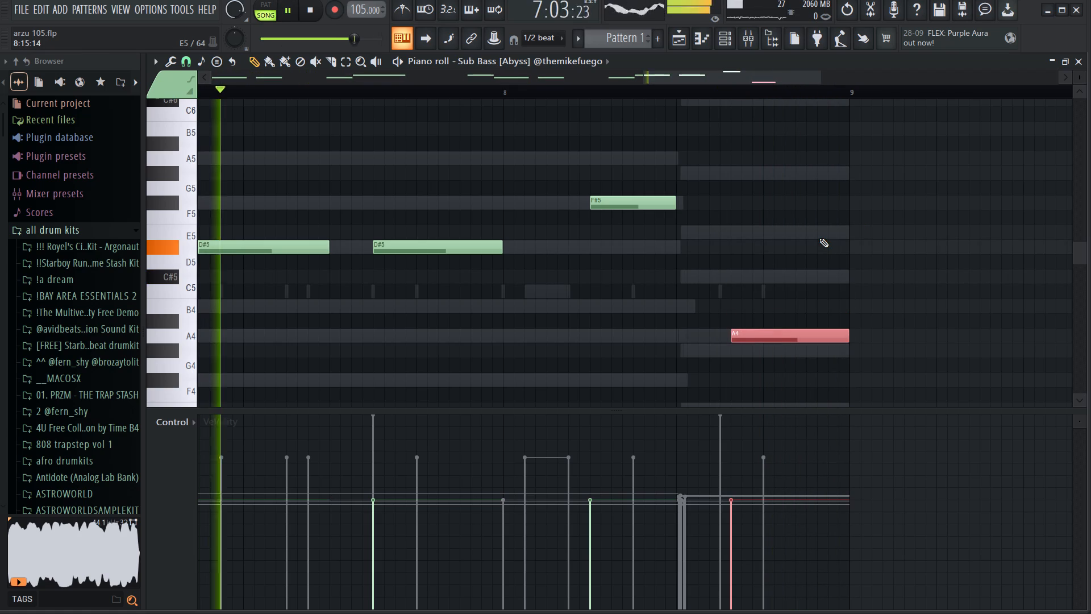
Raise the final Sub Bass note two semitones to B4 and deselect it.
key(shift+Up)
key(shift+Up)
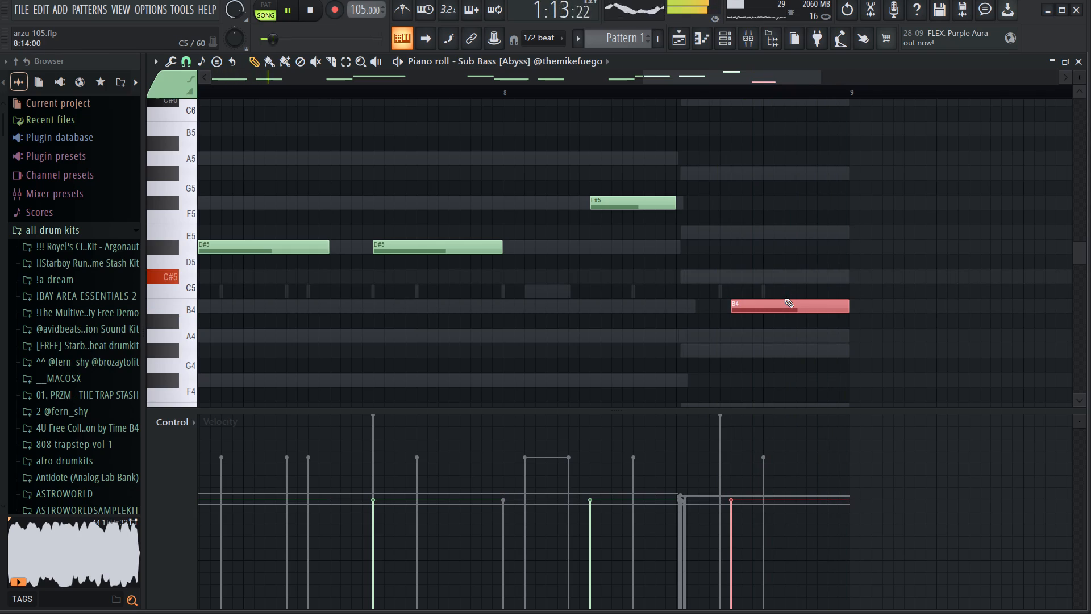
ctrl+scroll(785, 298, down, 15)
right_click(806, 254)
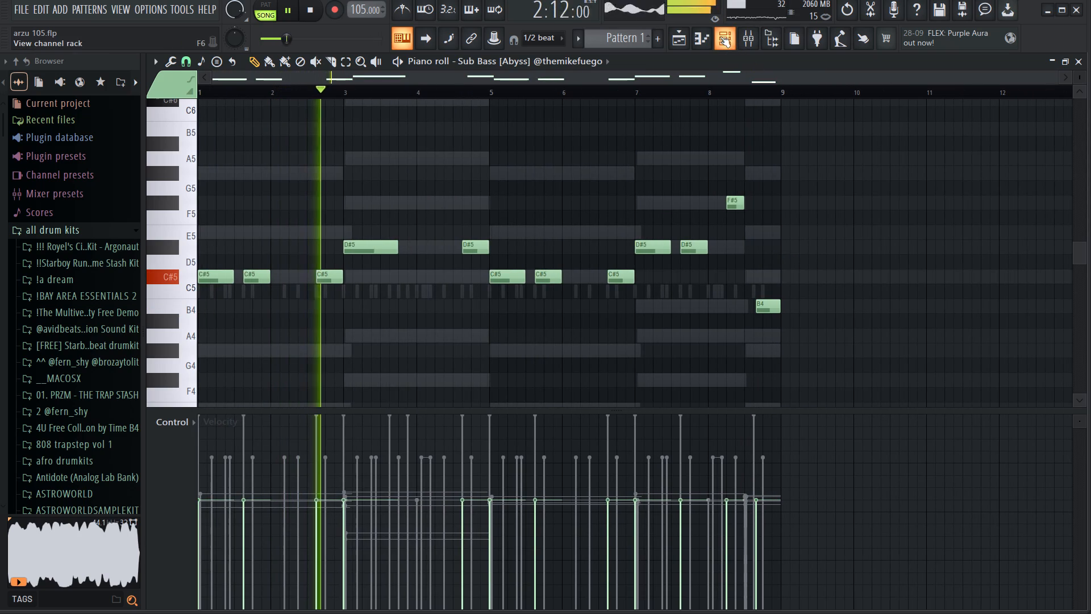
ctrl+drag(781, 318, 784, 329)
Replay the beat from around bar 7 and from the start to listen to the Sub Bass ending.
key(space)
key(space)
click(732, 90)
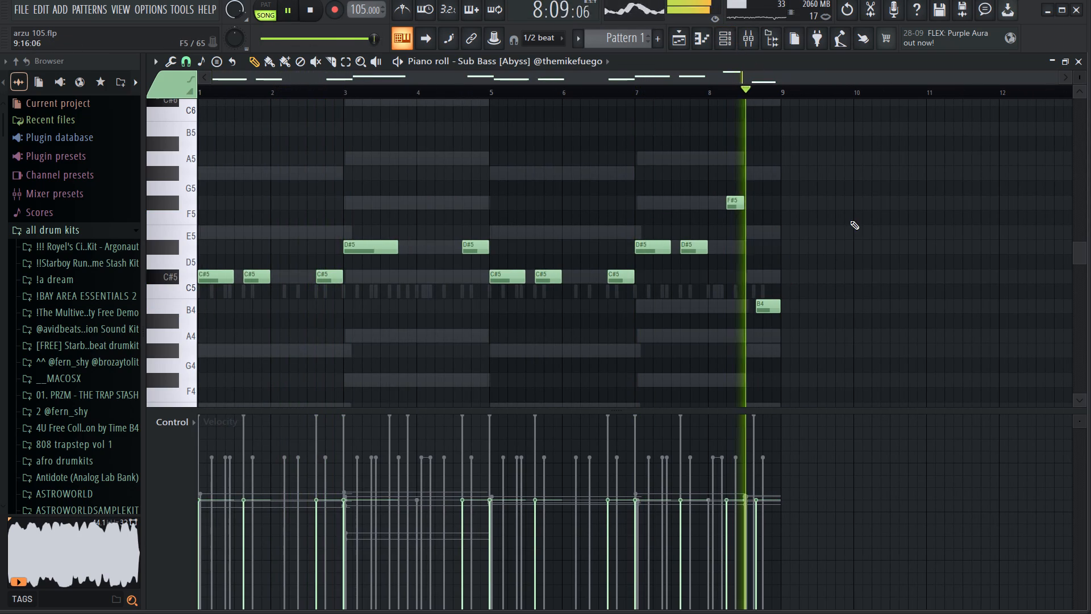
click(627, 95)
click(644, 89)
click(637, 93)
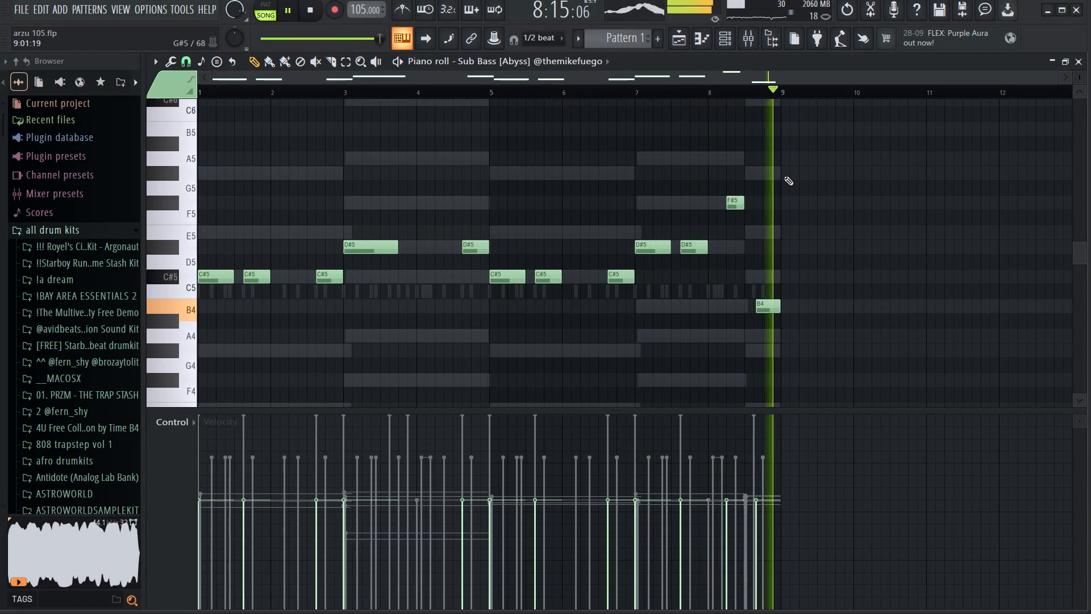
drag(213, 91, 129, 93)
key(space)
key(space)
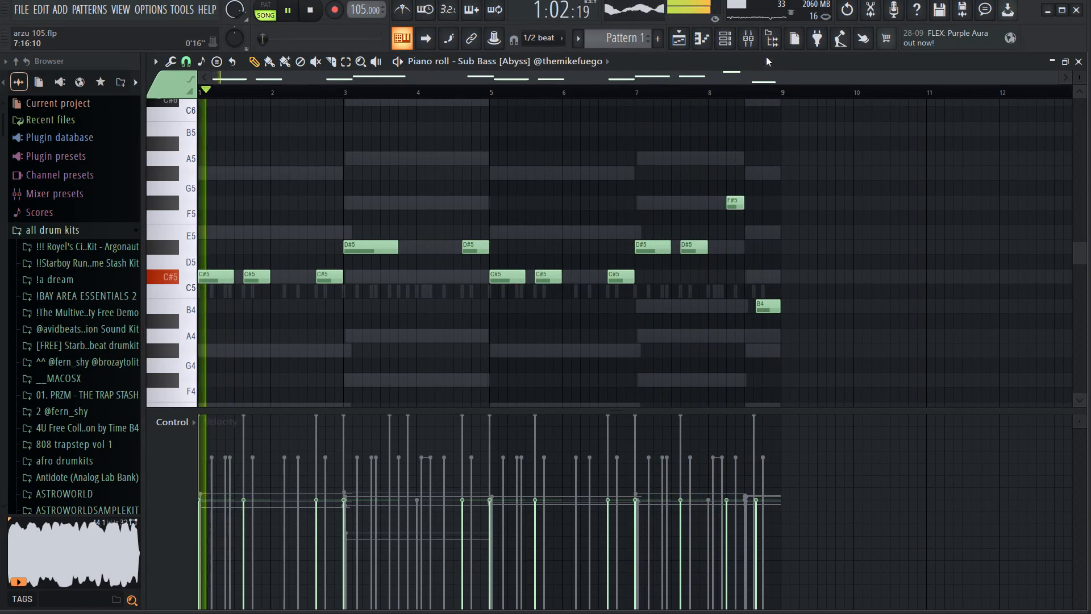
Solo the bass track in the mixer.
click(741, 34)
right_click(429, 257)
click(434, 213)
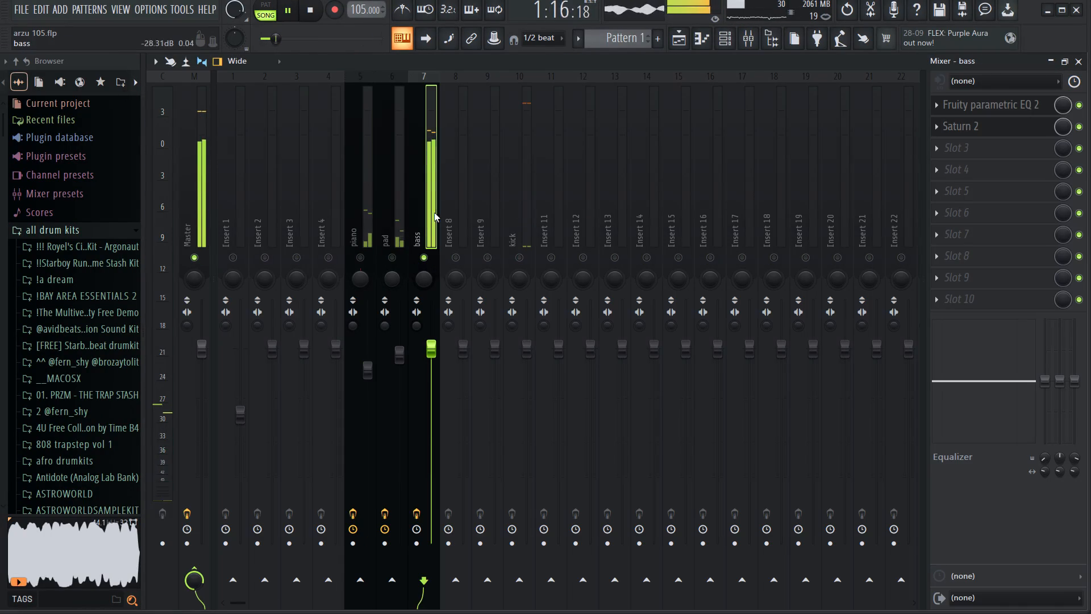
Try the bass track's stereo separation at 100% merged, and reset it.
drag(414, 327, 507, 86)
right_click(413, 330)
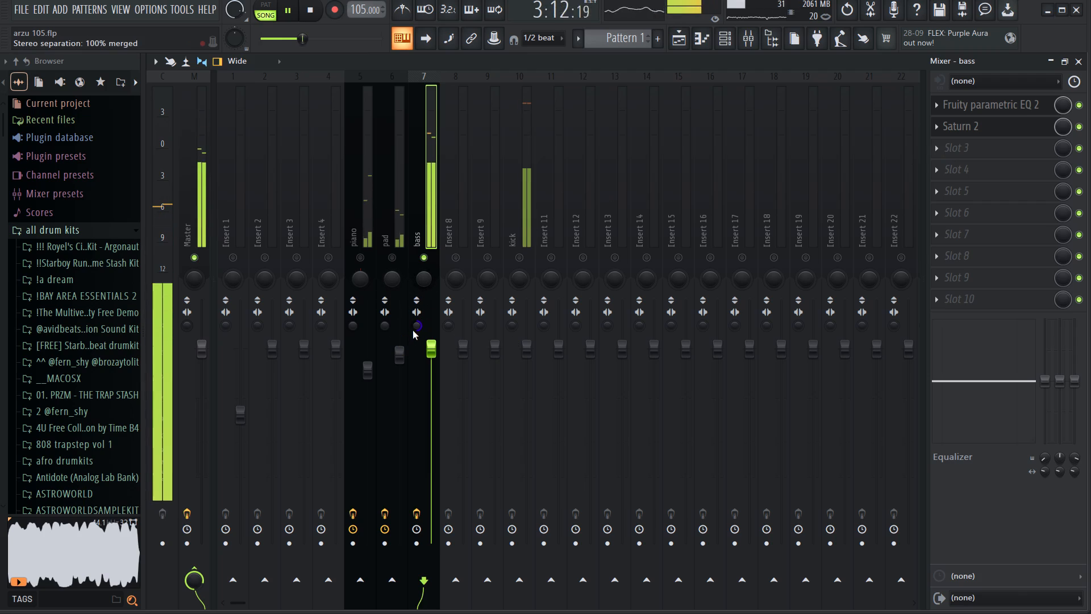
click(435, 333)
Add the Maximus effect to slot 3 of the bass track.
click(1013, 140)
click(527, 17)
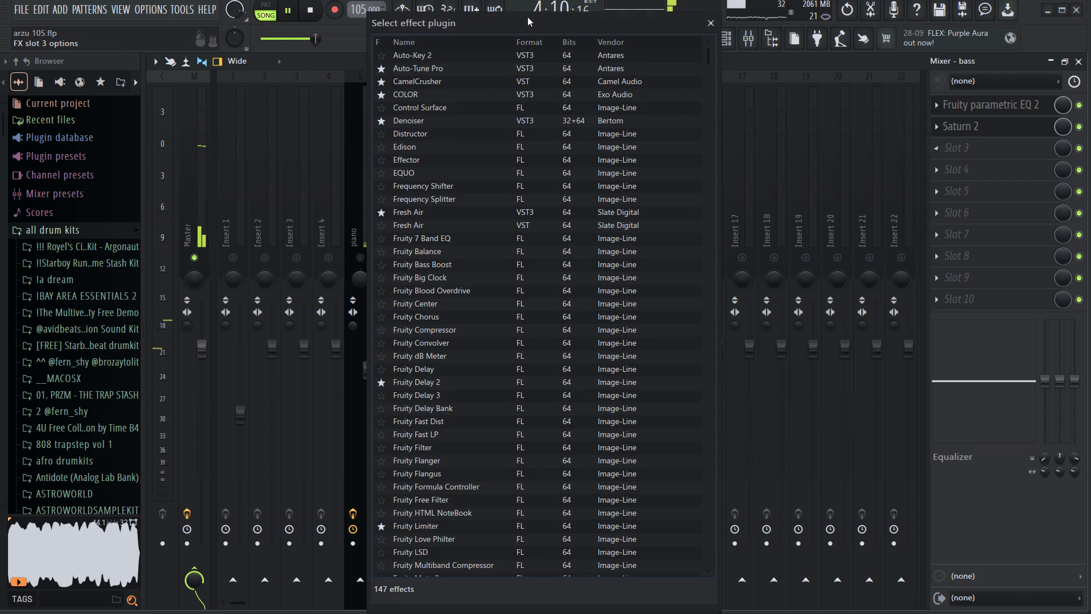
text(maxi)
double_click(507, 50)
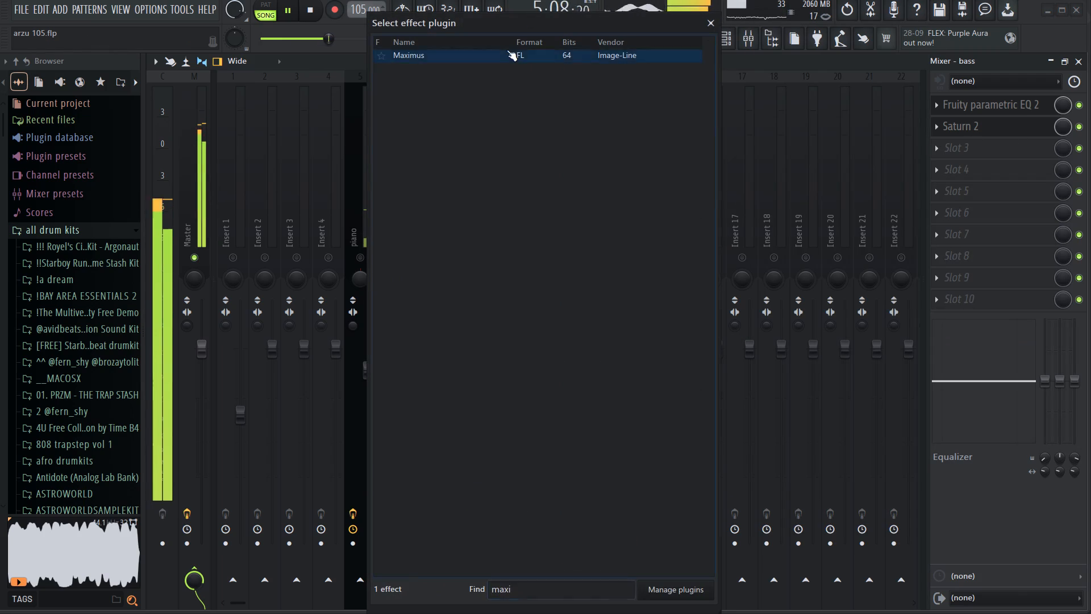
Solo the LOW band in Maximus and set its stereo separation to 100% merged.
double_click(220, 325)
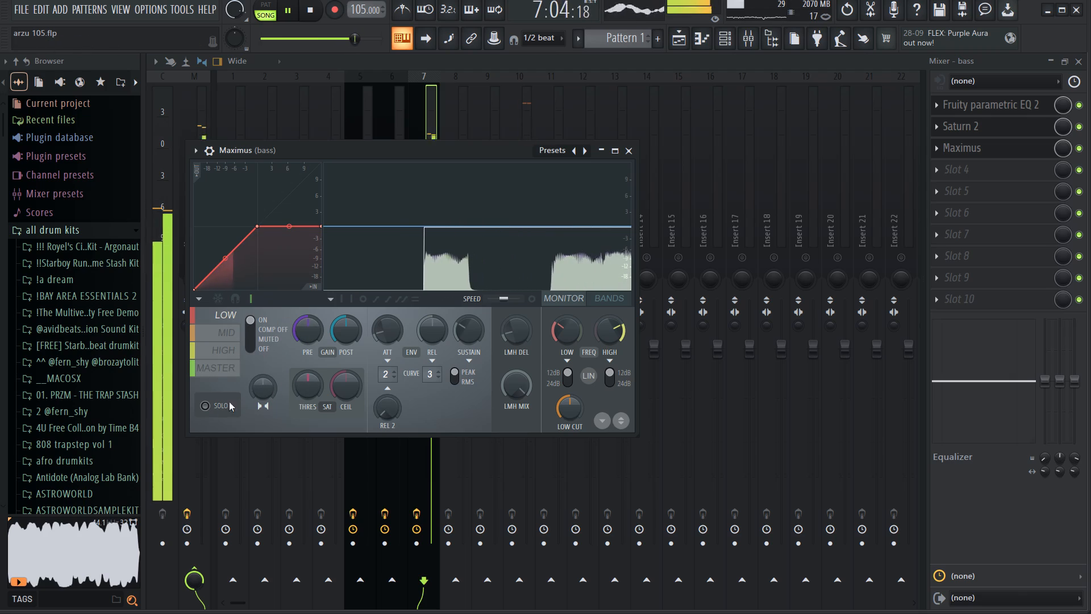
click(209, 410)
drag(272, 386, 389, 130)
drag(264, 380, 393, 108)
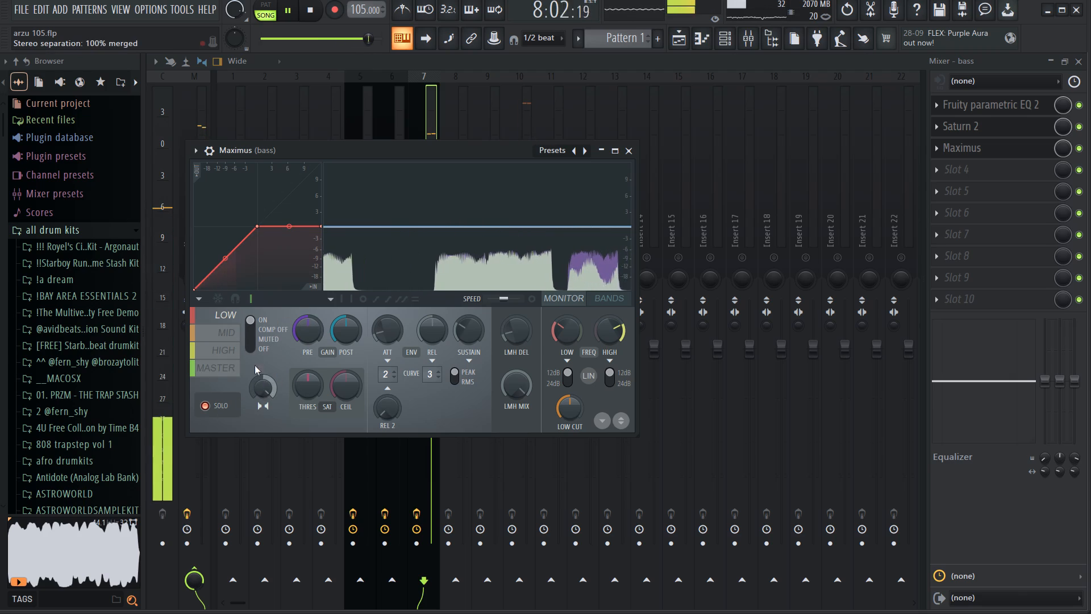
Turn off the LOW band's solo in Maximus and close the effect window.
click(194, 419)
click(200, 409)
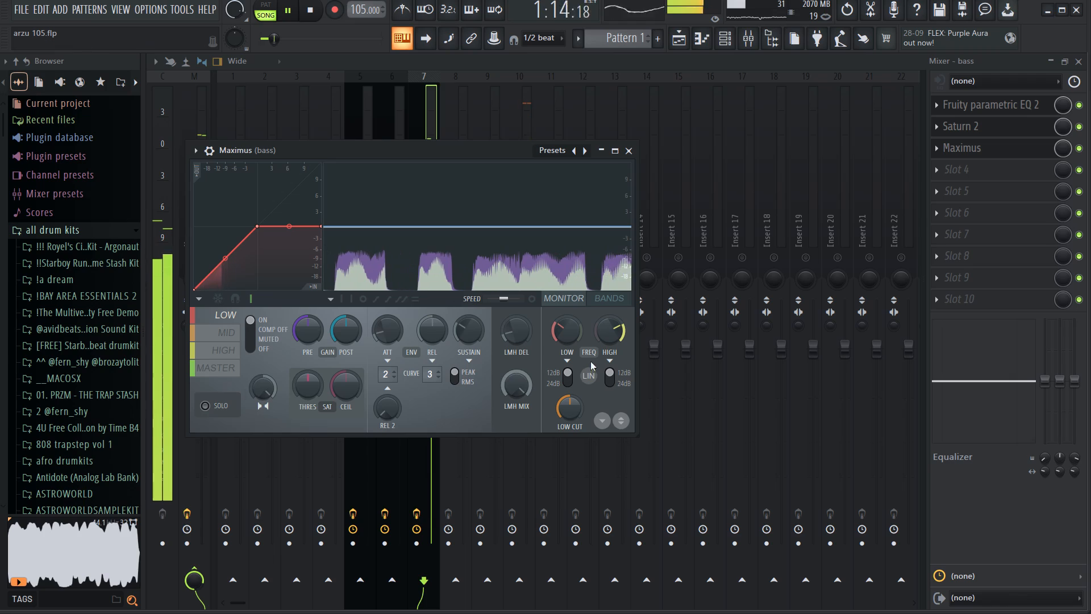
click(630, 150)
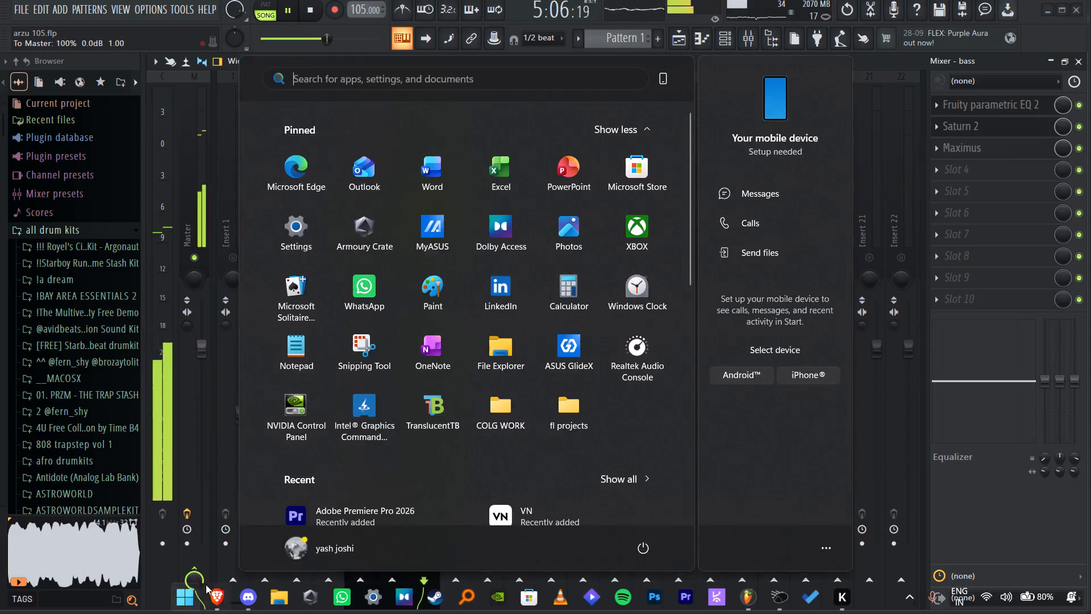
Switch to Brave to check the Aarzu instrumental reference, and return to FL Studio.
click(205, 591)
drag(369, 298, 388, 291)
click(1023, 0)
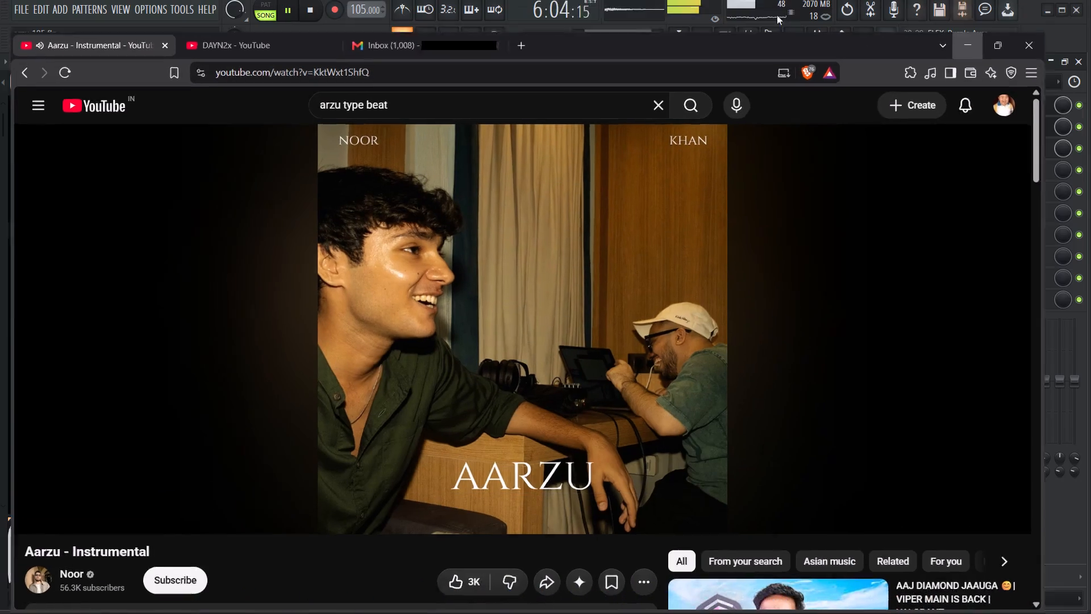
Unsolo the bass track in the mixer.
right_click(432, 259)
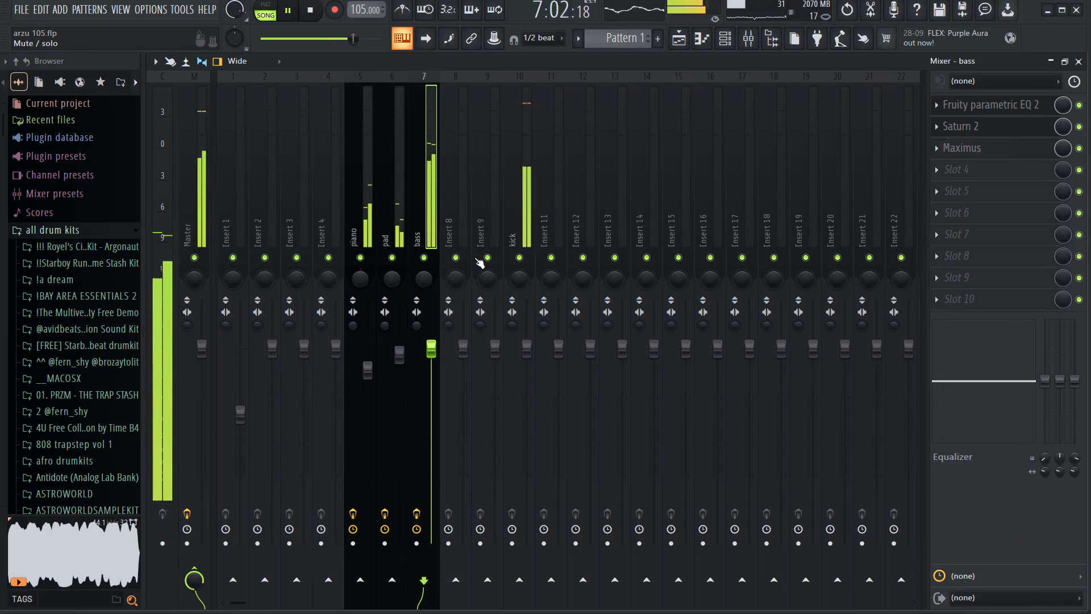
Show the playlist, search the sample browser for "afro", and stop playback.
click(674, 48)
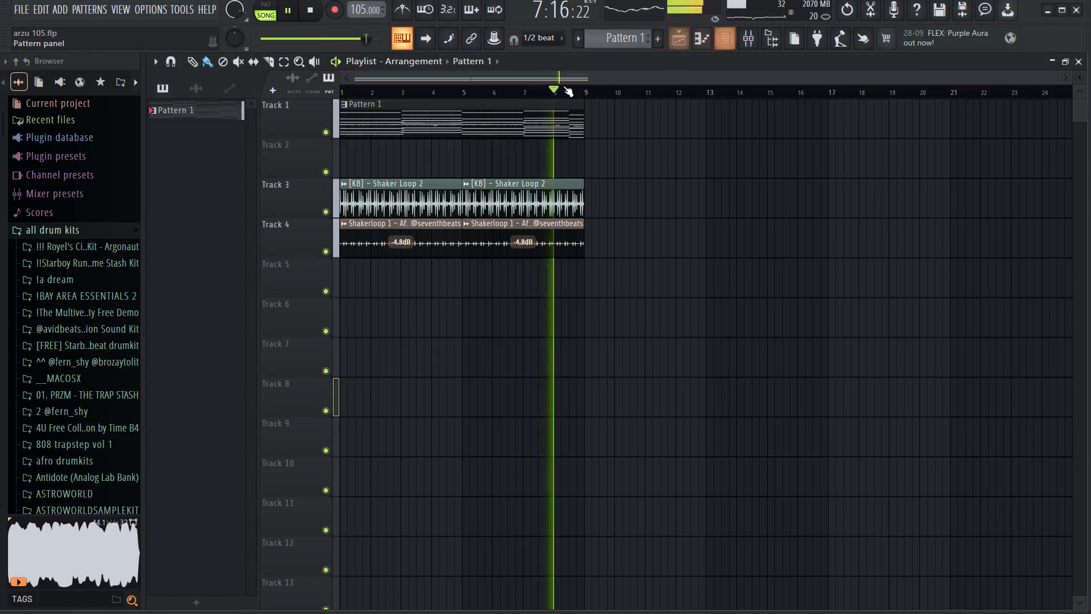
click(69, 595)
text(afro)
scroll(128, 246, up, 5)
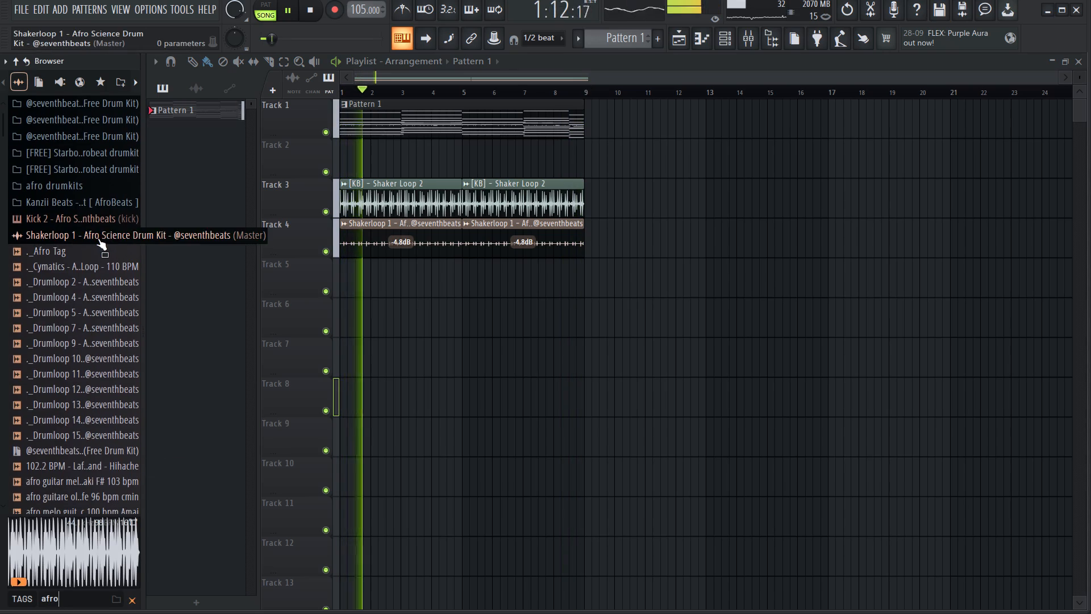
key(space)
key(space)
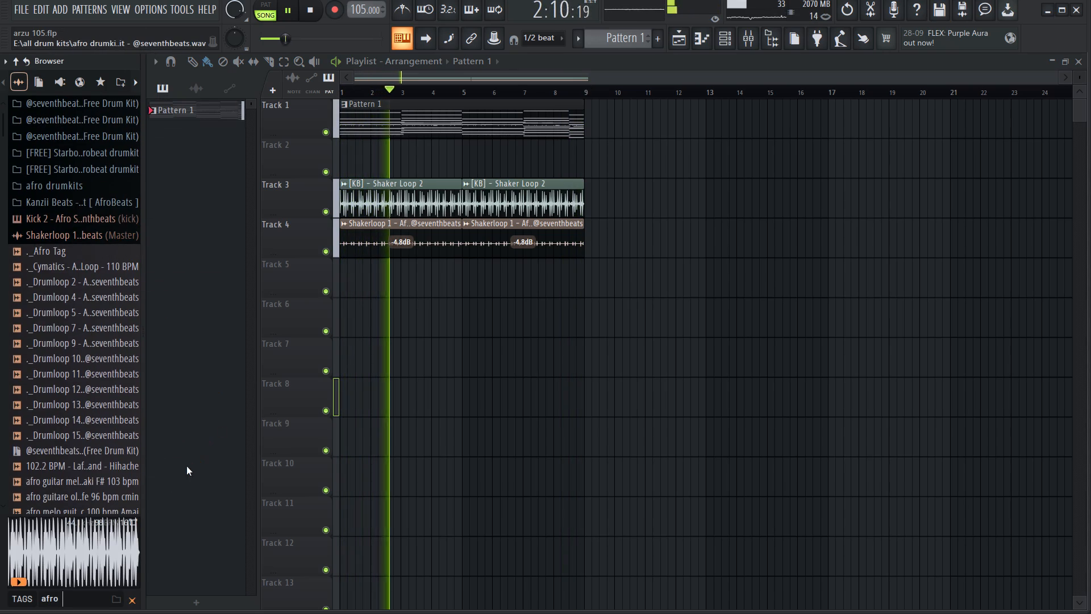
click(296, 16)
Audition the Butterfly, Caleidoscope, Pluto and Stigma loops in the Melodies folder of the Kanzii Beats kit under afro drumkits.
click(83, 184)
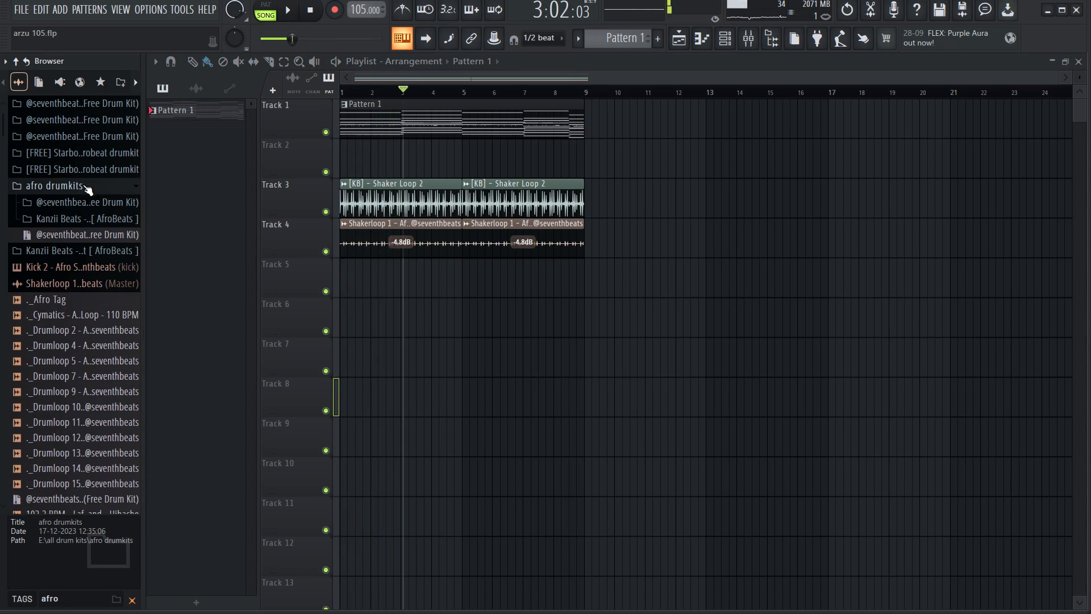
click(84, 217)
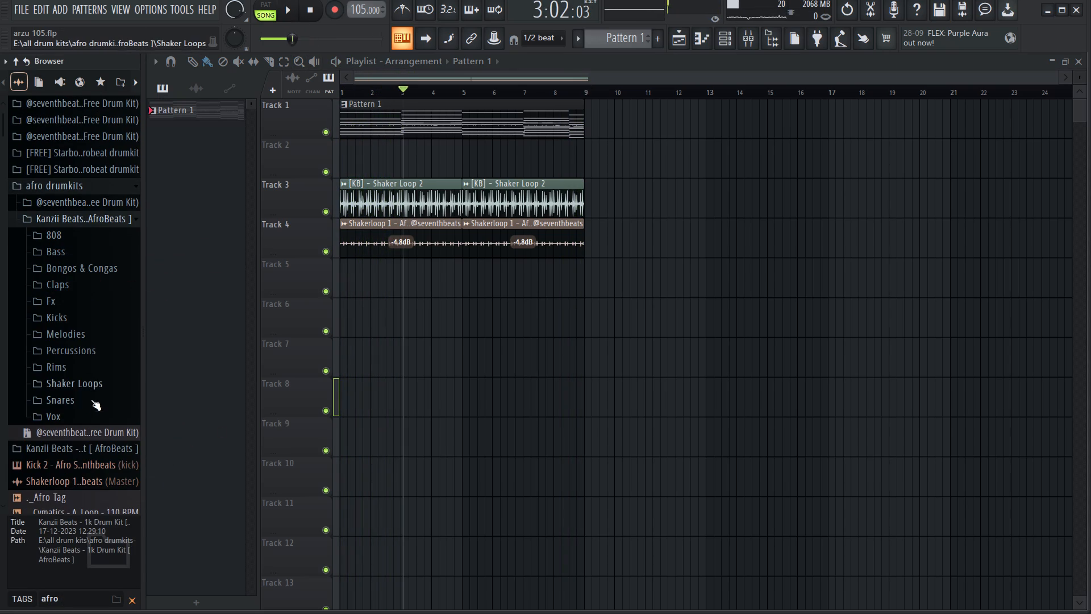
click(84, 374)
click(81, 381)
click(88, 365)
click(93, 334)
click(93, 343)
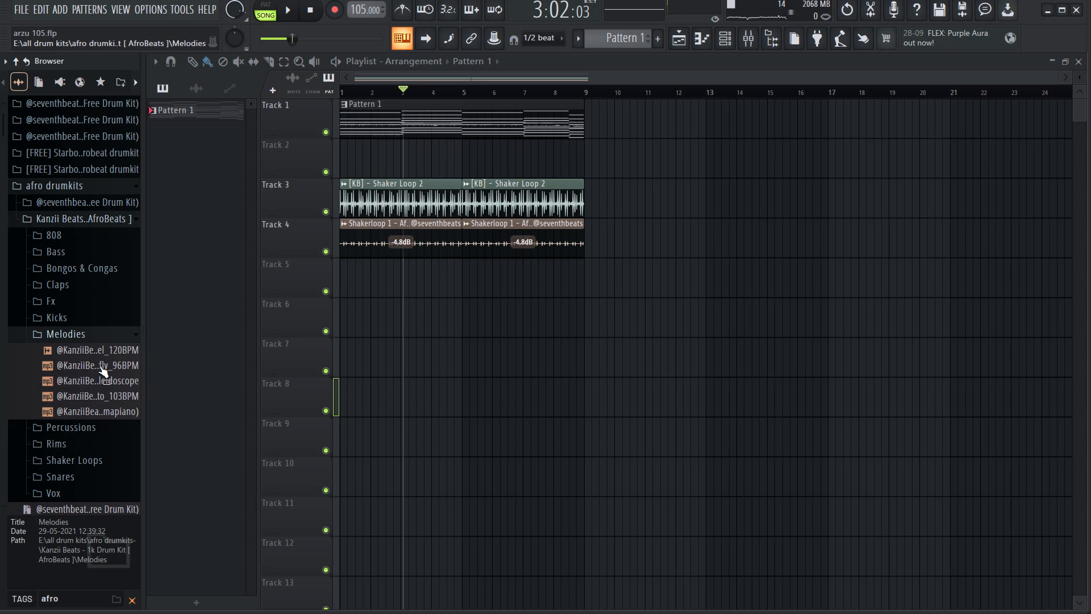
click(99, 366)
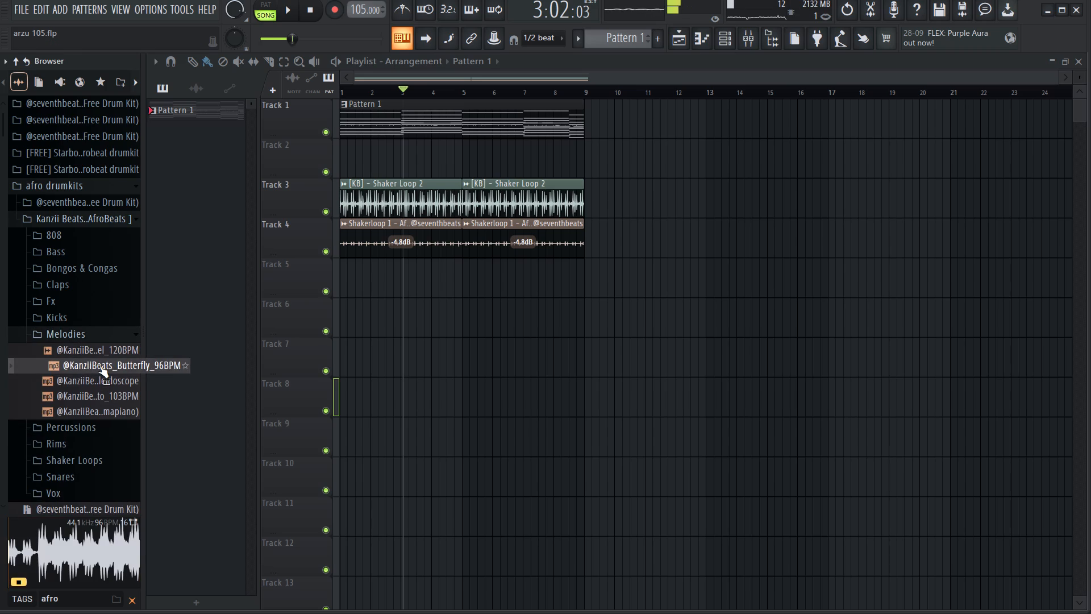
click(99, 388)
click(99, 402)
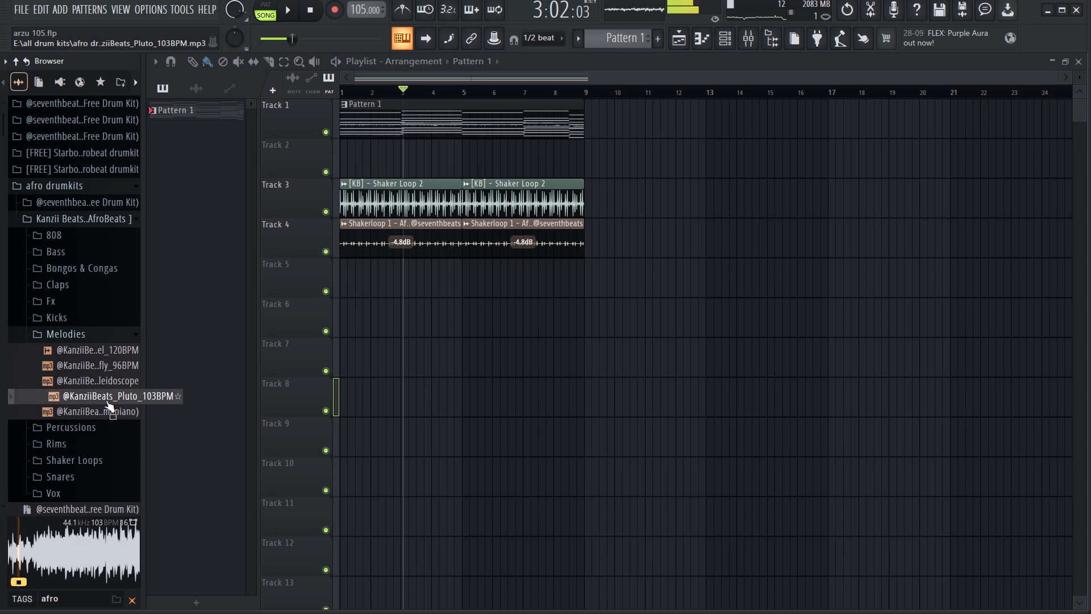
click(101, 407)
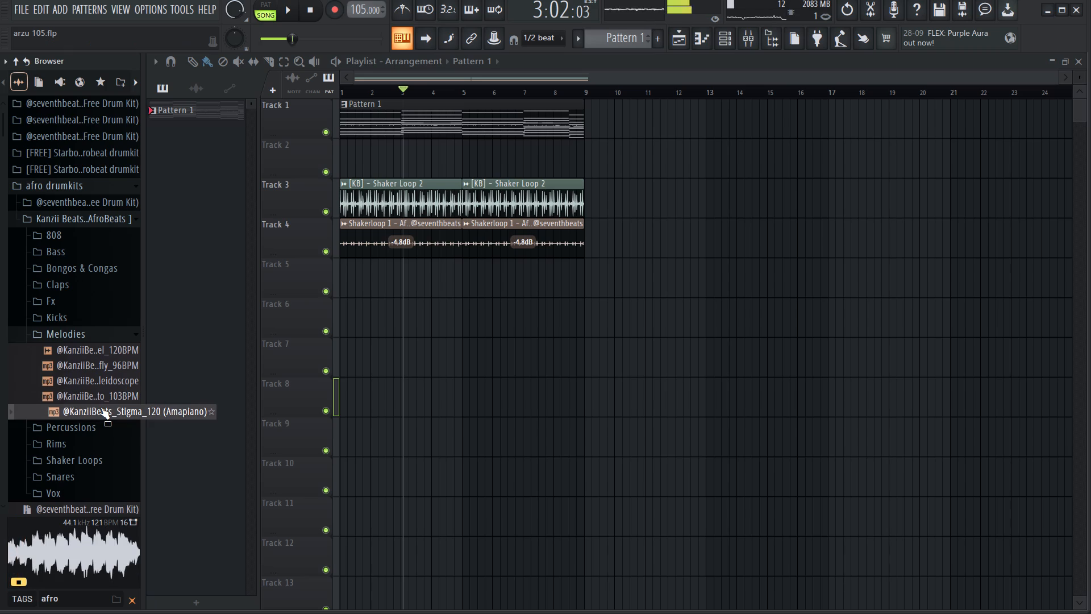
Reopen the Kanzii Beats Melodies folder and audition its loops again, then collapse the afro drumkits folder.
click(94, 338)
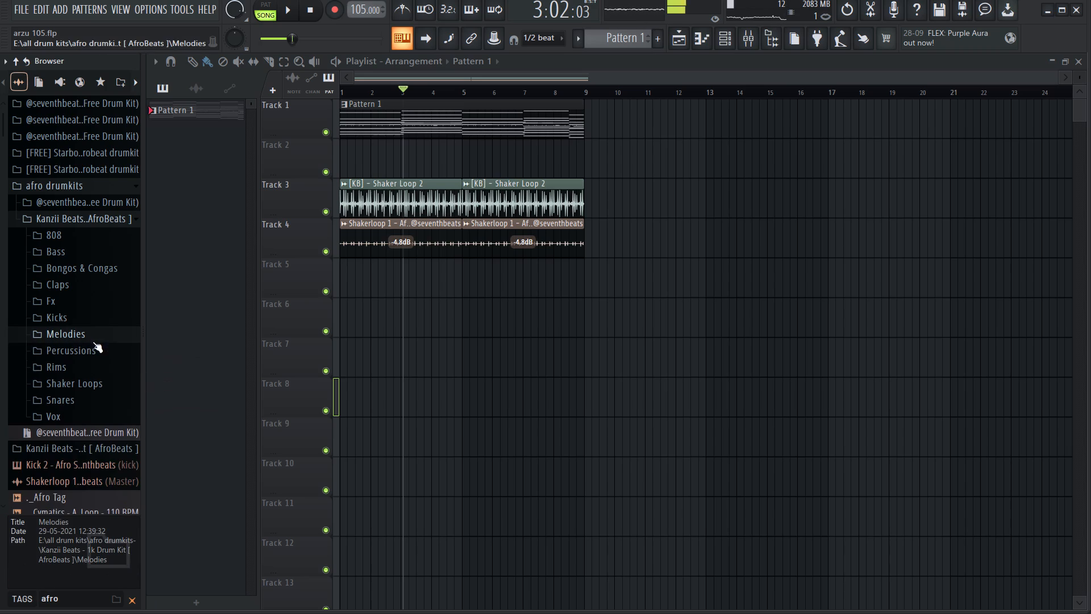
click(97, 334)
click(97, 346)
click(93, 276)
click(93, 276)
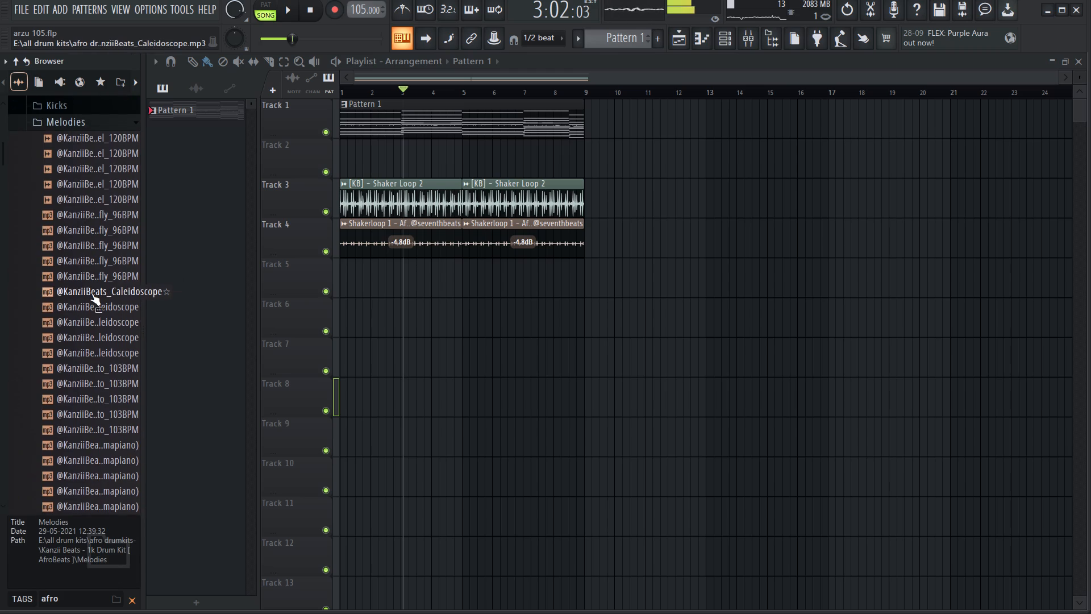
click(91, 287)
click(90, 183)
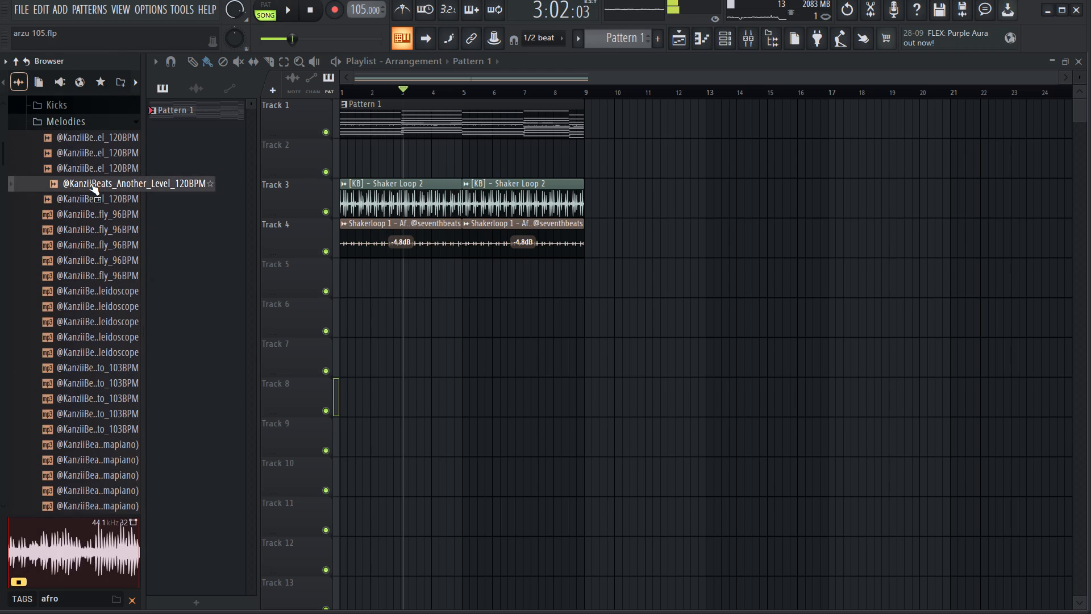
click(94, 136)
scroll(100, 291, down, 2)
click(100, 291)
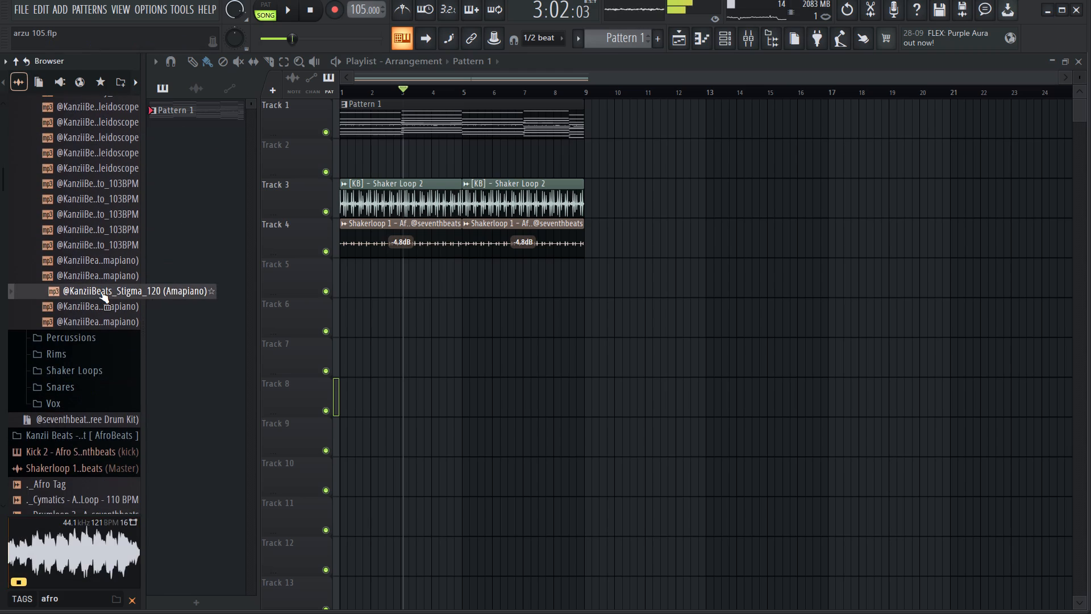
scroll(100, 291, up, 2)
click(100, 291)
click(100, 304)
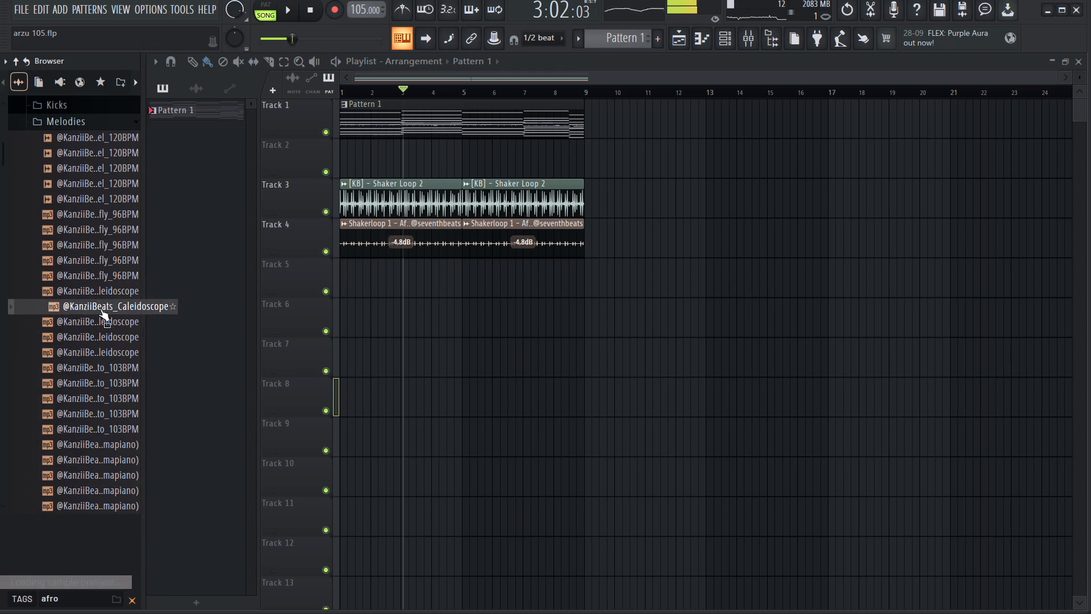
click(111, 364)
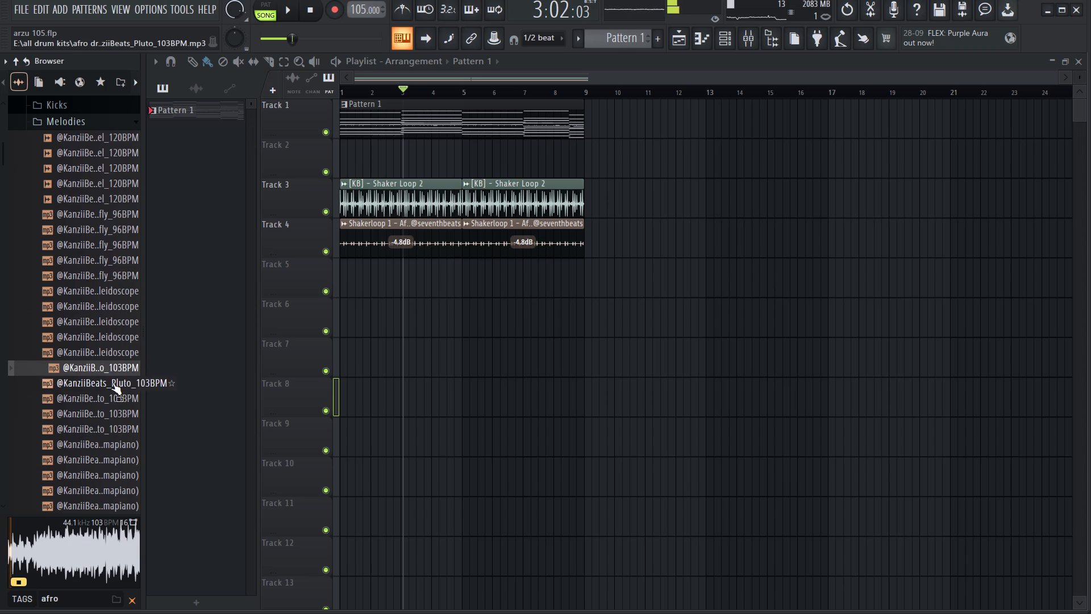
scroll(113, 383, up, 3)
click(82, 336)
click(88, 189)
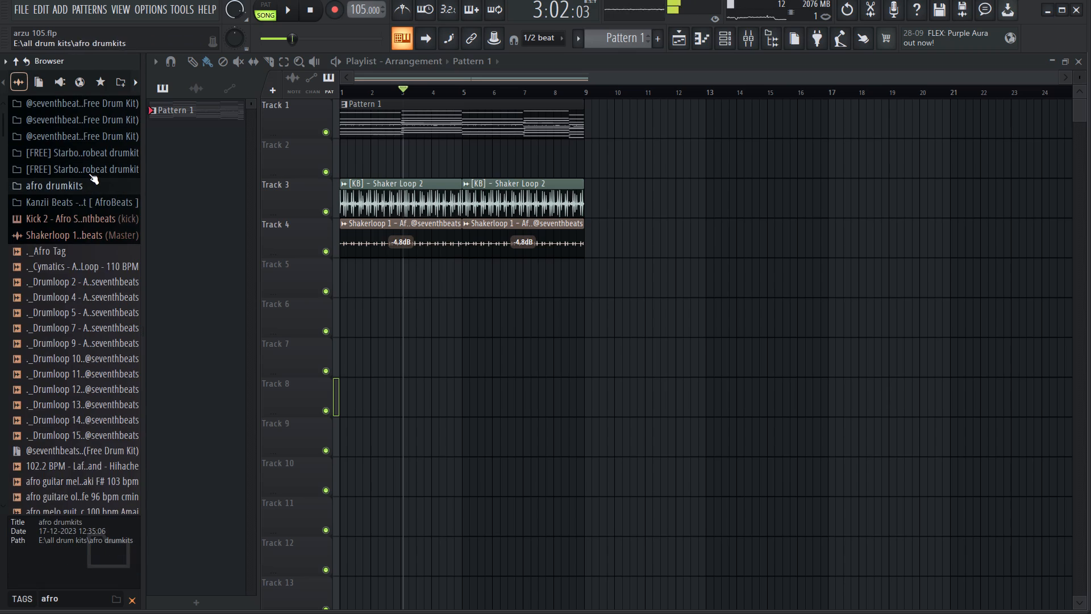
Audition the Cymbalz samples in the Starboy afrobeat drumkit and add Dry_Ohh as a new channel at the end of the channel rack.
click(89, 172)
click(88, 185)
click(87, 223)
click(80, 242)
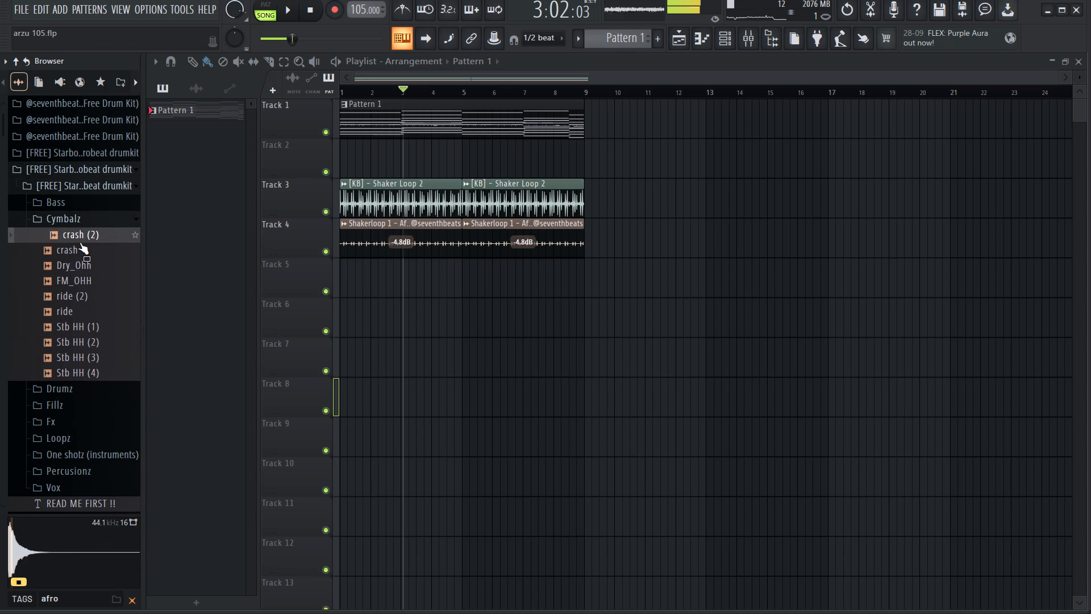
click(78, 265)
click(83, 293)
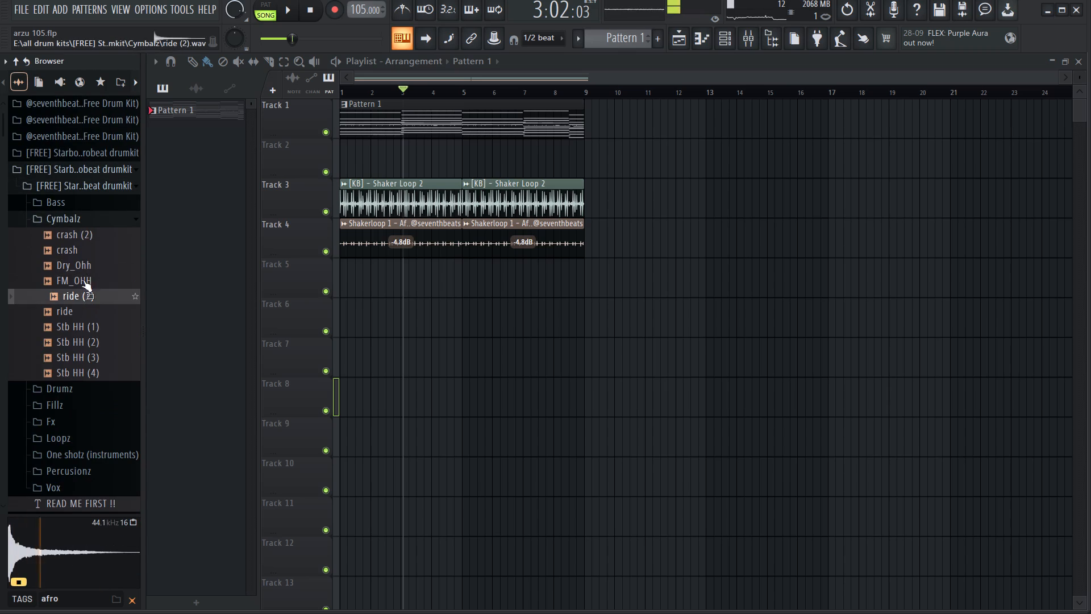
click(81, 264)
drag(81, 264, 724, 45)
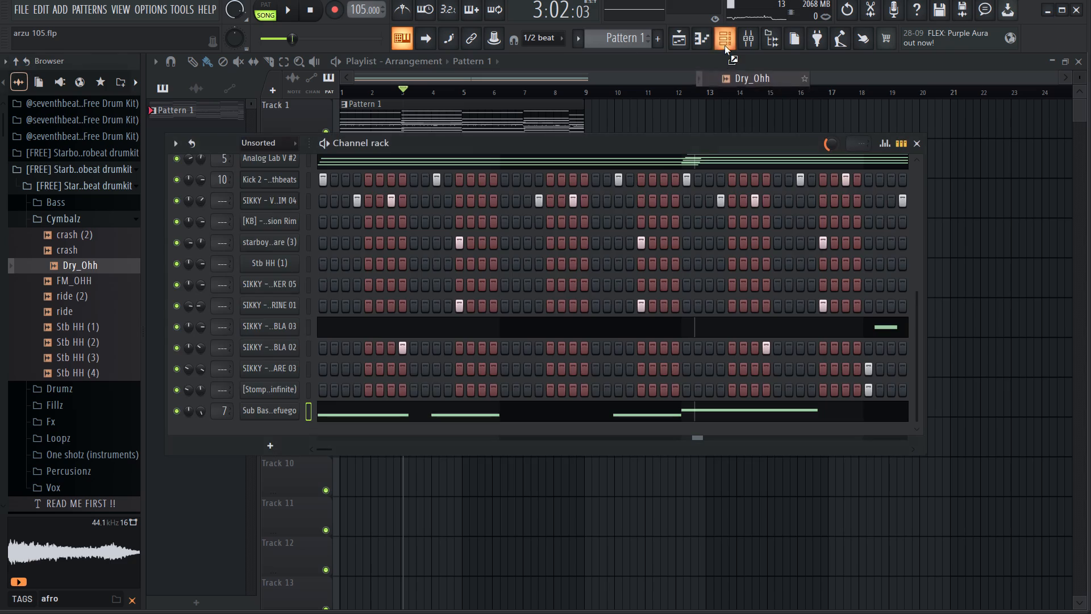
drag(724, 45, 317, 424)
Audition the Stb bass samples in the Starboy afrobeat drumkit's Bass folder.
click(90, 161)
click(93, 152)
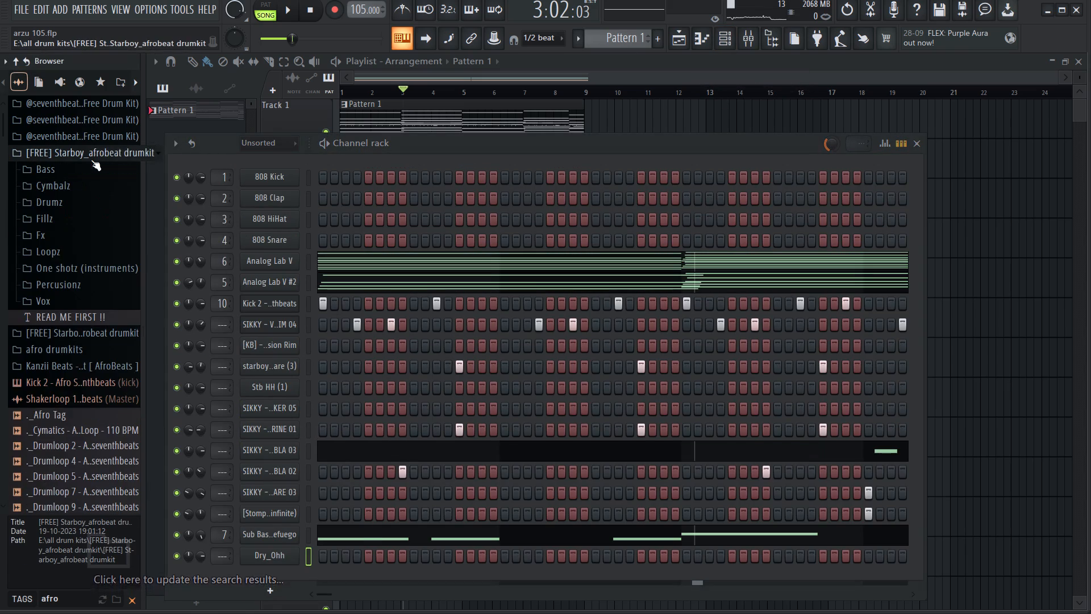
click(84, 174)
click(84, 192)
click(88, 217)
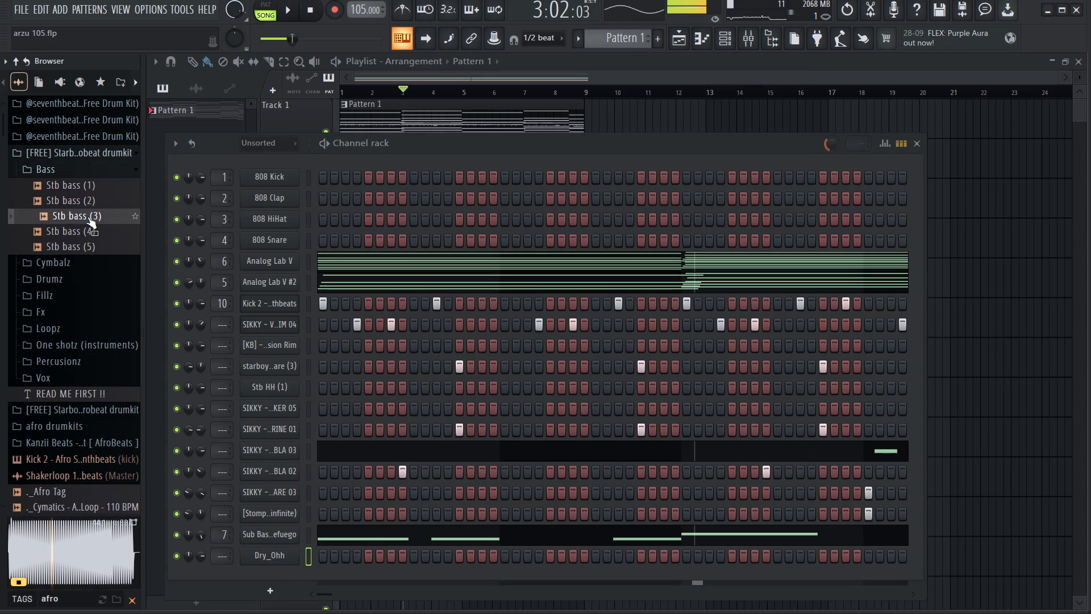
click(88, 233)
click(88, 242)
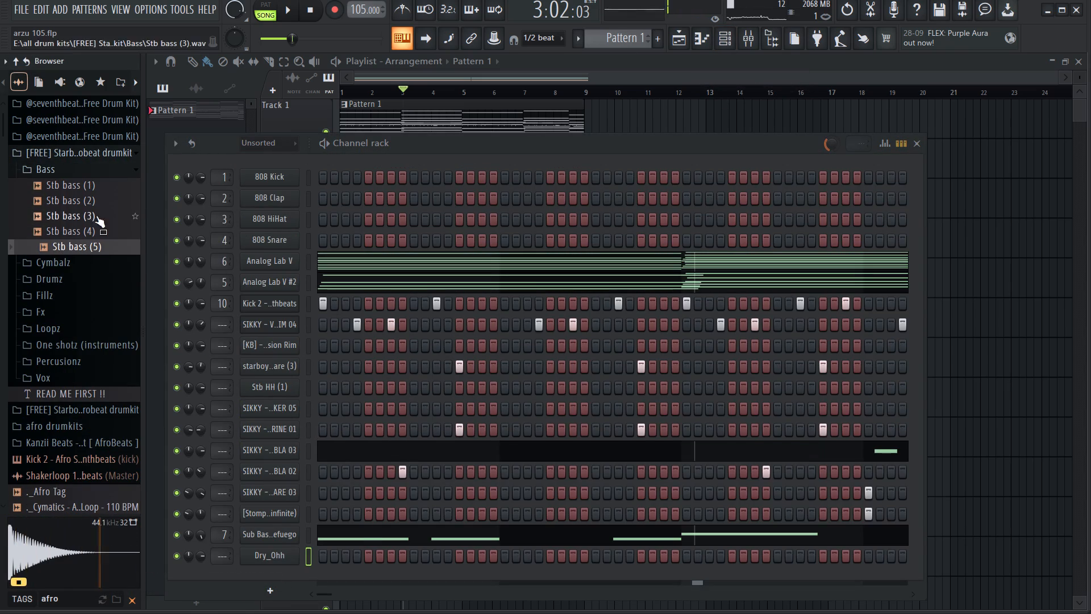
click(102, 196)
click(102, 181)
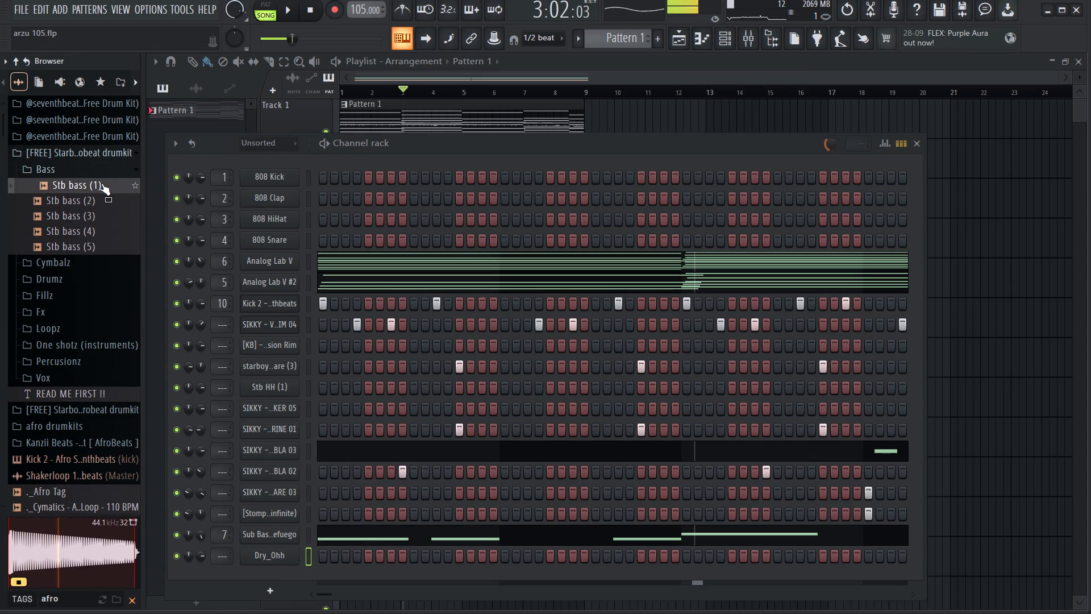
click(91, 215)
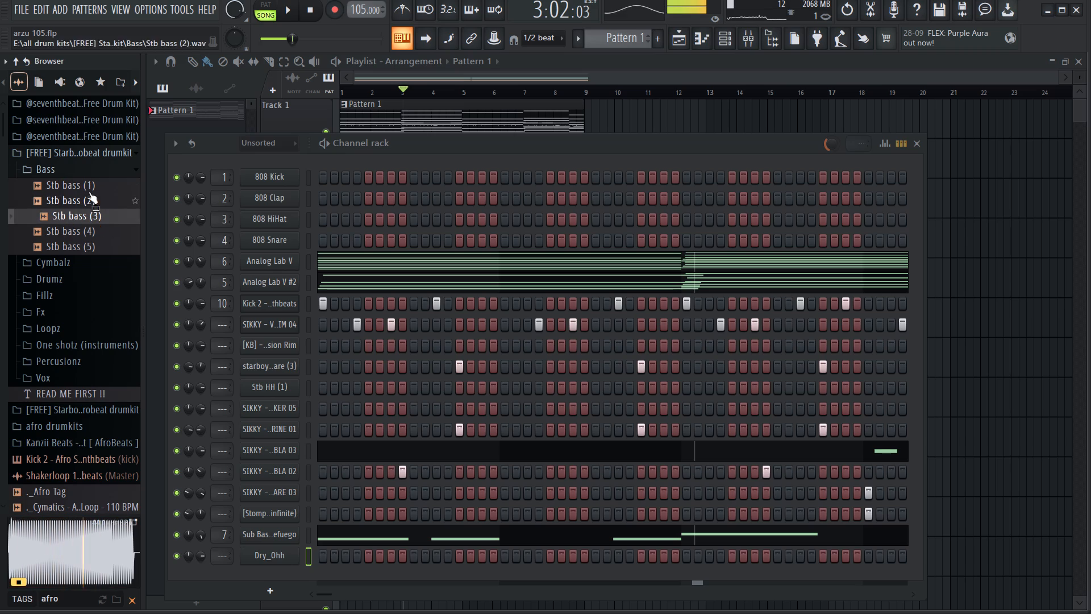
click(89, 185)
Compare the Stb bass samples against the beat and add Stb bass (3) as a new channel between Sub Bass and Dry_Ohh.
key(space)
click(83, 155)
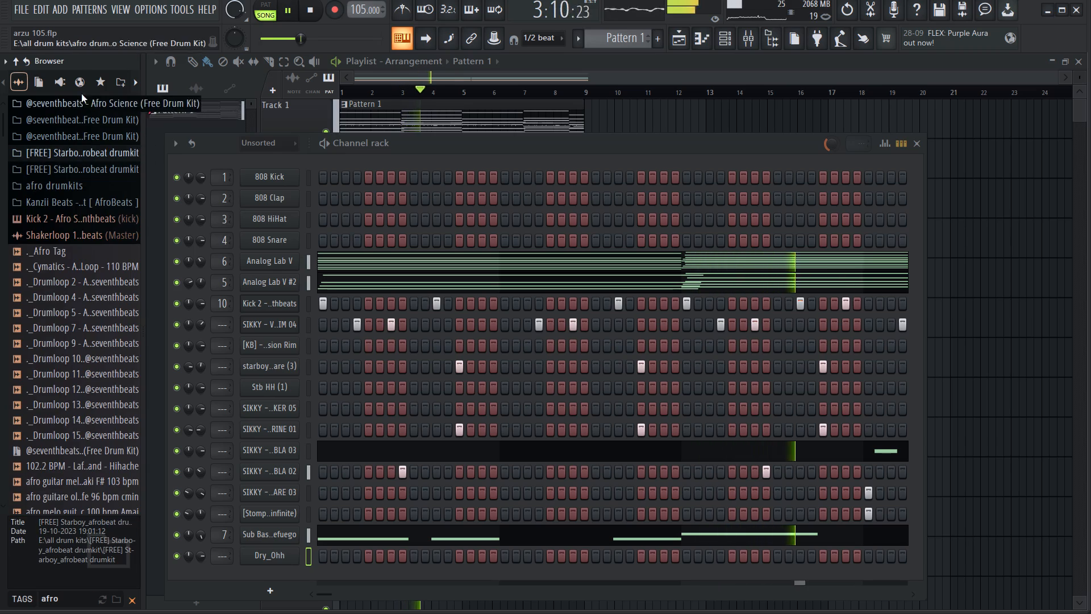
click(68, 151)
key(space)
click(66, 135)
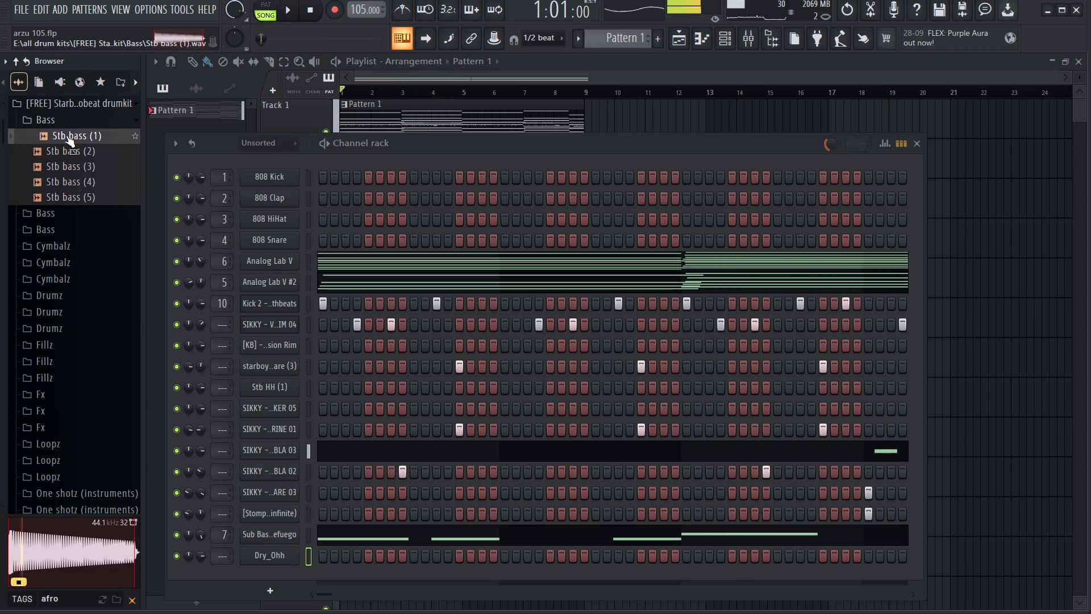
click(66, 152)
click(69, 164)
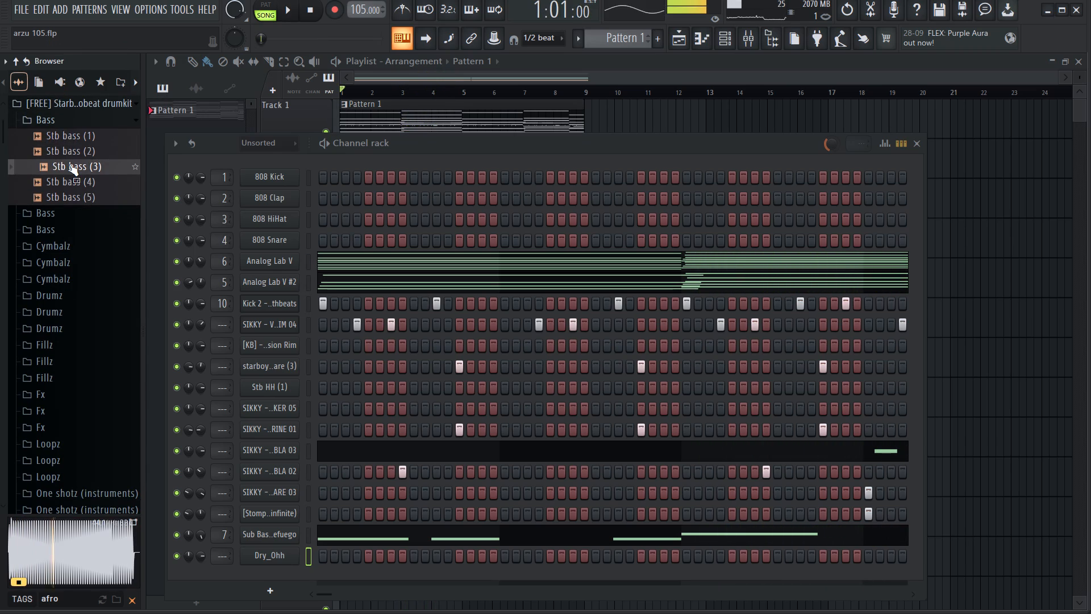
click(77, 135)
drag(74, 169, 281, 546)
Route the Stb bass (3) channel to mixer track 7, bass.
drag(225, 550, 230, 507)
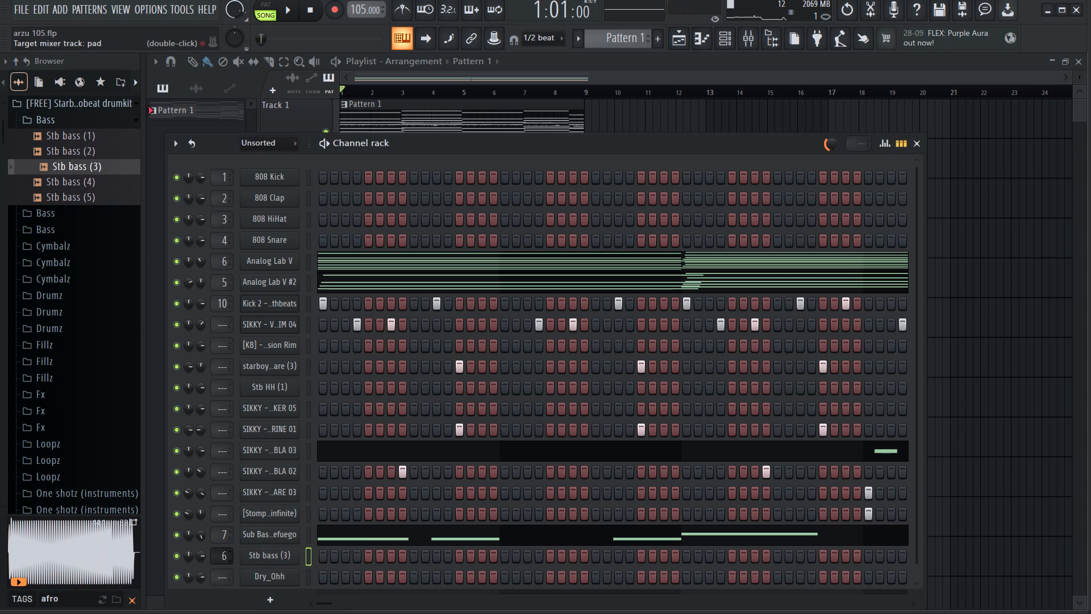
drag(230, 507, 234, 500)
Enable Stb bass (3)'s volume envelope with hold at maximum and attack, decay, sustain and release at zero.
click(263, 555)
click(214, 127)
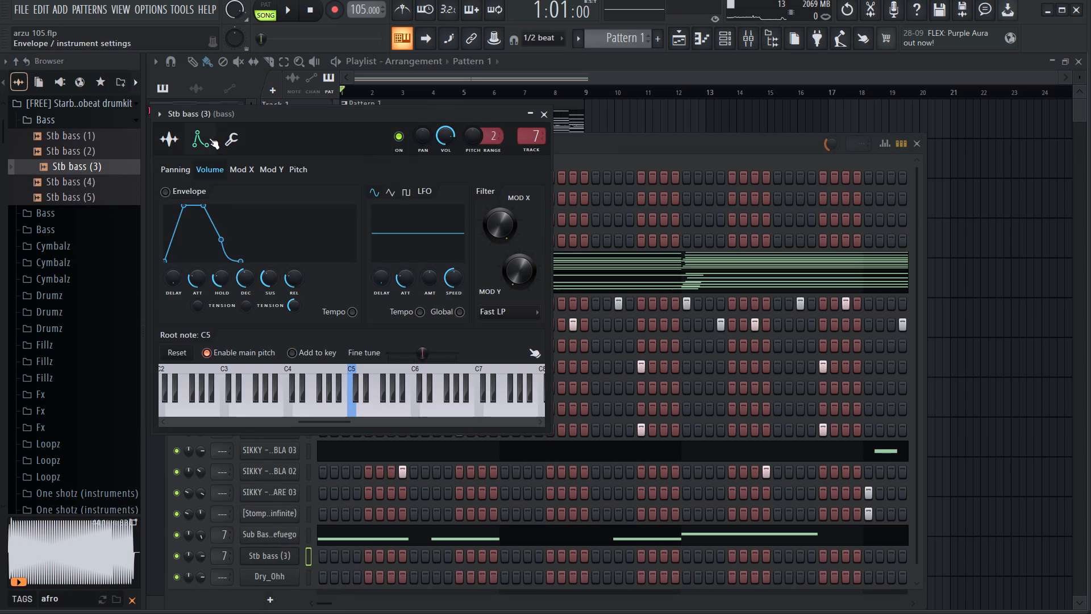
drag(229, 278, 309, 63)
drag(185, 264, 238, 384)
drag(201, 281, 264, 459)
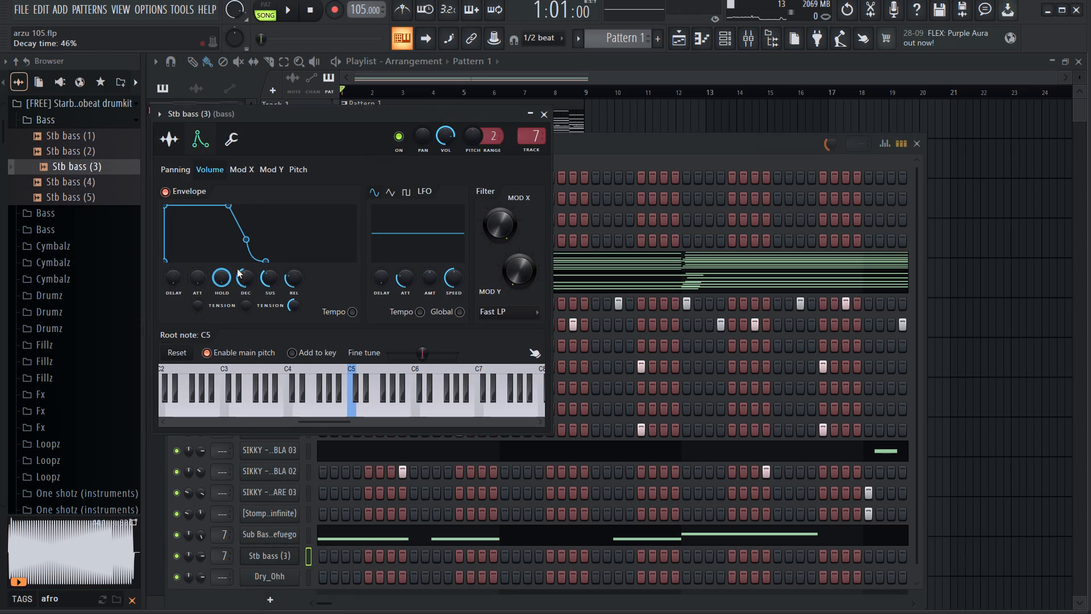
drag(238, 268, 318, 428)
drag(336, 422, 340, 436)
drag(266, 284, 293, 343)
drag(278, 272, 289, 334)
drag(299, 273, 348, 428)
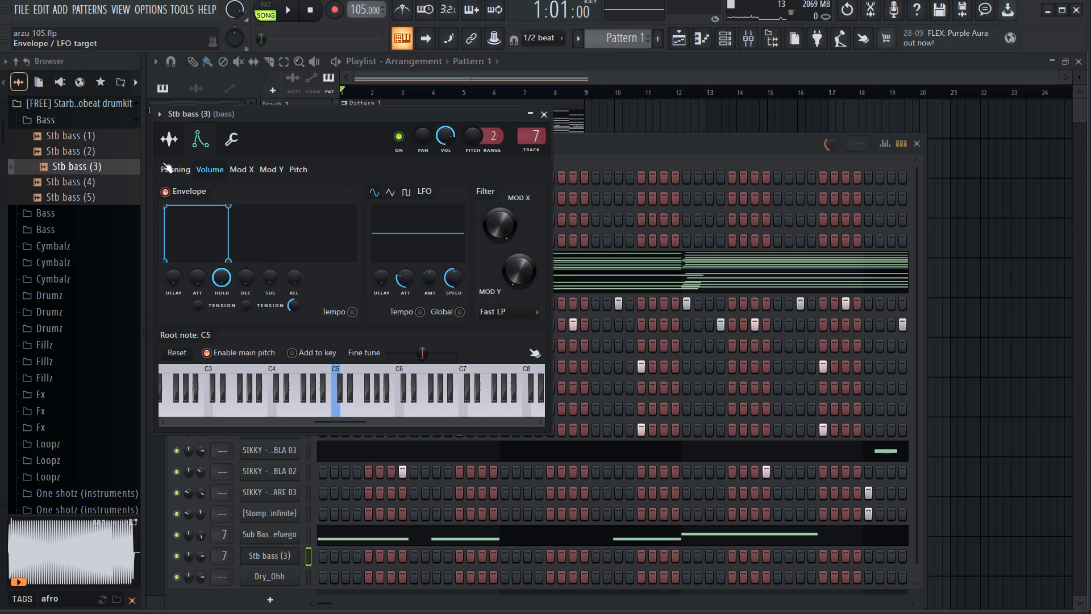
Play test notes on Stb bass (3) and open its sample in the Edison audio editor.
drag(160, 140, 163, 148)
key(q)
key(e)
key(w)
text(qw)
right_click(264, 363)
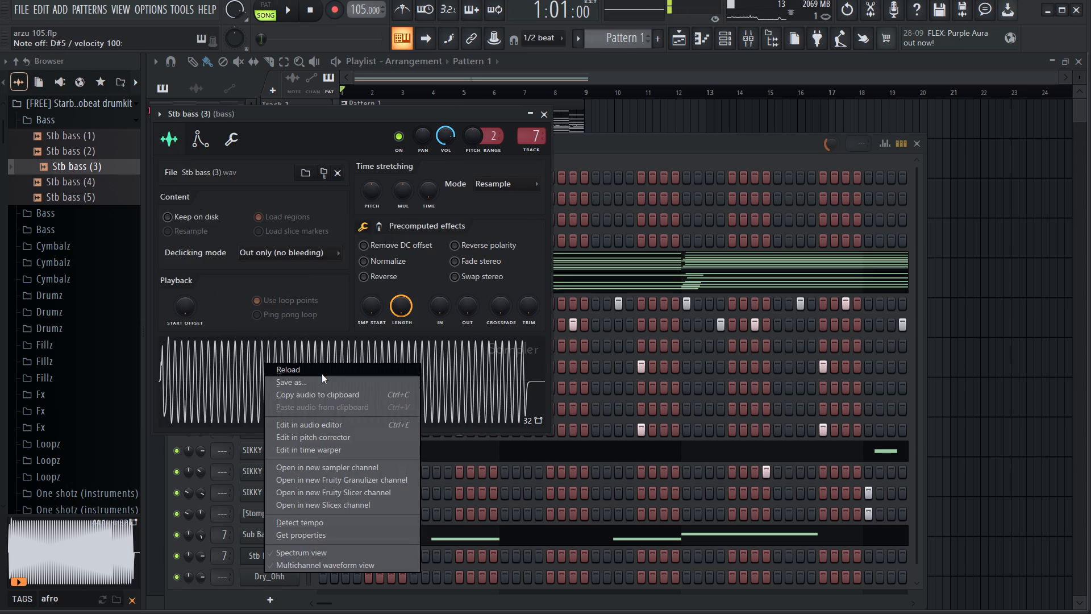
click(322, 371)
right_click(320, 372)
right_click(317, 373)
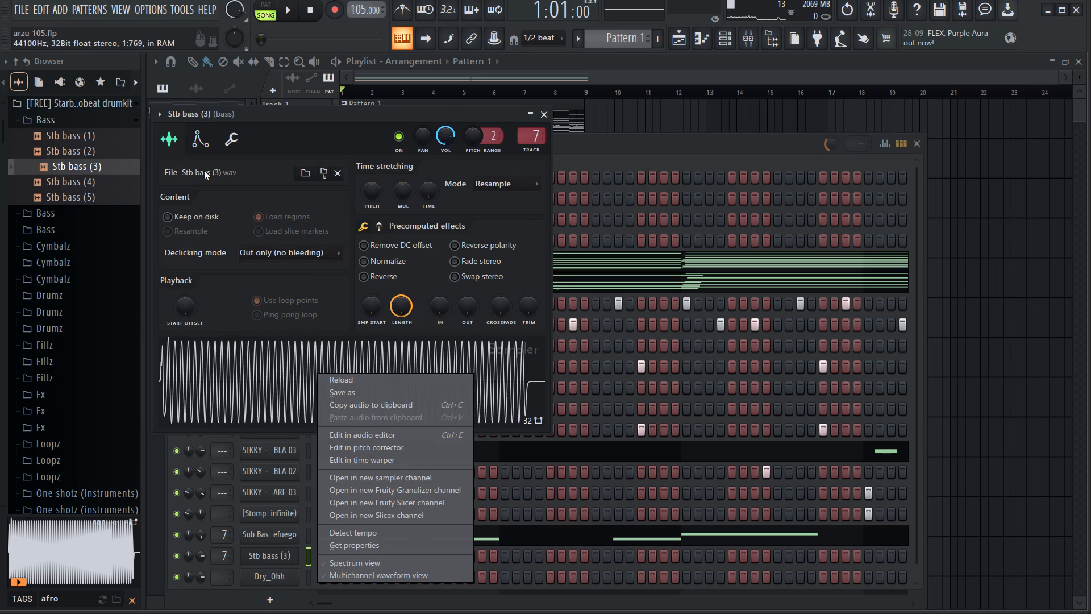
double_click(195, 138)
click(191, 136)
drag(169, 132, 170, 137)
right_click(247, 372)
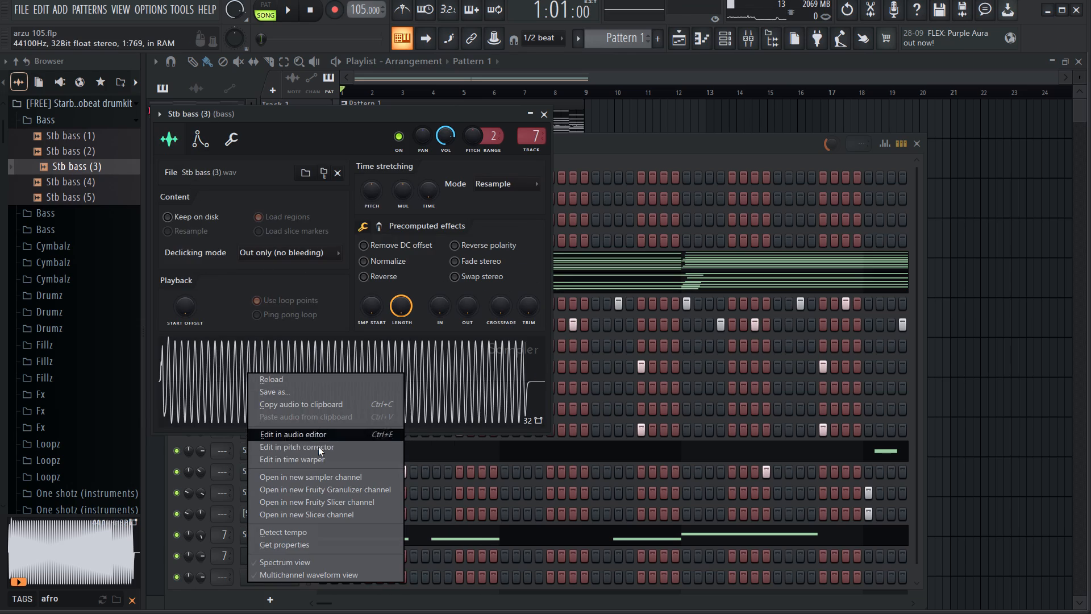
drag(323, 449, 323, 441)
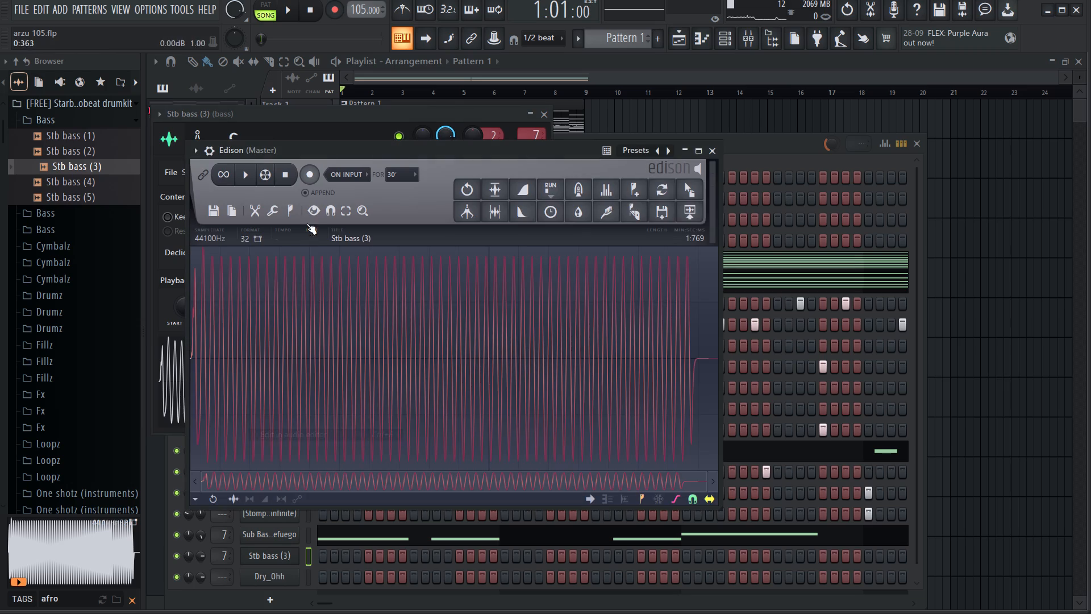
Detect the pitch regions of the Stb bass (3) sample in Edison and close the editor.
click(301, 211)
click(296, 209)
scroll(298, 247, down, 6)
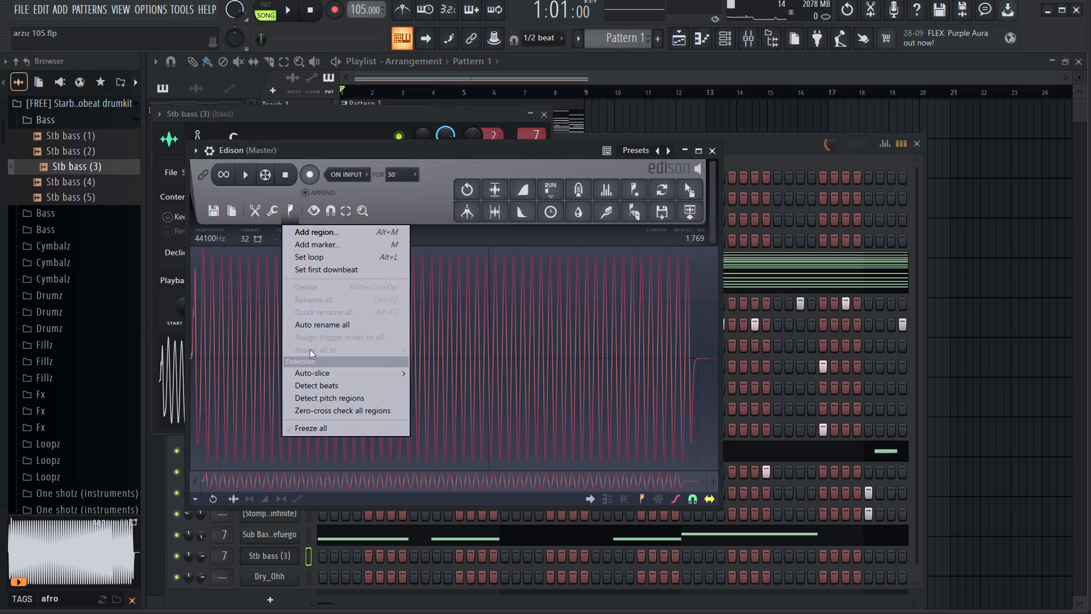
click(354, 401)
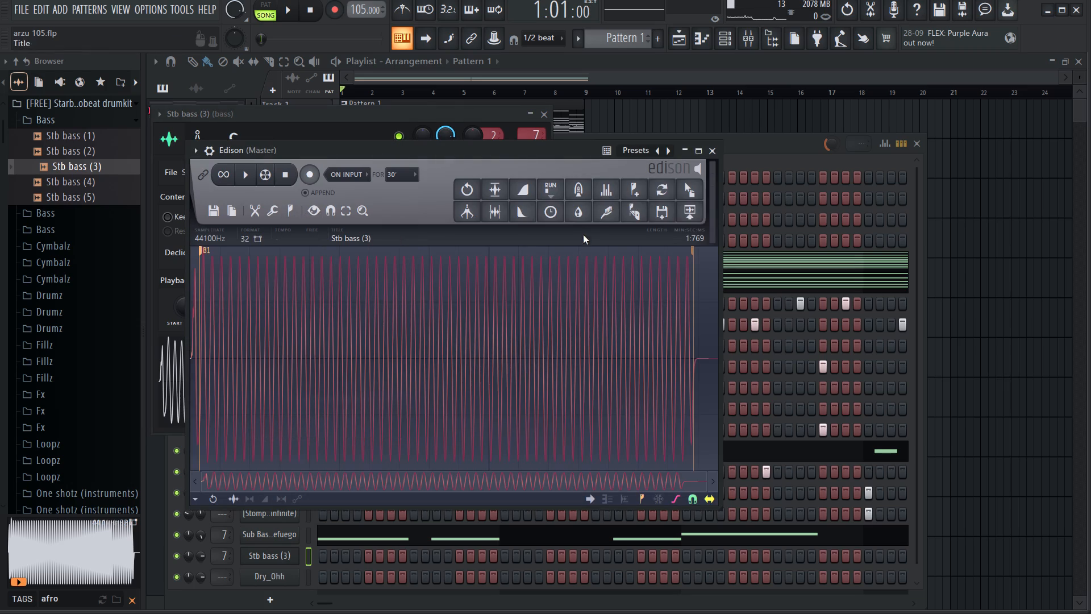
click(710, 155)
Open the Sub Bass sample in Edison, detect its pitch regions and close the editor.
click(275, 532)
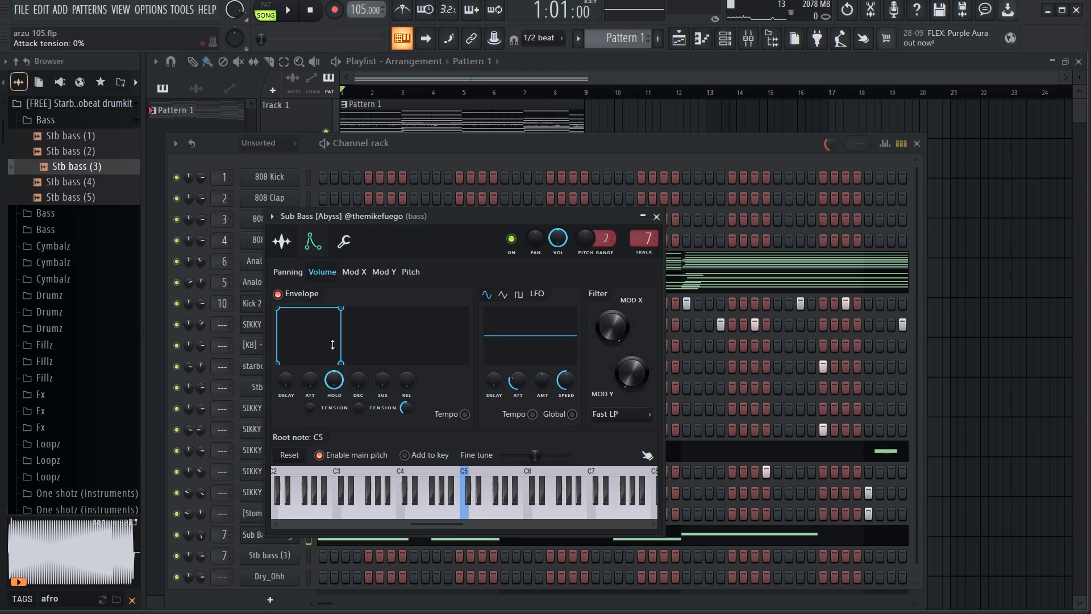
click(301, 237)
drag(276, 239, 277, 247)
right_click(351, 457)
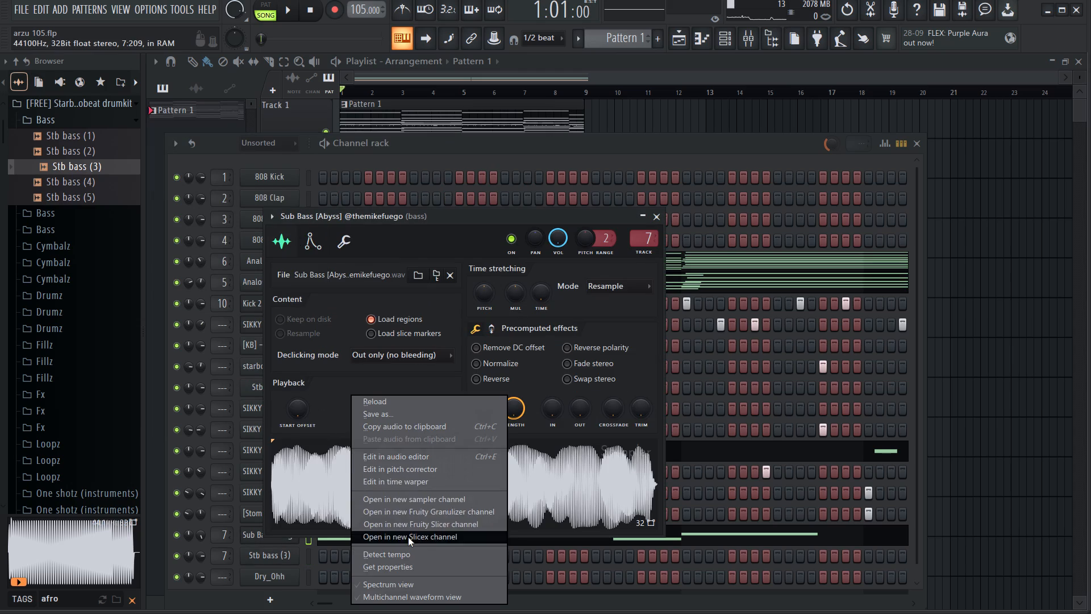
click(413, 453)
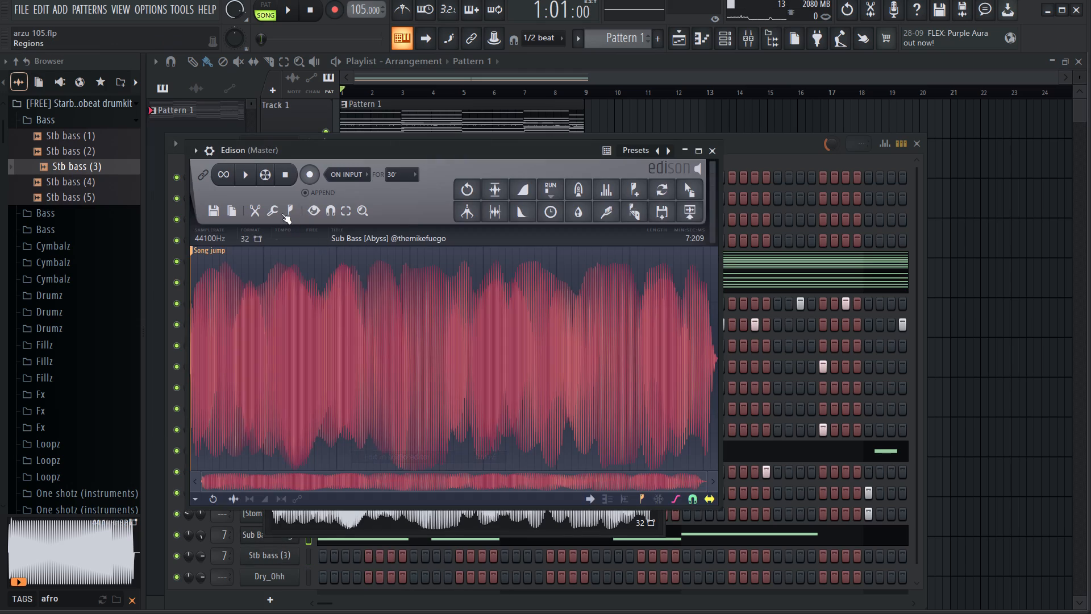
click(288, 209)
click(325, 403)
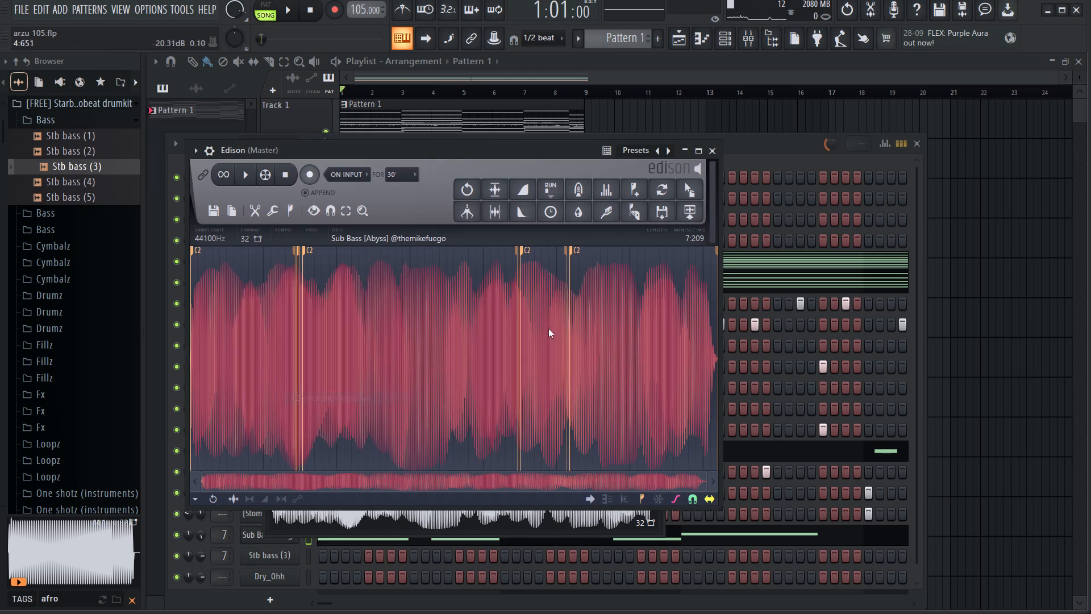
click(710, 153)
Set Stb bass (3)'s root note to B4.
click(266, 550)
double_click(257, 553)
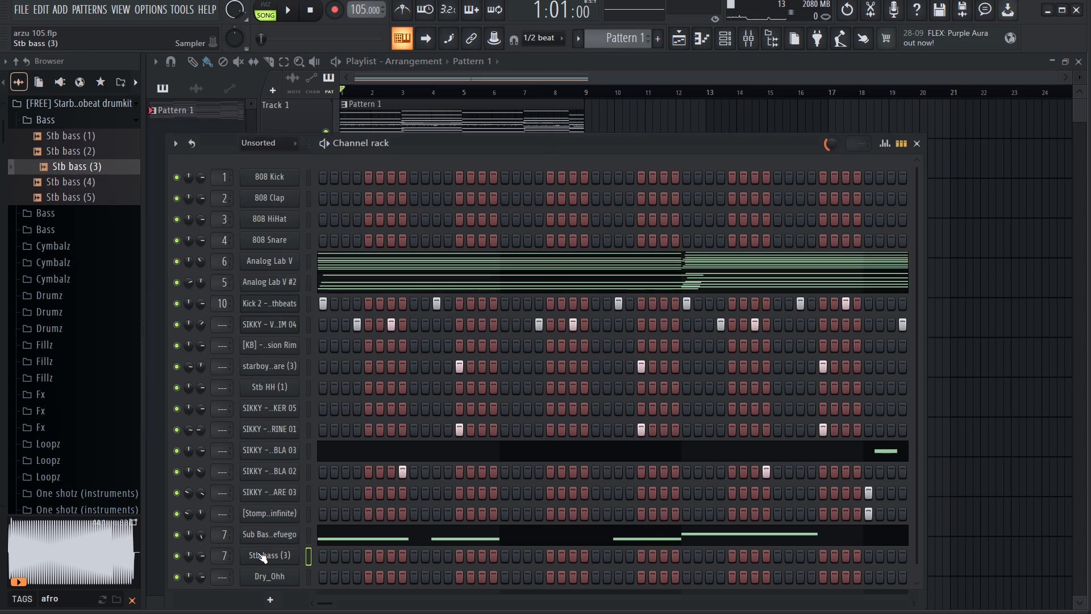
click(215, 136)
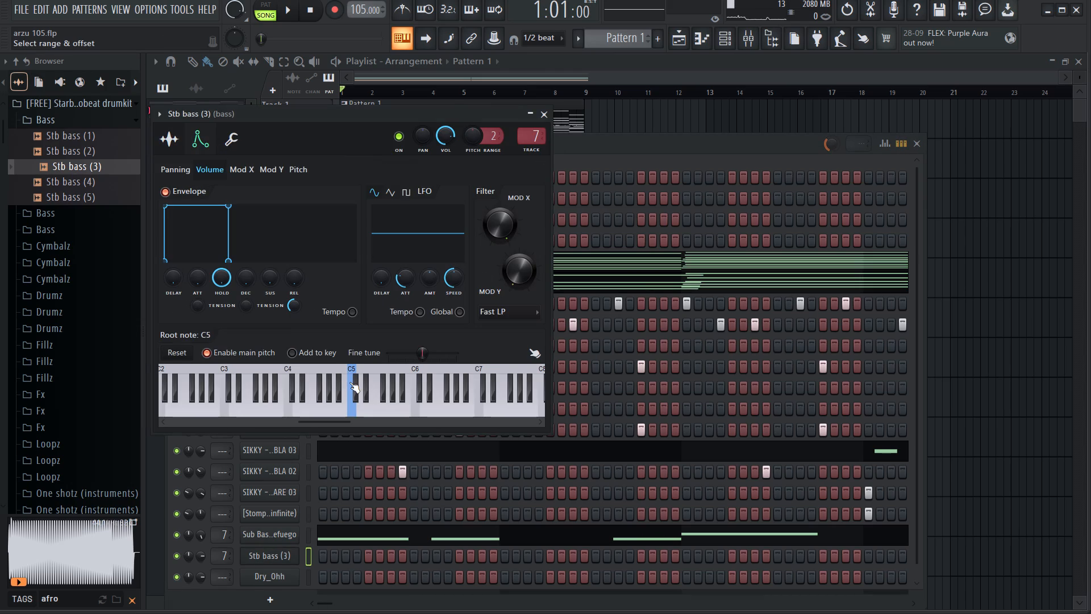
right_click(351, 383)
right_click(351, 383)
right_click(344, 384)
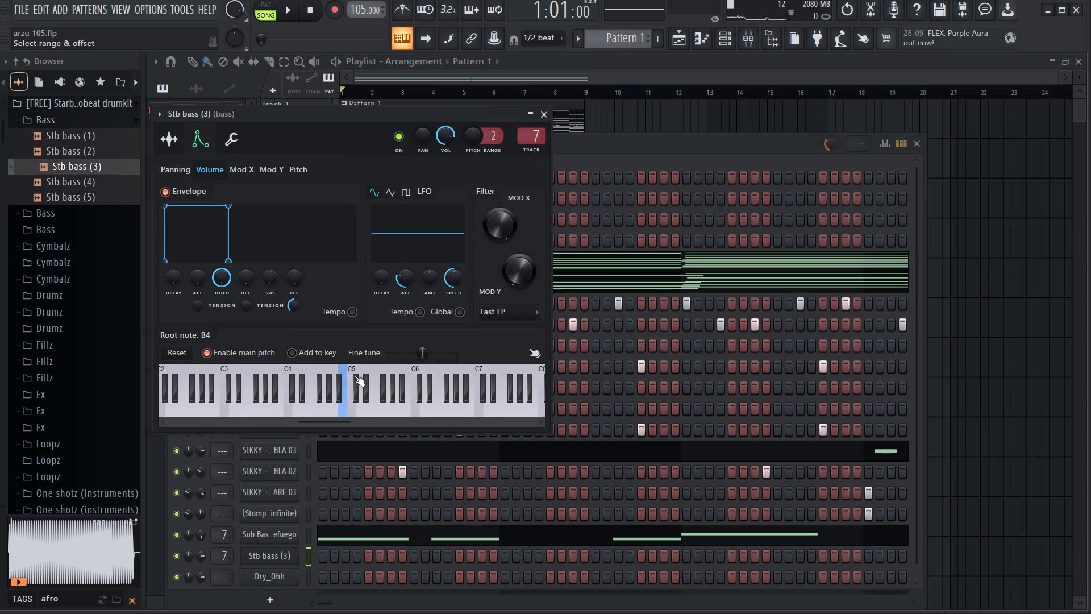
click(540, 117)
Copy the Sub Bass note pattern and paste it into the Stb bass (3) channel.
click(319, 526)
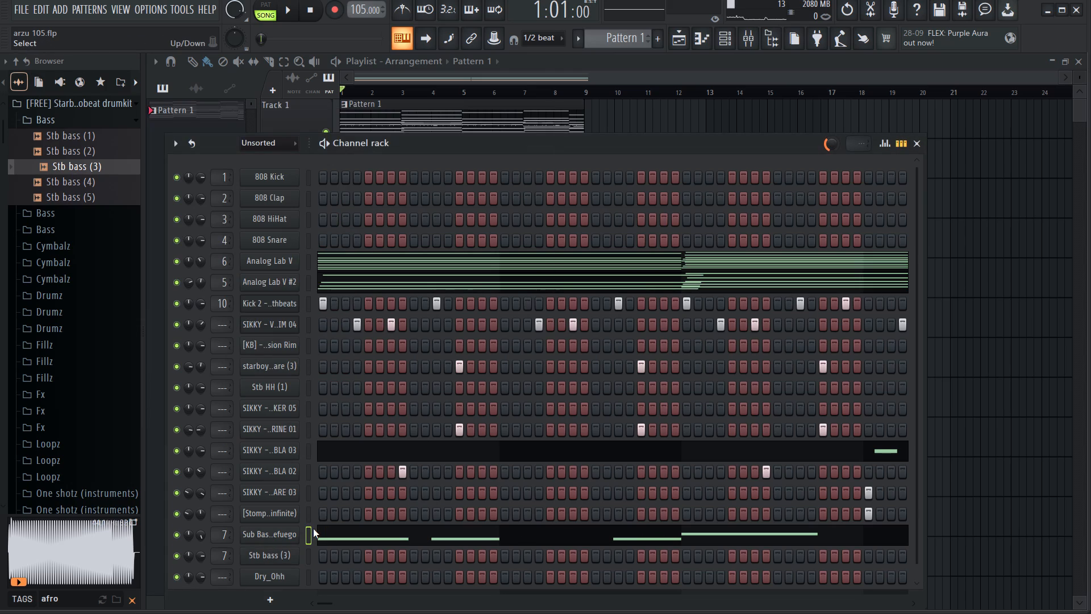
key(ctrl+c)
key(ctrl+c)
ctrl+click(301, 554)
ctrl+click(303, 557)
key(ctrl+v)
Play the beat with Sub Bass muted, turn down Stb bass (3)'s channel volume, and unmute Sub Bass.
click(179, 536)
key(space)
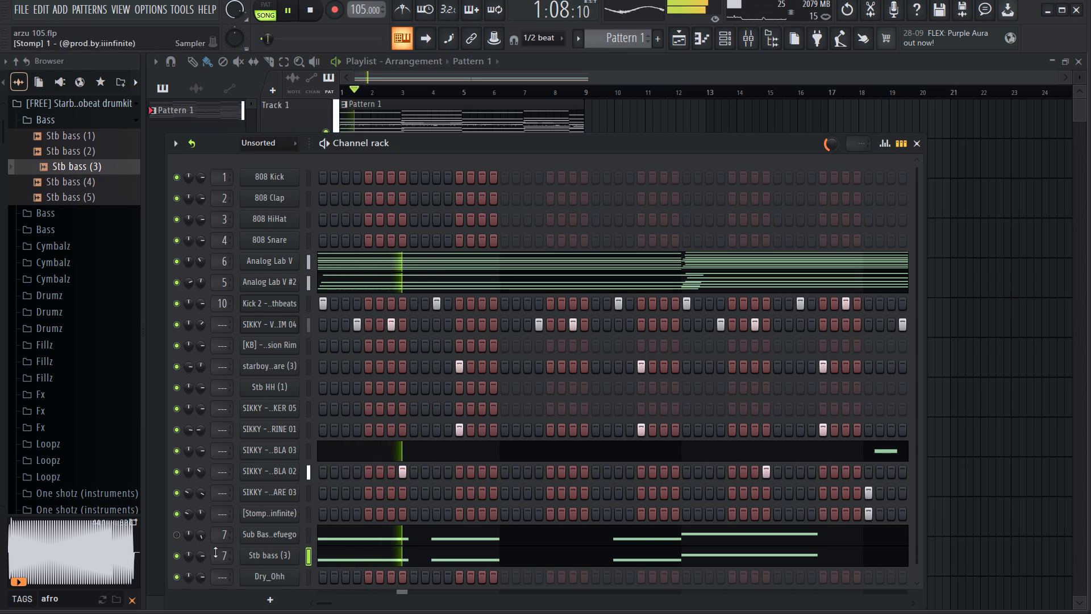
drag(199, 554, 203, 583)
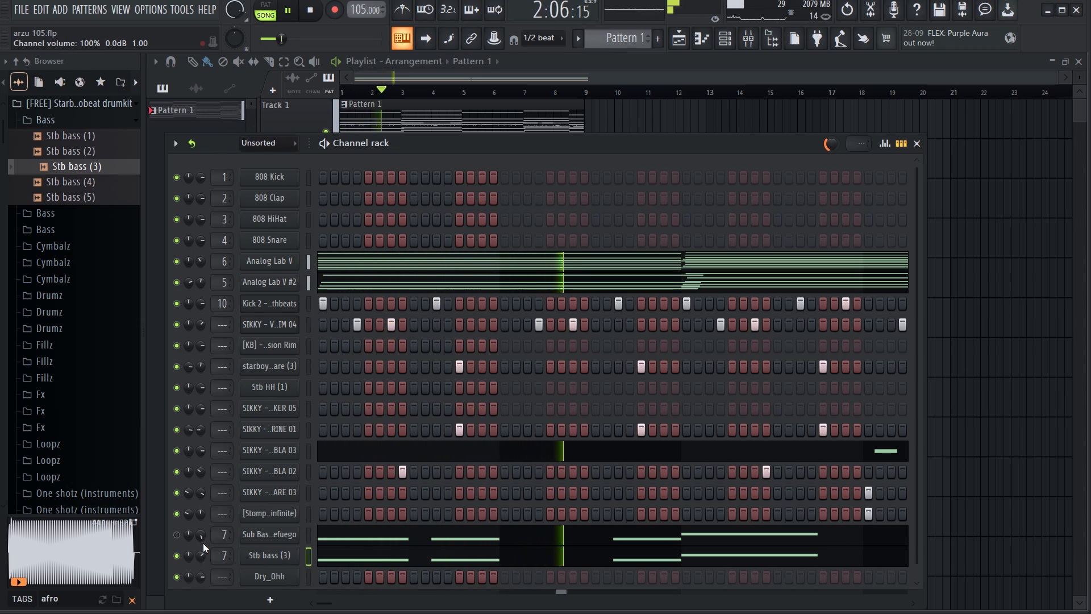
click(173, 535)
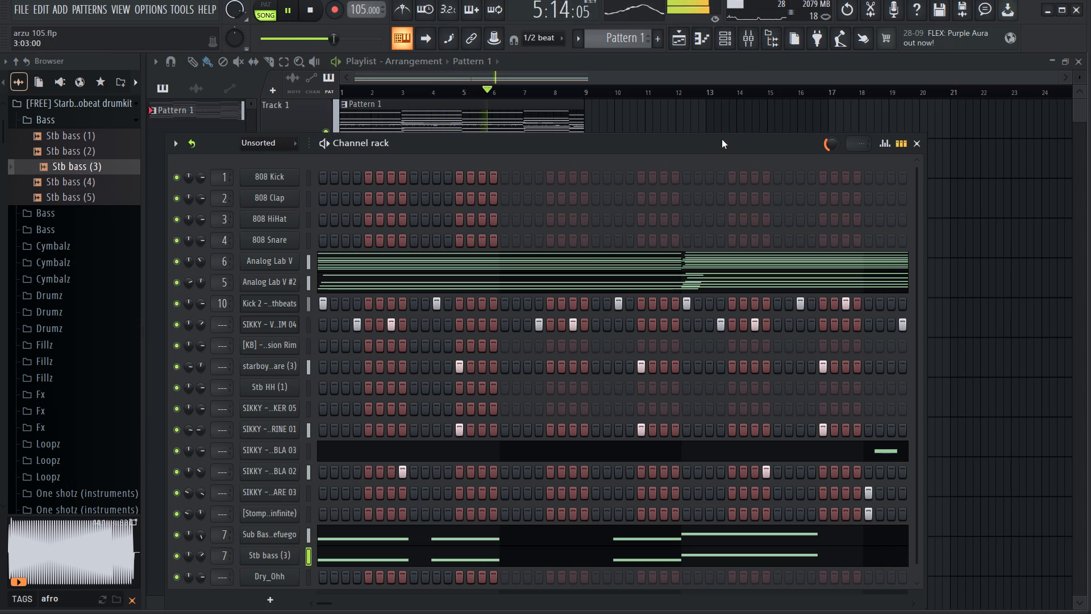
Solo the bass mixer track and compare Sub Bass with Stb bass (3) by muting them in turn.
click(746, 49)
right_click(420, 248)
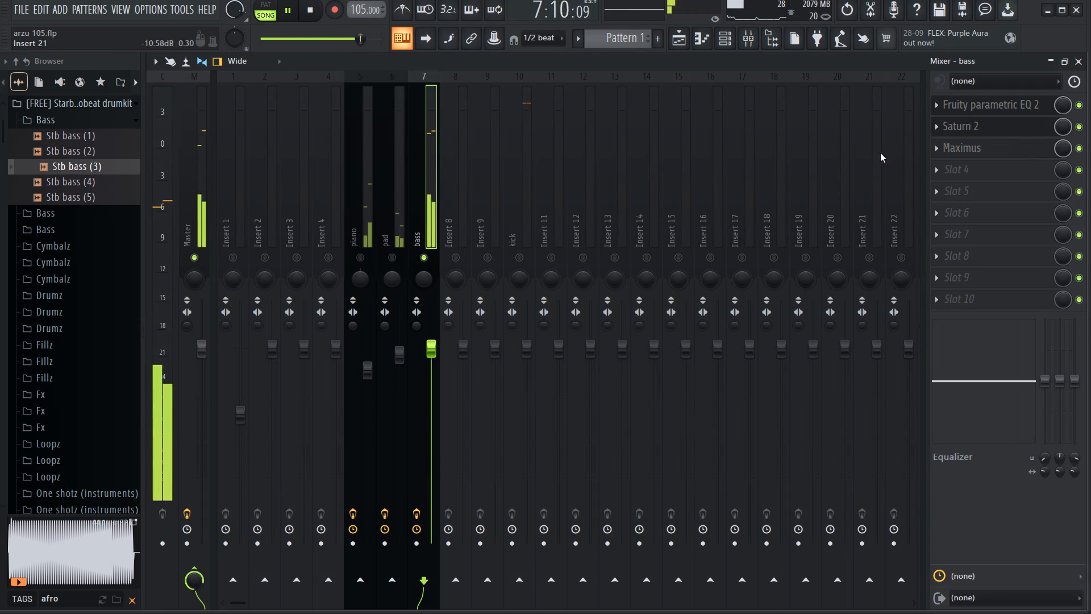
click(726, 24)
click(727, 35)
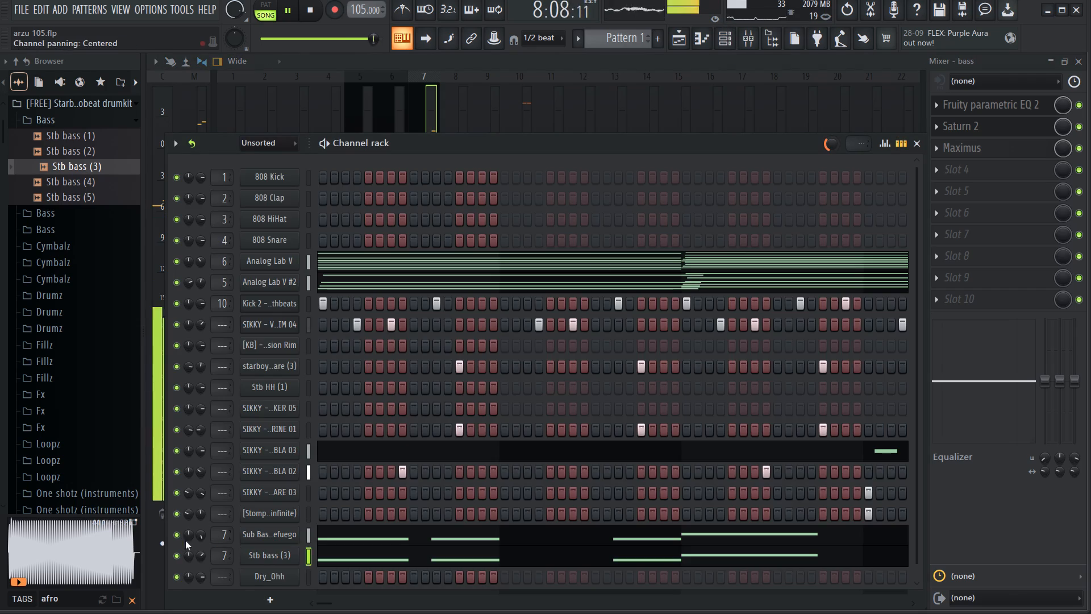
click(184, 534)
click(177, 539)
click(183, 558)
click(184, 546)
click(180, 533)
click(177, 558)
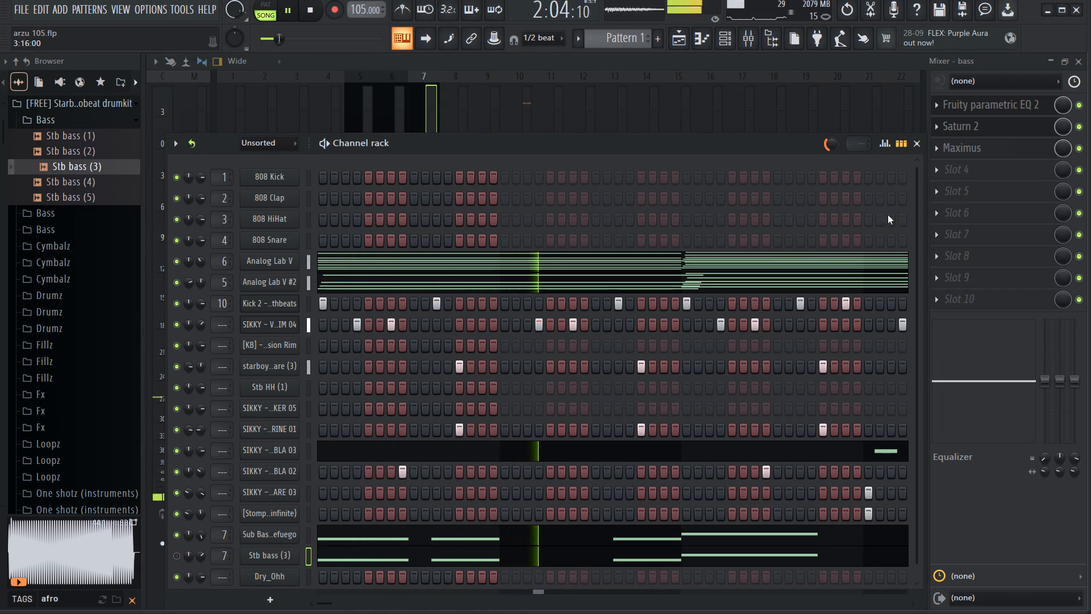
Examine the Sub Bass spectrum in Fruity parametric EQ 2 on the bass mixer track.
click(915, 140)
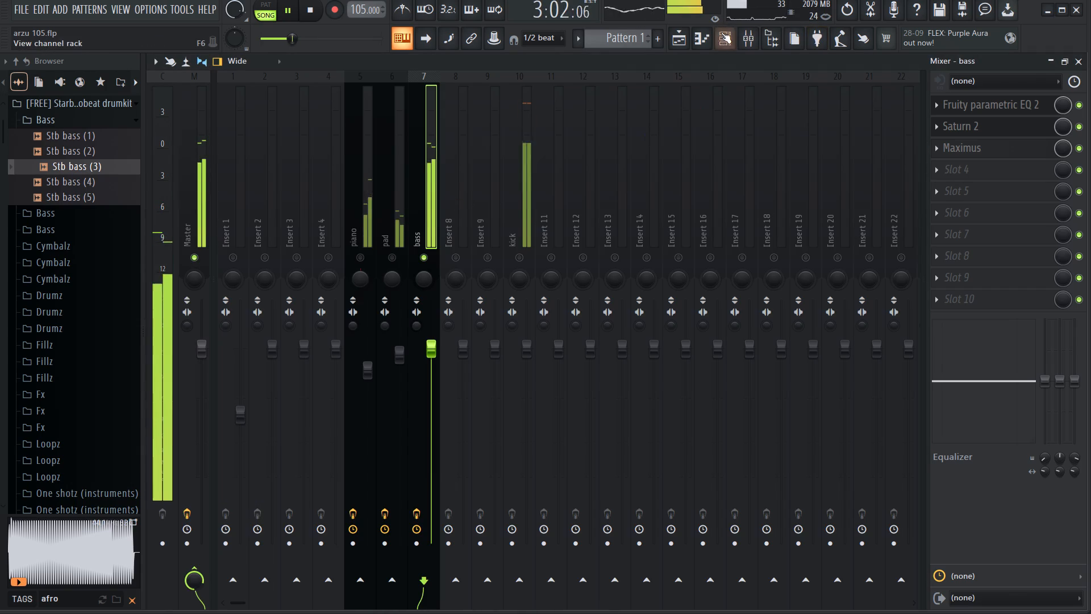
click(981, 97)
click(981, 103)
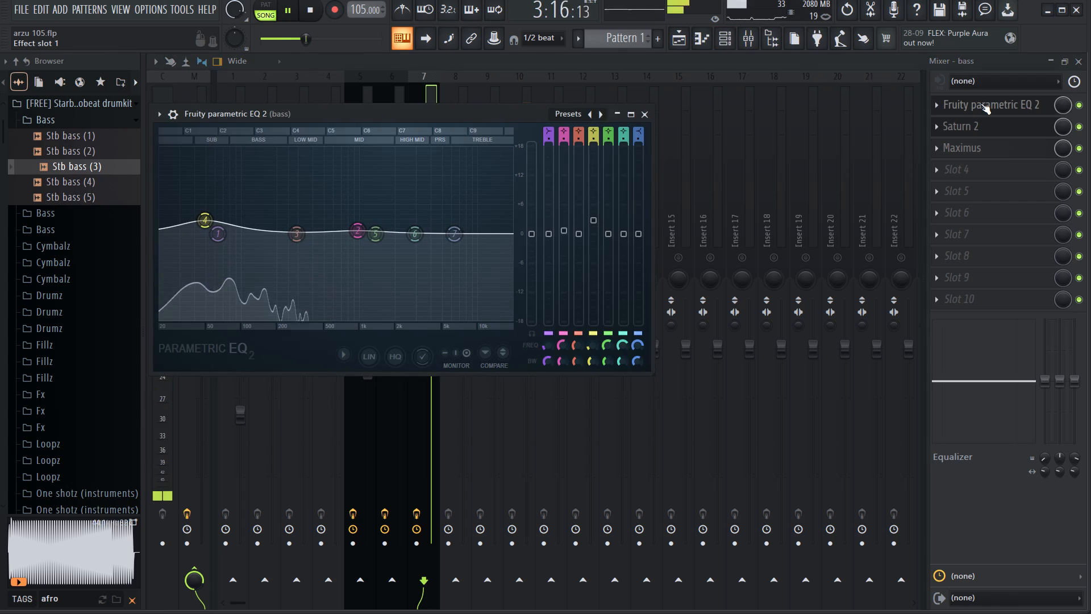
click(981, 103)
Unmute the Stb bass (3) channel and lower its channel volume while the beat plays.
click(718, 42)
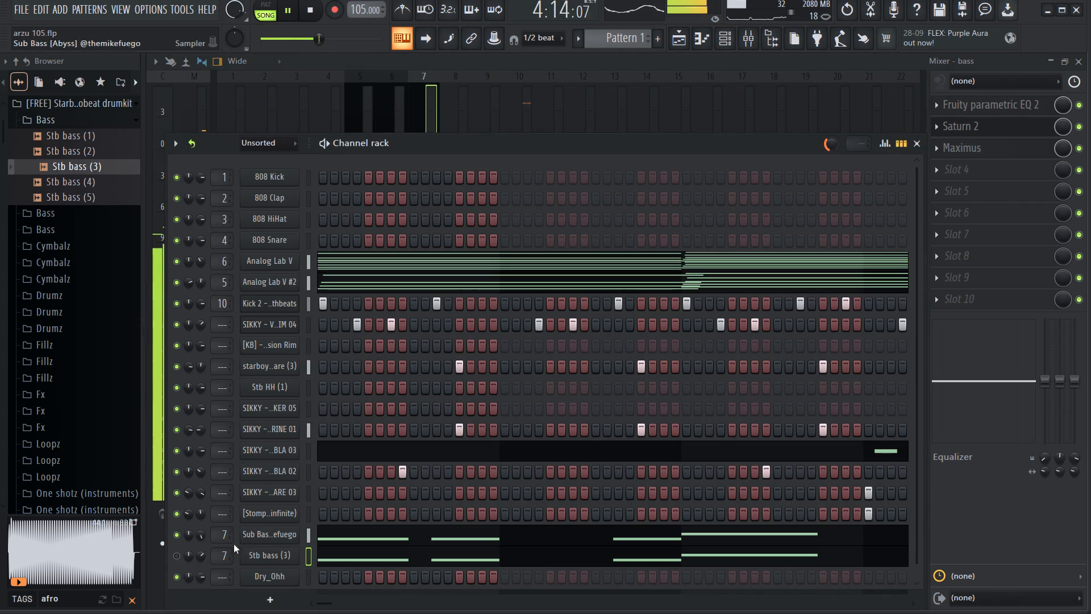
click(164, 558)
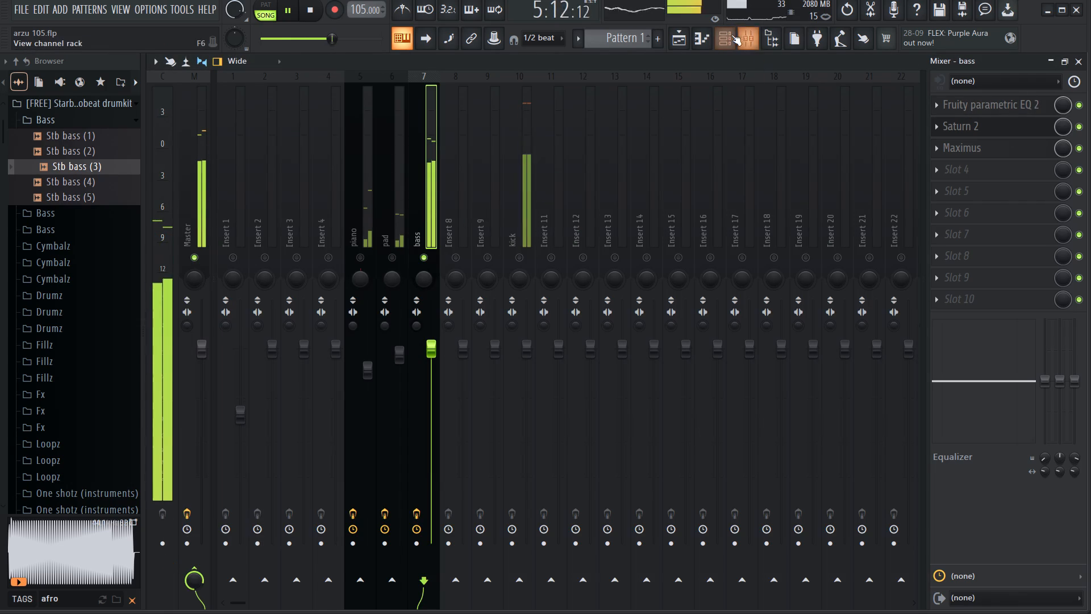
click(731, 35)
click(178, 553)
drag(205, 559, 302, 338)
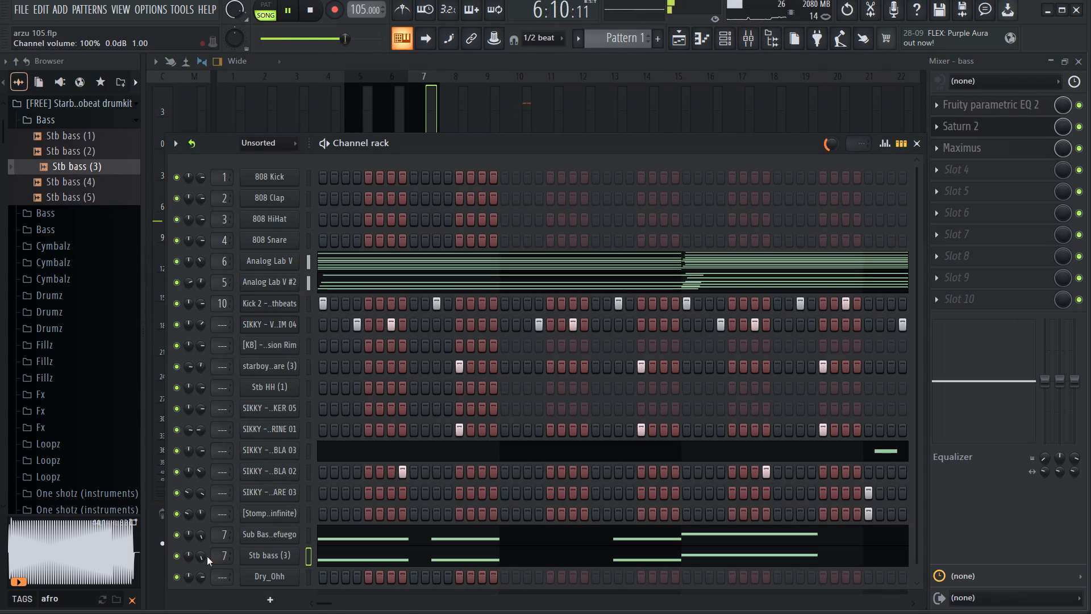
drag(207, 557, 207, 578)
drag(205, 553, 205, 579)
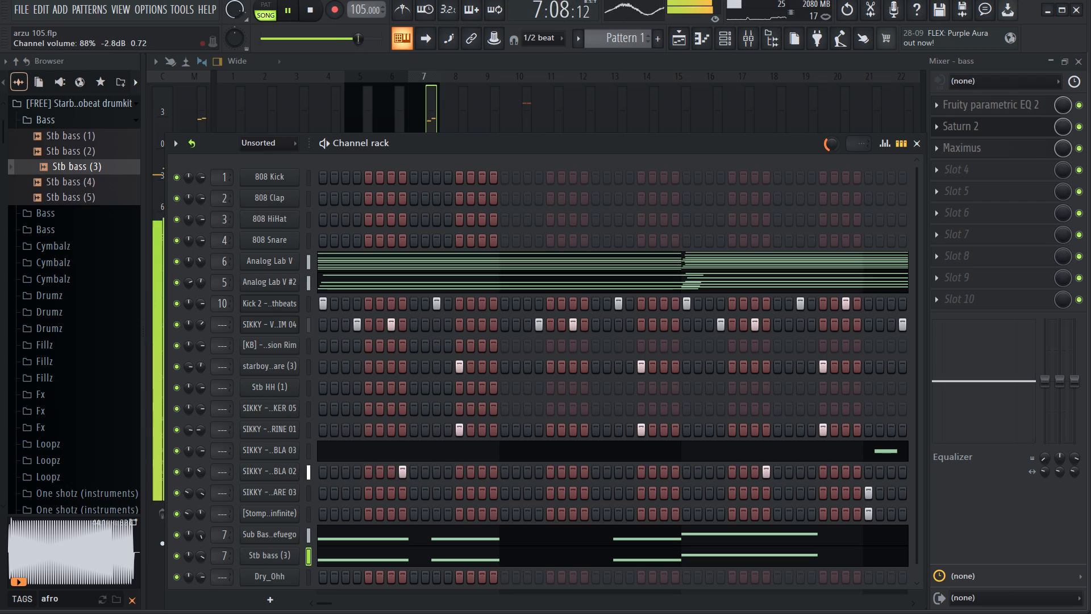
drag(205, 579, 205, 581)
drag(205, 553, 206, 564)
Unsolo the bass mixer track so all mixer tracks play.
drag(455, 145, 450, 262)
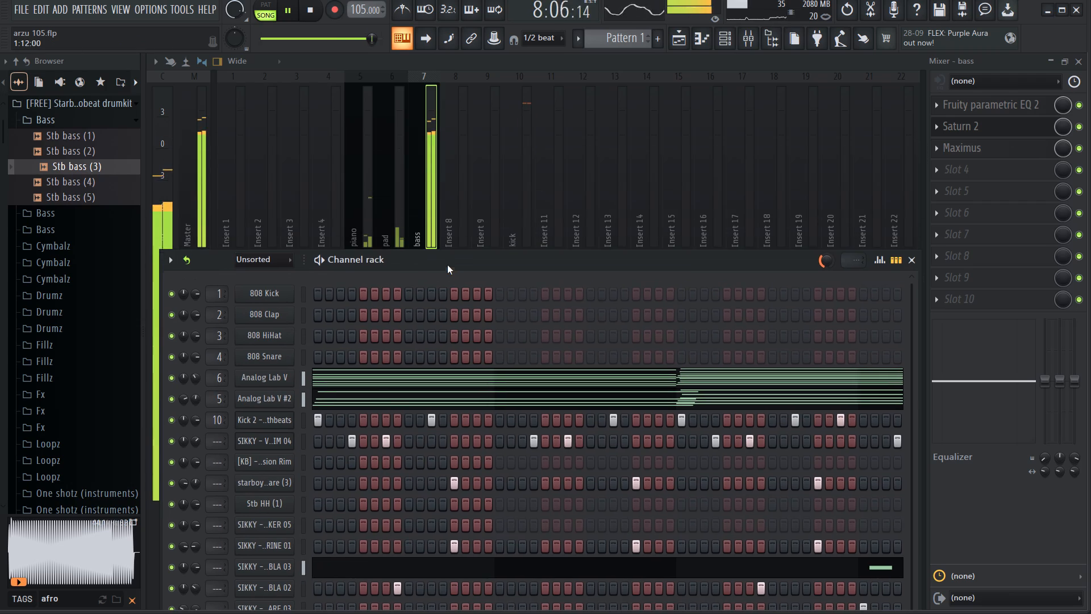
drag(435, 259, 430, 334)
right_click(413, 258)
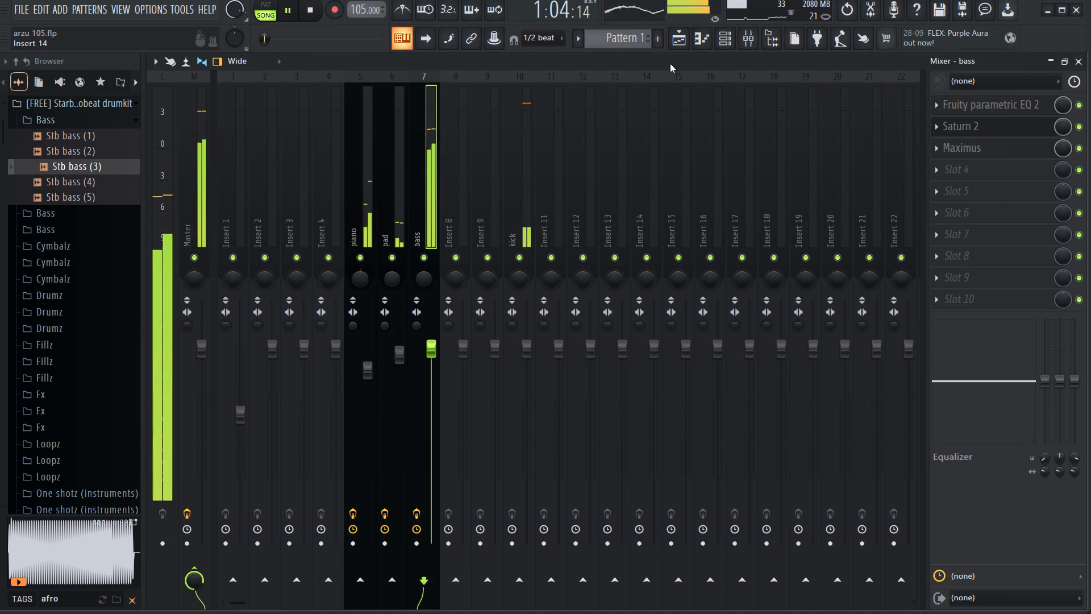
Shift the last B4 note in Stb bass (3)'s piano roll about half a step earlier in bar 8 and audition it.
drag(710, 43, 709, 48)
ctrl+scroll(758, 326, up, 20)
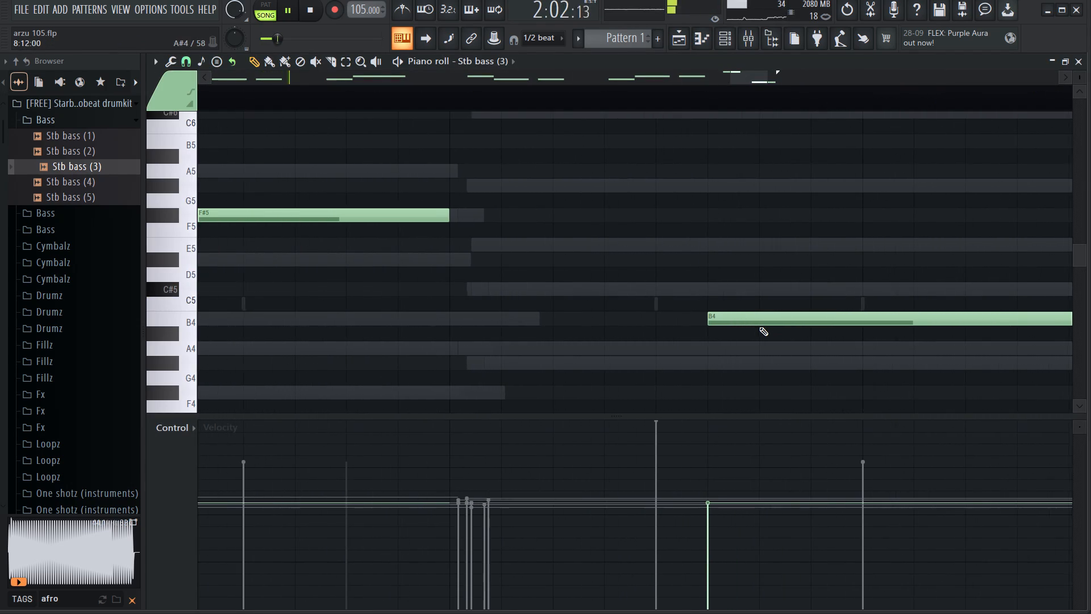
key(space)
click(546, 91)
click(702, 101)
key(space)
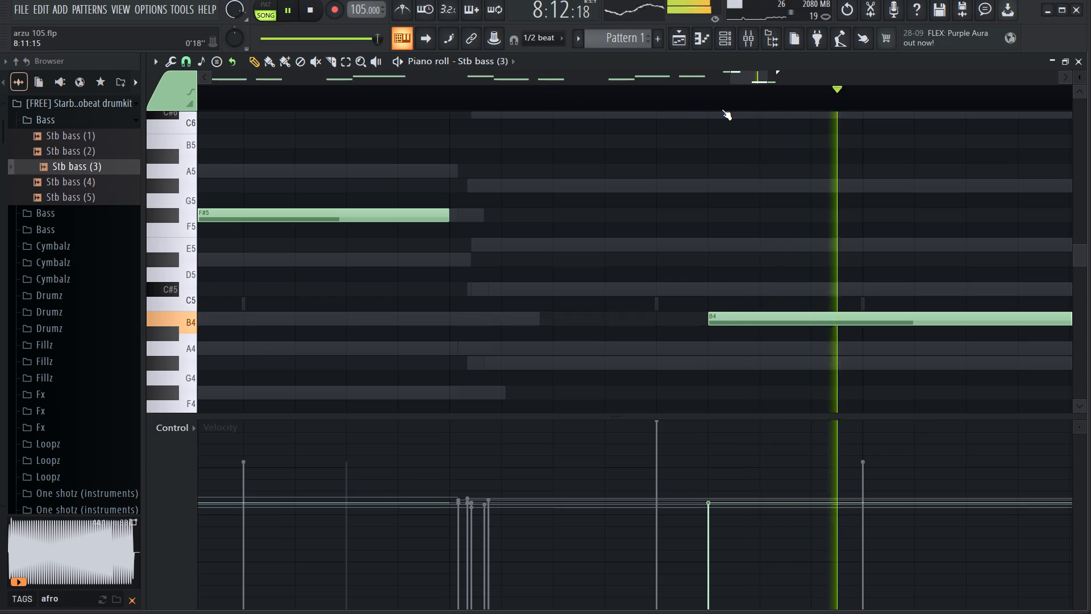
key(space)
scroll(643, 197, down, 6)
click(456, 88)
click(464, 94)
key(space)
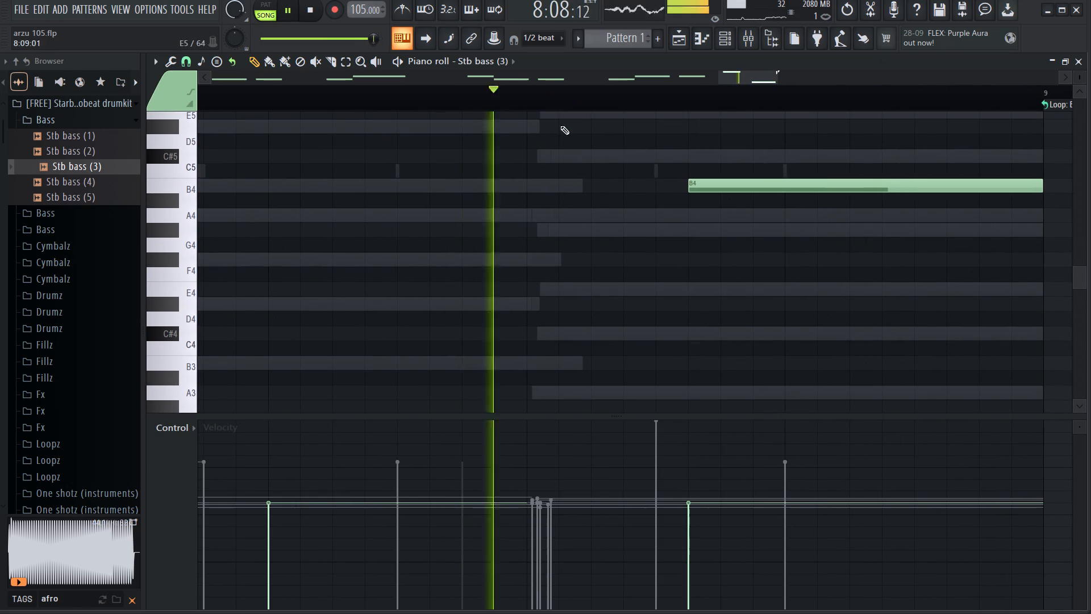
drag(730, 186, 698, 184)
key(space)
key(space)
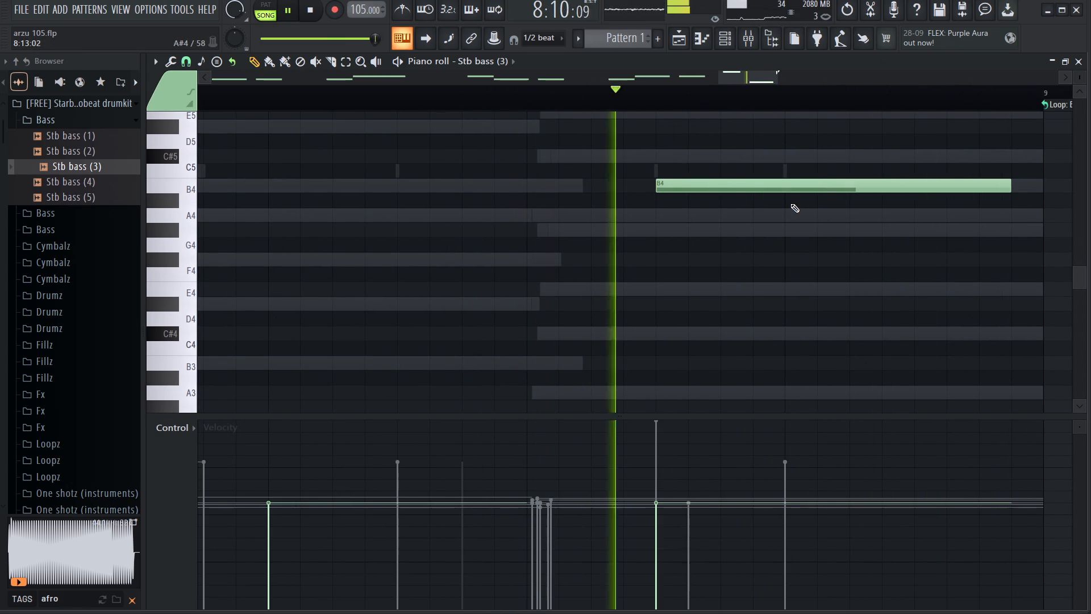
Shift the last B4 note in Sub Bass [Abyss]'s piano roll about half a step earlier and extend its end to bar 9.
ctrl+scroll(709, 192, down, 3)
click(525, 63)
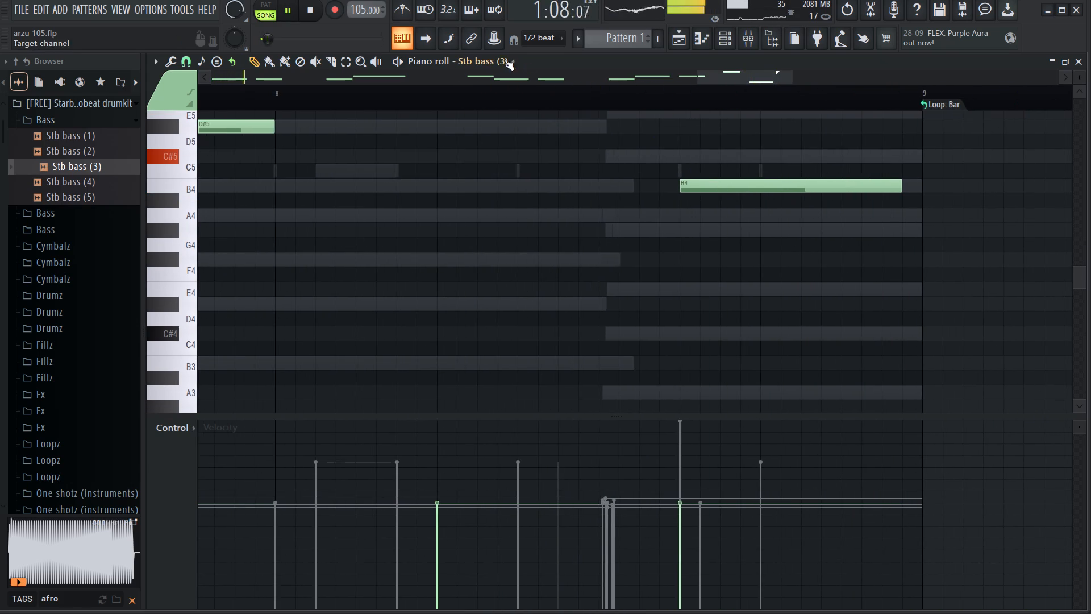
drag(504, 60, 504, 65)
click(573, 516)
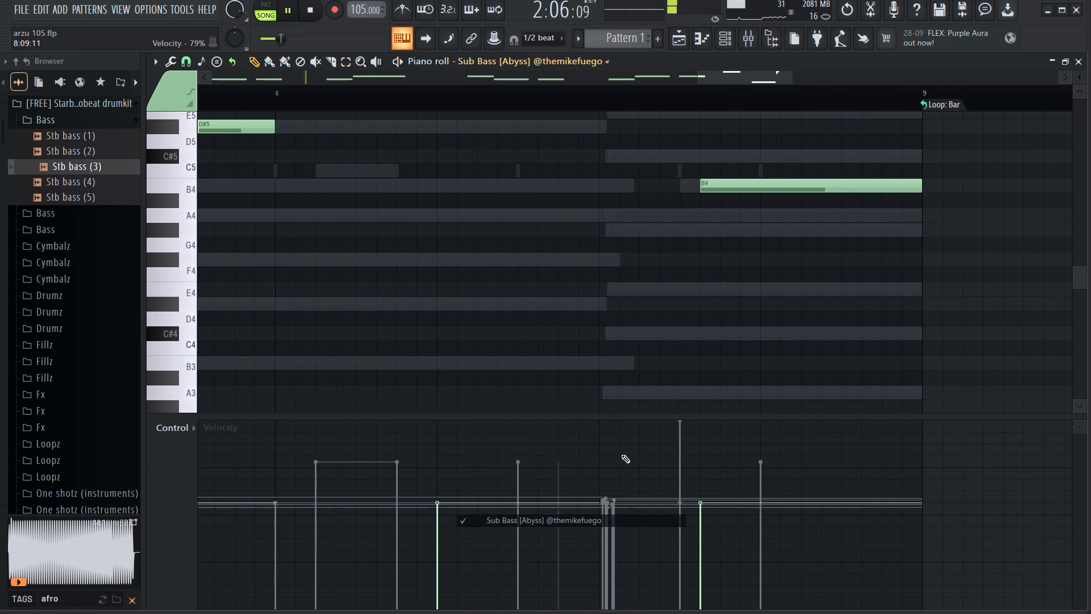
ctrl+scroll(694, 217, up, 5)
drag(745, 190, 713, 193)
ctrl+scroll(707, 195, down, 5)
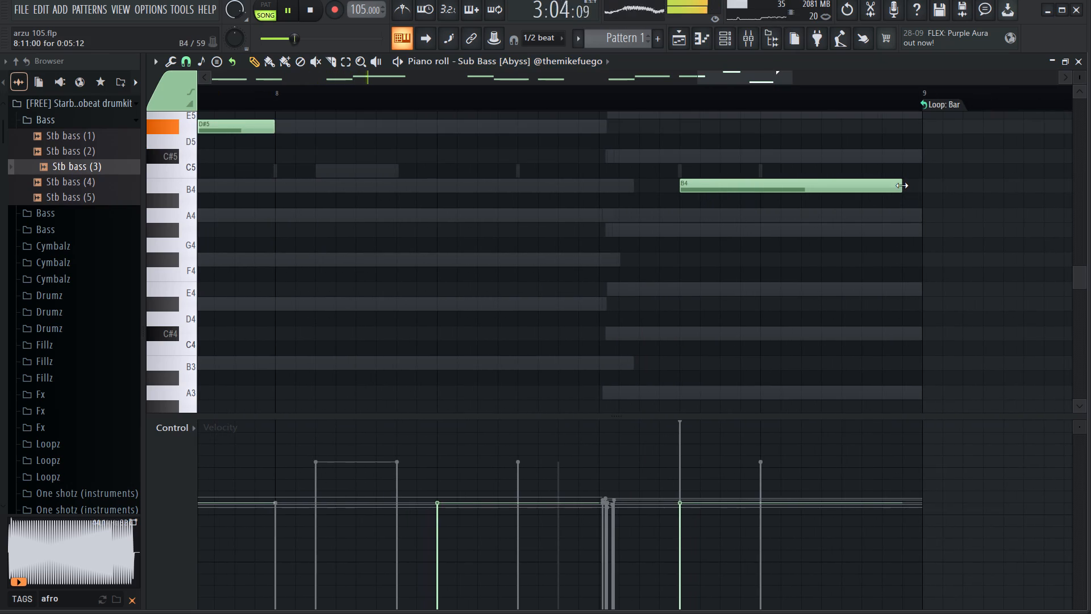
drag(902, 185, 916, 186)
Extend the last B4 note in Stb bass (3)'s piano roll so it ends at bar 9.
drag(569, 65, 569, 70)
click(542, 531)
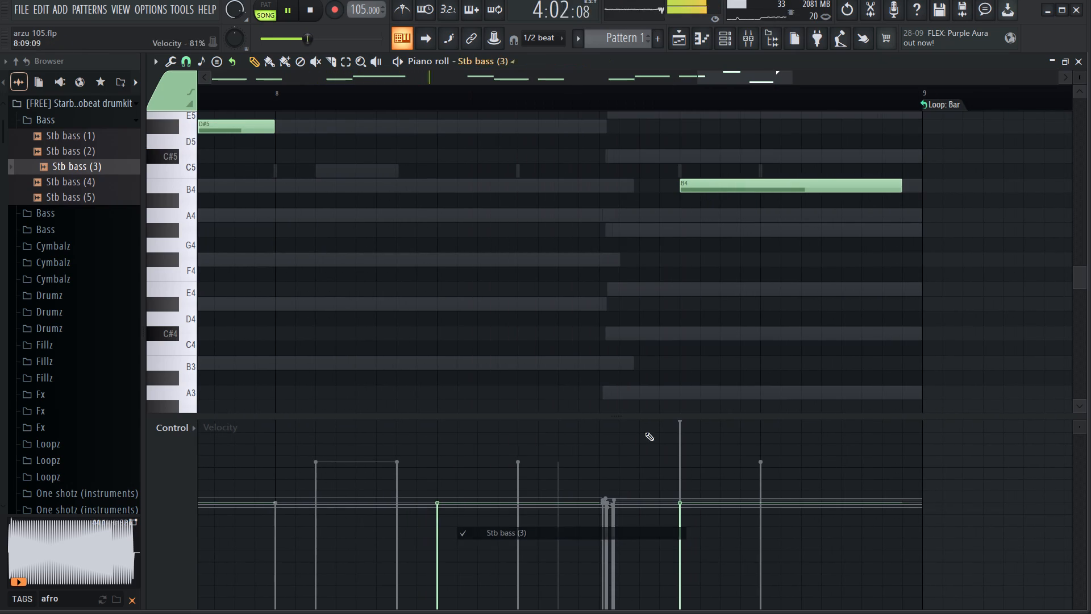
drag(901, 188, 914, 187)
ctrl+scroll(732, 243, down, 16)
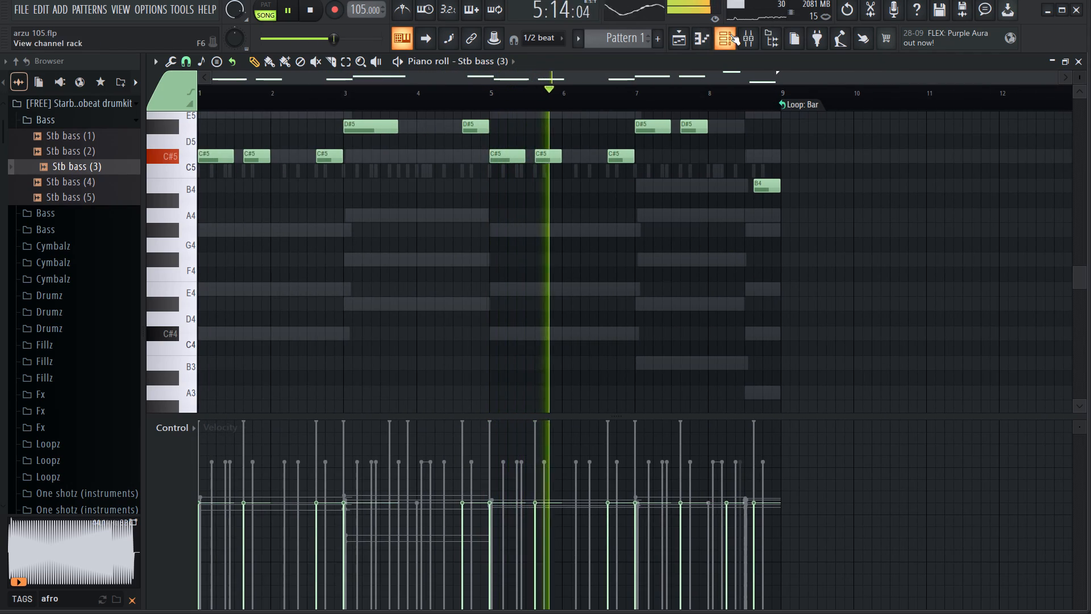
Compare the playing beat with and without the Stb bass (3) channel by muting and unmuting it in the channel rack.
click(730, 34)
click(733, 49)
click(742, 43)
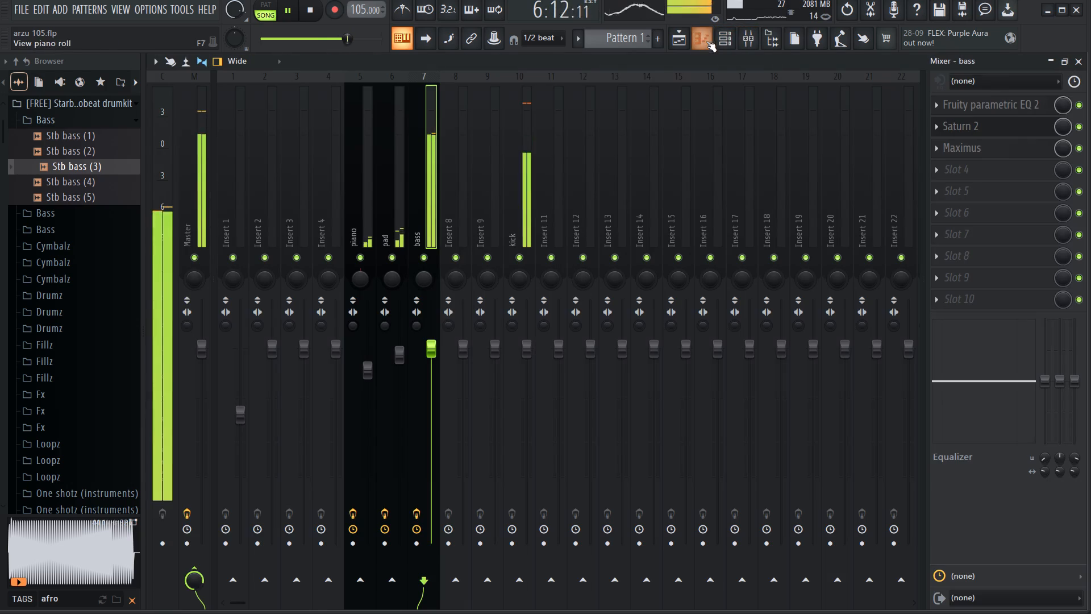
click(717, 37)
drag(449, 334, 472, 160)
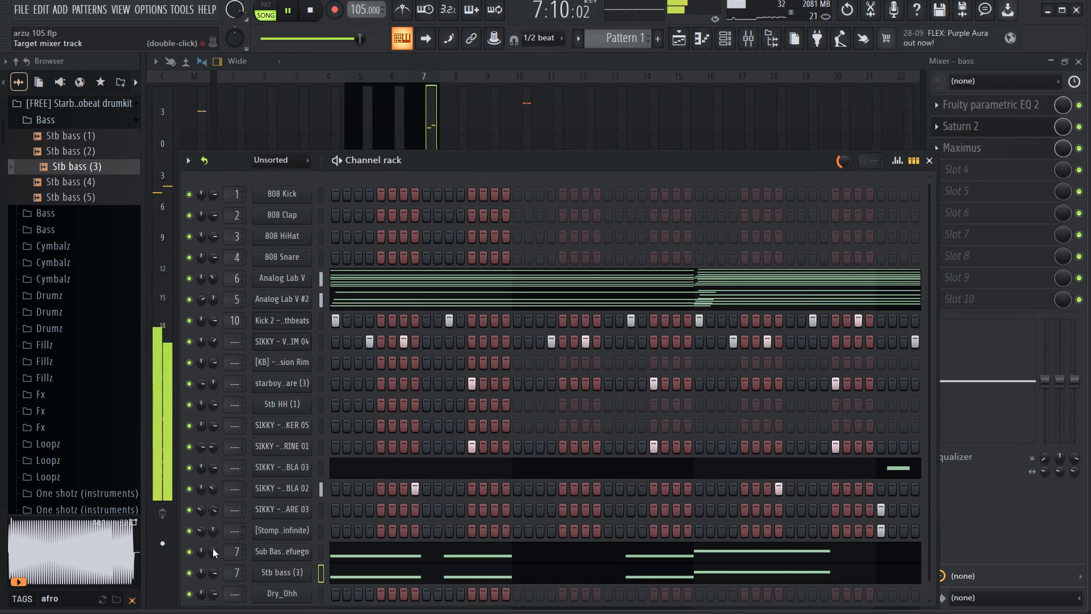
click(184, 596)
click(189, 586)
click(191, 577)
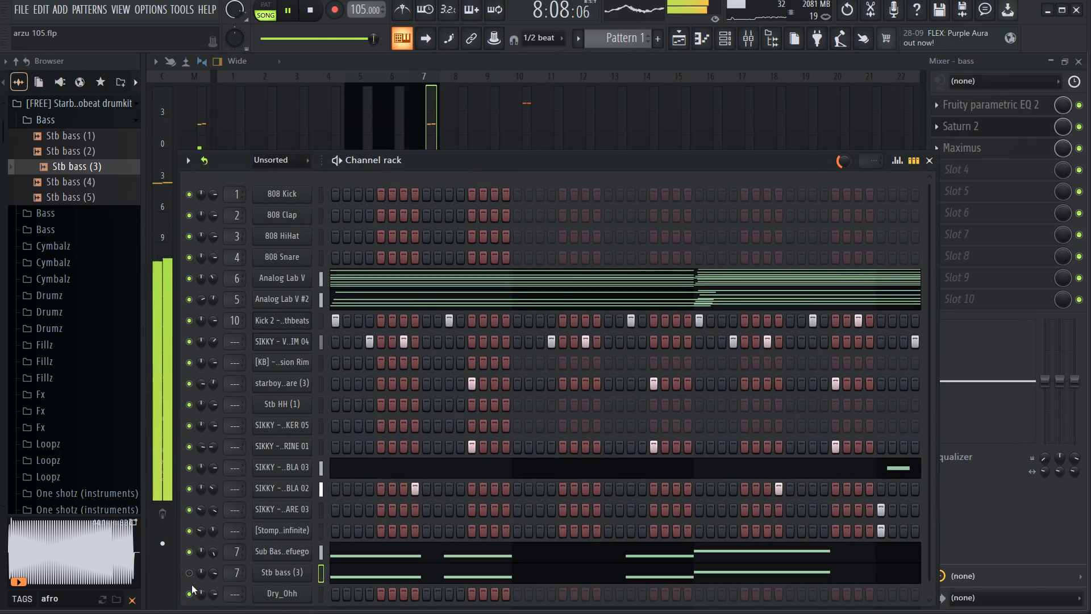
drag(578, 160, 603, 71)
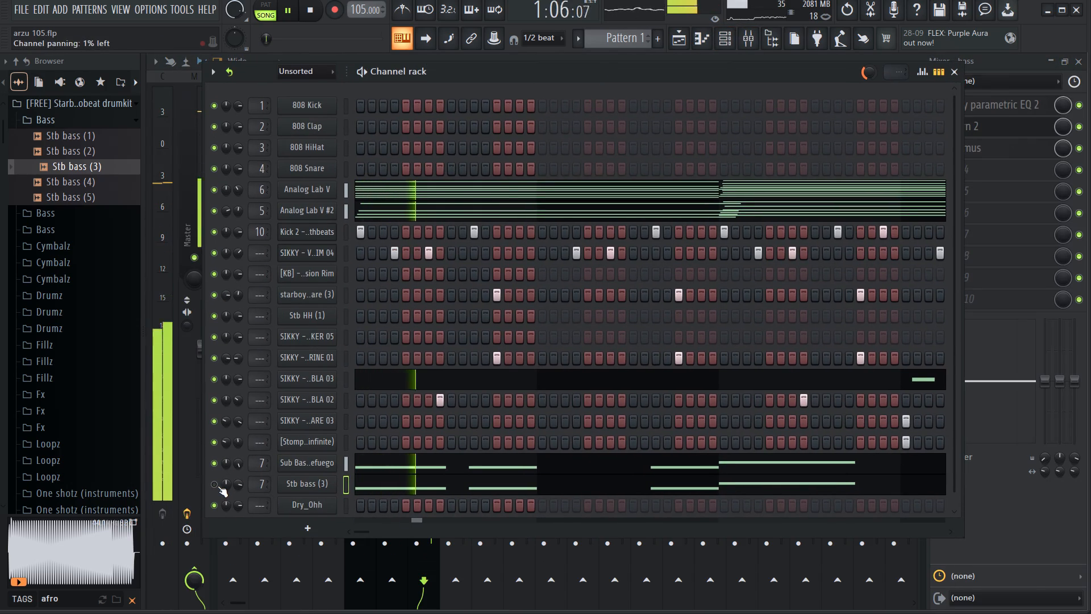
click(217, 486)
click(212, 487)
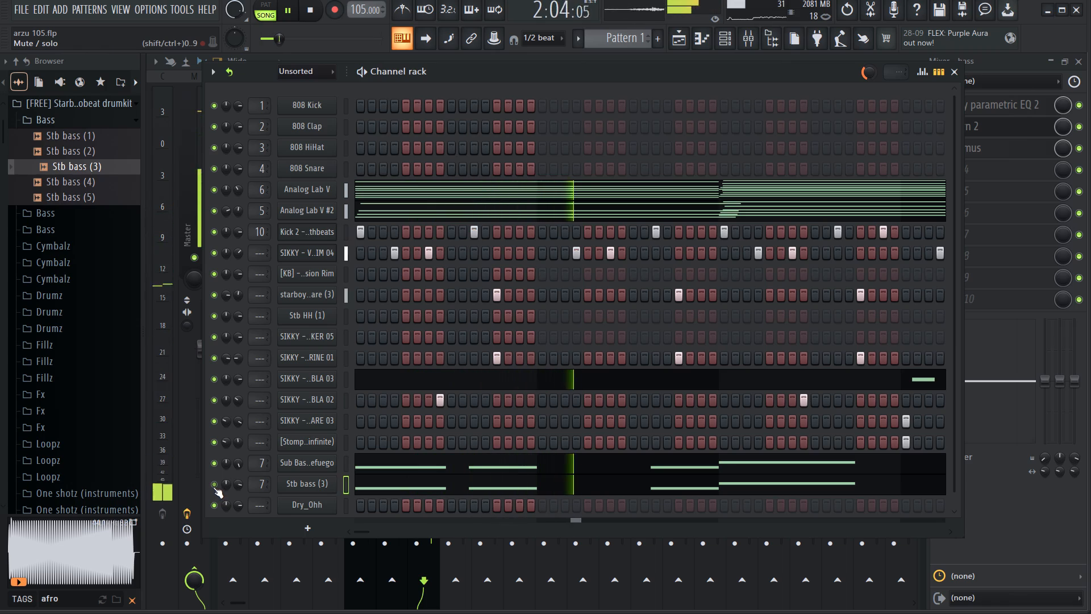
Raise the Stb bass (3) channel volume and replay the beat to audition it.
click(234, 486)
drag(236, 484, 298, 380)
click(210, 482)
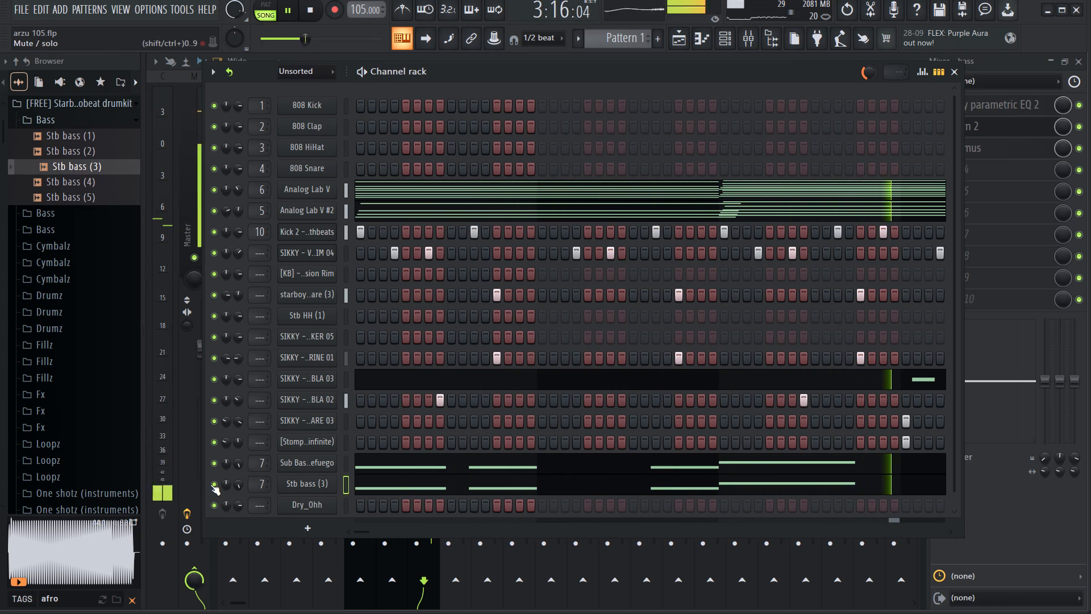
key(space)
key(space)
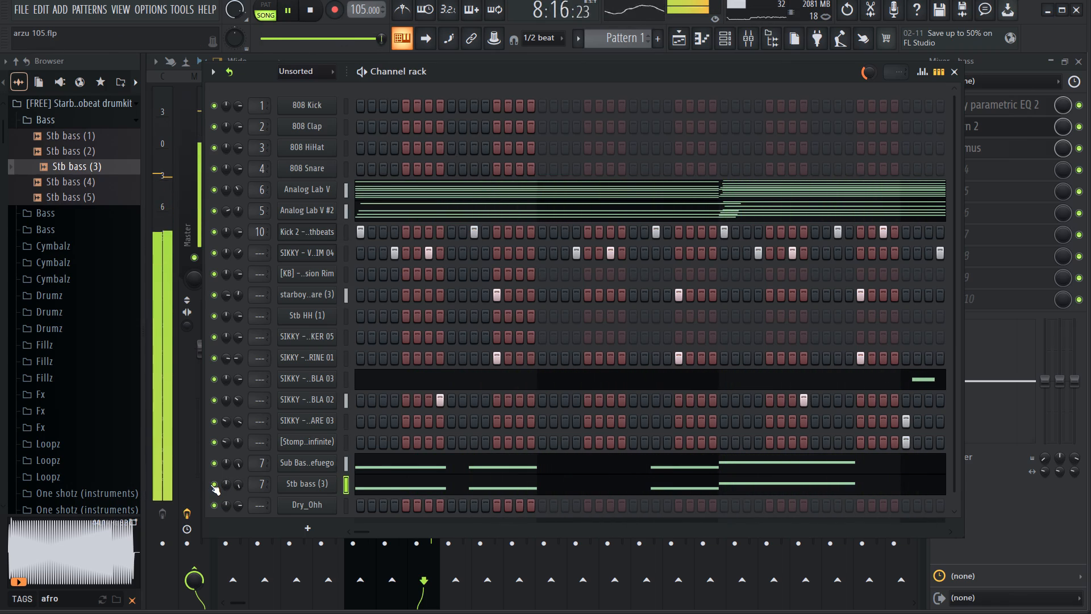
key(space)
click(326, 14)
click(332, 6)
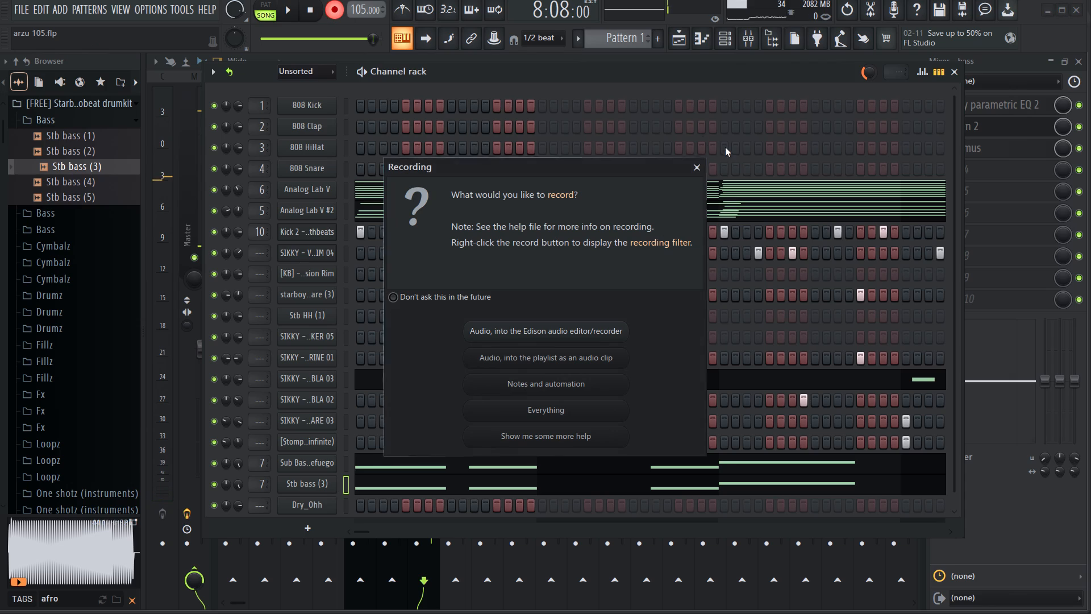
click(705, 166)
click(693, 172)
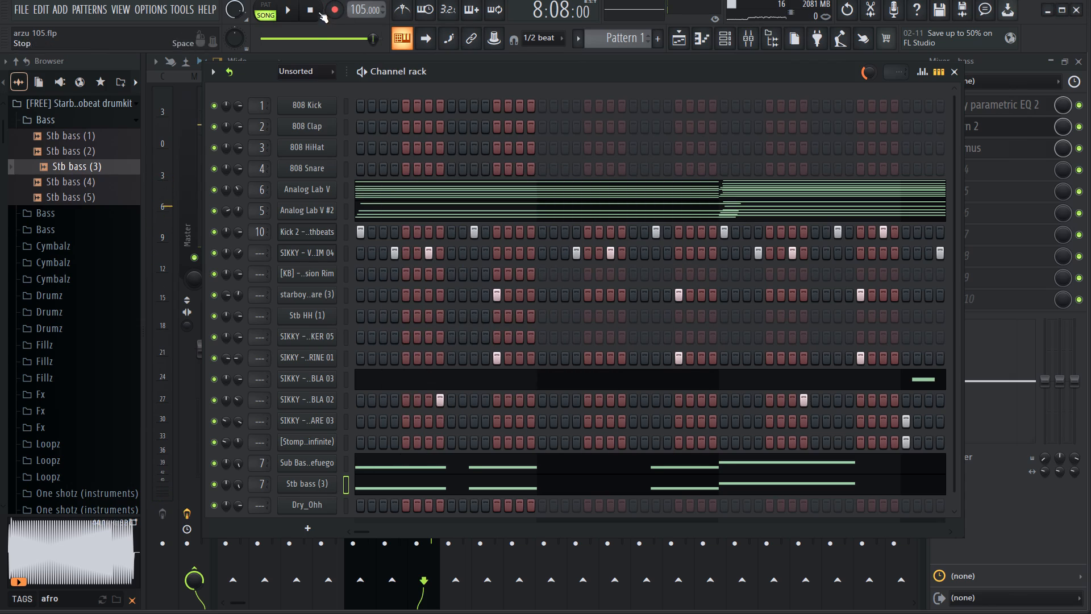
Replay the beat from the start, toggling Stb bass (3)'s mute, and set its channel volume to 44%.
double_click(305, 1)
key(space)
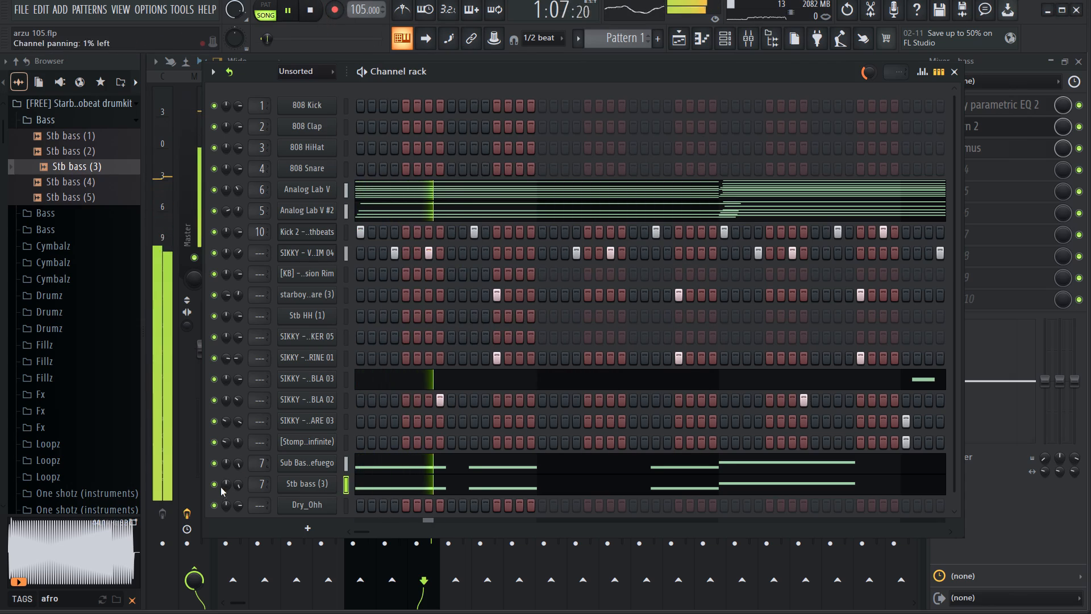
click(216, 488)
key(space)
key(space)
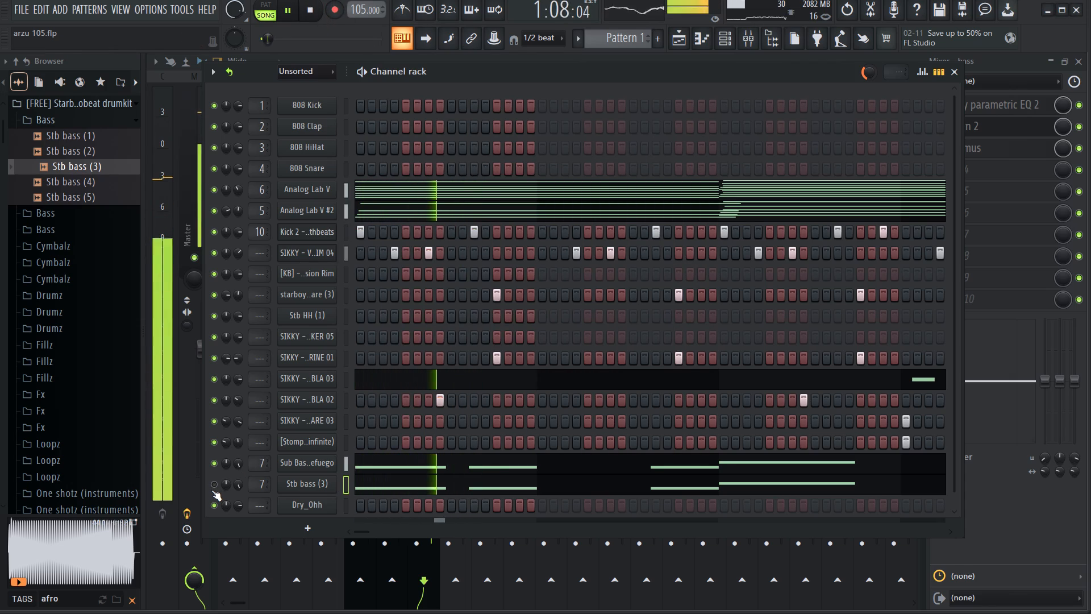
click(211, 490)
key(space)
key(space)
drag(238, 488, 259, 30)
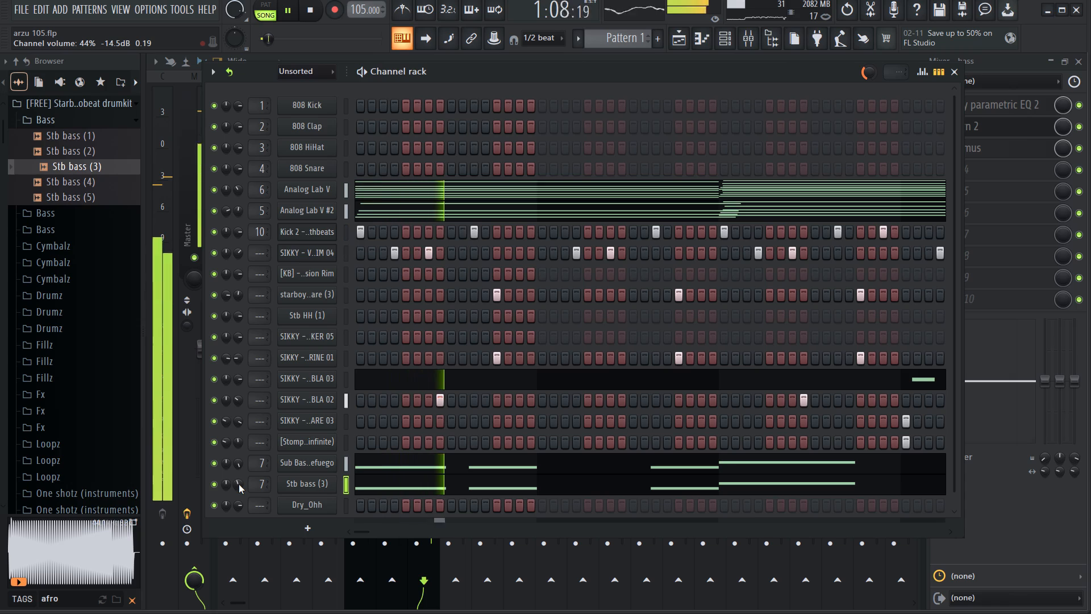
Compare the opening of the beat with Stb bass (3) muted and unmuted.
key(space)
key(space)
key(space)
click(219, 485)
key(space)
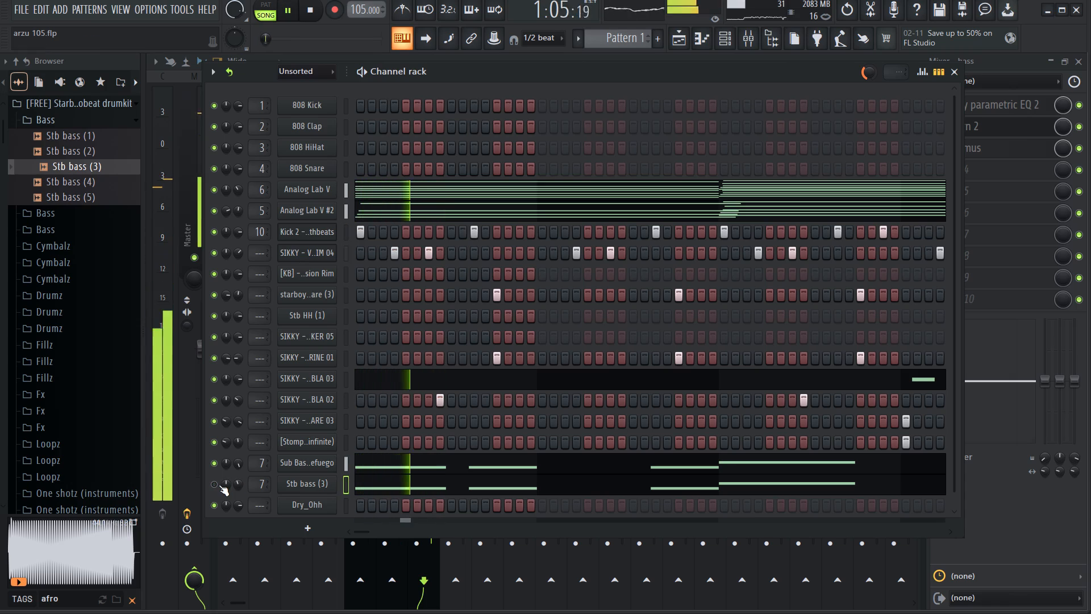
click(218, 485)
key(space)
key(space)
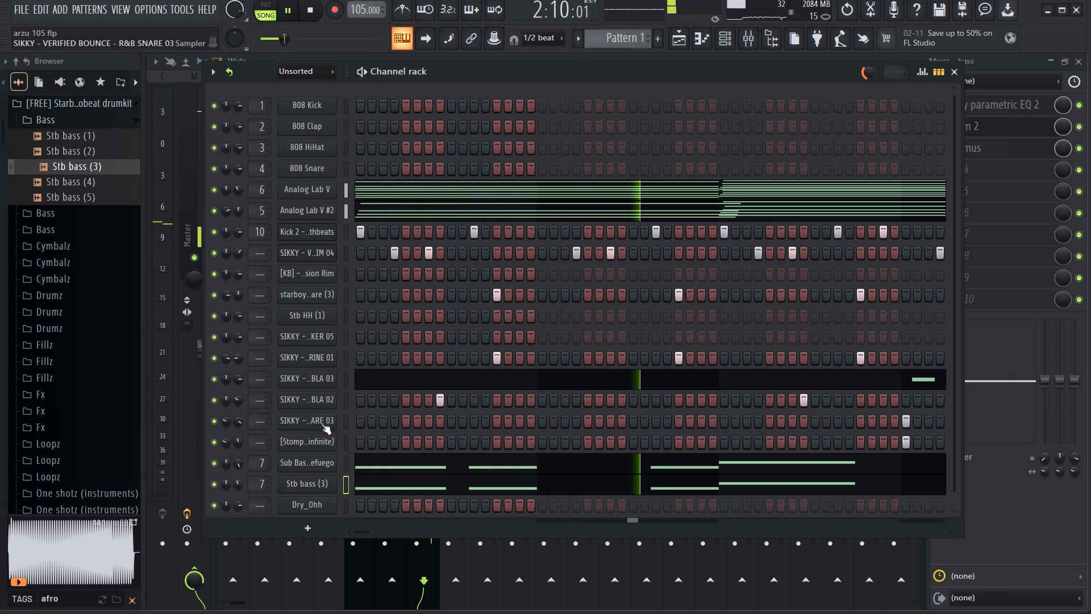
Enable reverse polarity in the Stb bass (3) sampler settings and check its volume envelope.
click(317, 493)
click(133, 117)
click(156, 132)
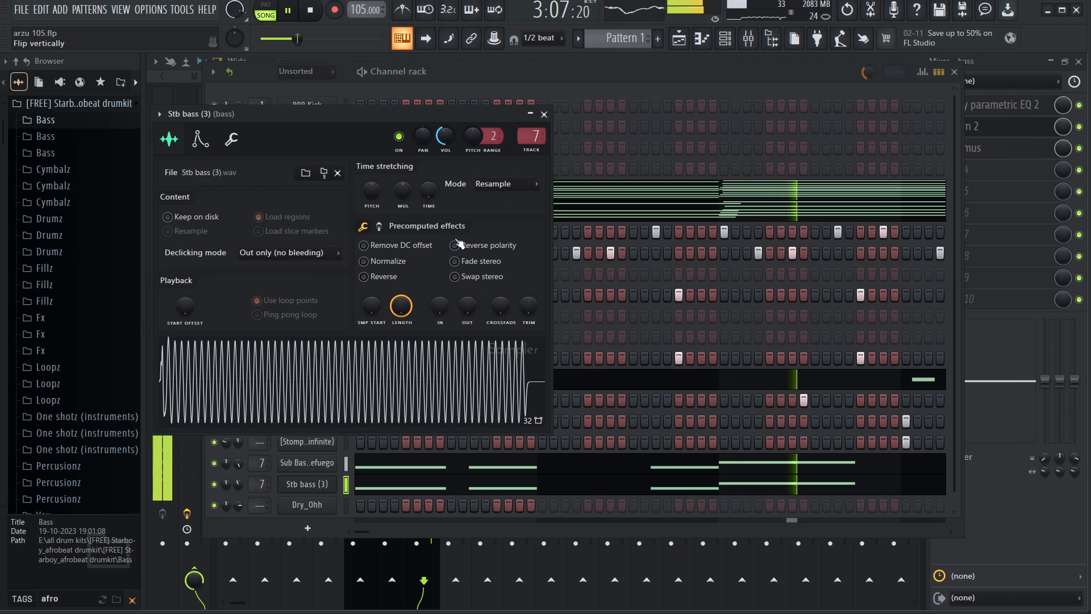
click(457, 243)
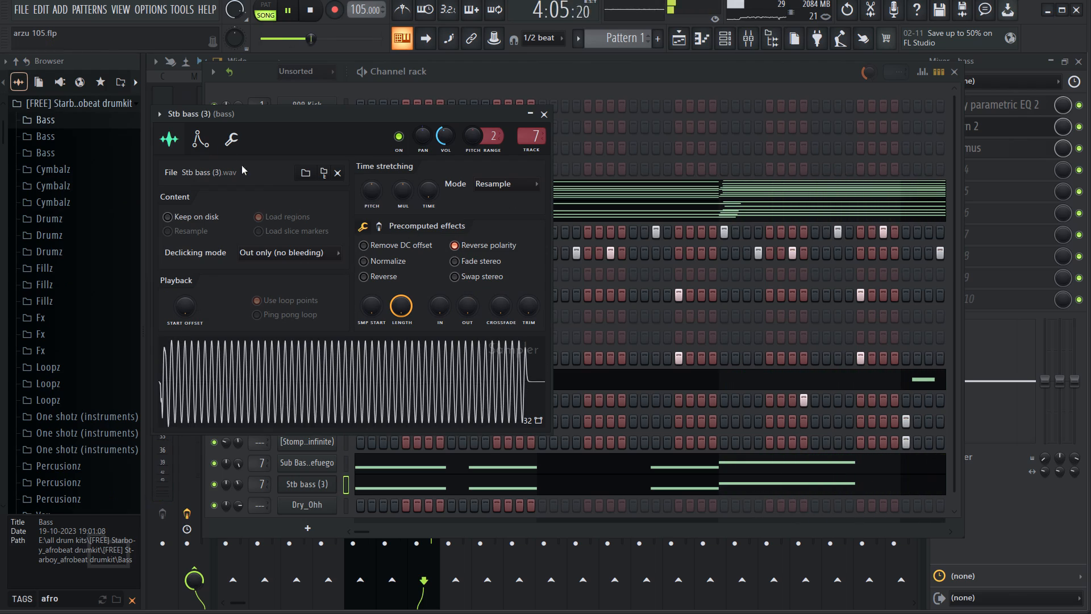
click(184, 137)
click(202, 147)
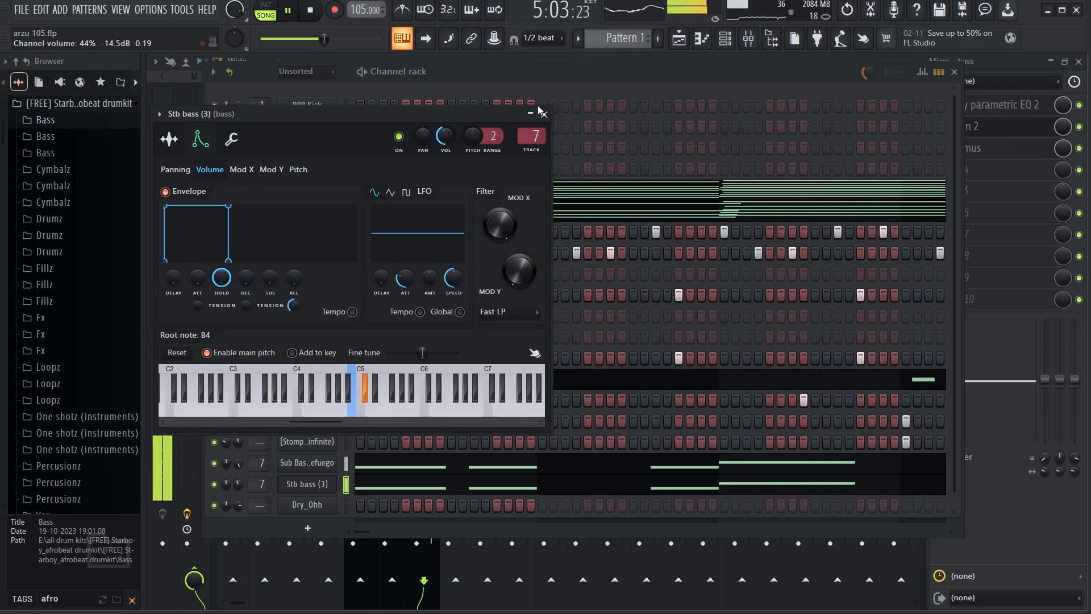
click(544, 106)
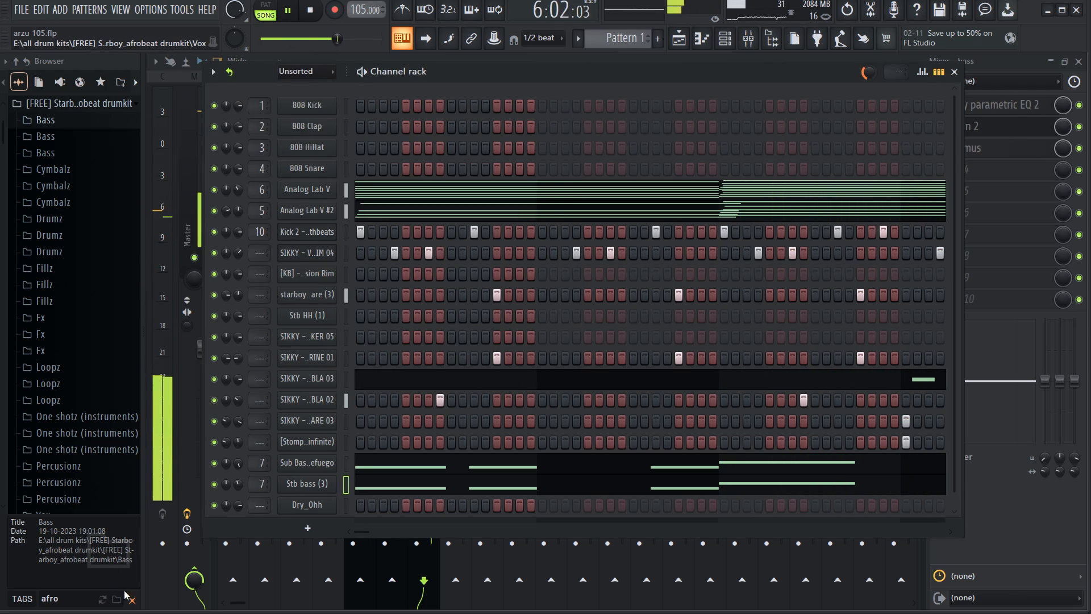
Clear the afro tag filter from the sample browser.
click(128, 599)
Solo the pad mixer track and raise its volume slightly.
click(951, 76)
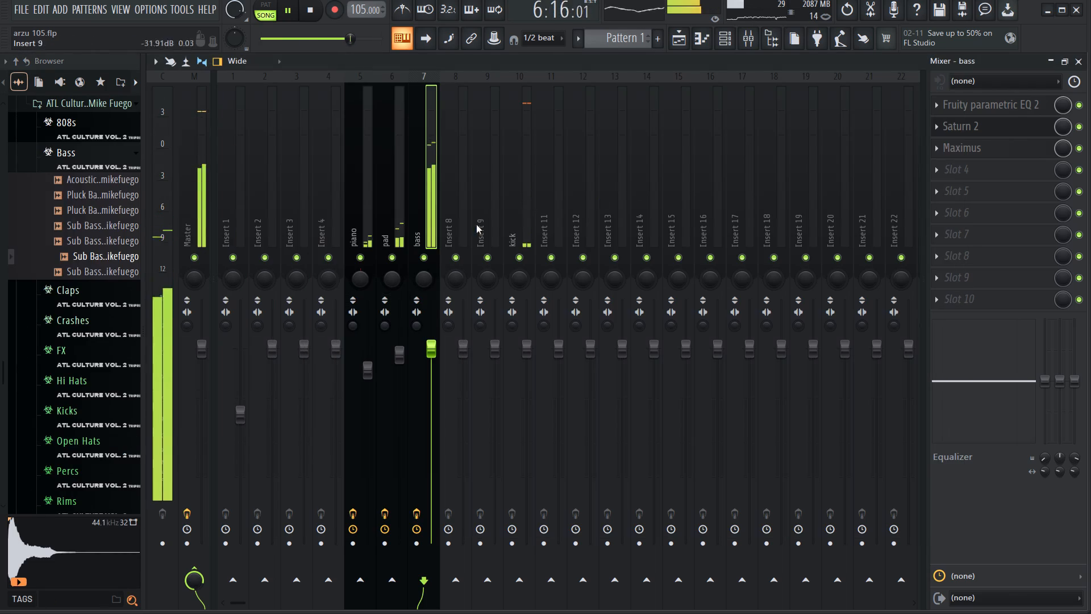
right_click(390, 222)
right_click(386, 253)
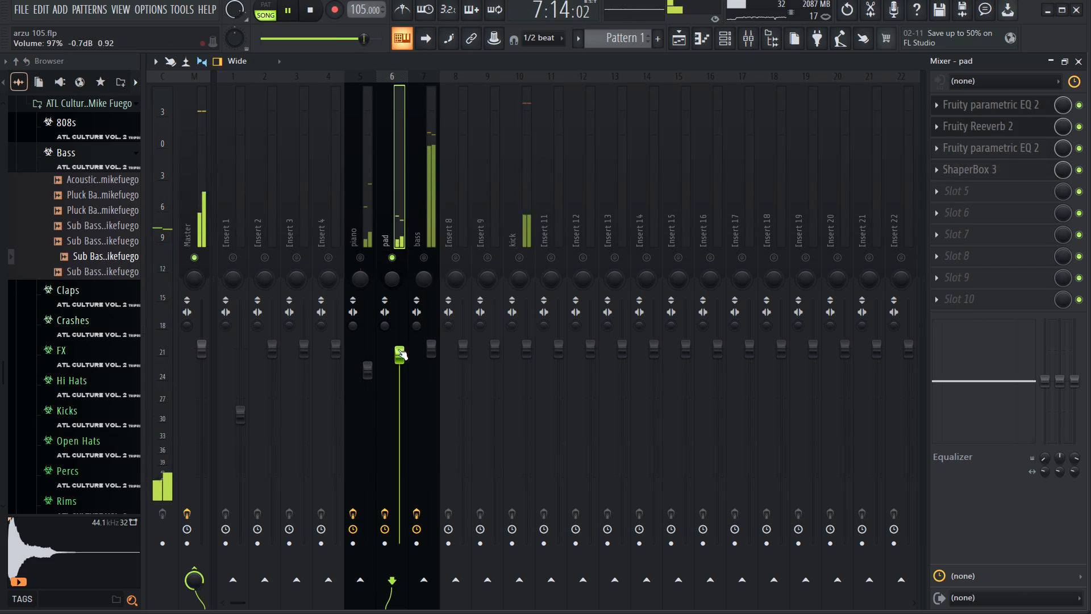
drag(398, 351, 405, 337)
Load the Portal effect into slot 5 of the pad mixer track.
click(962, 191)
click(544, 23)
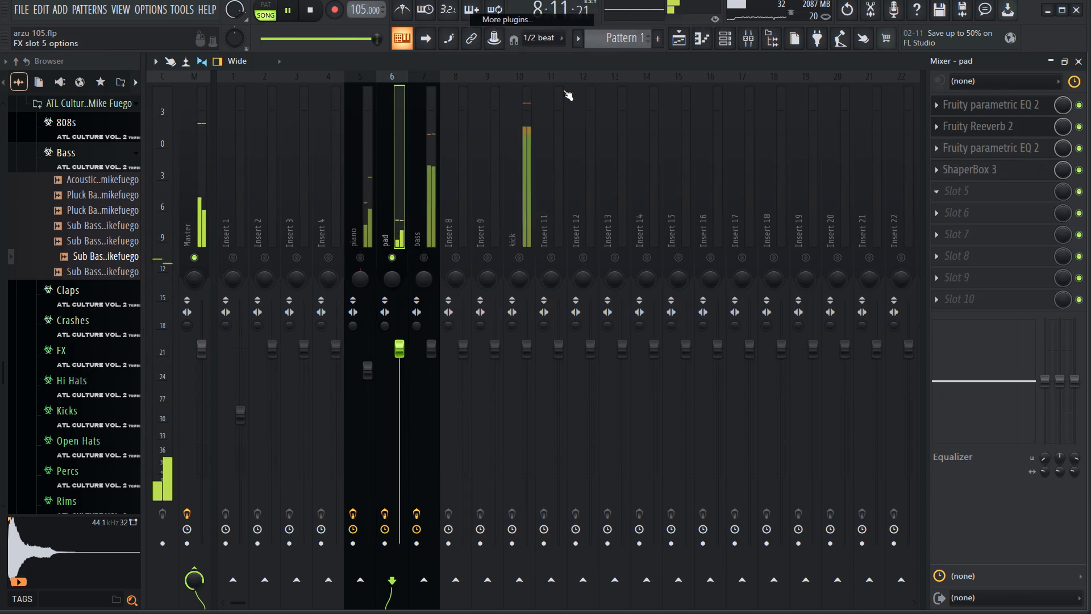
text(port)
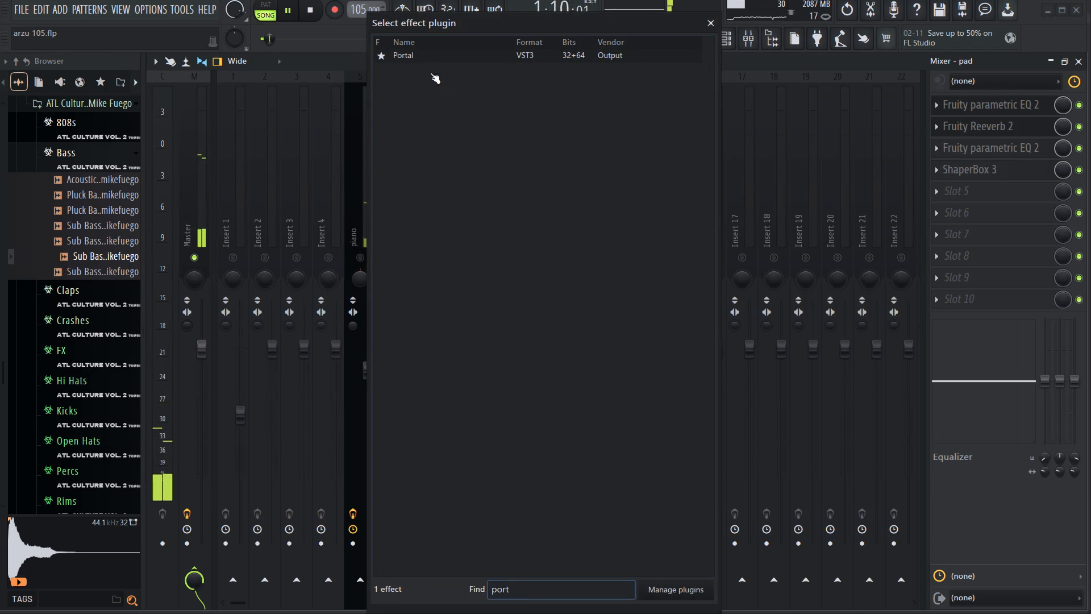
double_click(421, 52)
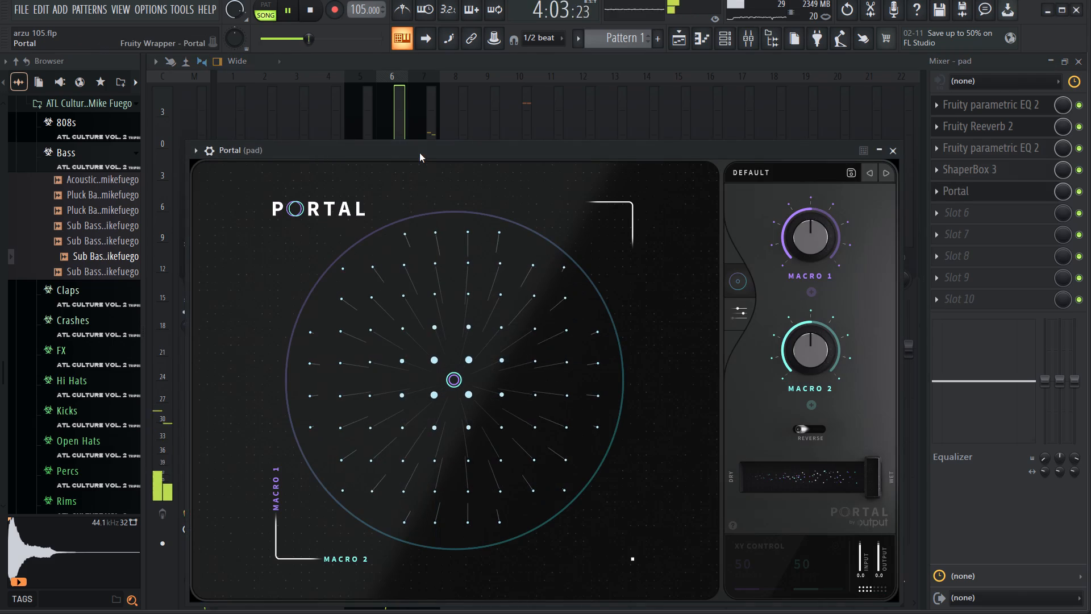
drag(419, 153, 445, 134)
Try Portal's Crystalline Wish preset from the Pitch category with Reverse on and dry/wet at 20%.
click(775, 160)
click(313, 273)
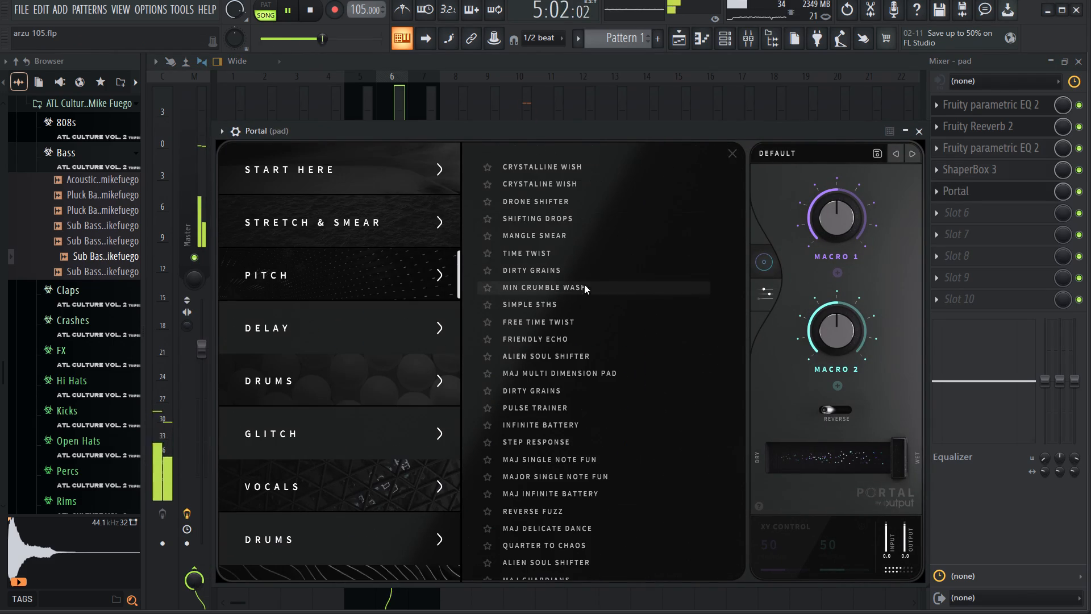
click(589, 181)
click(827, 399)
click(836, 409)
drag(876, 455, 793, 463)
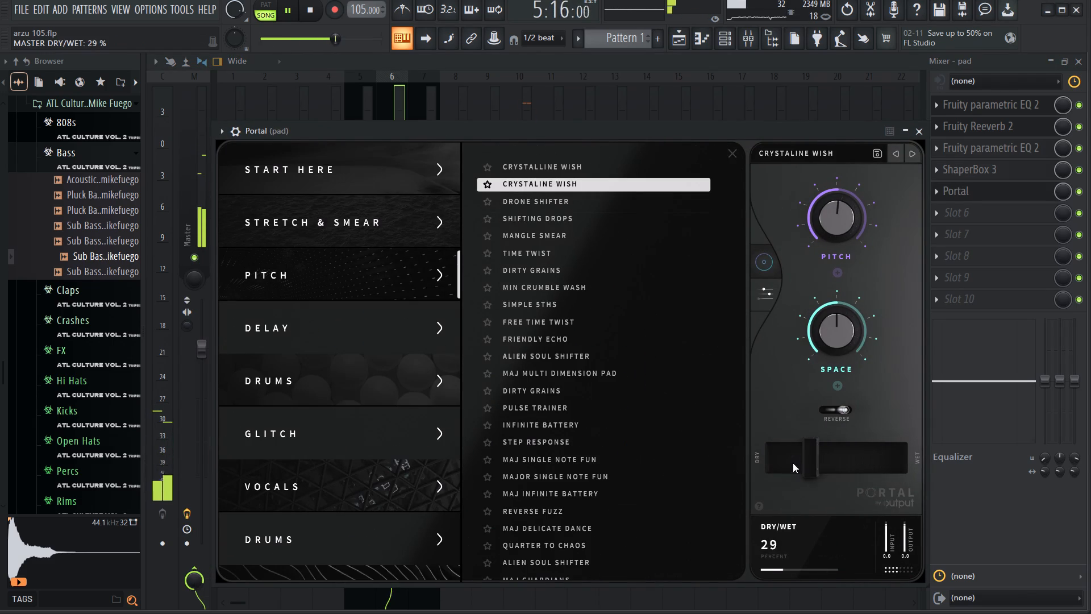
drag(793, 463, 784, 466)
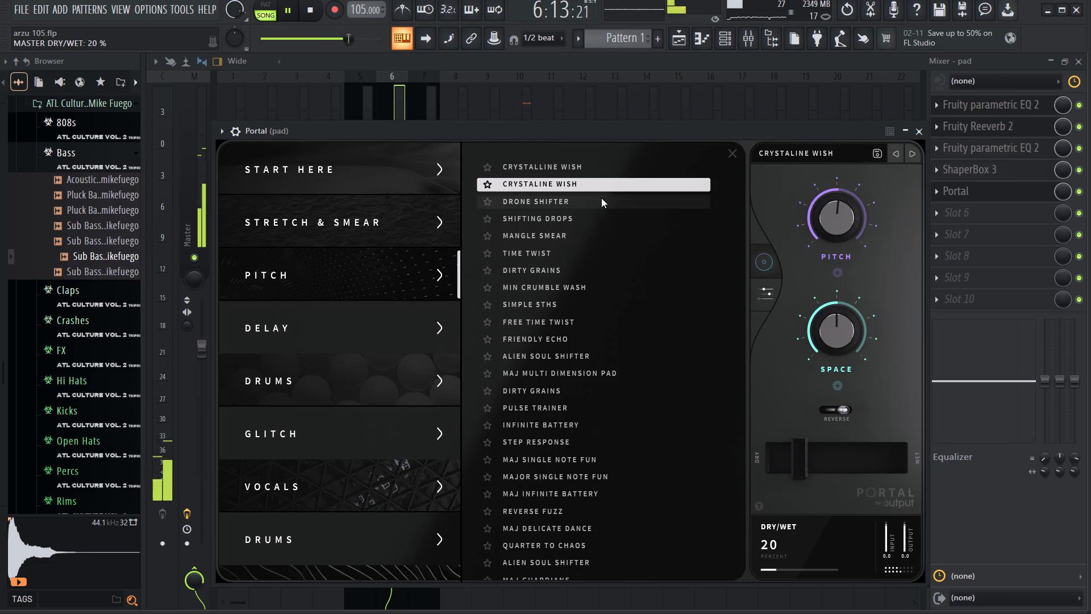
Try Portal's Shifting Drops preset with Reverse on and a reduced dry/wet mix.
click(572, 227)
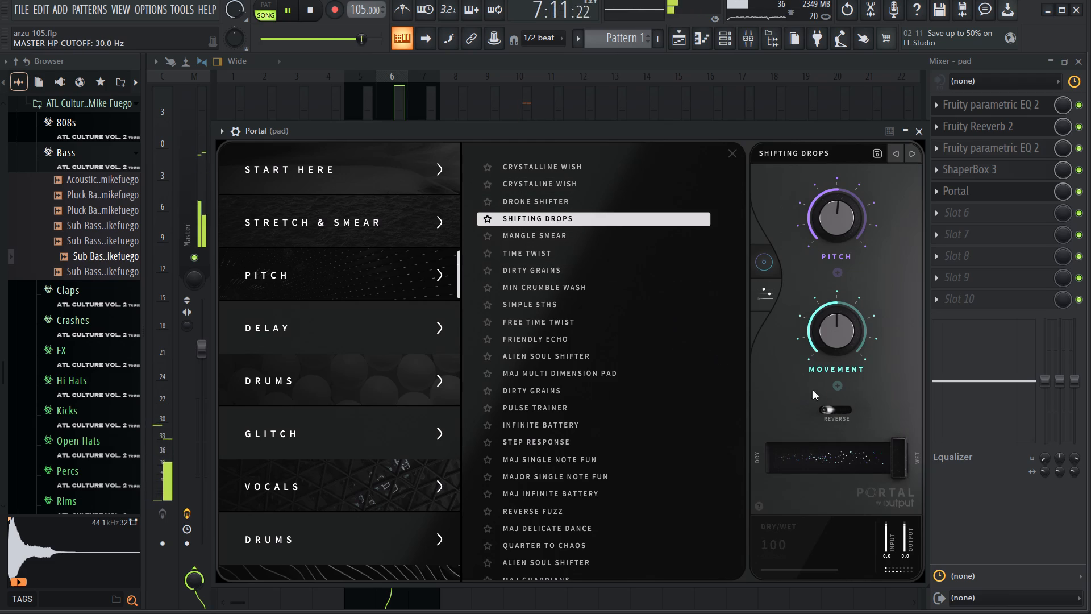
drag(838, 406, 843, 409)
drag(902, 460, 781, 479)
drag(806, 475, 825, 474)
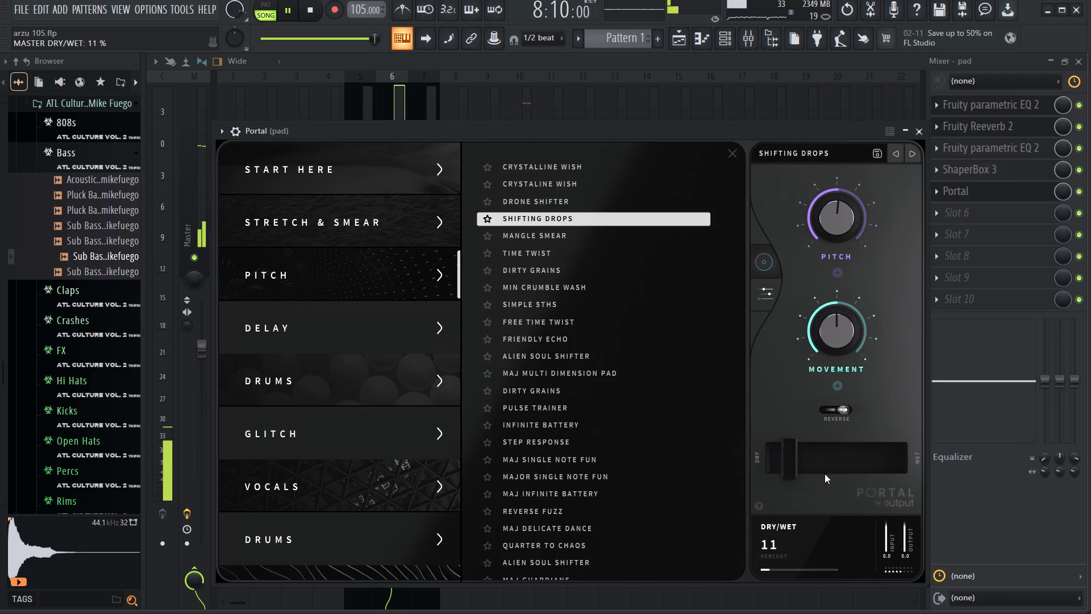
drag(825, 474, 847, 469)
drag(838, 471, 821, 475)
Load Portal's Dirty Grains preset on the pad with Reverse on and set dry/wet to 24%.
click(609, 275)
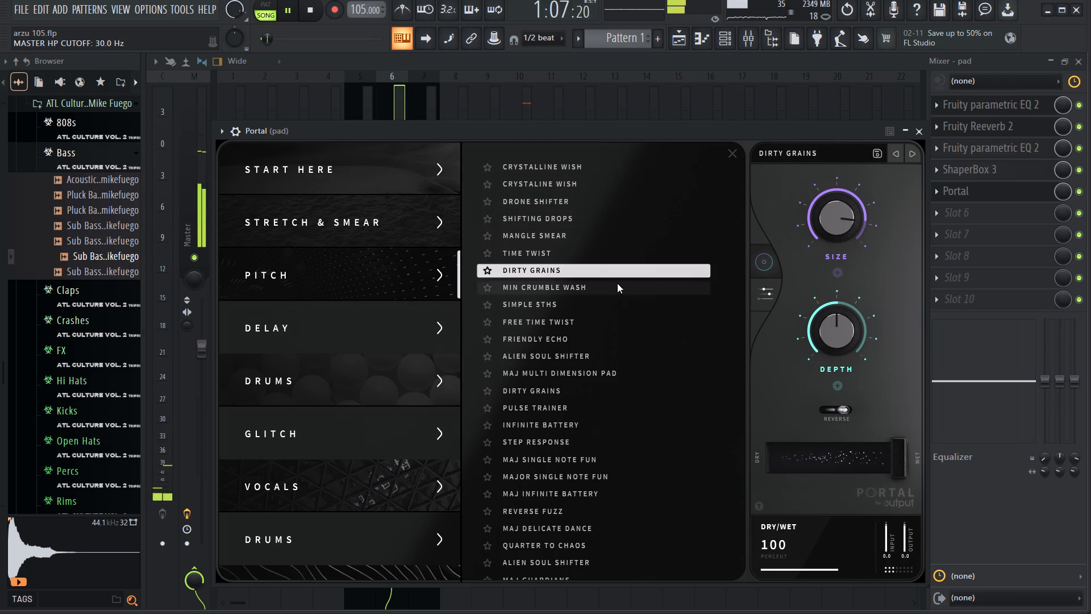
click(834, 416)
click(840, 410)
drag(874, 469, 787, 480)
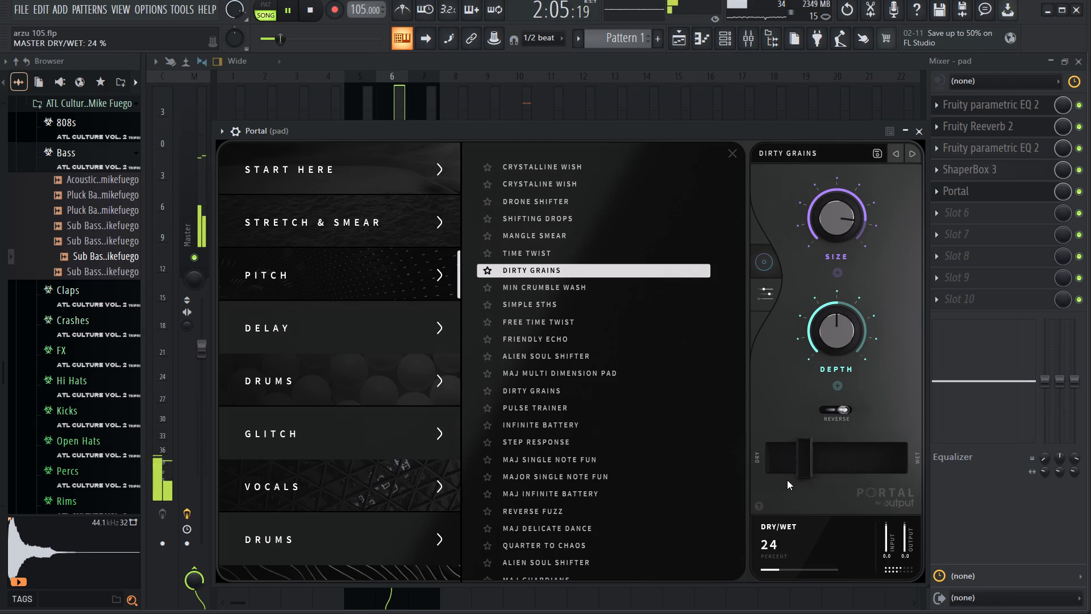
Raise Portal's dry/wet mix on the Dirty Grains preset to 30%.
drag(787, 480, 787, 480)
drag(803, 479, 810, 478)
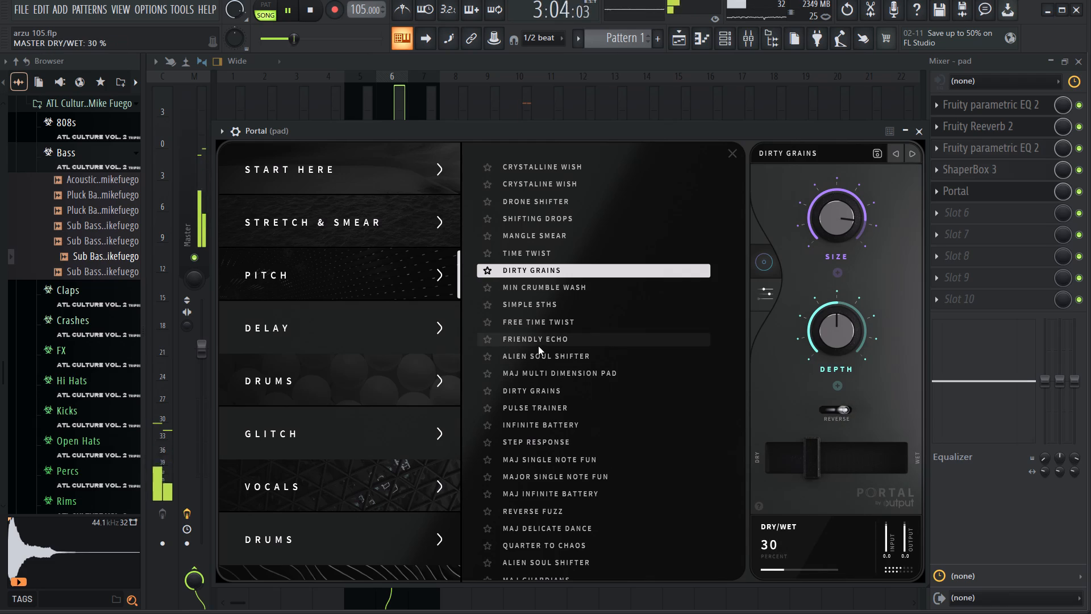
Load Portal's Friendly Echo preset on the pad with Reverse on and dry/wet at 30%.
click(538, 346)
drag(850, 455, 793, 460)
click(851, 413)
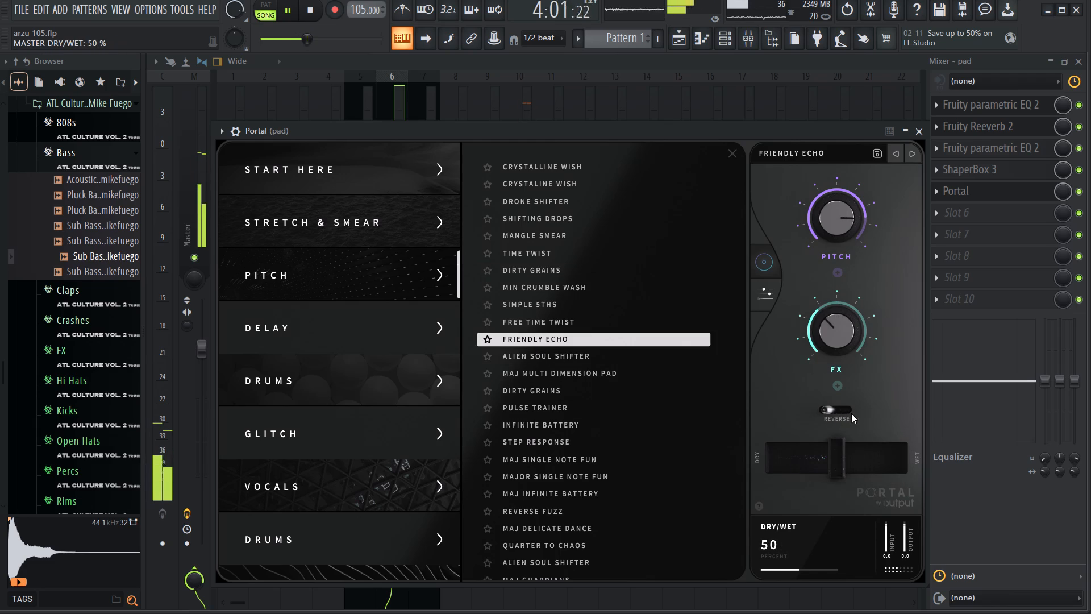
drag(827, 445, 805, 452)
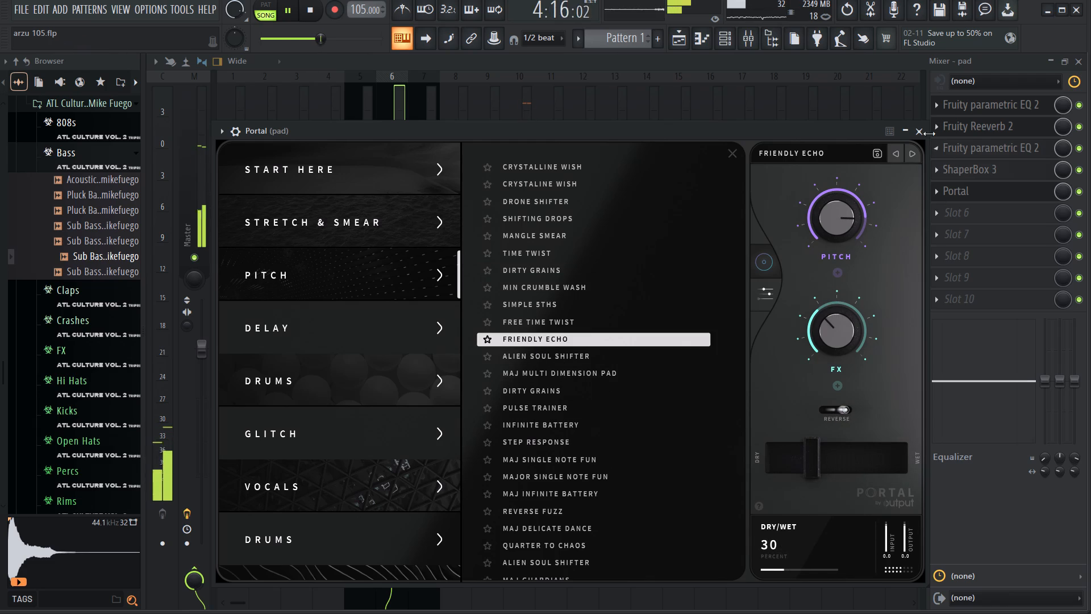
click(927, 134)
click(914, 132)
right_click(389, 265)
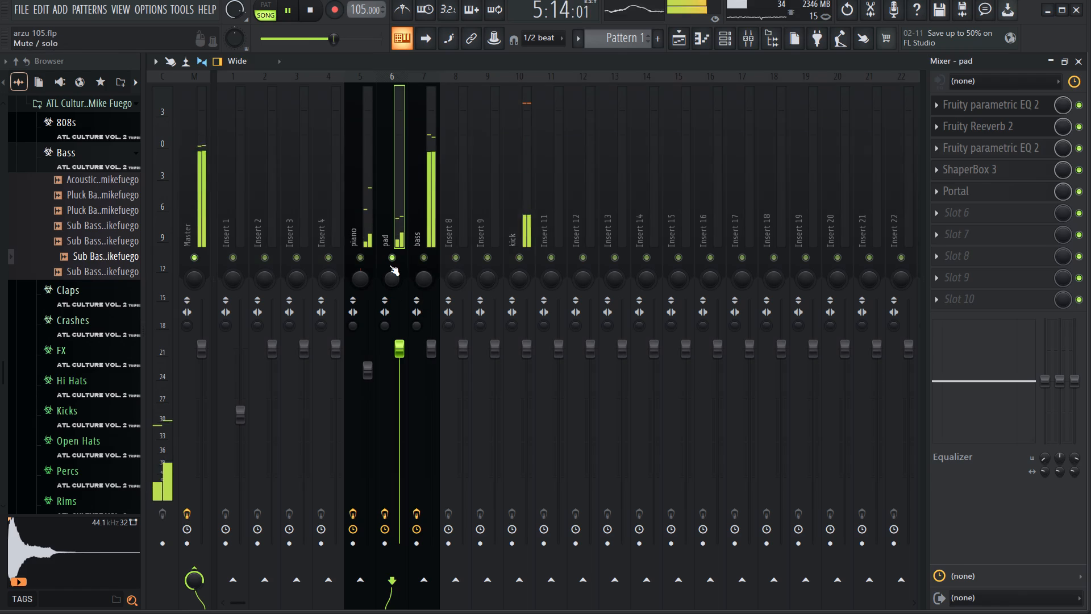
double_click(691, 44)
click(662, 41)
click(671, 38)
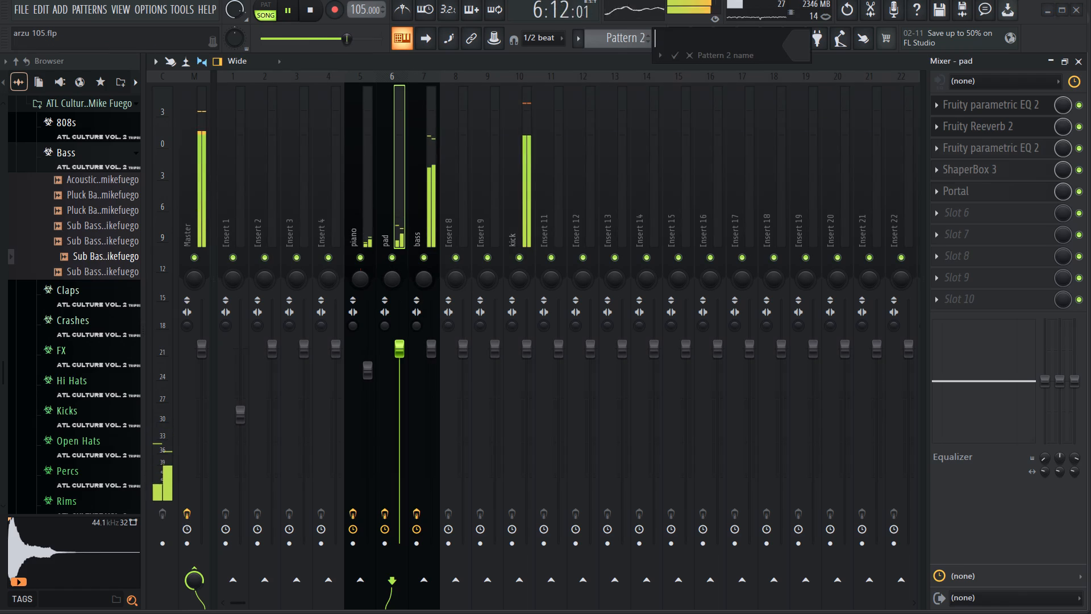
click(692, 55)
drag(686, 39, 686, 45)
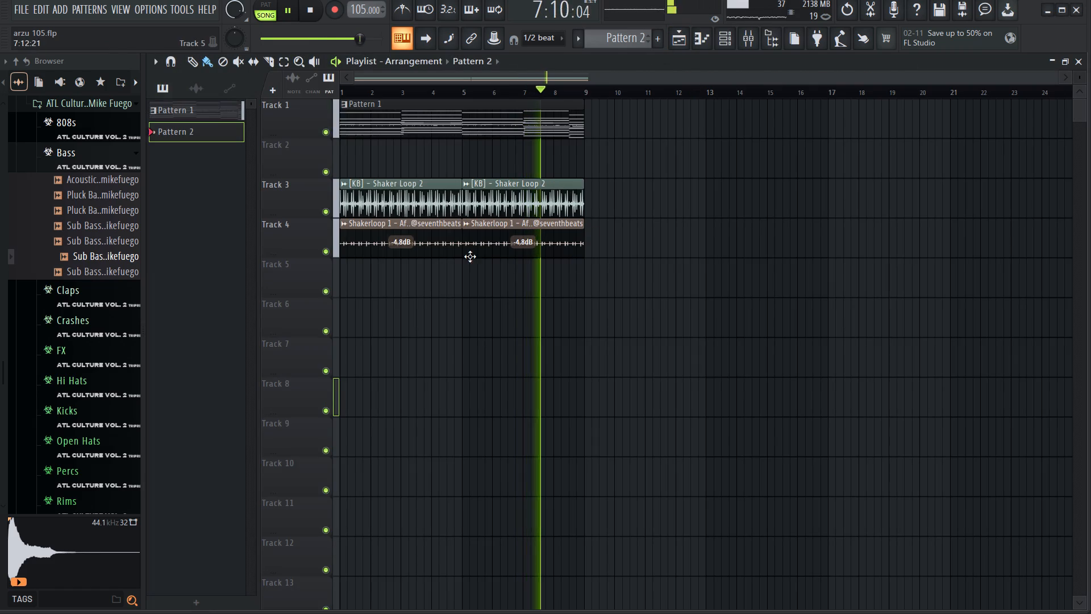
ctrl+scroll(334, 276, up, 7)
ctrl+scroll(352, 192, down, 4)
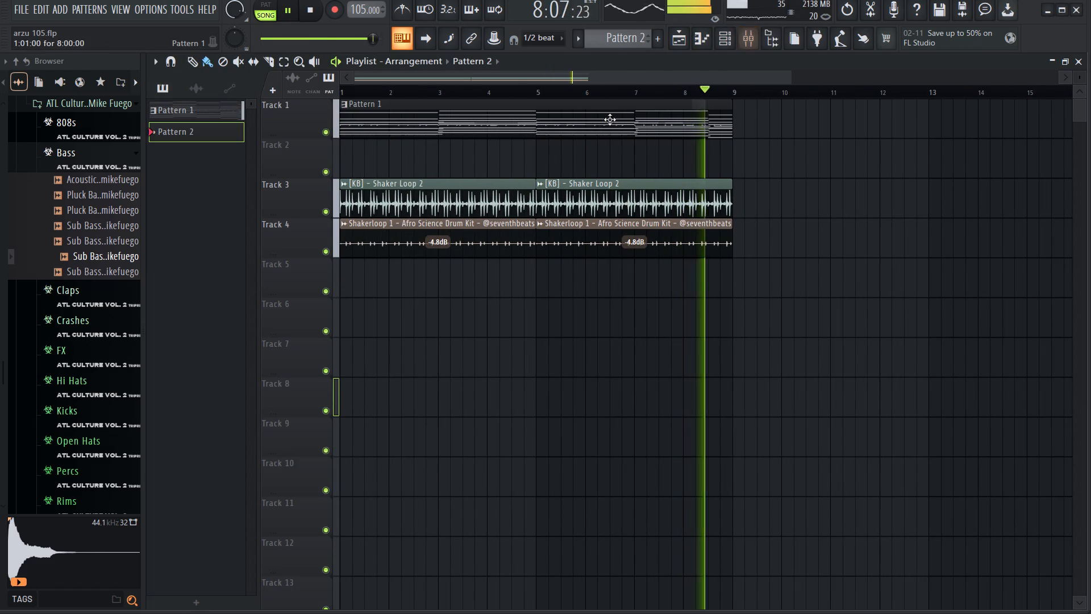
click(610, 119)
Examine the chord notes of Analog Lab V and Analog Lab V #2 in Pattern 1's piano roll.
click(696, 41)
click(452, 64)
click(480, 67)
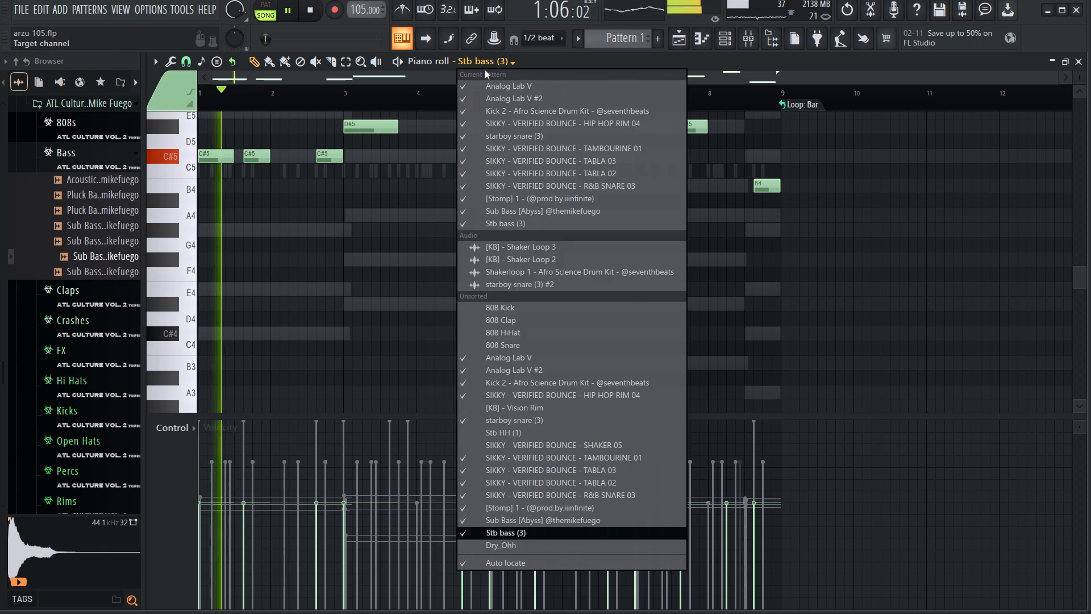
click(536, 353)
scroll(510, 300, up, 5)
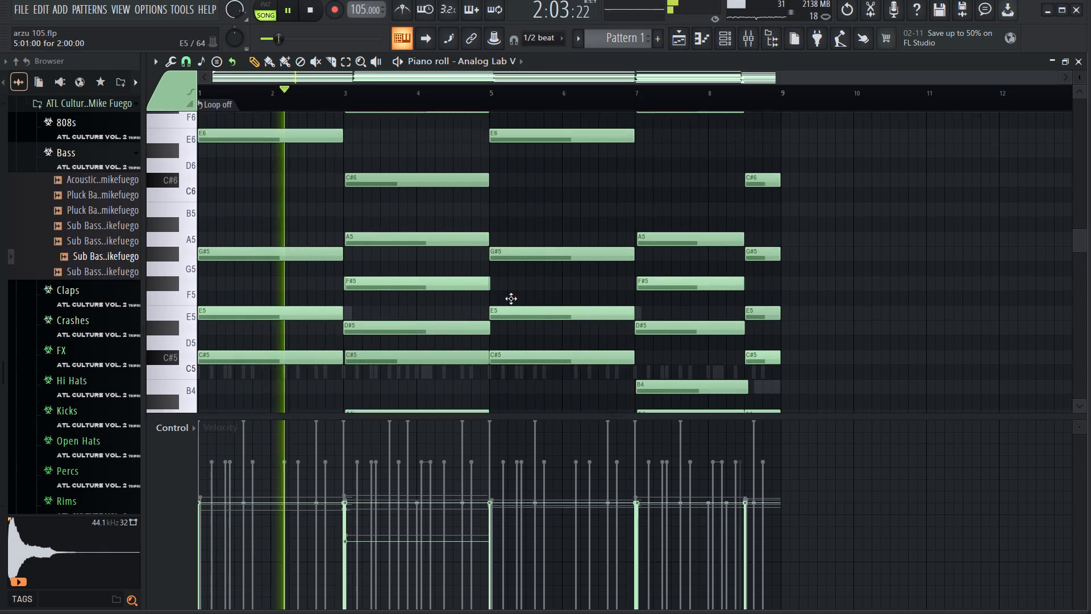
scroll(511, 298, up, 5)
click(500, 63)
click(537, 367)
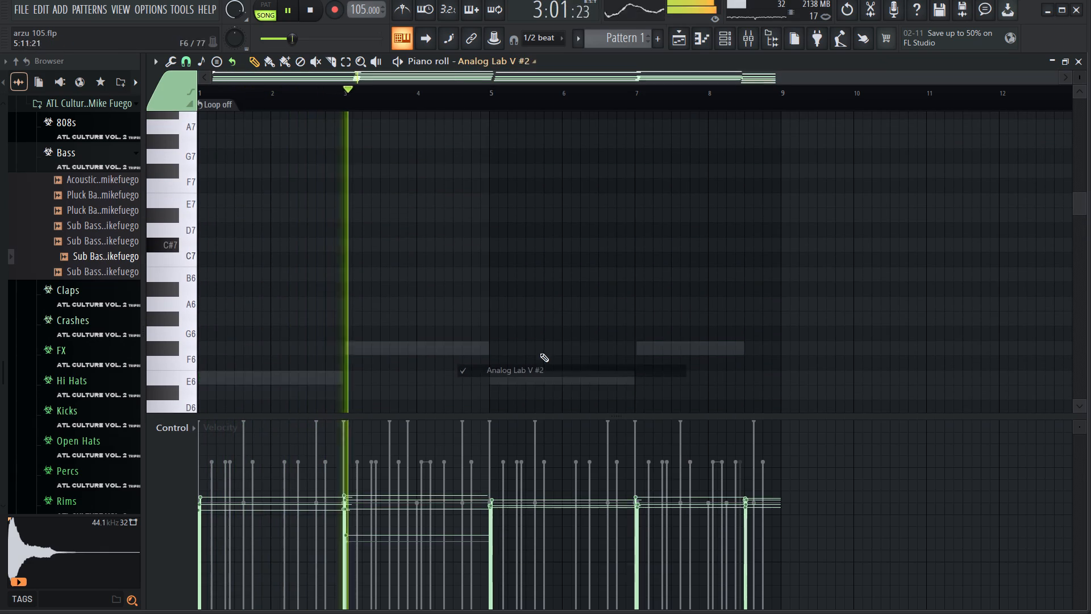
scroll(540, 348, down, 11)
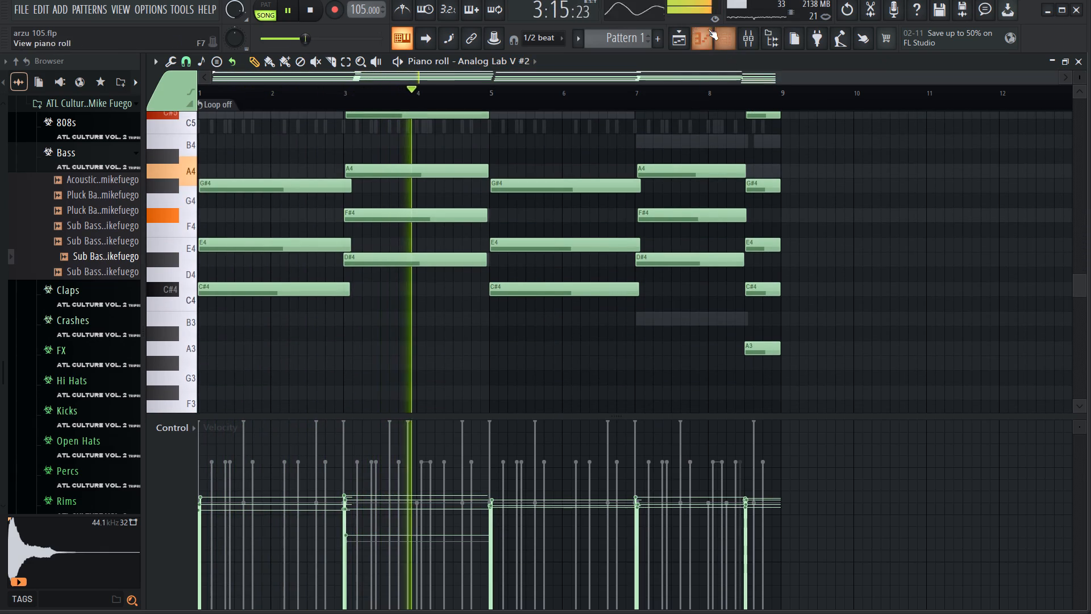
Reopen Portal on the pad mixer track and lower its dry/wet mix to 15%.
click(739, 32)
click(980, 174)
double_click(975, 187)
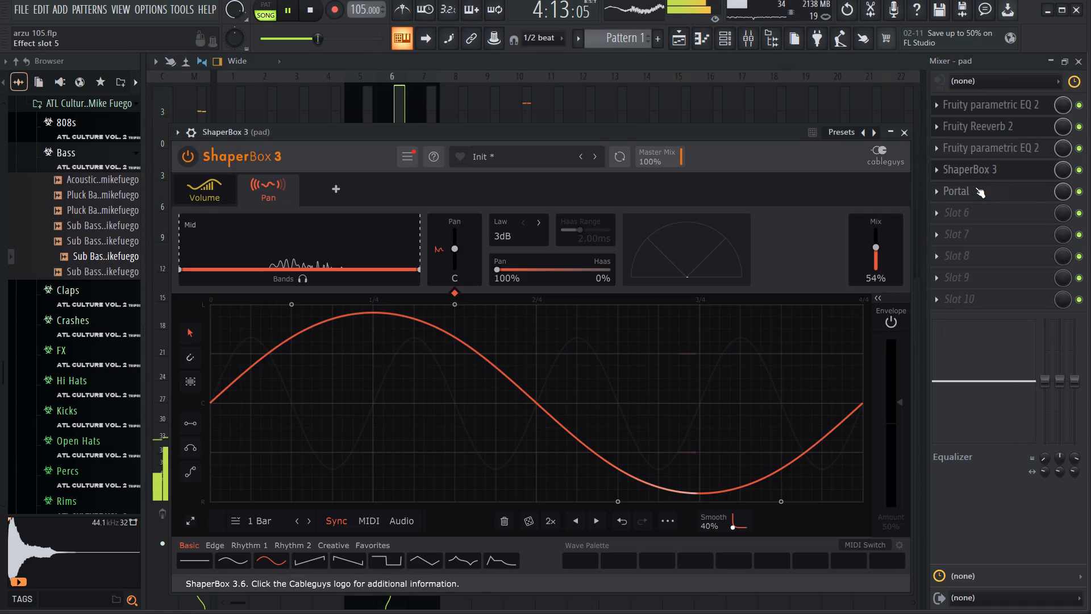
click(1009, 190)
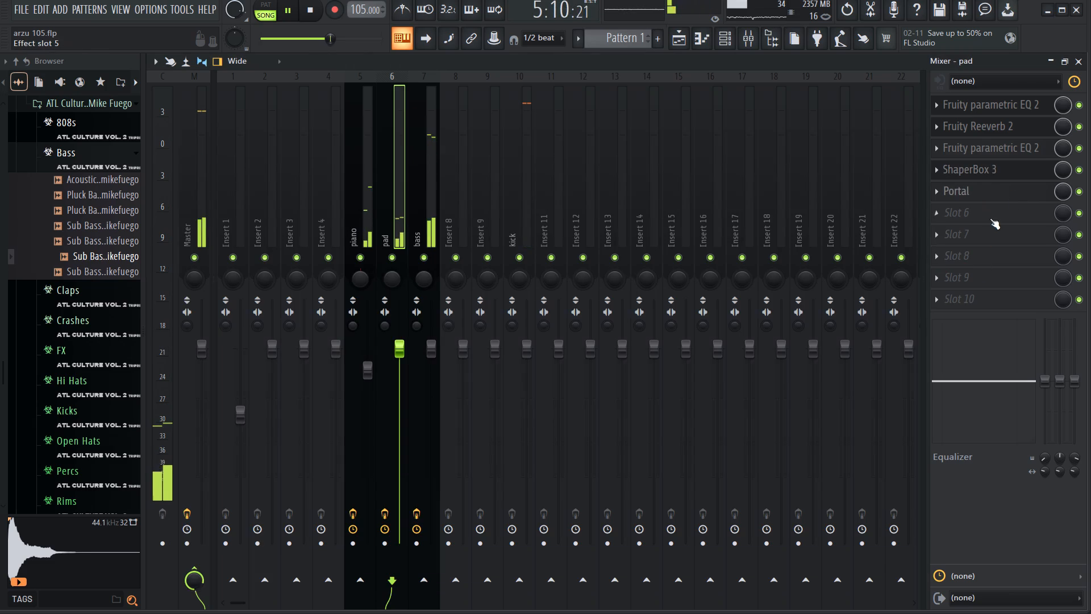
drag(819, 468, 798, 475)
click(798, 474)
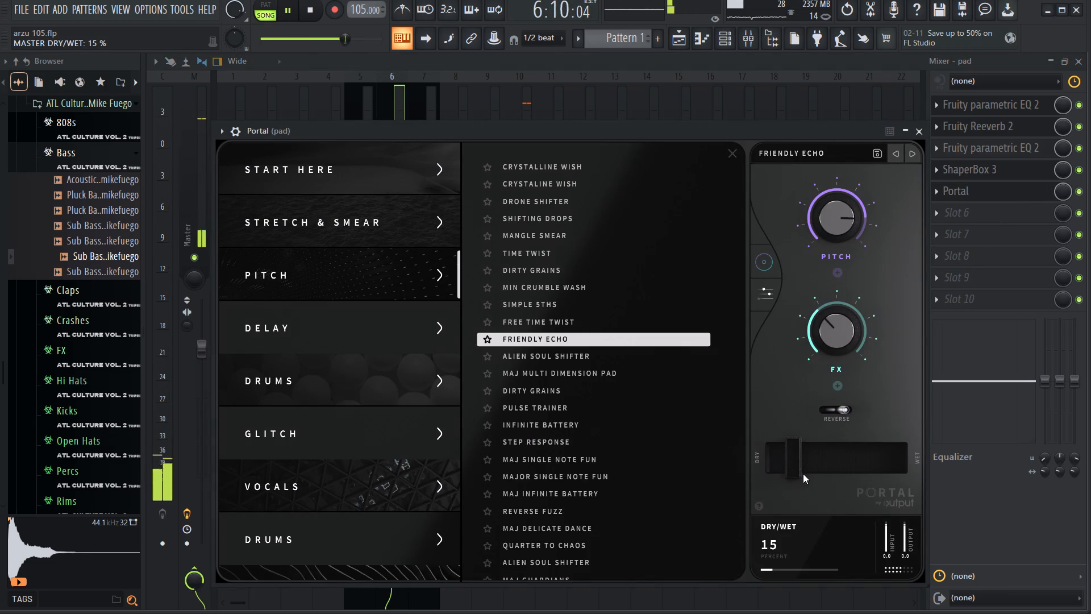
click(928, 137)
click(927, 132)
click(921, 131)
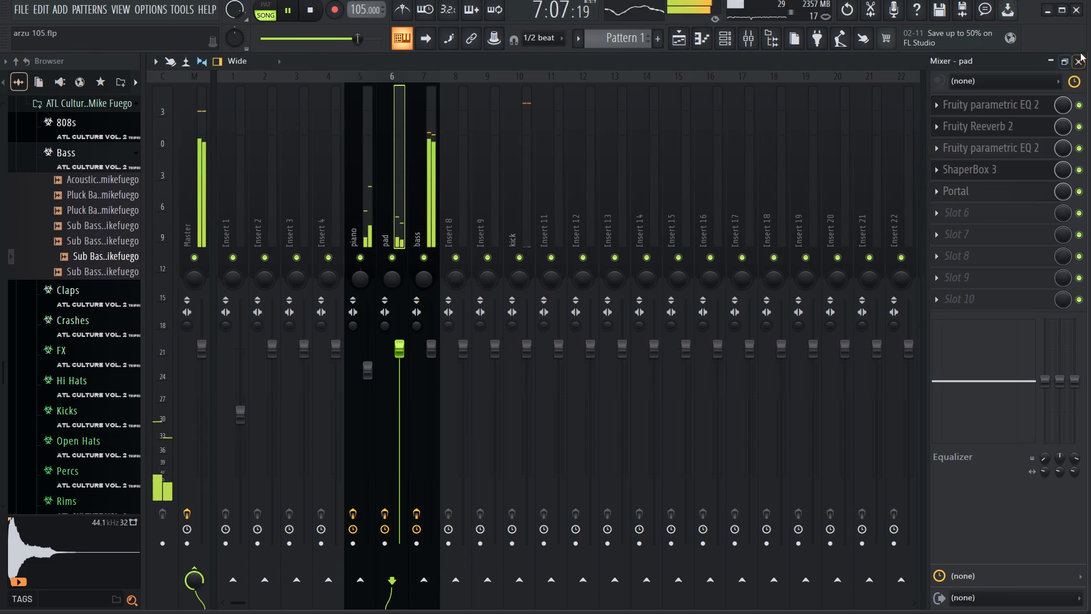
click(1082, 52)
click(1082, 60)
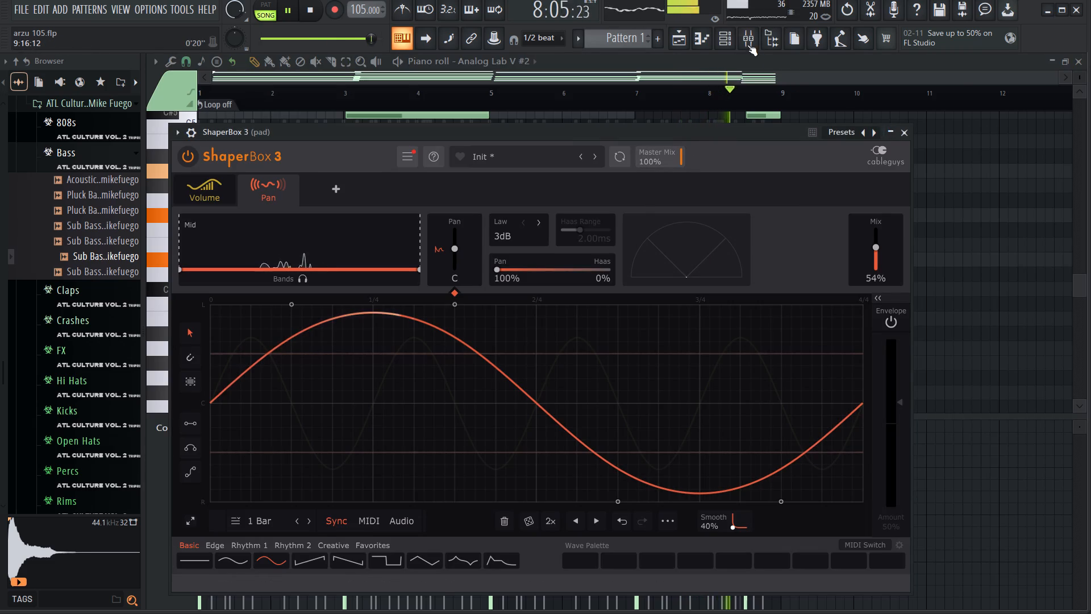
Audition the percussion samples in the channel rack, from Stb HH (1) down to Tabla 02.
click(732, 36)
key(space)
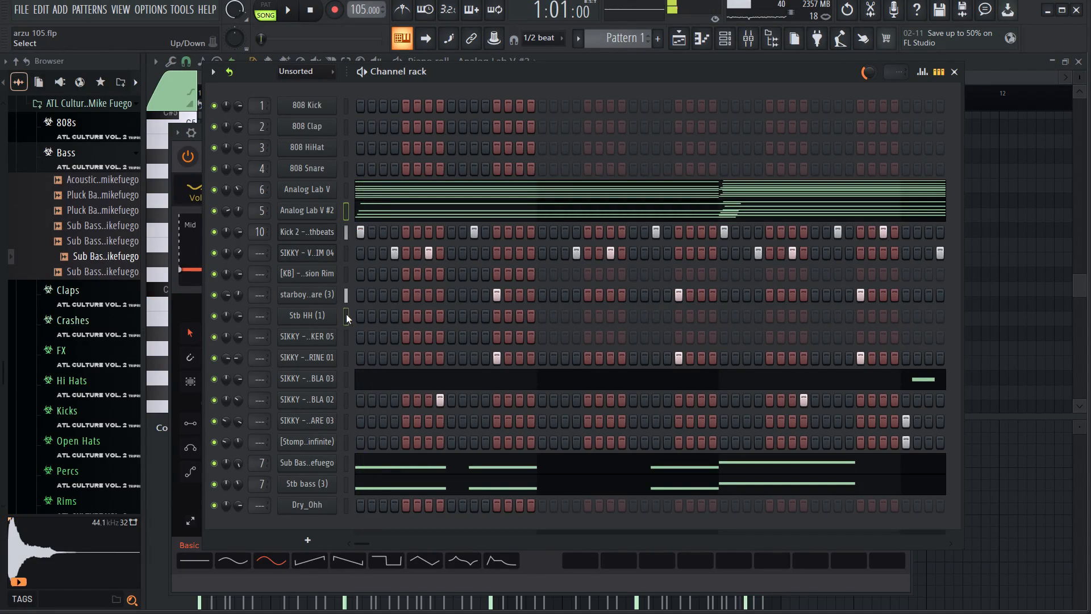
click(346, 314)
key(q)
key(q)
click(344, 334)
key(q)
key(q)
key(q)
key(q)
click(345, 362)
key(q)
key(q)
click(345, 380)
key(q)
key(q)
click(347, 401)
key(q)
key(q)
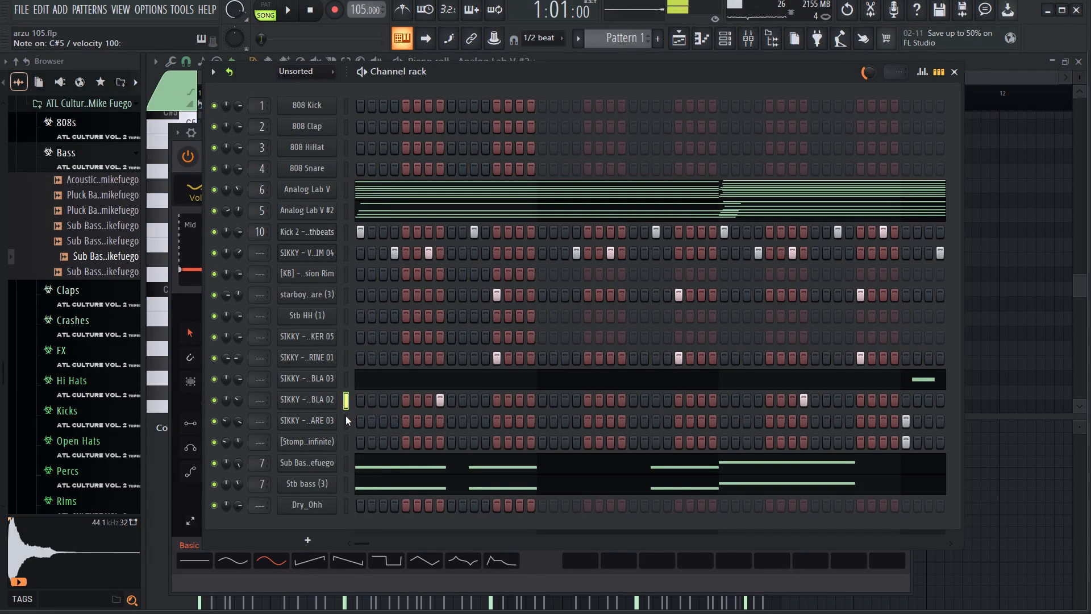
key(q)
key(q)
key(q)
key(q)
key(q)
key(q)
key(q)
Adjust the Tabla 02 channel volume to about 49% while playing the beat.
drag(238, 399, 272, 313)
key(space)
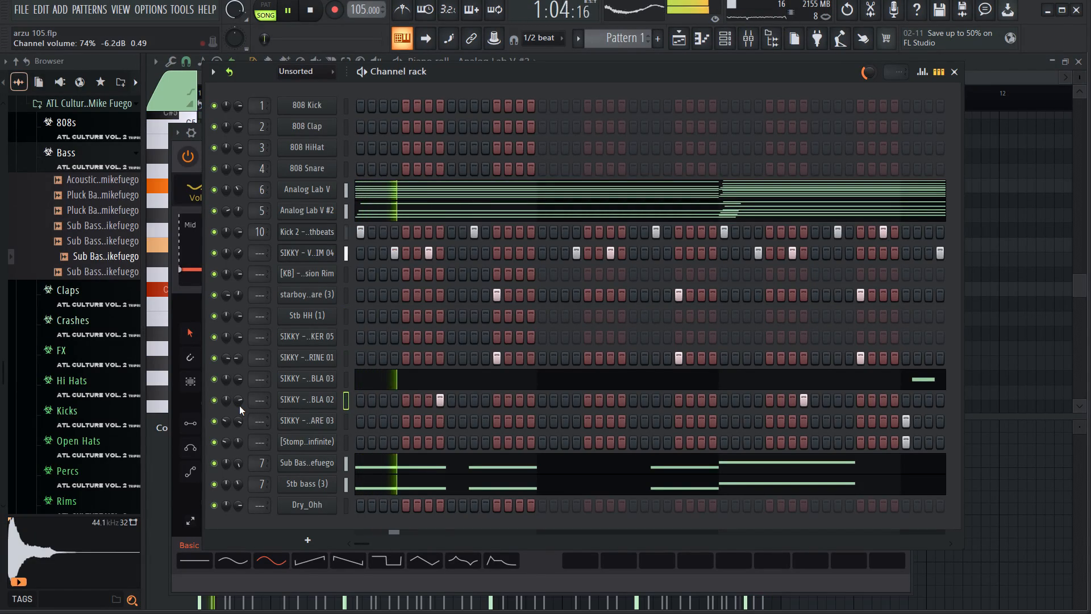
drag(242, 400, 247, 441)
key(q)
click(242, 400)
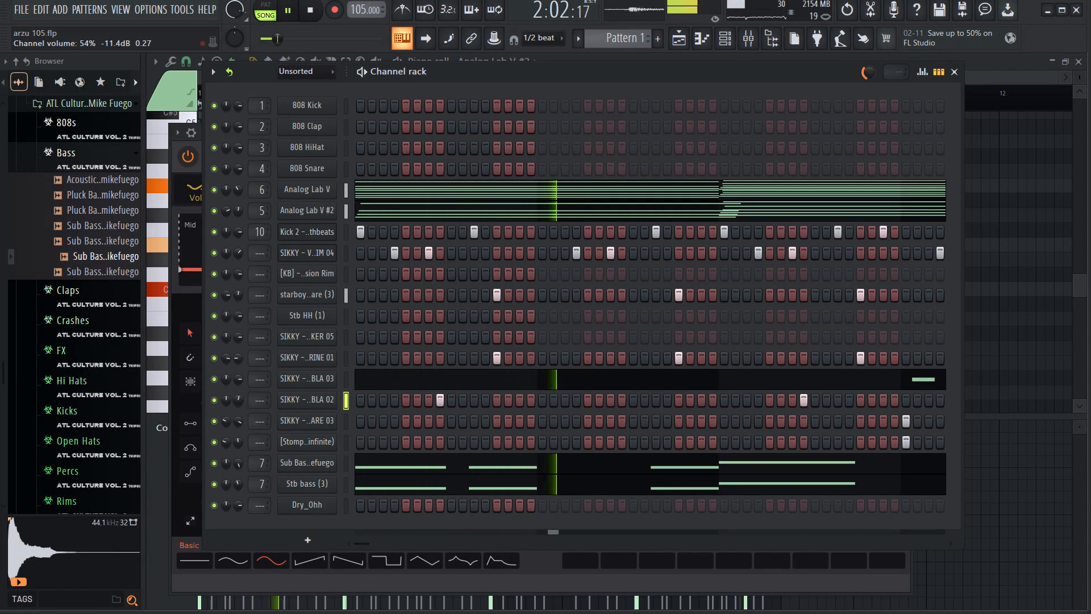
key(space)
key(space)
click(242, 398)
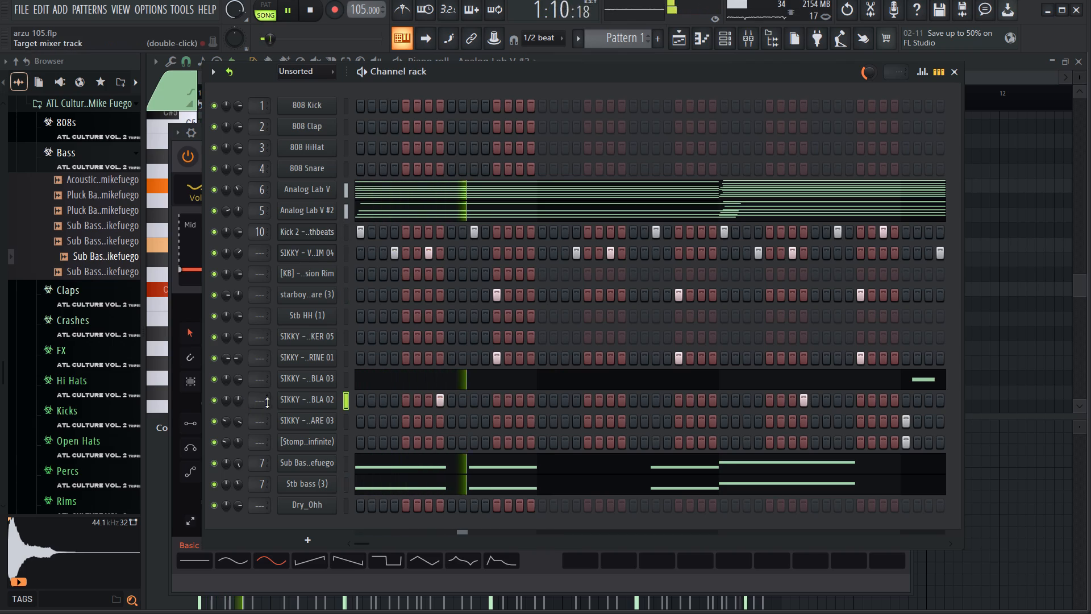
click(241, 402)
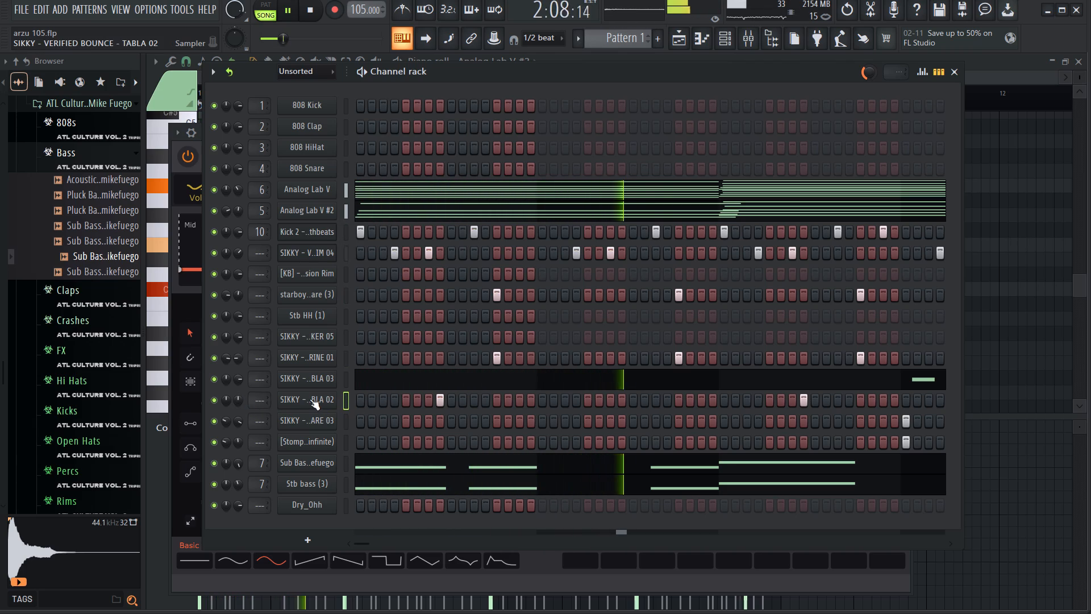
drag(236, 425, 236, 430)
click(239, 404)
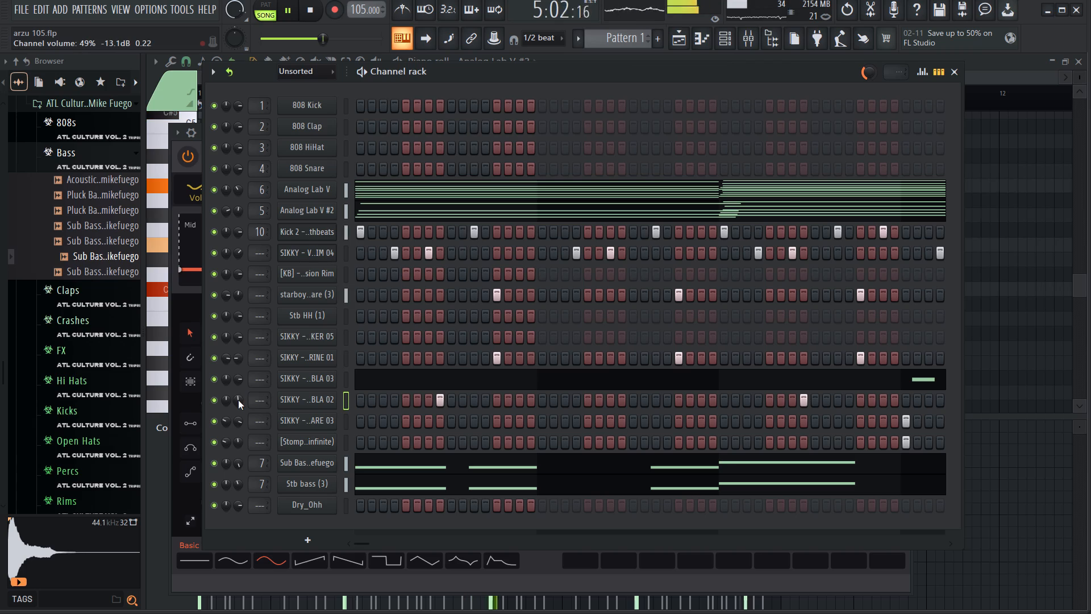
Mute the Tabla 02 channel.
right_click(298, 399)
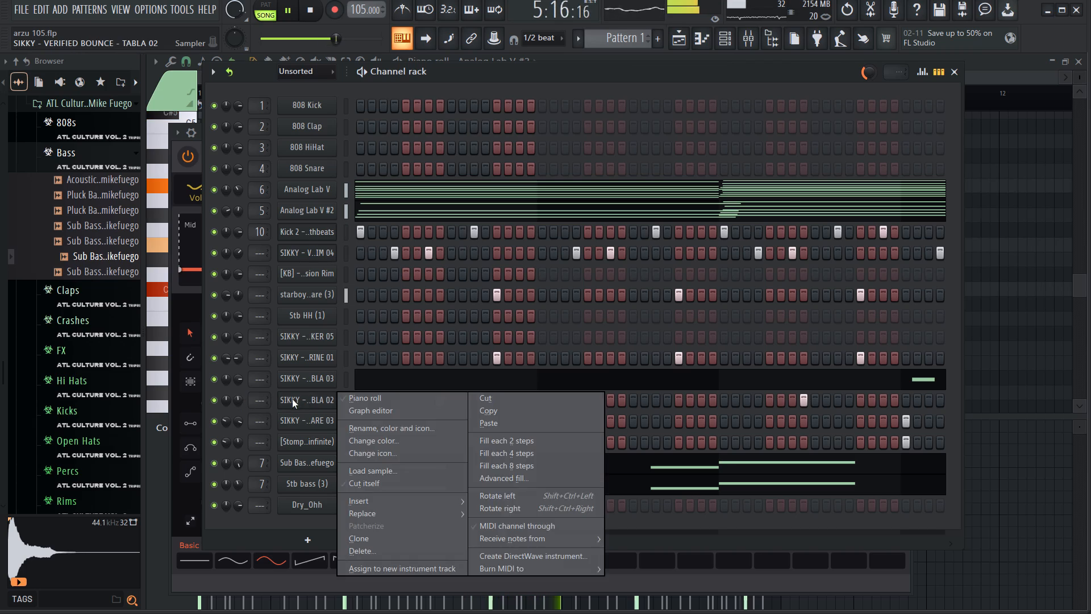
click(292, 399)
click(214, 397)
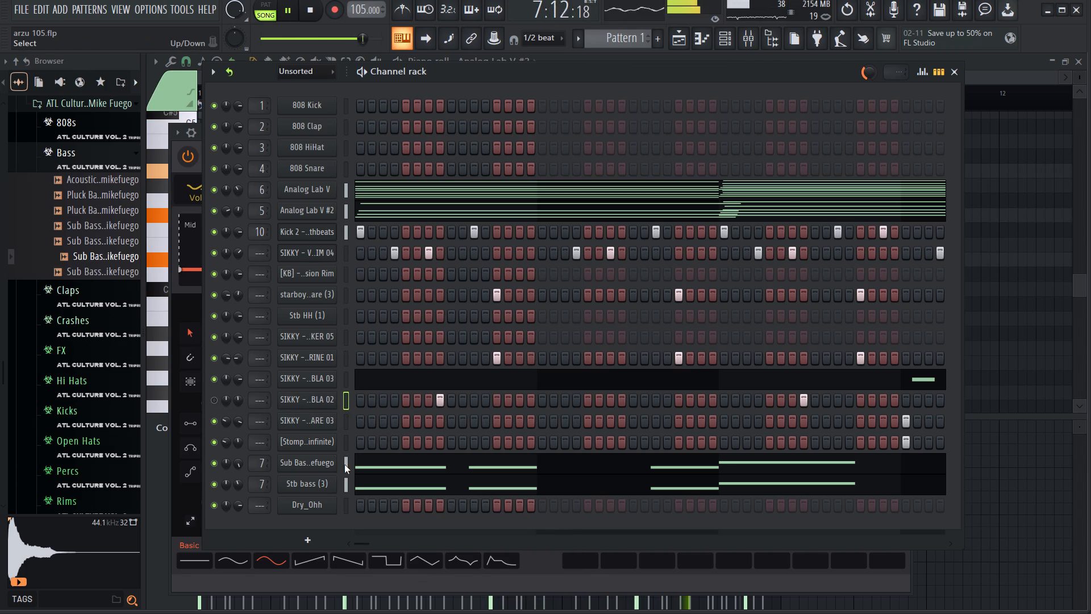
Audition the Stb HH (1) hi-hat sample and fill its row with a hit every 2 steps.
key(space)
click(345, 322)
key(q)
key(q)
key(q)
key(q)
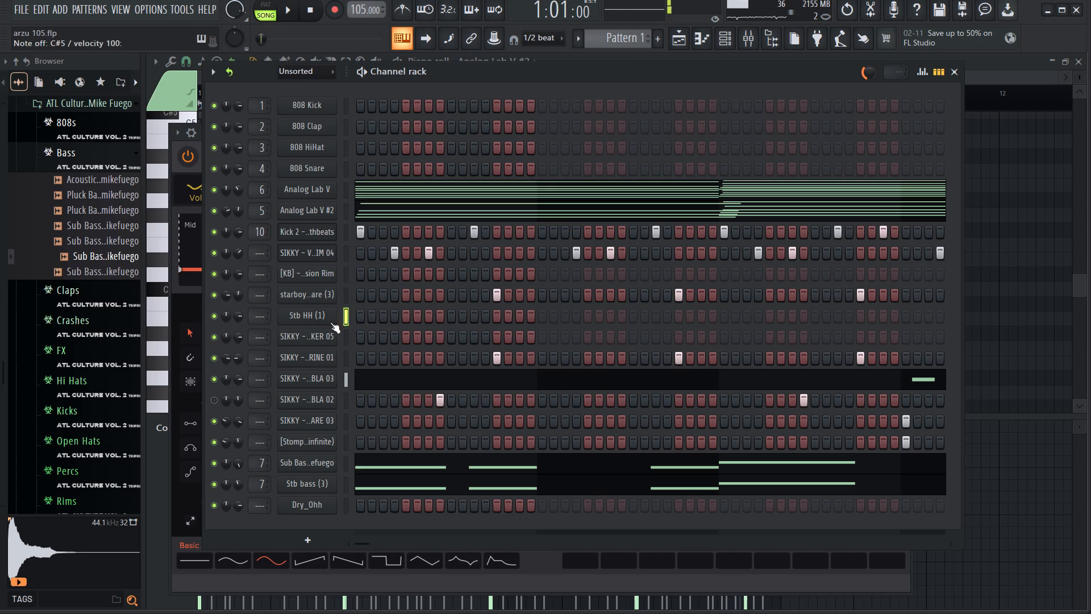
right_click(305, 314)
click(320, 313)
right_click(309, 313)
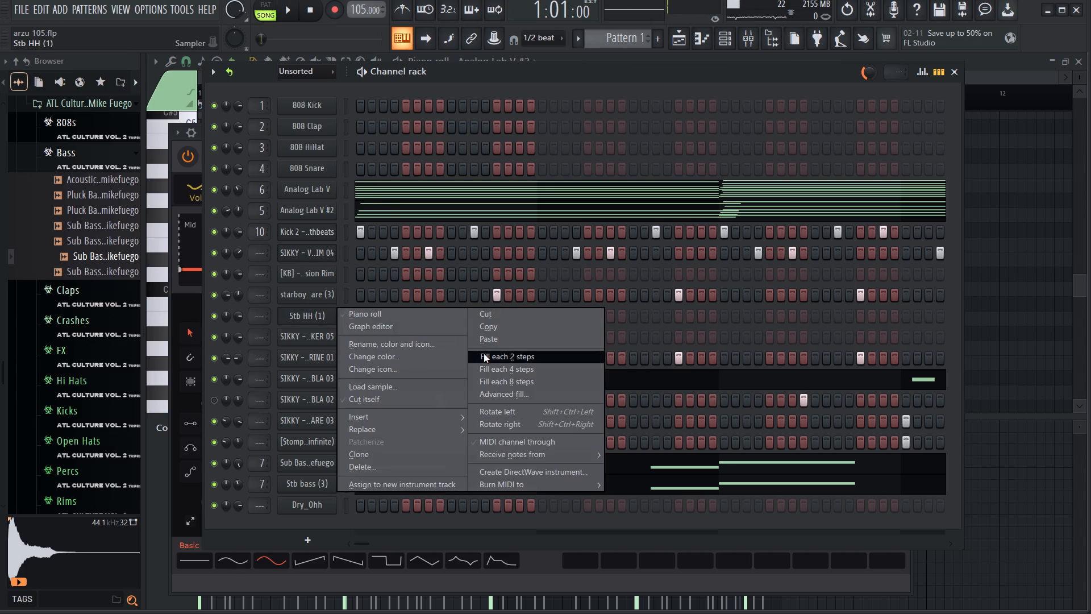
click(484, 354)
Play the beat and solo the Stb HH (1) channel to check the hi-hat pattern, then restore all channels.
key(space)
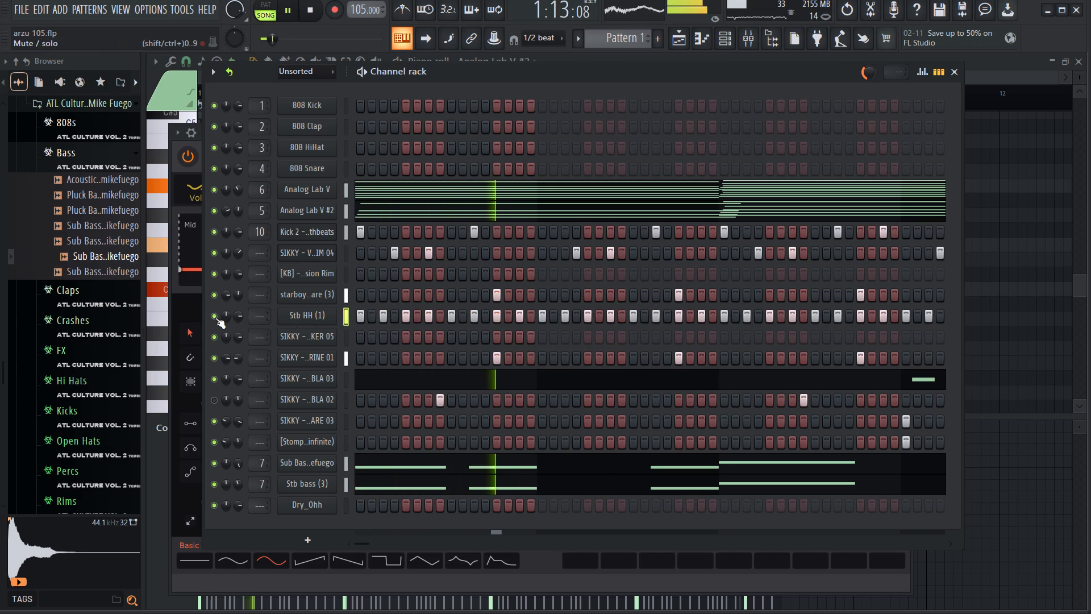
right_click(214, 318)
click(248, 322)
key(space)
key(space)
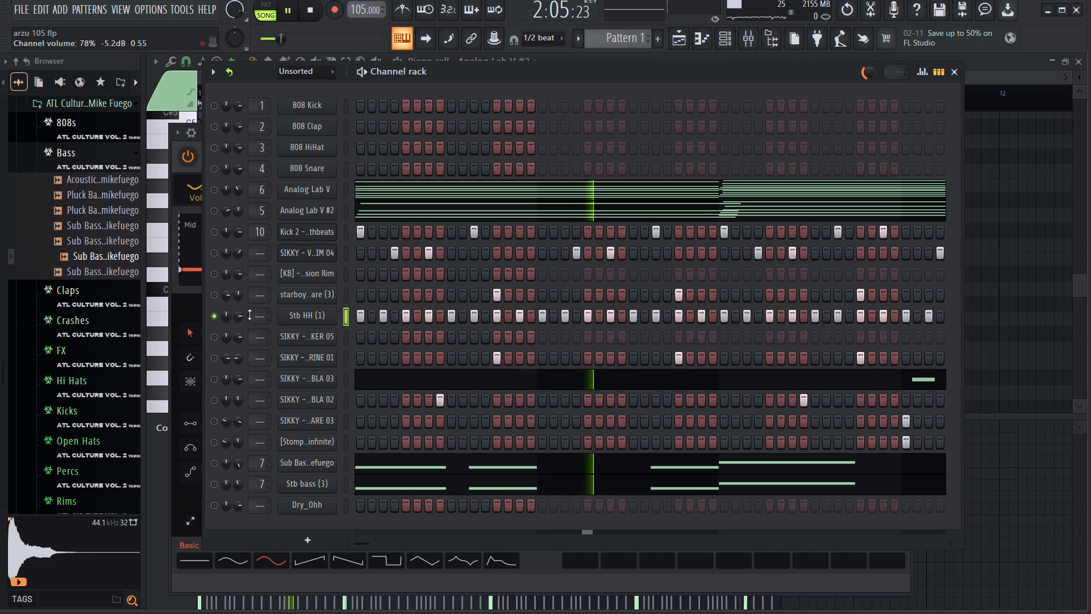
right_click(220, 318)
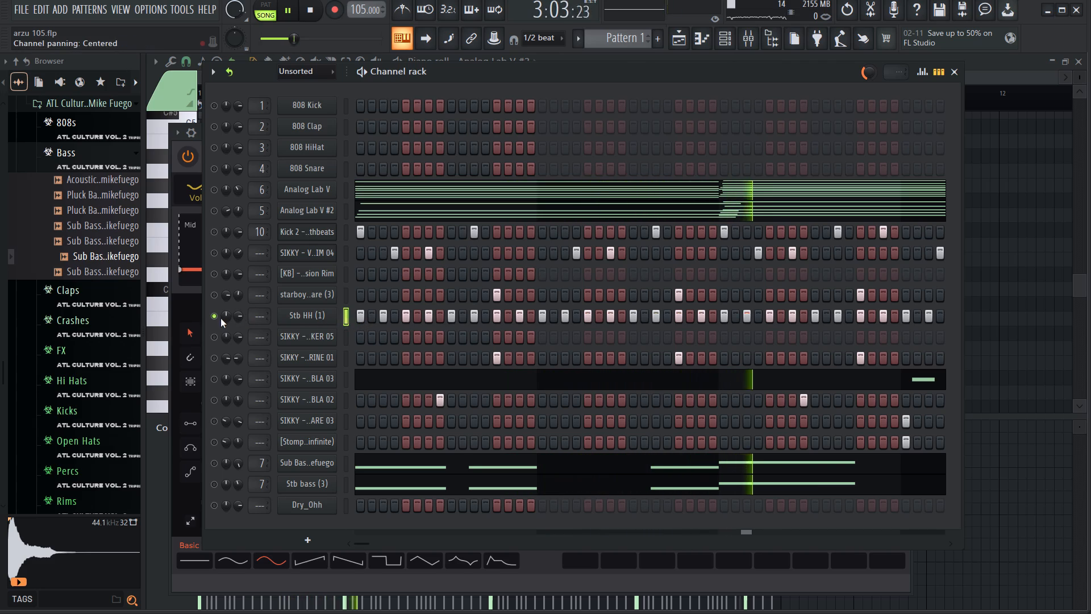
right_click(218, 322)
click(232, 324)
key(space)
Fill the empty steps between the Stb HH (1) hits from step 2 to about step 45.
key(space)
right_click(325, 316)
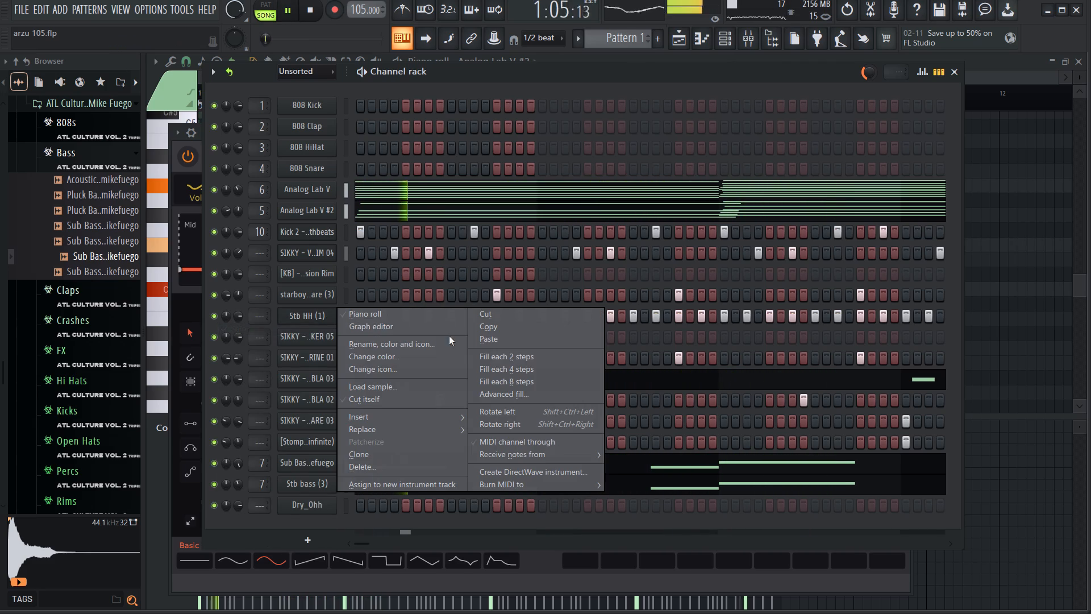
right_click(272, 316)
drag(375, 316, 858, 336)
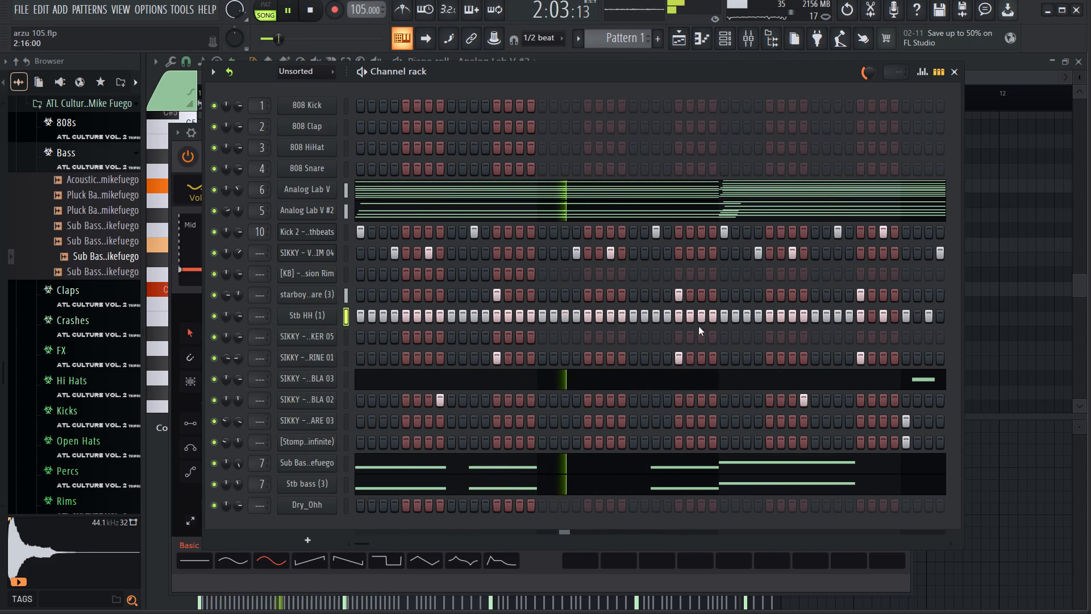
Listen to the denser Stb HH (1) pattern soloed from the start, then with all channels playing.
right_click(212, 318)
click(241, 325)
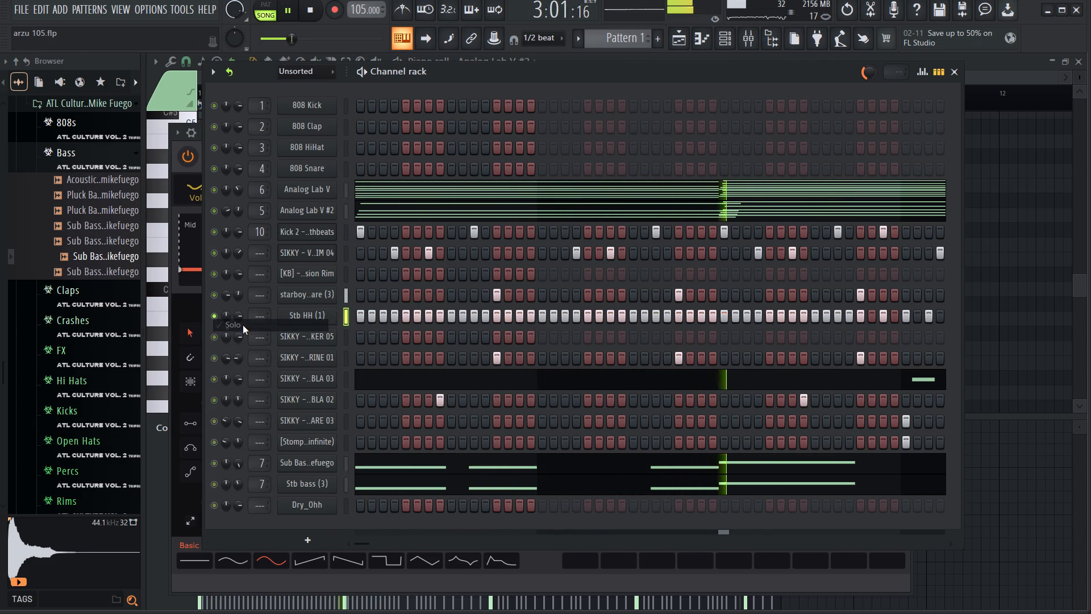
key(space)
key(space)
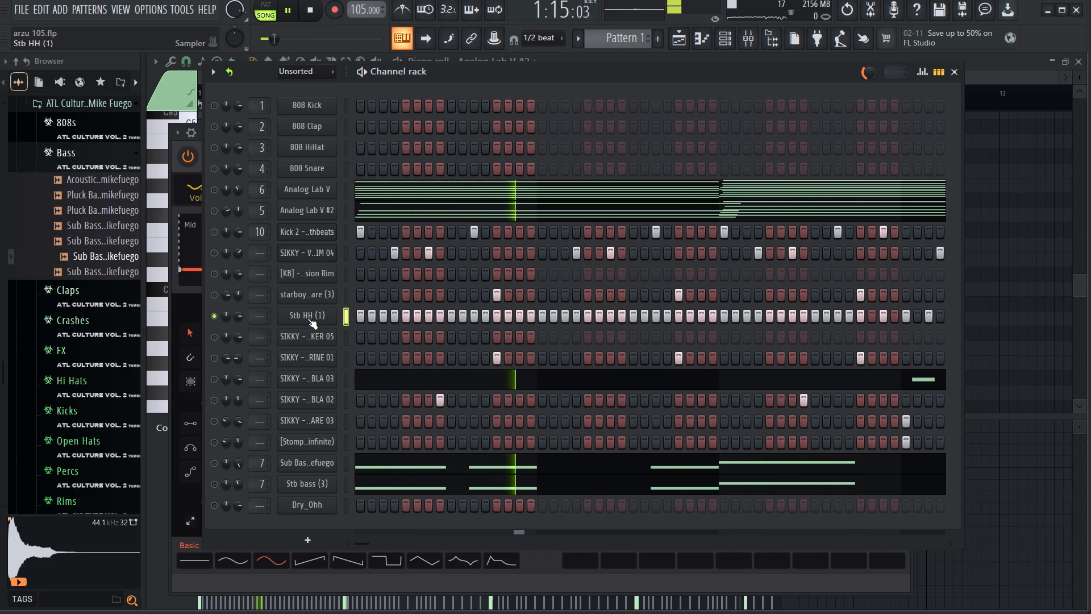
key(space)
right_click(215, 311)
click(239, 318)
key(space)
Adjust the Stb HH (1) channel's volume in the channel rack while the beat plays.
drag(244, 318, 261, 305)
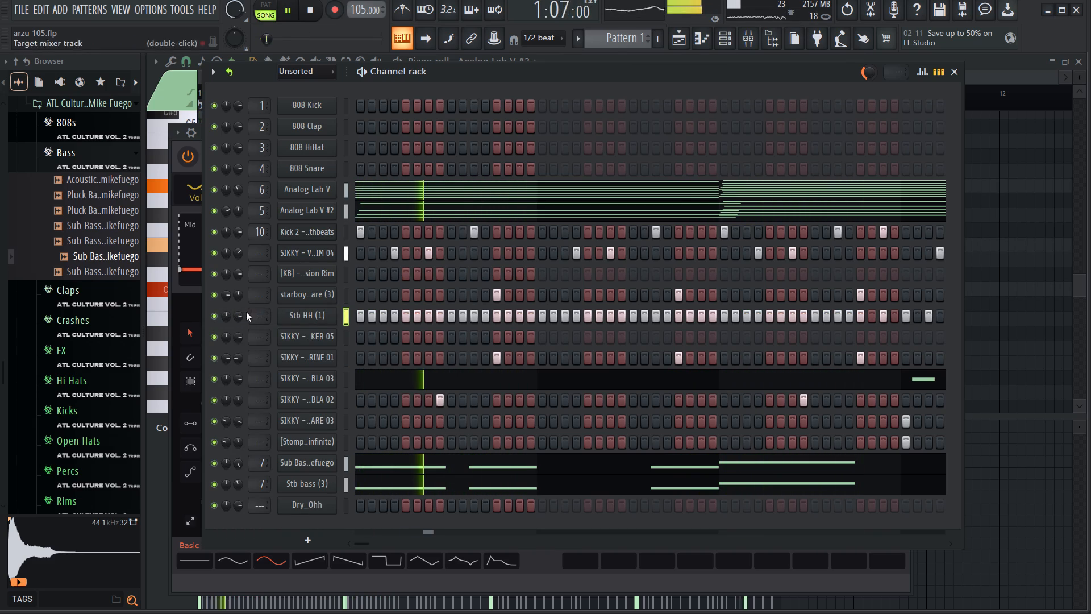
drag(242, 314, 278, 258)
drag(240, 317, 240, 329)
Stop playback and audition the Stb HH (1) sample on its own in its sampler window.
click(300, 319)
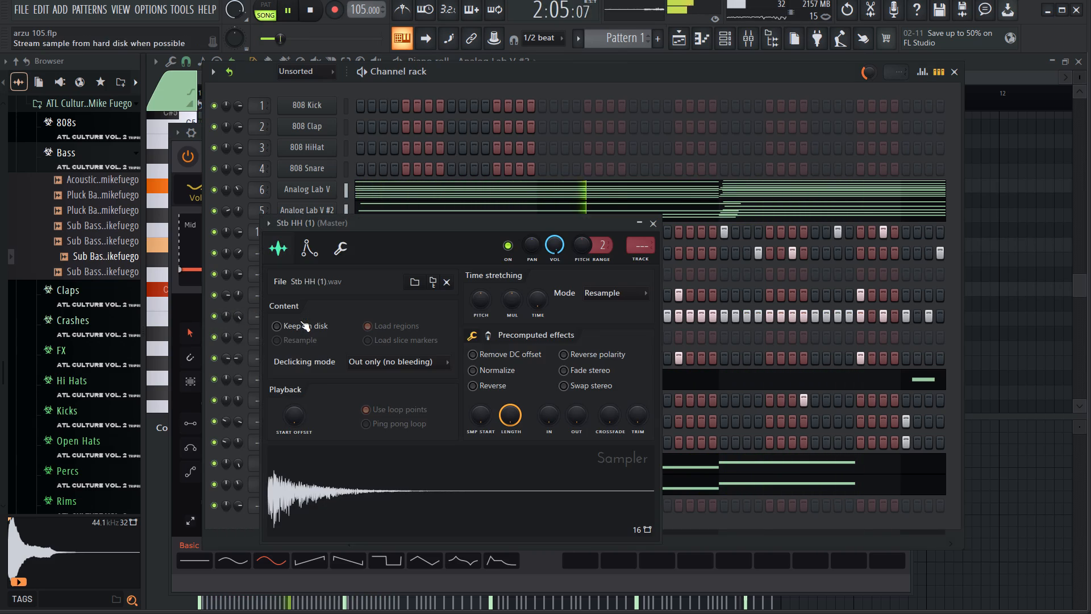
key(space)
triple_click(334, 466)
double_click(334, 466)
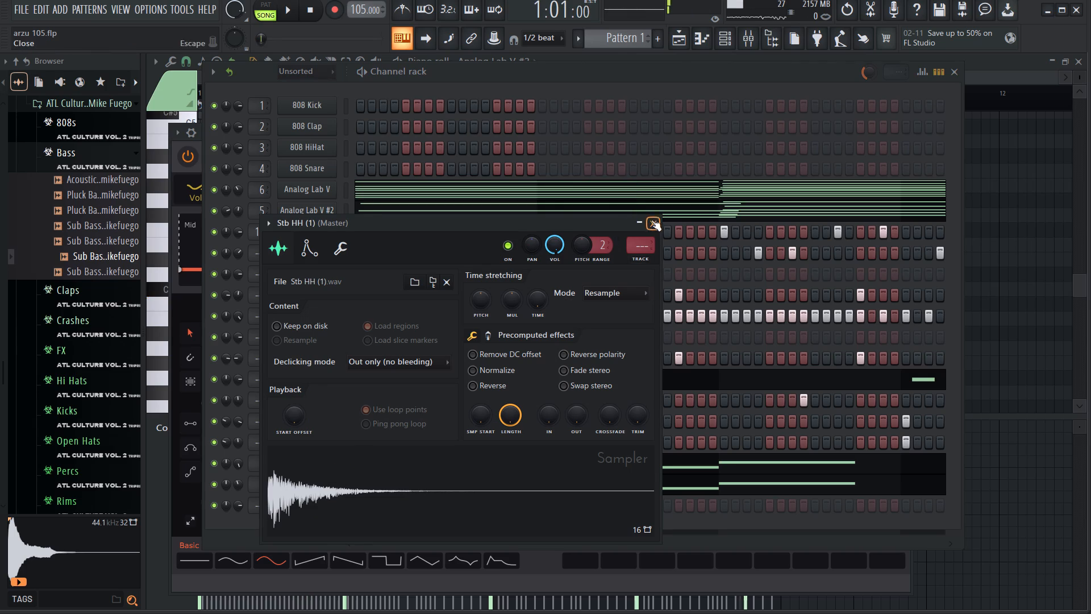
click(651, 220)
Move all Stb HH (1) notes down one octave from C5 to C4 in the piano roll and play the result.
right_click(314, 318)
click(376, 319)
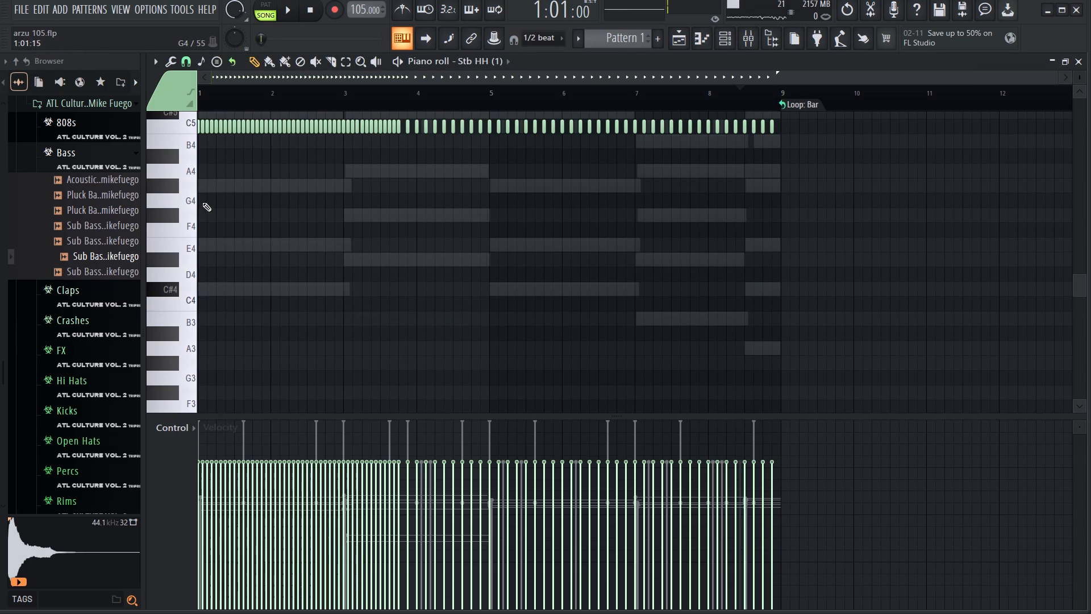
click(206, 126)
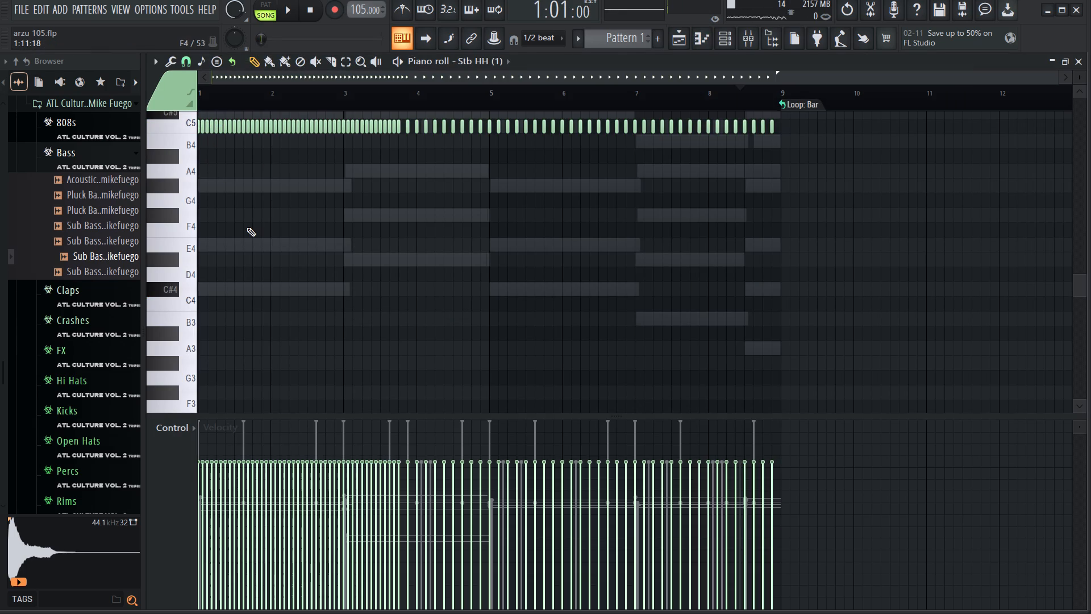
key(ctrl+Down)
key(space)
key(space)
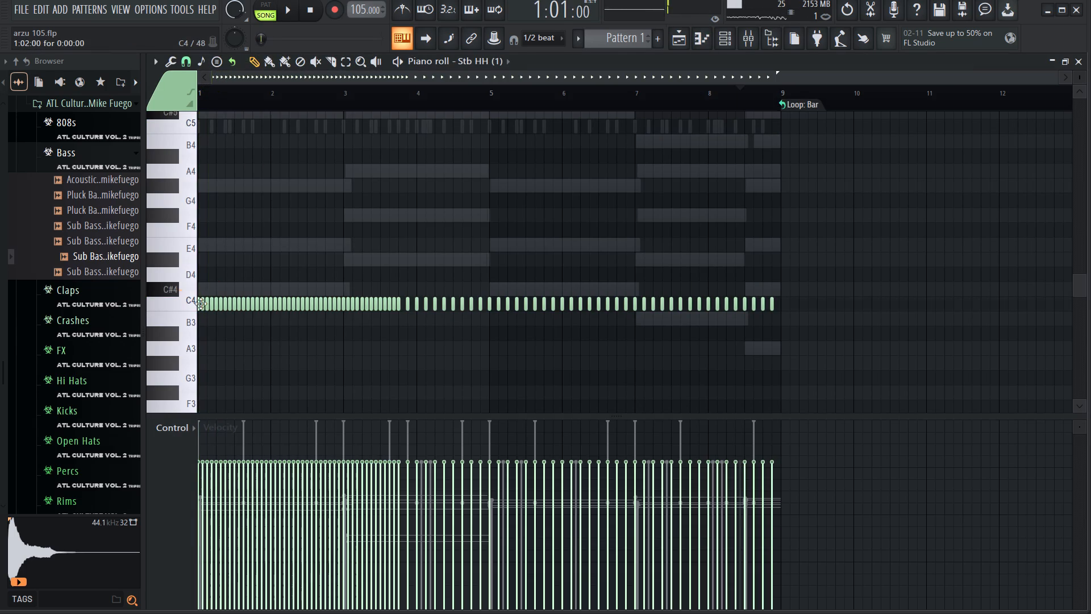
double_click(201, 304)
key(space)
click(651, 210)
key(space)
Pan the Stb HH (1) channel about 39% left in the channel rack.
drag(736, 27, 732, 36)
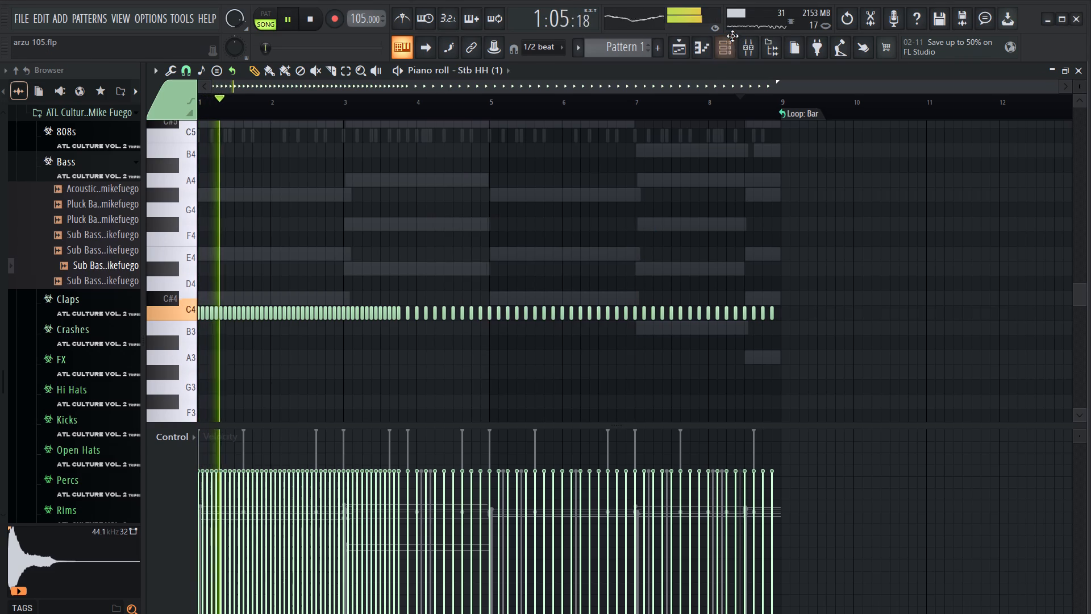
drag(732, 36, 727, 46)
click(722, 55)
click(1047, 33)
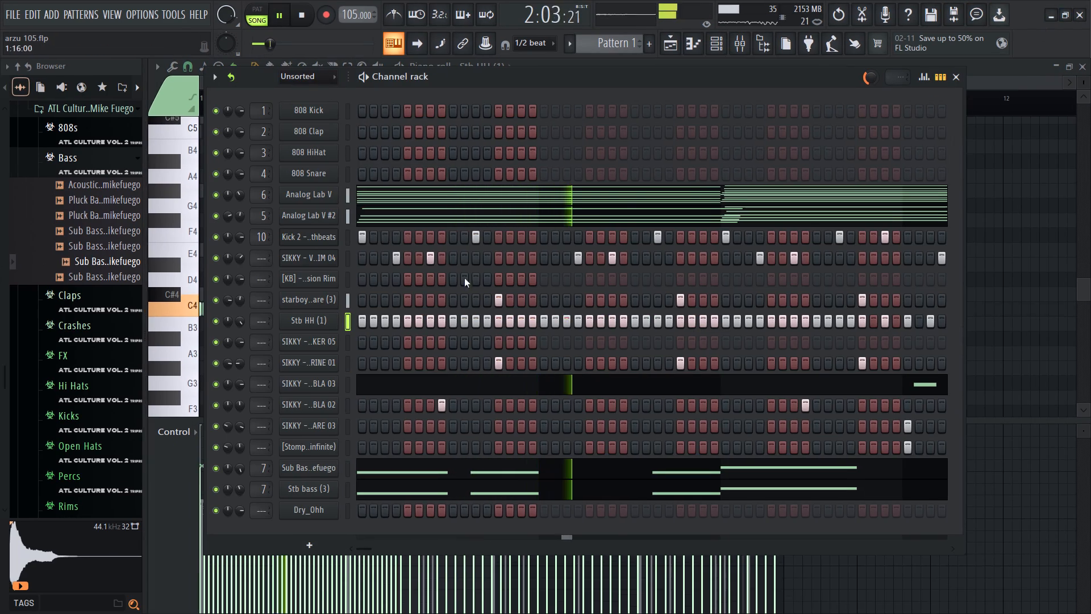
drag(226, 323, 235, 366)
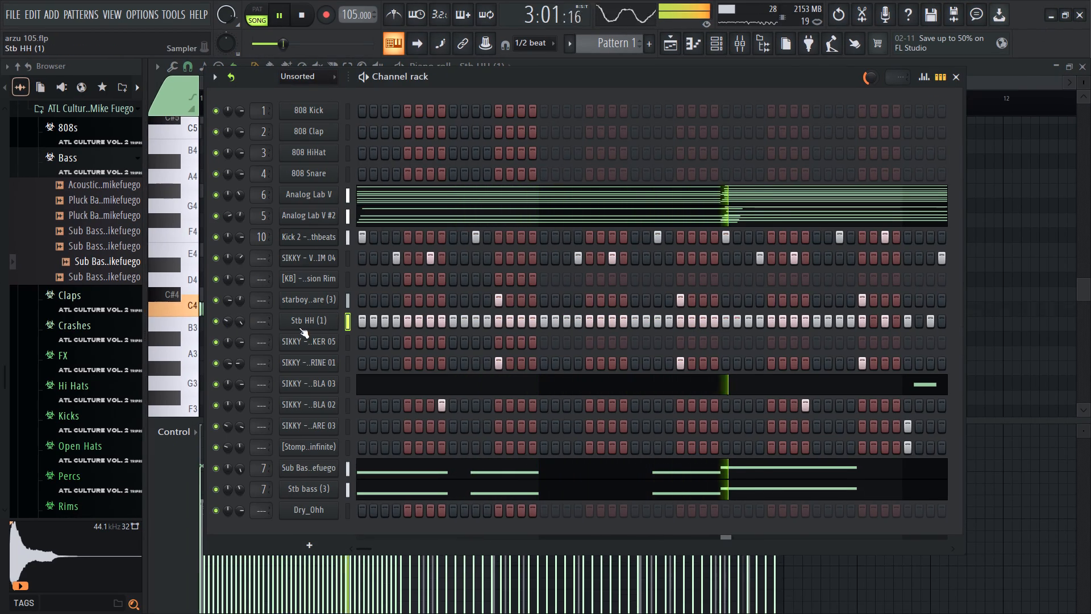
Cut all Stb HH (1) notes after the first nine hits of bar 1 in the piano roll.
right_click(168, 242)
ctrl+drag(835, 300, 389, 341)
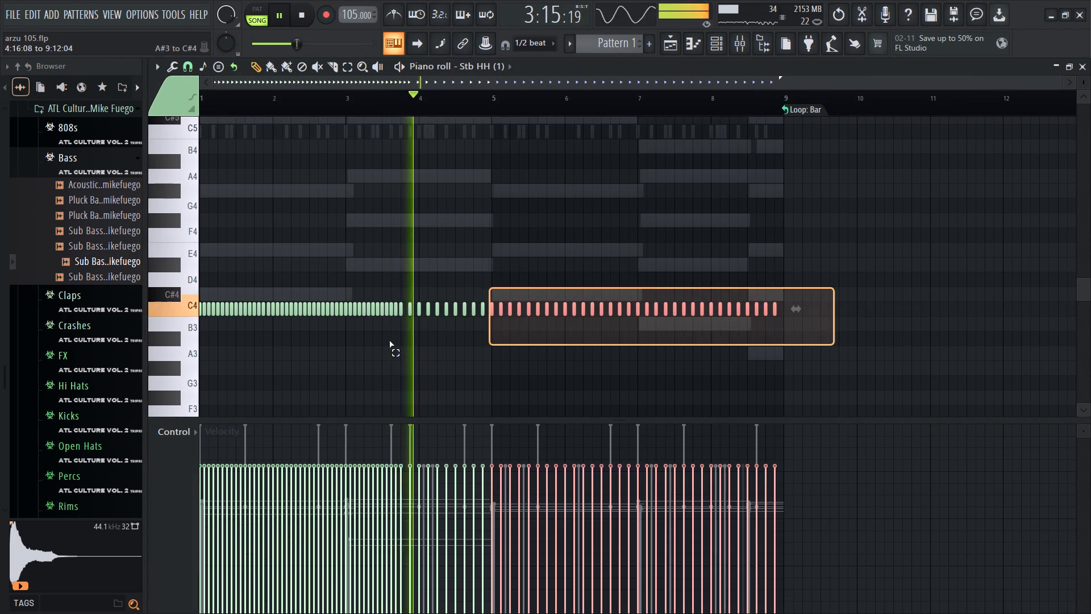
ctrl+drag(389, 341, 236, 327)
key(ctrl+x)
ctrl+scroll(181, 352, up, 13)
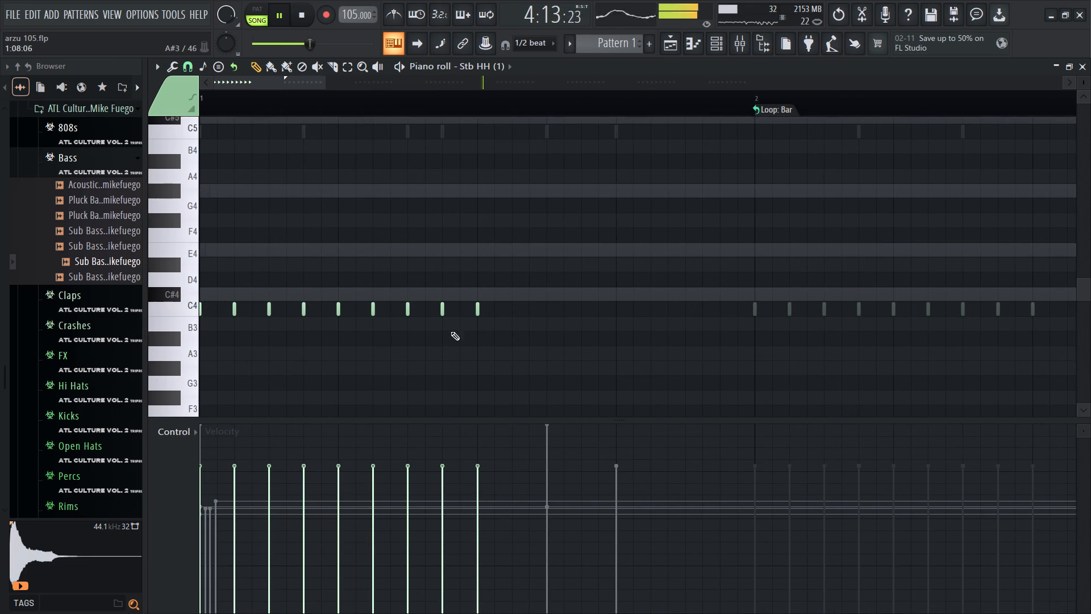
Stop playback and lower the velocity of the second, fourth, sixth and eighth hits to about 48%, and the third slightly.
key(space)
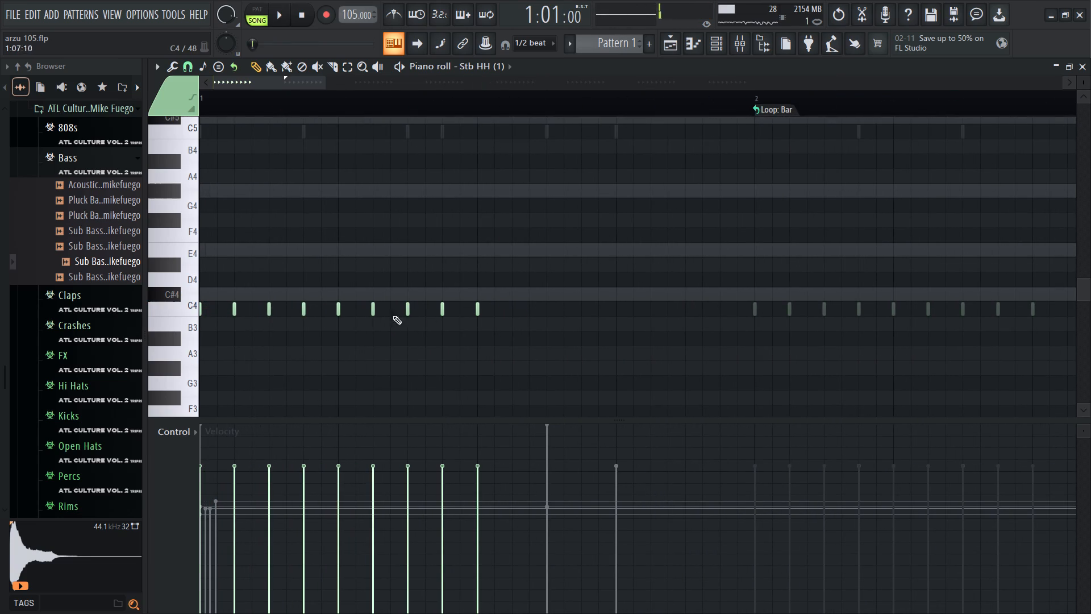
click(244, 509)
drag(276, 515, 276, 525)
click(256, 475)
click(305, 517)
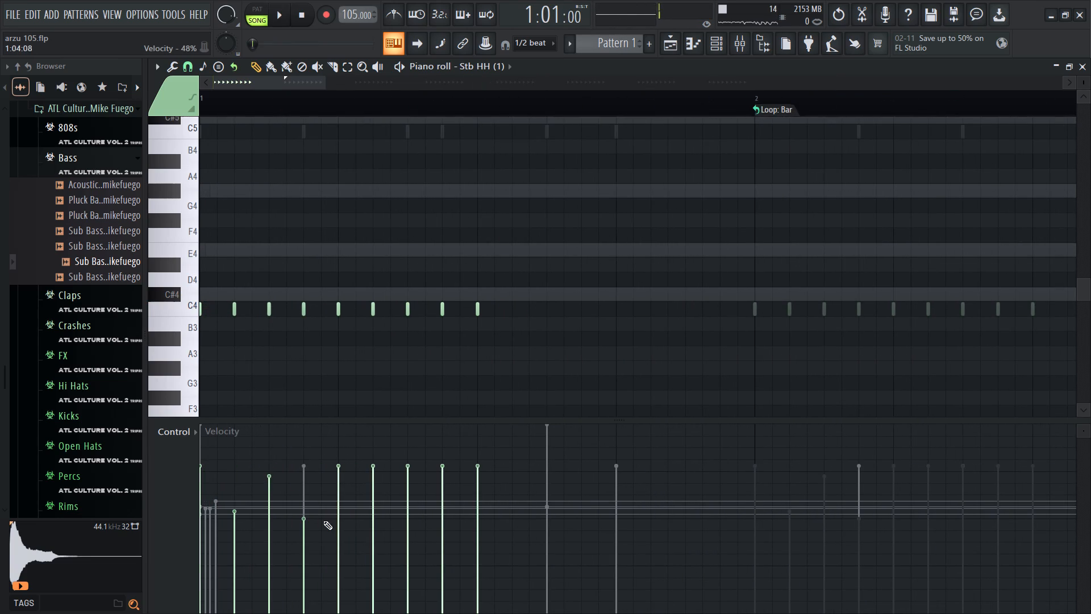
click(366, 516)
click(431, 517)
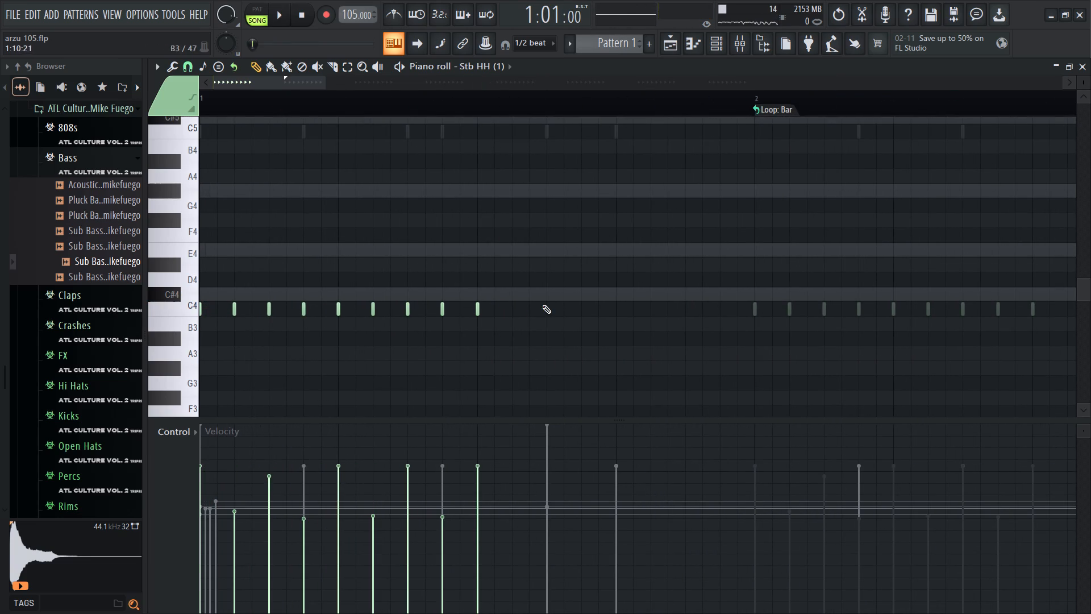
Duplicate the nine Stb HH (1) hits into the second half of bar 1, starting on the ninth hit.
ctrl+scroll(507, 310, down, 6)
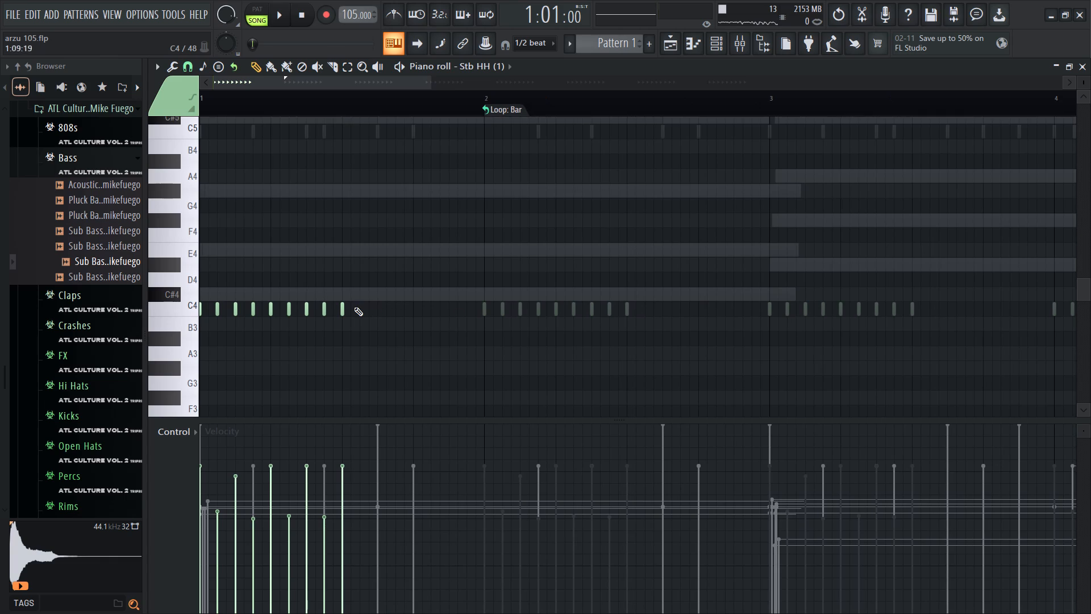
right_drag(343, 109, 4, 136)
right_click(396, 243)
ctrl+drag(368, 313, 41, 307)
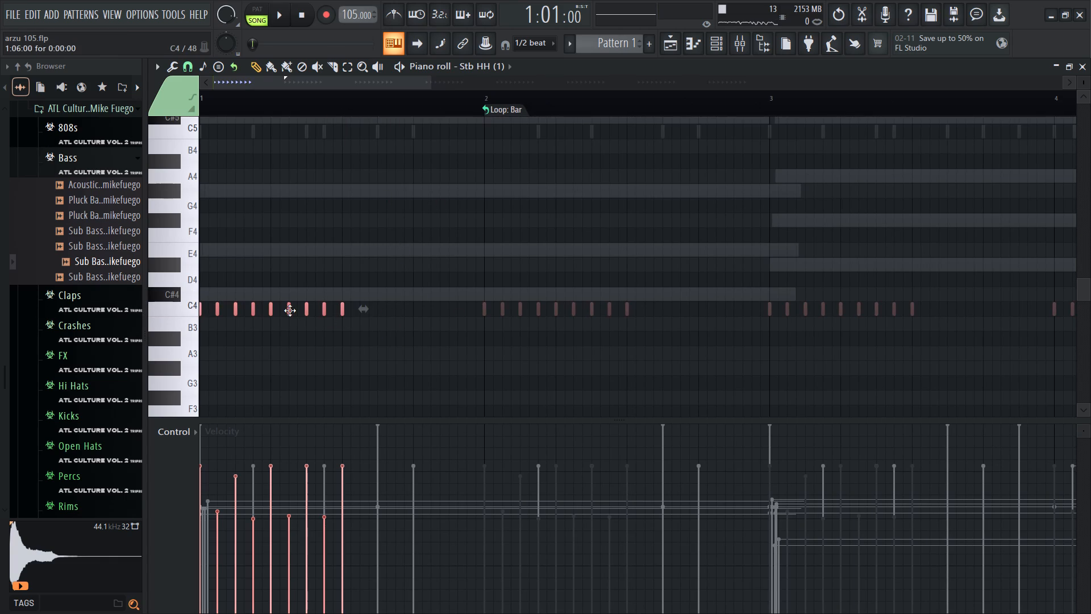
shift+drag(288, 310, 432, 306)
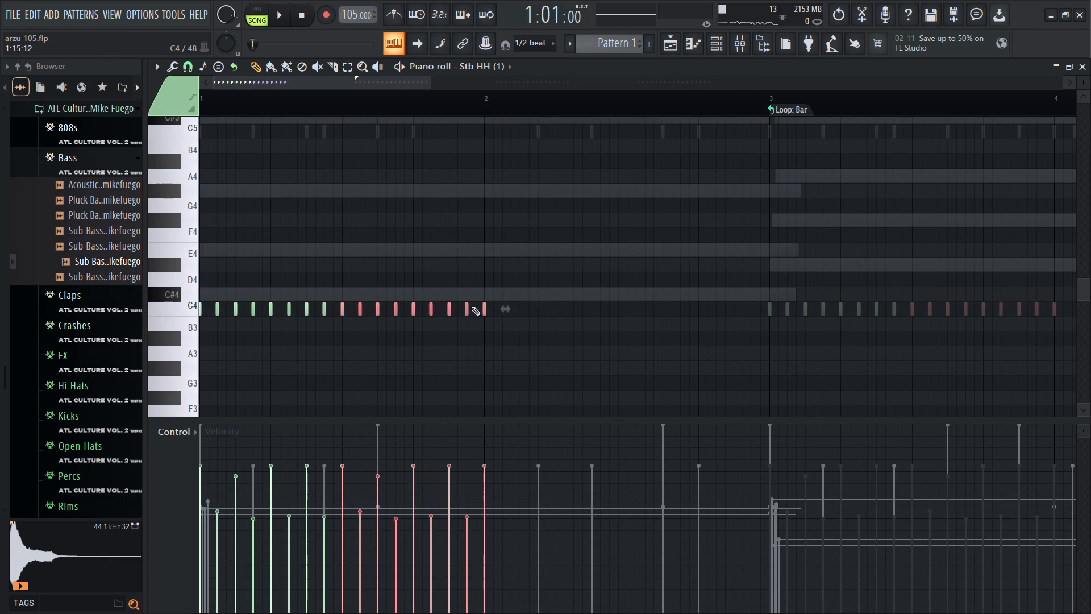
Delete the extra Stb HH (1) hit at the start of bar 2, leaving sixteen hits in bar 1.
right_drag(506, 307, 486, 312)
drag(840, 11, 837, 22)
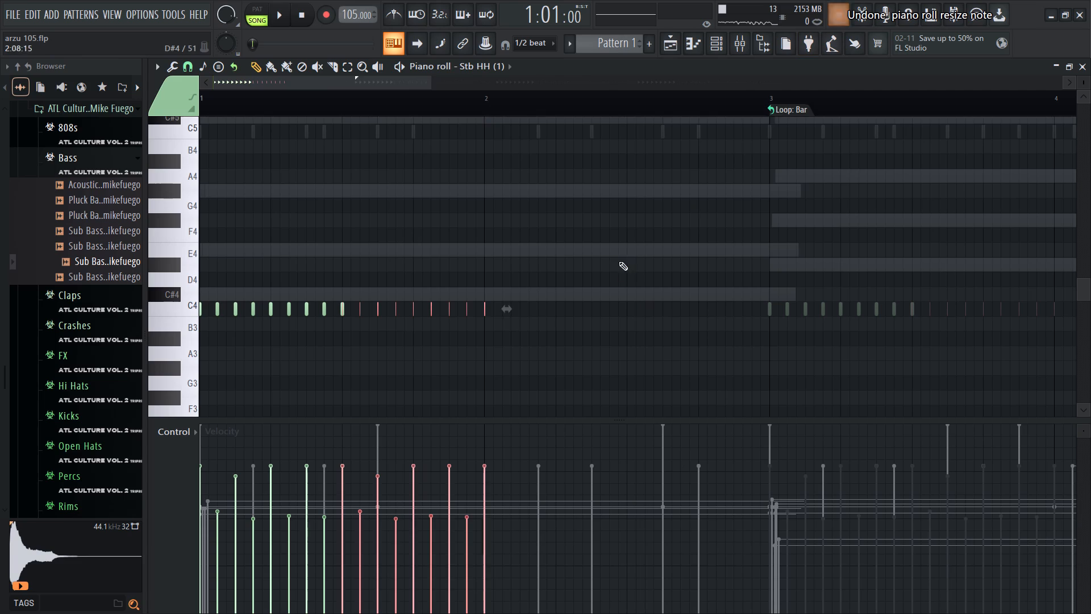
right_drag(619, 263, 603, 263)
right_drag(525, 290, 468, 320)
drag(839, 21, 837, 27)
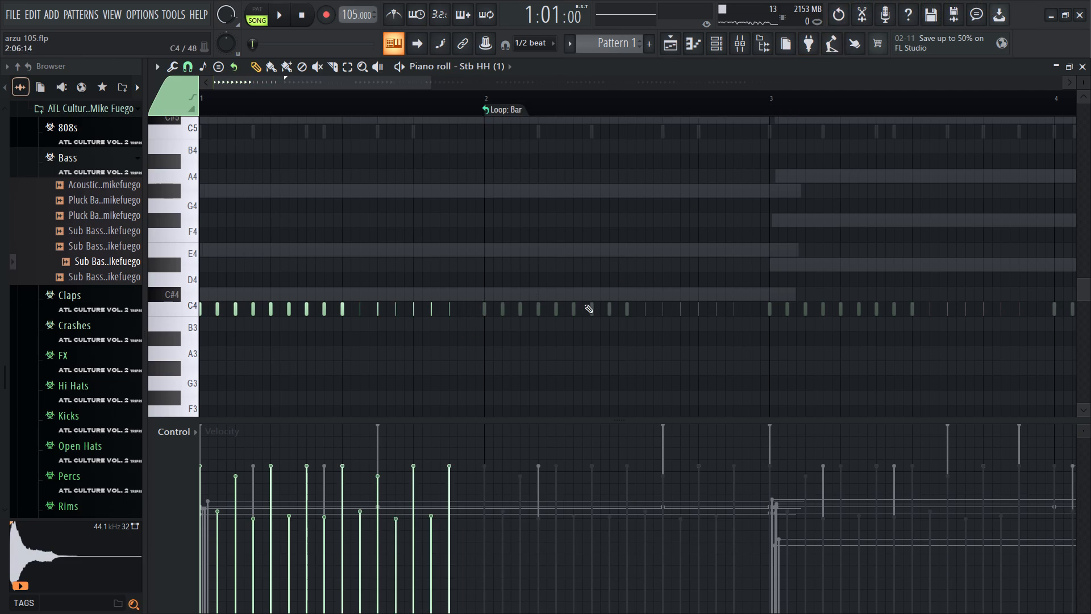
key(ctrl+z)
right_drag(508, 306, 486, 306)
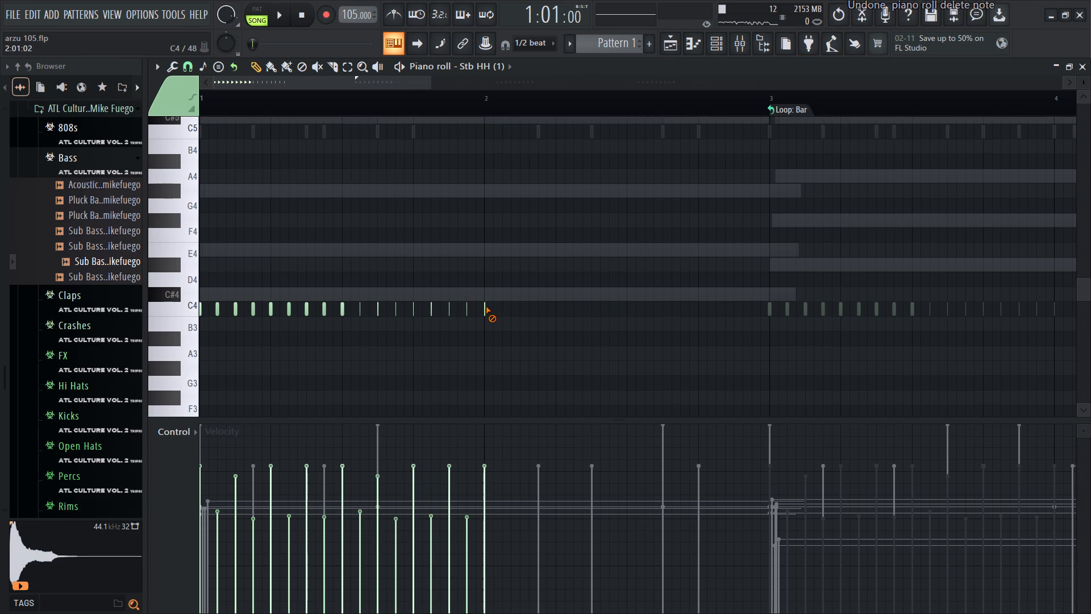
right_drag(486, 306, 486, 306)
Turn off loop mode in the channel rack and return to the Stb HH (1) piano roll.
click(744, 47)
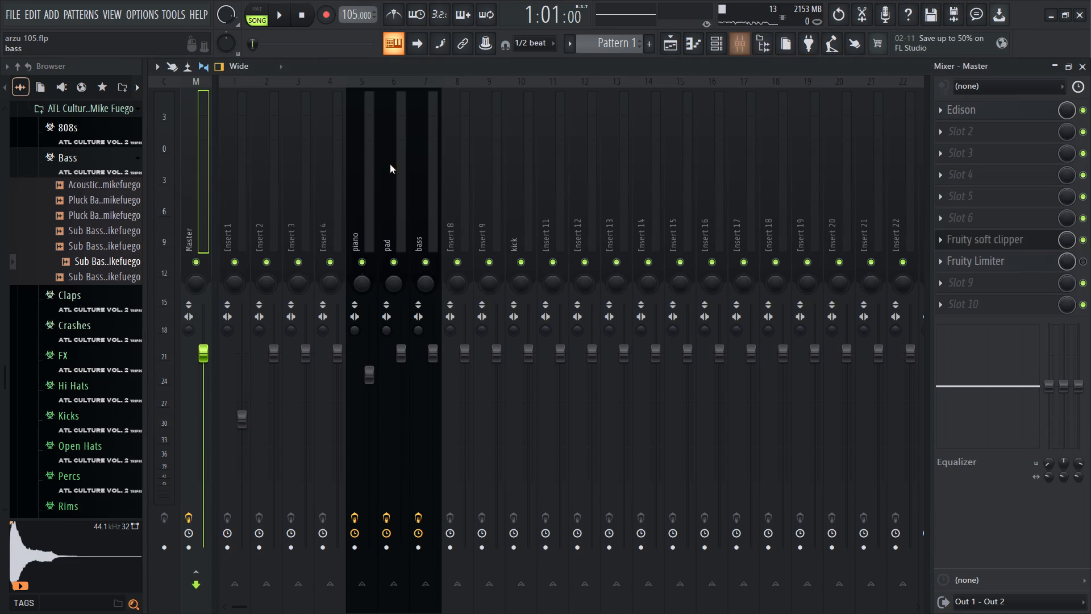
click(711, 45)
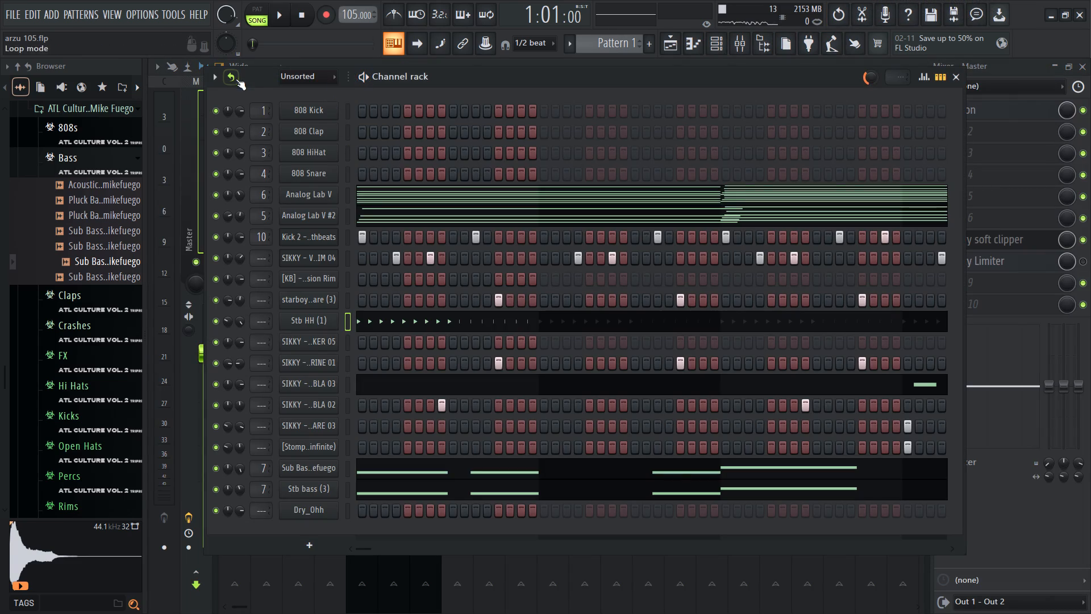
click(235, 78)
click(697, 40)
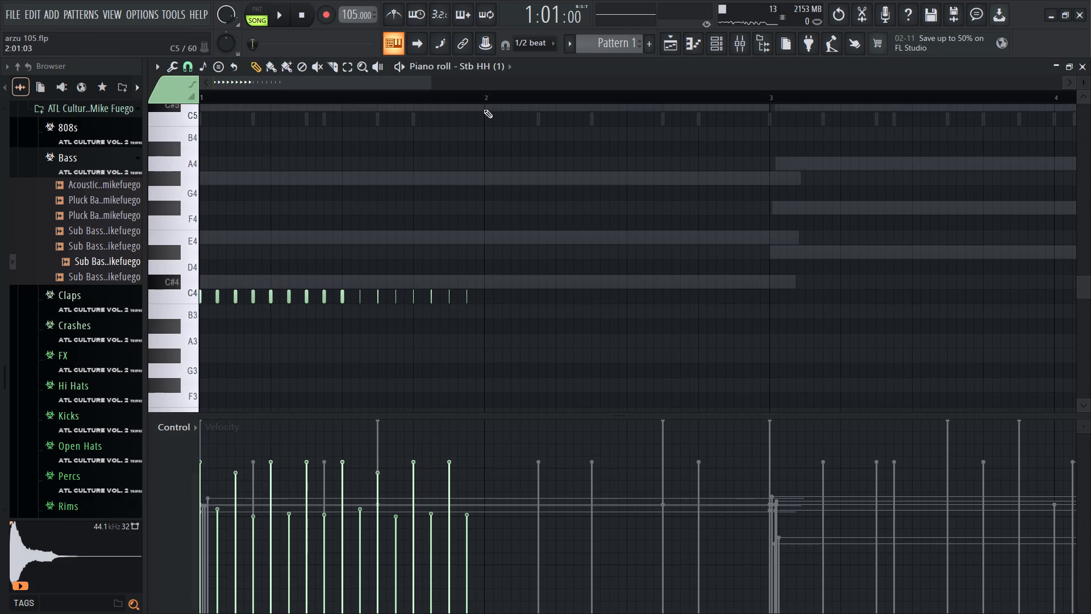
Select bar 1 of the Stb HH (1) hits and duplicate it through bar 8.
right_drag(482, 92, 3, 131)
ctrl+scroll(553, 198, down, 18)
key(ctrl+b)
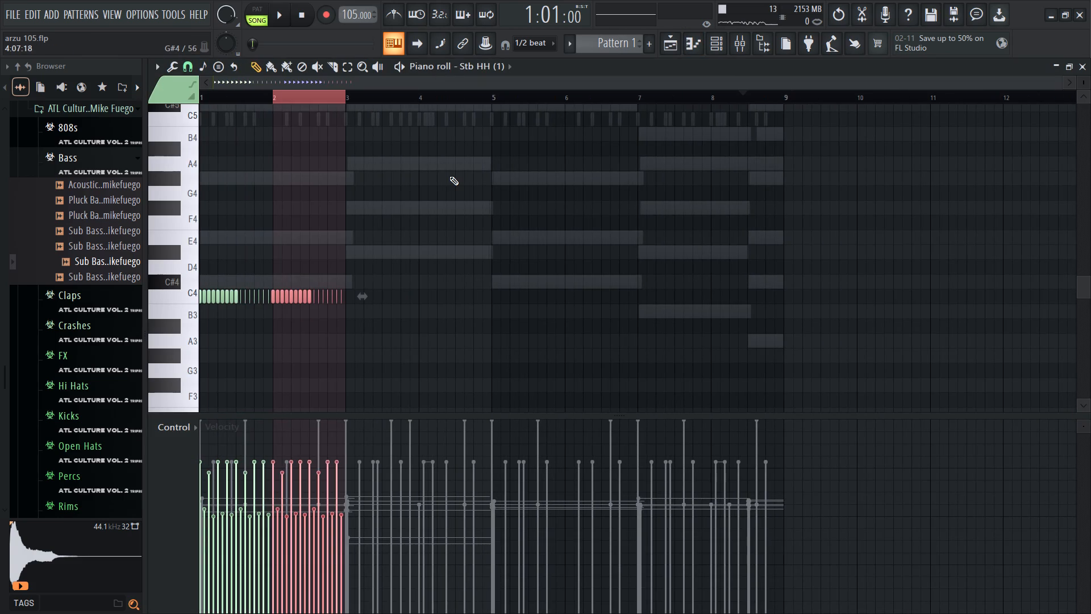
key(ctrl+b)
key(ctrl+b)
key(ctrl+b)
key(ctrl+b)
key(ctrl+b)
key(ctrl+b)
Play the pattern, solo the Stb HH (1) channel to check the hi-hats, and look over its sampler settings.
key(space)
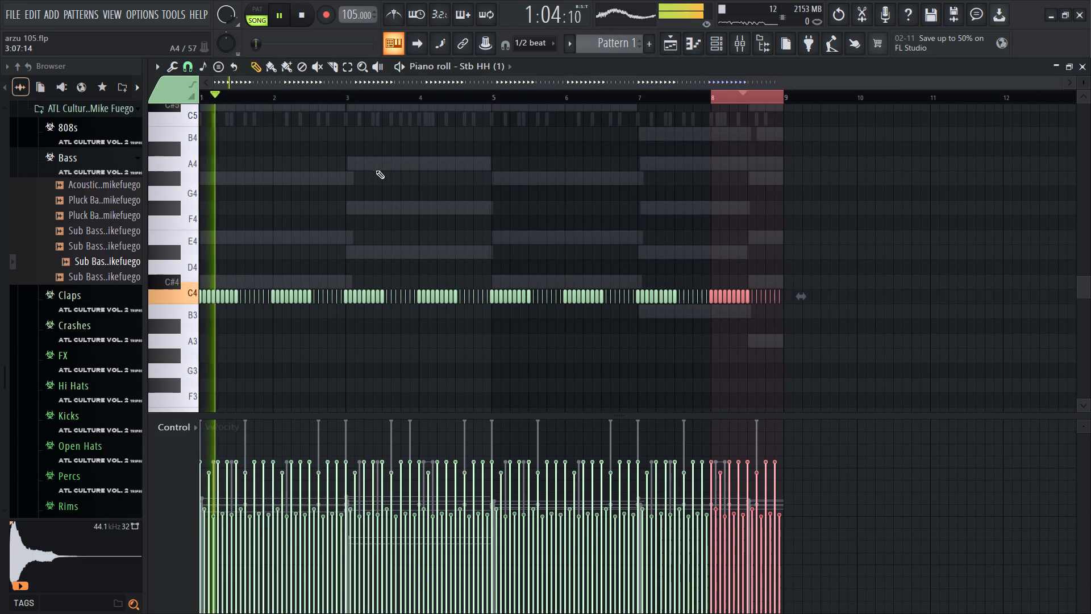
key(ctrl+a)
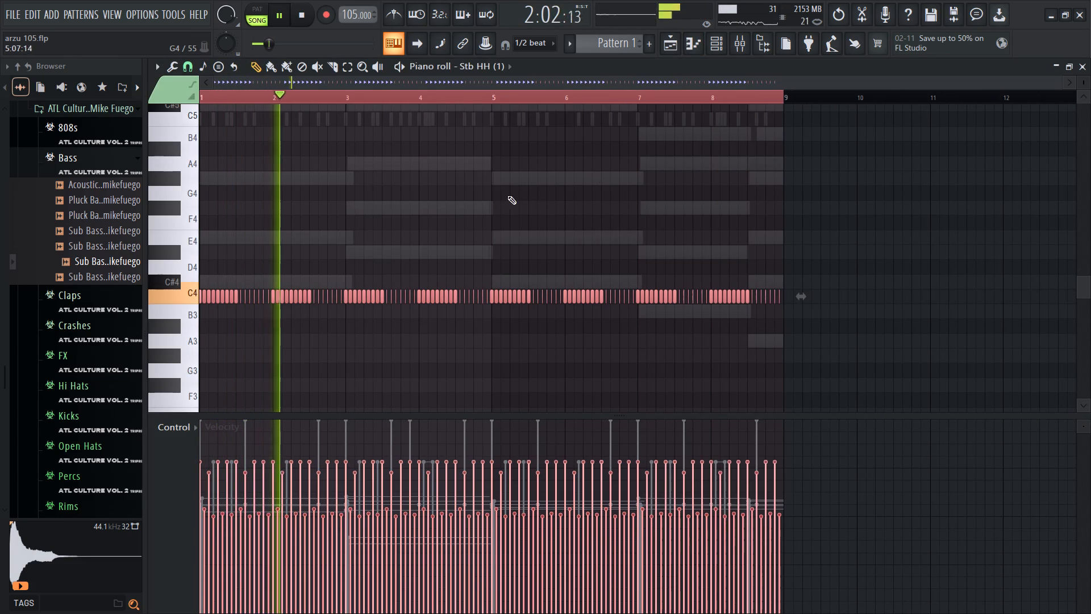
click(716, 39)
right_click(226, 318)
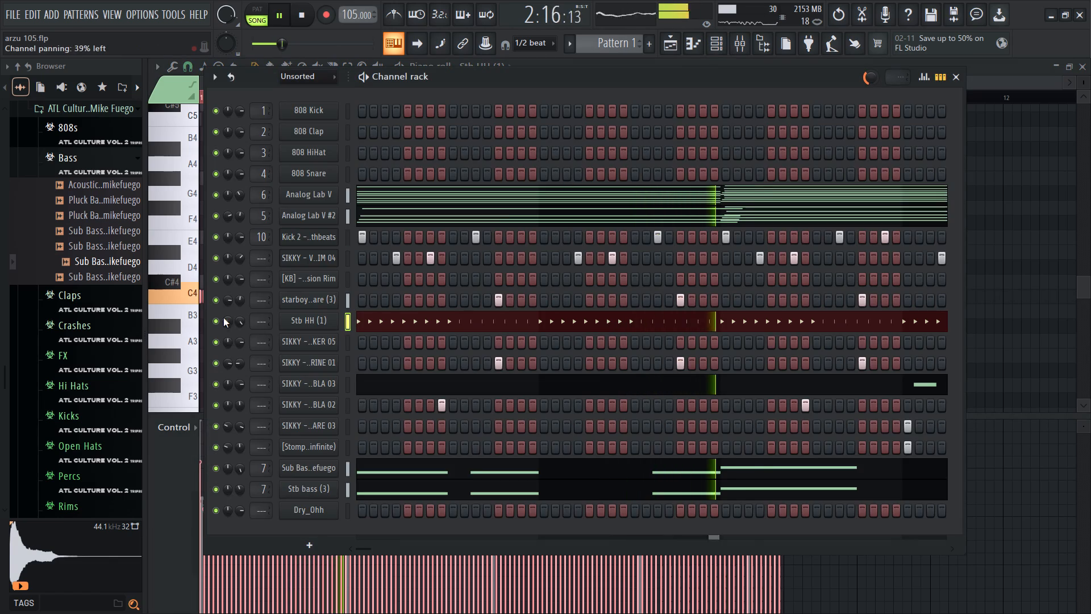
right_click(218, 321)
click(224, 323)
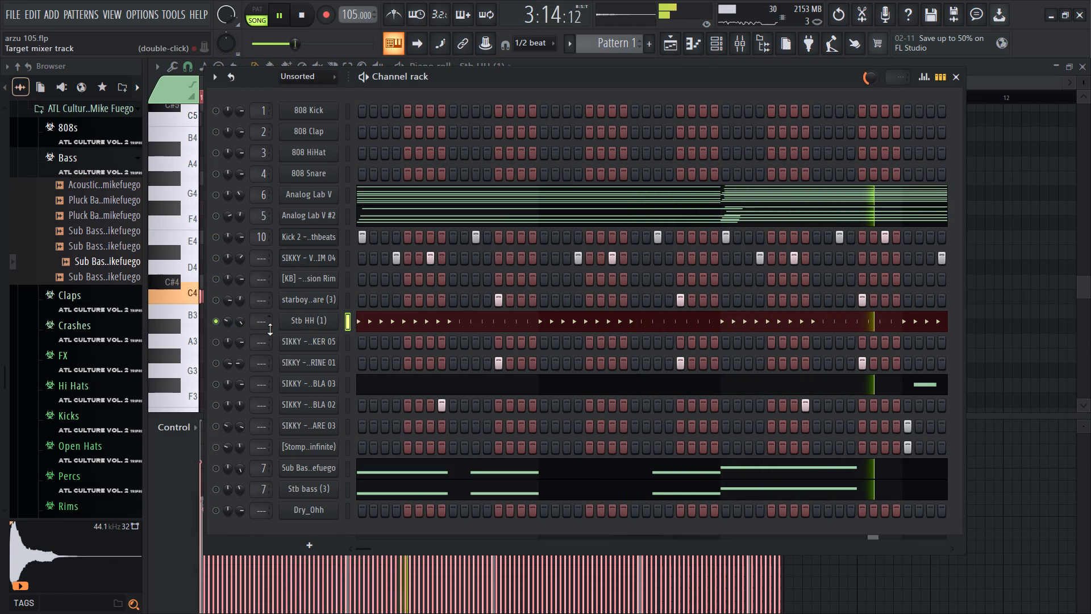
click(284, 325)
click(651, 219)
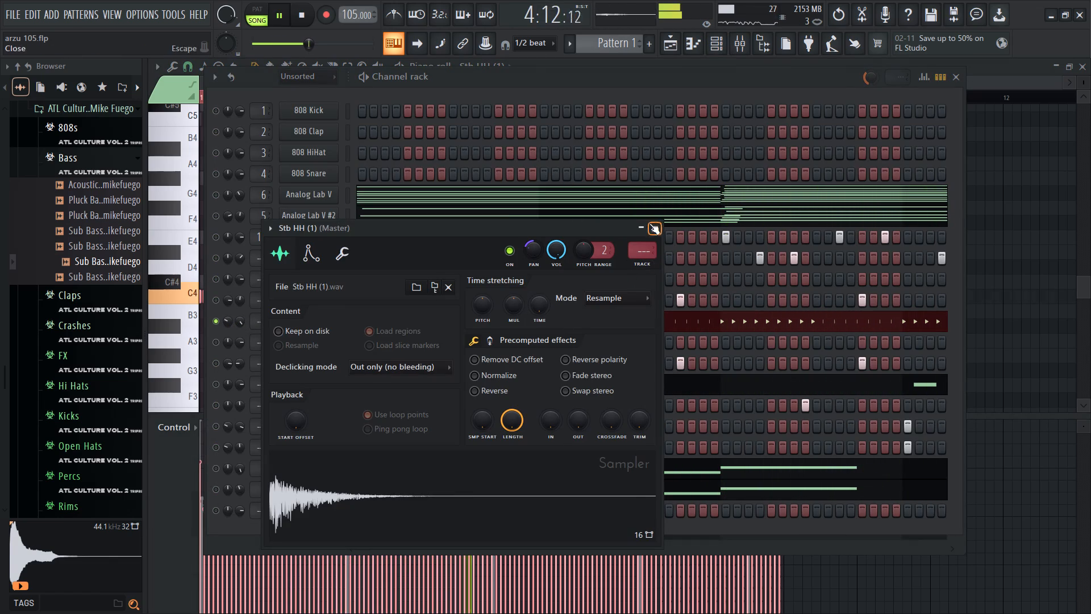
click(649, 223)
key(space)
Show the Stb HH (1) velocities in the graph editor, sharply lower the second hit's velocity, and play it back.
right_click(310, 322)
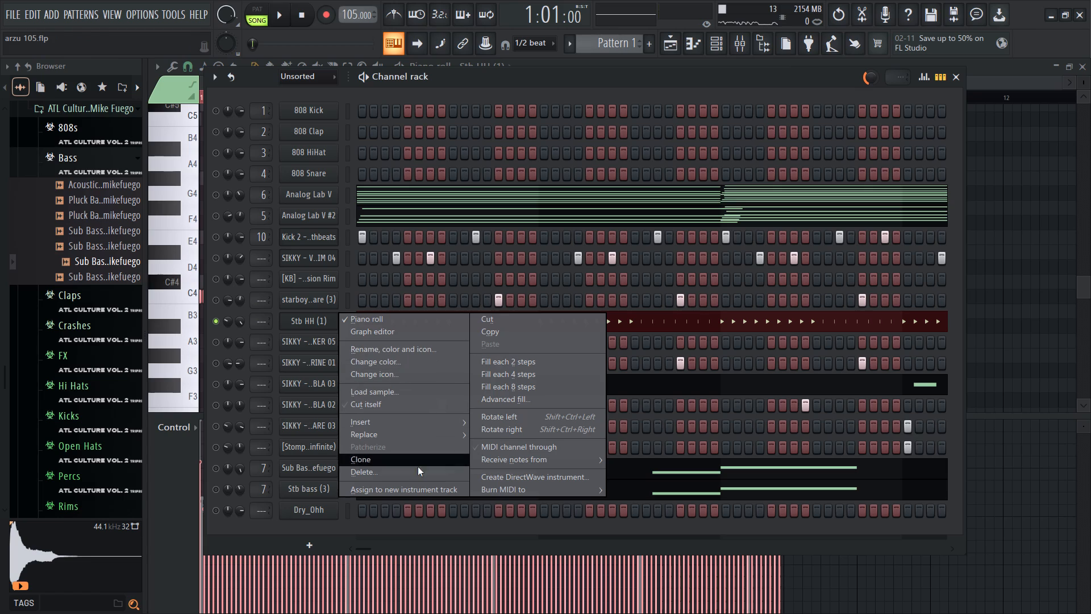
click(431, 338)
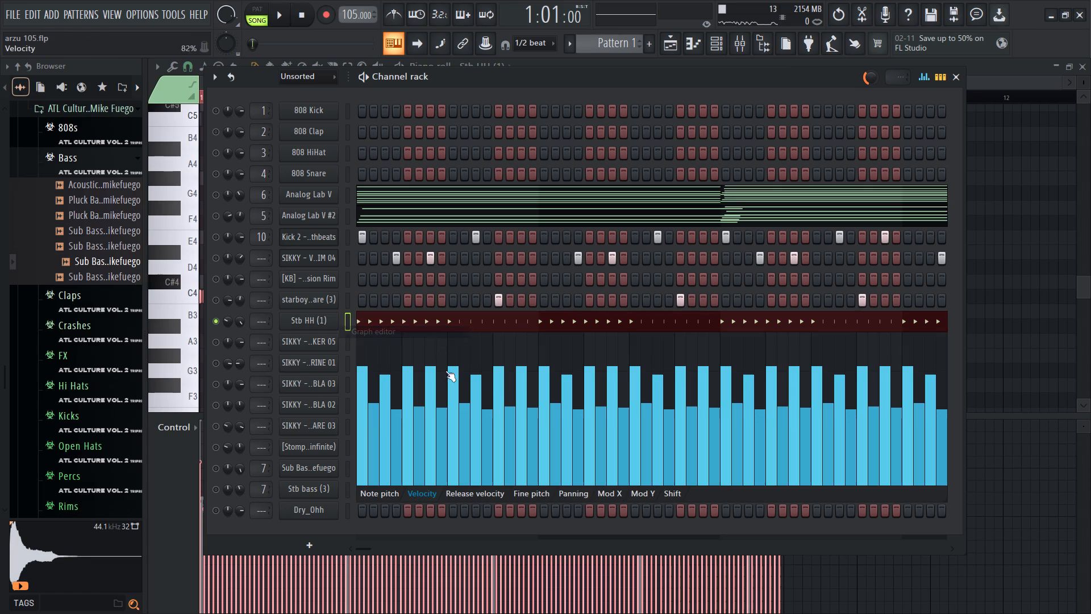
key(space)
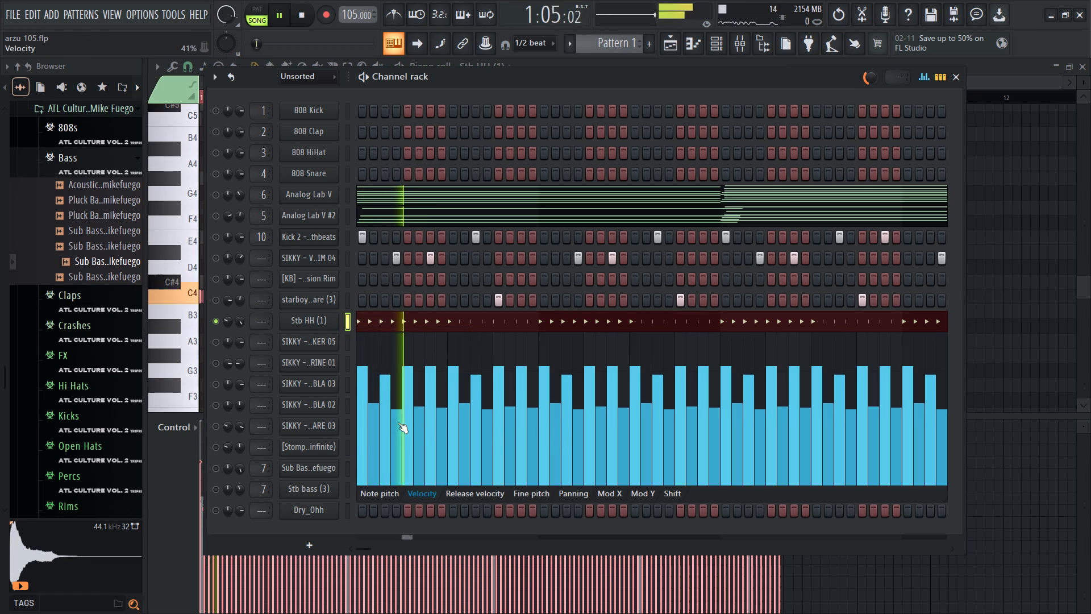
drag(378, 429, 379, 470)
key(space)
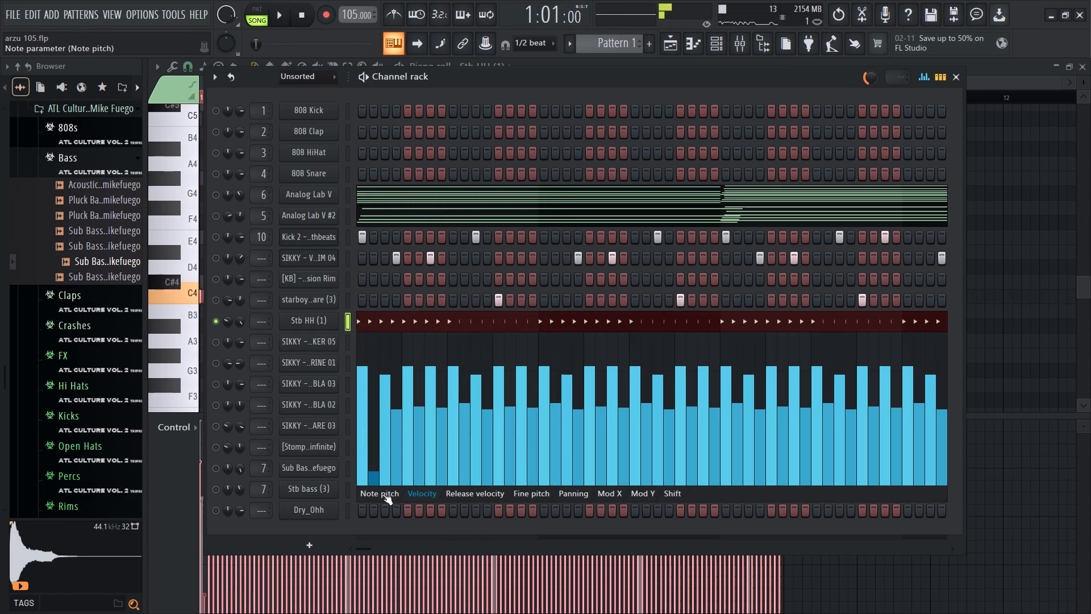
key(space)
key(space)
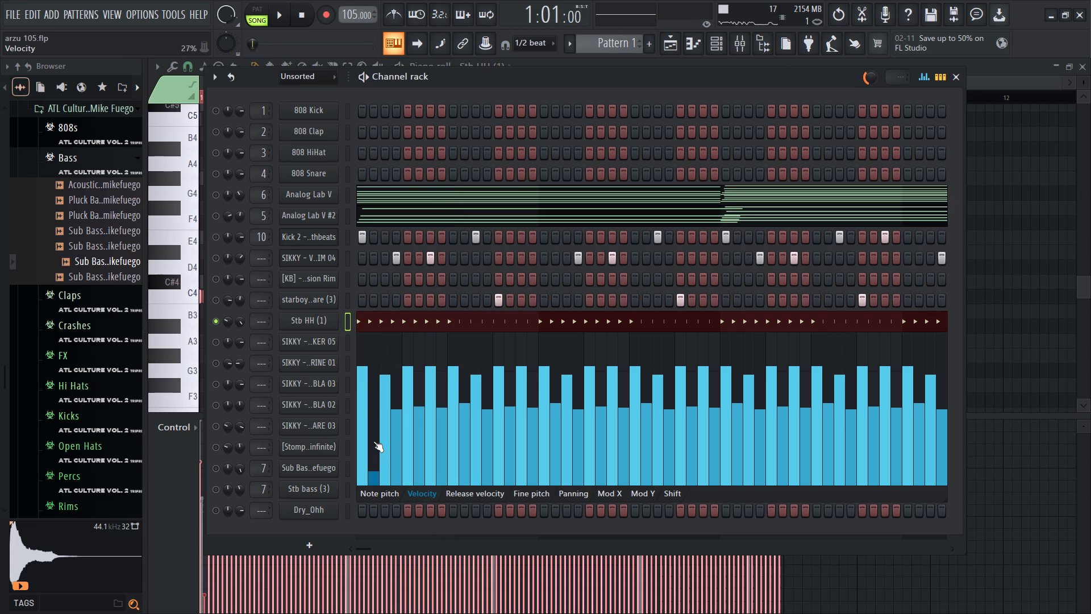
Lower the velocities of the Stb HH (1) off-beat hits to varied low levels through the first bar in the graph editor.
click(373, 439)
click(394, 456)
click(418, 461)
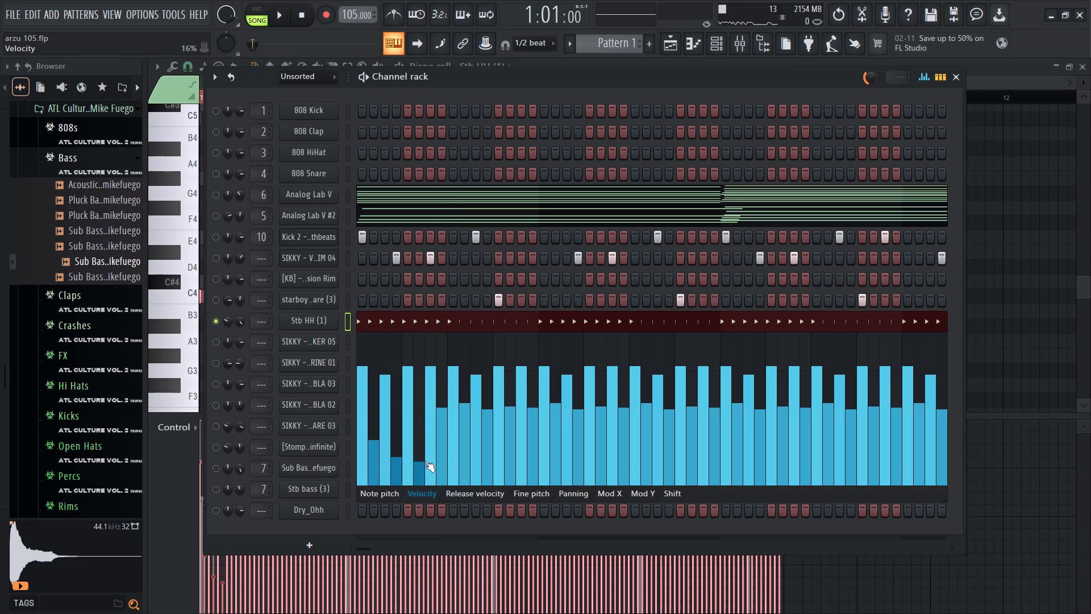
click(422, 439)
click(444, 447)
click(465, 447)
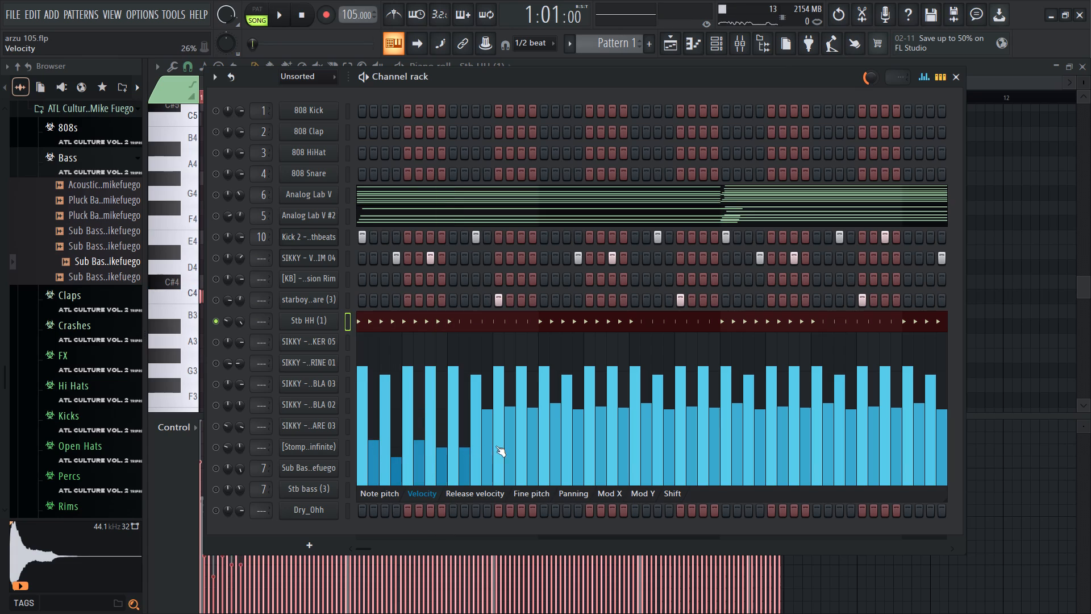
click(461, 433)
click(461, 453)
click(465, 442)
click(486, 456)
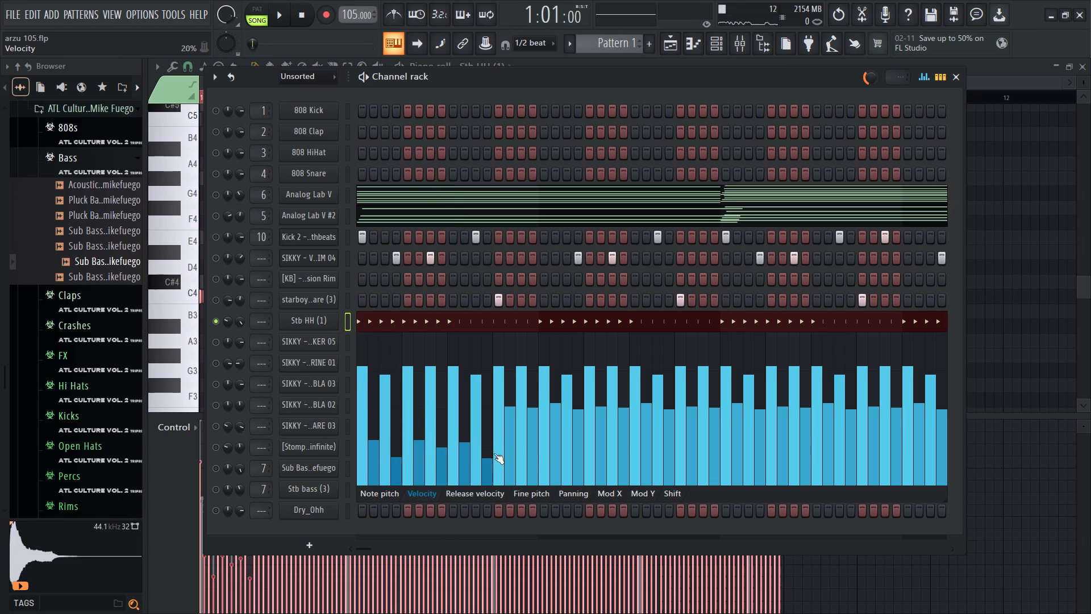
click(514, 433)
click(531, 456)
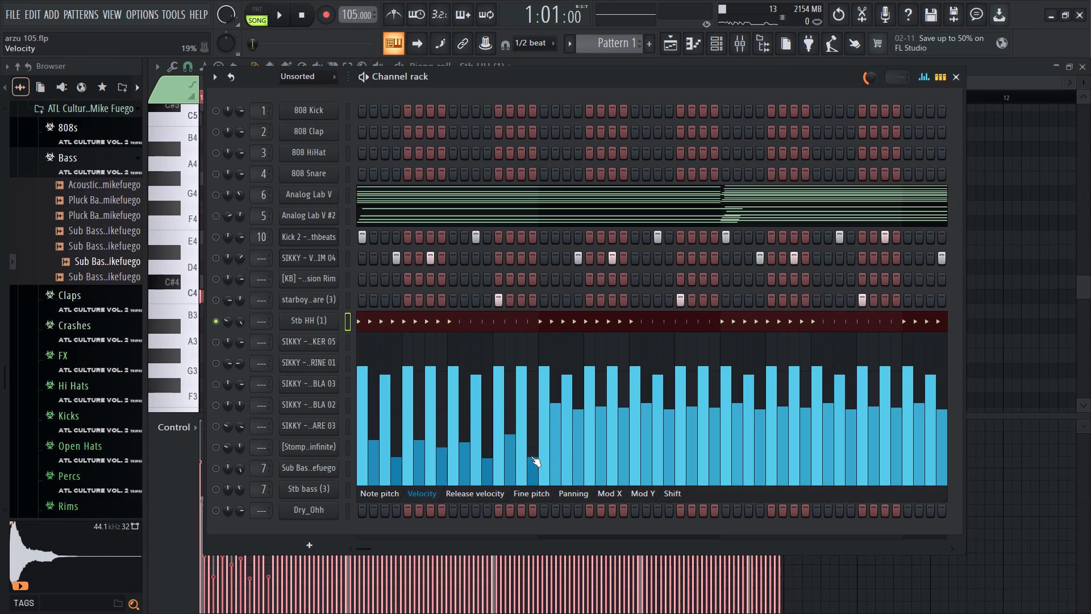
In the Stb HH (1) piano roll, cut all hits from the second half of bar 1 through bar 8.
right_click(335, 320)
click(373, 321)
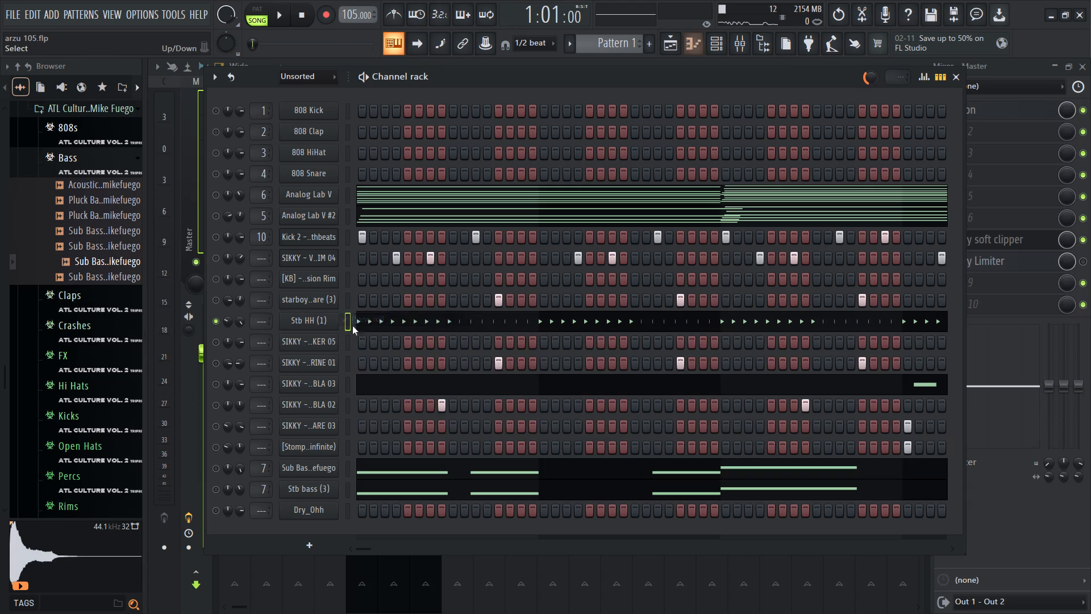
right_click(320, 325)
click(352, 325)
ctrl+scroll(216, 414, up, 5)
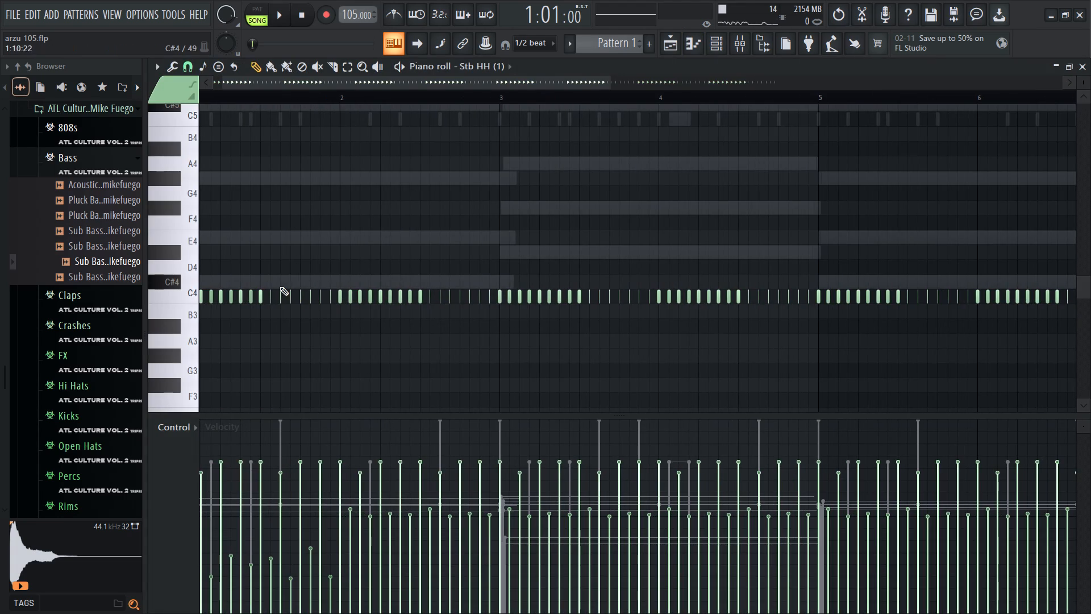
ctrl+drag(269, 284, 885, 339)
key(ctrl+x)
ctrl+scroll(513, 314, down, 7)
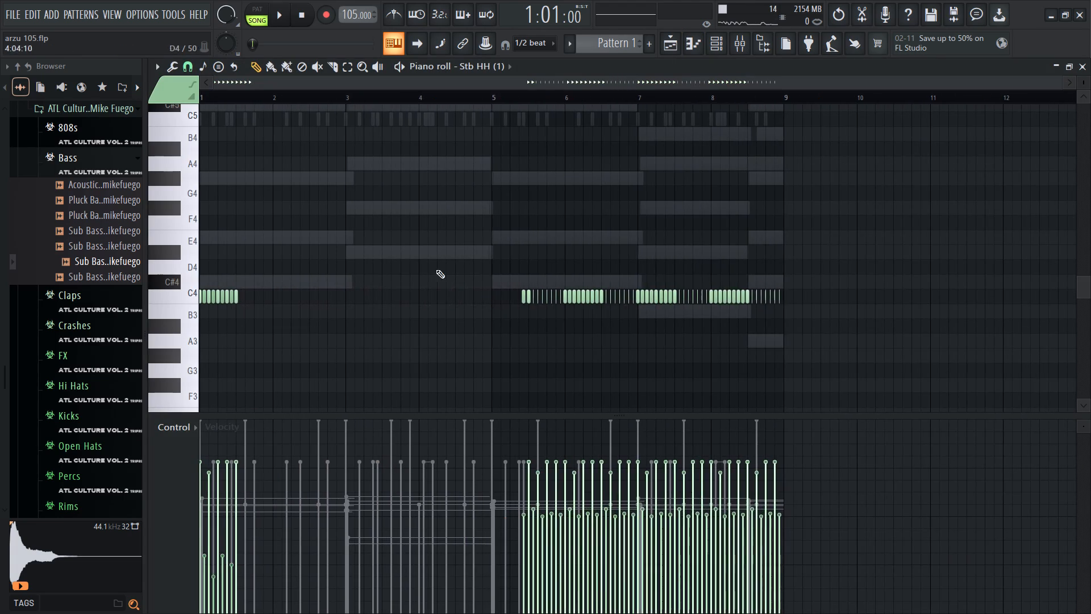
ctrl+drag(436, 269, 915, 334)
key(ctrl+x)
ctrl+scroll(193, 384, up, 12)
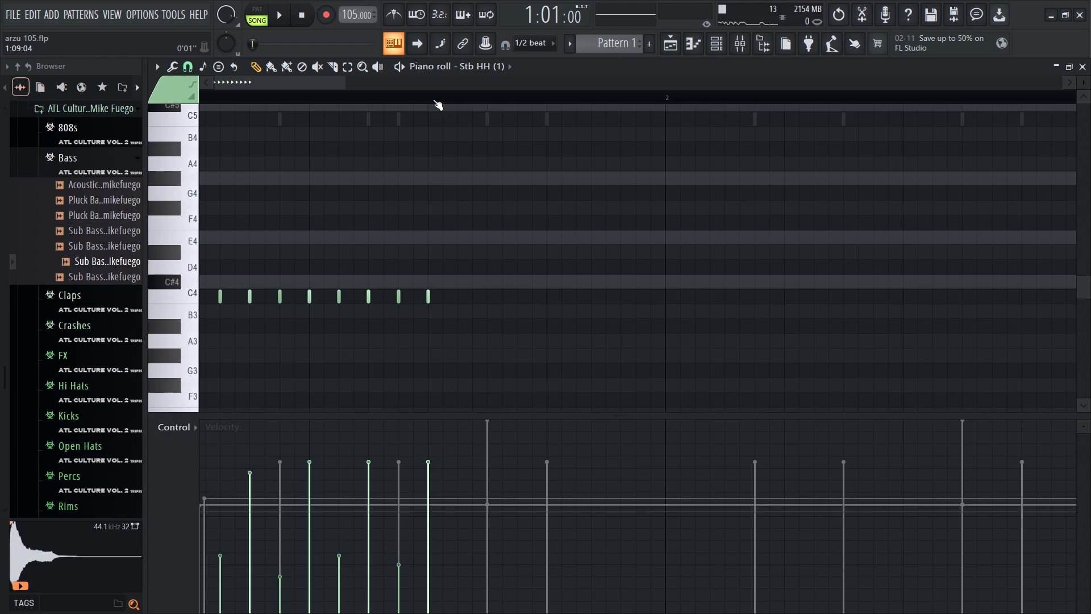
Erase the leftover ninth hit and duplicate the first half-bar of Stb HH (1) hits through the end of bar 8.
right_drag(432, 99, 27, 122)
right_drag(419, 283, 457, 298)
ctrl+scroll(455, 300, down, 11)
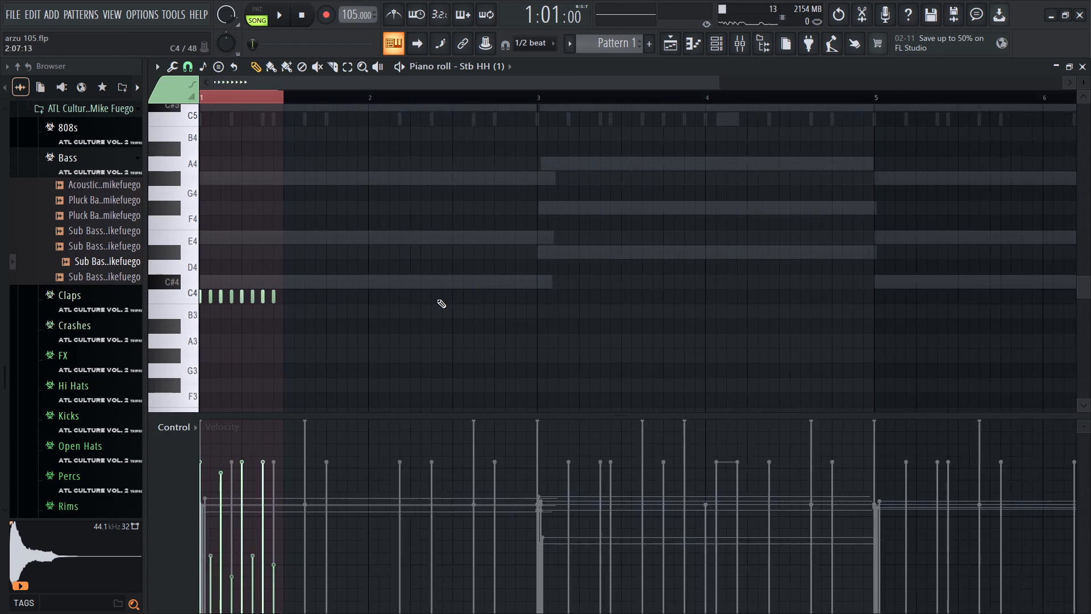
ctrl+scroll(437, 299, down, 1)
key(ctrl+b)
key(ctrl+b)
key(ctrl+b)
key(ctrl+b)
key(ctrl+b)
key(ctrl+b)
key(ctrl+b)
key(ctrl+b)
key(ctrl+b)
key(ctrl+b)
key(ctrl+b)
key(ctrl+b)
key(ctrl+b)
key(ctrl+b)
key(ctrl+b)
ctrl+scroll(379, 293, down, 3)
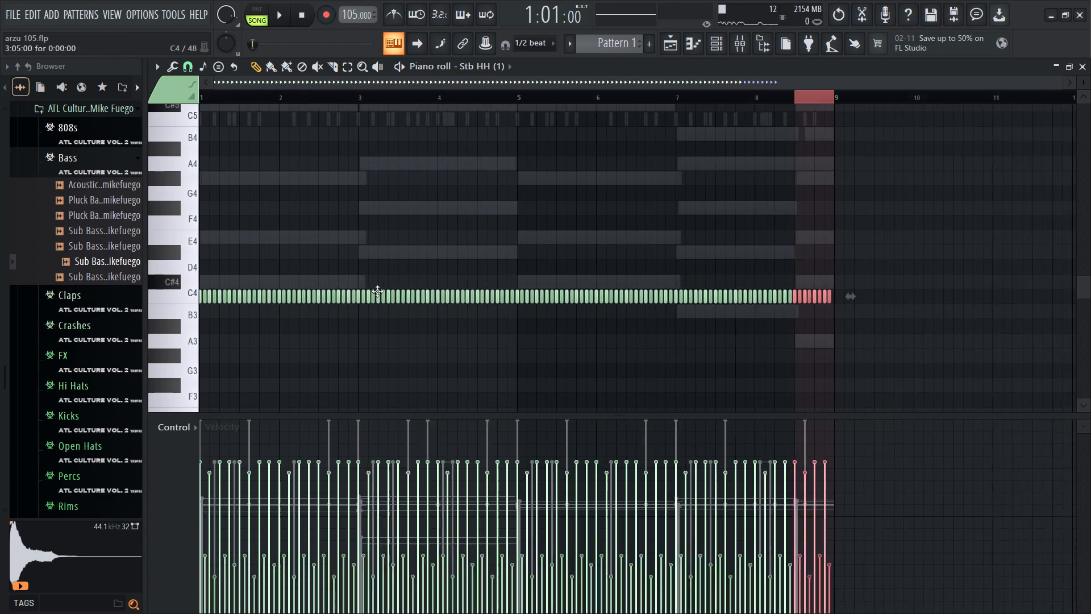
ctrl+scroll(377, 291, down, 7)
key(ctrl+a)
Play the new hi-hat pattern and unsolo the Stb HH (1) channel so all channels sound together.
key(space)
ctrl+scroll(796, 318, up, 7)
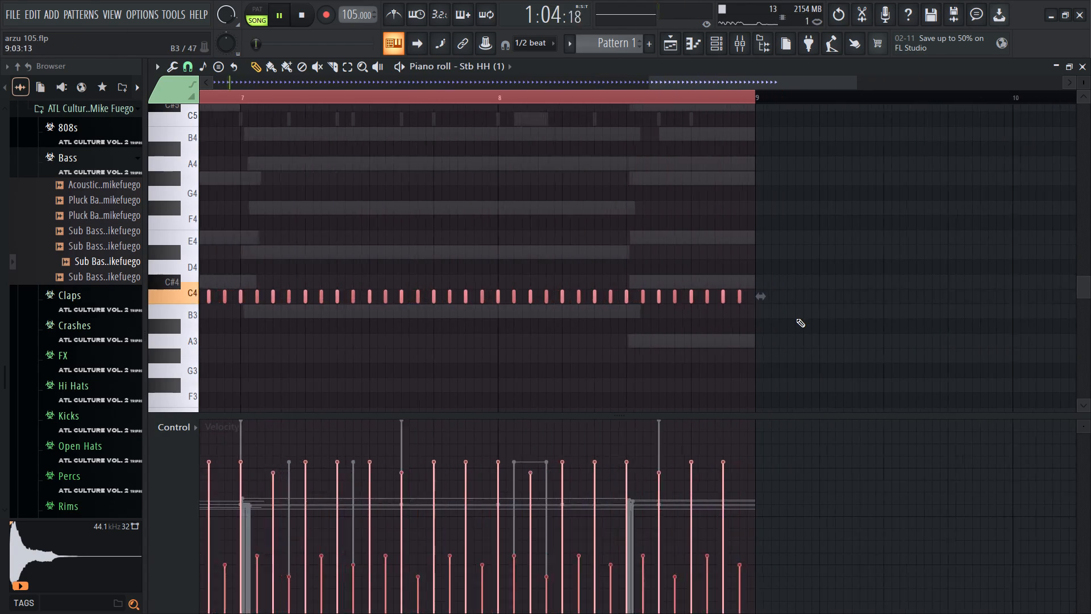
ctrl+scroll(796, 318, up, 8)
ctrl+scroll(747, 310, down, 11)
click(713, 36)
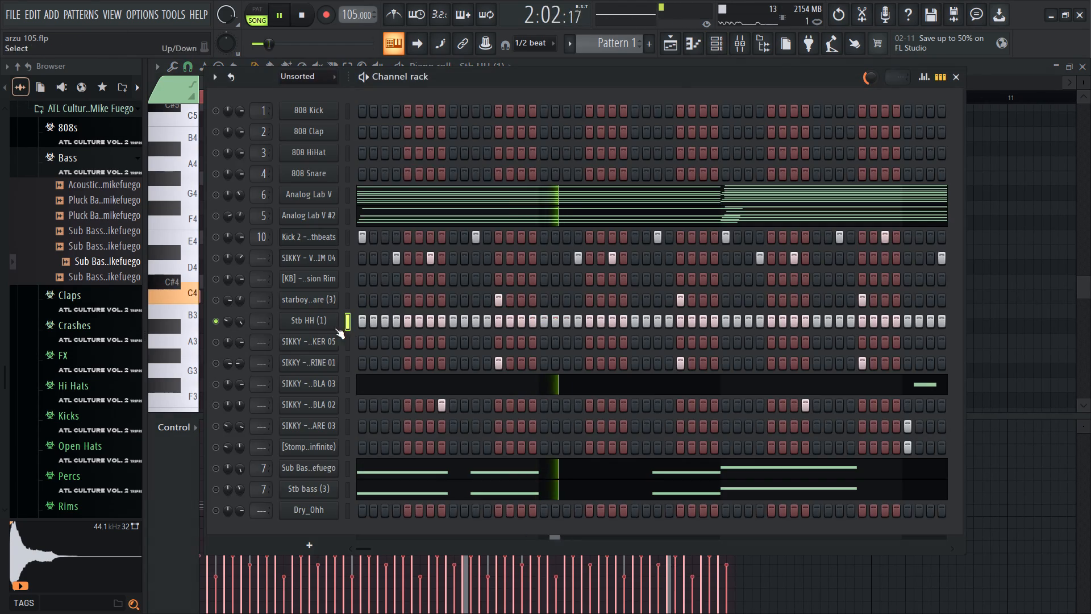
right_click(218, 319)
click(240, 324)
click(238, 323)
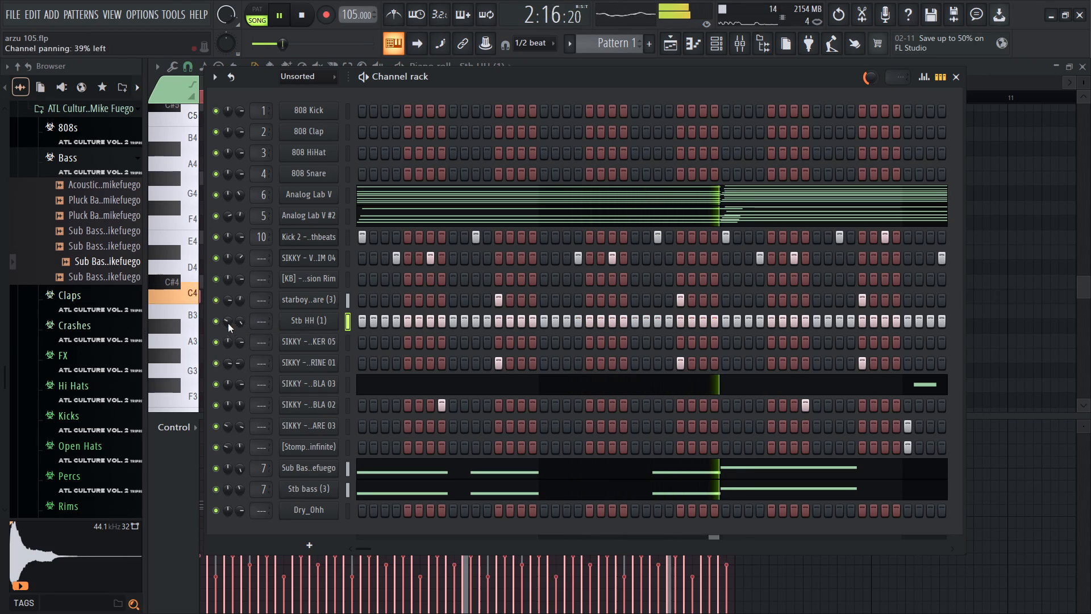
Balance the Stb HH (1) channel against the full beat, turning its volume down and panning it about 73% right.
drag(241, 322, 251, 345)
drag(241, 322, 241, 334)
drag(241, 323, 246, 422)
key(space)
key(space)
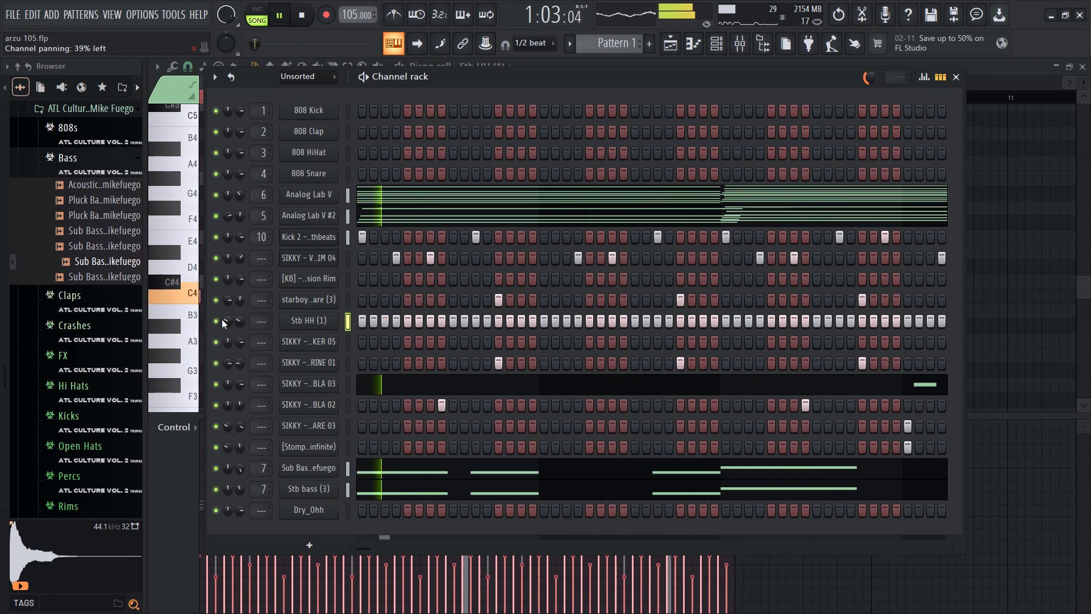
drag(238, 317, 251, 265)
drag(243, 319, 243, 327)
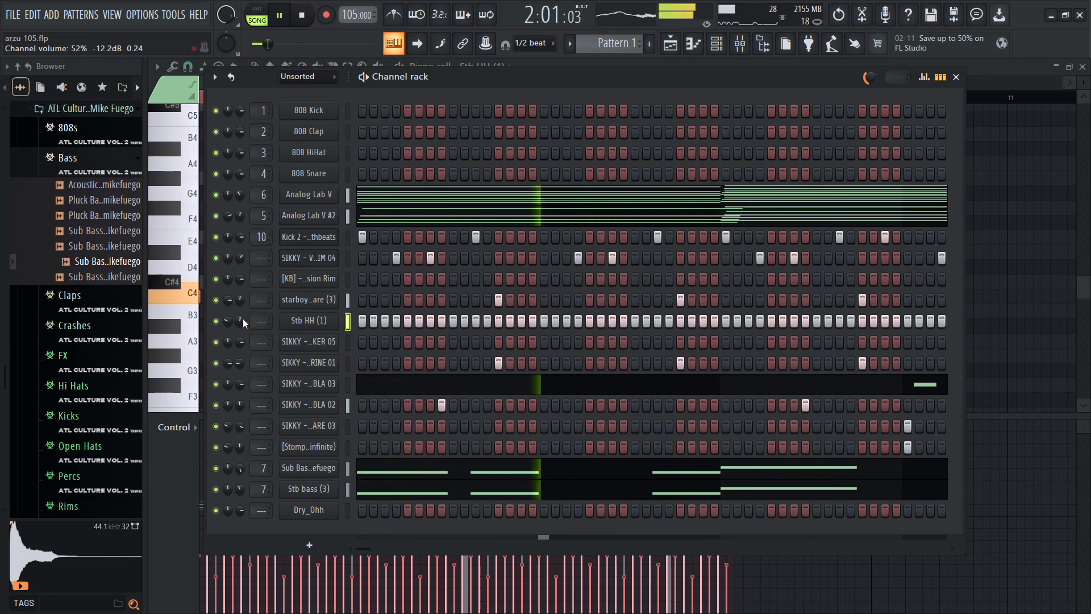
drag(243, 319, 247, 297)
drag(229, 321, 256, 453)
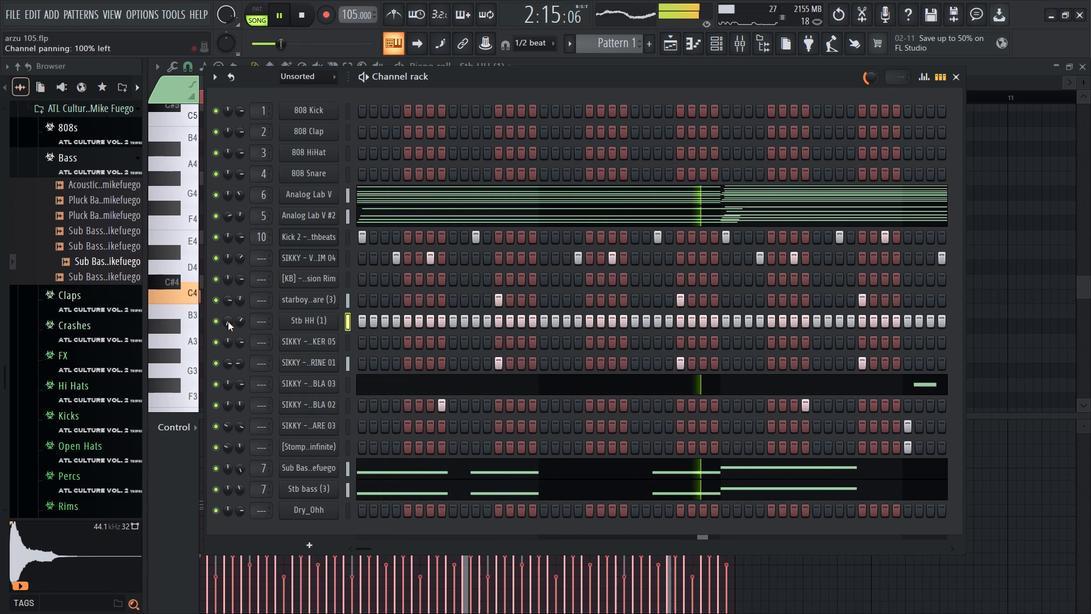
drag(228, 322, 325, 452)
drag(228, 322, 232, 350)
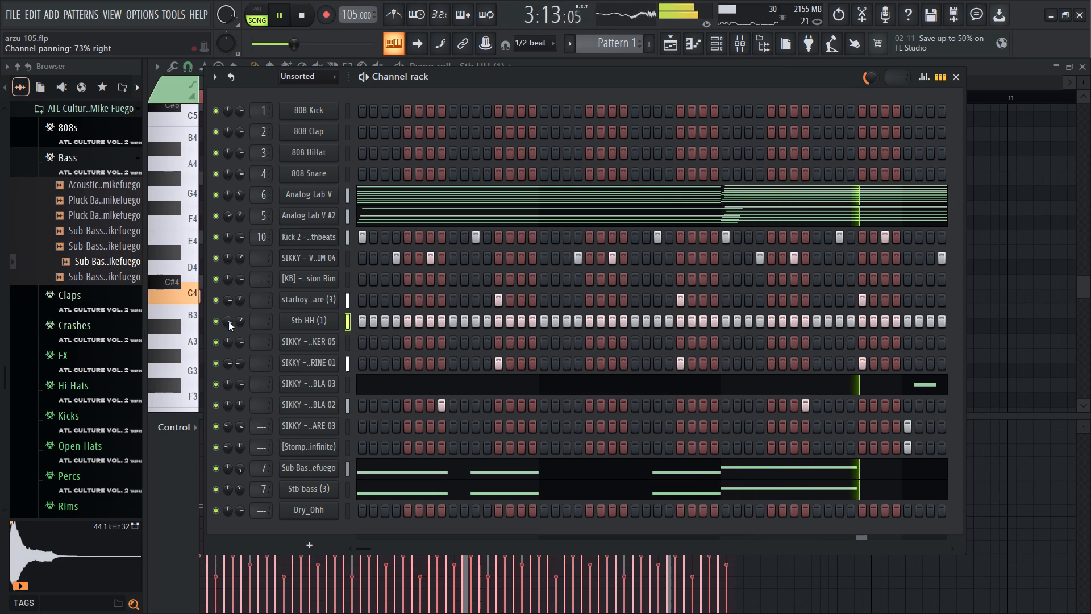
drag(240, 320, 246, 376)
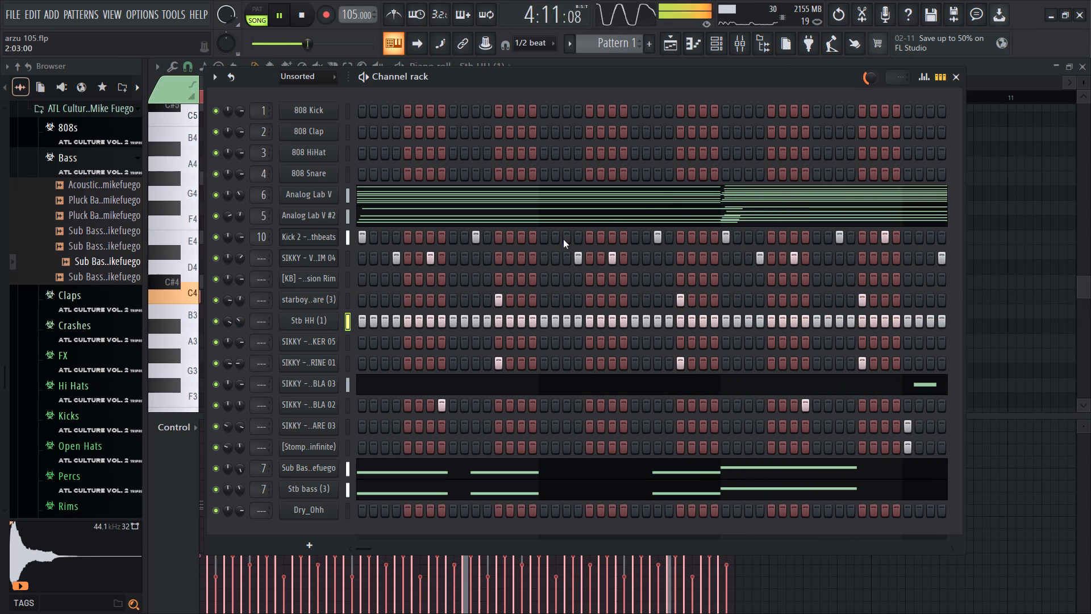
Check the playlist arrangement, switch to Brave to listen to the Aarzu - Instrumental reference, and return to FL Studio.
click(953, 82)
click(676, 45)
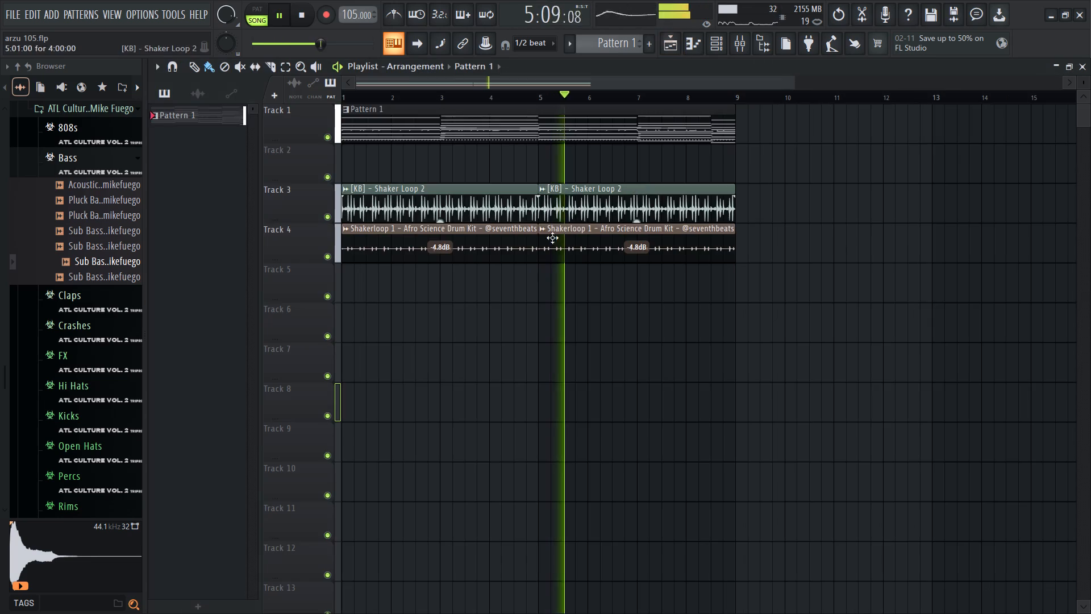
key(space)
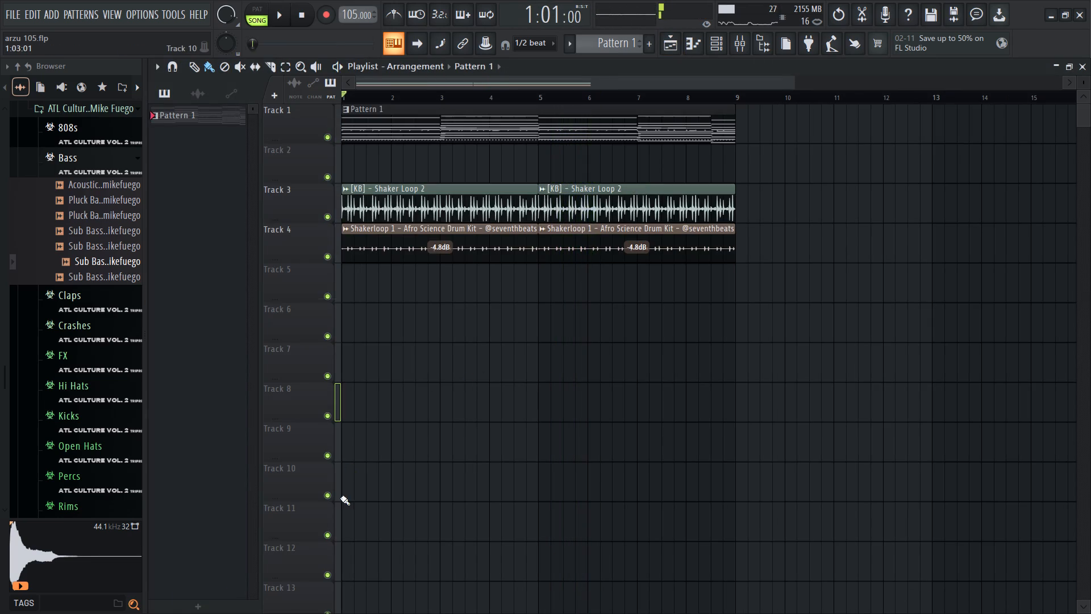
click(216, 605)
click(369, 302)
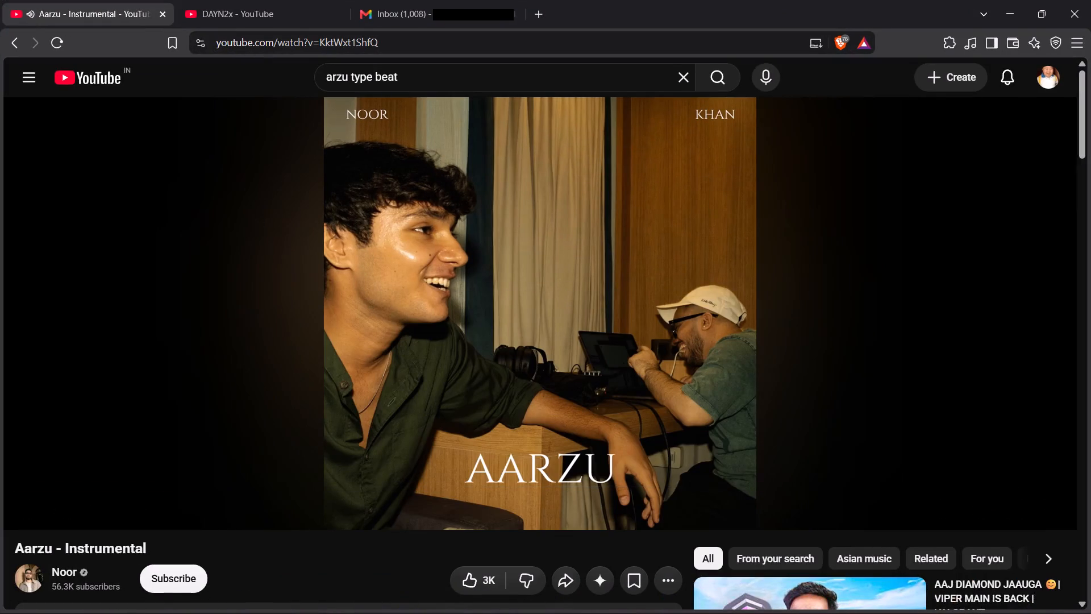
drag(648, 208, 656, 205)
click(1003, 0)
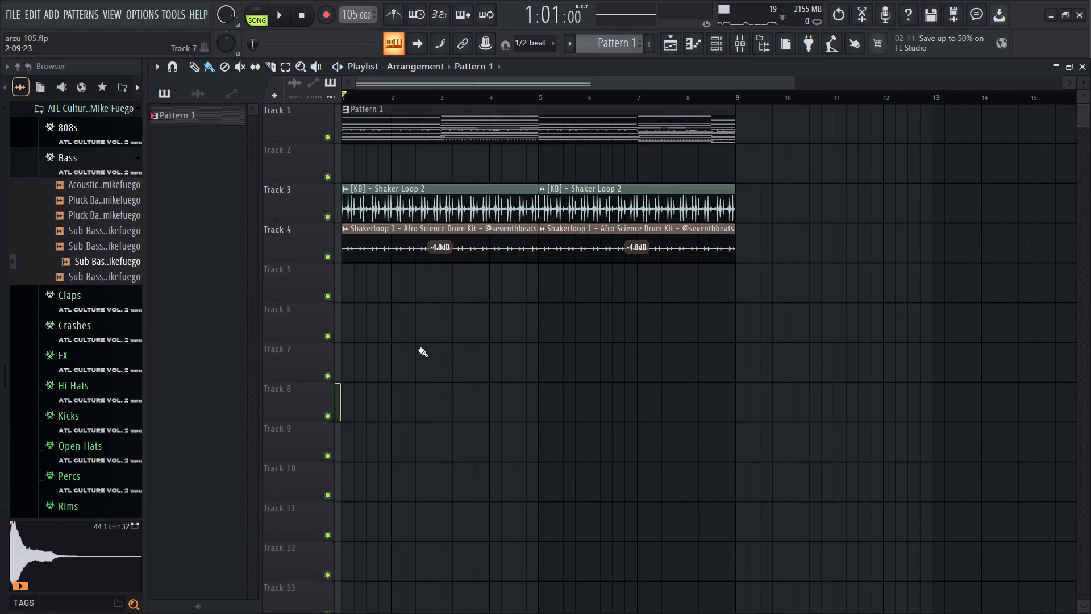
Play the beat again from the channel rack and look over the Analog Lab V pad instrument.
click(717, 51)
key(space)
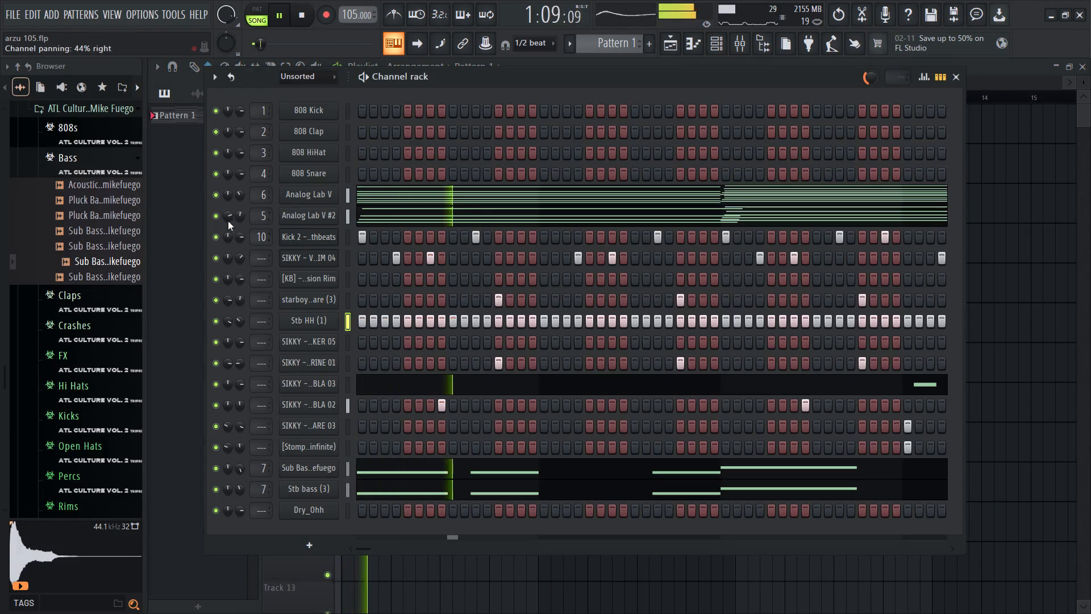
key(space)
right_click(218, 219)
click(328, 188)
key(space)
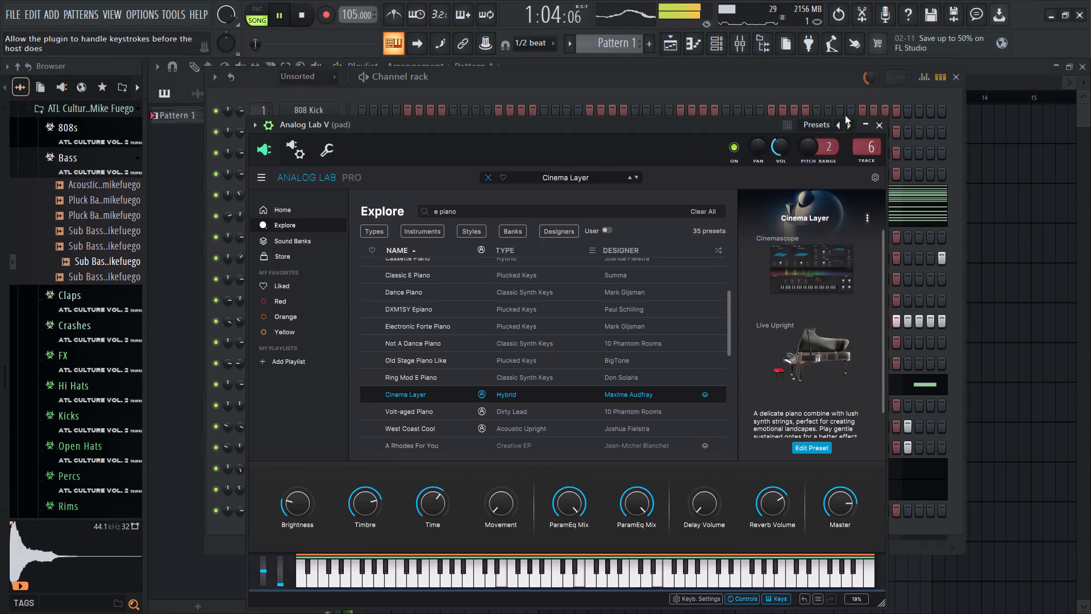
click(876, 123)
key(space)
Review the TABLA 03 notes in the piano roll during playback and return to the channel rack to replay the beat.
right_click(302, 409)
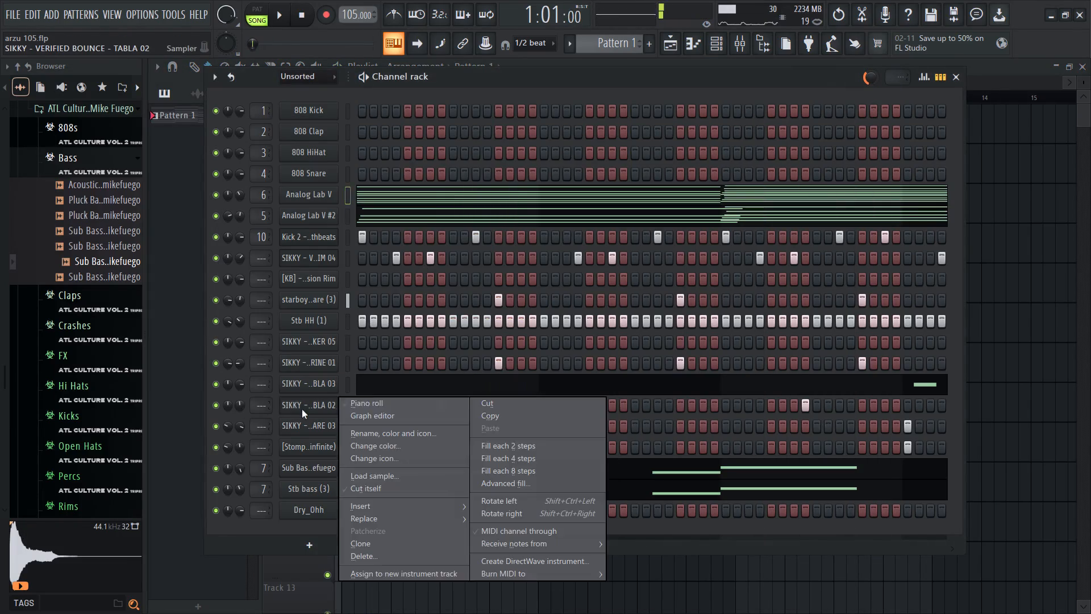
click(376, 393)
key(space)
ctrl+scroll(370, 298, down, 12)
scroll(281, 281, up, 2)
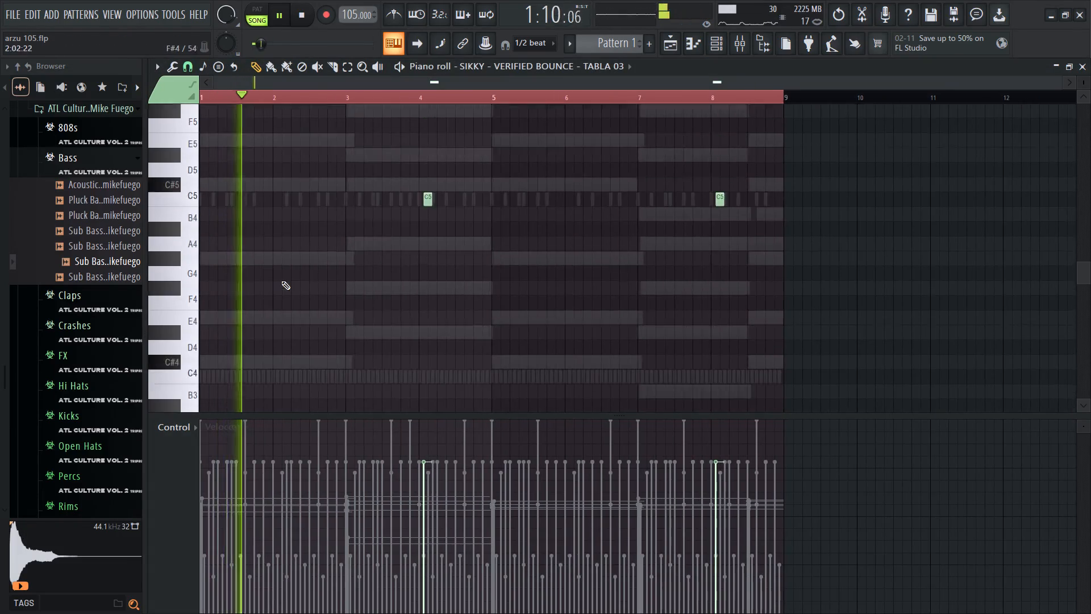
key(space)
click(534, 74)
double_click(717, 40)
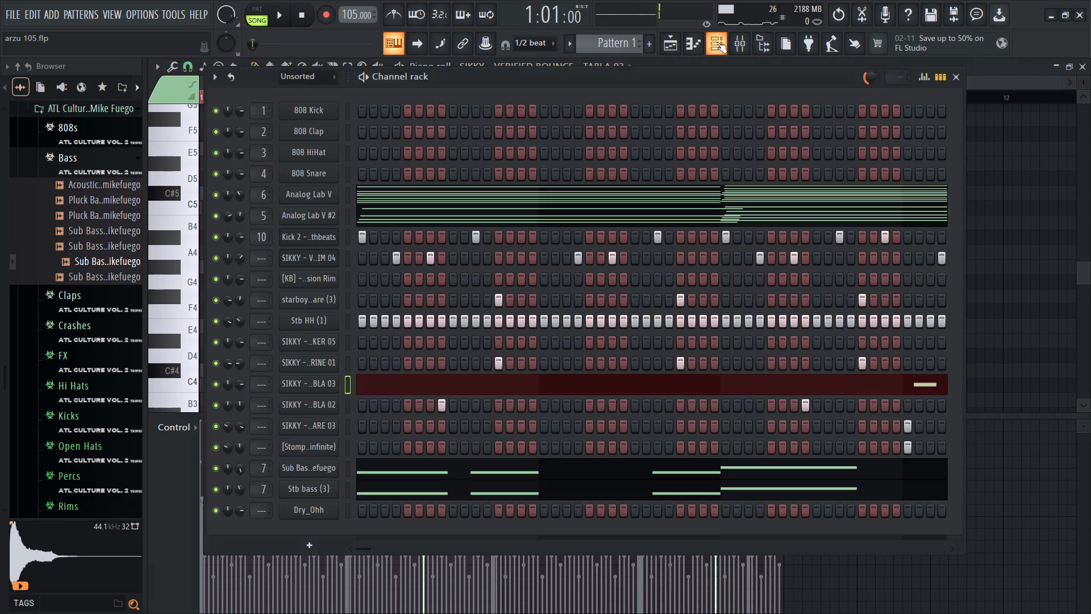
click(714, 45)
key(space)
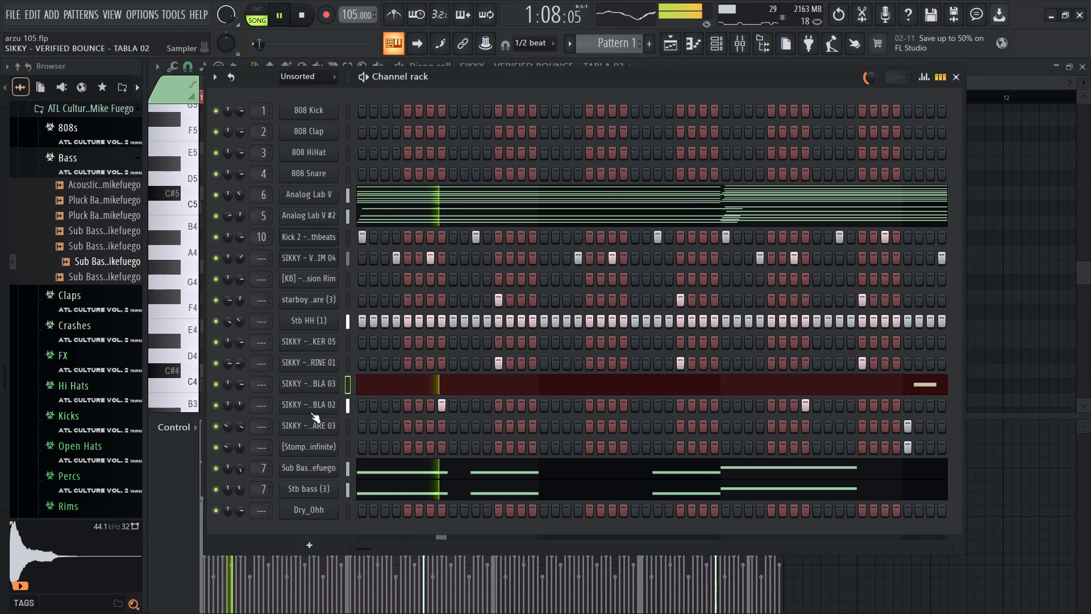
Open the TABLA 02 piano roll and restart playback to hear its first hit.
right_click(310, 412)
click(357, 408)
key(space)
key(space)
ctrl+scroll(220, 255, up, 7)
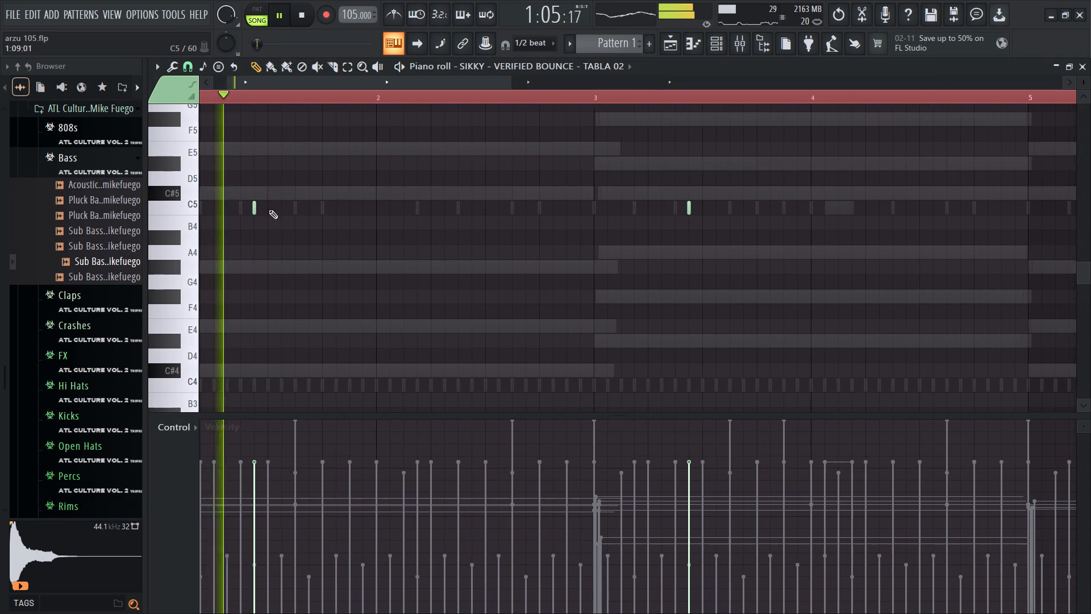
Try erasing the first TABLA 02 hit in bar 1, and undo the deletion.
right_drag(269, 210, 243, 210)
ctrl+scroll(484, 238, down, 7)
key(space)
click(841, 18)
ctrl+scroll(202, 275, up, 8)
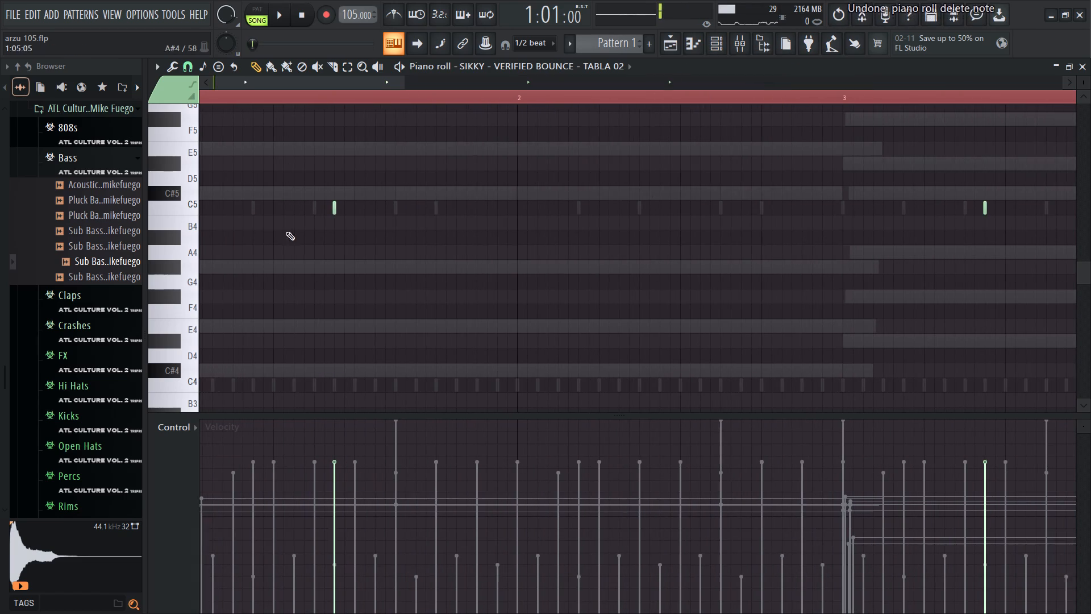
Erase the first TABLA 02 hit in bar 1 and replay the beat from the start.
key(space)
right_drag(356, 205, 457, 213)
key(space)
key(space)
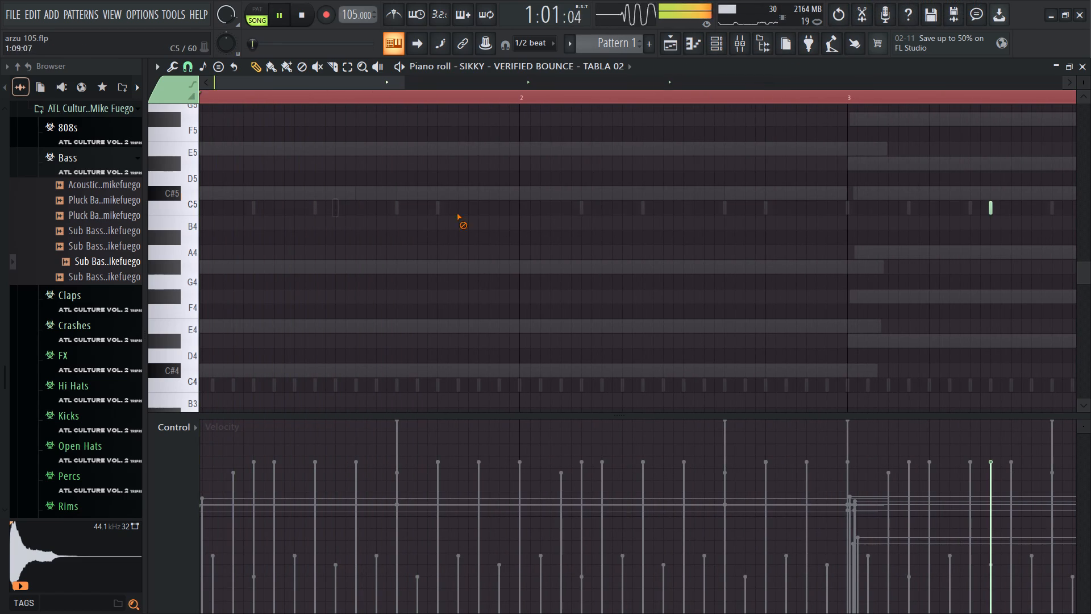
right_drag(457, 213, 539, 213)
Add a very short C5 hit to TABLA 02, move it to about the fourth step of bar 2, and raise its velocity.
drag(530, 204, 558, 222)
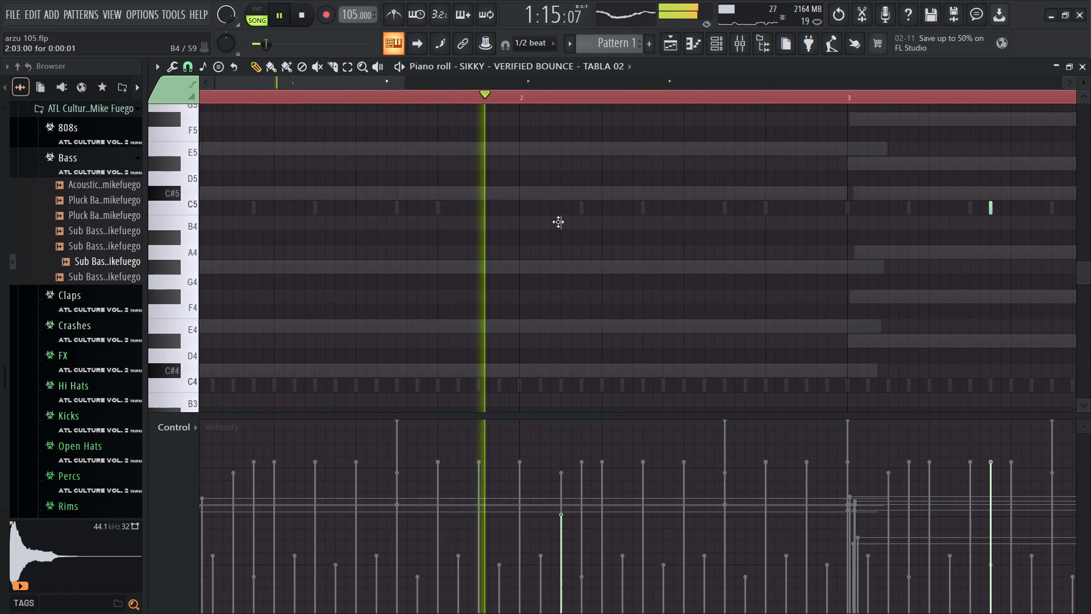
drag(558, 222, 567, 196)
key(space)
key(space)
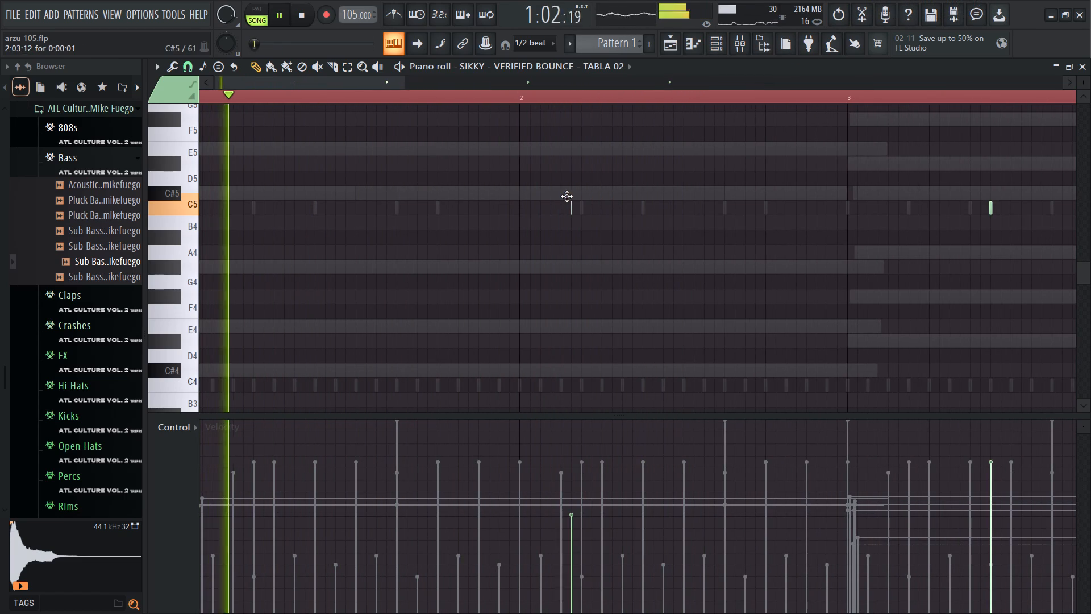
drag(567, 196, 576, 196)
key(space)
key(space)
drag(586, 490, 594, 462)
ctrl+scroll(452, 375, down, 13)
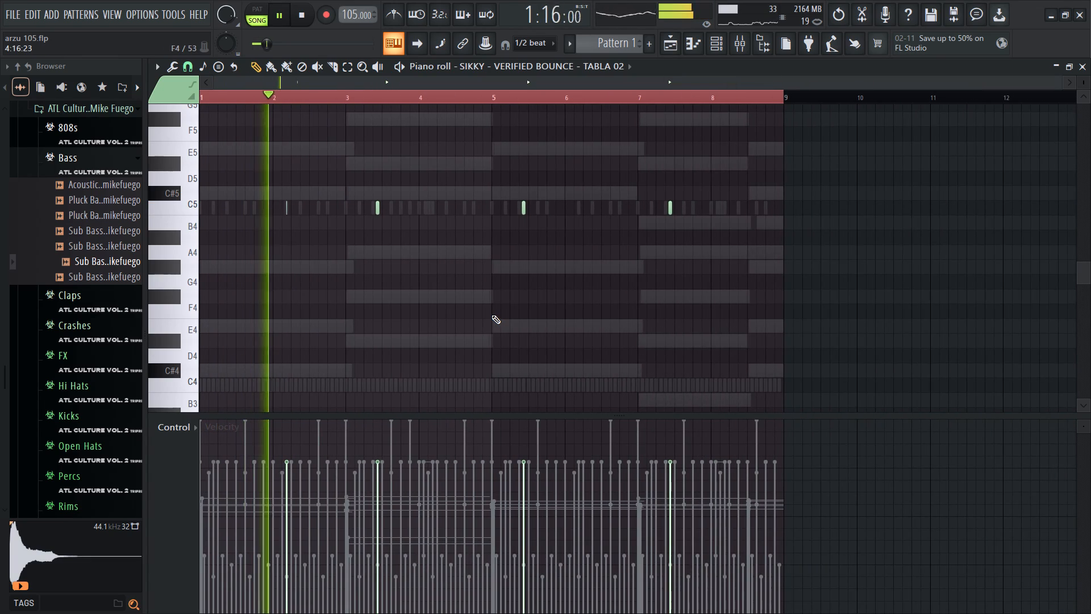
ctrl+scroll(231, 454, up, 8)
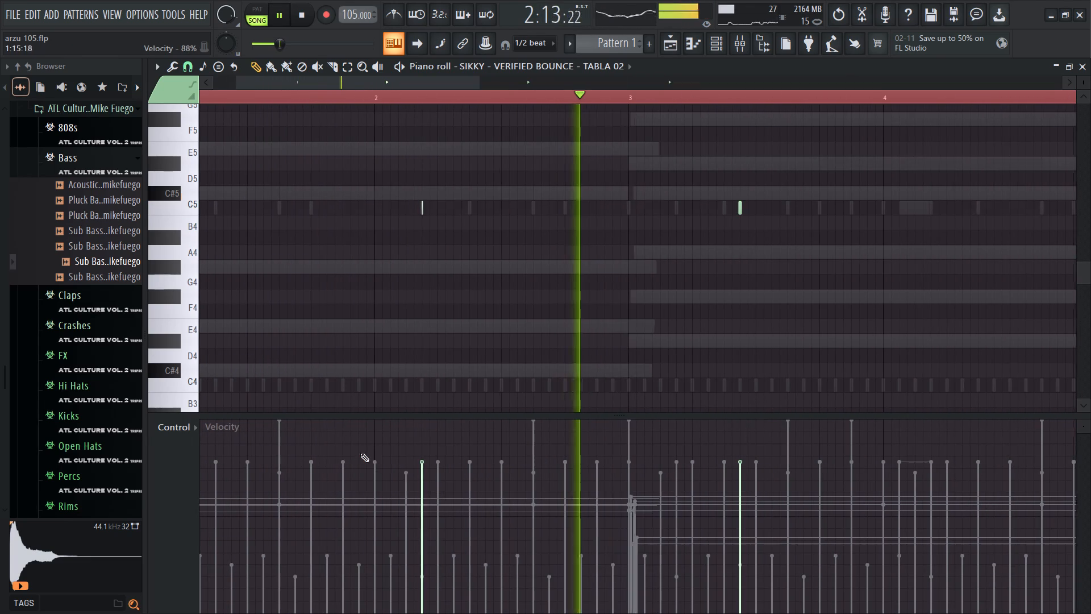
Lower the velocity of the short TABLA 02 hit near the start of bar 2.
click(425, 485)
Select the TABLA 02 hits in bars 3, 5 and 7 and cut them from the pattern.
ctrl+scroll(398, 341, down, 11)
ctrl+drag(370, 178, 671, 253)
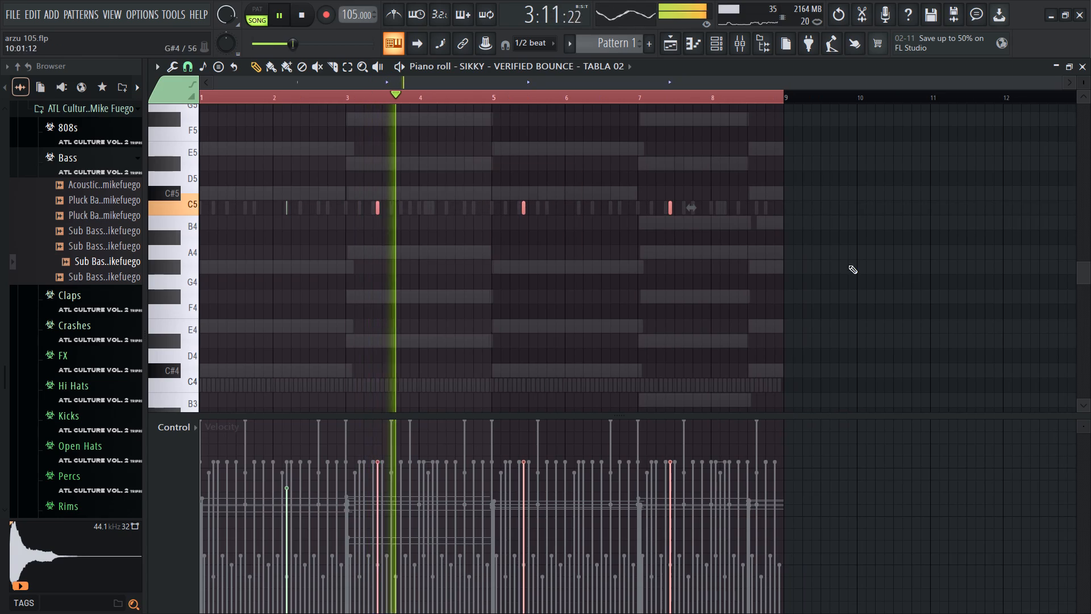
key(ctrl+x)
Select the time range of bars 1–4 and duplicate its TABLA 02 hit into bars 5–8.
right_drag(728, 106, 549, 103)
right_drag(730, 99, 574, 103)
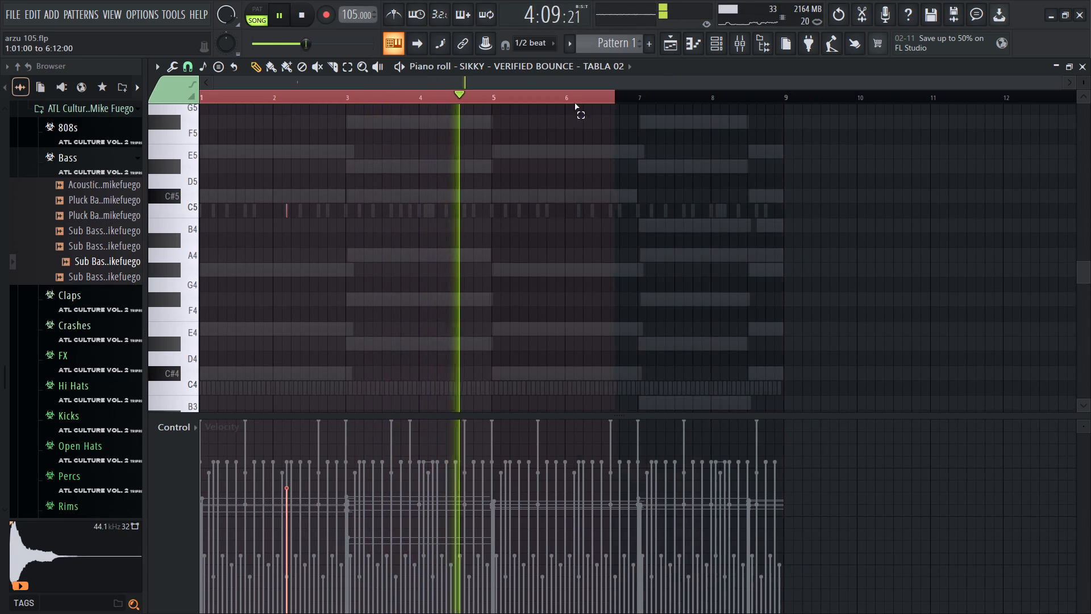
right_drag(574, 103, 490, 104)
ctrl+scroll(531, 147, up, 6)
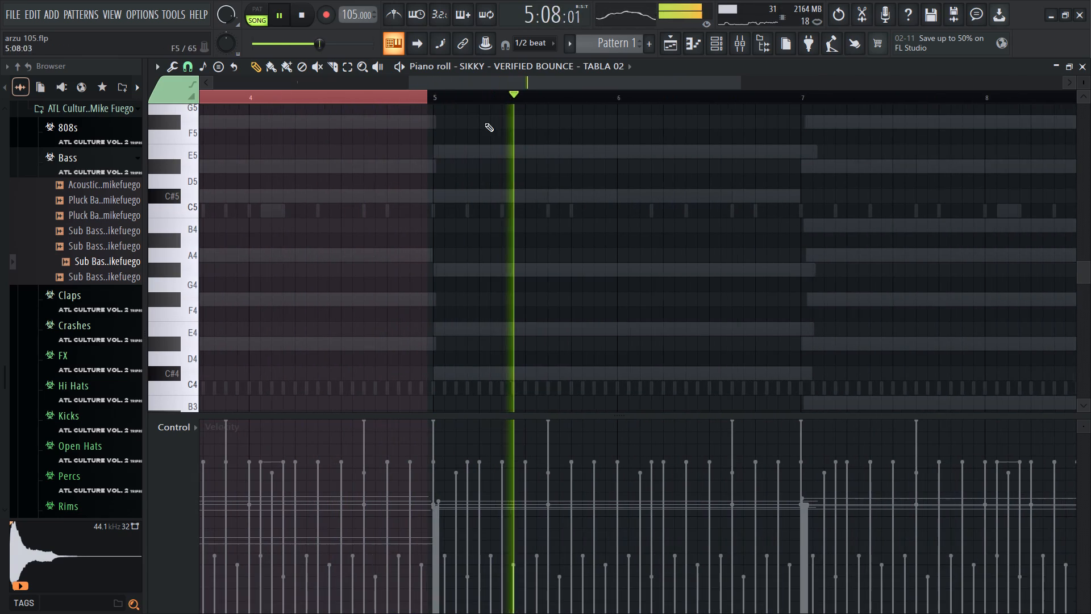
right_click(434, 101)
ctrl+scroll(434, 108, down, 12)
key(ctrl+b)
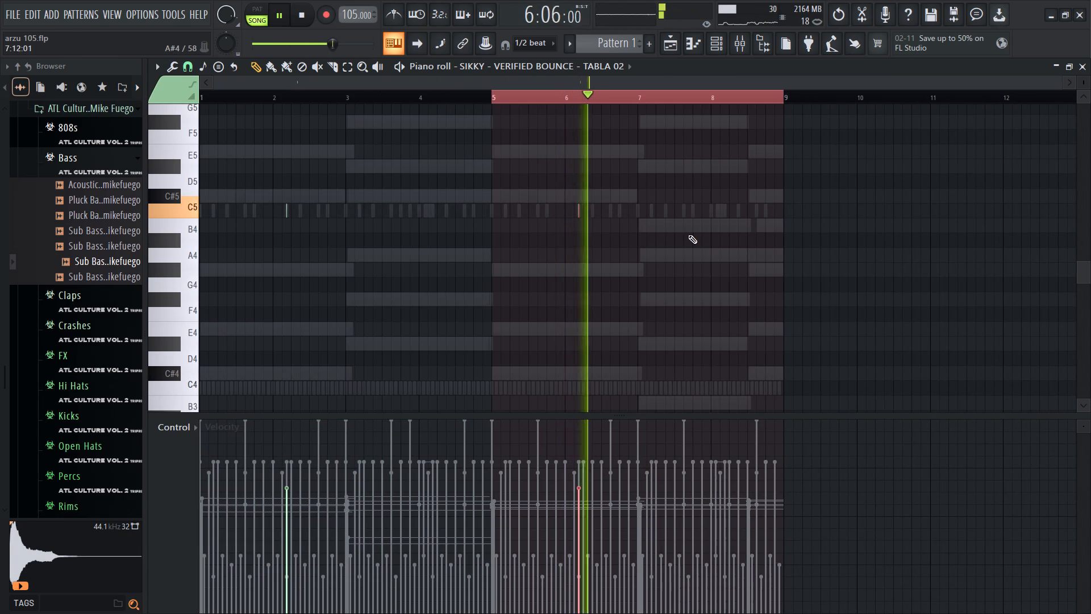
Replay the beat from the start of bar 1 to hear the TABLA 02 hits.
key(ctrl+a)
ctrl+scroll(623, 214, down, 3)
ctrl+drag(274, 191, 669, 238)
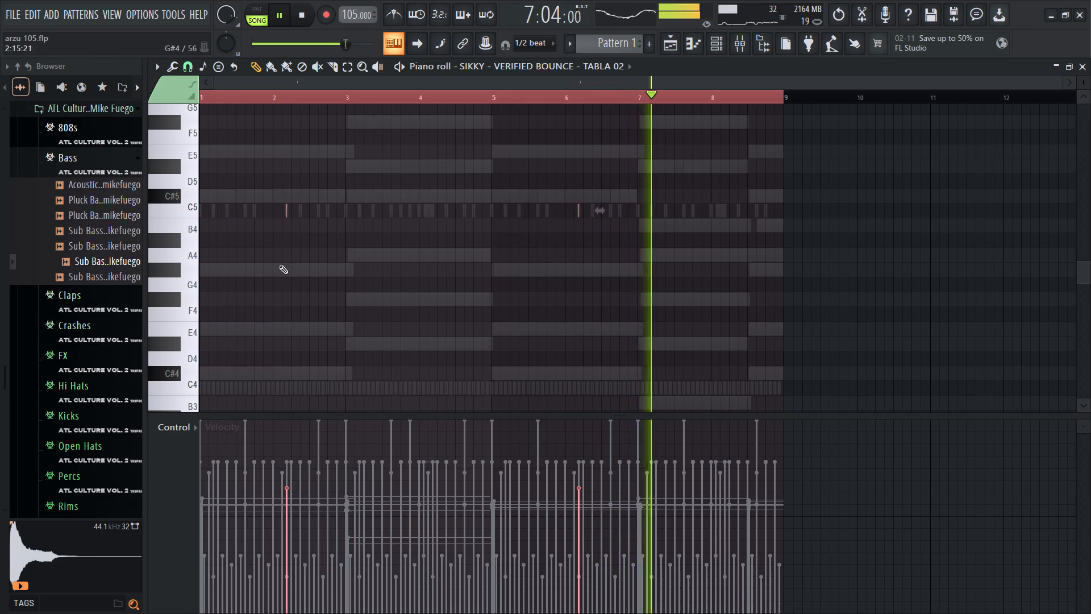
ctrl+scroll(253, 260, up, 6)
ctrl+right_click(253, 260)
right_click(257, 259)
key(space)
drag(216, 99, 96, 122)
key(space)
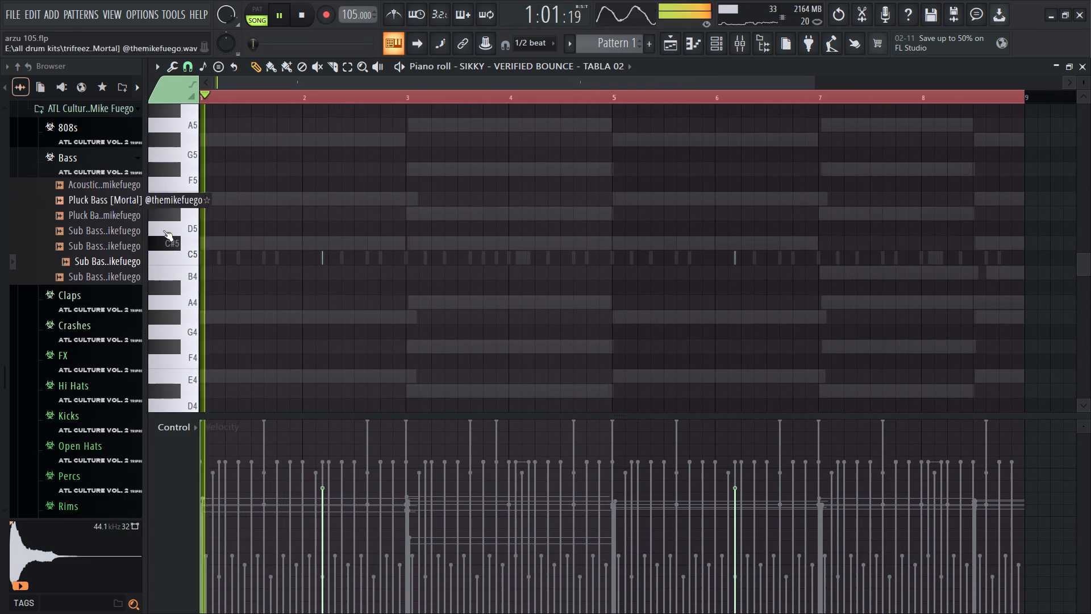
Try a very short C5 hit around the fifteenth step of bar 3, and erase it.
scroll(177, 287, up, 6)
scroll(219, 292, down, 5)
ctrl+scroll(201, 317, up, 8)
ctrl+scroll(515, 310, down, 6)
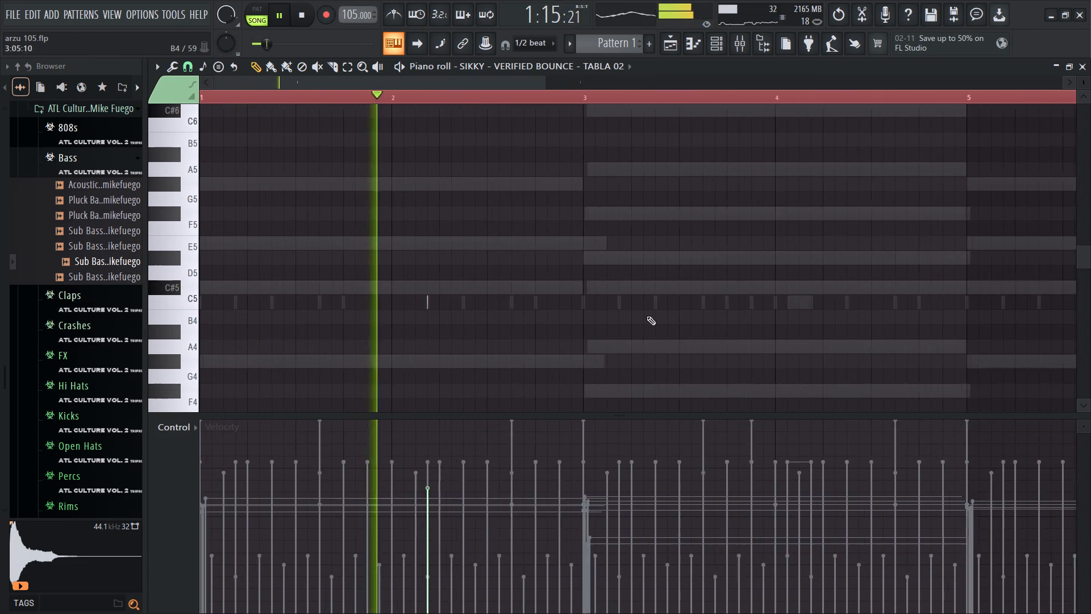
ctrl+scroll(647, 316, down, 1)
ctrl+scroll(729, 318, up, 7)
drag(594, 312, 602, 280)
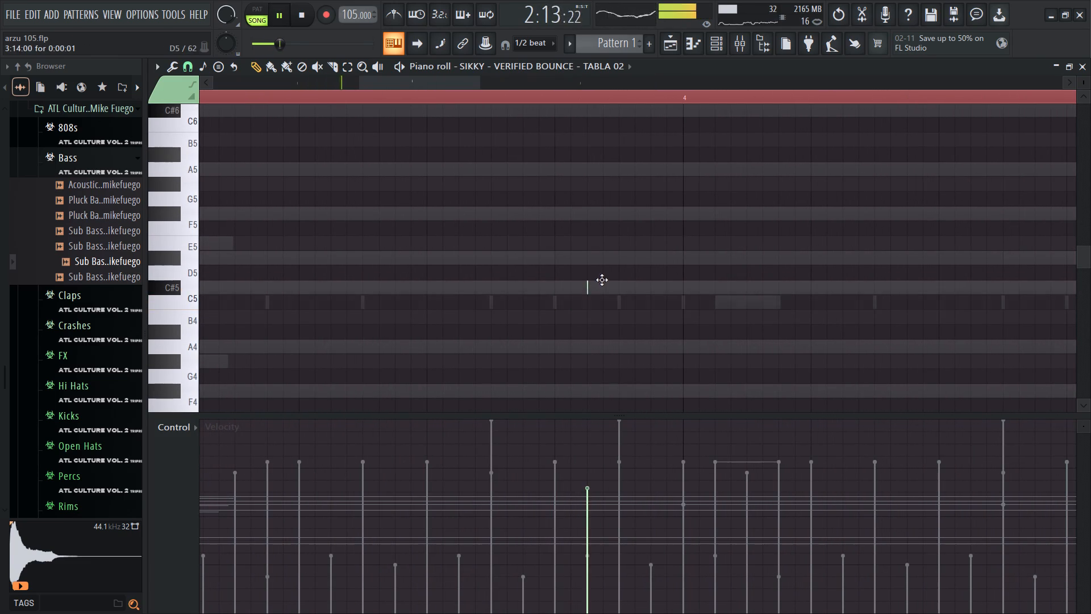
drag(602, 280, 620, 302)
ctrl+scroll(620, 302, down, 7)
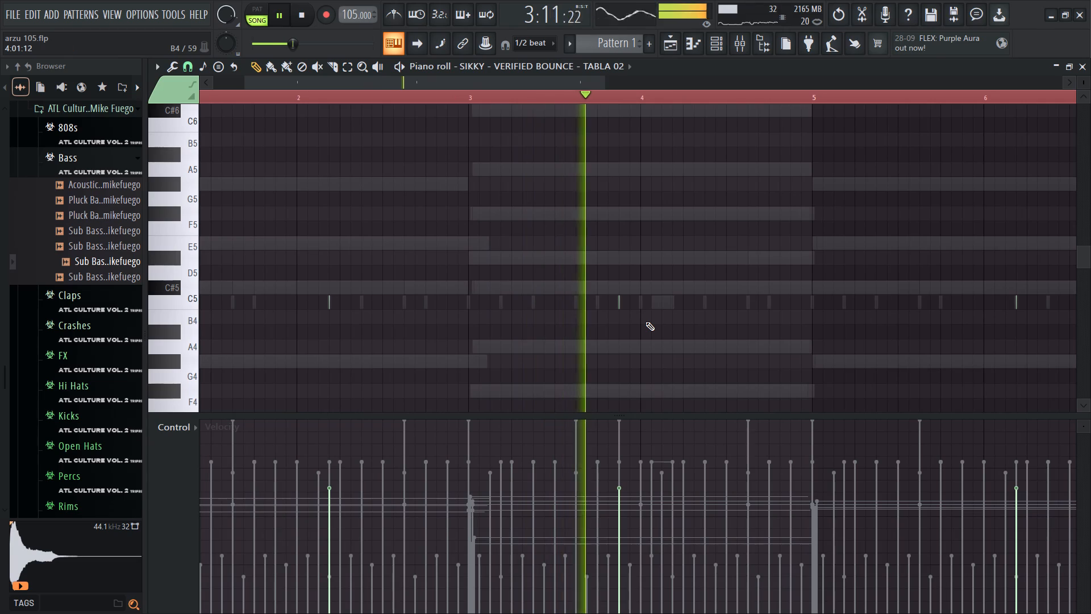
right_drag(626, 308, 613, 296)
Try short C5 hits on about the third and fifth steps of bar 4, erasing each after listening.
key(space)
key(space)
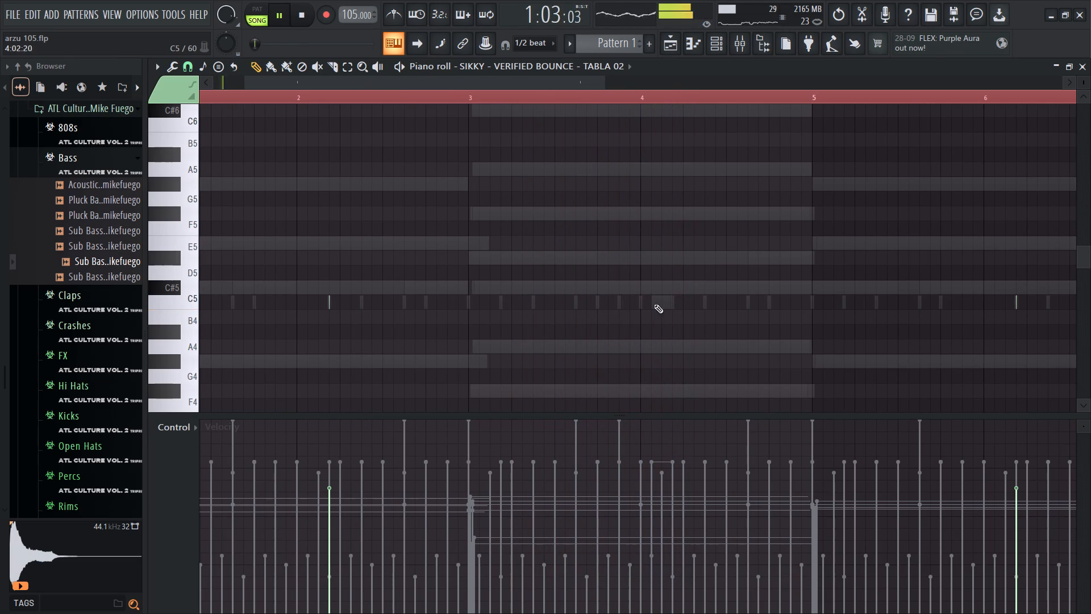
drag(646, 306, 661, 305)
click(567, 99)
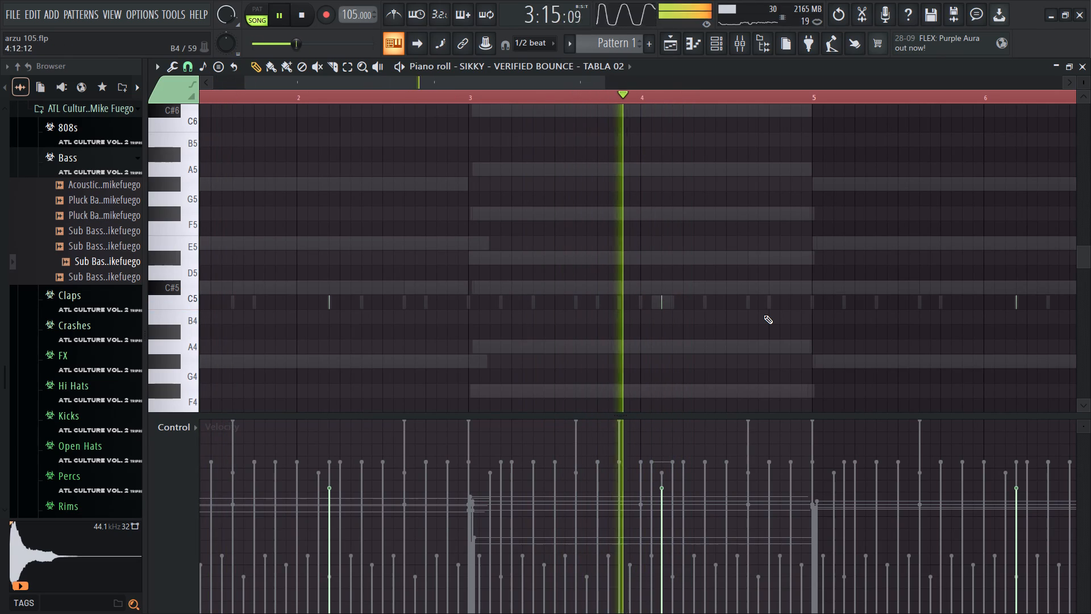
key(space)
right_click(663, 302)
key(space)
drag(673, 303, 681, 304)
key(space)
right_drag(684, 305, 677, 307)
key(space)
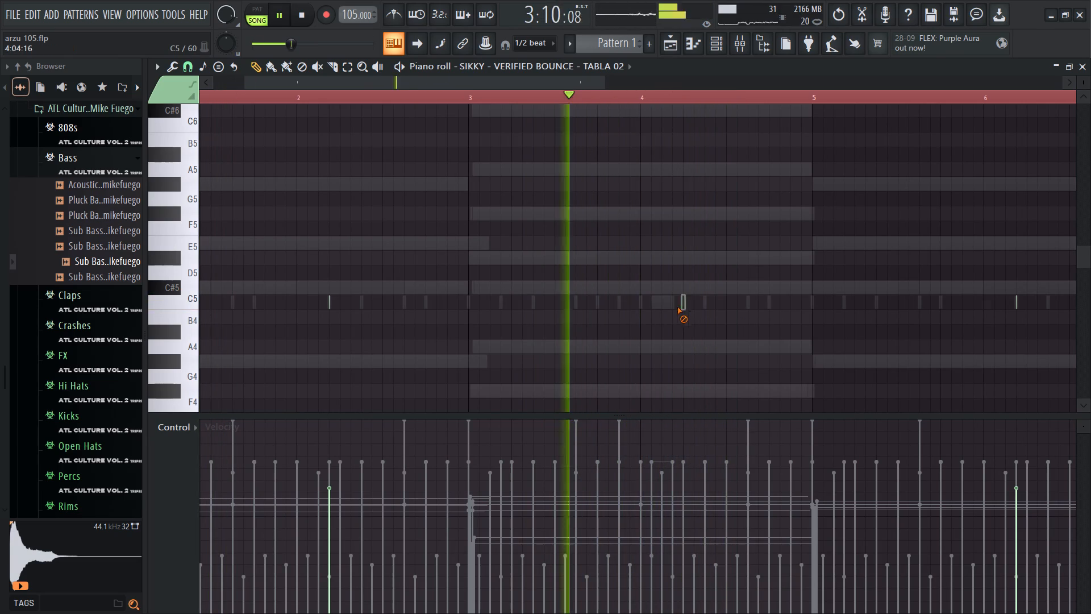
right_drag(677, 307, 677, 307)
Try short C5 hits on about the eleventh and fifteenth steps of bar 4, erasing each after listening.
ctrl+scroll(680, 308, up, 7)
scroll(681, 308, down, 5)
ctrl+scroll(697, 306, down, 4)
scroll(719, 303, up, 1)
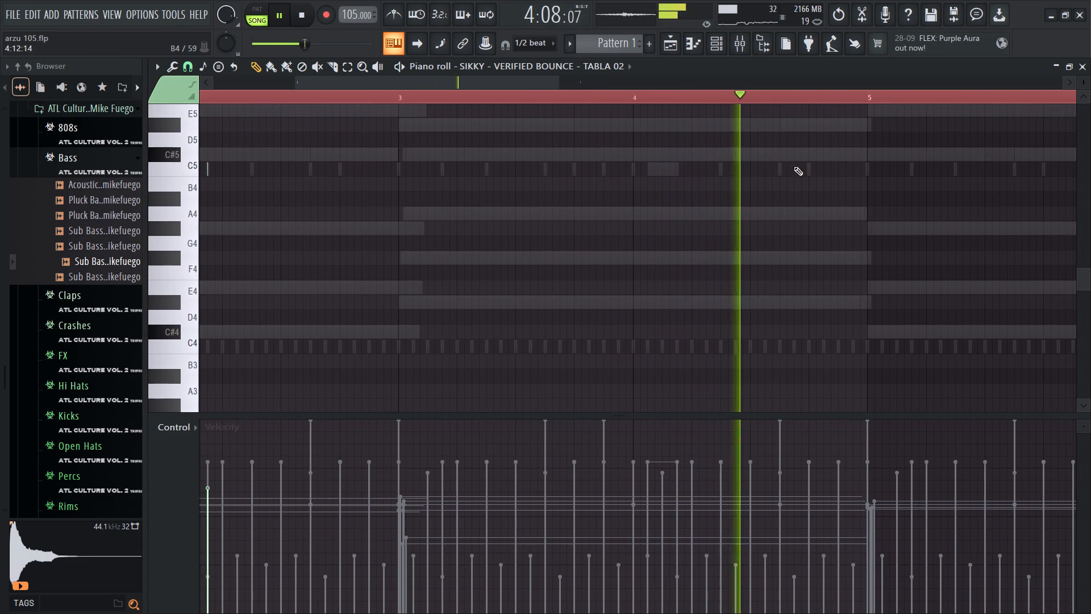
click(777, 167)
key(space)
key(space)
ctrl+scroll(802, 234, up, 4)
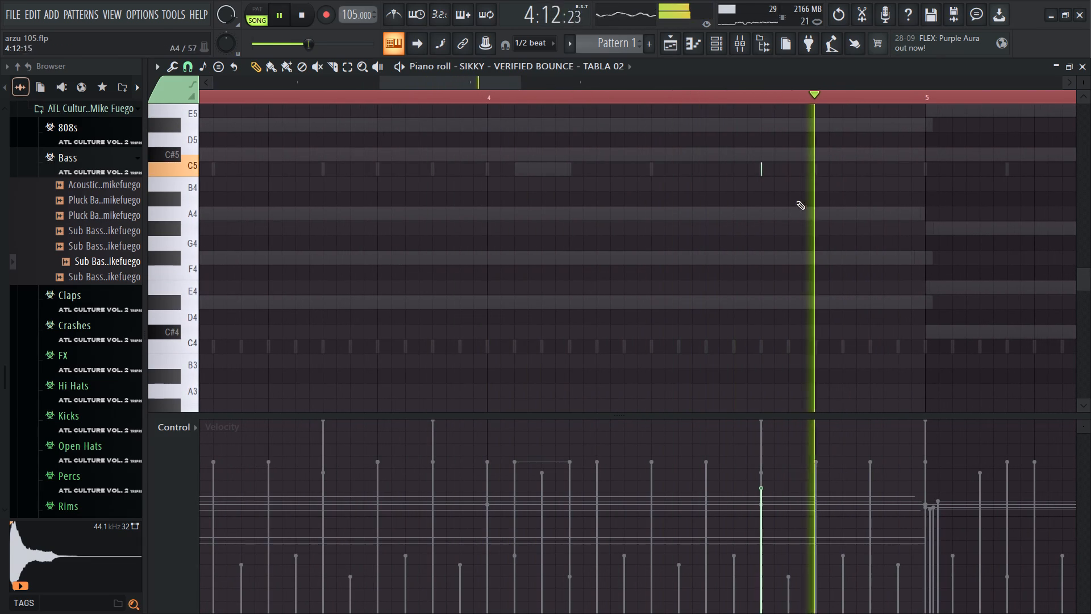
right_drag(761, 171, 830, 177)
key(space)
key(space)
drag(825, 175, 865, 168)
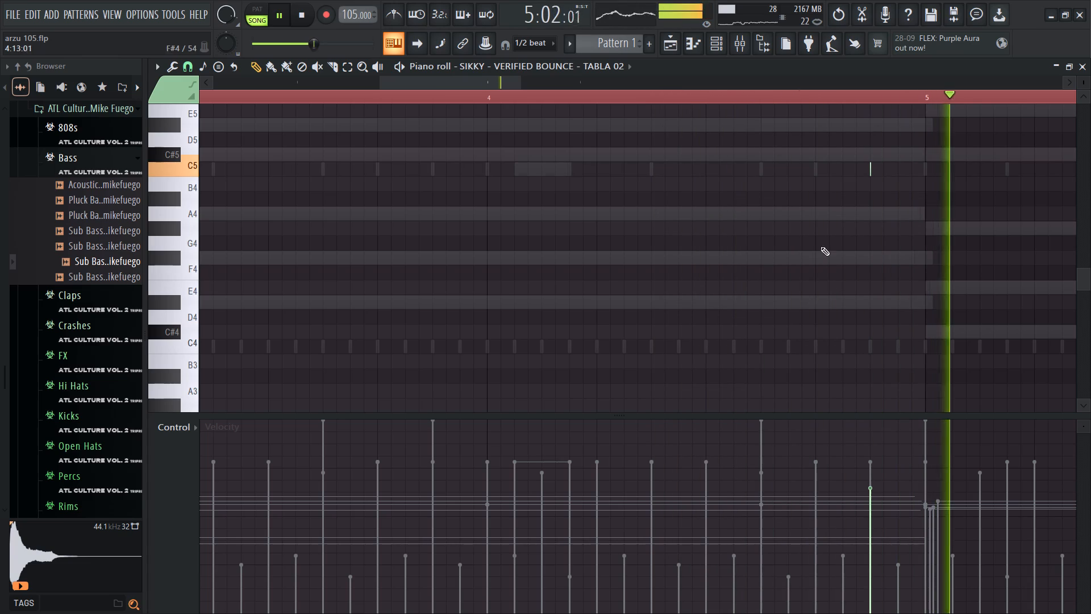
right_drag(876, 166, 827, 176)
Set playback to start from bar 3 and replay bars 3 and 4 to find a spot for another hit.
key(space)
key(space)
ctrl+scroll(595, 220, up, 4)
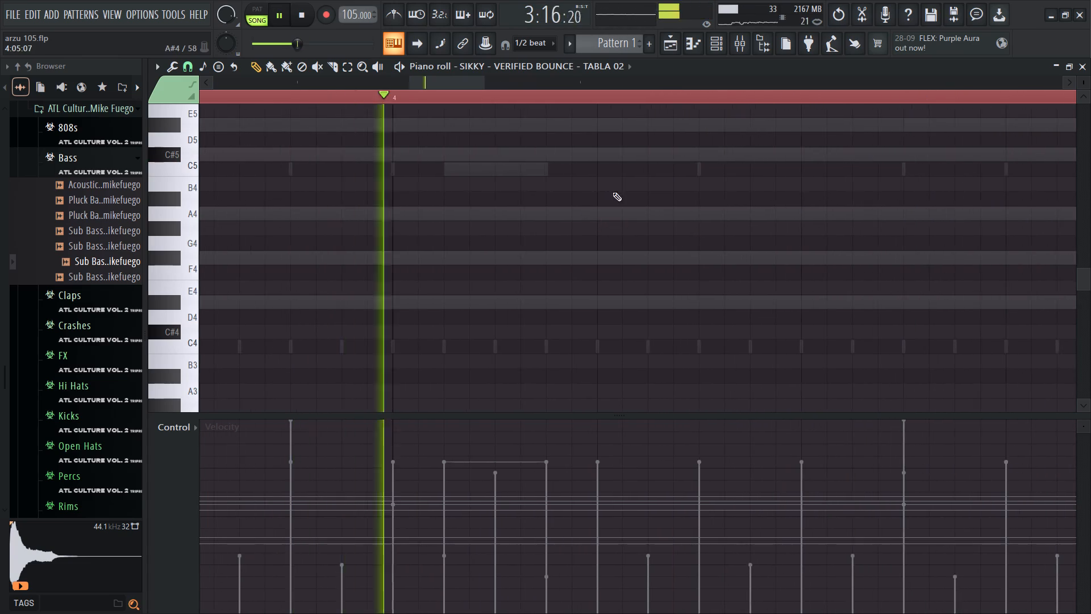
scroll(613, 192, down, 12)
scroll(636, 188, up, 5)
click(285, 93)
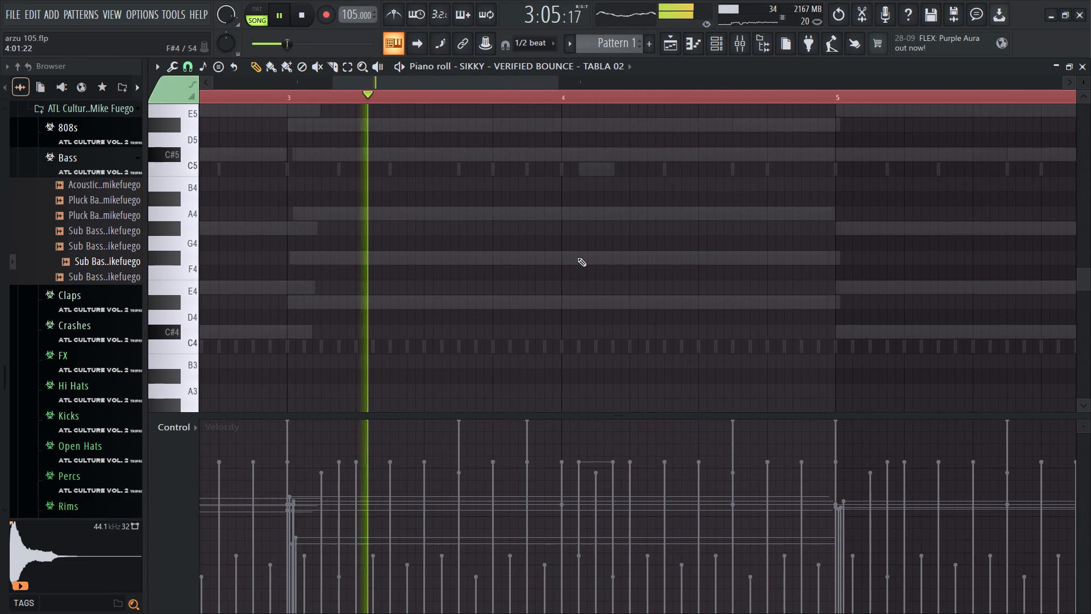
ctrl+scroll(577, 258, up, 5)
ctrl+scroll(584, 258, down, 9)
ctrl+scroll(555, 221, up, 2)
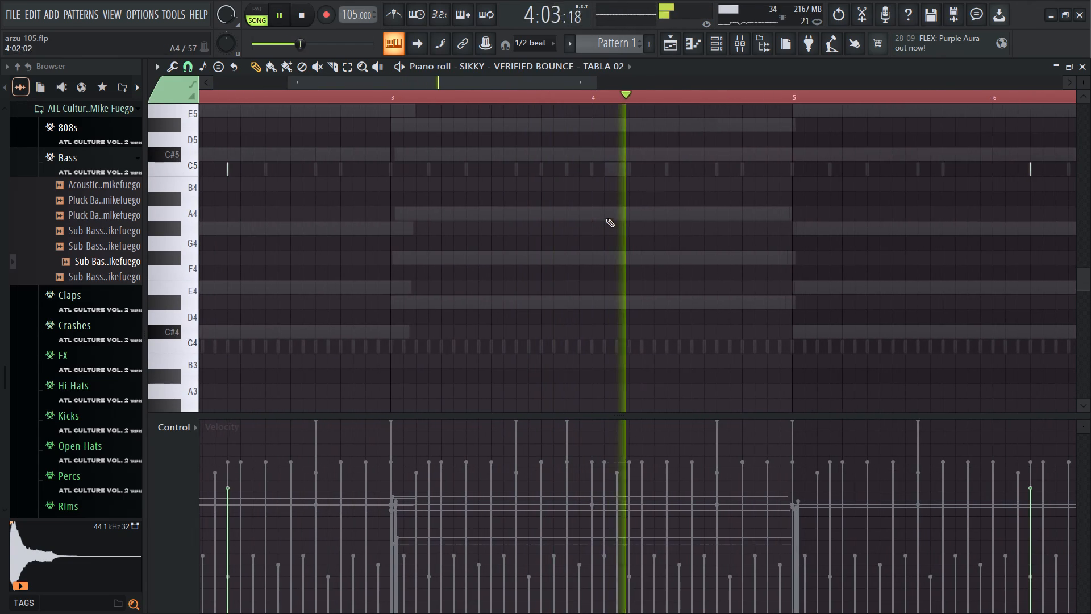
key(space)
key(space)
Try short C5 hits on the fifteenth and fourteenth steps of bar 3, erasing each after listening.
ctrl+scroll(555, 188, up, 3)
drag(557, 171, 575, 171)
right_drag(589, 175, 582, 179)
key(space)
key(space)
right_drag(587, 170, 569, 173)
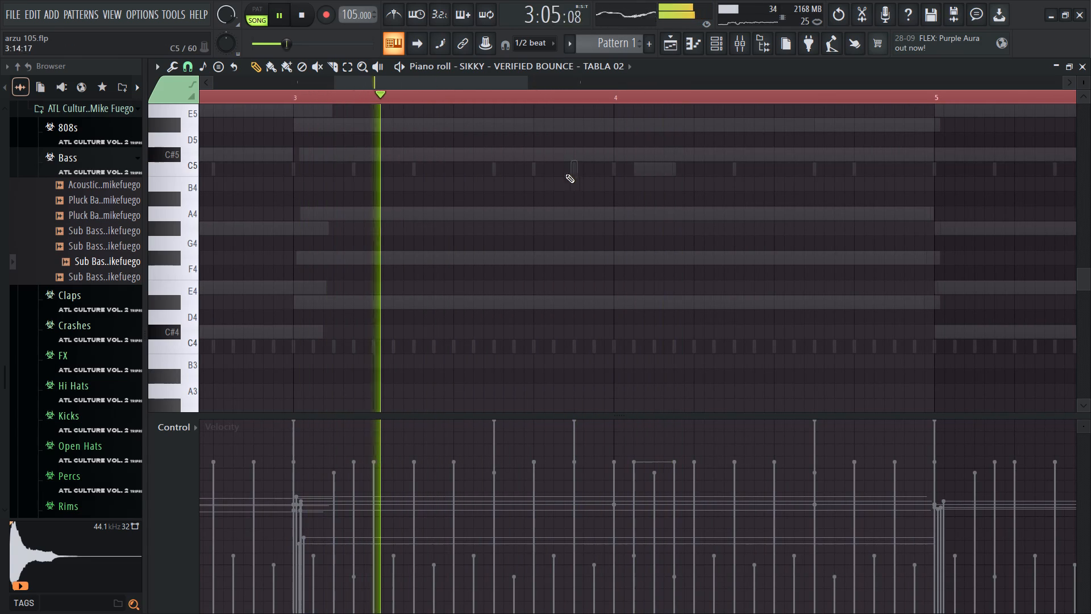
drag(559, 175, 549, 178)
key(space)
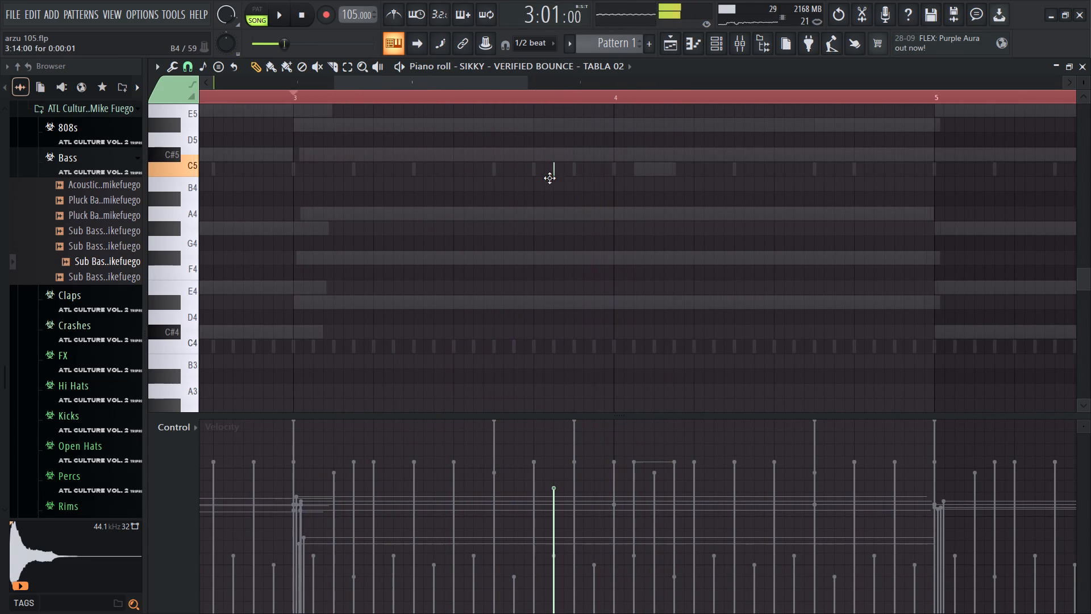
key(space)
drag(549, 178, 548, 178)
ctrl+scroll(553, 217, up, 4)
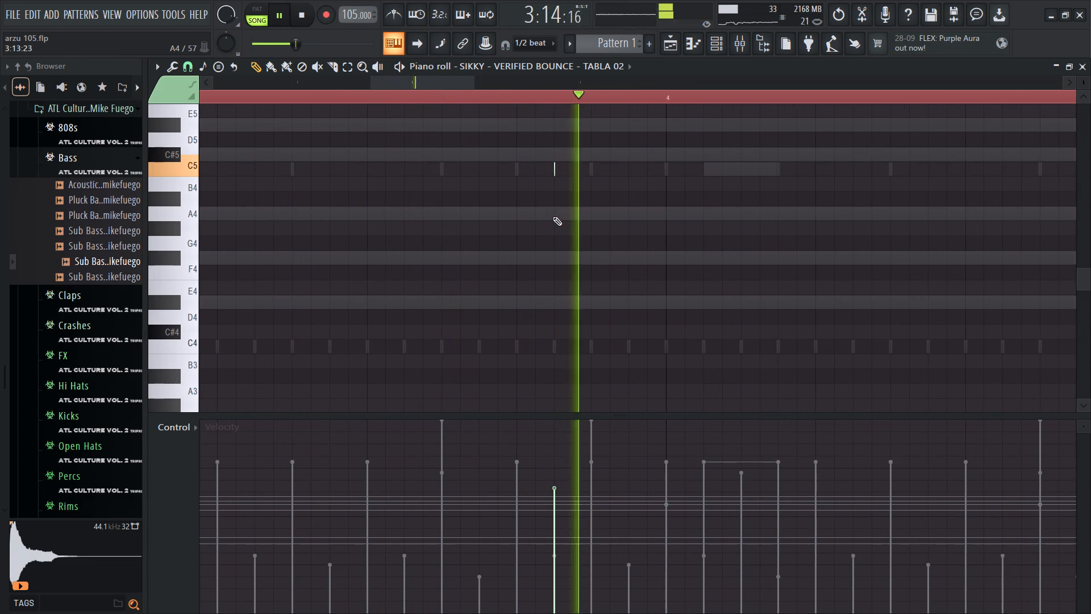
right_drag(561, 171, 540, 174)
Add a very short C5 hit to TABLA 02 on about the twelfth step of bar 3.
key(space)
key(space)
click(478, 168)
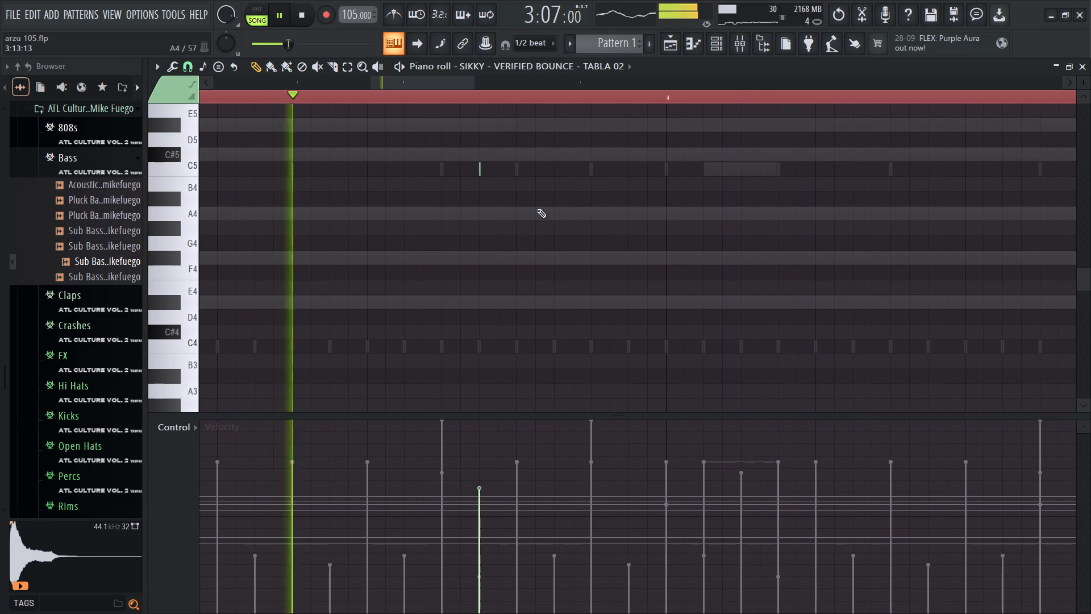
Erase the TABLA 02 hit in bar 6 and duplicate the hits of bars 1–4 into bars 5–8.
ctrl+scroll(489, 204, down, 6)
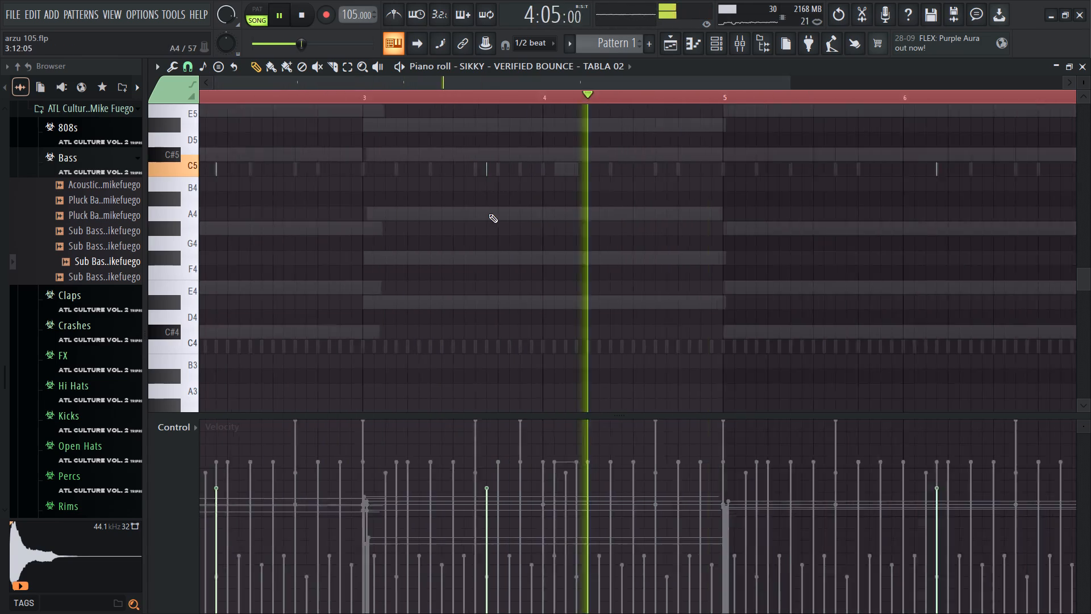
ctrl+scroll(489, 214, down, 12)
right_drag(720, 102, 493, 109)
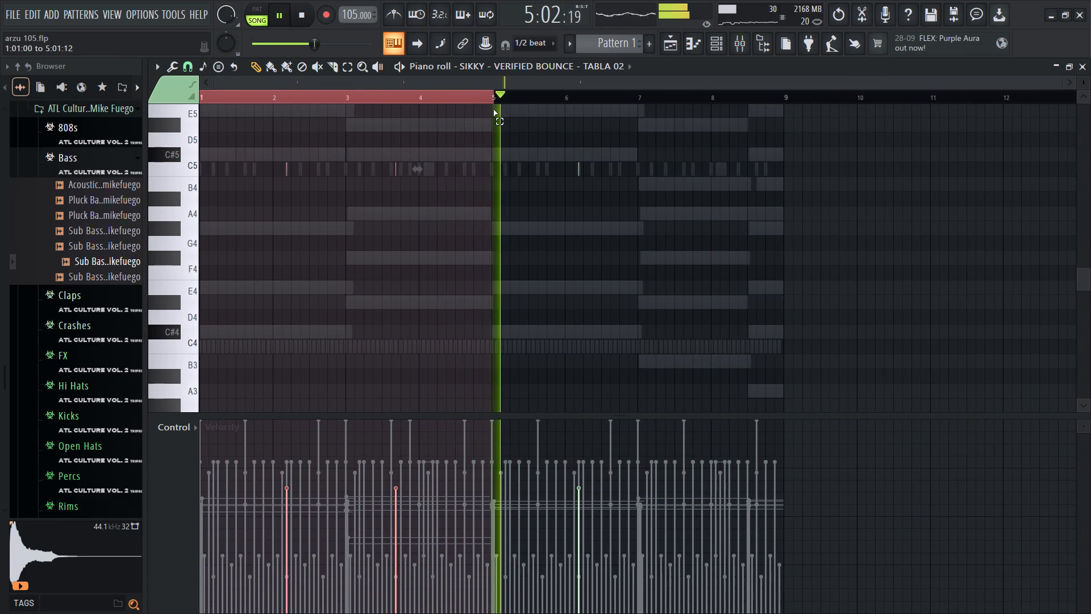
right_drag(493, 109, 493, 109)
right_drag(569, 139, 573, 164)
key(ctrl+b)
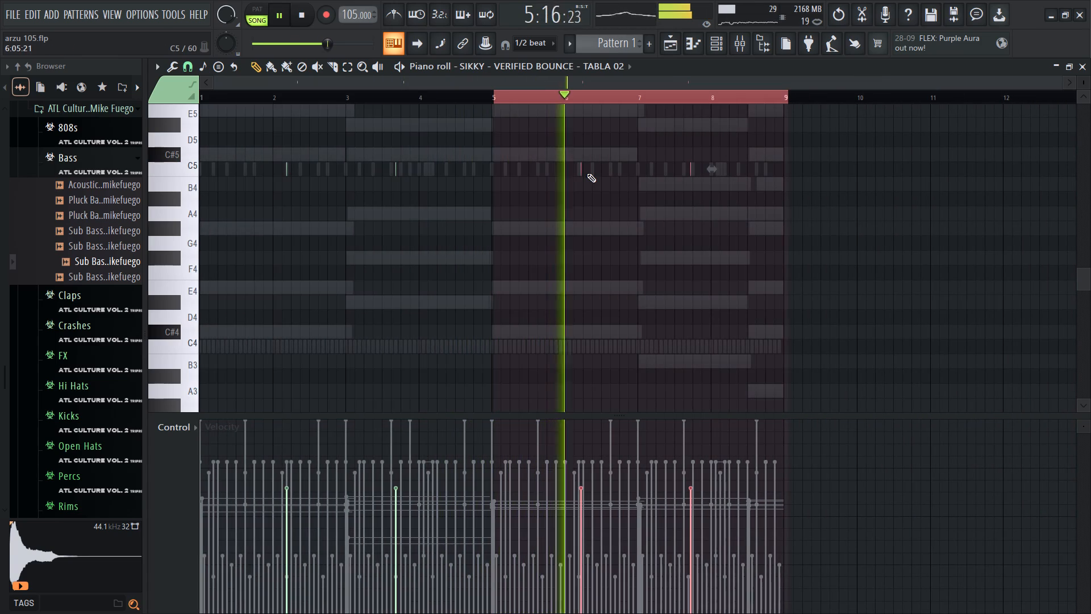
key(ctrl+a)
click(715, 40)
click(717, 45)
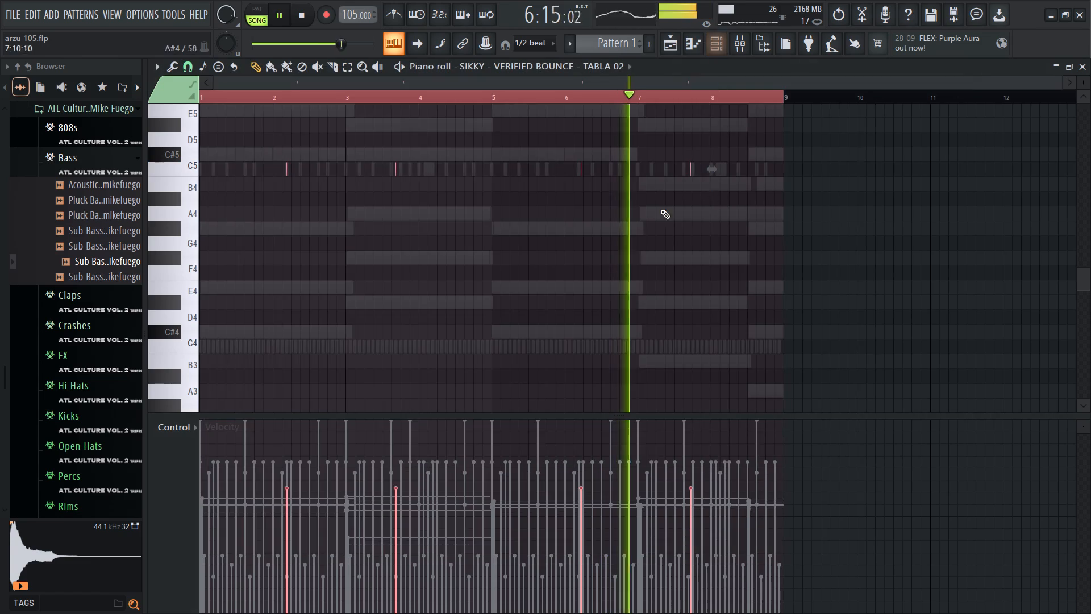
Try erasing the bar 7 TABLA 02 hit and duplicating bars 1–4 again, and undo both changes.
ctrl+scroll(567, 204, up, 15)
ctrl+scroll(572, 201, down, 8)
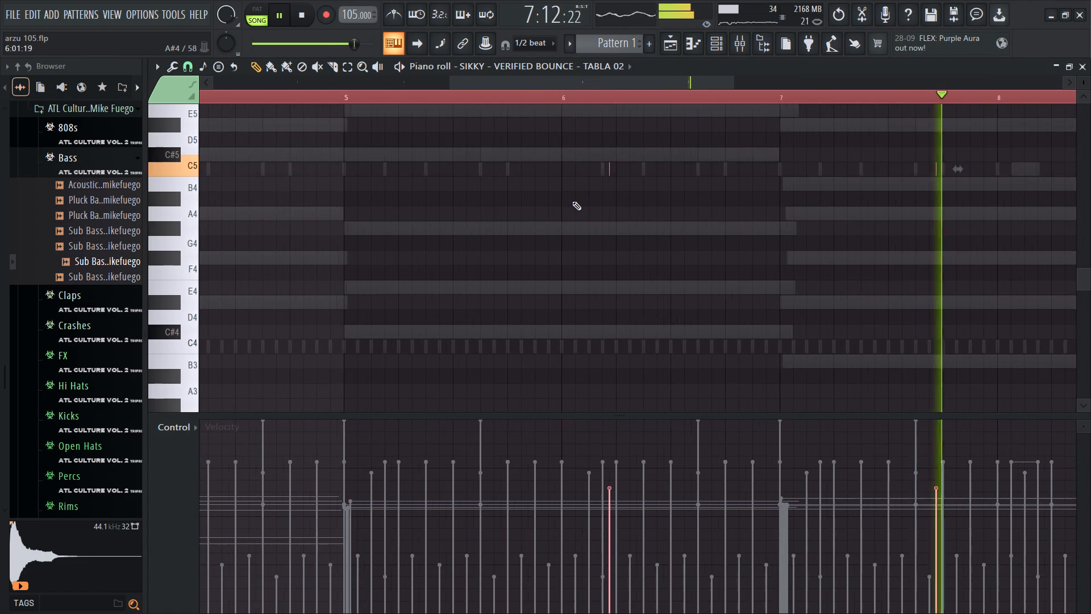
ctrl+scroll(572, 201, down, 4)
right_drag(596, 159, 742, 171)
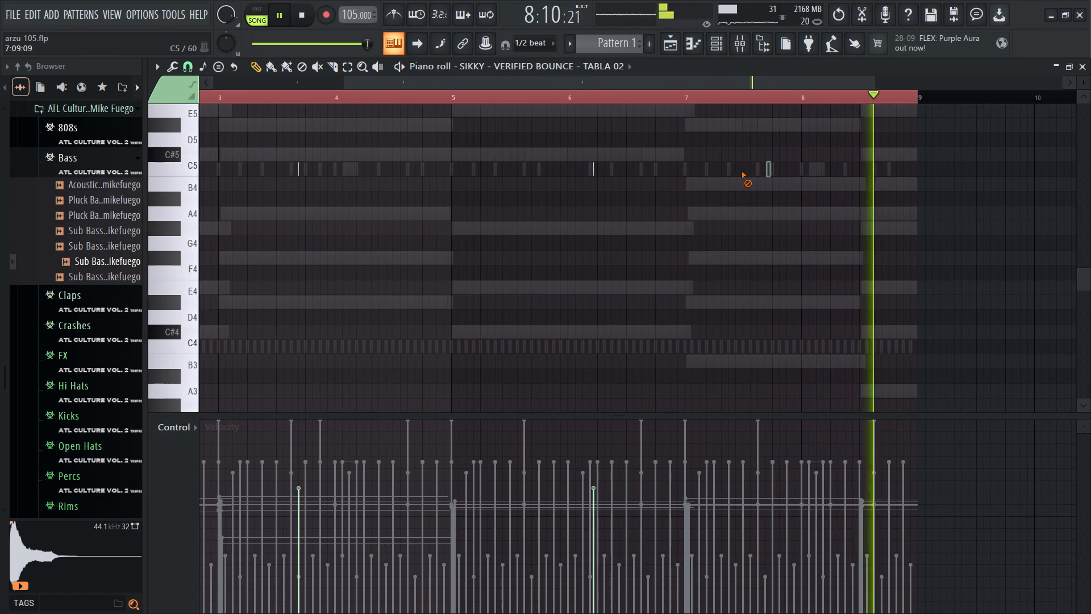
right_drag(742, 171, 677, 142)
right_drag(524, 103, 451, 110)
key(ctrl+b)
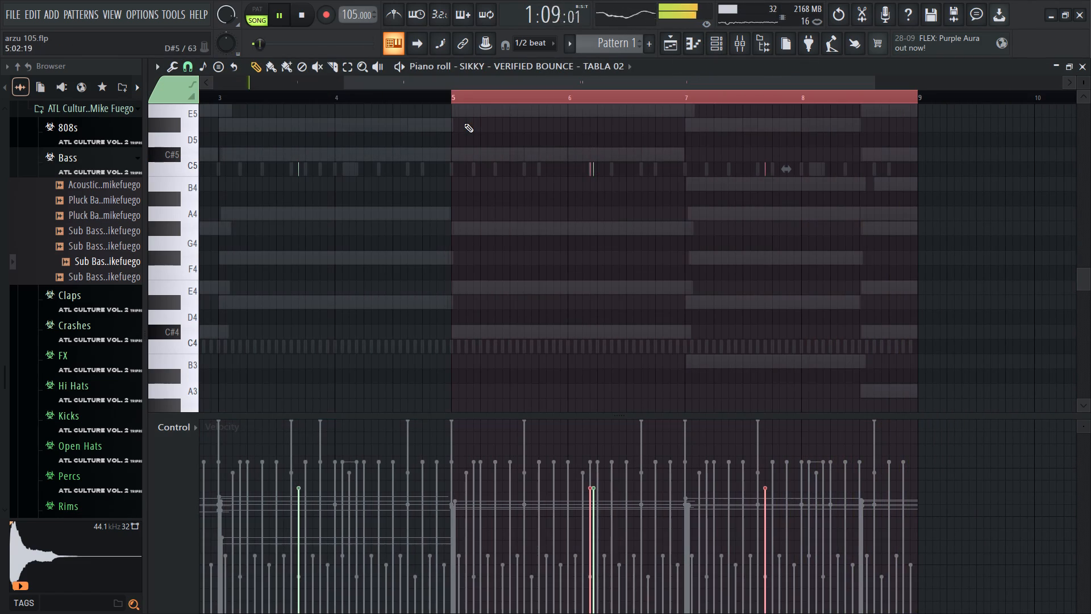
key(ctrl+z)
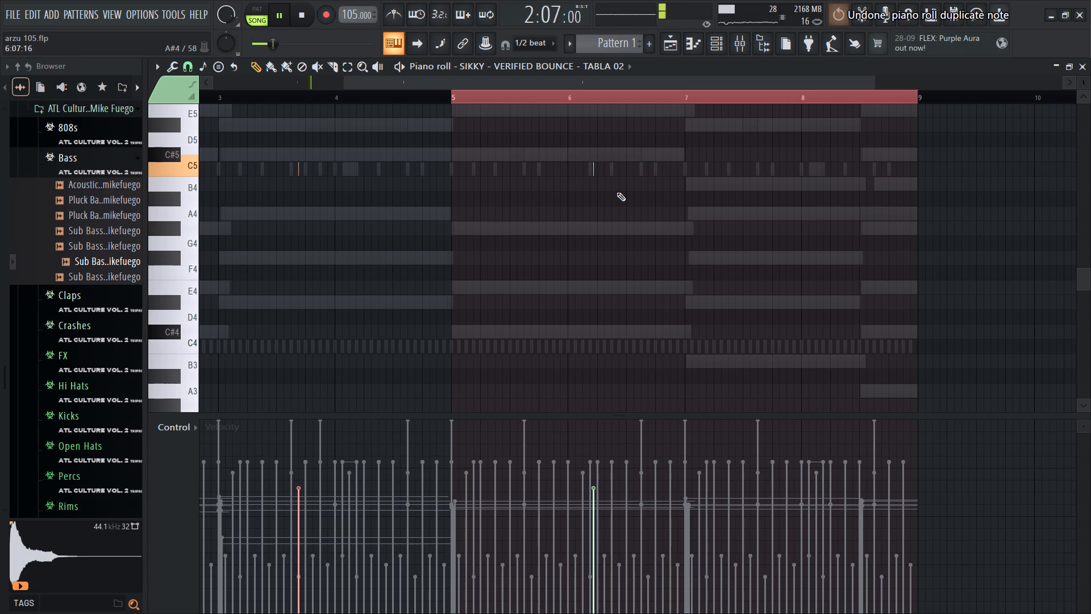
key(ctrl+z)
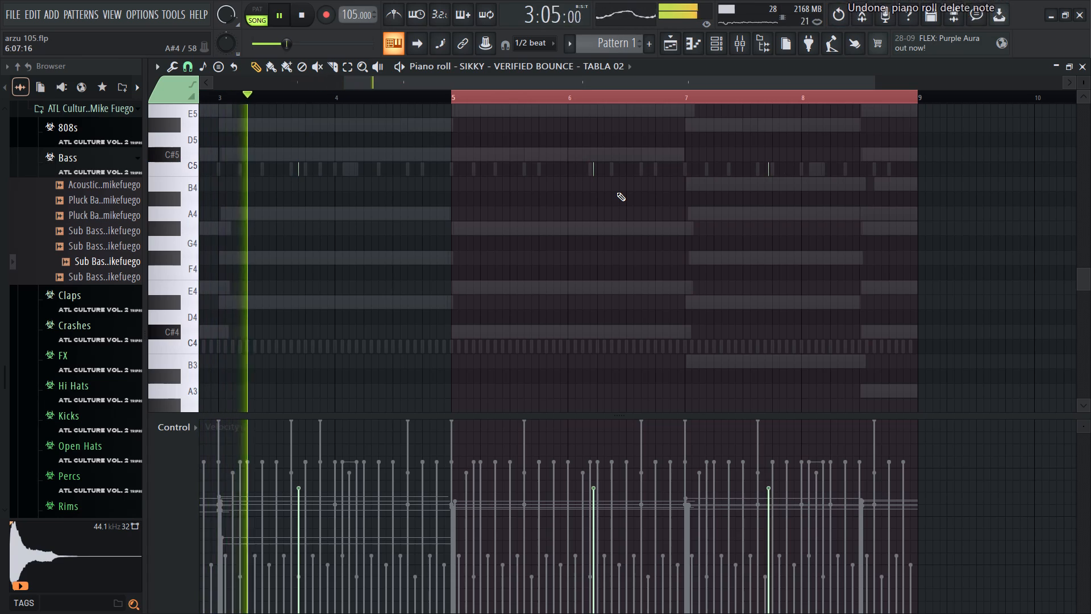
Replace the TABLA 02 hits in bars 5–8 with a duplicate of exactly bars 1–4.
ctrl+scroll(617, 192, up, 7)
ctrl+scroll(617, 192, down, 14)
ctrl+drag(565, 148, 801, 223)
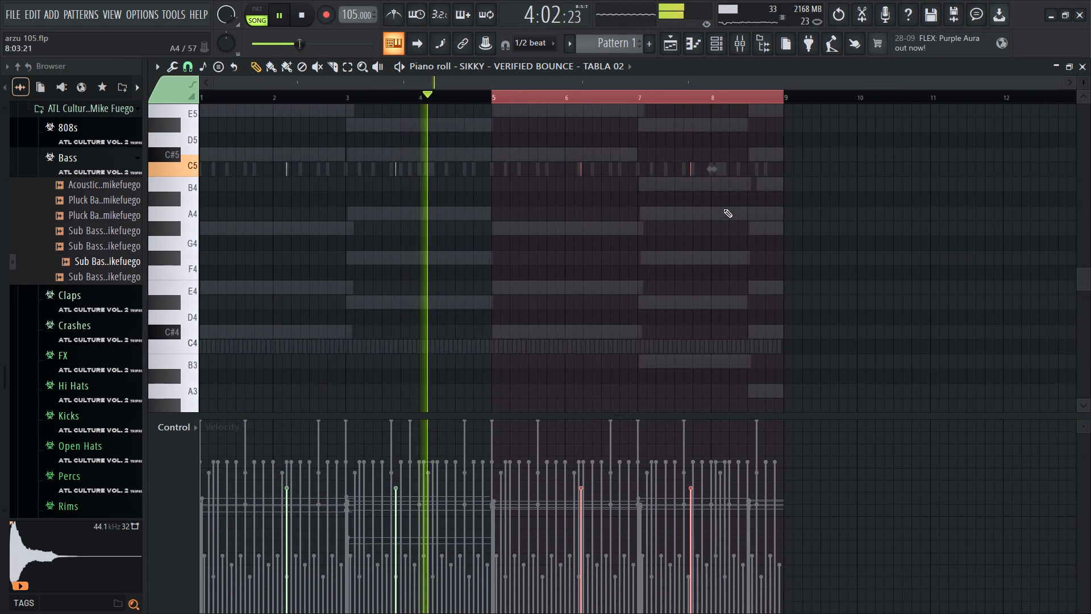
key(ctrl+x)
key(ctrl+a)
right_drag(642, 98, 624, 107)
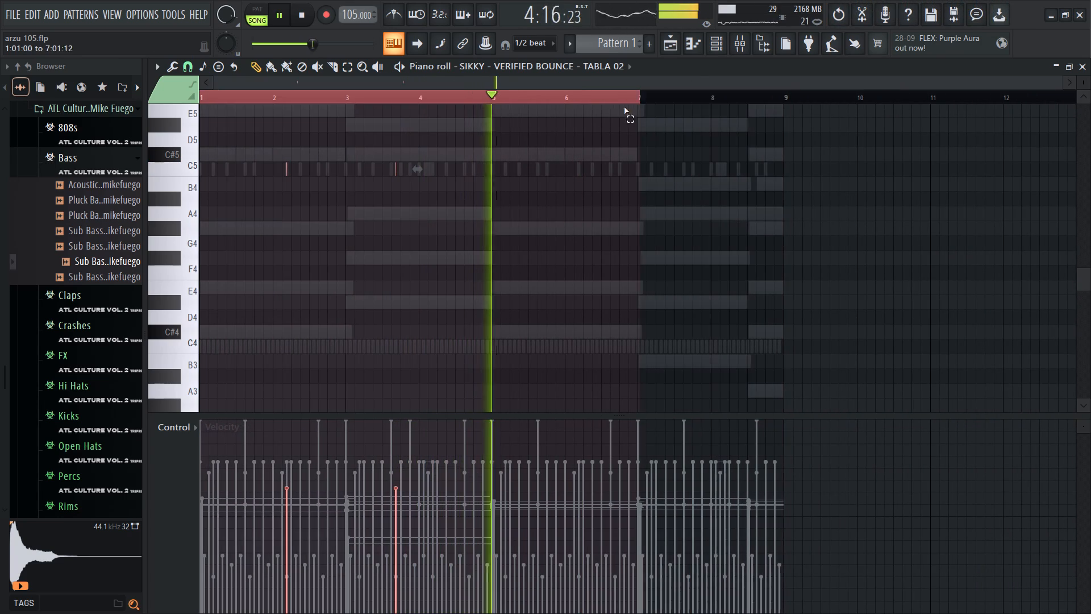
right_drag(624, 107, 492, 121)
ctrl+scroll(486, 136, up, 9)
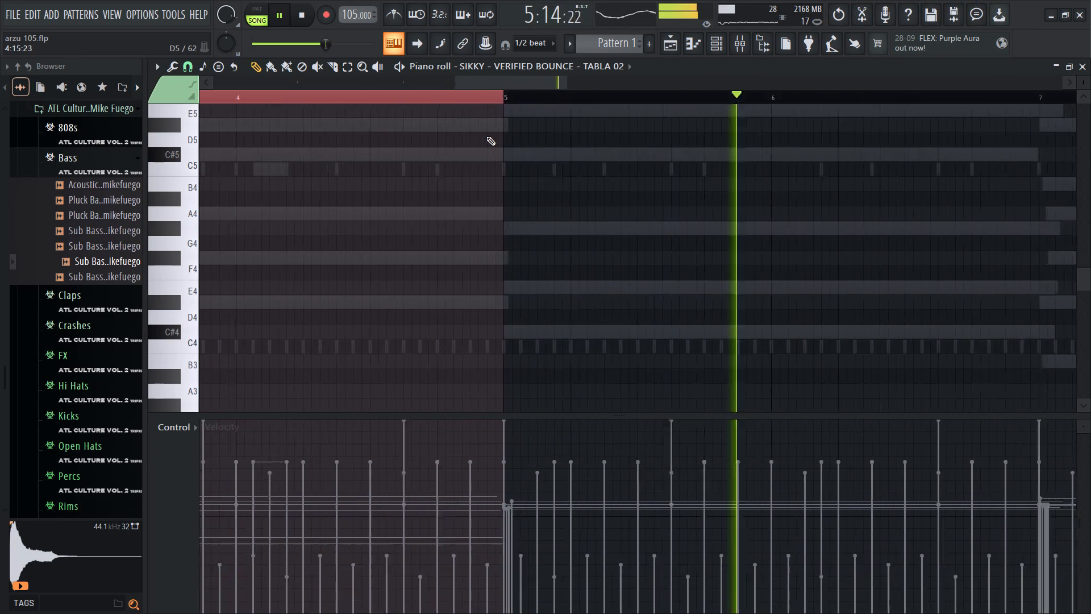
ctrl+scroll(486, 136, up, 9)
ctrl+scroll(486, 136, down, 20)
ctrl+scroll(486, 136, down, 5)
key(ctrl+b)
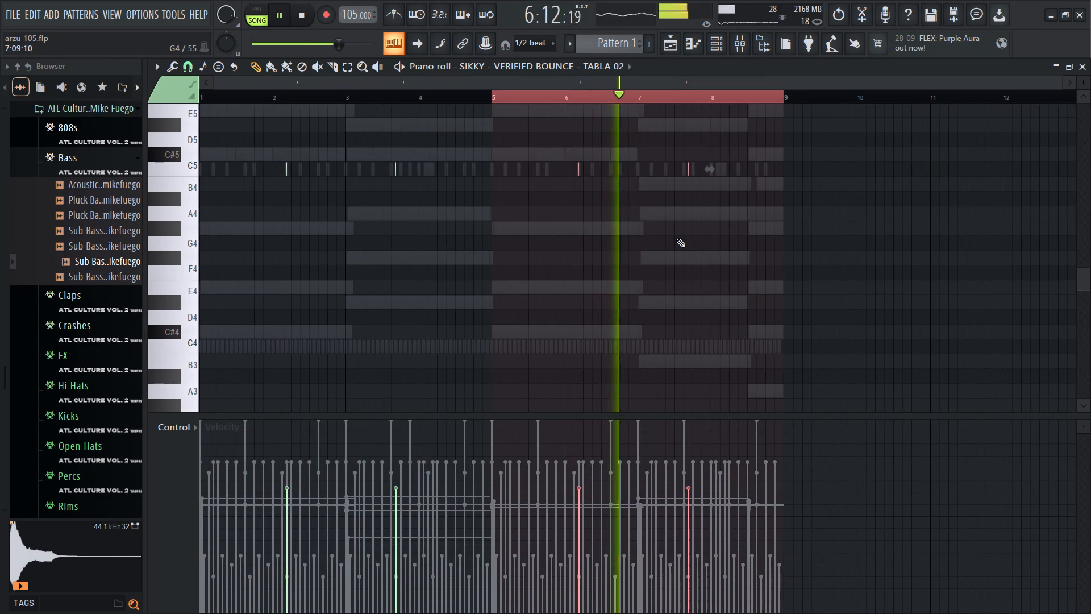
Listen to bars 5–8 of the beat and audition the channel directly below TABLA 02 in the channel rack.
click(558, 97)
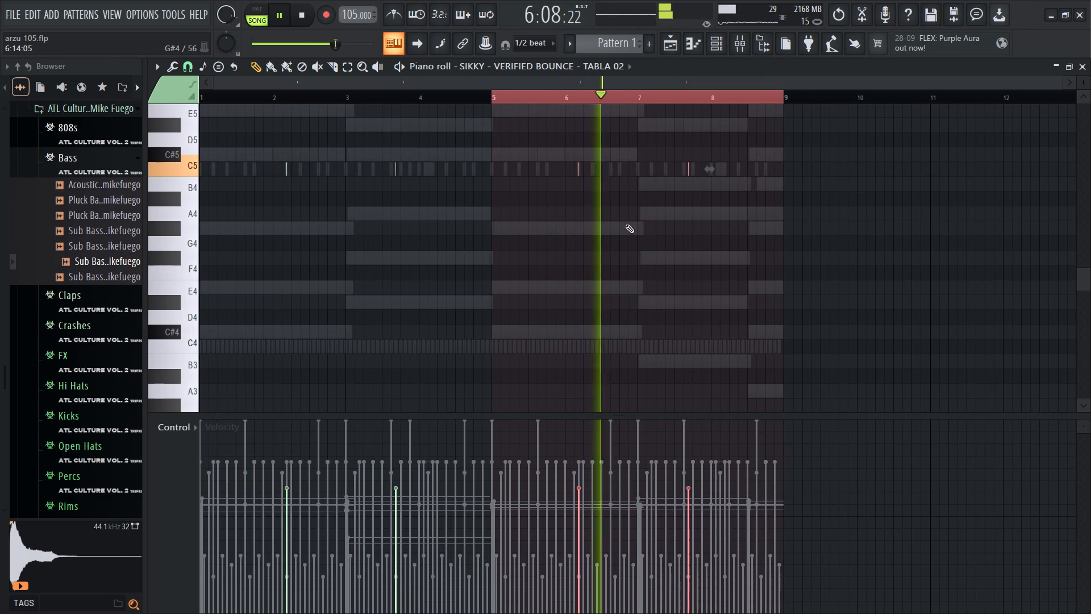
key(ctrl+a)
click(714, 42)
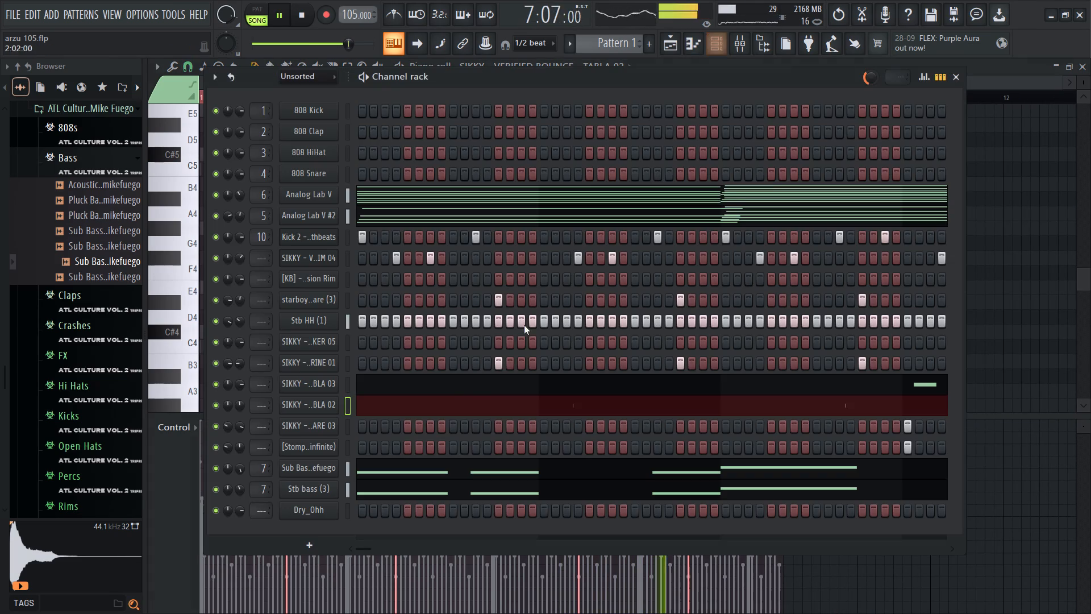
key(space)
click(351, 434)
text(www)
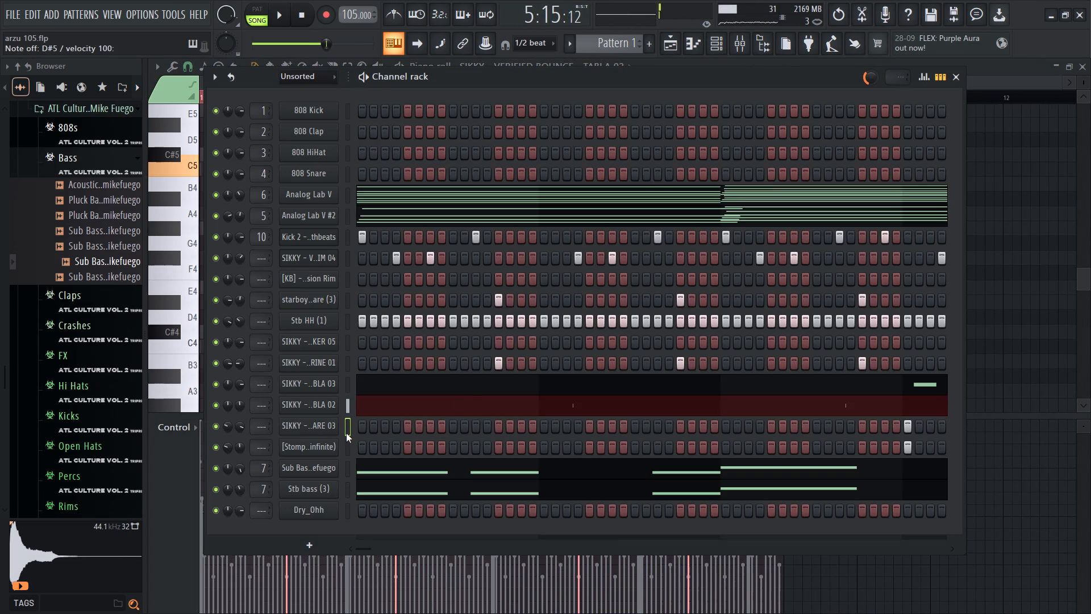
Audition the Stomp channel over the playing beat and examine its notes in the piano roll.
key(space)
click(353, 449)
text(qqqq)
key(q)
key(q)
right_click(332, 455)
click(355, 432)
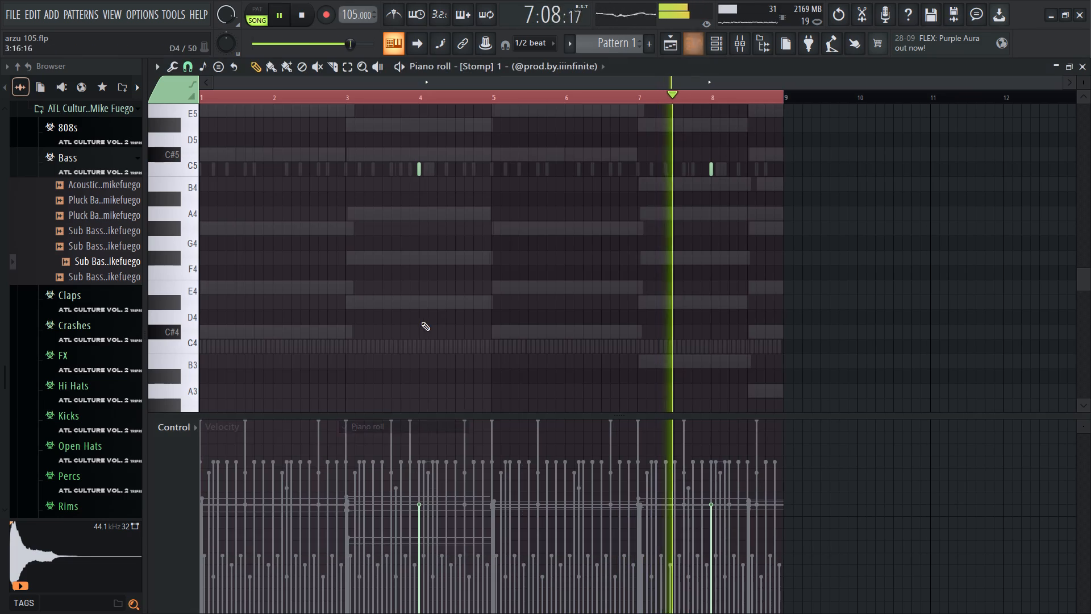
scroll(609, 276, down, 8)
scroll(612, 269, up, 6)
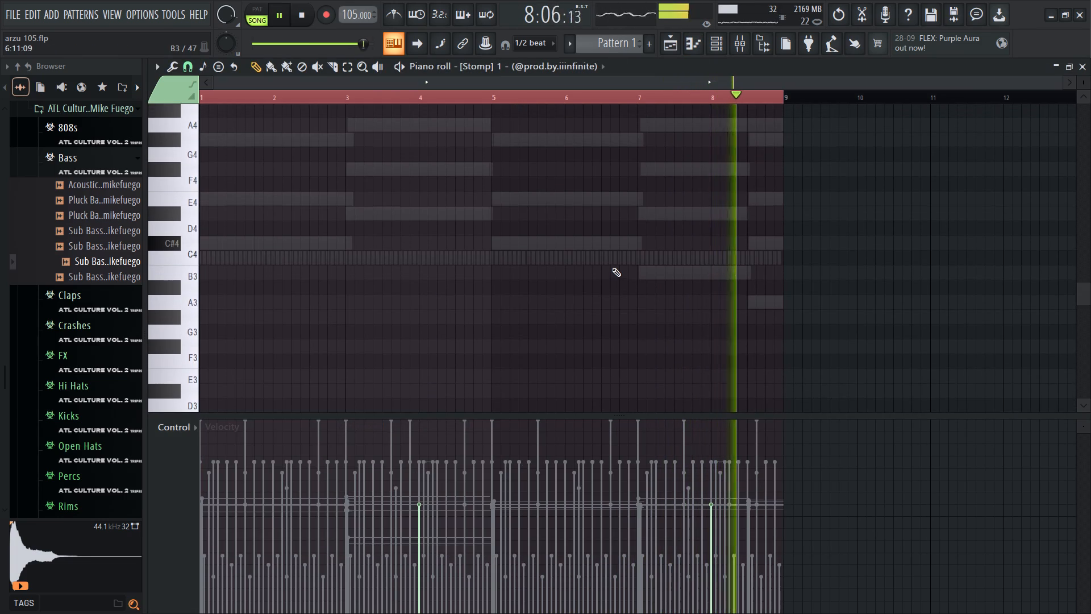
scroll(612, 268, up, 4)
Return to the playlist and stop playback.
click(714, 42)
click(747, 45)
click(678, 49)
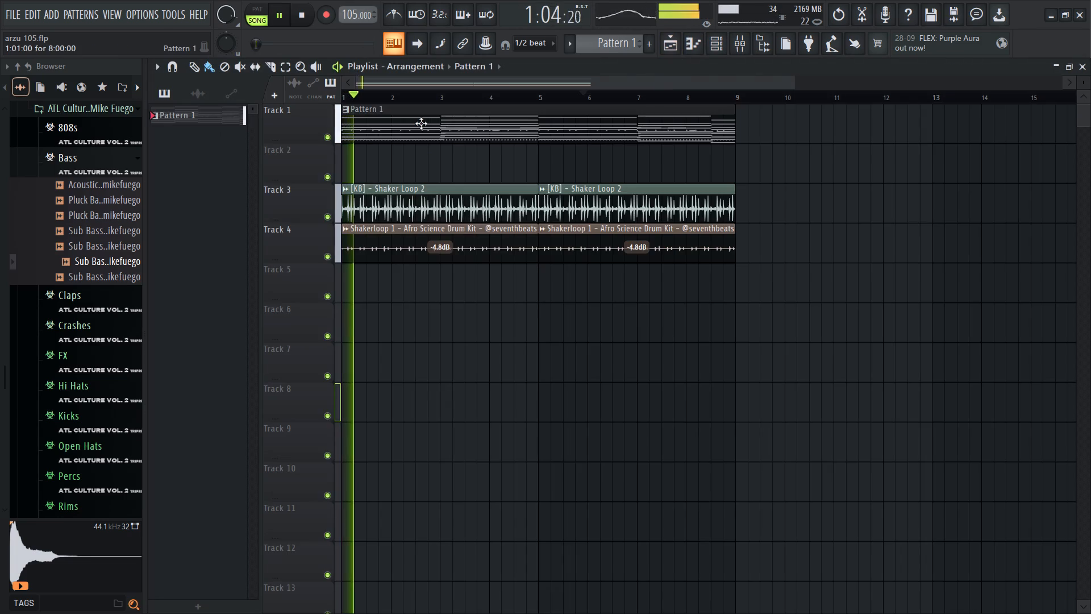
key(space)
Find the INDIAN SOUNDS folder among the drum kits and open the Esraj folder within Melodic Loops (1).
drag(357, 103, 273, 123)
scroll(80, 405, up, 4)
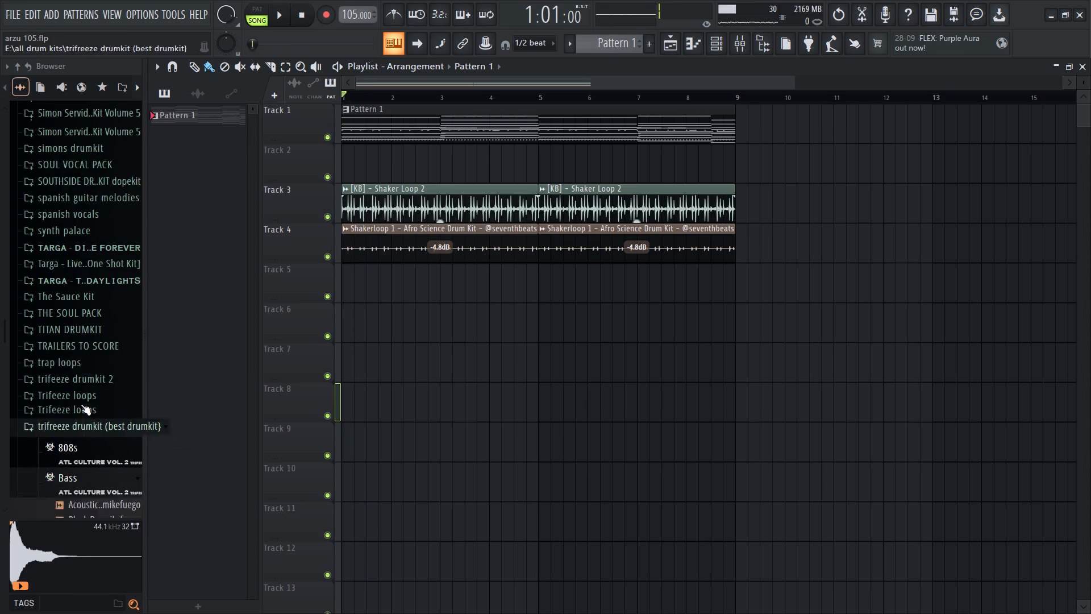
scroll(82, 422, down, 2)
click(85, 278)
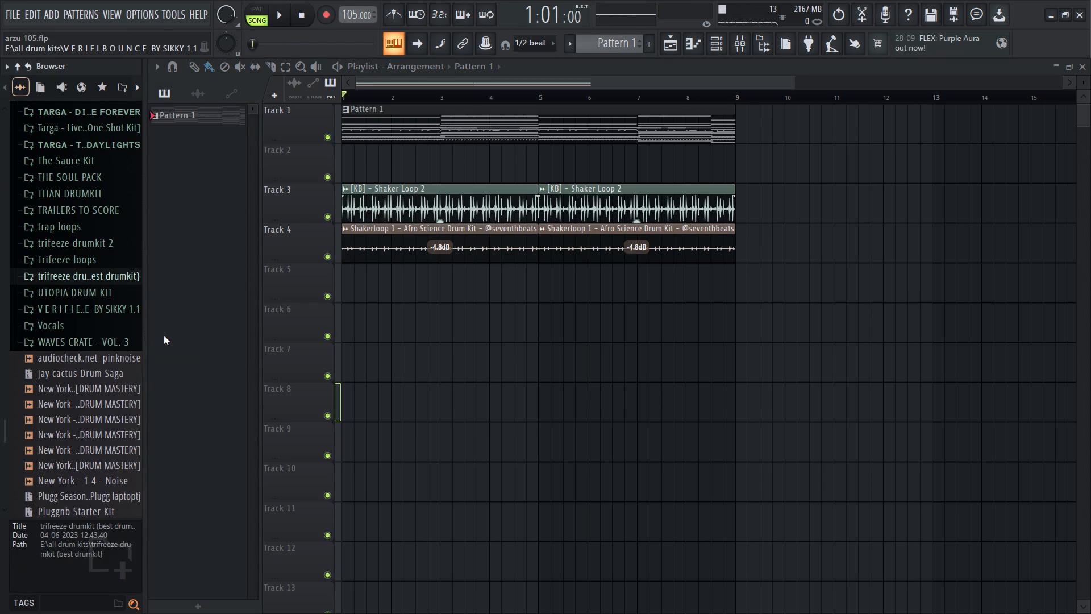
scroll(106, 300, up, 1)
scroll(87, 444, up, 8)
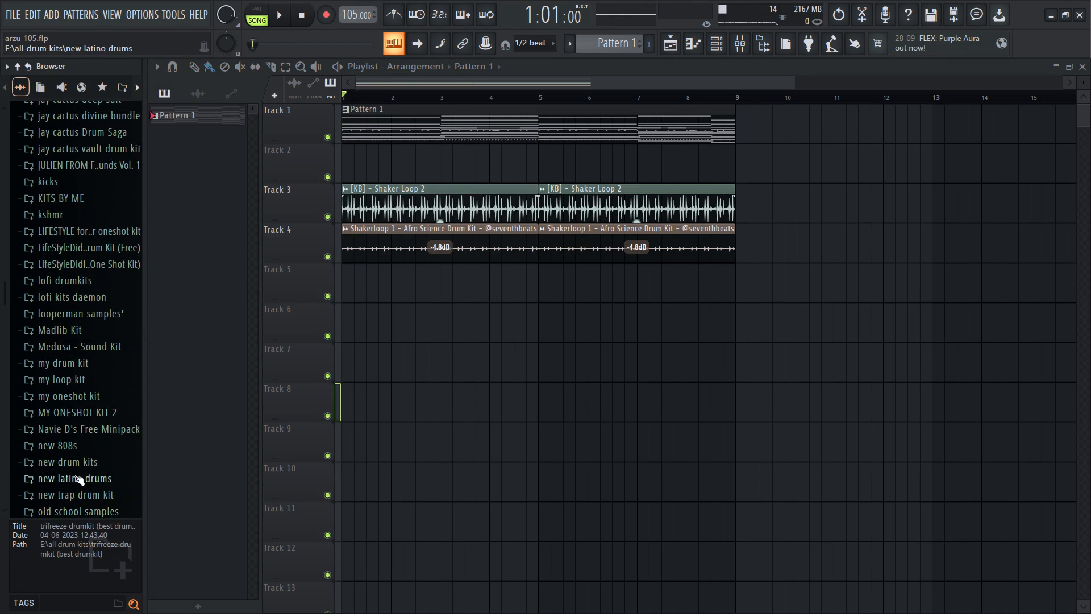
scroll(74, 475, up, 2)
click(73, 174)
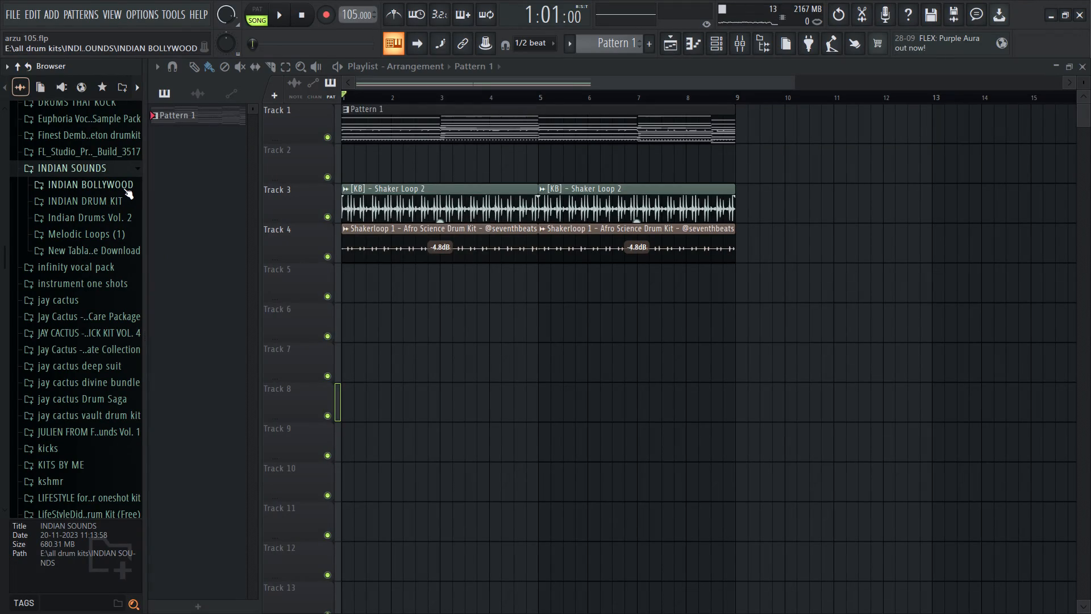
click(118, 235)
click(114, 259)
scroll(100, 298, down, 1)
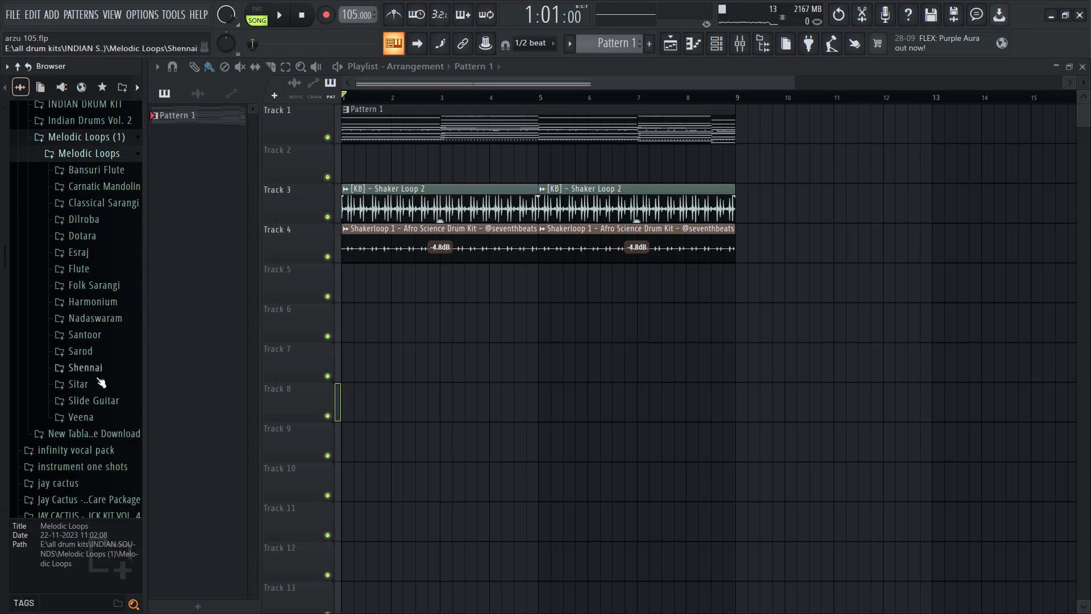
click(98, 260)
Audition Esraj loops 67, 80 and 83 at 110 BPM in D, and 113, 115, 116 and 117 at 100 BPM in E.
scroll(98, 358, down, 3)
click(104, 341)
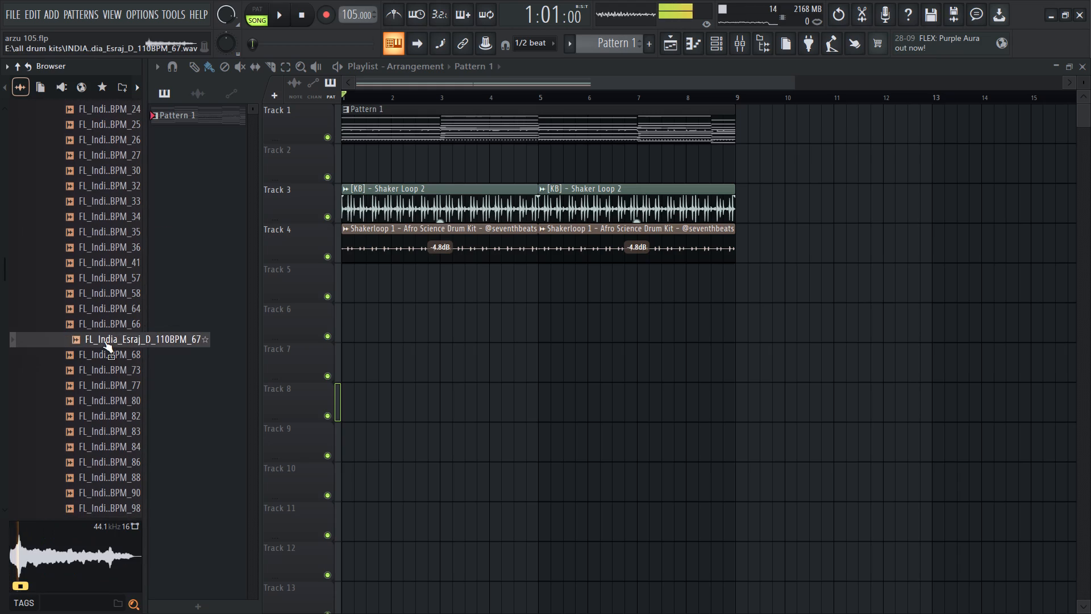
click(94, 405)
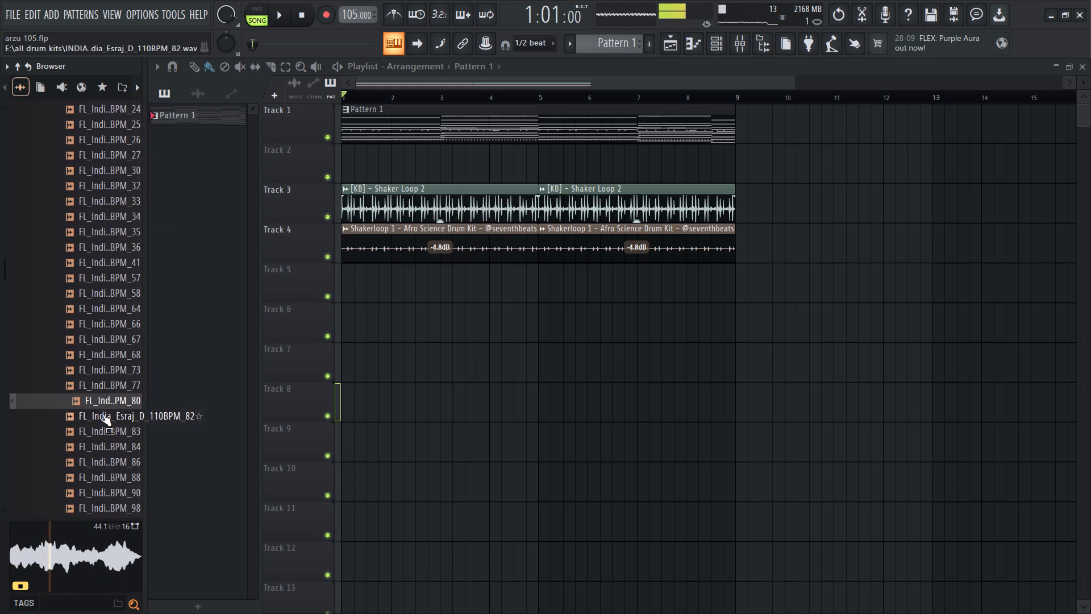
click(104, 428)
scroll(104, 428, down, 3)
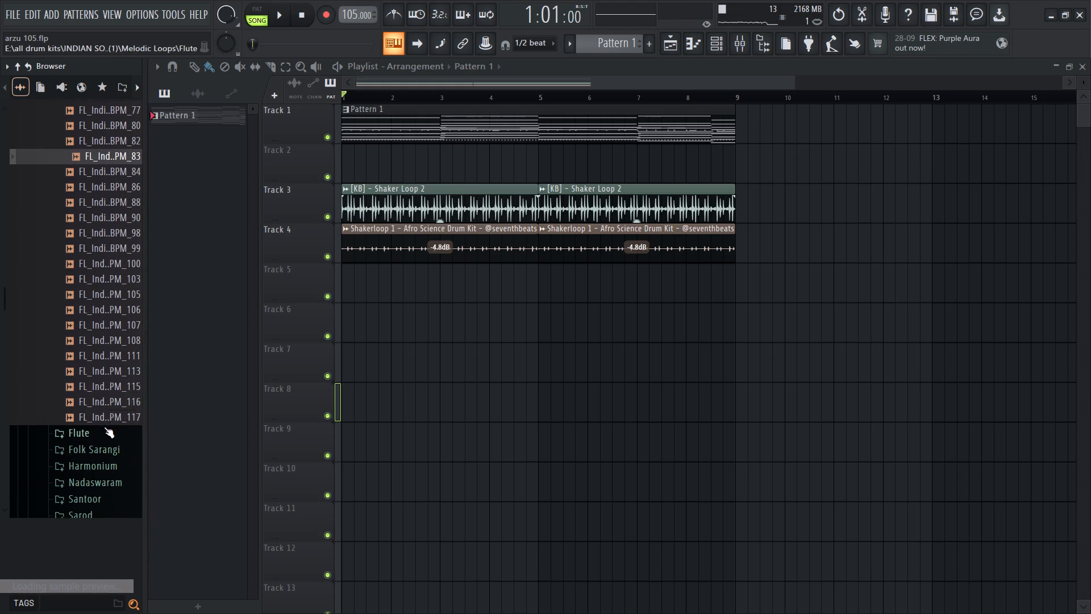
click(113, 370)
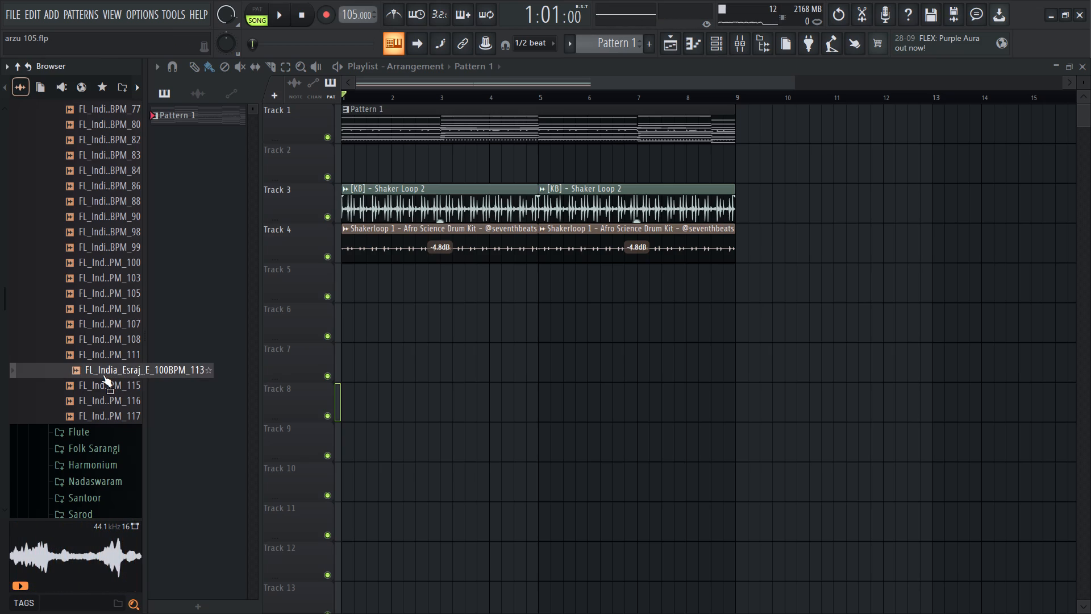
click(106, 392)
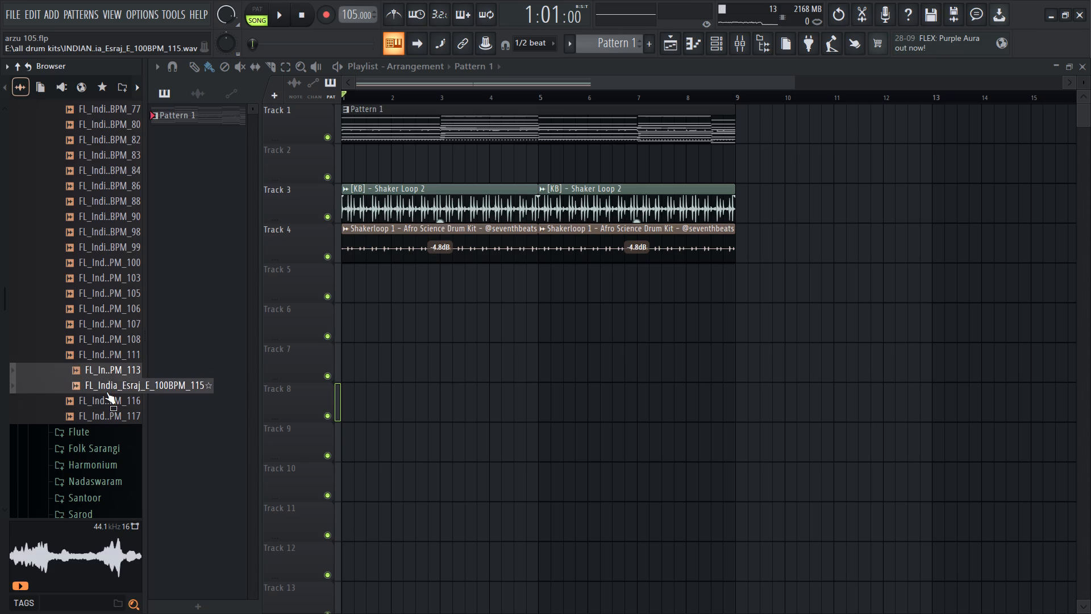
click(107, 399)
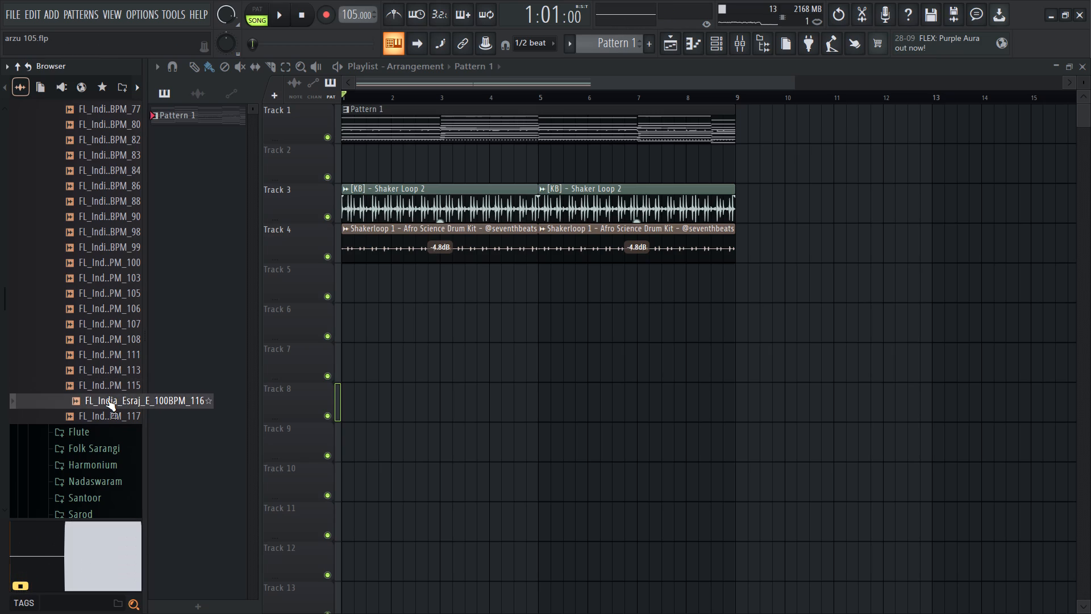
click(109, 406)
click(111, 419)
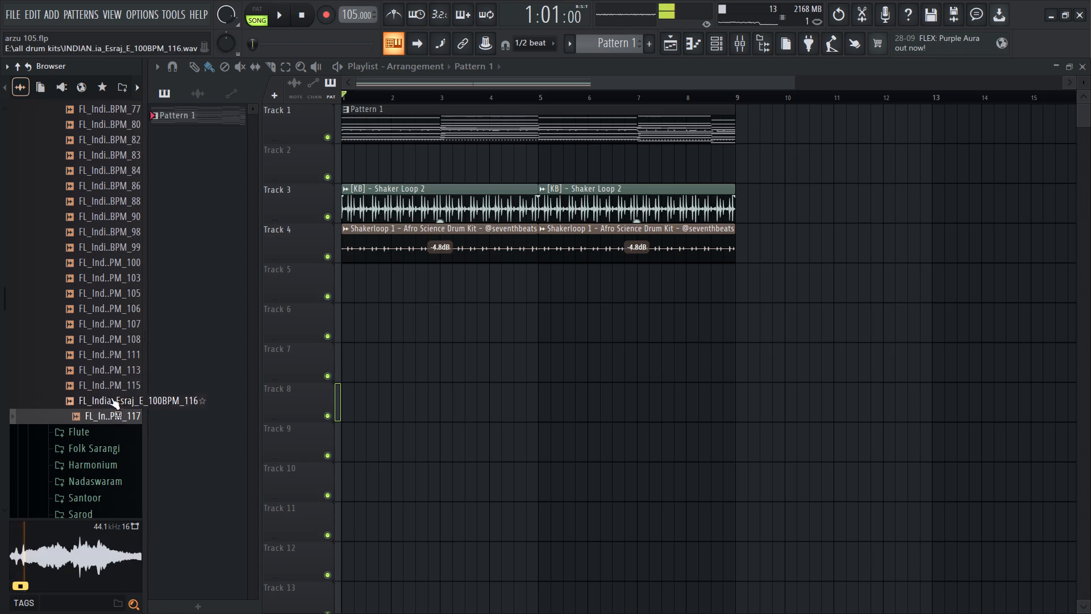
Audition more Esraj loops, working back up the list from 107 through 106, 103, 98, 86 and 83 to 82.
click(110, 329)
scroll(110, 329, up, 1)
click(118, 397)
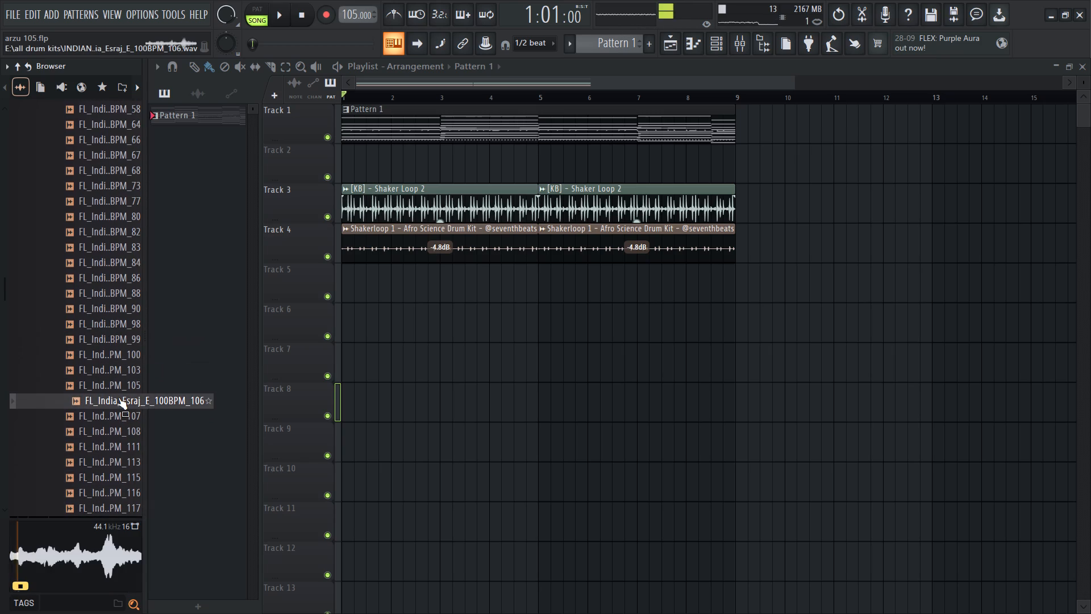
click(117, 377)
click(106, 331)
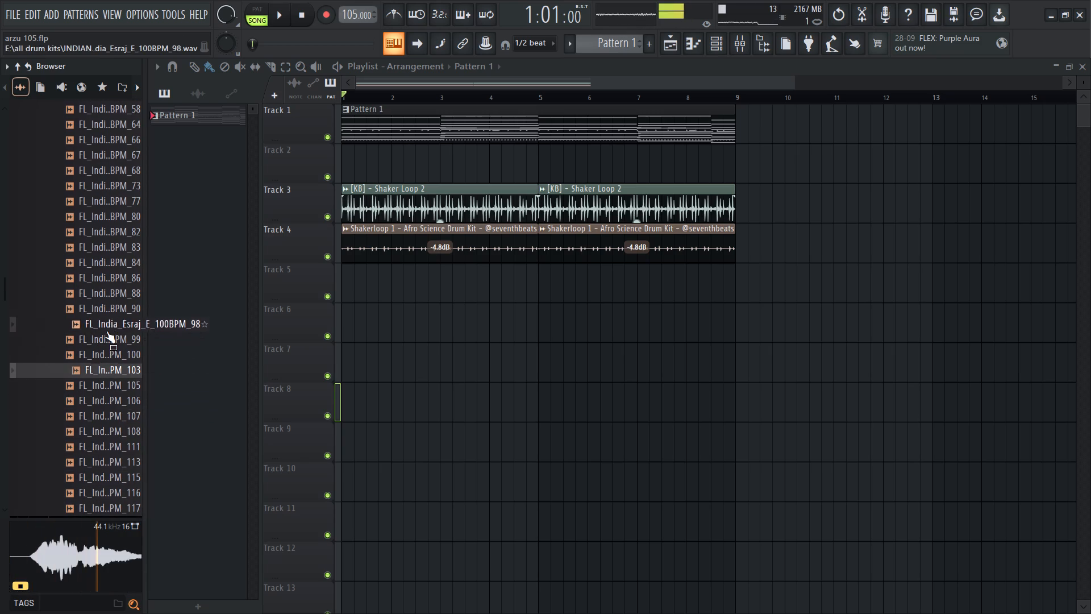
click(93, 275)
click(99, 243)
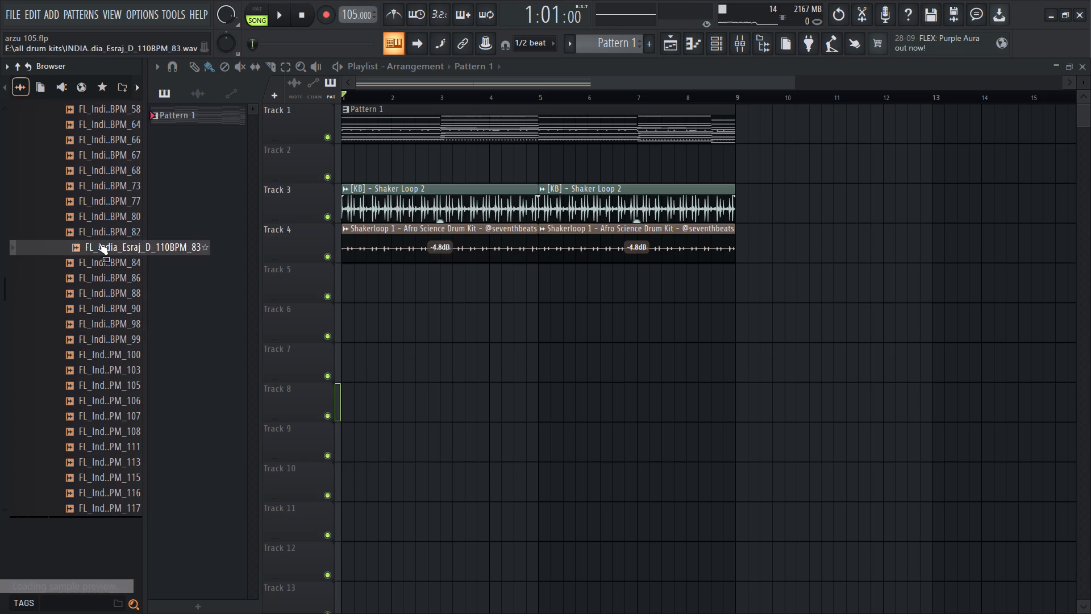
click(104, 230)
Audition the D 110 BPM Esraj loops 80, 73, 67, 68, 64 and 57.
scroll(108, 263, up, 2)
click(118, 400)
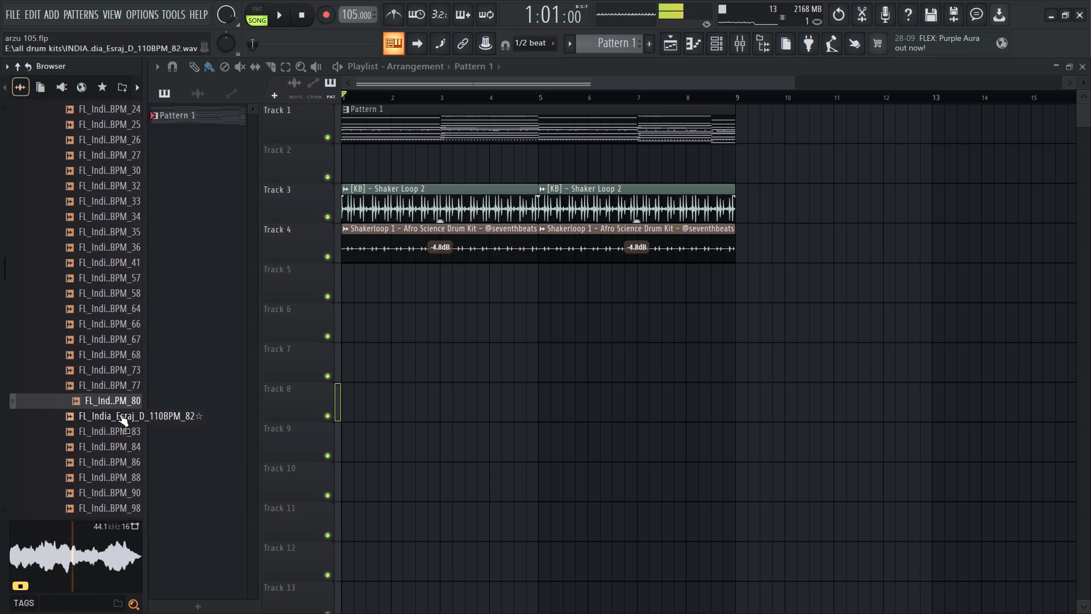
click(119, 365)
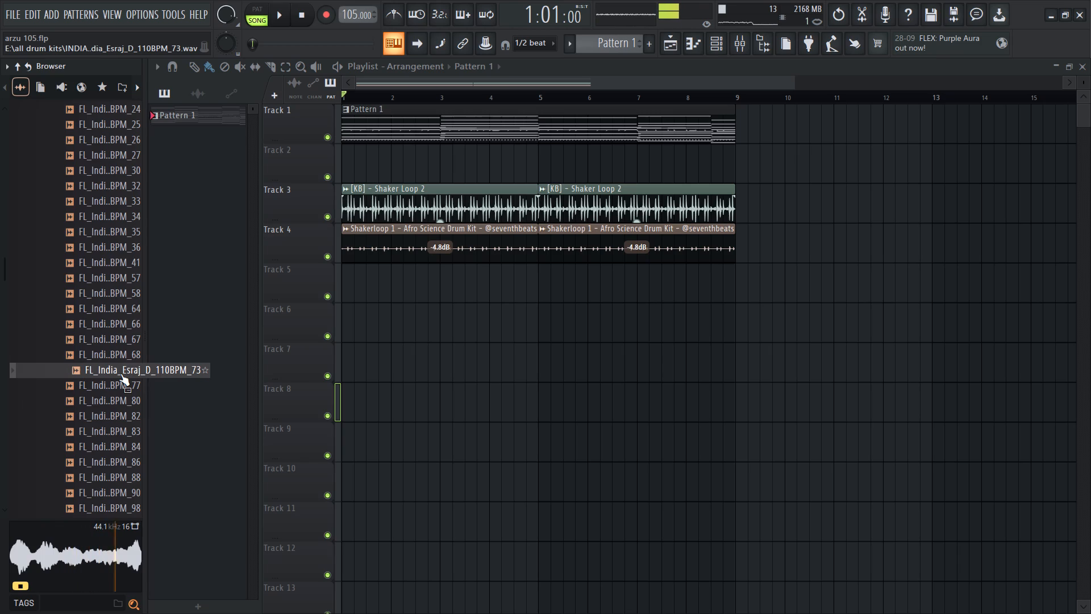
click(120, 339)
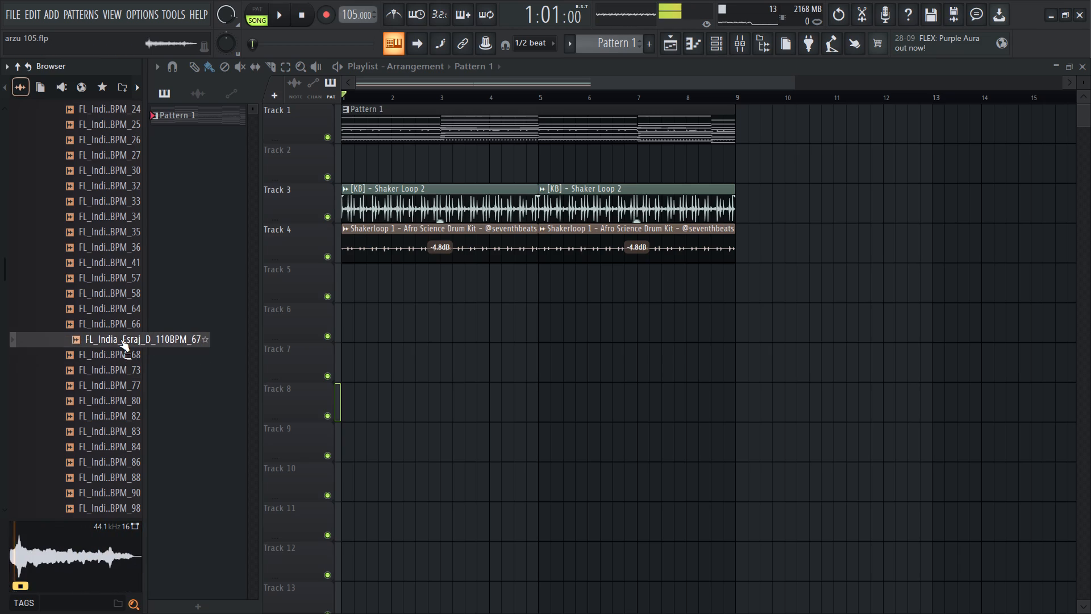
click(122, 362)
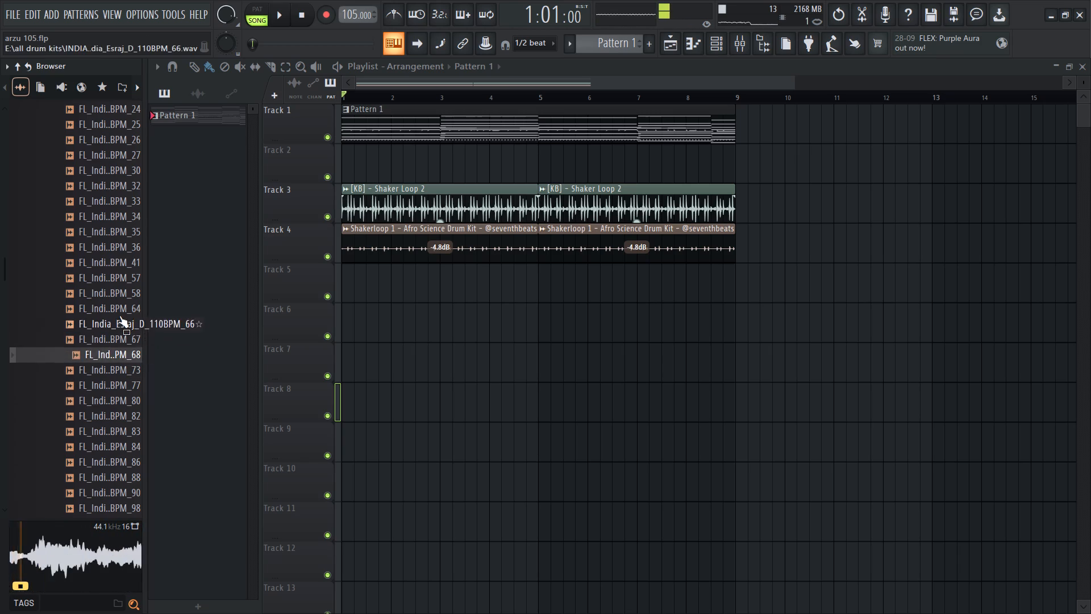
click(119, 316)
click(118, 285)
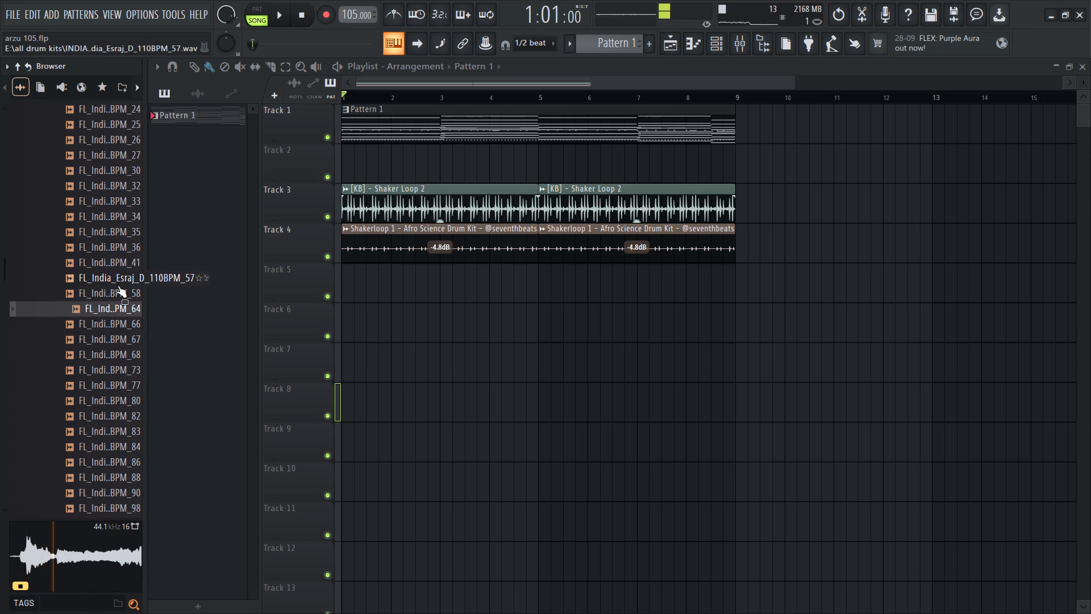
scroll(132, 349, up, 1)
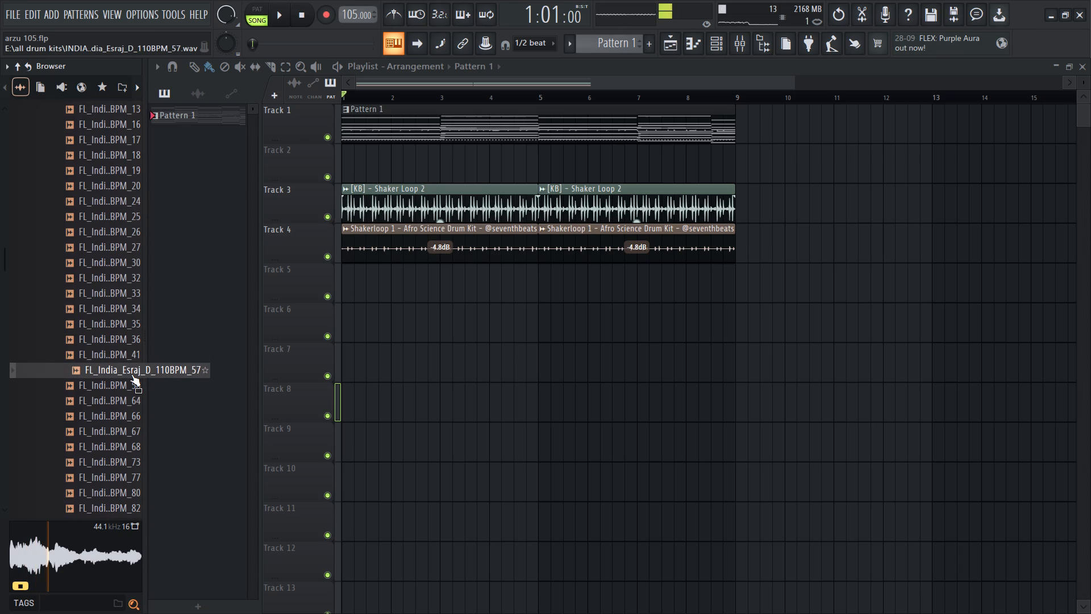
Play the arrangement through bars 1–5 and stop it.
key(space)
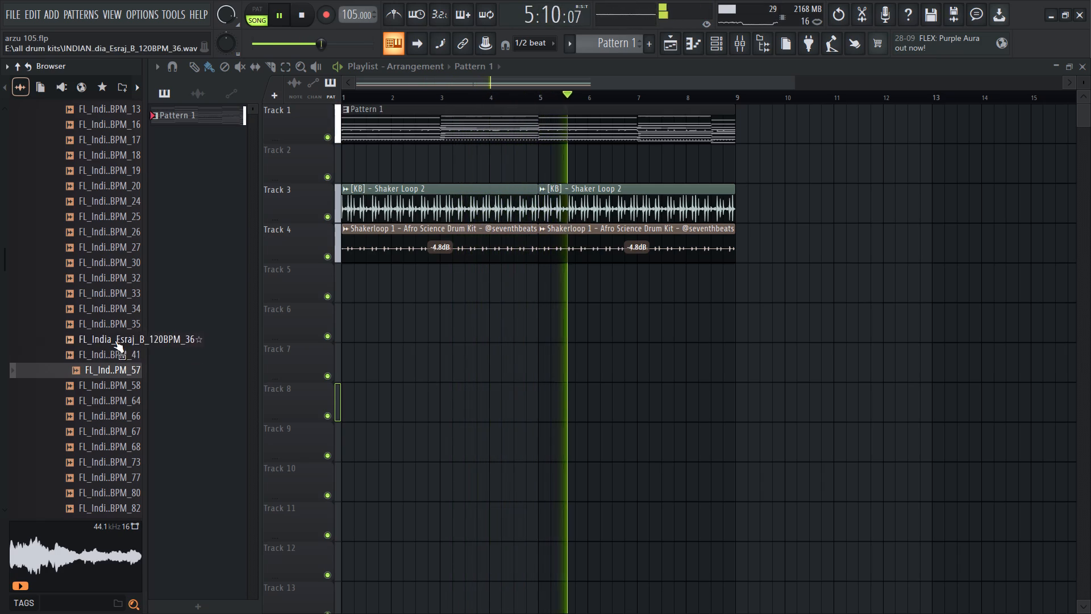
key(space)
Switch to the browser and listen to the opening of the Aarzu instrumental on YouTube, pausing it after the listen.
click(210, 587)
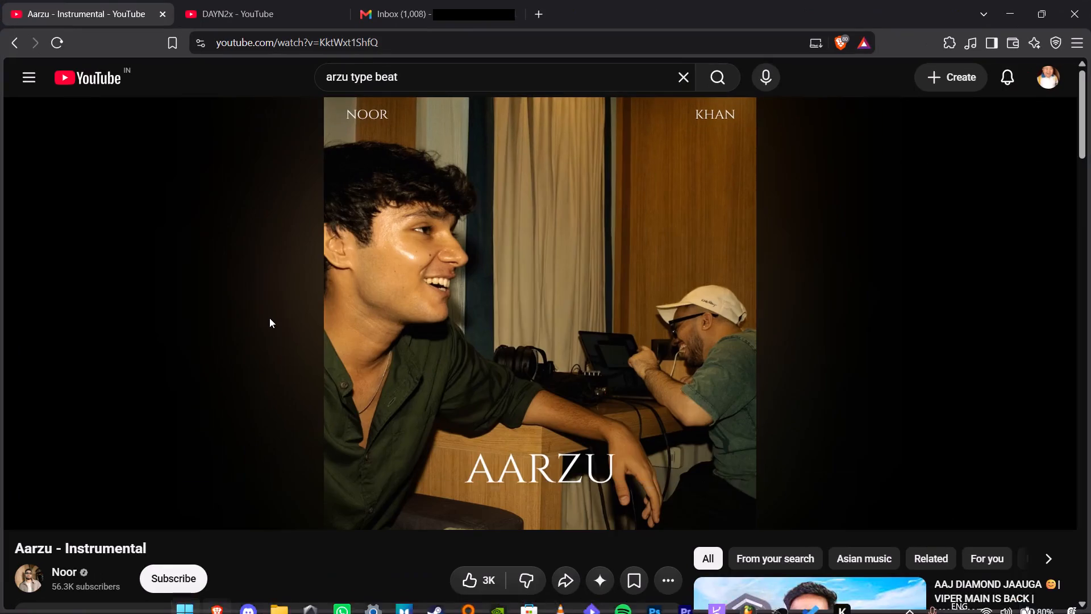
click(269, 318)
drag(52, 487, 0, 492)
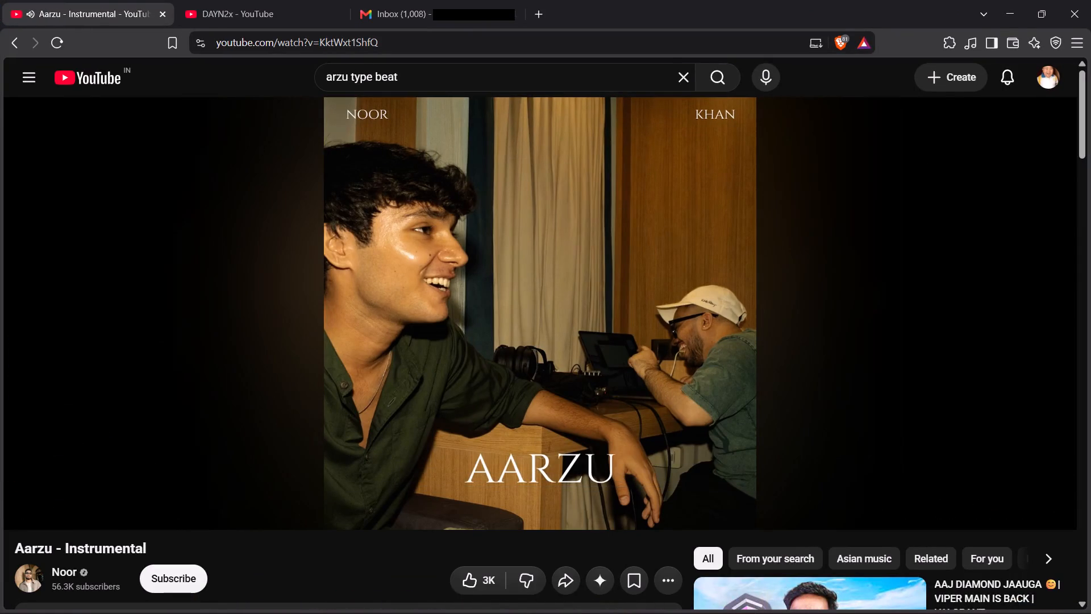
click(710, 299)
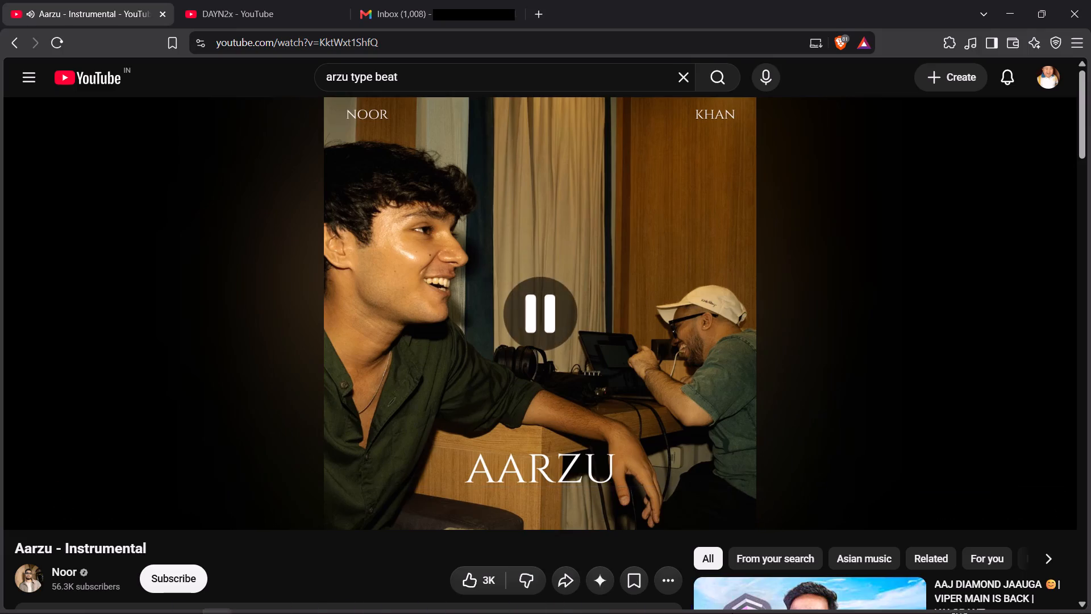
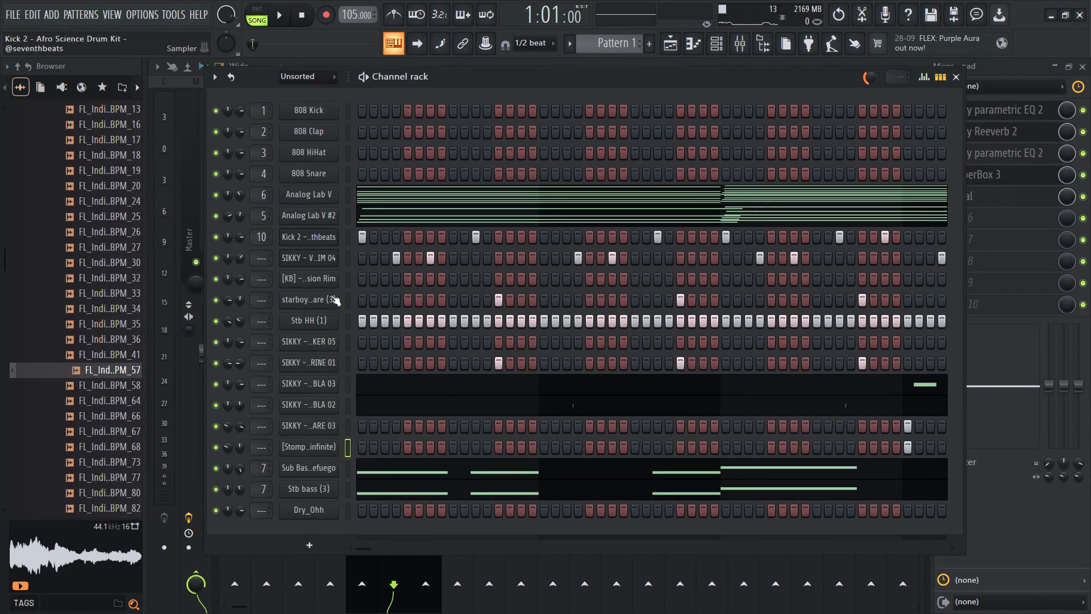
Search the generator plugins for "analog" and add a new Analog Lab V instrument channel.
click(333, 542)
click(326, 22)
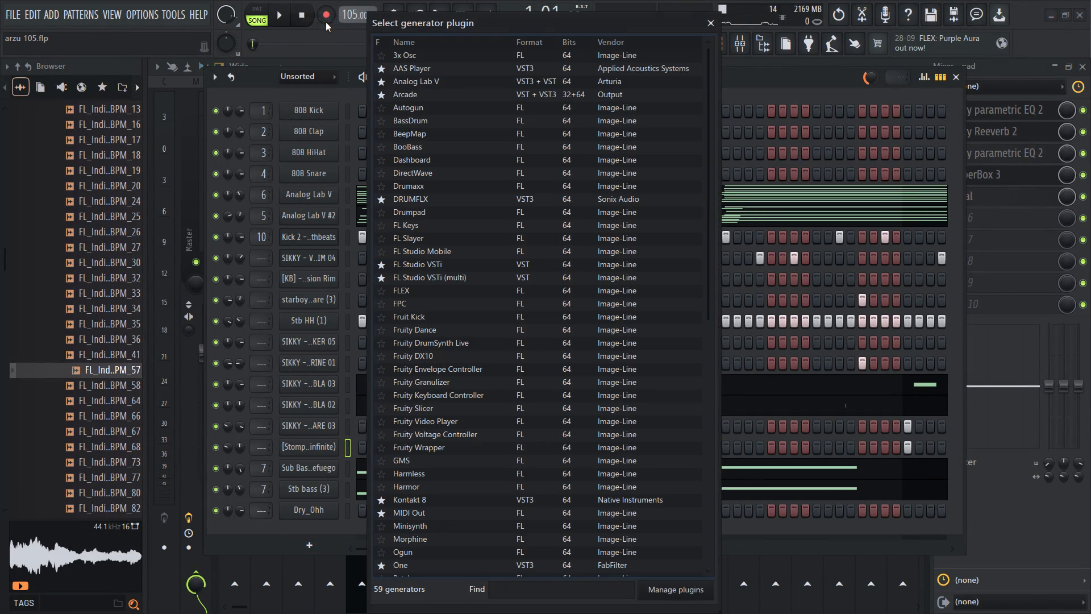
text(analog)
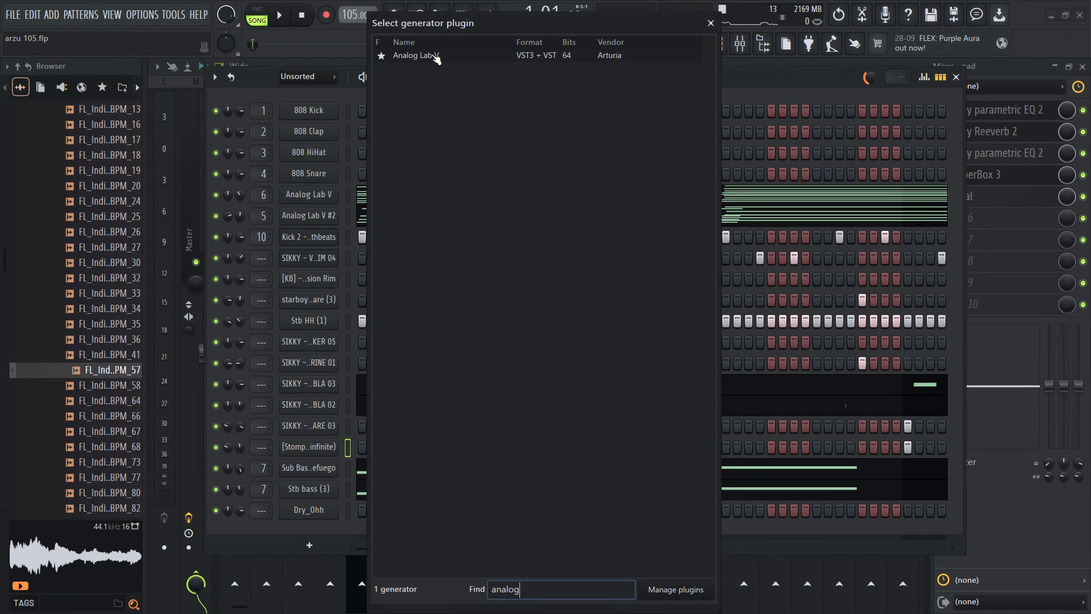
double_click(431, 55)
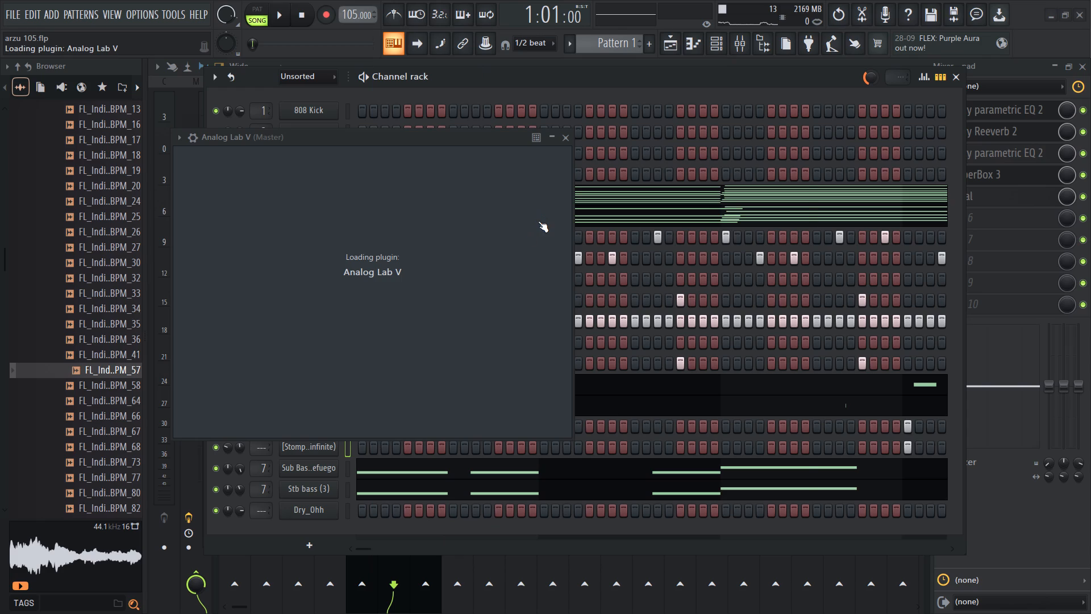
Search the new Analog Lab V's presets for "rhode", load Morning Rhodes and close the plugin window.
double_click(399, 153)
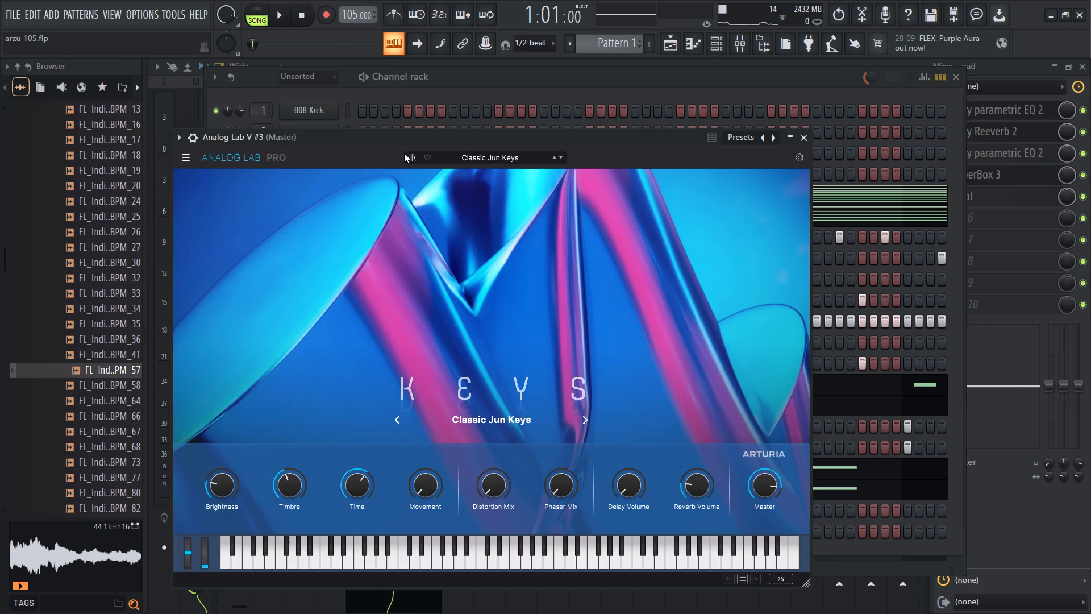
click(406, 153)
click(474, 186)
text(rhode)
key(Return)
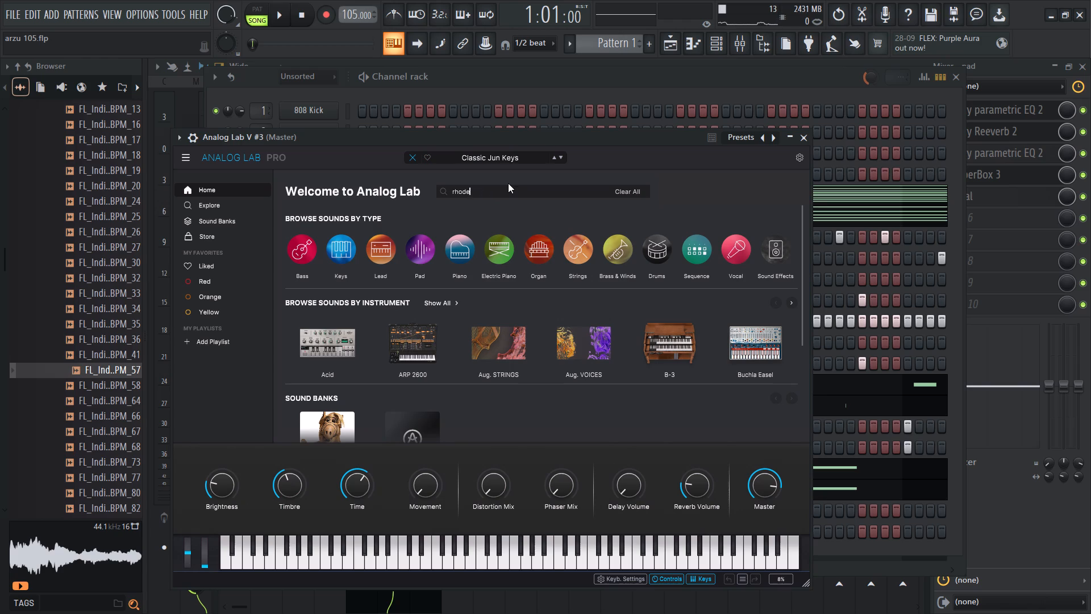
double_click(467, 241)
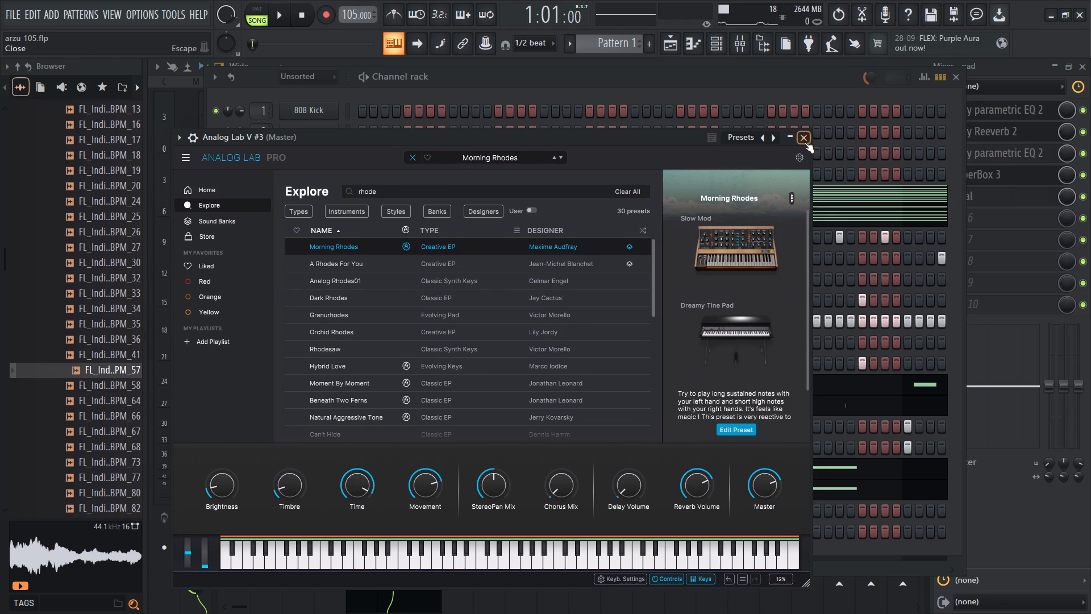
click(804, 142)
Copy the notes of the Analog Lab V #2 channel into the Analog Lab V #3 channel.
click(347, 221)
key(ctrl+c)
key(ctrl+c)
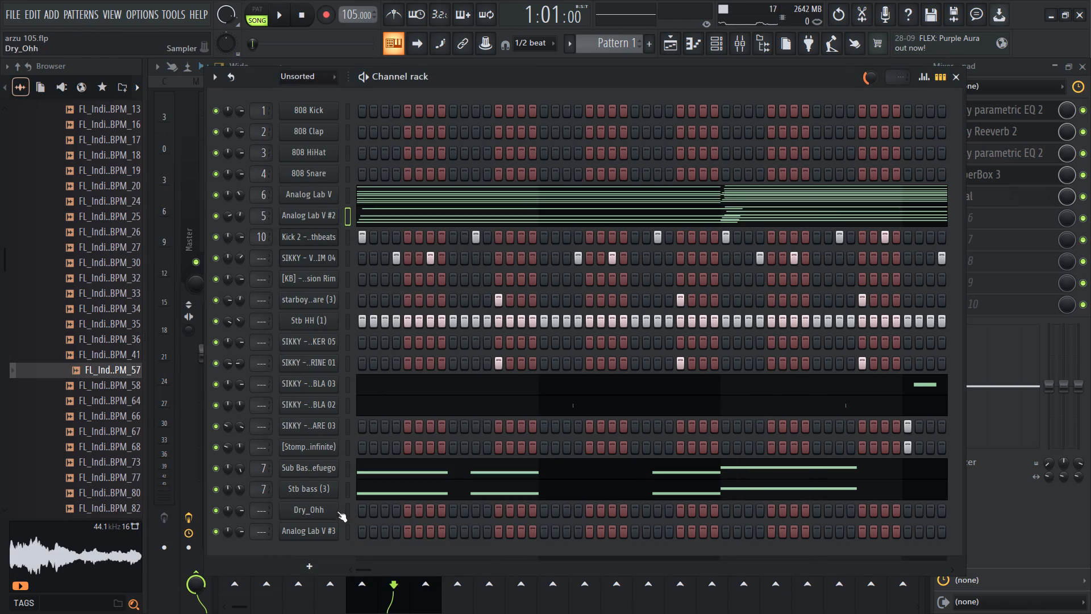
ctrl+click(344, 541)
key(ctrl+v)
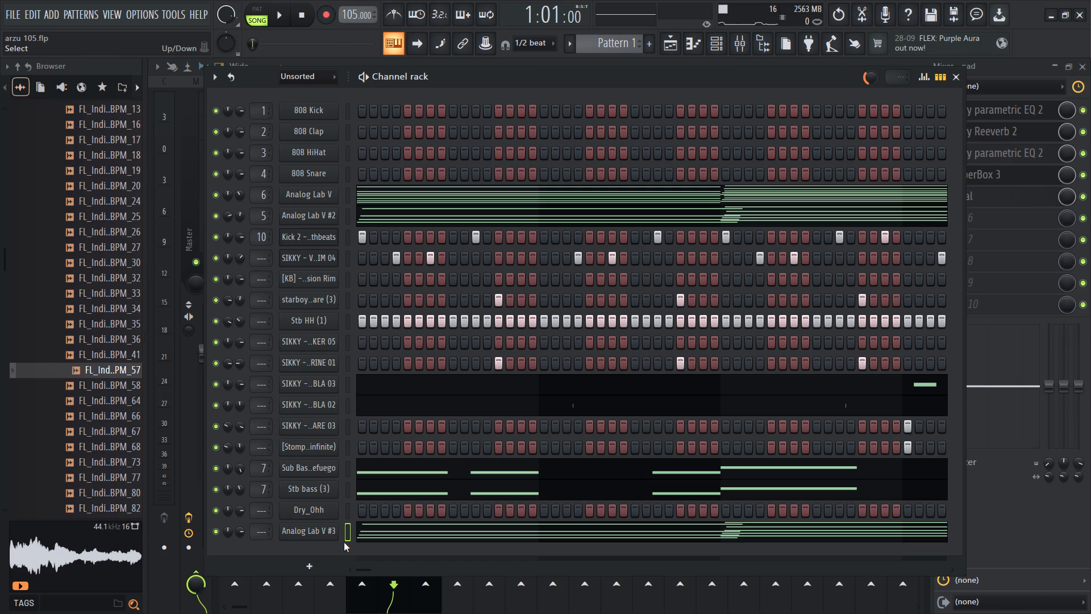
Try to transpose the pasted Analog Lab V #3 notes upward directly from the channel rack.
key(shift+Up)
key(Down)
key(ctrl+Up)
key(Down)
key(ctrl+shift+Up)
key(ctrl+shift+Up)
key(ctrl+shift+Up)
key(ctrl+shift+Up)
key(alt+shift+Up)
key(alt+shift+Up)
Listen to the arrangement with the new channel, then play a few test notes on Analog Lab V #3.
key(space)
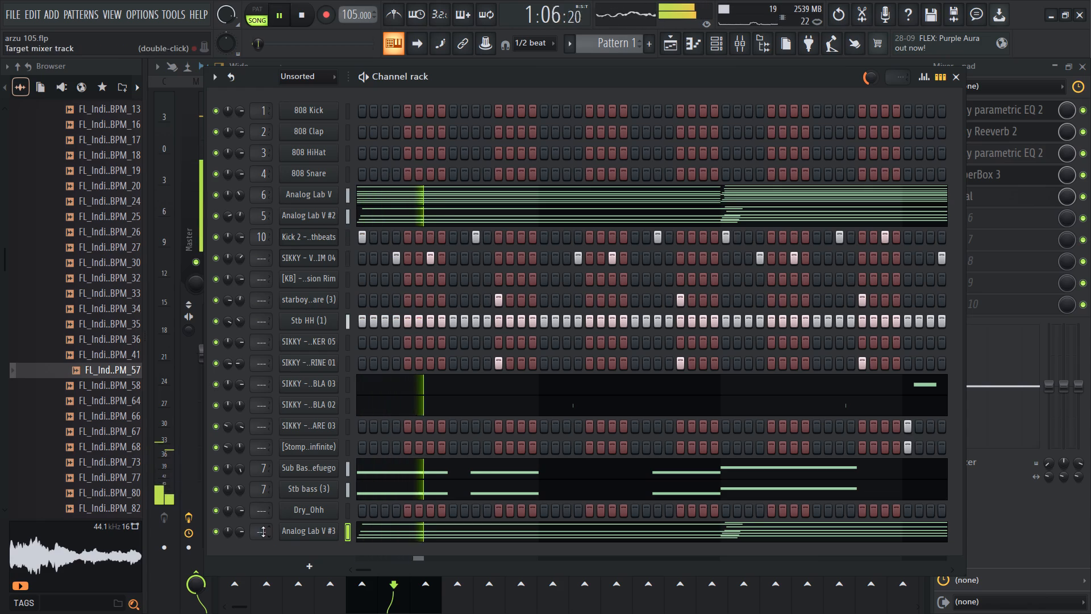
right_click(215, 536)
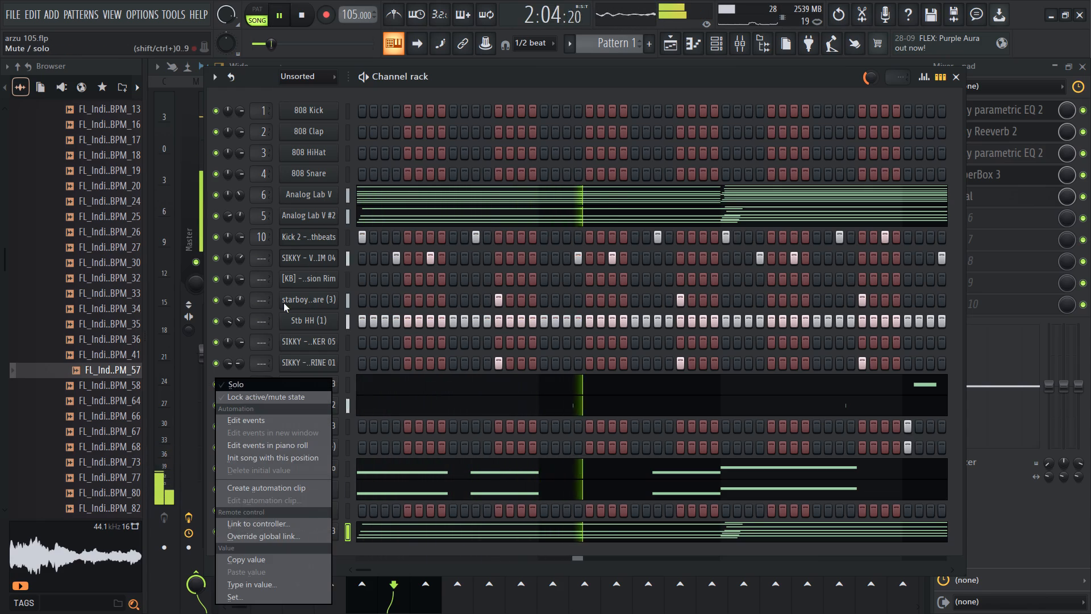
click(284, 303)
key(space)
click(299, 525)
text(qet)
key(y)
key(q)
key(e)
click(801, 130)
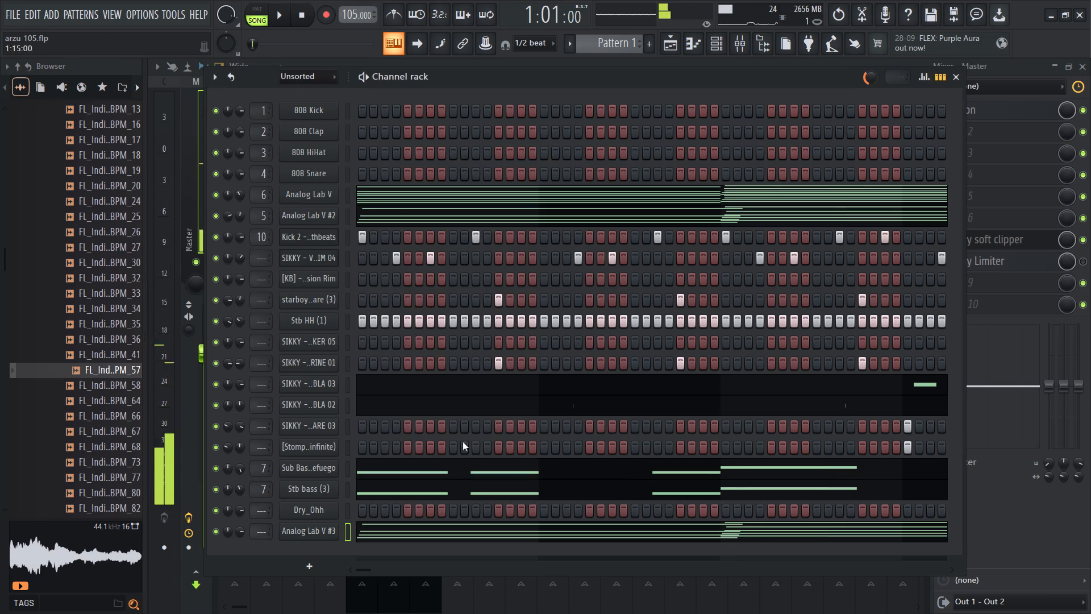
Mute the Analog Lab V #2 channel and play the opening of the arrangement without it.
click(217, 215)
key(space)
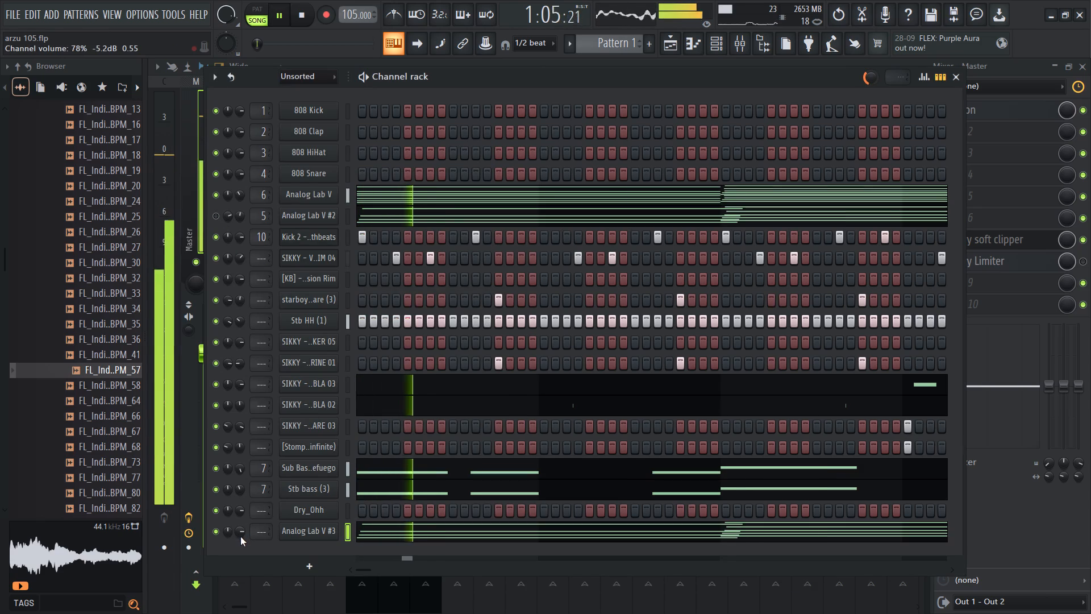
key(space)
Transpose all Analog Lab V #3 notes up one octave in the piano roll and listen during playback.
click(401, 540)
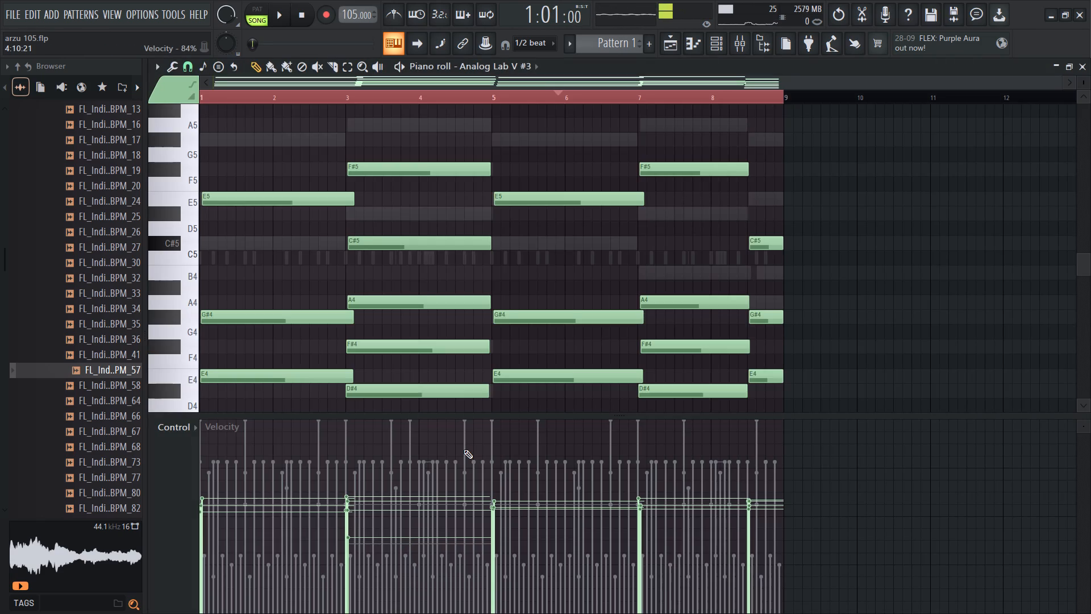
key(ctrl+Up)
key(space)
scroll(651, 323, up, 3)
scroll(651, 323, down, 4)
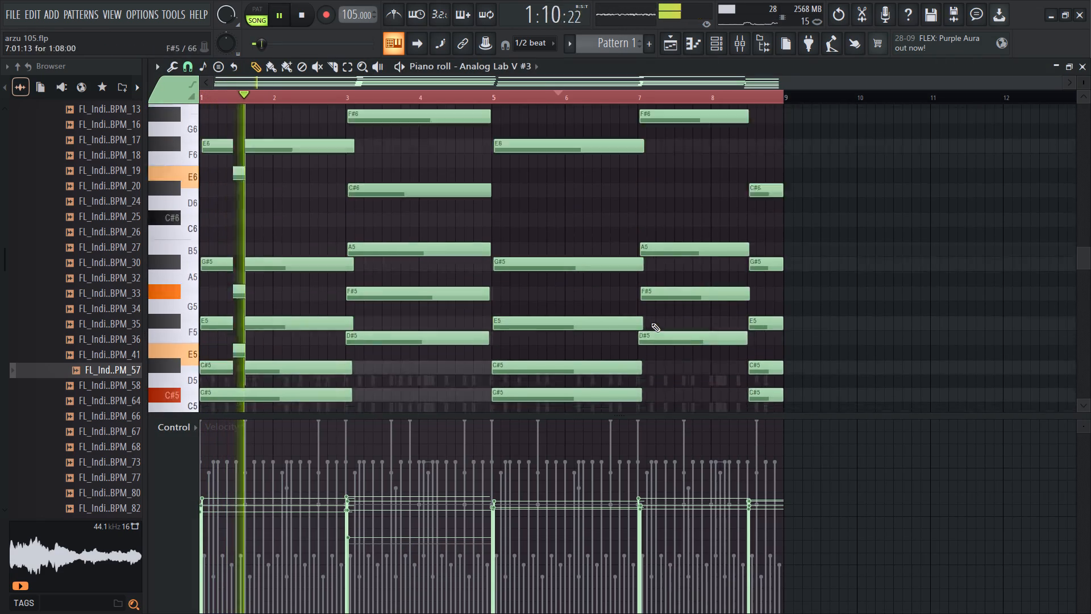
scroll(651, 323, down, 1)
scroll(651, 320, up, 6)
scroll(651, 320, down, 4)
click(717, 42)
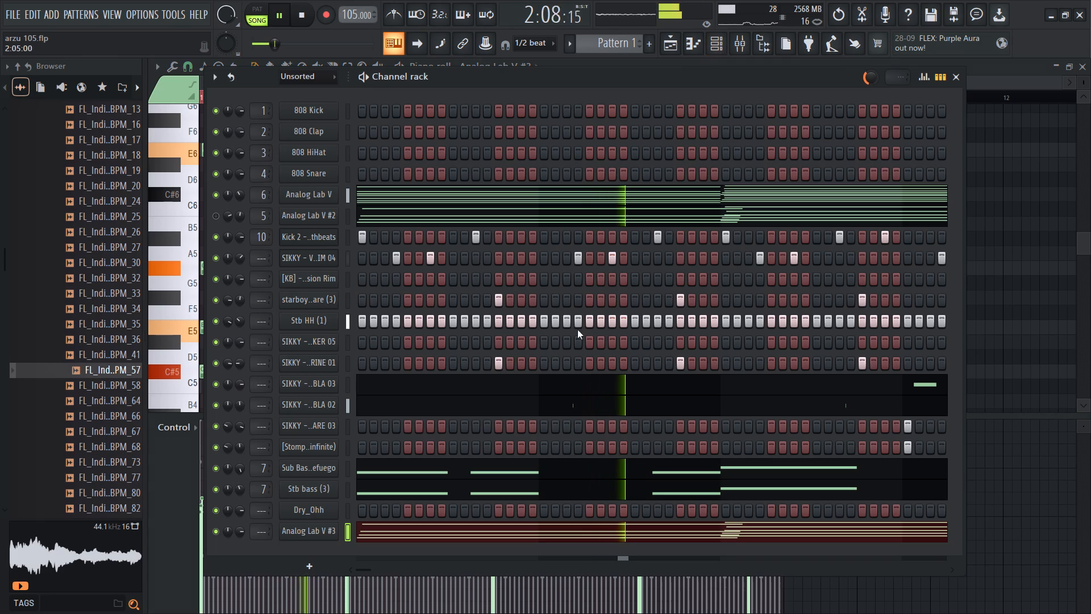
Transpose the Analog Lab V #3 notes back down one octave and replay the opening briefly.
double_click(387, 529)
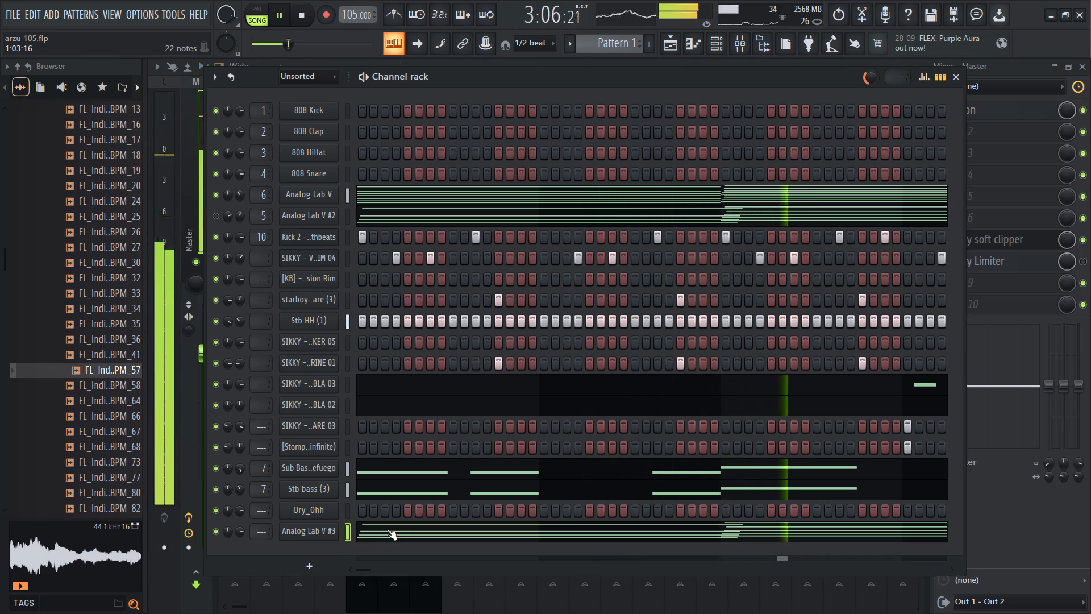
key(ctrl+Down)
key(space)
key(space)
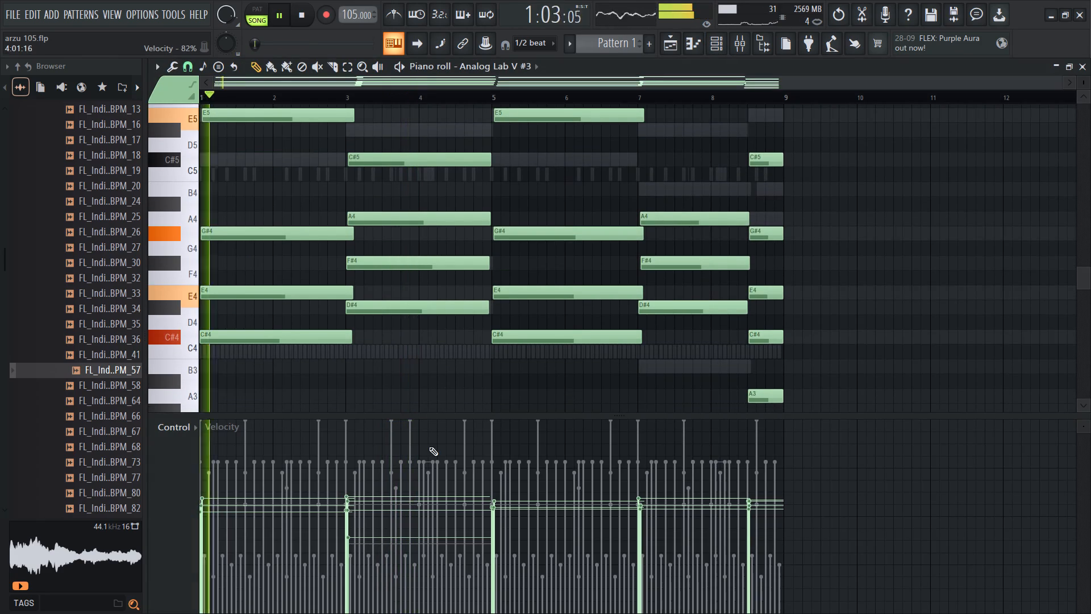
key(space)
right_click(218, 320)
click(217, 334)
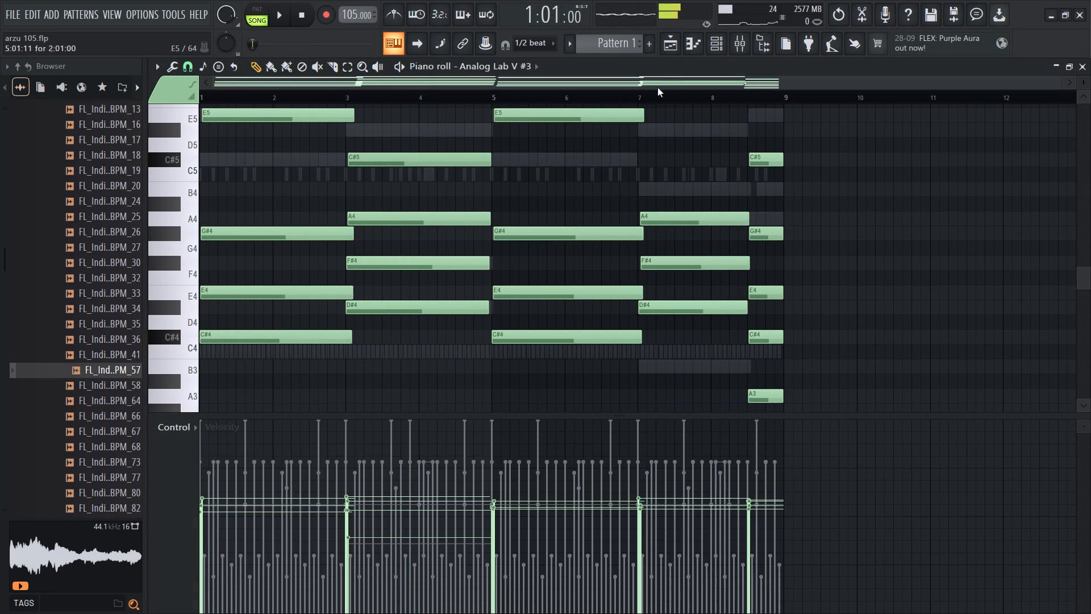
Route the Analog Lab V #3 channel to mixer track 5, the piano insert.
click(736, 49)
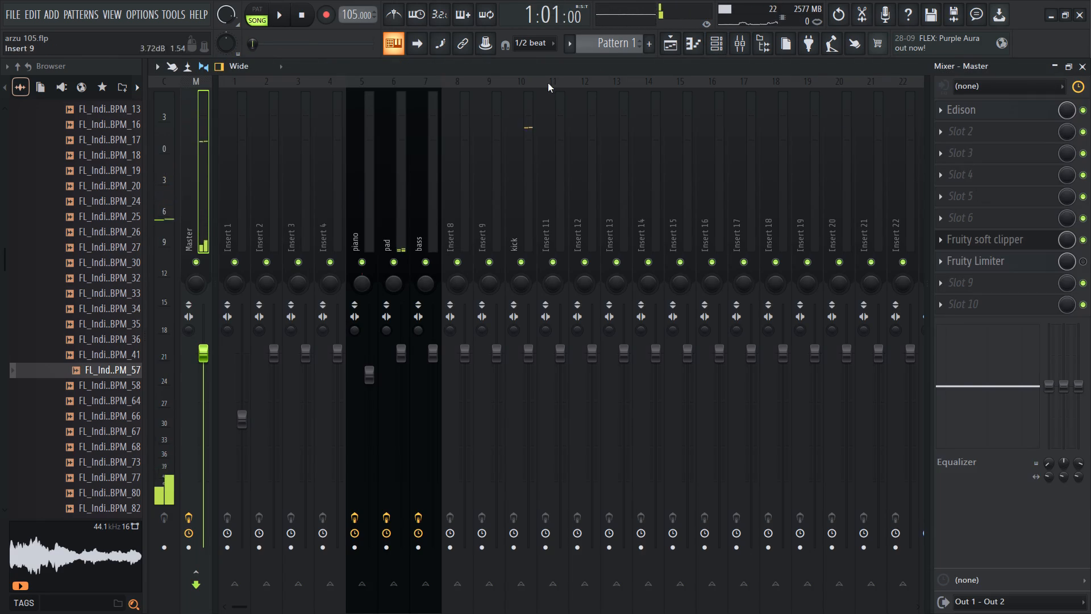
click(708, 42)
drag(257, 532, 268, 499)
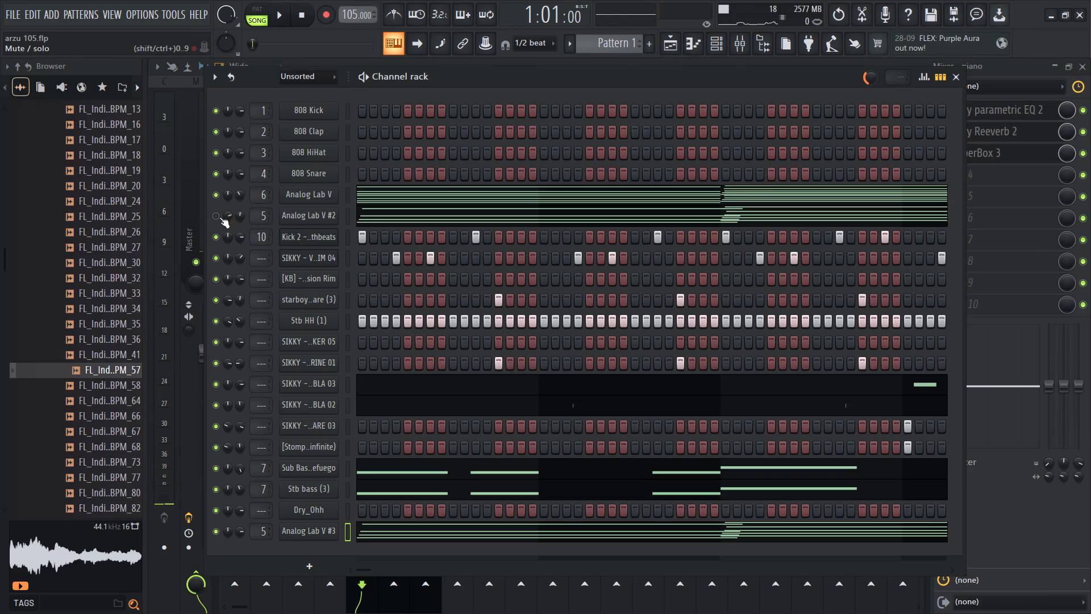
Unmute Analog Lab V #2, mute the Analog Lab V channel, and play the arrangement.
click(219, 217)
click(219, 206)
click(218, 197)
key(space)
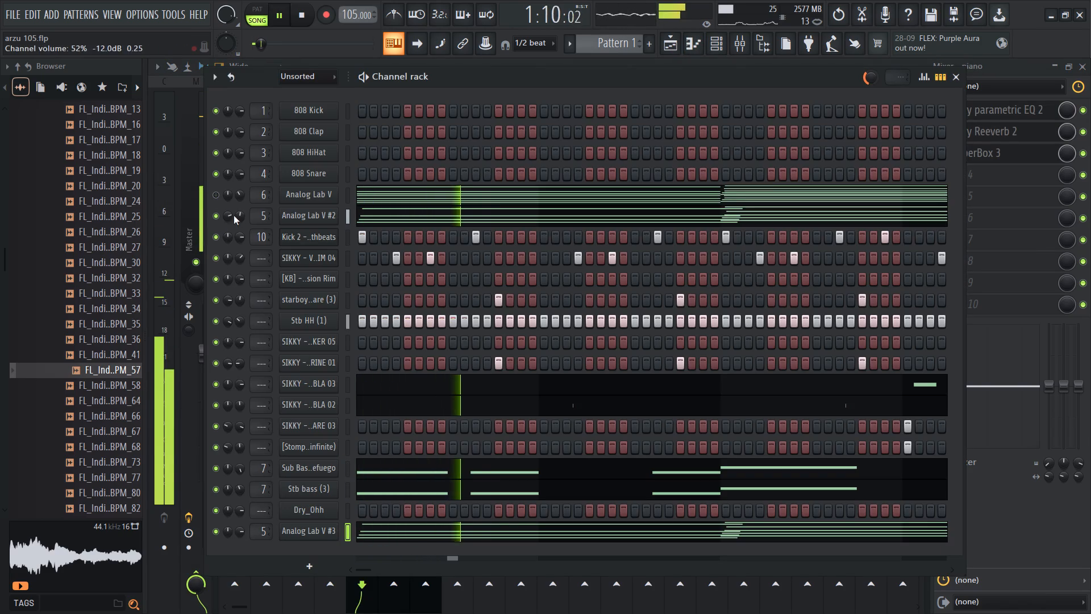
With Analog Lab V #2 muted too, raise Analog Lab V #3's channel volume to 93% and trim it slightly during playback.
click(220, 215)
key(space)
key(space)
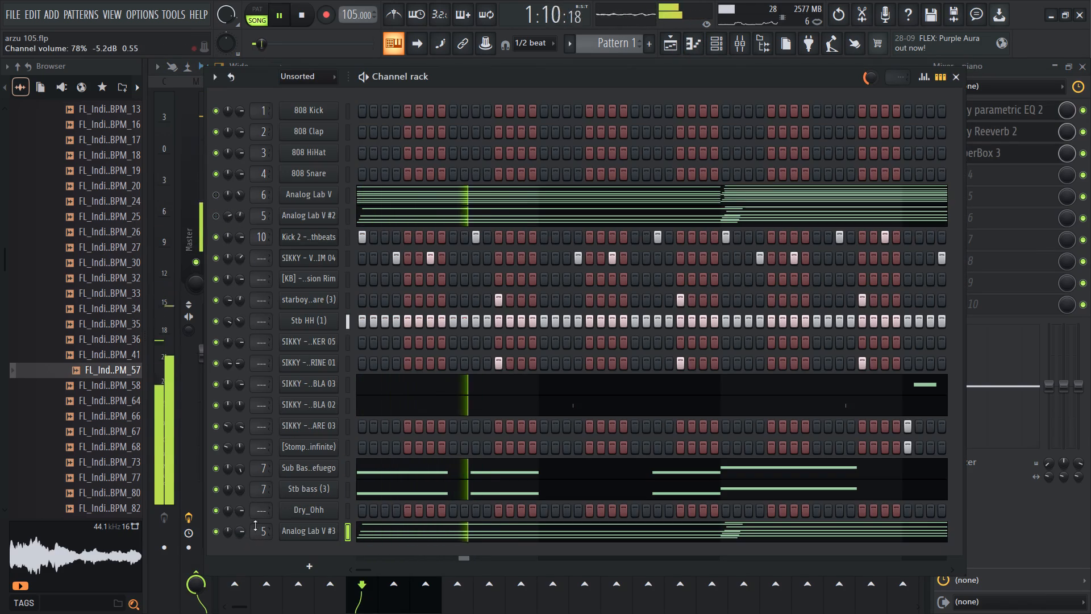
drag(240, 529, 257, 497)
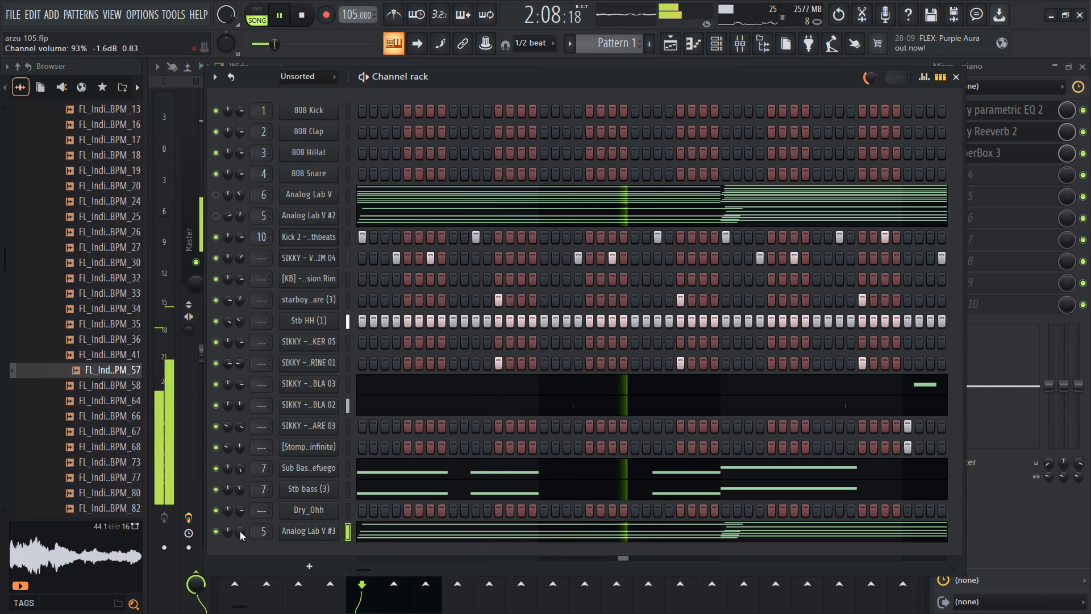
drag(240, 532, 240, 540)
drag(240, 532, 242, 541)
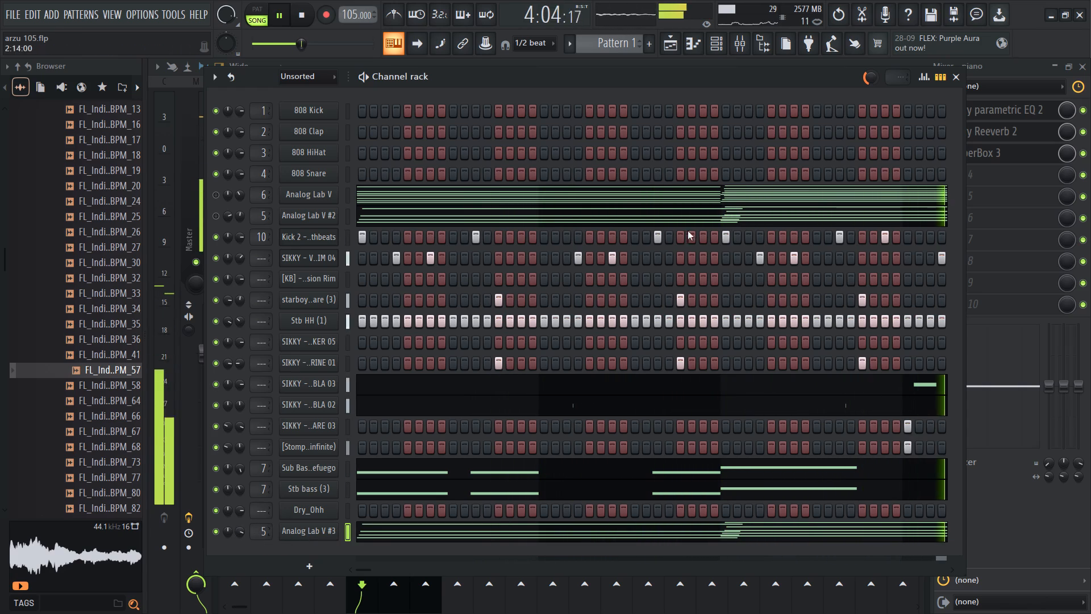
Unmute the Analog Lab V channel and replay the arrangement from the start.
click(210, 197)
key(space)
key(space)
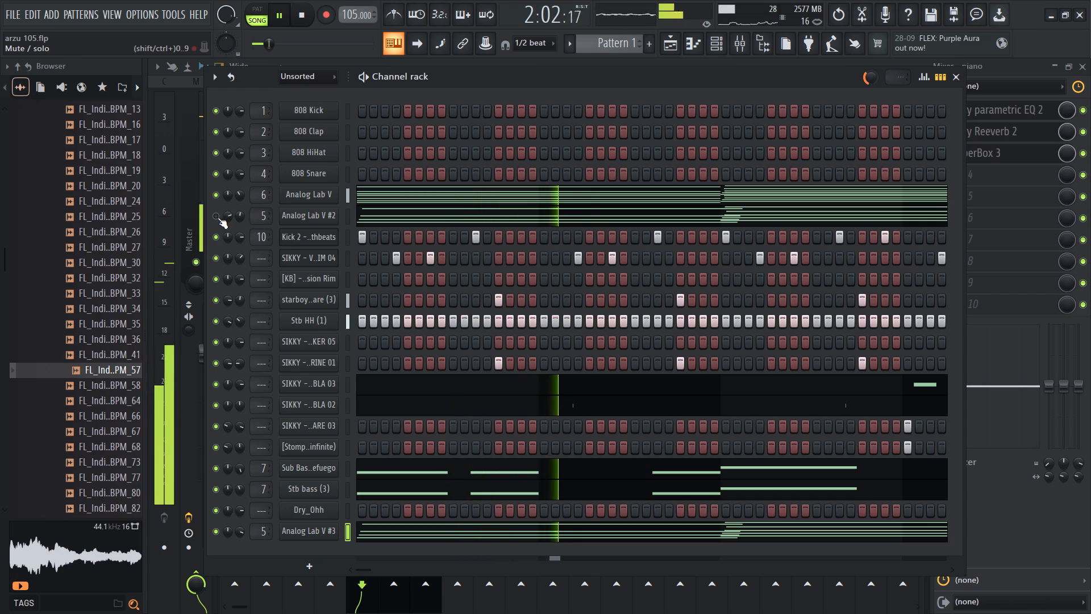
Unmute Analog Lab V #2, mute Analog Lab V, and set Analog Lab V #3's channel volume to 81% during playback.
click(218, 218)
key(space)
click(213, 199)
key(space)
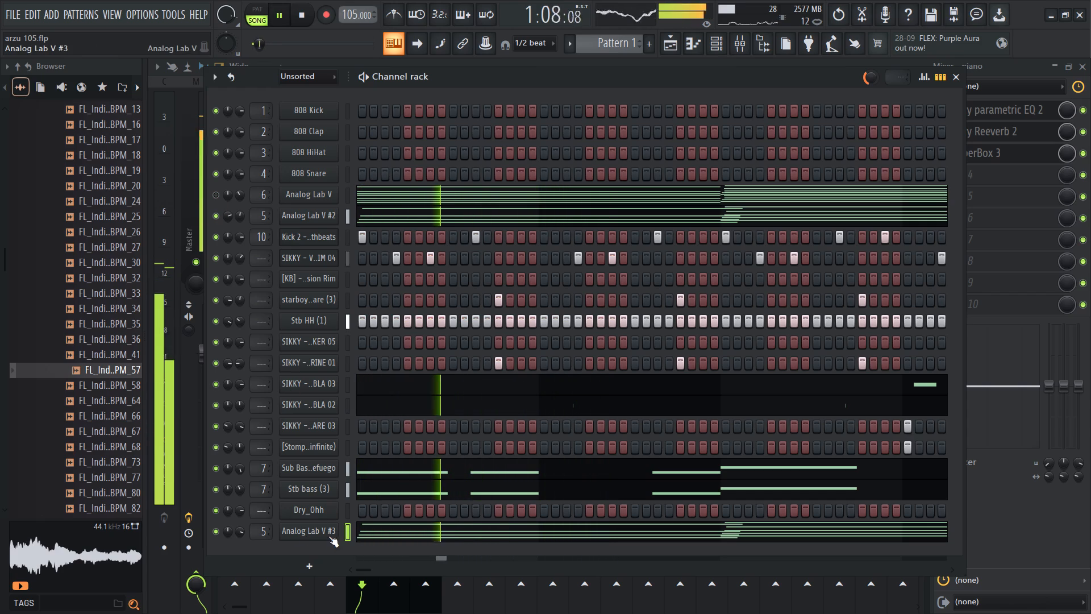
drag(243, 537, 243, 545)
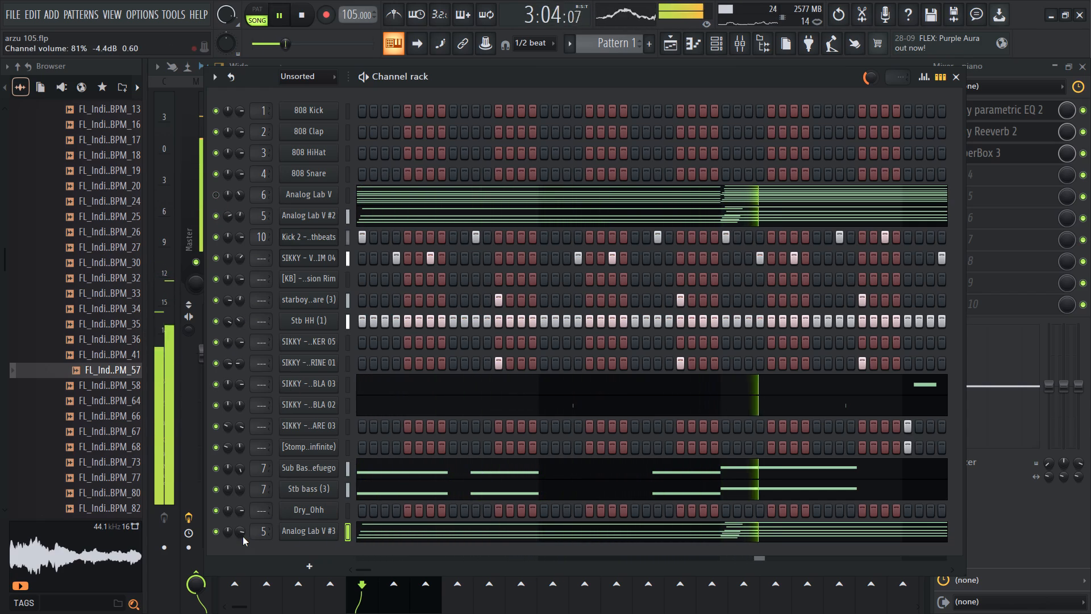
key(space)
Switch Analog Lab V #3 to the A Rhodes For You preset, audition it with test notes and replay the arrangement.
triple_click(291, 526)
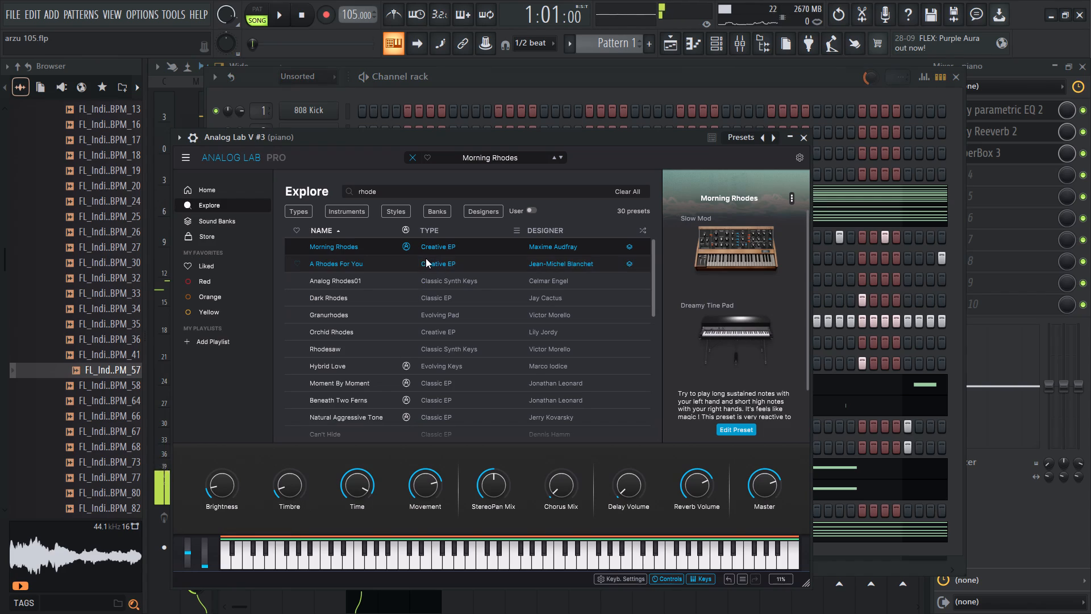
click(419, 259)
key(space)
key(space)
key(space)
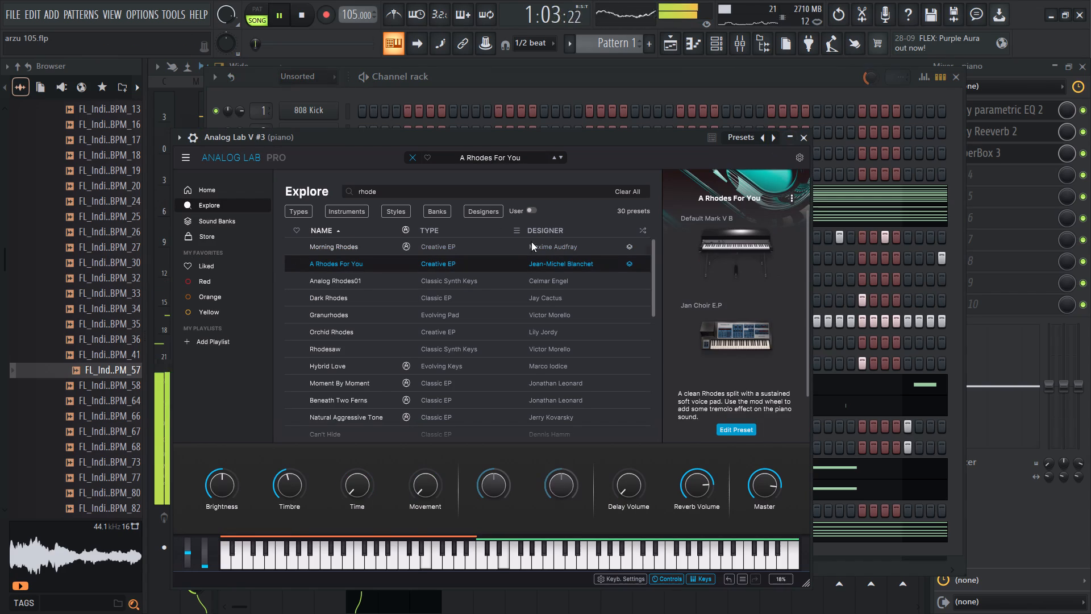
key(space)
text(etq)
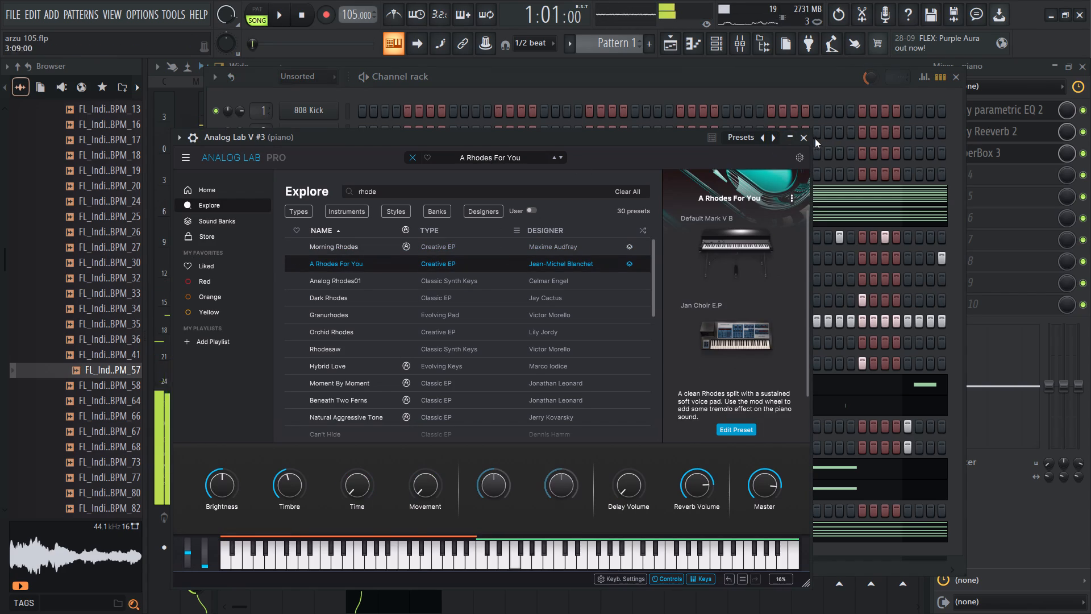
click(810, 139)
key(space)
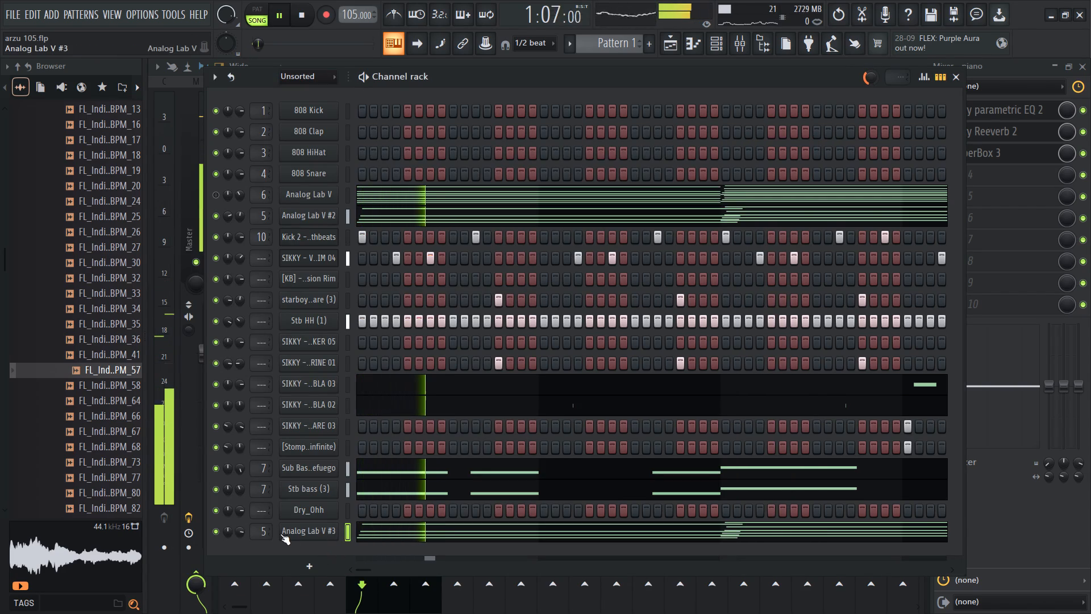
Lower Analog Lab V #3's channel volume slightly during playback and leave both Analog Lab V and Analog Lab V #2 unmuted.
click(241, 532)
click(407, 537)
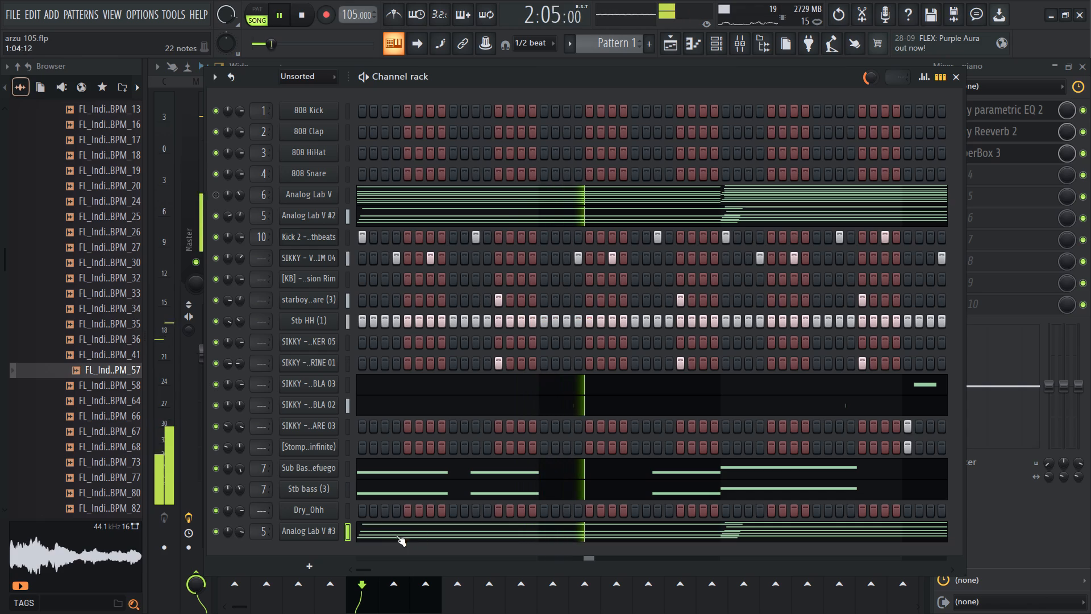
drag(241, 536, 244, 547)
click(211, 217)
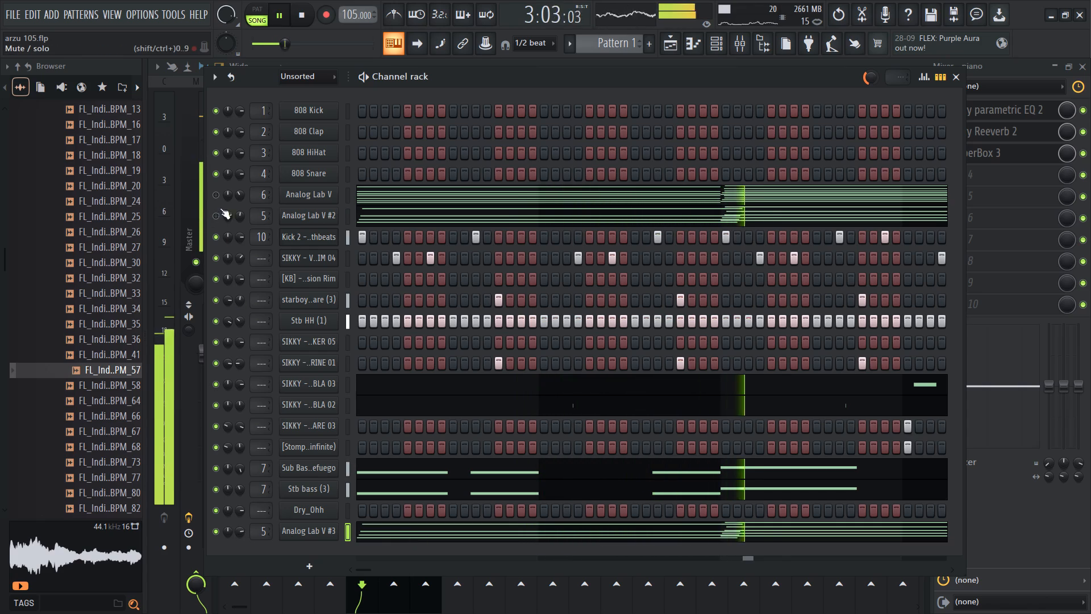
click(216, 192)
click(214, 219)
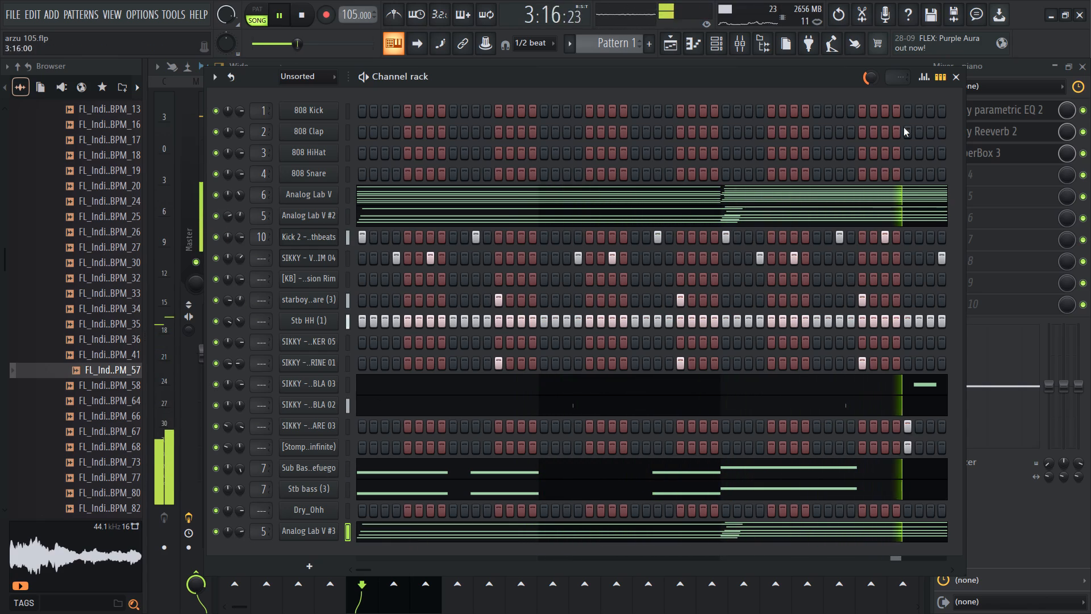
Solo the piano track in the mixer and replay the arrangement from the start.
click(955, 78)
key(space)
right_click(361, 263)
key(space)
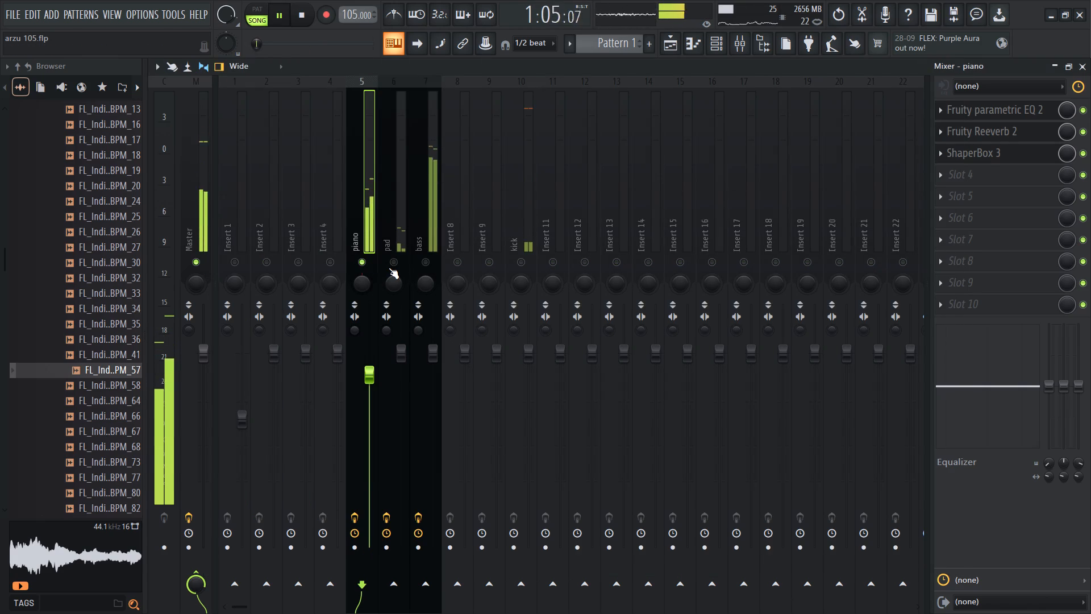
In Analog Lab V #3's piano roll, shorten the first and third chords' notes so they end at bars 3 and 7.
drag(721, 43, 720, 57)
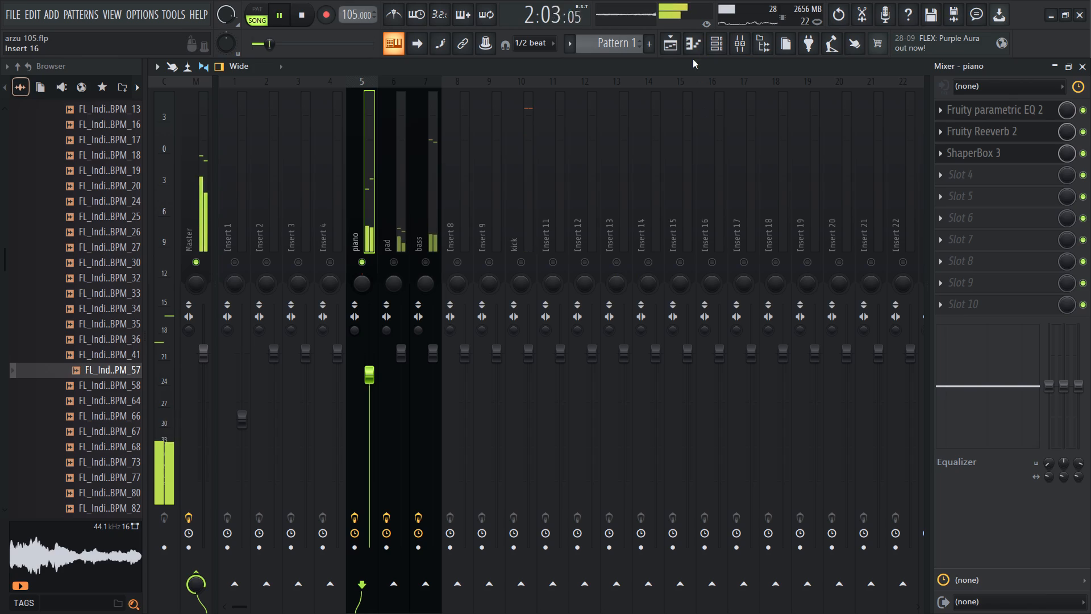
click(714, 41)
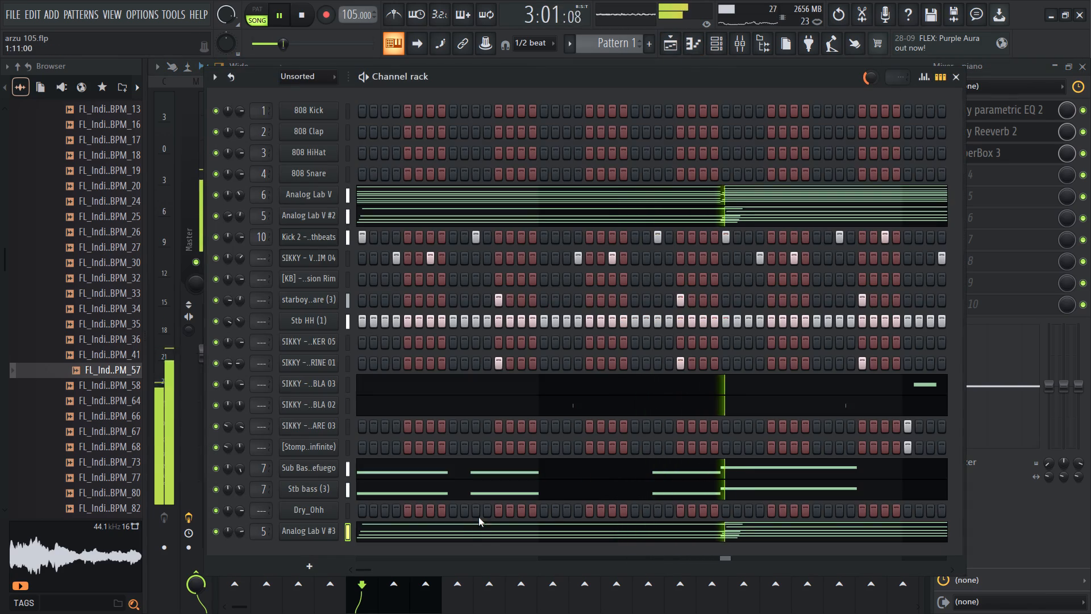
click(462, 532)
ctrl+drag(322, 376, 309, 87)
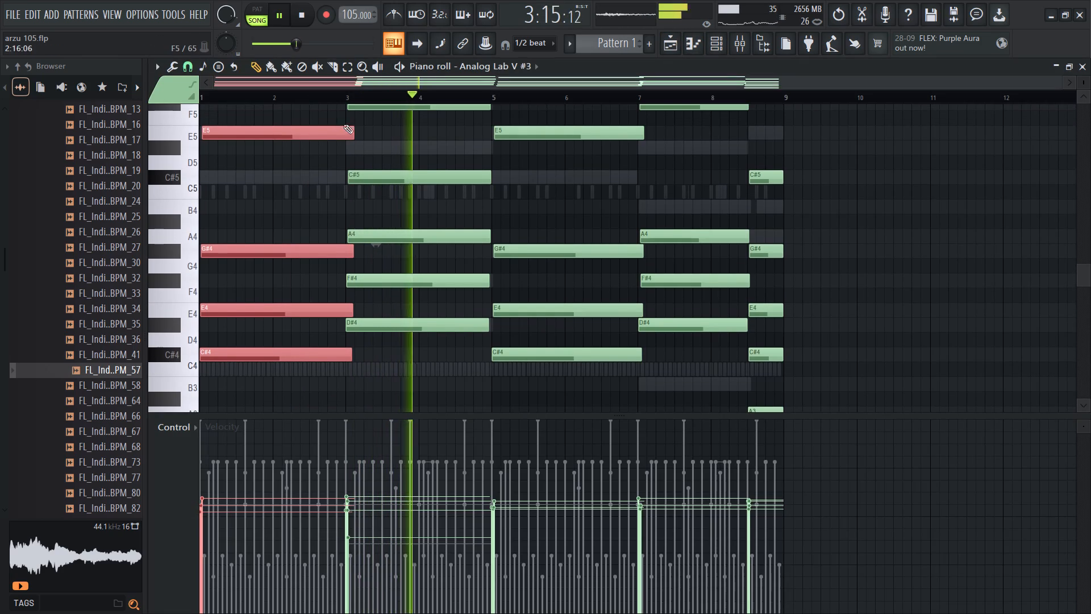
drag(353, 131, 345, 132)
ctrl+drag(594, 371, 598, 146)
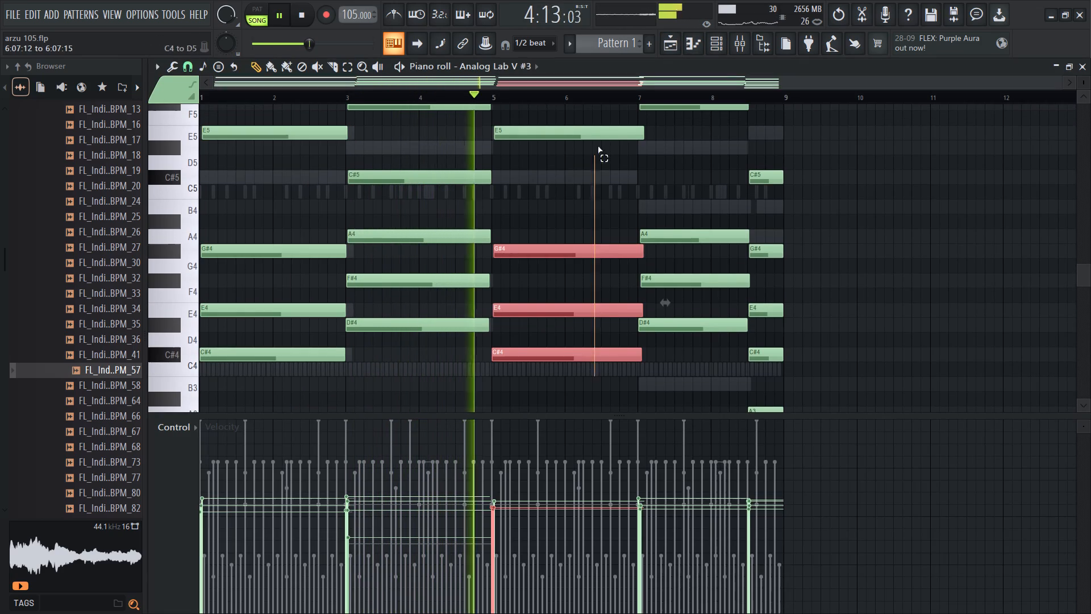
ctrl+drag(598, 146, 605, 118)
click(643, 135)
Mute Analog Lab V #2, restart playback and trim Analog Lab V #3's channel volume around 80%.
click(716, 49)
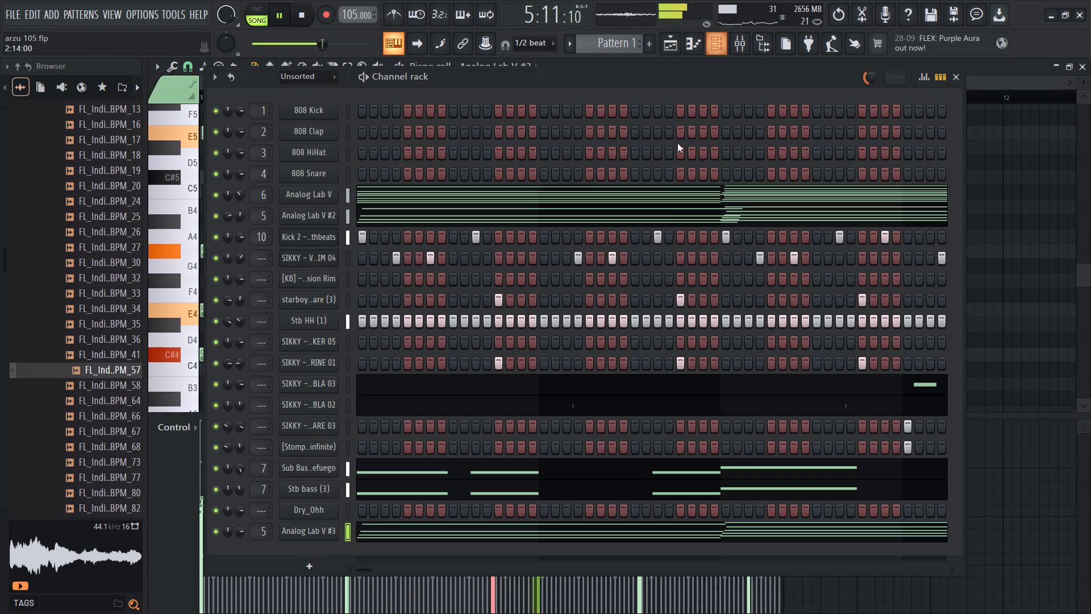
click(212, 216)
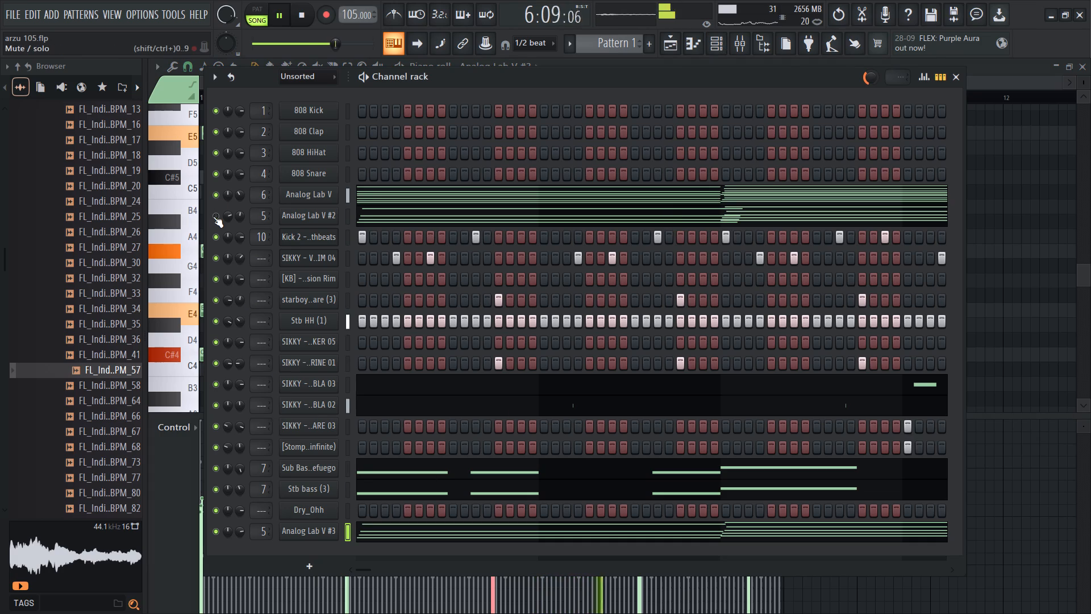
key(space)
key(space)
drag(244, 533, 243, 525)
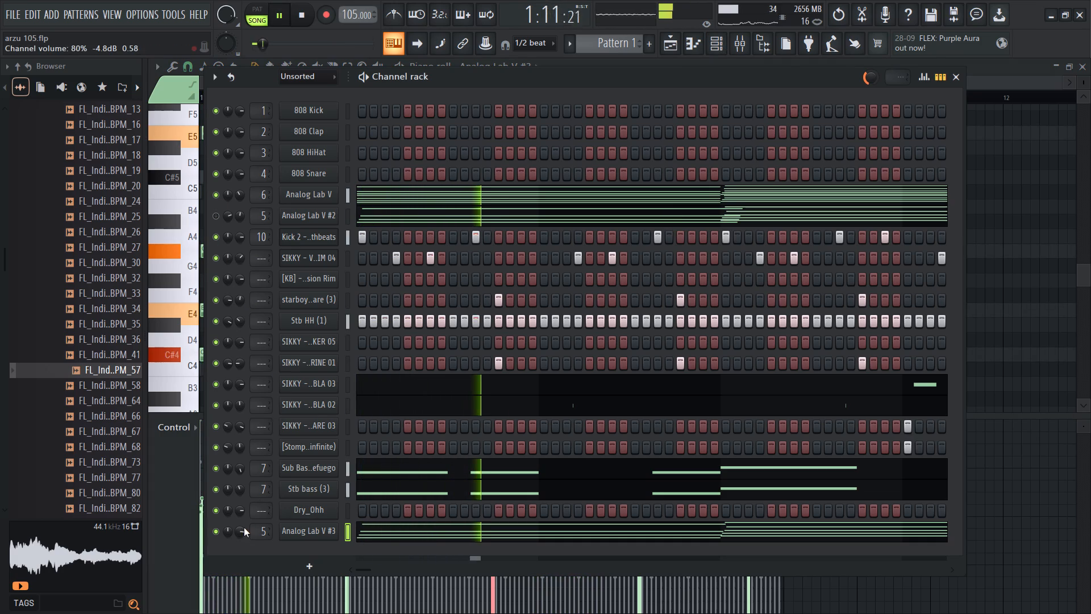
drag(244, 527, 243, 534)
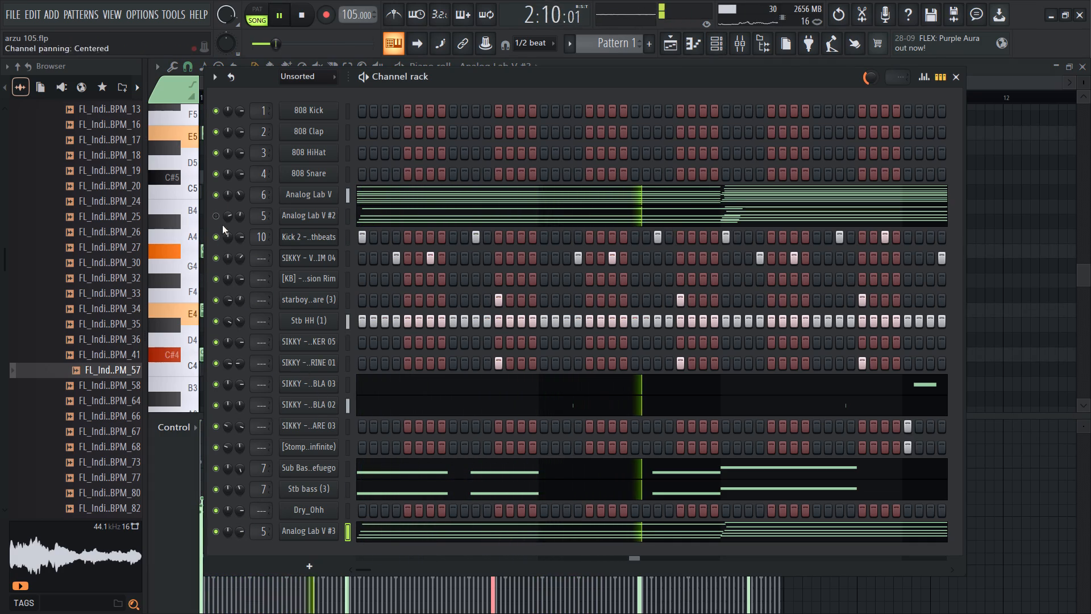
Unmute Analog Lab V #2 and set its channel volume to 51% during playback.
click(213, 217)
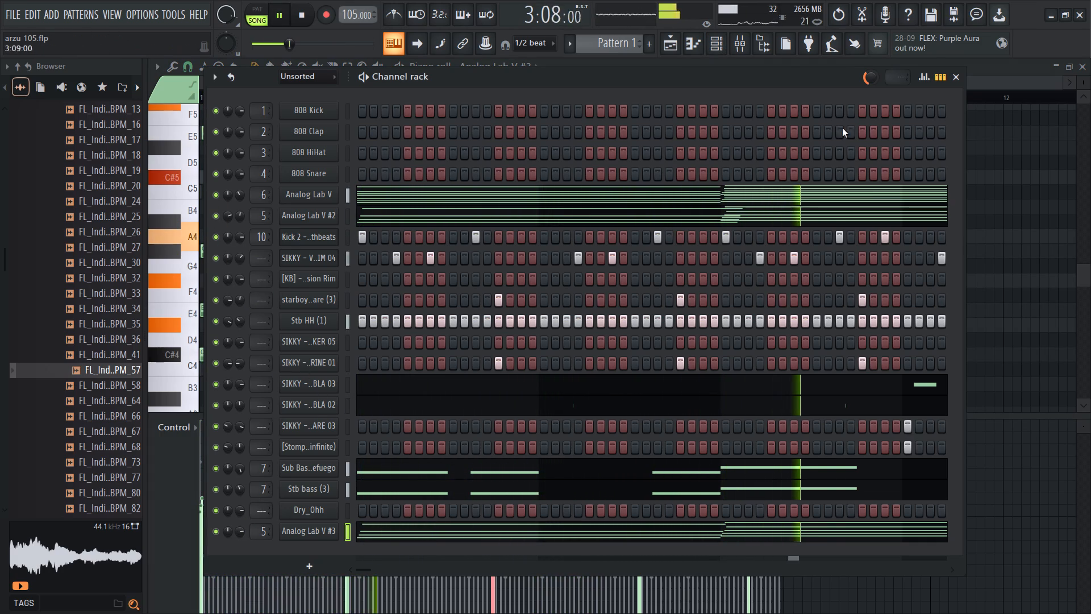
drag(238, 215, 239, 223)
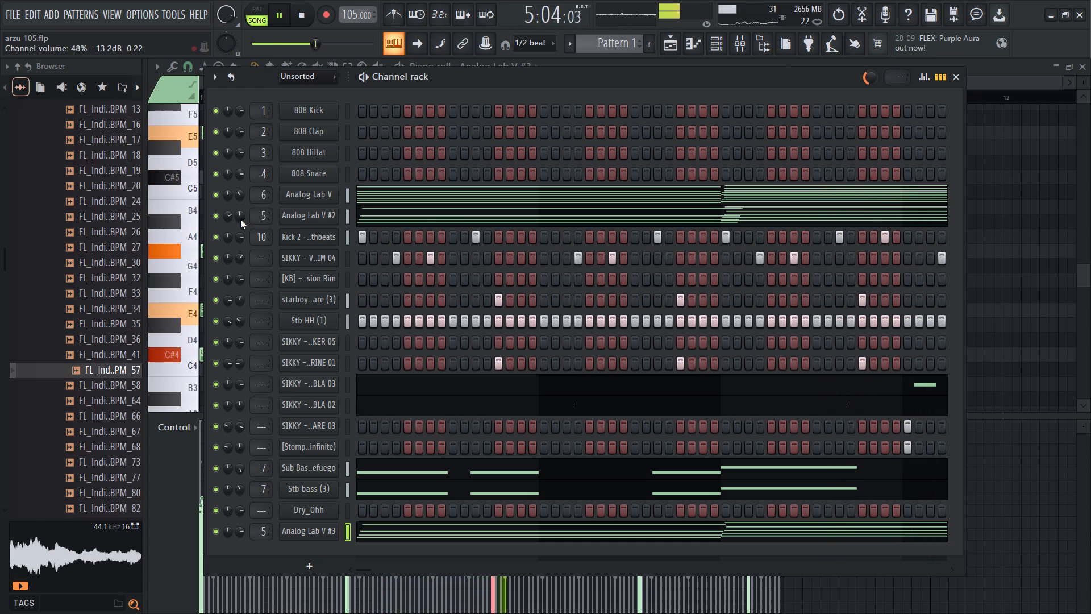
click(240, 219)
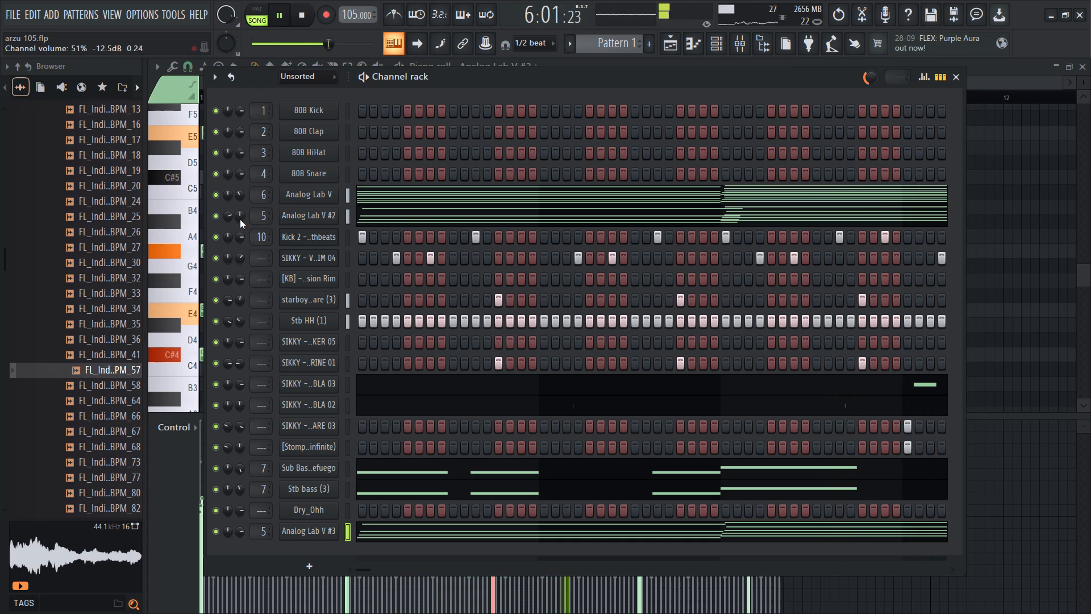
End the solo on the piano mixer track so the full mix plays.
click(951, 73)
click(750, 41)
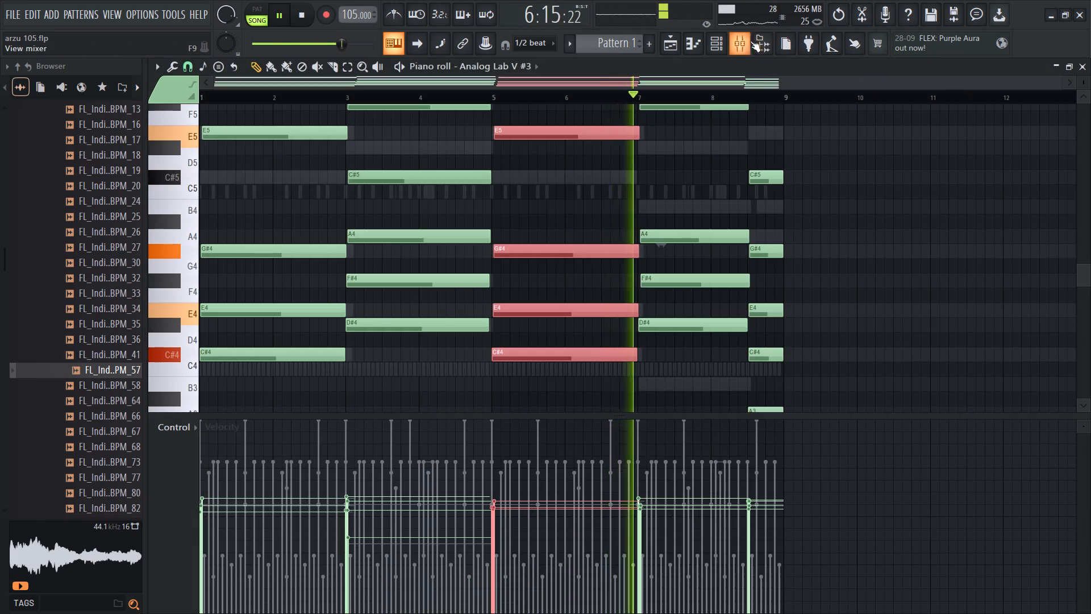
right_click(358, 257)
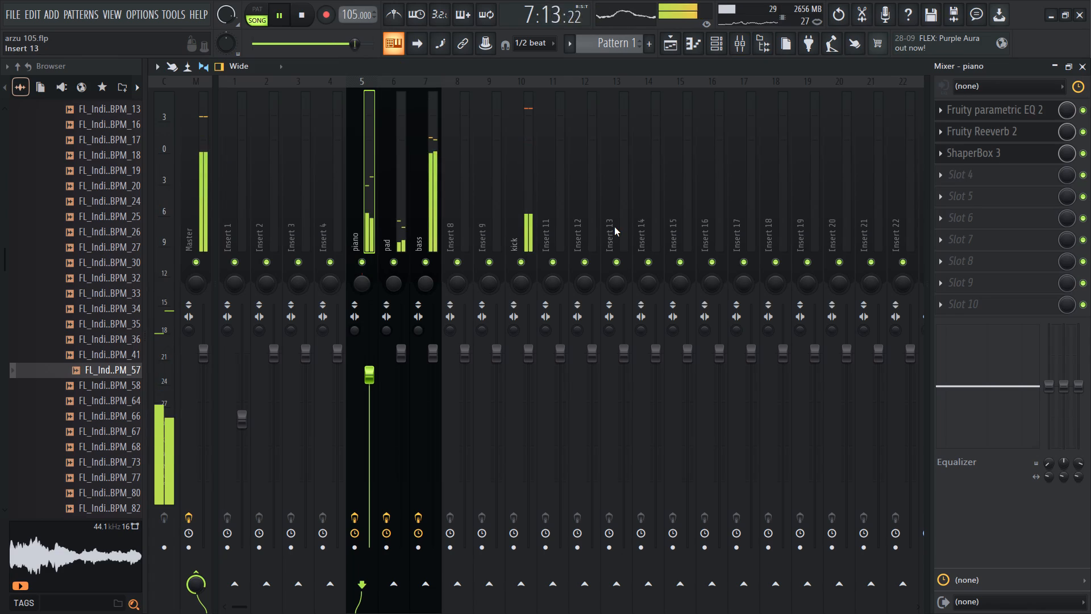
In the playlist, solo the shaker loop tracks to hear them in isolation, and restore playback of all tracks.
click(673, 28)
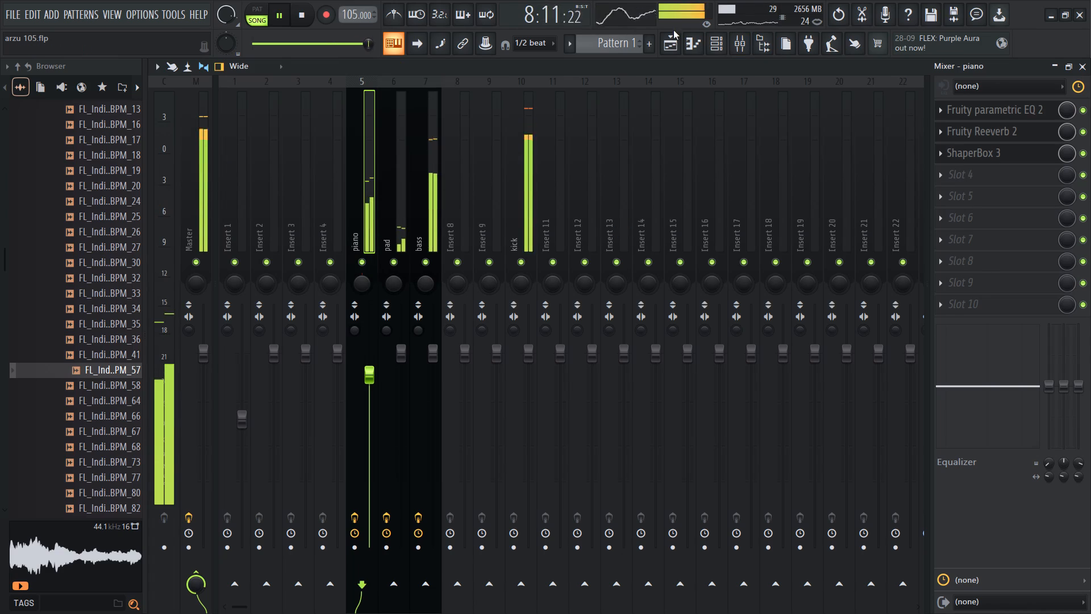
click(673, 32)
ctrl+scroll(351, 280, up, 7)
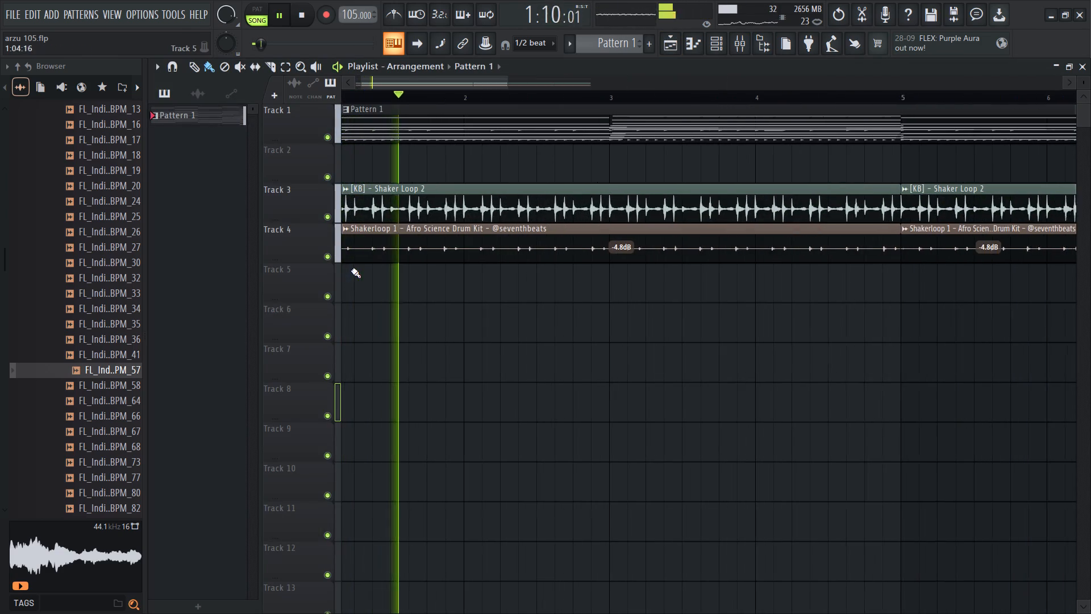
right_click(332, 213)
key(space)
right_click(324, 256)
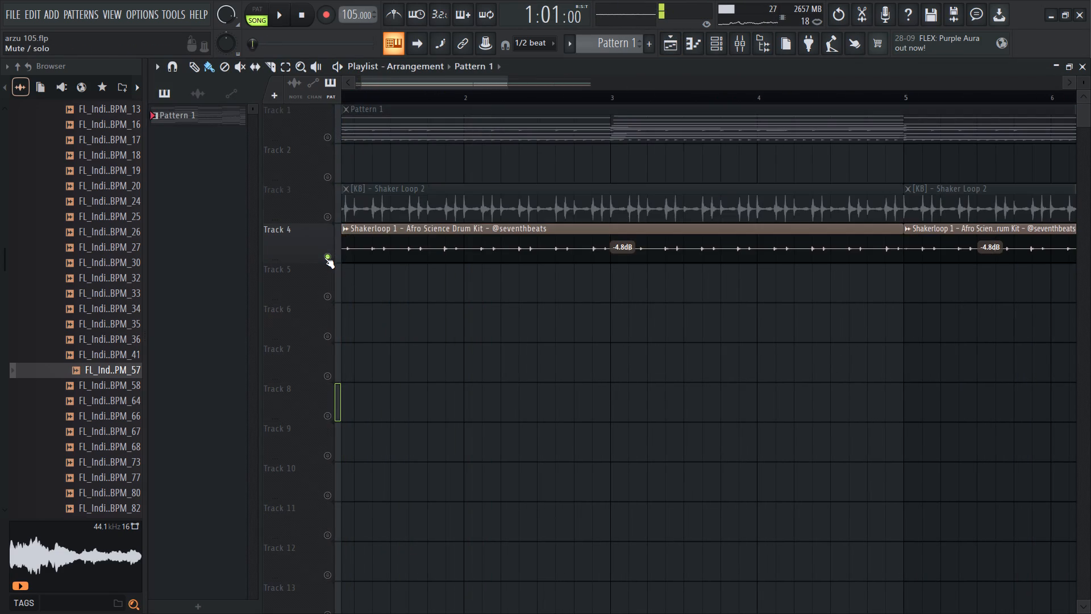
key(space)
right_click(324, 244)
right_click(323, 199)
right_click(298, 242)
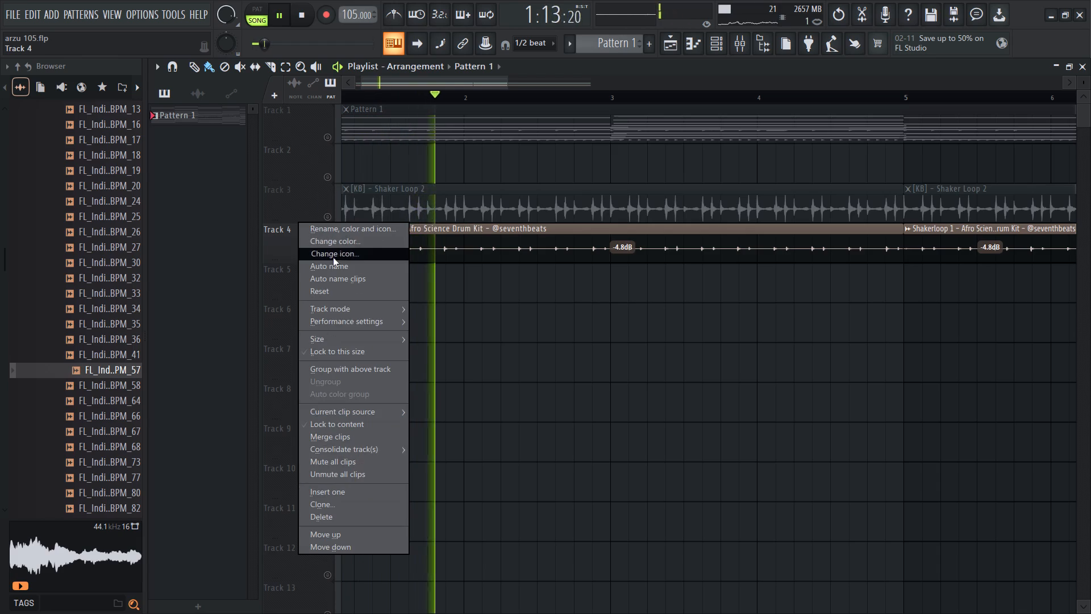
click(459, 278)
right_drag(492, 280, 485, 284)
right_click(329, 260)
Check the Shakerloop 1 clip's settings and adjust the panning of the [KB] - Shaker Loop 2 audio clip.
double_click(393, 235)
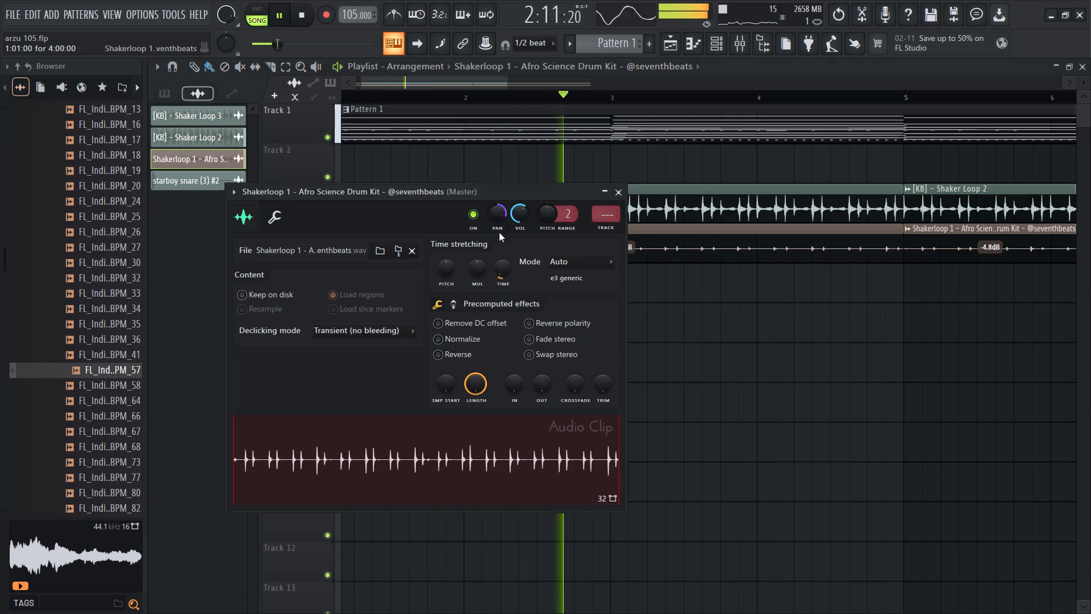
right_click(685, 329)
double_click(627, 214)
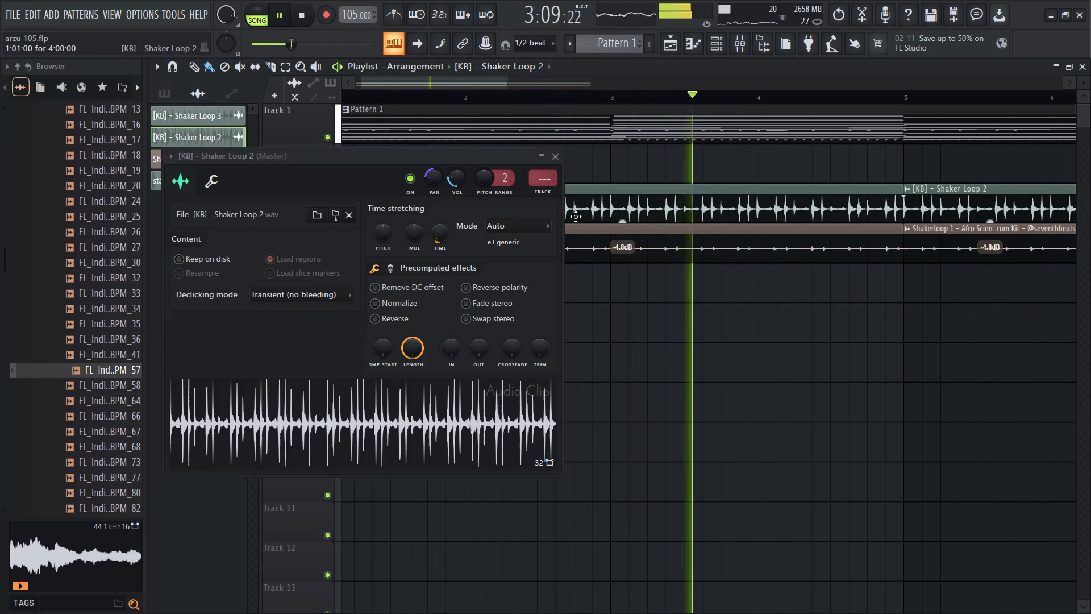
drag(438, 180, 438, 196)
click(438, 180)
right_click(626, 329)
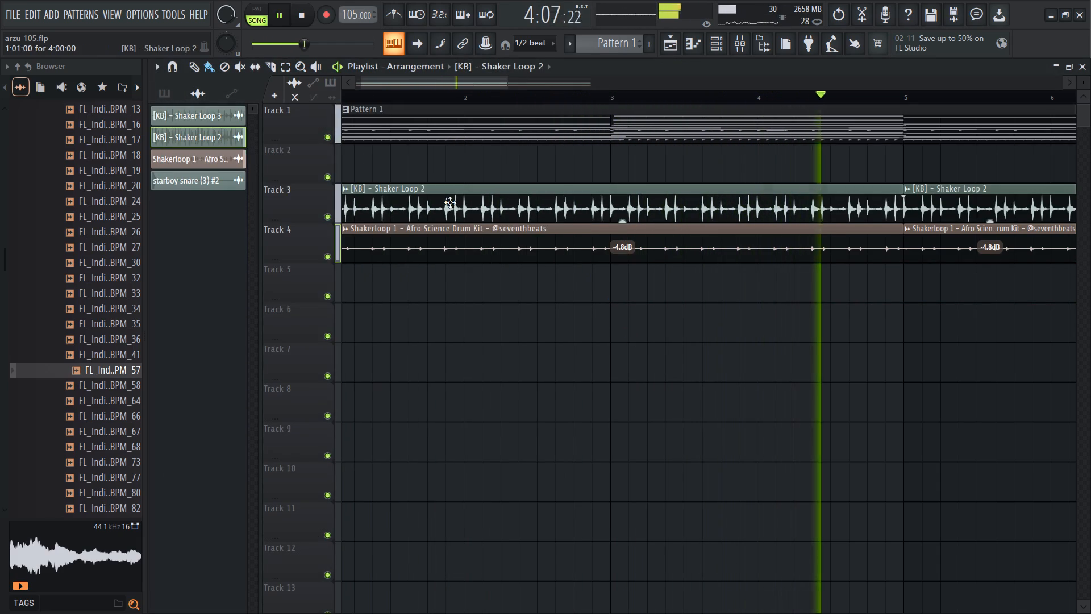
double_click(450, 202)
drag(429, 184, 430, 178)
right_click(594, 310)
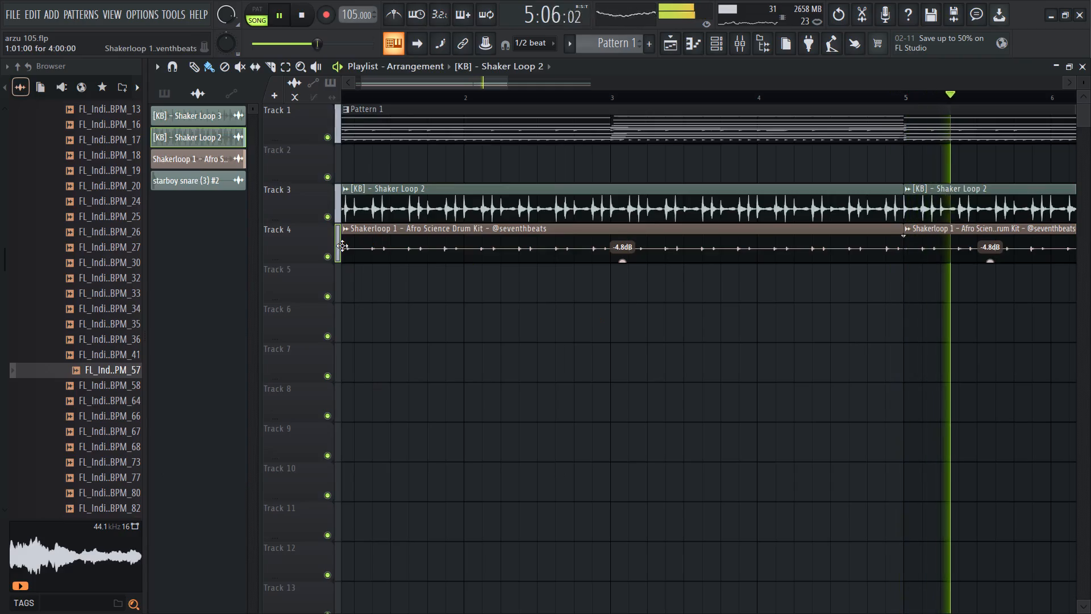
Stop playback, switch to the browser and listen to two passages in the Aarzu instrumental's first minute, and return to FL Studio with all tracks active.
right_click(328, 255)
key(space)
click(255, 605)
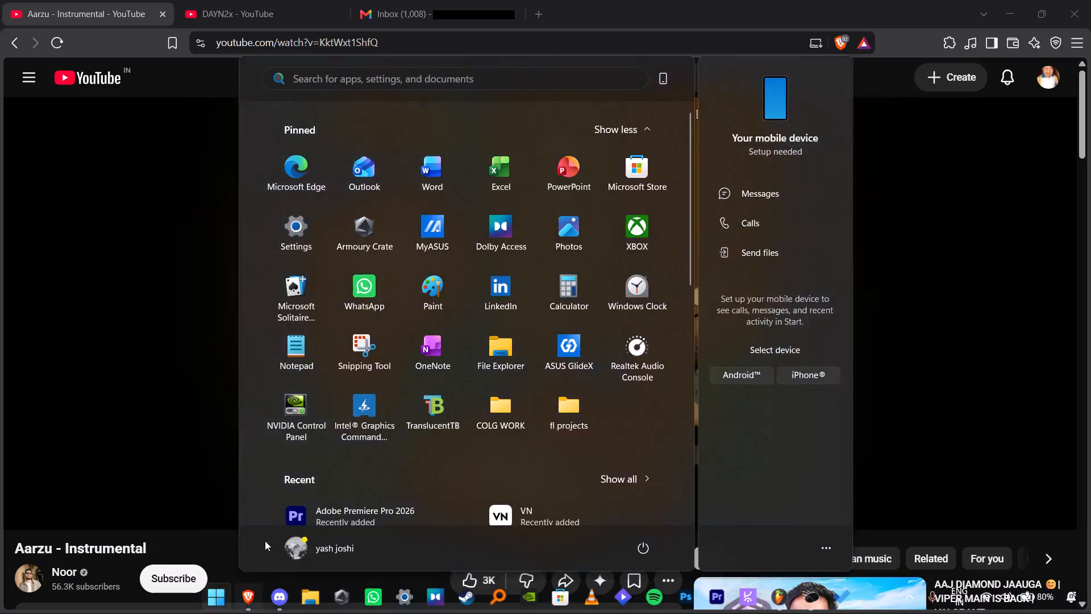
click(334, 301)
click(177, 482)
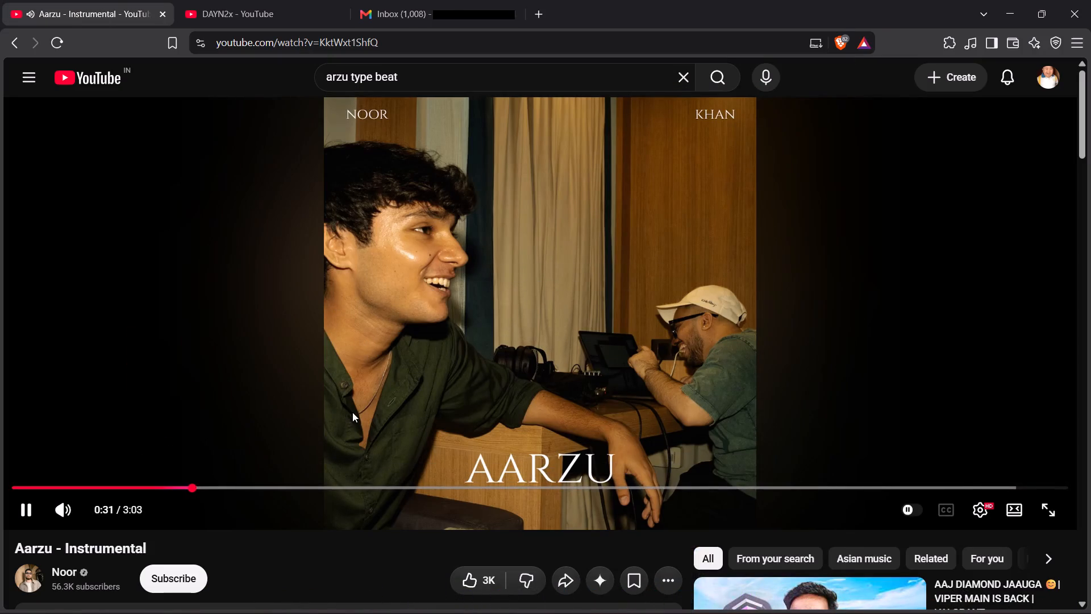
click(260, 490)
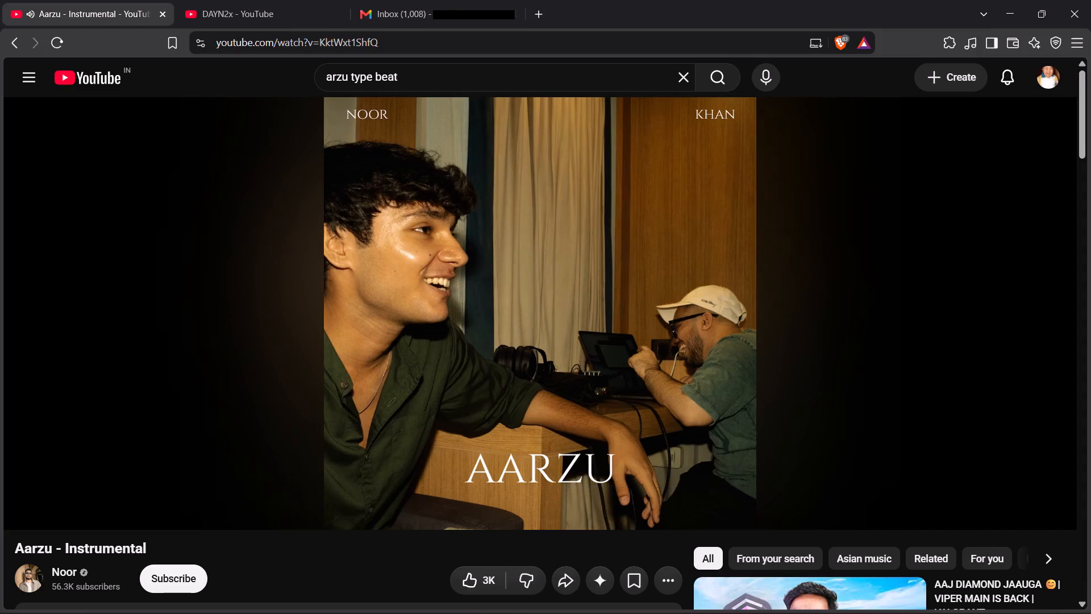
click(371, 400)
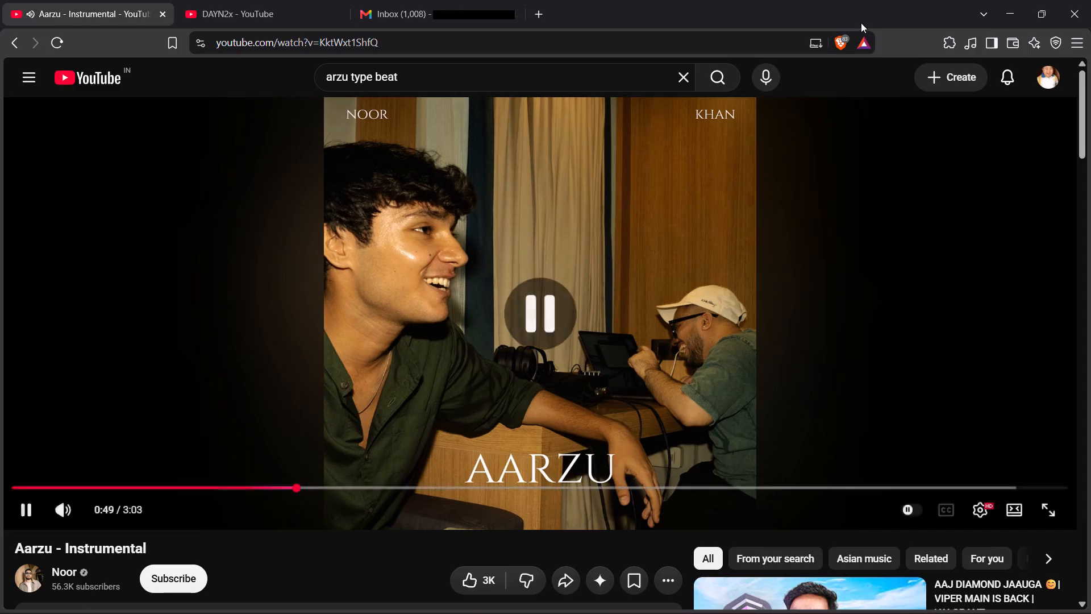
click(1006, 0)
right_click(323, 254)
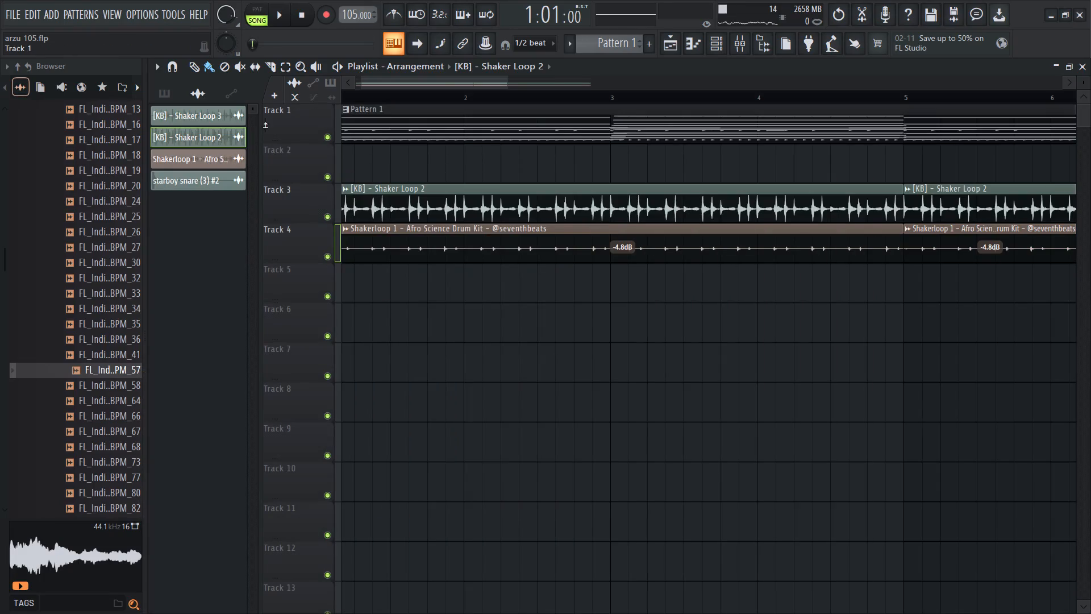
Create Pattern 2 with its default name and place it on Track 5, extended from bar 1 to bar 9.
click(649, 47)
click(667, 65)
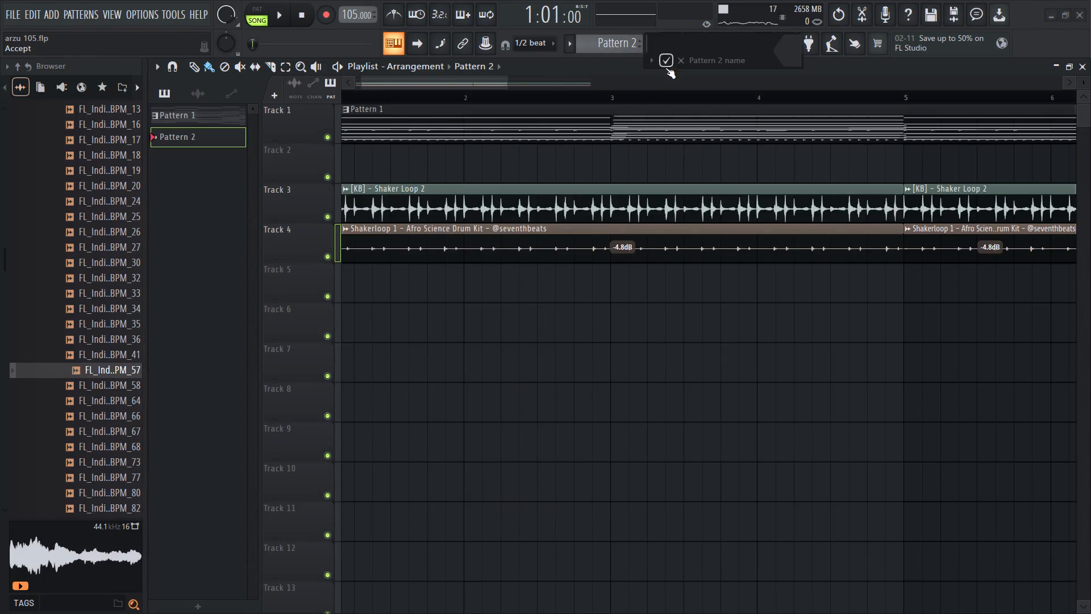
ctrl+scroll(460, 343, down, 7)
drag(453, 291, 112, 289)
right_drag(474, 296, 444, 300)
drag(390, 291, 391, 291)
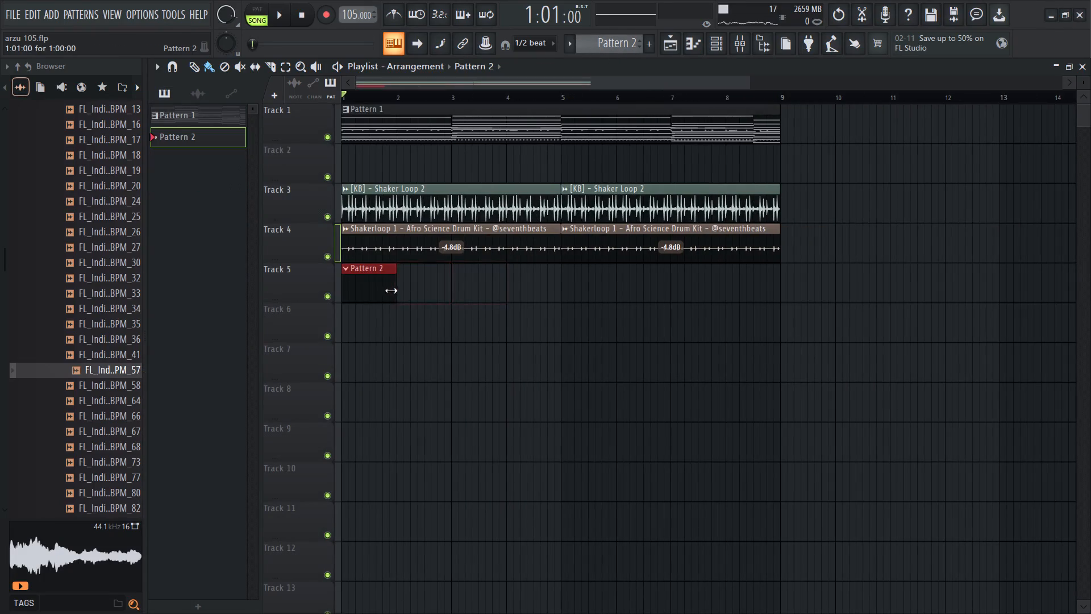
drag(391, 291, 776, 296)
Select Pattern 1 and audition the SIKKY …BLA 03 and SHAKER 05 samples in its channel rack.
drag(360, 105, 269, 106)
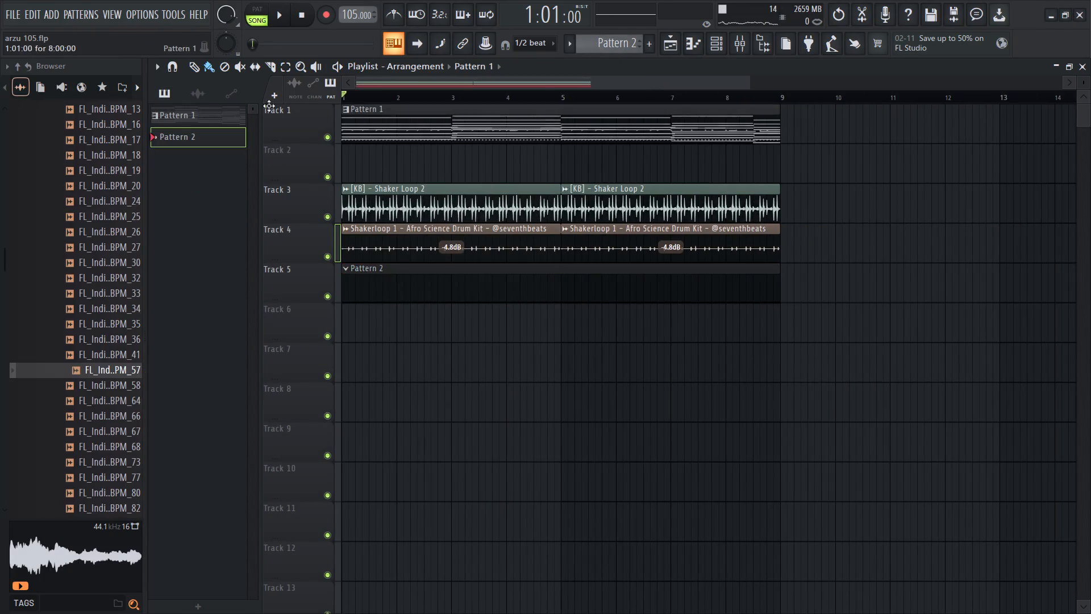
drag(269, 106, 240, 105)
click(711, 43)
scroll(369, 437, down, 1)
click(347, 385)
key(q)
key(q)
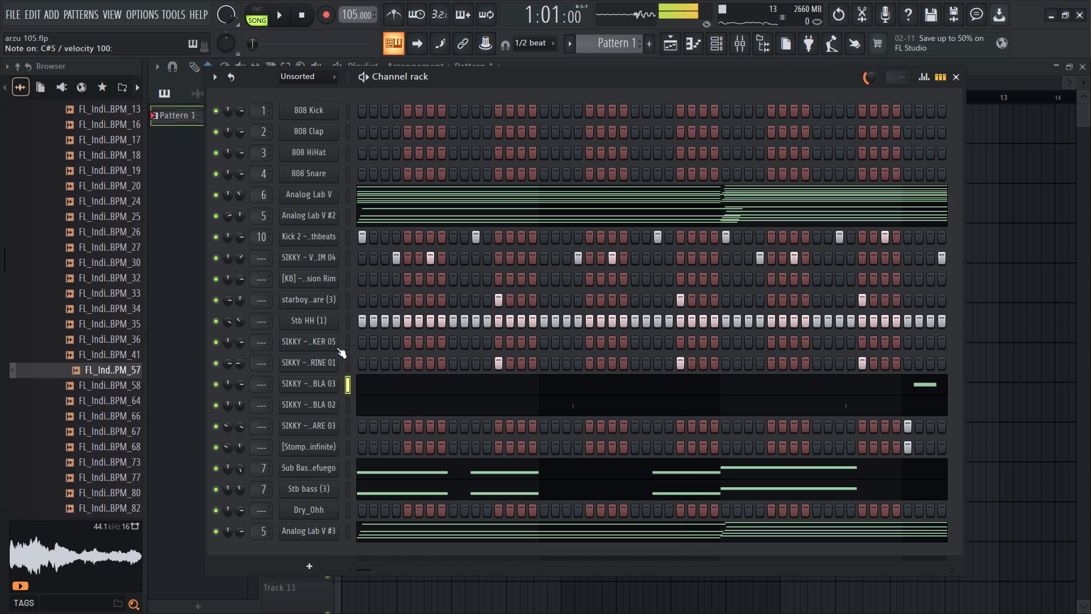
click(336, 347)
key(q)
click(665, 241)
key(q)
key(q)
key(q)
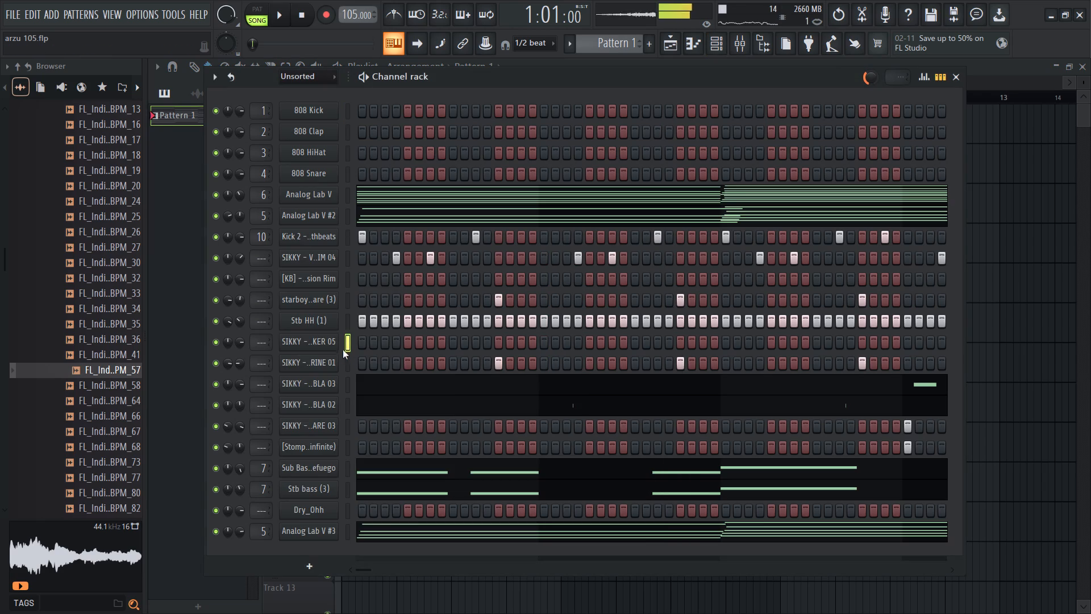
key(q)
key(q)
key(q)
Fill the SIKKY SHAKER 05 channel on every 2 steps and play it briefly.
right_click(316, 341)
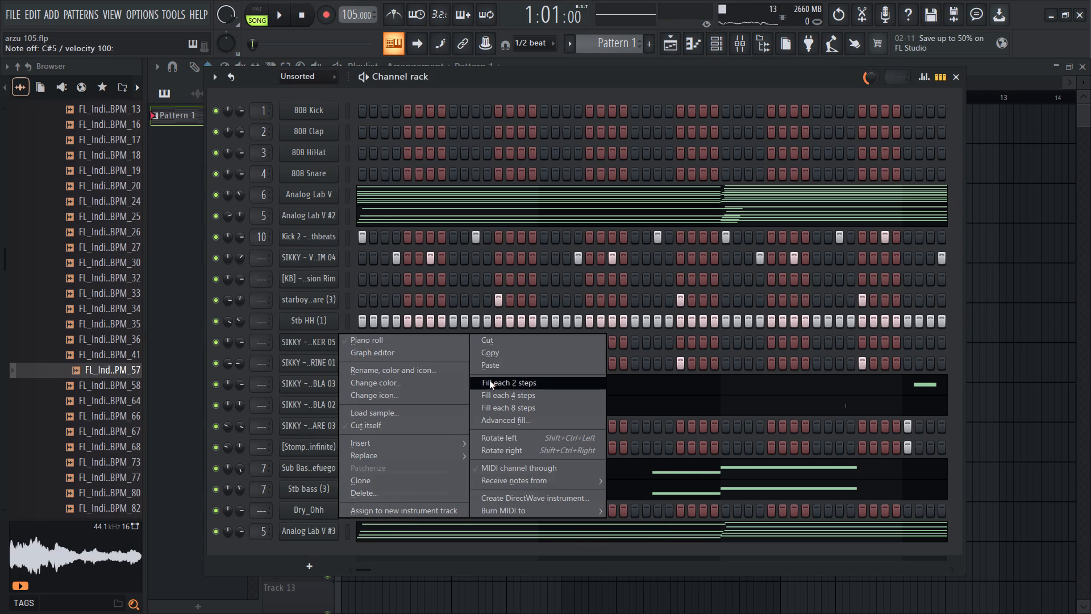
click(489, 380)
key(space)
key(space)
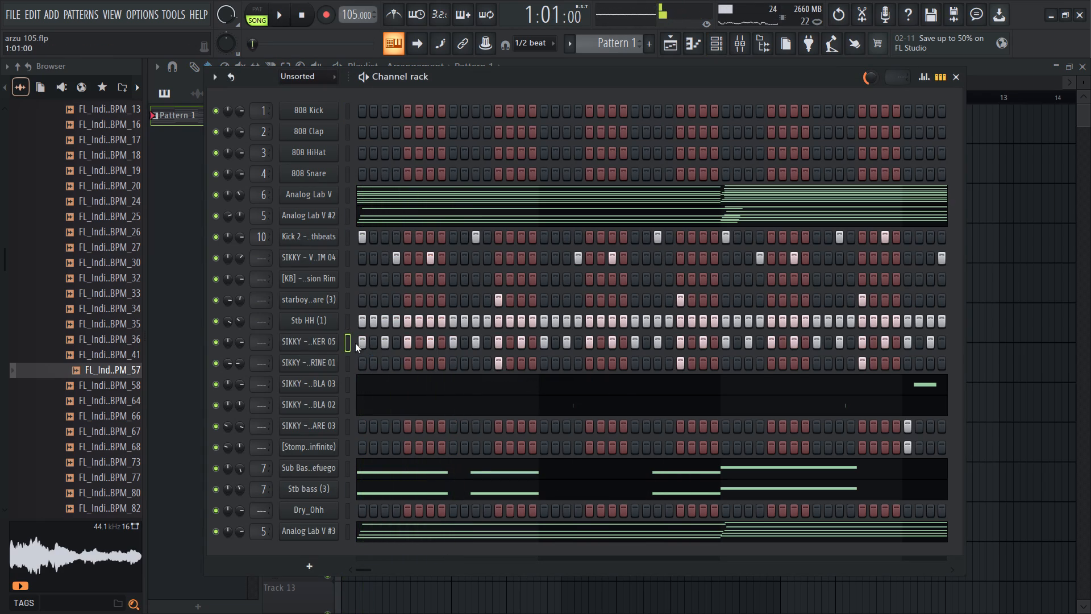
Open SHAKER 05 in the piano roll and cut all its notes after the start of bar 2.
right_click(328, 345)
click(383, 338)
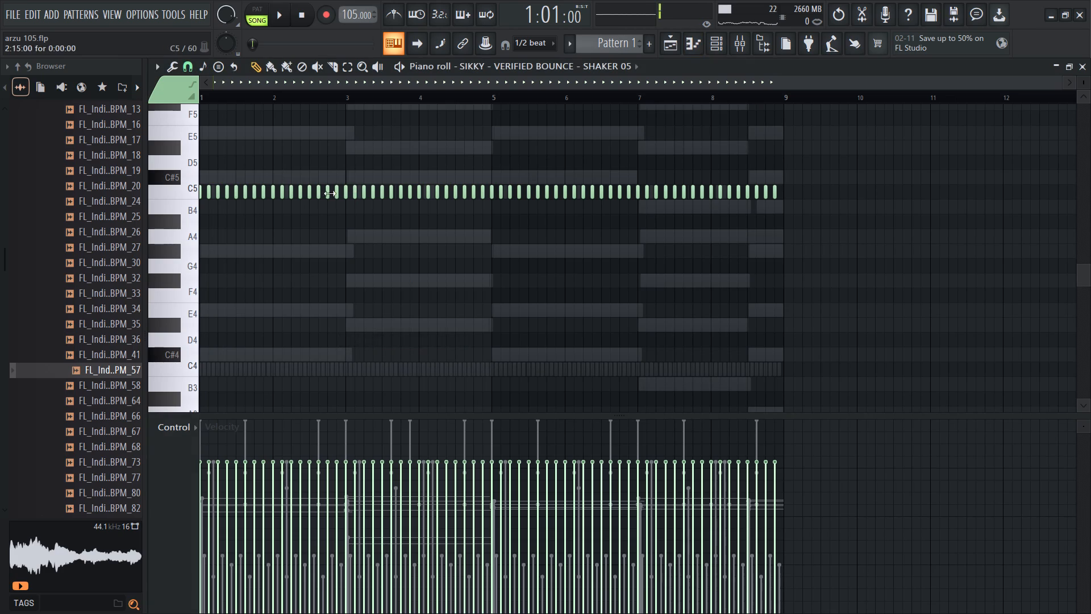
ctrl+drag(273, 187, 943, 240)
key(ctrl+x)
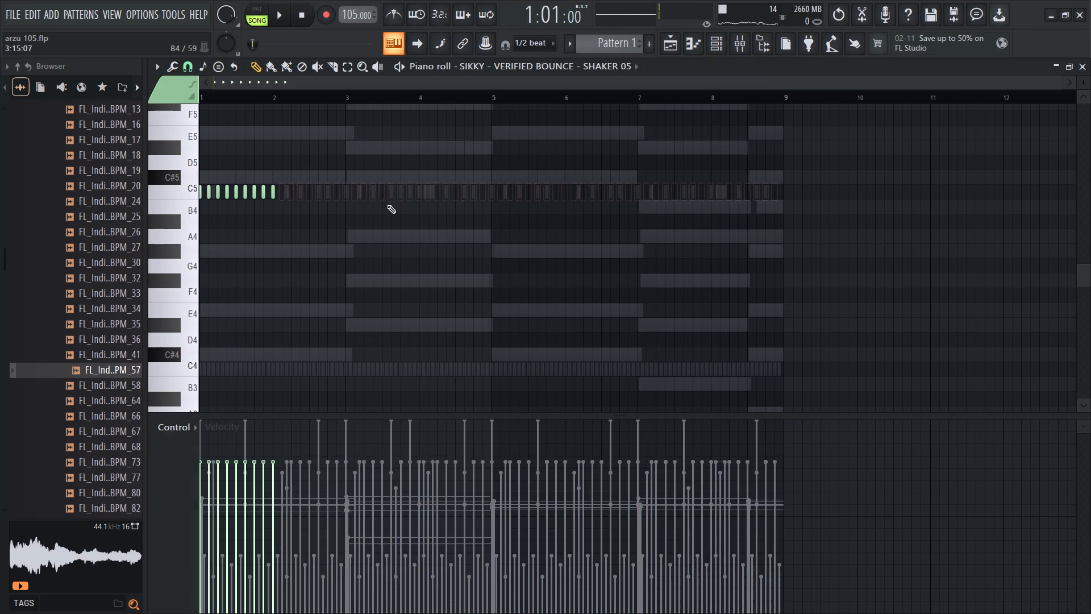
ctrl+scroll(214, 223, up, 11)
click(316, 68)
drag(318, 78, 144, 90)
click(307, 68)
click(321, 69)
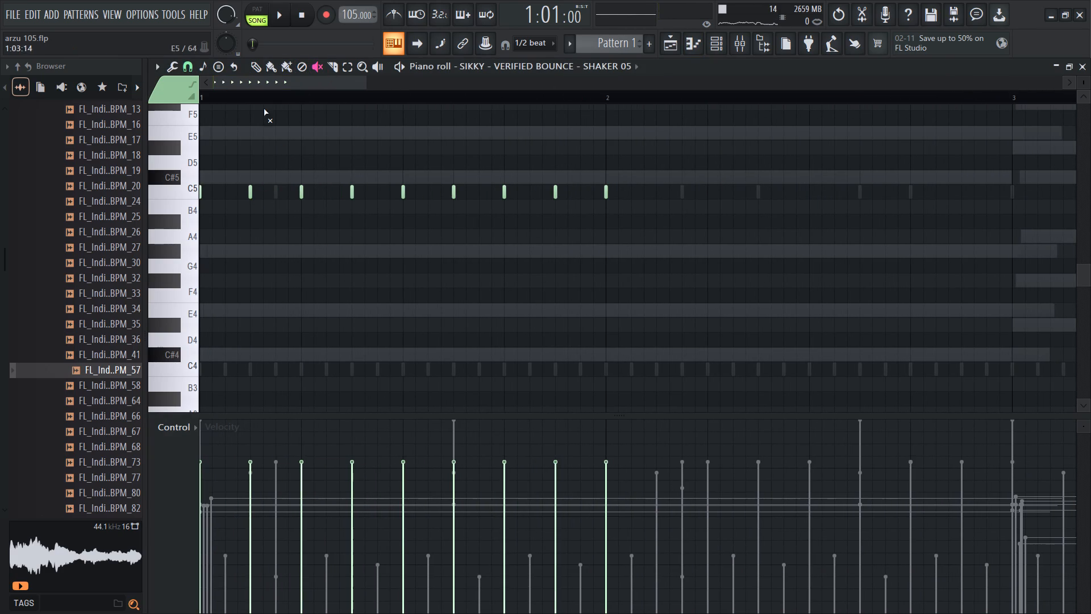
Add a quieter C5 note on the second sixteenth step of bar 1 and delete all the shaker notes after it.
click(252, 68)
click(251, 194)
click(226, 196)
drag(215, 515, 218, 541)
right_drag(299, 194, 591, 208)
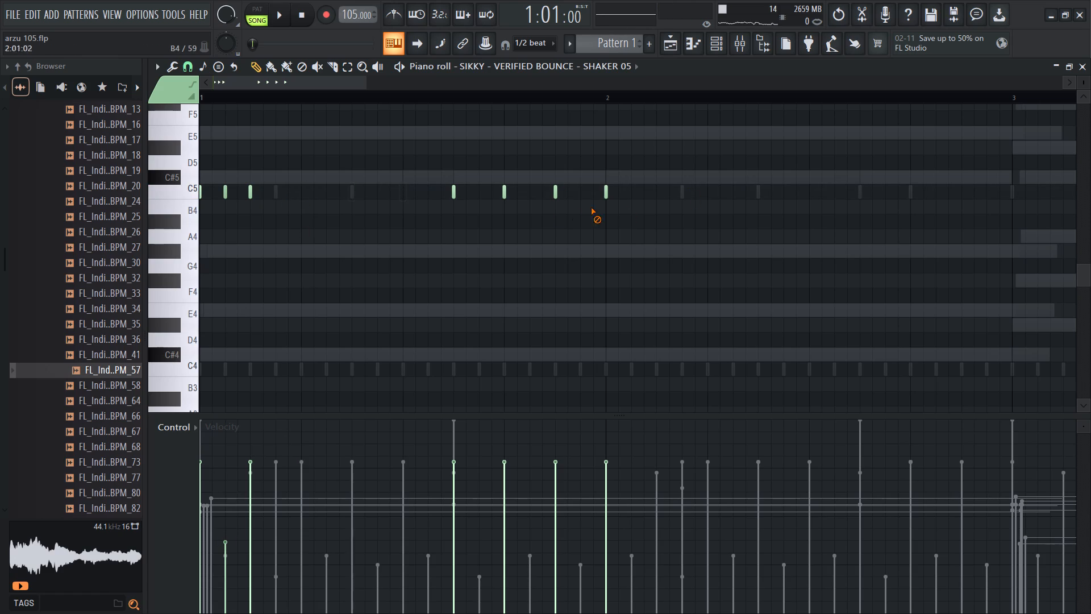
right_drag(591, 208, 408, 193)
right_drag(241, 198, 240, 187)
right_drag(252, 165, 267, 156)
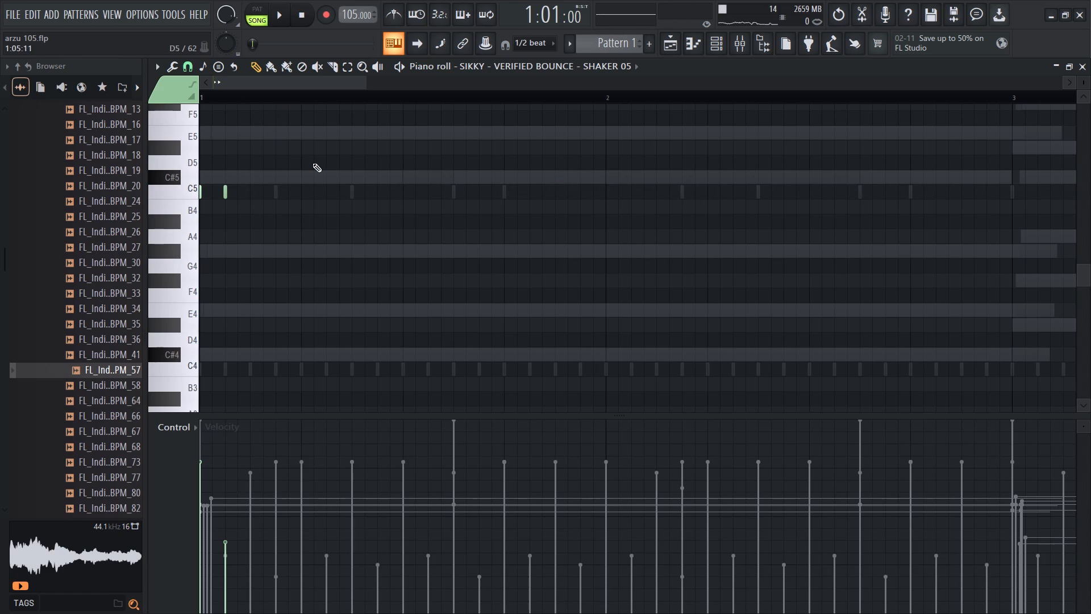
Undo the last note deletion, set a time selection over bar 1's first two sixteenth steps, and delete the third note.
key(ctrl+z)
key(ctrl+a)
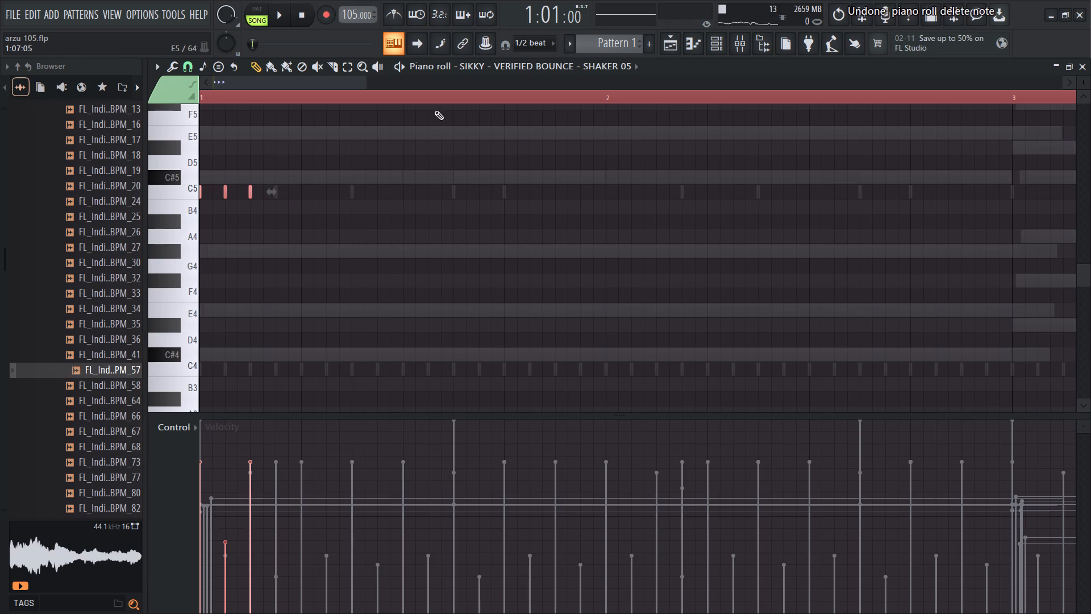
ctrl+scroll(715, 123, down, 11)
right_drag(948, 97, 224, 129)
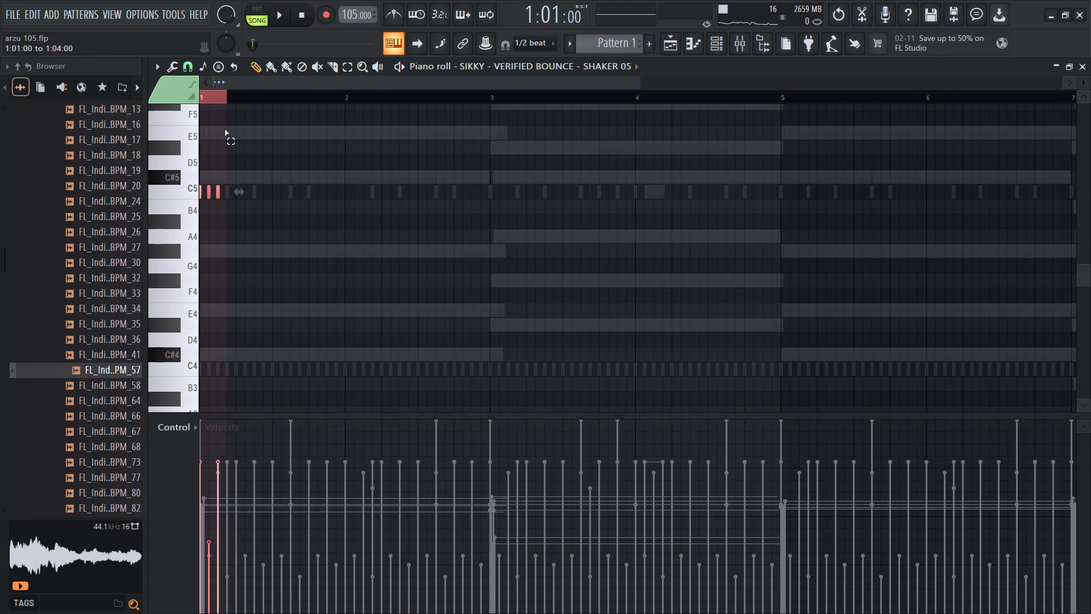
right_drag(224, 129, 216, 127)
ctrl+scroll(190, 198, up, 7)
right_click(255, 201)
ctrl+right_drag(252, 199, 252, 193)
right_drag(219, 249, 213, 258)
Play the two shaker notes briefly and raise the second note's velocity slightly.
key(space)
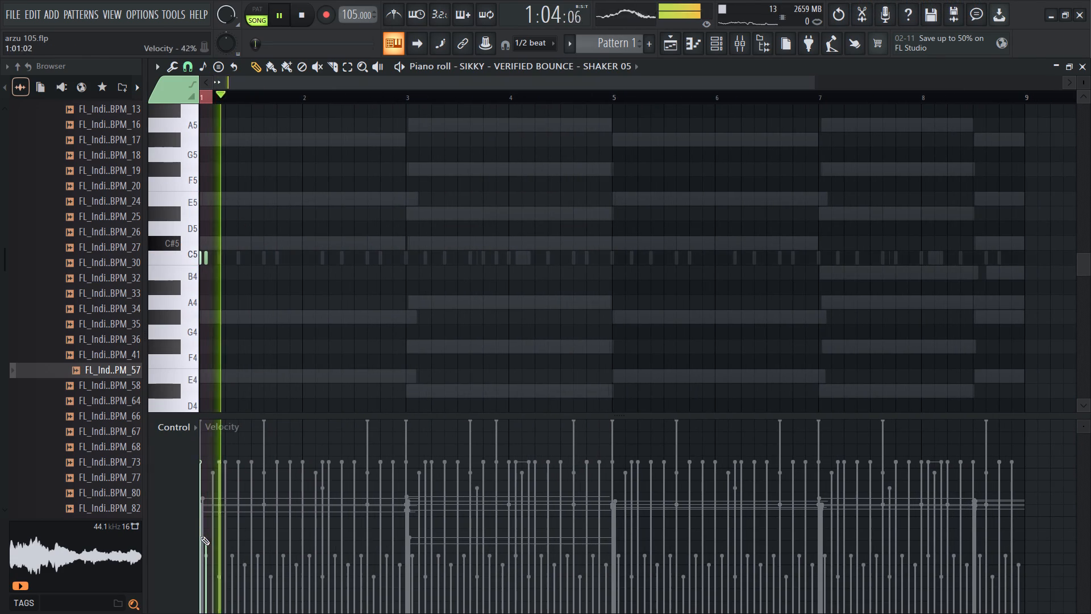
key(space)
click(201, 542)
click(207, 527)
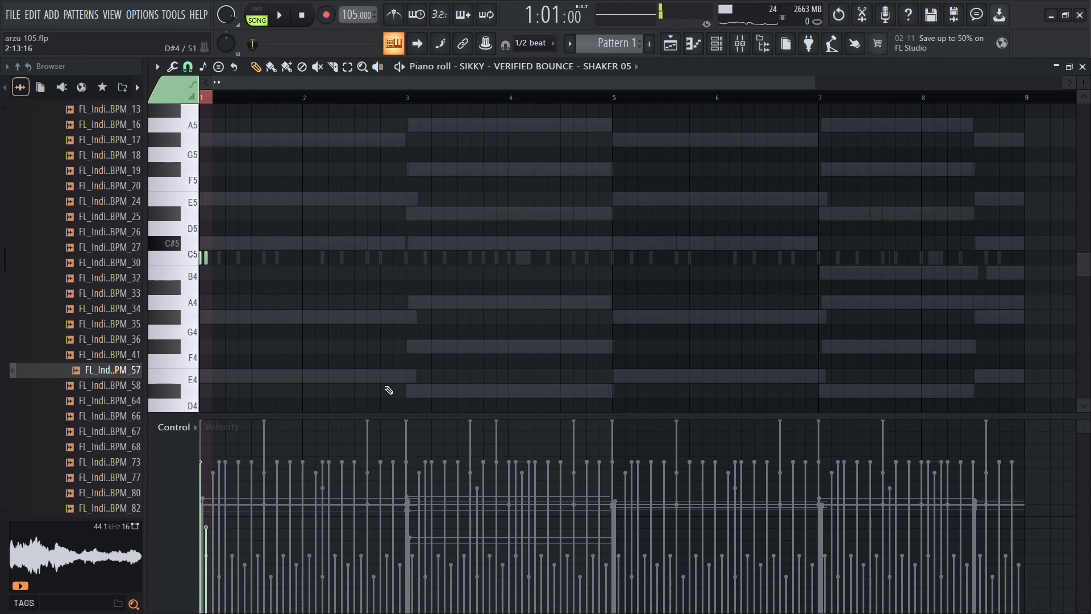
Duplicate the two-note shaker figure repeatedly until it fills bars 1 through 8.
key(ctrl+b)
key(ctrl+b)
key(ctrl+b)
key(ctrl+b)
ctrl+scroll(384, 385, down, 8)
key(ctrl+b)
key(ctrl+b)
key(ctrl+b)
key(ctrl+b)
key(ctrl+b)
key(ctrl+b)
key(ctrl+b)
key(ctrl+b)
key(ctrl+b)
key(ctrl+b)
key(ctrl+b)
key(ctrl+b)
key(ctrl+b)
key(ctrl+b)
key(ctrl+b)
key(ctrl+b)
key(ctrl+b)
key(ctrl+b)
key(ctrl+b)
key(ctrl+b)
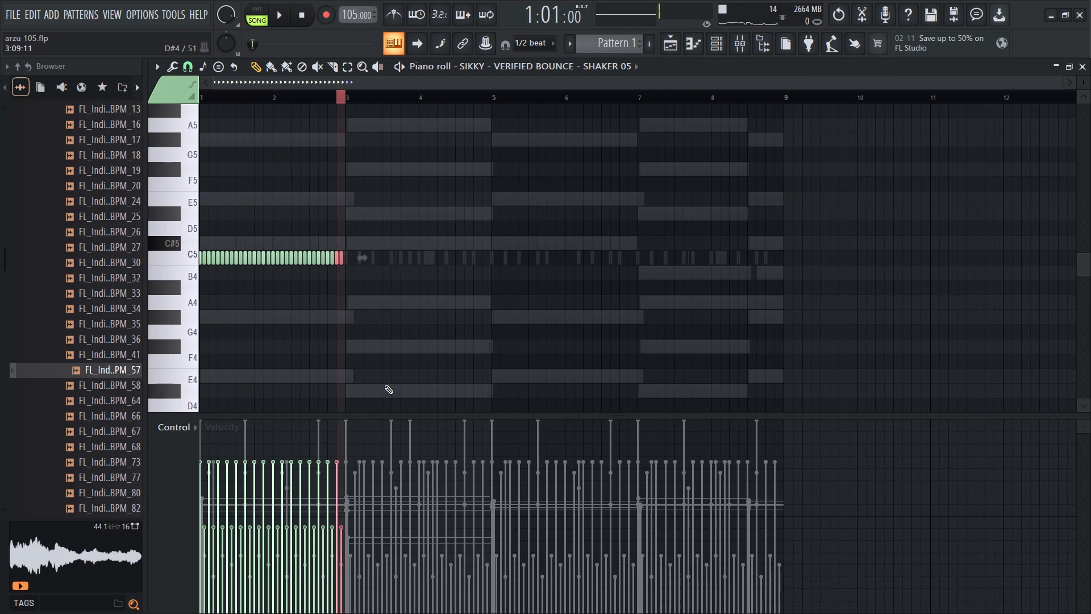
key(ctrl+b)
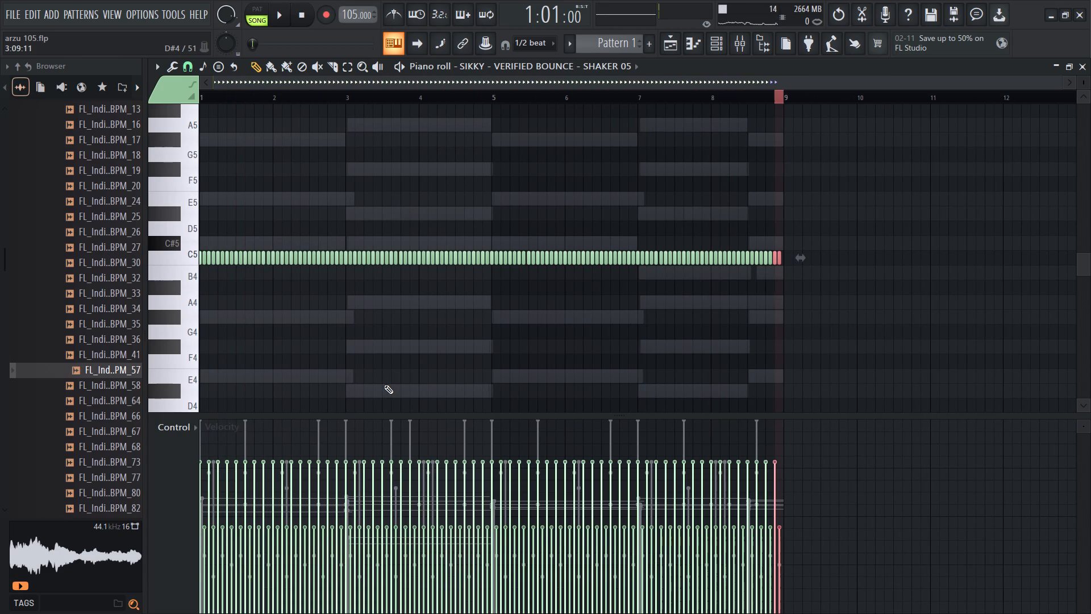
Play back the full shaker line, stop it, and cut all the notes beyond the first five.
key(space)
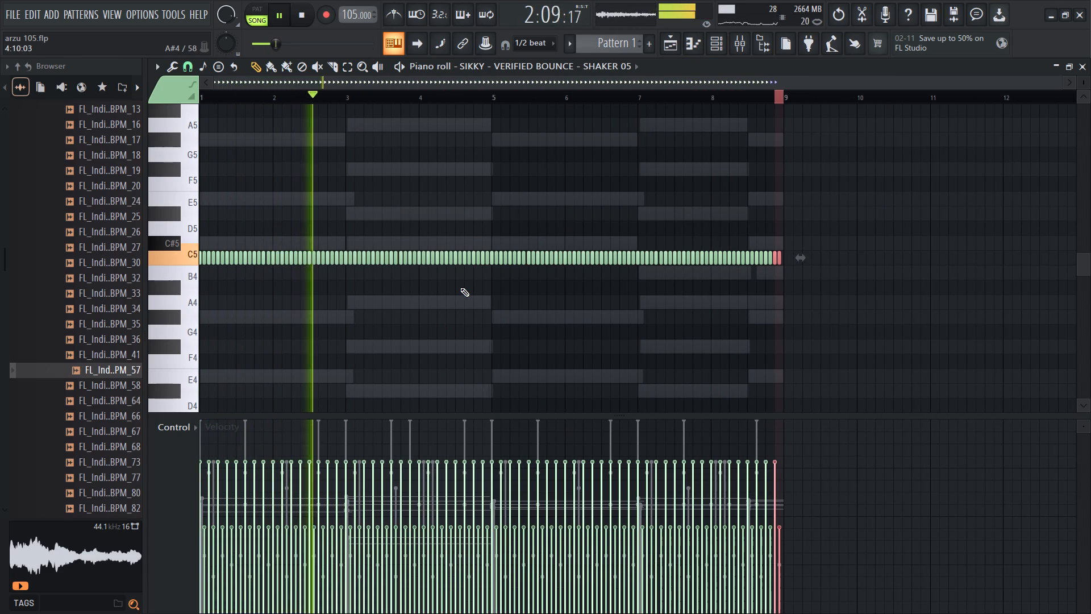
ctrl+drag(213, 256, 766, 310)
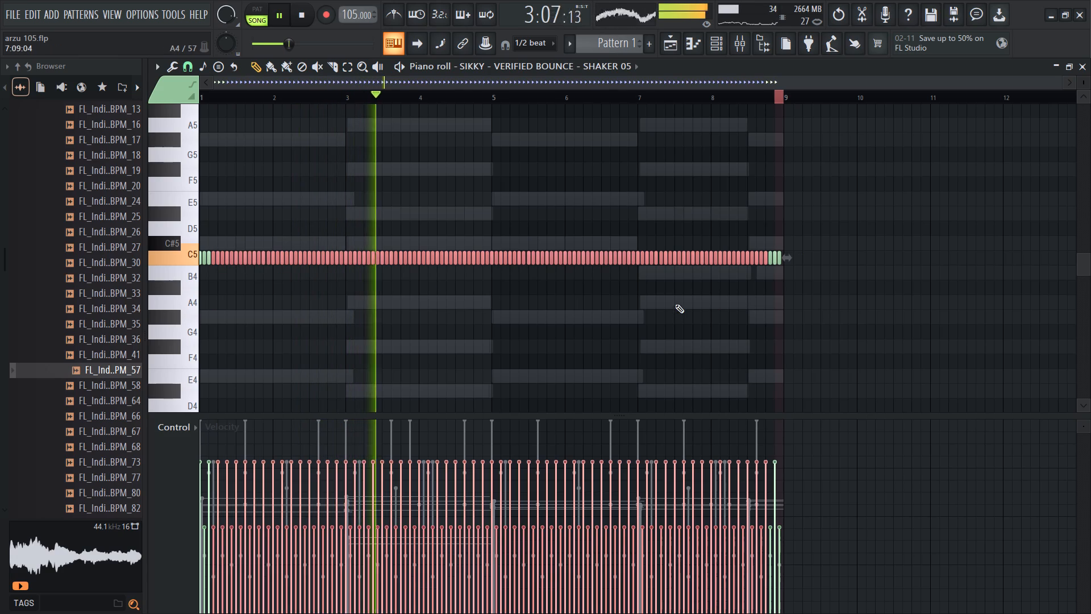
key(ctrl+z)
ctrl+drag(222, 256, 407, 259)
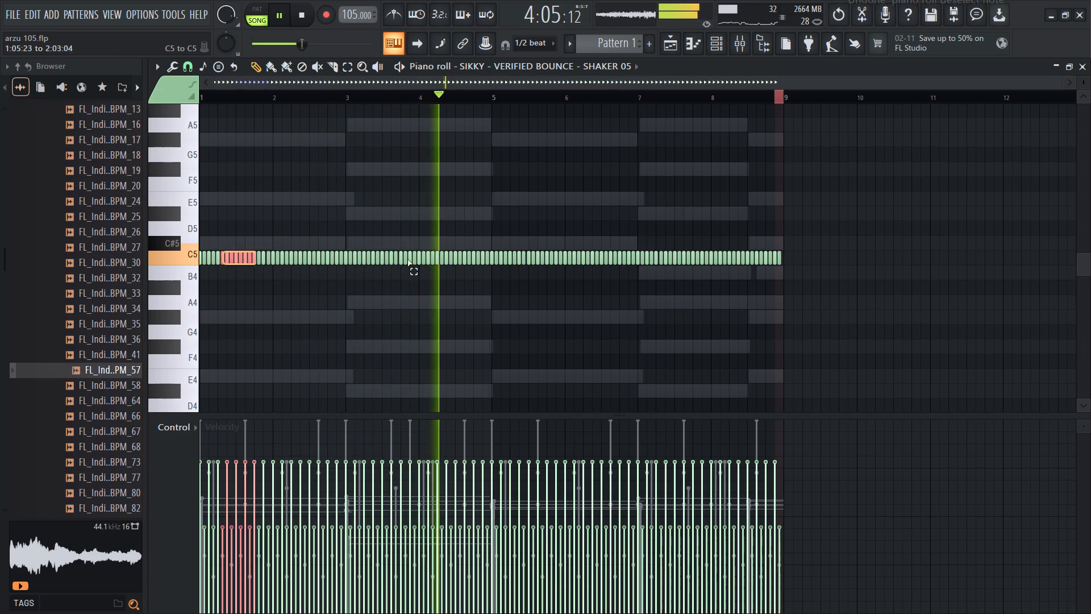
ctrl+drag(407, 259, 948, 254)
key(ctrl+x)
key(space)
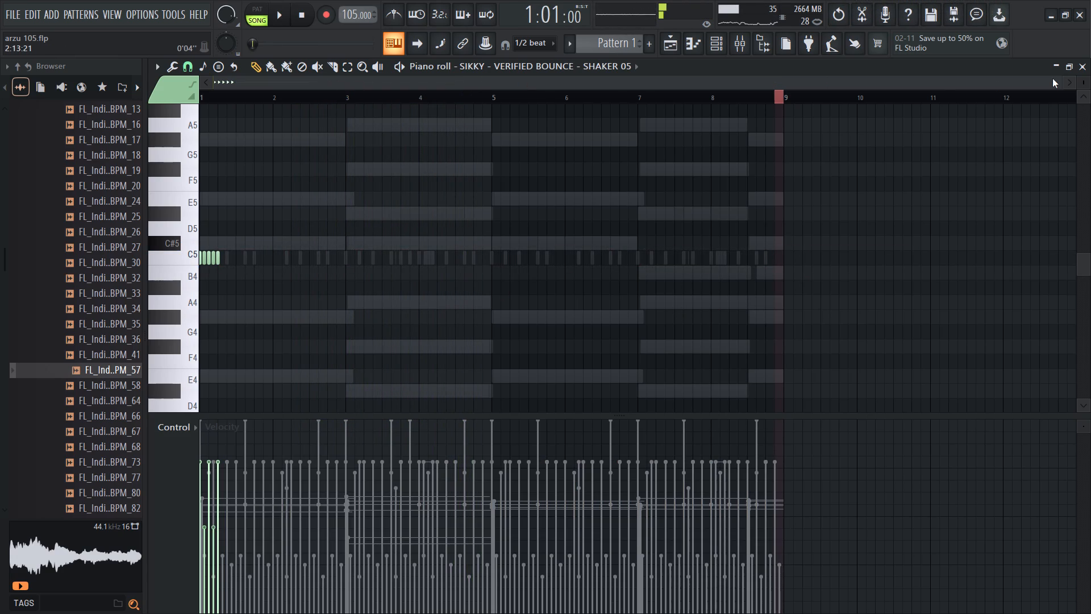
Delete the fourth and fifth shaker notes and raise the second note's velocity.
ctrl+scroll(168, 291, up, 17)
right_drag(390, 253, 441, 285)
drag(273, 499, 277, 492)
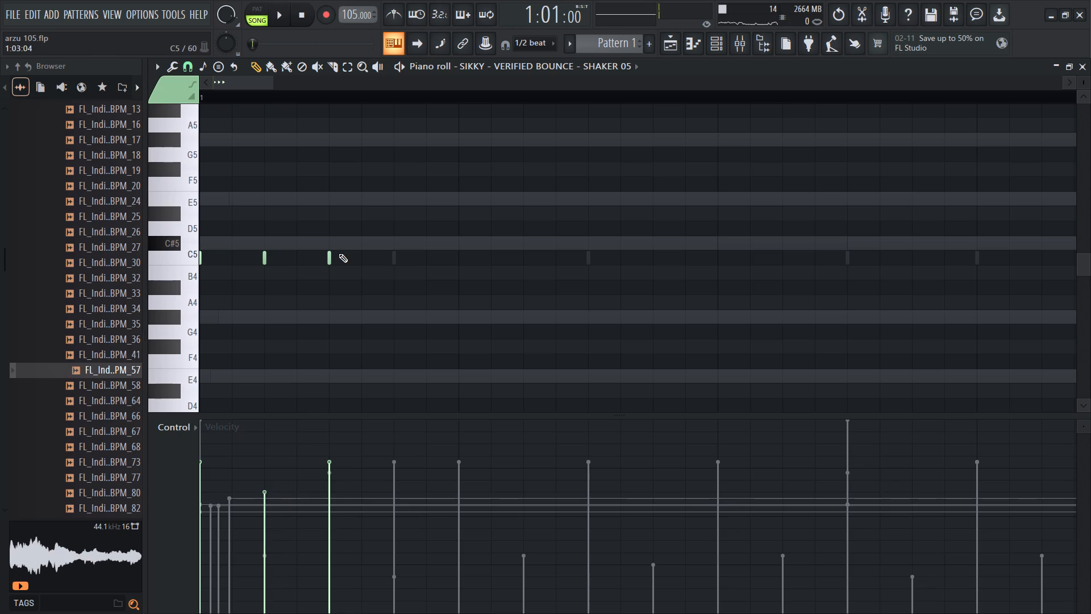
Set the time selection over bar 1's first two sixteenth steps and delete the third shaker note.
ctrl+scroll(333, 259, down, 15)
right_drag(218, 98, 197, 99)
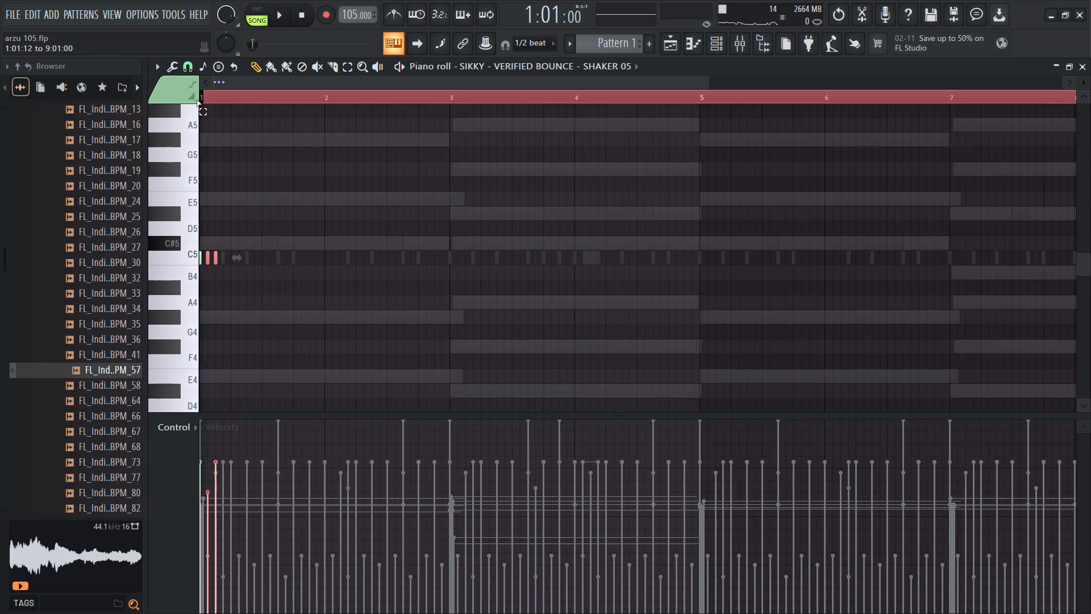
right_drag(197, 99, 156, 111)
ctrl+scroll(707, 101, down, 8)
right_drag(768, 99, 216, 120)
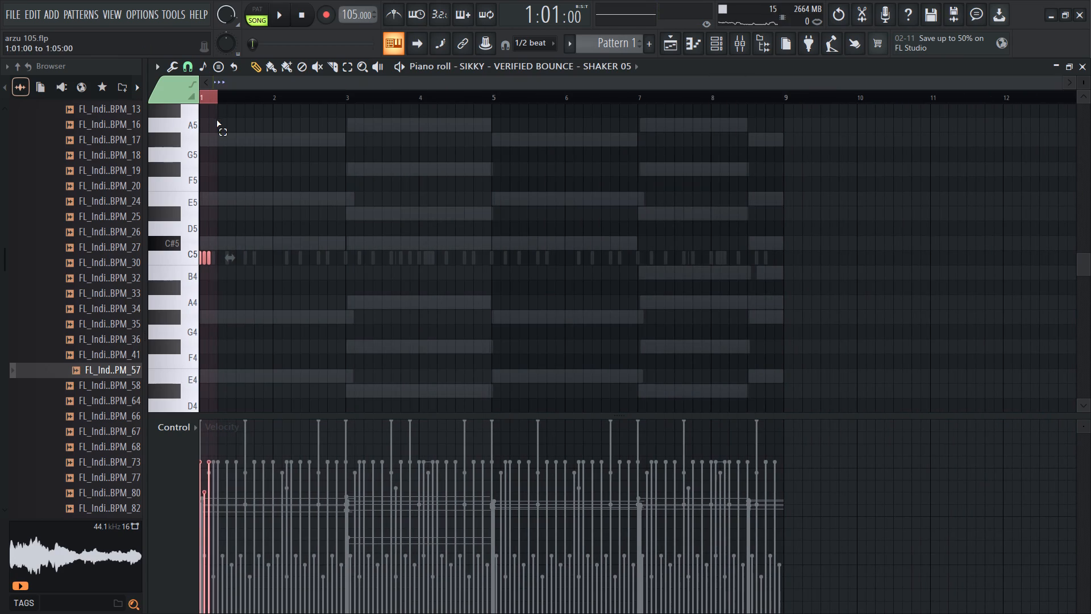
right_drag(216, 120, 209, 119)
ctrl+scroll(198, 163, up, 11)
ctrl+scroll(237, 208, up, 5)
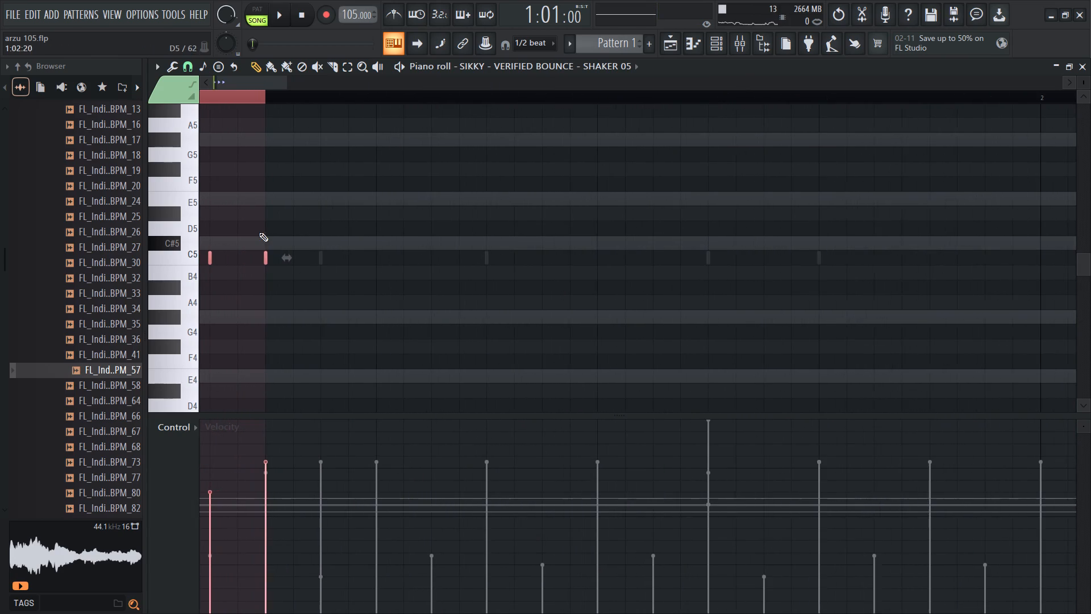
right_drag(259, 241, 270, 265)
Duplicate the two-note shaker figure repeatedly from bar 1 into the first beat of bar 3 and start playback.
ctrl+scroll(270, 267, down, 20)
ctrl+scroll(270, 267, down, 1)
key(ctrl+b)
key(ctrl+b)
key(ctrl+b)
key(ctrl+b)
key(ctrl+b)
key(ctrl+b)
key(ctrl+b)
key(ctrl+b)
key(ctrl+b)
key(ctrl+b)
key(ctrl+b)
key(ctrl+b)
key(ctrl+b)
key(ctrl+b)
key(ctrl+b)
key(ctrl+b)
key(ctrl+b)
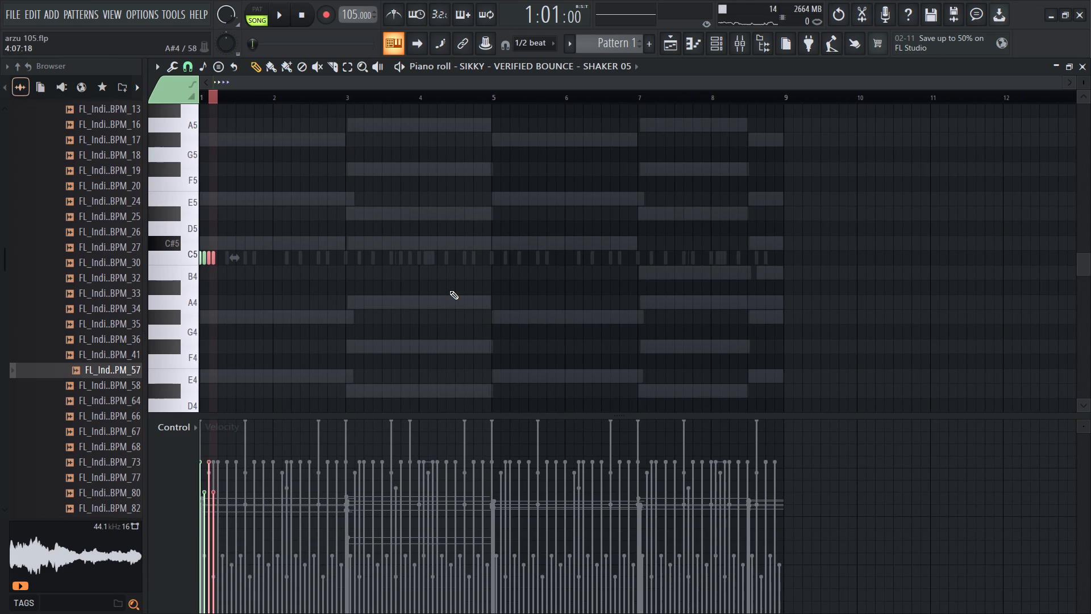
key(space)
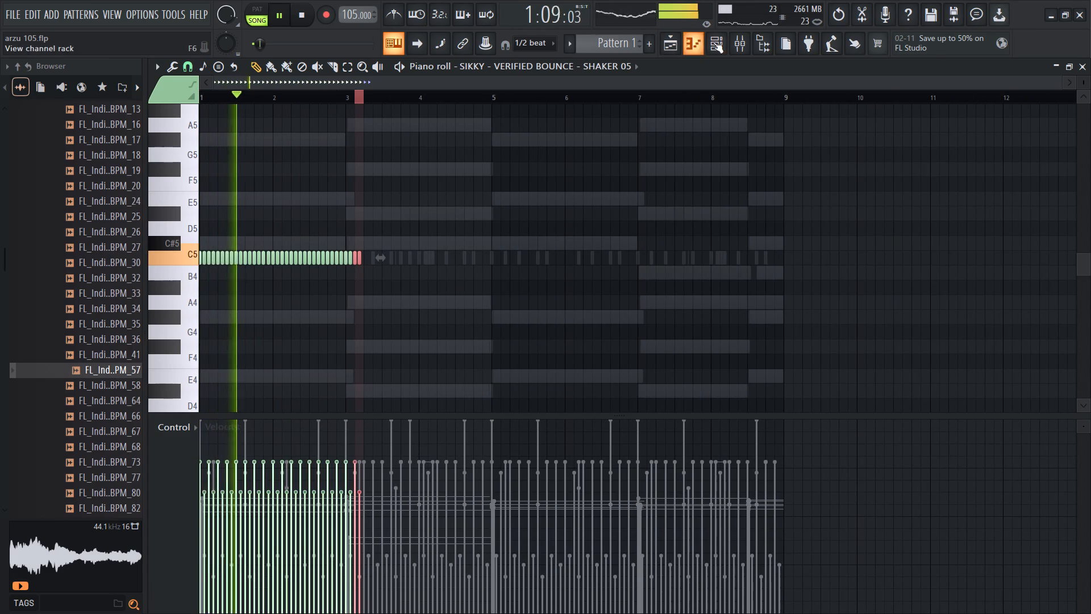
Stop playback, audition the SHAKER 05 channel, move its sample start slightly later in the sampler settings, and close them.
click(720, 39)
key(space)
key(q)
key(q)
key(q)
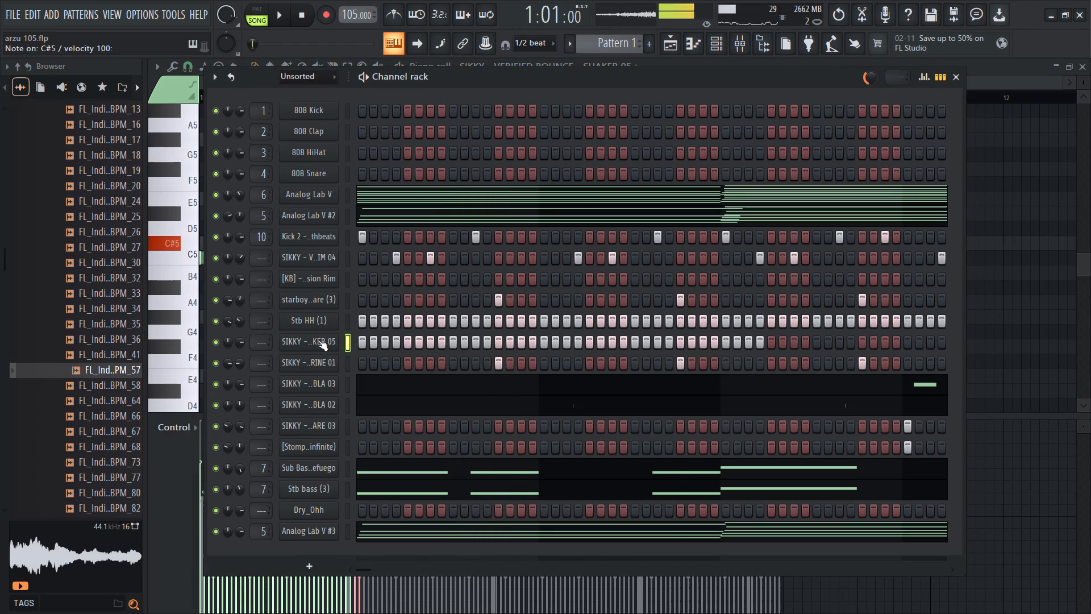
click(318, 340)
drag(511, 422, 528, 370)
drag(480, 492, 488, 484)
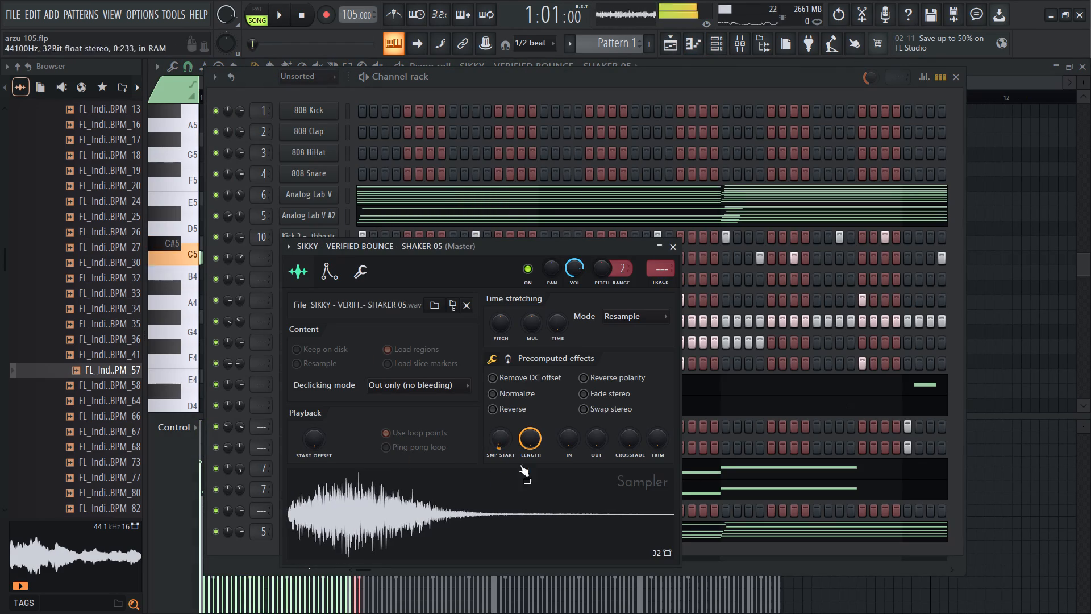
click(320, 341)
click(313, 337)
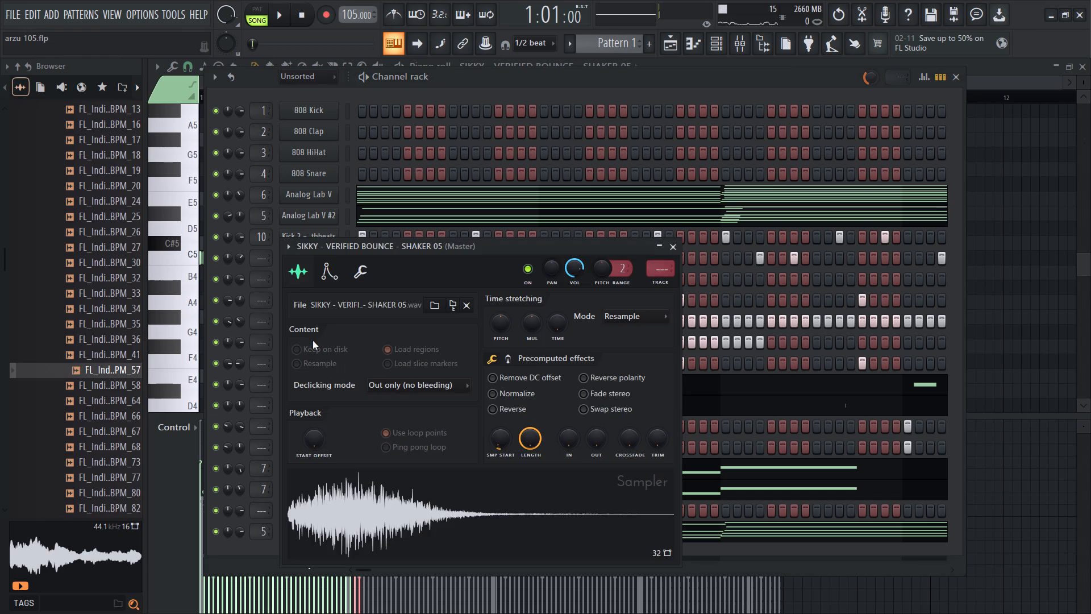
click(678, 243)
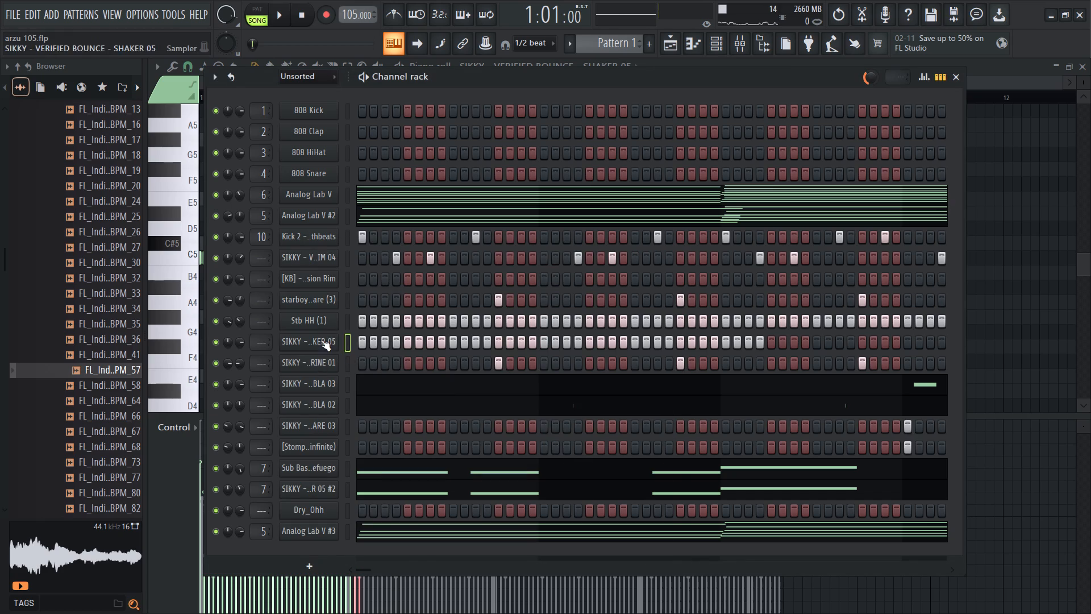
Reopen the SHAKER 05 sampler settings and set the quick fade out to 28%, auditioning the sample and playing the song.
click(320, 340)
double_click(533, 515)
click(623, 441)
drag(598, 438, 629, 288)
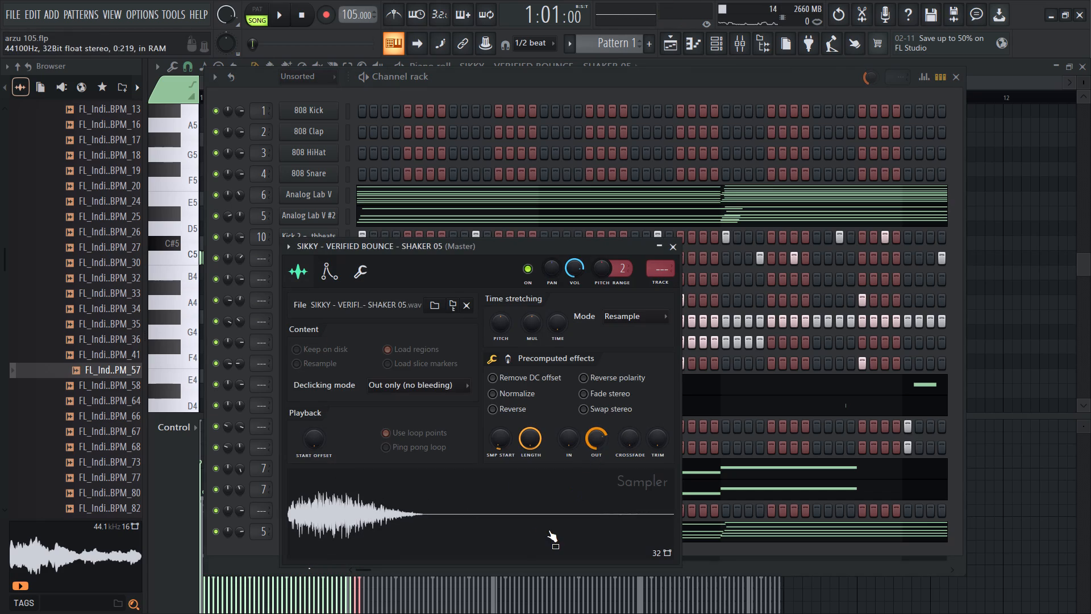
double_click(548, 530)
drag(598, 441, 602, 491)
key(space)
drag(598, 441, 598, 434)
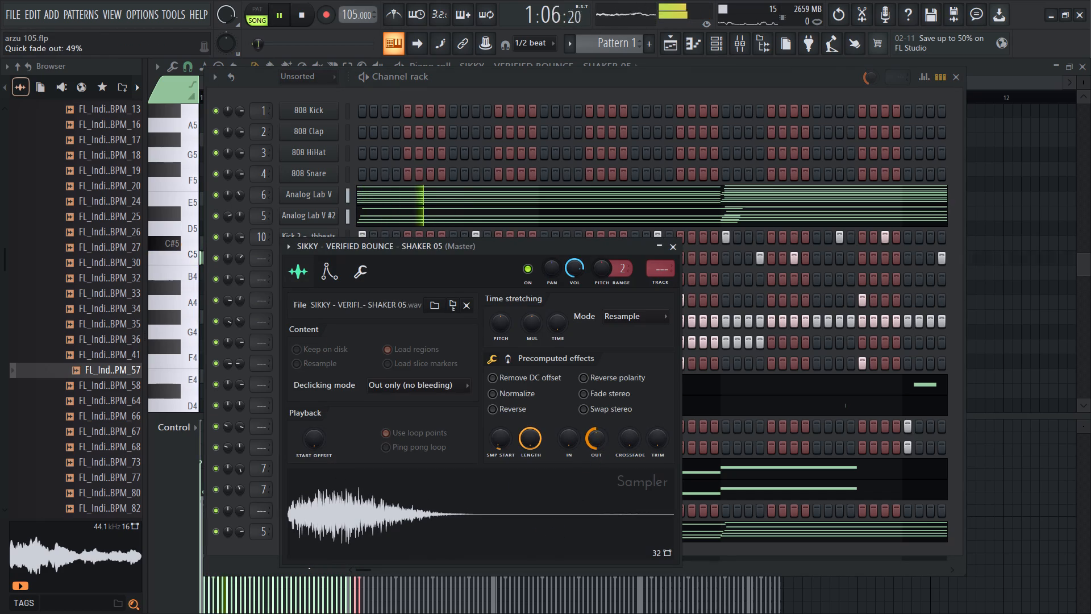
drag(598, 434, 617, 405)
drag(601, 439, 601, 449)
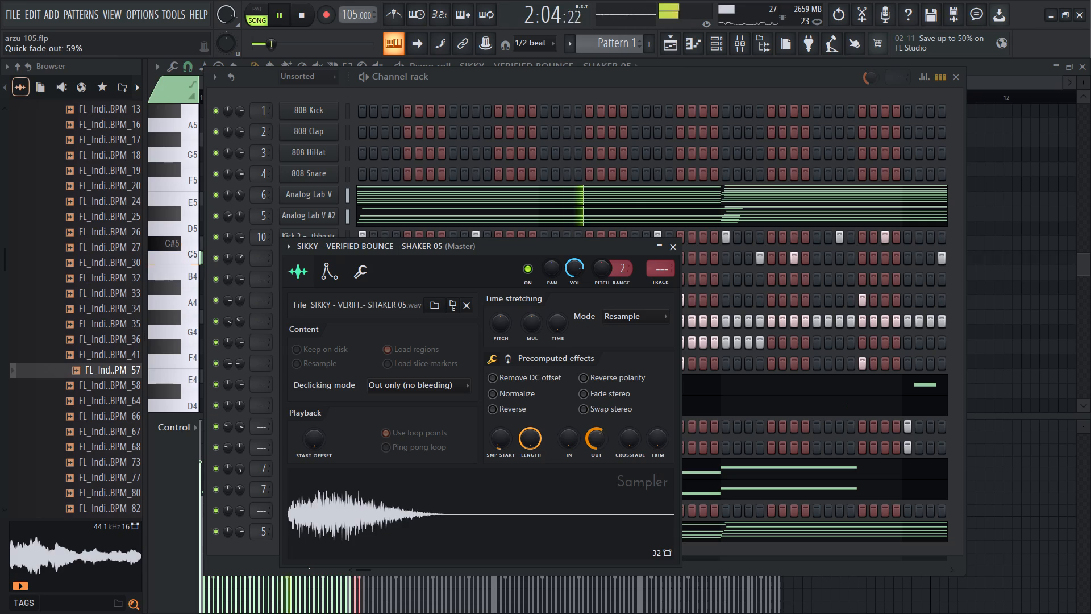
drag(601, 449, 613, 400)
drag(601, 439, 601, 537)
drag(601, 439, 603, 458)
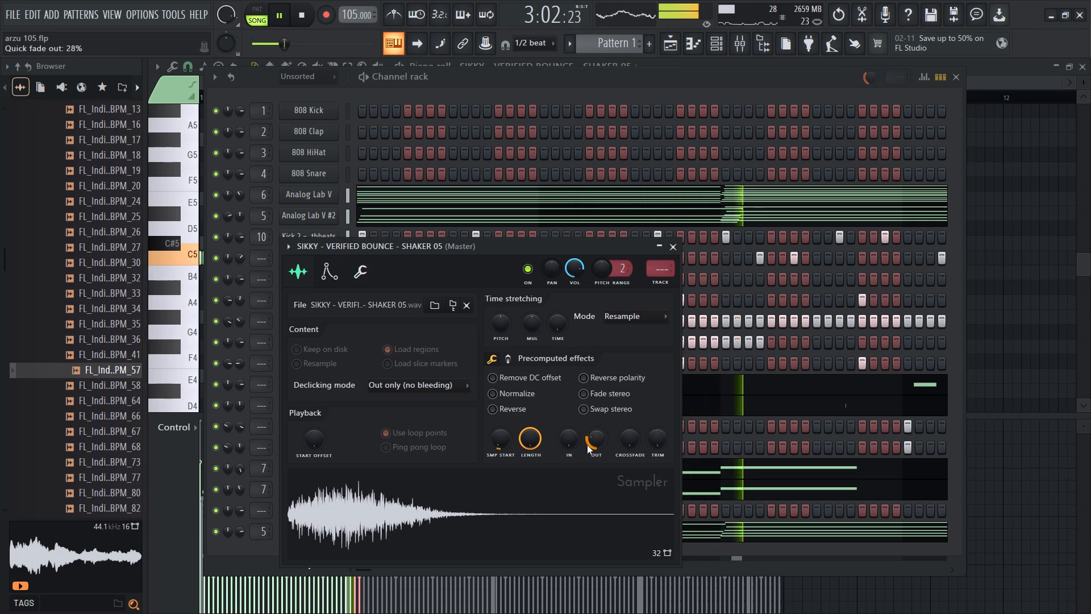
Move the SHAKER 05 sample start further into the sample.
drag(497, 445, 496, 400)
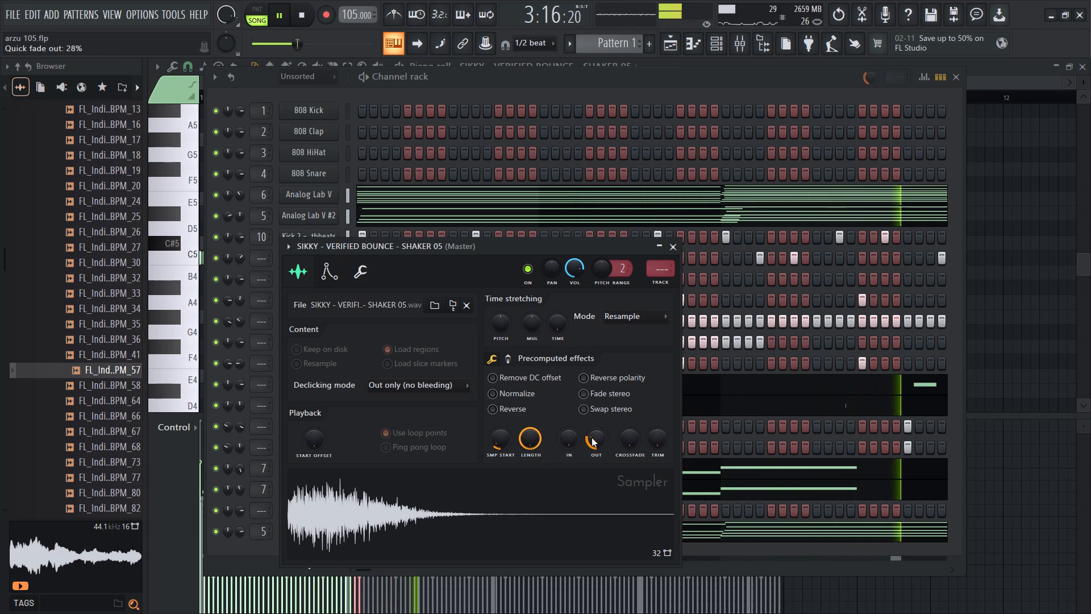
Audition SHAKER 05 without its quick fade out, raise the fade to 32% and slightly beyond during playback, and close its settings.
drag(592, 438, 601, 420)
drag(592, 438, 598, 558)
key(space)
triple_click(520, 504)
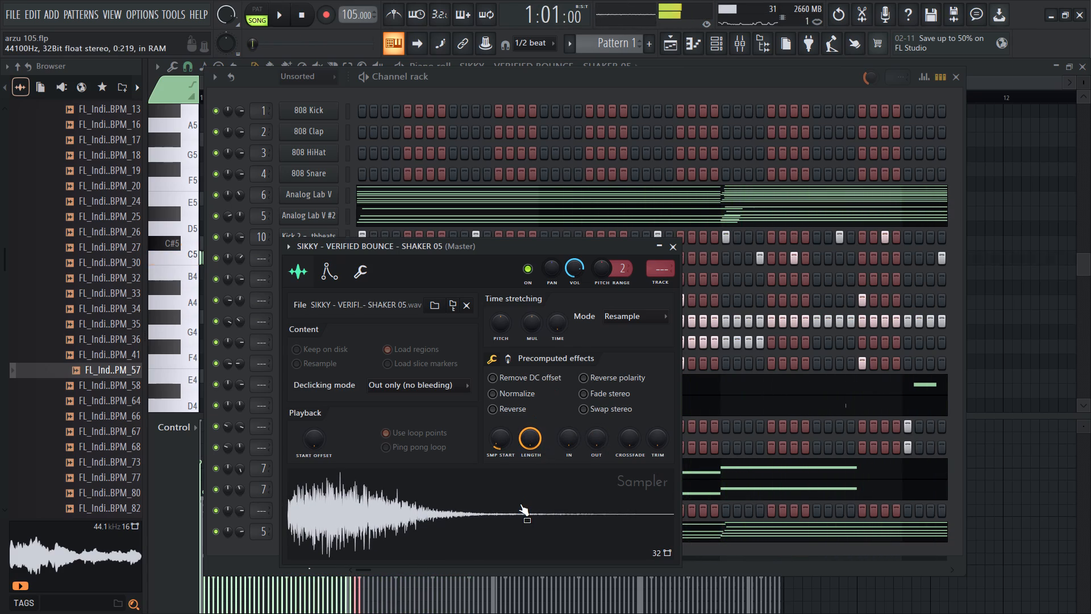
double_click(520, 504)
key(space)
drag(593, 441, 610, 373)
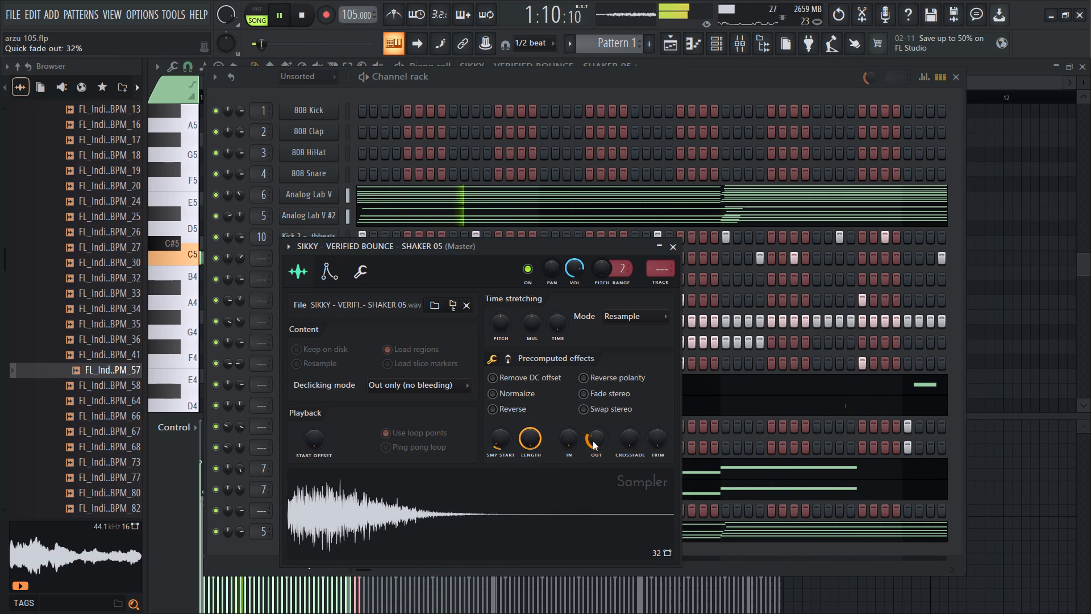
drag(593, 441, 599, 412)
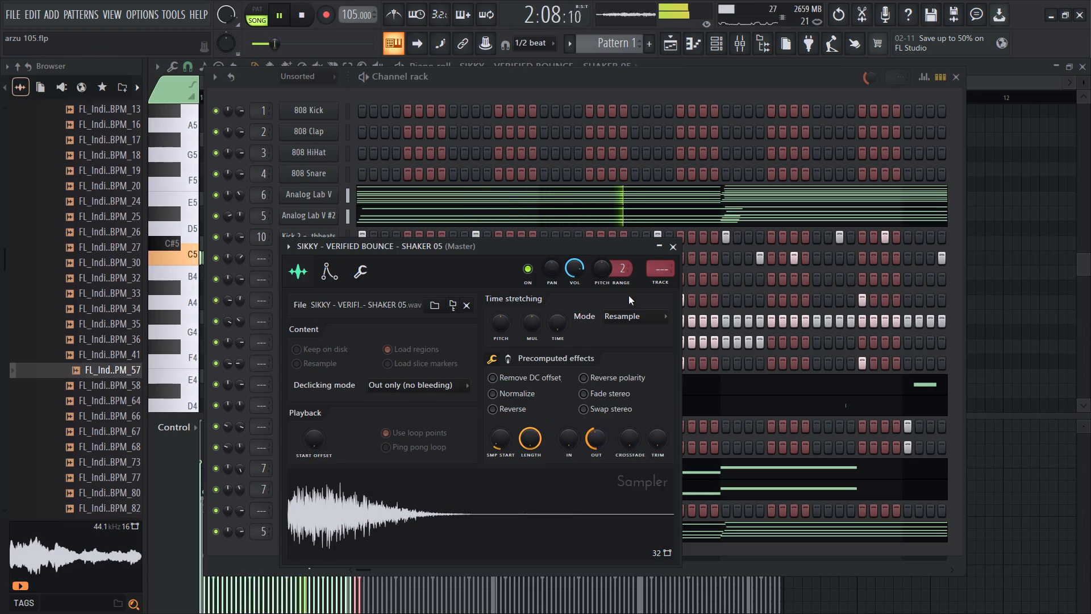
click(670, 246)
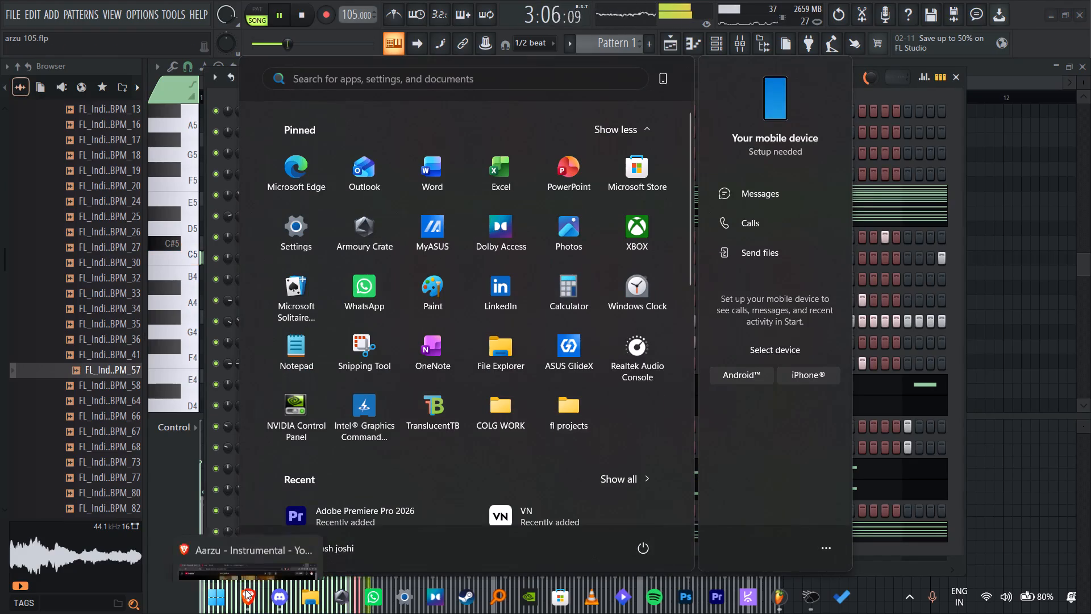
Stop playback, listen briefly to the Aarzu instrumental reference in the browser, and return to FL Studio.
key(space)
click(890, 143)
right_drag(890, 143, 882, 153)
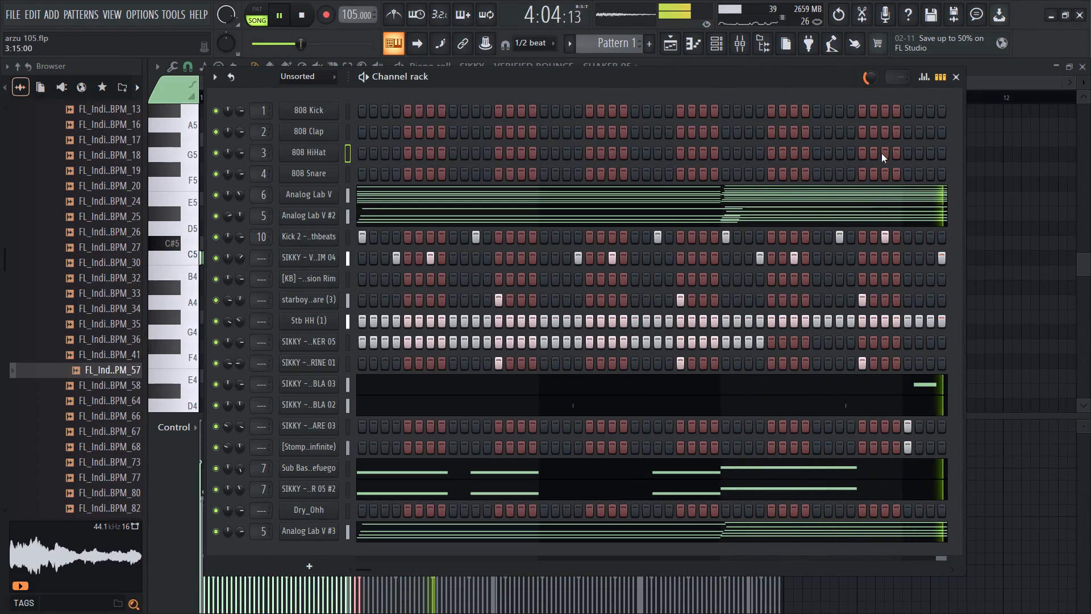
key(space)
click(242, 594)
click(350, 279)
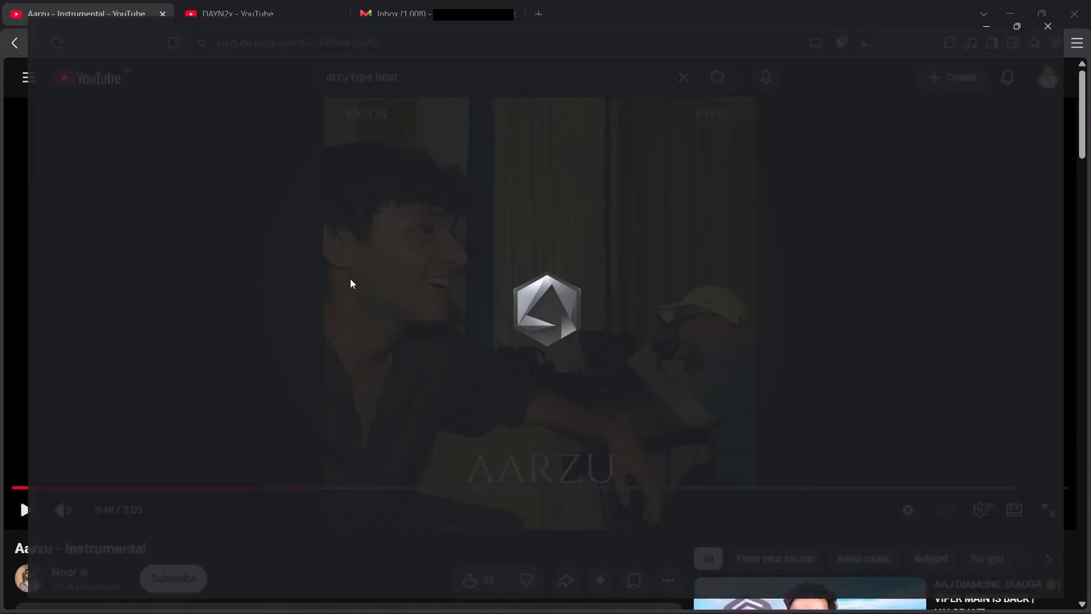
drag(1090, 0, 1084, 0)
click(521, 306)
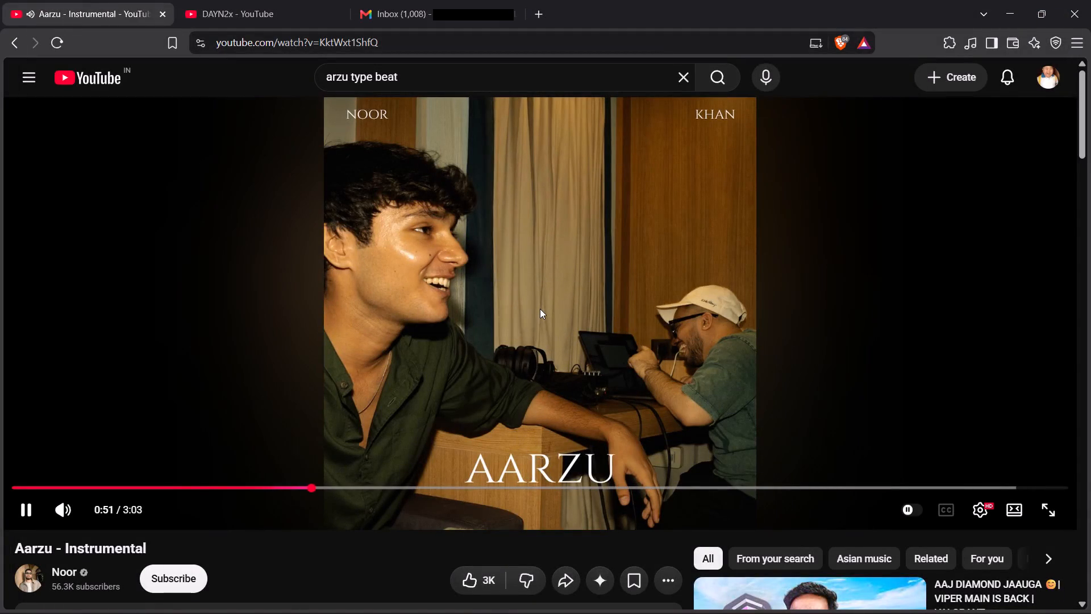
click(540, 309)
click(1006, 0)
Play the song in the playlist while toggling Track 3, soloing the Track 4 shaker loop, and restoring all tracks.
key(space)
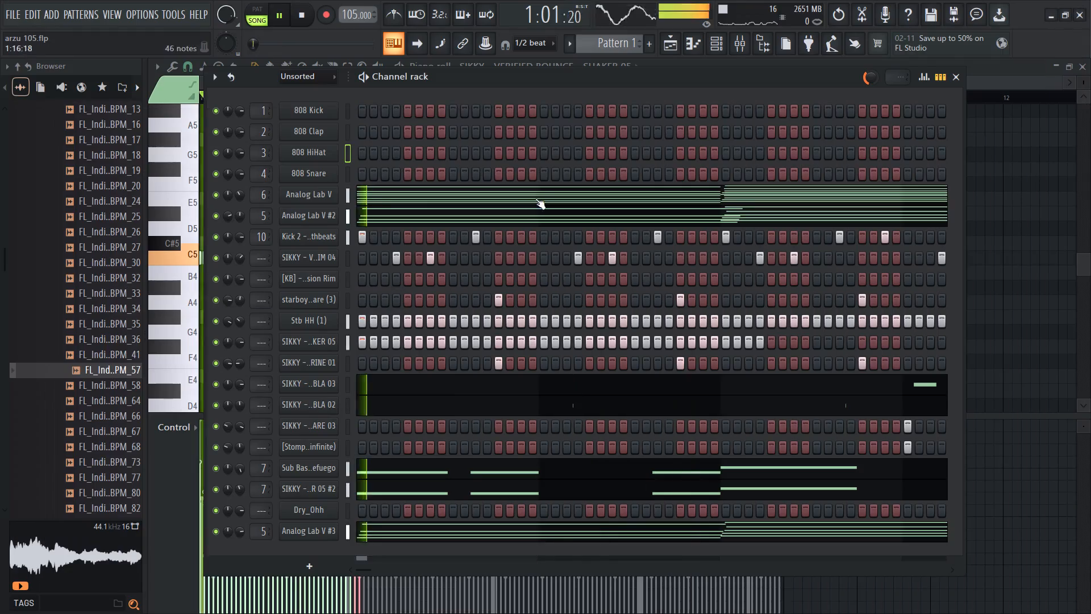
click(672, 45)
key(space)
click(327, 213)
key(space)
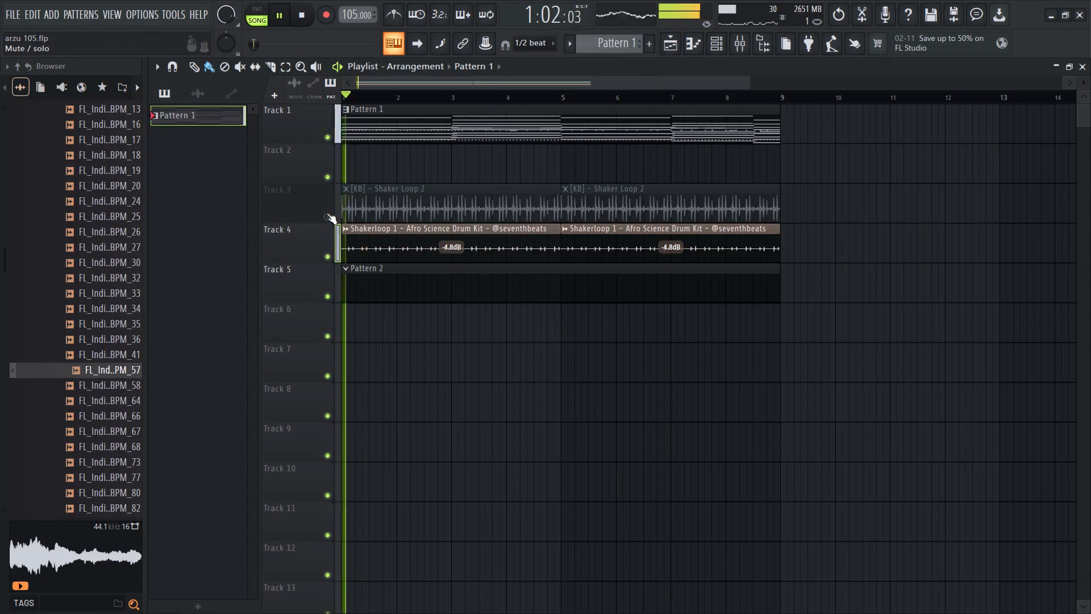
right_click(328, 255)
key(space)
key(space)
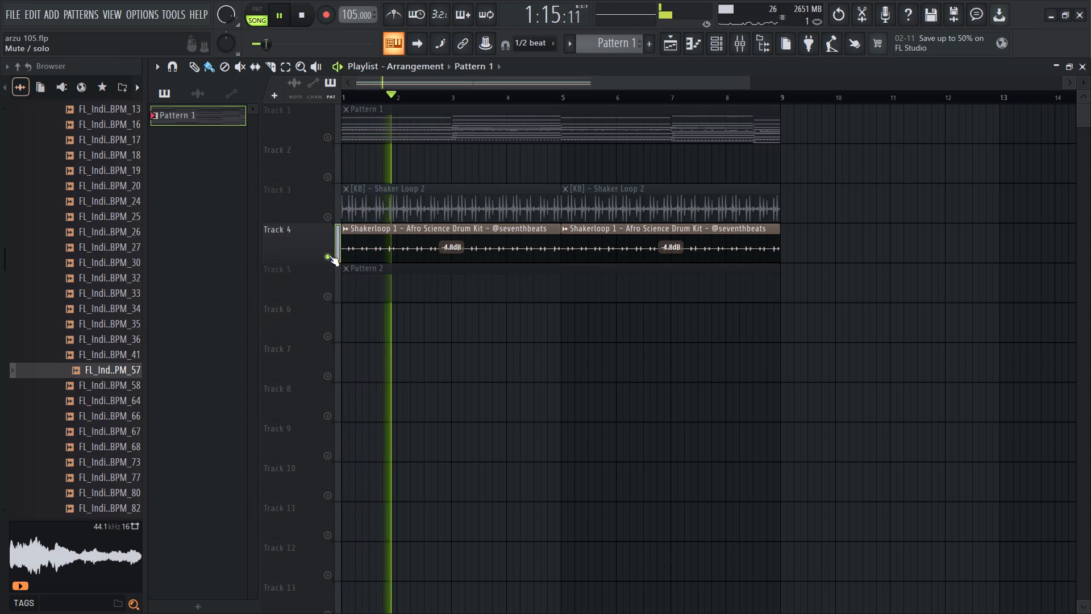
right_click(329, 255)
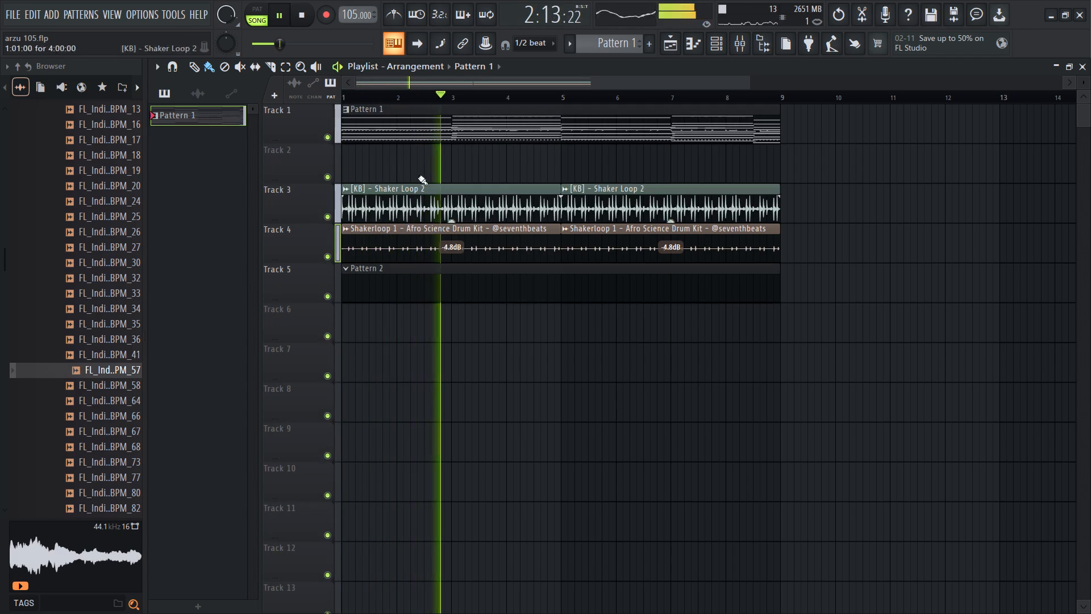
Stop playback, search the sample browser for "shaker", and expand the SHAKER folder.
click(724, 40)
key(space)
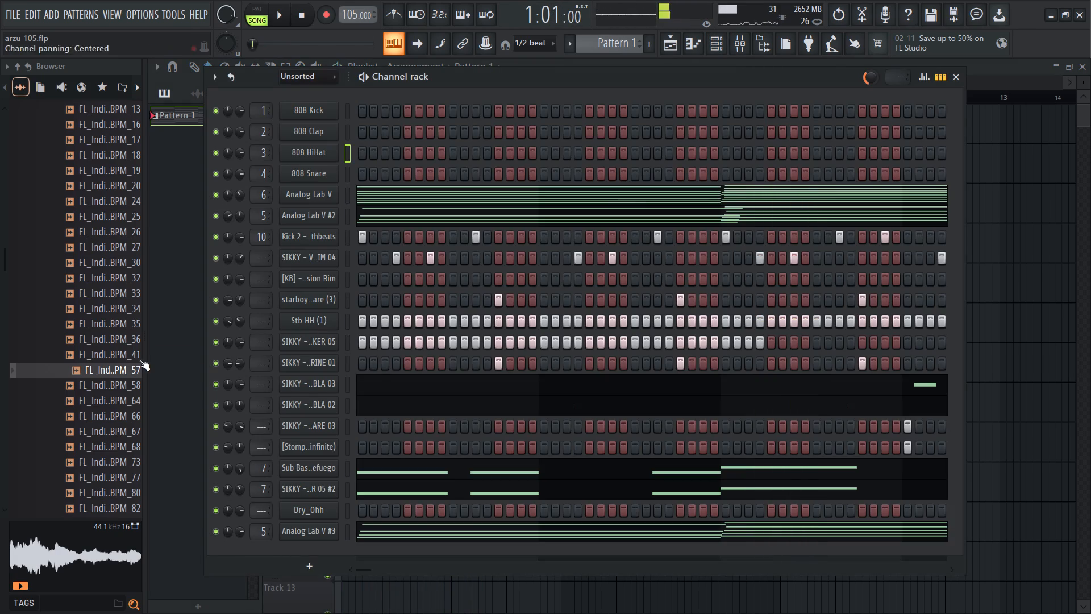
scroll(113, 357, up, 4)
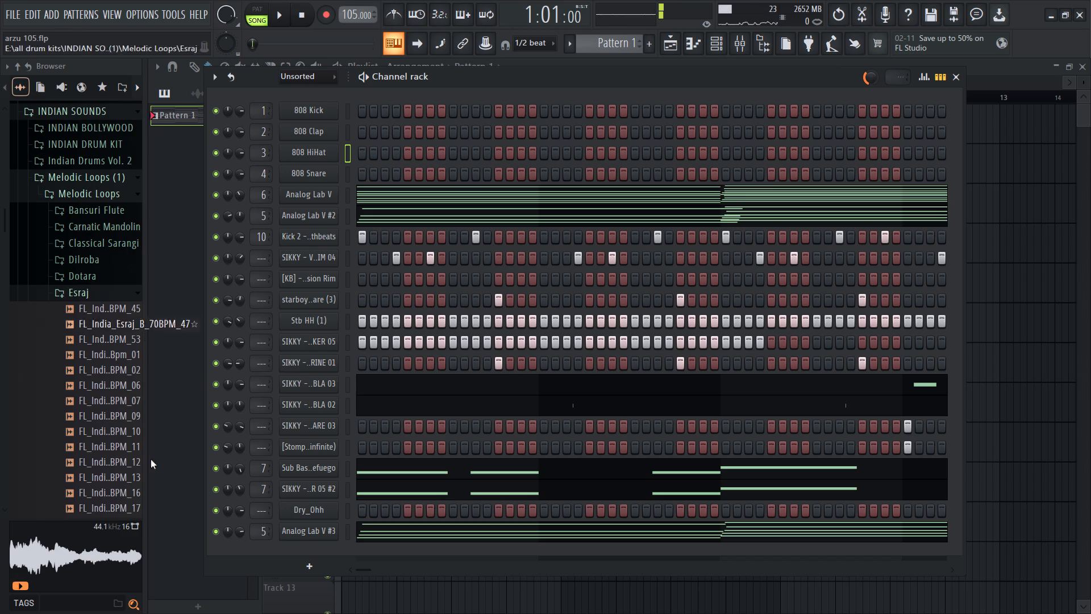
click(42, 607)
text(shaker)
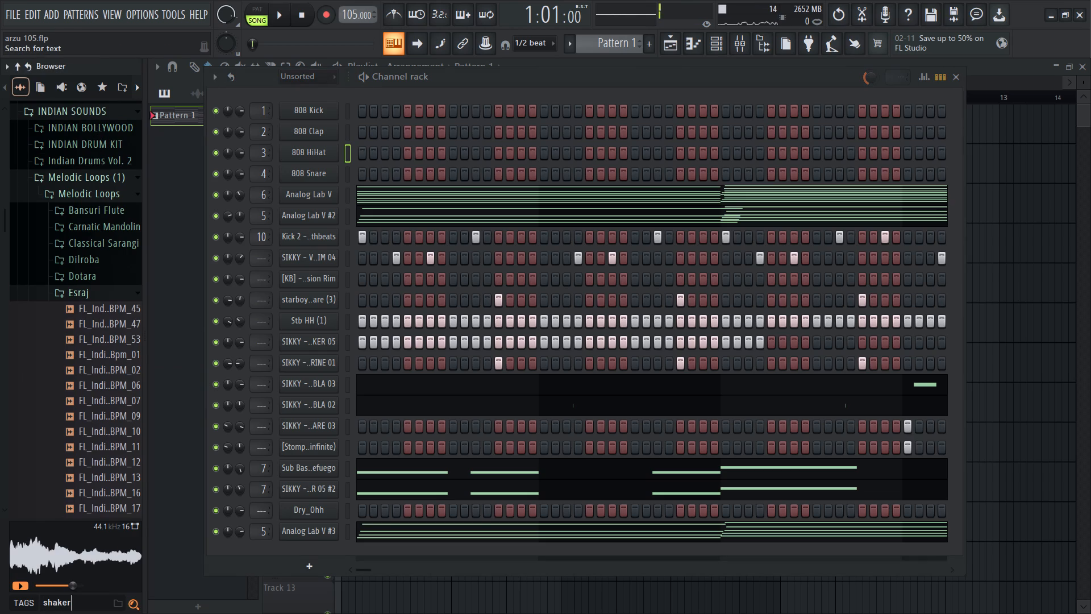
click(74, 216)
click(68, 235)
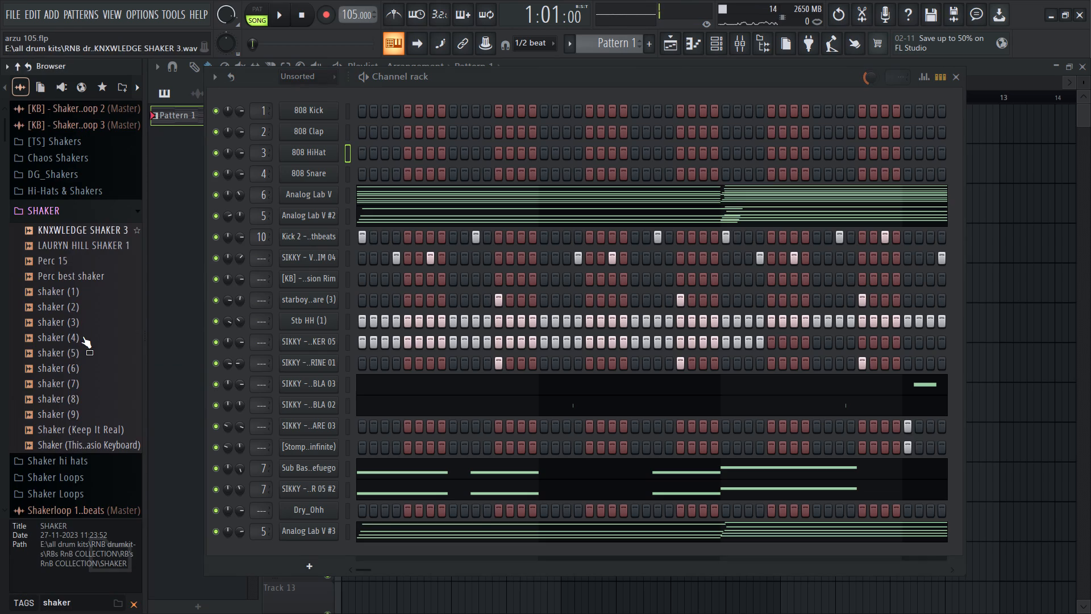
Audition the numbered shaker samples in the SHAKER folder and The Source shakers as possible replacements for SHAKER 05.
double_click(80, 330)
click(77, 342)
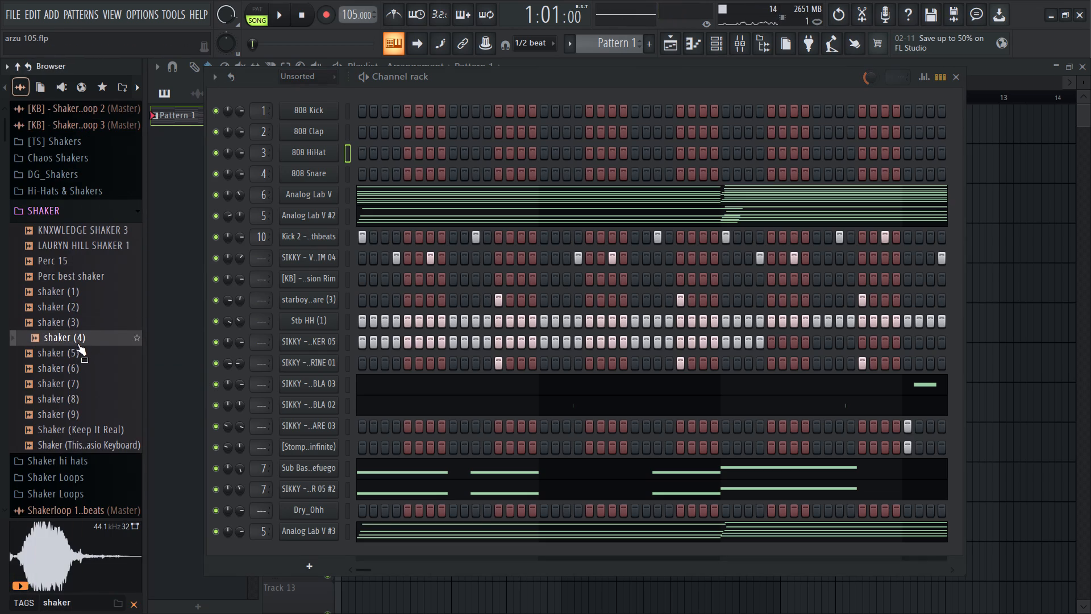
click(82, 320)
click(73, 335)
click(70, 343)
click(72, 355)
click(74, 375)
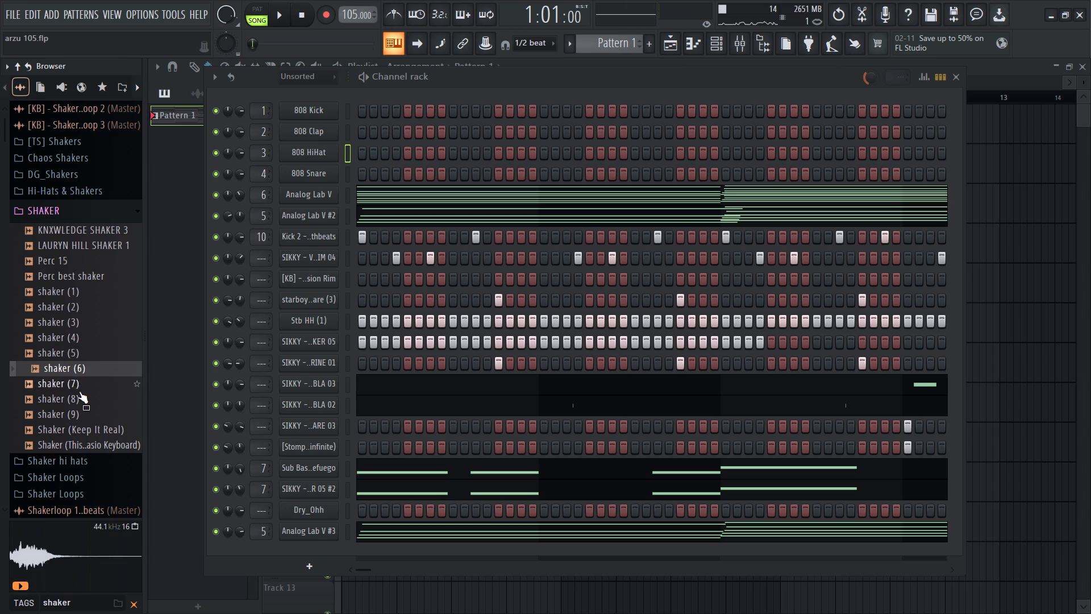
double_click(81, 384)
click(84, 400)
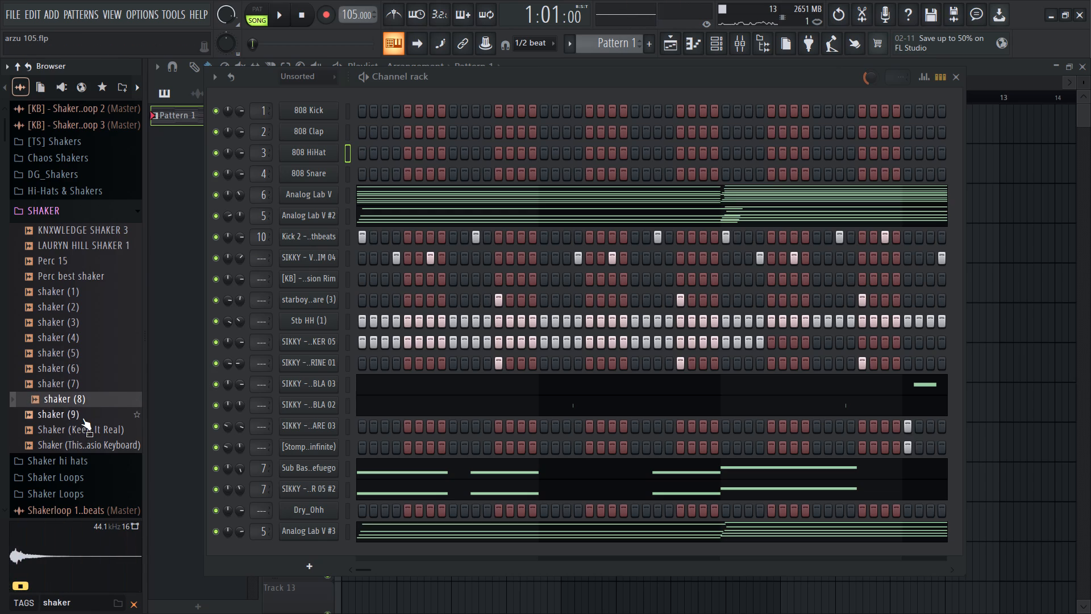
click(82, 418)
click(83, 320)
scroll(65, 352, down, 3)
click(81, 248)
click(75, 284)
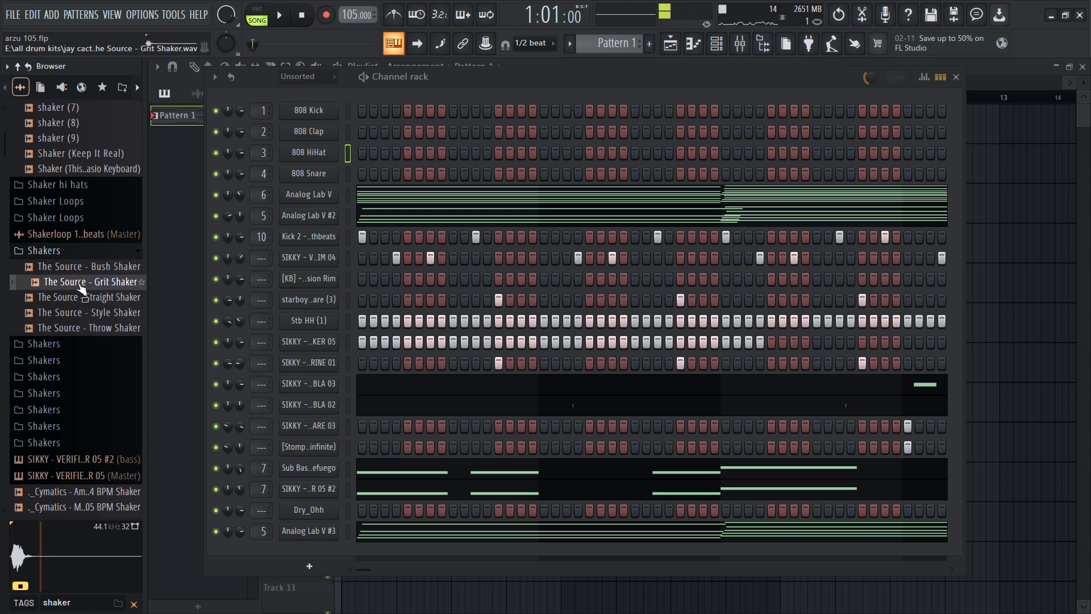
Audition the first samples in the SHAKER folder again and replace the SHAKER 05 channel's sample with shaker (3).
scroll(74, 279, up, 3)
click(70, 258)
click(69, 285)
click(73, 298)
click(75, 310)
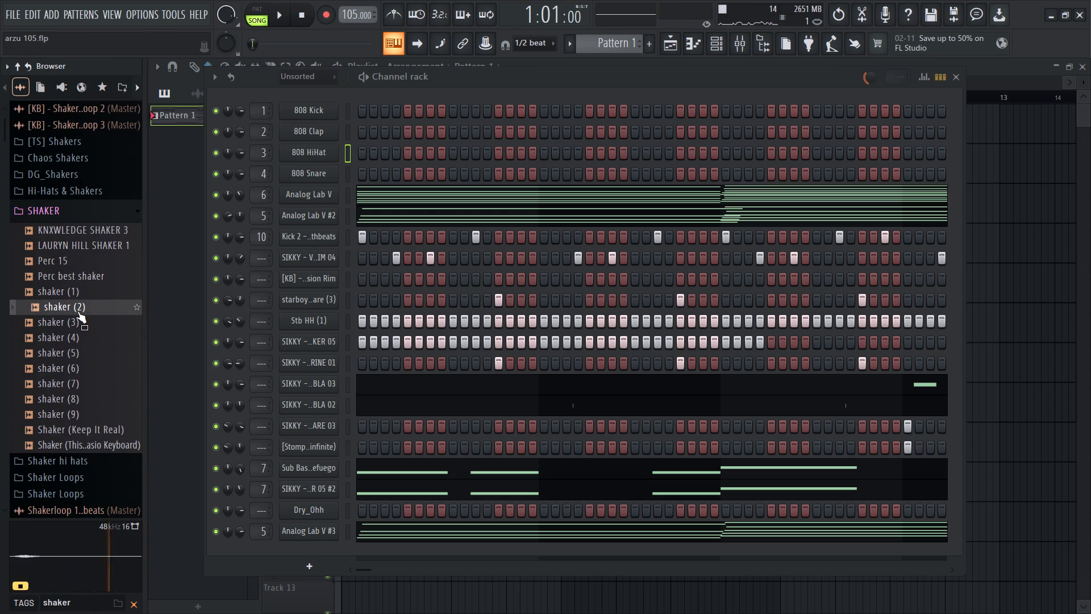
click(80, 296)
click(79, 321)
click(79, 342)
drag(84, 327, 310, 344)
Reset the shaker (3) sample start to the beginning in its sampler settings, audition it, and briefly play the song.
click(310, 344)
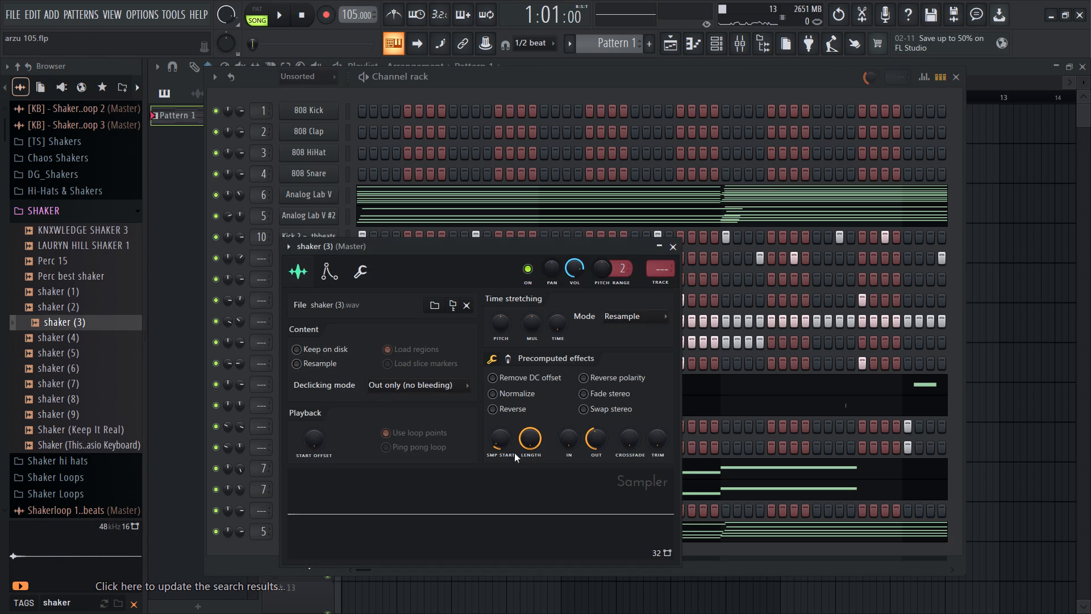
drag(510, 430, 531, 585)
click(571, 540)
drag(571, 540, 572, 533)
key(space)
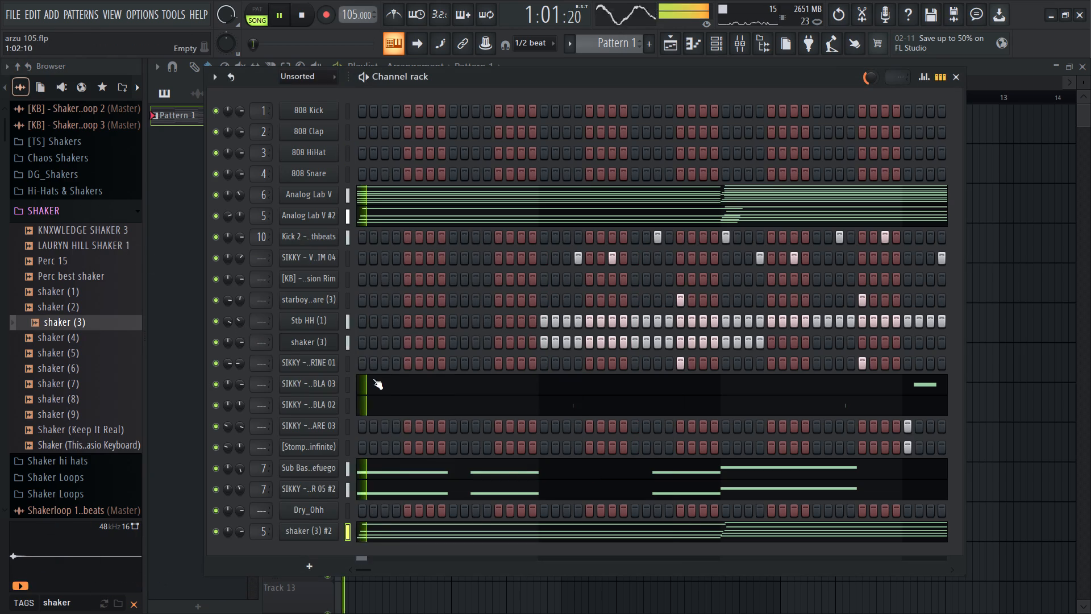
key(space)
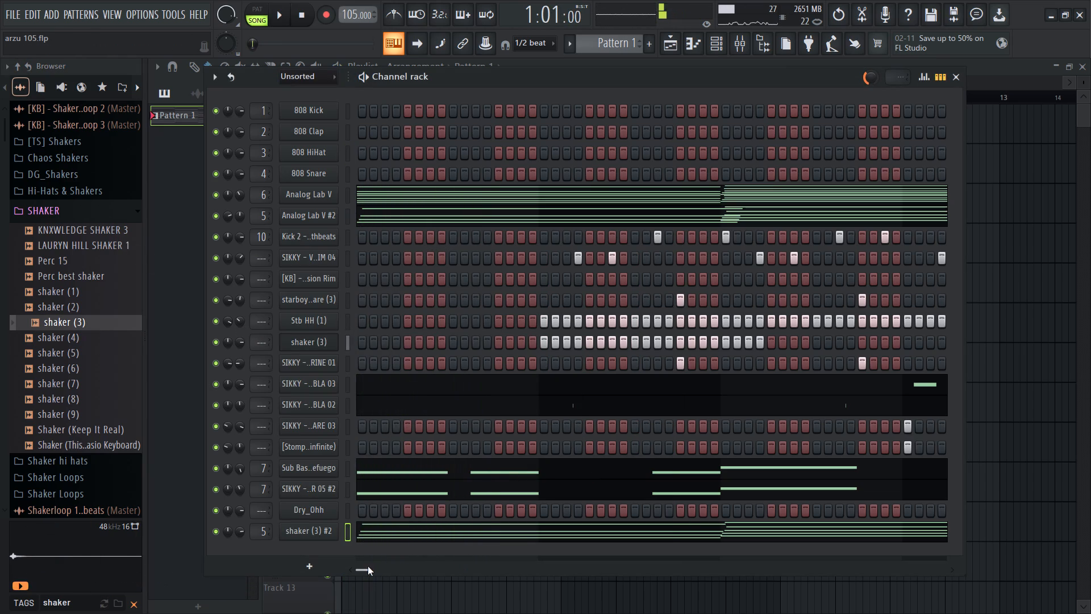
Undo the accidental replacement of the Analog Lab V #3 channel with shaker (3).
drag(367, 566, 261, 570)
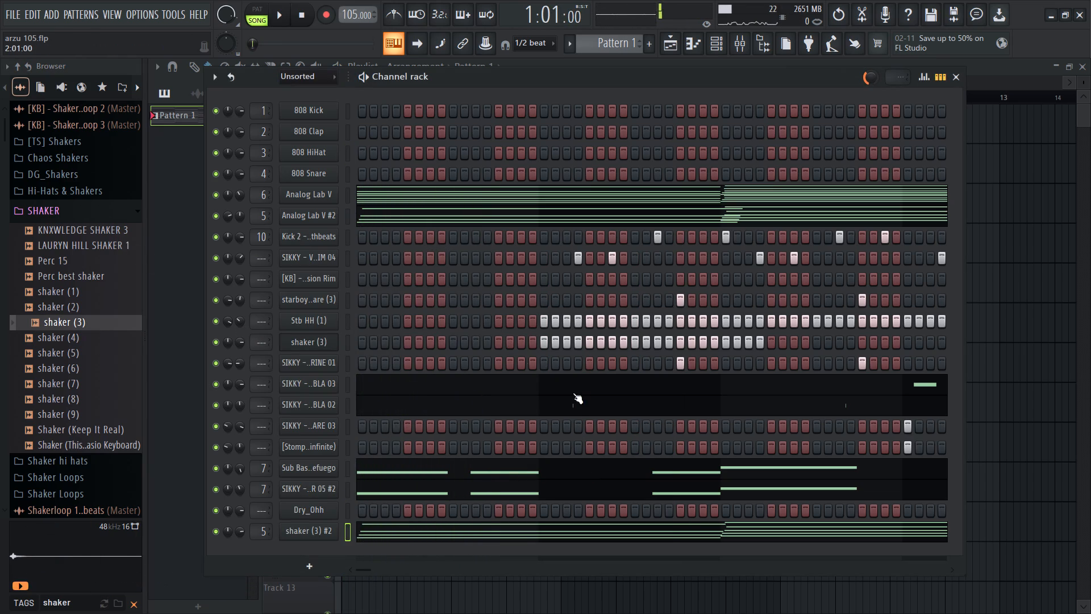
key(ctrl+z)
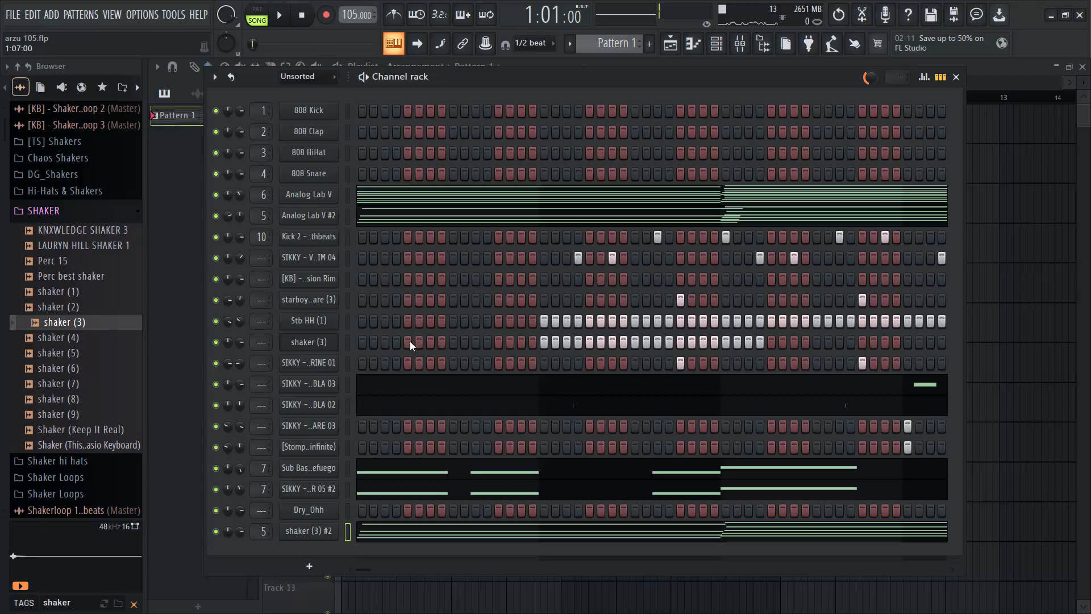
right_click(315, 325)
right_click(332, 318)
click(805, 130)
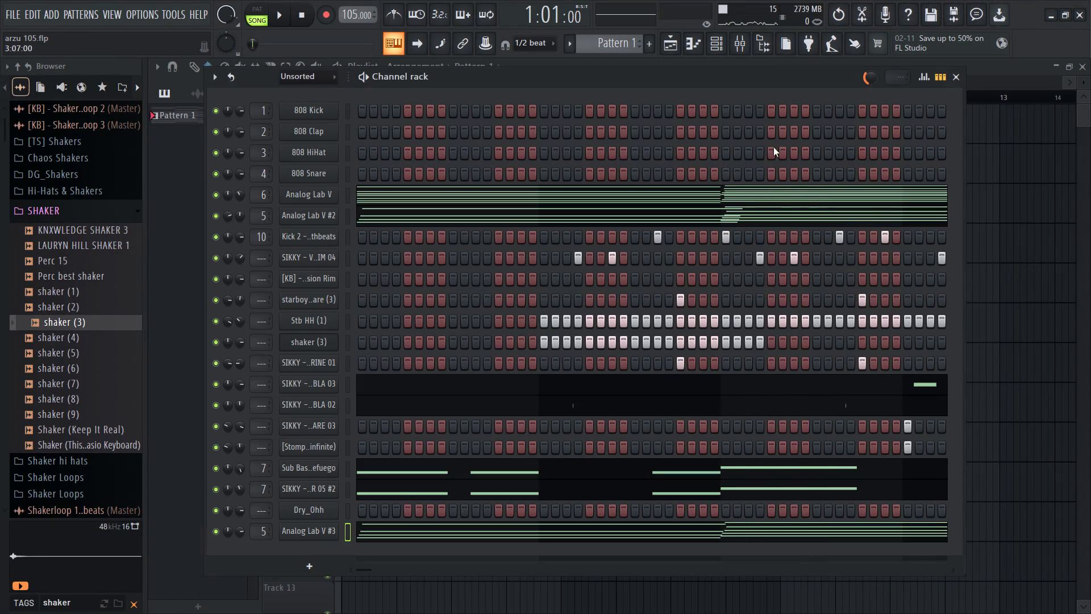
Open the piano roll of the shaker (3) channel and check its notes in Pattern 1.
click(312, 342)
right_click(317, 342)
click(370, 337)
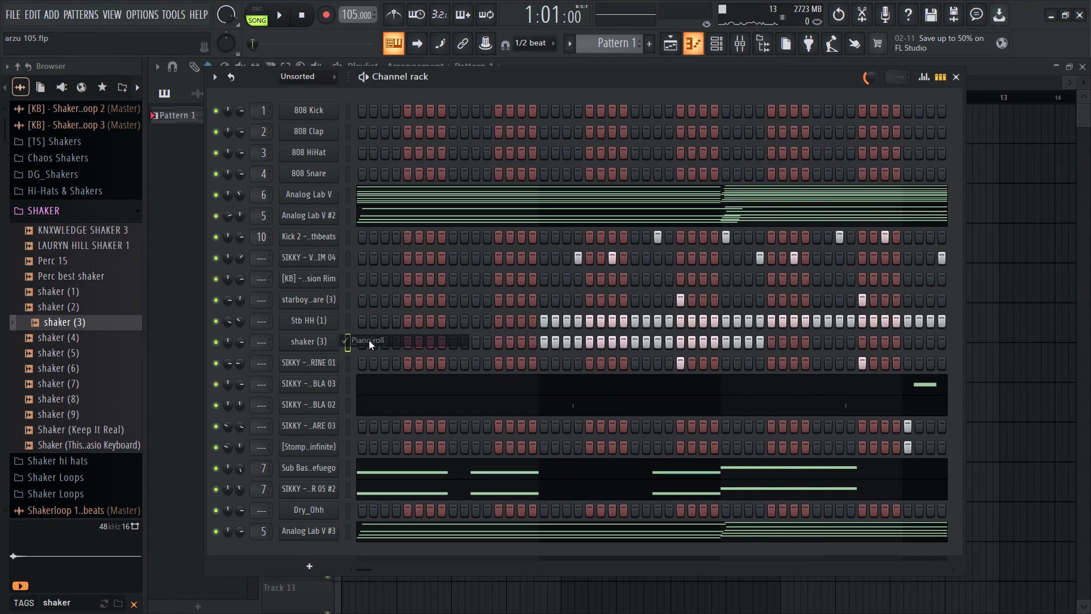
right_click(338, 347)
click(352, 336)
ctrl+scroll(341, 330, down, 13)
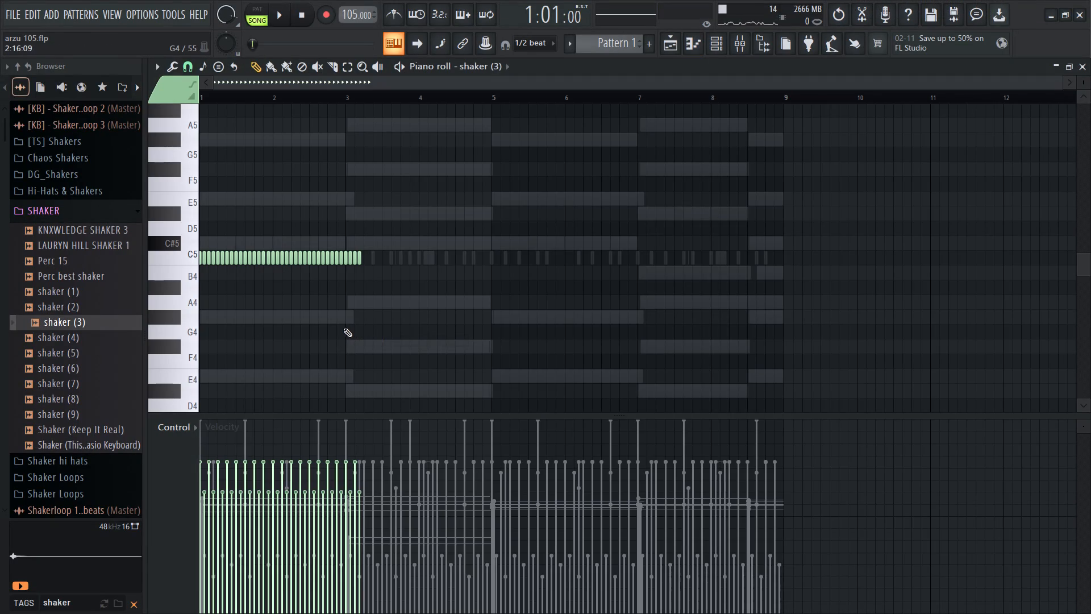
ctrl+scroll(344, 328, up, 7)
ctrl+scroll(344, 329, down, 8)
Check Pattern 2's clip, piano roll and channel rack, and return to Pattern 1's channel rack through the playlist.
click(682, 40)
click(672, 49)
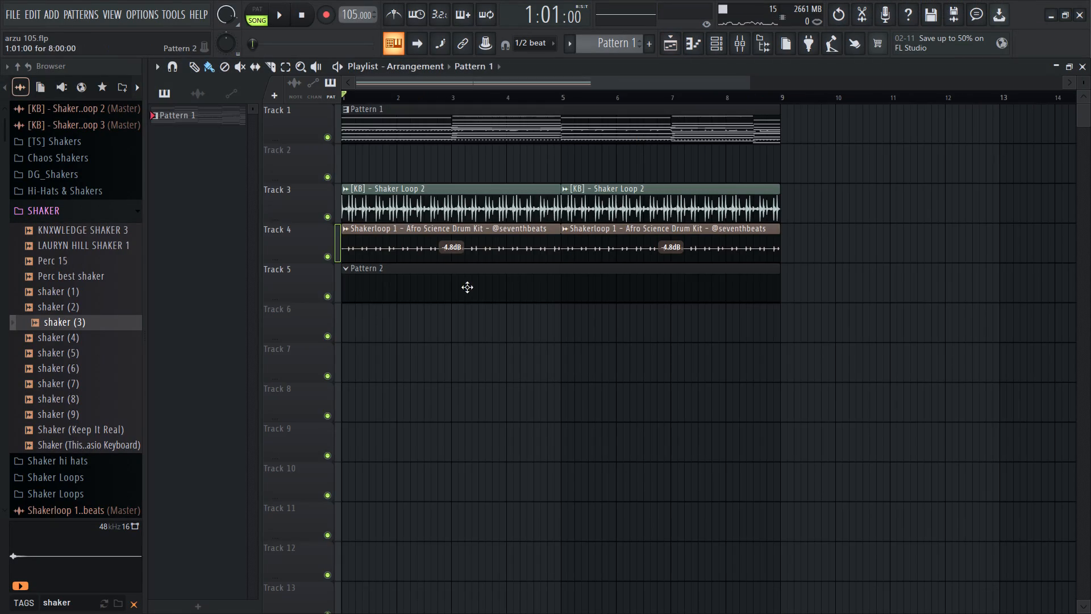
drag(464, 287, 321, 285)
click(392, 292)
click(686, 41)
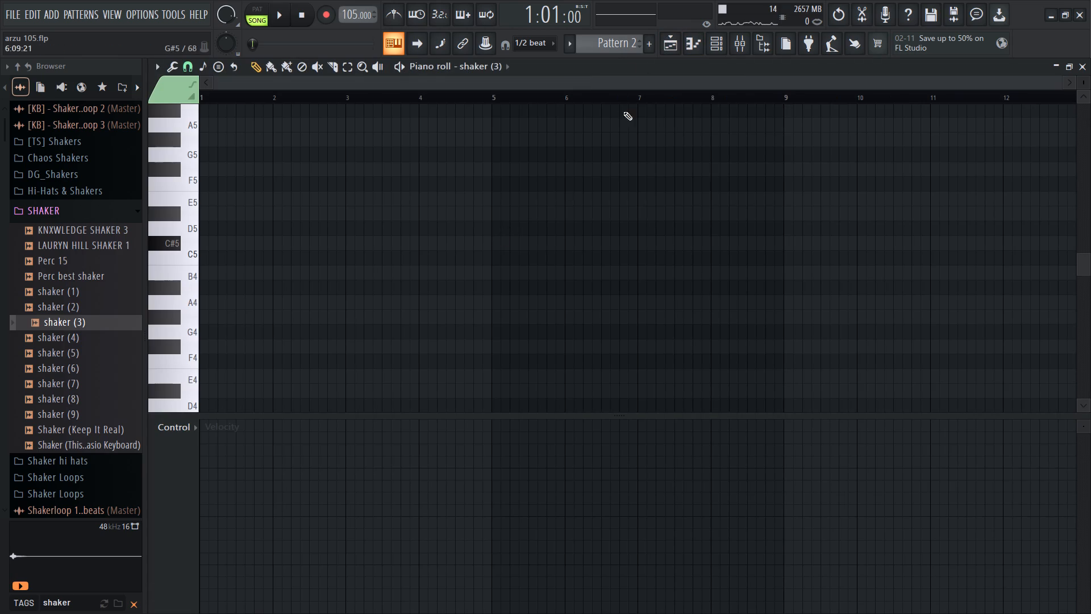
click(501, 82)
click(499, 74)
click(715, 45)
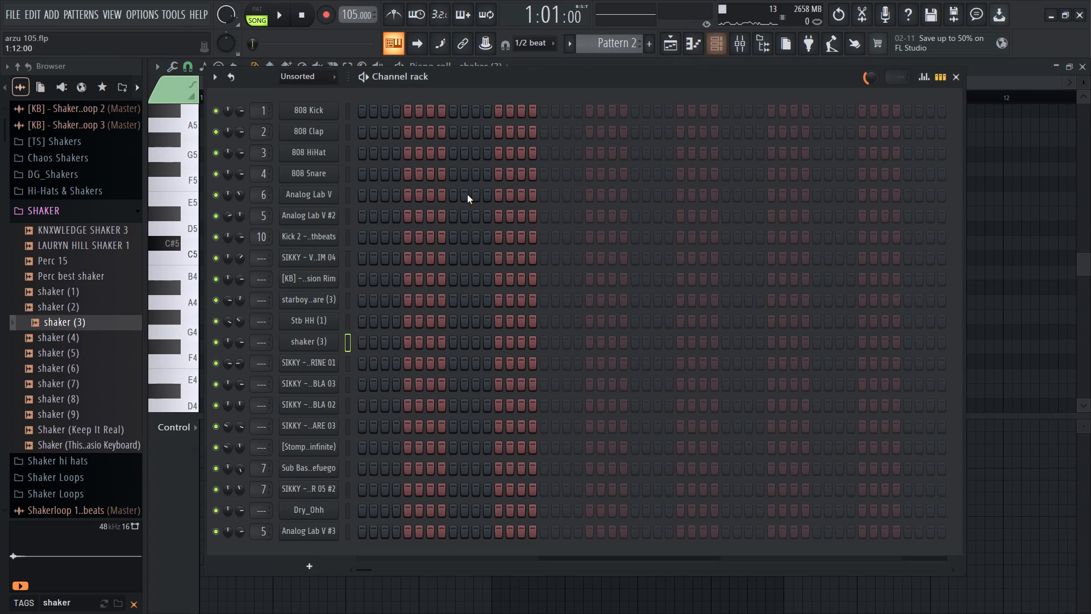
click(660, 34)
click(433, 142)
click(713, 32)
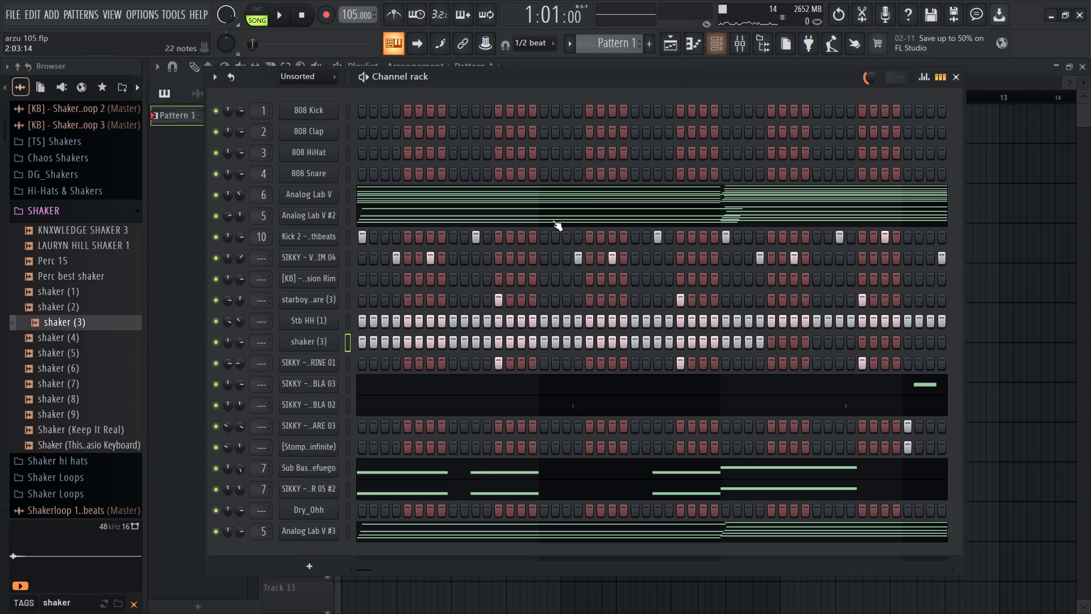
Play the song briefly, remove the quick fade out from shaker (3) in its sampler settings, audition it, and restart playback.
key(space)
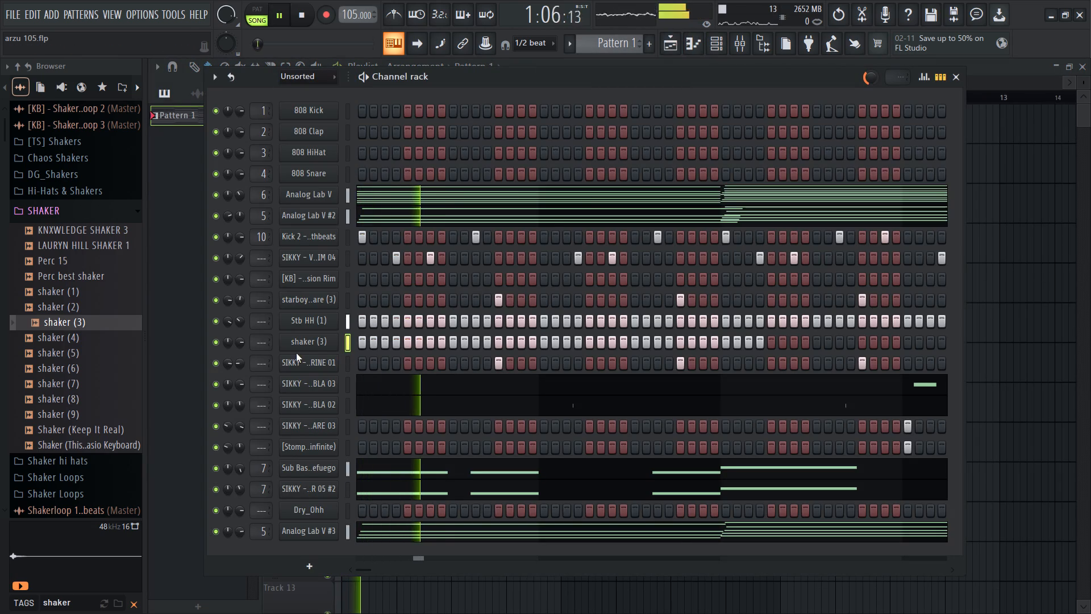
key(space)
click(314, 341)
triple_click(341, 477)
click(341, 477)
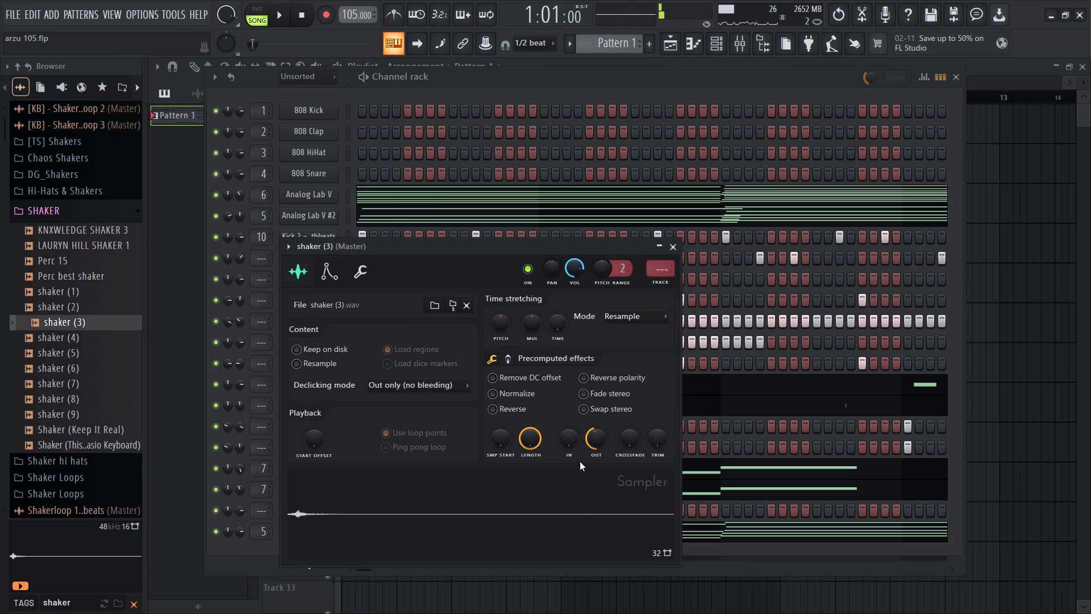
drag(590, 442, 644, 234)
drag(596, 438, 627, 212)
double_click(515, 491)
key(space)
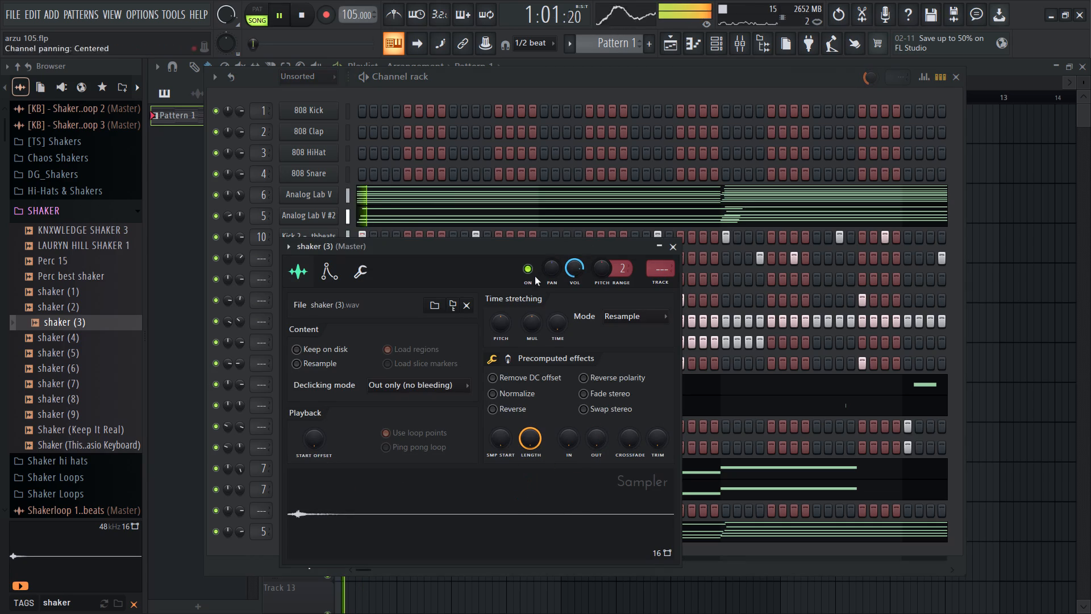
Close the shaker (3) settings and audition the Stb HH (1) channel soloed.
click(674, 243)
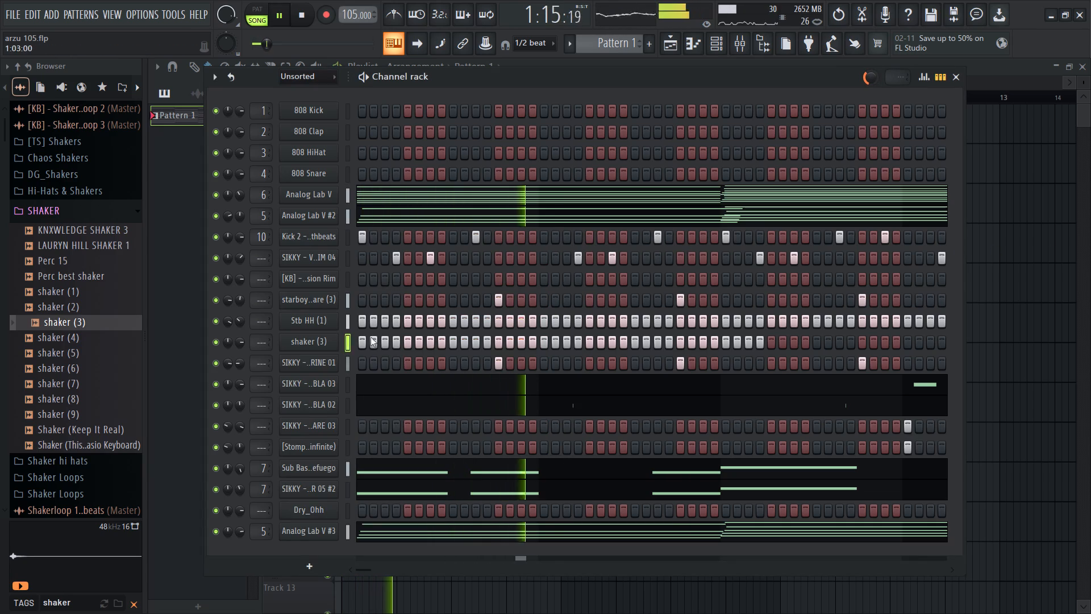
key(space)
key(space)
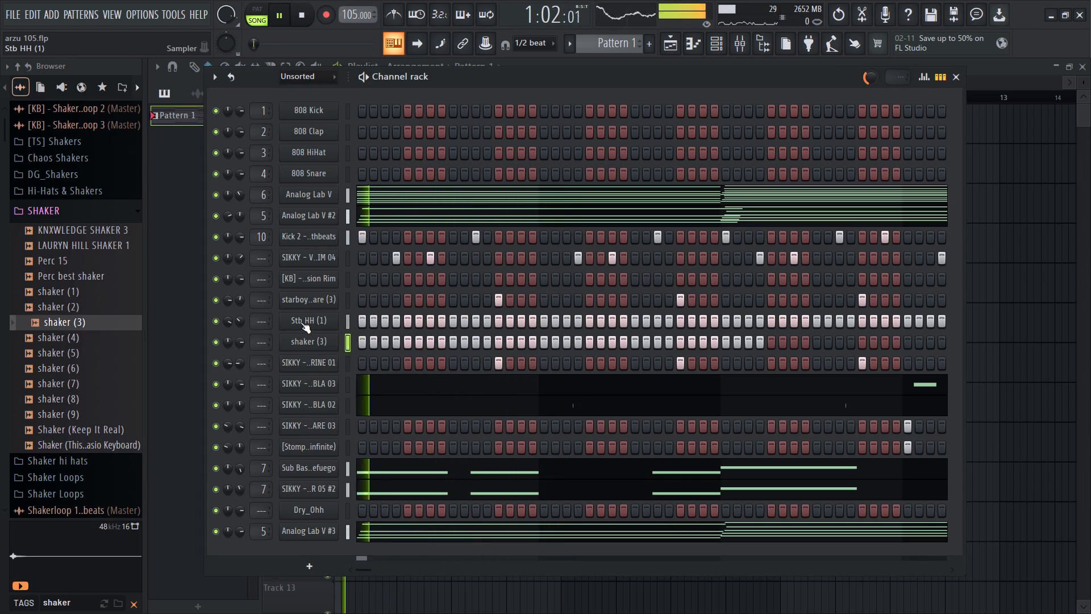
right_click(301, 322)
key(space)
right_click(219, 324)
right_click(215, 322)
click(221, 327)
key(space)
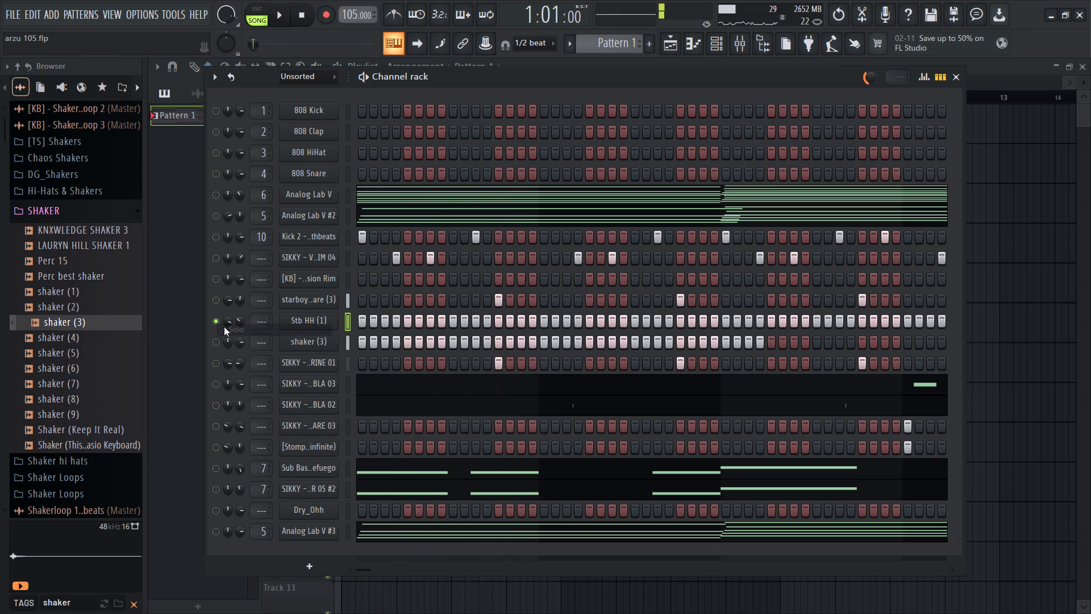
key(space)
key(space)
Solo the shaker (3) channel, audition it and check its sampler settings.
right_click(219, 343)
click(239, 345)
key(space)
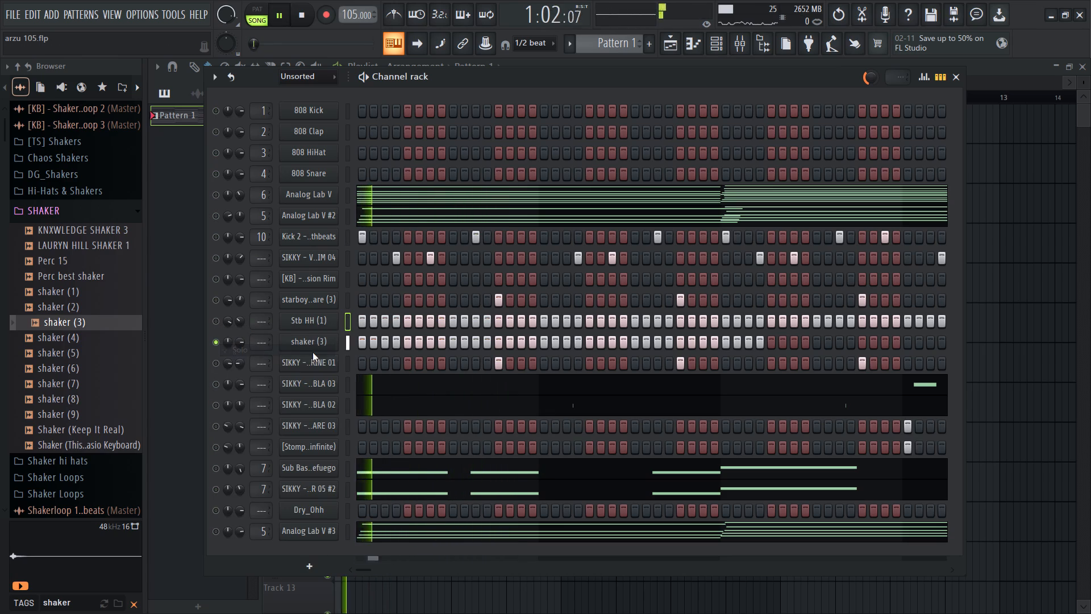
key(space)
key(space)
click(308, 343)
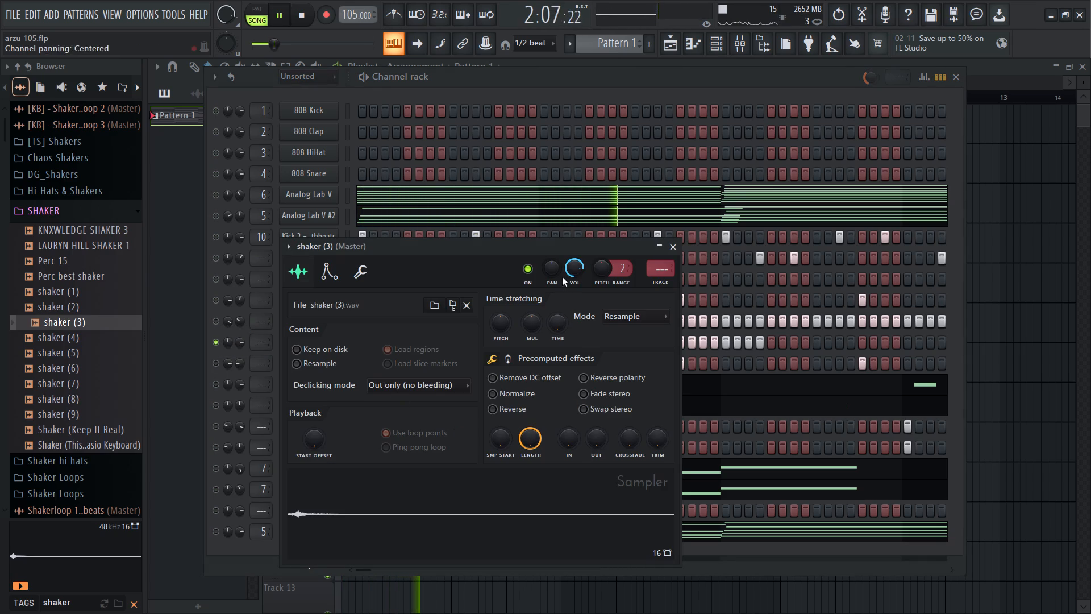
key(space)
click(675, 242)
Delete all the shaker (3) notes in its Pattern 1 piano roll.
right_click(318, 341)
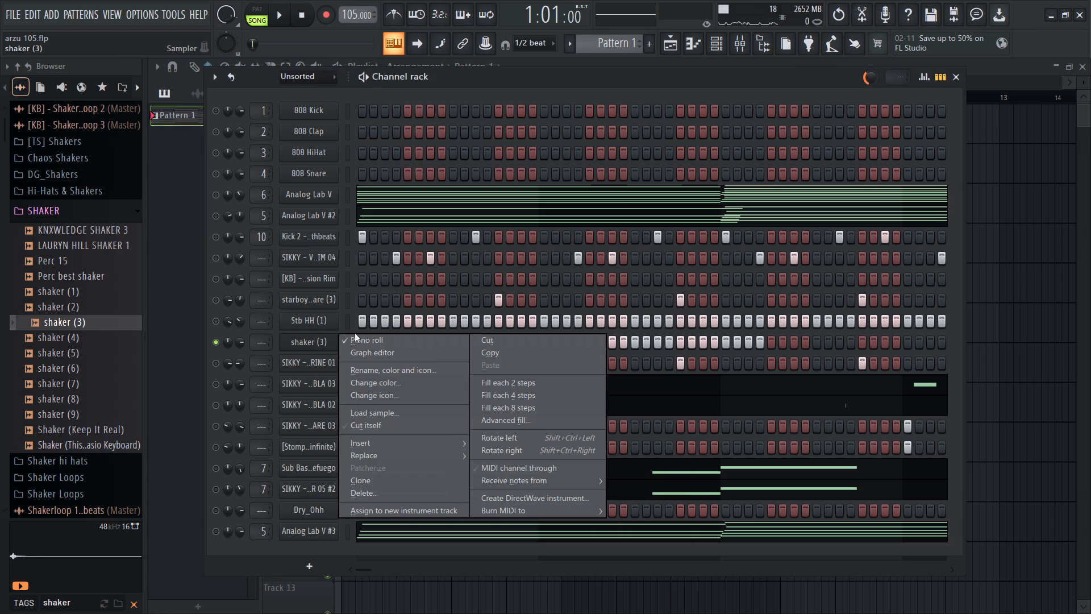
click(367, 336)
key(space)
key(space)
right_click(325, 339)
click(355, 337)
key(space)
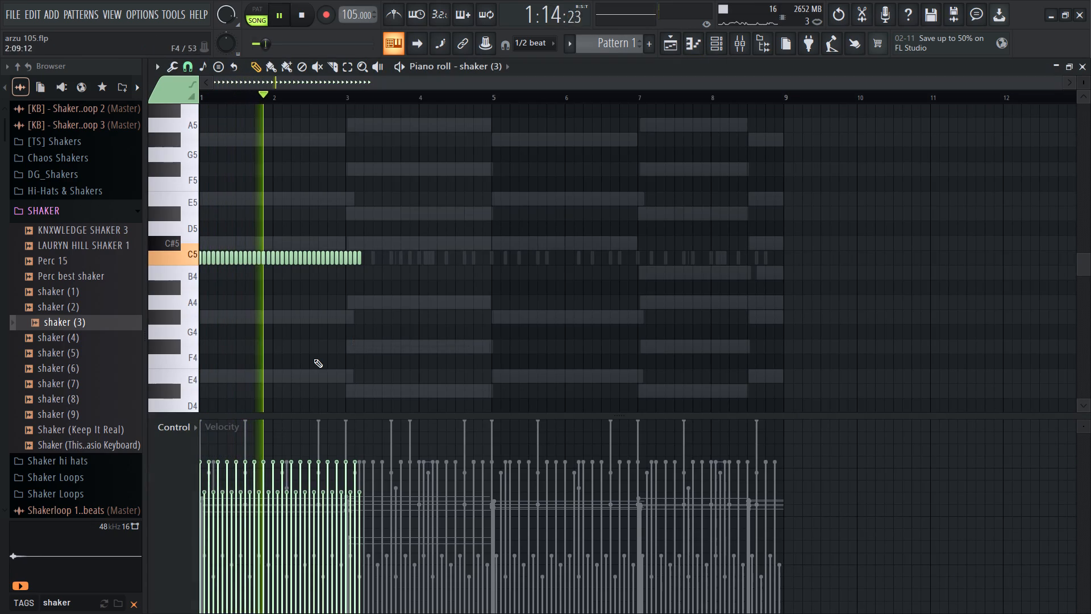
drag(397, 253, 56, 260)
drag(398, 266, 0, 266)
ctrl+drag(568, 284, 535, 306)
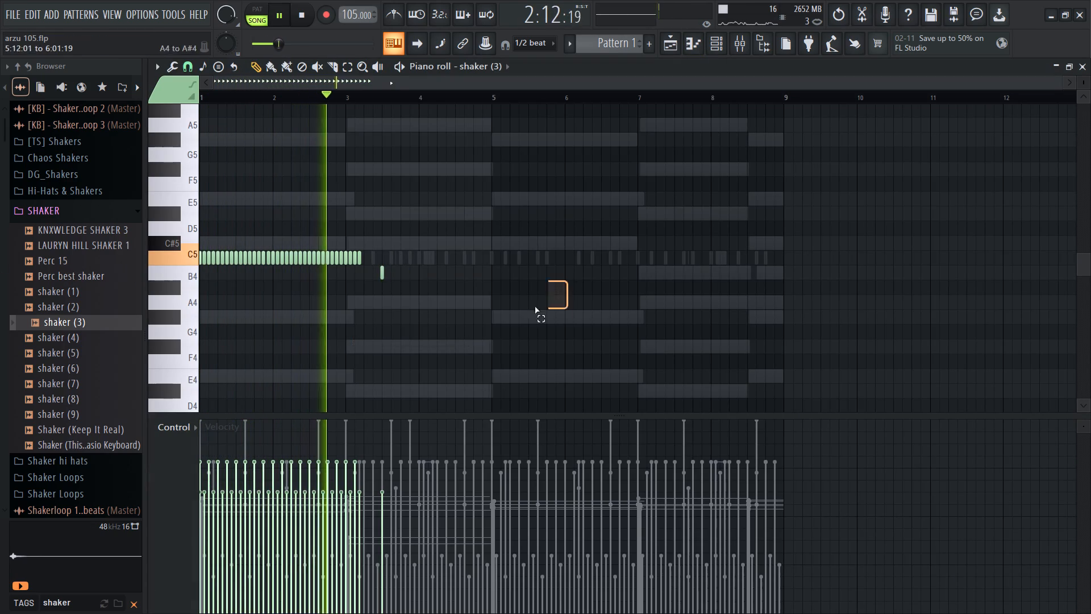
ctrl+drag(535, 306, 162, 228)
key(ctrl+x)
key(space)
Fill the shaker (3) channel with a hit on every 2 steps and play it.
click(724, 48)
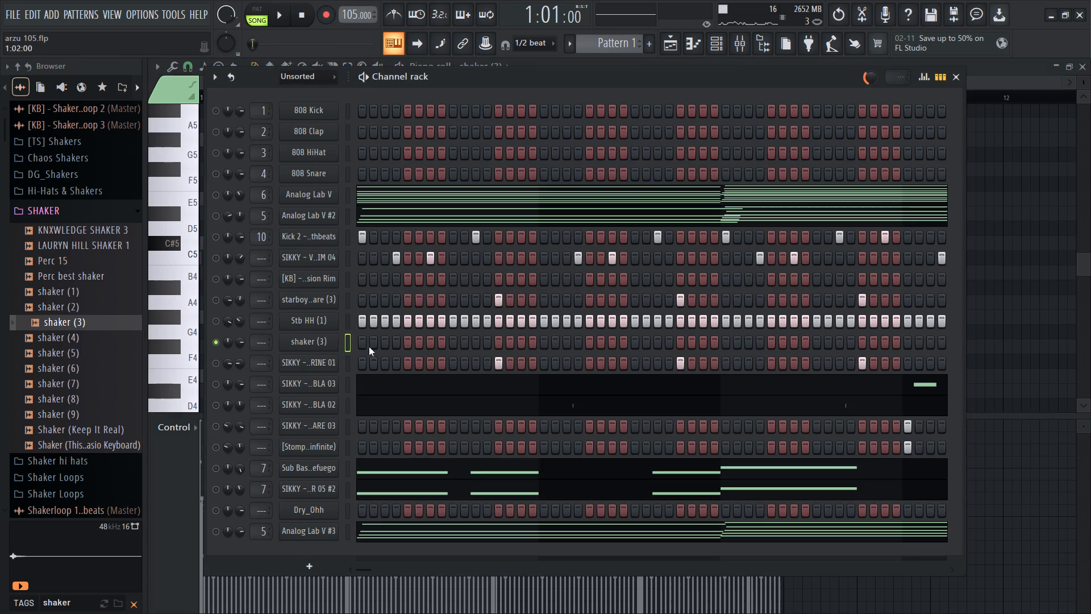
right_click(327, 341)
click(488, 377)
key(space)
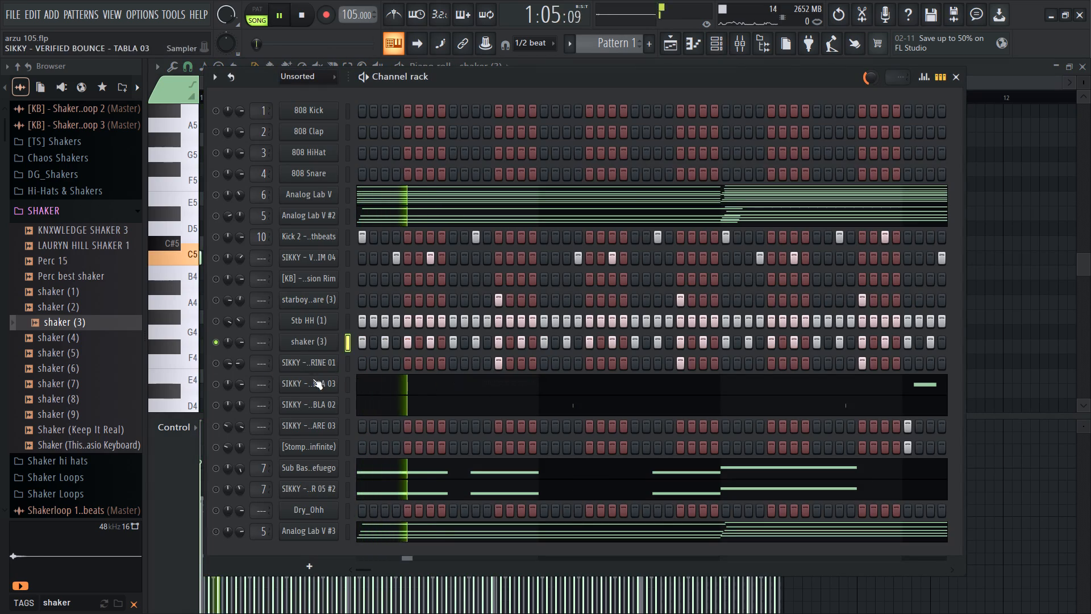
Audition shaker (3) together with Stb HH (1), alone and in the full mix, and check its sampler settings.
click(214, 322)
key(space)
key(space)
right_click(222, 347)
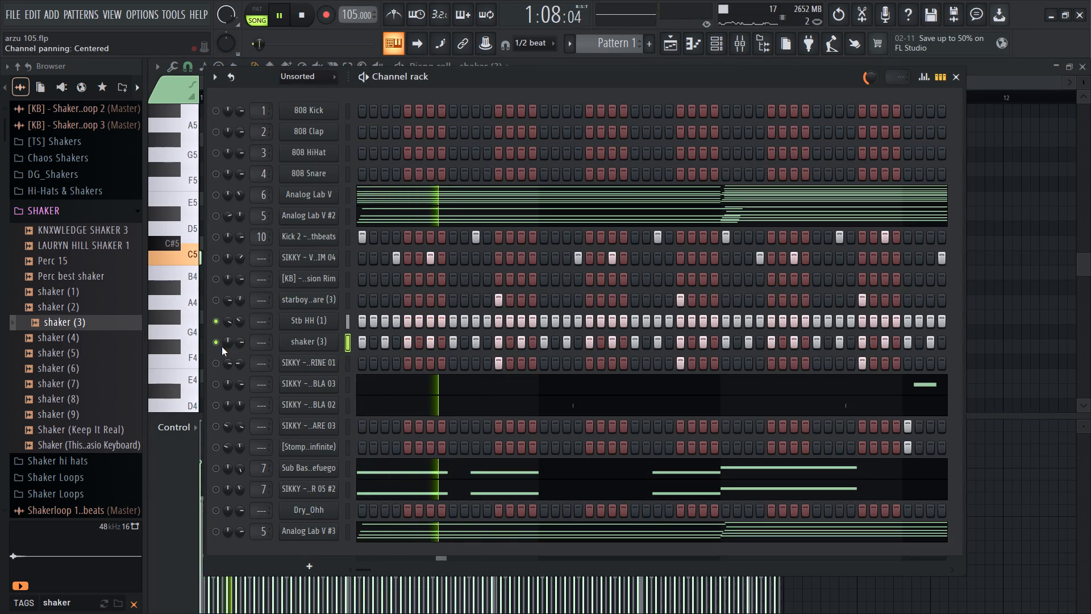
right_click(221, 347)
right_click(225, 345)
right_click(215, 343)
click(238, 352)
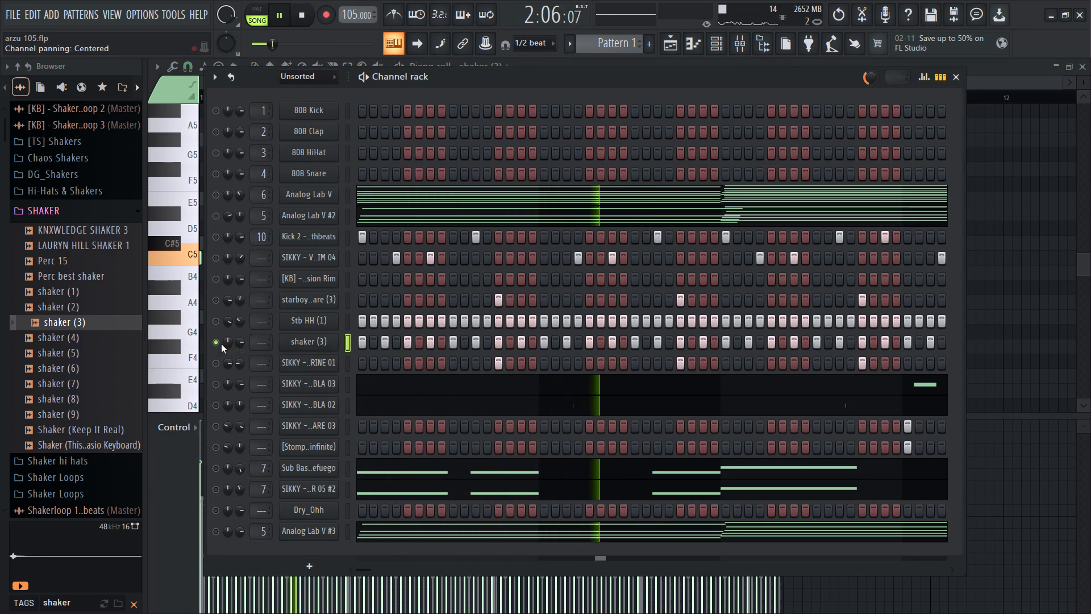
right_click(216, 342)
click(257, 355)
click(293, 340)
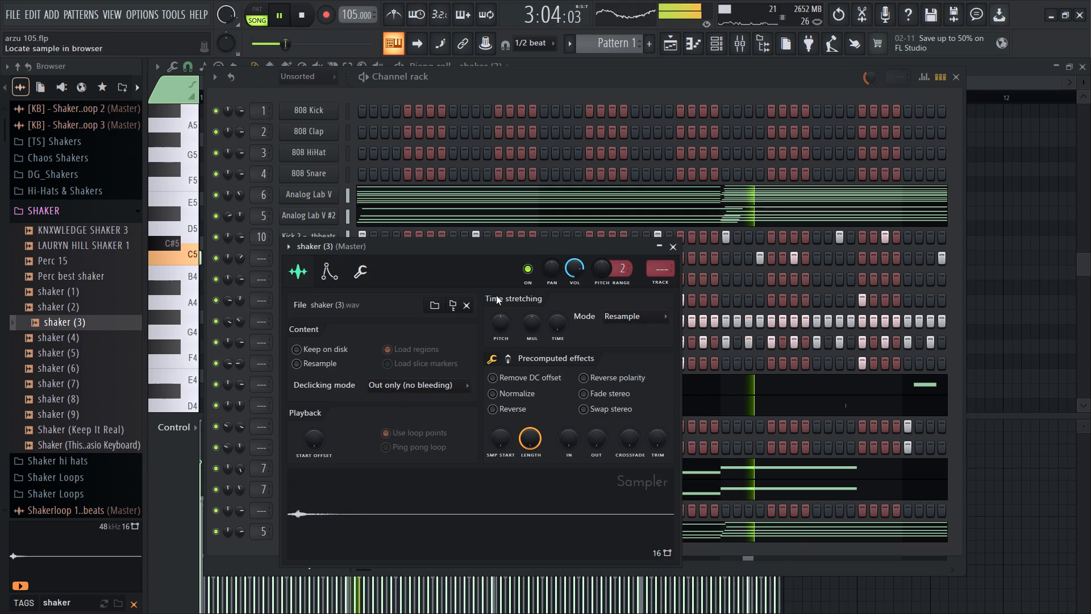
click(671, 256)
click(673, 250)
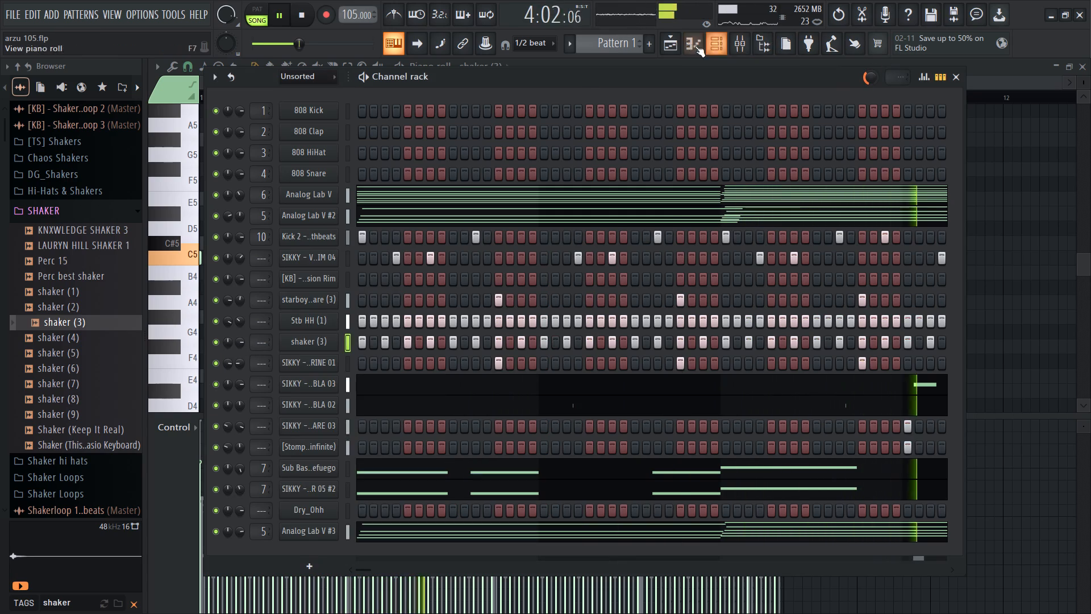
Delete the Pattern 2 clip from playlist Track 5 and restart the song from the beginning.
click(678, 36)
right_click(336, 300)
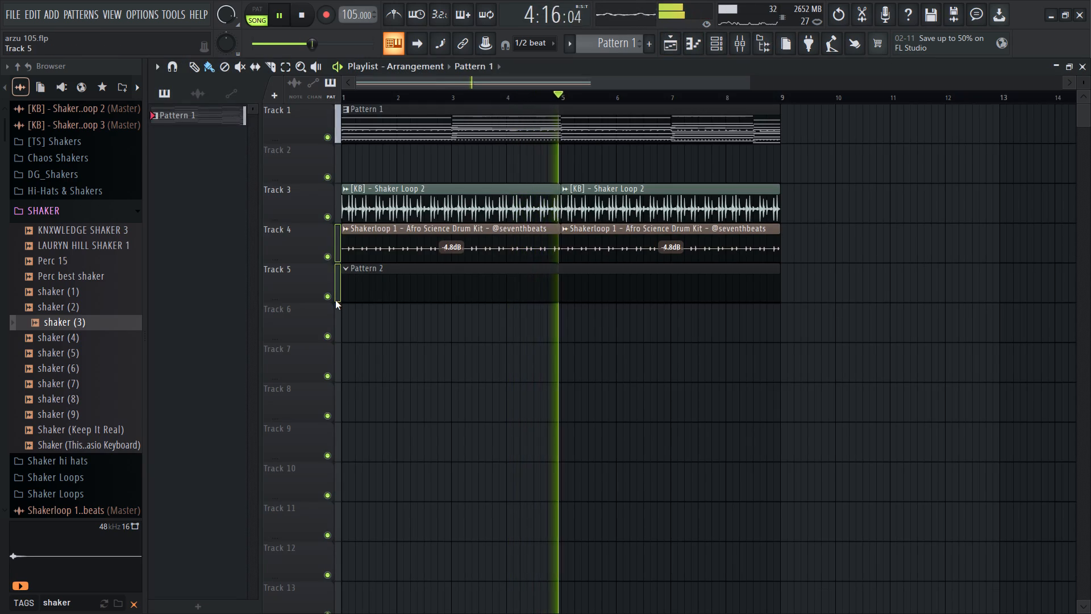
right_click(335, 300)
right_click(335, 300)
right_click(328, 259)
right_click(328, 259)
right_drag(389, 283, 388, 305)
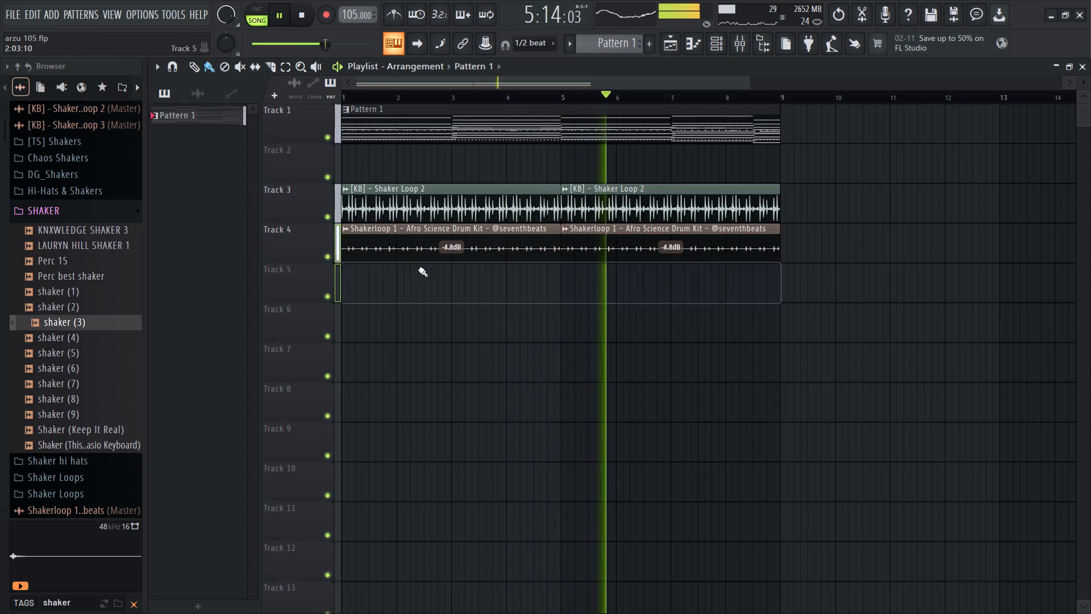
key(space)
drag(356, 96, 267, 102)
key(space)
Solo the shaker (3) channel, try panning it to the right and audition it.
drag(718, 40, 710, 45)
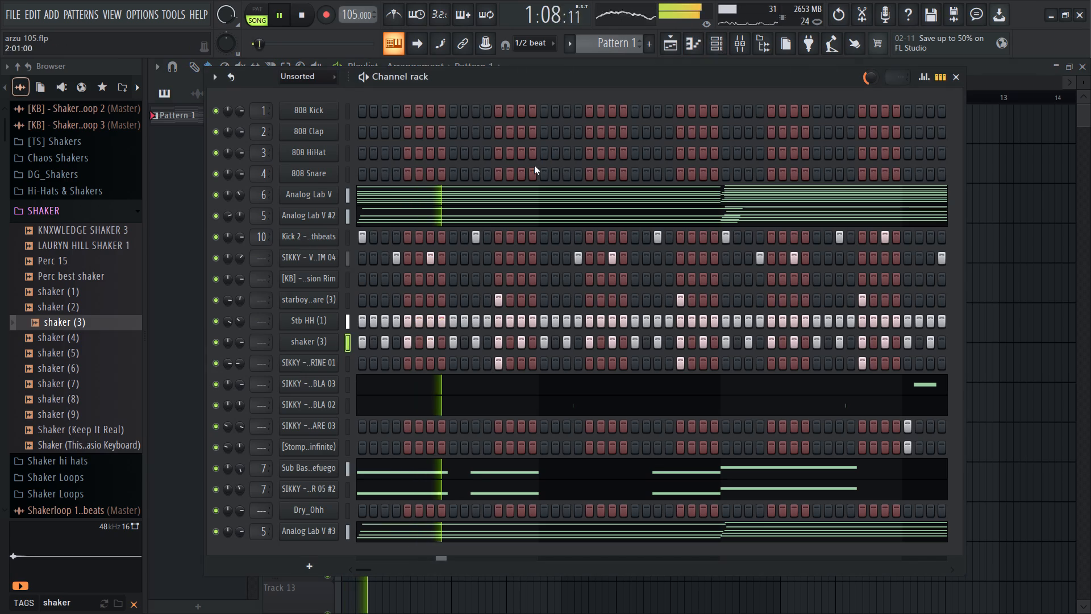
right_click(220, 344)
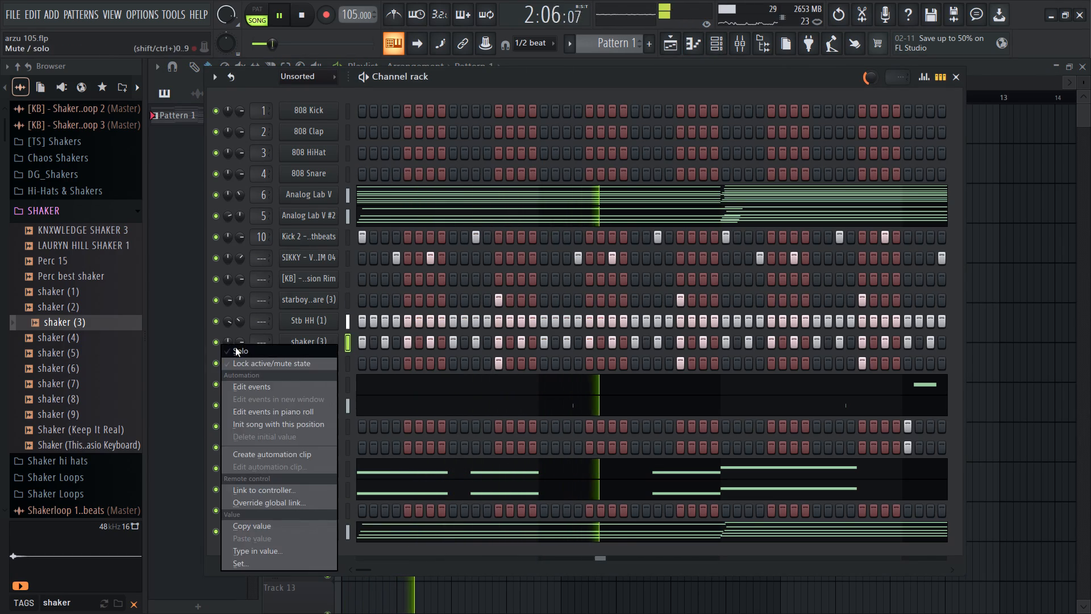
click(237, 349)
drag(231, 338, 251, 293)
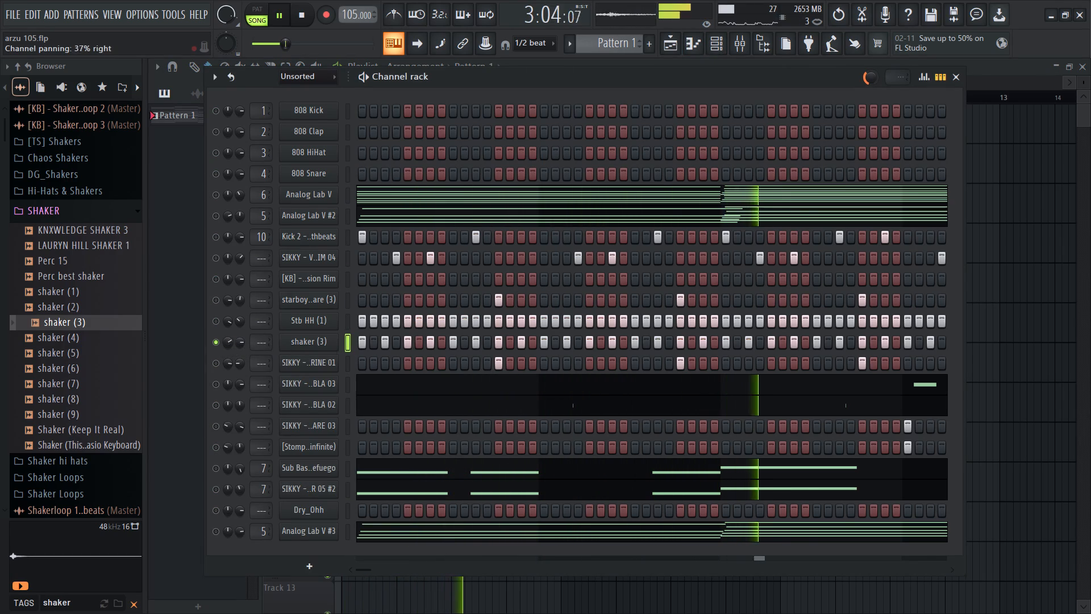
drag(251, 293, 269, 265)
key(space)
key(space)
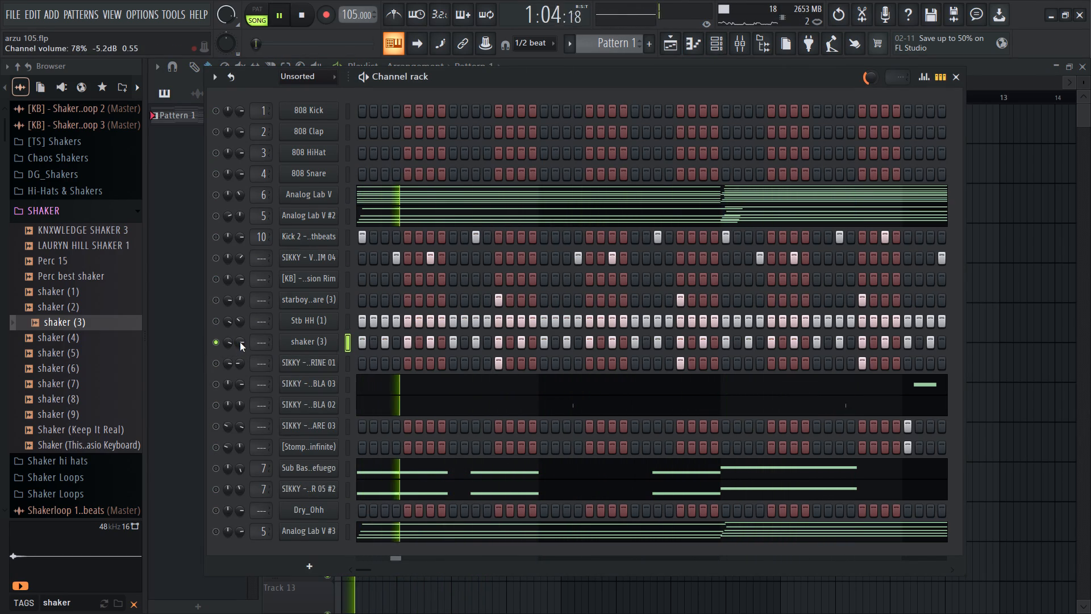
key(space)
Add off-beat shaker (3) notes on steps 2, 4 and 6 of bar 1, at B4, C5 and C5, with lowered velocity.
right_click(298, 339)
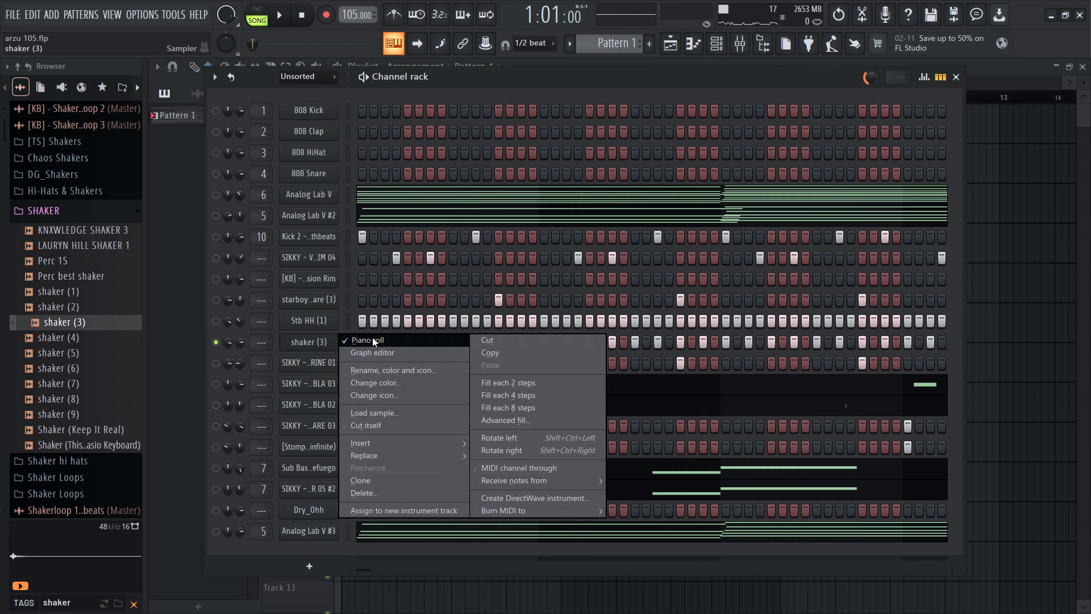
click(372, 338)
right_click(331, 340)
click(364, 343)
ctrl+scroll(185, 351, up, 14)
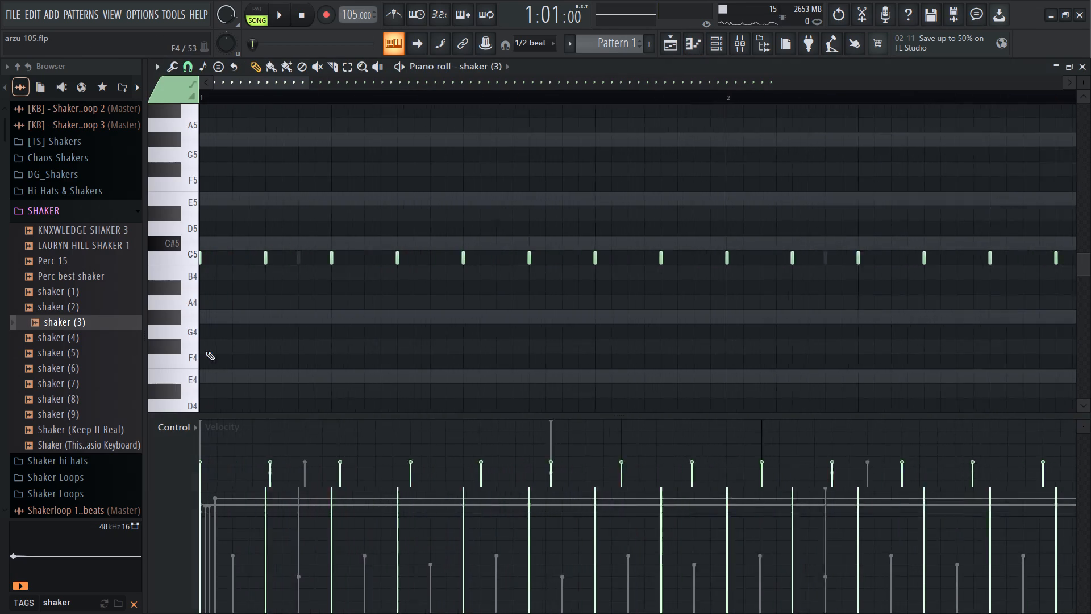
double_click(240, 269)
right_drag(242, 269, 234, 281)
click(248, 524)
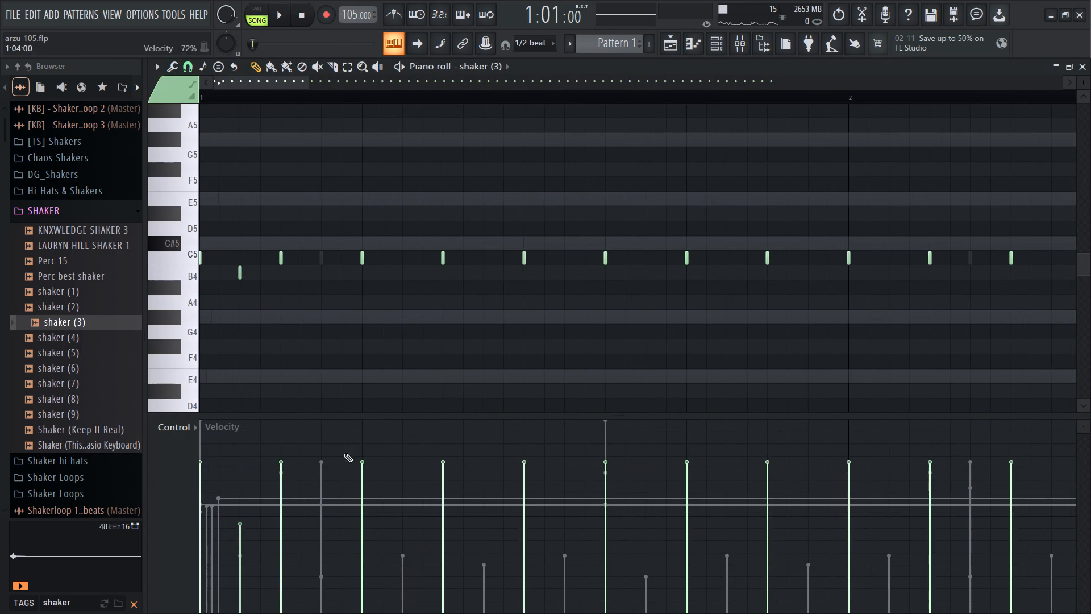
drag(328, 259, 324, 268)
click(410, 257)
key(space)
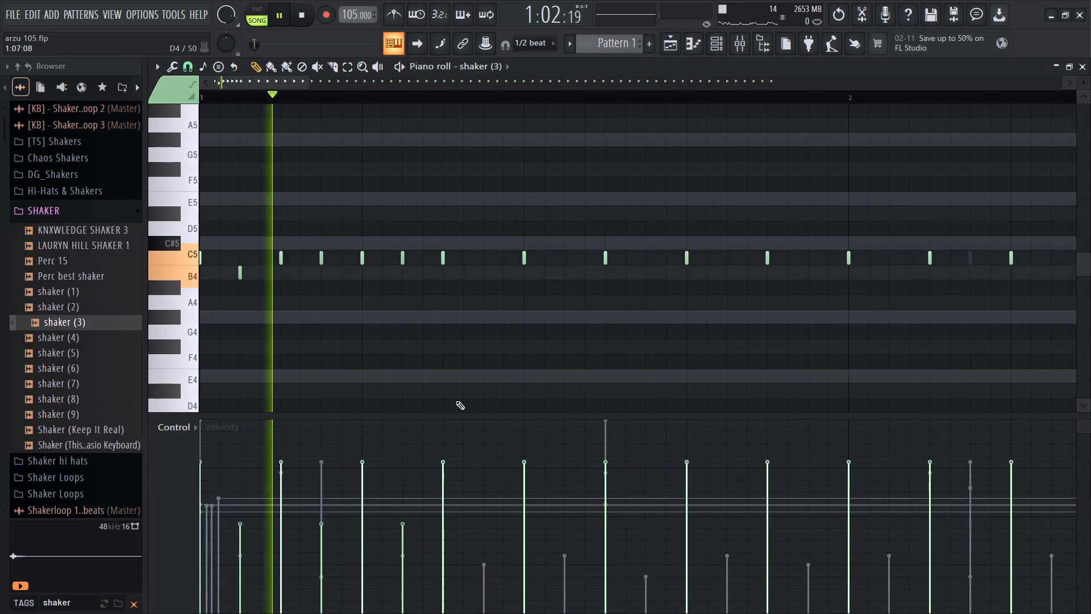
Add two more off-beat shaker (3) notes at B4 on steps 8 and 10 of bar 1, and play the line.
key(space)
key(space)
drag(486, 260, 486, 271)
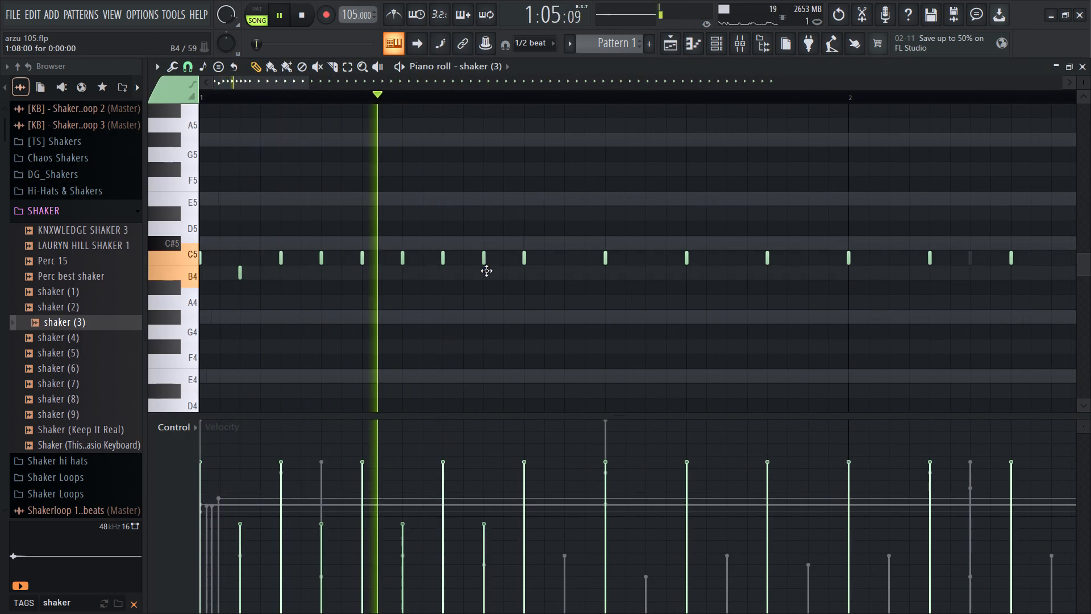
drag(486, 271, 487, 279)
key(space)
drag(567, 276, 567, 281)
key(space)
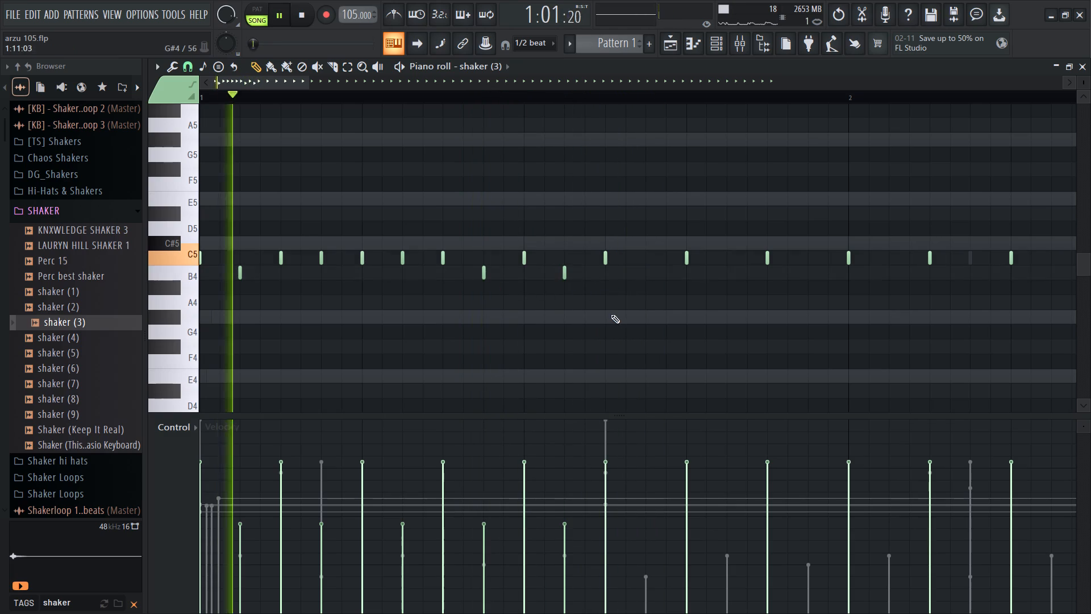
Delete all shaker (3) notes after the first half bar.
ctrl+scroll(529, 317, down, 6)
key(space)
ctrl+drag(356, 235, 476, 326)
ctrl+scroll(476, 321, down, 6)
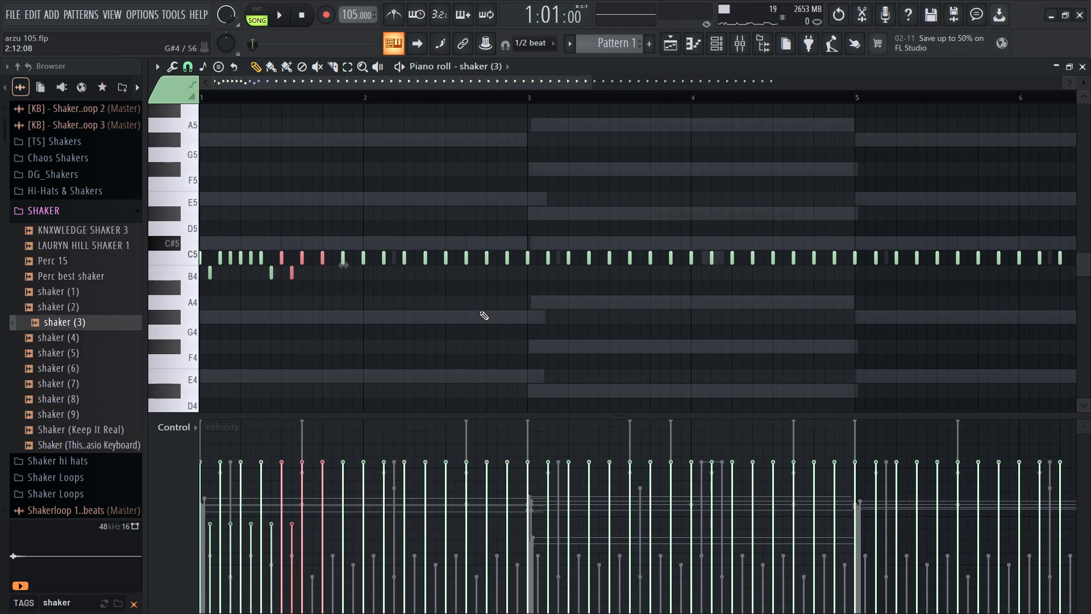
key(ctrl+x)
ctrl+scroll(463, 285, down, 6)
ctrl+drag(268, 240, 1090, 305)
key(ctrl+x)
Duplicate the first half bar of shaker (3) notes repeatedly up to bar 9, select all the notes and play the line.
right_drag(238, 99, 5, 125)
ctrl+scroll(230, 248, up, 5)
ctrl+scroll(239, 273, down, 5)
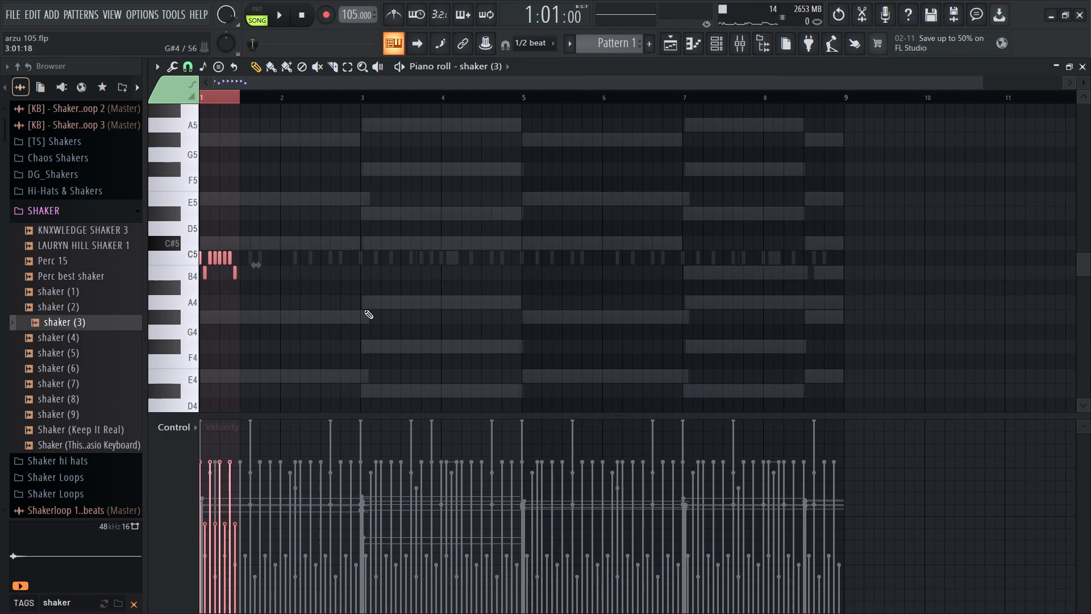
key(ctrl+b)
key(ctrl+b)
key(ctrl+b)
key(ctrl+b)
key(ctrl+b)
key(ctrl+b)
key(ctrl+b)
key(ctrl+b)
key(ctrl+b)
key(ctrl+b)
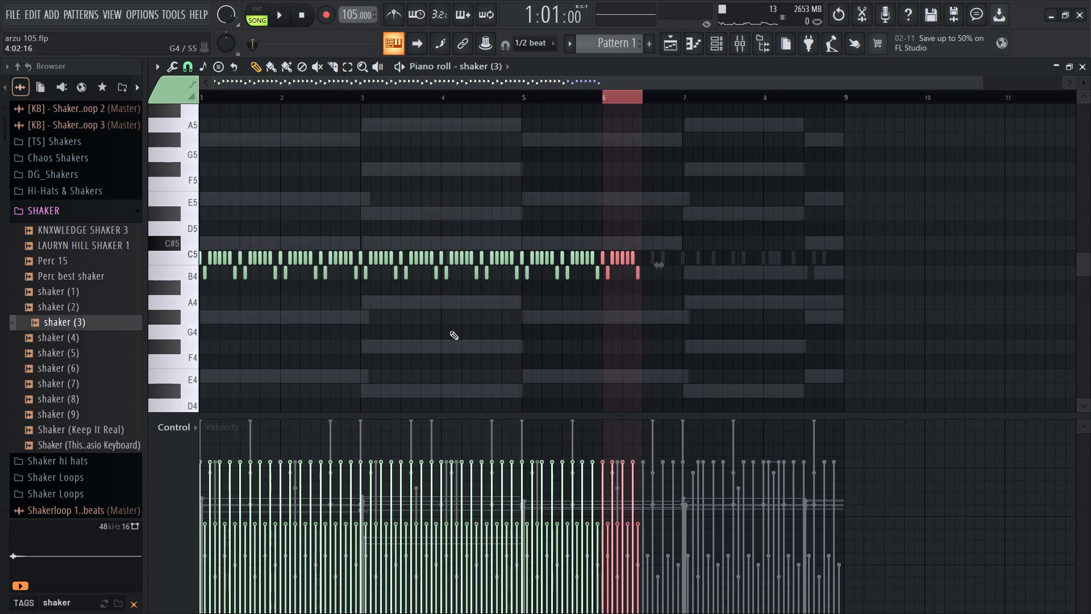
key(ctrl+b)
key(ctrl+b)
key(ctrl+b)
key(ctrl+b)
key(ctrl+b)
key(ctrl+a)
key(space)
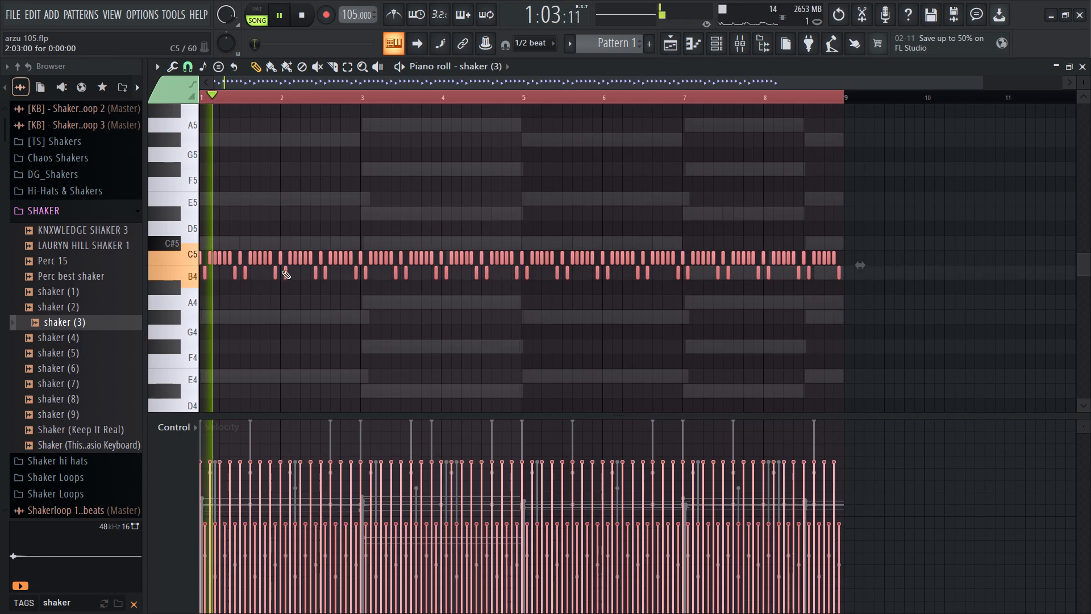
ctrl+scroll(200, 317, up, 8)
ctrl+scroll(315, 342, up, 8)
ctrl+scroll(316, 342, down, 16)
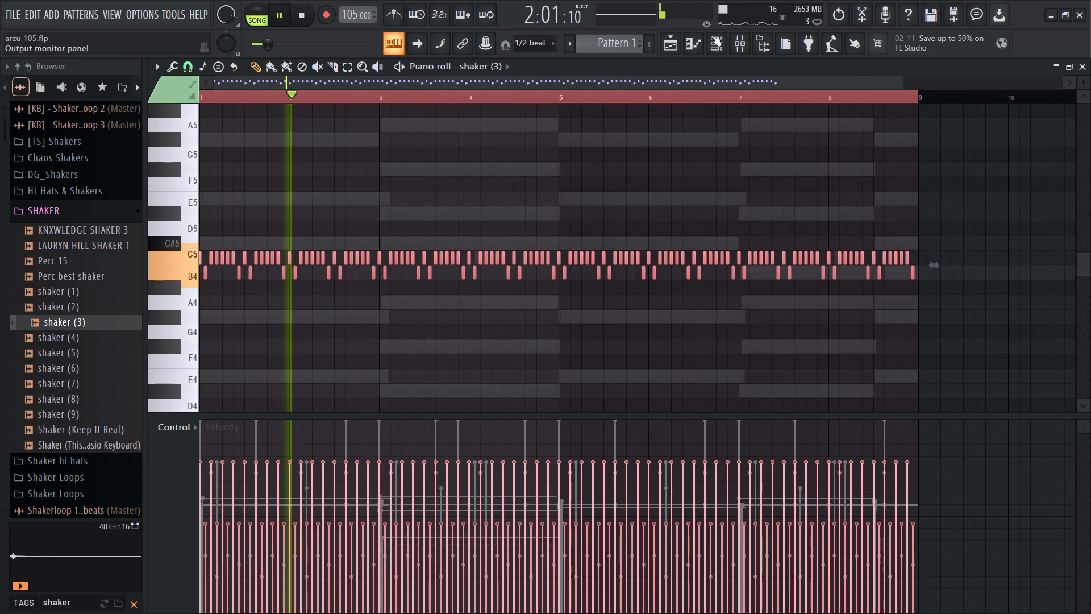
Adjust the soloed shaker (3) channel's volume and pan it to about 37% left.
click(712, 44)
drag(242, 344, 288, 295)
drag(240, 344, 242, 355)
drag(233, 338, 233, 376)
drag(233, 338, 233, 345)
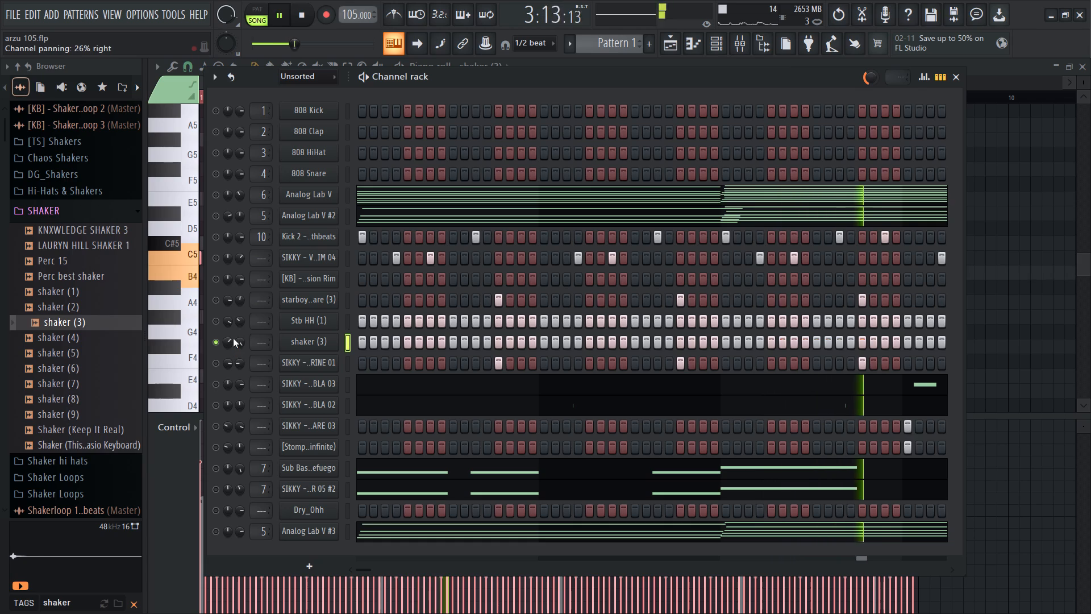
drag(232, 340, 234, 418)
click(232, 338)
right_click(211, 342)
drag(231, 341, 232, 346)
click(231, 342)
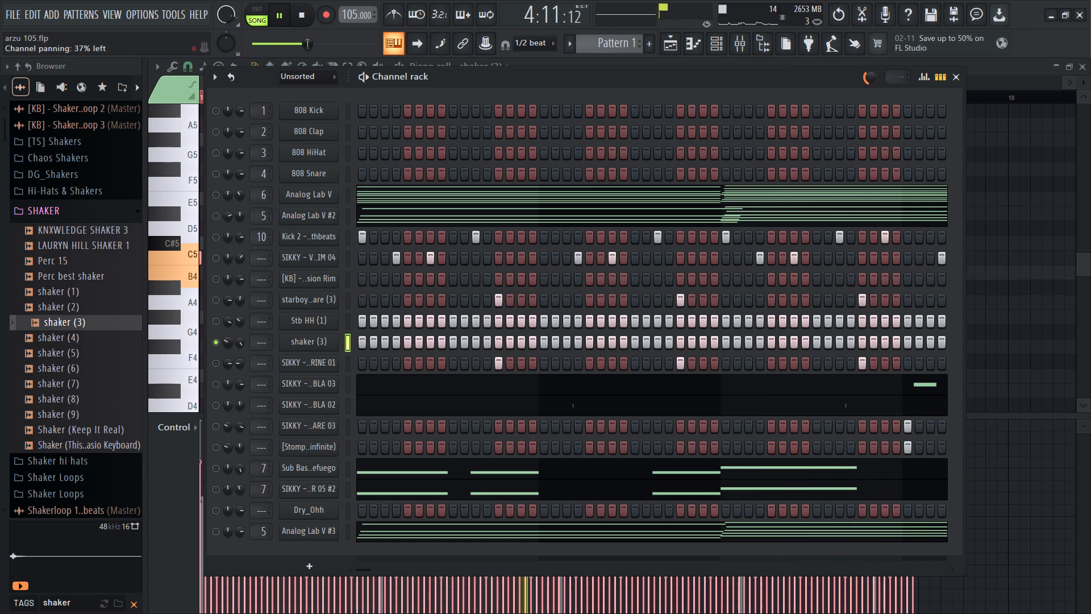
Turn off solo on shaker (3), restart the song and lower the channel's volume in the full mix.
right_click(220, 343)
click(233, 346)
key(space)
key(space)
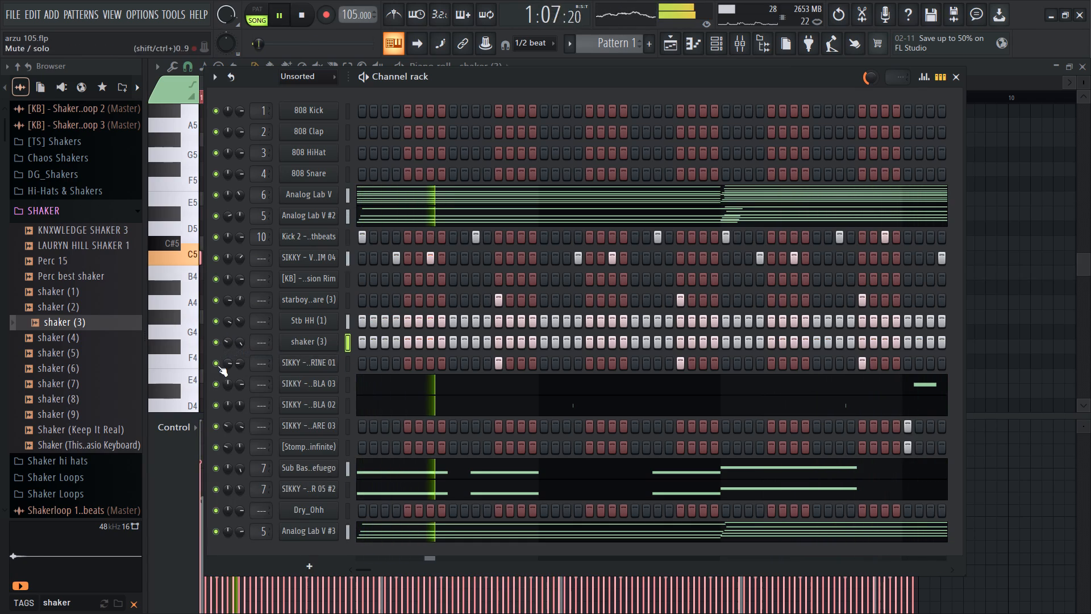
drag(237, 343, 239, 364)
click(239, 342)
drag(242, 351, 245, 362)
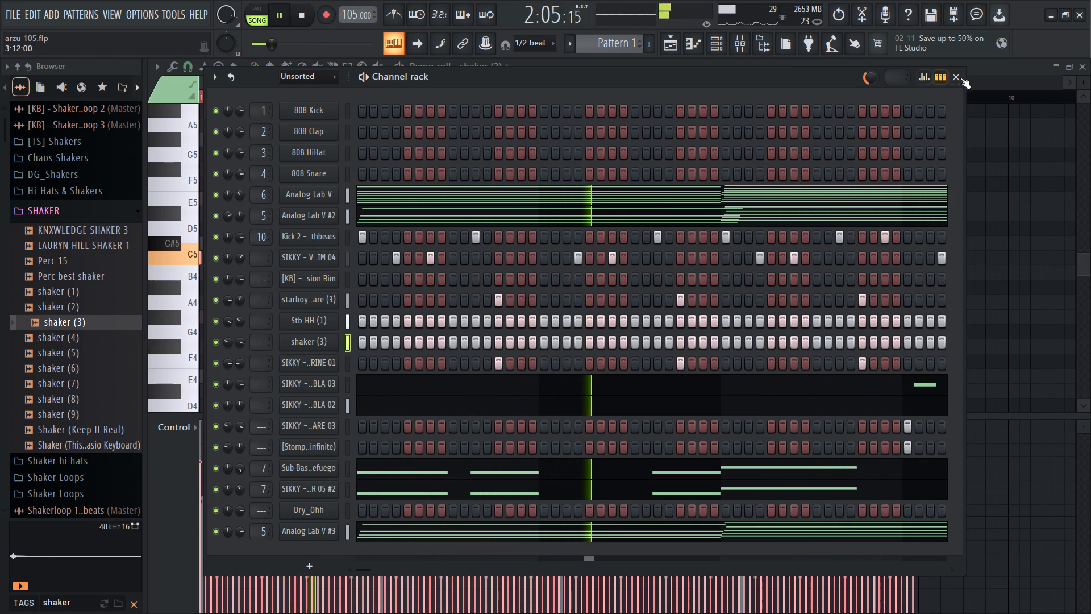
Check the shaker loop clips in the playlist during playback and show the Unsorted channels in the channel rack again.
click(961, 76)
click(673, 44)
drag(499, 242, 373, 230)
click(719, 53)
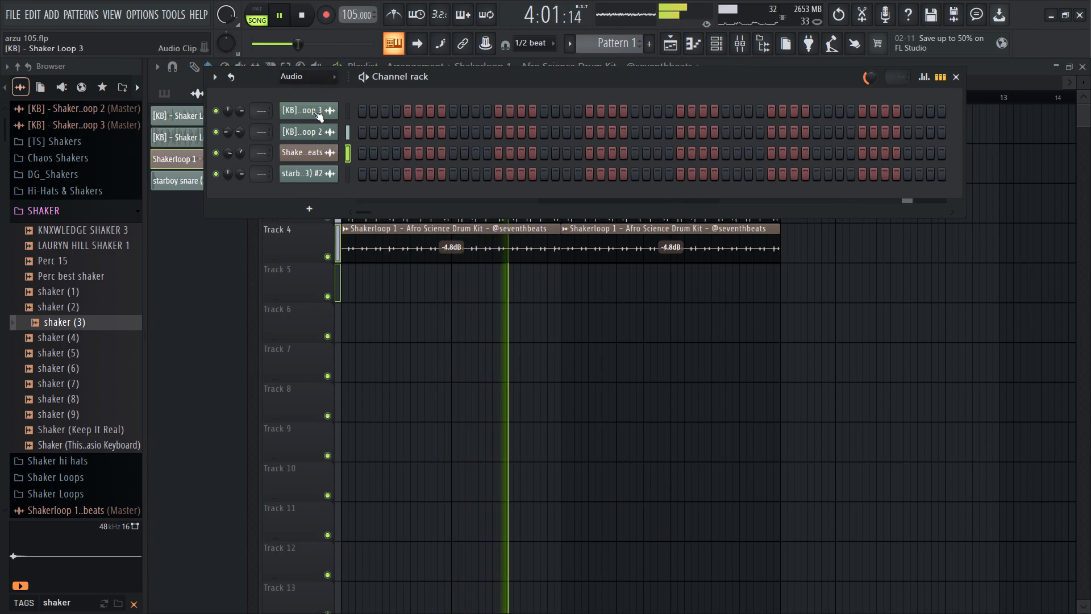
drag(302, 69, 302, 75)
click(310, 117)
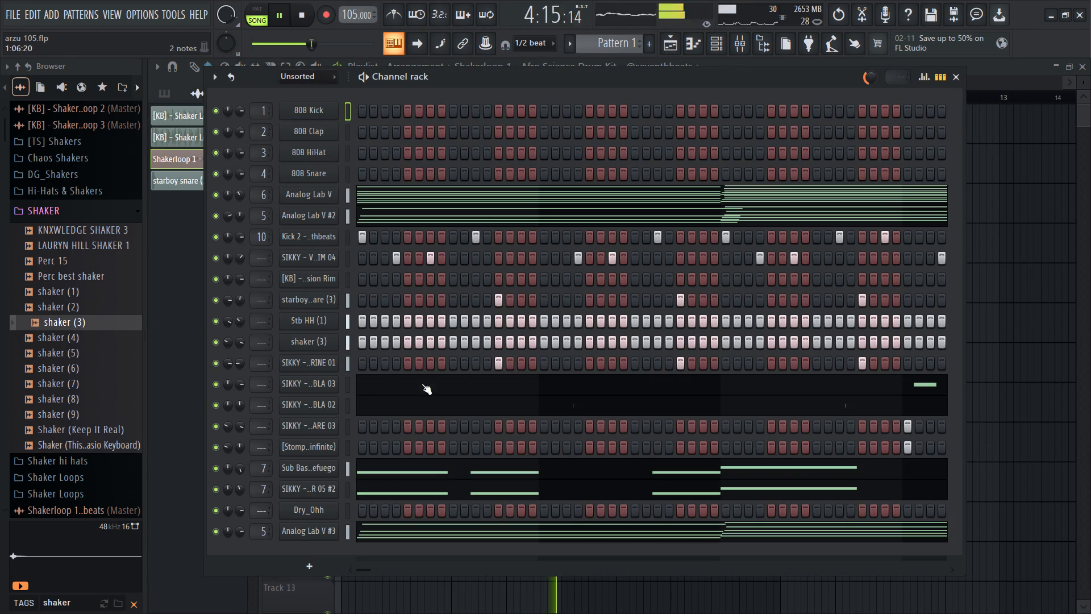
key(space)
Audition the shaker (3), starboy snare (3), [KB] Vision Rim and TAMBOURINE 01 sounds one by one, and play the opening of the song.
click(351, 321)
click(339, 342)
click(343, 346)
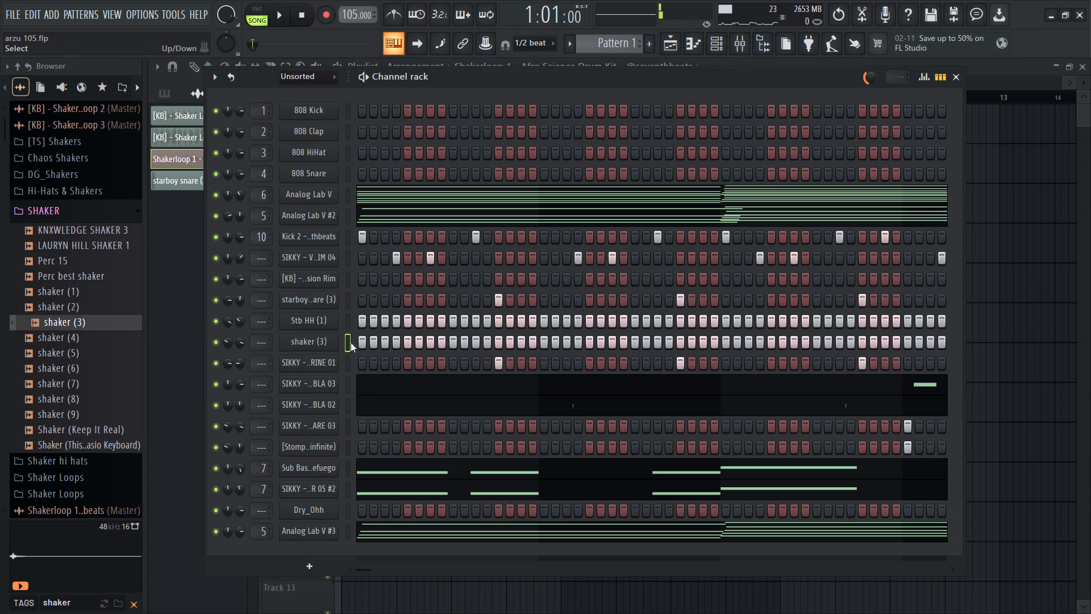
key(q)
key(q)
click(348, 303)
key(q)
key(q)
key(q)
key(q)
key(q)
key(q)
click(345, 279)
key(q)
key(q)
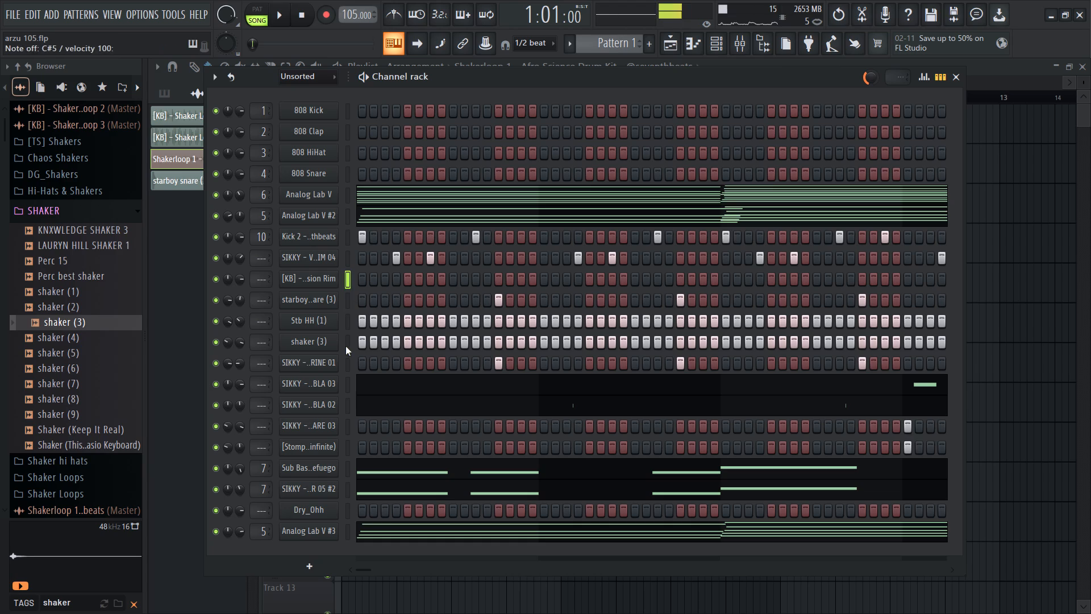
key(q)
click(345, 354)
key(q)
key(q)
text(qq)
key(space)
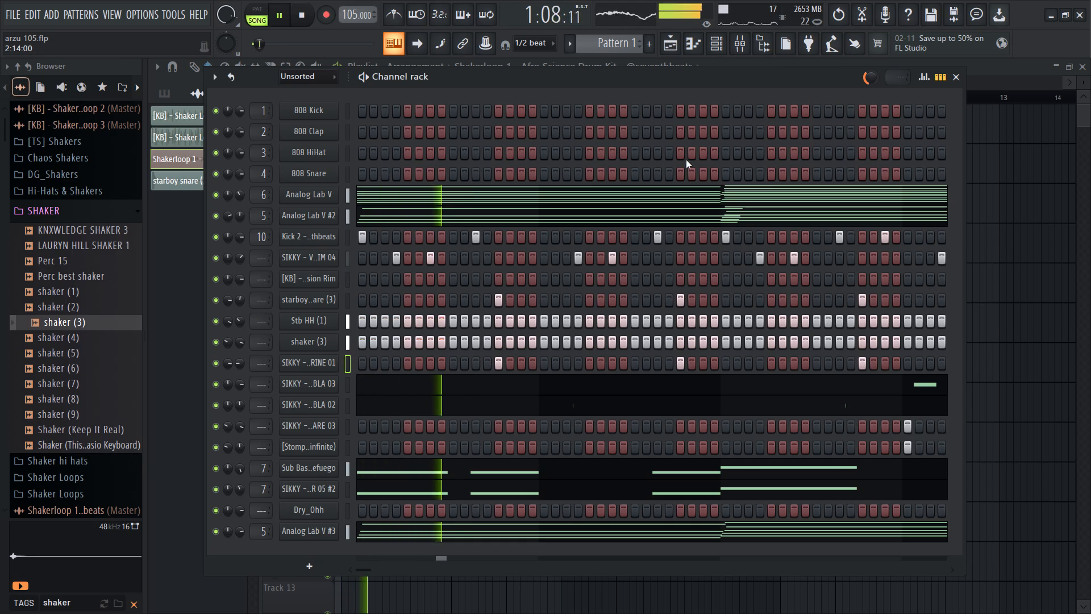
key(space)
key(q)
key(space)
Compare the Pattern 1 track and the [KB] Shaker Loop 2 track in solo, leaving the Pattern 1 track soloed.
click(677, 44)
key(space)
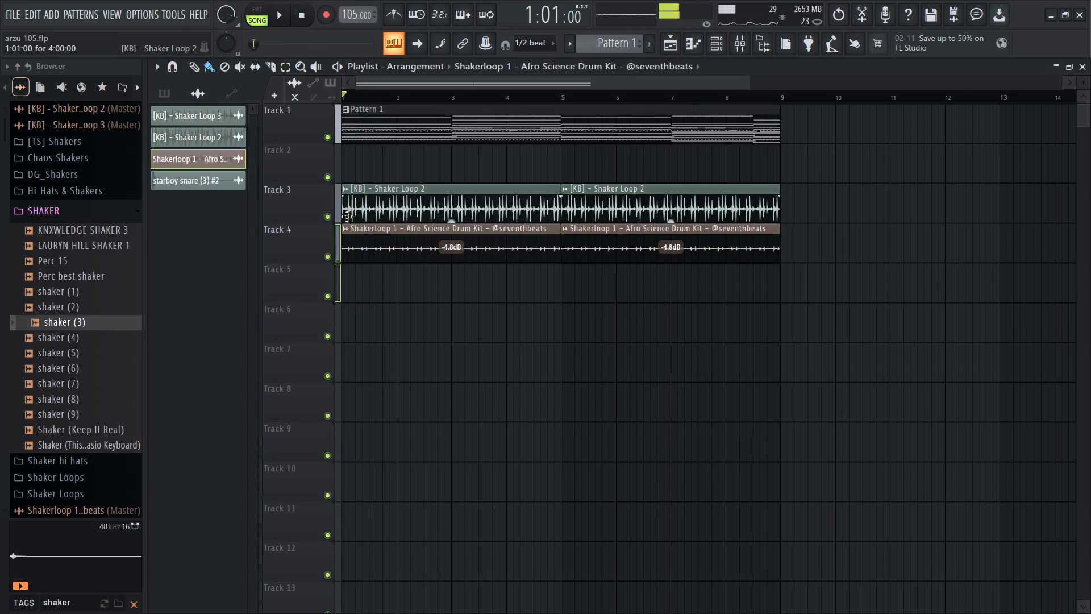
right_click(328, 140)
key(space)
key(space)
right_click(326, 215)
key(space)
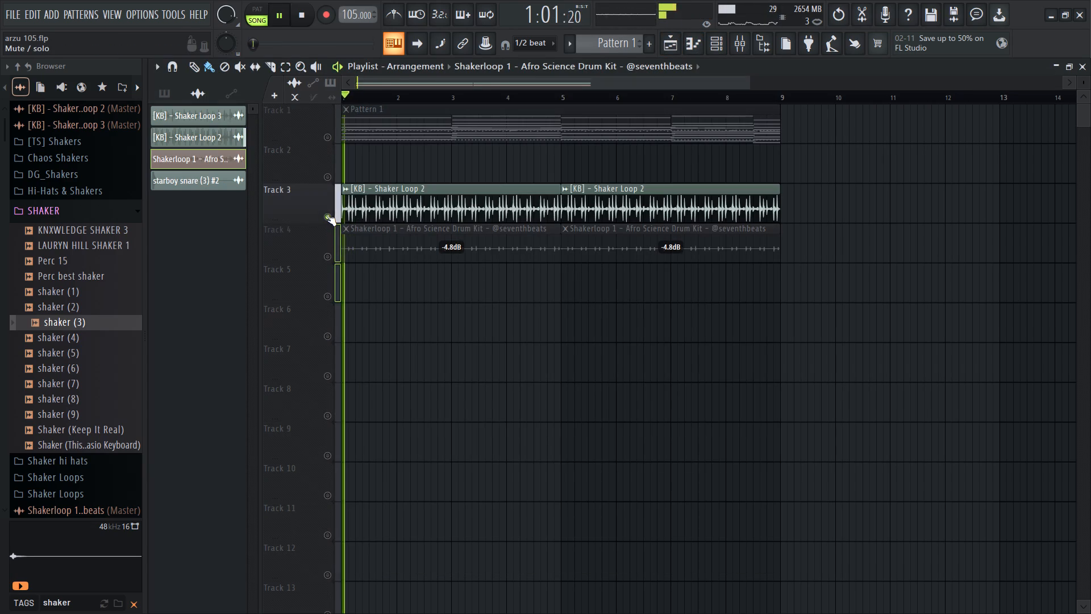
key(space)
right_click(330, 135)
Audition the Dry_Ohh, shaker (3) and Stb HH (1) channels one after another.
click(717, 39)
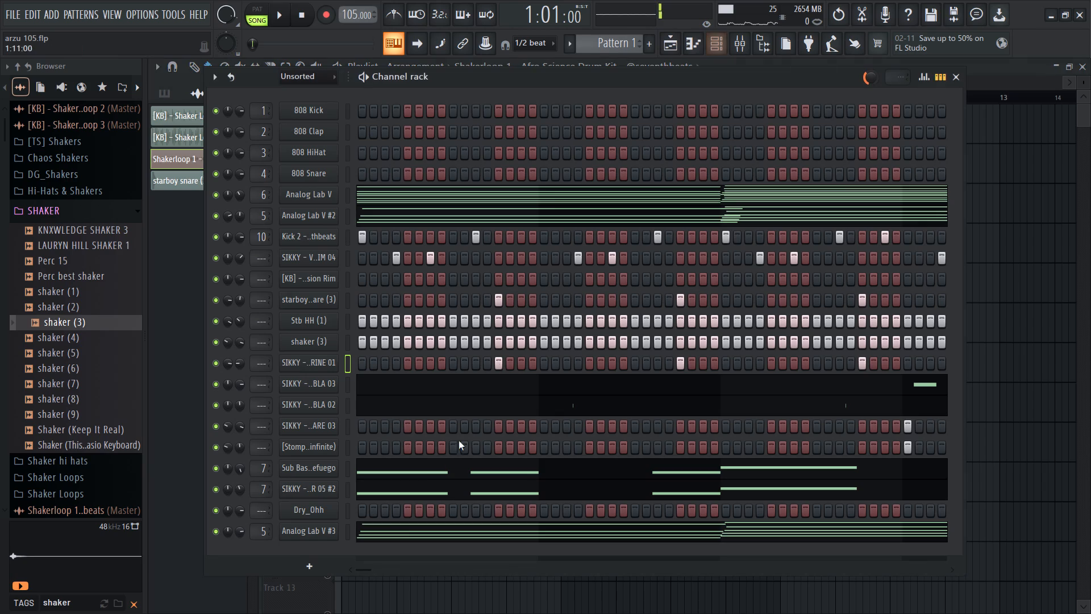
drag(361, 567, 320, 574)
click(353, 517)
key(q)
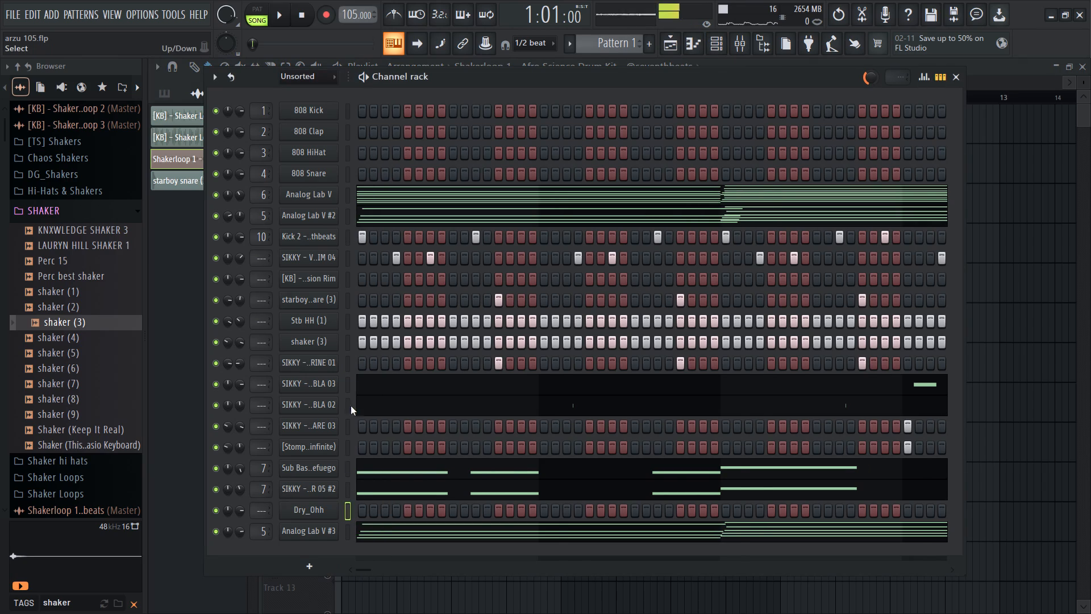
click(351, 356)
click(348, 343)
key(q)
key(q)
key(q)
key(q)
click(343, 323)
key(q)
key(q)
key(q)
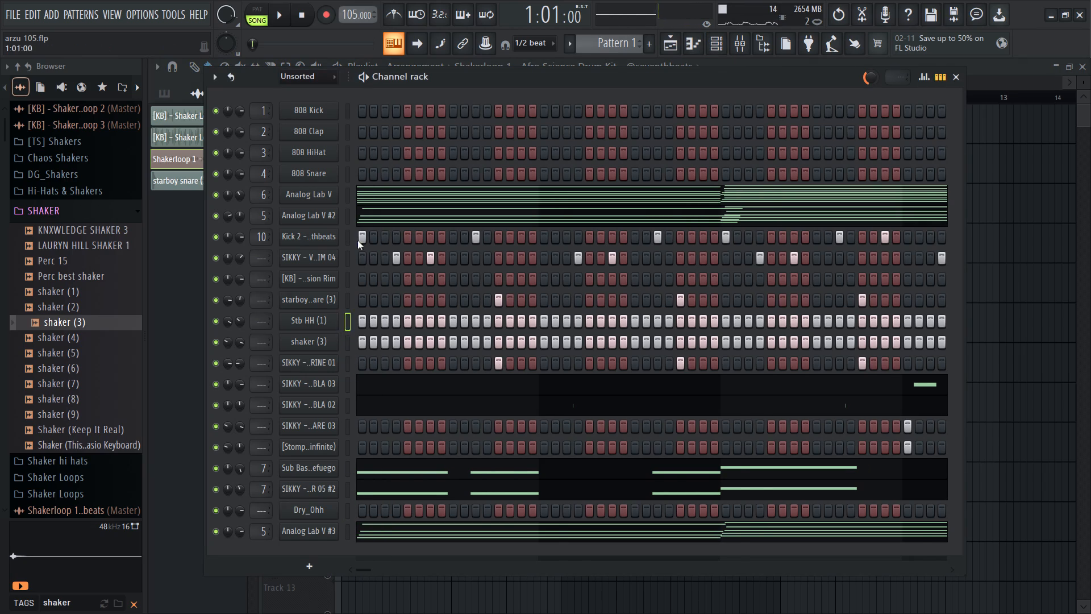
Audition the Kick 2, Analog Lab V #2 and Analog Lab V channels one after another.
click(343, 231)
key(q)
key(q)
text(qq)
click(347, 218)
key(q)
key(q)
key(q)
click(346, 189)
key(q)
key(q)
key(q)
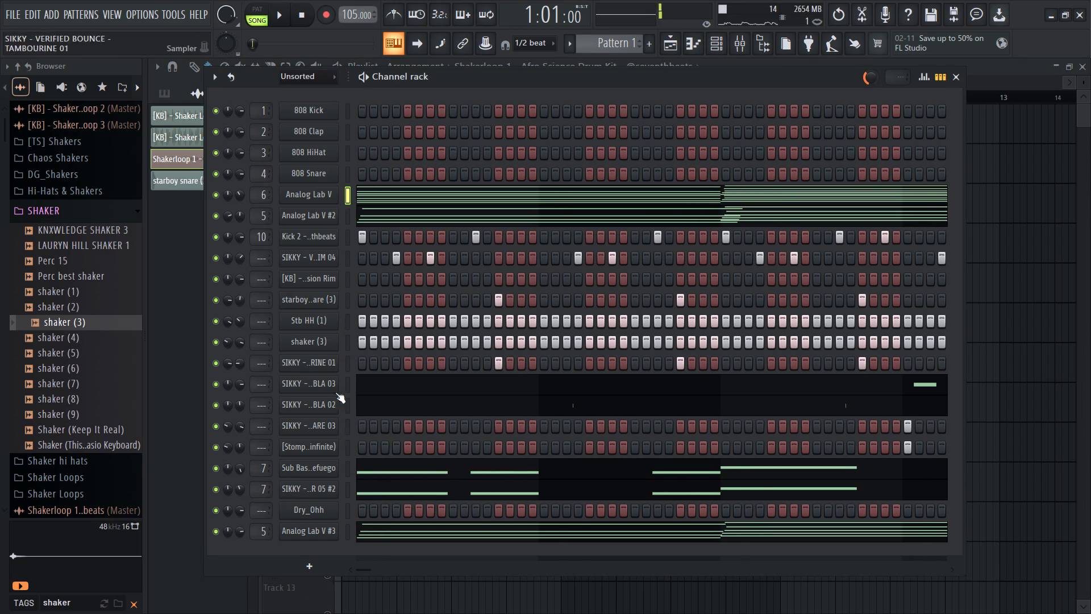
Play the opening of the soloed pattern repeatedly from bar 1 to examine how the layers sound together.
key(space)
key(space)
key(q)
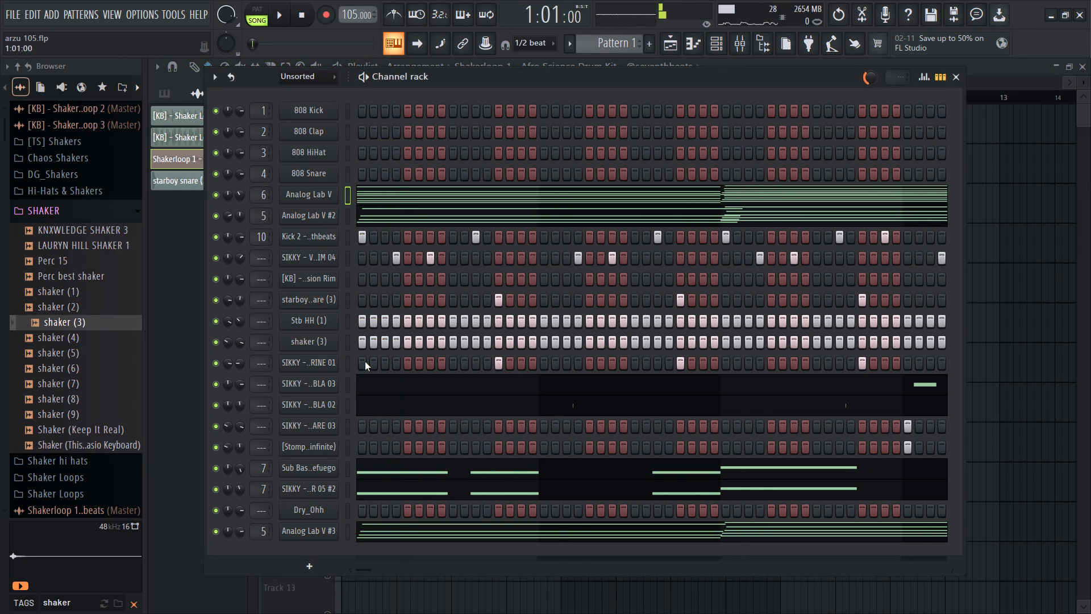
key(space)
key(space)
key(space)
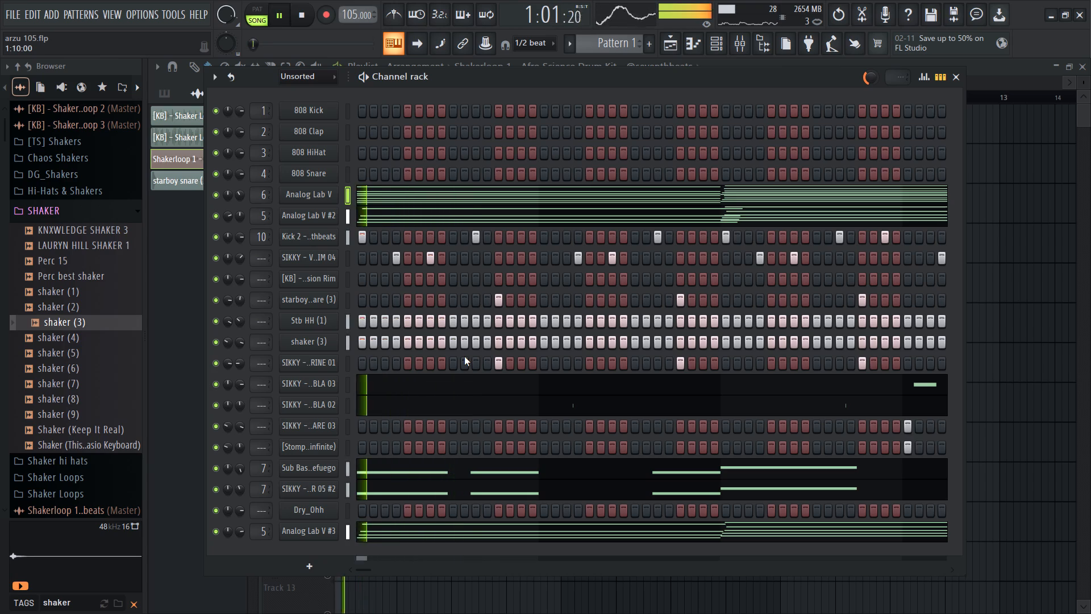
key(space)
key(space)
key(space)
key(space)
key(space)
key(space)
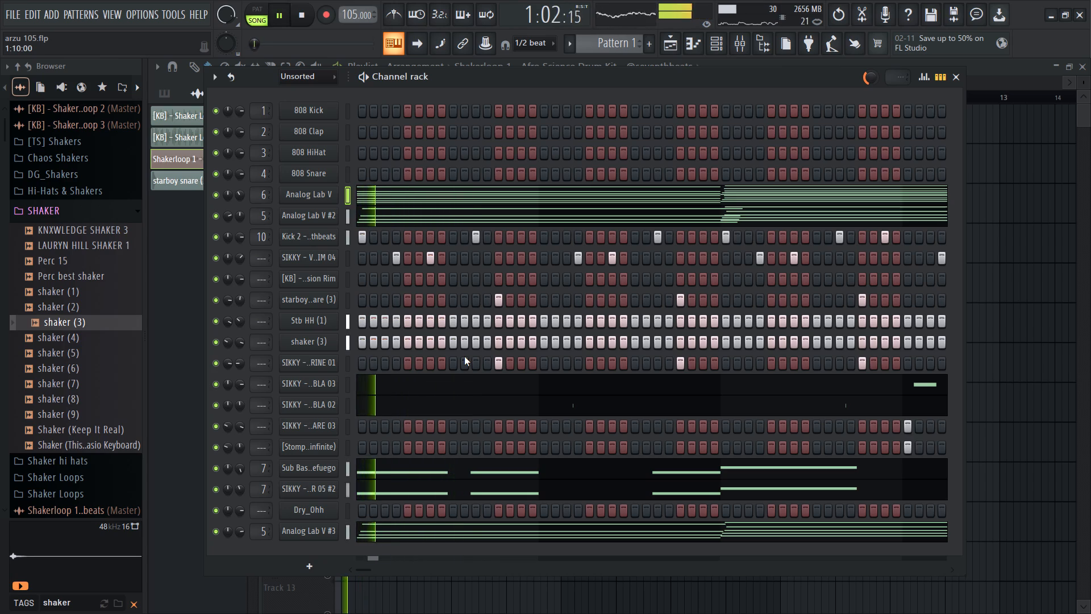
key(space)
key(space)
key(space)
Audition Analog Lab V and shaker (3), open the shaker (3) channel briefly, and play the pattern from the start.
text(qq)
click(342, 338)
key(q)
key(q)
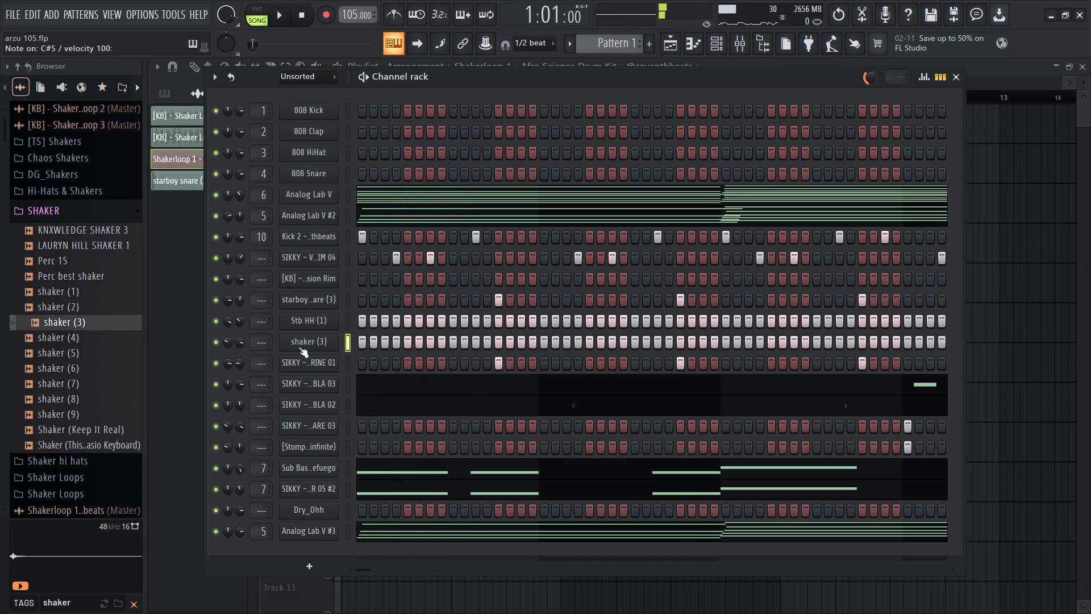
click(298, 347)
triple_click(357, 507)
click(676, 246)
key(space)
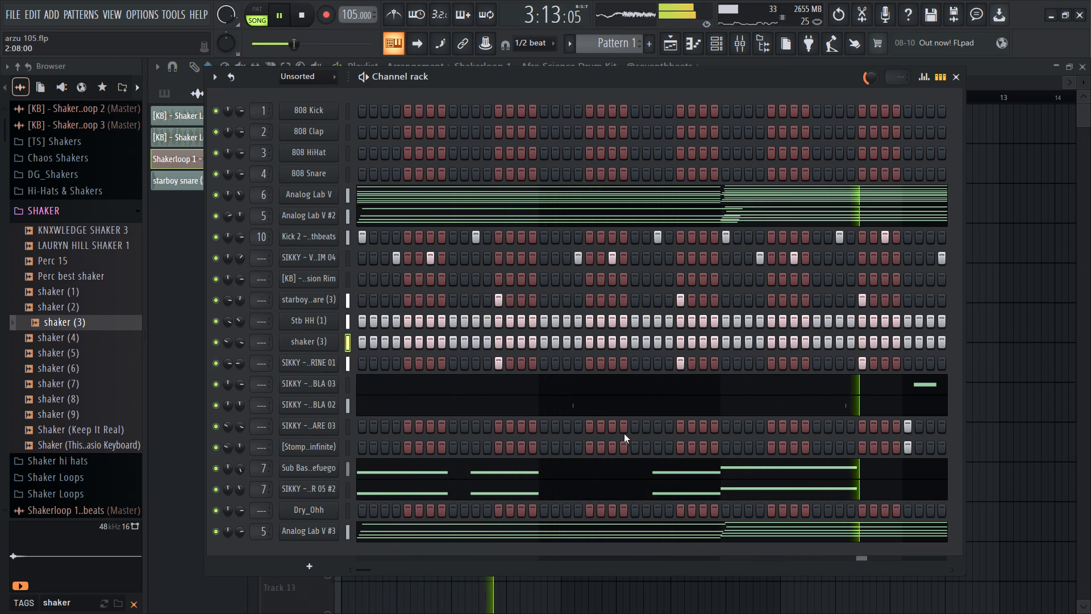
Audition the SIKKY V..IM 04 and [KB] Vision Rim sounds, and replay the pattern's first bar to compare them with the groove.
key(space)
key(space)
key(space)
click(351, 261)
key(q)
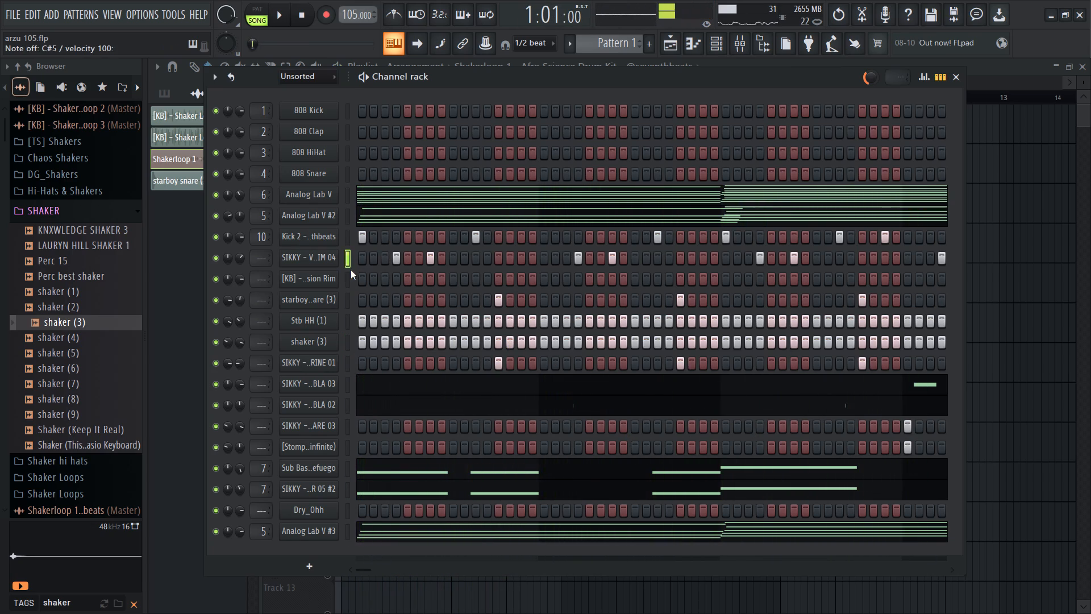
key(q)
key(q)
key(q)
click(349, 277)
key(q)
key(q)
key(q)
key(q)
text(q)
key(space)
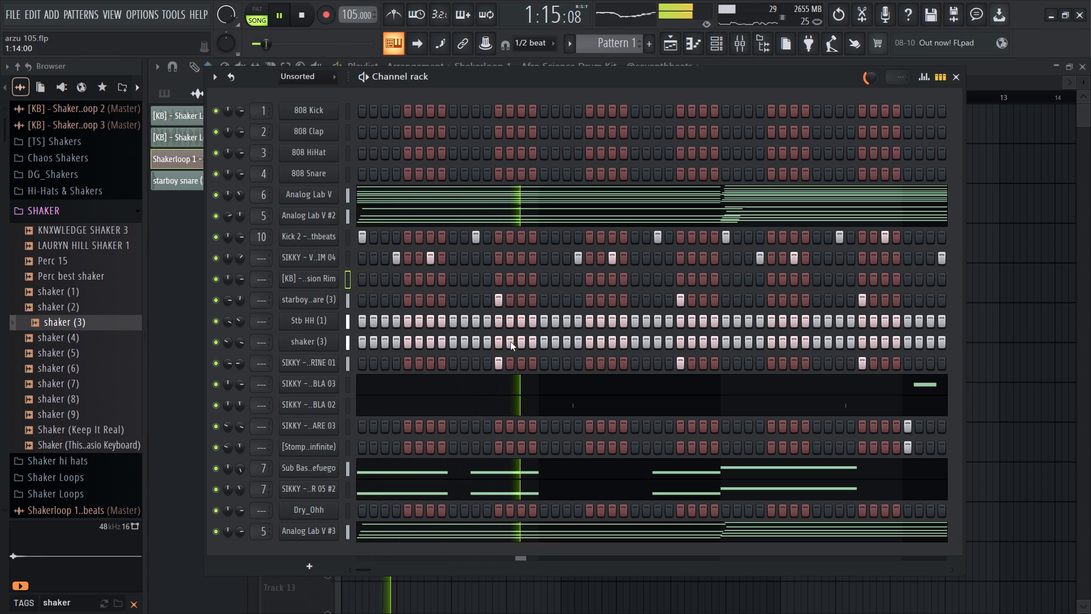
key(space)
key(space)
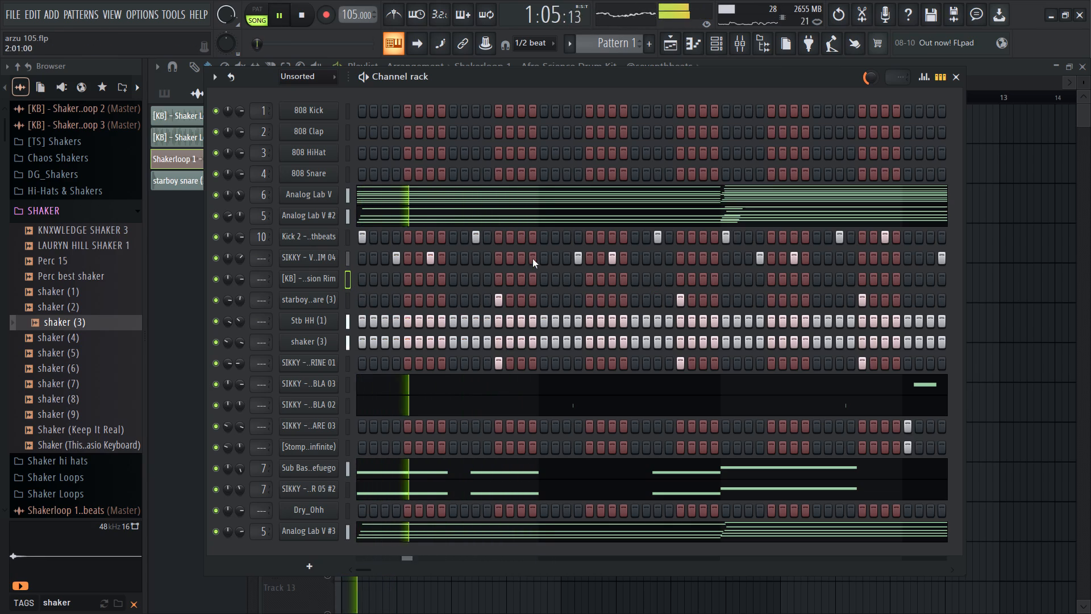
key(space)
Audition the starboy snare (3) and [KB] Vision Rim sounds again.
click(352, 294)
key(q)
key(q)
key(q)
click(347, 275)
key(q)
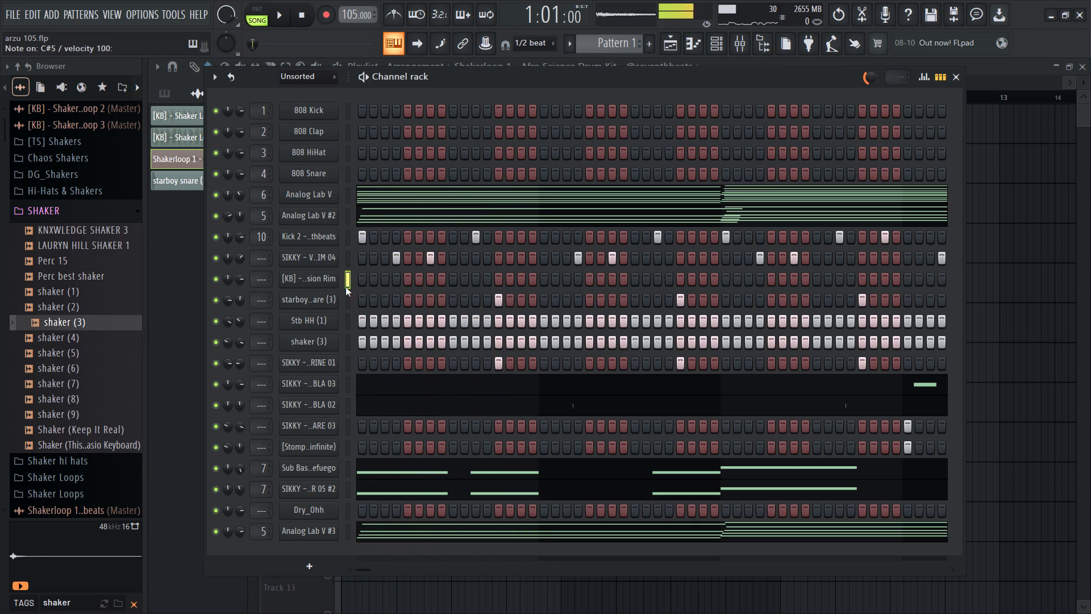
key(q)
key(q)
key(q)
Open the [KB] Vision Rim piano roll, audition the sound, and return to the channel rack for a short playback.
right_click(314, 278)
click(364, 280)
key(q)
key(q)
key(q)
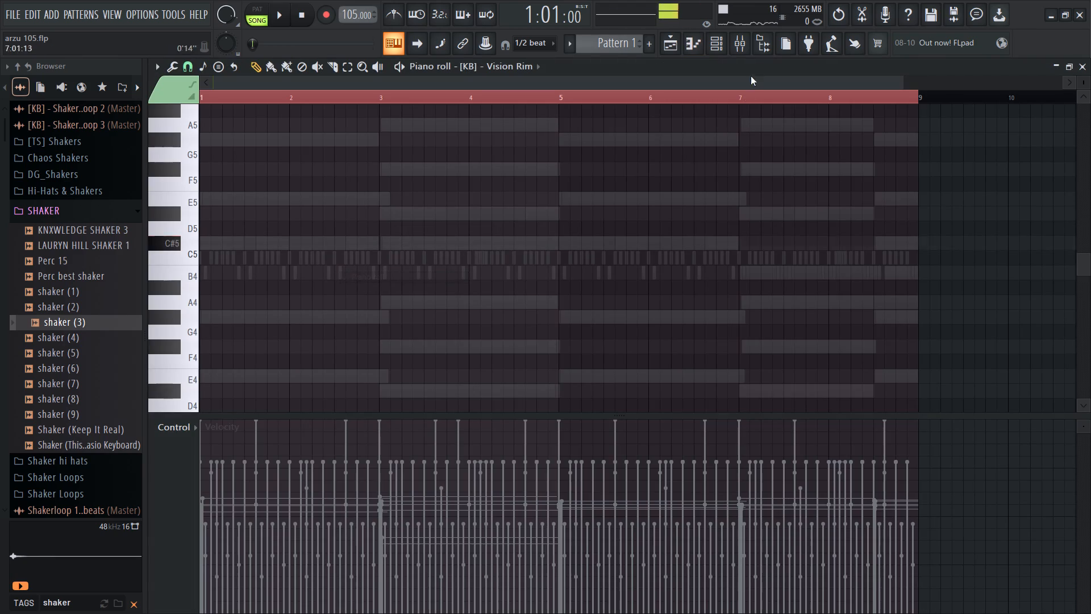
drag(715, 28, 713, 43)
click(713, 45)
key(space)
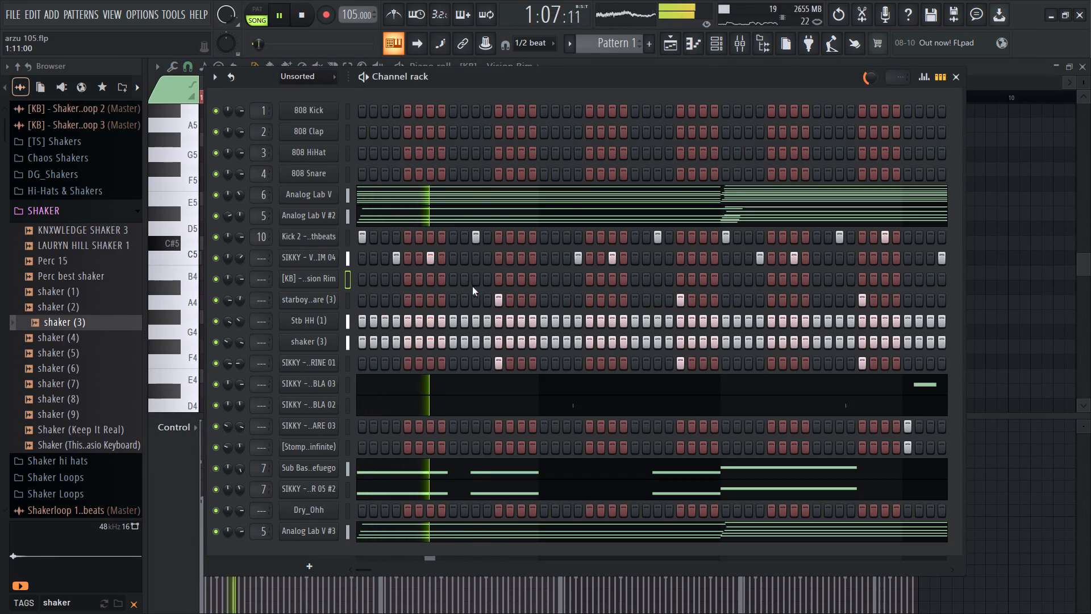
key(space)
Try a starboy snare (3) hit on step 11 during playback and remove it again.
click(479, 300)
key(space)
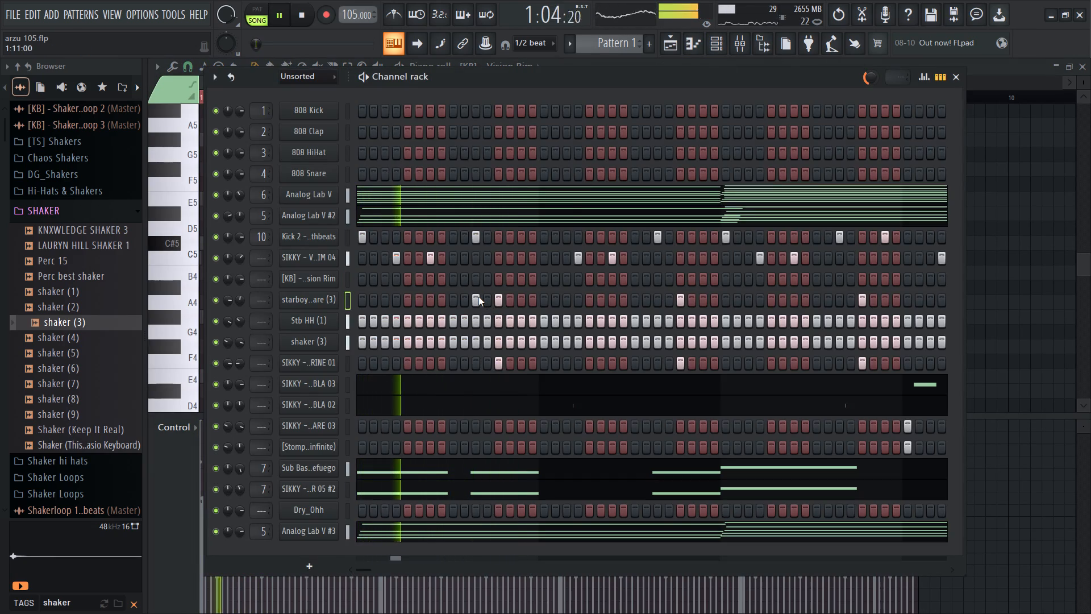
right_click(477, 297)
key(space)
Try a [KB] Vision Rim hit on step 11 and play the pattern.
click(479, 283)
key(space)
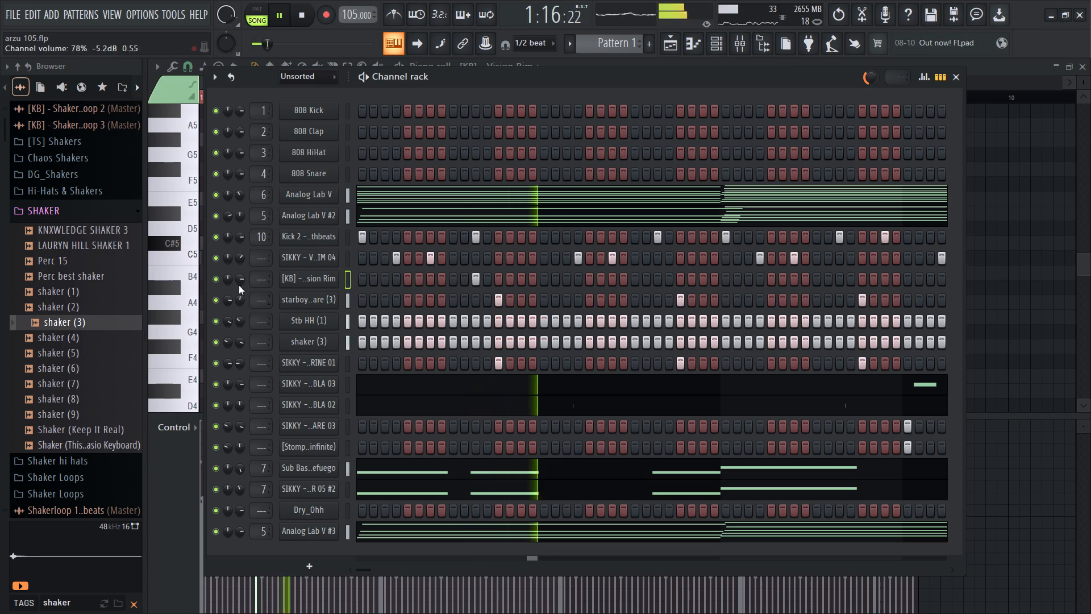
Adjust the [KB] Vision Rim channel's panning and lower its volume while listening to the pattern.
drag(227, 282, 278, 230)
key(space)
key(space)
drag(245, 274, 260, 333)
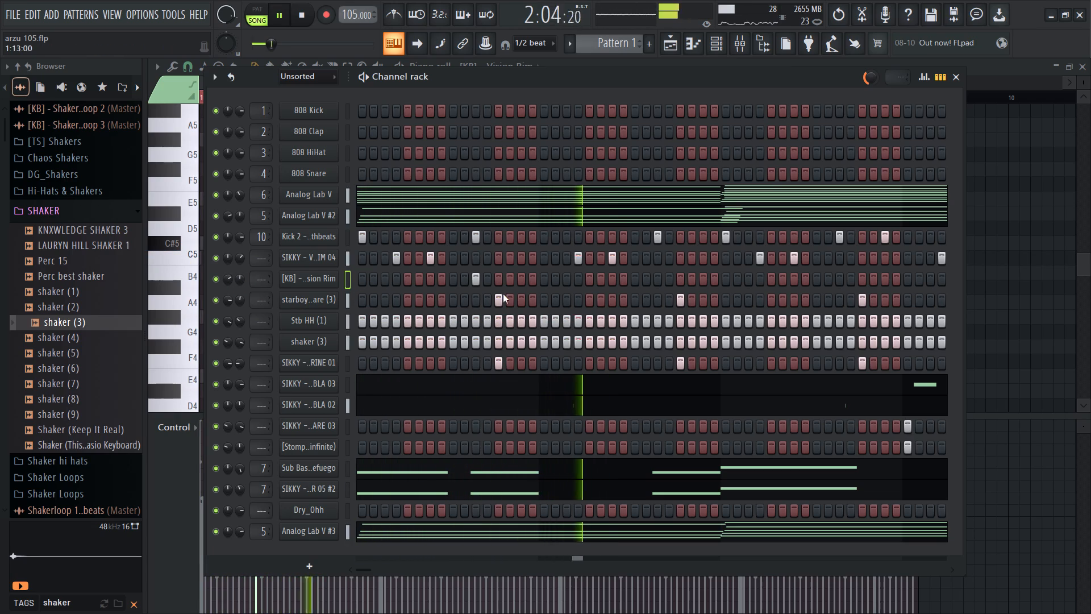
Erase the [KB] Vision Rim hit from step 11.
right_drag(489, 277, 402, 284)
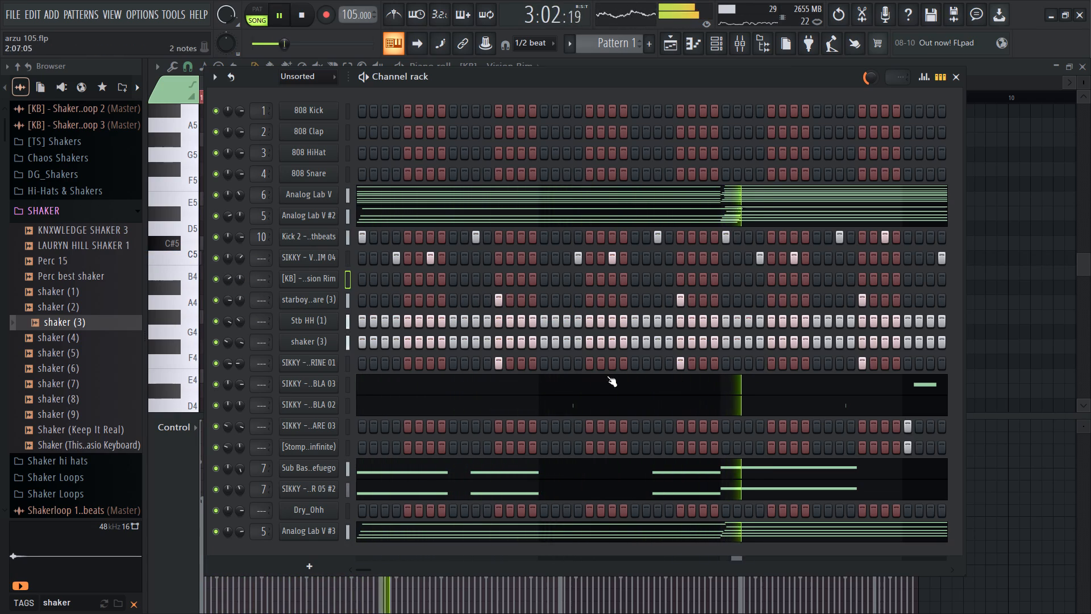
Review the playlist arrangement while the soloed pattern plays, and return to the channel rack before stopping playback.
click(688, 40)
click(674, 41)
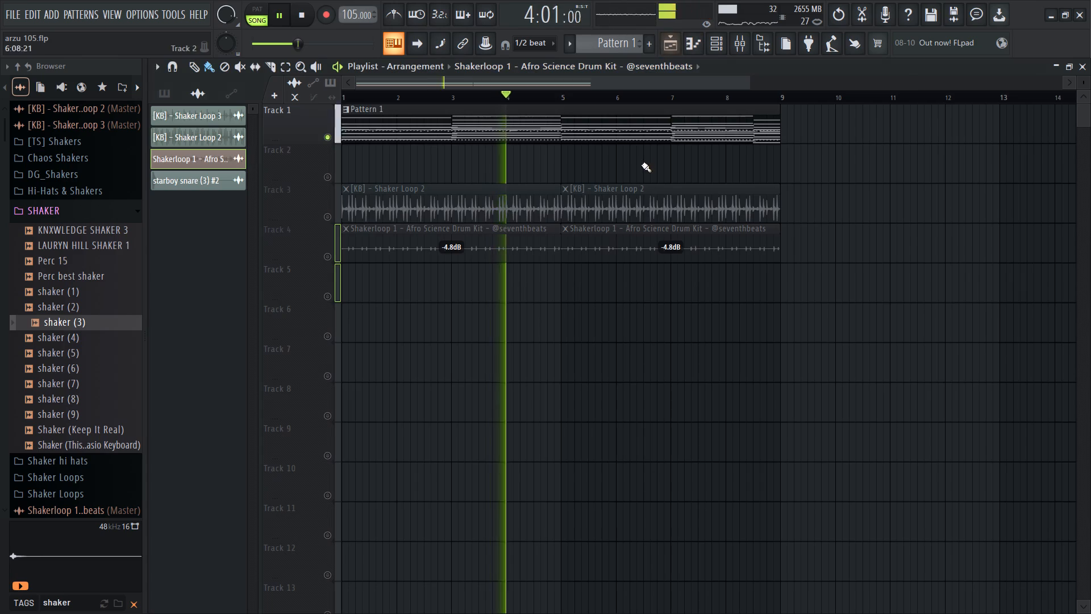
click(671, 39)
click(688, 44)
click(691, 48)
click(667, 47)
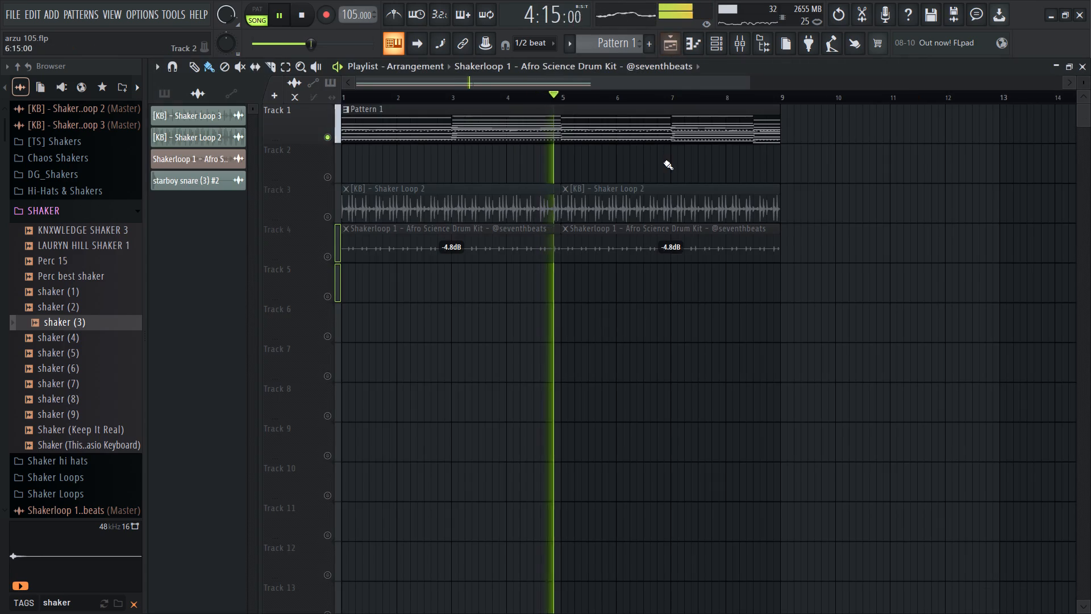
click(715, 38)
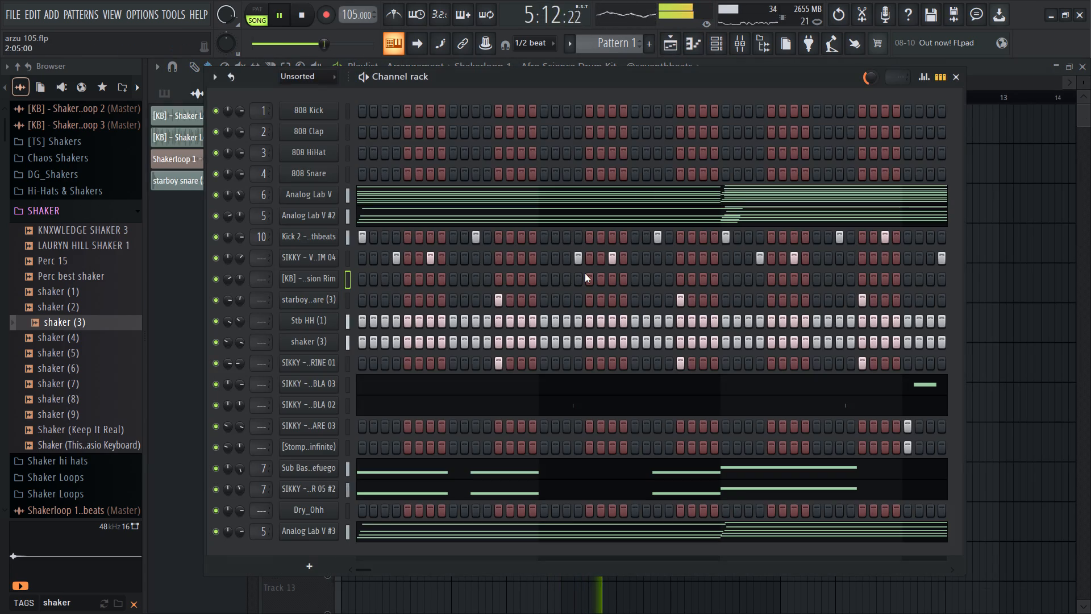
key(space)
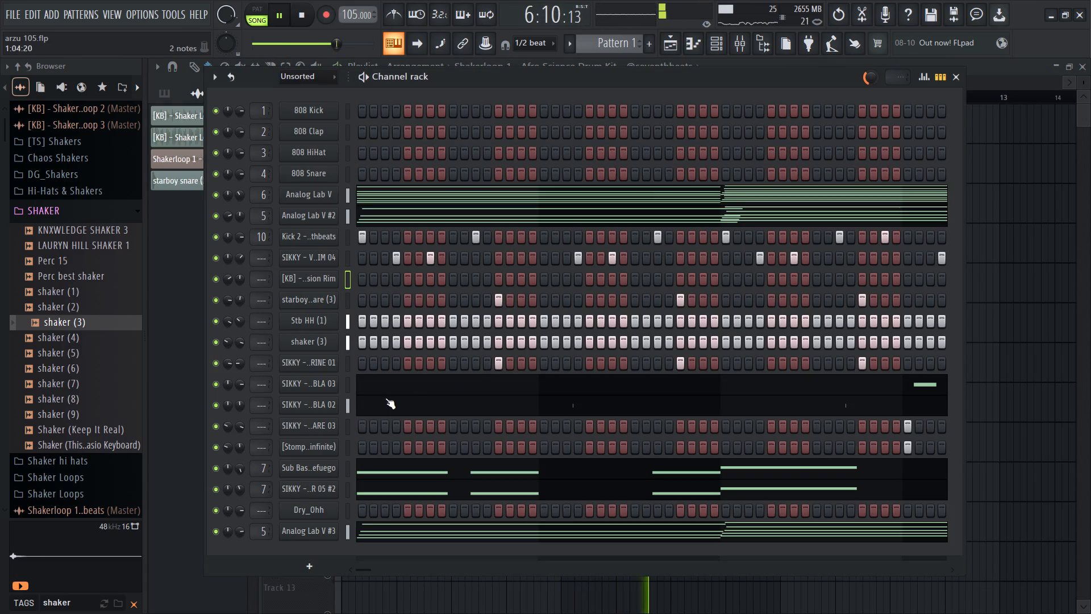
Audition the sounds of the SIKKY BLA 02, SIKKY BLA 03 and SIKKY RINE 01 channels one after another.
click(345, 406)
key(q)
key(q)
key(q)
key(q)
click(347, 388)
key(q)
key(q)
key(q)
click(347, 368)
key(q)
key(q)
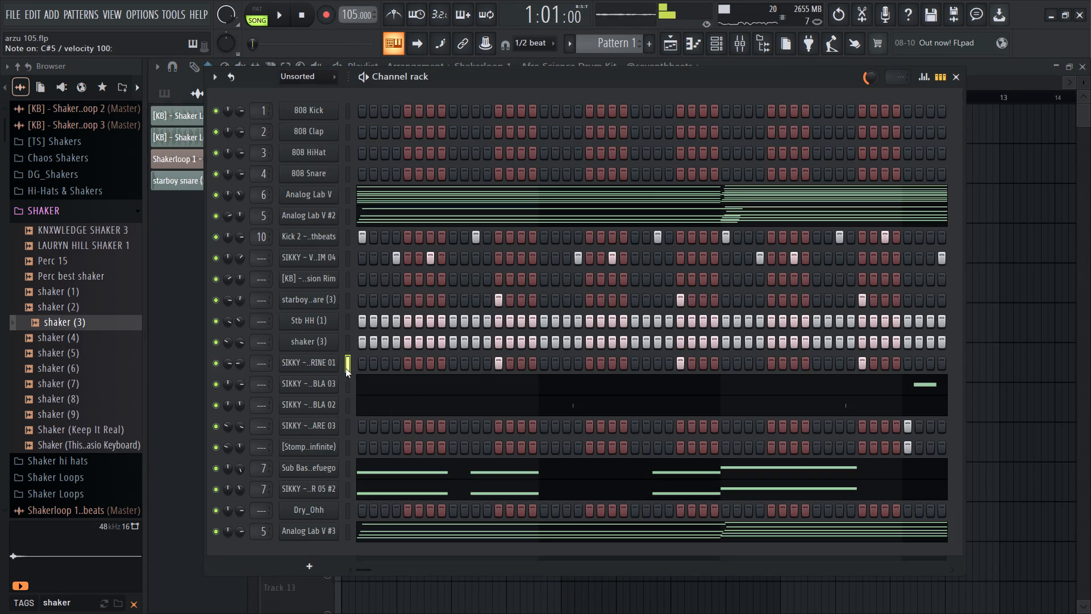
key(q)
key(q)
Audition the shaker (3), Stb HH (1) and starboy snare (3) channels, finishing back on shaker (3).
click(339, 346)
key(q)
click(344, 340)
key(q)
key(q)
key(q)
click(348, 319)
key(q)
key(q)
click(349, 309)
text(qqq)
key(q)
key(q)
click(341, 322)
key(q)
key(q)
key(q)
key(q)
click(356, 346)
key(q)
key(q)
key(q)
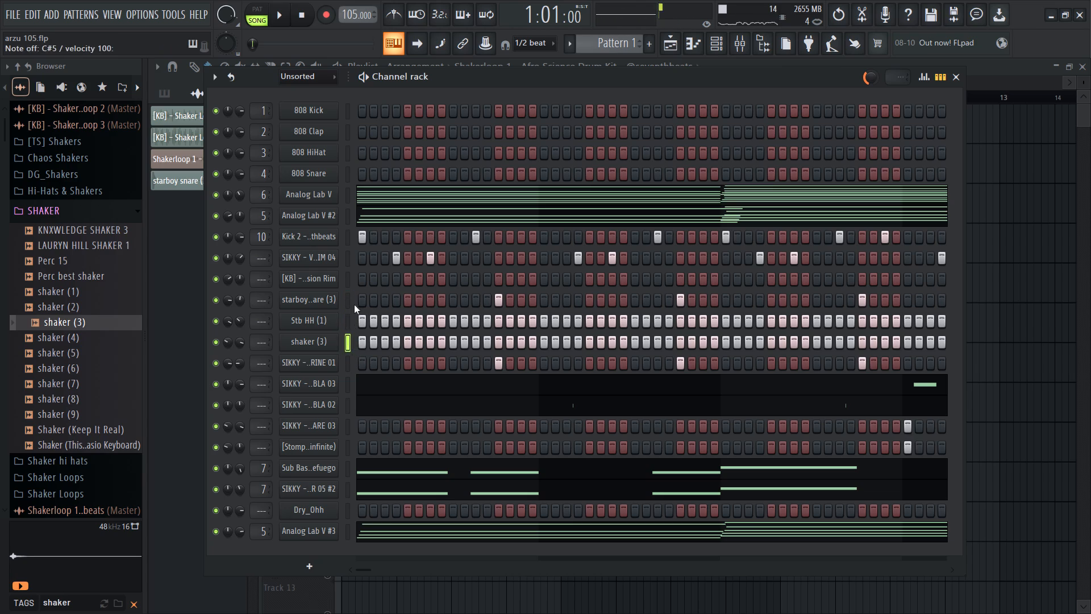
key(q)
Audition the [KB] Vision Rim, SIKKY V..IM 04 and Kick 2 channels.
click(352, 288)
key(q)
text(qq)
key(q)
click(348, 258)
text(qq)
key(q)
key(q)
click(345, 233)
text(qq)
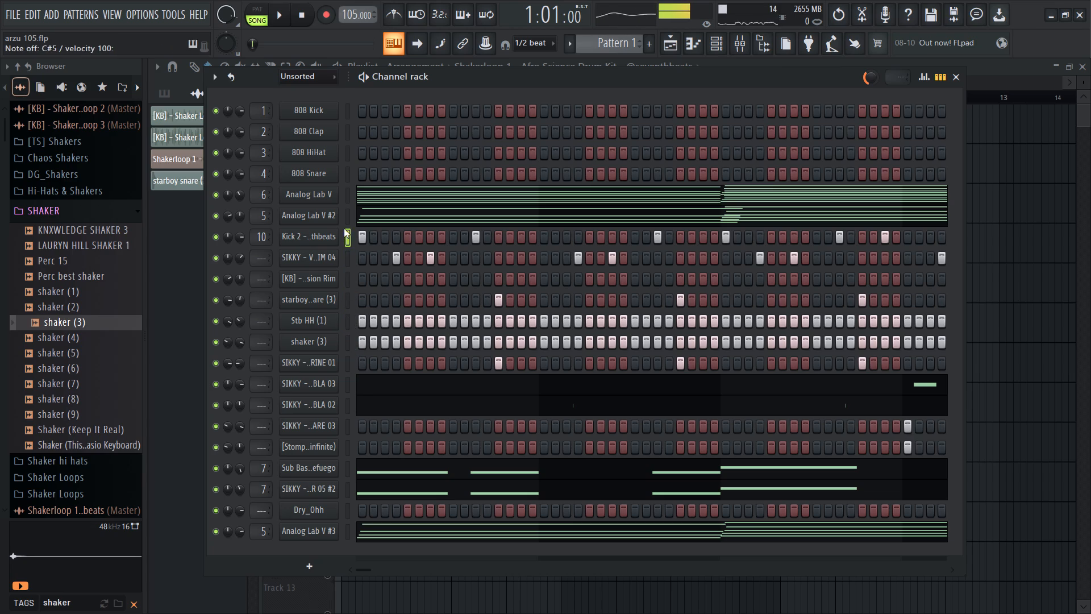
key(q)
key(q)
Audition the Analog Lab V, 808 Snare, Analog Lab V #3, Dry_Ohh and Sub Bass channels.
click(340, 200)
key(q)
click(342, 194)
key(q)
key(q)
click(347, 184)
key(q)
scroll(320, 453, down, 6)
key(q)
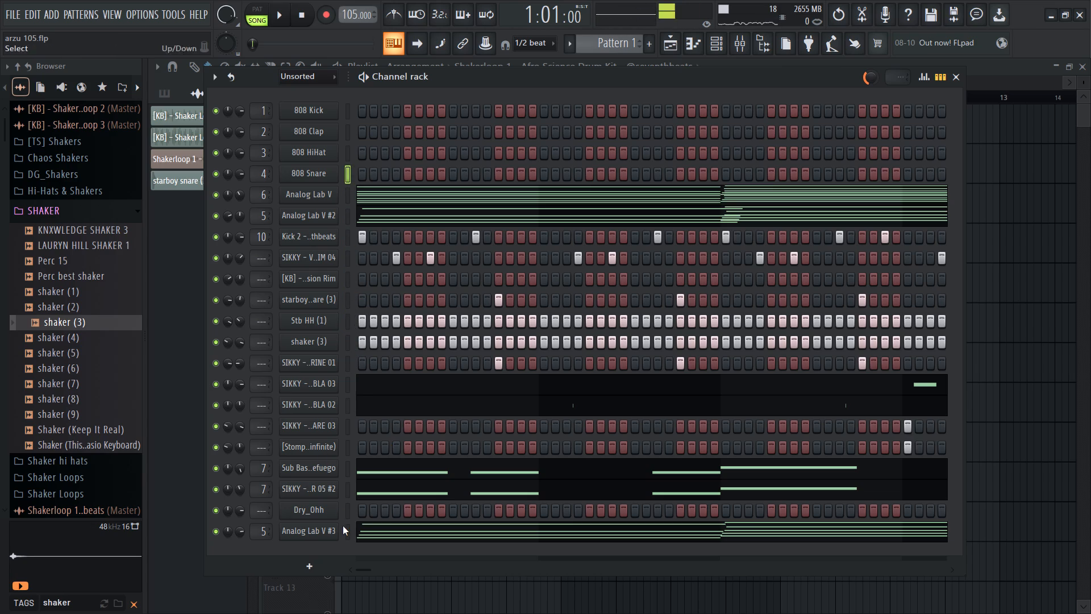
key(q)
click(343, 527)
key(q)
key(q)
click(344, 501)
key(q)
key(q)
key(q)
click(347, 473)
key(q)
key(q)
key(q)
Bring up the playlist and play the arrangement from the start while examining its opening bars.
click(665, 38)
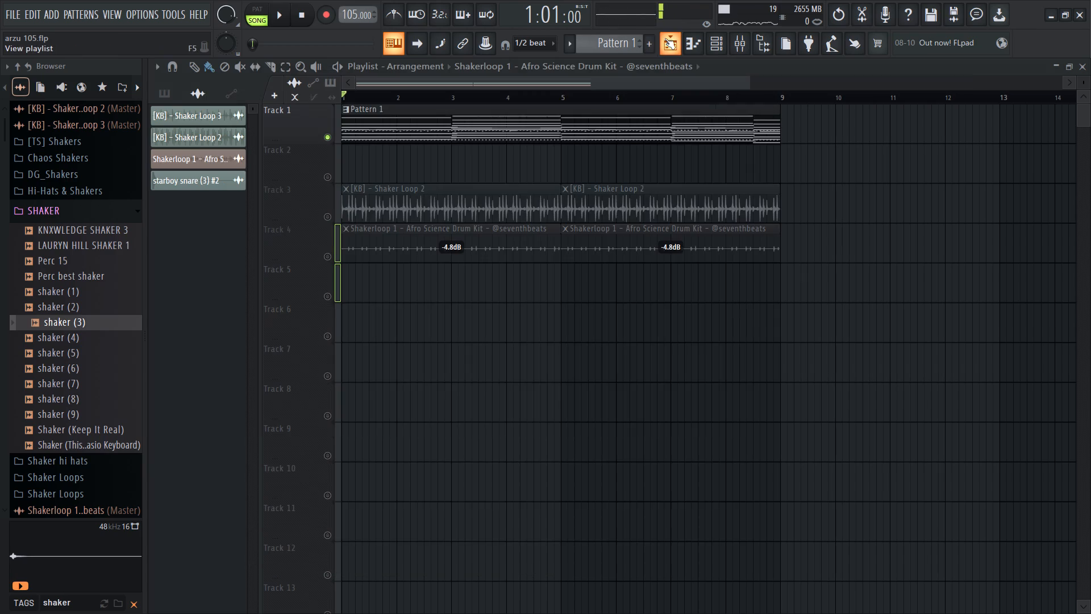
drag(382, 96, 223, 116)
ctrl+scroll(264, 259, up, 4)
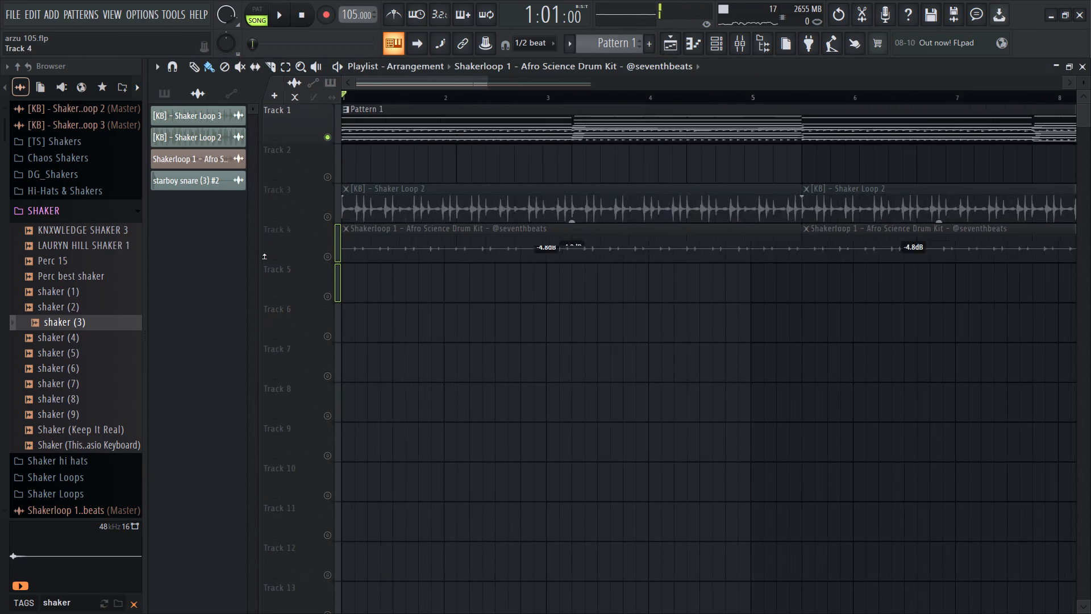
ctrl+scroll(264, 259, up, 20)
key(space)
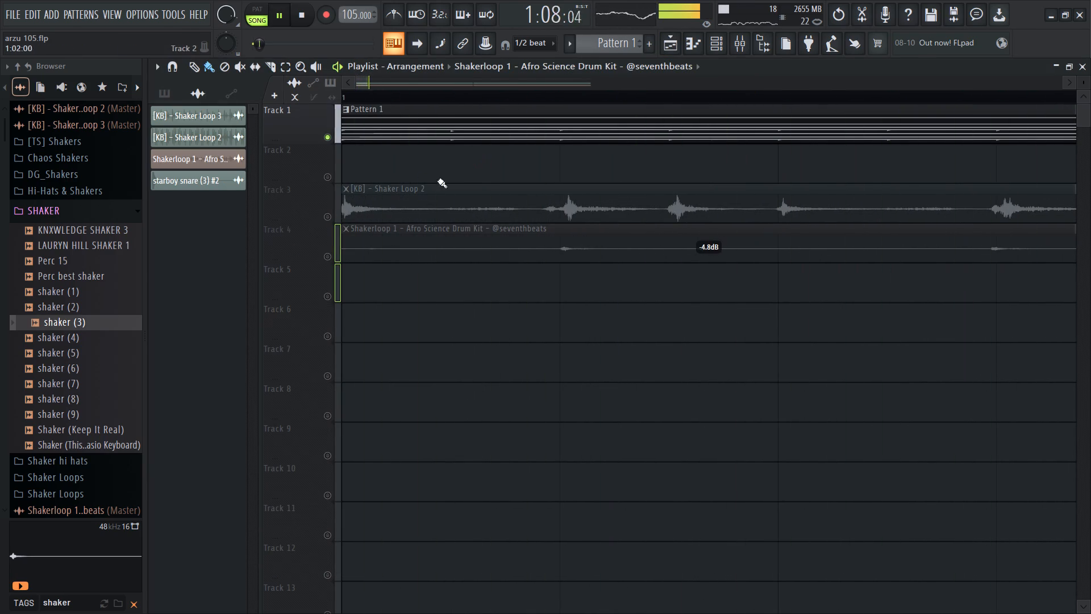
scroll(368, 205, down, 13)
scroll(456, 251, up, 5)
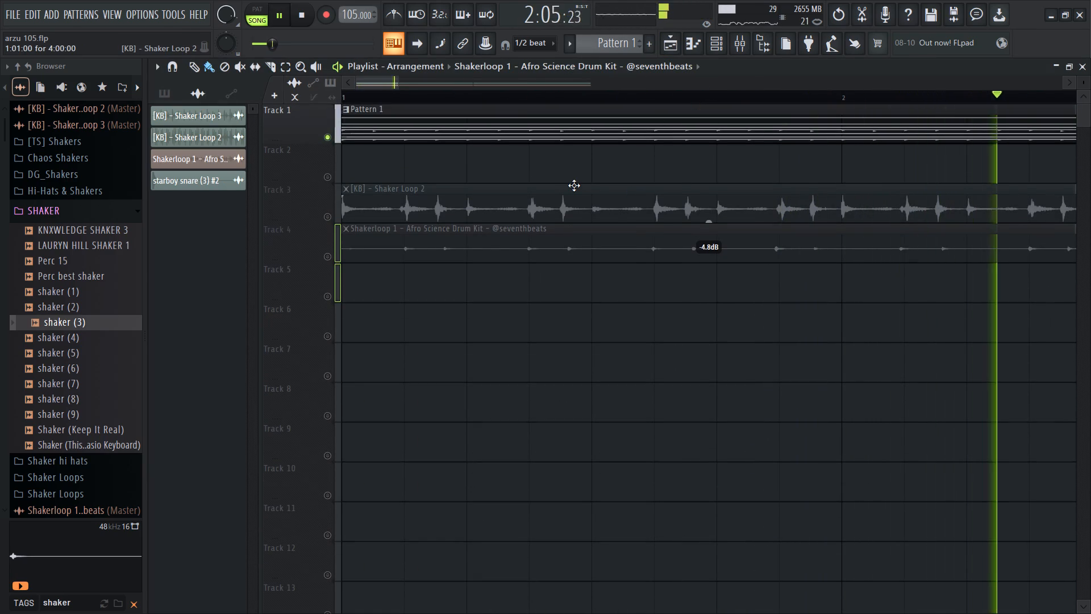
Return to the channel rack, stop playback and audition the Kick 2 channel repeatedly.
click(714, 38)
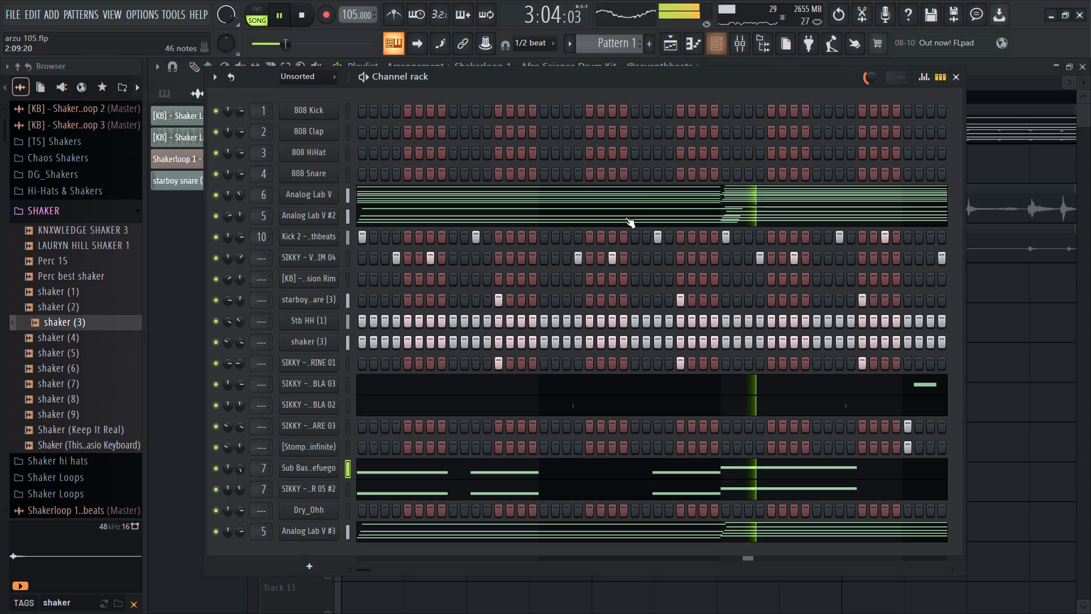
key(space)
click(346, 244)
key(q)
key(q)
text(qq)
key(q)
key(q)
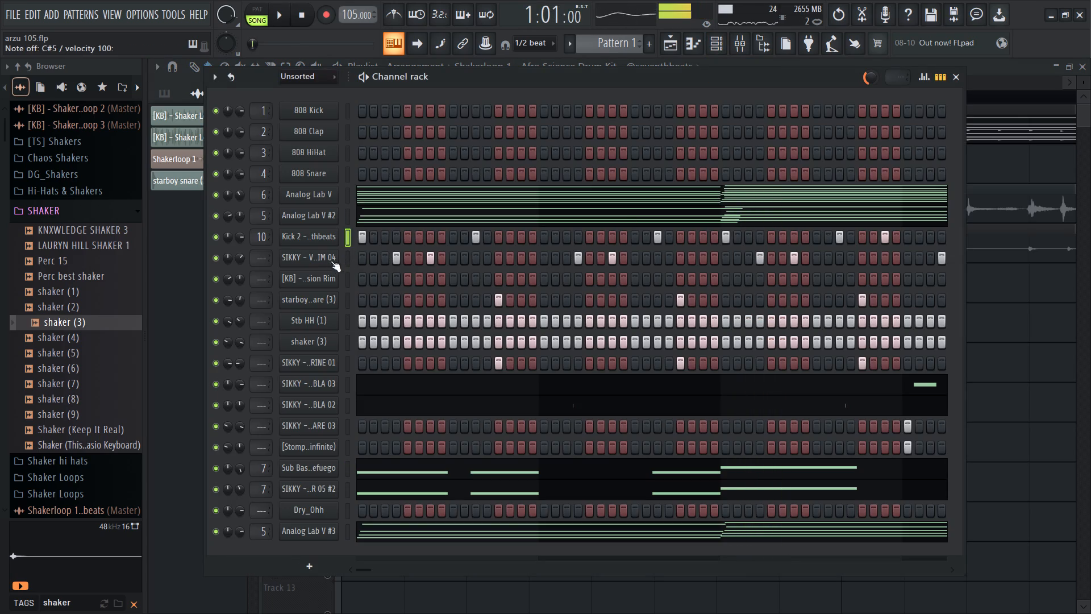
key(q)
key(q)
key(q)
key(q)
scroll(387, 300, down, 1)
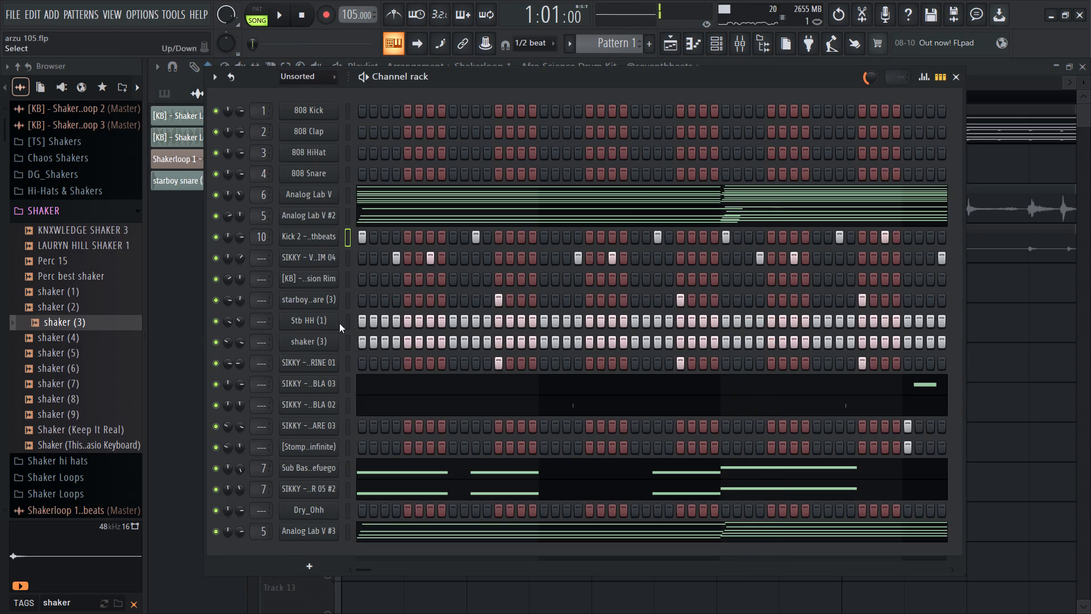
Mute the Stb HH (1) and shaker (3) channels and play the beat from the start.
click(203, 327)
click(718, 43)
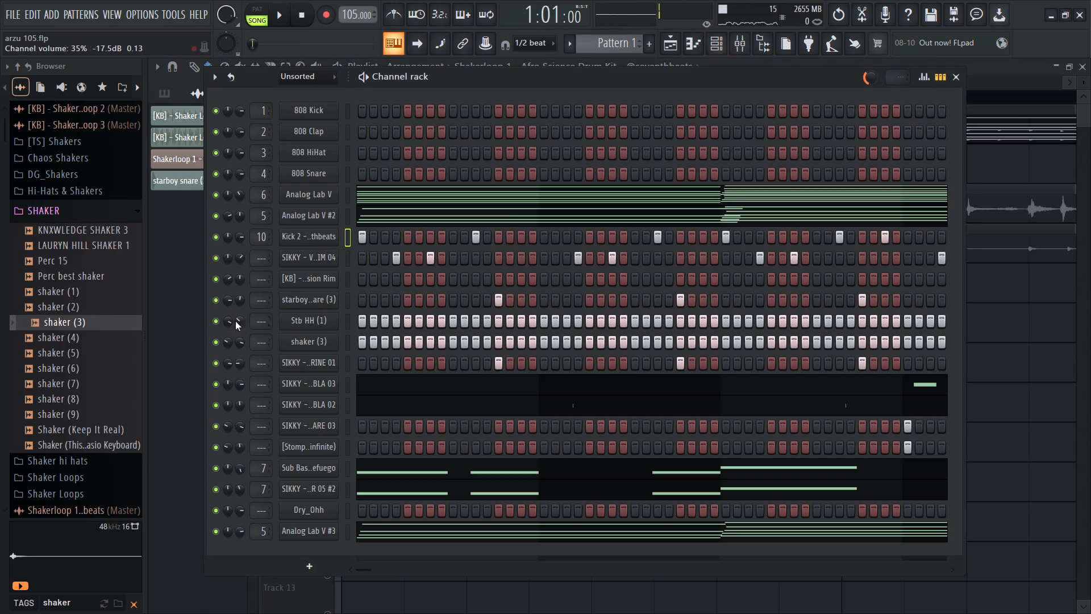
click(213, 322)
click(214, 353)
key(space)
click(214, 345)
key(space)
key(space)
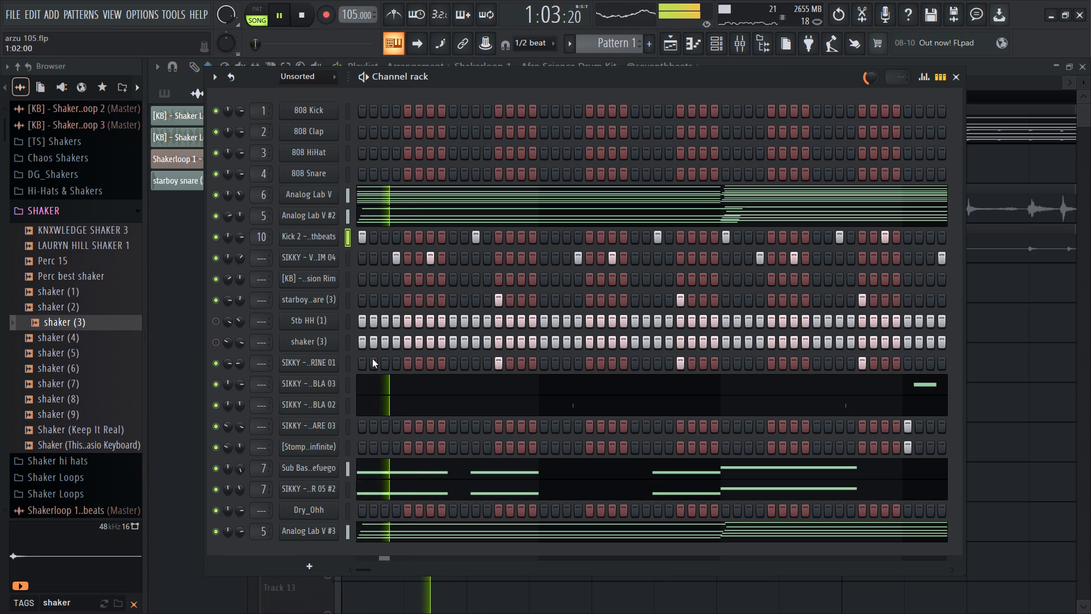
key(space)
key(space)
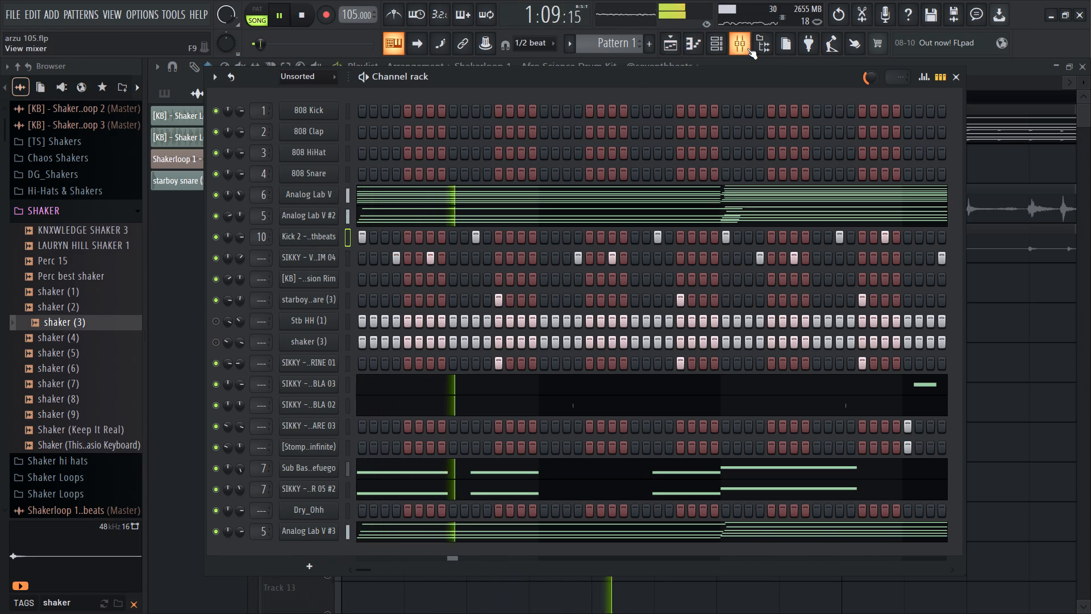
Solo the kick track in the mixer and restart playback to hear it alone.
click(747, 48)
click(747, 49)
click(747, 49)
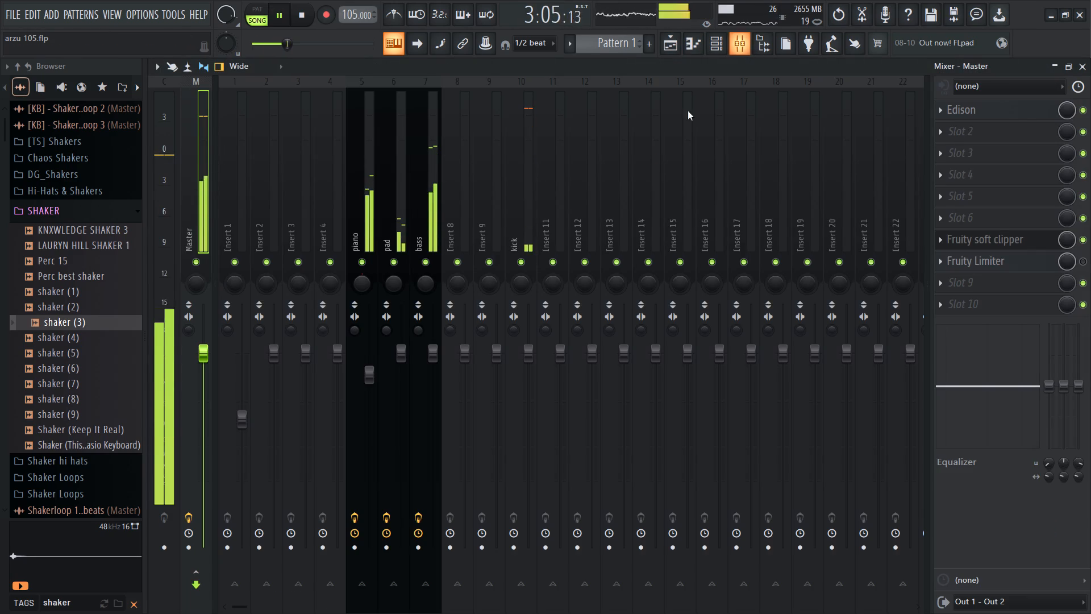
key(space)
right_click(521, 254)
key(space)
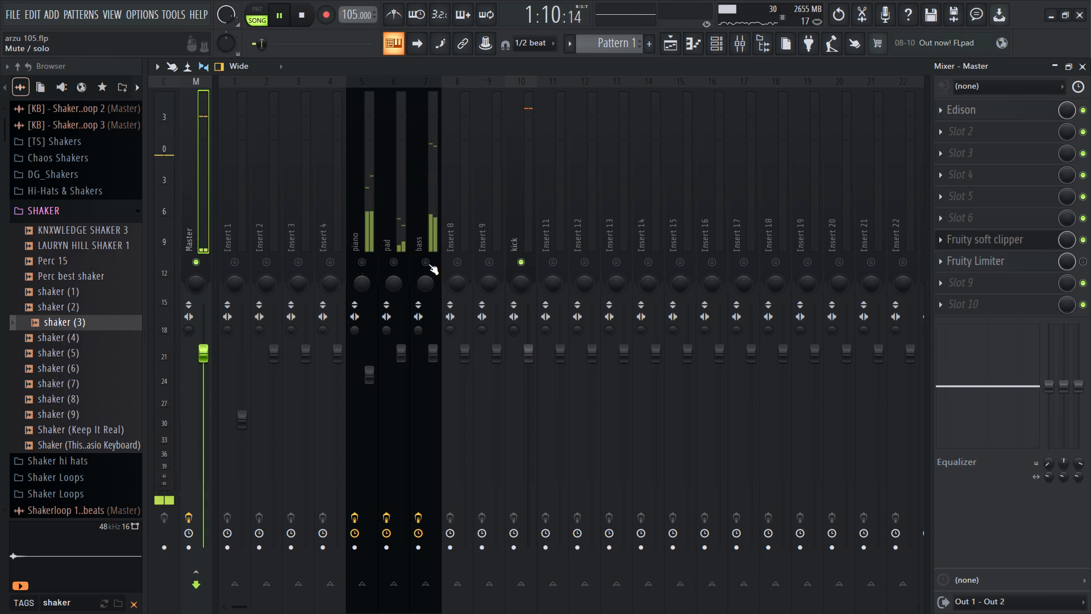
Solo the bass track in the mixer, restart playback to hear it and select that track.
key(space)
right_click(424, 263)
key(space)
key(space)
key(space)
click(436, 235)
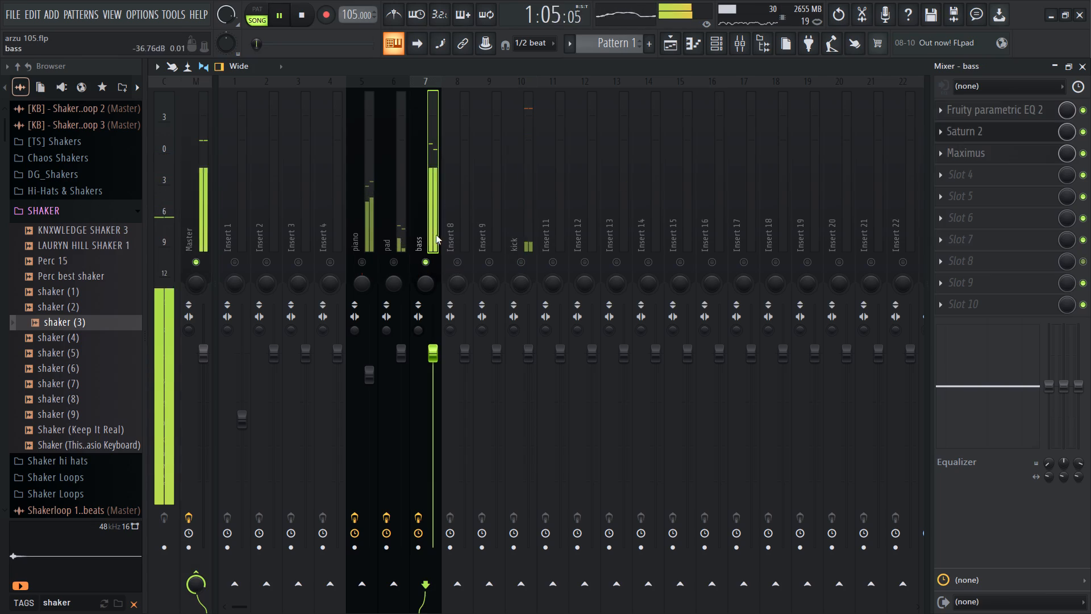
key(space)
key(space)
Play the soloed bass in the channel rack, stop playback and audition the SIKKY Shaker 05 #2 channel repeatedly.
click(719, 45)
key(space)
key(space)
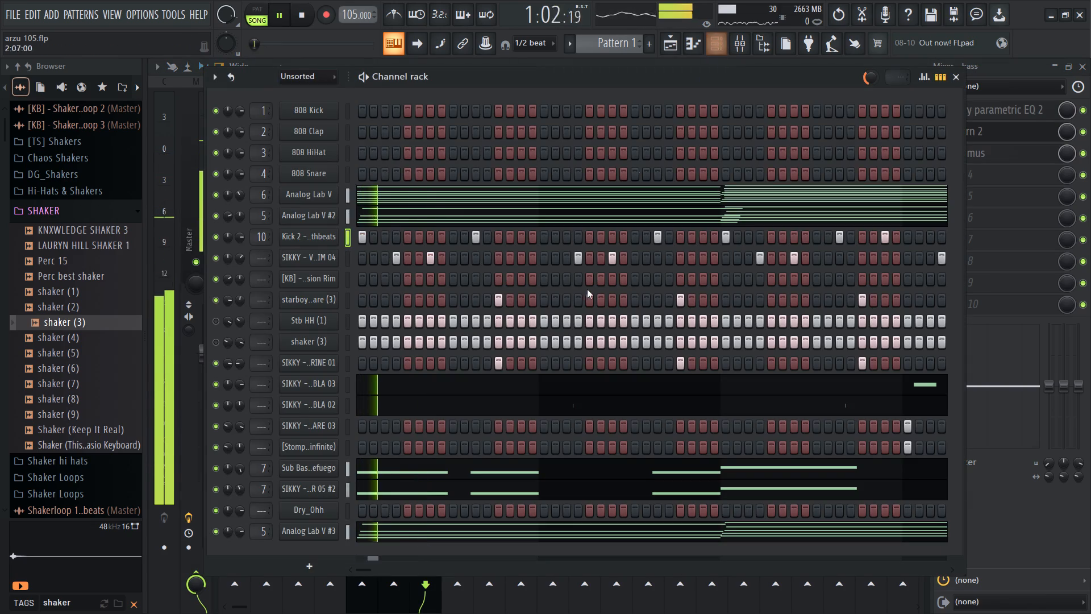
key(space)
click(351, 494)
key(q)
key(q)
key(q)
key(q)
key(q)
key(q)
key(q)
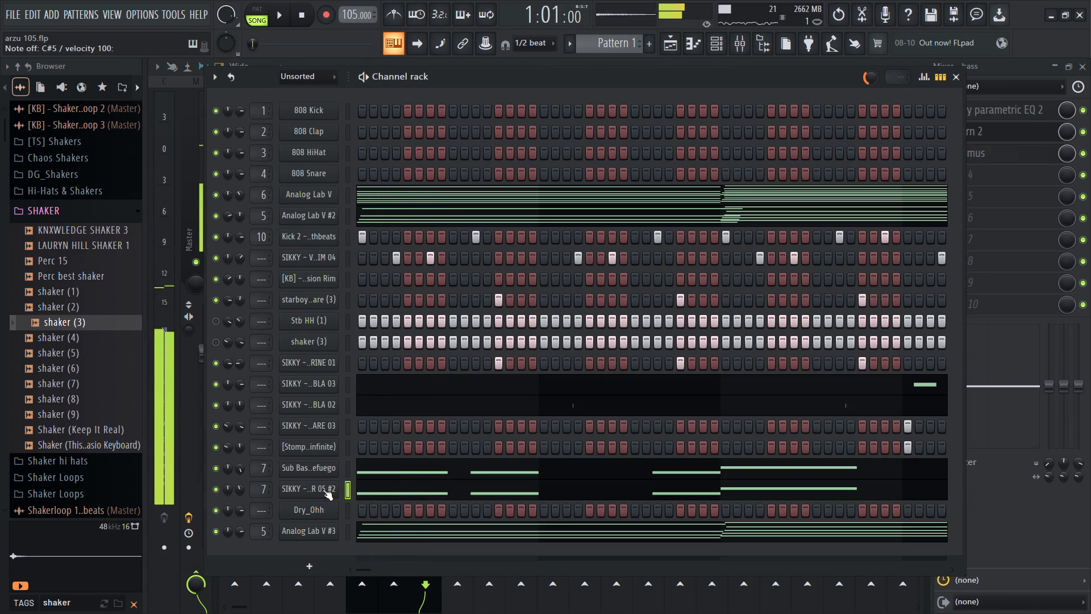
key(q)
text(qqqqqqq)
key(q)
key(q)
key(q)
key(q)
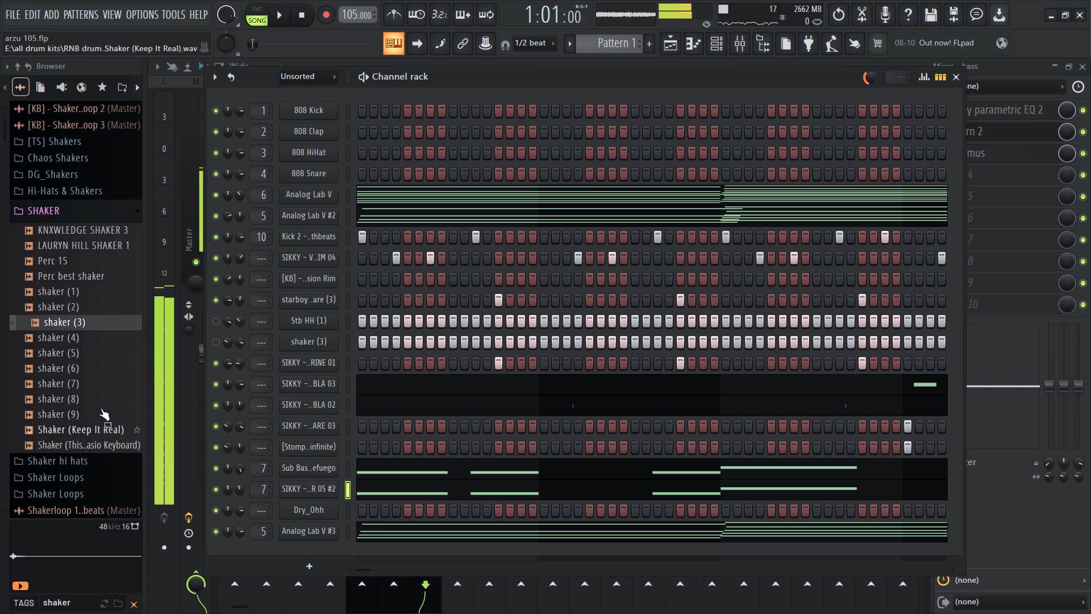
key(q)
Open the sample settings of the SIKKY - Verified Bounce - Shaker 05 #2 channel and preview its waveform.
click(286, 487)
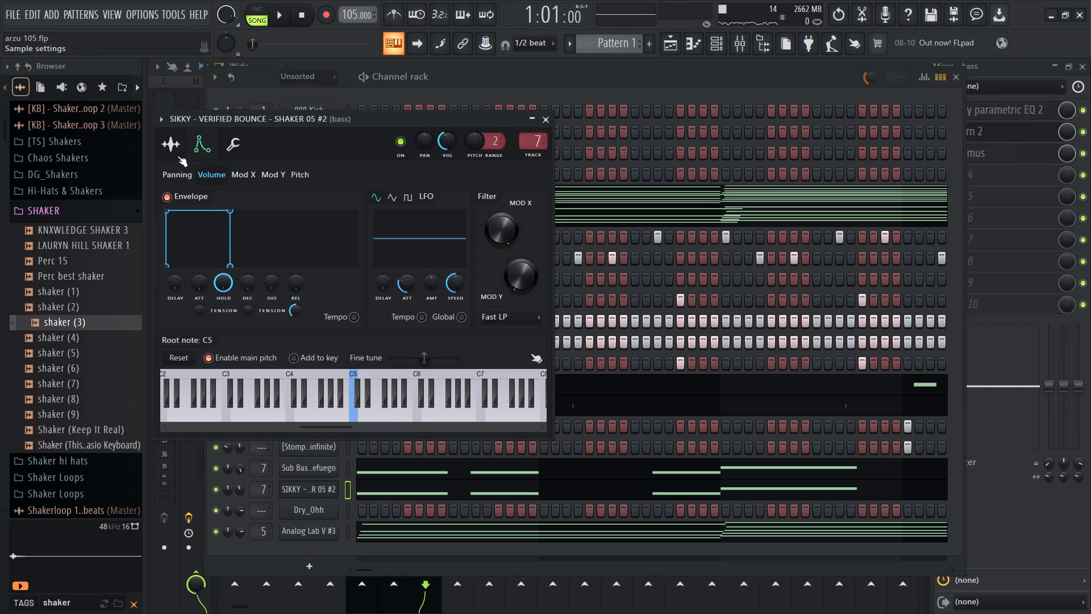
click(177, 155)
triple_click(257, 363)
double_click(259, 363)
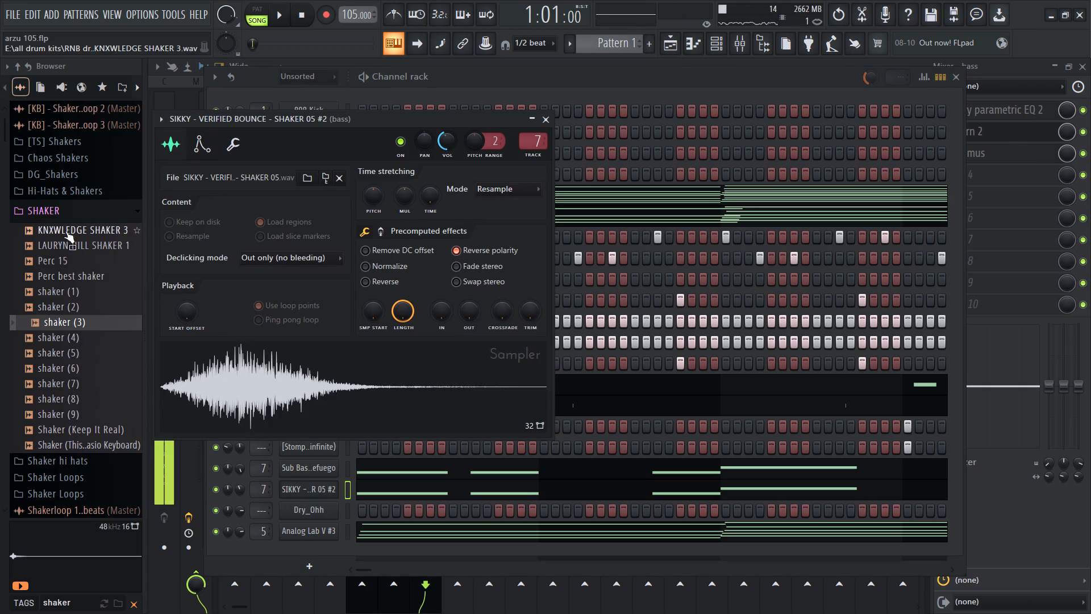
Search the browser for "afro" and replace the SIKKY Shaker 05 #2 sample with Stb bass (3) from the [FREE] Starboy afrobeat drumkit's Bass folder.
scroll(89, 302, down, 4)
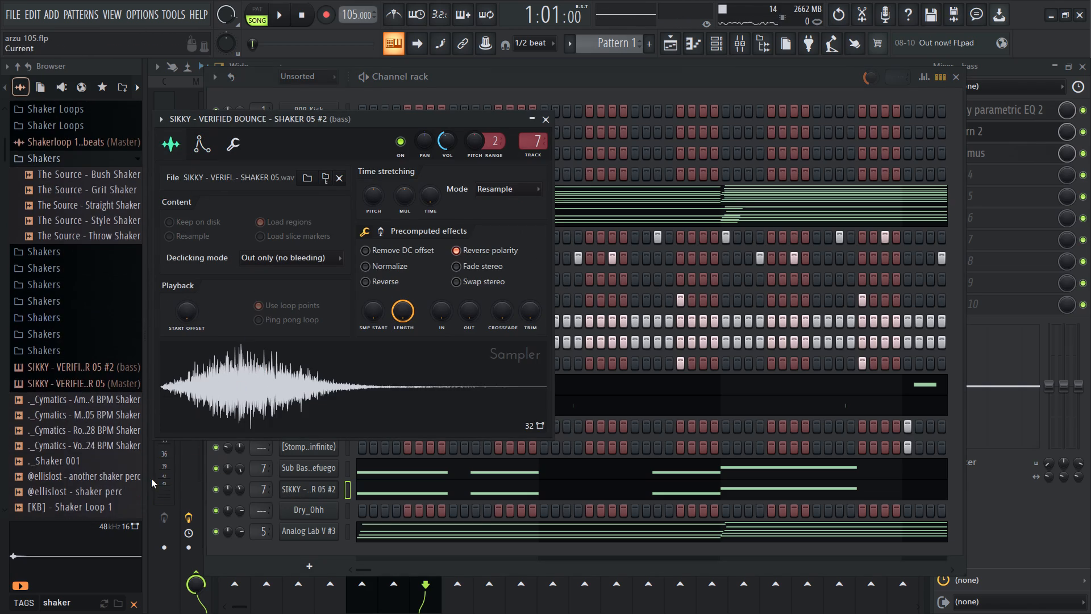
scroll(106, 458, down, 1)
click(134, 598)
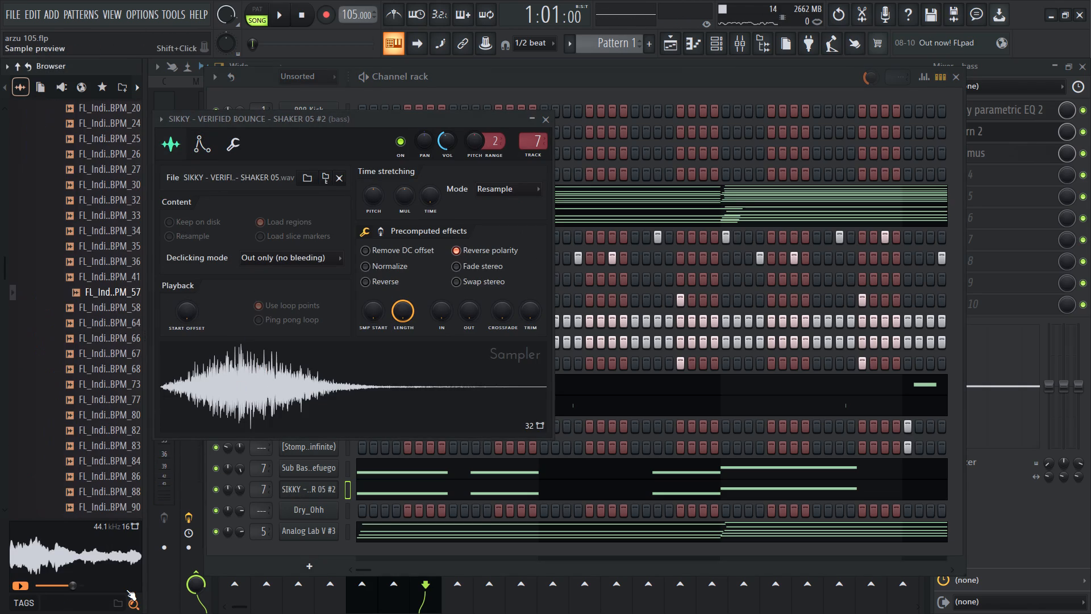
text(afro)
click(81, 195)
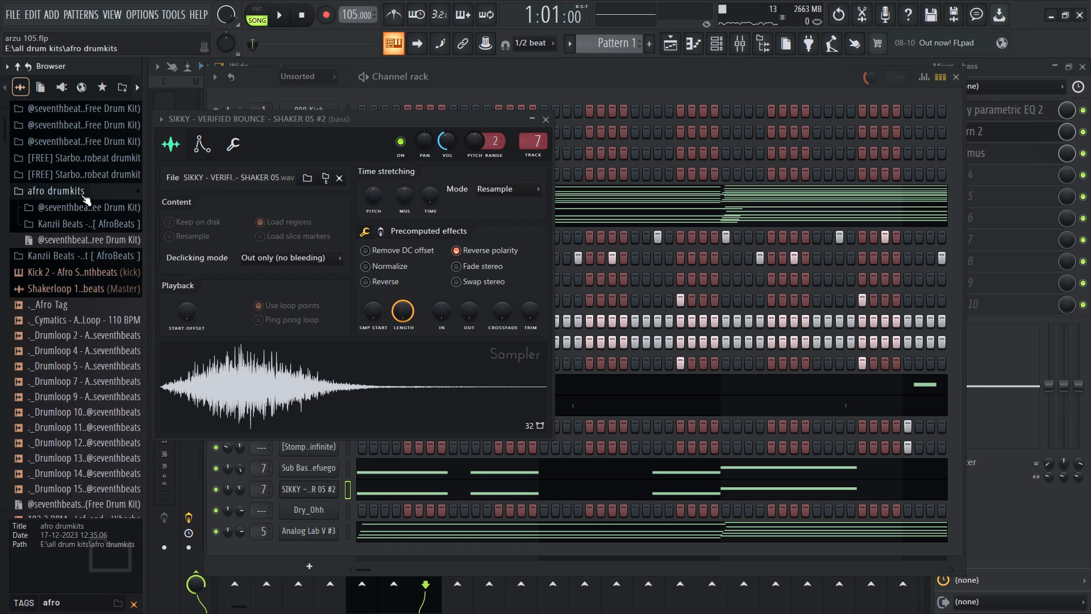
click(78, 170)
click(77, 192)
click(76, 206)
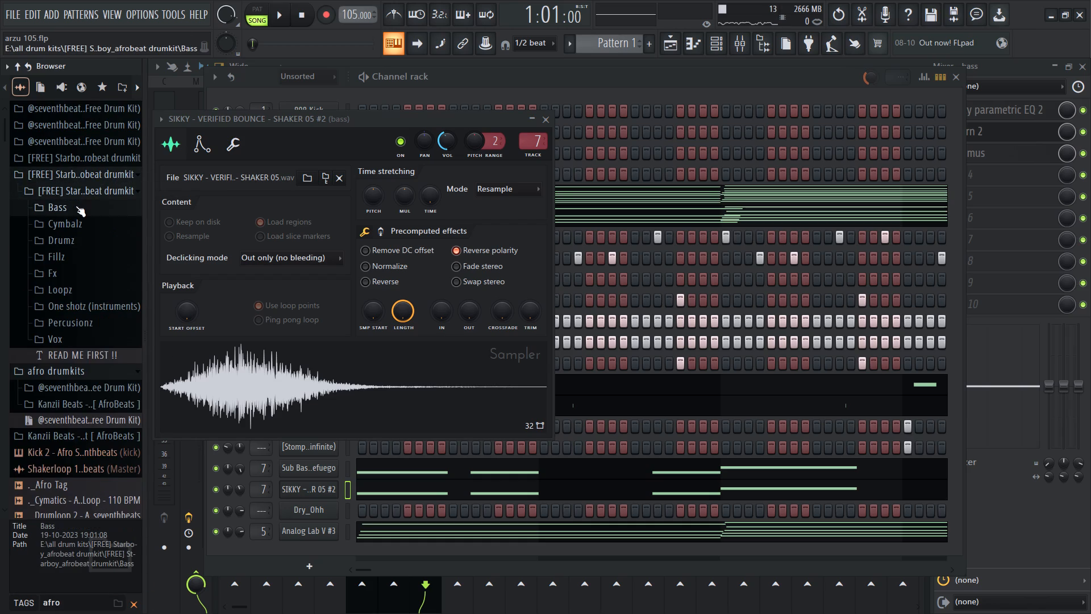
click(72, 225)
click(74, 234)
click(73, 248)
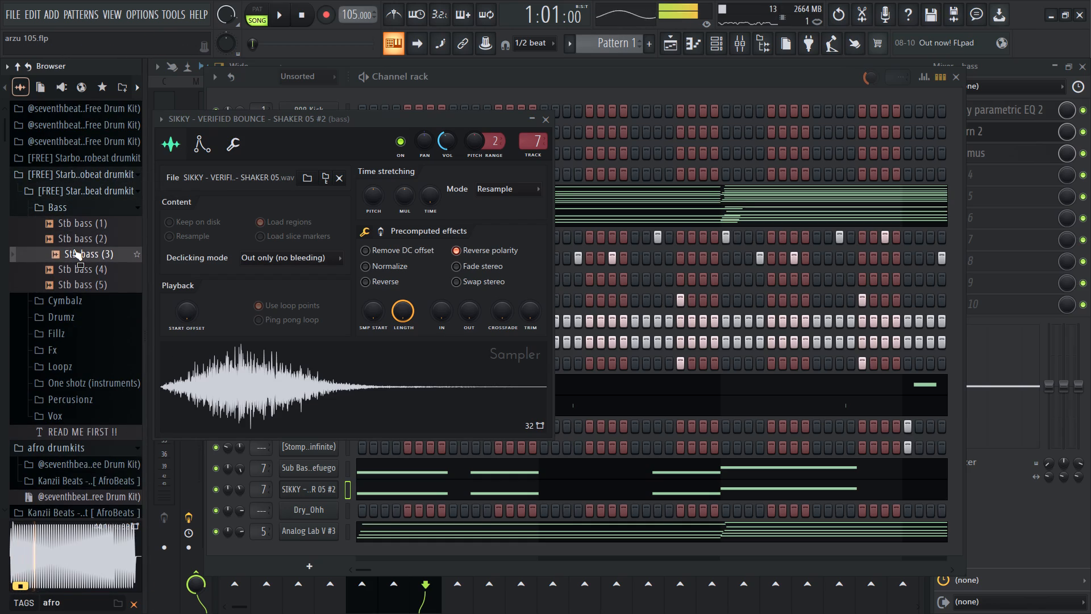
drag(73, 250, 220, 355)
key(space)
click(203, 150)
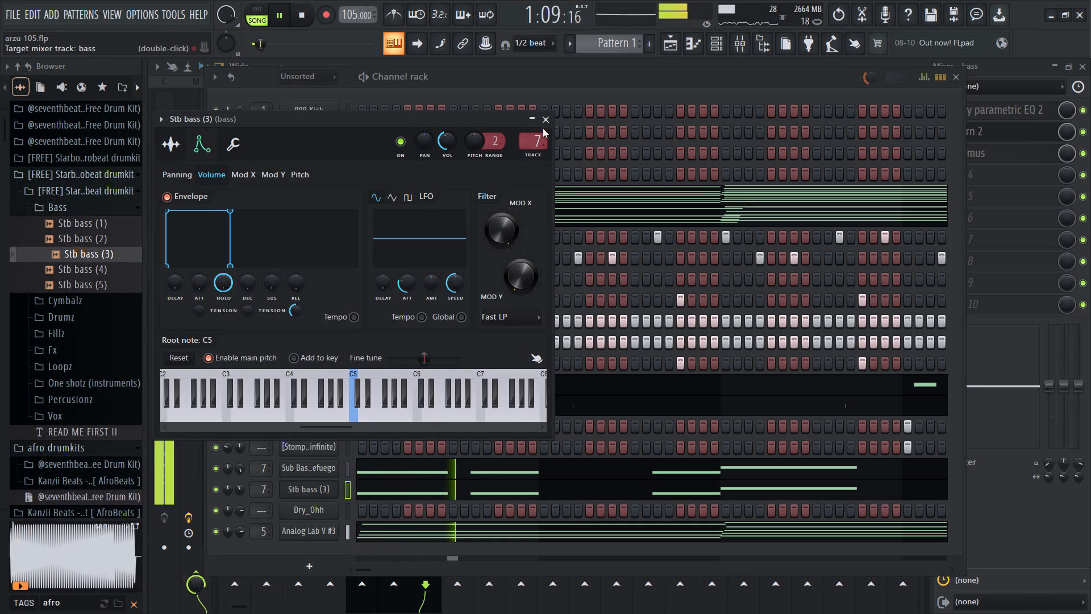
double_click(543, 128)
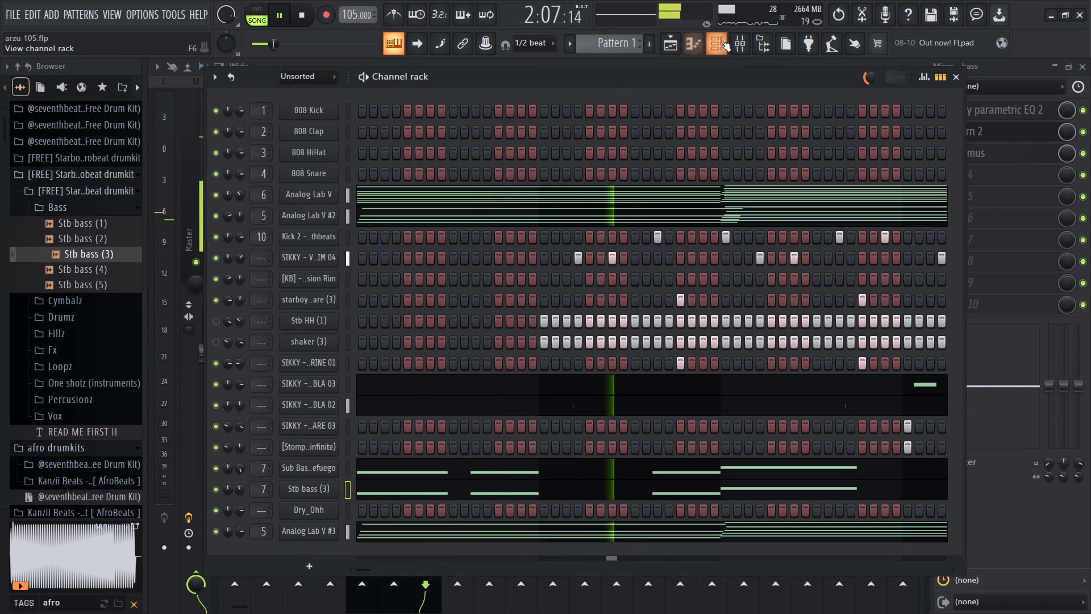
Unsolo the bass mixer track, restart playback to hear the full mix and go back to the playlist.
double_click(726, 39)
click(737, 34)
right_click(426, 256)
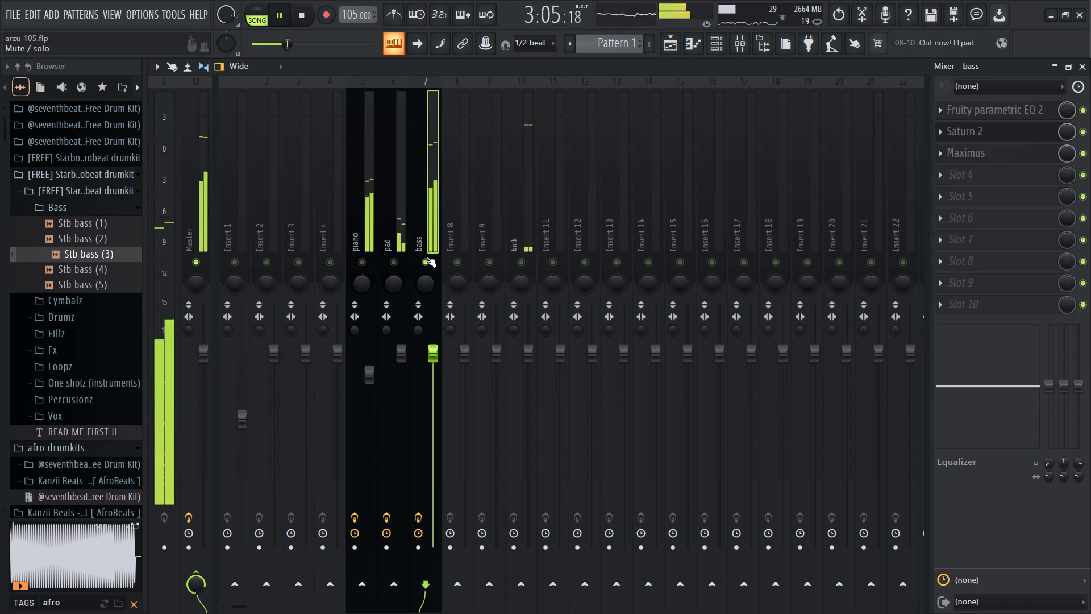
key(space)
key(space)
click(678, 38)
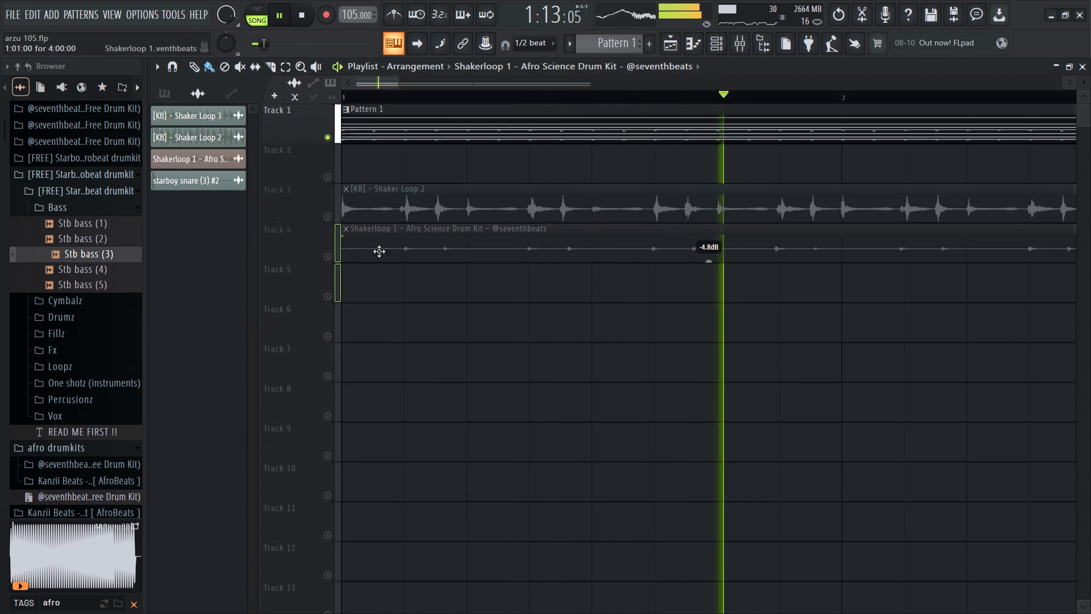
Unsolo Track 1 in the playlist so the shaker loop tracks play, and restart playback.
key(space)
right_click(331, 220)
right_click(331, 220)
key(space)
ctrl+scroll(464, 259, down, 7)
ctrl+scroll(461, 264, up, 4)
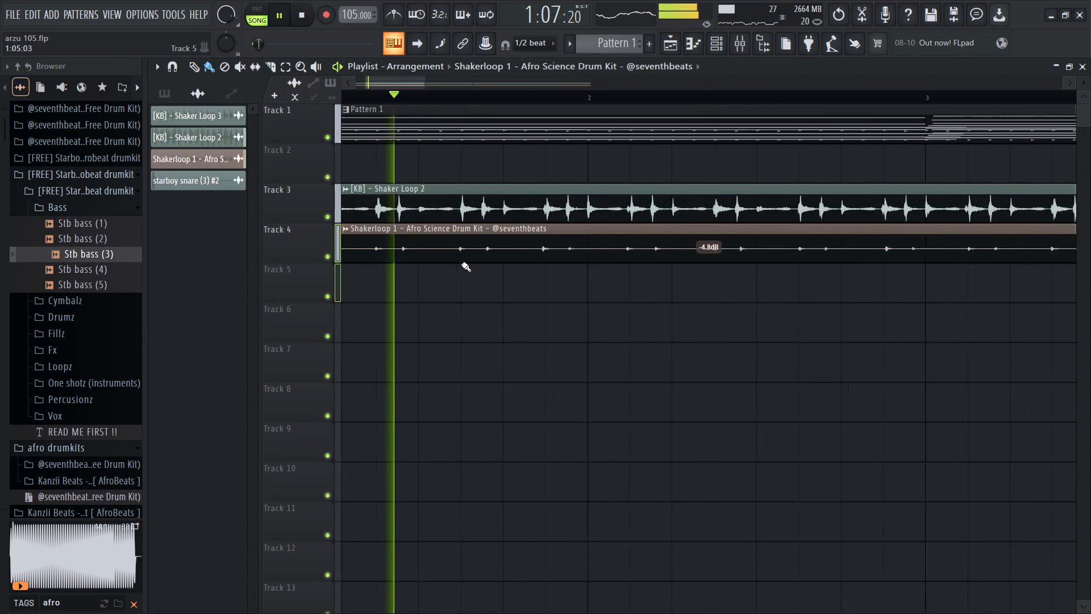
ctrl+scroll(461, 264, down, 9)
Unmute the shaker (3) and Stb HH (1) channels in the channel rack during playback.
click(722, 34)
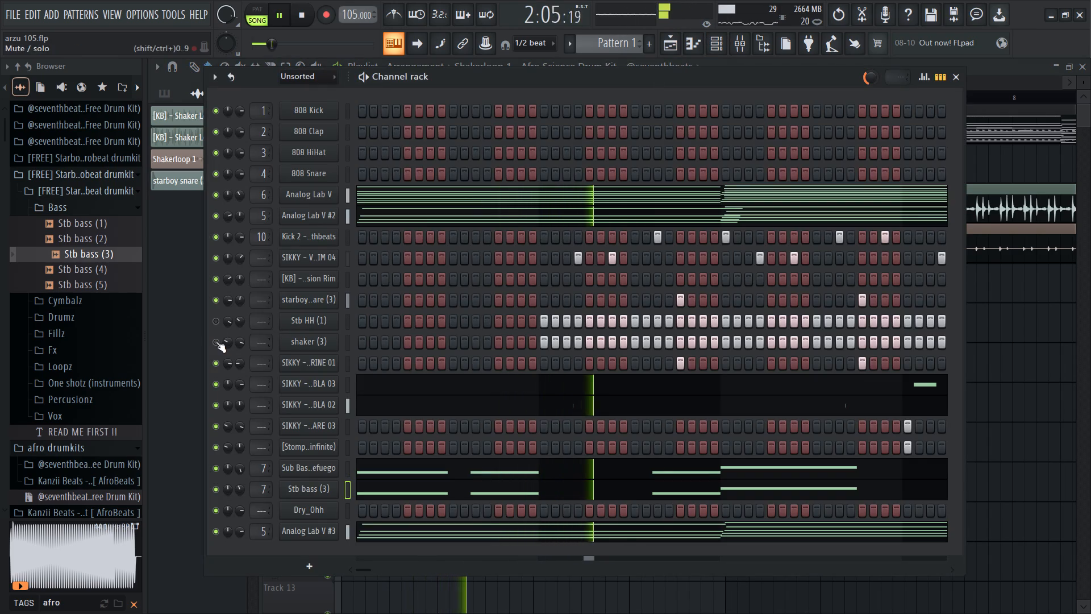
click(216, 342)
drag(222, 329, 224, 335)
click(218, 320)
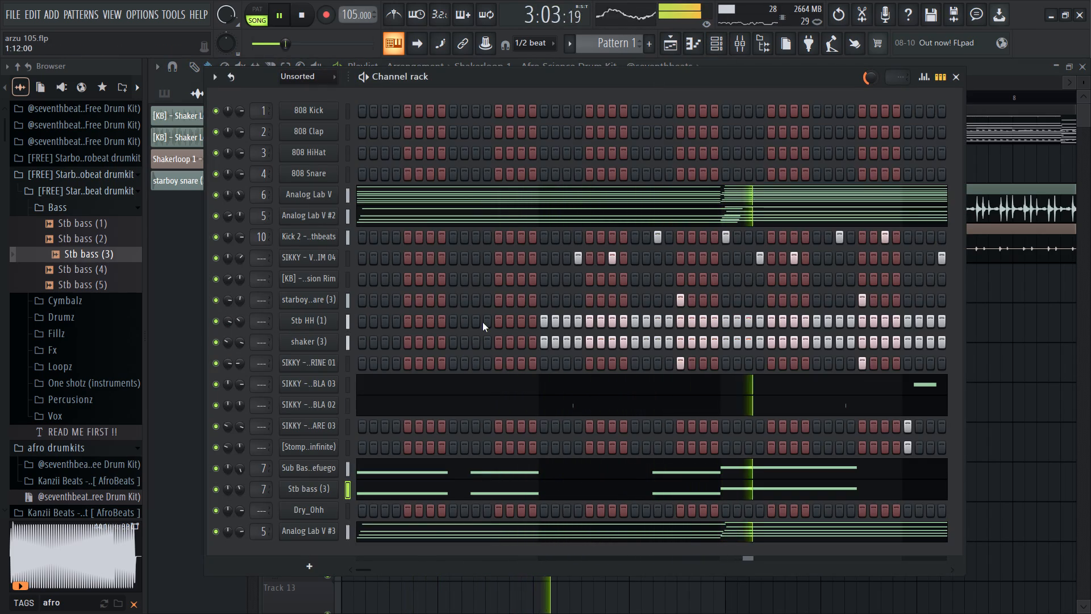
Restart the beat from the beginning and open the shaker (3) channel's notes in the piano roll.
key(space)
drag(364, 567, 363, 573)
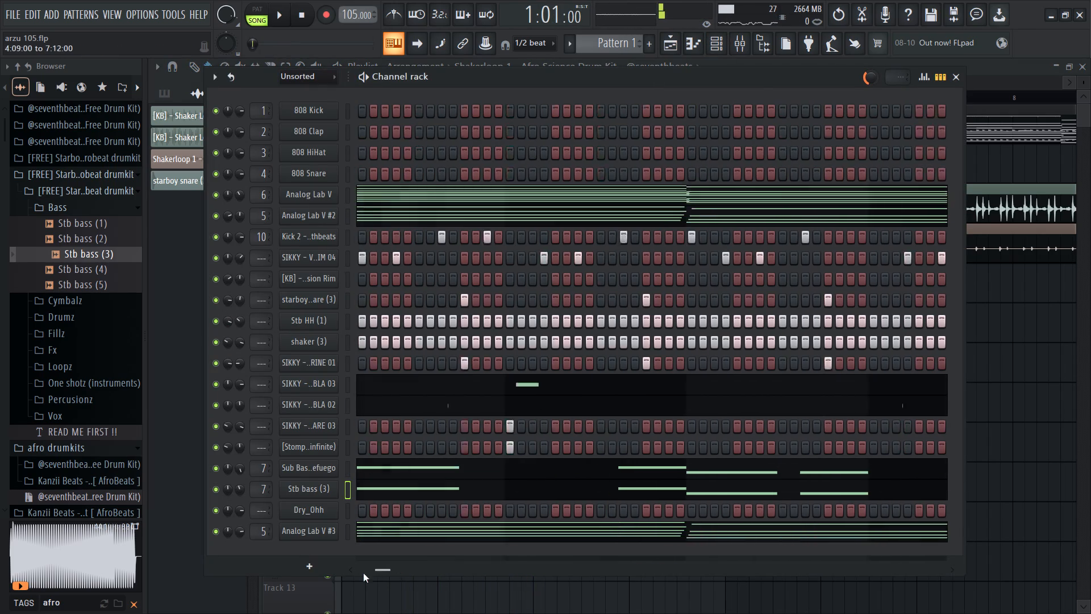
drag(363, 573, 112, 545)
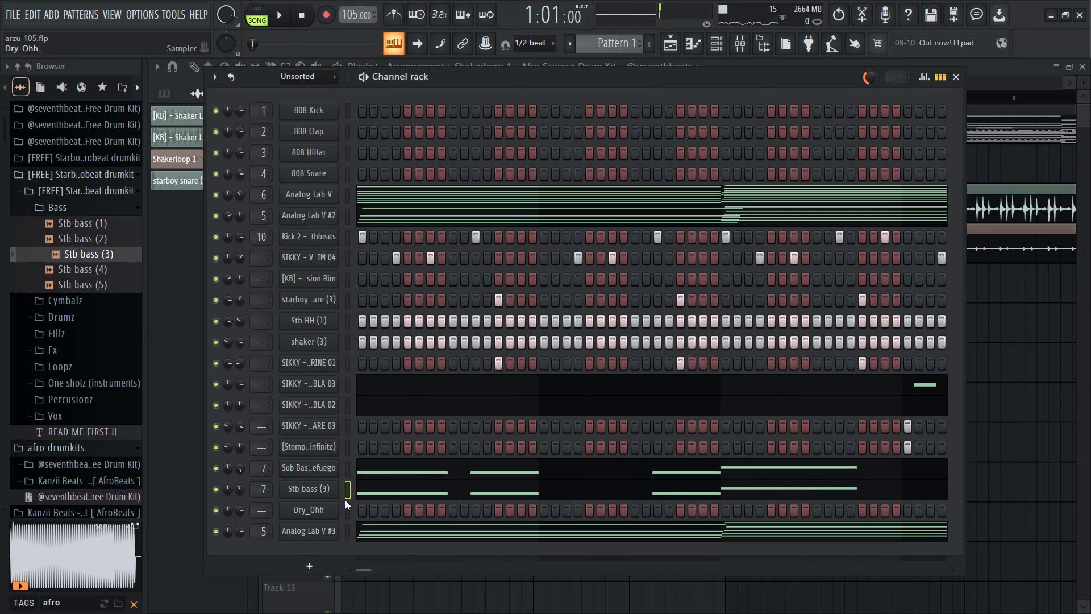
key(space)
right_click(302, 342)
click(352, 341)
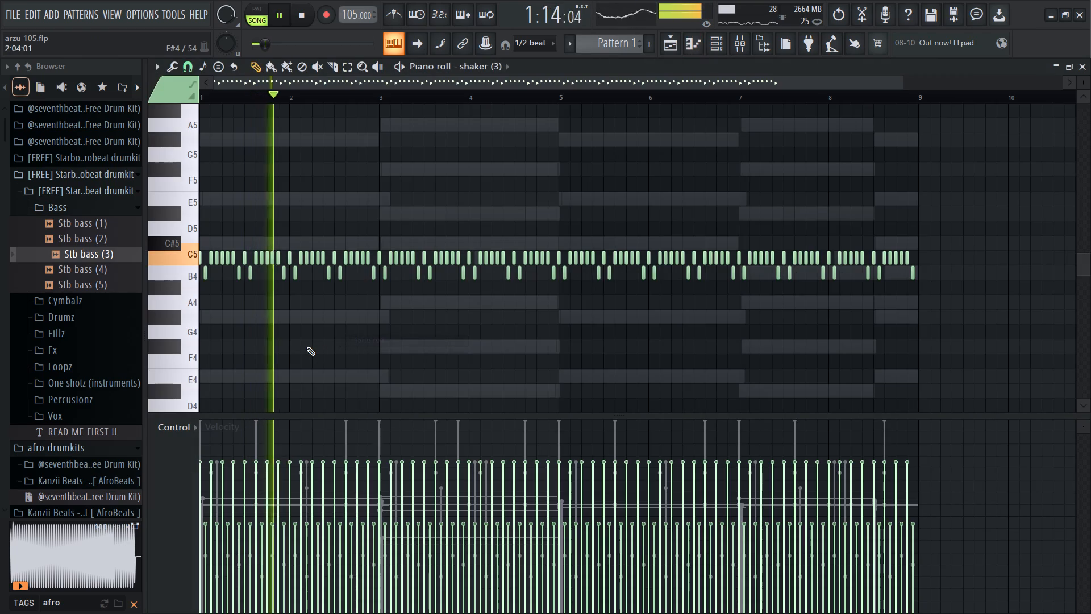
Adjust the Stb HH (1) channel's volume and panning in the channel rack by ear while the beat plays.
click(725, 49)
drag(236, 321, 253, 294)
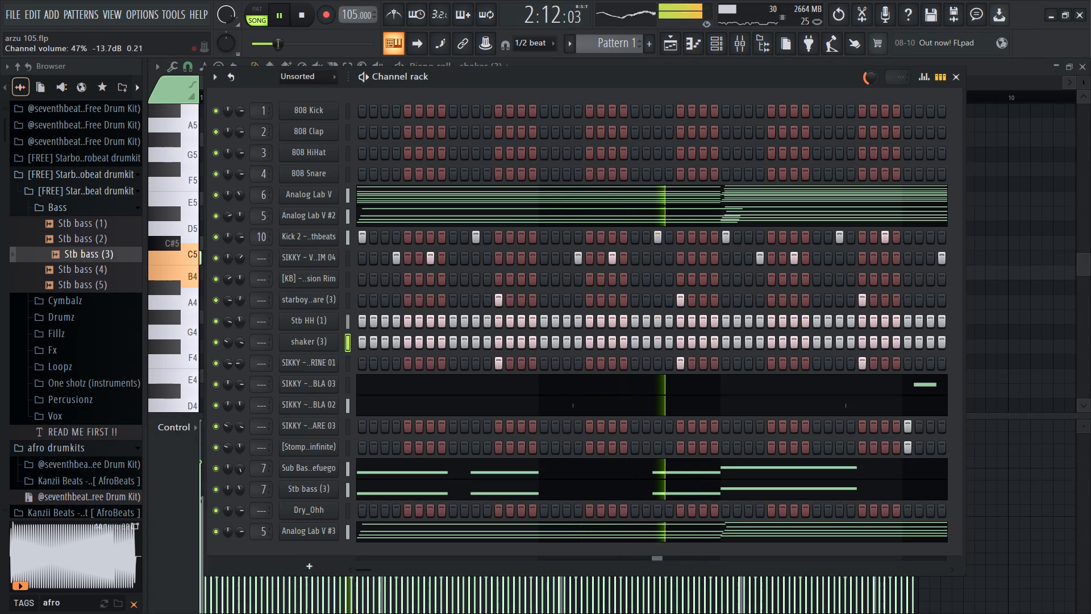
drag(253, 294, 373, 26)
drag(240, 320, 241, 465)
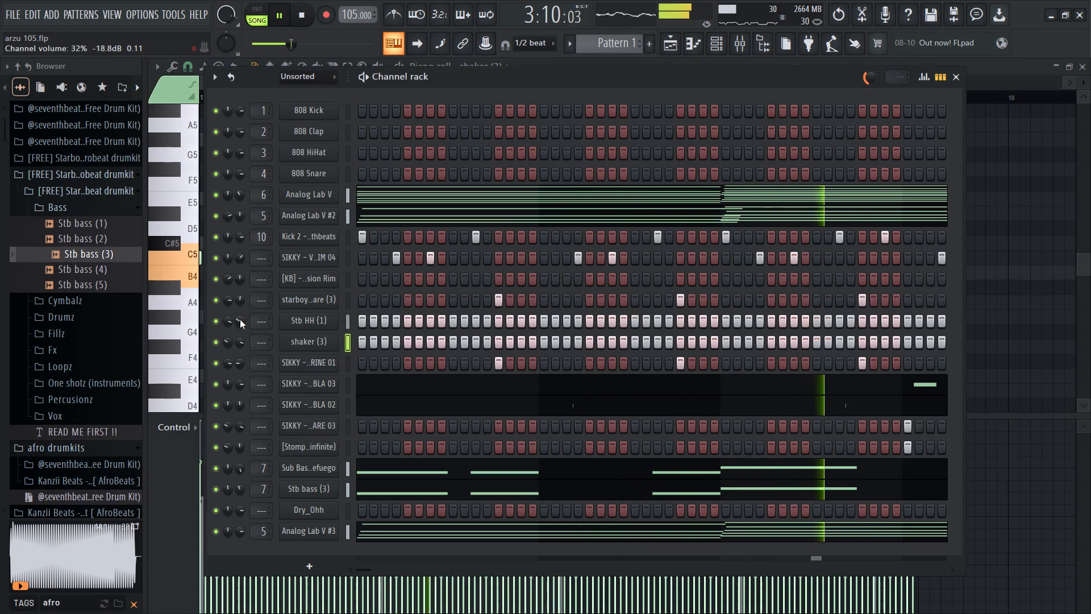
drag(240, 320, 247, 301)
drag(240, 320, 248, 310)
click(222, 322)
drag(226, 321, 229, 315)
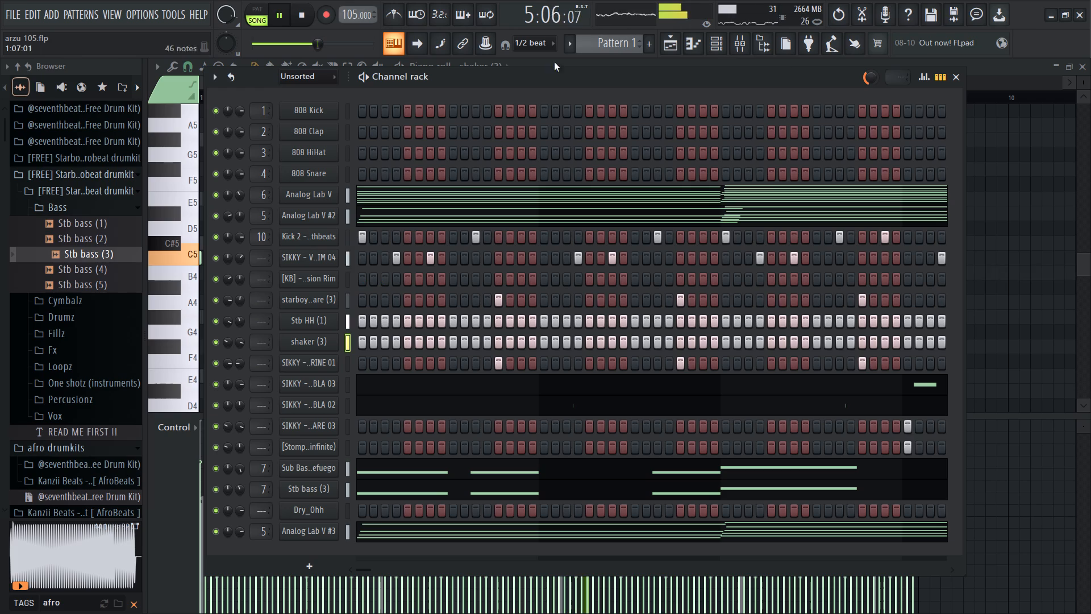
Close the channel rack and piano roll, listen to the arrangement in the playlist and stop playback.
click(957, 75)
click(1087, 70)
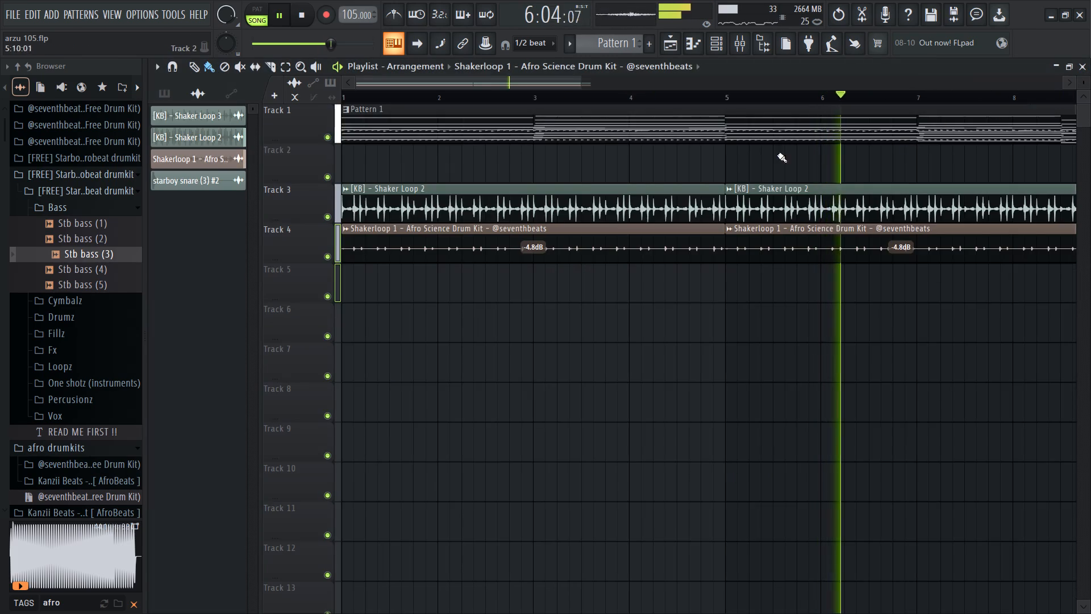
ctrl+scroll(630, 285, down, 8)
scroll(627, 298, down, 7)
scroll(621, 308, up, 8)
key(space)
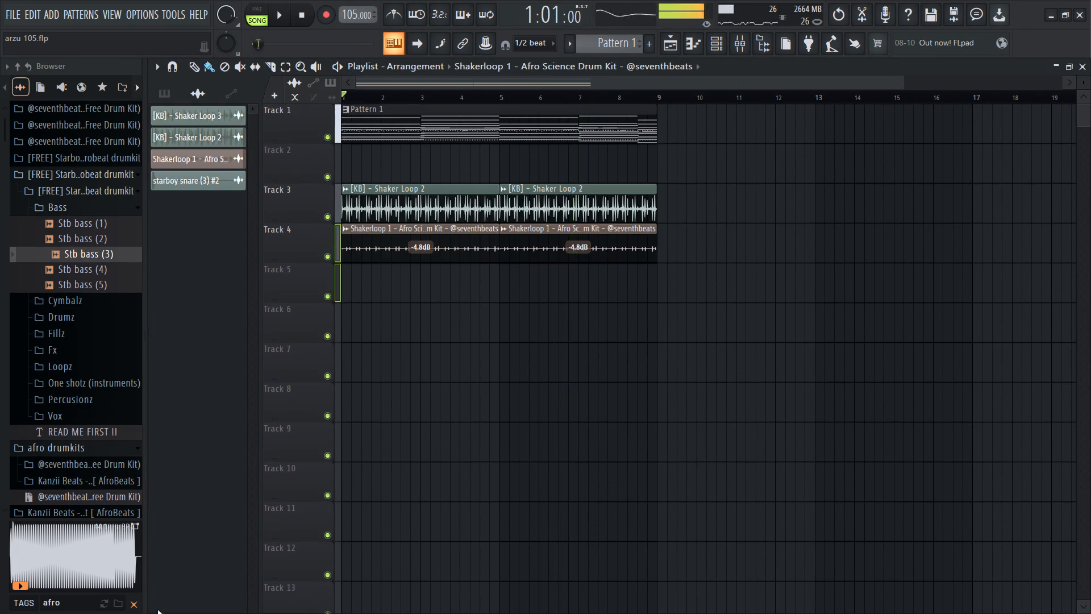
Clear the "afro" browser search and preview various FL_India_Esraj samples in the Esraj folder.
click(130, 596)
scroll(66, 307, up, 6)
scroll(66, 307, down, 5)
click(98, 241)
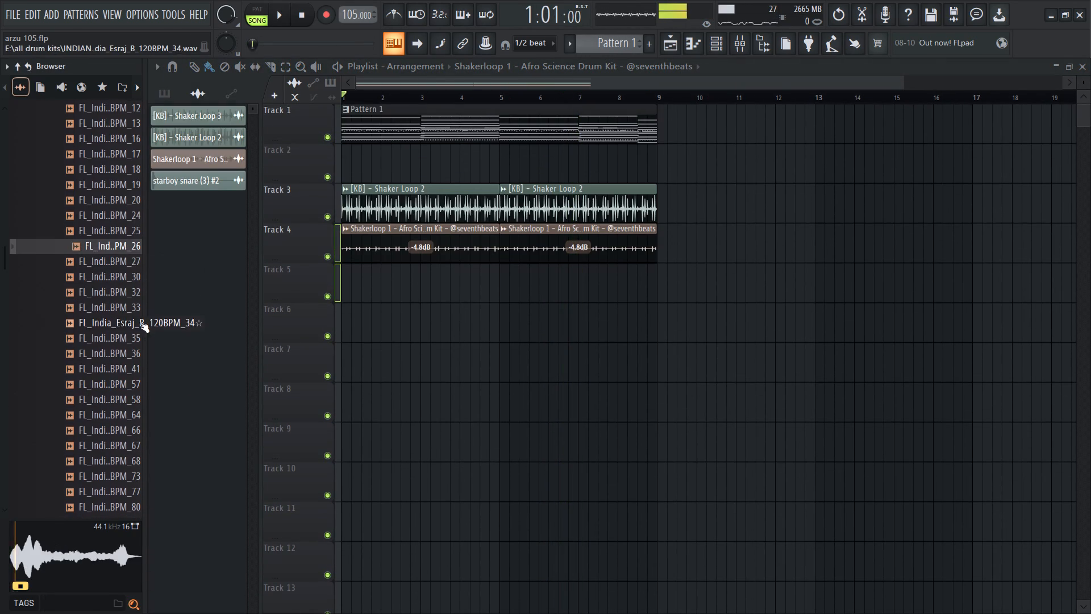
click(110, 383)
click(105, 405)
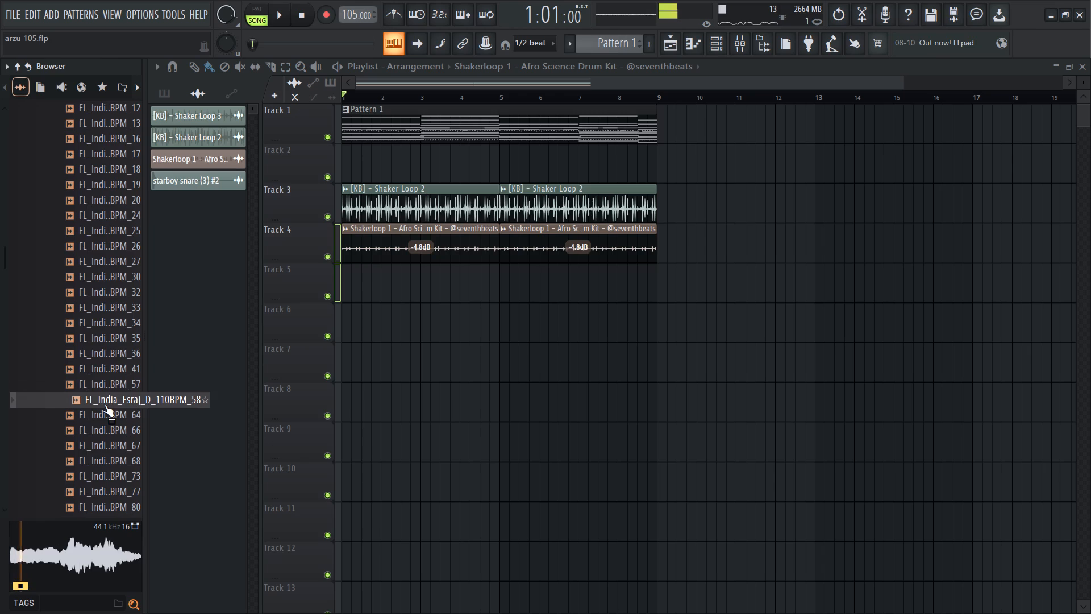
click(106, 369)
click(102, 339)
click(110, 296)
click(118, 239)
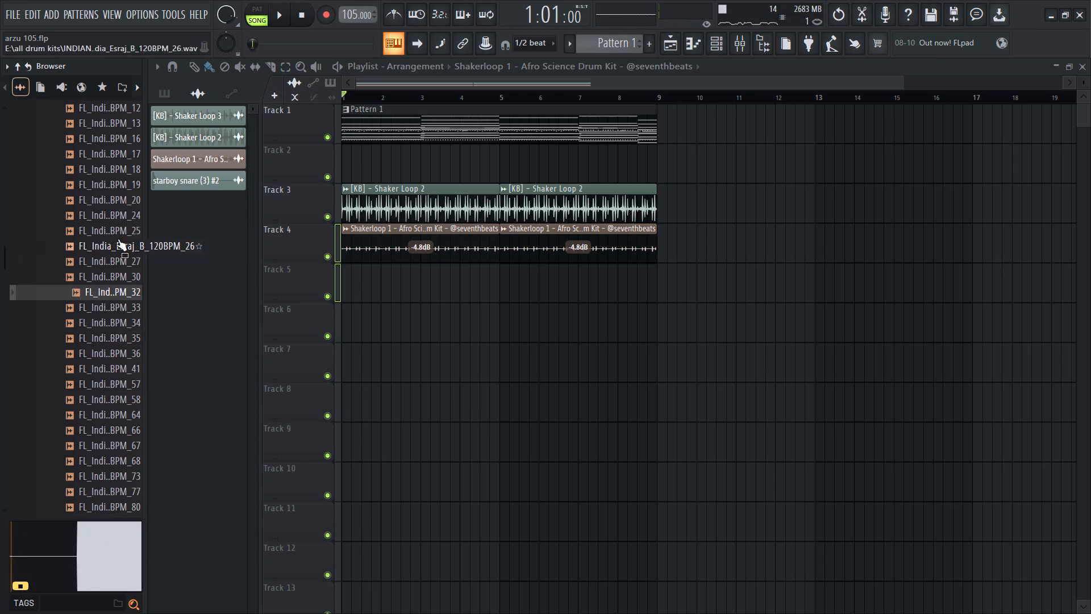
click(115, 202)
scroll(104, 248, up, 2)
click(101, 262)
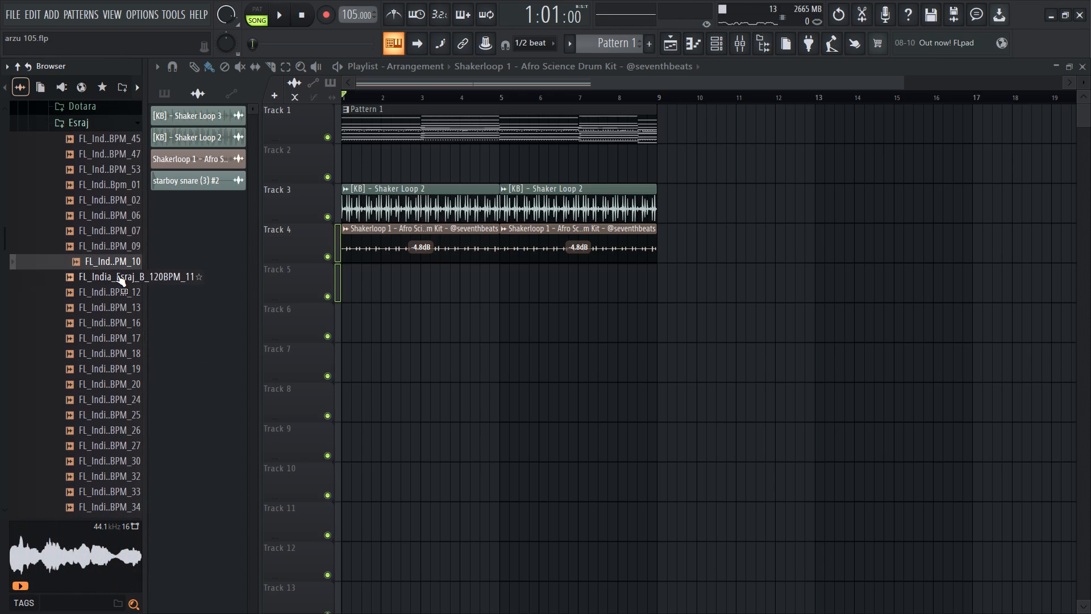
Switch to Brave and briefly play the reference Aarzu - Instrumental video before pausing it.
click(241, 598)
click(310, 313)
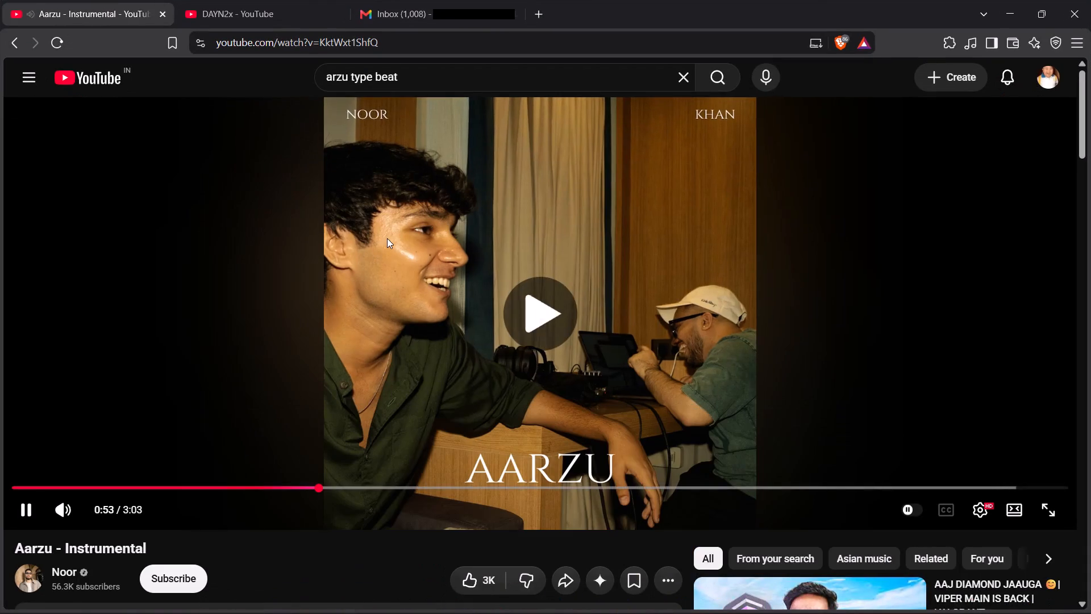
key(space)
Search Google in a new browser tab for "royalty free esraj sample 100 bpm".
click(535, 10)
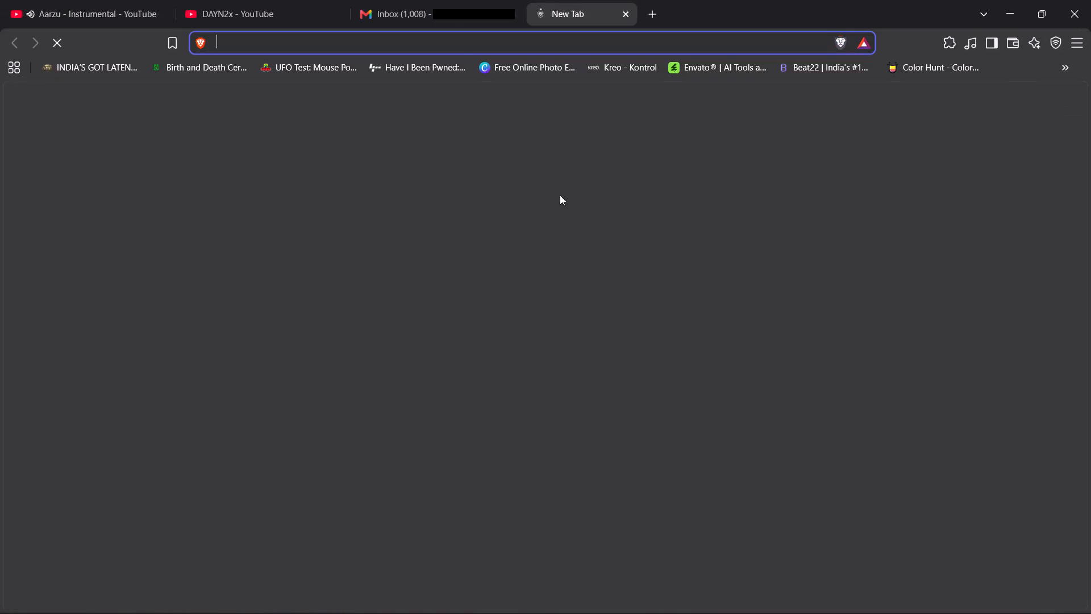
click(431, 122)
text(royalty free esraj sam,)
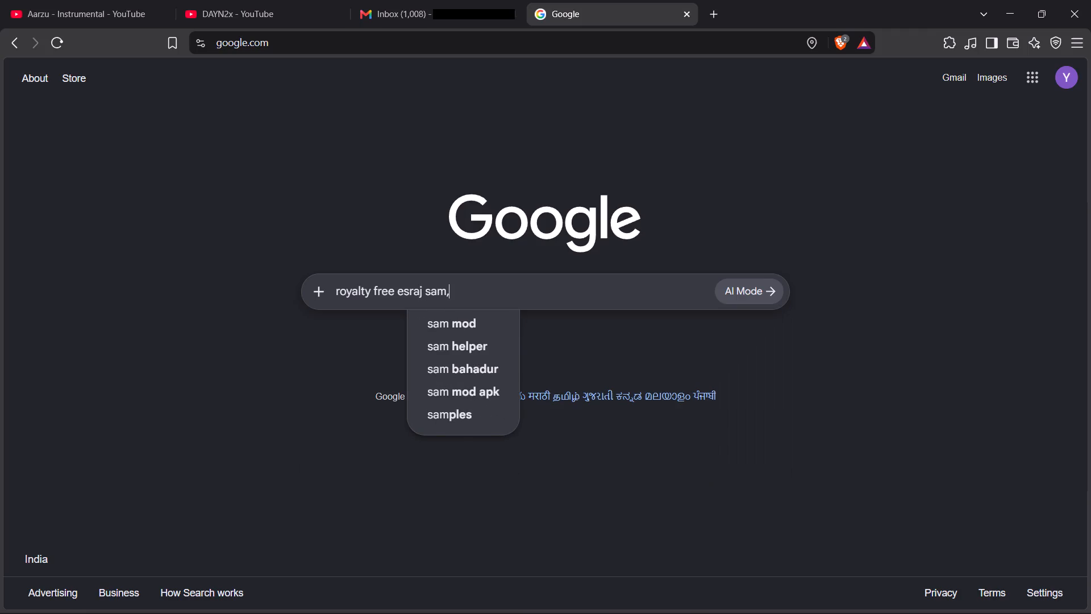
key(BackSpace)
text(ple)
key(space)
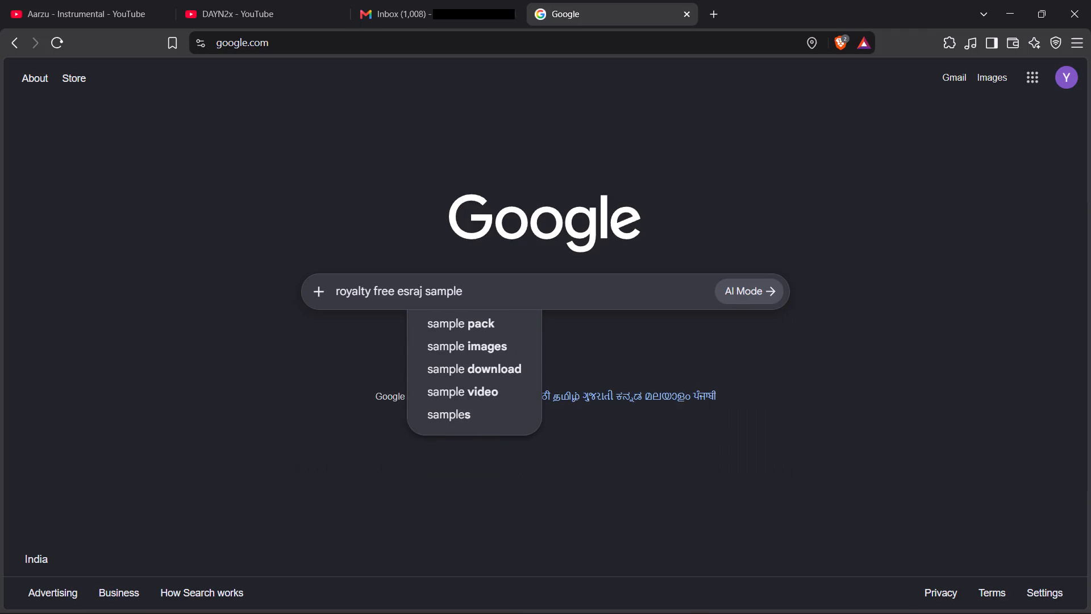
text(100 bpm)
key(Return)
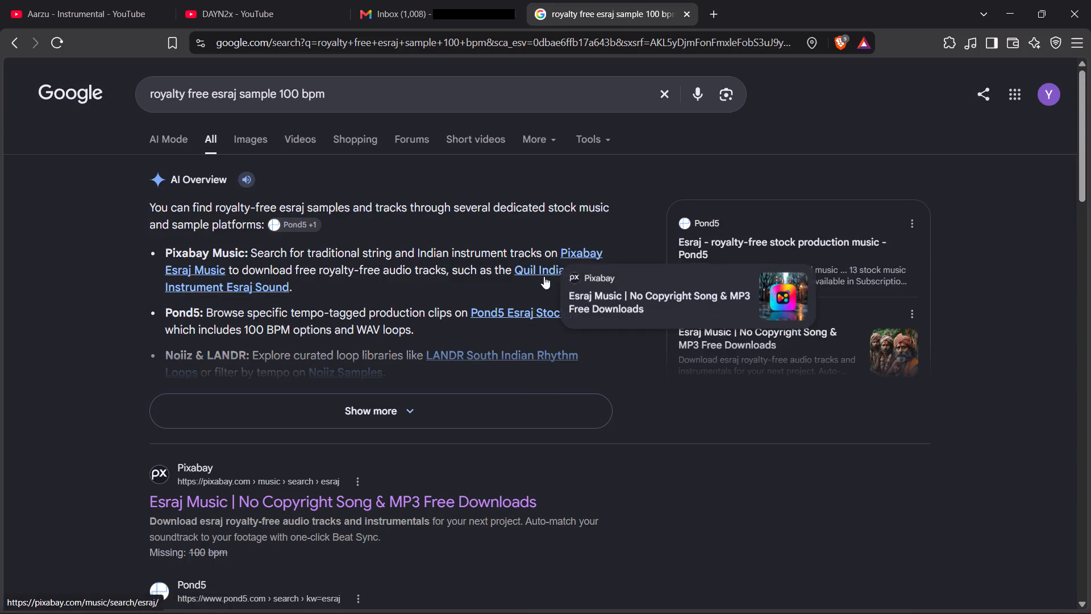
Open Pixabay's Esraj Music page and preview Esraj Folk Music, Quil Indian Instrument Esraj Sound and Indian Background Flute.
click(348, 486)
click(391, 493)
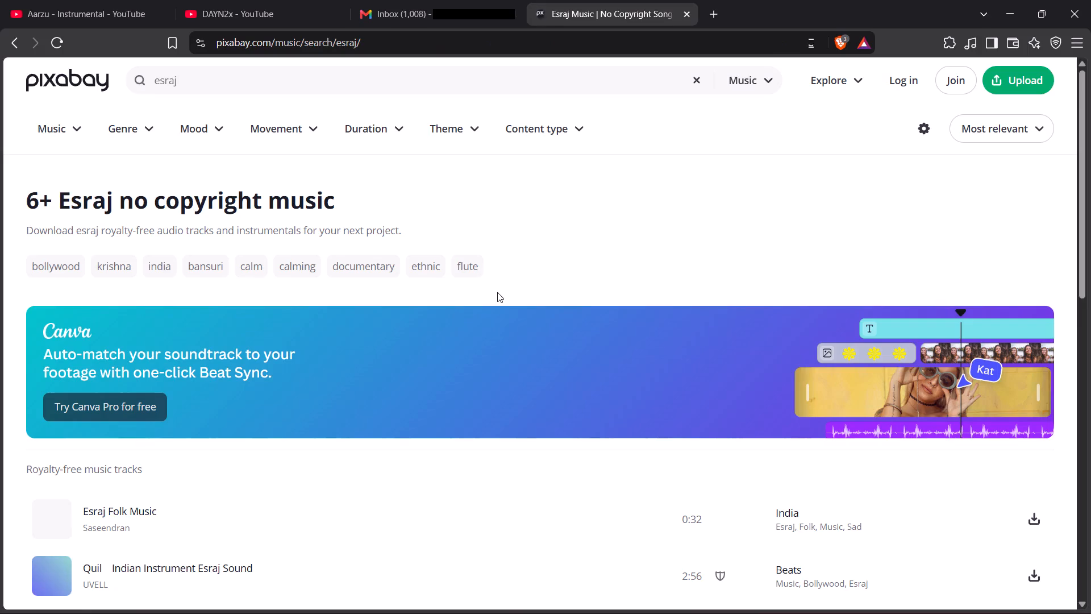
scroll(365, 320, down, 2)
click(55, 369)
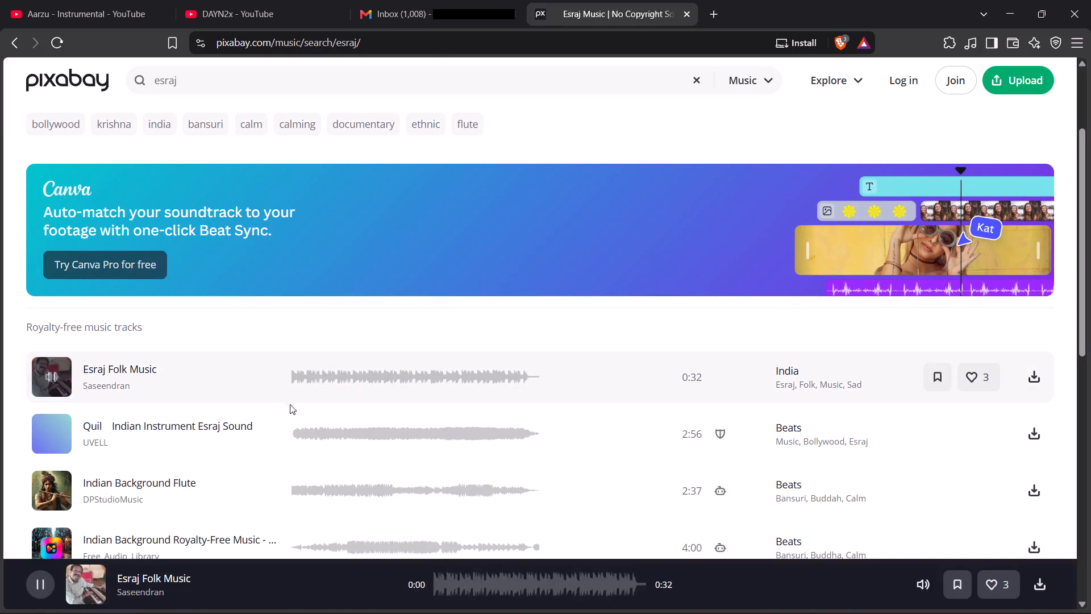
click(60, 437)
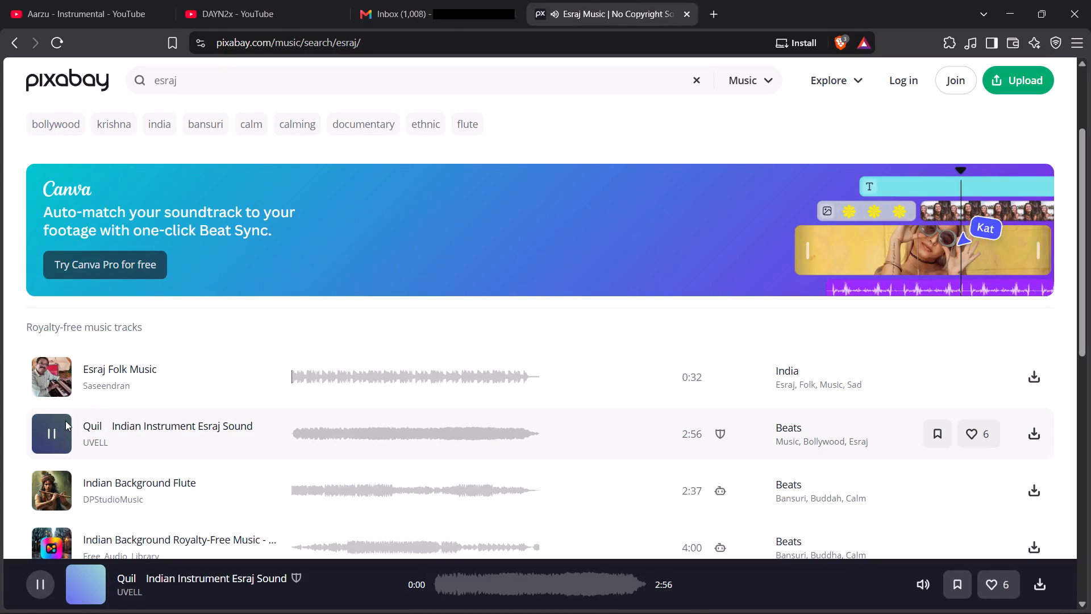
scroll(228, 404, down, 2)
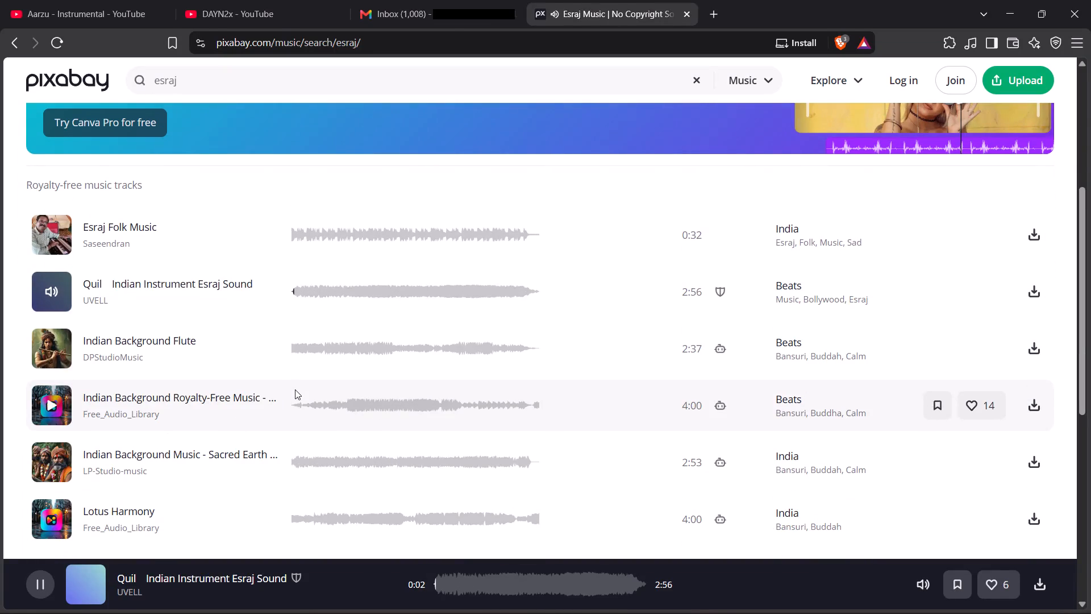
click(395, 292)
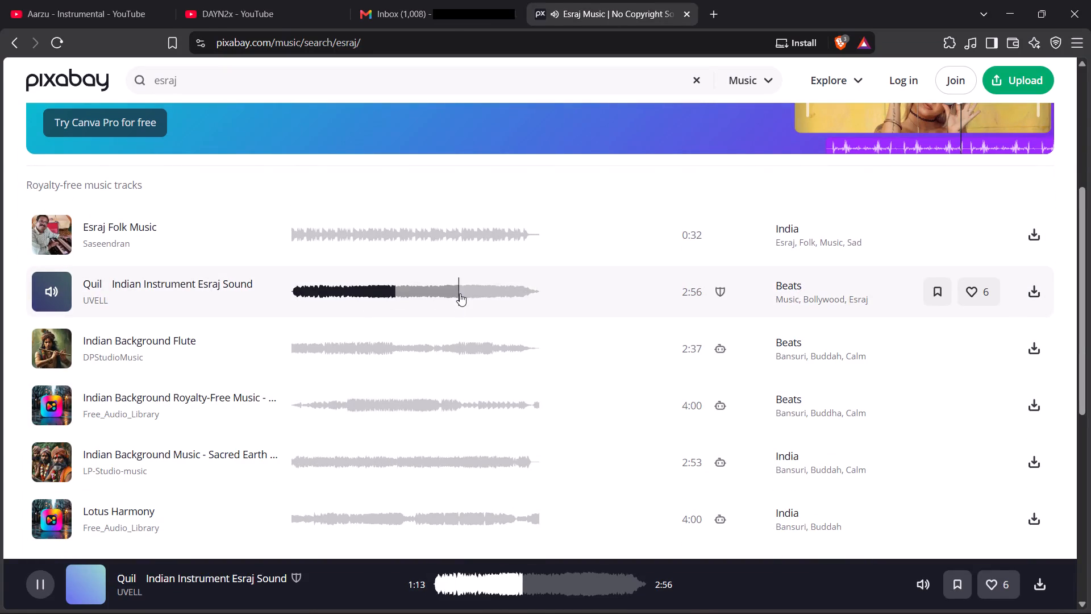
click(460, 292)
click(58, 286)
click(51, 346)
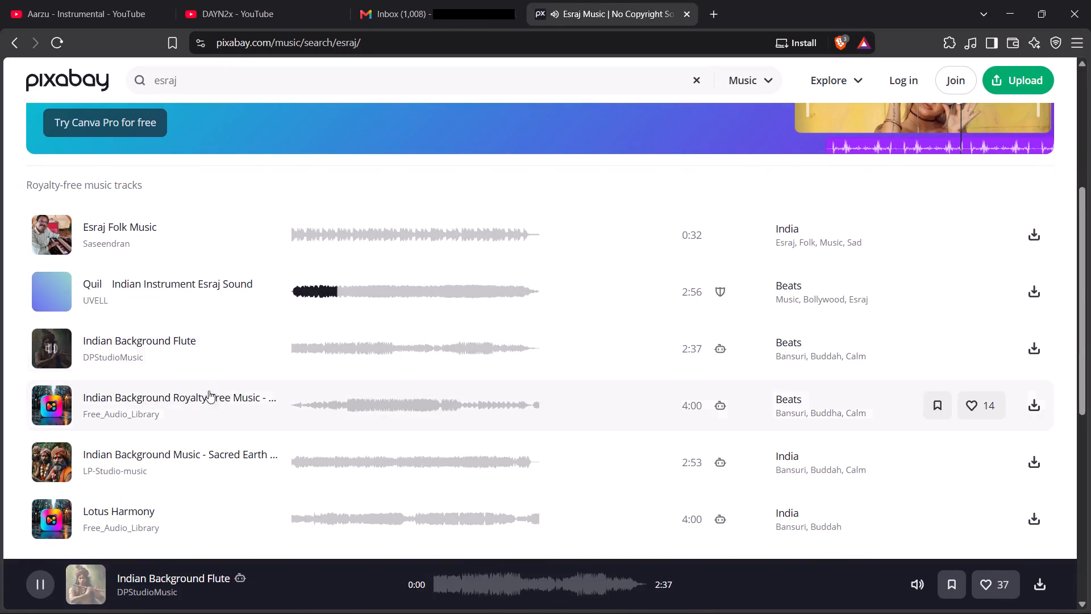
Preview later parts of Indian Background Flute and Indian Background Royalty-Free Music on Pixabay, and stop playback.
click(364, 351)
click(49, 343)
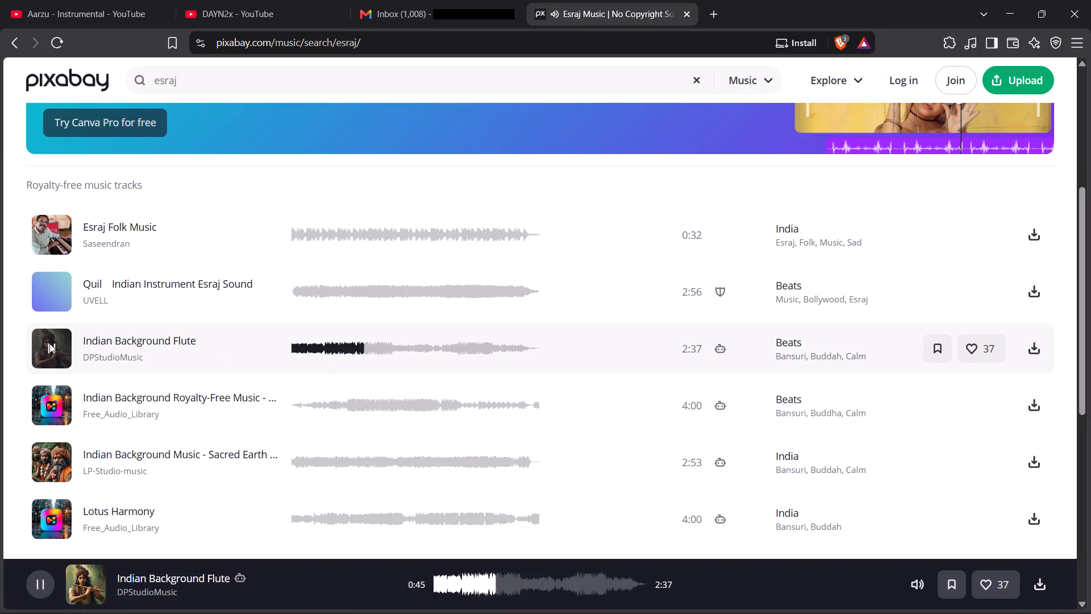
scroll(54, 349, down, 1)
click(70, 341)
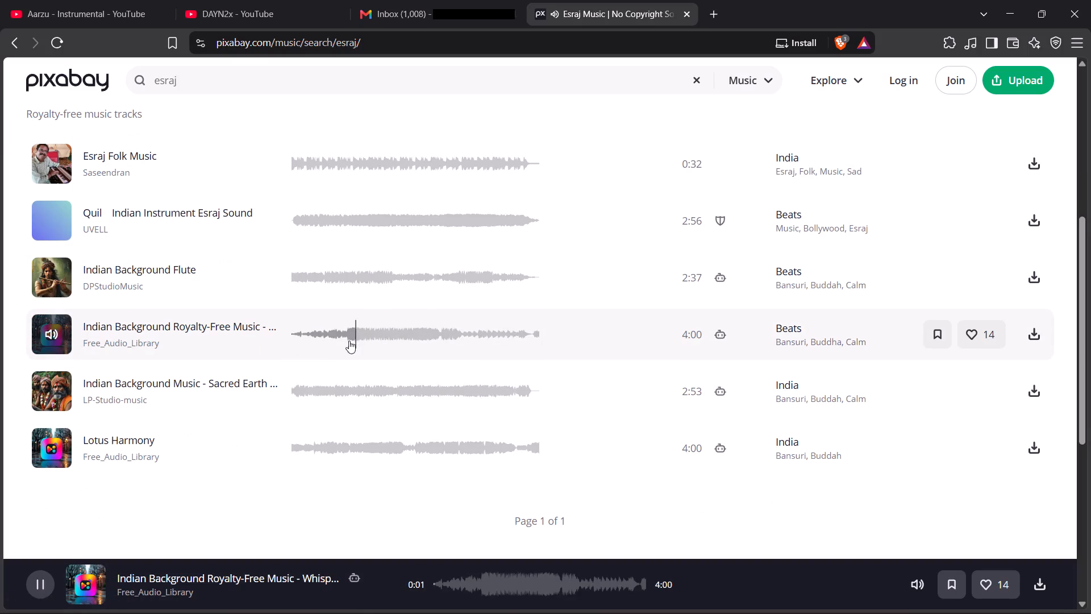
click(348, 341)
click(48, 326)
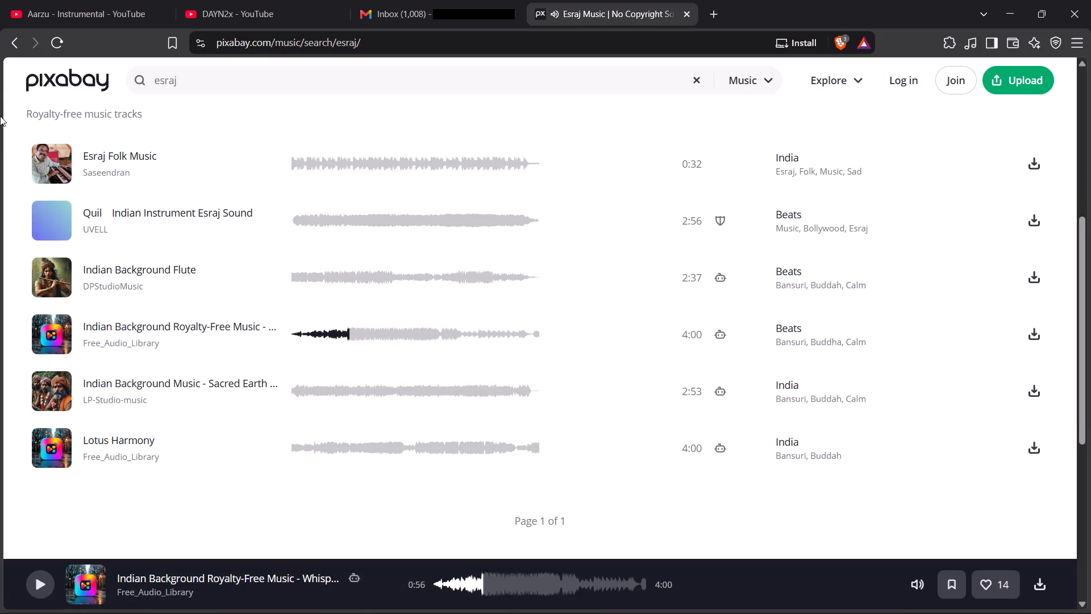
Open Pond5's Esraj royalty-free music page from the Google results and preview Pyala (Indian Esraj Music) and Aftermath.
click(6, 55)
click(15, 47)
scroll(193, 285, down, 2)
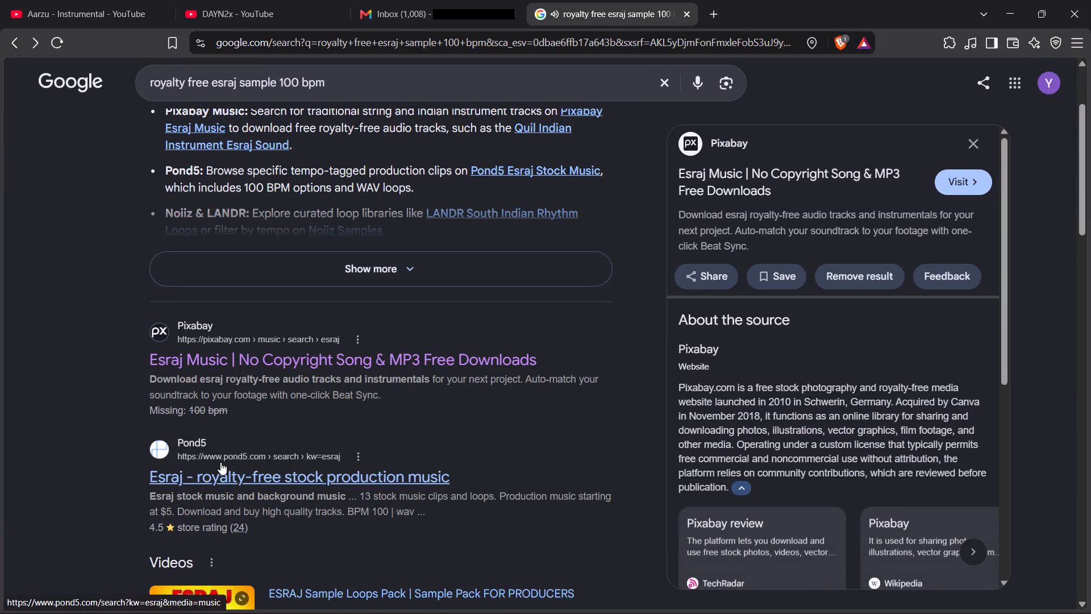
scroll(220, 462, down, 2)
click(353, 327)
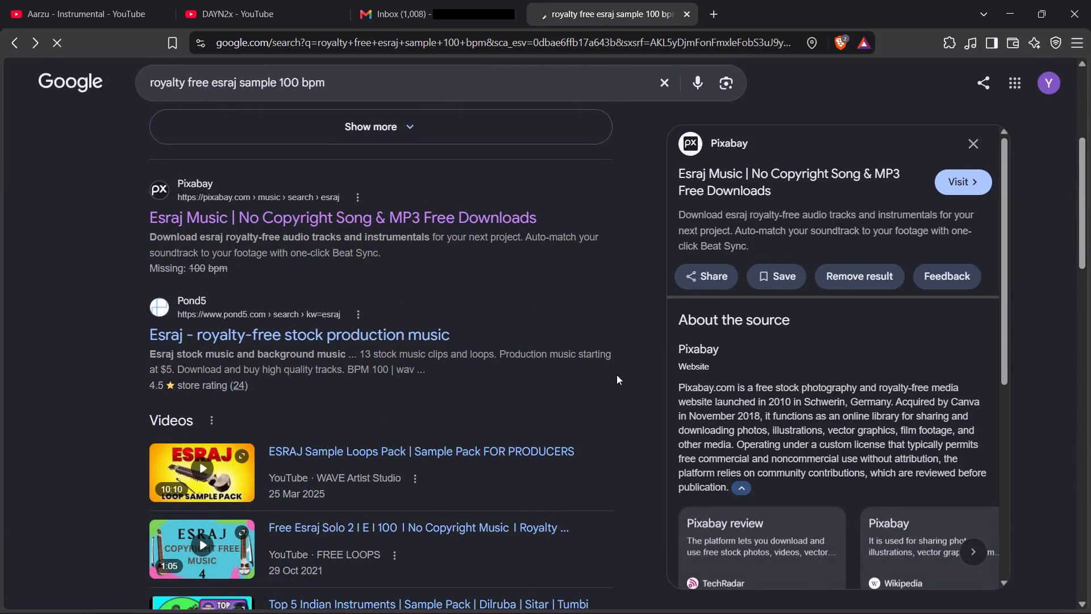
click(288, 368)
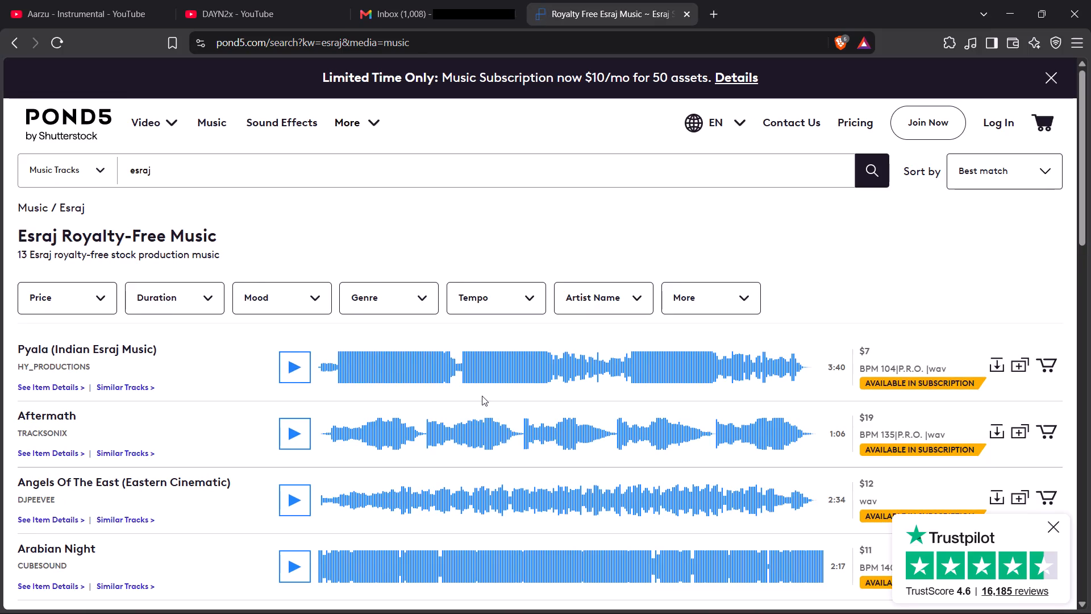
click(293, 367)
click(284, 429)
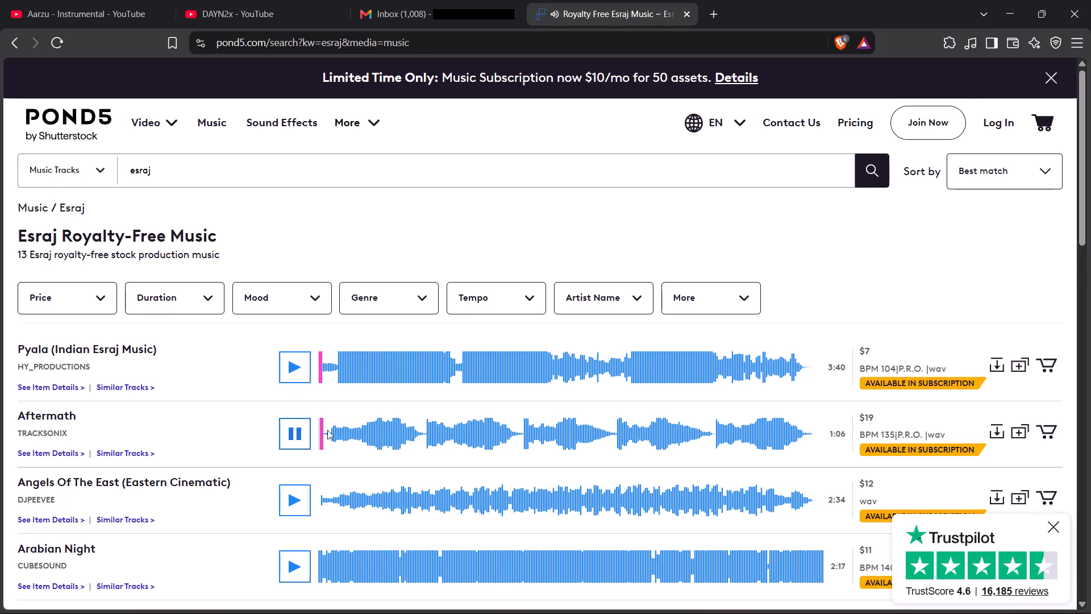
click(336, 425)
click(293, 430)
Return to the Google results and open the YouTube video ESRAJ Sample Loops Pack.
click(7, 46)
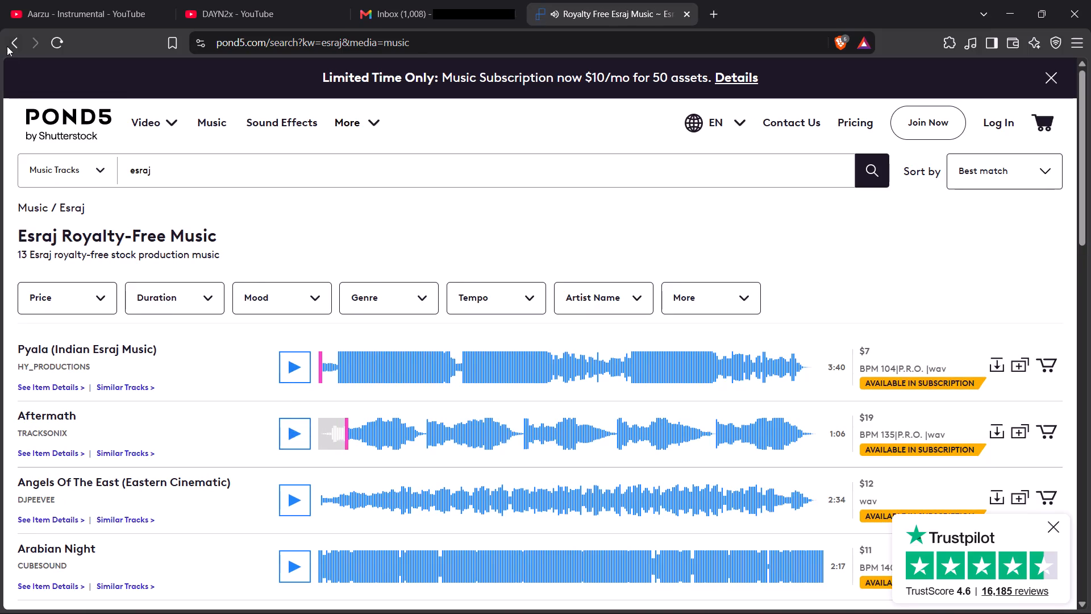
scroll(181, 346, down, 2)
click(350, 318)
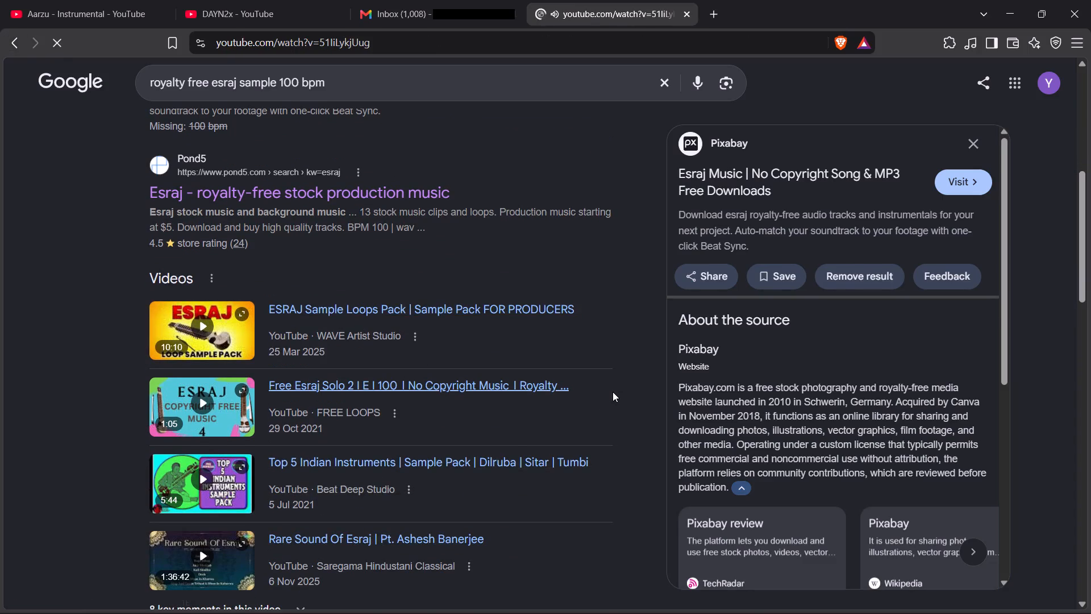
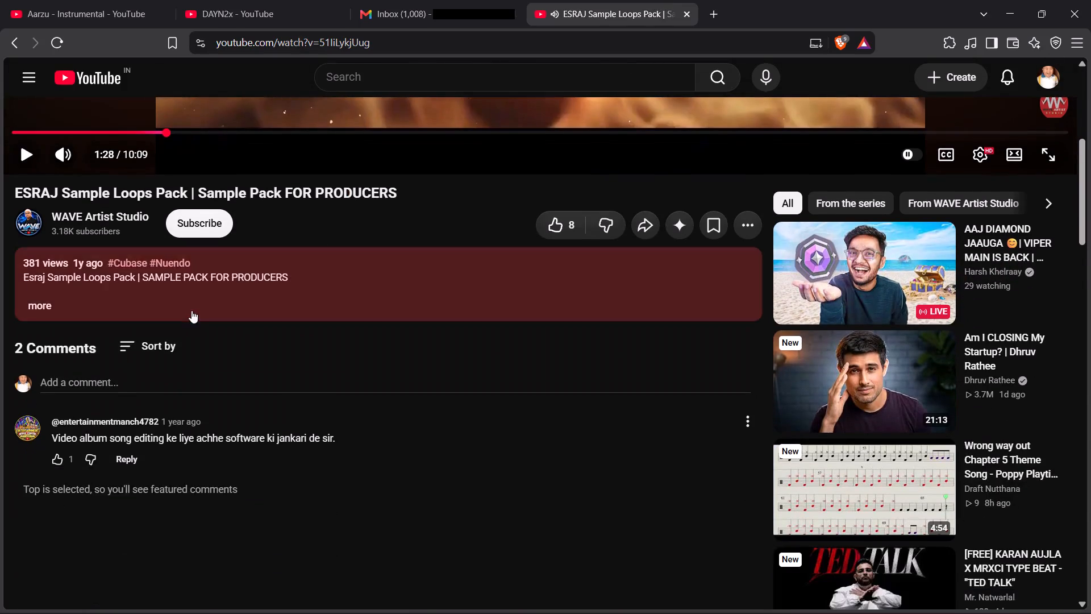
Resume the ESRAJ Sample Loops Pack video and skip ahead to about 2:08 to preview more esraj loops.
scroll(238, 308, up, 4)
click(271, 225)
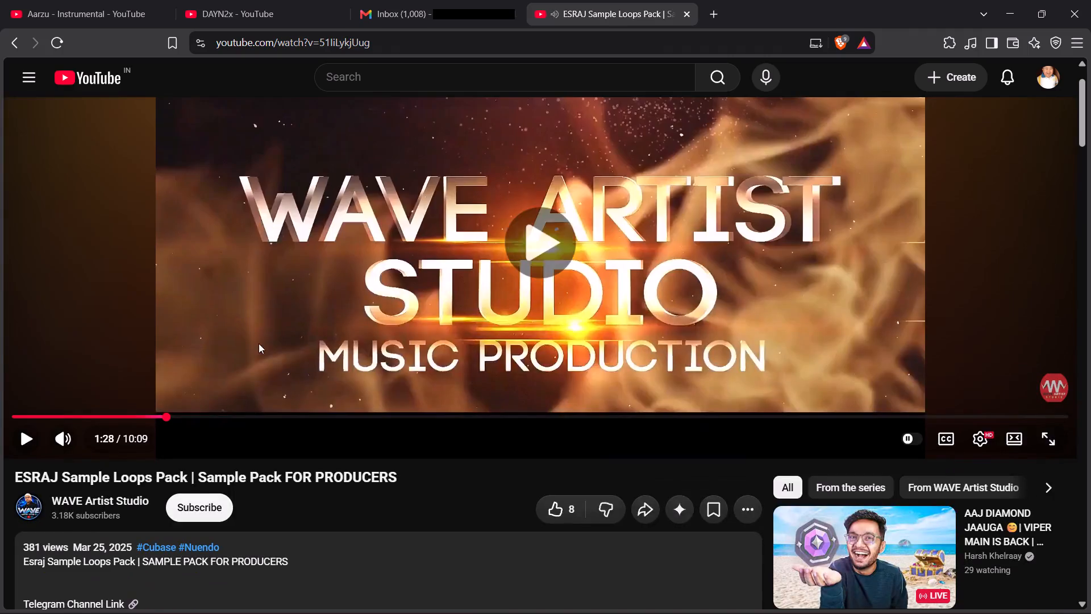
scroll(251, 417, up, 3)
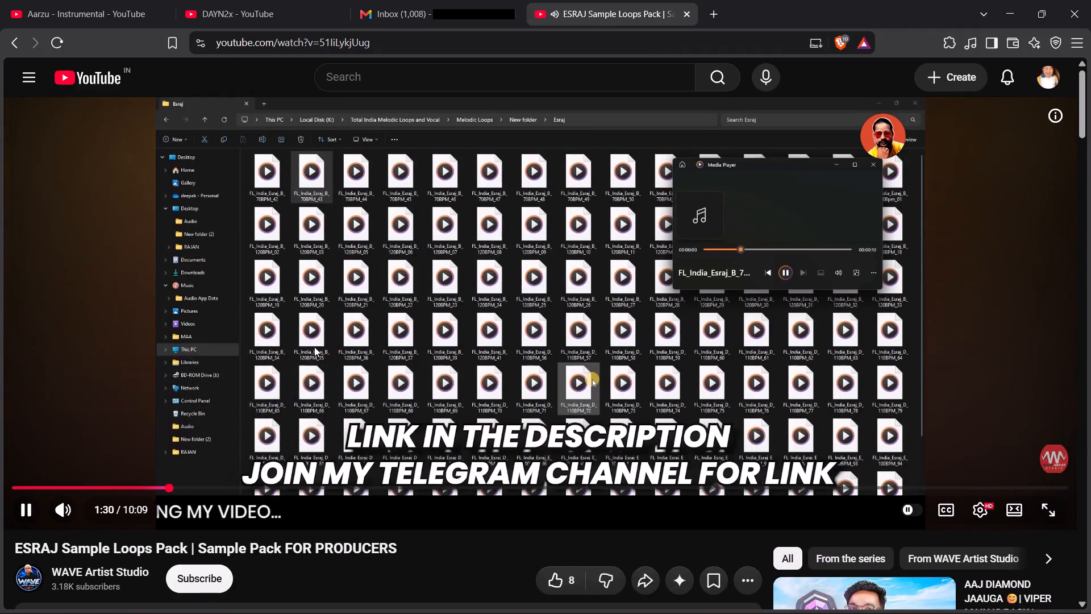
click(237, 493)
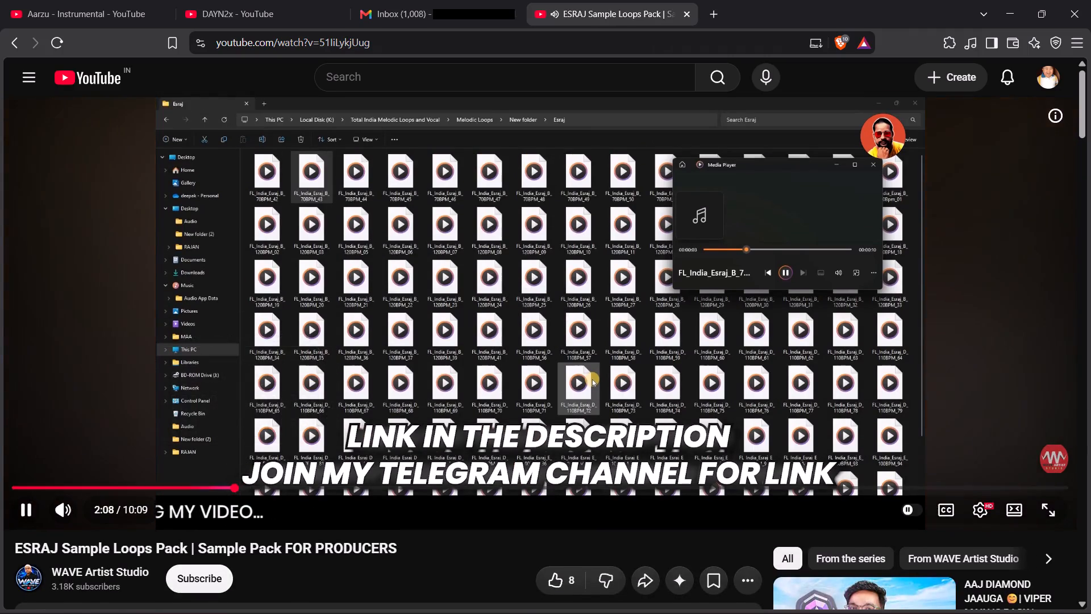
Switch to FL Studio with the arzu 105 project open.
click(771, 605)
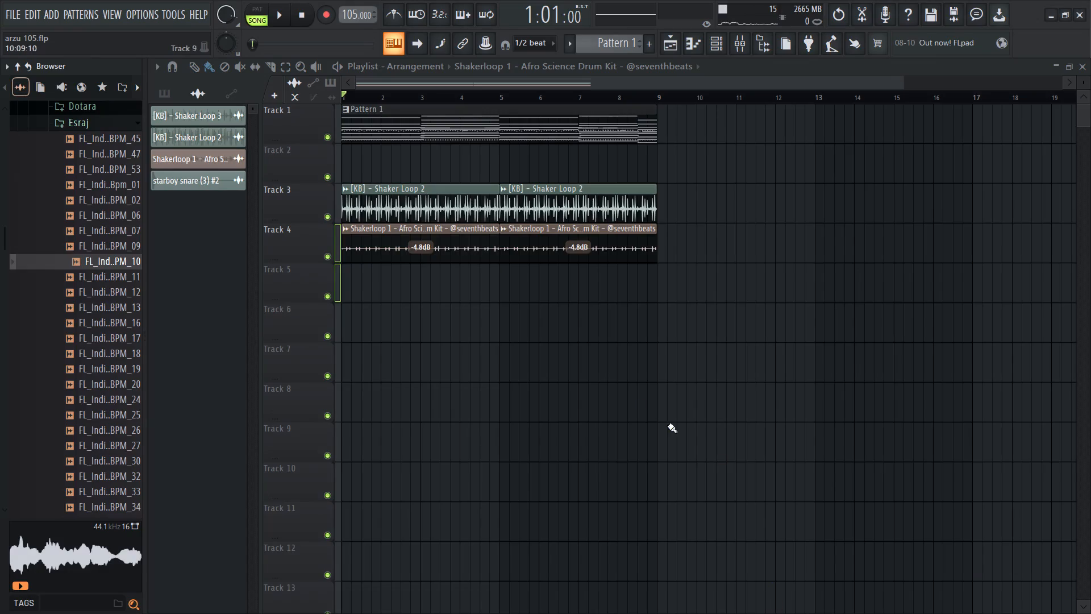
Switch to the Brave browser, return to the esraj search results and open the "Free Esraj Solo 2 I E I 100" video.
click(240, 613)
click(10, 41)
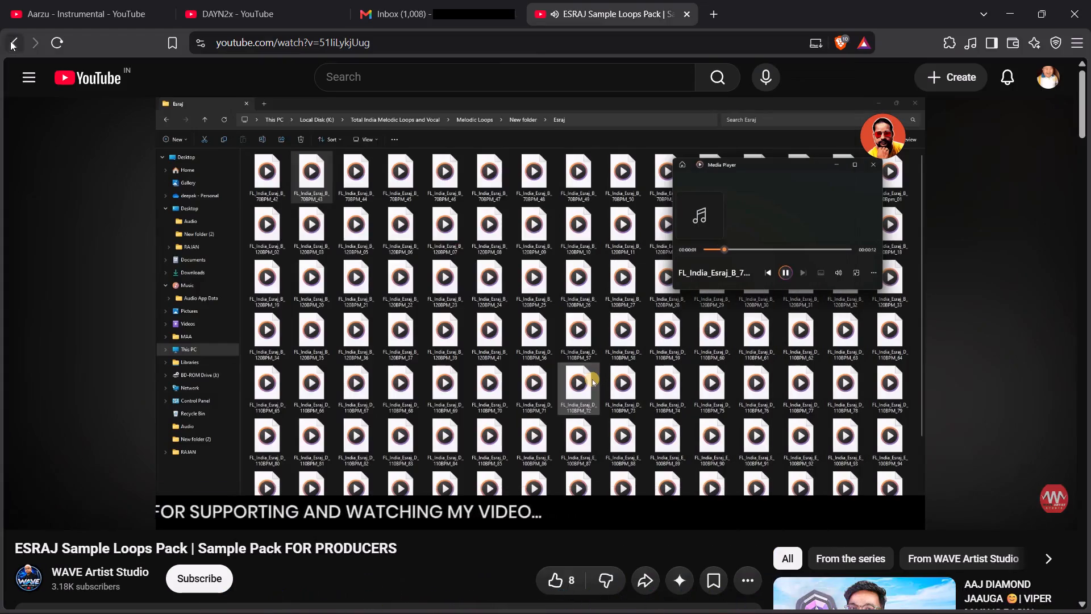
scroll(231, 273, down, 1)
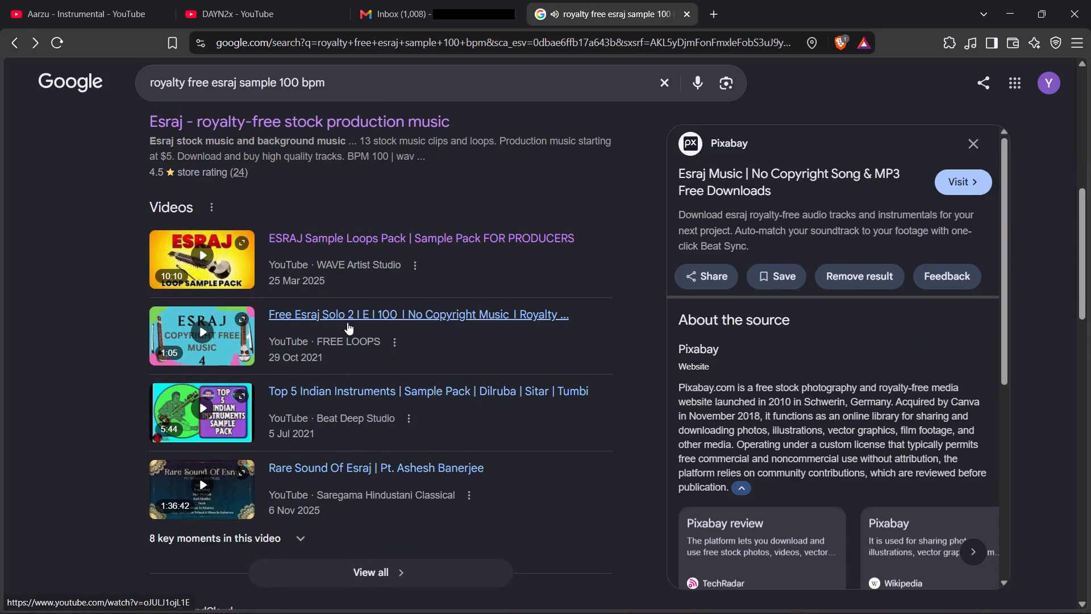
click(347, 322)
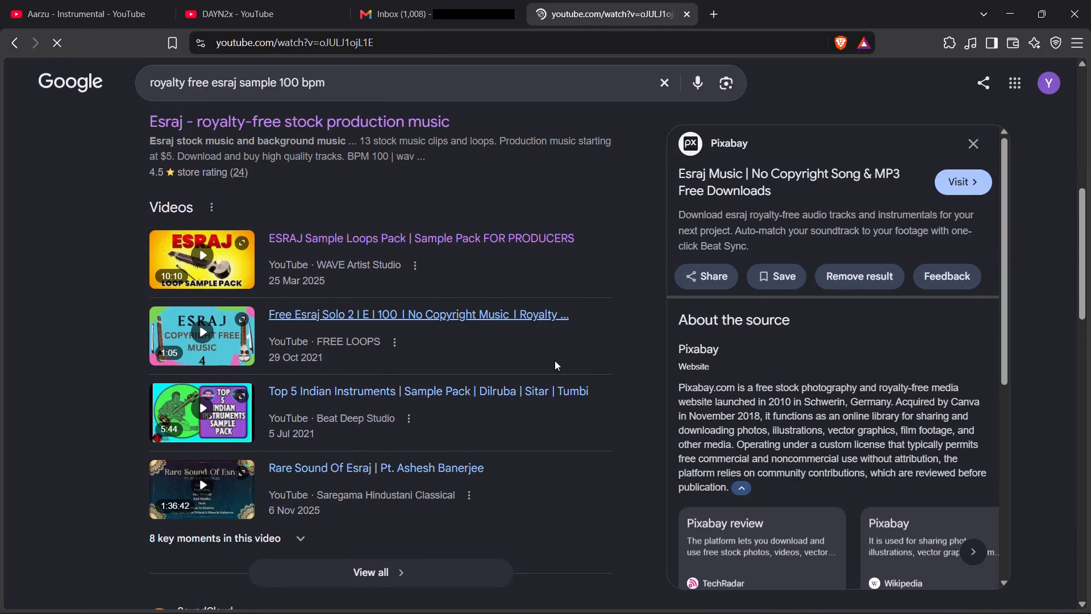
Audition the esraj solo video by skipping ahead to several points, from about 0:13 through 0:42.
scroll(197, 360, down, 3)
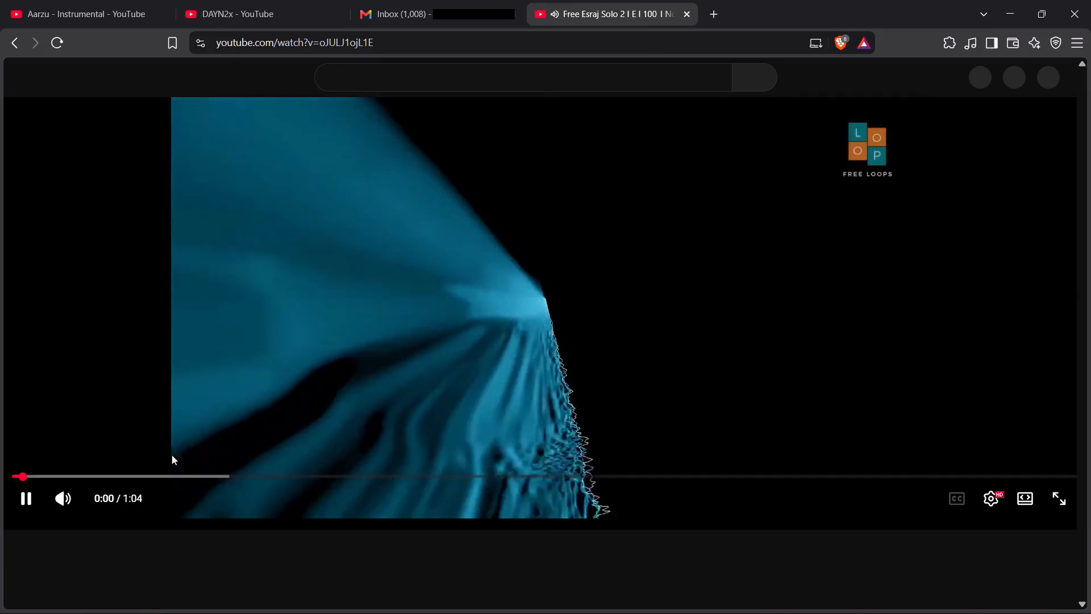
click(212, 471)
click(219, 486)
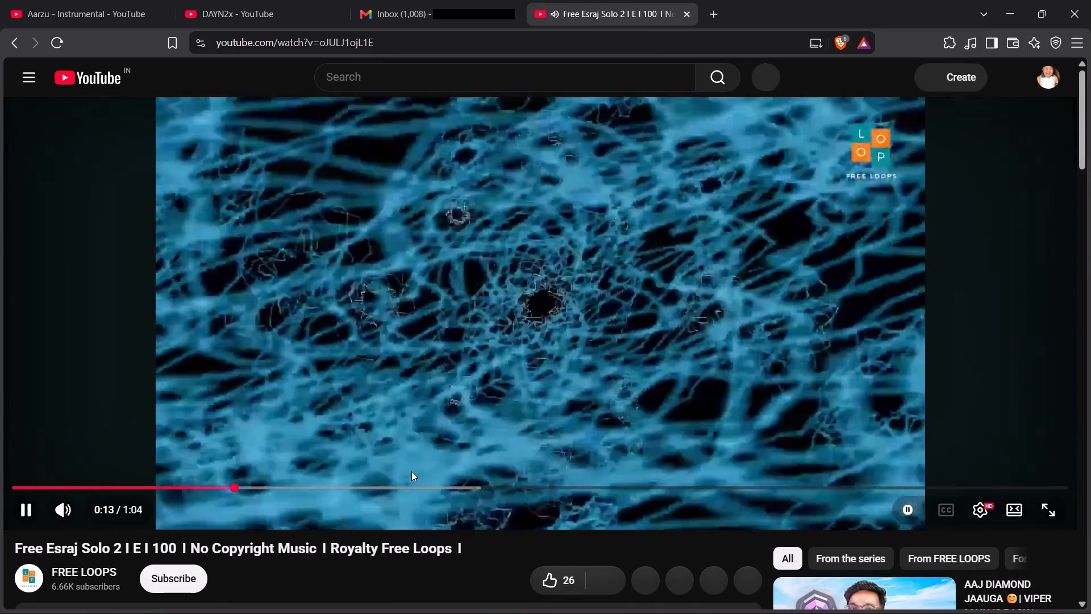
click(434, 486)
scroll(447, 456, down, 3)
click(699, 274)
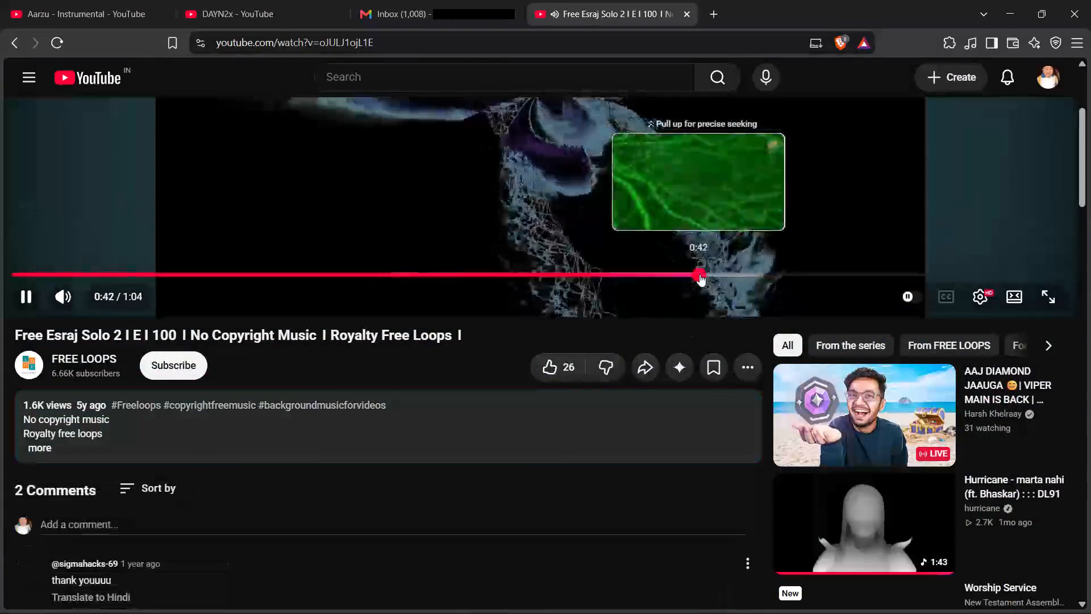
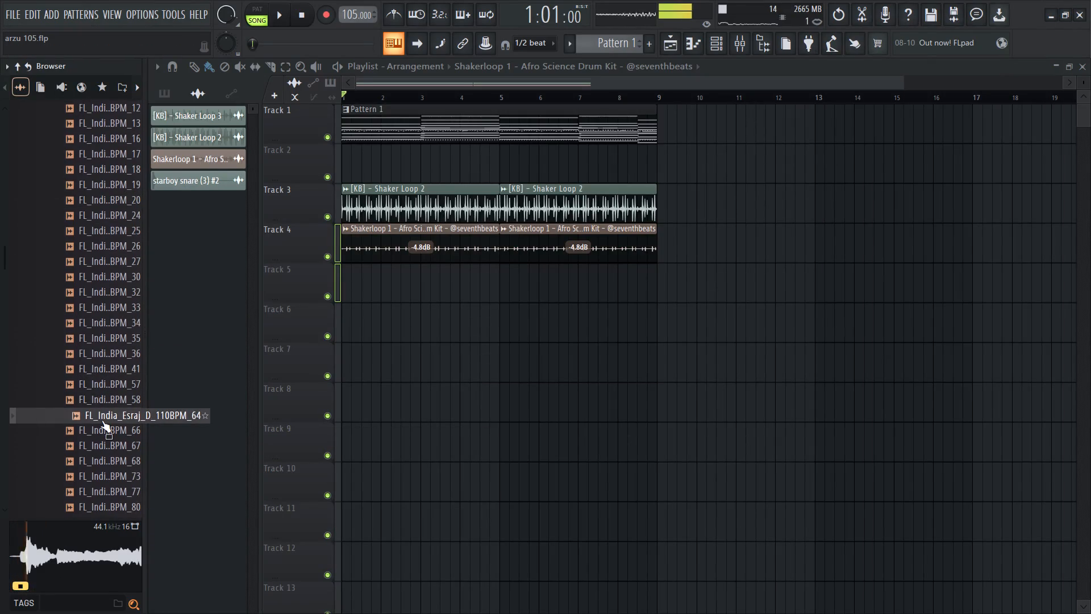
Audition the FL_India_Esraj samples further down the esraj sample folder, from number 68 through FL_India_Esraj_E_100BPM_115.
click(91, 459)
scroll(91, 459, down, 2)
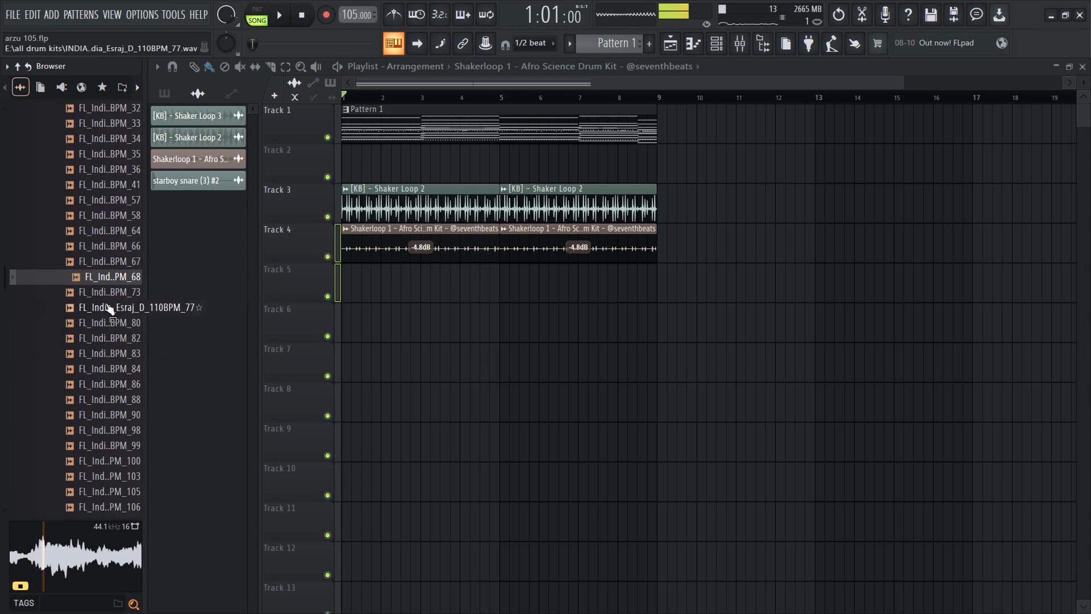
click(106, 298)
click(101, 341)
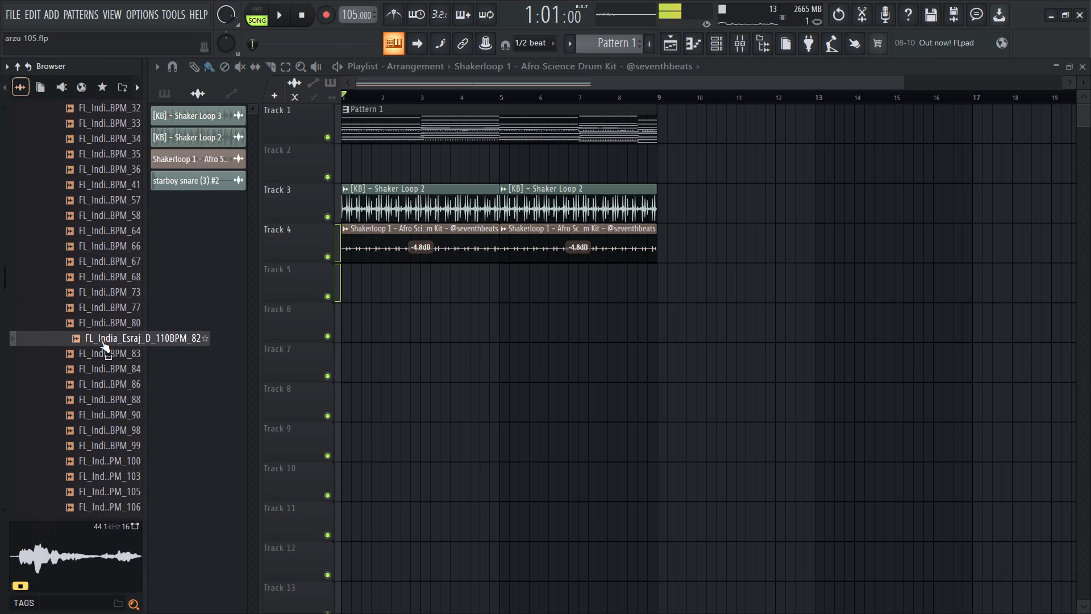
click(101, 368)
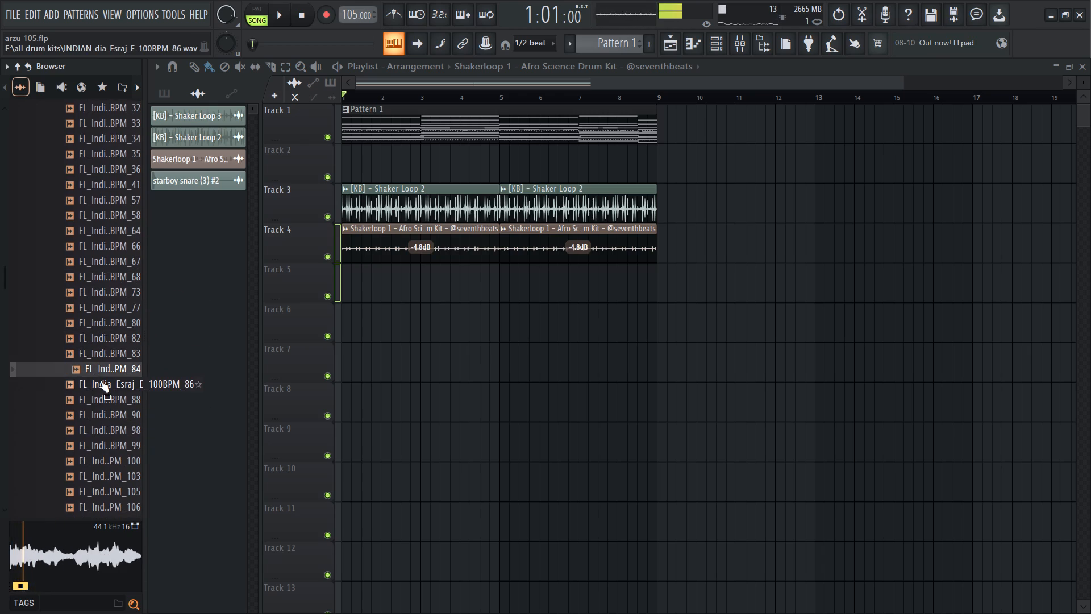
click(105, 385)
scroll(105, 385, down, 2)
click(102, 285)
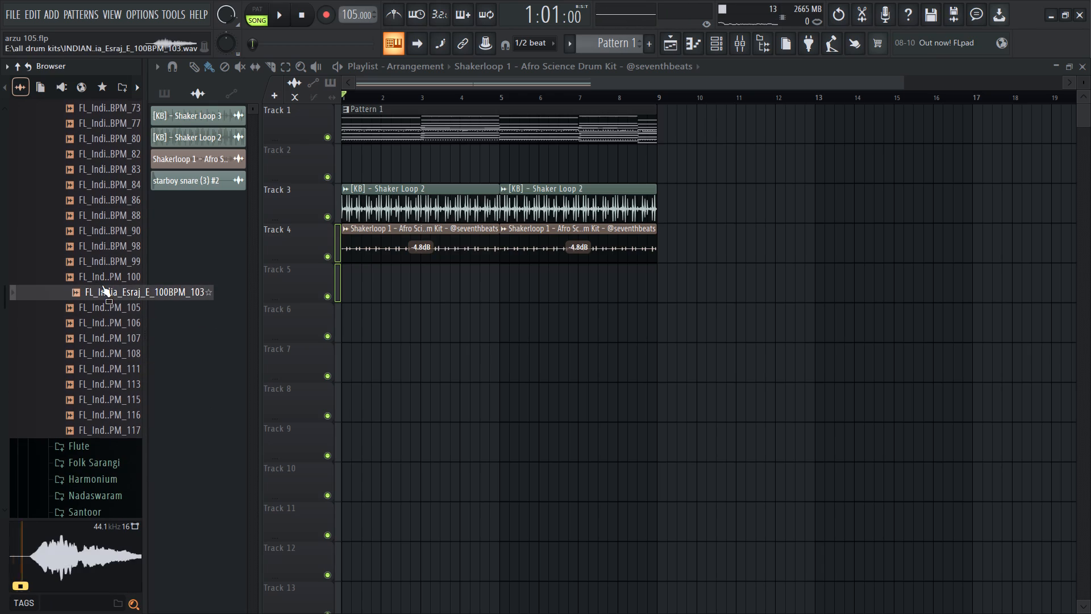
click(98, 326)
click(97, 348)
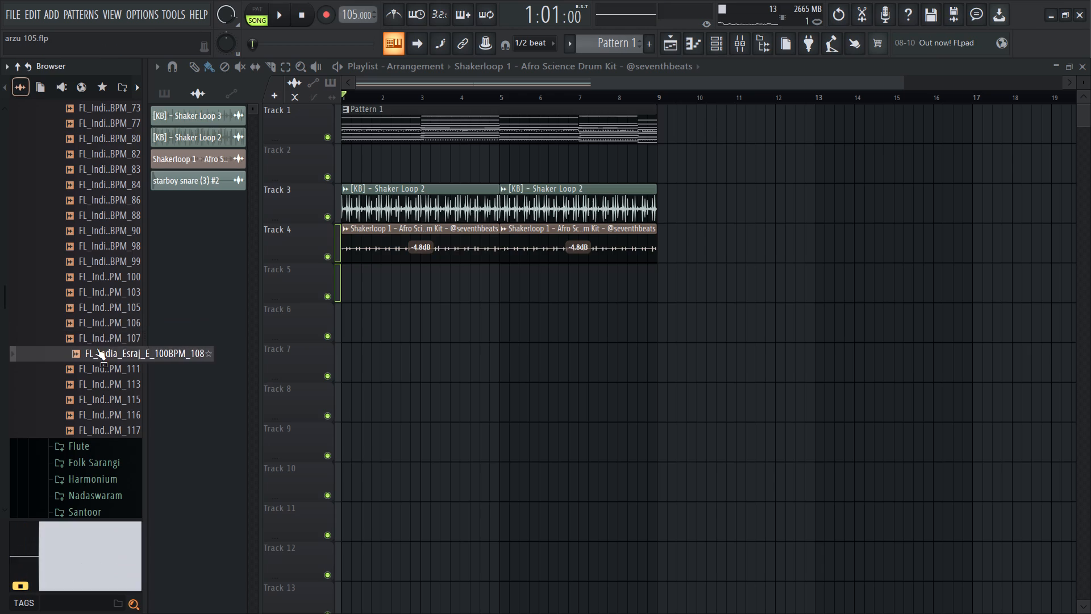
click(96, 373)
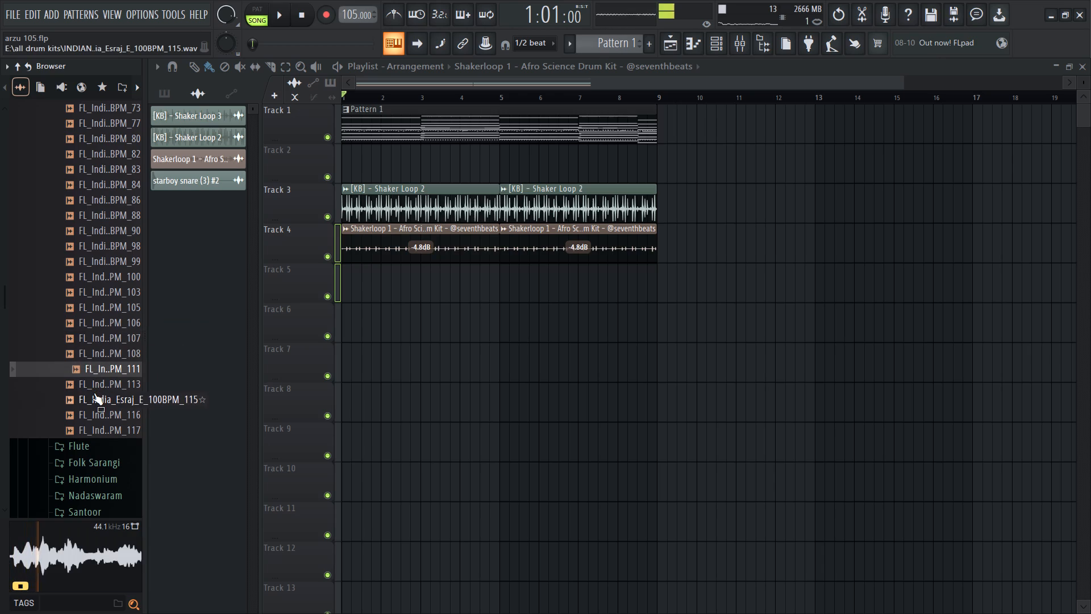
click(91, 403)
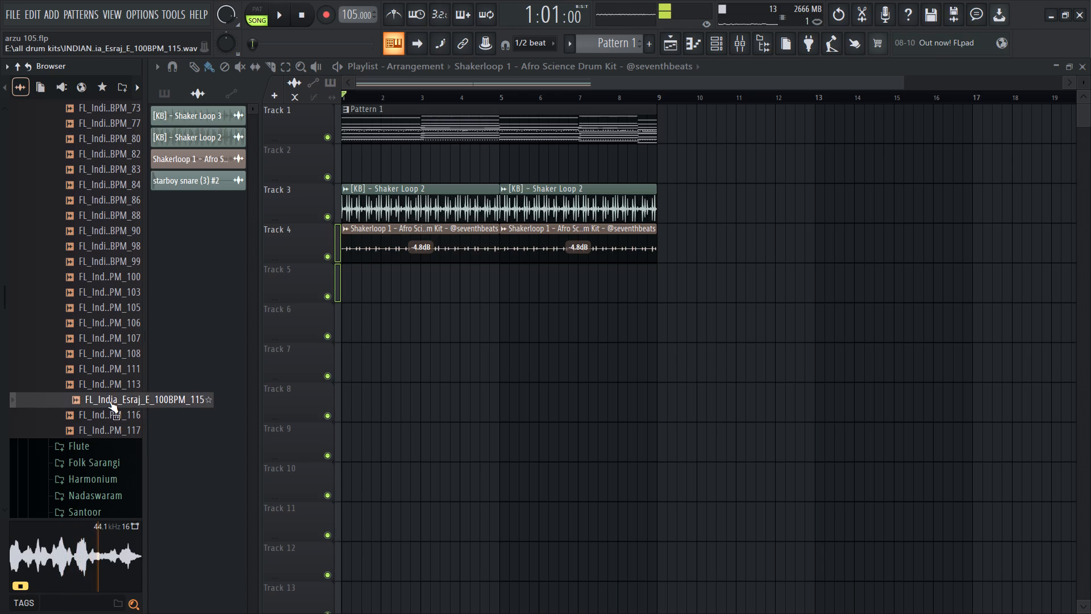
Place the FL_India_Esraj_E_100BPM_115 sample on Track 8 of the playlist, starting at bar 1.
drag(109, 401, 410, 396)
drag(471, 400, 380, 403)
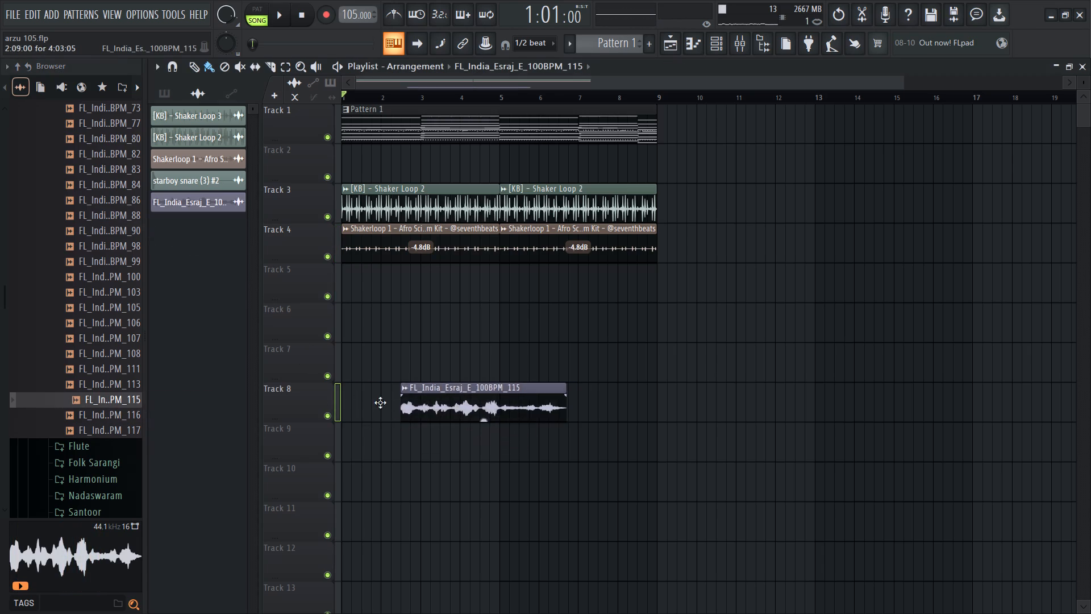
drag(380, 403, 279, 396)
Turn on audio-clip stretching and stretch the esraj clip on Track 8 to four bars, ending at bar 5.
ctrl+scroll(443, 417, up, 16)
click(332, 98)
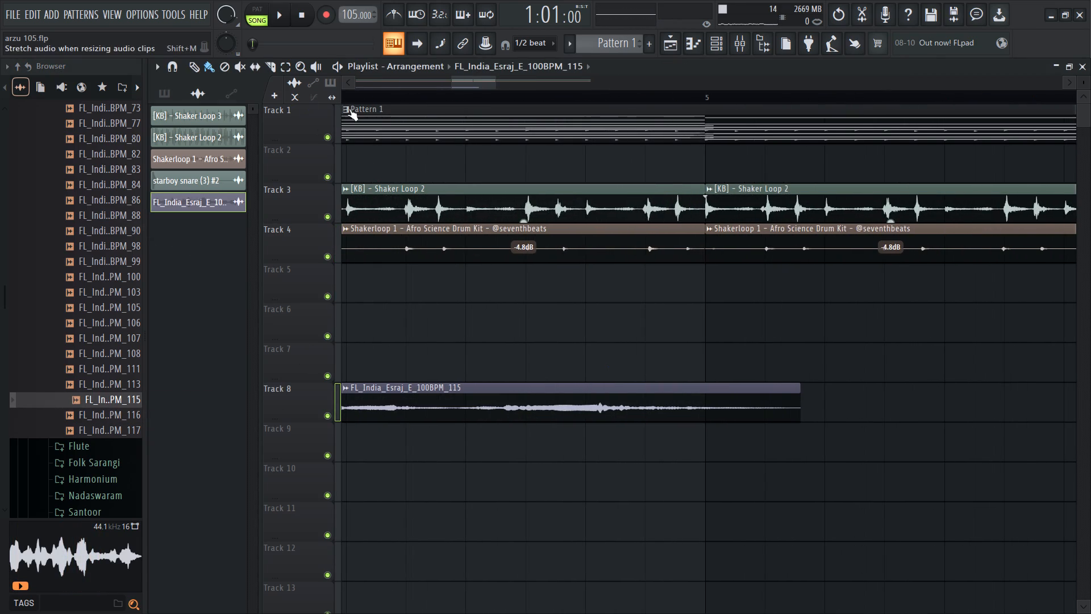
alt+drag(801, 383, 705, 383)
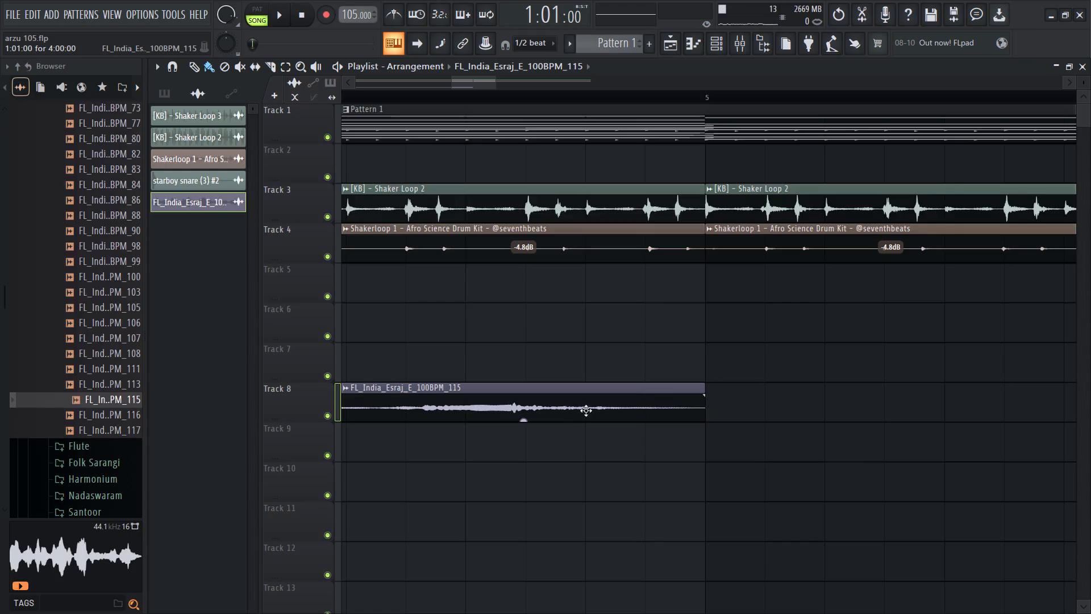
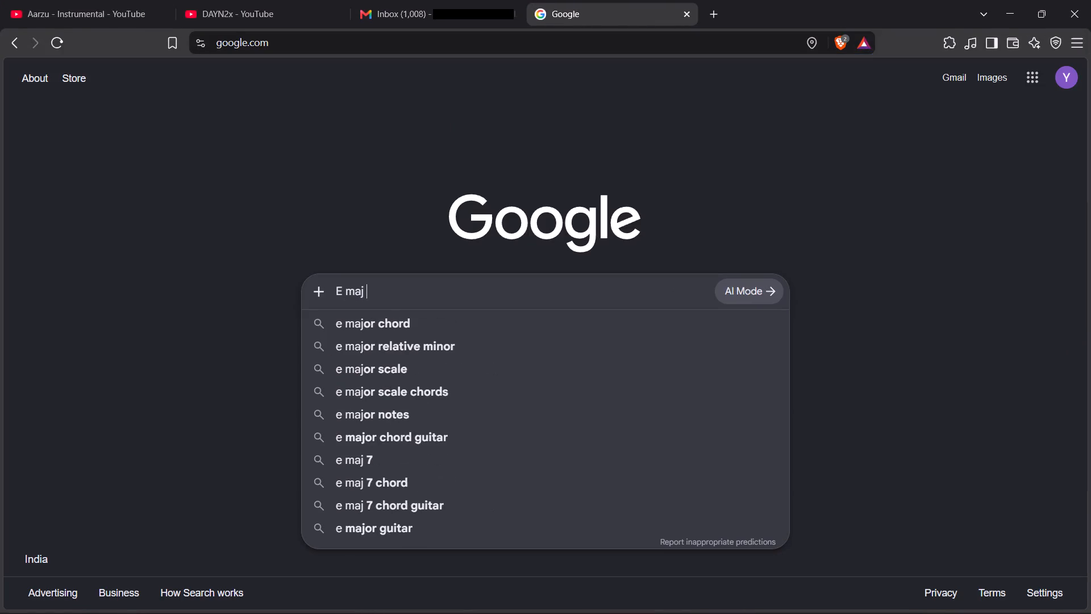
Search Google for "e major relative minor" to check which minor key matches E major.
text(rre)
key(BackSpace)
key(equal)
key(BackSpace)
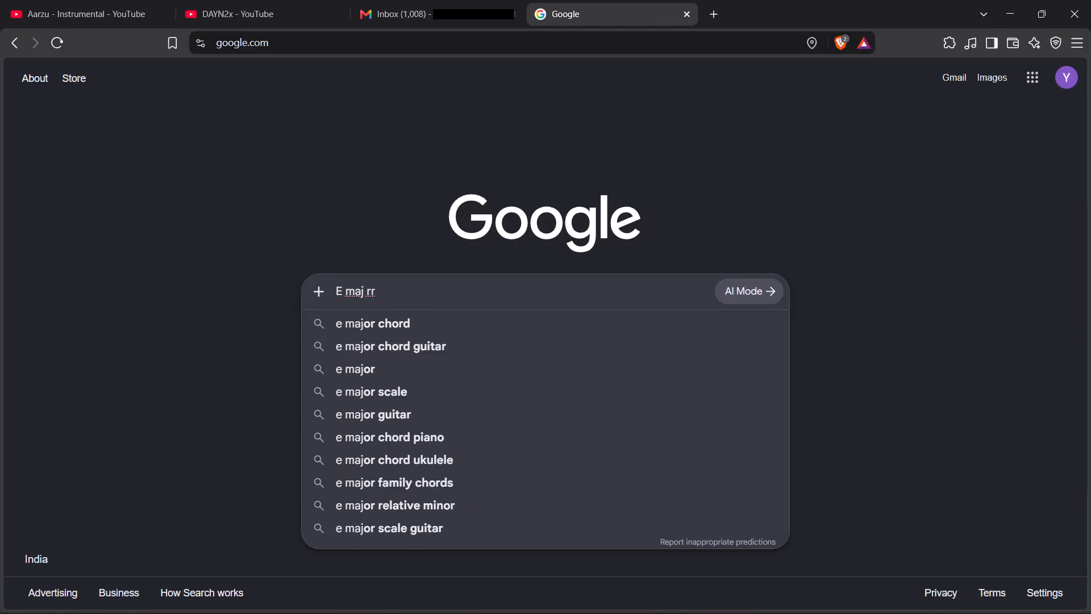
key(e)
click(461, 315)
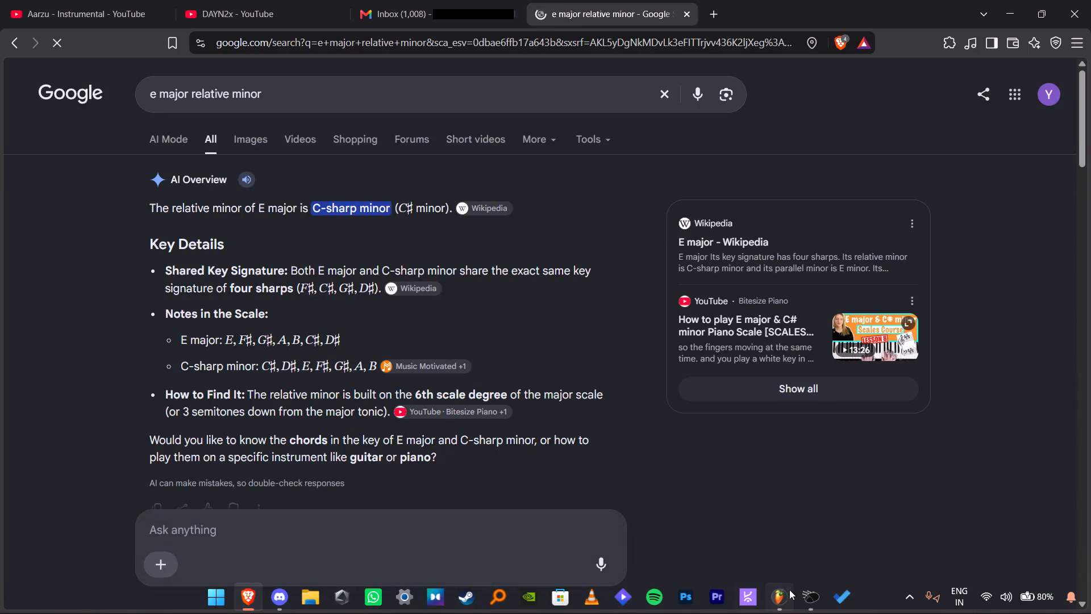
Switch to FL Studio and play the arrangement with the stretched esraj clip on Track 8.
click(790, 590)
key(space)
ctrl+scroll(507, 387, down, 13)
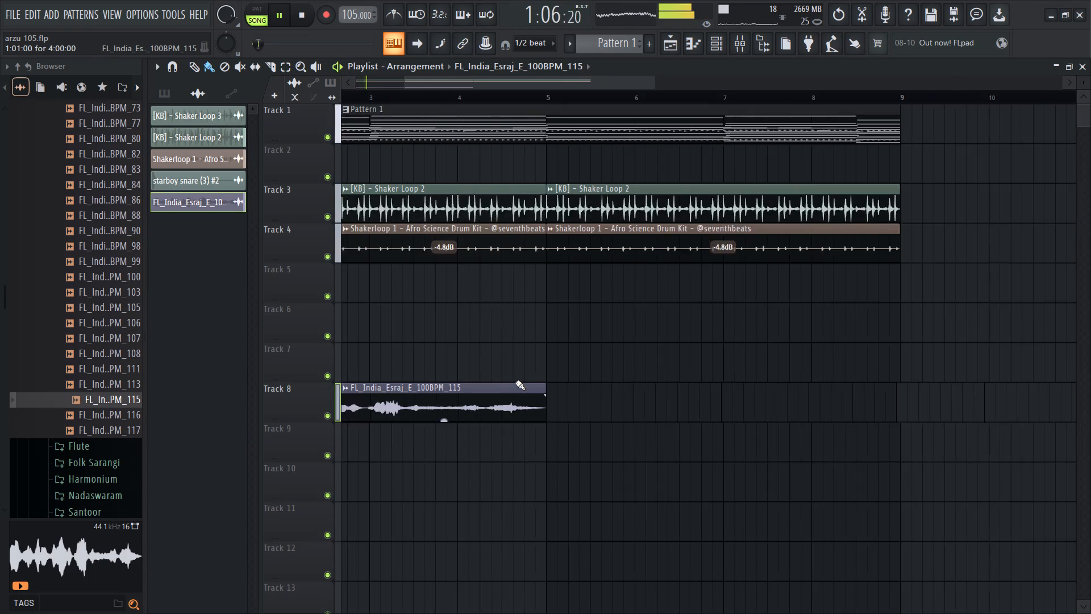
ctrl+scroll(515, 382, down, 4)
ctrl+click(186, 67)
ctrl+scroll(382, 290, down, 5)
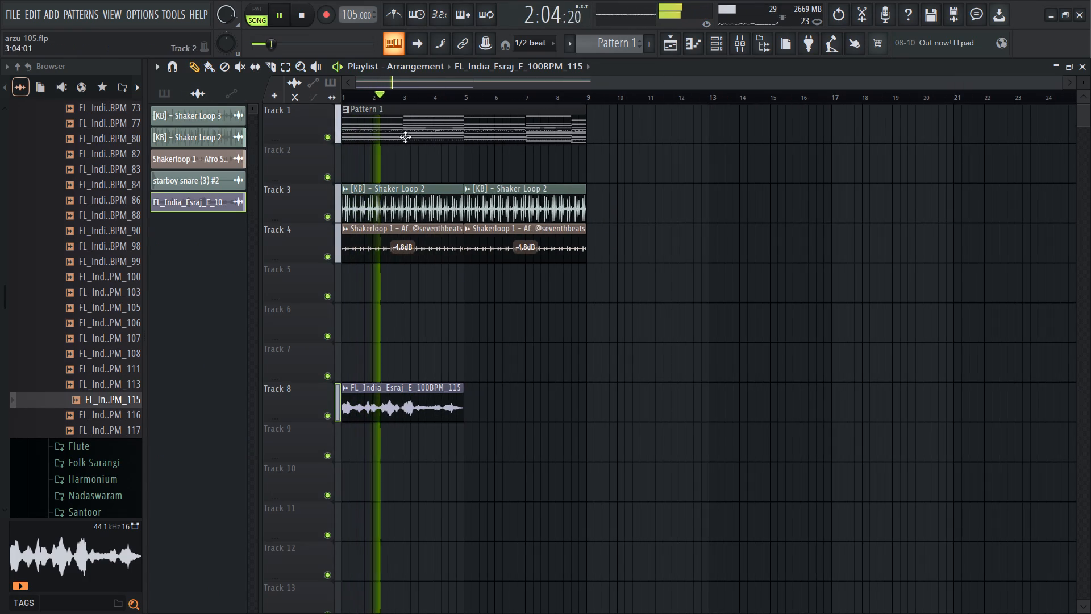
drag(396, 77, 366, 86)
ctrl+scroll(320, 389, up, 7)
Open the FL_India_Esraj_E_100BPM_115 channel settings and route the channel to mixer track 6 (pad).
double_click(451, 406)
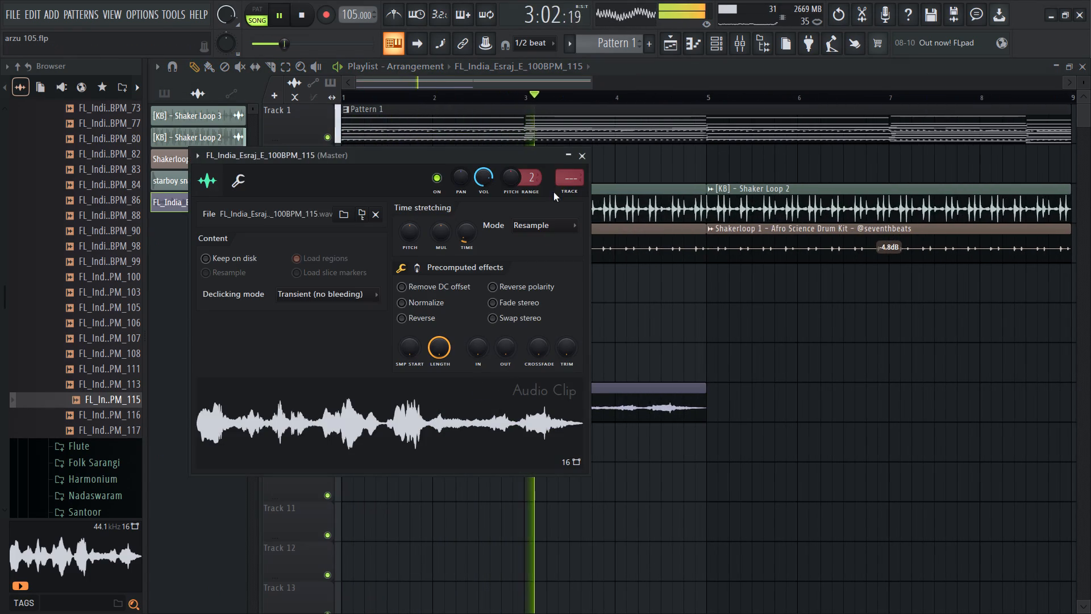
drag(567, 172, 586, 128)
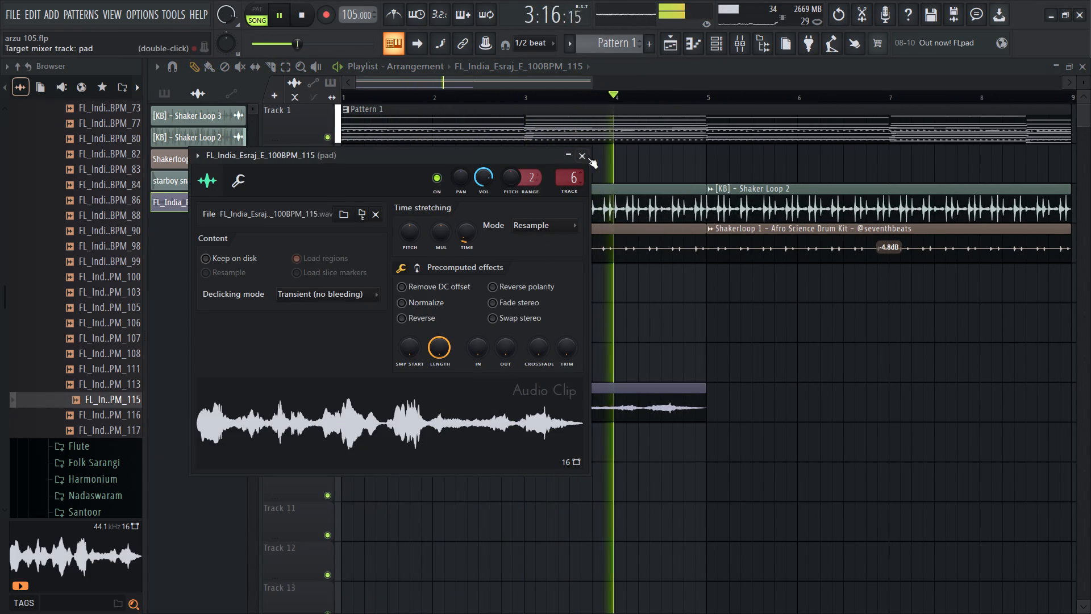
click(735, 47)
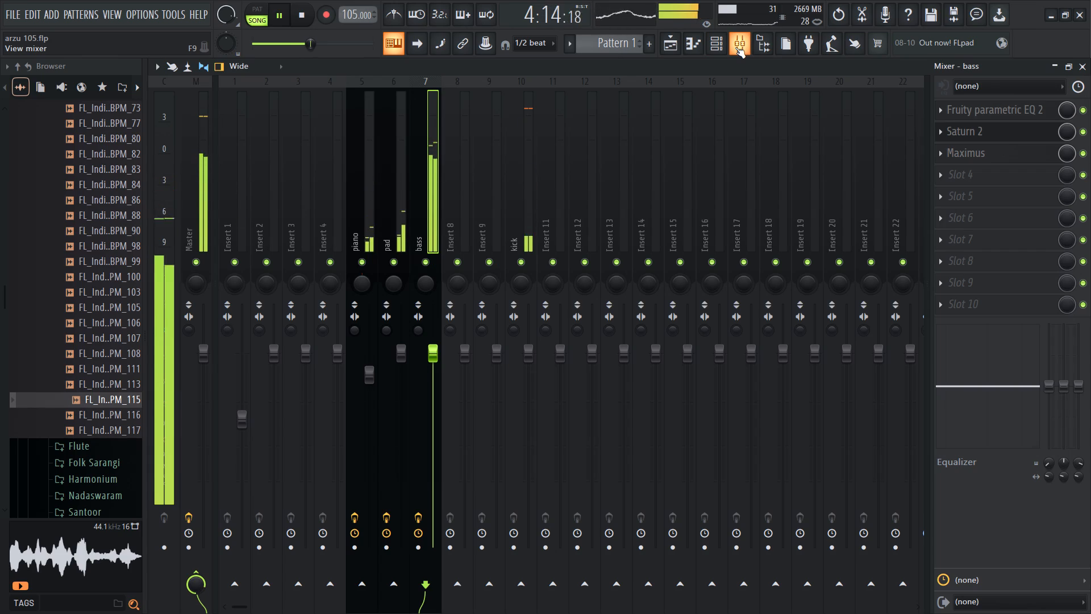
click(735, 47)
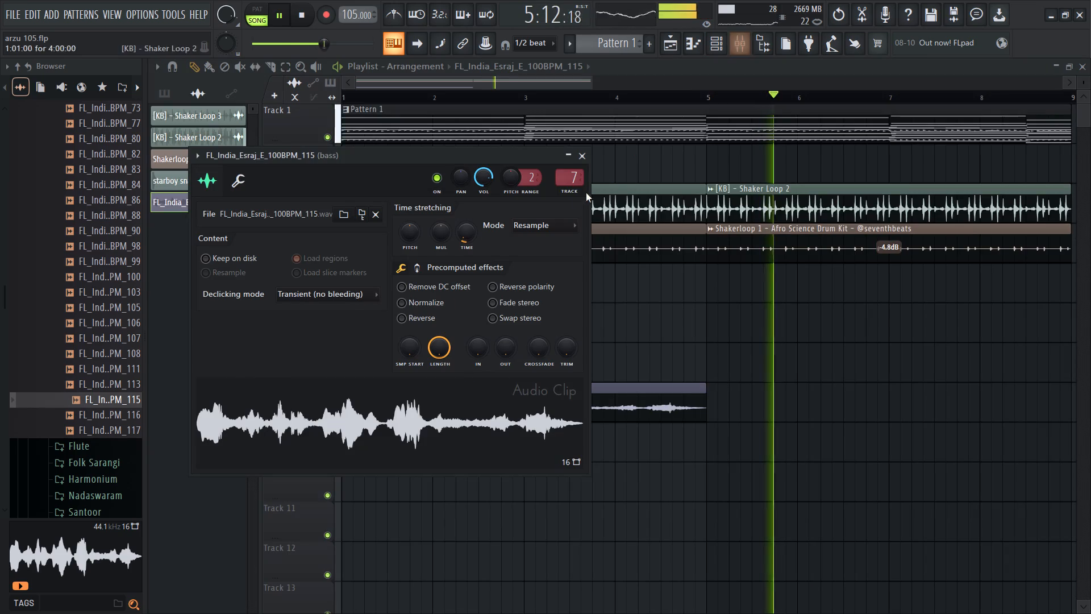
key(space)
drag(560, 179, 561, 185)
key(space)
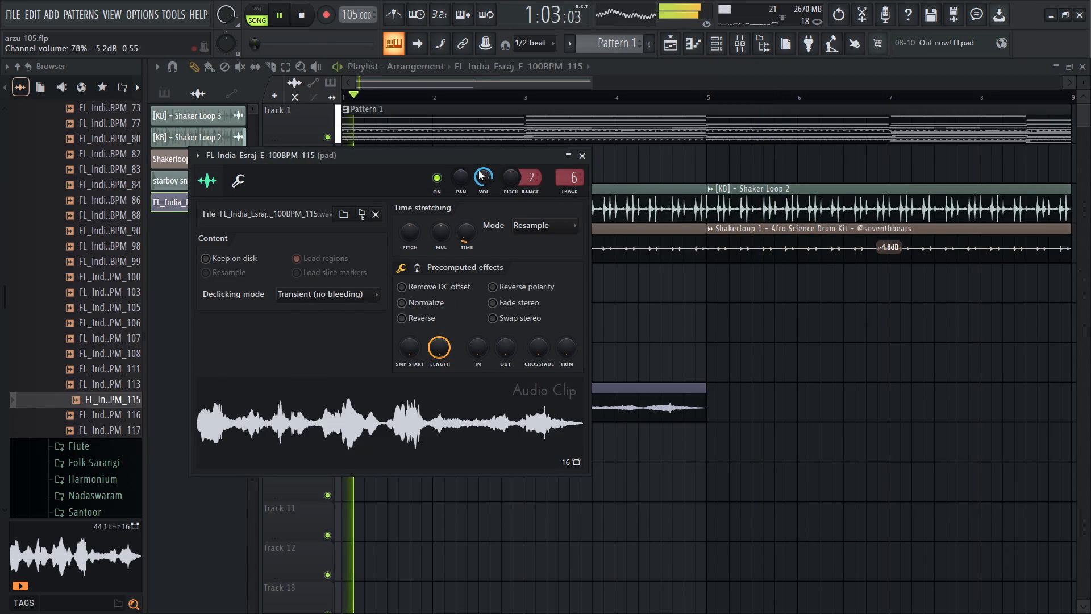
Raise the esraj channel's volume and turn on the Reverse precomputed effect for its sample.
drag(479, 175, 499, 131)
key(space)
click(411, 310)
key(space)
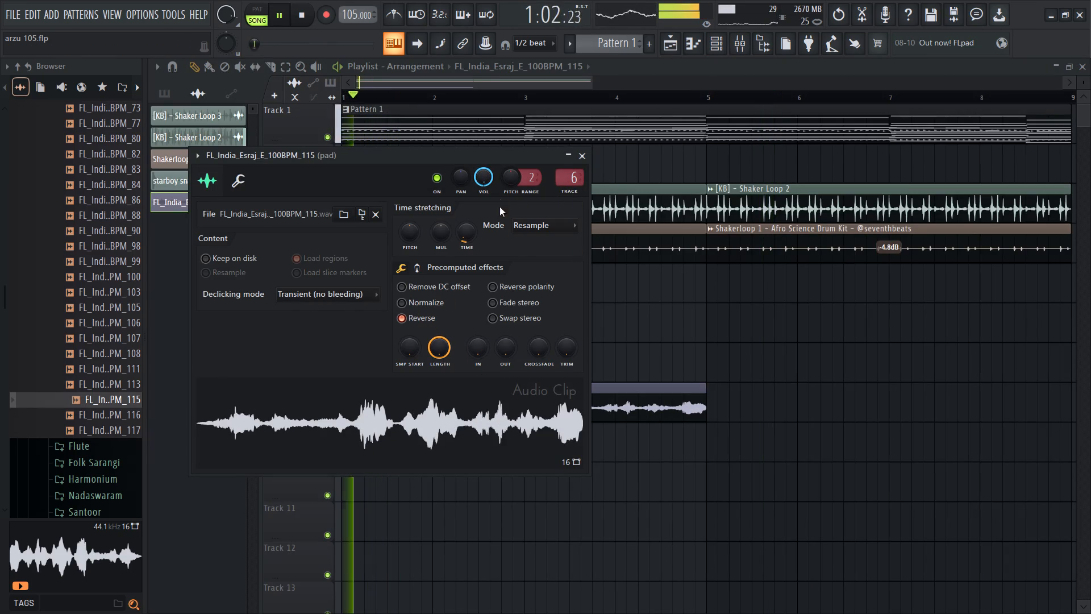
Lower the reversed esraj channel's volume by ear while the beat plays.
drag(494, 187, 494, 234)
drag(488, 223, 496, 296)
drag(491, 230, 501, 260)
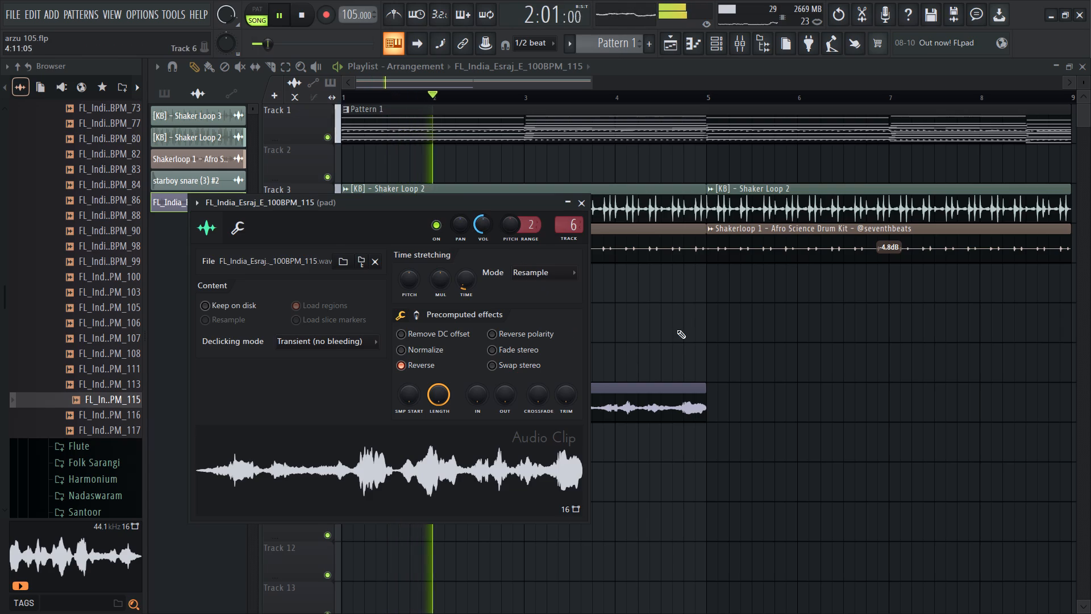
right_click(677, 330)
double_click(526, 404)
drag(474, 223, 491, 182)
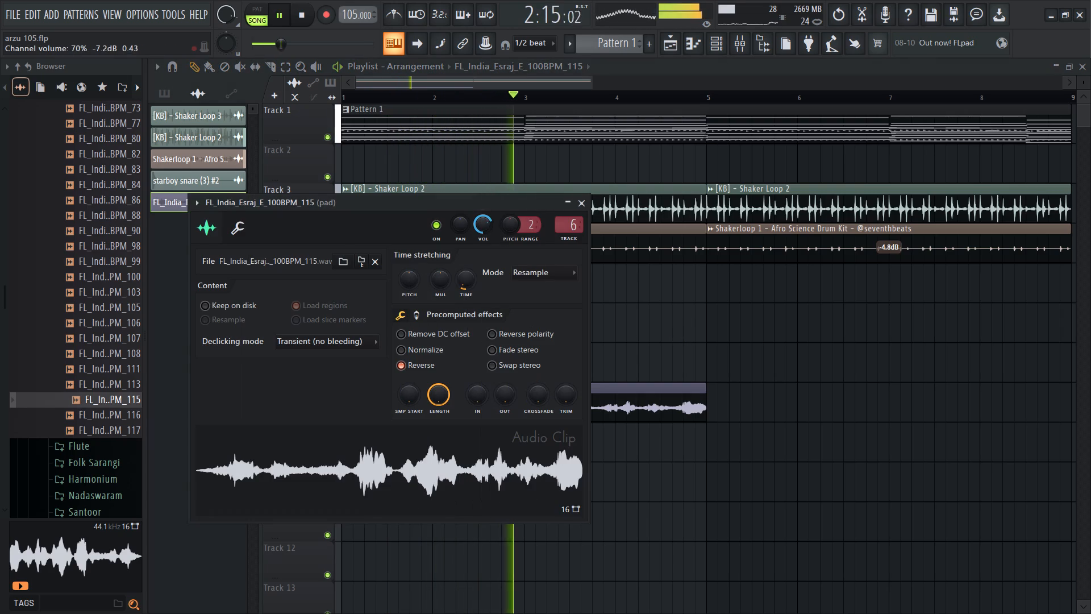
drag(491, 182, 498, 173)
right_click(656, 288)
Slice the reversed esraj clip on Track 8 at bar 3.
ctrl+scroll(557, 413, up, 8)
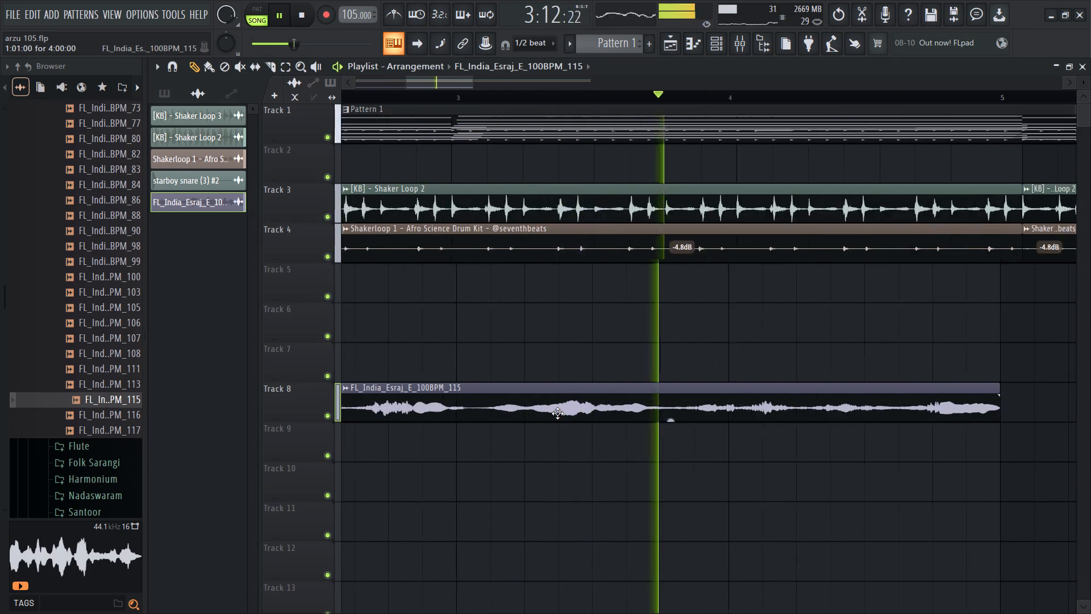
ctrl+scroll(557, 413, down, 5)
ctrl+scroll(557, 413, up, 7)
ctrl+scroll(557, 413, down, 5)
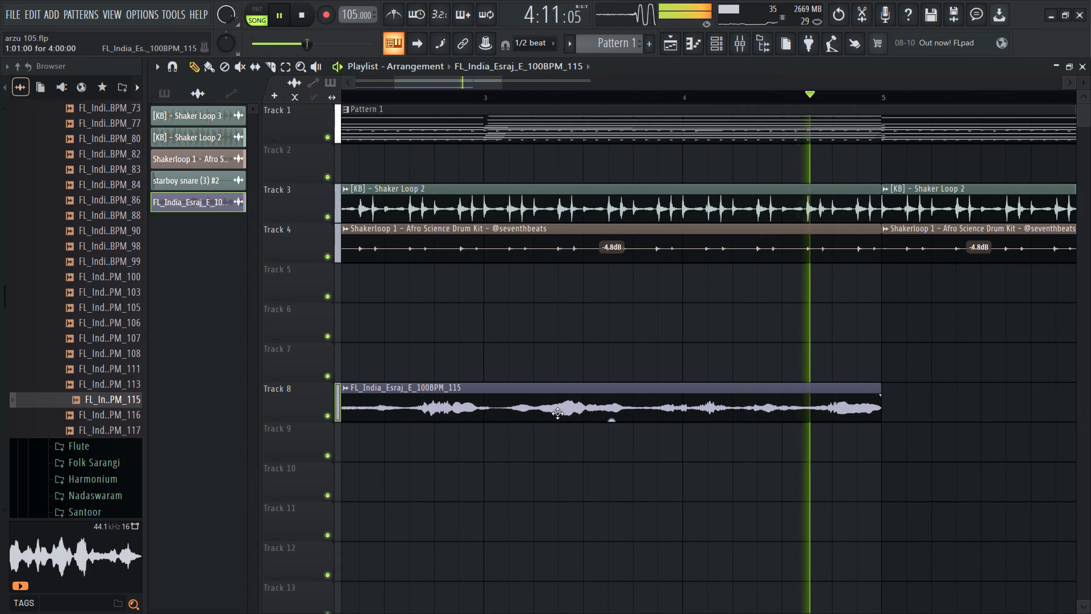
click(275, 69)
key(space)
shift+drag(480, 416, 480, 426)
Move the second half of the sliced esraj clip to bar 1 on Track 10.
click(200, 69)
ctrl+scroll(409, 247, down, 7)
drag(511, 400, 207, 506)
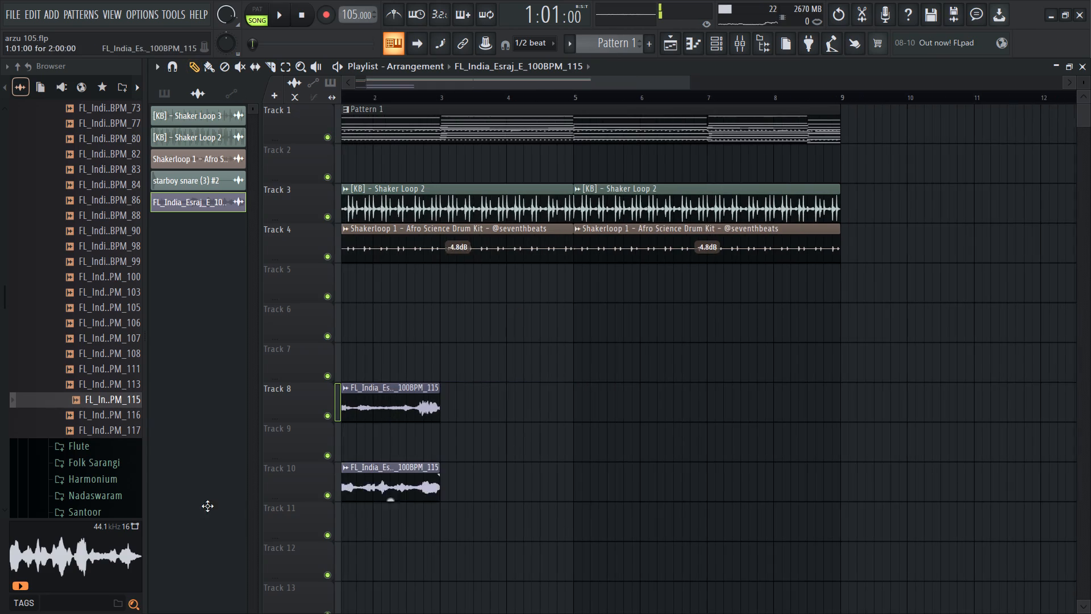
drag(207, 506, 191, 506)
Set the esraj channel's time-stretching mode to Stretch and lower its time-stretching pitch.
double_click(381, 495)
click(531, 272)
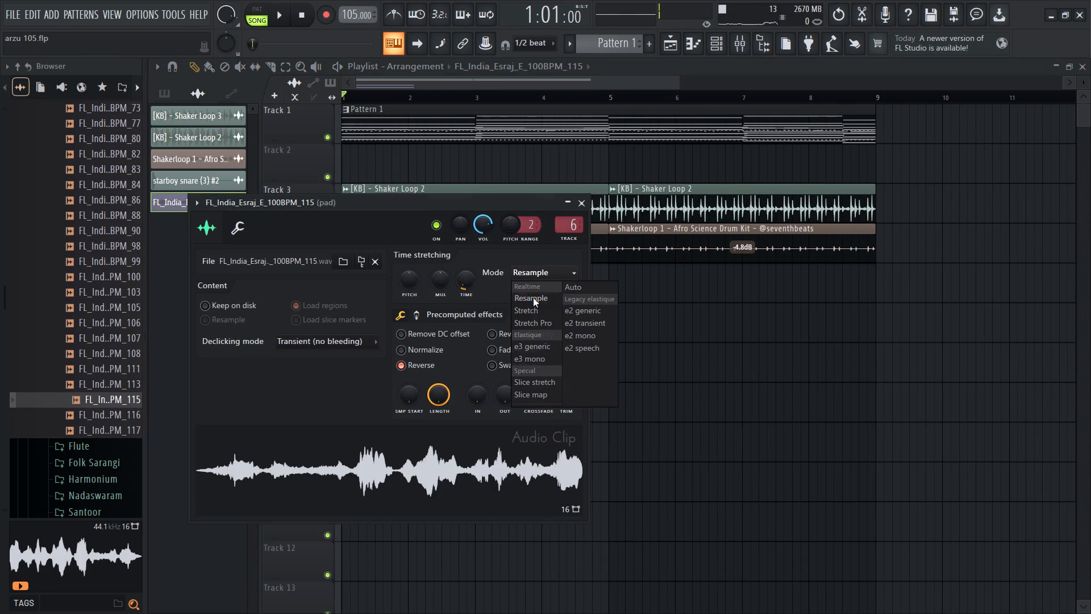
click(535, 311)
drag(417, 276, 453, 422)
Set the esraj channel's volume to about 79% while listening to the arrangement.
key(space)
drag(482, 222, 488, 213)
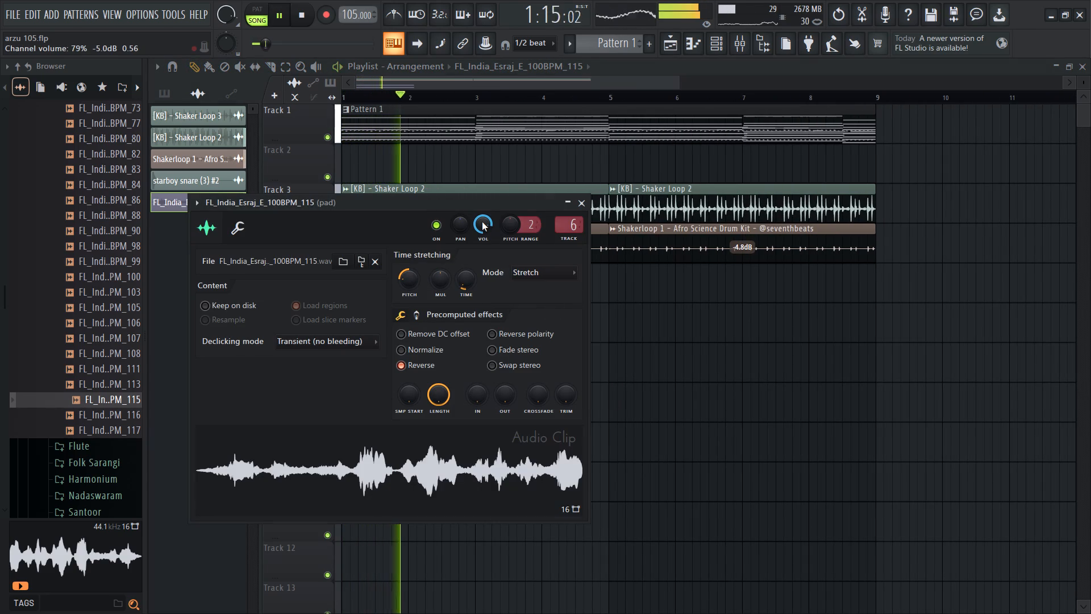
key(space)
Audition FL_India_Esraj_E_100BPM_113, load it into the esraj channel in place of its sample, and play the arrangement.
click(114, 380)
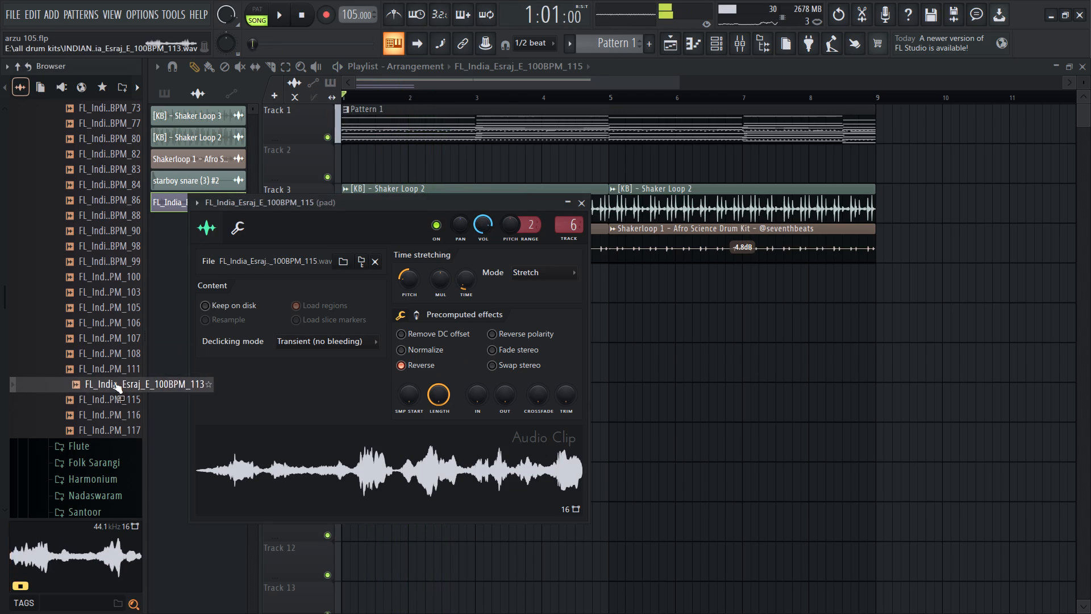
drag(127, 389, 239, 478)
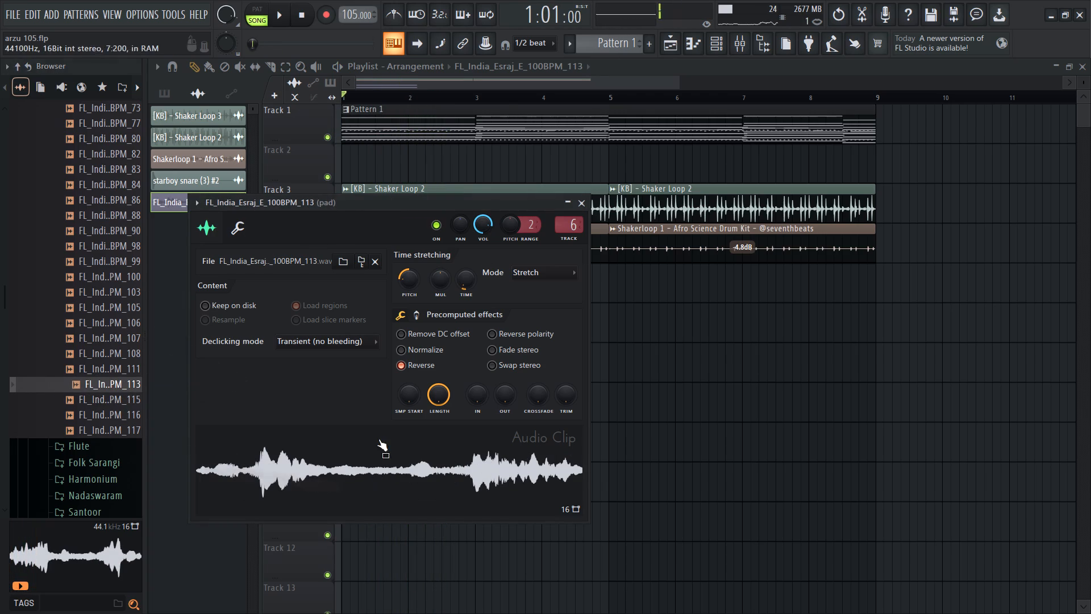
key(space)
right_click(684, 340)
Delete both esraj clips from Track 8 and Track 10 of the playlist.
drag(422, 404, 581, 396)
drag(581, 396, 566, 398)
right_drag(554, 404, 438, 484)
key(space)
Place the FL_India_Esraj_E_100BPM_111 sample on Track 8 starting at bar 1 and listen to it with the beat.
click(128, 366)
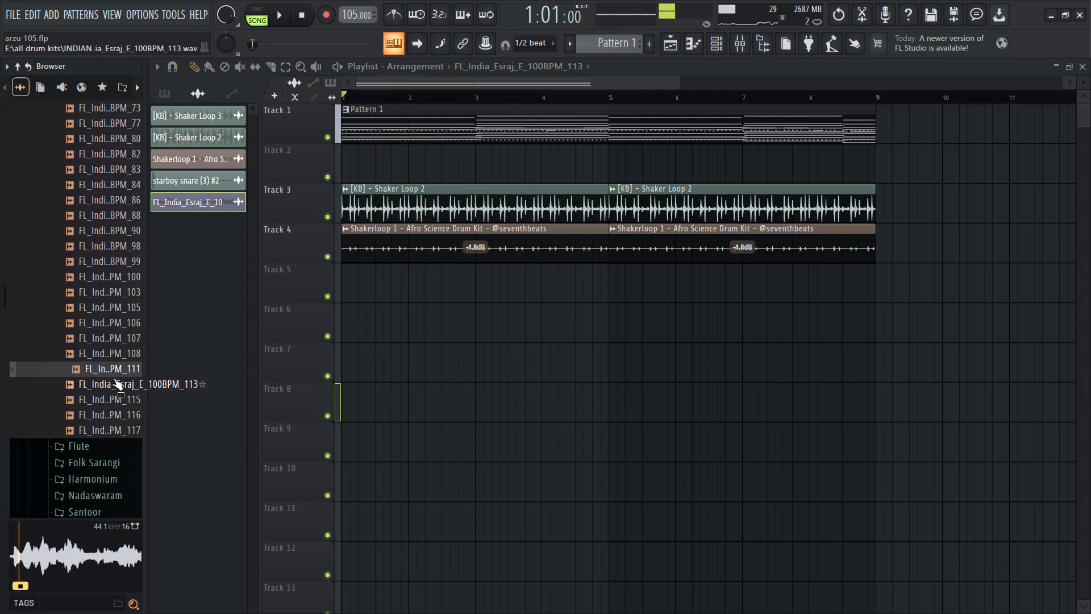
drag(115, 370, 347, 395)
drag(417, 395, 311, 406)
key(space)
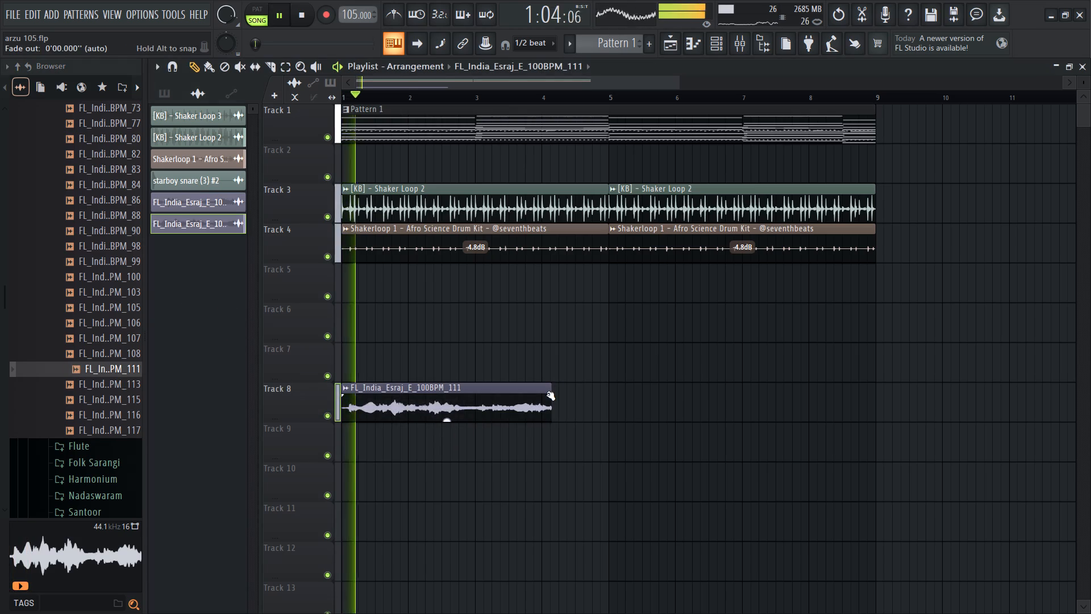
ctrl+scroll(548, 393, up, 6)
key(space)
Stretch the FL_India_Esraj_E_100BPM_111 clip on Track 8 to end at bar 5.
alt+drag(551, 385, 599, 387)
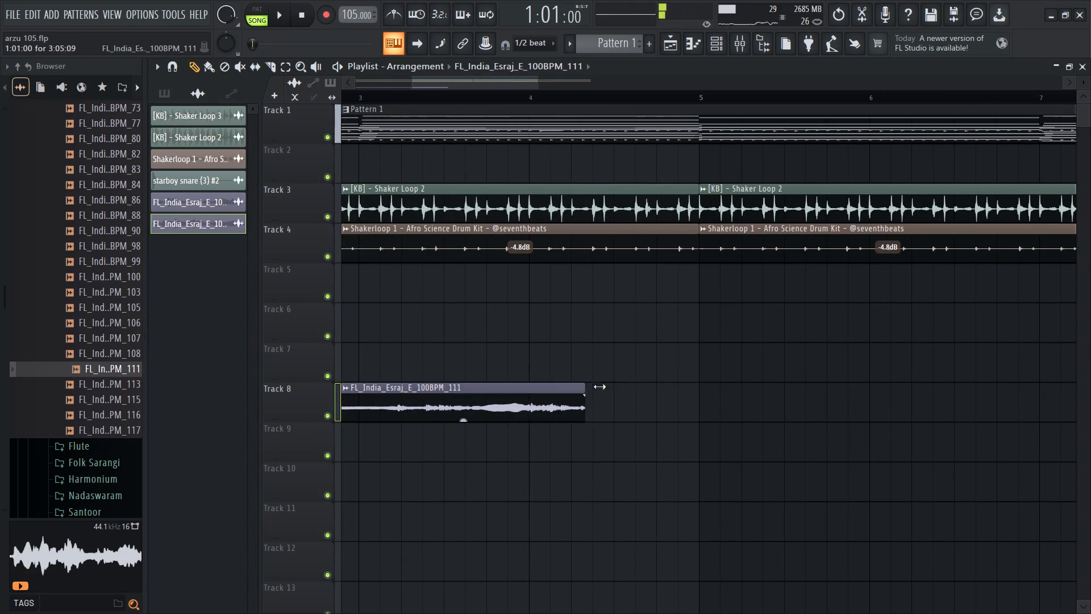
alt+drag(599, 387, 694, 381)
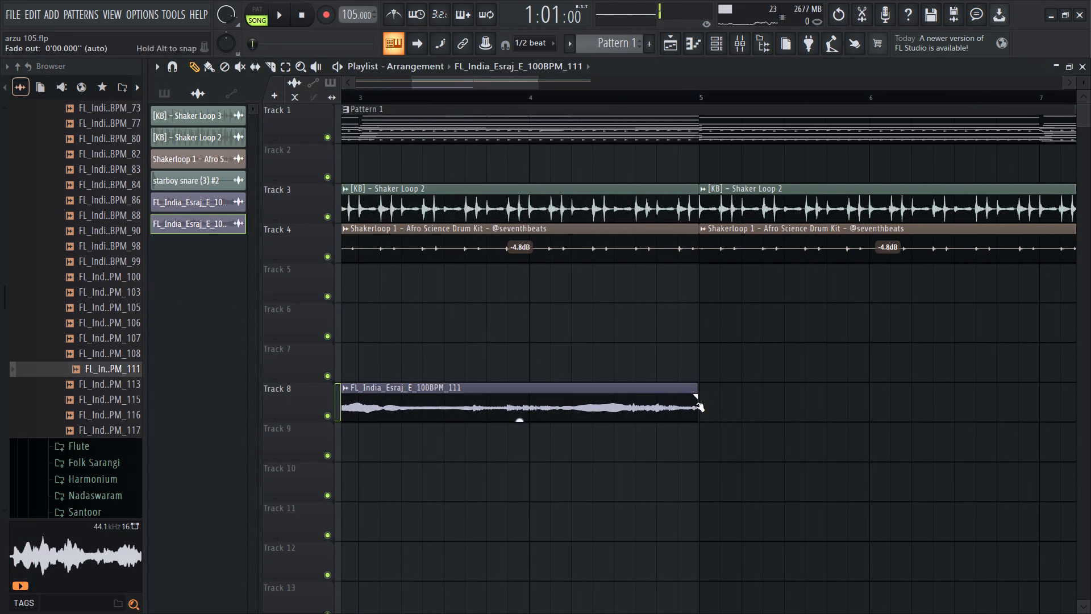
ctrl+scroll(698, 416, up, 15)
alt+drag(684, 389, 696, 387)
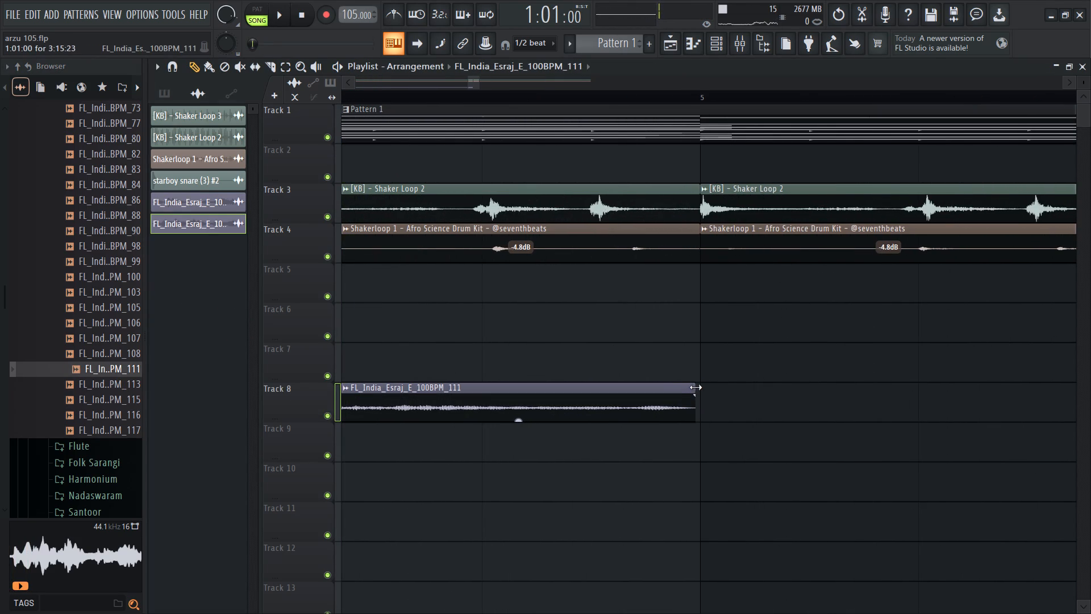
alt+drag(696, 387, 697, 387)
Fit the FL_India_Esraj_E_100BPM_111 clip to the project tempo, entering 100 BPM as the sample's tempo.
click(345, 385)
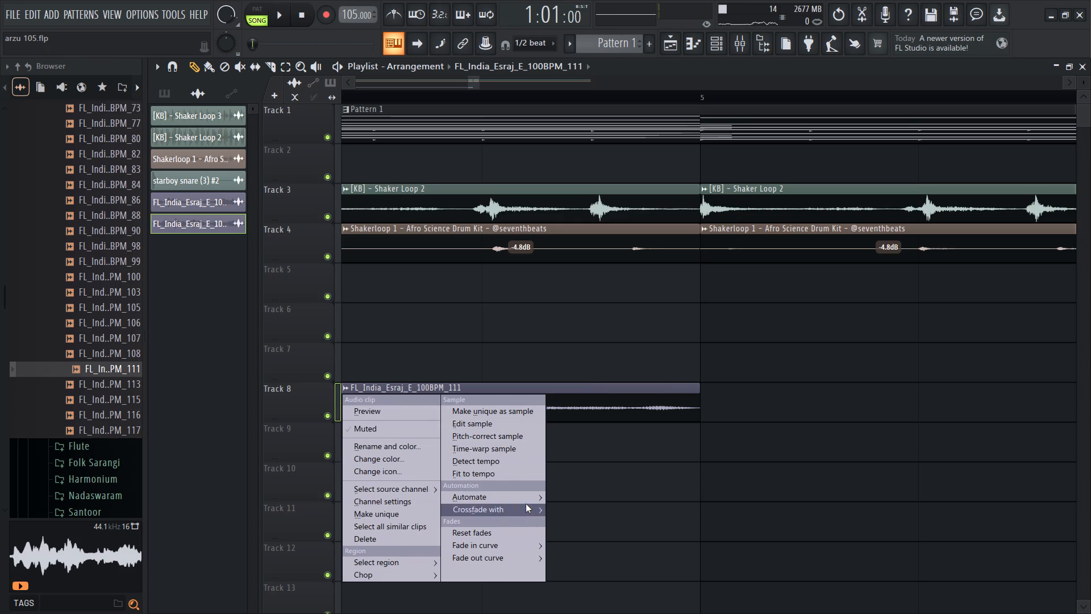
click(501, 470)
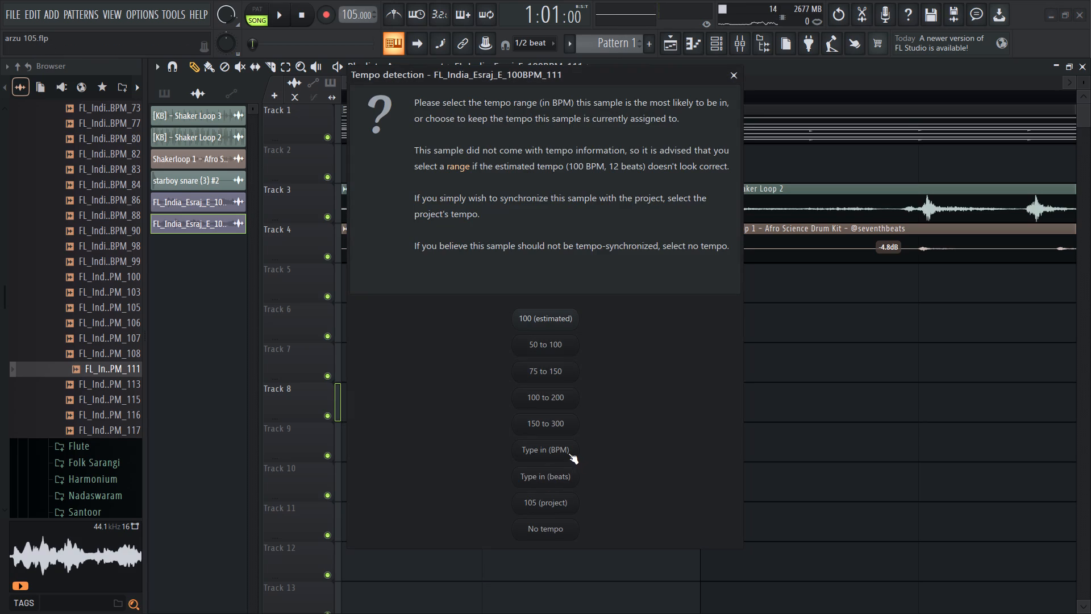
click(568, 453)
text(100)
key(Return)
Play the arrangement to check how the tempo-fitted esraj clip on Track 8 sits with the beat.
ctrl+scroll(587, 437, down, 5)
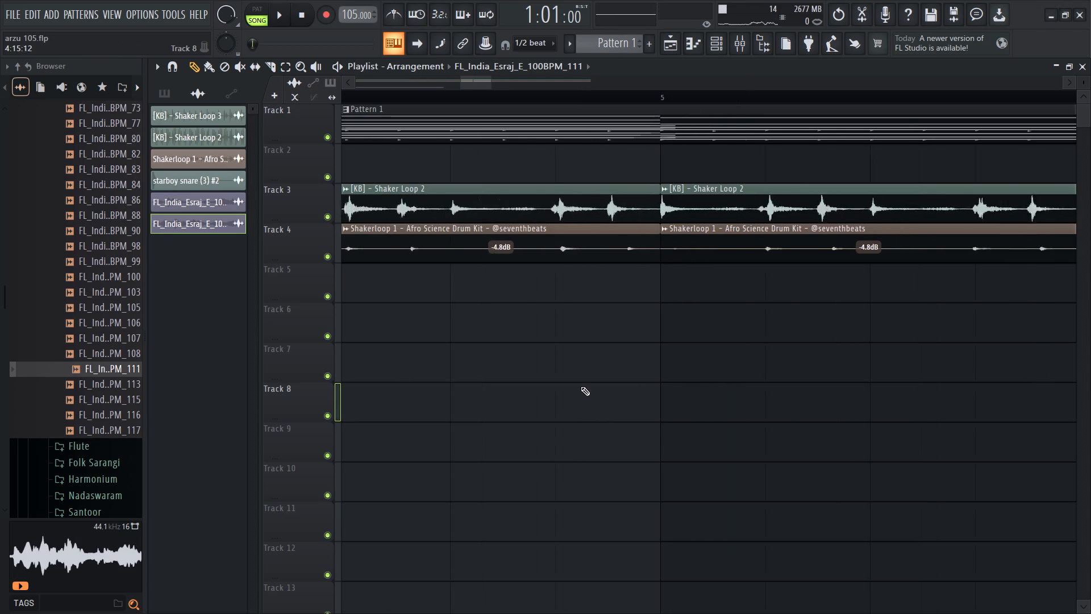
ctrl+scroll(581, 387, down, 20)
ctrl+scroll(417, 437, up, 8)
key(space)
ctrl+scroll(605, 433, down, 5)
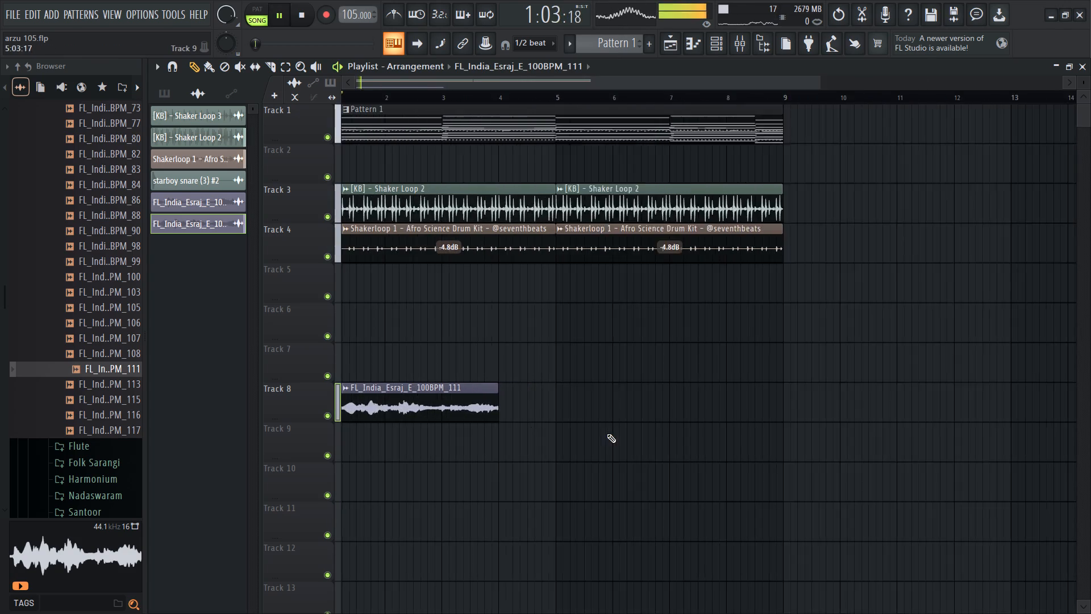
ctrl+scroll(607, 434, down, 9)
ctrl+scroll(328, 455, up, 12)
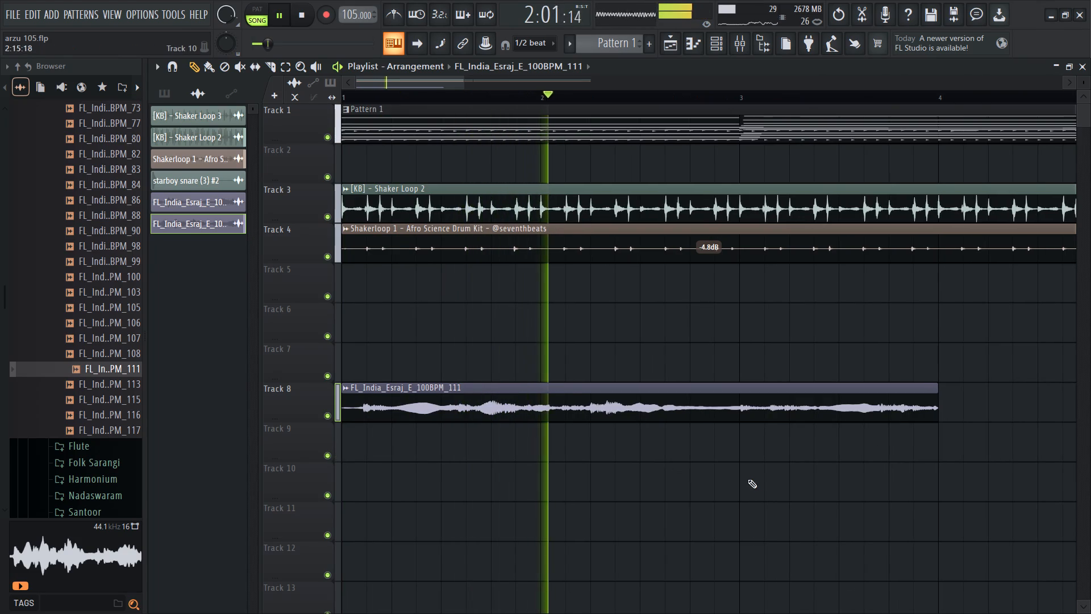
ctrl+scroll(660, 460, down, 4)
key(space)
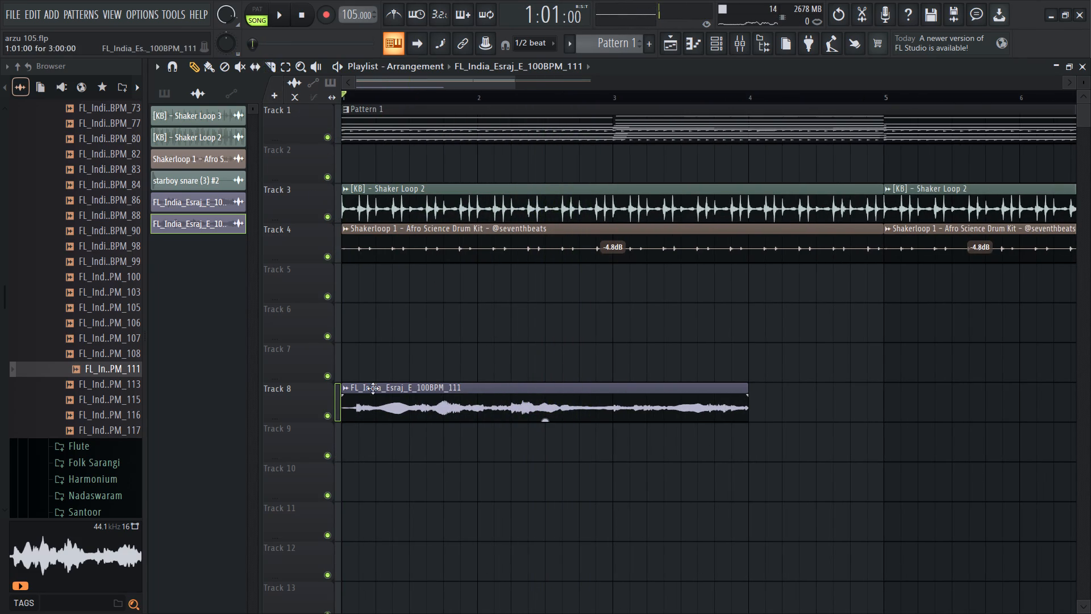
Slip the audio inside the Track 8 esraj clip earlier, trimming the quiet start at bar 1.
ctrl+scroll(307, 442, up, 7)
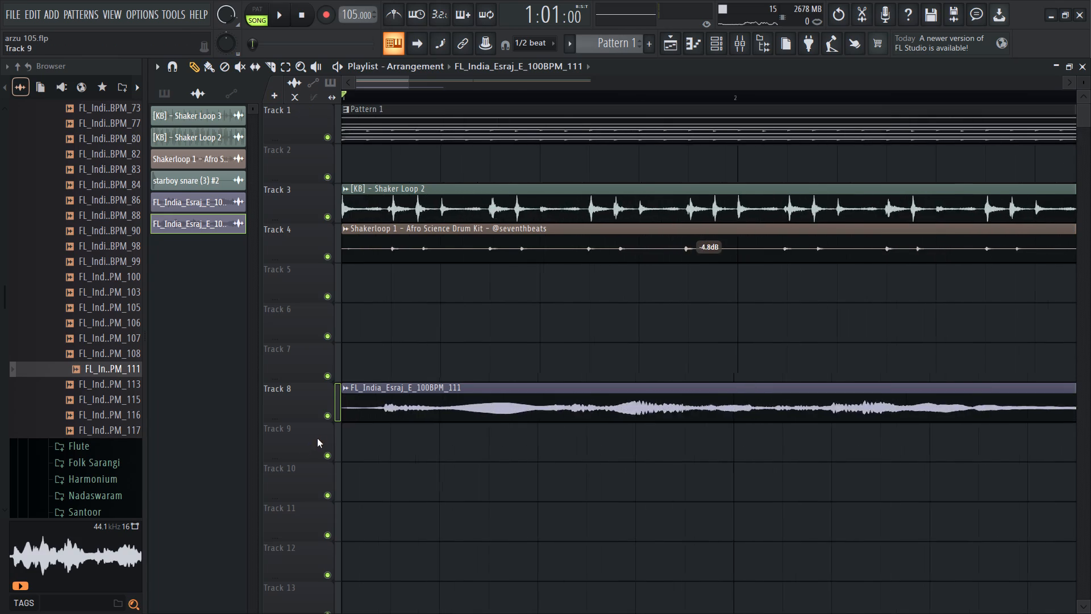
ctrl+scroll(318, 438, up, 4)
click(255, 70)
shift+drag(503, 398, 448, 403)
Play the arrangement to check the slipped esraj clip's timing, returning to the Draw tool.
key(space)
scroll(426, 337, down, 9)
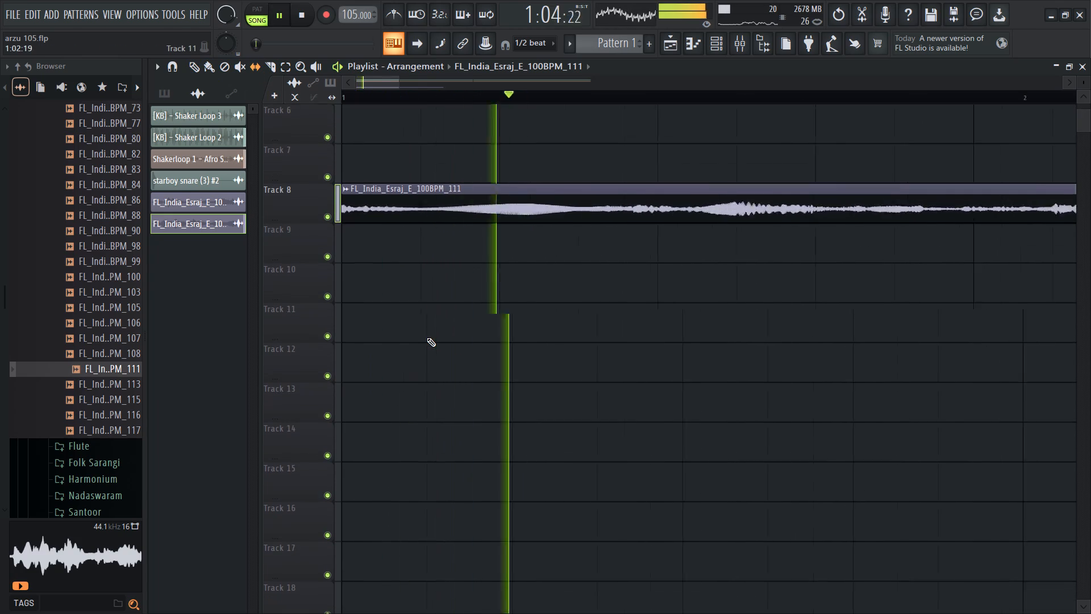
ctrl+scroll(427, 338, up, 8)
ctrl+scroll(427, 338, down, 20)
click(184, 64)
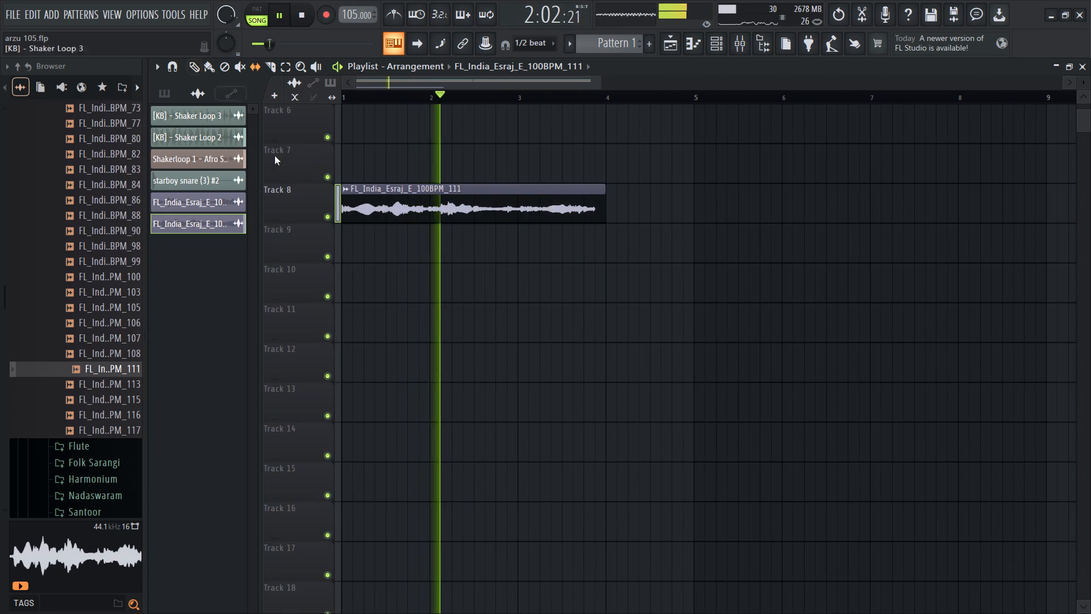
click(200, 63)
ctrl+scroll(348, 312, up, 4)
ctrl+scroll(348, 312, down, 5)
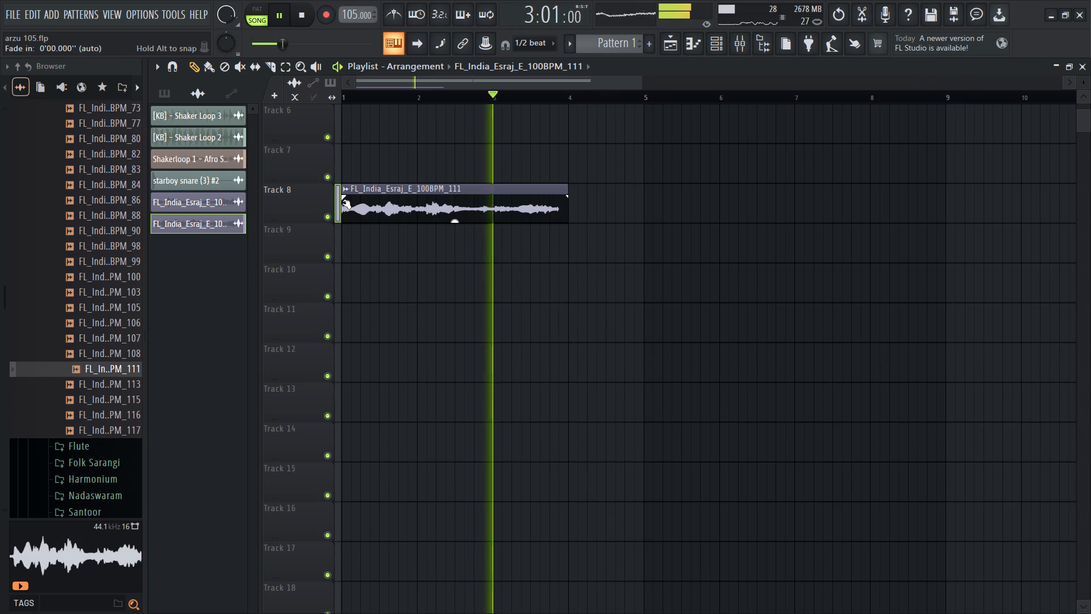
click(343, 200)
key(space)
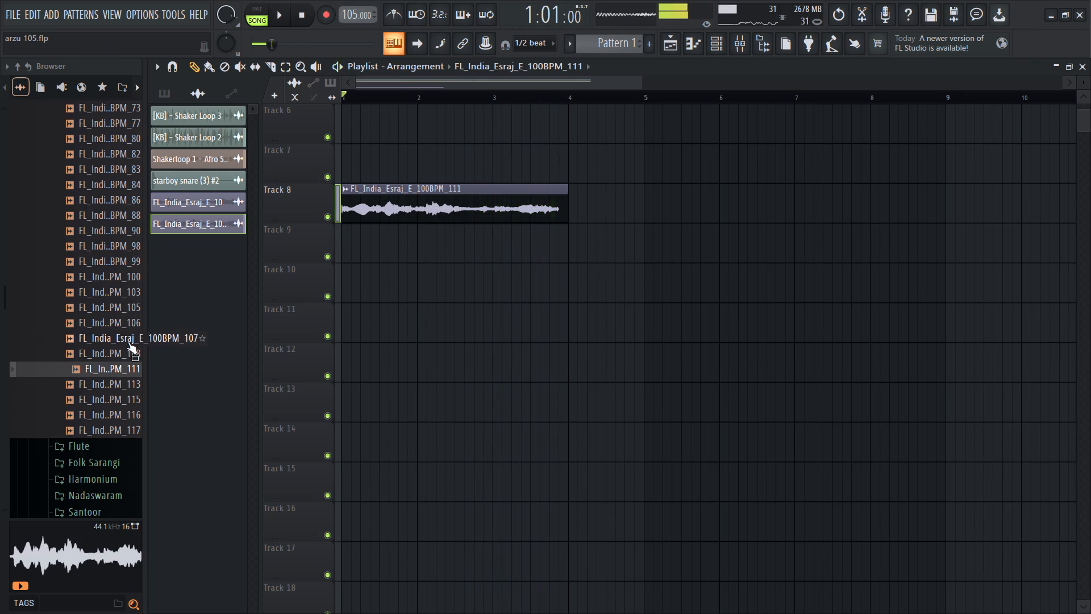
Audition the FL_India_Esraj_E_100BPM samples from 107 to 116, plus 103 and 105, for a second esraj phrase.
click(118, 345)
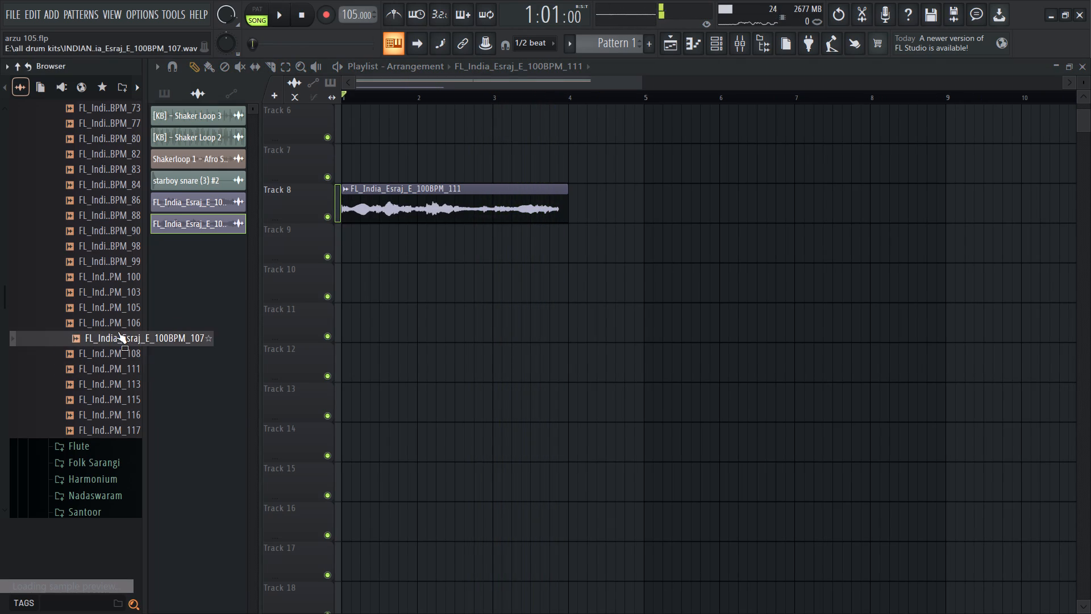
click(118, 339)
click(116, 359)
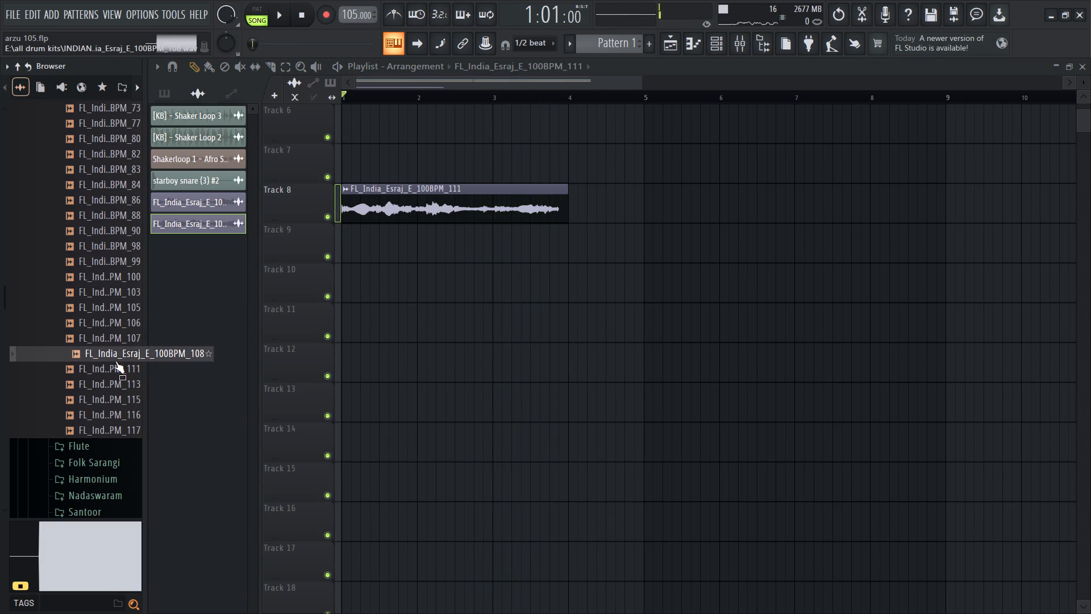
click(111, 375)
click(110, 387)
click(107, 399)
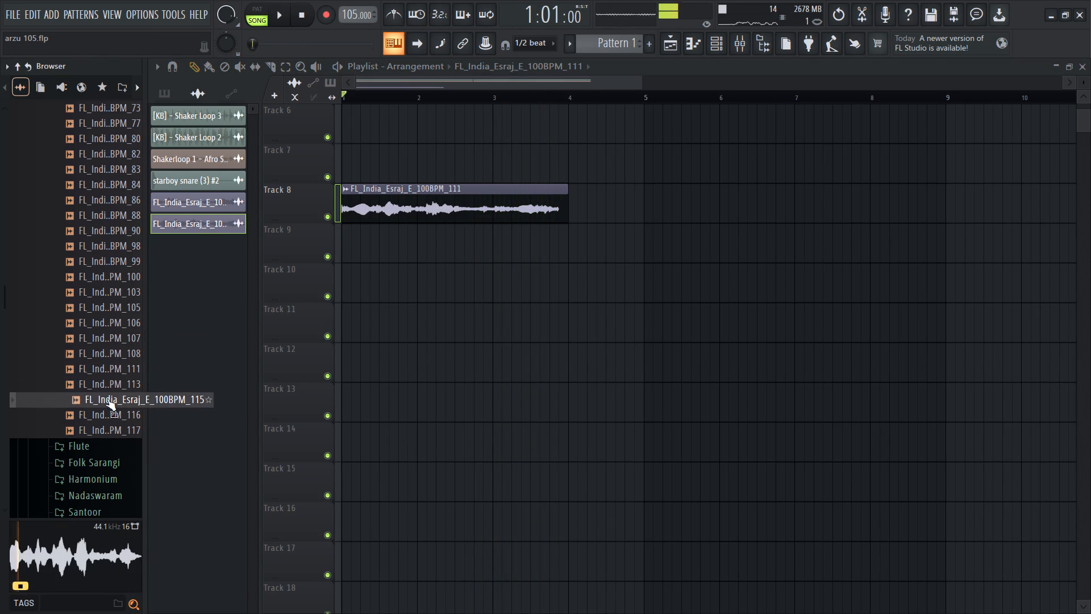
click(107, 415)
click(104, 312)
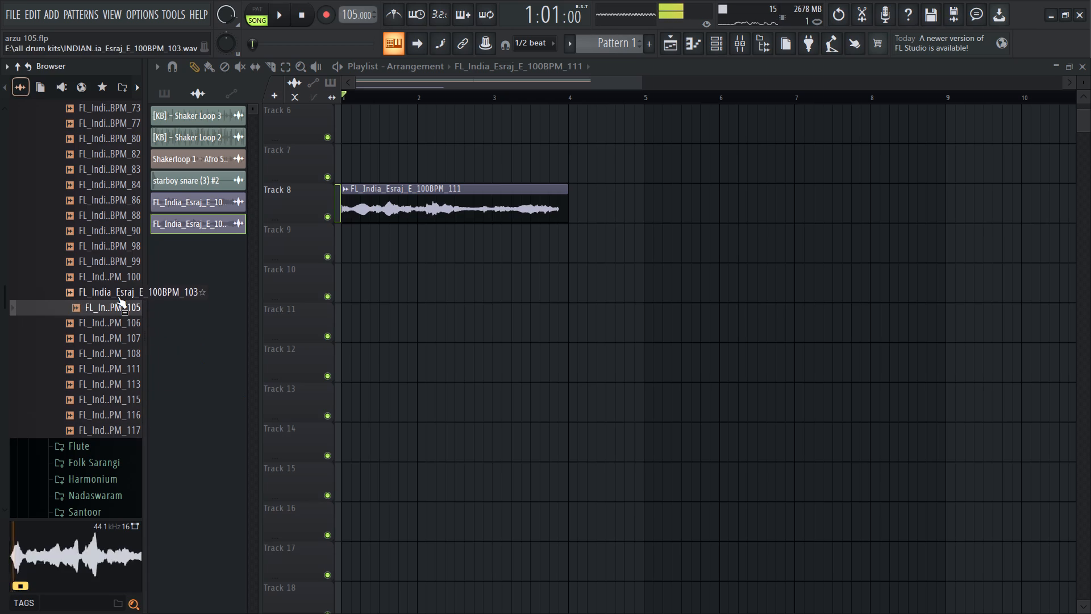
click(118, 296)
click(116, 312)
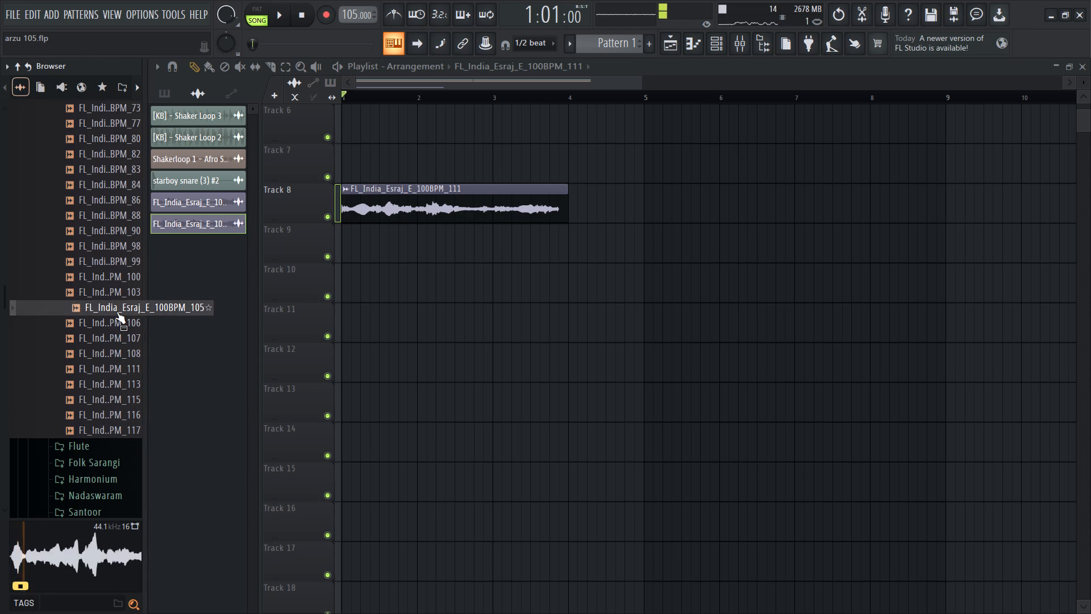
Place the FL_India_Esraj_E_100BPM_105 sample on Track 11, starting at bar 1.
drag(116, 312, 371, 320)
drag(472, 320, 306, 319)
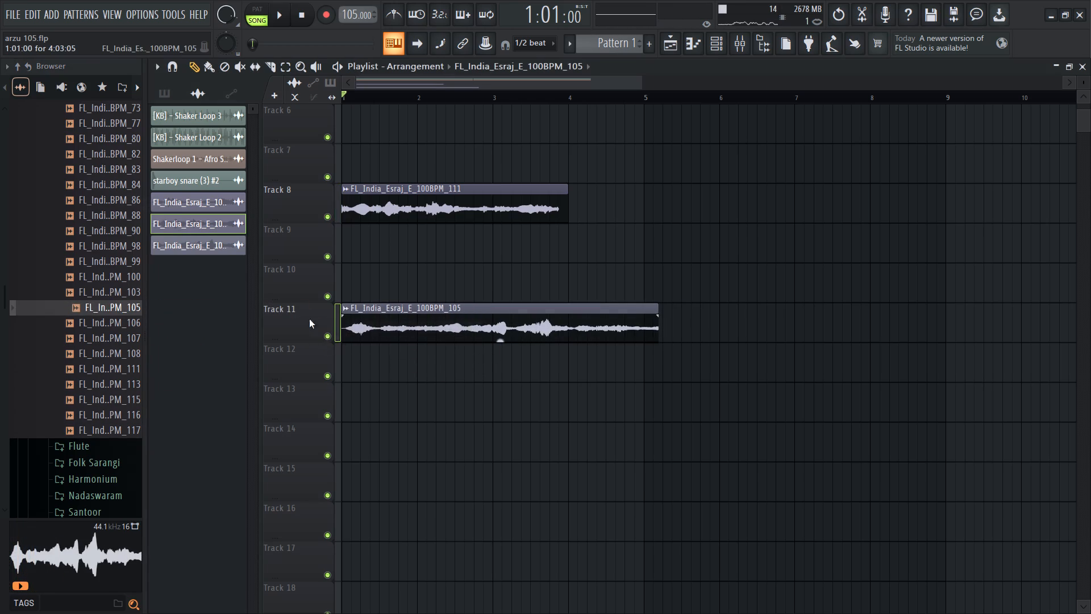
Fit the FL_India_Esraj_E_100BPM_105 clip to the project tempo, entering 100 BPM as the sample's tempo.
click(350, 308)
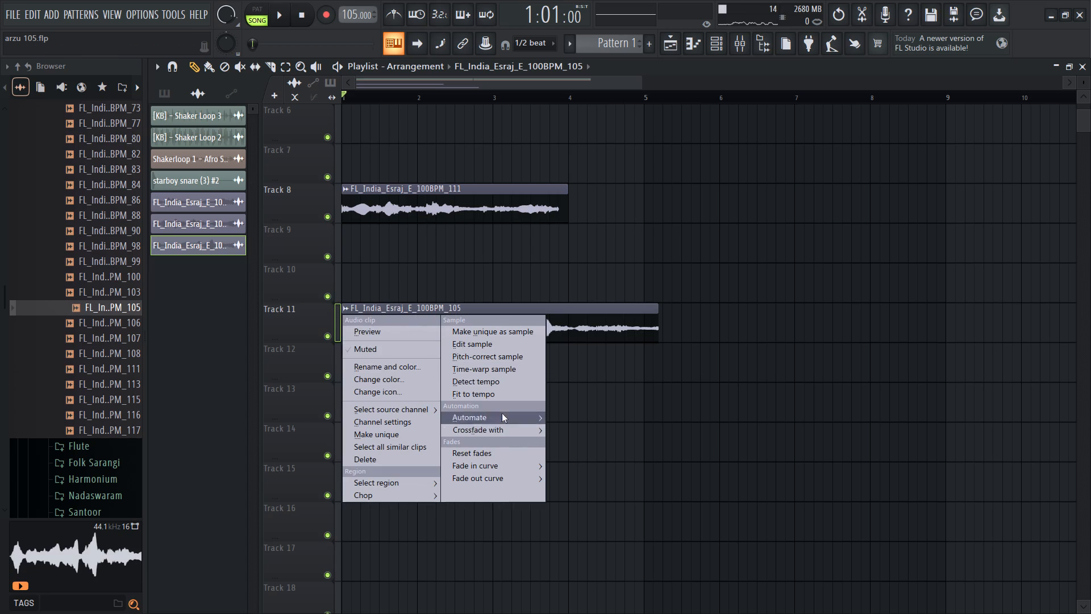
click(500, 399)
click(561, 449)
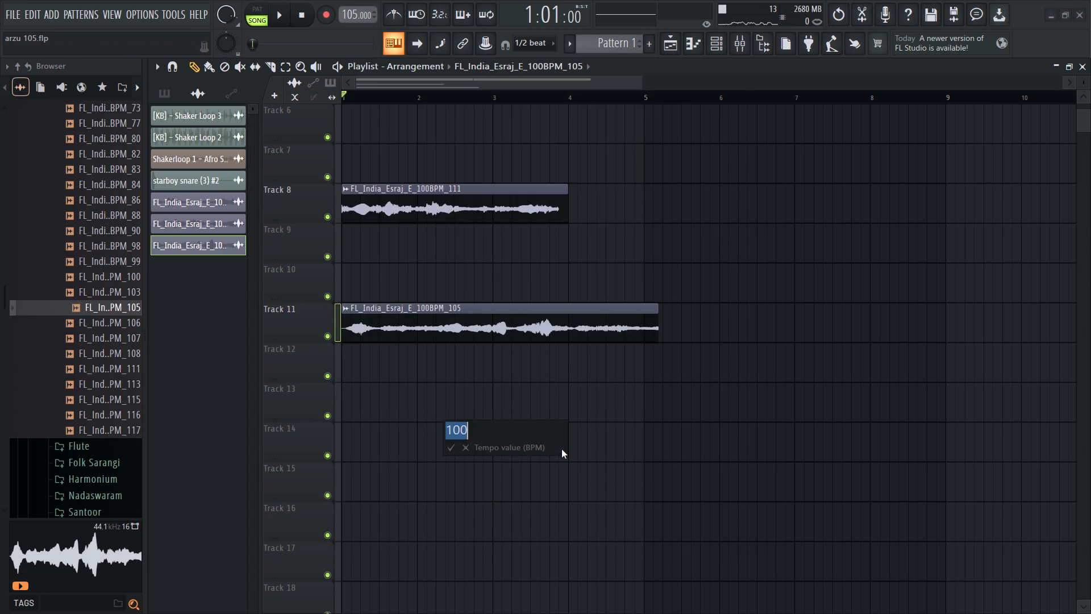
text(100)
key(Return)
Play the arrangement briefly with Track 8 muted to hear the Track 11 esraj clip, and unmute Track 8.
key(space)
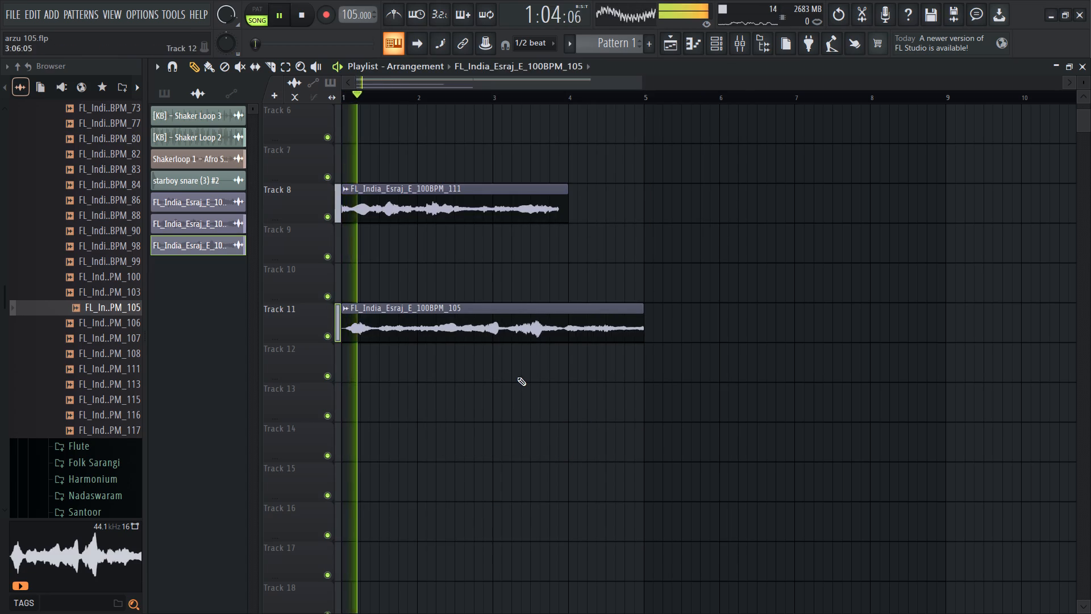
click(324, 211)
key(space)
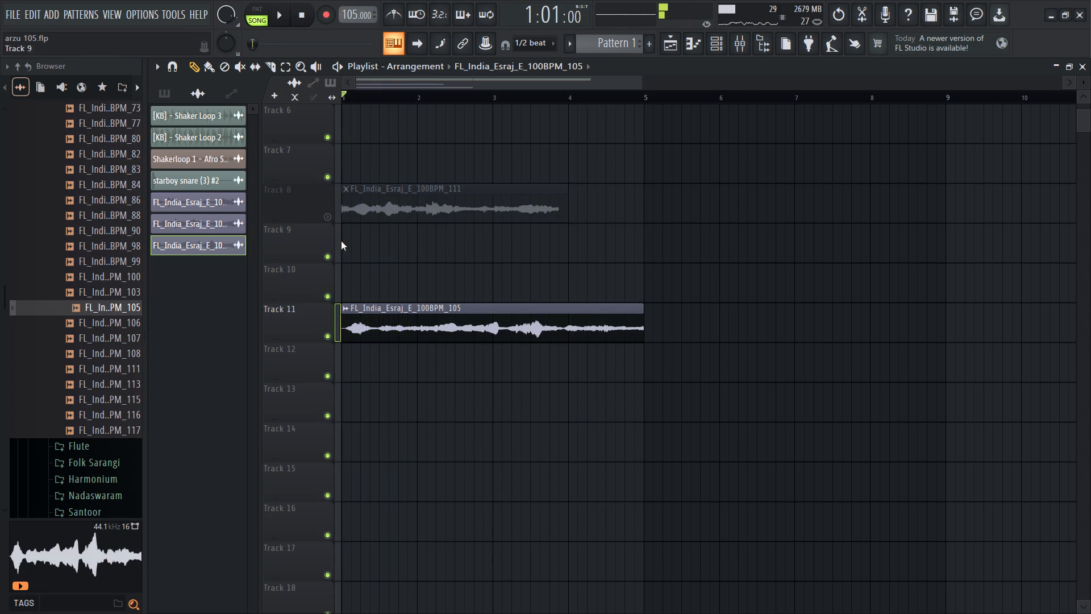
click(332, 216)
Shift the Track 11 esraj clip to 1:13 and reverse its sample.
drag(409, 320, 470, 320)
key(space)
double_click(492, 320)
click(444, 356)
right_drag(692, 372, 685, 370)
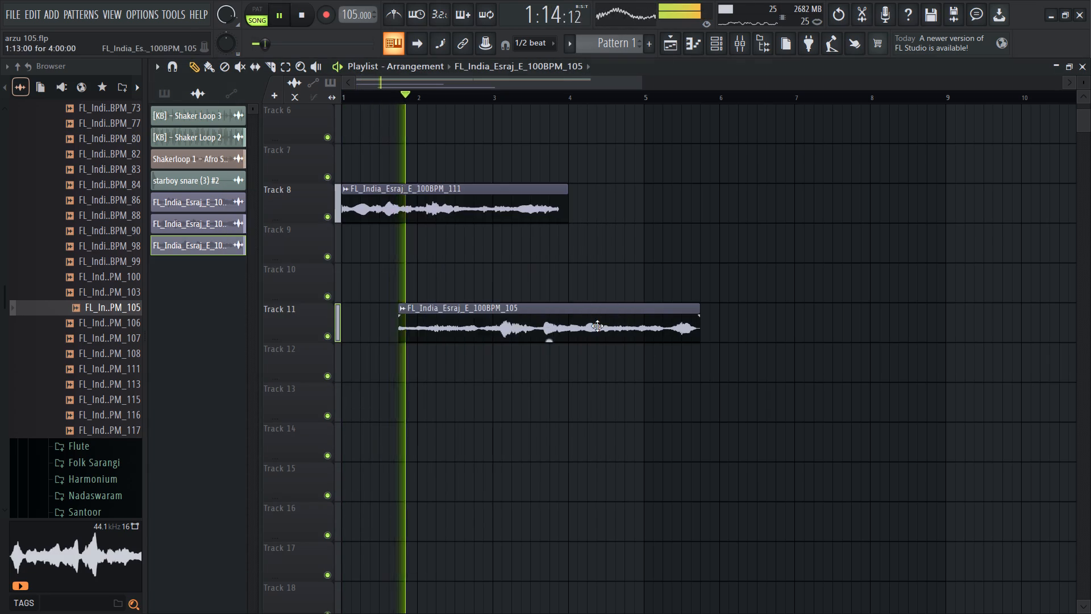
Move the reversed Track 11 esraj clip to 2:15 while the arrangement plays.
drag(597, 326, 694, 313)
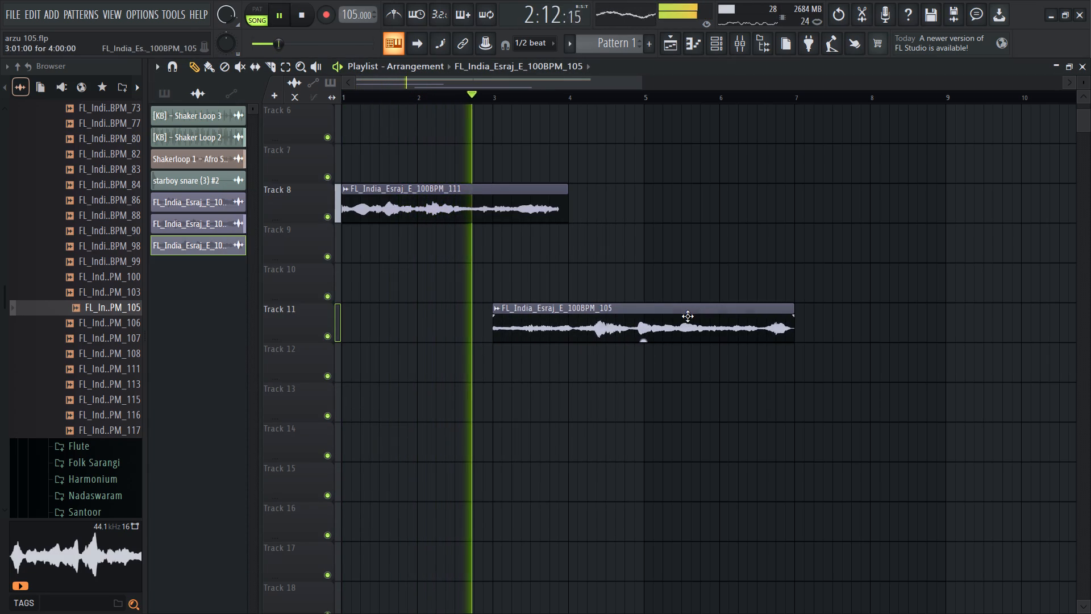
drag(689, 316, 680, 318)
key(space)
Route the FL_India_Esraj_E_100BPM_111 clip to mixer track 4 and restart playback.
double_click(506, 210)
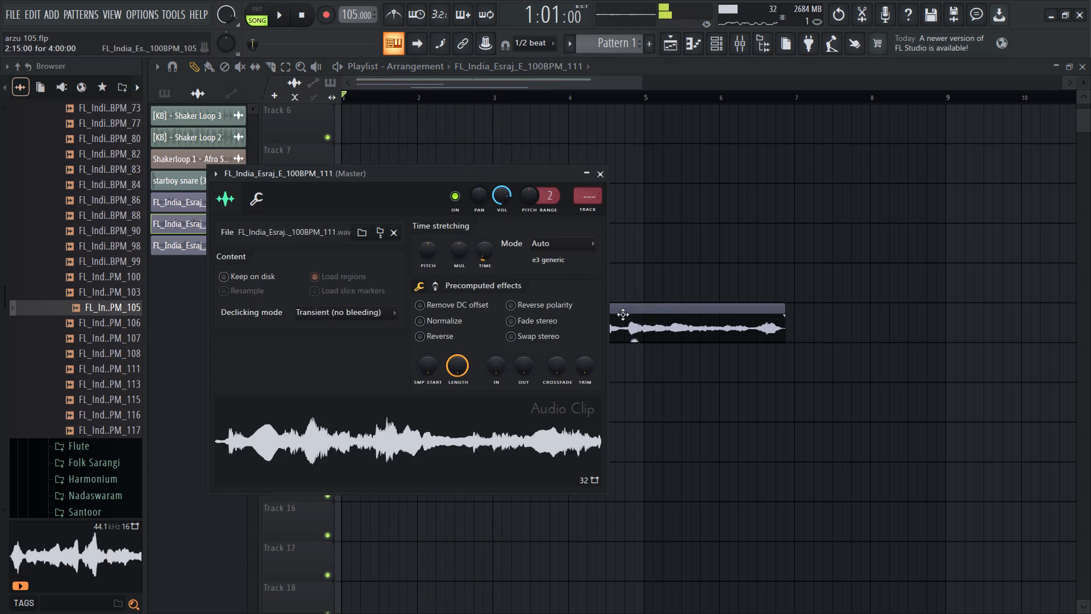
click(579, 188)
drag(579, 188, 587, 176)
drag(586, 193, 590, 185)
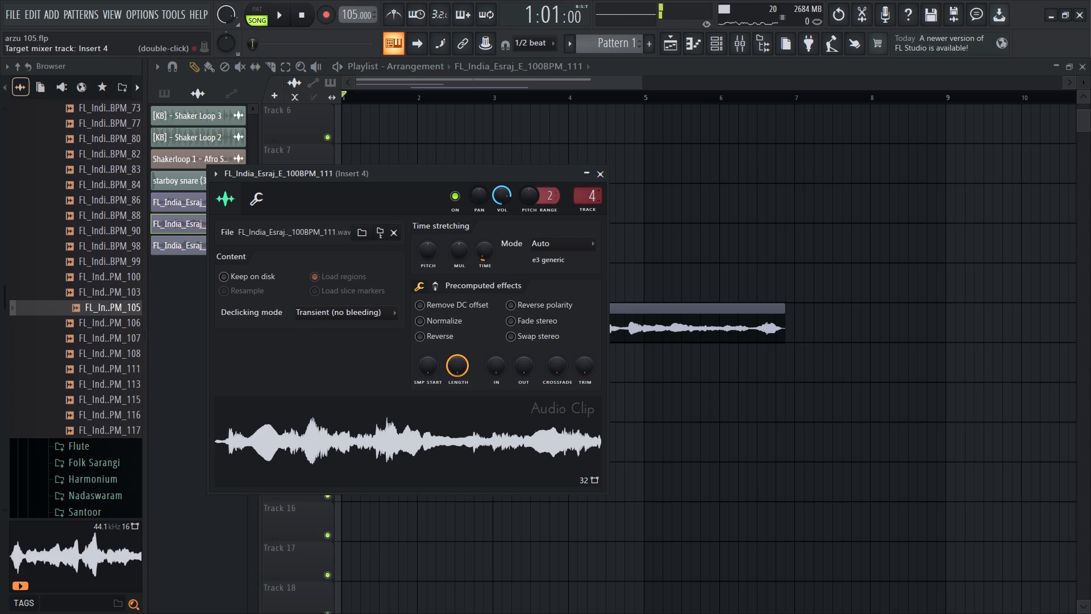
drag(590, 185, 590, 182)
key(space)
right_click(668, 236)
Route the FL_India_Esraj_E_100BPM_105 clip to mixer track 4.
double_click(586, 321)
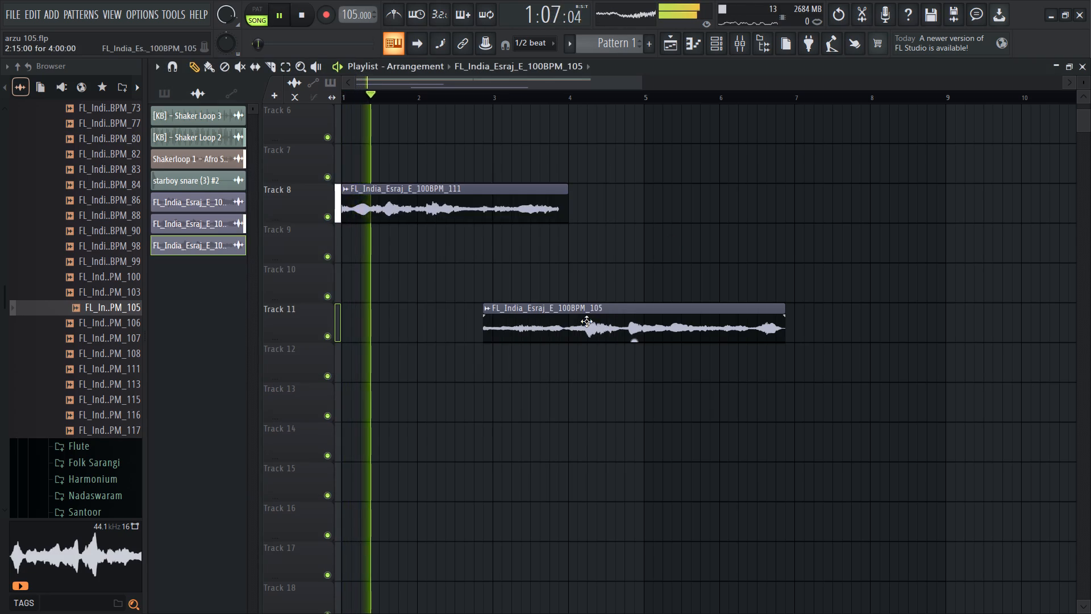
drag(592, 216, 610, 188)
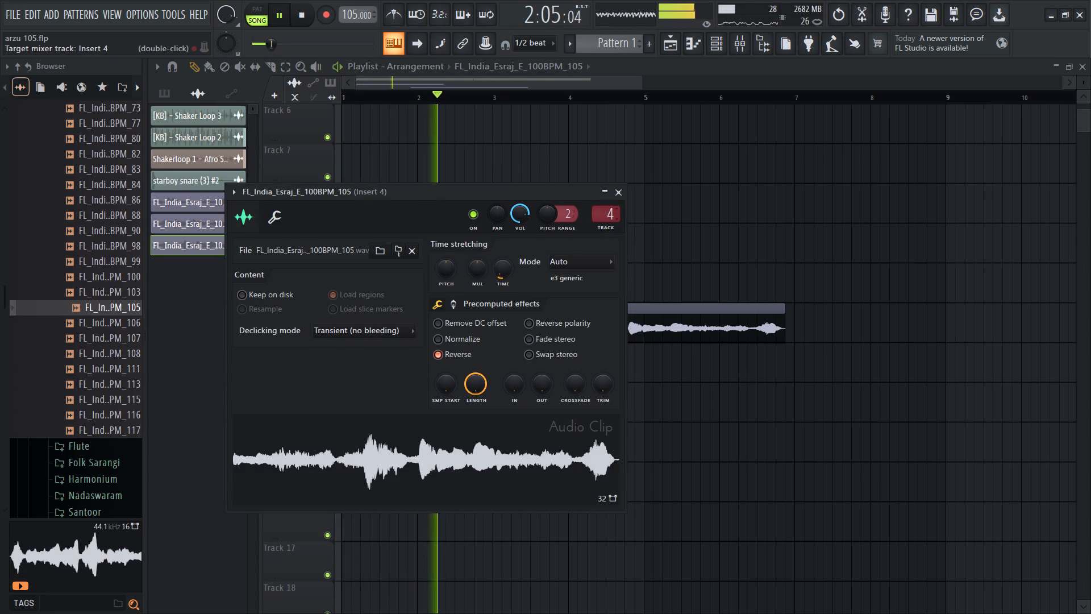
drag(610, 188, 613, 184)
right_drag(701, 258, 691, 267)
Add a short fade-in at the start of the Track 11 esraj clip.
drag(488, 318, 488, 318)
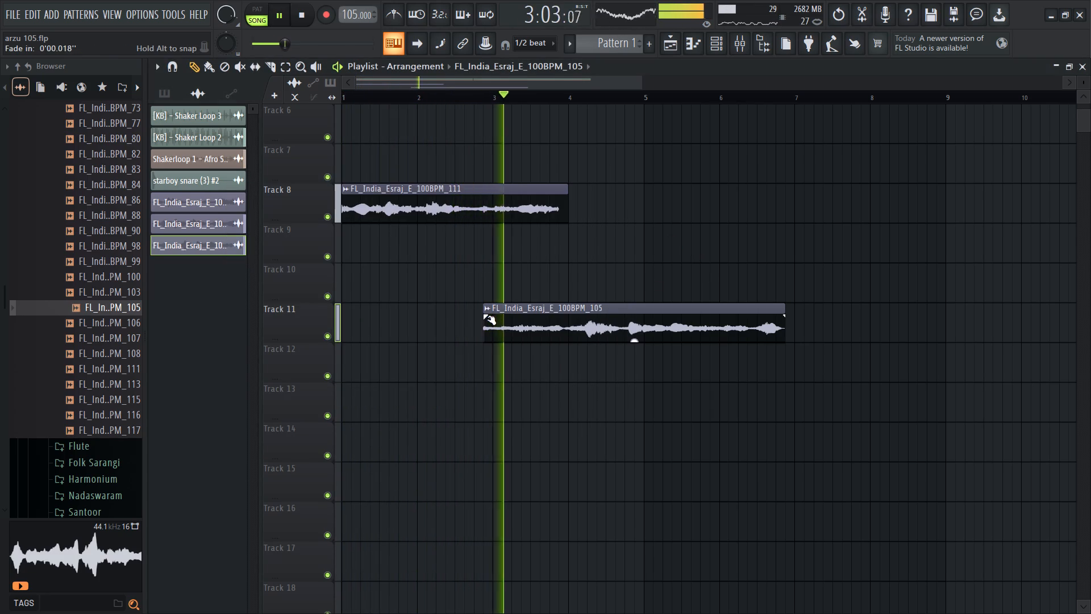
drag(488, 318, 496, 317)
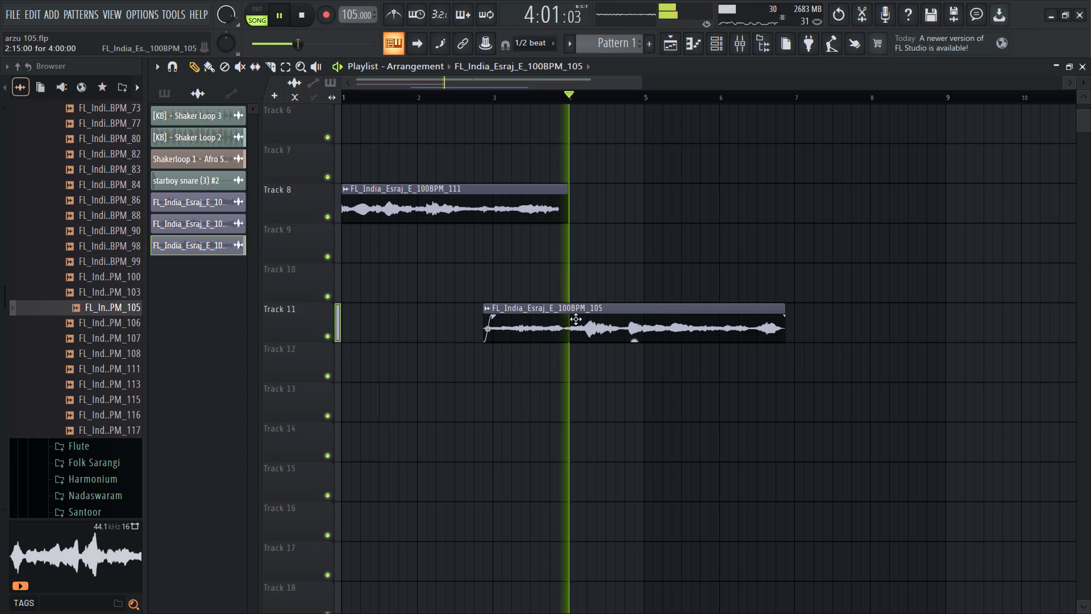
Move the Track 11 esraj clip to 3:07 and replay the arrangement to check the transition.
drag(592, 318, 627, 316)
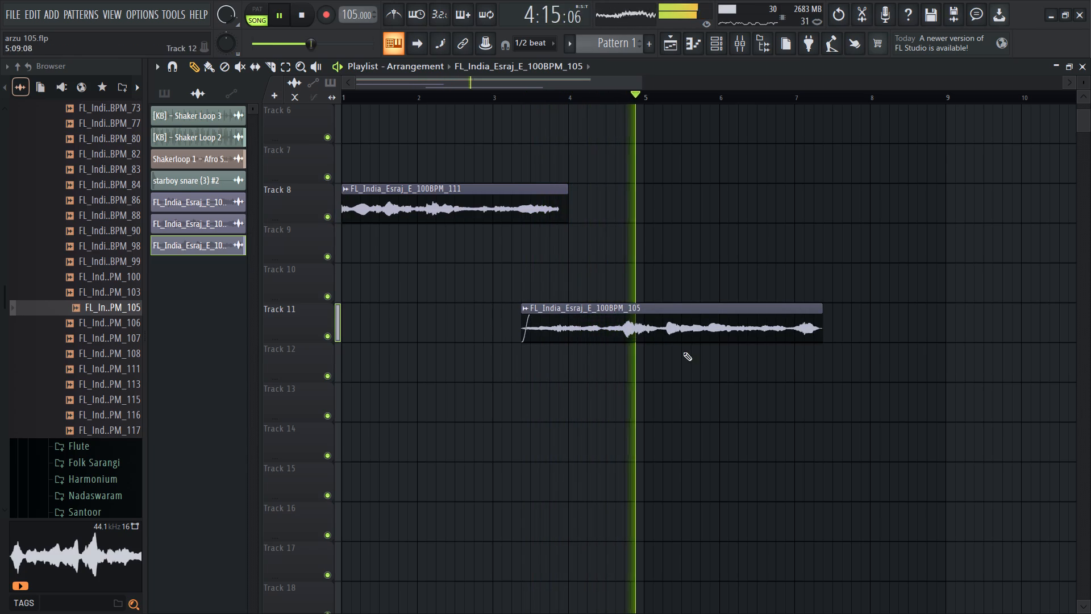
key(space)
key(space)
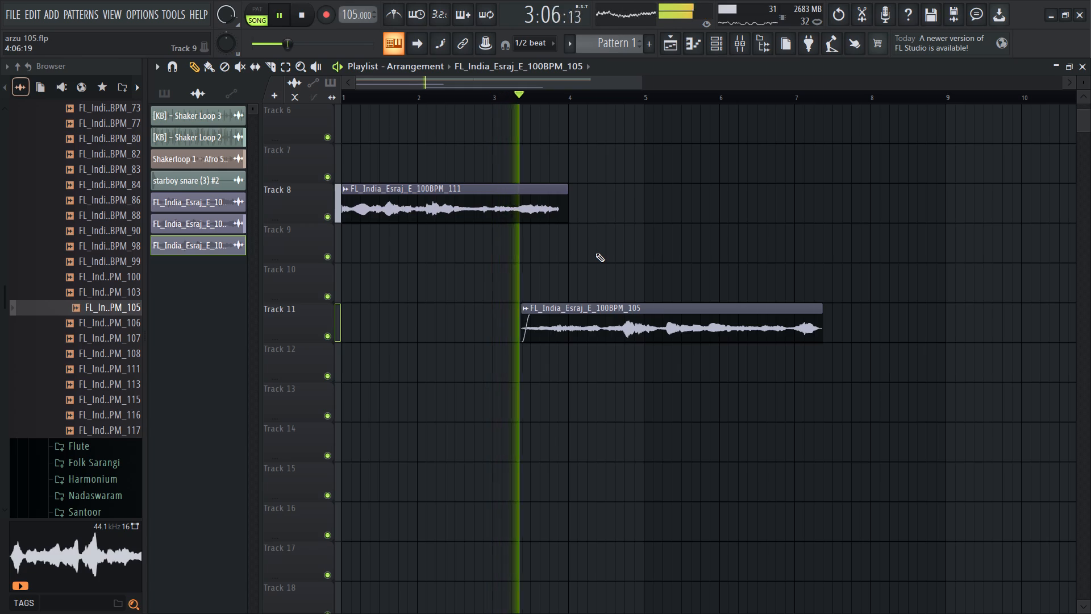
Slice off the empty tail of the Track 8 esraj clip just before bar 4, returning to the Draw tool.
ctrl+scroll(556, 211, up, 2)
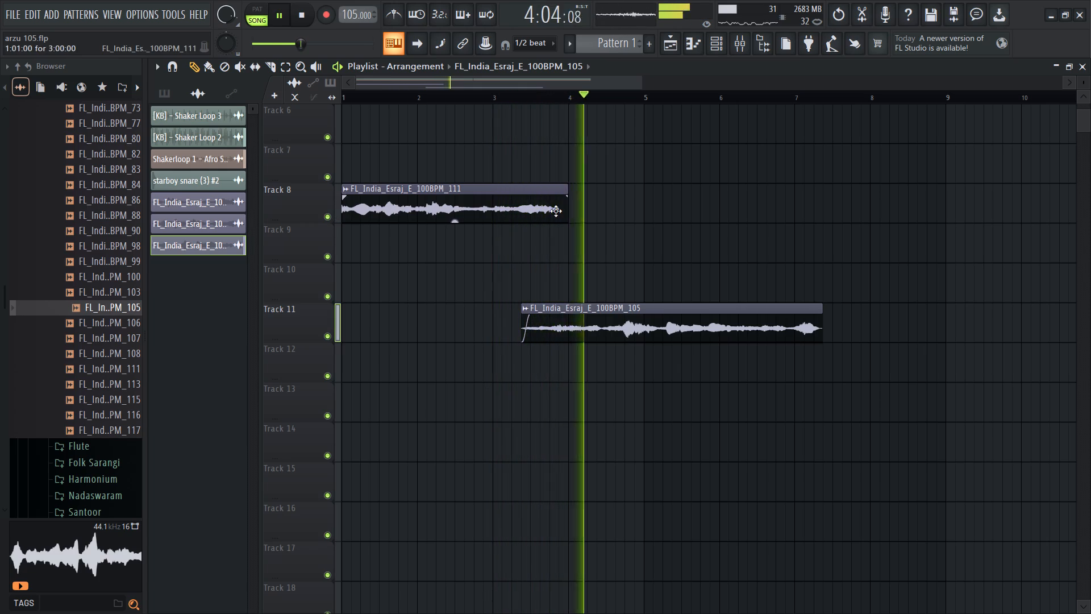
ctrl+scroll(556, 211, up, 8)
click(263, 63)
shift+right_drag(576, 211, 565, 219)
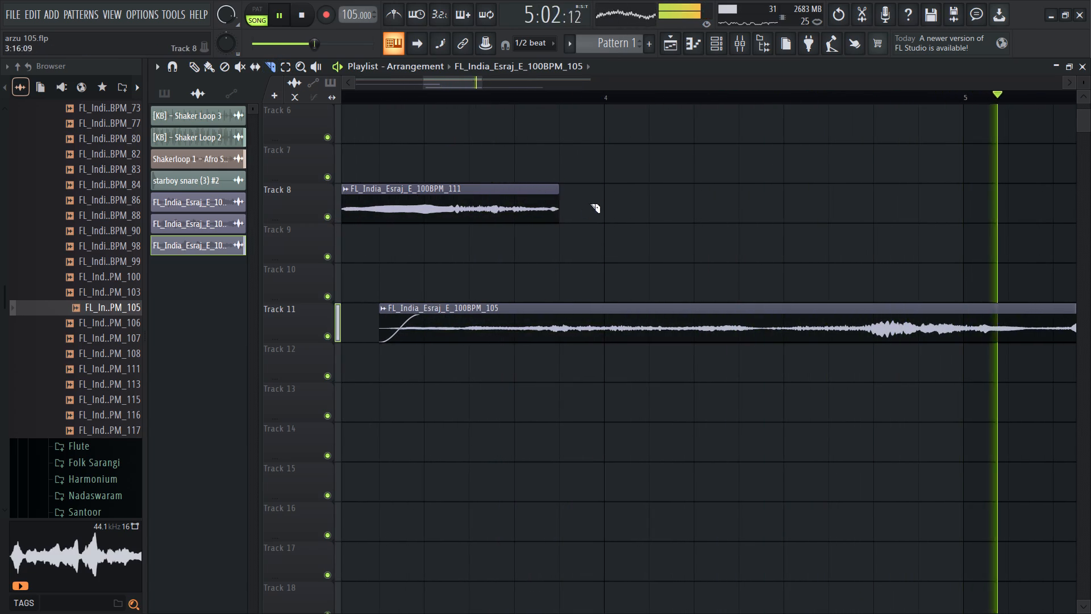
ctrl+scroll(596, 200, down, 7)
key(space)
click(202, 66)
drag(202, 66, 195, 67)
click(193, 68)
Slice the Track 11 esraj clip in two about halfway through bar 4, returning to the Draw tool.
key(space)
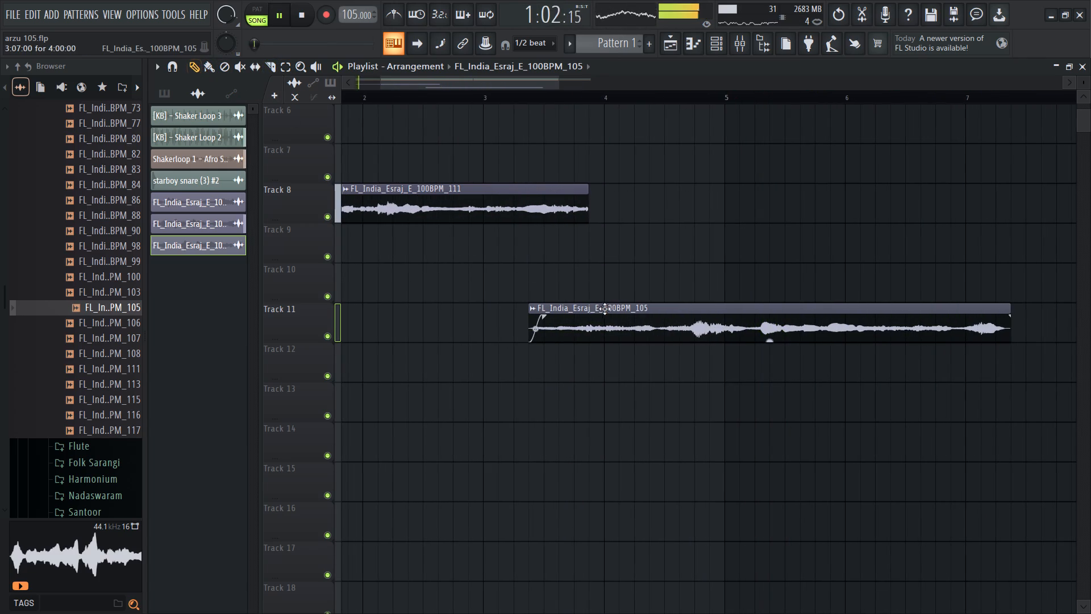
ctrl+scroll(606, 310, down, 5)
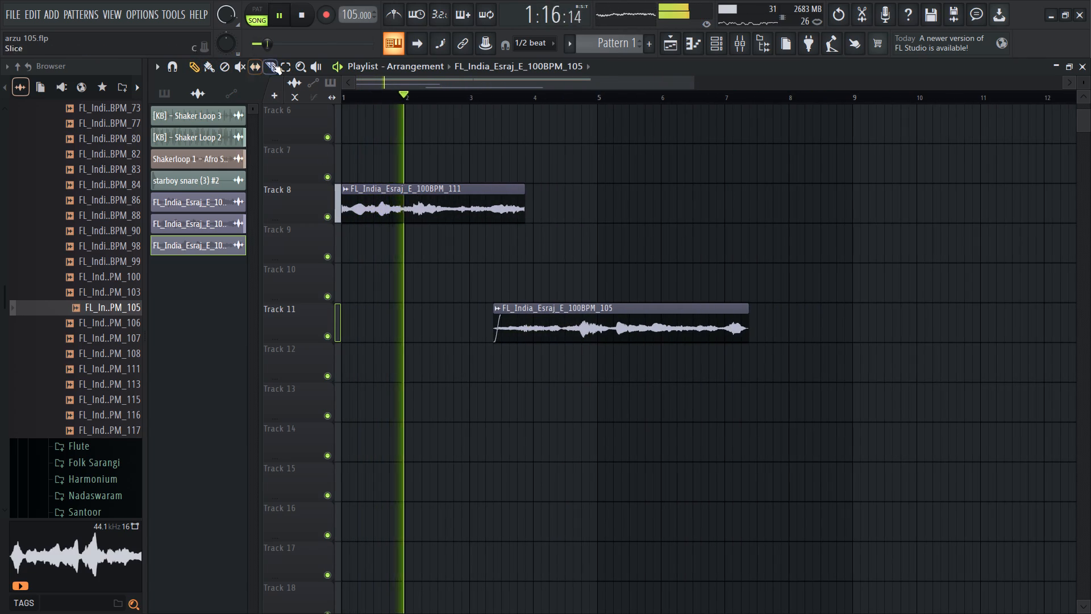
click(272, 64)
shift+scroll(484, 306, up, 6)
ctrl+scroll(525, 324, up, 11)
shift+drag(649, 314, 698, 333)
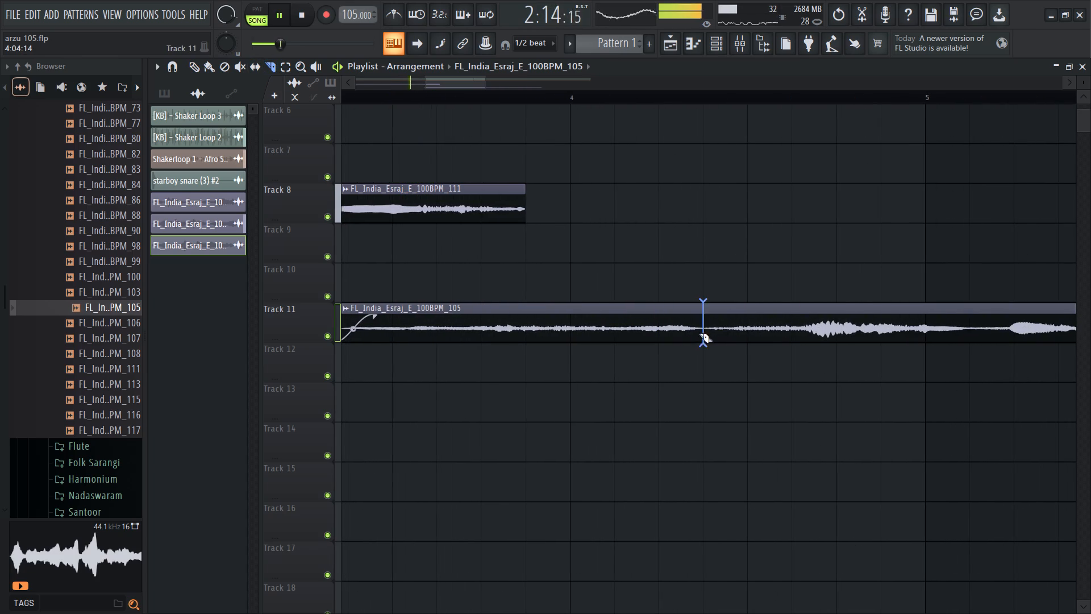
shift+drag(698, 333, 759, 334)
click(181, 71)
click(192, 69)
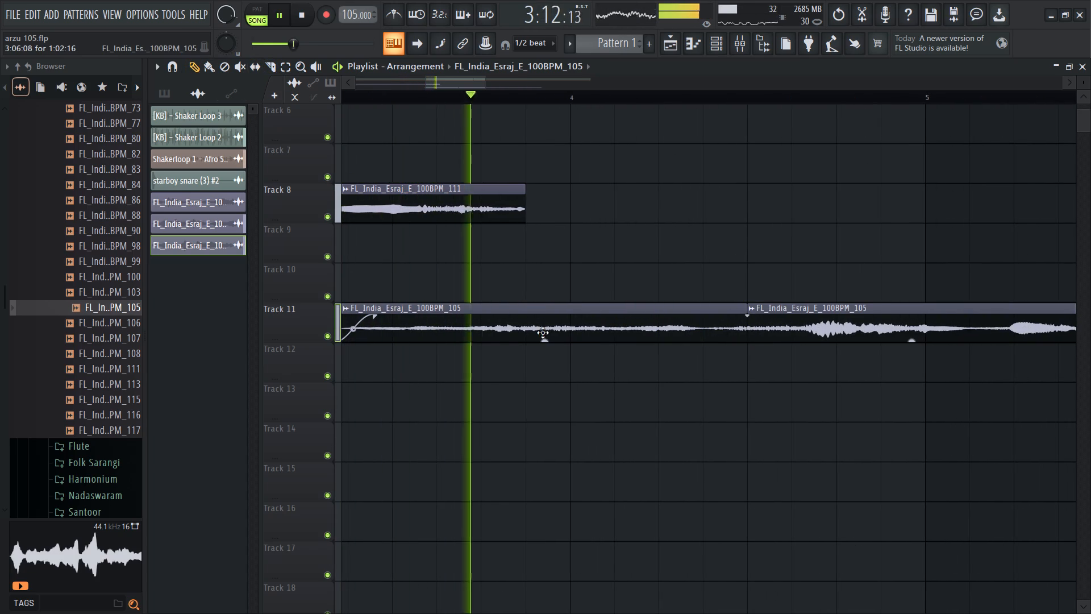
Raise the level of the first Track 11 esraj slice to 4.8 dB.
drag(544, 340, 556, 296)
ctrl+scroll(577, 316, down, 4)
key(space)
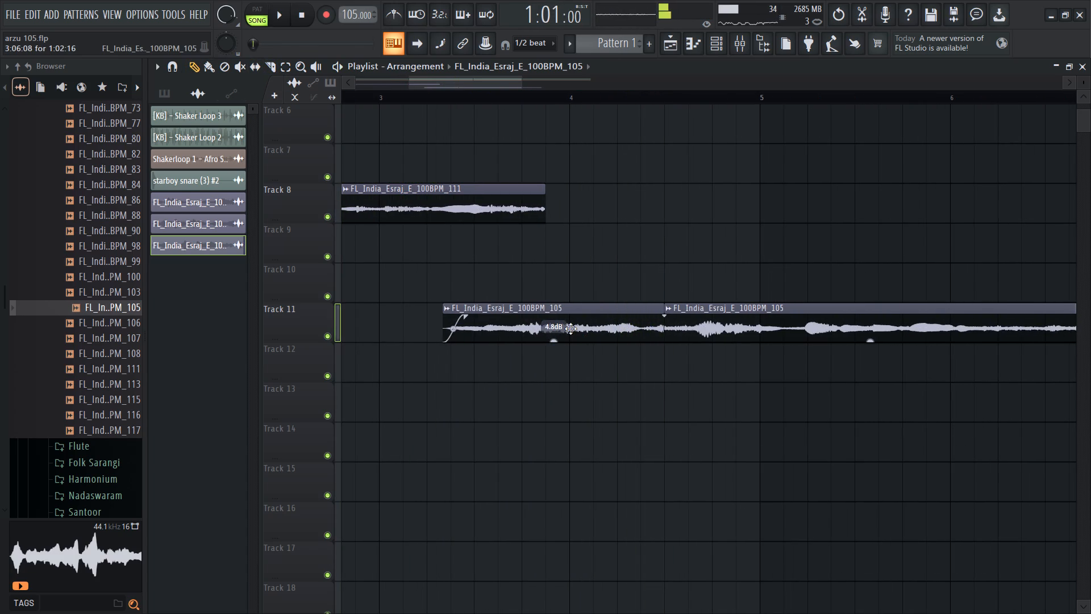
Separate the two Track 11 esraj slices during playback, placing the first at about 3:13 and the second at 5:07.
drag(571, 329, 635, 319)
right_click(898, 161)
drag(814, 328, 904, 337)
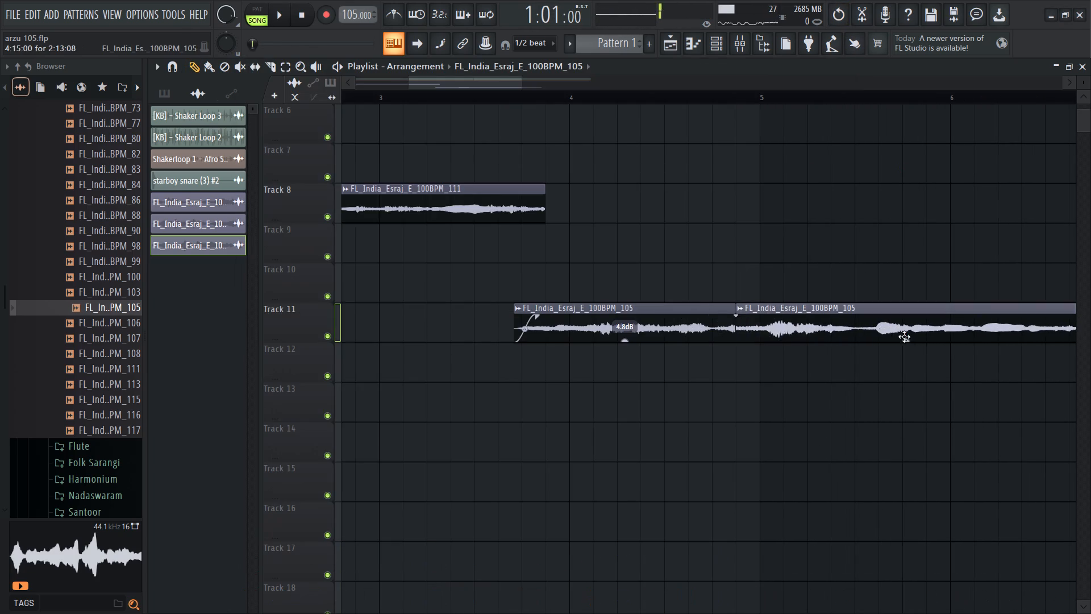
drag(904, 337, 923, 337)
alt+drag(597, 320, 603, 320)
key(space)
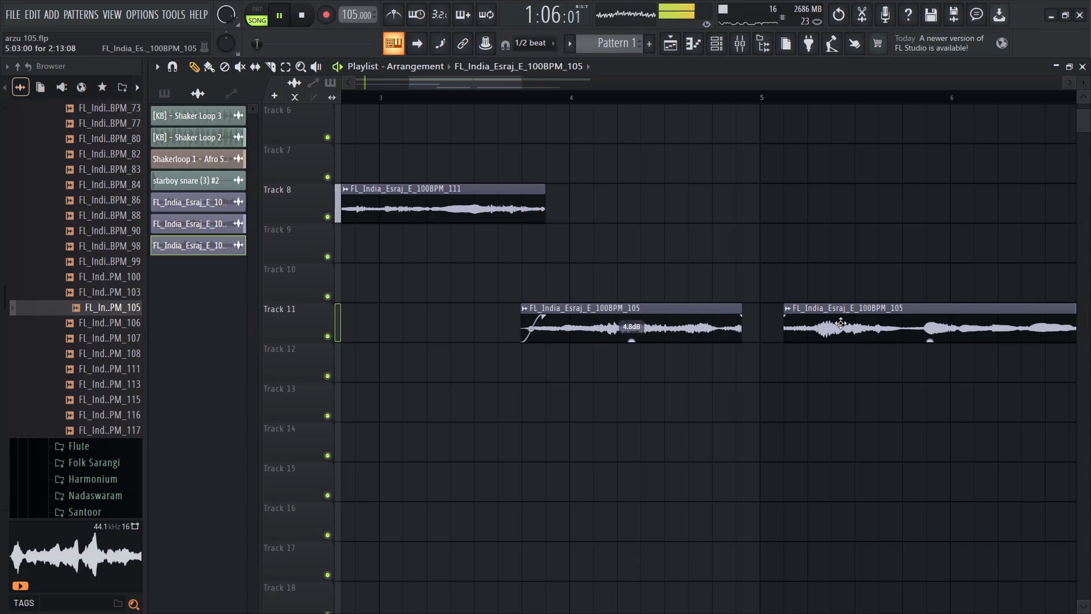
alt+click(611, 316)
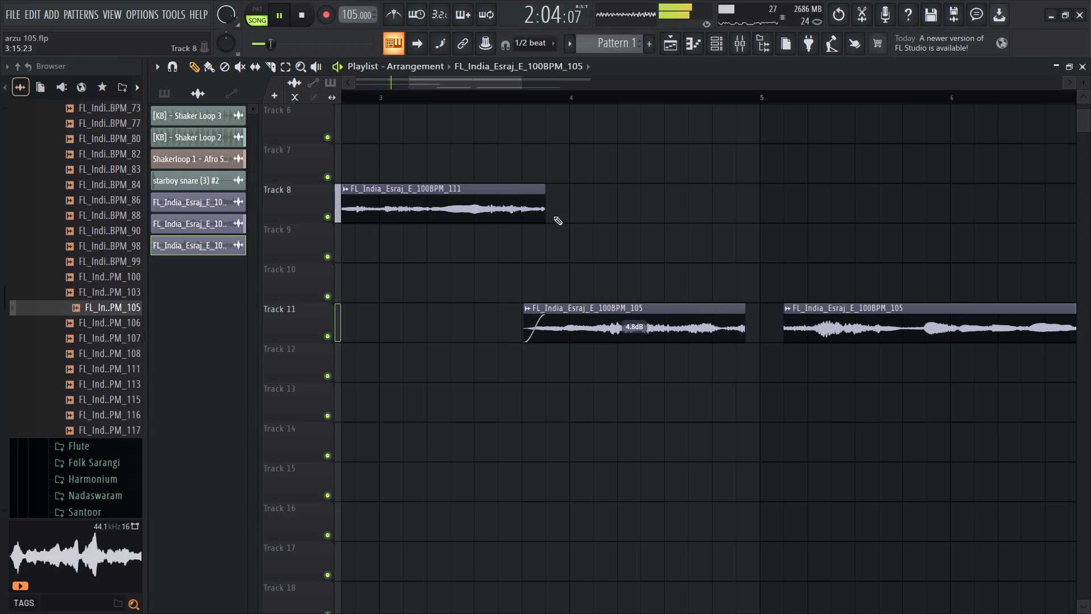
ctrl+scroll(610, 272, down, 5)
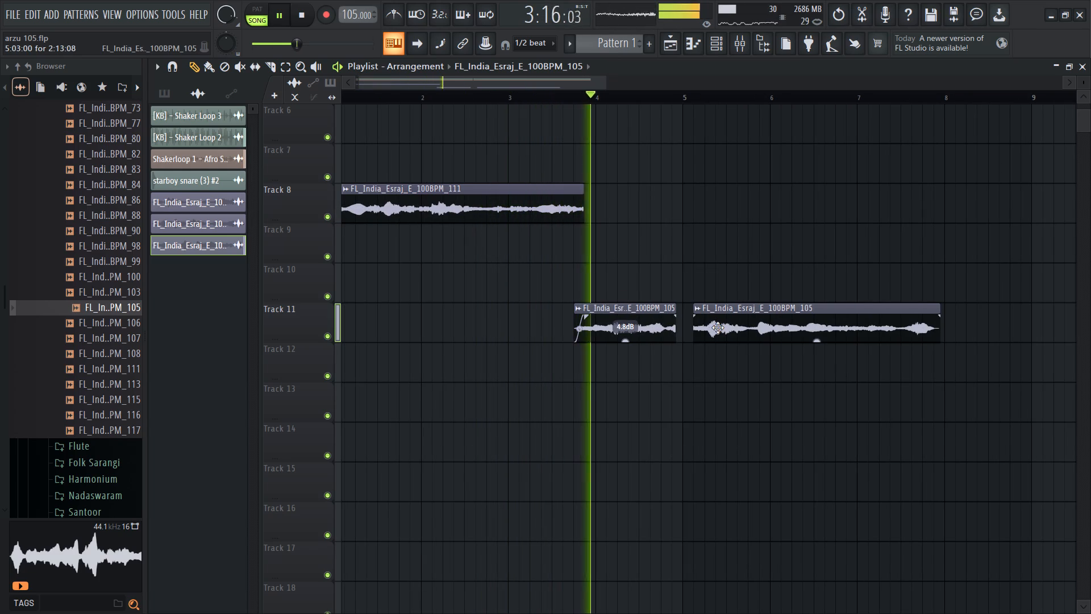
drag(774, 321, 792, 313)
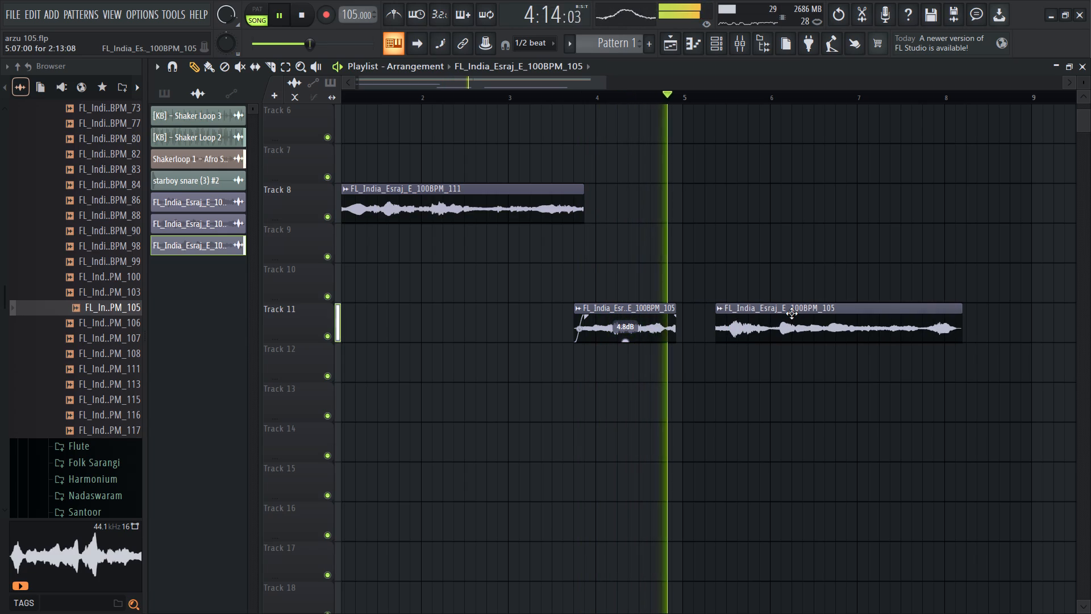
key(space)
Move the longer esraj slice off Track 11 to Track 13, starting at 3:11.
drag(792, 313, 529, 375)
key(space)
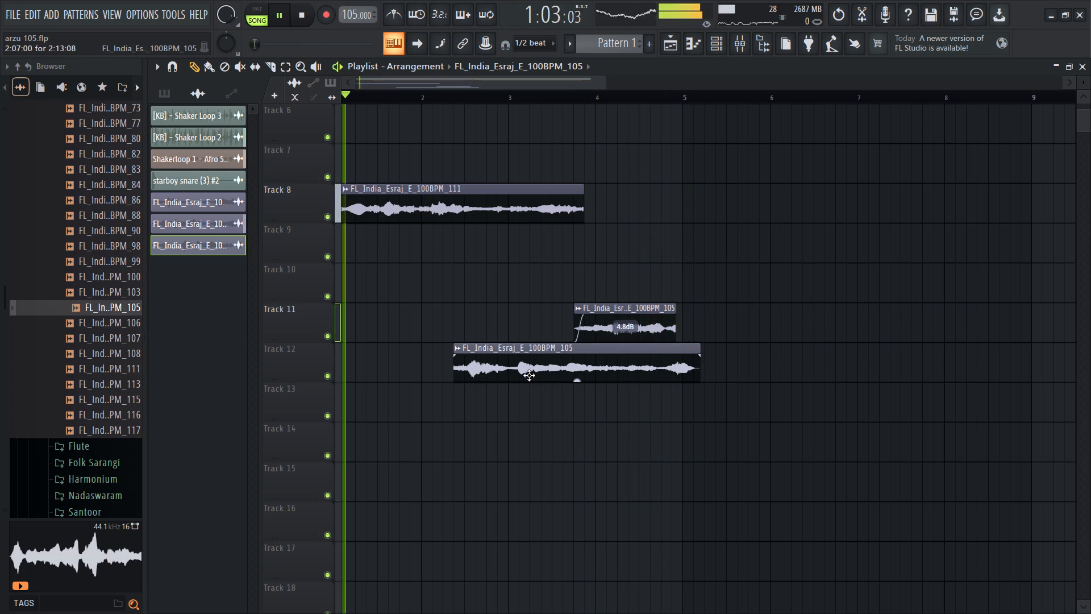
drag(529, 375, 529, 375)
drag(578, 358, 686, 406)
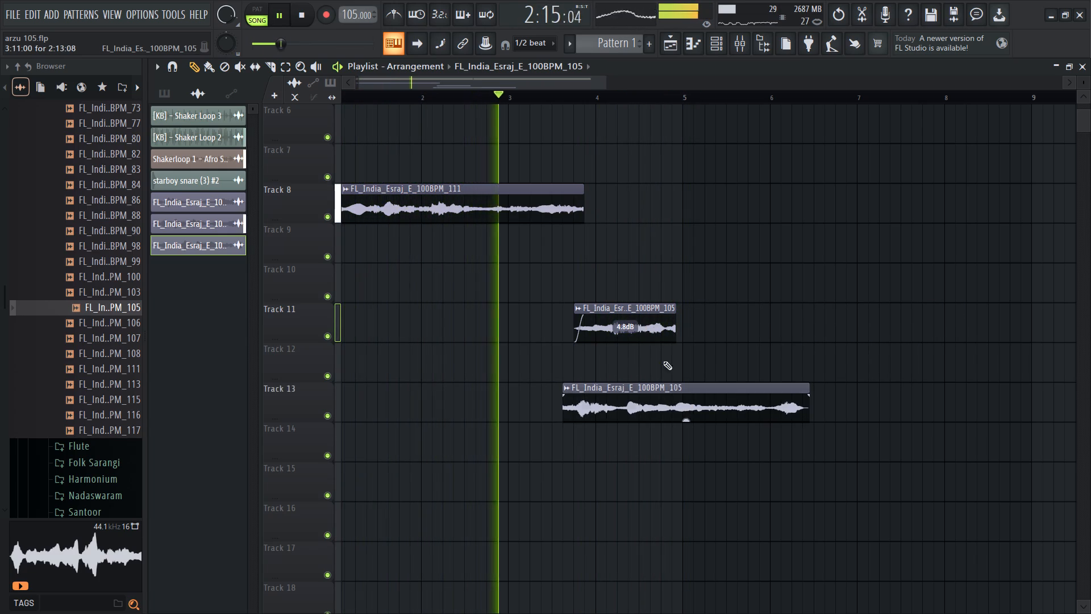
Move the short esraj slice on Track 11 out of the way to about 6:13.
drag(653, 329, 911, 312)
Shift the longer esraj slice on Track 13 earlier so it starts at 3:01.
drag(682, 396, 679, 413)
click(678, 413)
drag(686, 404, 692, 403)
drag(771, 389, 720, 400)
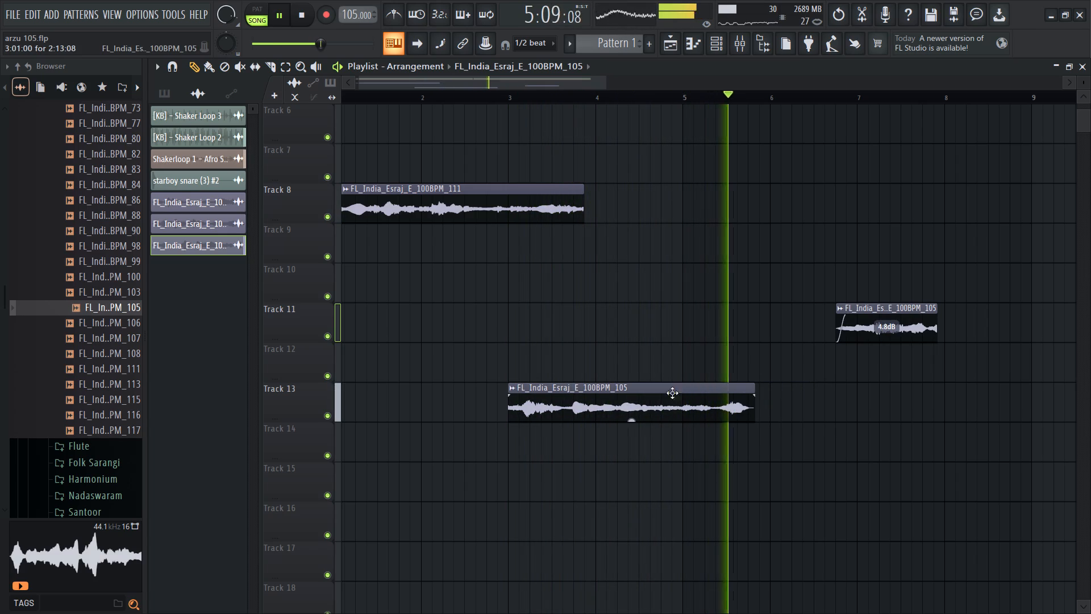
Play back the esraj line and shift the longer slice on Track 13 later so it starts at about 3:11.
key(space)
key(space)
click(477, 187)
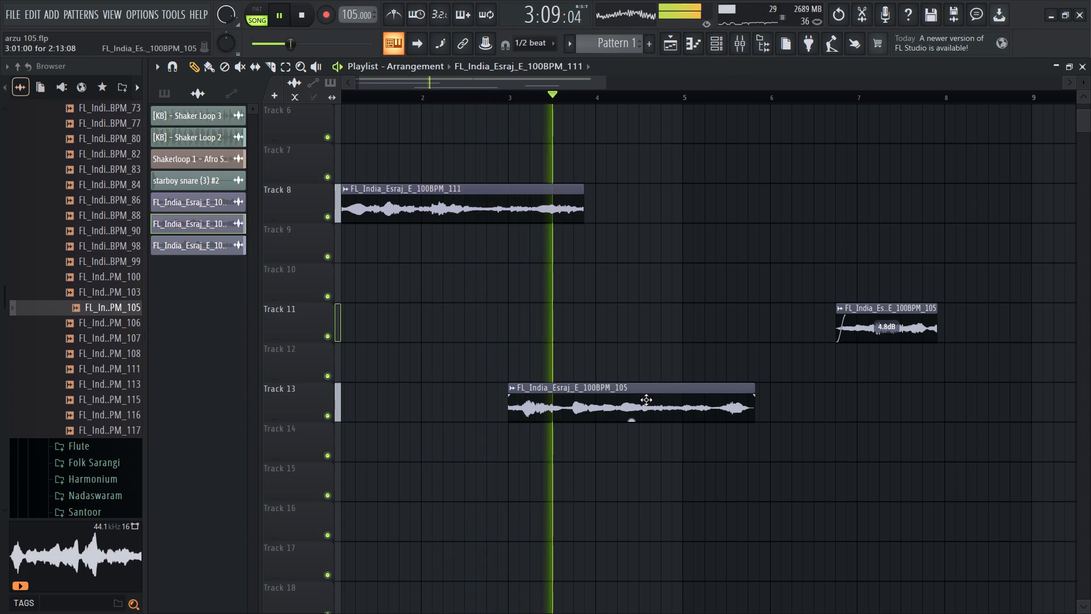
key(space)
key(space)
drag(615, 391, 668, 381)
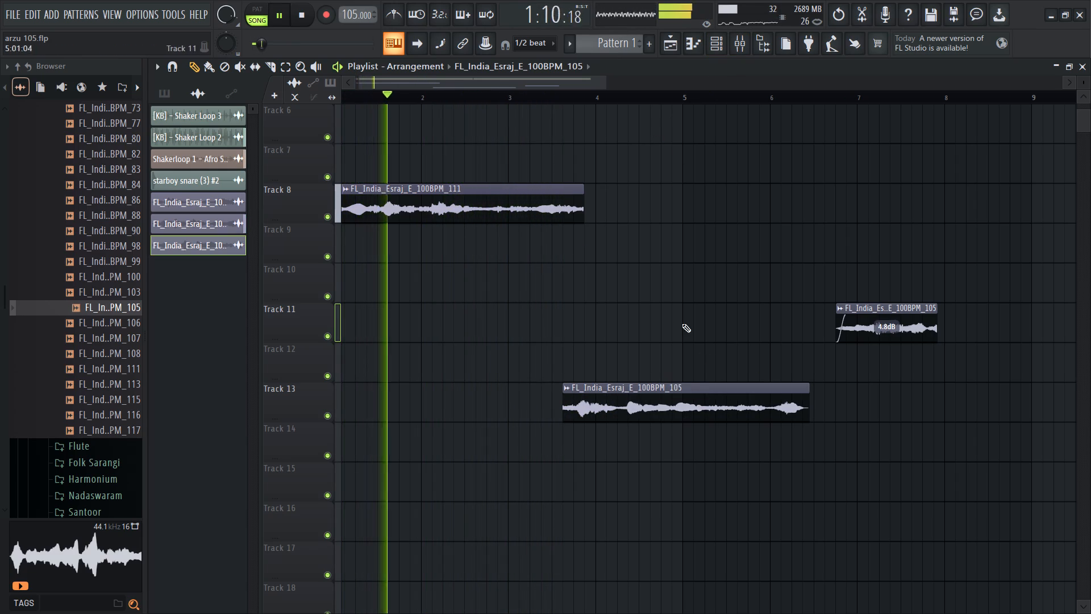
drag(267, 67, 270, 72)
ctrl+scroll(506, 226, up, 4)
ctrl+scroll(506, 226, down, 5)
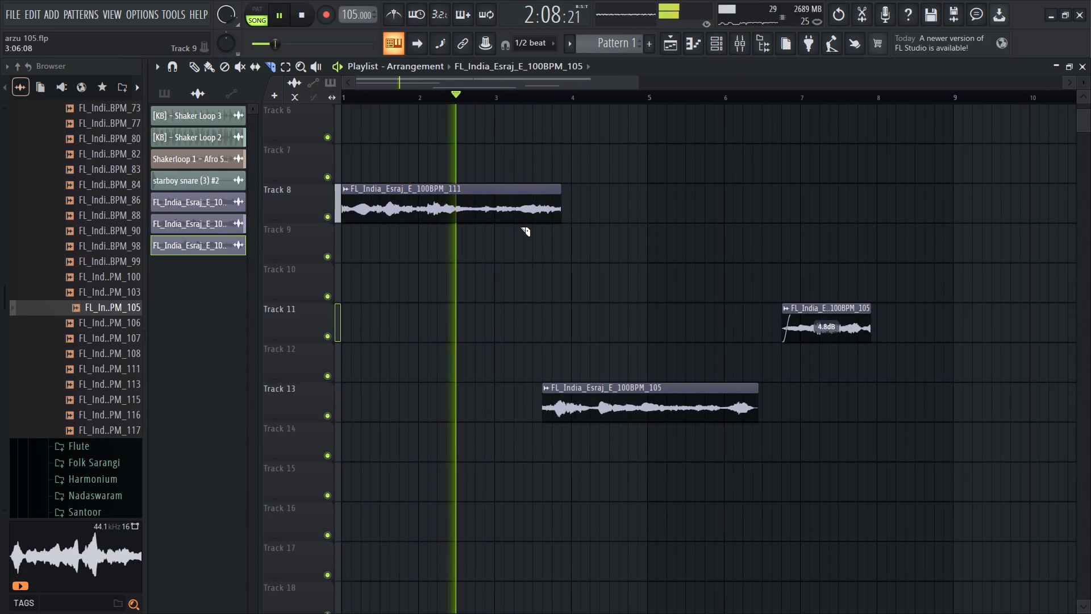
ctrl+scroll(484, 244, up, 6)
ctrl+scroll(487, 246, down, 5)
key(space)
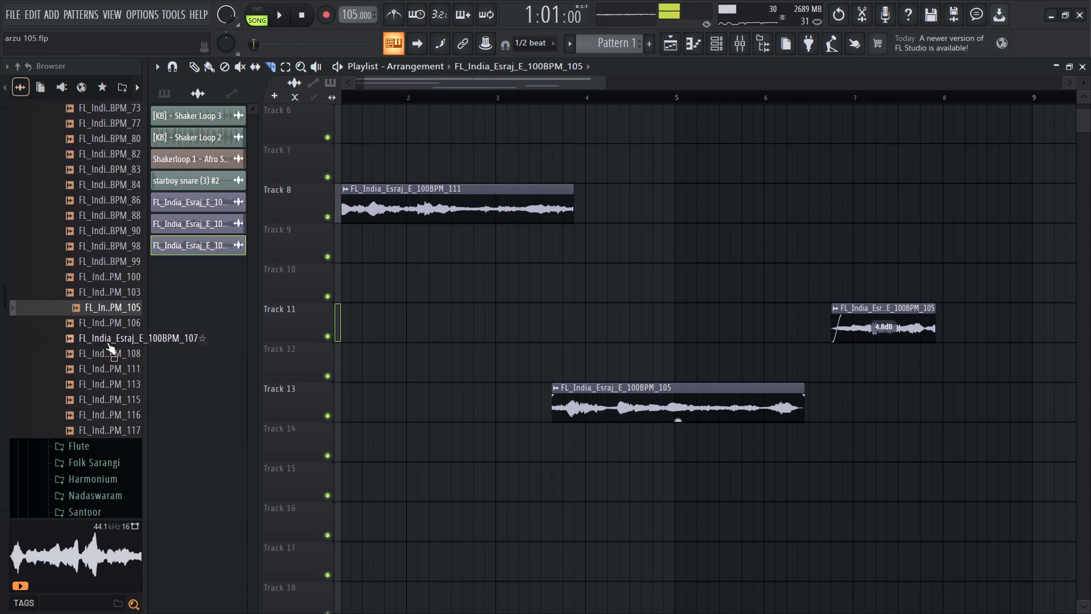
Add the FL_India_Esraj_E_100BPM_117 sample to Track 15, starting at about 1:07.
click(101, 349)
click(97, 425)
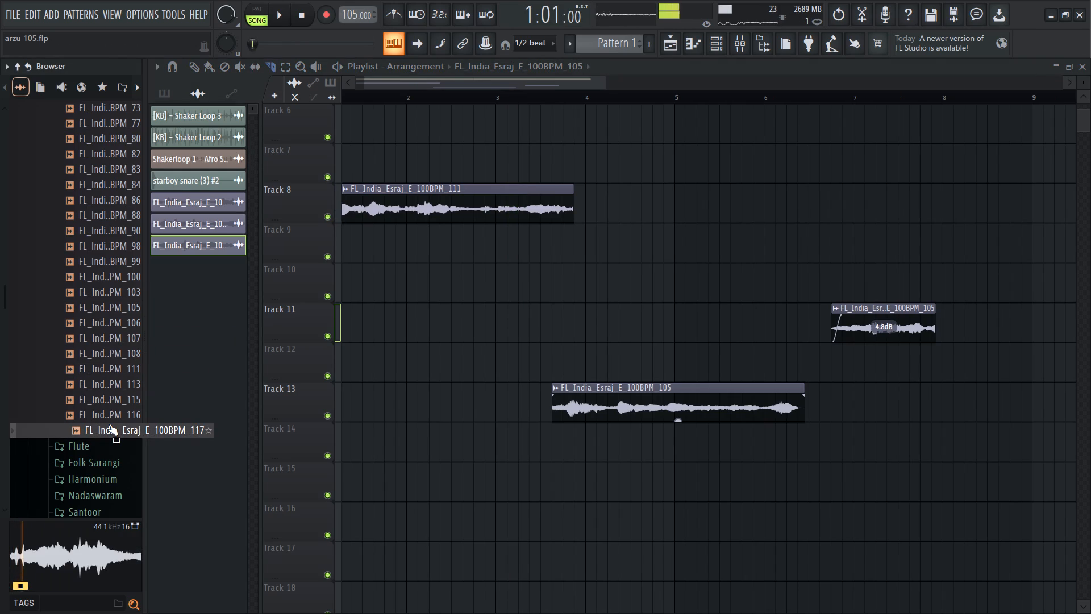
drag(109, 431, 356, 474)
drag(418, 477, 311, 480)
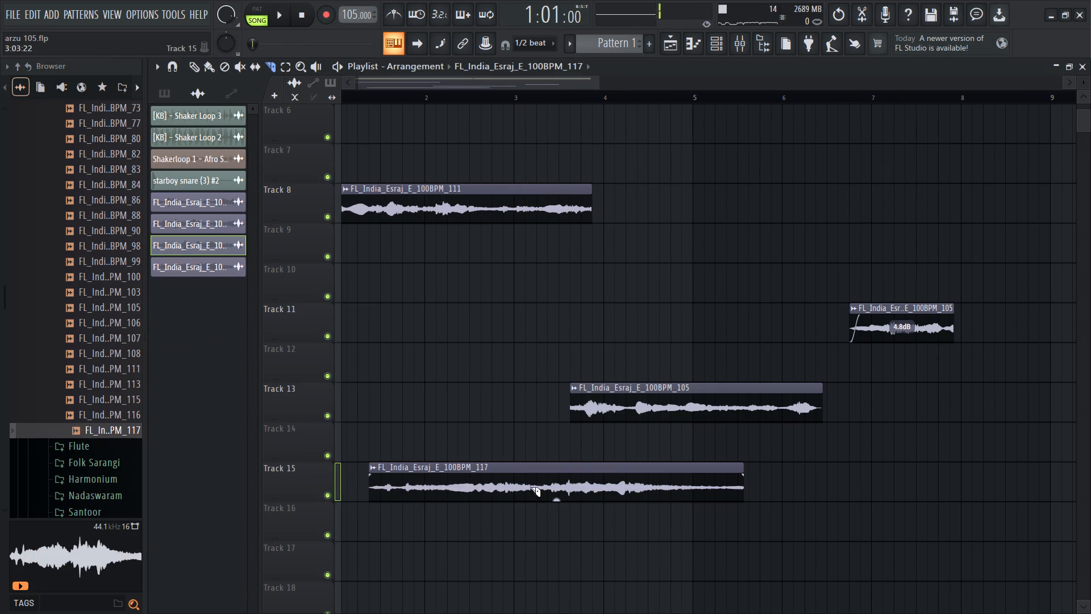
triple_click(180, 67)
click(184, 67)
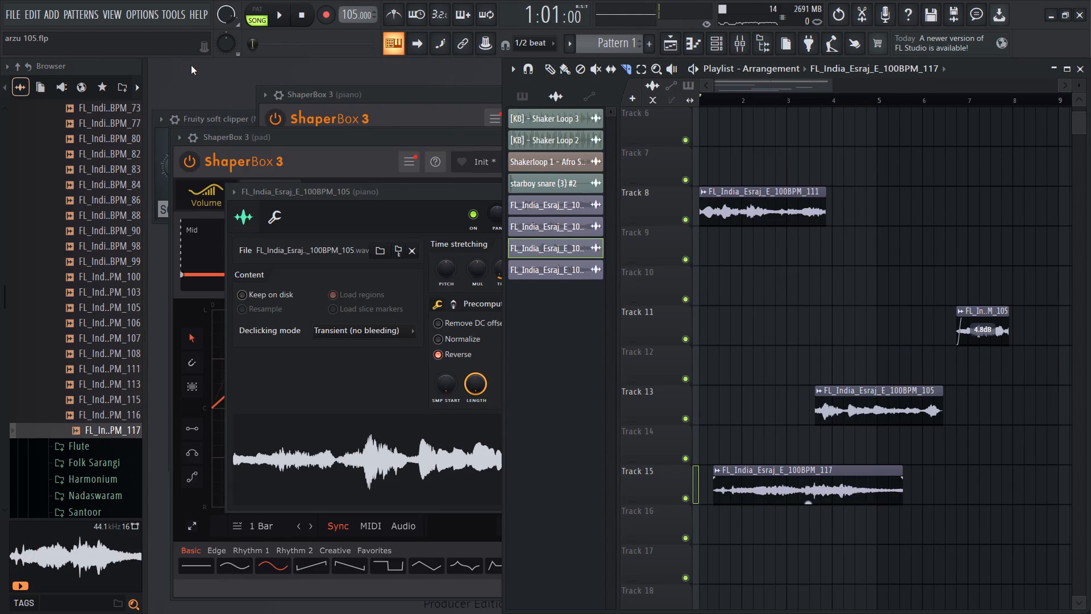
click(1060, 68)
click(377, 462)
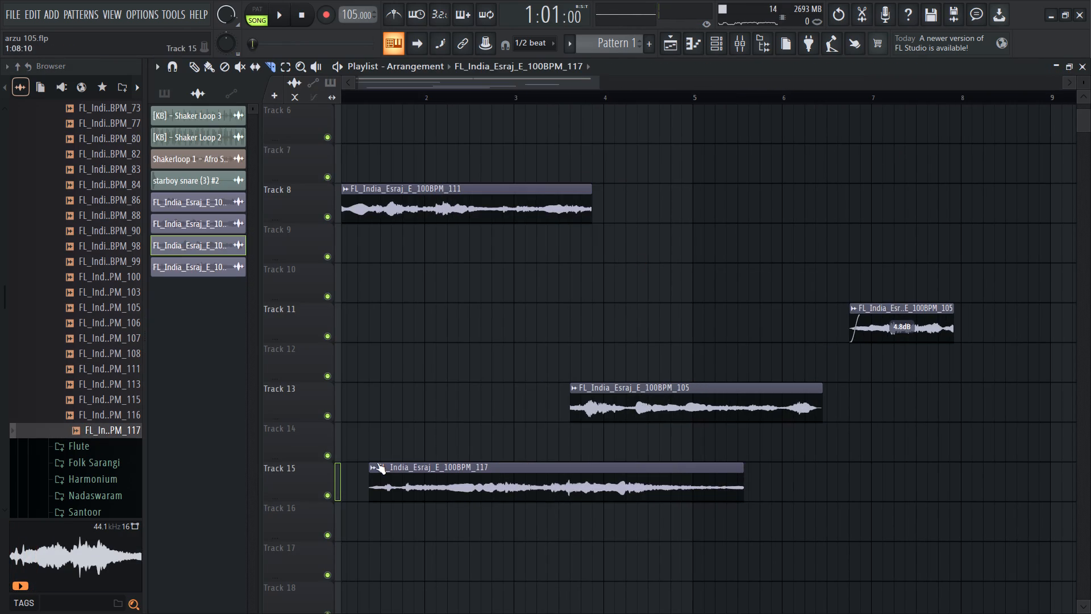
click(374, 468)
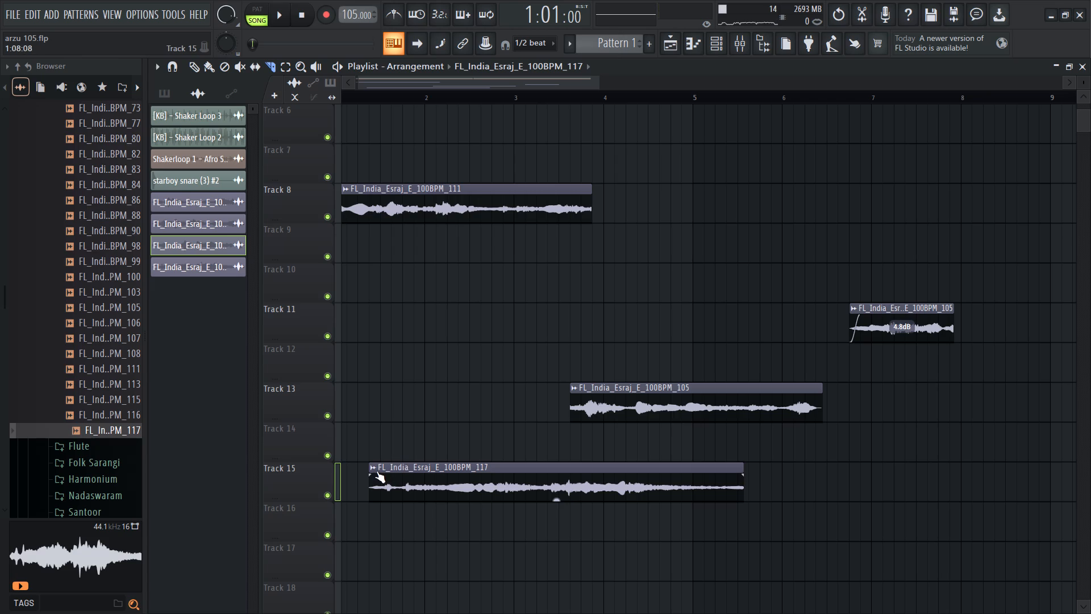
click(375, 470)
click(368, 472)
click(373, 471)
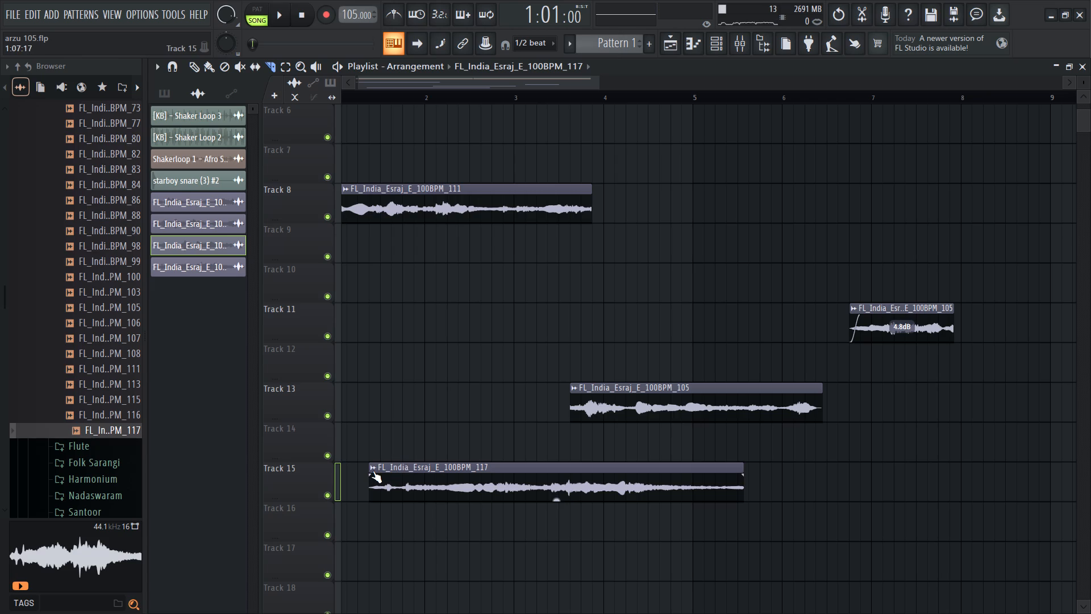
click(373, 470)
Fit the FL_India_Esraj_E_100BPM_117 clip on Track 15 to the project tempo, entering 100 BPM as its original tempo.
click(193, 69)
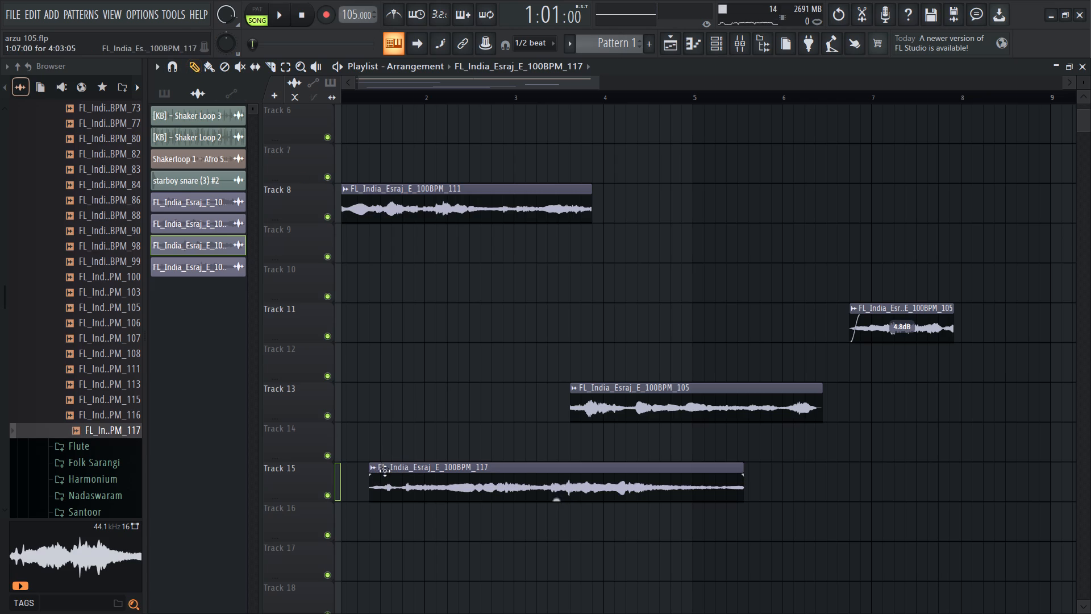
click(377, 472)
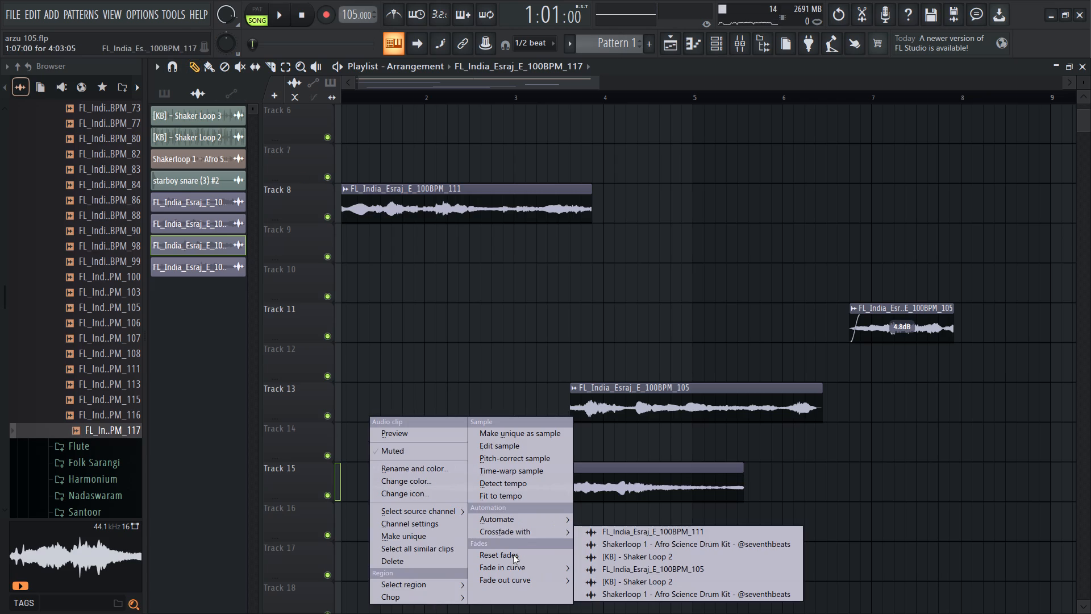
click(514, 492)
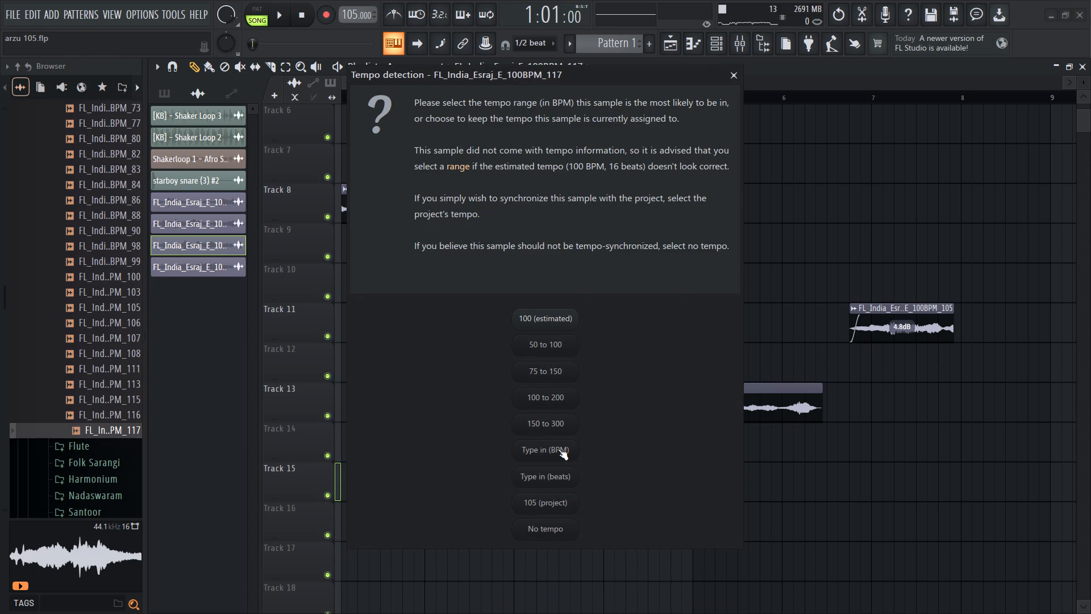
click(558, 449)
text(100)
key(Return)
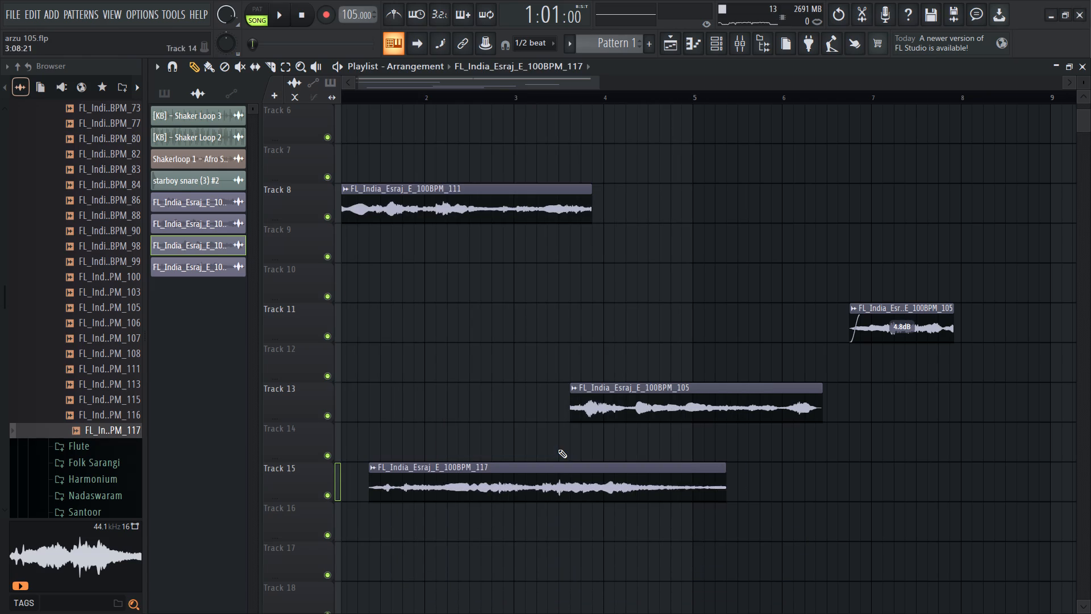
During playback, move the esraj 117 clip along Track 15 so it starts at 3:05.
key(space)
drag(543, 493, 711, 491)
click(711, 491)
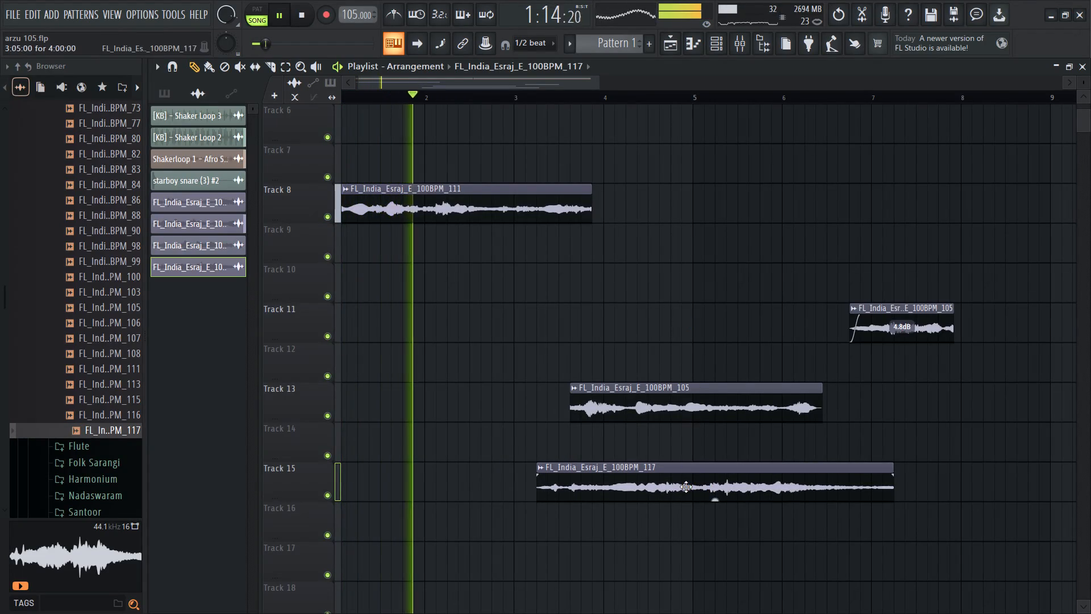
double_click(686, 487)
drag(628, 228, 648, 194)
right_drag(719, 323, 718, 334)
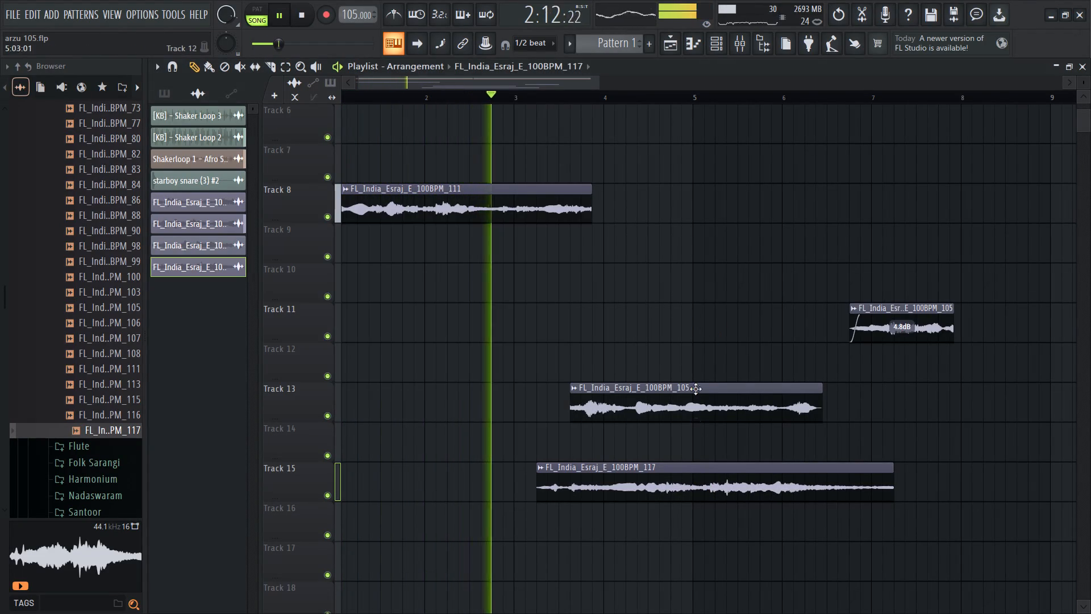
Move the longer esraj slice on Track 13 out of the way to about 6:03, and nudge the Track 15 clip to 3:07.
drag(693, 396, 779, 404)
drag(618, 482, 634, 481)
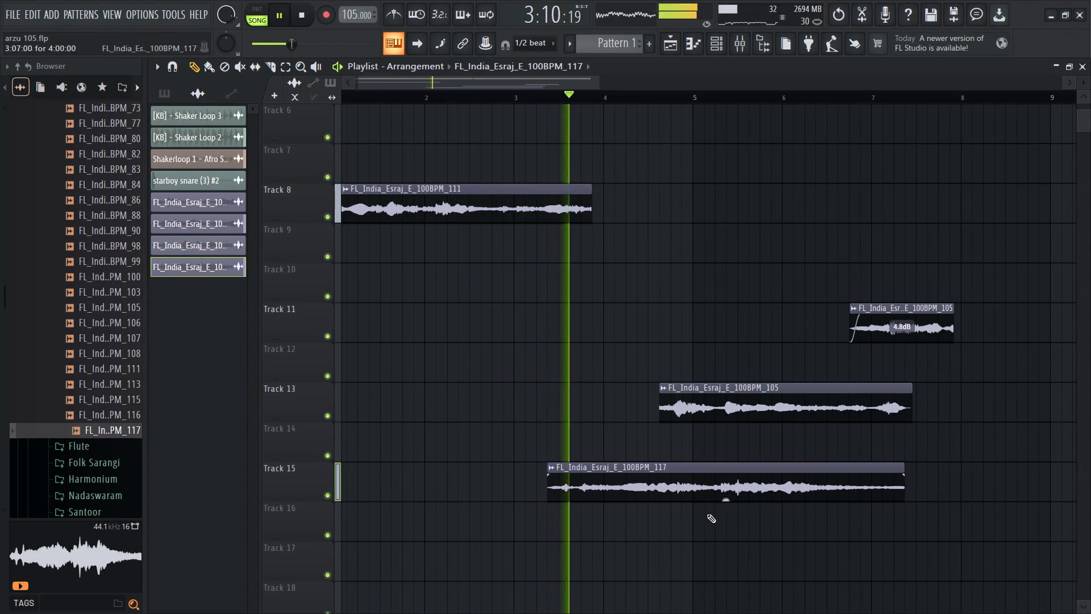
drag(758, 401, 880, 395)
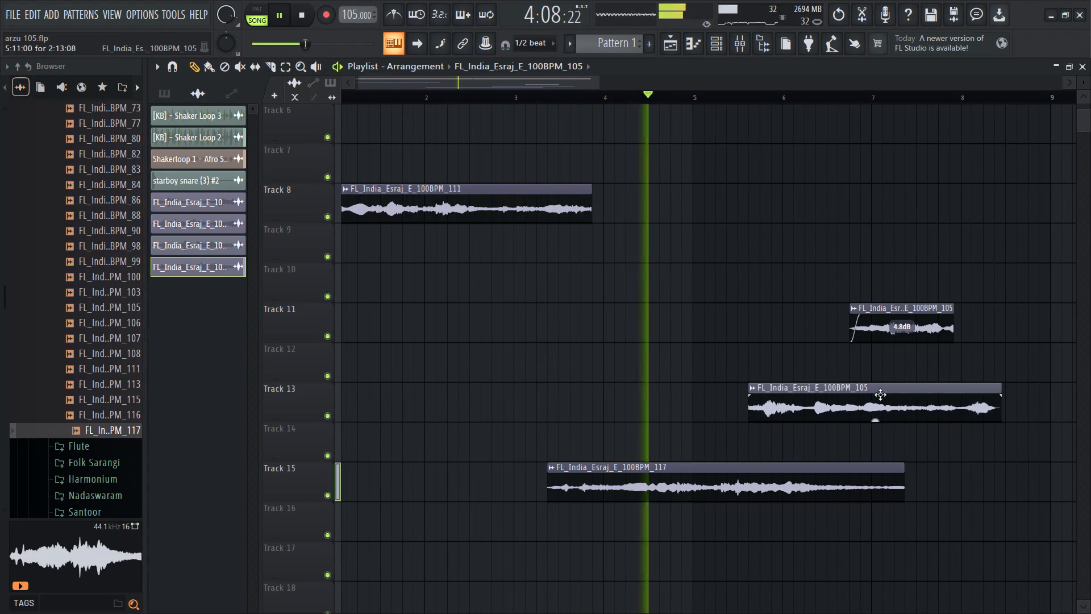
drag(880, 395, 893, 394)
key(space)
Shift the esraj 117 clip on Track 15 earlier to about 3:05 and give it a fade-in of roughly two-thirds of a bar.
ctrl+scroll(574, 454, up, 6)
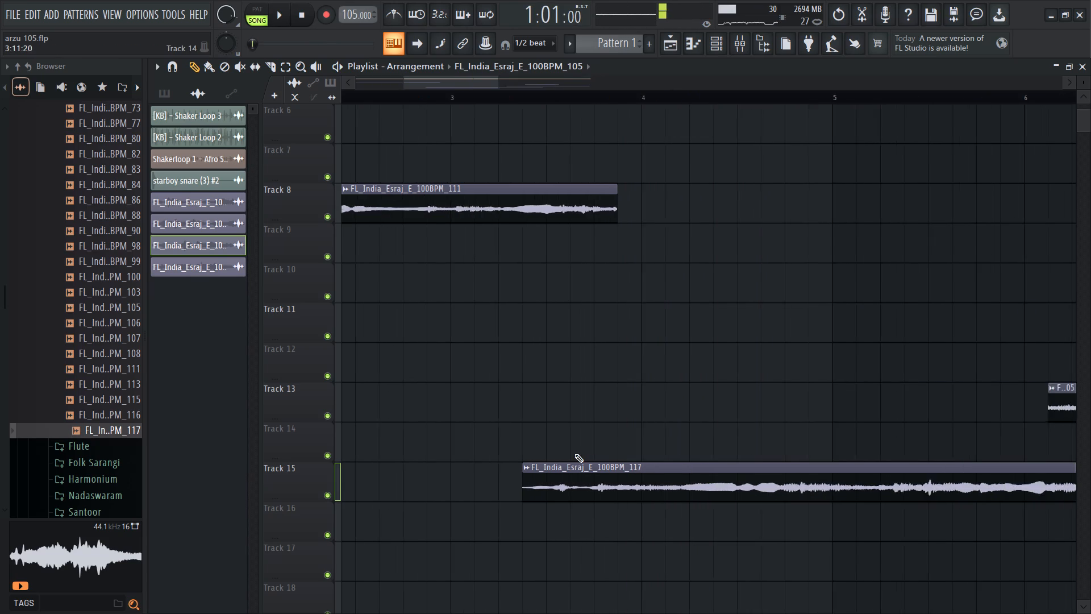
key(space)
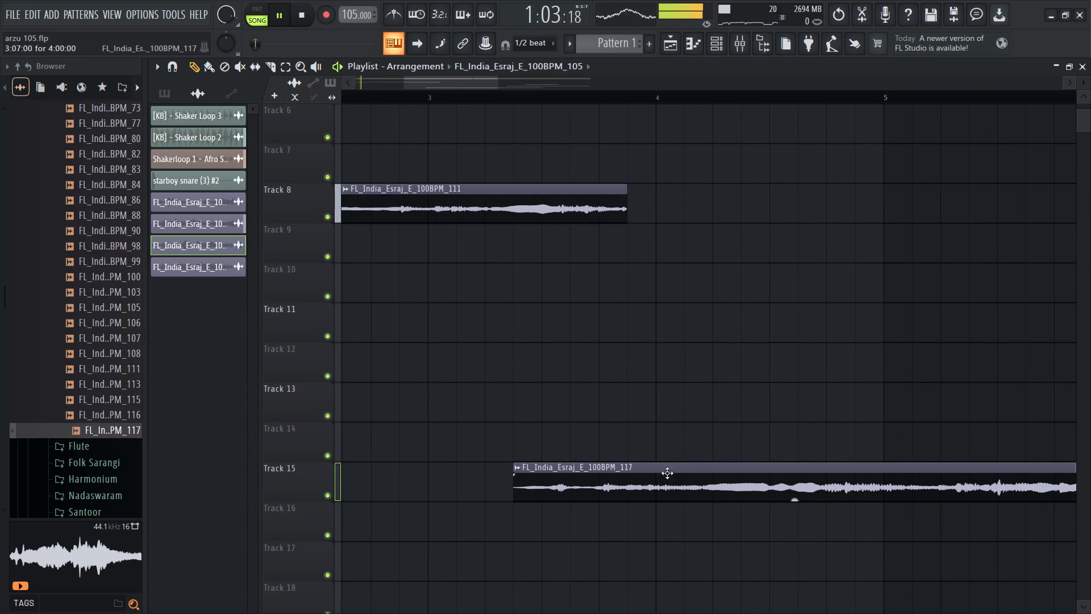
alt+drag(664, 479, 635, 478)
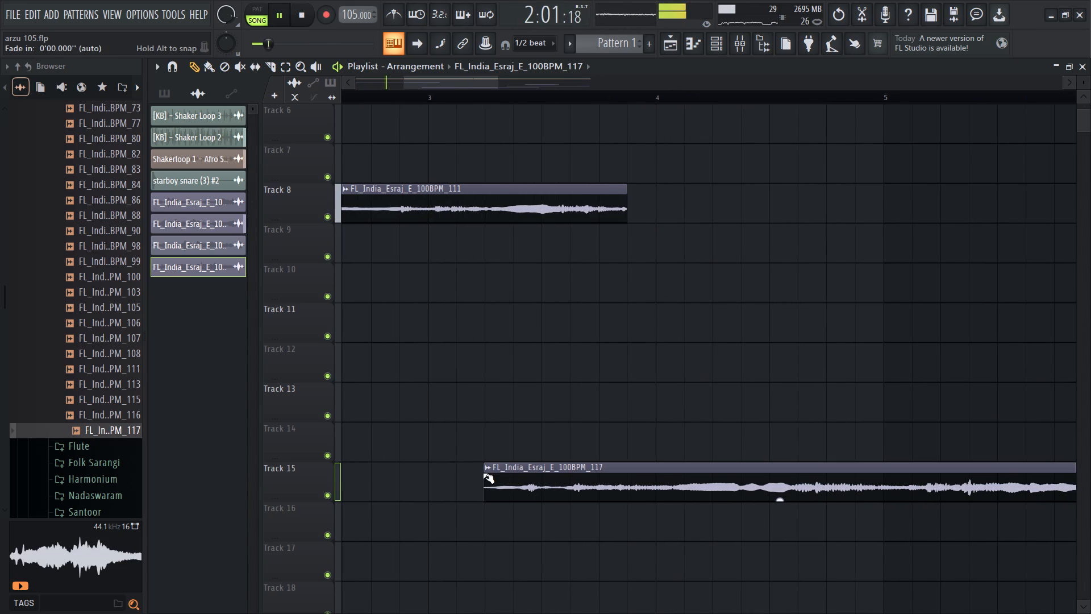
click(486, 477)
drag(488, 477, 639, 486)
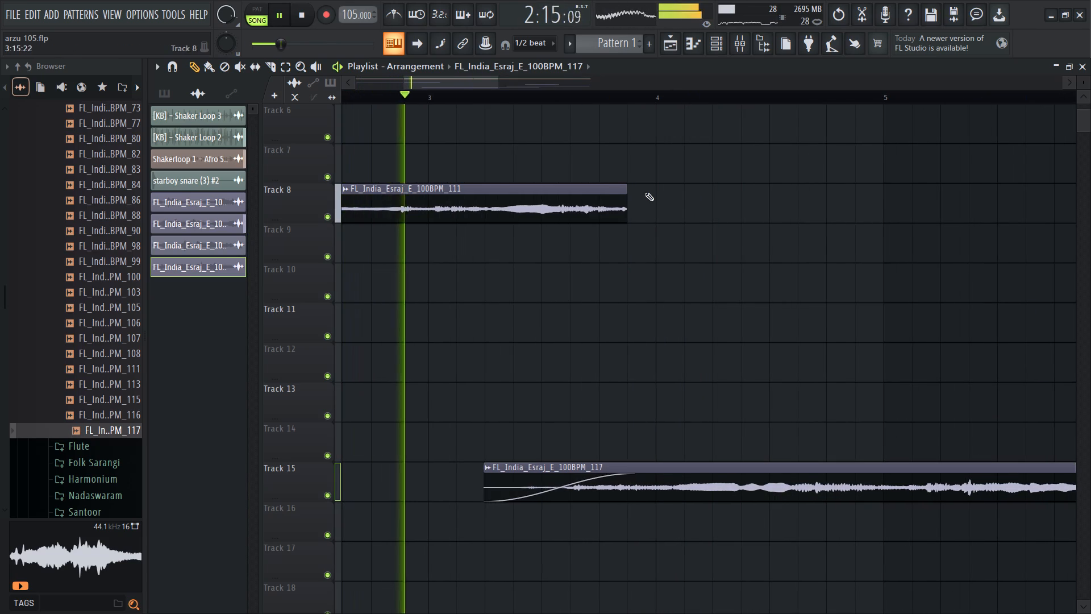
Add a short fade-out to the end of the esraj 111 clip on Track 8 and listen to the transition.
drag(627, 195, 609, 200)
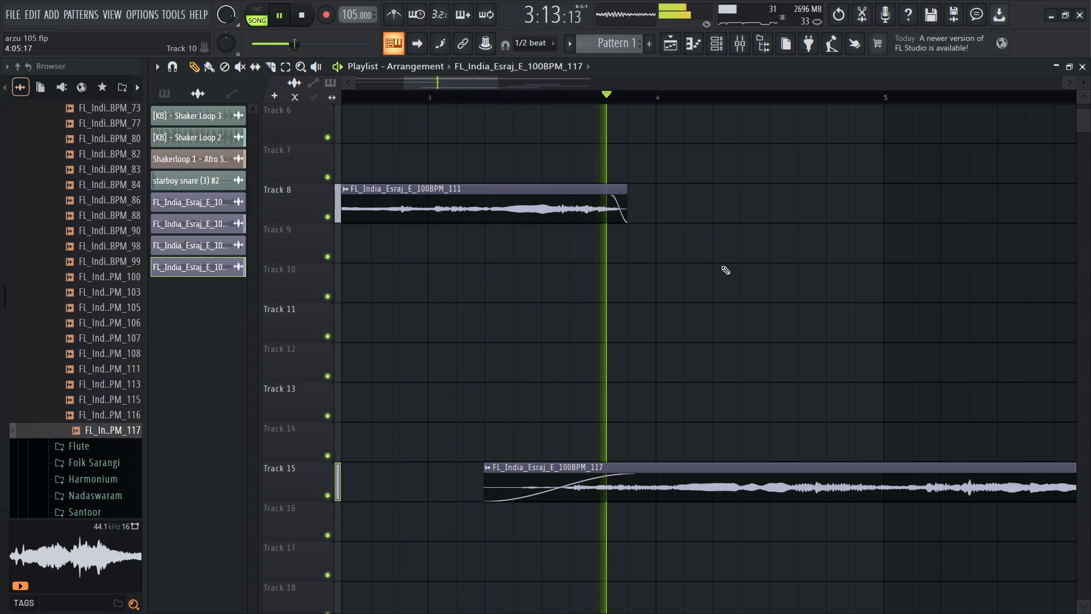
ctrl+scroll(611, 268, down, 5)
ctrl+scroll(708, 297, up, 4)
ctrl+scroll(708, 297, down, 3)
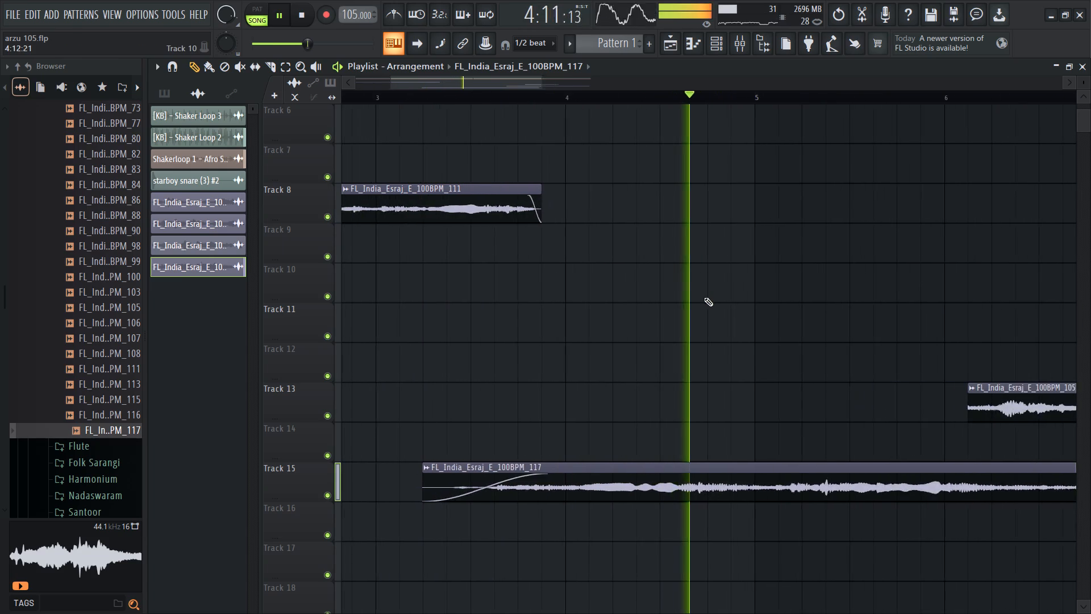
ctrl+scroll(704, 297, down, 2)
key(space)
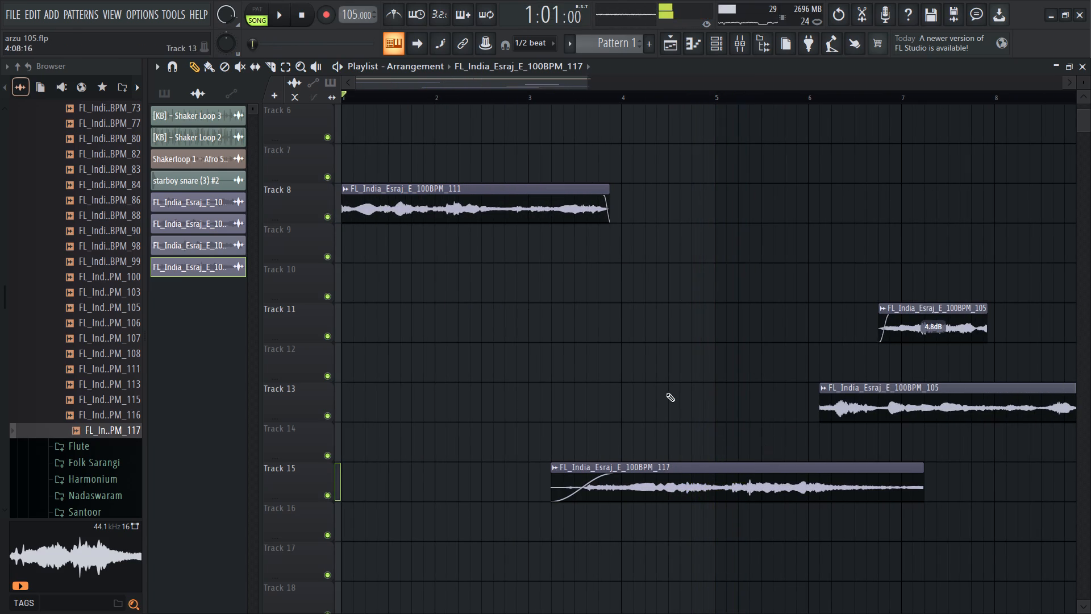
Place a second copy of the esraj 111 clip on Track 8, starting at bar 5.
scroll(666, 393, down, 4)
key(space)
scroll(589, 231, up, 4)
click(413, 275)
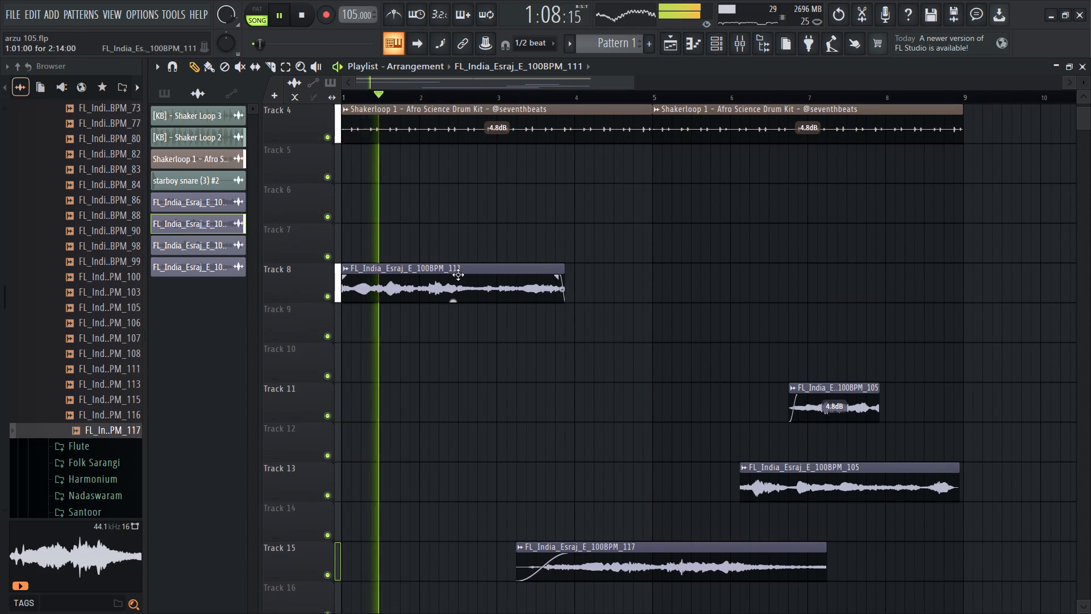
drag(684, 282, 658, 285)
ctrl+scroll(638, 314, up, 7)
ctrl+scroll(640, 313, down, 9)
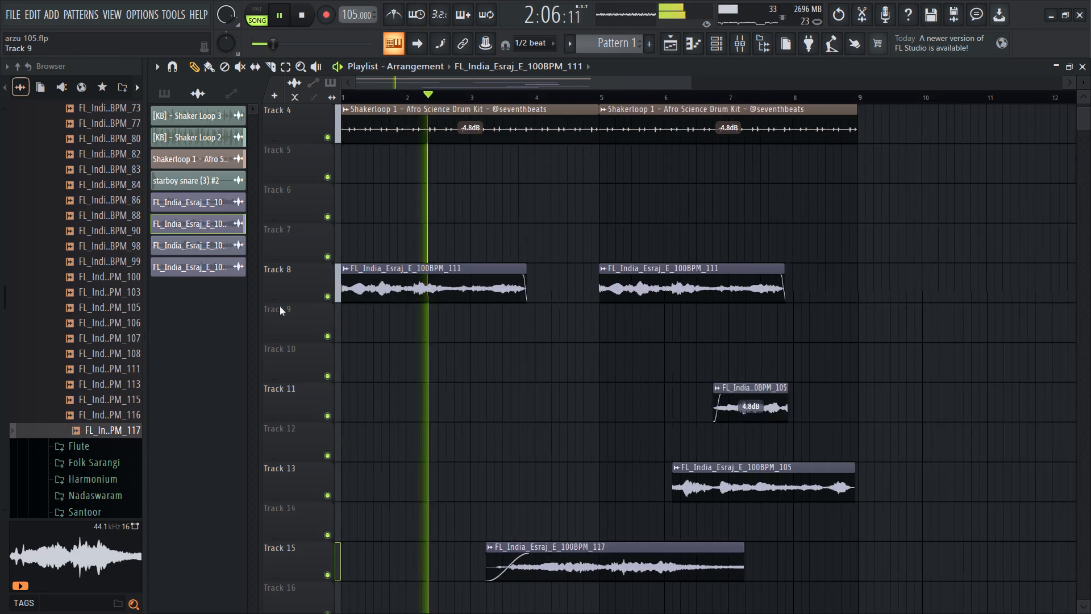
Slip the audio inside the first Track 8 esraj clip slightly later without moving the clip itself, and play it back.
ctrl+scroll(272, 309, up, 13)
key(space)
double_click(263, 65)
ctrl+scroll(305, 265, up, 1)
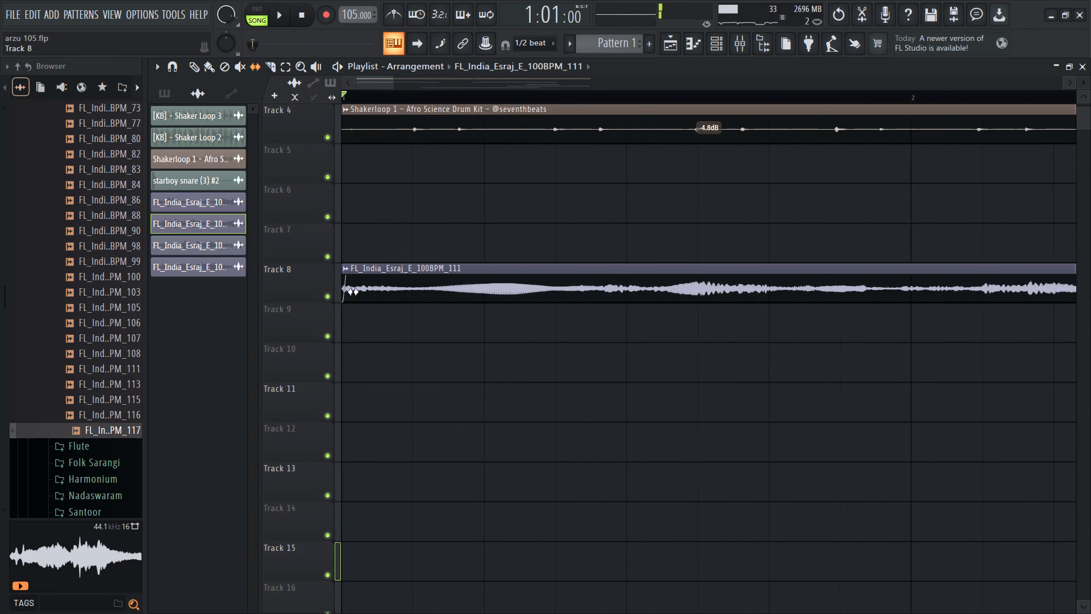
shift+drag(386, 290, 400, 289)
alt+drag(400, 289, 409, 288)
key(space)
alt+click(408, 288)
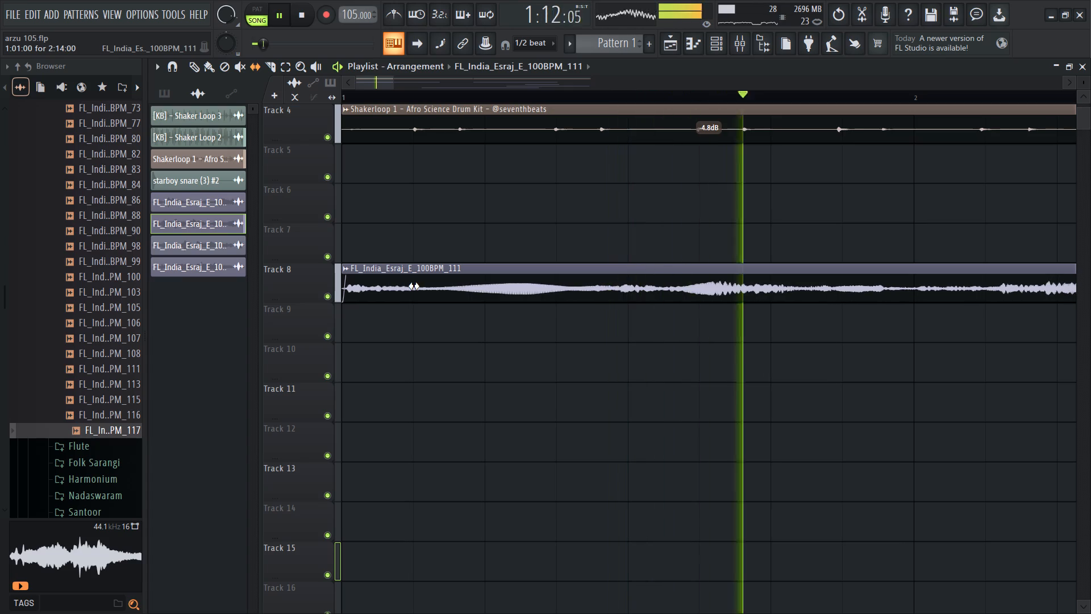
Play back the arrangement and examine how the esraj clips on Tracks 8, 11, 13 and 15 line up.
ctrl+scroll(424, 292, down, 10)
ctrl+scroll(399, 304, up, 5)
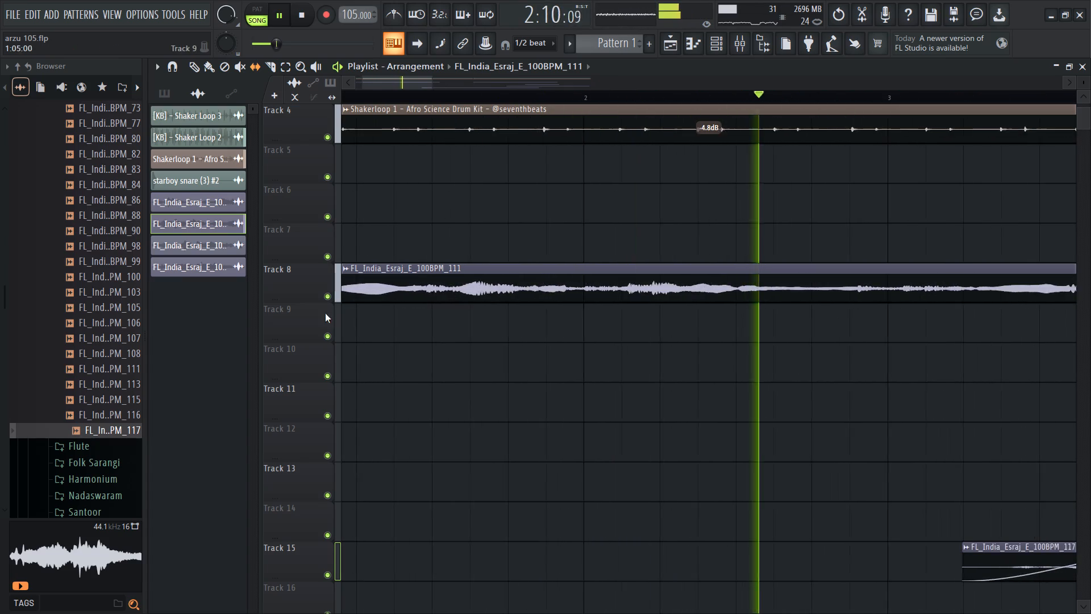
ctrl+scroll(372, 311, down, 4)
ctrl+scroll(282, 298, up, 11)
drag(373, 84, 350, 90)
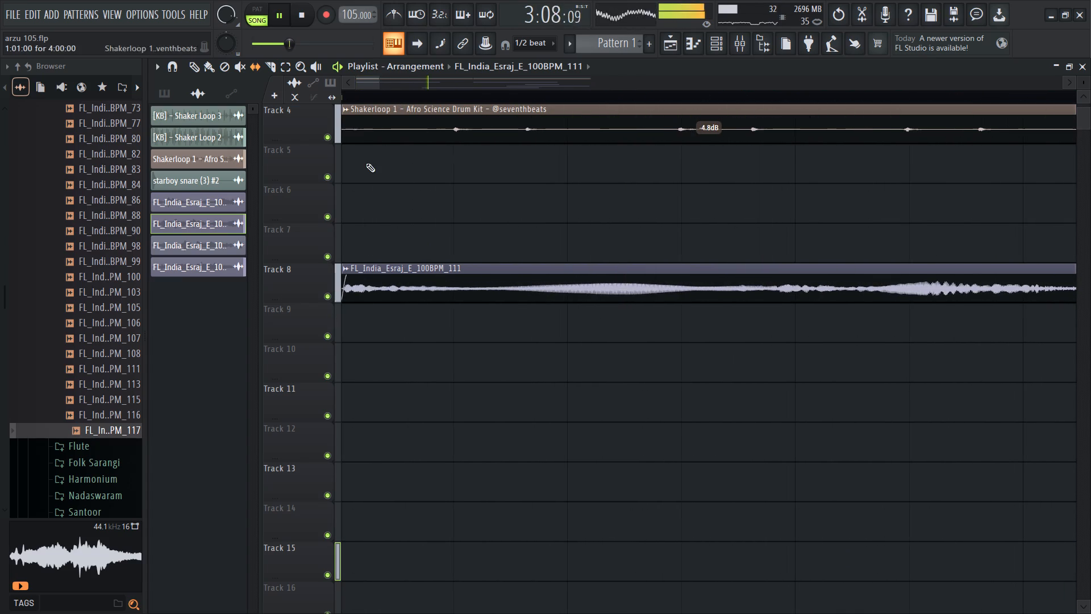
alt+click(382, 284)
ctrl+scroll(366, 295, down, 12)
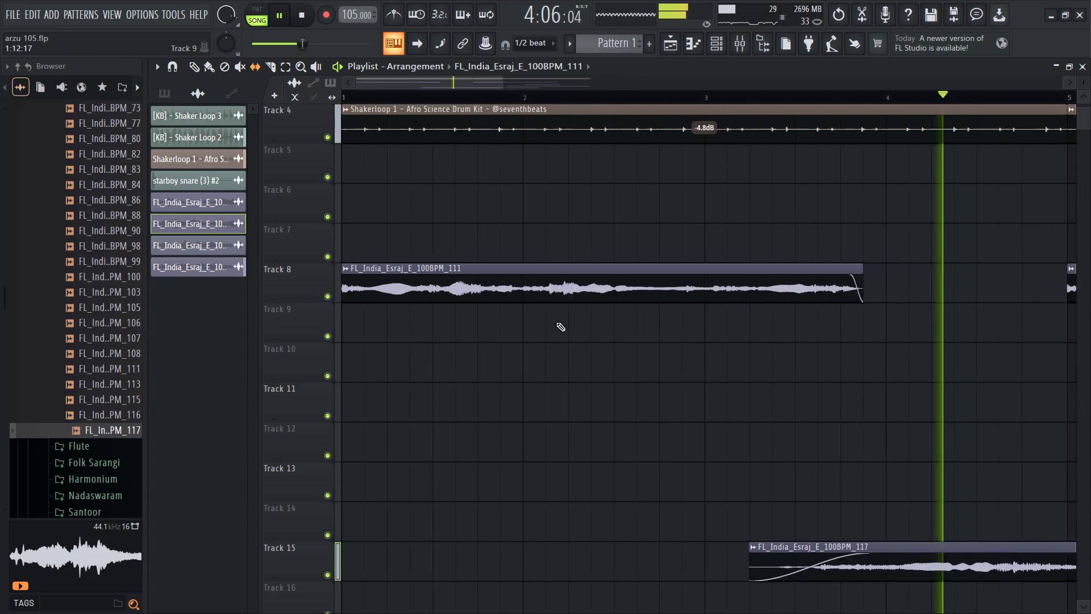
ctrl+scroll(727, 377, down, 4)
key(space)
scroll(617, 360, down, 5)
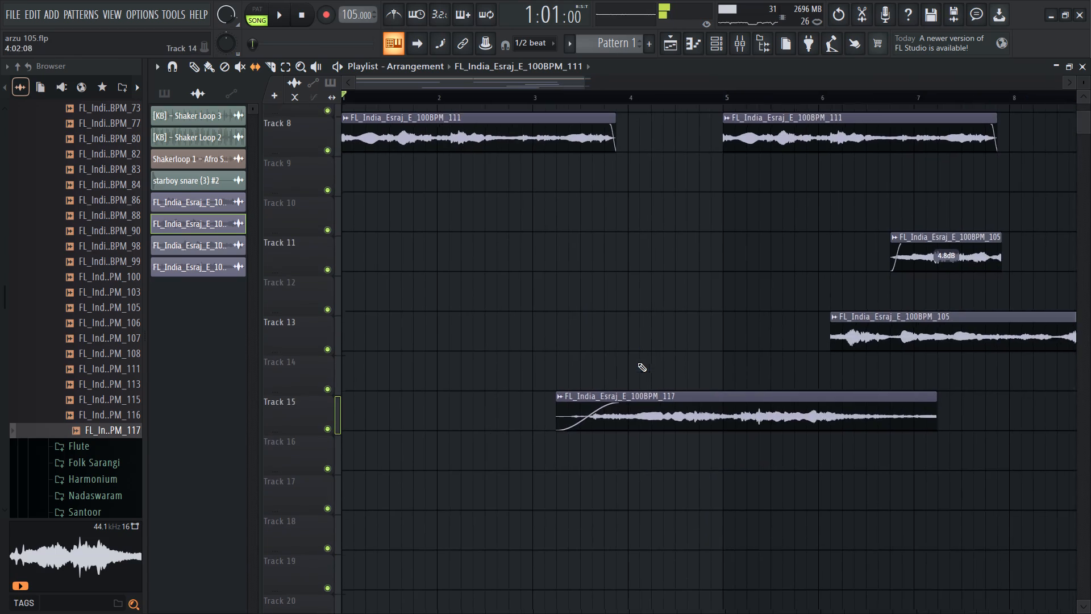
ctrl+scroll(740, 296, up, 1)
ctrl+scroll(734, 286, down, 5)
key(space)
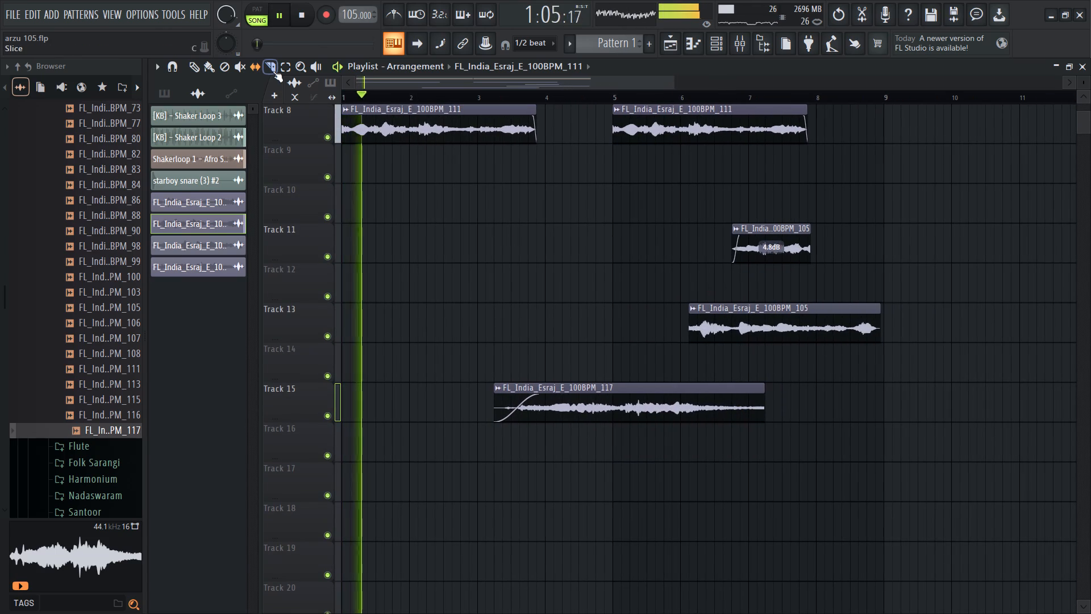
Add a fade-out of about a third of a bar to the end of the esraj 117 clip on Track 15.
click(273, 71)
ctrl+right_drag(703, 401, 696, 403)
ctrl+right_click(657, 401)
ctrl+right_click(685, 402)
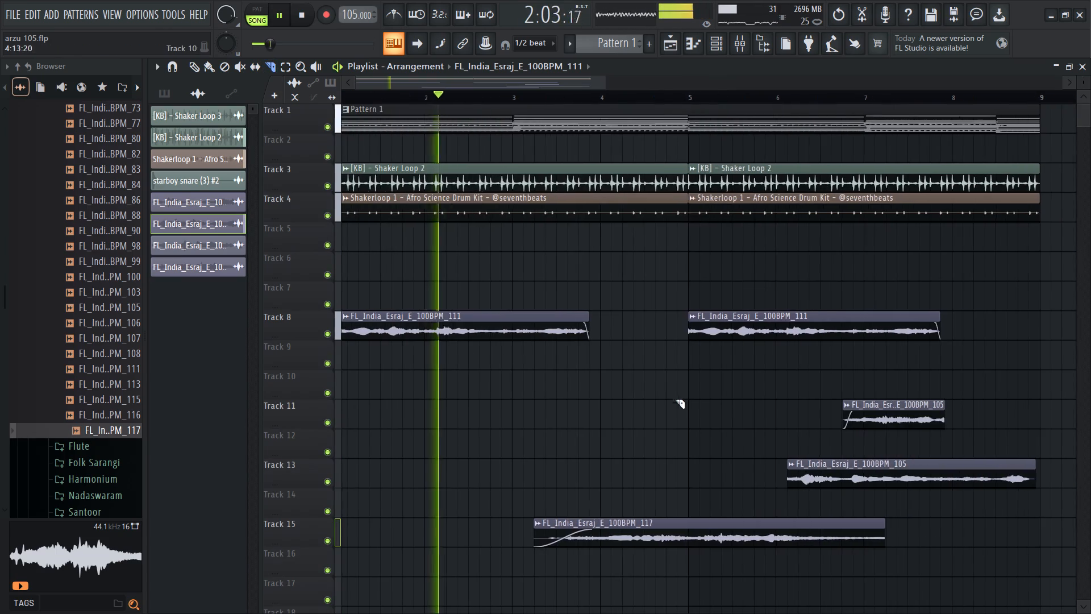
shift+right_drag(763, 527, 714, 534)
ctrl+scroll(722, 480, up, 5)
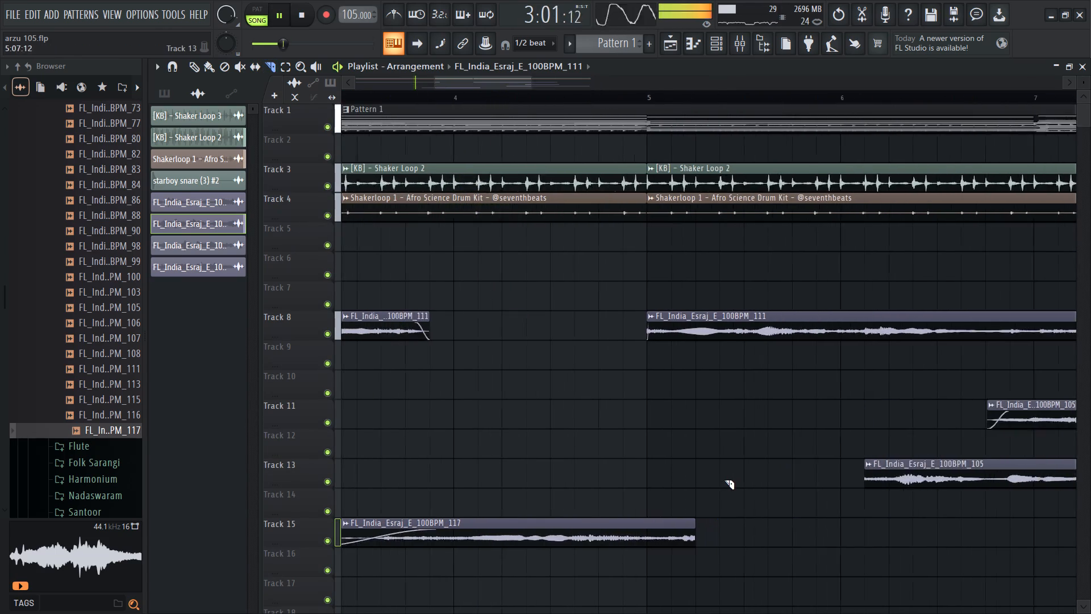
ctrl+scroll(724, 480, up, 6)
drag(192, 63, 200, 73)
drag(655, 534, 510, 529)
Adjust the tension of the fade-out curve at the end of the Track 15 esraj 117 clip.
drag(585, 541, 585, 555)
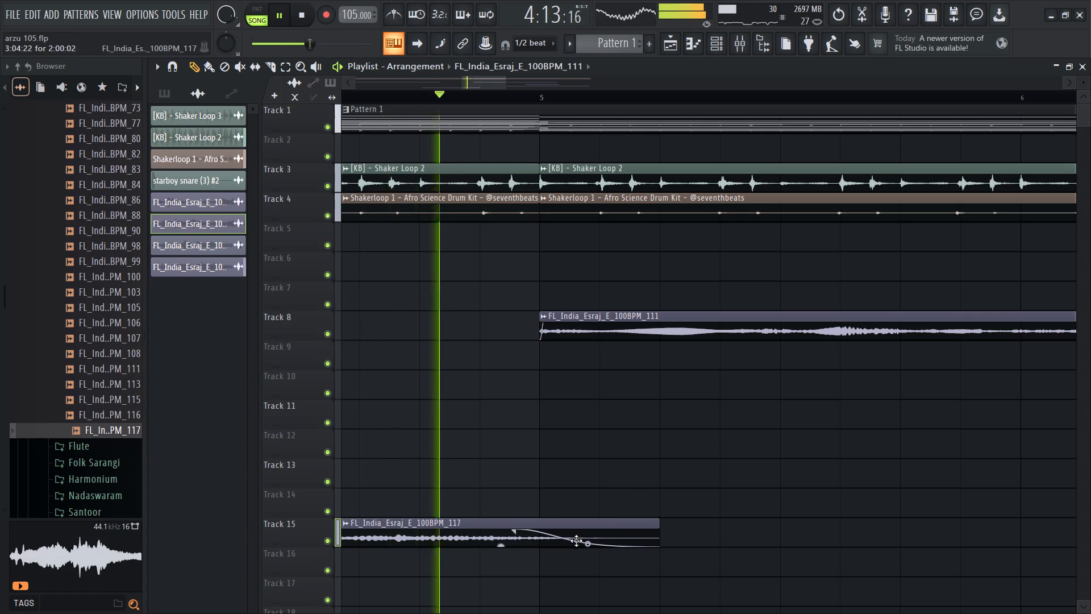
drag(585, 546, 596, 524)
drag(586, 536, 588, 557)
drag(586, 544, 586, 553)
click(586, 548)
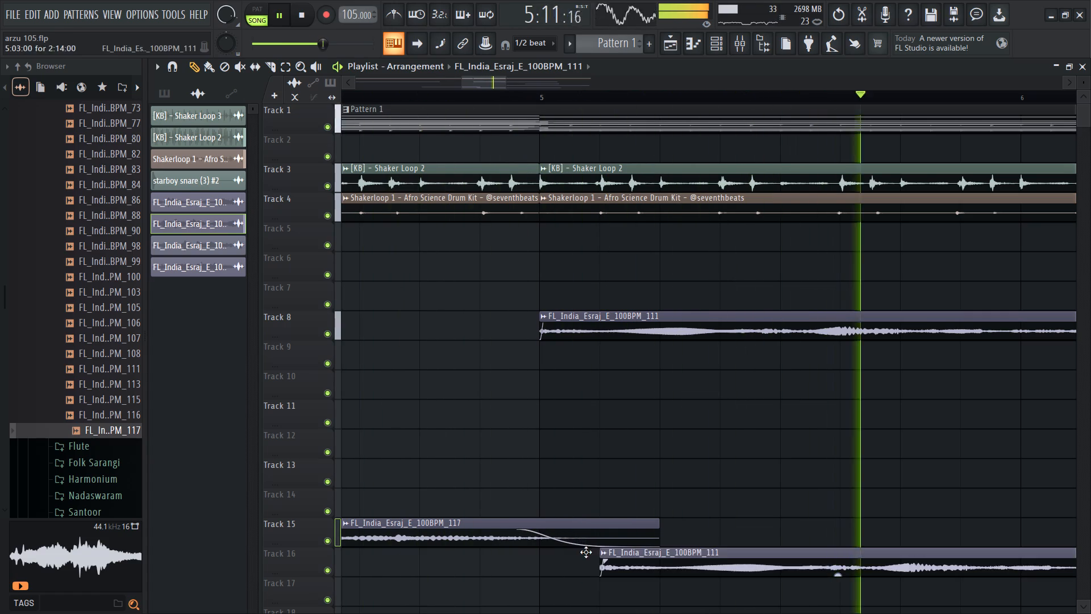
right_drag(702, 542, 699, 547)
right_click(690, 563)
drag(586, 544, 587, 537)
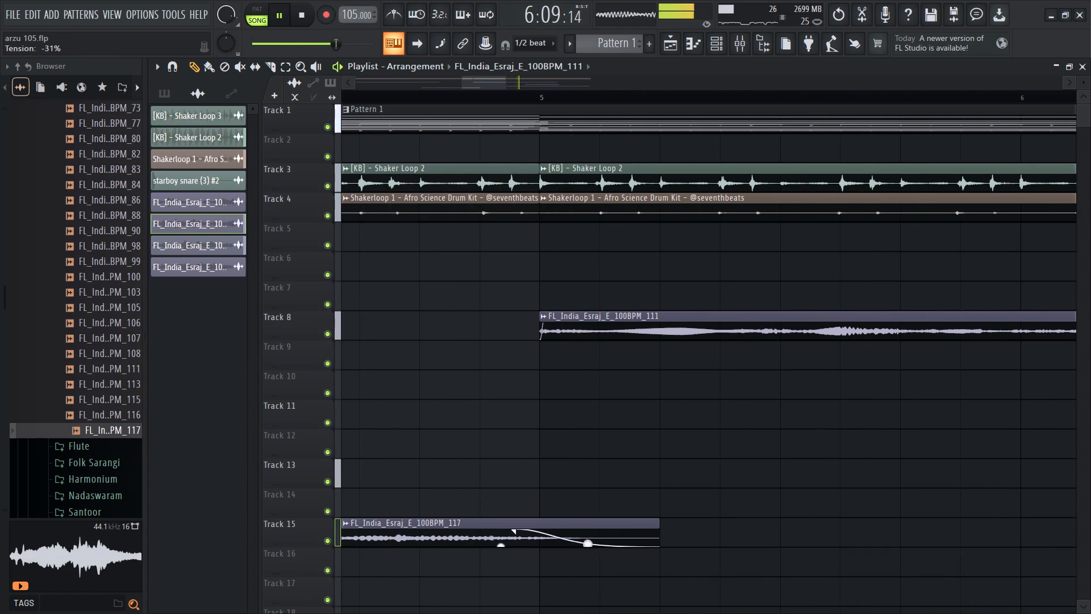
drag(587, 537, 593, 524)
drag(592, 537, 592, 549)
Restart playback and delete the esraj 105 clip from Track 13.
right_click(648, 479)
ctrl+scroll(634, 483, down, 4)
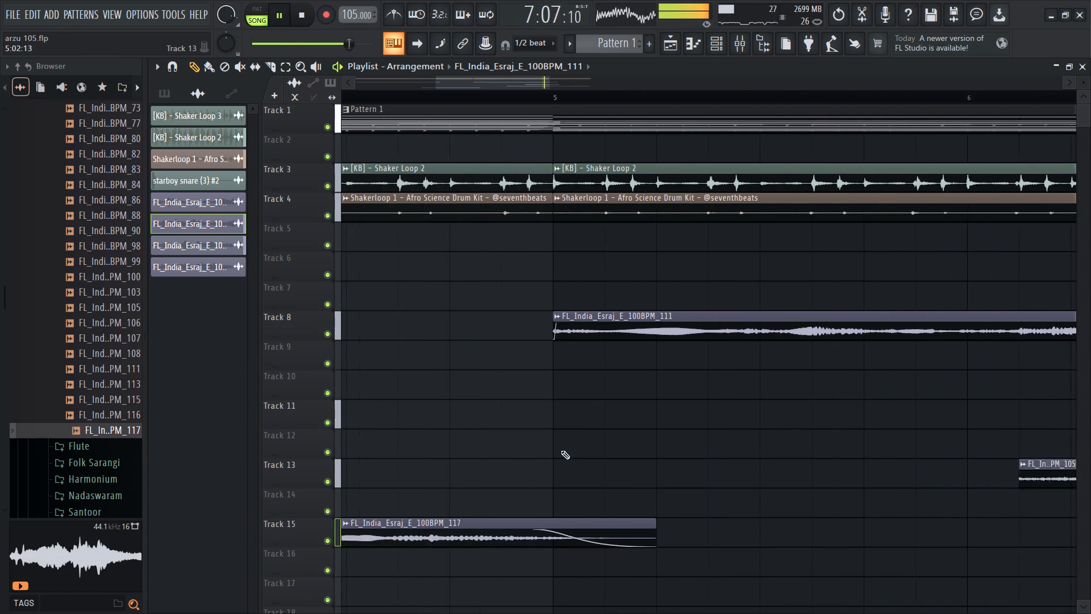
ctrl+scroll(561, 450, down, 10)
key(space)
key(space)
right_click(710, 477)
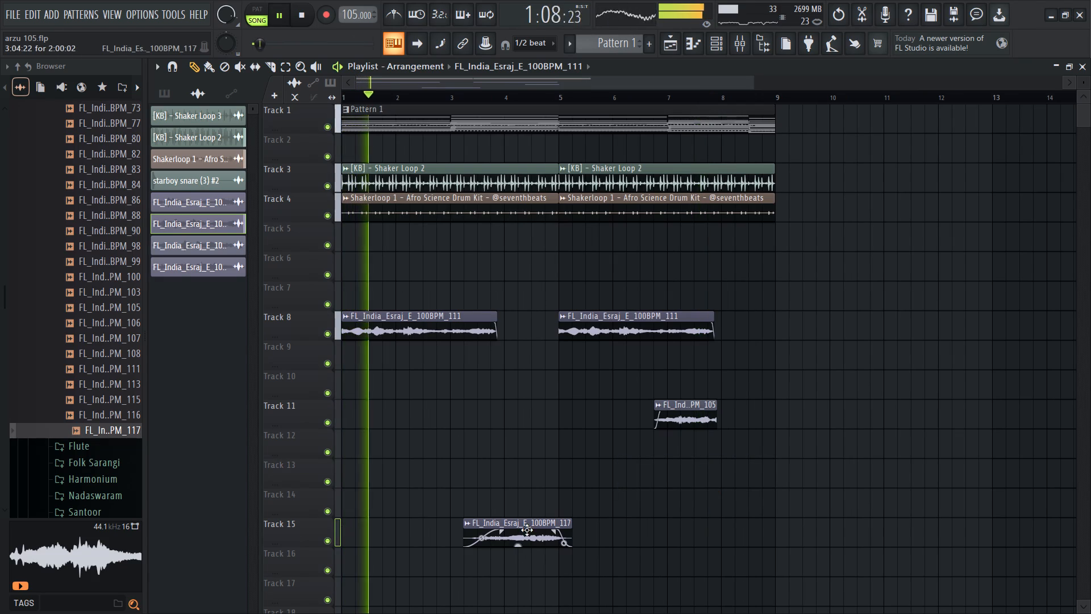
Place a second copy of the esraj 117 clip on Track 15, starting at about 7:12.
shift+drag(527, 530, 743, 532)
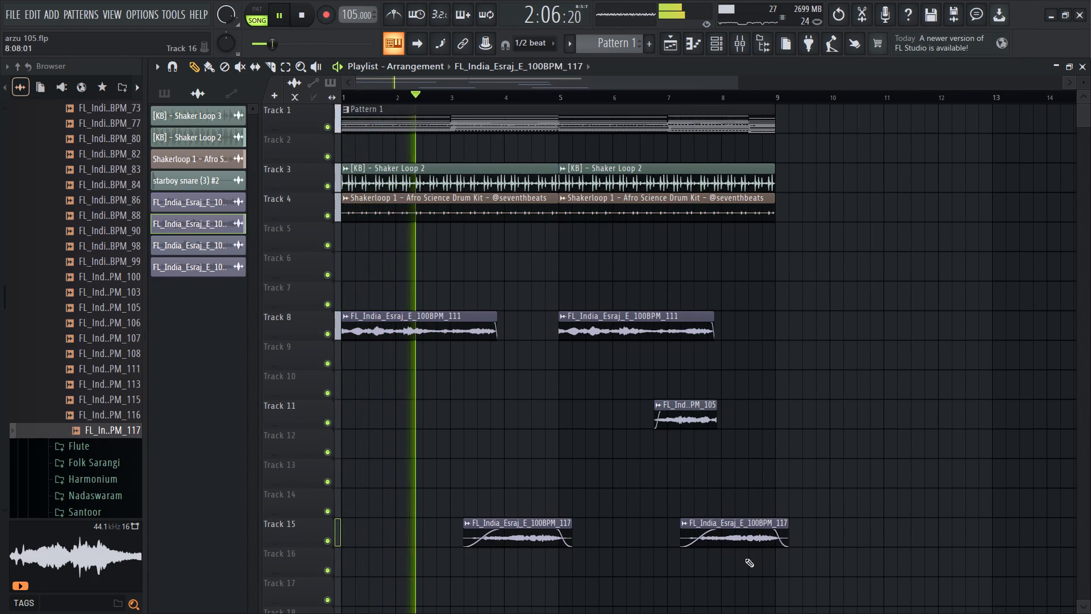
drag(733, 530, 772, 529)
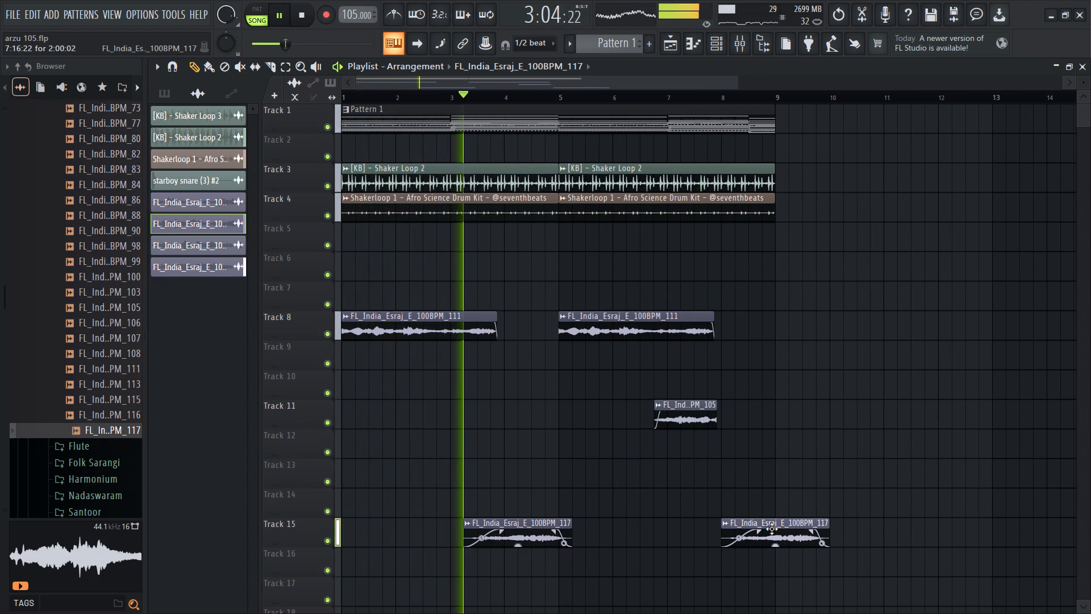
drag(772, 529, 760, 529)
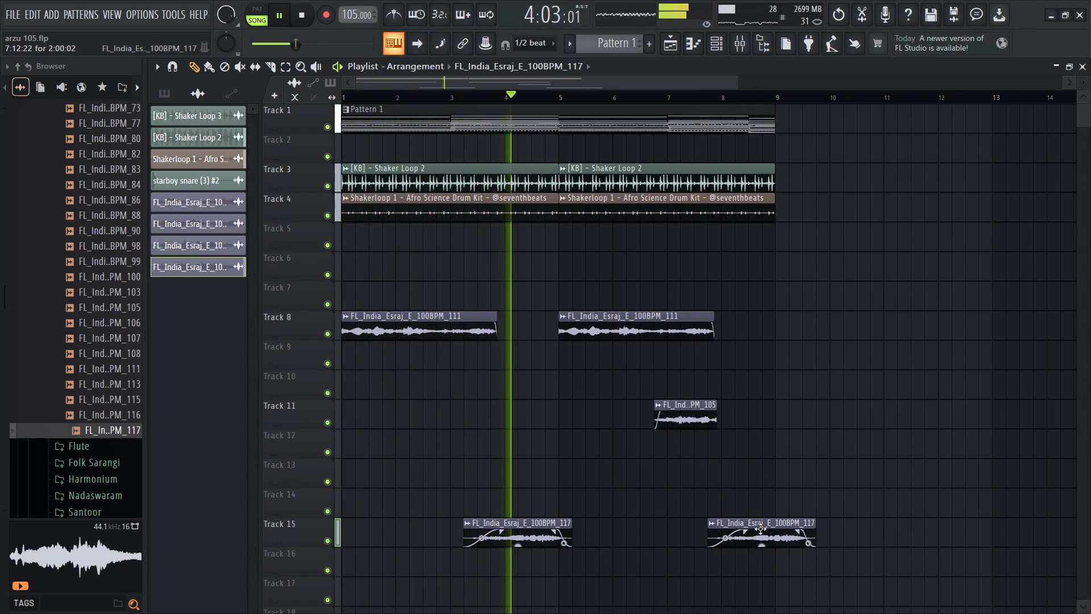
Move the esraj 105 clip from Track 11 up to Track 7, starting at about 8:07.
drag(689, 418, 765, 416)
ctrl+scroll(765, 416, up, 7)
drag(760, 428, 774, 530)
drag(782, 405, 730, 300)
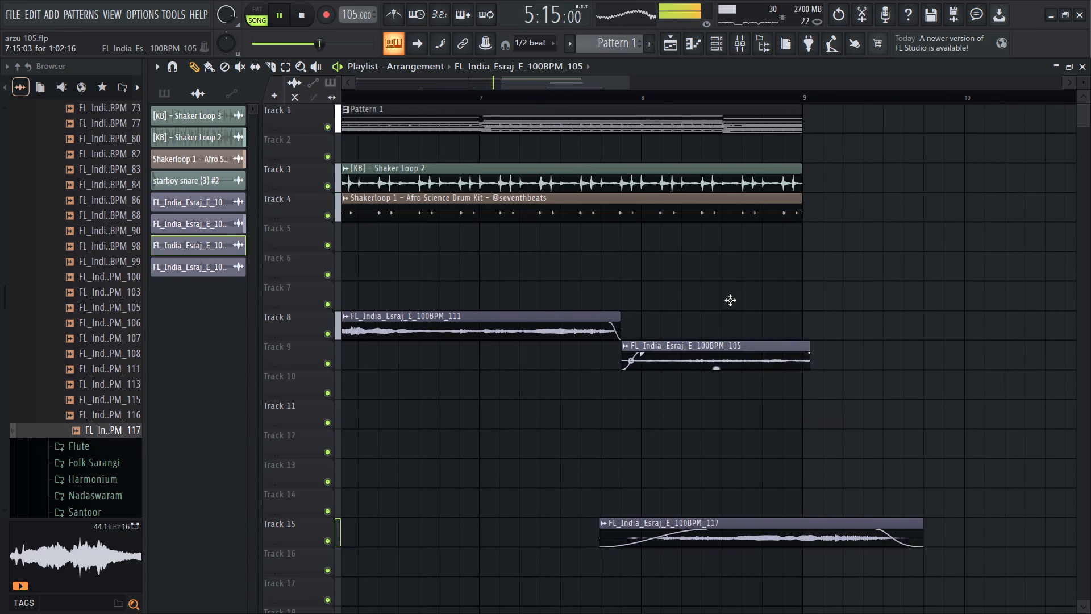
drag(730, 300, 731, 271)
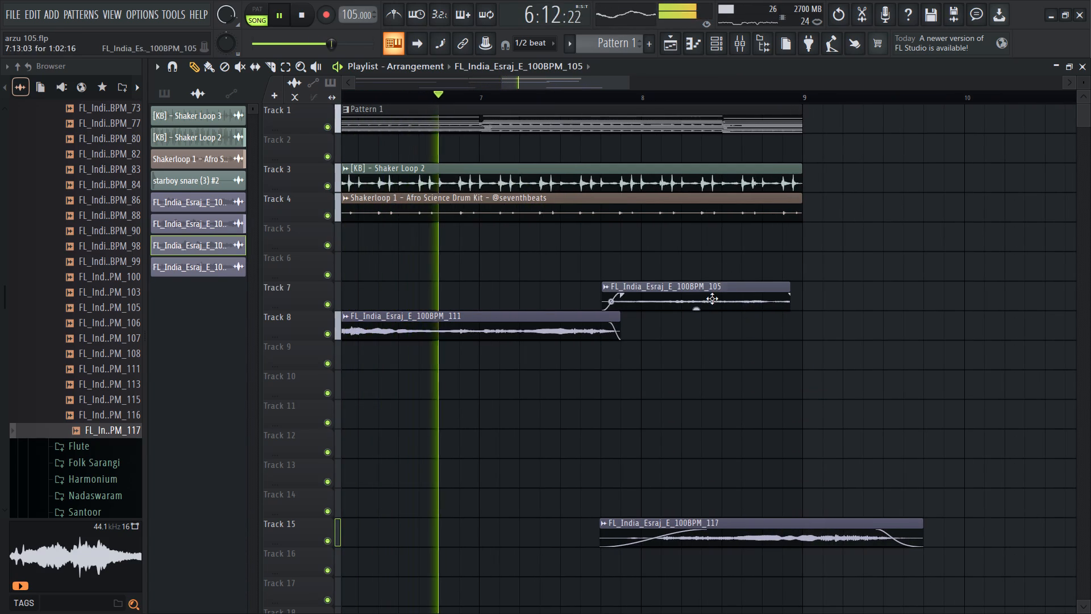
double_click(712, 298)
right_click(817, 268)
drag(750, 297, 827, 297)
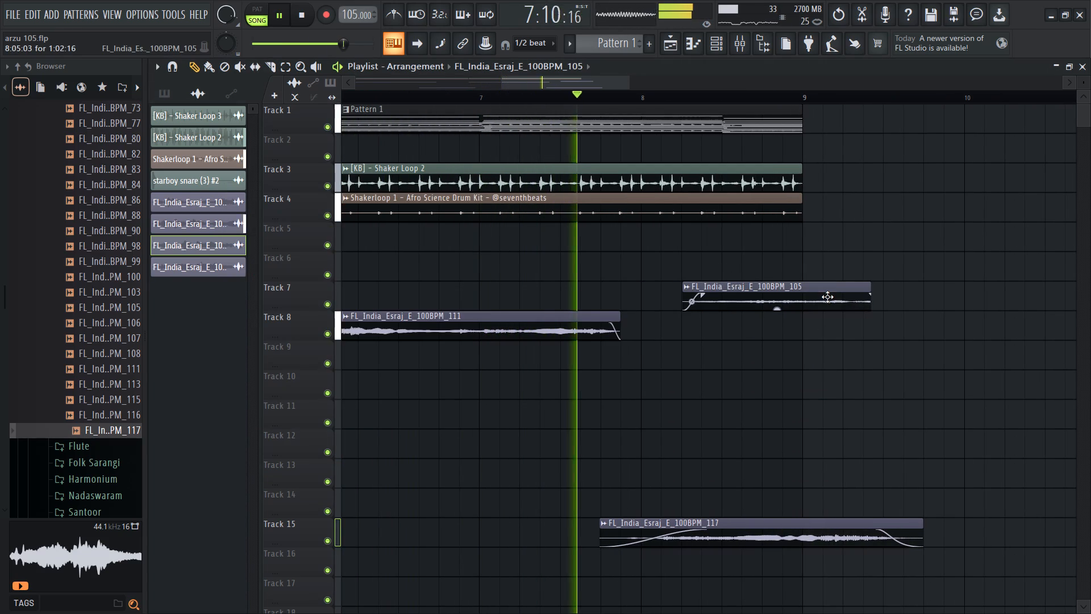
drag(829, 292, 854, 284)
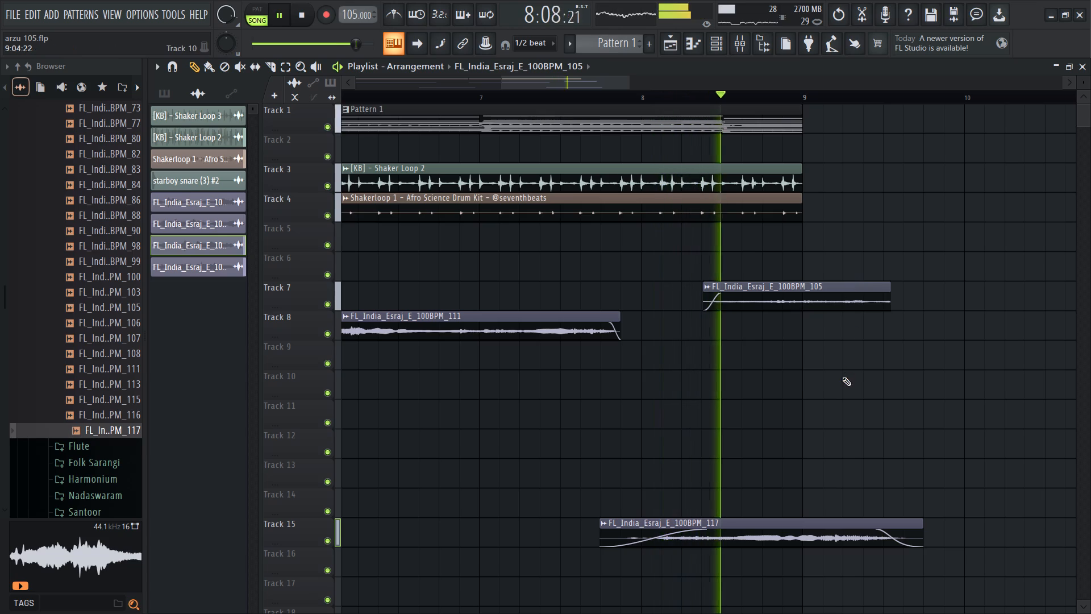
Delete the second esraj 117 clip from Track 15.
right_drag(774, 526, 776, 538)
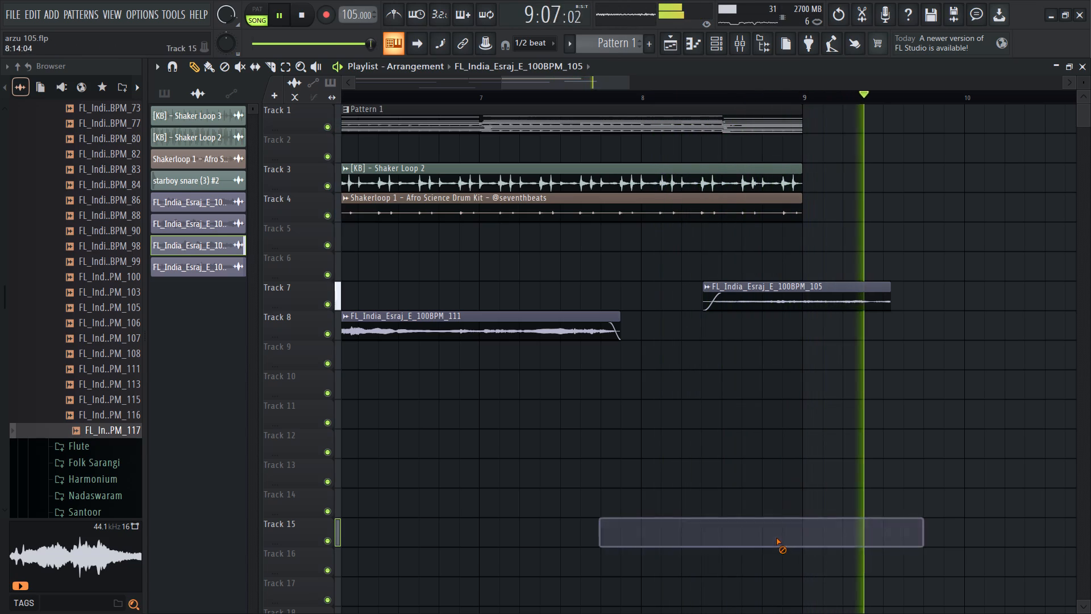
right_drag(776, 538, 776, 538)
Stop playback and place a fresh copy of the first esraj 117 clip on Track 15, starting at 7:05:00.
key(space)
ctrl+scroll(795, 476, down, 14)
click(467, 543)
drag(587, 538, 574, 543)
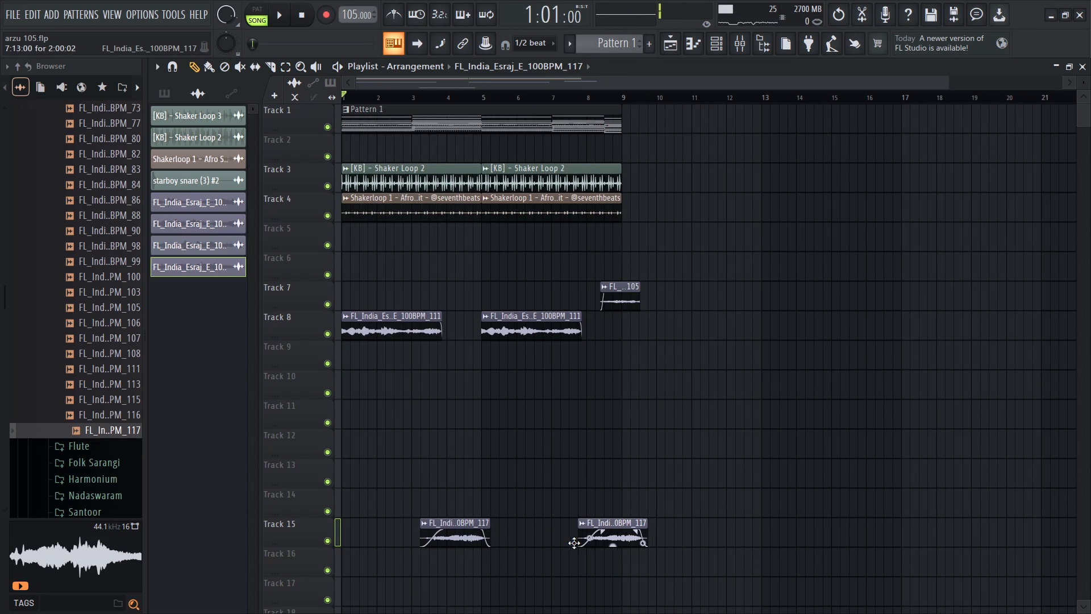
drag(574, 543, 561, 546)
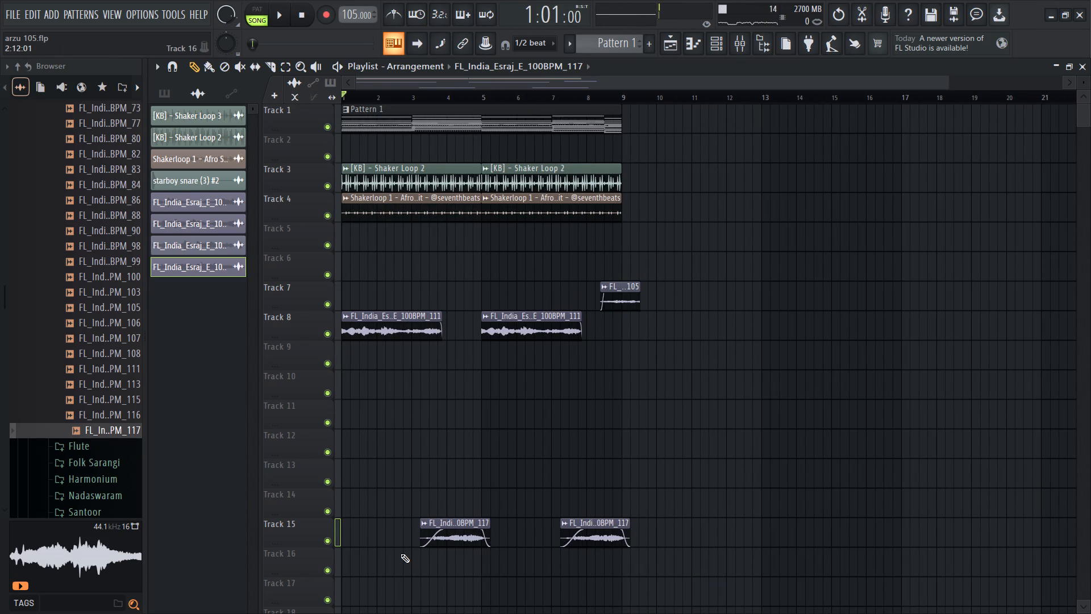
ctrl+scroll(351, 550, up, 6)
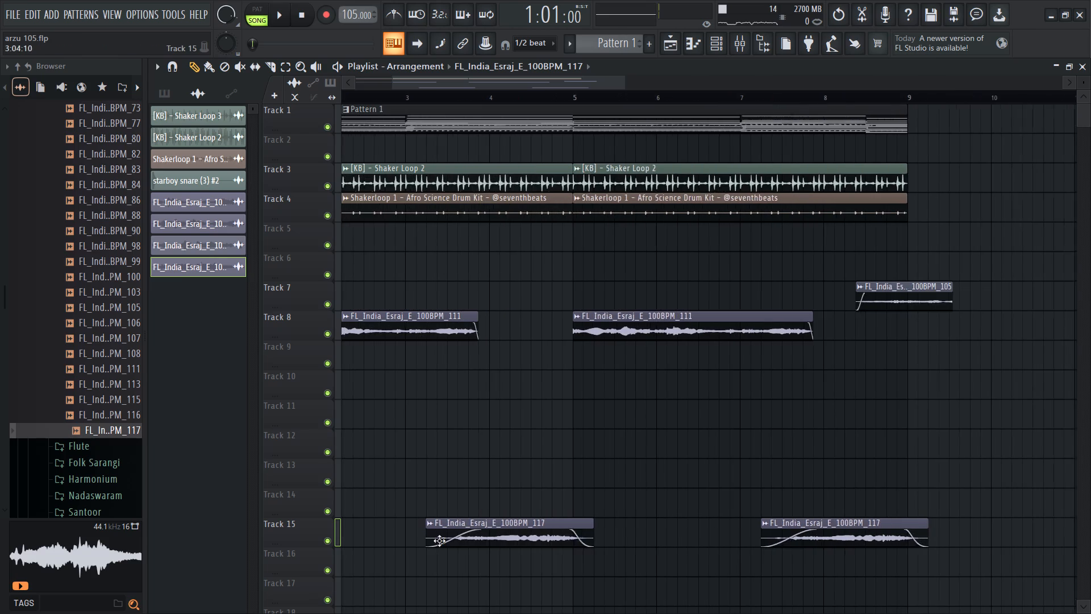
ctrl+scroll(403, 553, up, 1)
ctrl+scroll(403, 553, down, 5)
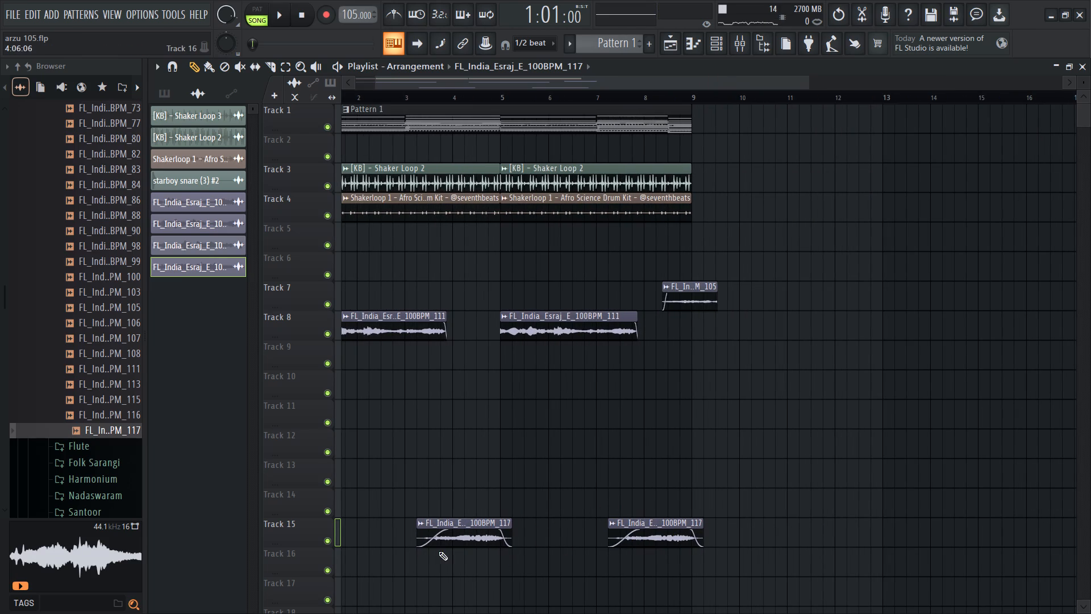
ctrl+scroll(605, 544, up, 8)
drag(642, 528, 652, 526)
Play the arrangement and move the Track 7 esraj 105 clip earlier so it starts at 7:13:03.
key(space)
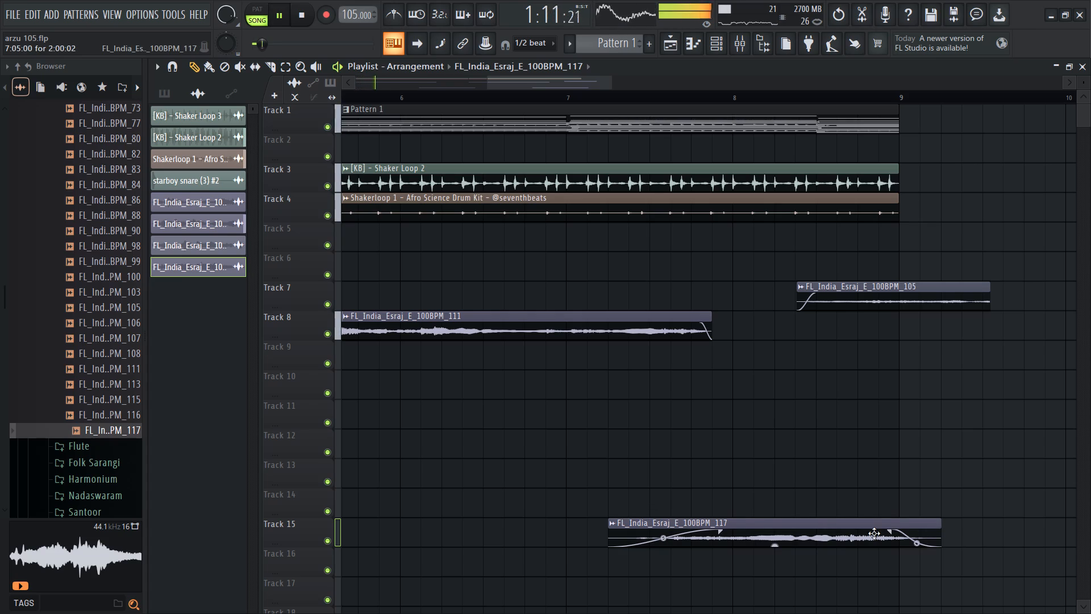
ctrl+scroll(874, 538, down, 12)
ctrl+scroll(472, 520, up, 12)
ctrl+scroll(643, 543, down, 2)
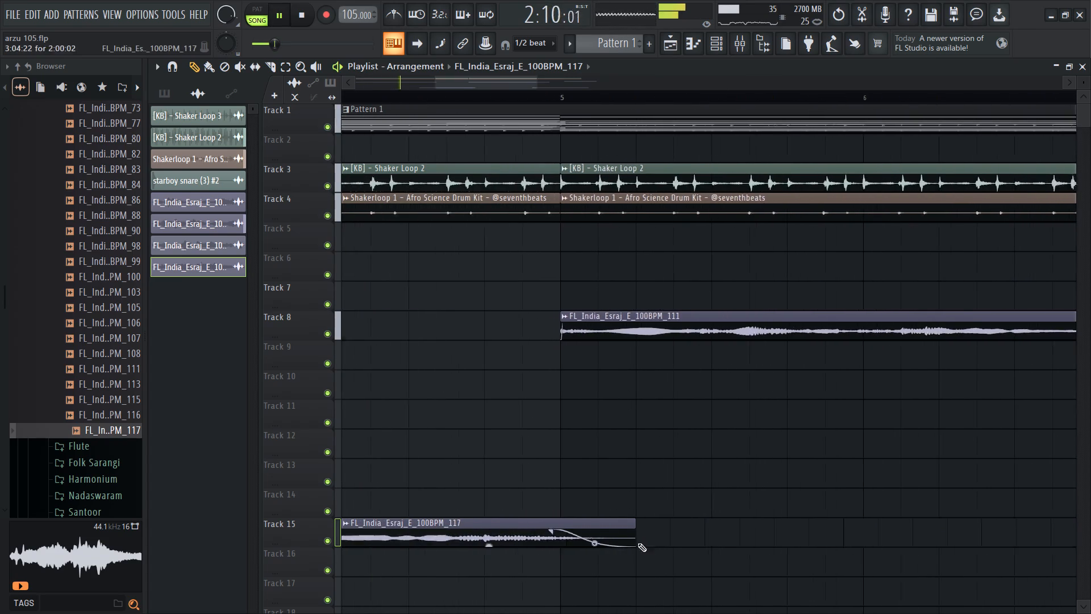
ctrl+scroll(638, 543, down, 13)
ctrl+scroll(647, 533, up, 13)
ctrl+scroll(647, 533, down, 7)
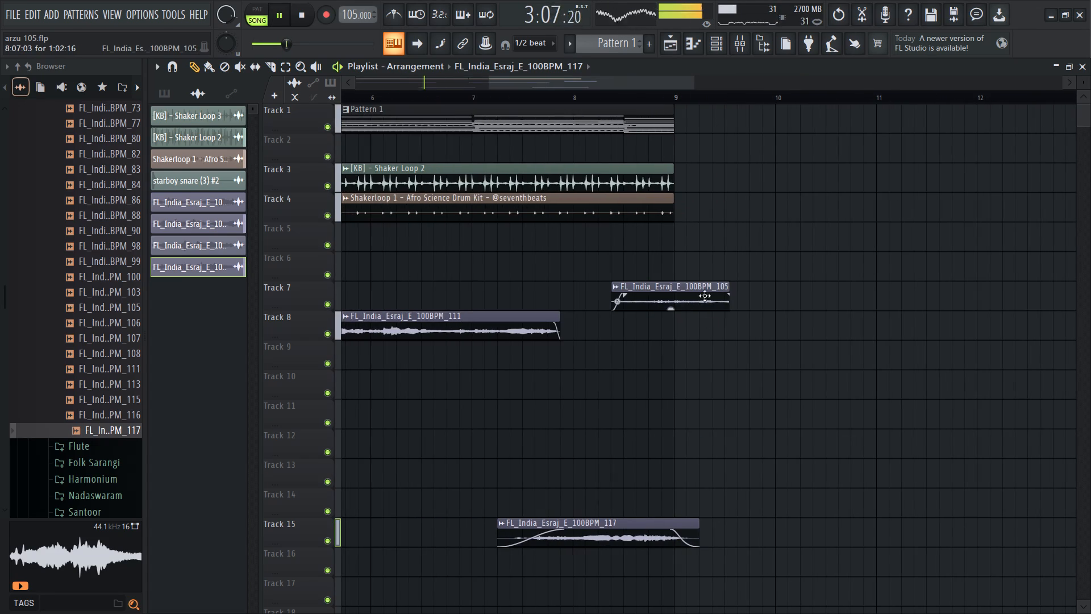
drag(676, 286, 615, 290)
Listen through the arrangement and examine how the esraj clips on Tracks 7, 8 and 15 overlap.
ctrl+scroll(552, 325, up, 7)
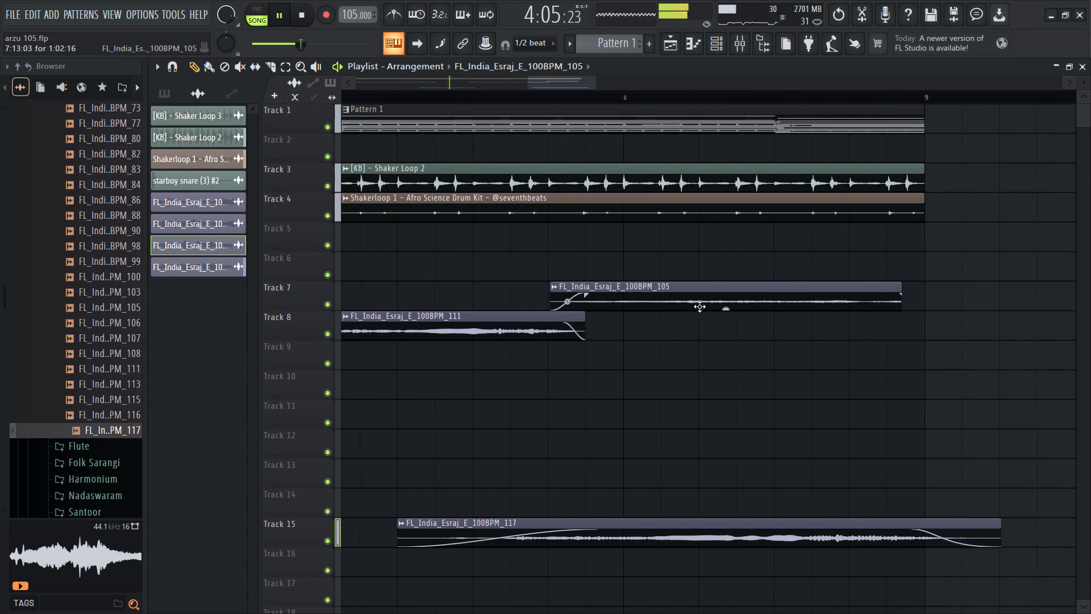
ctrl+scroll(733, 319, down, 11)
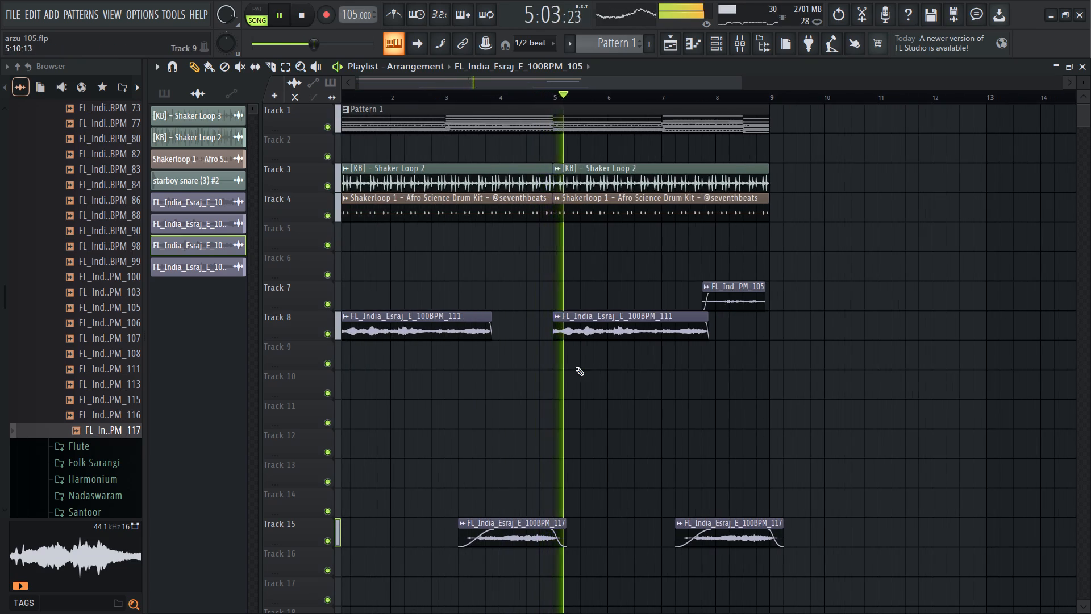
ctrl+scroll(568, 367, up, 7)
ctrl+scroll(568, 367, down, 6)
ctrl+scroll(568, 367, up, 9)
ctrl+scroll(568, 367, down, 8)
ctrl+scroll(568, 367, up, 8)
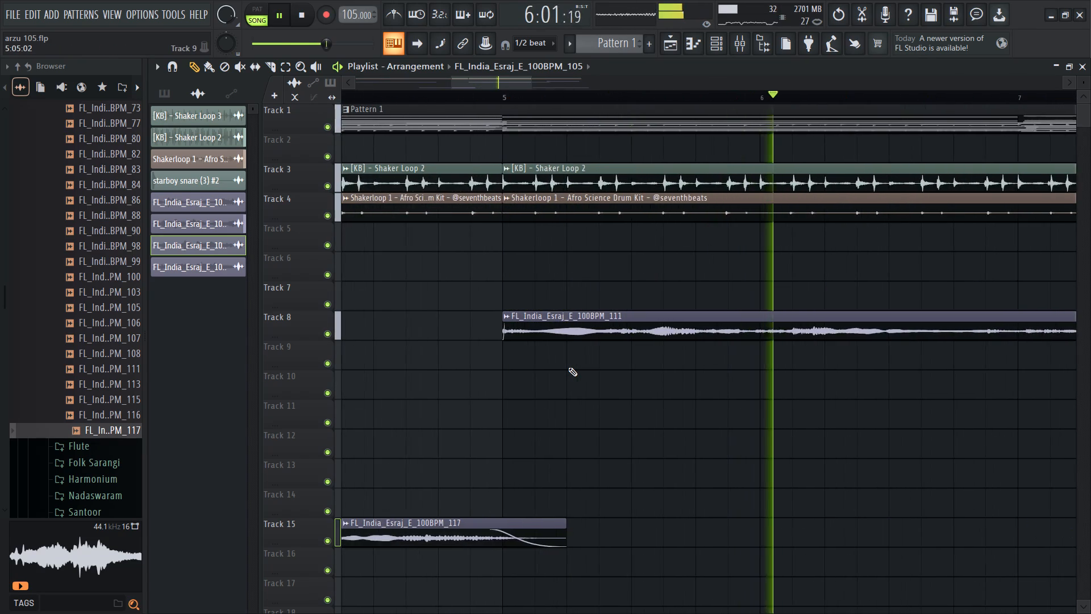
ctrl+scroll(568, 367, down, 6)
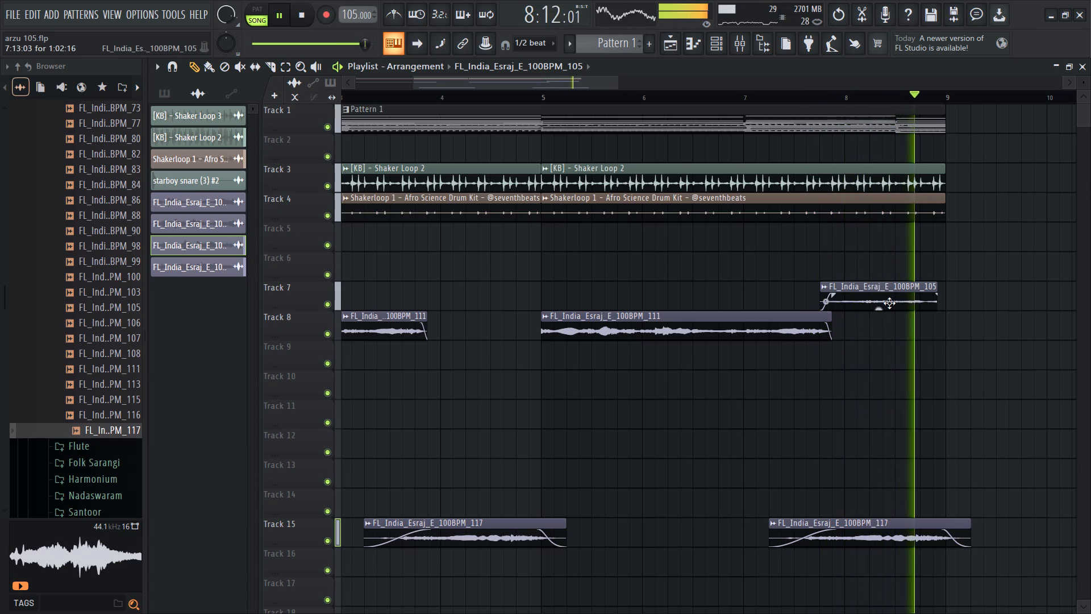
ctrl+scroll(886, 317, down, 6)
key(space)
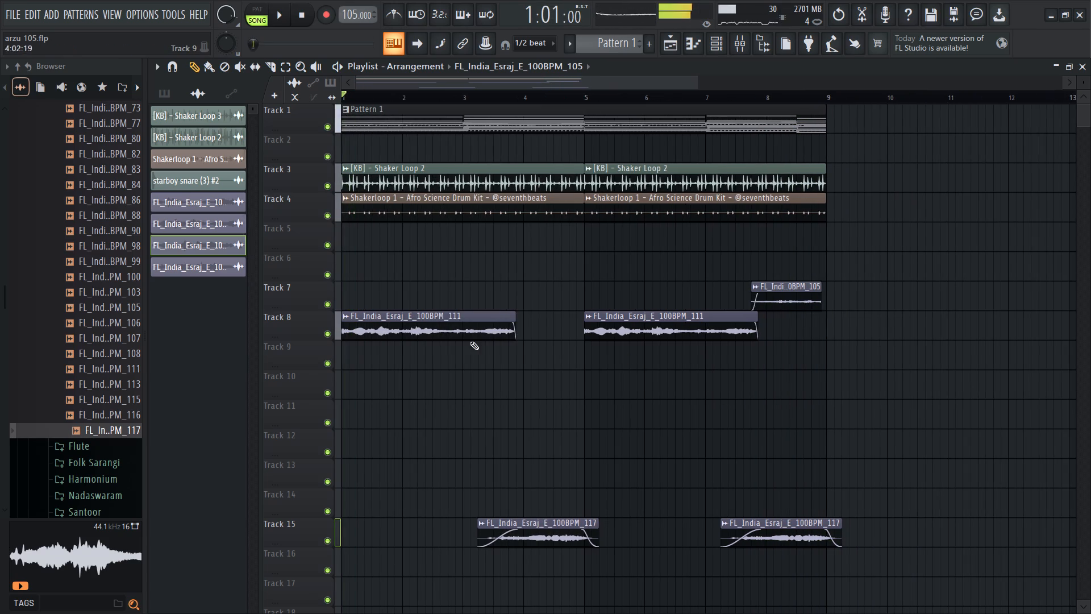
Route the esraj 111 clip to the free mixer track Insert 8 and rename that mixer track esraj.
double_click(422, 334)
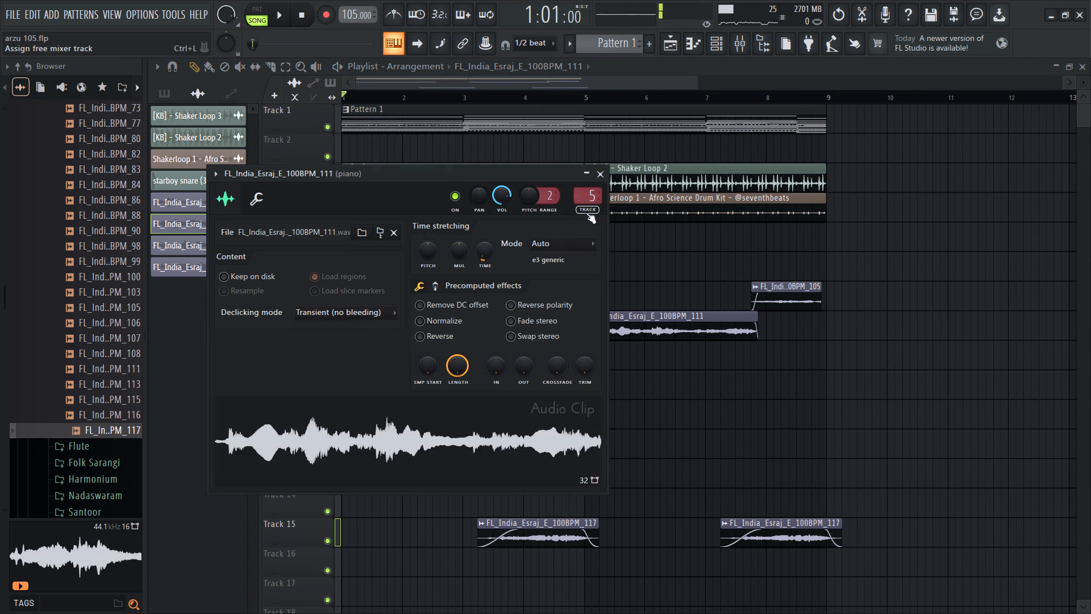
click(586, 213)
right_drag(461, 140, 467, 136)
click(535, 95)
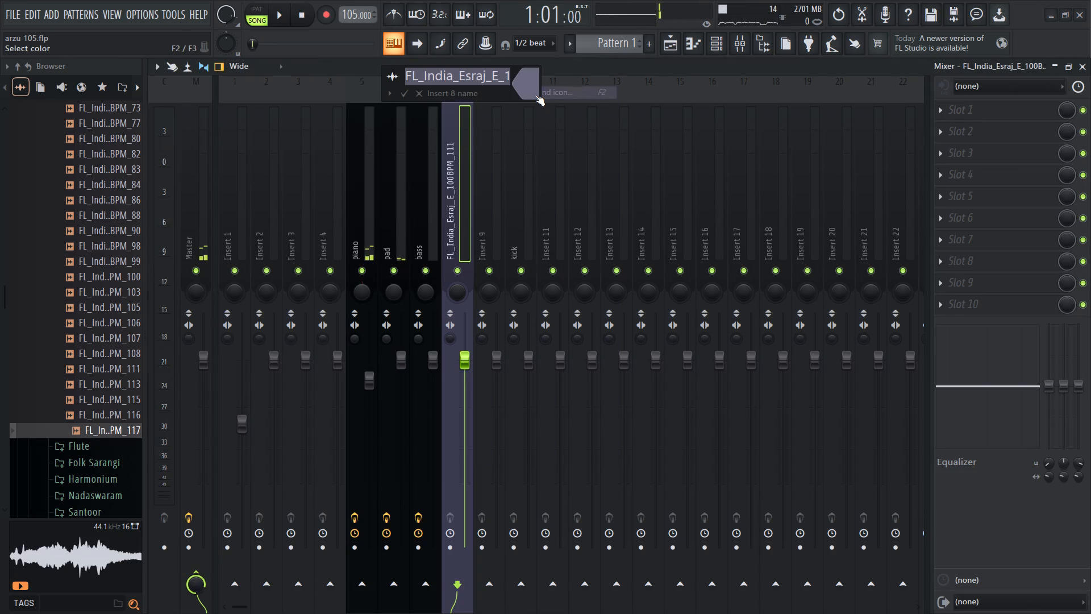
text(esraj)
key(Return)
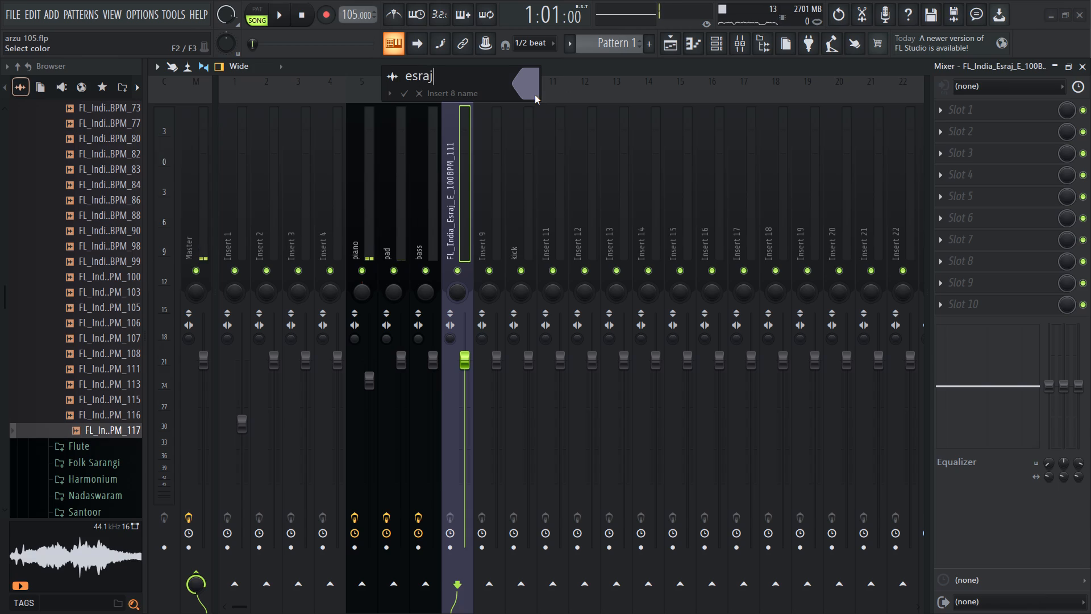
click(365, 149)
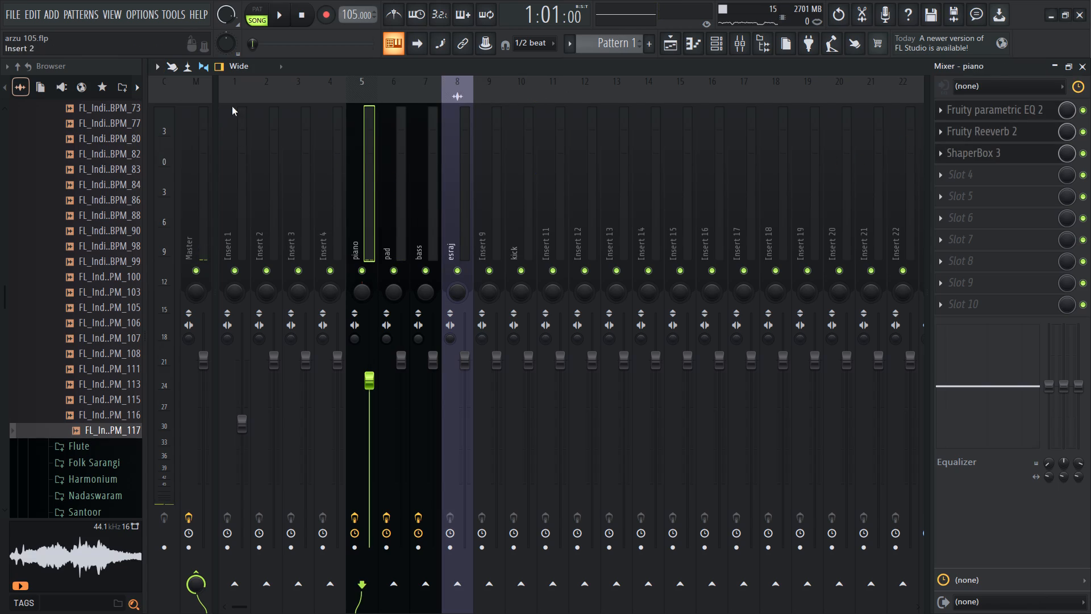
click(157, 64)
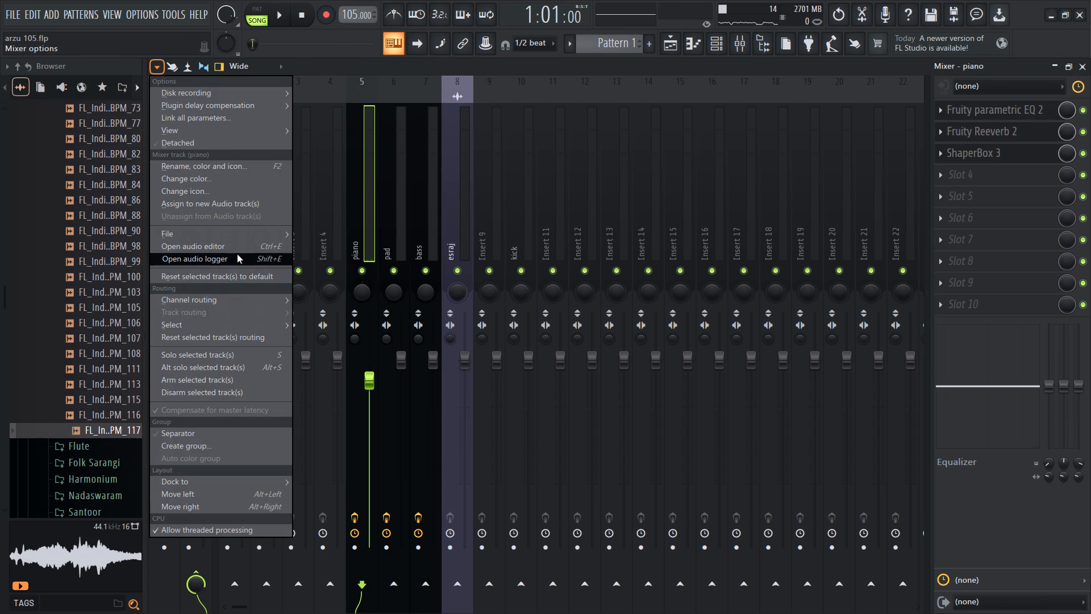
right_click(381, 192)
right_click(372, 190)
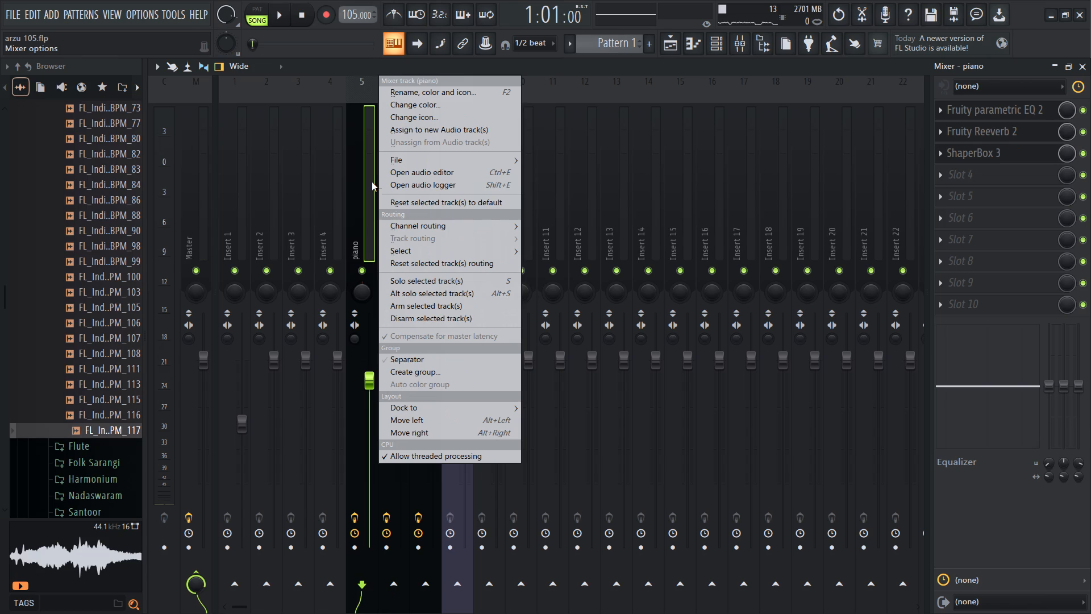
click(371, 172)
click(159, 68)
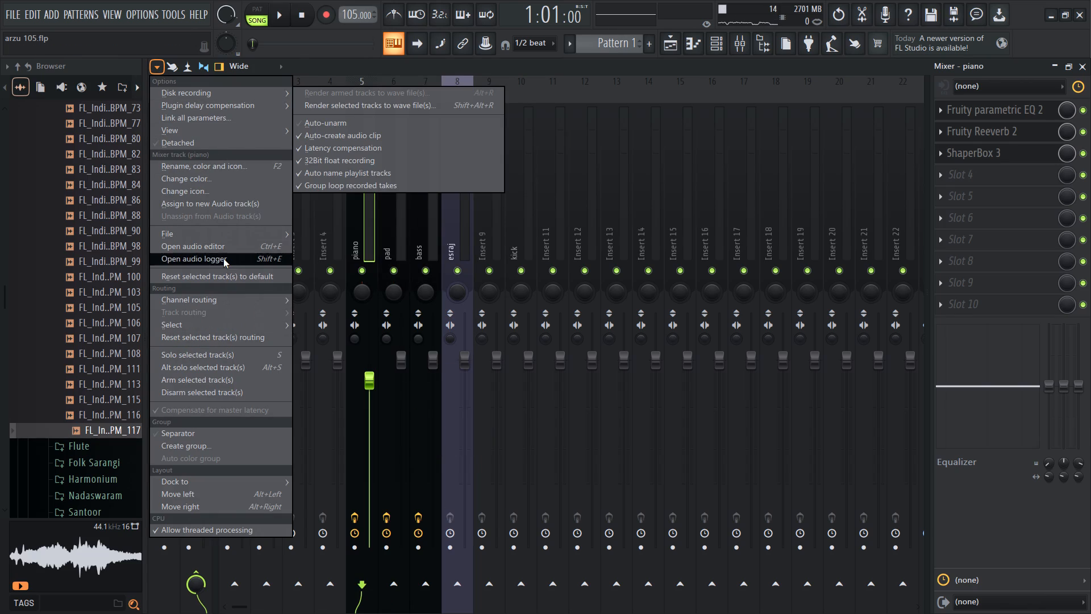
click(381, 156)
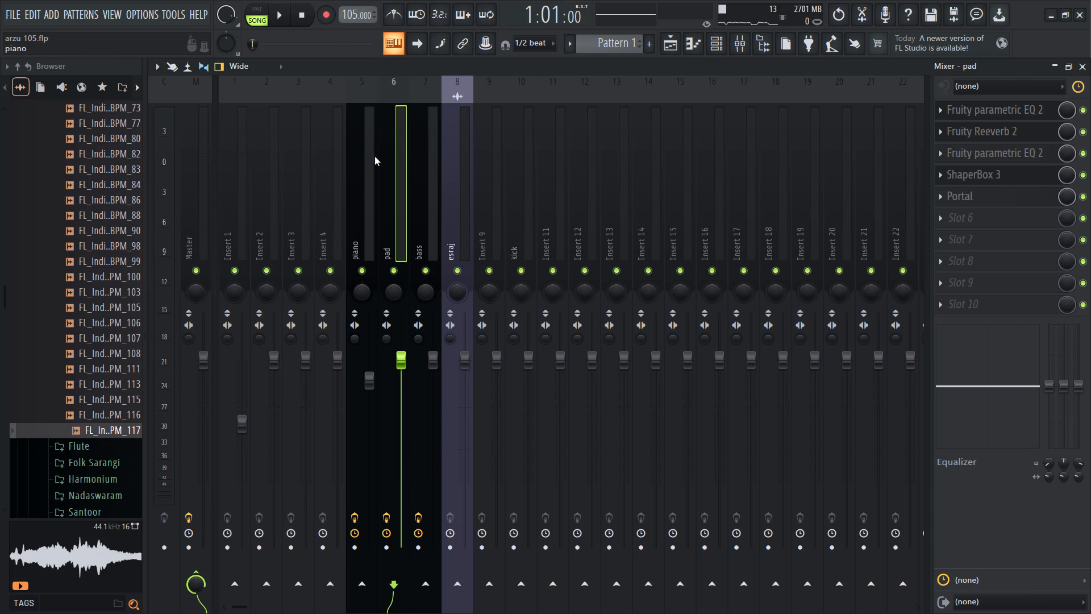
Copy the Fruity parametric EQ 2 with its settings from the piano mixer track onto the esraj mixer track.
click(374, 156)
right_click(374, 157)
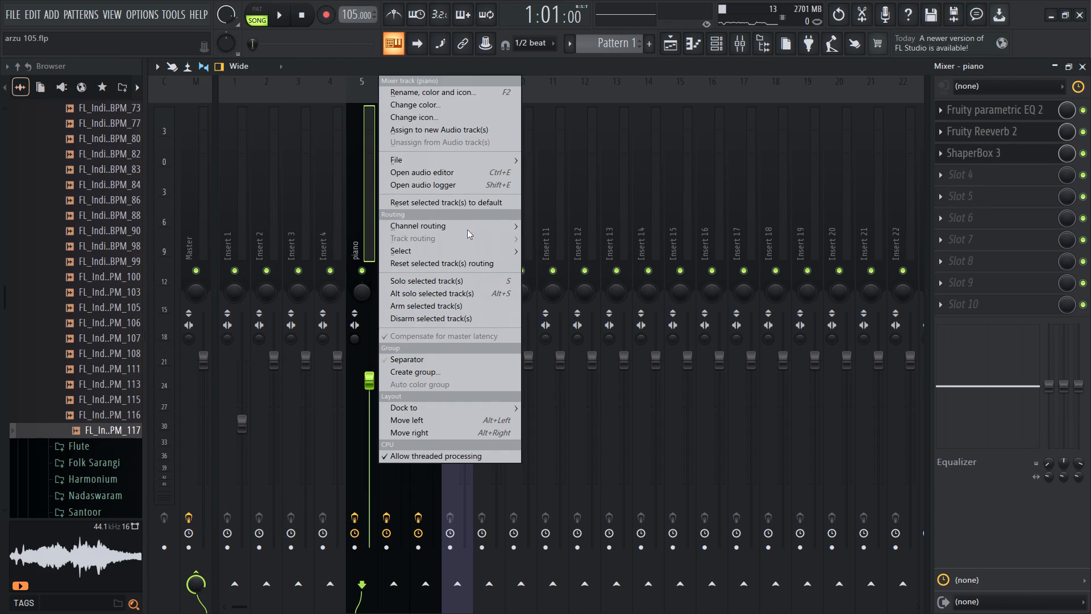
click(374, 160)
right_click(367, 156)
click(365, 161)
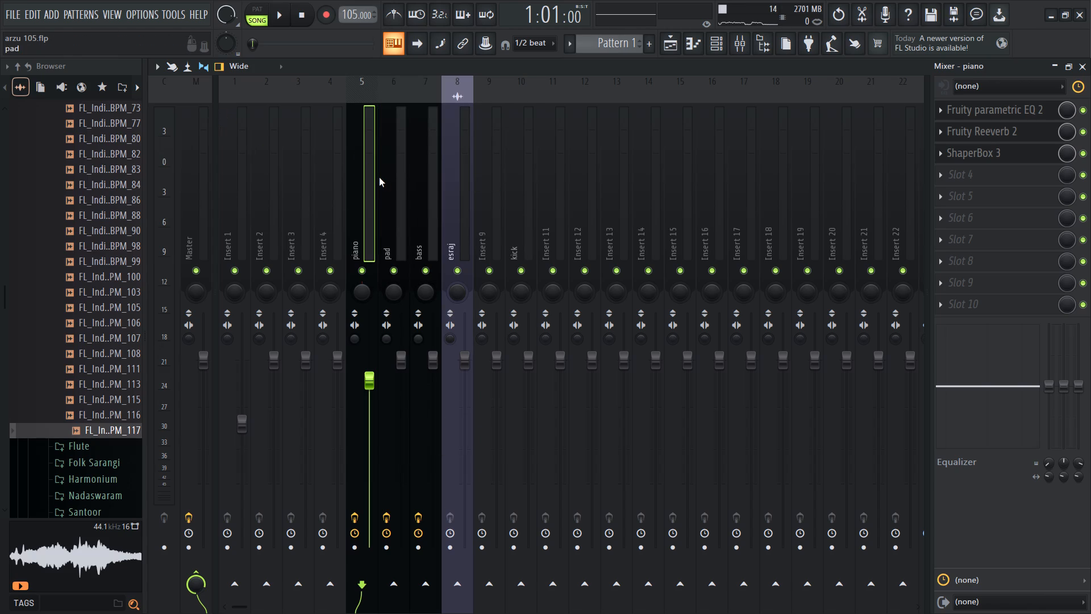
double_click(968, 109)
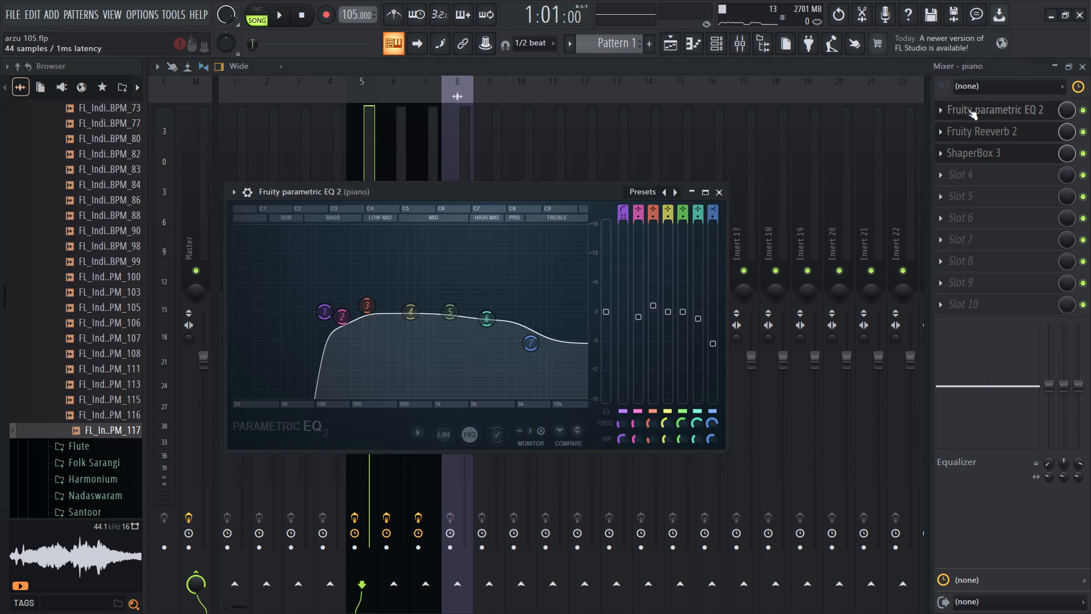
click(968, 109)
click(940, 112)
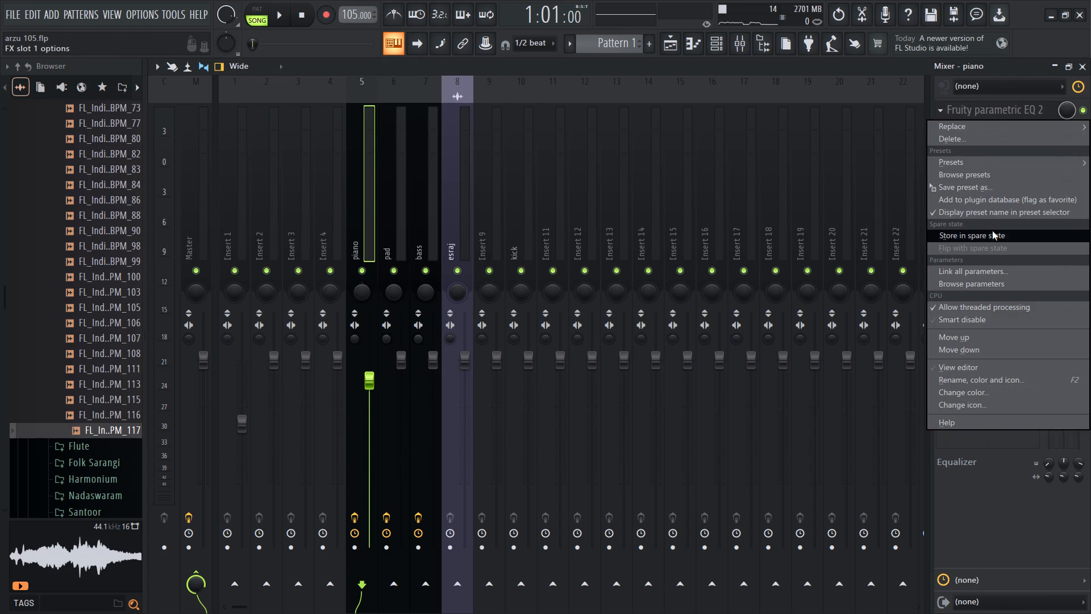
drag(981, 186, 696, 173)
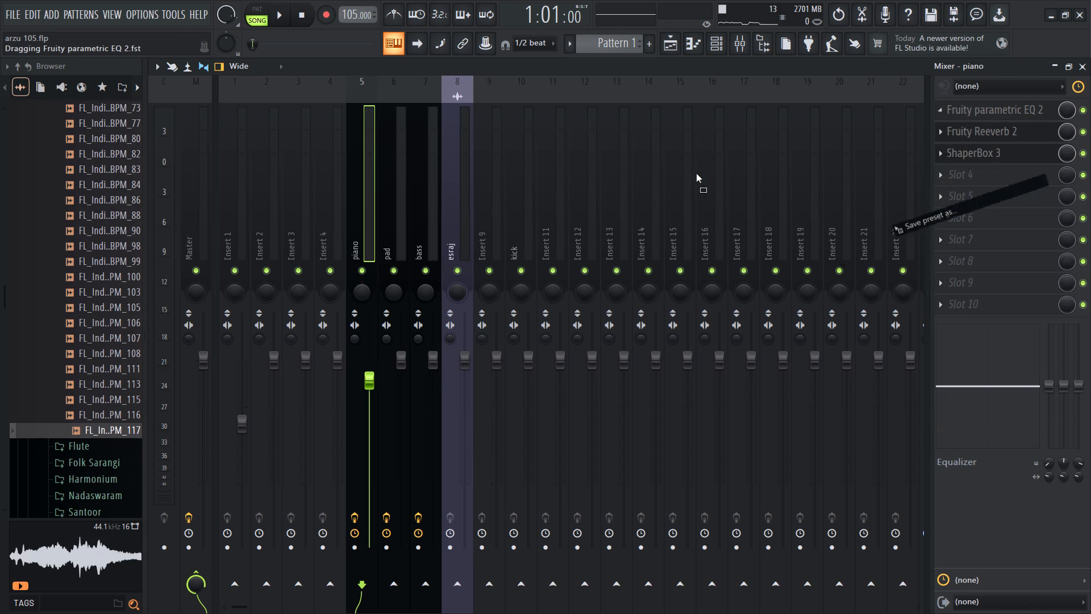
drag(696, 173, 467, 148)
Copy the Fruity Reeverb 2 with its settings from the piano mixer track onto the esraj mixer track.
click(370, 173)
click(369, 130)
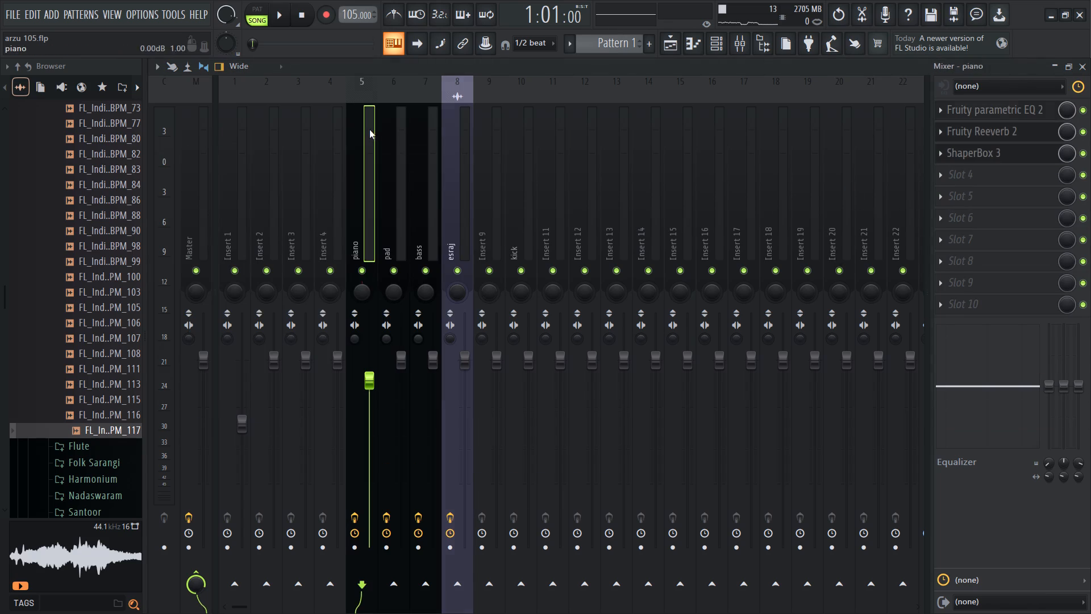
click(934, 125)
click(936, 138)
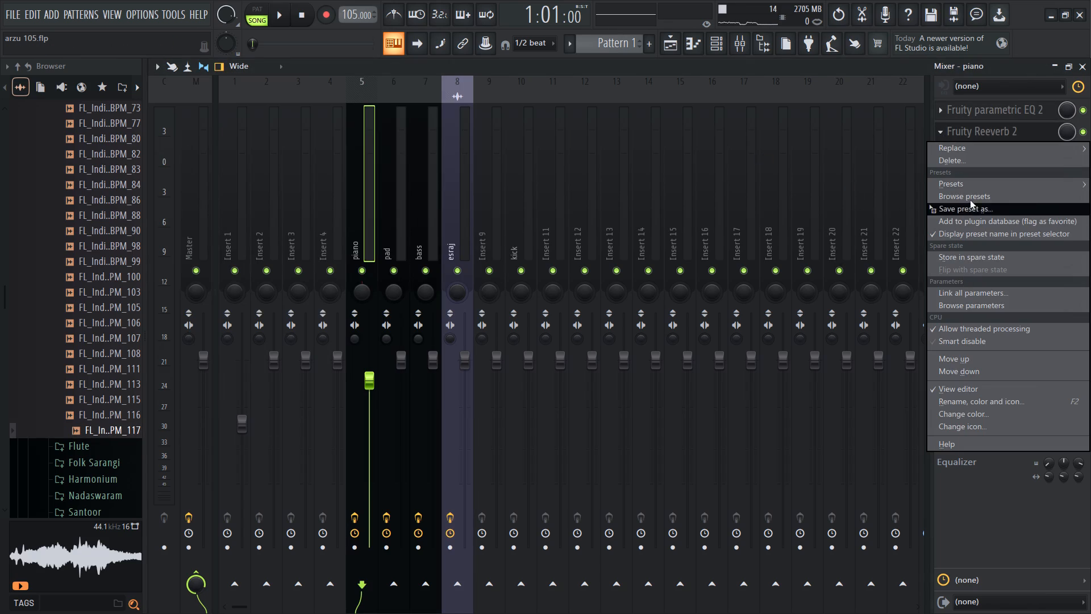
drag(980, 209, 468, 159)
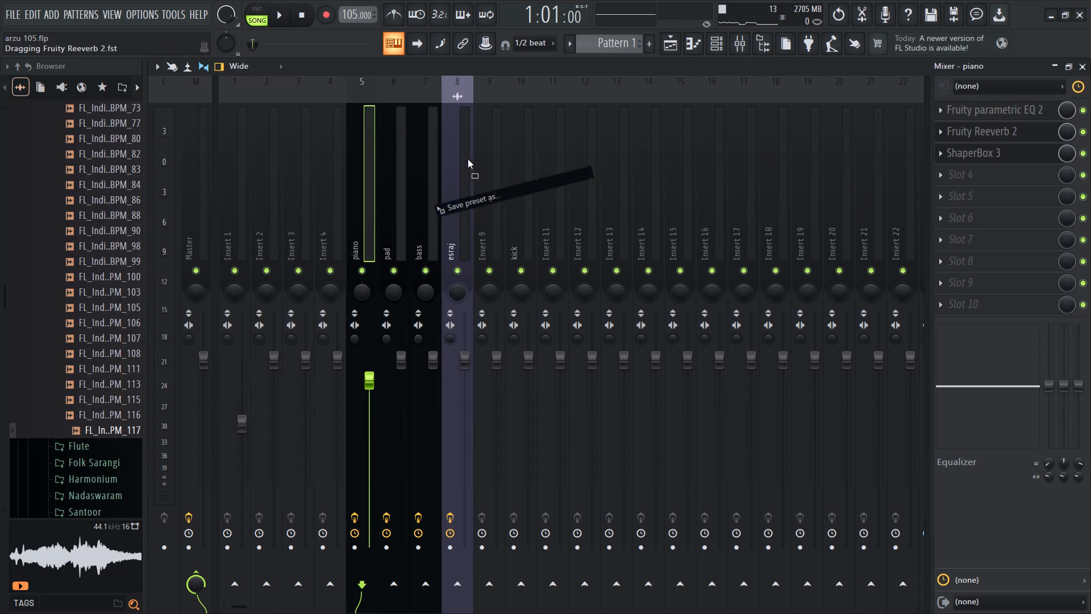
drag(468, 159, 470, 159)
Examine the volume curve and mix settings of ShaperBox 3 on the piano mixer track.
click(369, 136)
double_click(1030, 155)
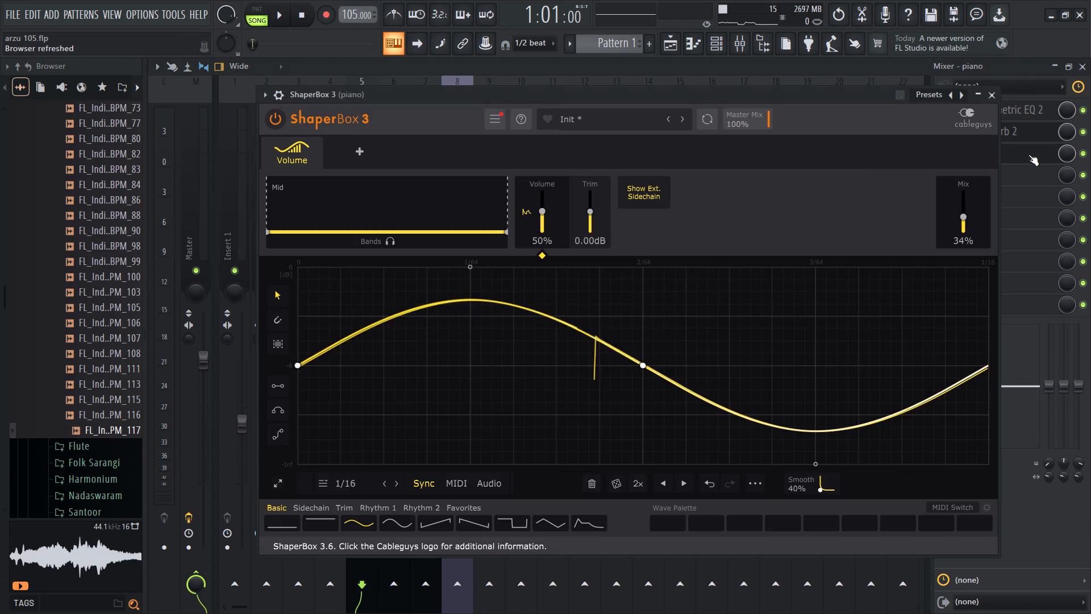
click(989, 101)
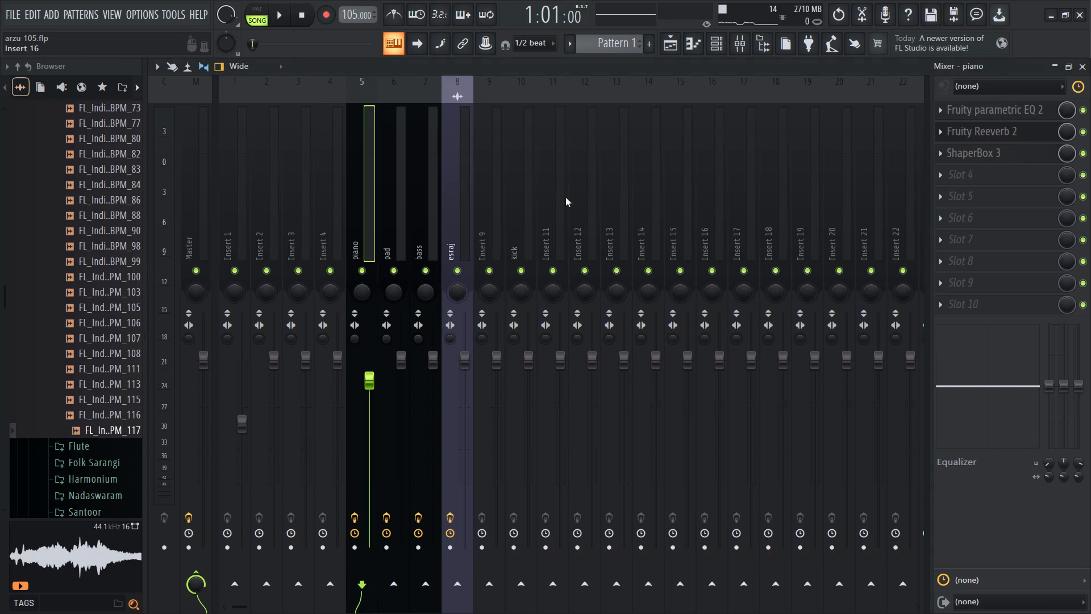
Play the song and compare the esraj and piano mixer tracks by soloing each, ending with esraj soloed.
key(space)
right_click(462, 268)
click(467, 242)
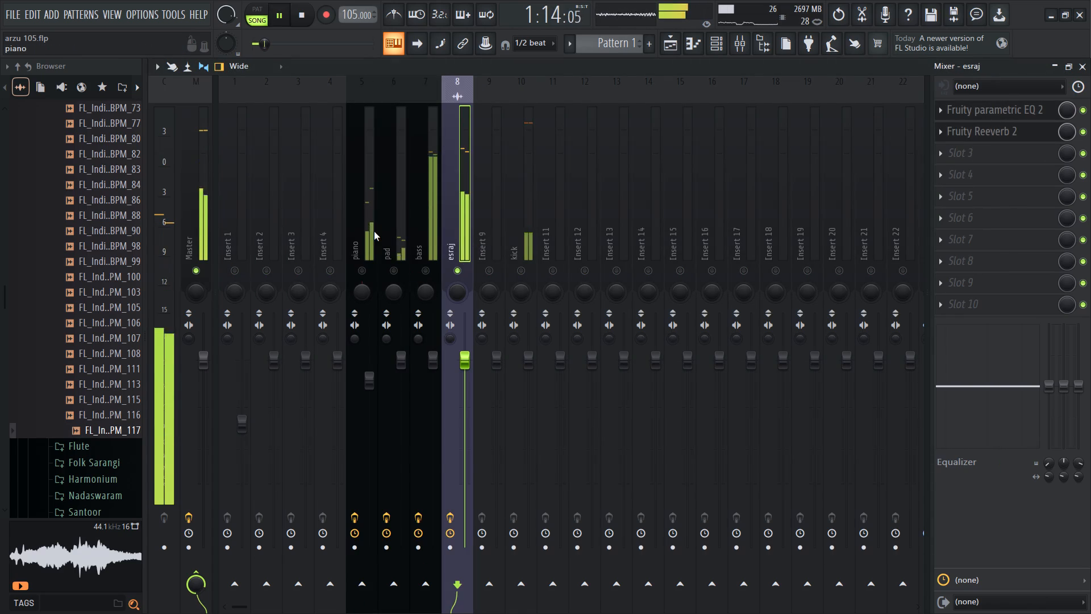
right_click(374, 231)
right_click(367, 263)
key(space)
key(space)
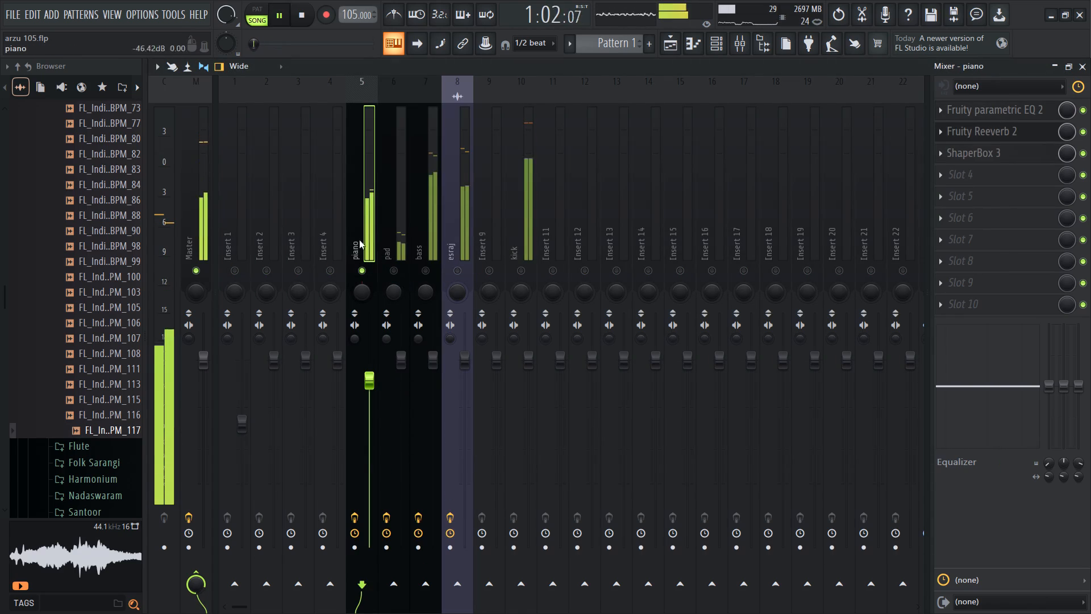
right_click(462, 274)
key(space)
key(space)
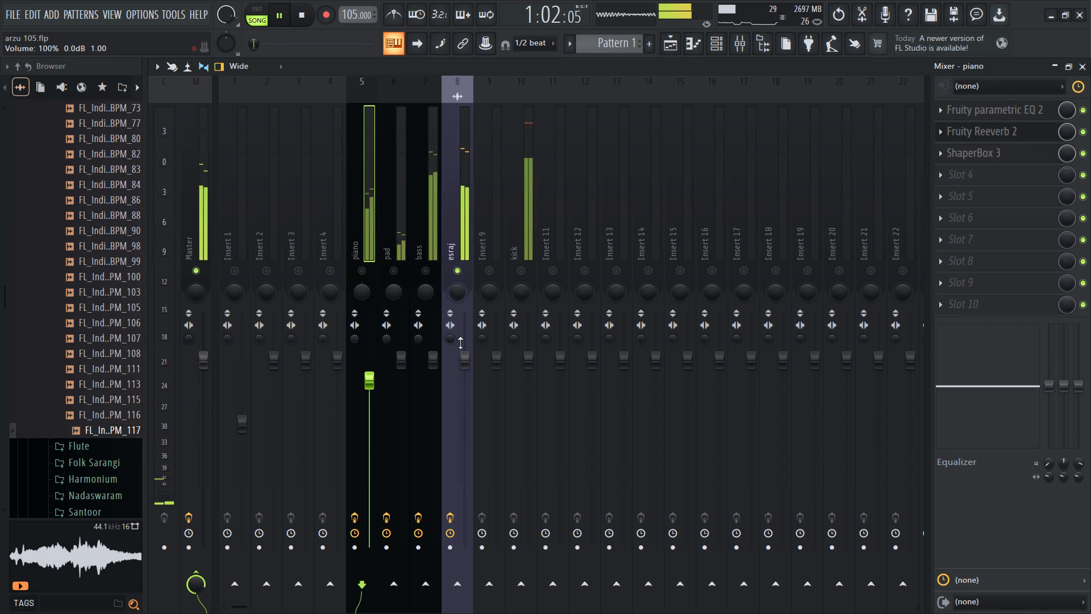
Lower the esraj mixer track's volume by ear while the song plays.
drag(468, 361, 478, 569)
drag(468, 466, 480, 384)
drag(468, 422, 469, 408)
Find ShaperBox 3 in the effect plugin list and load it into slot 3 of the esraj mixer track.
click(966, 150)
click(506, 27)
click(511, 24)
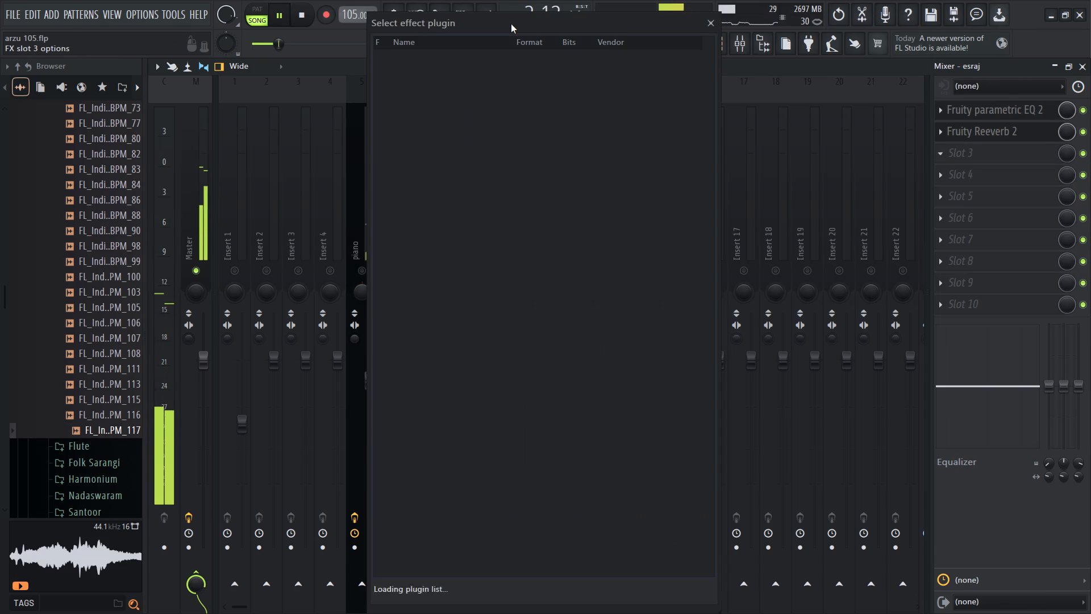
key(h)
key(BackSpace)
text(sha)
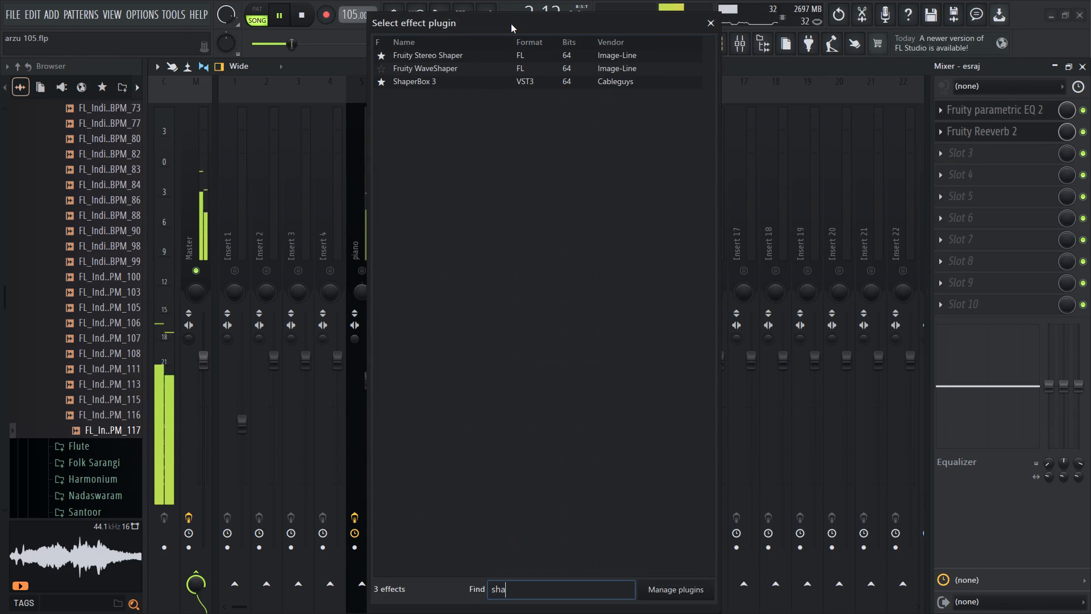
double_click(465, 81)
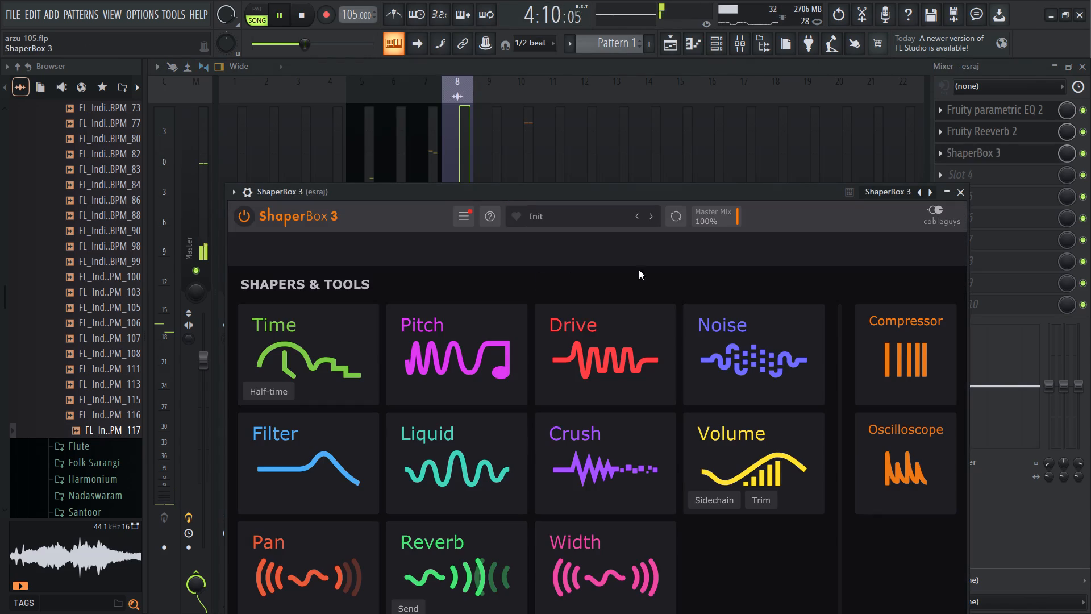
Reopen ShaperBox 3 on the esraj track and add its Volume shaper.
click(681, 43)
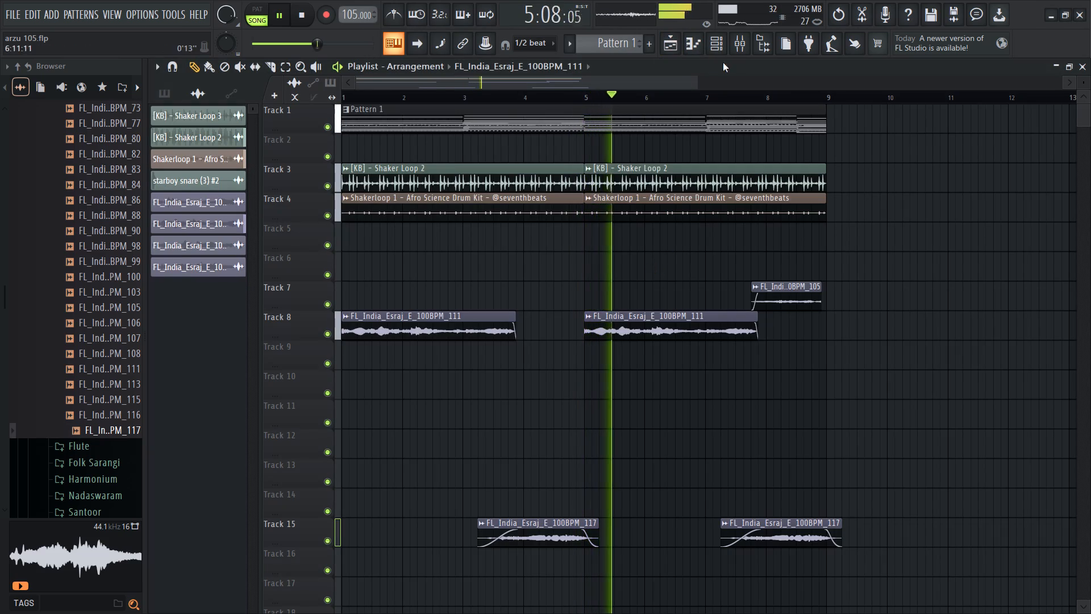
click(747, 48)
double_click(1001, 159)
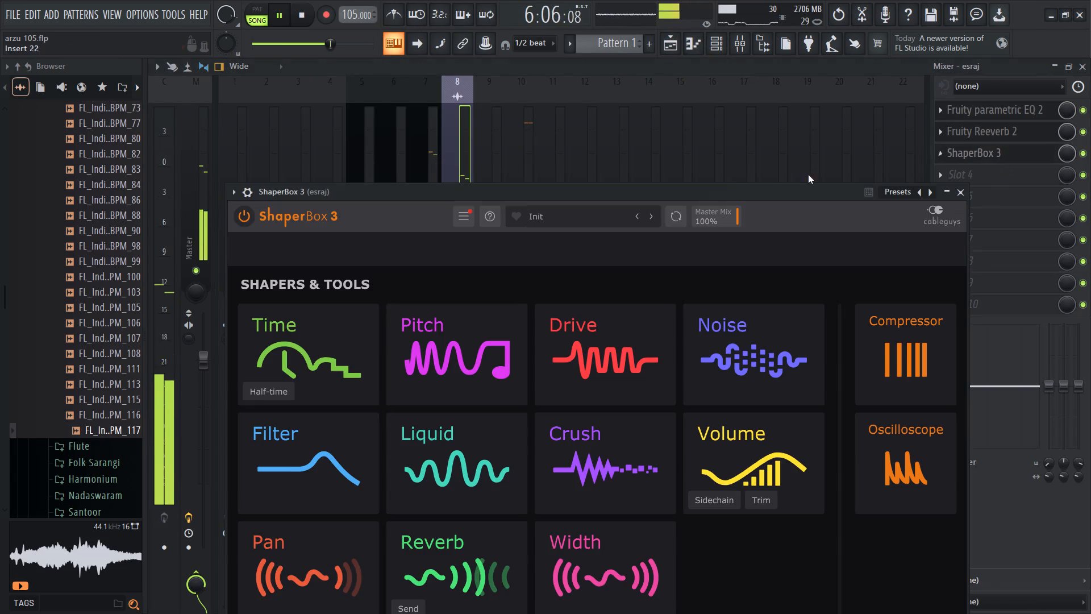
drag(561, 199, 563, 146)
click(738, 402)
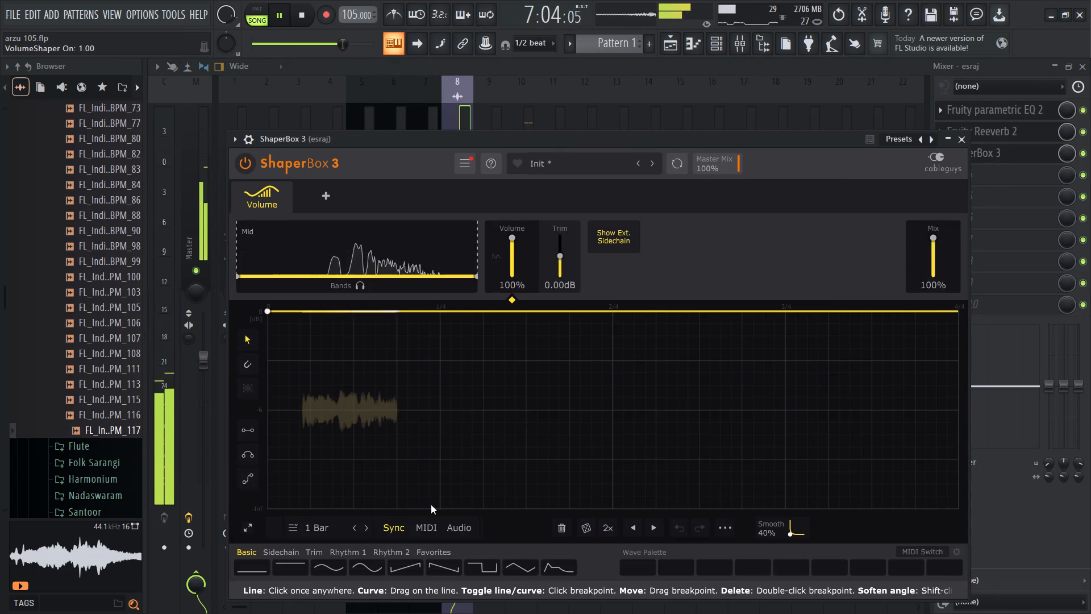
Apply the second basic wave preset to the Volume shaper and, after trying 2 Bars and 1 Bar, set its length to 1/2.
key(space)
click(360, 529)
key(space)
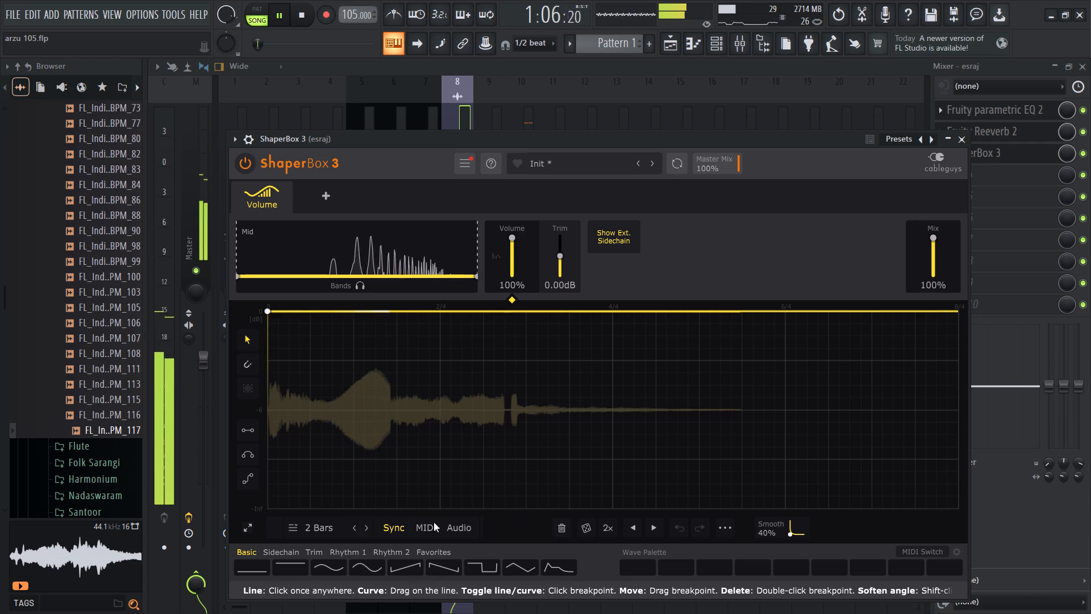
key(space)
click(357, 571)
click(356, 526)
key(space)
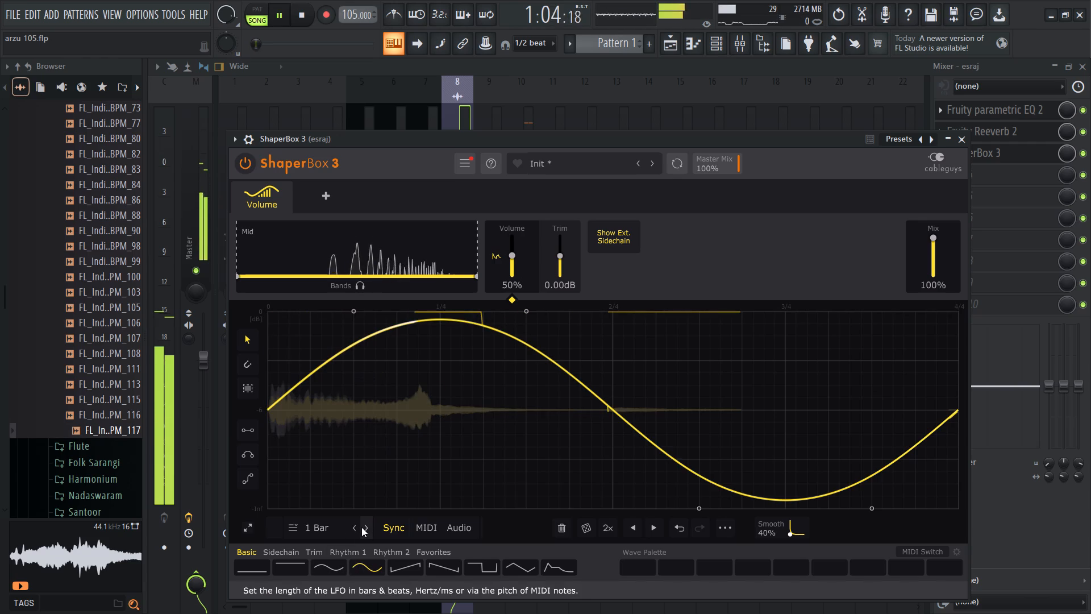
click(353, 530)
Replace the volume curve with the Sine preset and audition the shaper's mix at 0% and 100%, keeping 100%.
drag(943, 256, 940, 288)
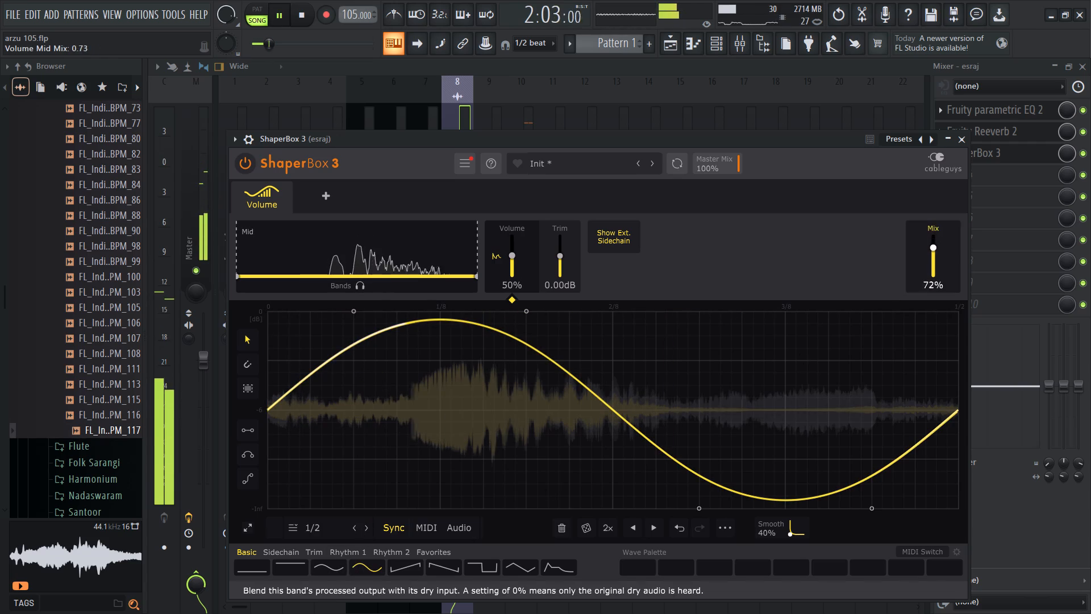
drag(940, 288, 939, 308)
click(943, 256)
key(space)
click(325, 574)
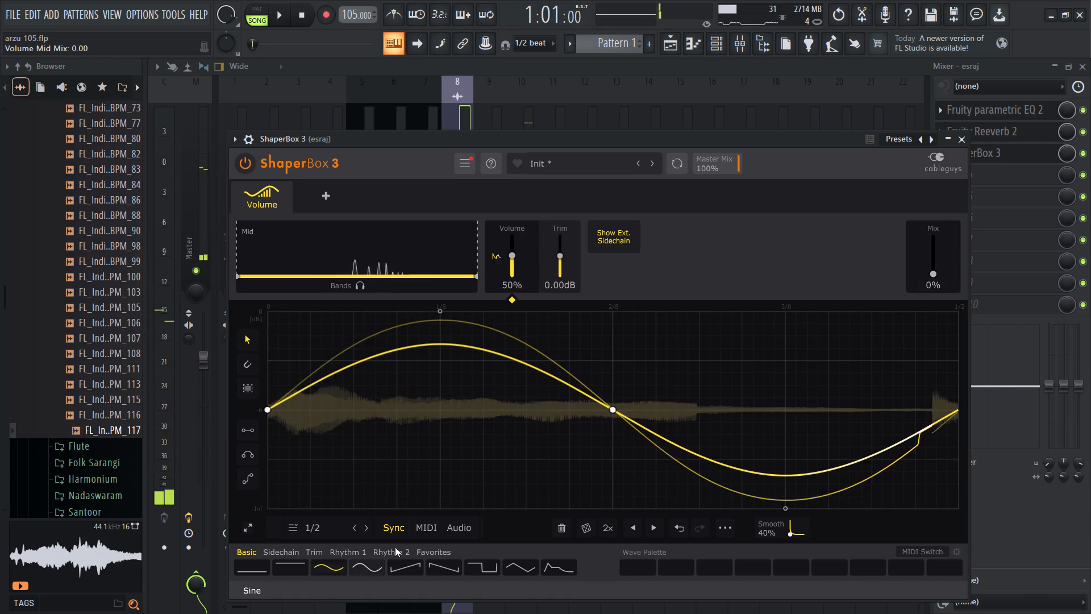
key(space)
drag(935, 273, 955, 209)
click(936, 271)
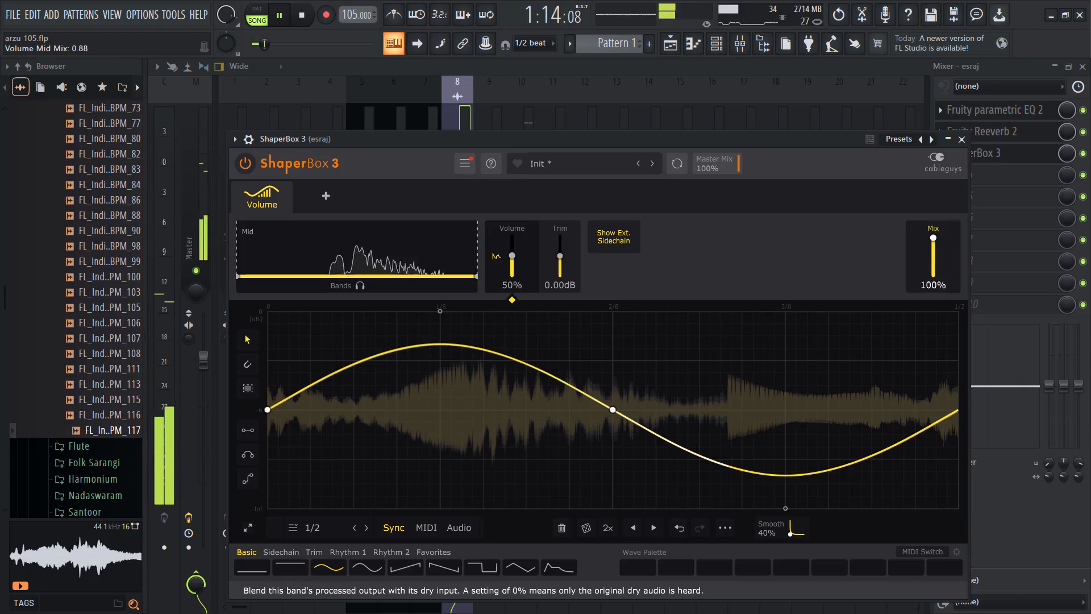
key(space)
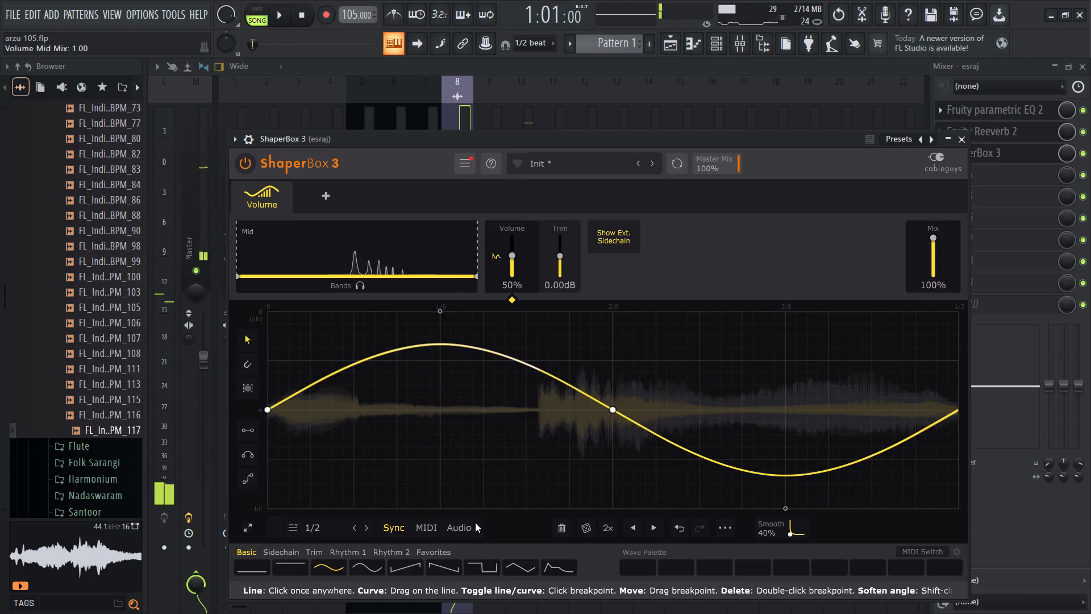
key(space)
key(space)
Switch to the browser and listen to the opening of the Aarzu - Instrumental reference video on YouTube.
click(251, 608)
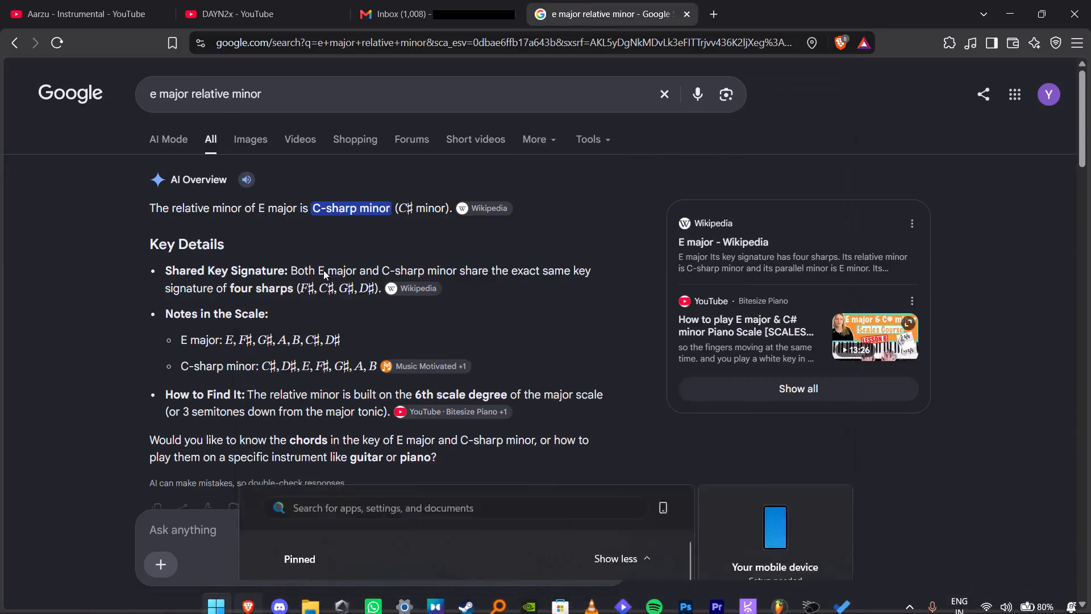
click(113, 0)
drag(306, 219, 118, 246)
drag(77, 484, 0, 487)
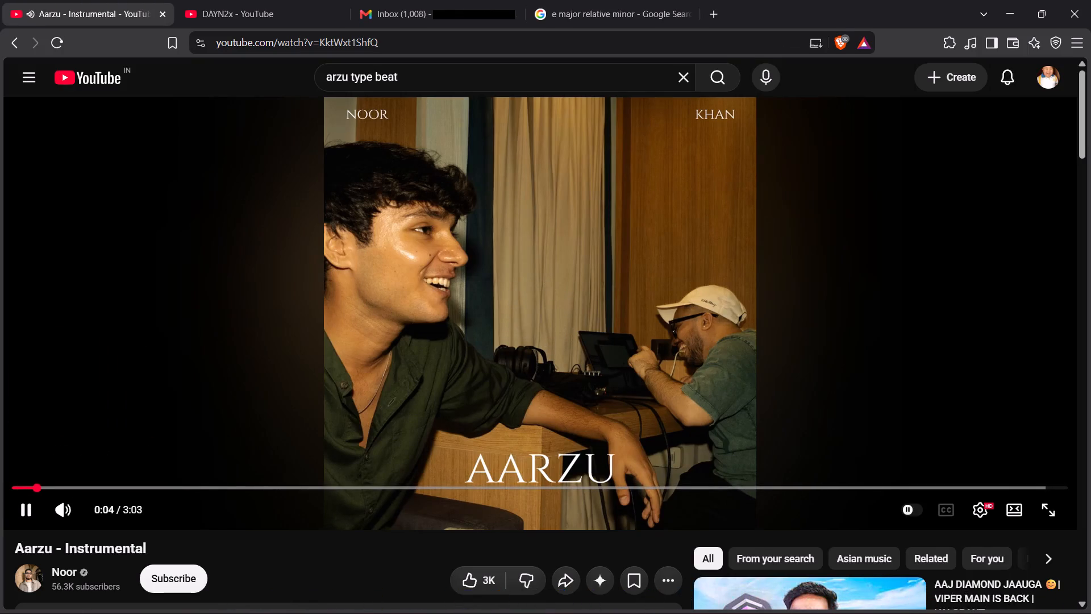
click(464, 284)
click(1017, 0)
Add a Pan shaper to ShaperBox 3 on the esraj track with a sine curve and a length of 2 Bars.
click(343, 198)
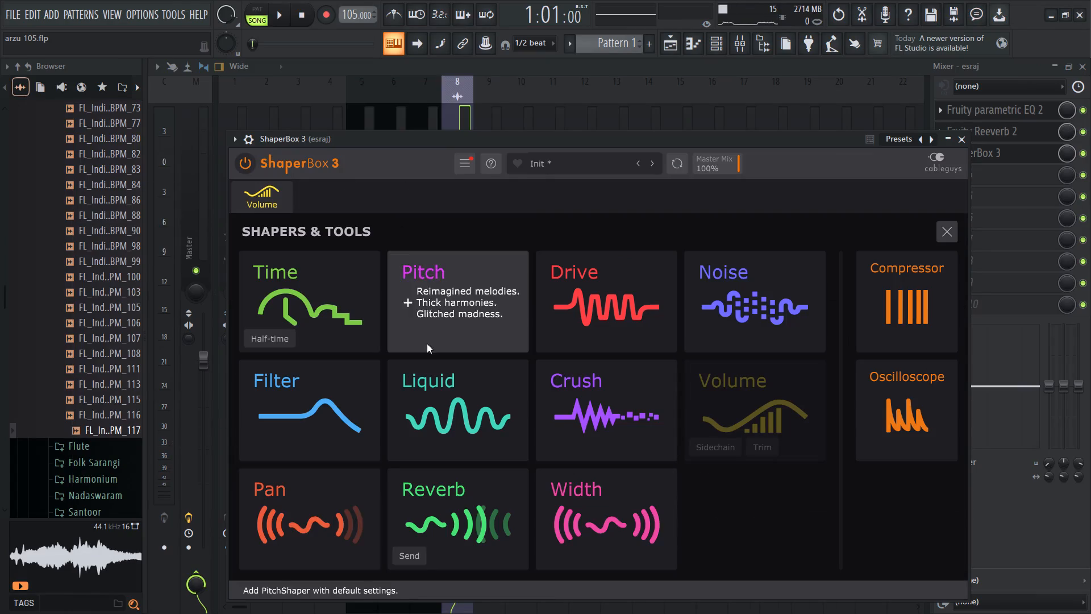
click(357, 503)
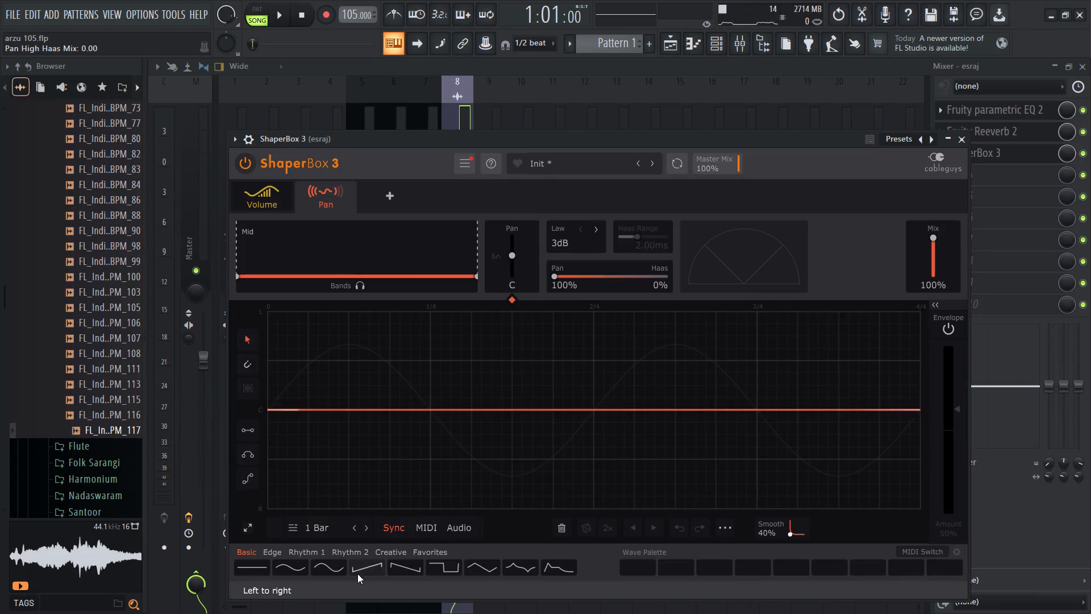
click(284, 566)
key(space)
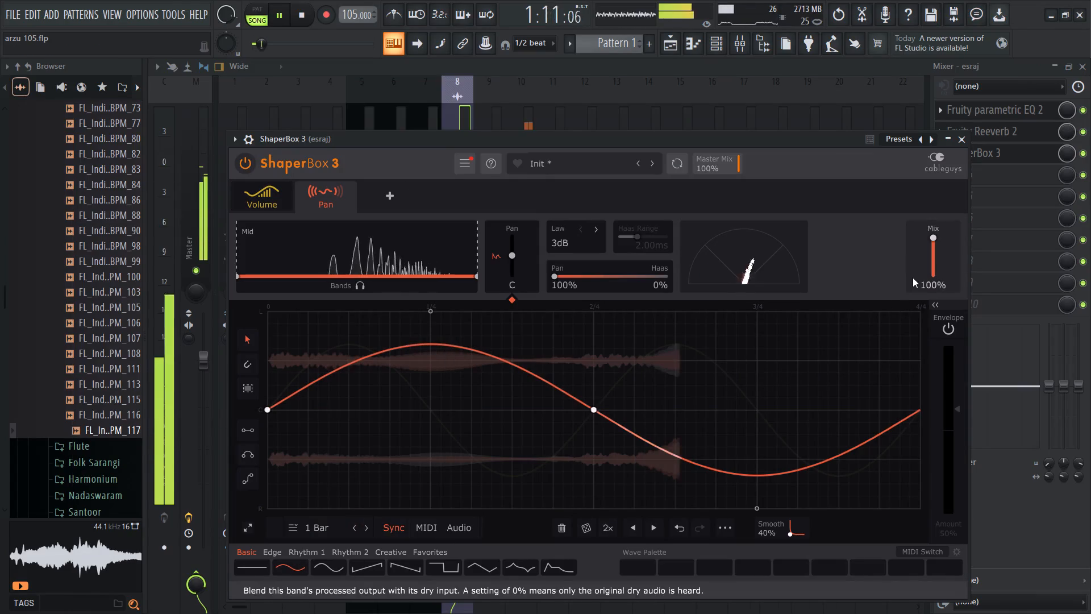
click(363, 526)
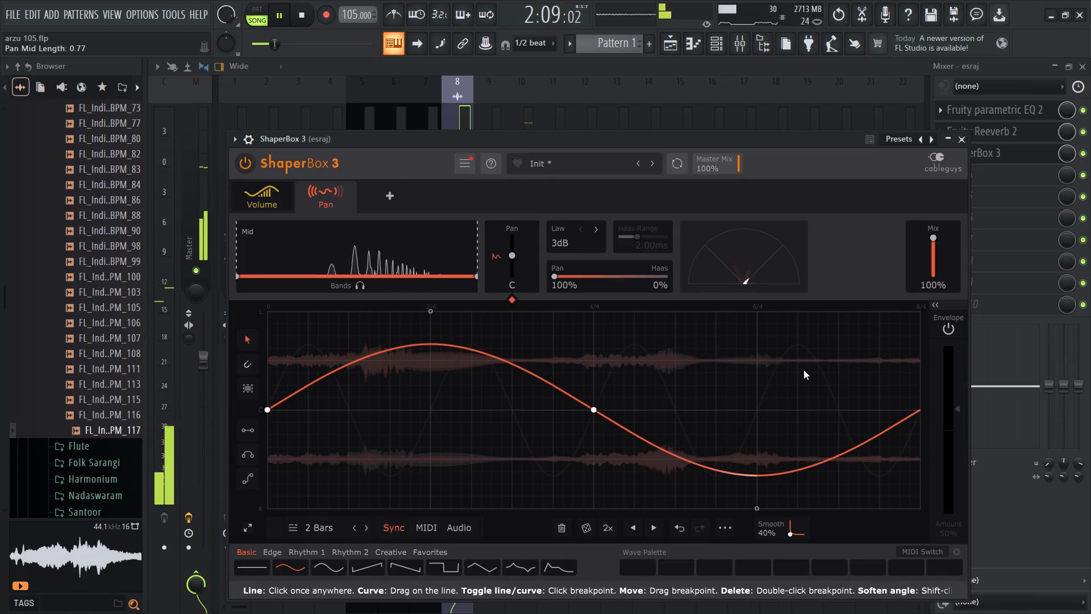
Reduce the Pan shaper's mix to about 53%.
drag(933, 252, 936, 300)
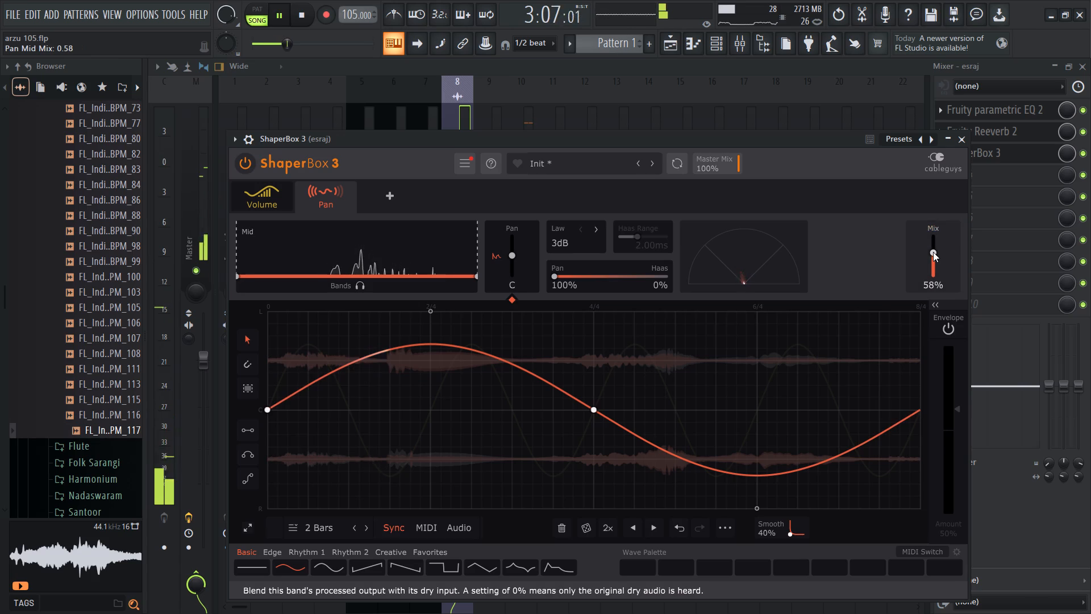
drag(933, 252, 934, 258)
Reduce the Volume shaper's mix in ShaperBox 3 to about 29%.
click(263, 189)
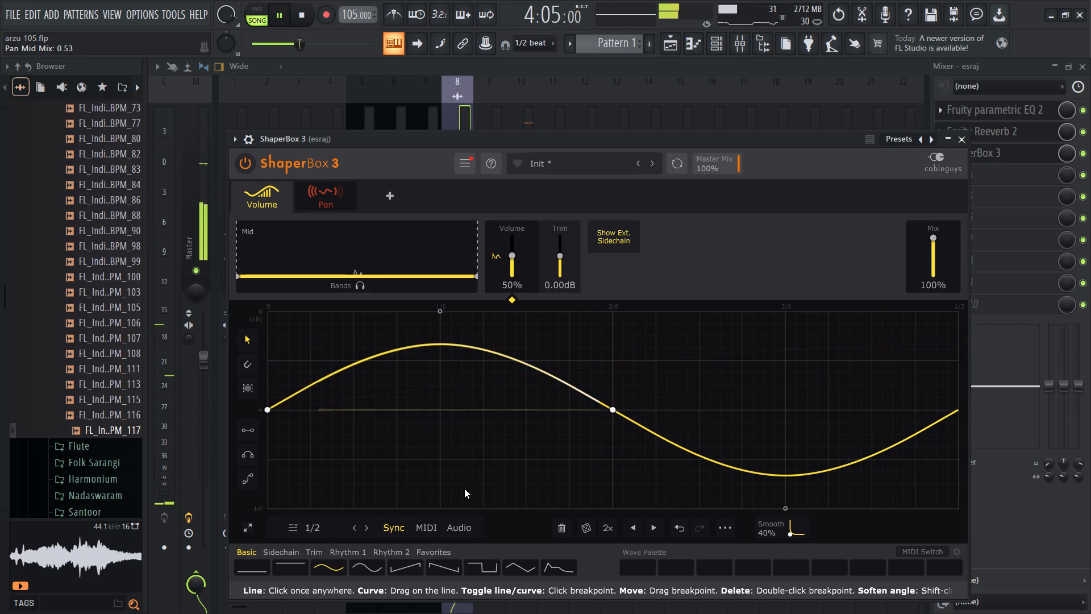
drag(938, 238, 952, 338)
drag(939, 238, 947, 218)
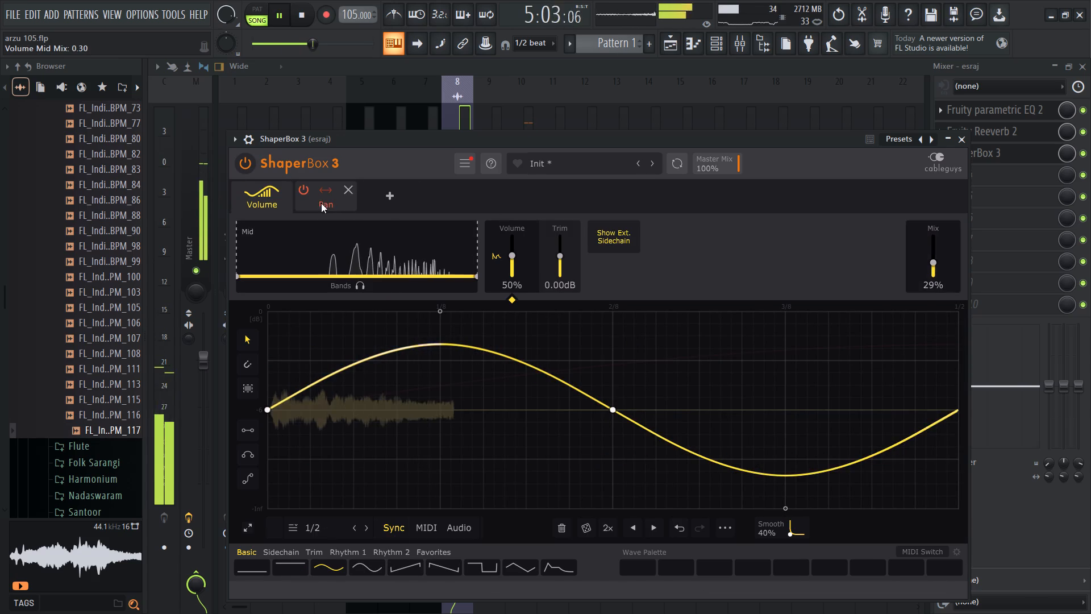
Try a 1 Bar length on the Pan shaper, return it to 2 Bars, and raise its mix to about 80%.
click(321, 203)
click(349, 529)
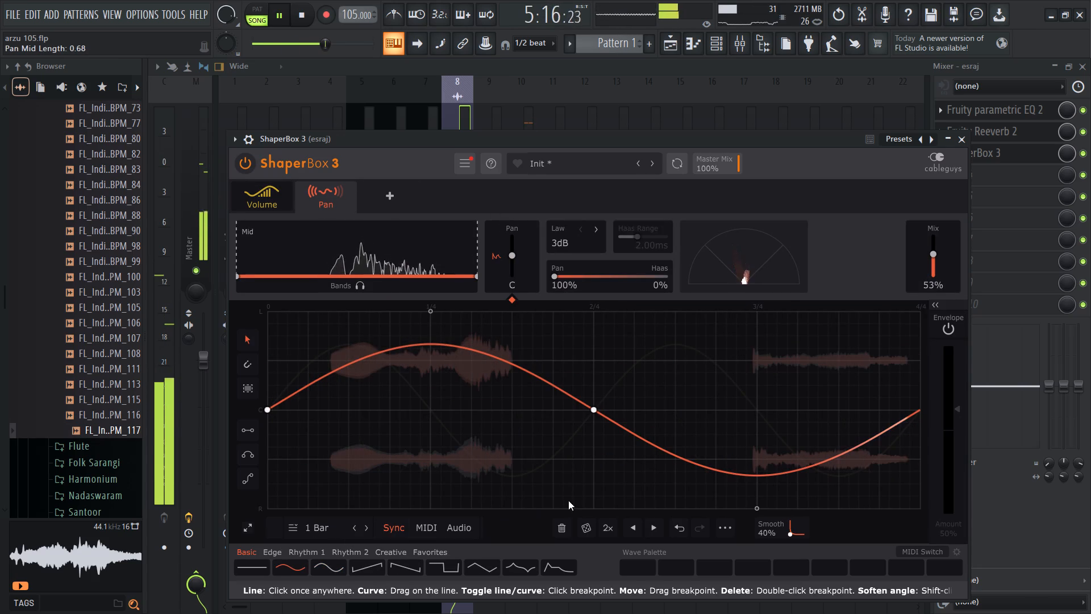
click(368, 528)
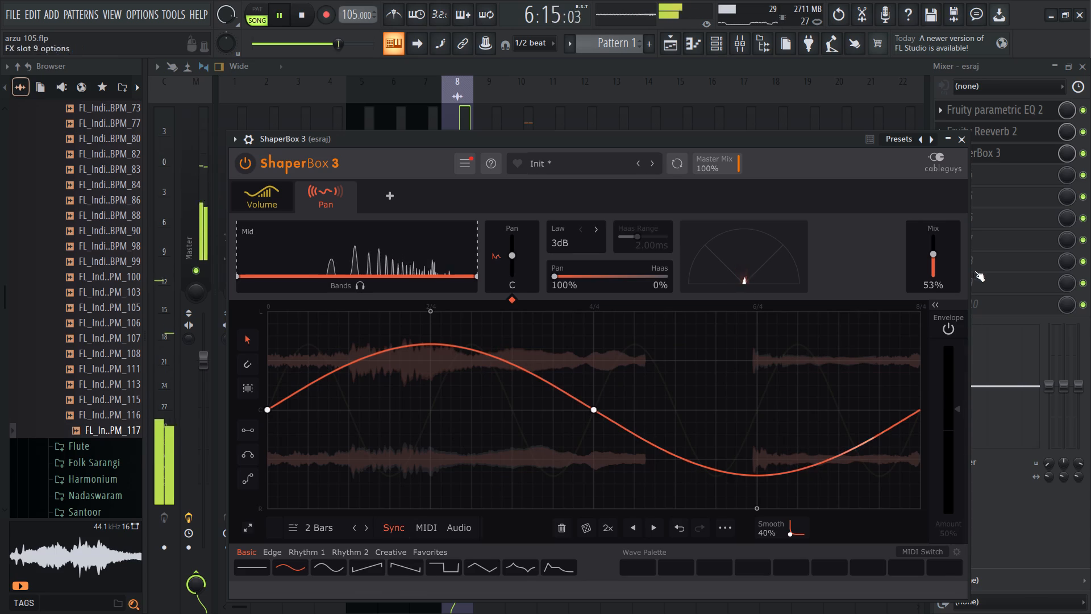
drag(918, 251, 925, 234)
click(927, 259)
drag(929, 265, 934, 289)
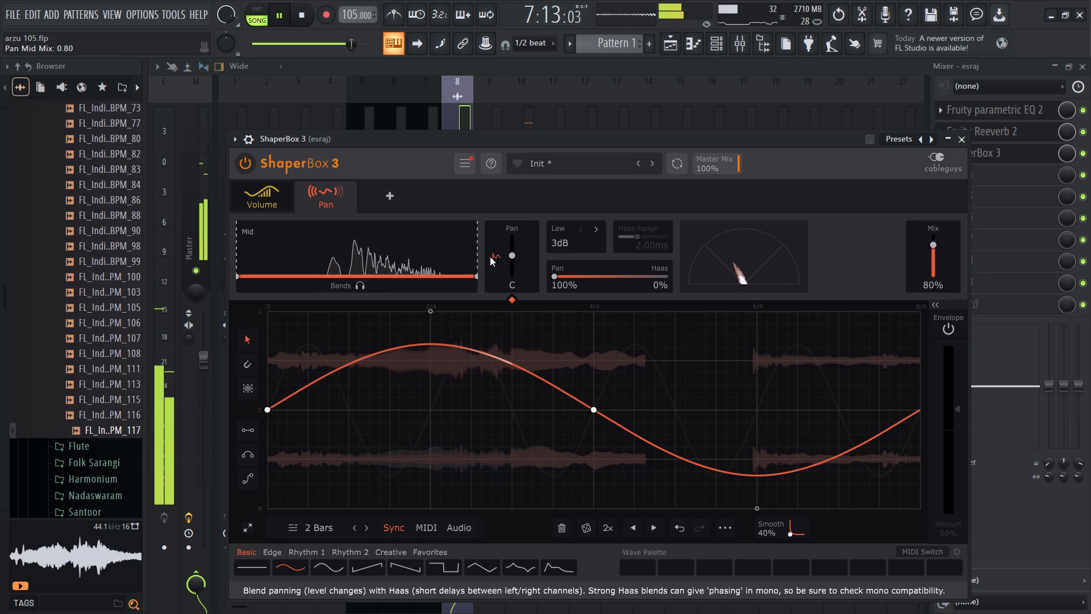
Set the Volume shaper's mix to about 44% and its length to 1/4, and restart playback to hear it.
click(248, 208)
drag(929, 259, 932, 253)
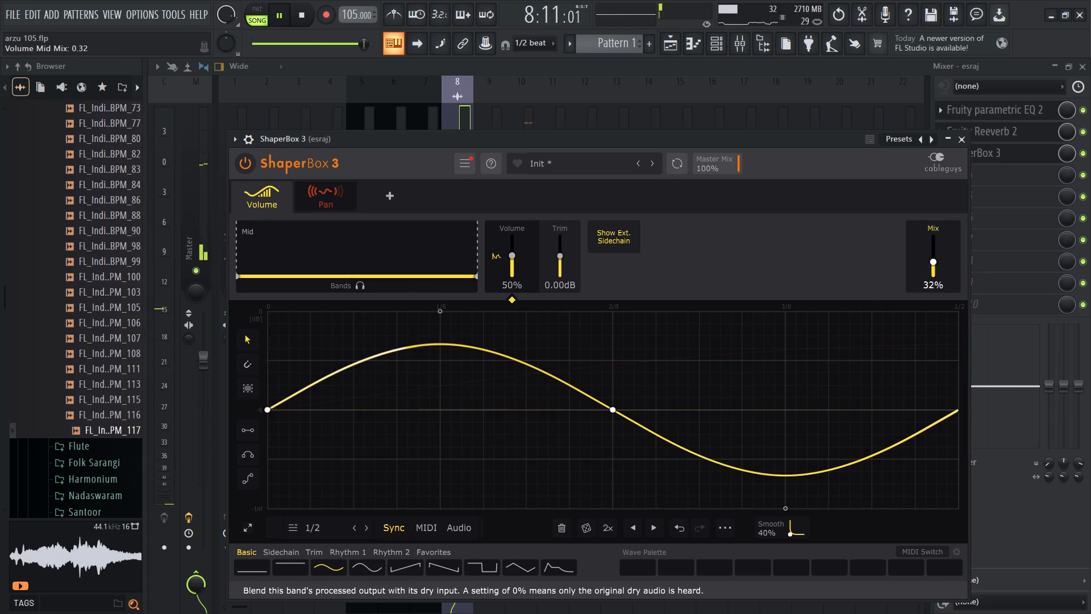
drag(932, 253, 937, 247)
click(353, 528)
key(space)
key(space)
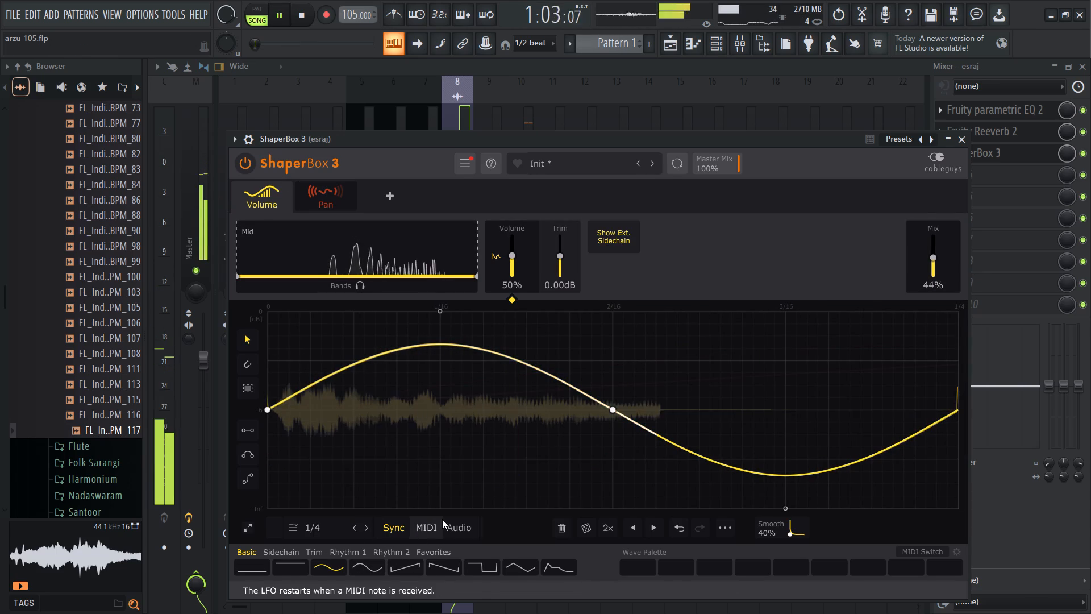
Audition the Volume shaper's mix at 100% and about 48% during playback, then settle it at about 27%.
key(space)
drag(935, 247, 947, 225)
key(space)
key(space)
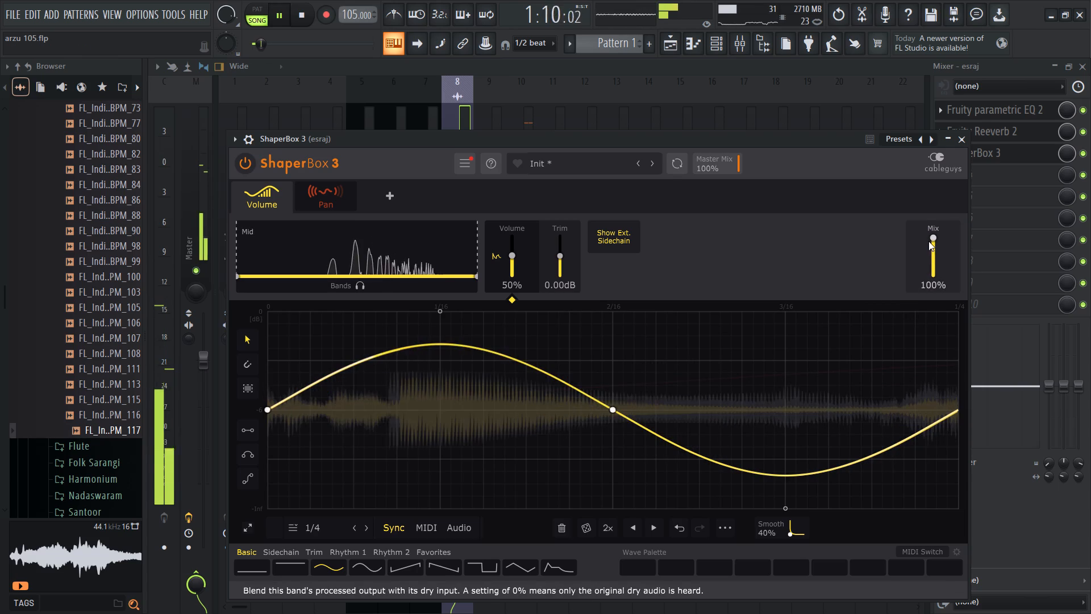
drag(933, 241, 952, 341)
drag(933, 241, 942, 204)
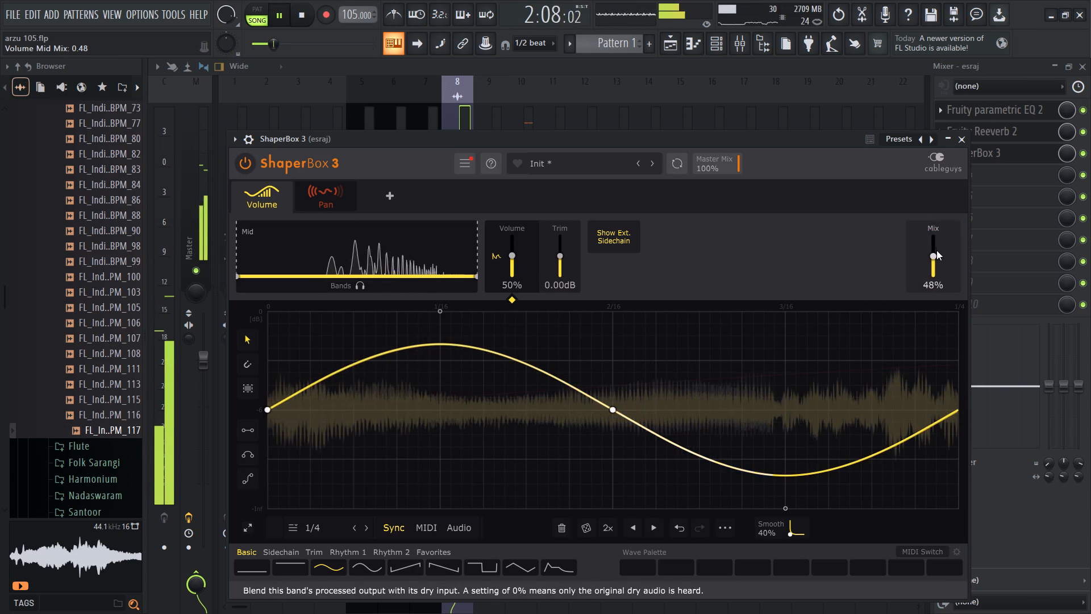
click(938, 252)
drag(938, 252, 938, 264)
drag(938, 259, 940, 273)
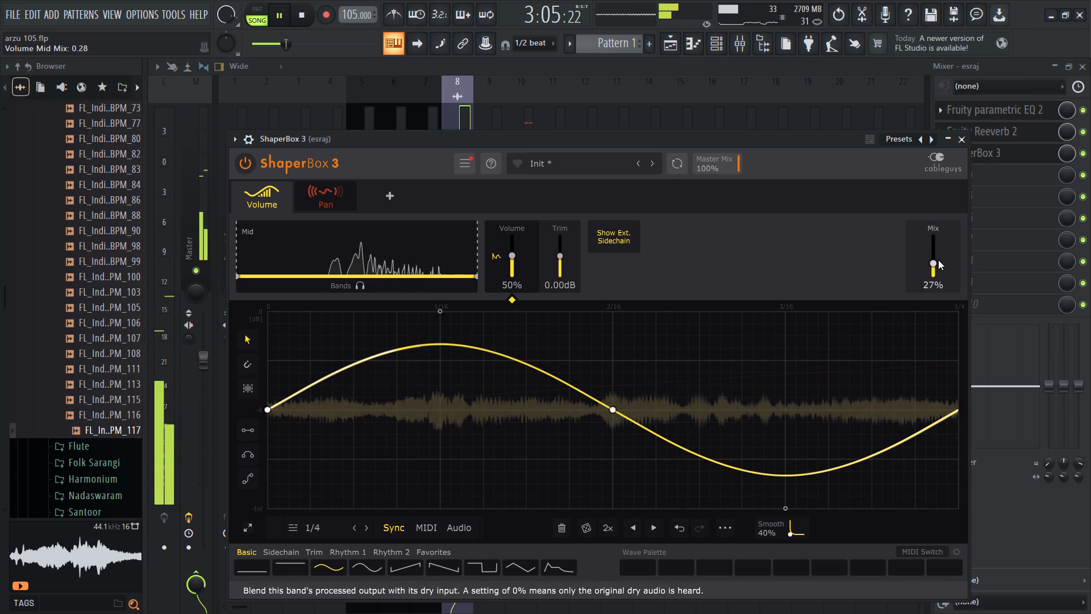
Add a Compressor after the Pan shaper in ShaperBox 3 and lower its mix.
click(300, 204)
click(397, 200)
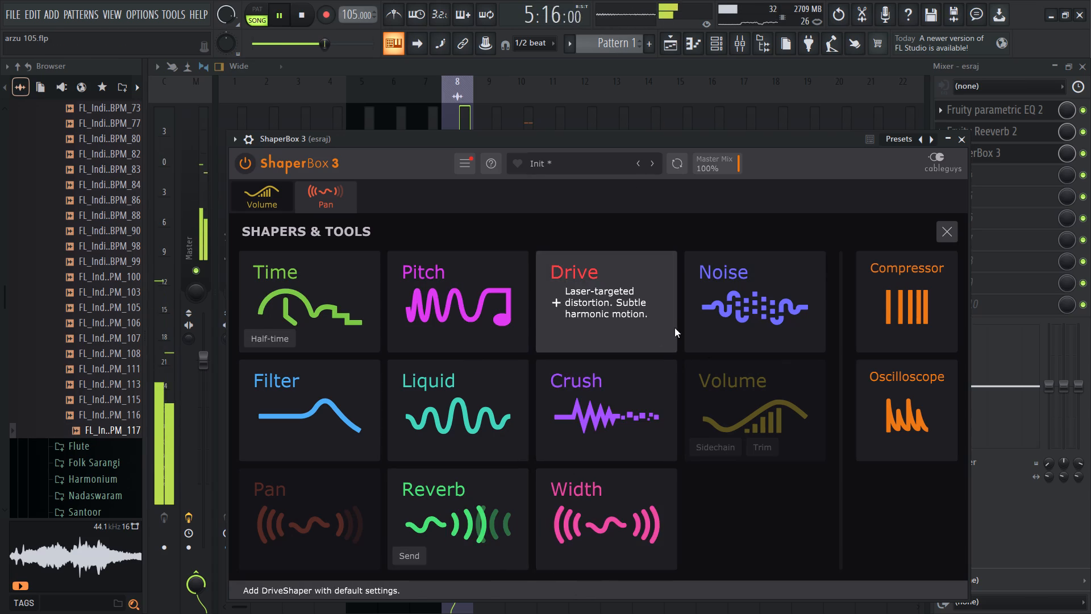
click(910, 293)
drag(934, 237, 935, 253)
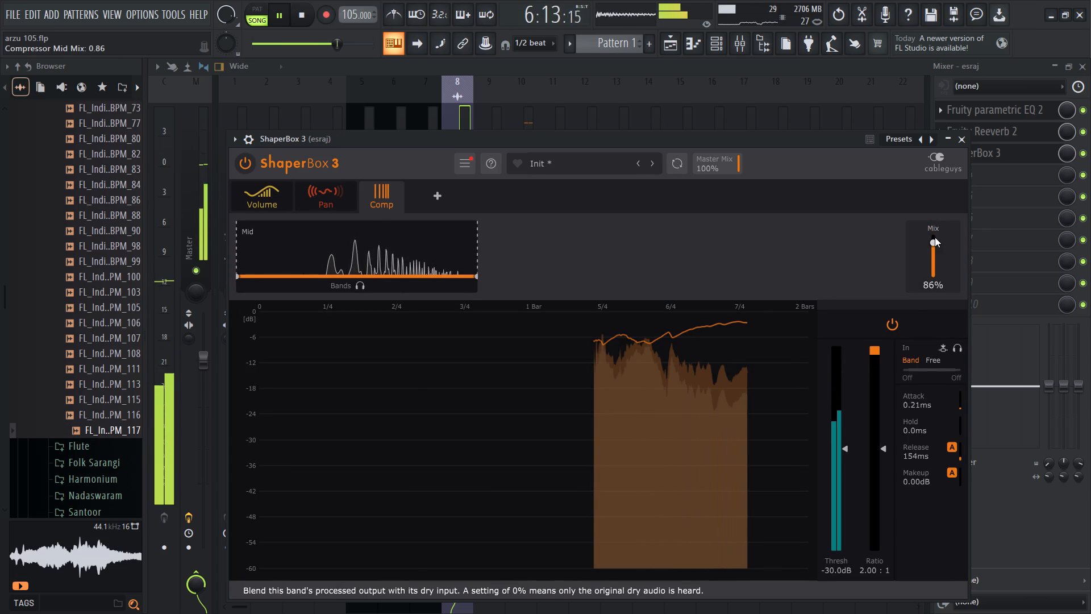
click(935, 239)
drag(936, 242, 931, 235)
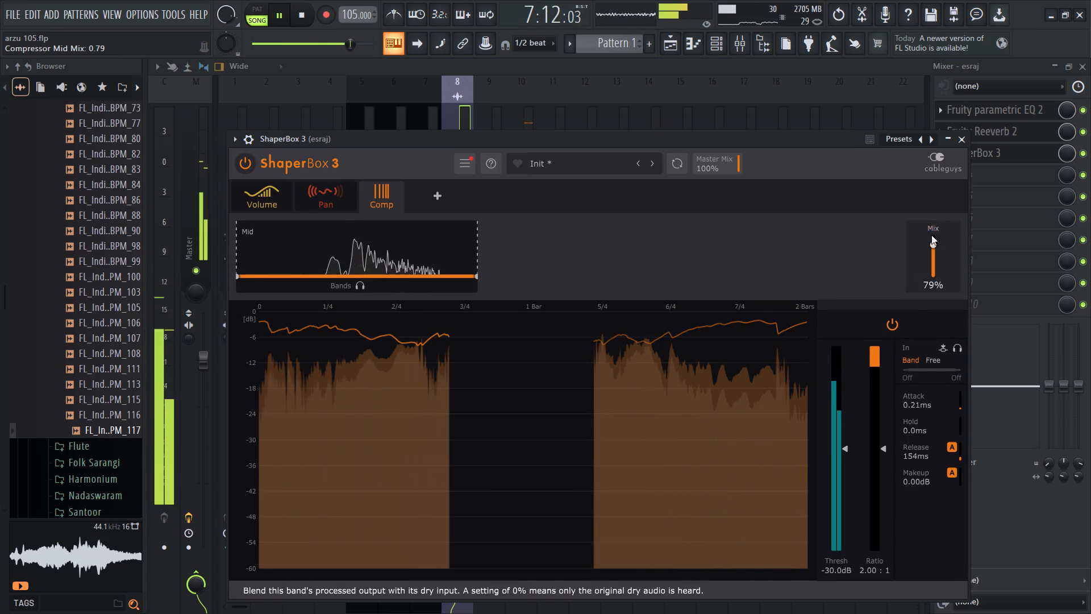
drag(931, 235, 936, 248)
Move ShaperBox 3 up one slot on the esraj mixer track, ahead of Fruity Reeverb 2.
drag(683, 38, 675, 42)
click(674, 43)
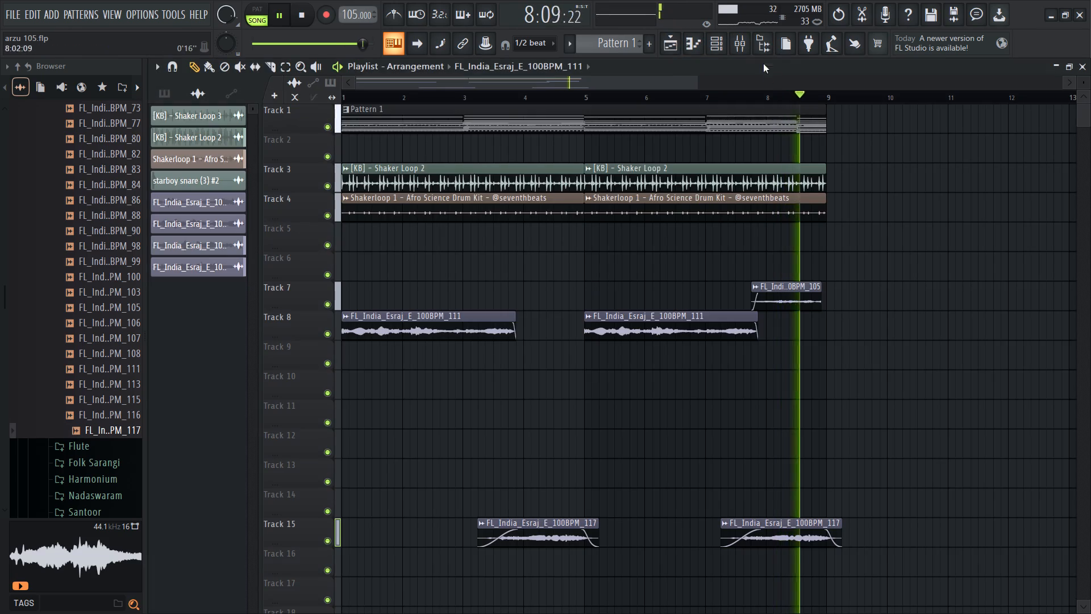
click(743, 35)
key(space)
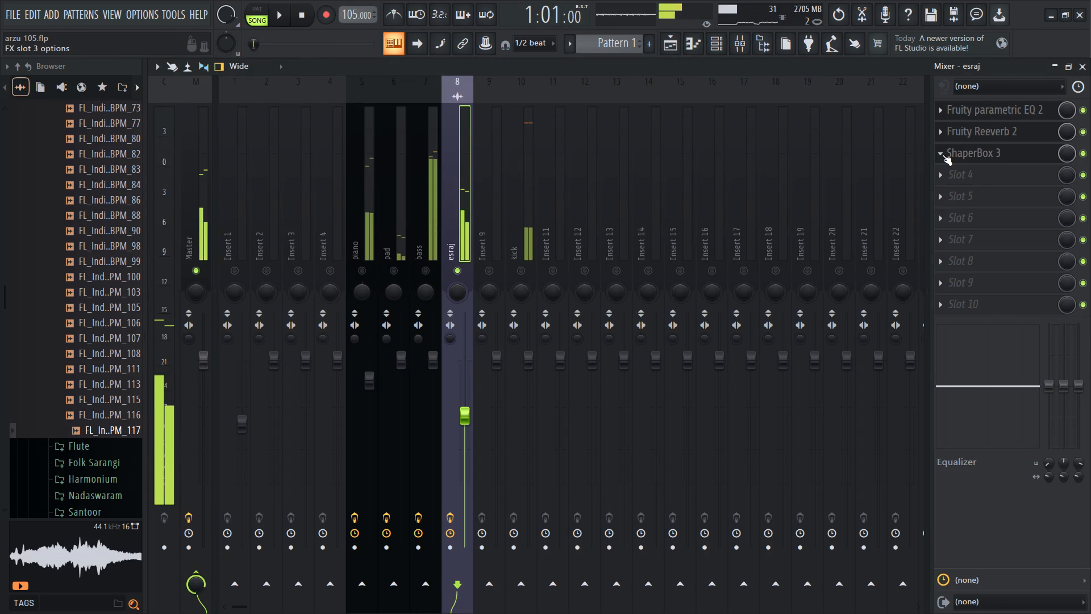
key(space)
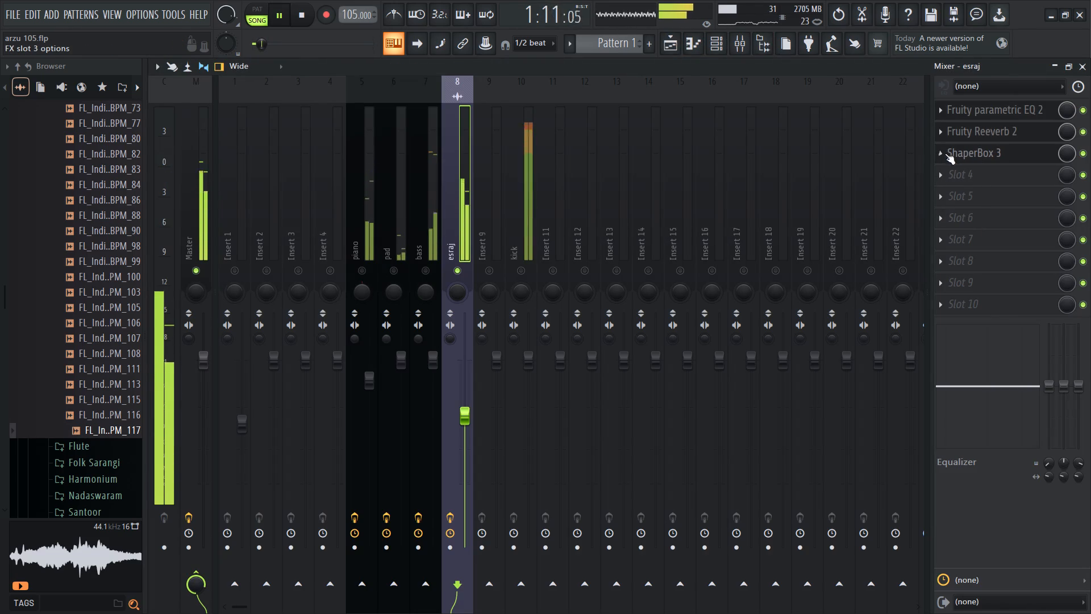
click(941, 153)
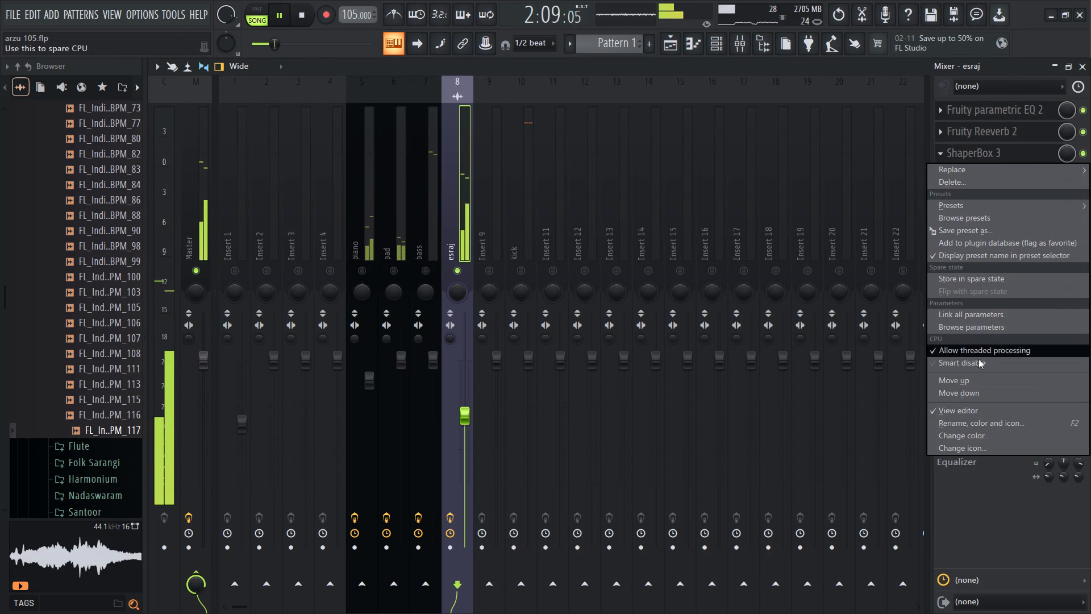
click(976, 376)
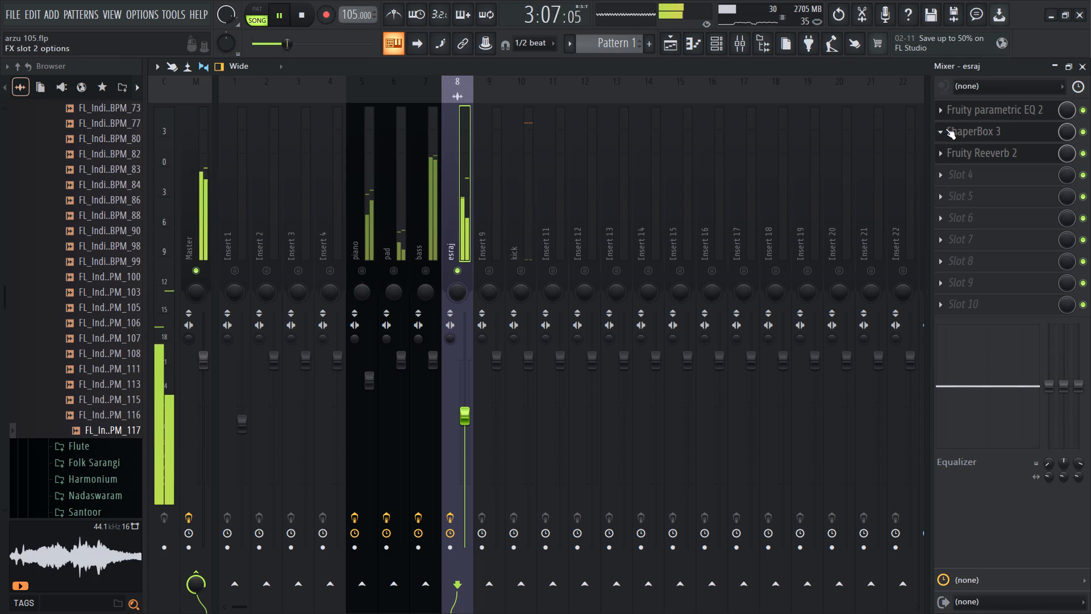
Increase the room size in Fruity Reeverb 2 on the esraj track and close the plugin.
click(986, 157)
click(986, 157)
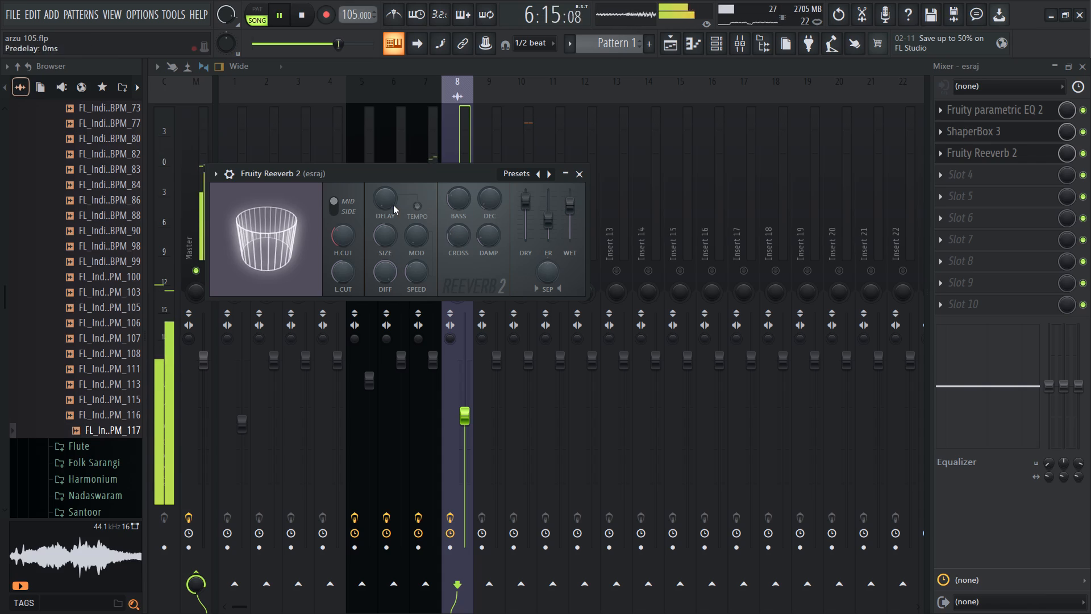
click(390, 237)
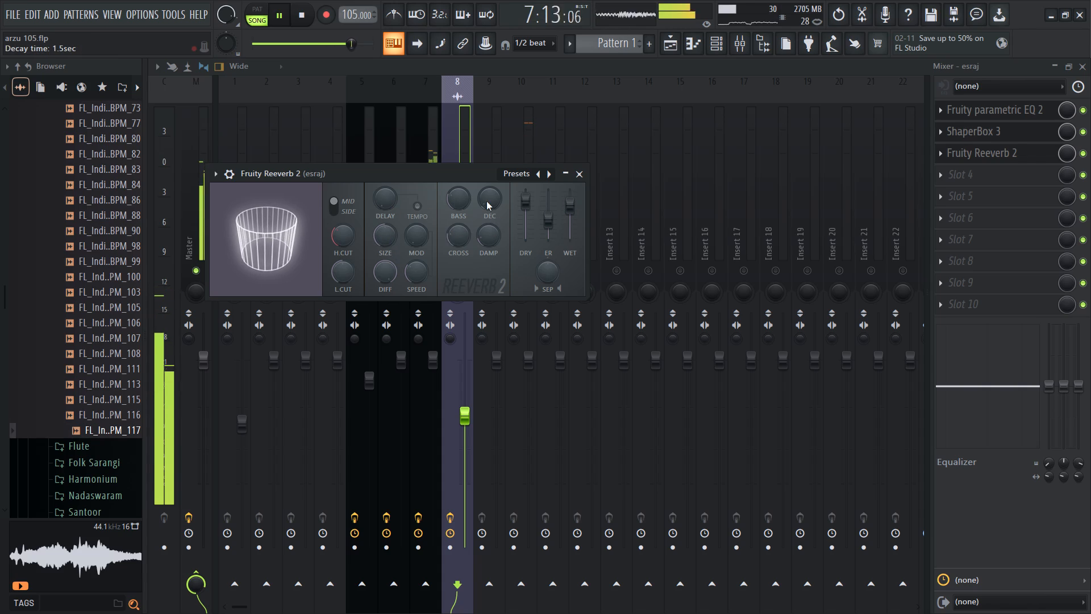
click(488, 201)
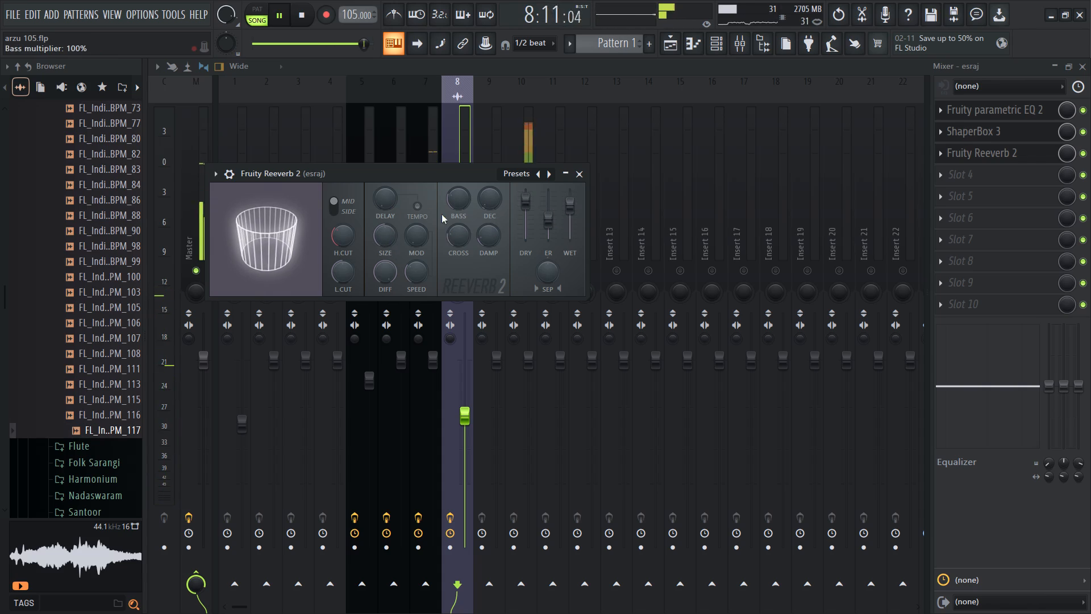
drag(395, 235, 398, 235)
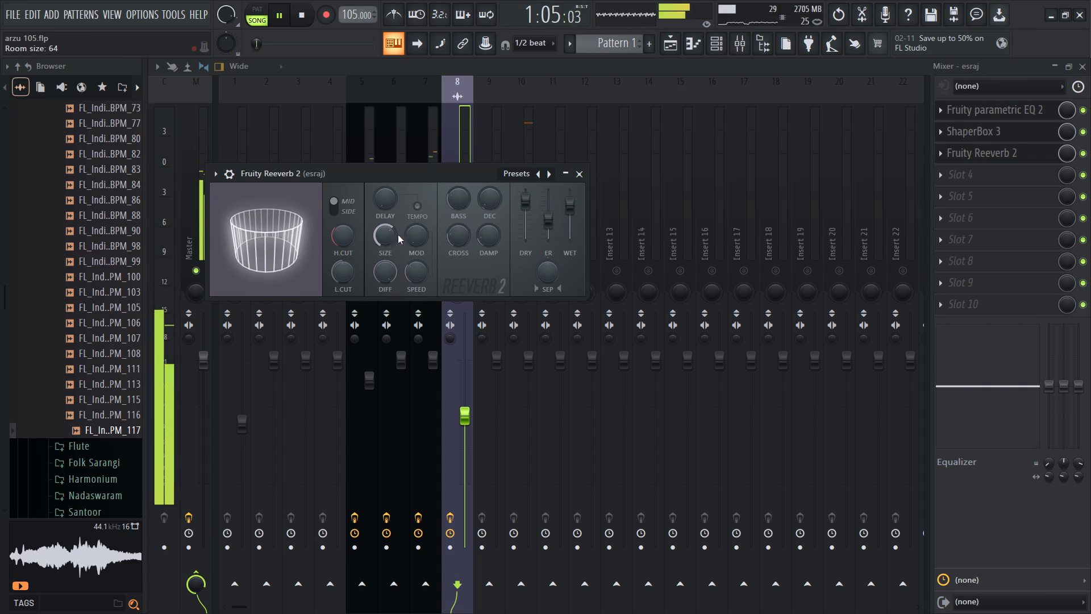
drag(398, 235, 410, 213)
click(577, 174)
Reopen ShaperBox 3 on the esraj track, reduce the Pan shaper's mix to about 68%, and close the plugin.
double_click(995, 123)
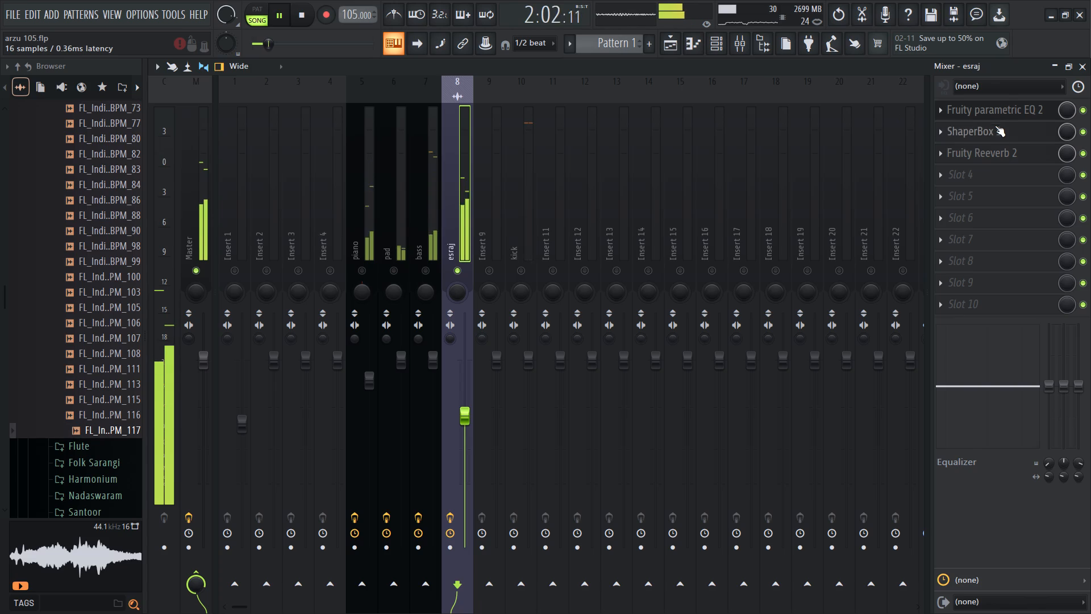
click(311, 210)
drag(944, 251, 943, 267)
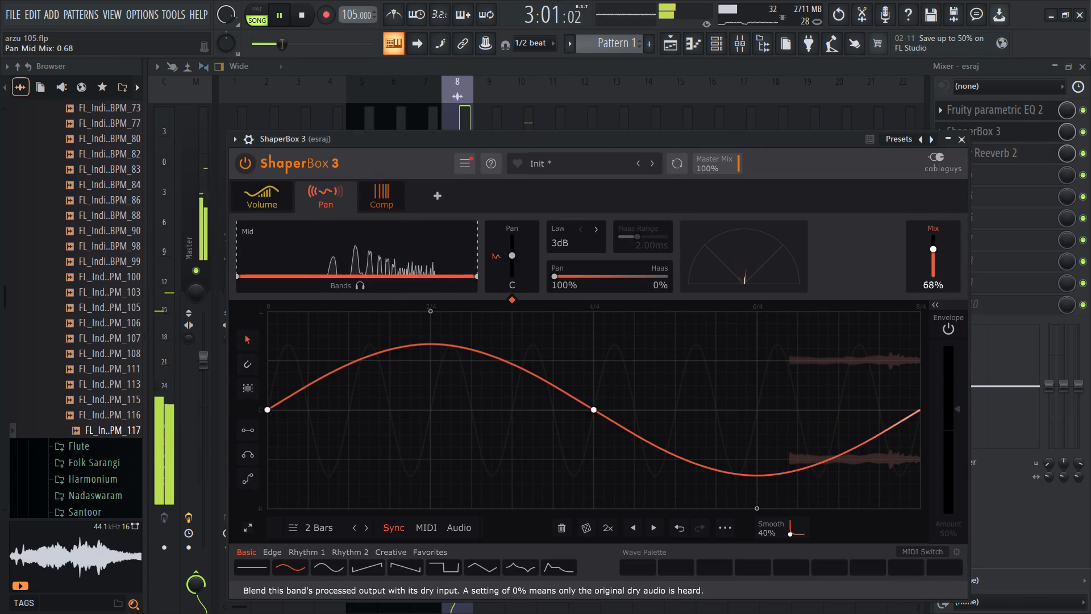
drag(943, 267, 942, 269)
click(959, 142)
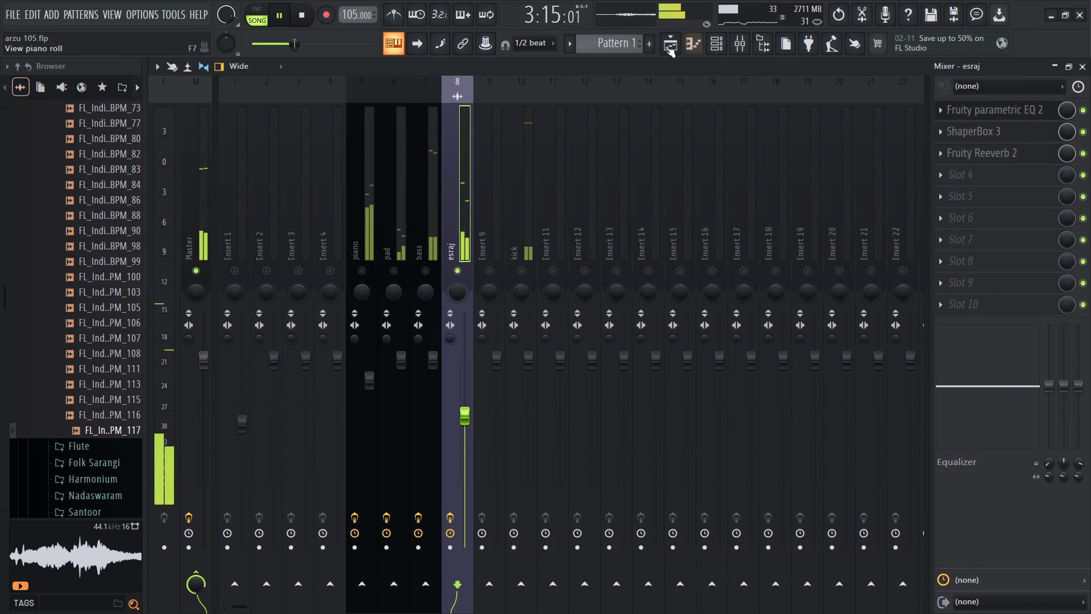
Add a fade-in of about 0.018 seconds to the first FL_India_Esraj_E_100BPM_111 clip on Track 8 and play the arrangement.
click(680, 54)
ctrl+scroll(340, 346, up, 8)
key(space)
drag(415, 77, 414, 77)
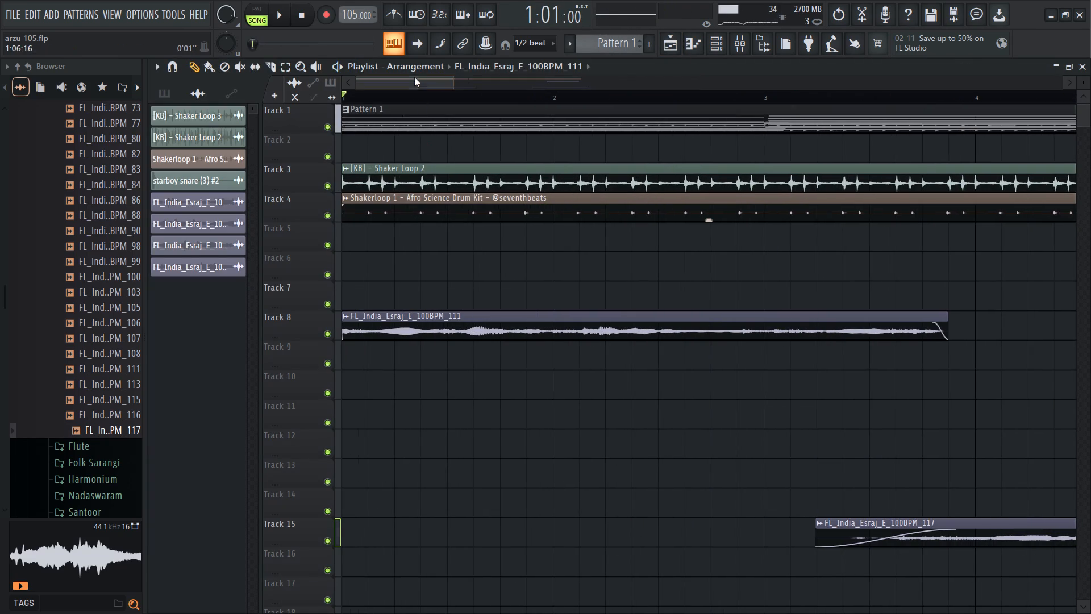
drag(414, 77, 276, 100)
ctrl+scroll(255, 346, up, 16)
click(359, 325)
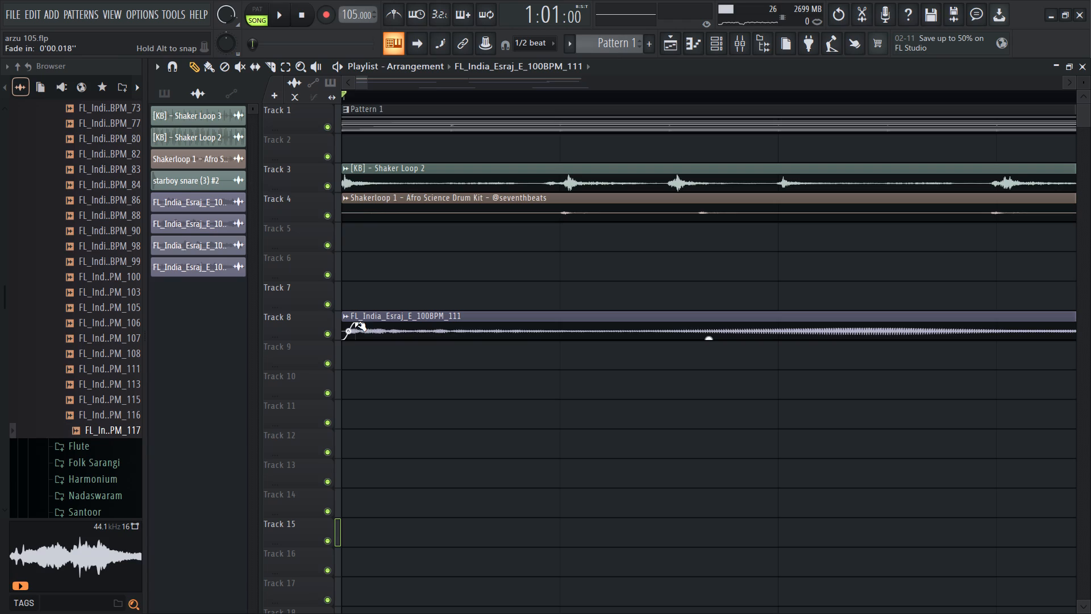
ctrl+scroll(368, 346, down, 7)
key(space)
Replay the arrangement from the start and set the fade-in tension of the first FL_India_Esraj_E_100BPM_117 clip on Track 15 to about 30%.
ctrl+scroll(631, 360, down, 2)
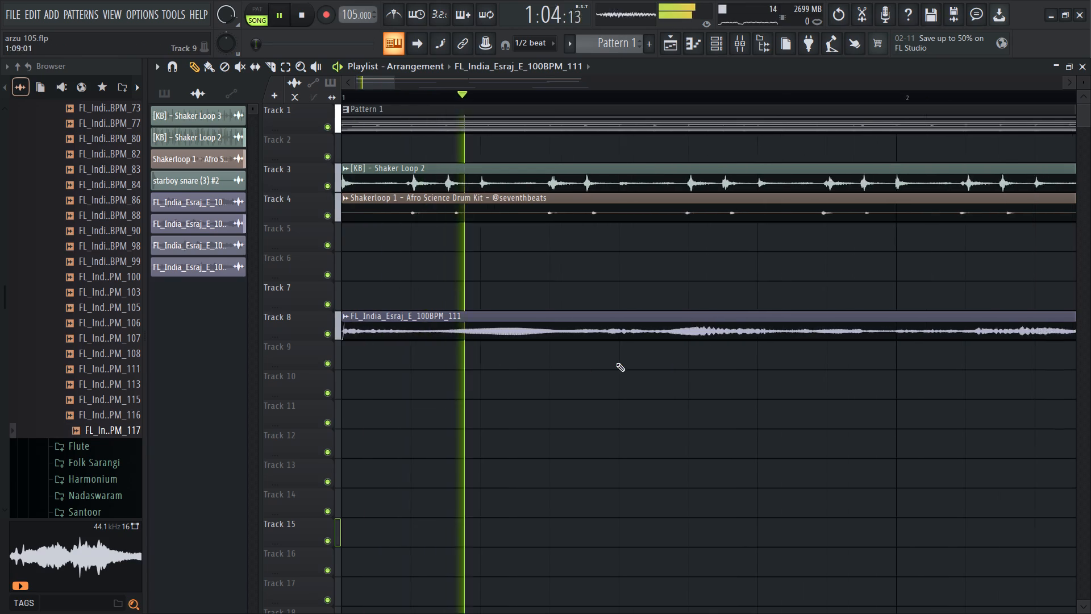
ctrl+scroll(616, 363, down, 9)
key(space)
drag(365, 110, 357, 110)
drag(354, 90, 262, 115)
key(space)
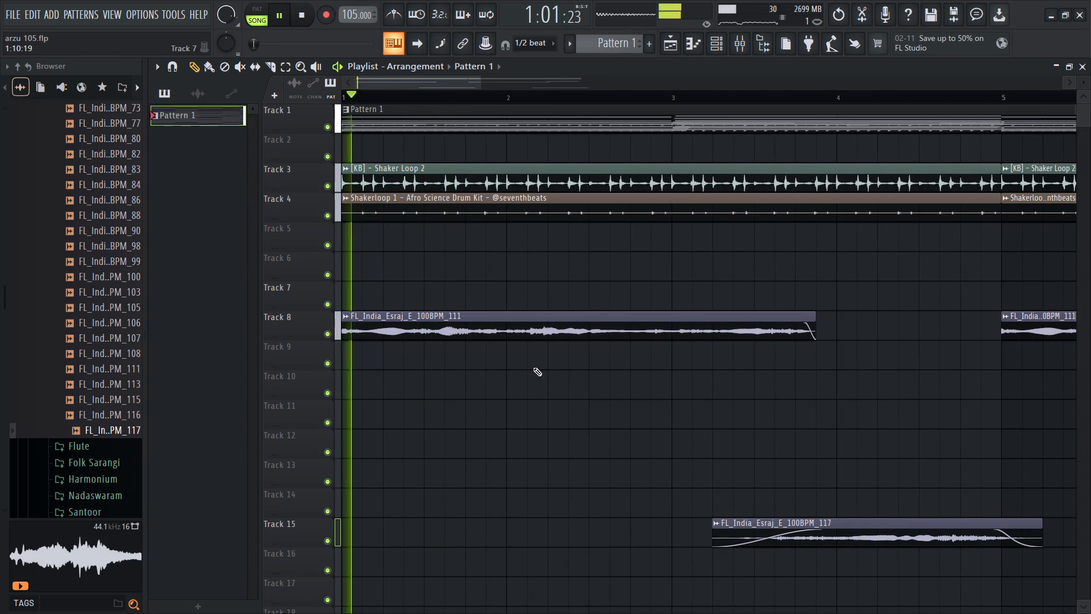
ctrl+scroll(749, 478, up, 7)
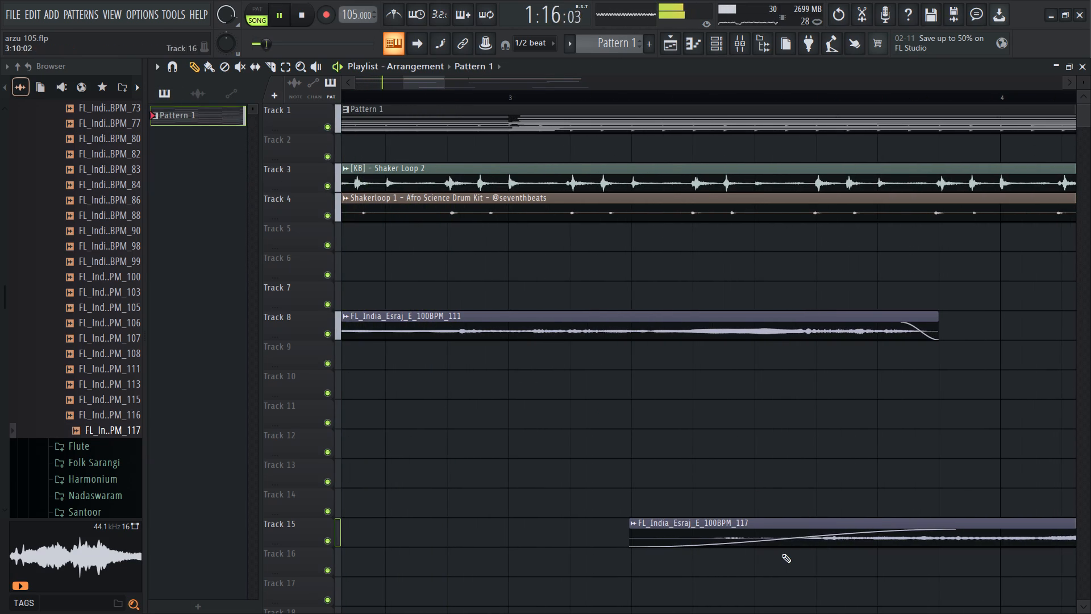
drag(789, 544, 788, 529)
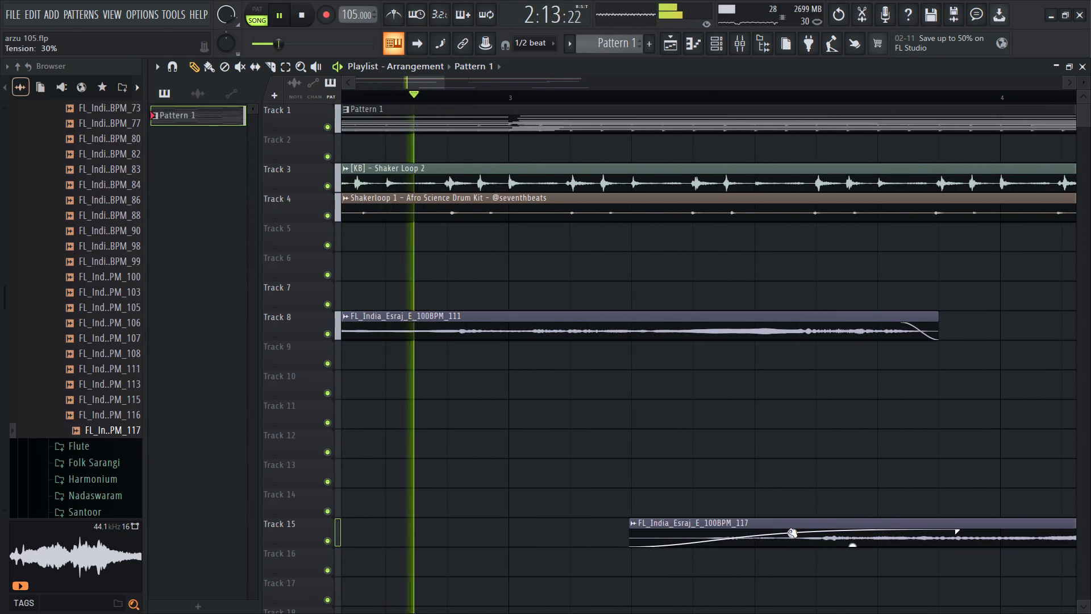
Check the mixer layout, reassign the mixer track of the FL_India_Esraj_E_100BPM_117 clip's channel, and replay the arrangement.
ctrl+scroll(648, 462, down, 10)
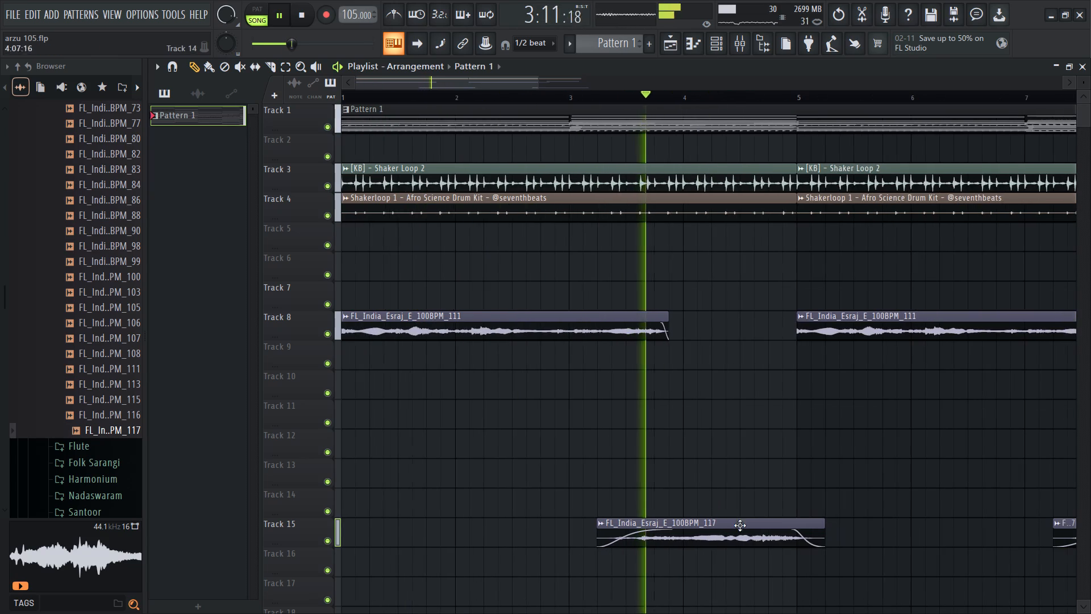
double_click(732, 529)
right_click(703, 327)
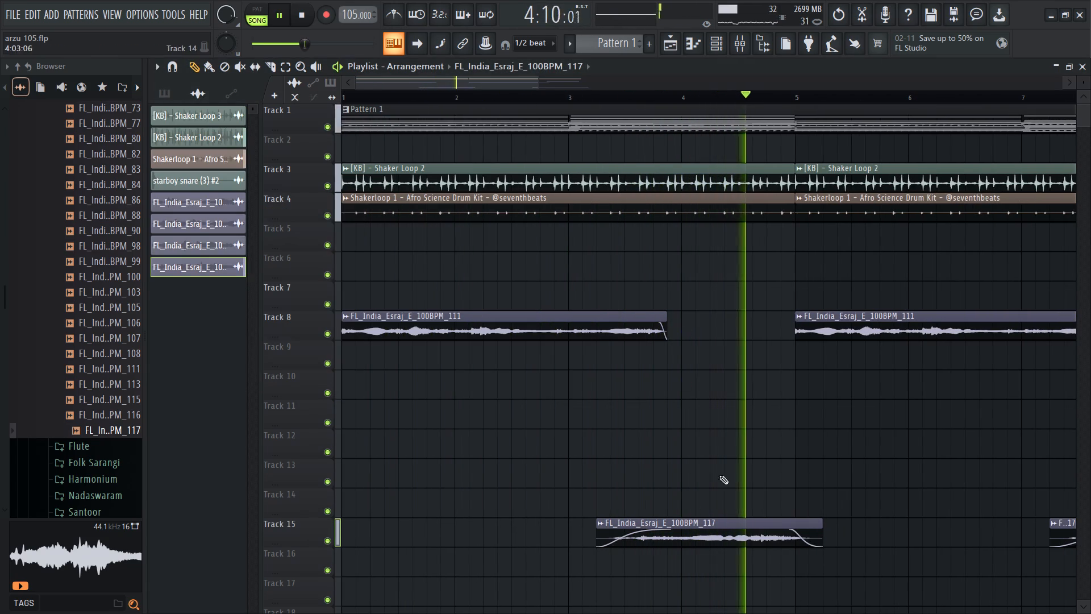
click(736, 41)
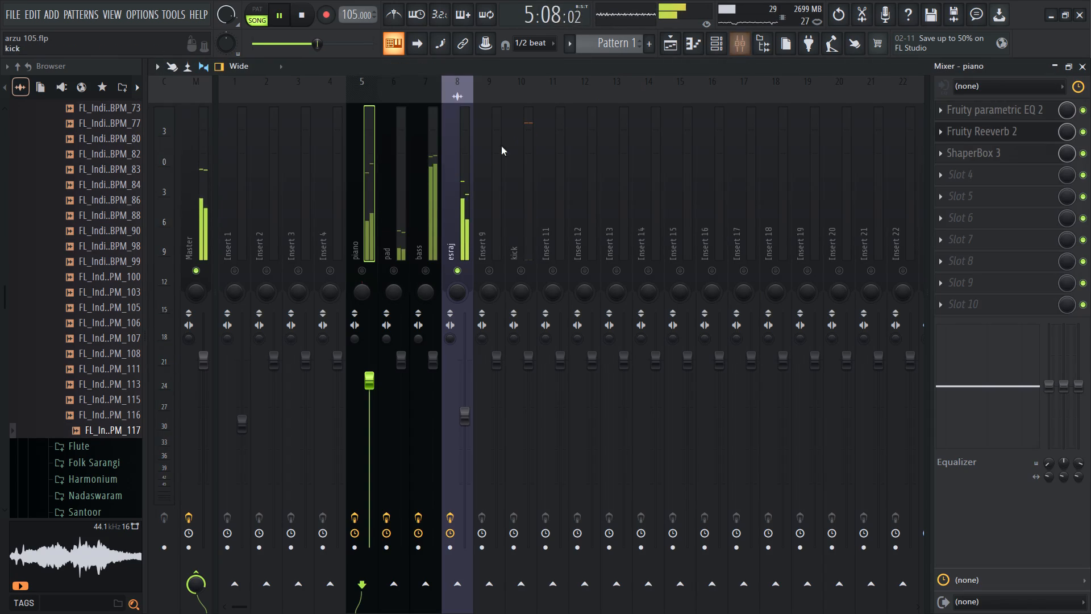
click(749, 48)
key(space)
double_click(700, 532)
key(space)
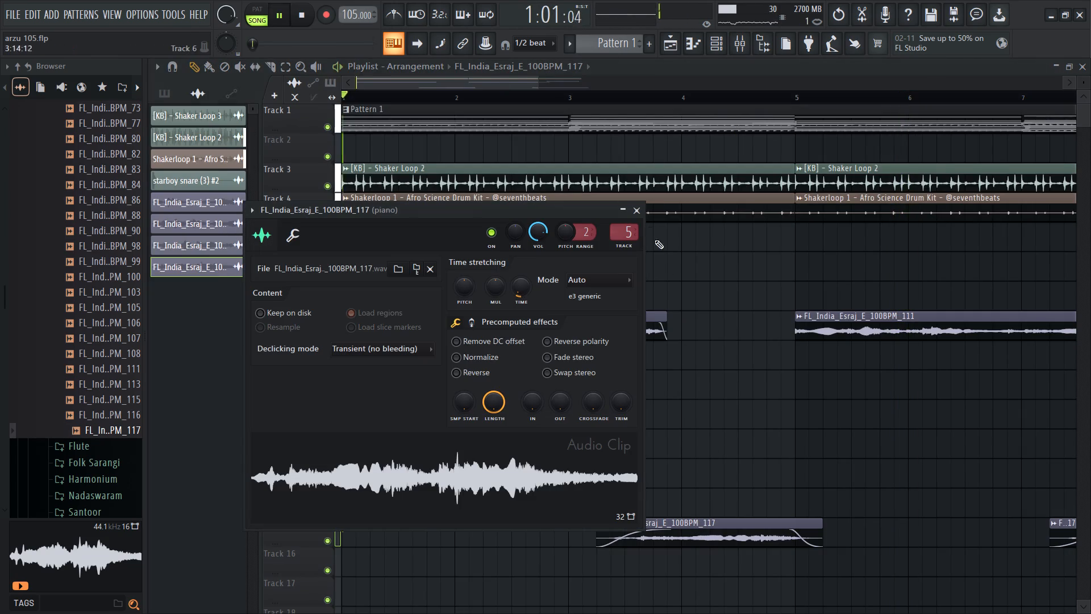
drag(632, 230, 636, 207)
right_click(721, 463)
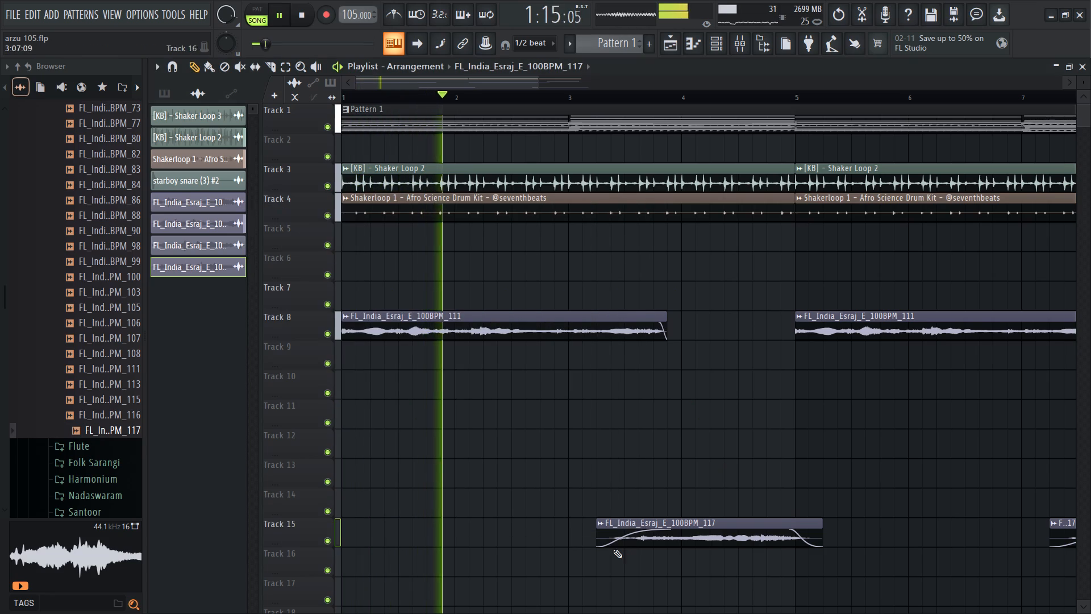
Reduce the fade-in tension of the first FL_India_Esraj_E_100BPM_117 clip on Track 15, listen to it, and stop playback.
drag(632, 534, 647, 551)
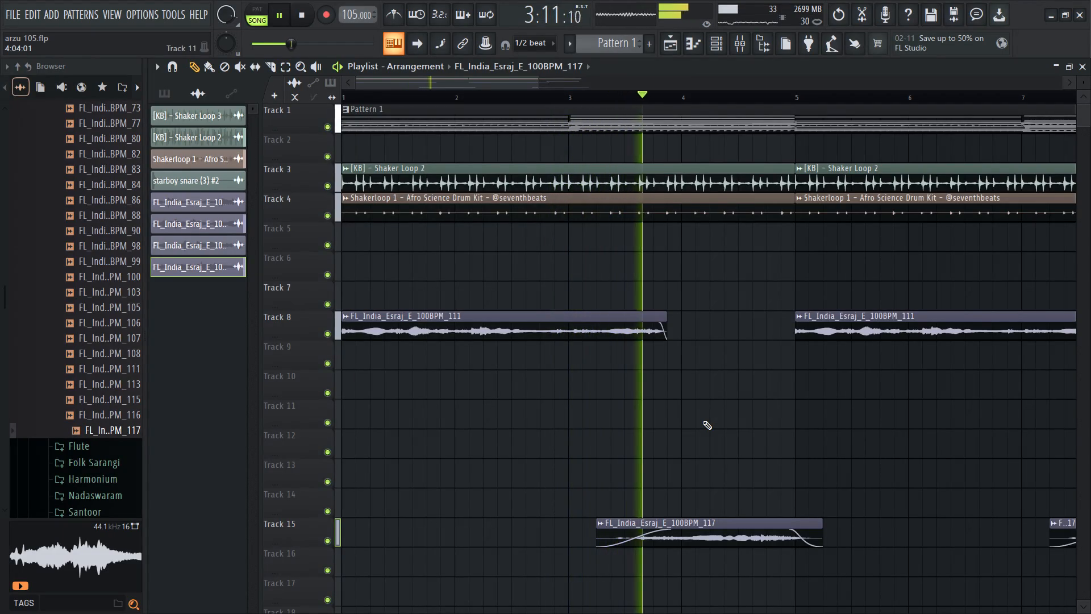
ctrl+scroll(703, 421, down, 5)
key(space)
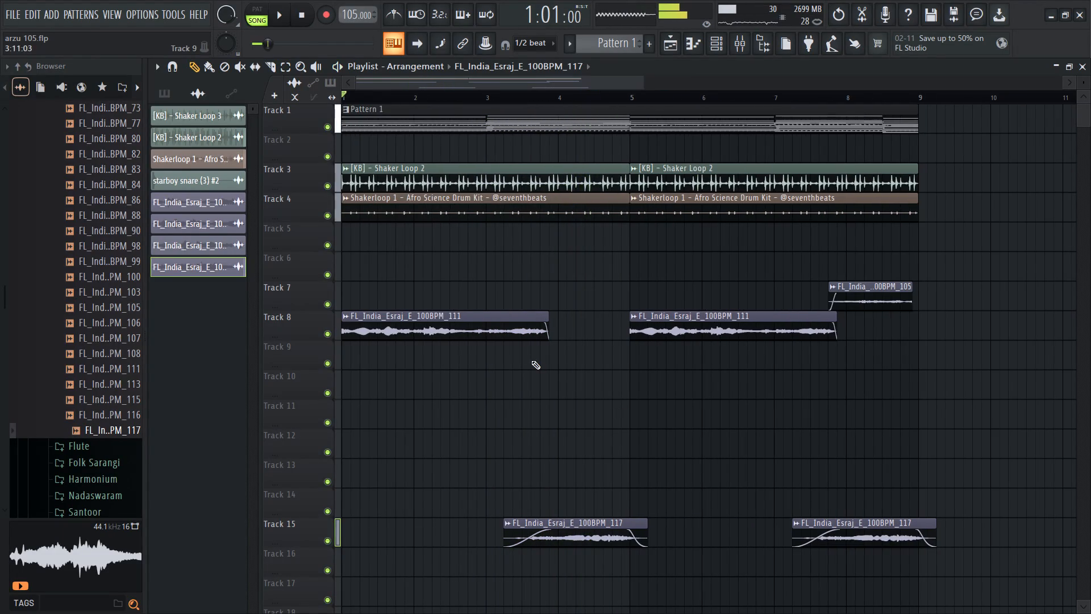
Switch to Brave, listen to the opening of the Aarzu - Instrumental reference video, and return to FL Studio.
click(232, 607)
click(310, 314)
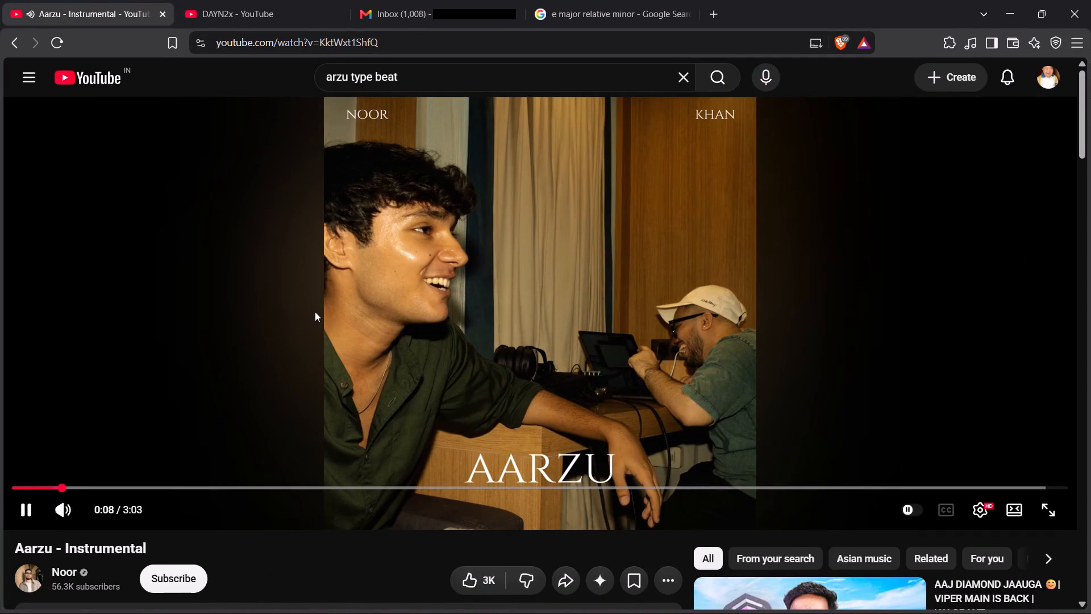
key(space)
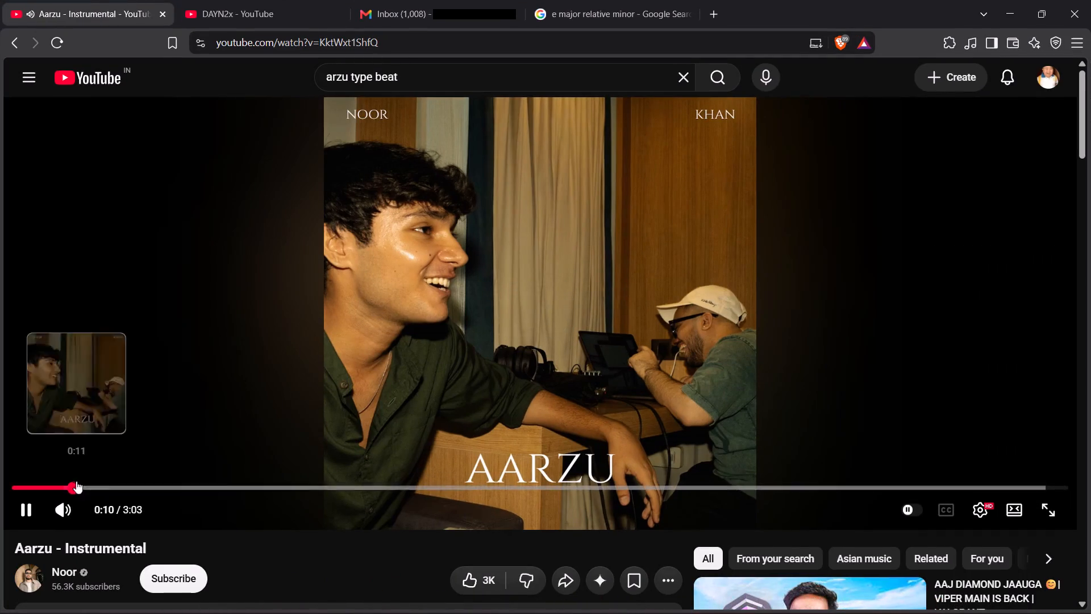
drag(75, 482, 0, 479)
key(space)
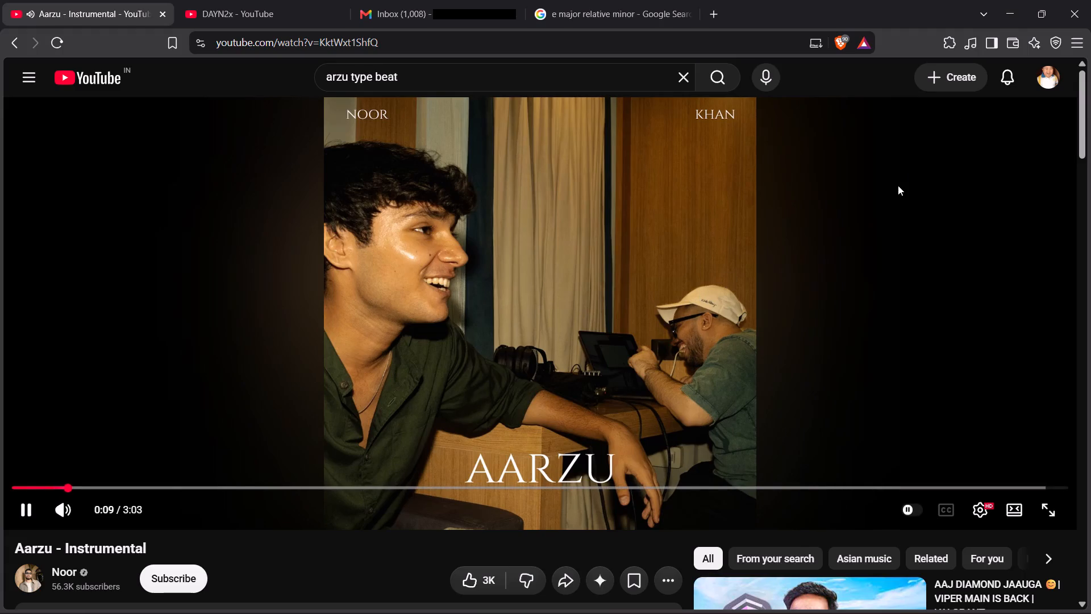
click(898, 185)
click(1019, 0)
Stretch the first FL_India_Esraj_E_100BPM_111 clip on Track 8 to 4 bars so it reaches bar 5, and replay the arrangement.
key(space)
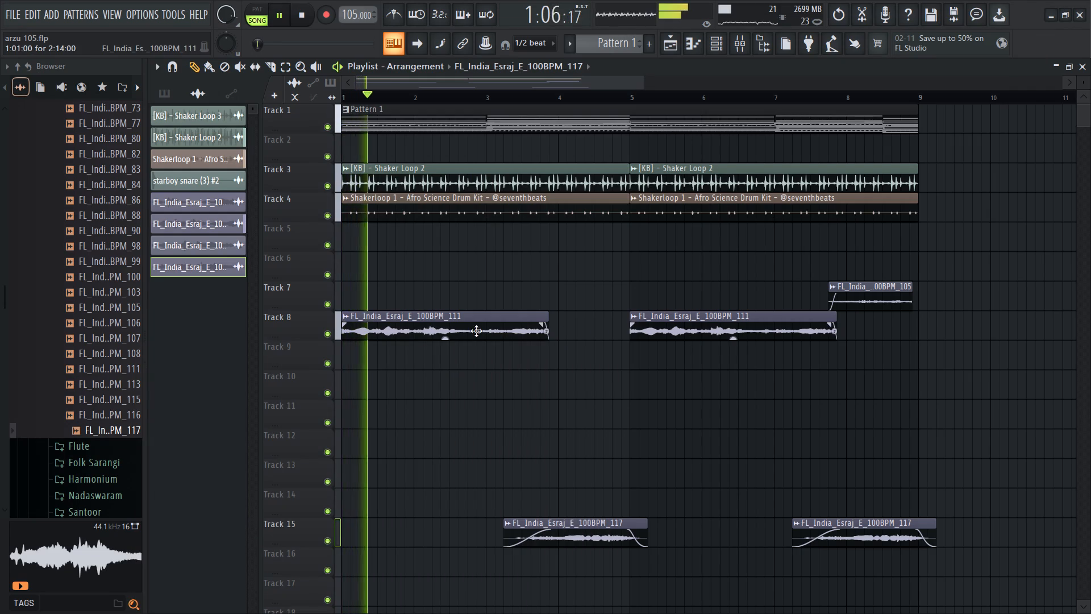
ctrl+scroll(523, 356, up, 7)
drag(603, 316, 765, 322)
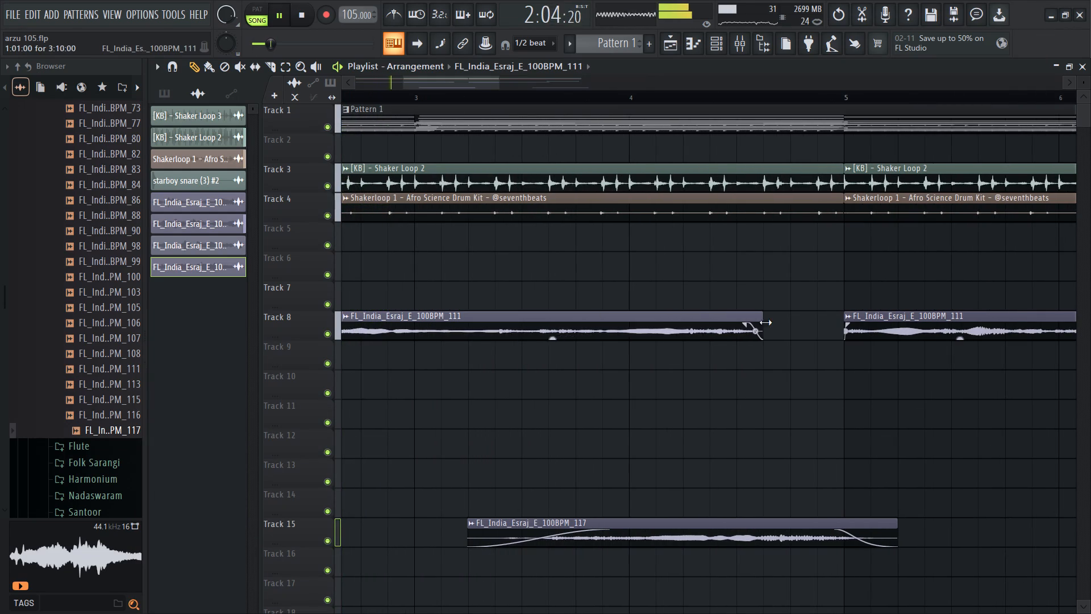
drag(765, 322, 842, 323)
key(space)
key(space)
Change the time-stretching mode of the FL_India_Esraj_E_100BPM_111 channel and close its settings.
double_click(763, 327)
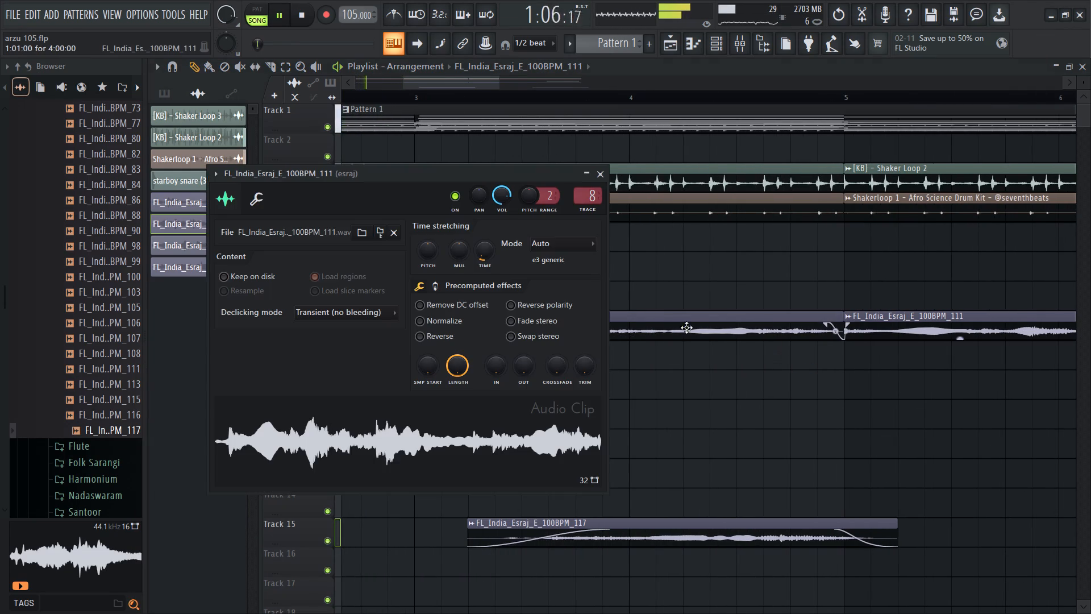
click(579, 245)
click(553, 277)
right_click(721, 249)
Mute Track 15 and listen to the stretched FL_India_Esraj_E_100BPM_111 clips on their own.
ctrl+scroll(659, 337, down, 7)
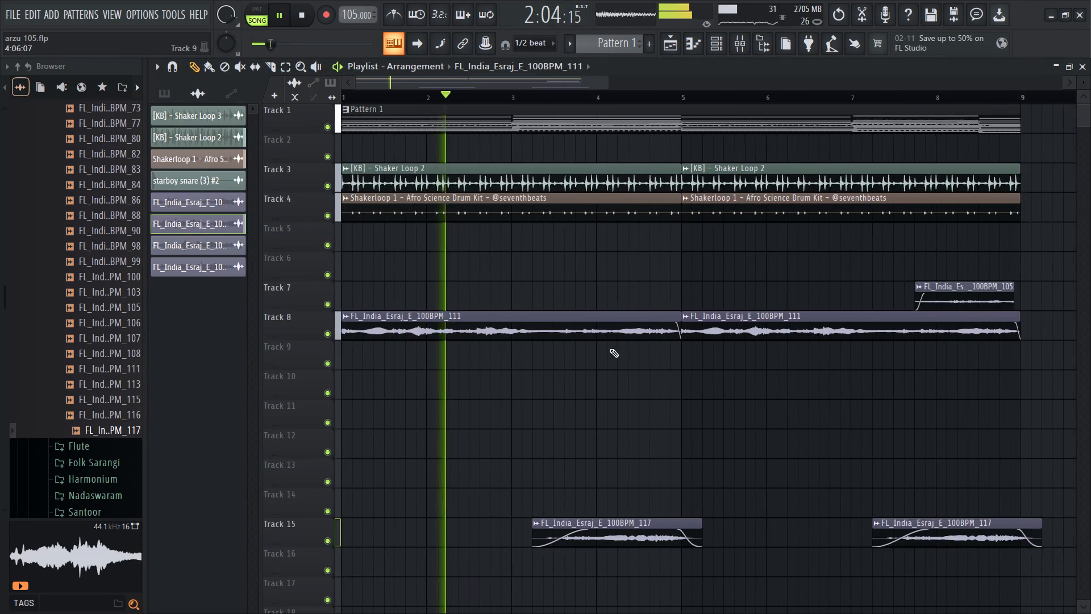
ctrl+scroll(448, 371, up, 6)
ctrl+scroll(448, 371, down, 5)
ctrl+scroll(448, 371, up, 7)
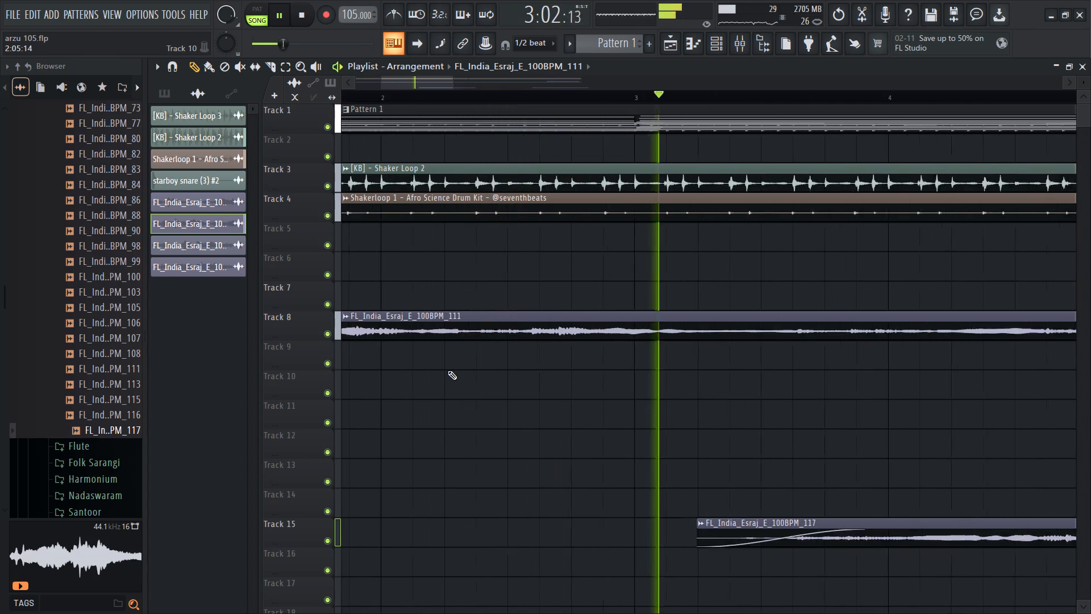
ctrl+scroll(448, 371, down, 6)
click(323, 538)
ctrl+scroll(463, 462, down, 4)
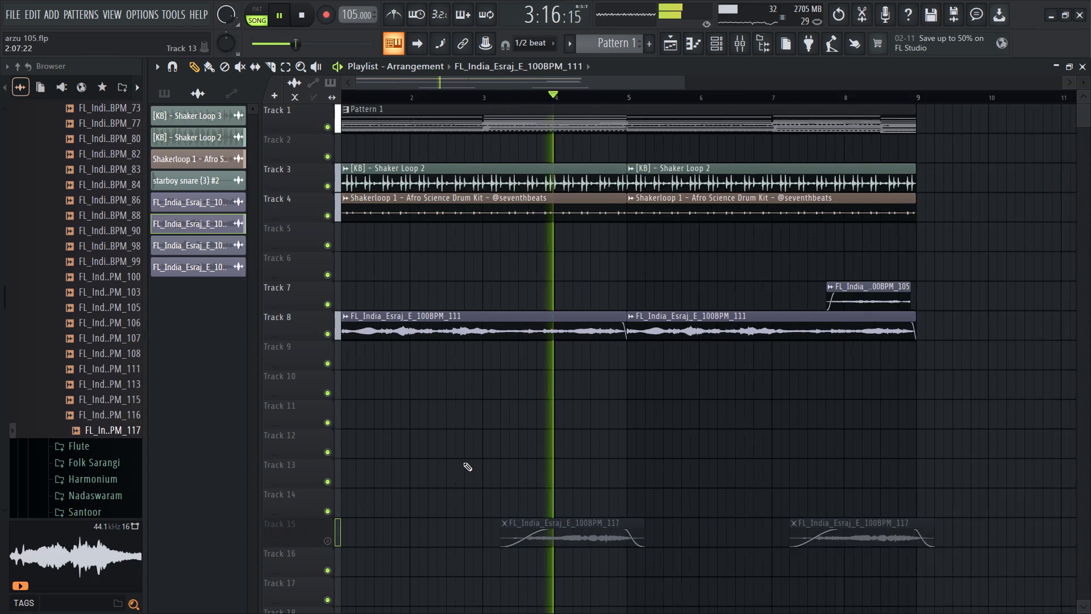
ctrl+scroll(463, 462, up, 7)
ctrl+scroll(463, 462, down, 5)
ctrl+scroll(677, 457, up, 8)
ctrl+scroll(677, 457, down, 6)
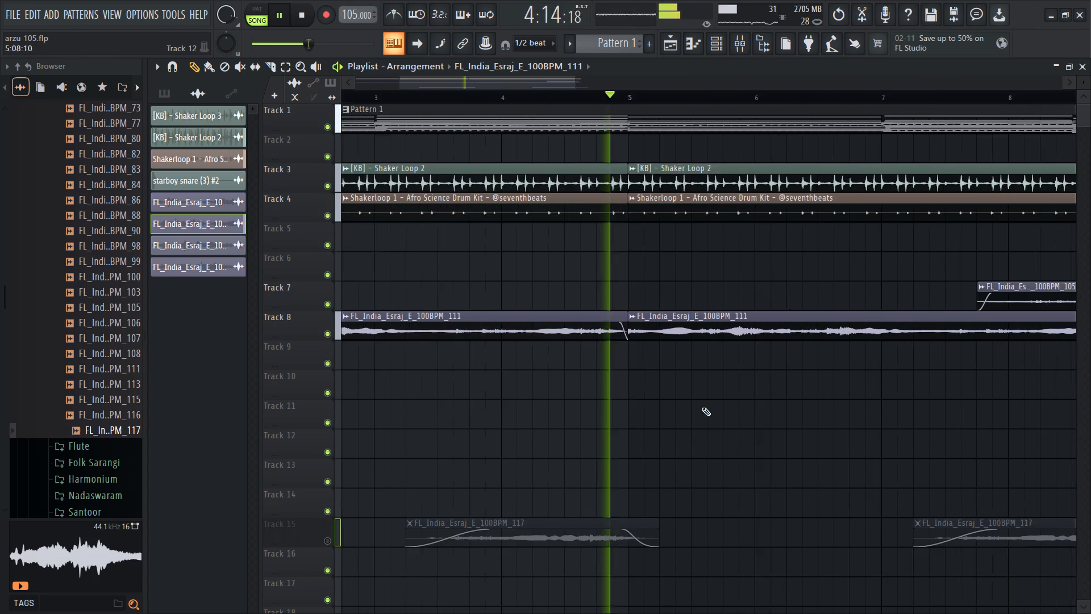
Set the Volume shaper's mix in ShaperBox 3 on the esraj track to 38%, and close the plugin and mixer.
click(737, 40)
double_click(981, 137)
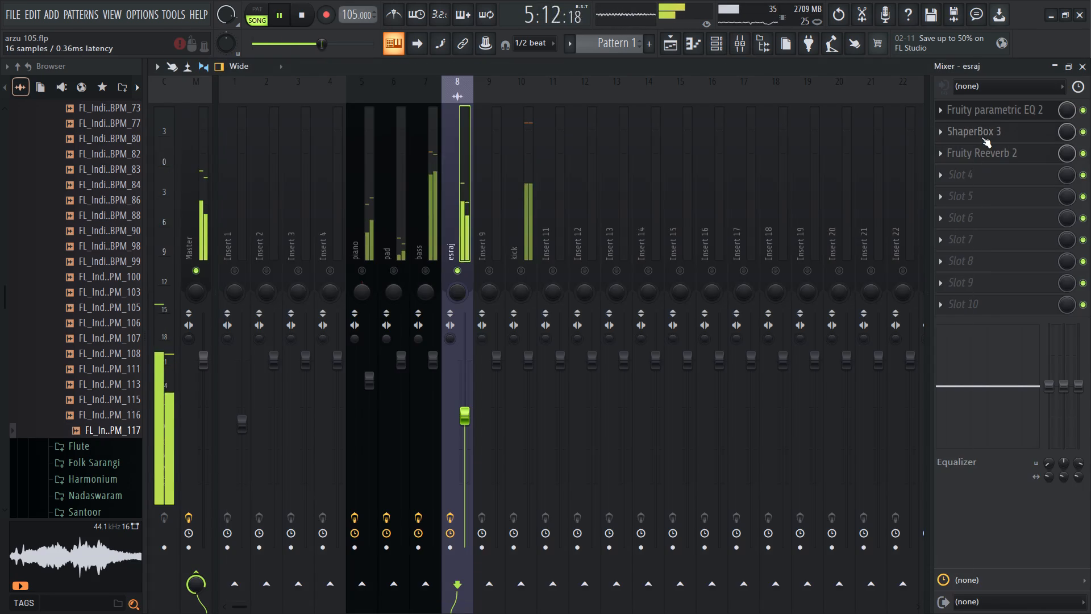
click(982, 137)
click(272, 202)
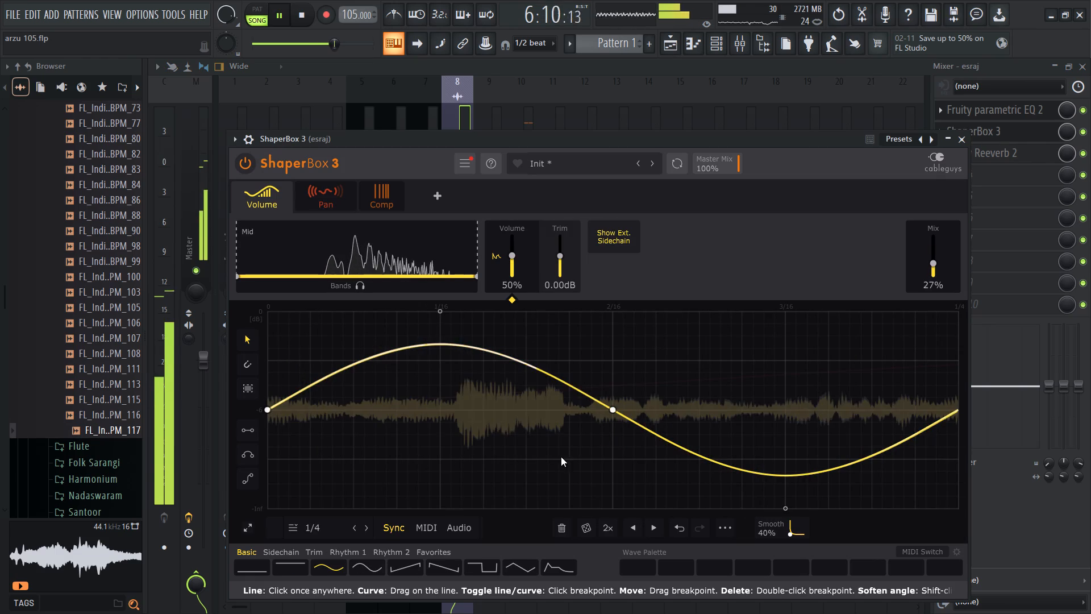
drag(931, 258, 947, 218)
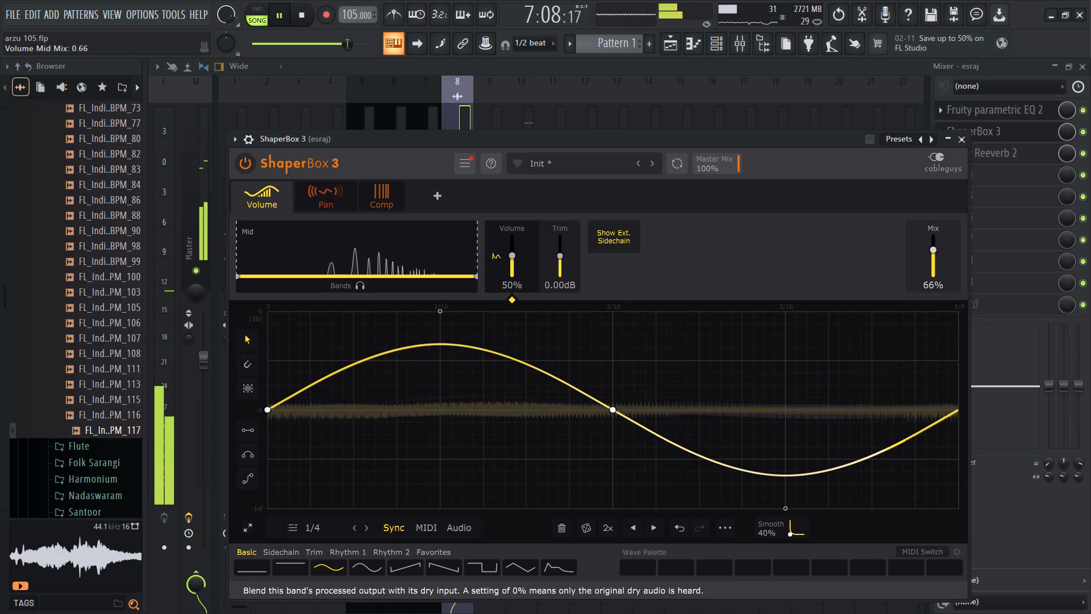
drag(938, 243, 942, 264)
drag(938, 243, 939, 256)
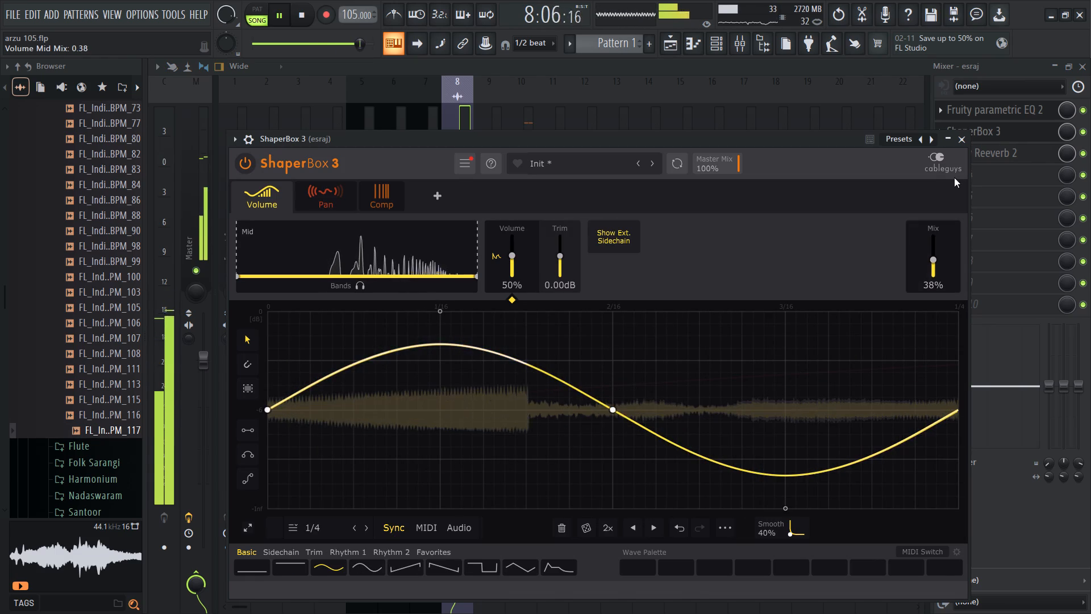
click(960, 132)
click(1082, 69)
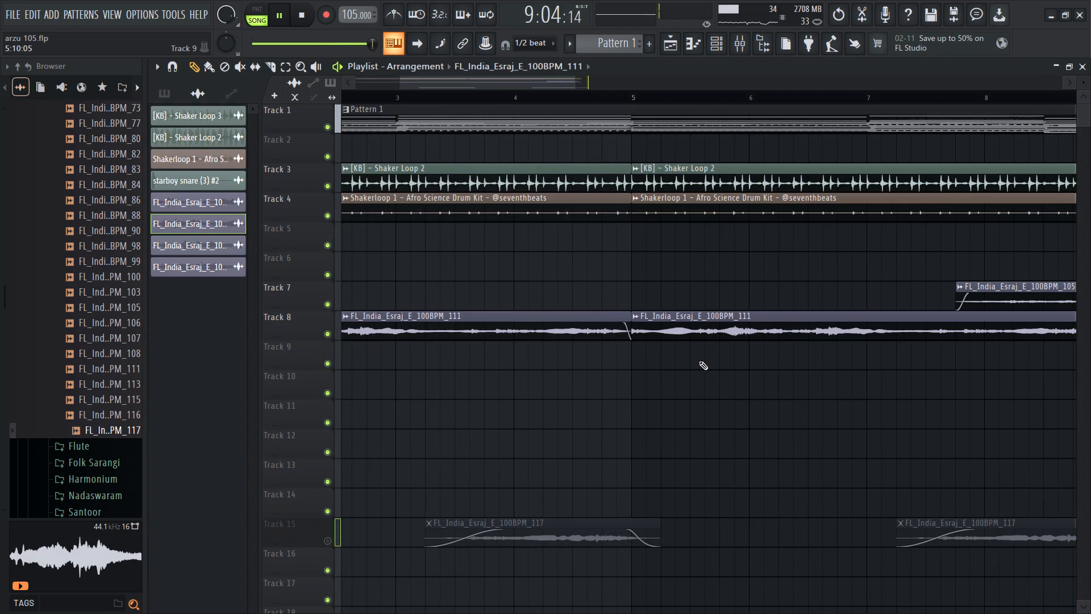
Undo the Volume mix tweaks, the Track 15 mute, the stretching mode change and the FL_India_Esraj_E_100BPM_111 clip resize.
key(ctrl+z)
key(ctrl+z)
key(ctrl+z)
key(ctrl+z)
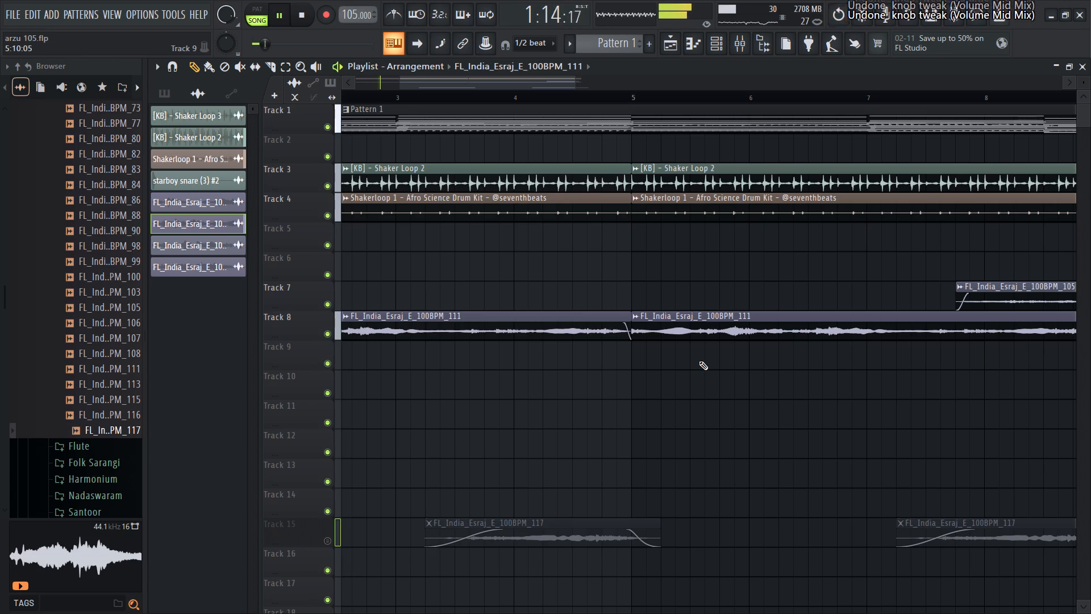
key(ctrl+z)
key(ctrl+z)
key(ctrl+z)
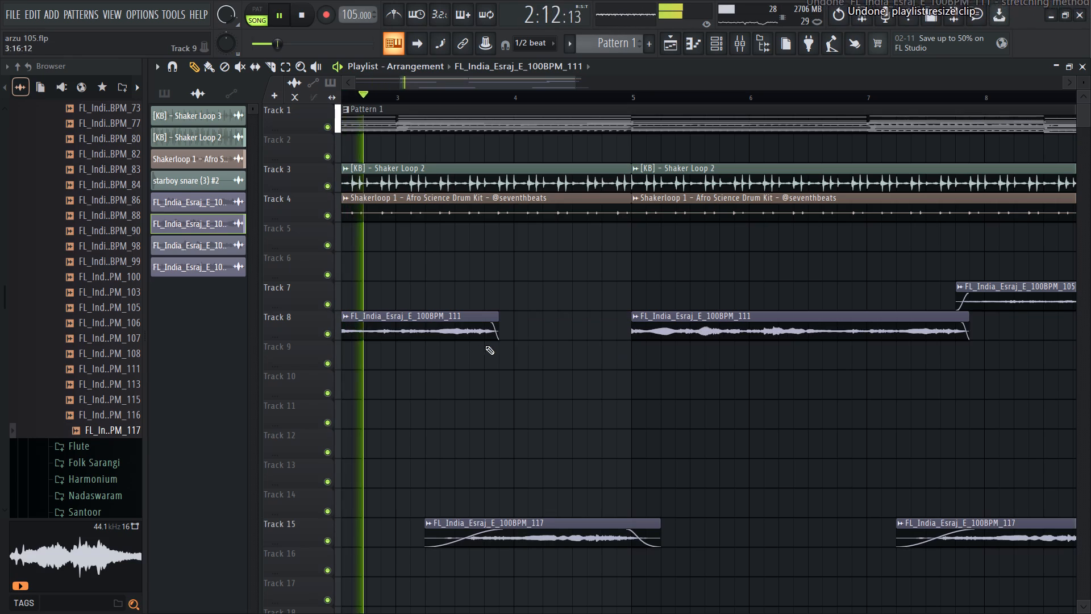
Stop playback and stretch the first FL_India_Esraj_E_100BPM_111 clip on Track 8 to end about a quarter bar before bar 5.
key(space)
drag(493, 316, 592, 322)
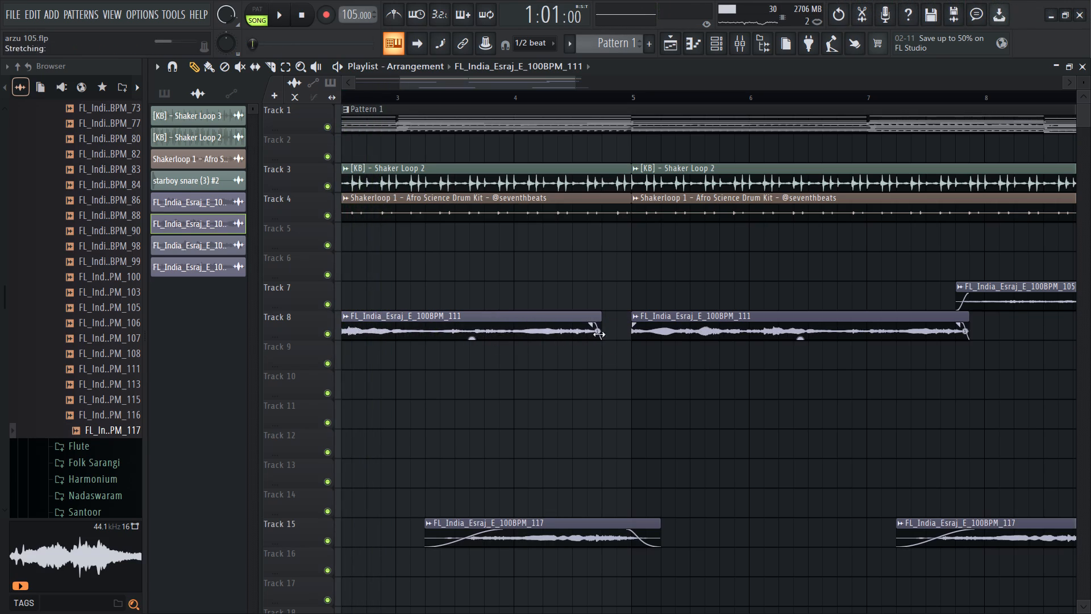
Play the arrangement from the start and listen to the stretched esraj clip against the Track 15 clip.
key(space)
ctrl+scroll(613, 381, down, 10)
ctrl+scroll(390, 377, up, 7)
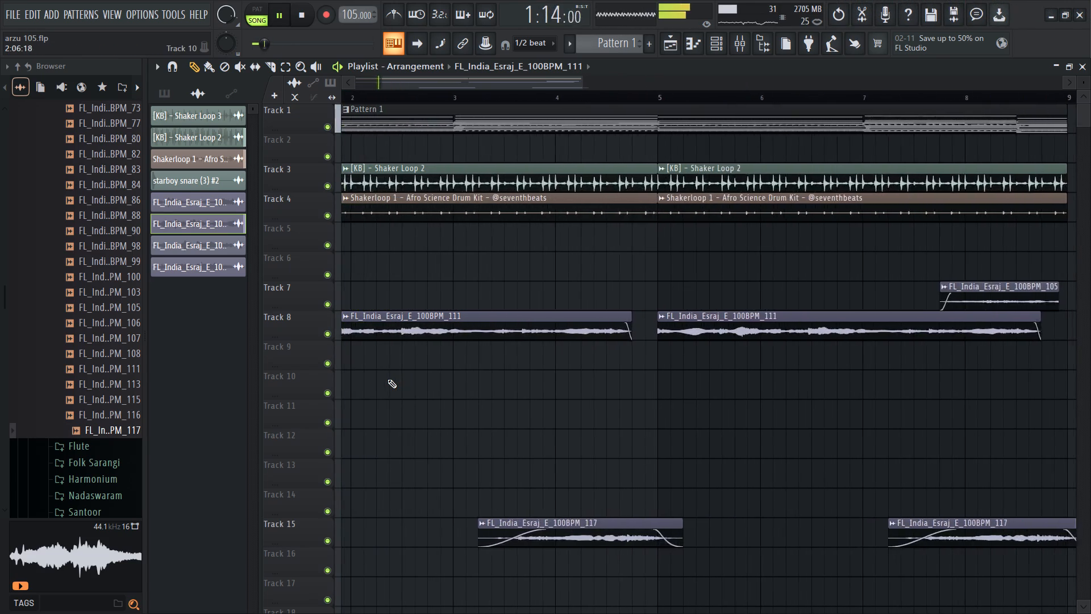
ctrl+scroll(388, 379, down, 5)
ctrl+scroll(388, 379, up, 9)
ctrl+scroll(388, 379, down, 6)
ctrl+scroll(388, 379, up, 8)
ctrl+scroll(388, 379, down, 7)
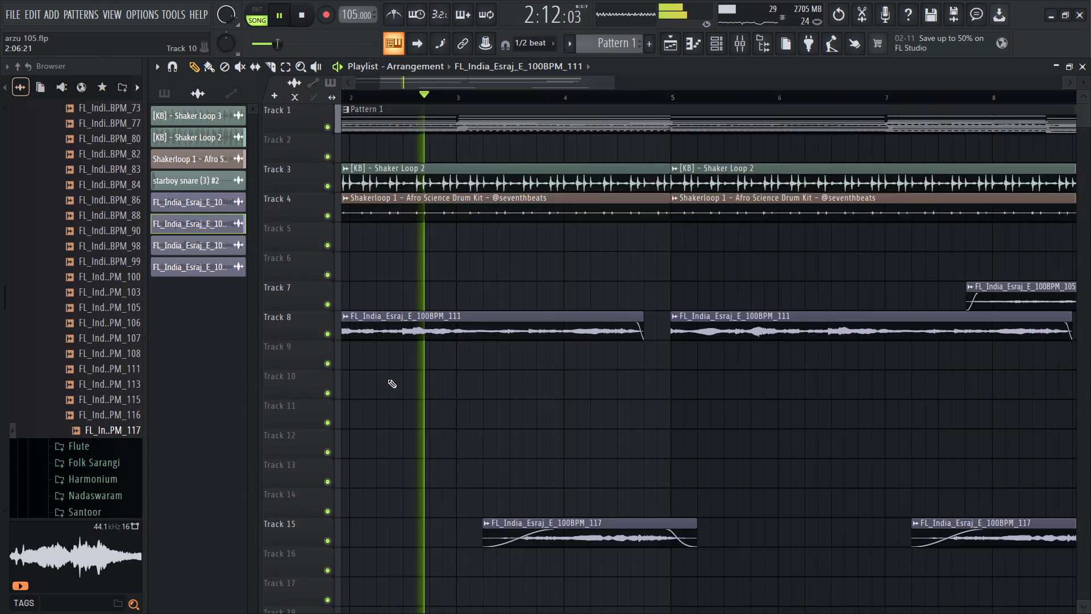
ctrl+scroll(388, 379, up, 8)
ctrl+scroll(388, 379, down, 8)
ctrl+scroll(392, 378, up, 8)
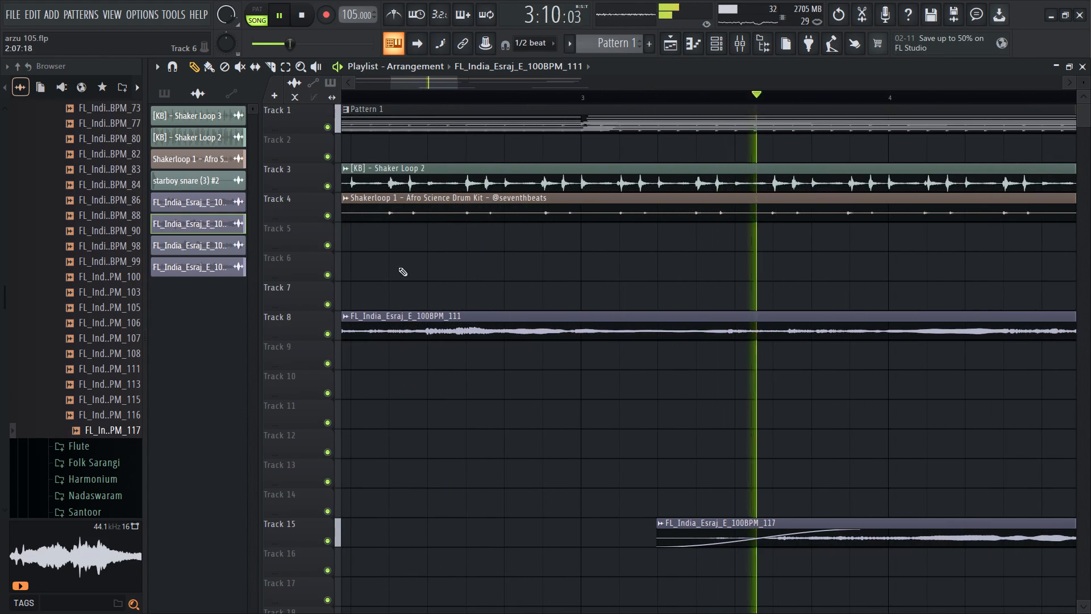
Slice the first FL_India_Esraj_E_100BPM_111 clip on Track 8 at about 3:03 and 3:11, removing the section between the cuts.
key(space)
key(space)
click(272, 63)
shift+drag(647, 337, 630, 340)
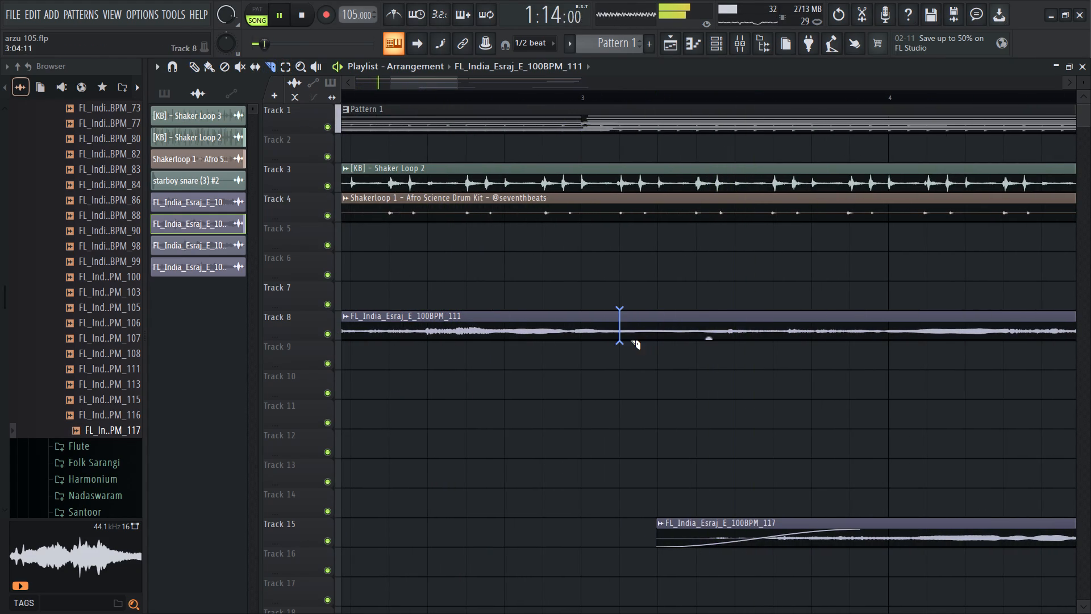
shift+drag(630, 340, 628, 340)
shift+right_drag(764, 339, 785, 349)
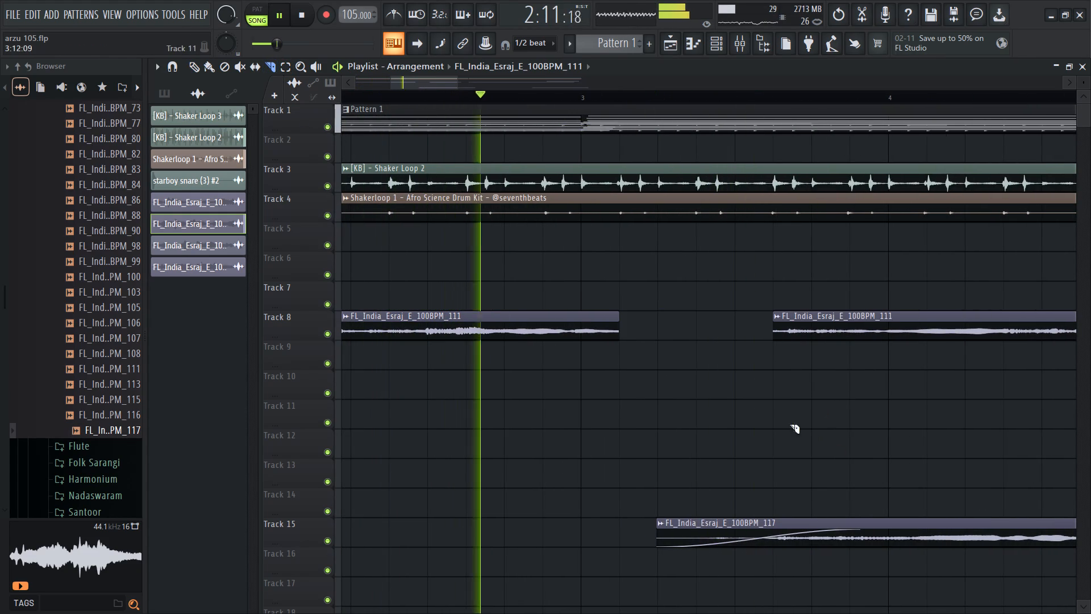
Replay the arrangement and move the first FL_India_Esraj_E_100BPM_117 clip on Track 15 earlier, to start at about 2:07.
key(space)
key(space)
click(195, 71)
drag(834, 531, 534, 526)
drag(690, 534, 705, 536)
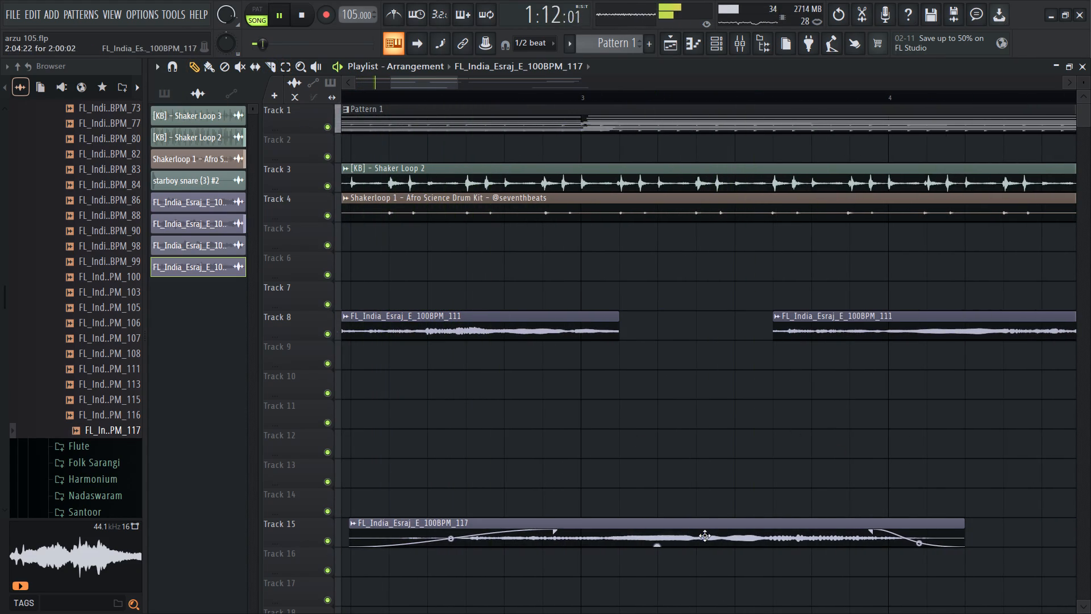
drag(705, 536, 716, 536)
Lengthen the fade-out and fade-in of the moved FL_India_Esraj_E_100BPM_117 clip so they nearly meet at its middle.
drag(907, 532, 670, 518)
drag(597, 531, 646, 535)
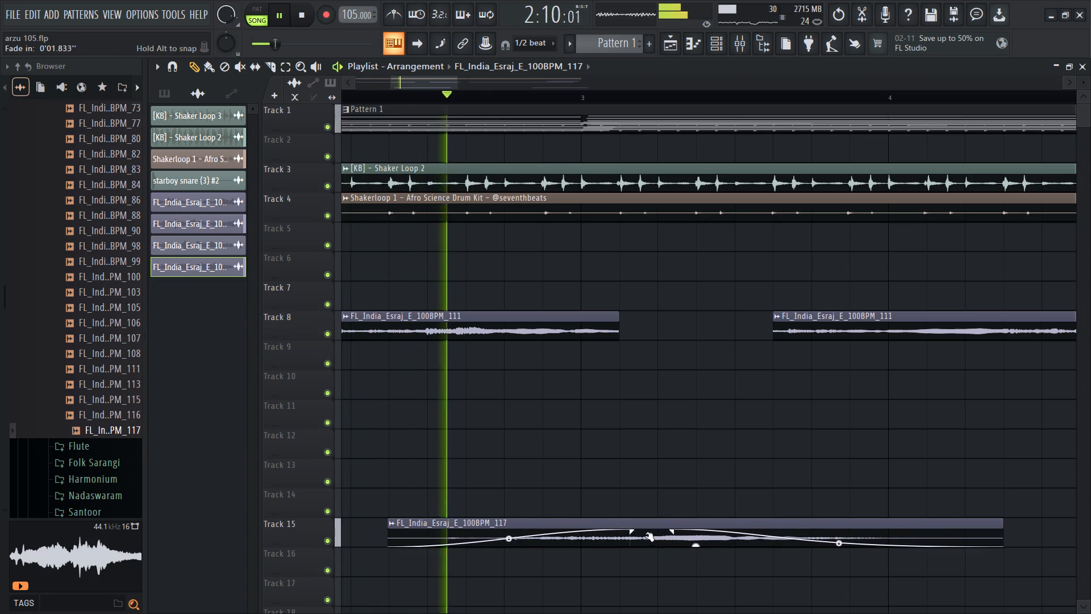
drag(646, 535, 661, 531)
Add a fade-out of about 0.5 seconds to the FL_India_Esraj_E_100BPM_111 piece on Track 8 that ends before the gap.
drag(616, 323, 560, 325)
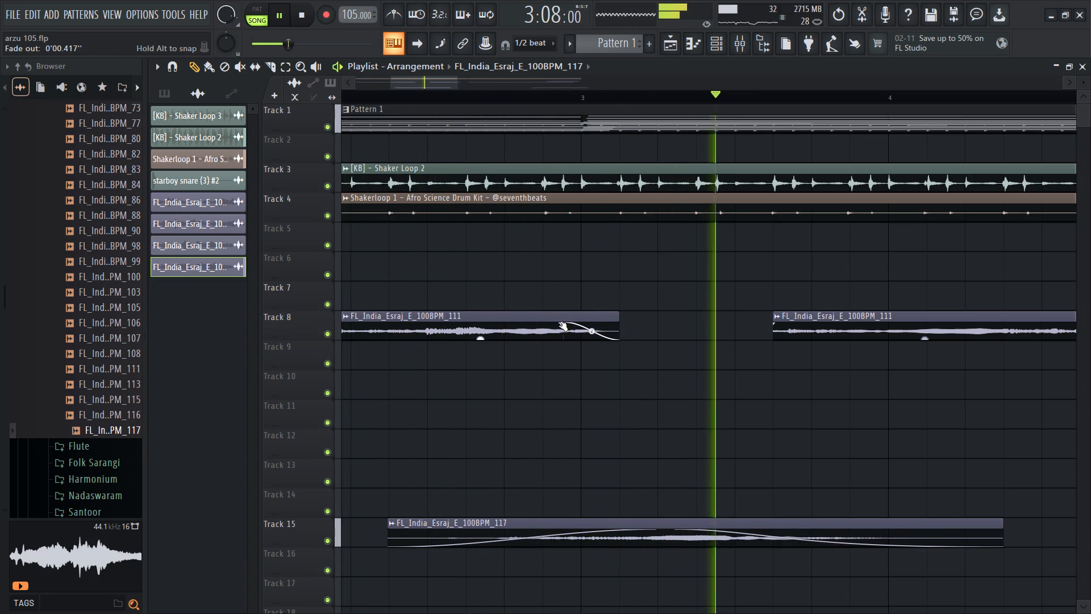
drag(560, 325, 548, 325)
Add a long fade-in to the FL_India_Esraj_E_100BPM_111 piece on Track 8 that starts after the gap, and replay the arrangement.
drag(776, 320, 903, 321)
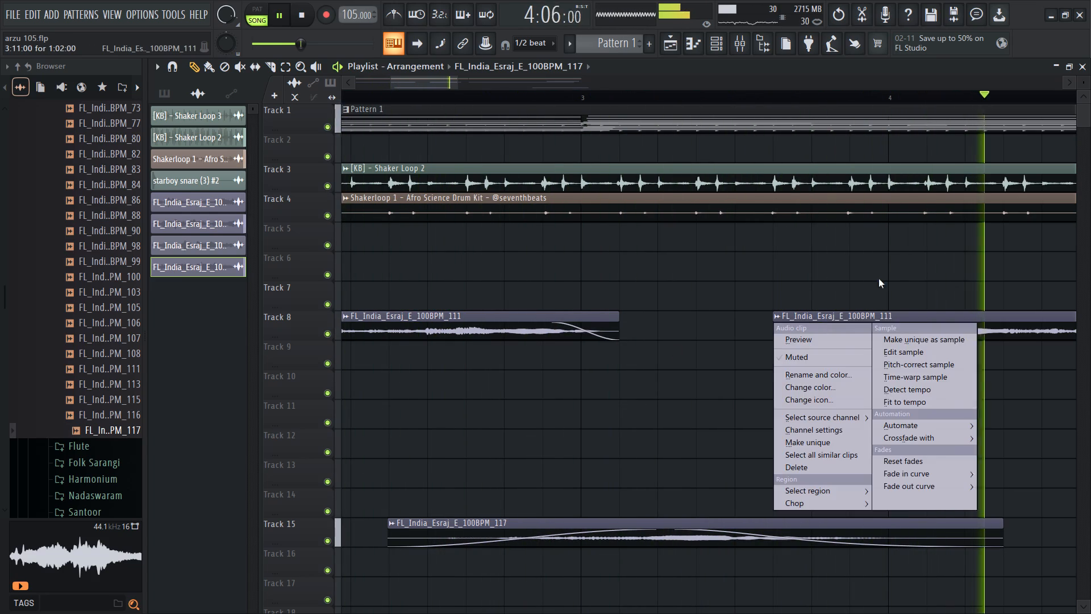
right_drag(875, 267, 836, 283)
drag(776, 321, 936, 318)
right_drag(917, 271, 907, 281)
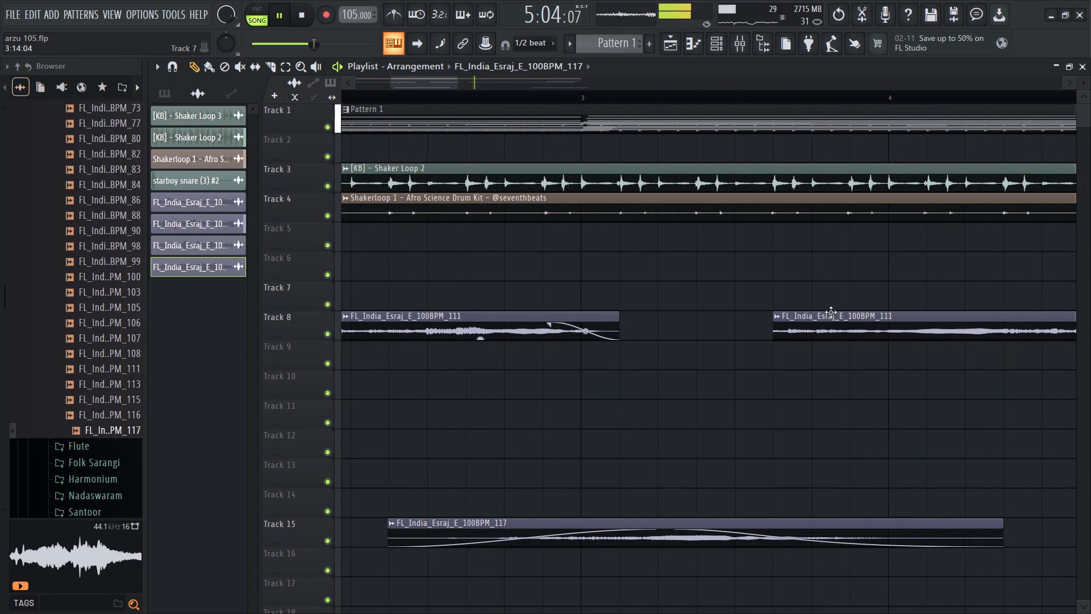
drag(775, 324, 970, 314)
key(space)
key(space)
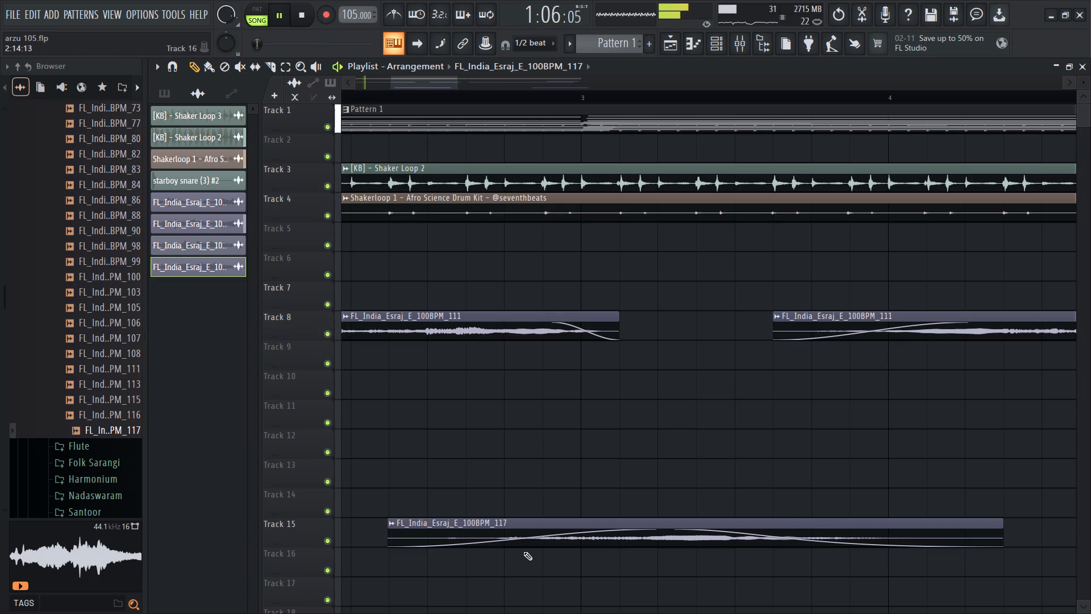
Adjust the fade-in curve of the first FL_India_Esraj_E_100BPM_117 clip on Track 15 and move the clip to start at about 2:09.
drag(520, 544, 524, 553)
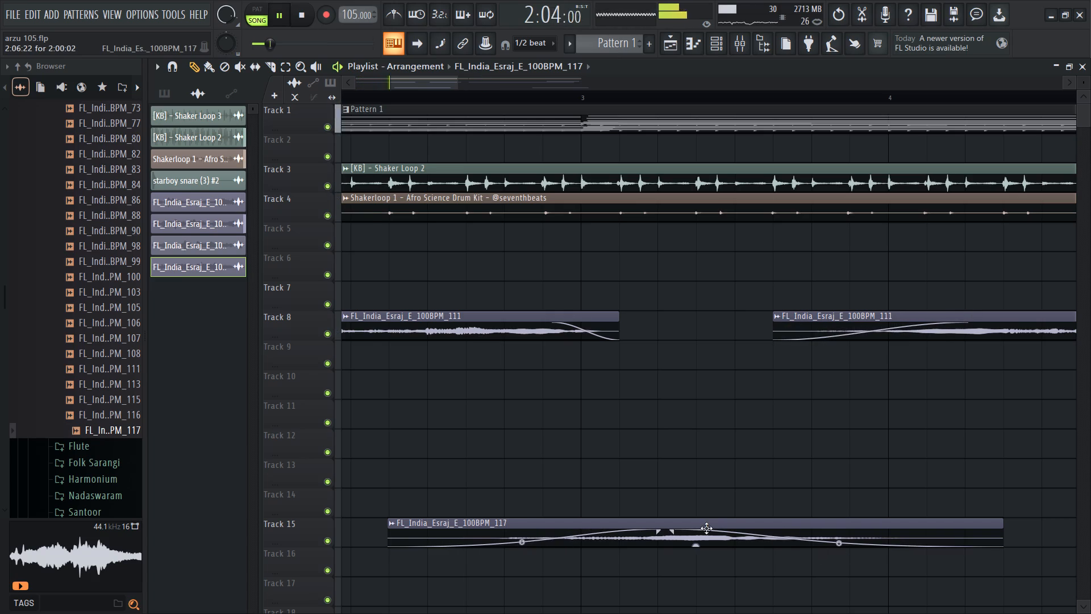
drag(712, 524, 739, 522)
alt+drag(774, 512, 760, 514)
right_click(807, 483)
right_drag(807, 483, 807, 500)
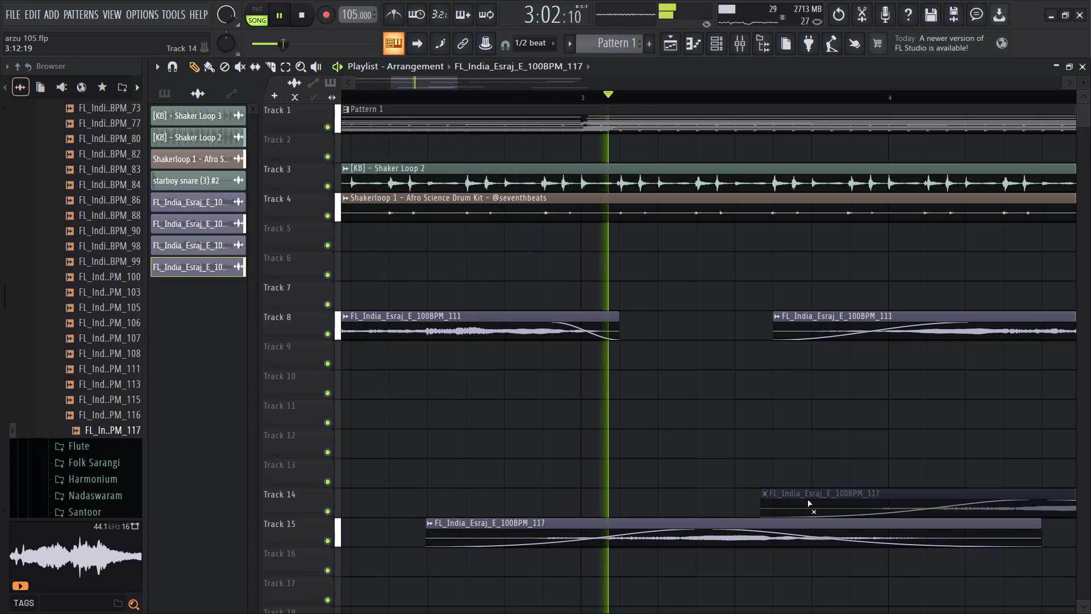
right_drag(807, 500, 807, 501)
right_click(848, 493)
Stop playback and load Fruity Delay 2 in slot 4 of the esraj mixer track.
ctrl+scroll(695, 407, down, 6)
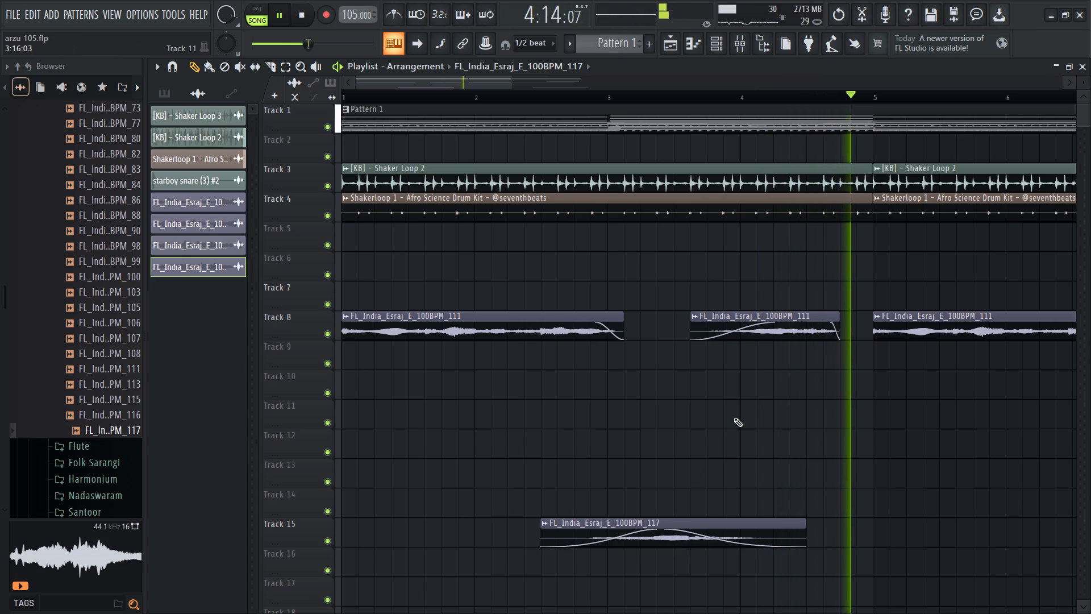
ctrl+scroll(835, 357, up, 5)
ctrl+scroll(838, 339, down, 4)
key(space)
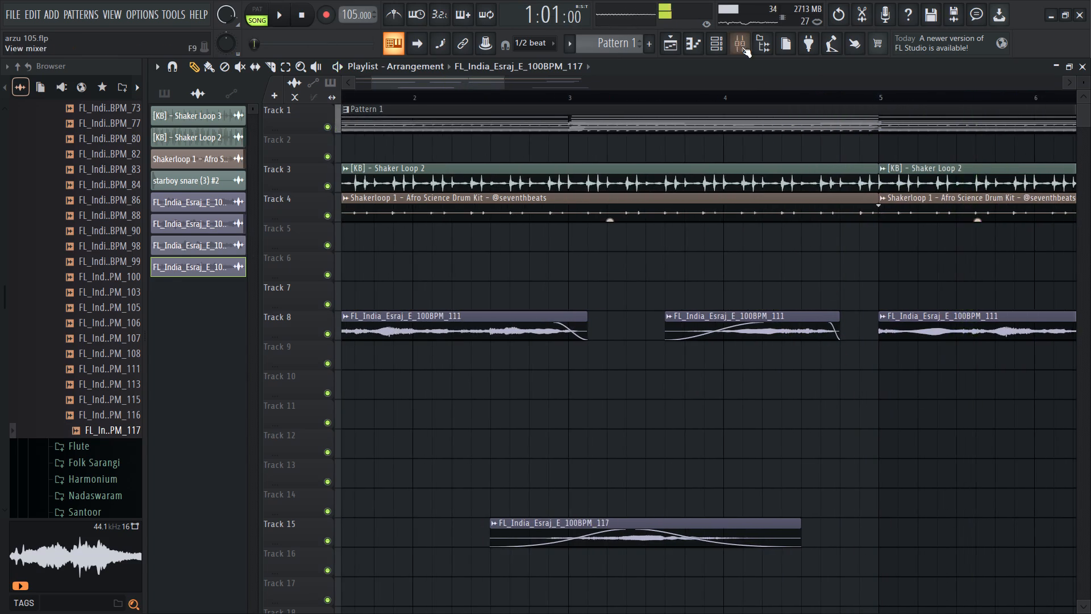
click(742, 47)
click(970, 166)
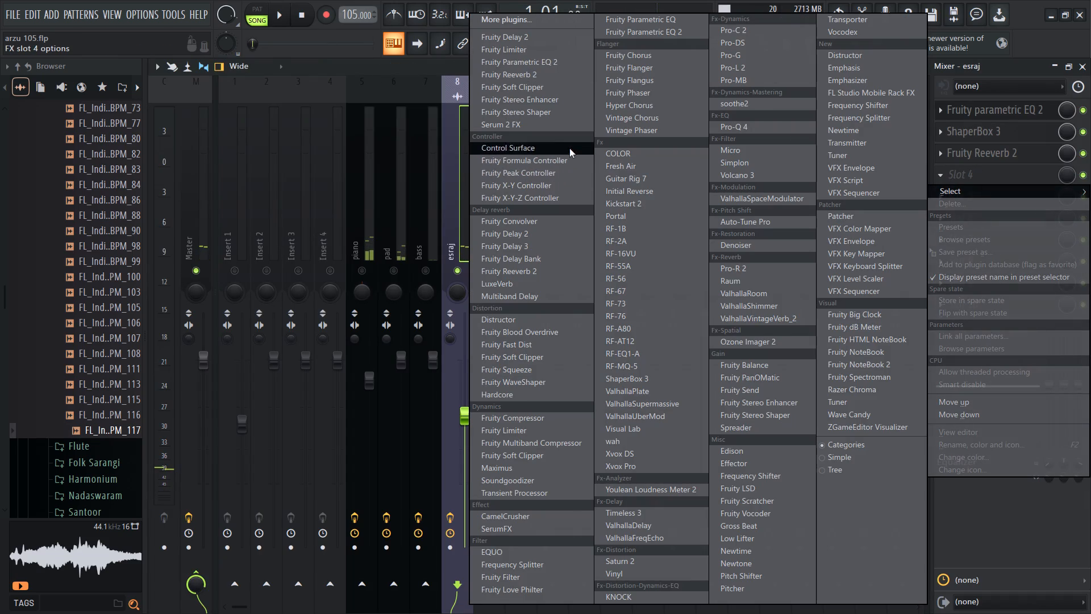
click(539, 237)
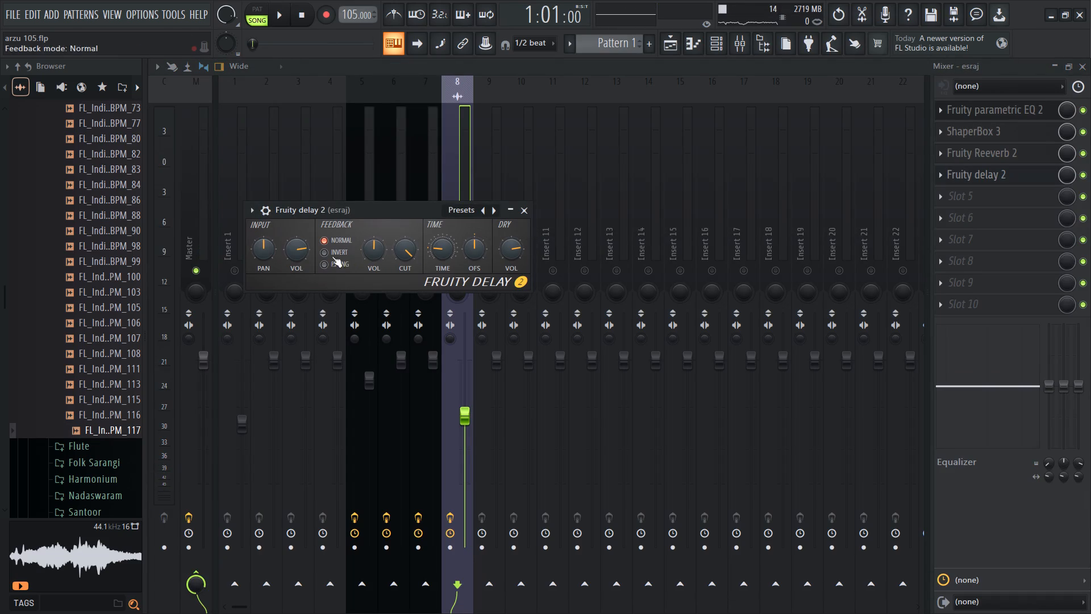
Set Fruity Delay 2 to ping-pong feedback mode and bring its input volume to about halfway while auditioning the beat.
drag(295, 254, 342, 280)
click(319, 261)
key(space)
click(317, 264)
click(323, 265)
drag(303, 254, 305, 267)
drag(292, 248, 292, 258)
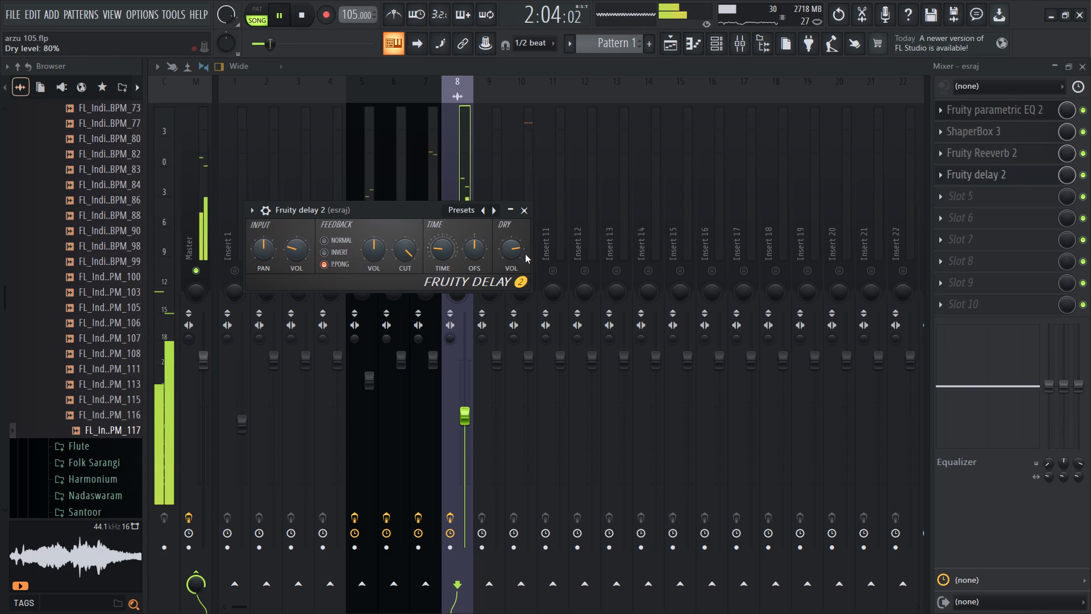
key(space)
drag(302, 250, 345, 210)
key(space)
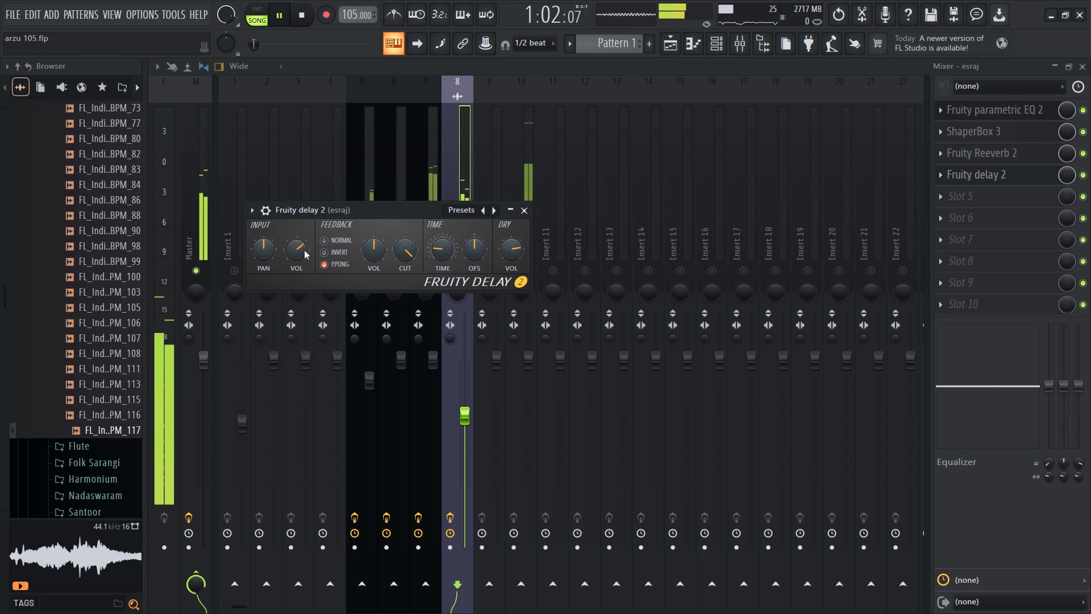
key(space)
drag(303, 247, 303, 264)
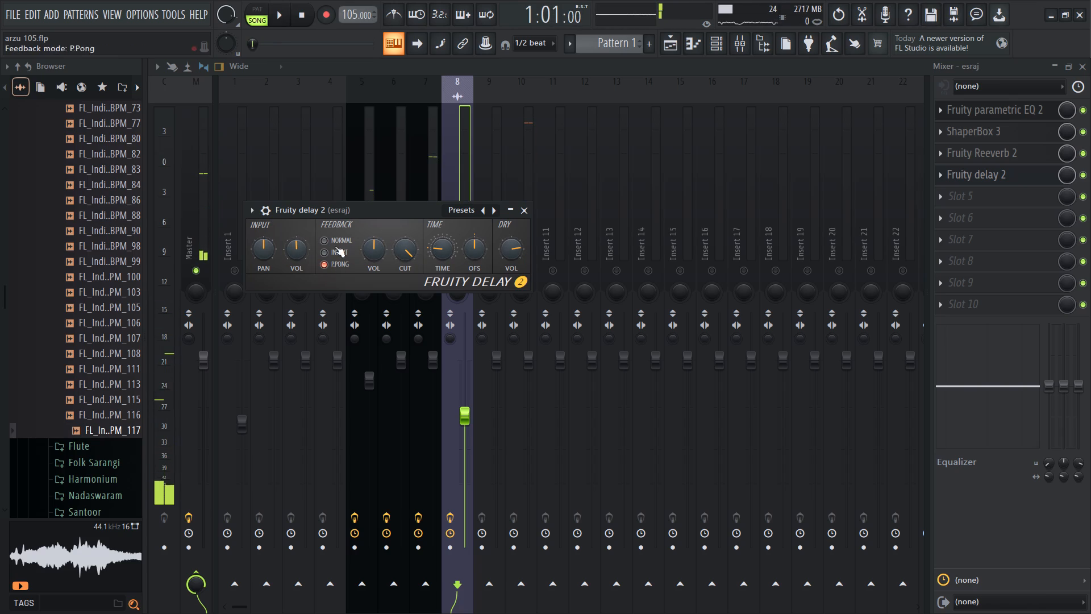
Increase the Fruity Delay 2 time slightly and replay the arrangement to check the echoes.
drag(453, 255, 460, 234)
key(space)
key(space)
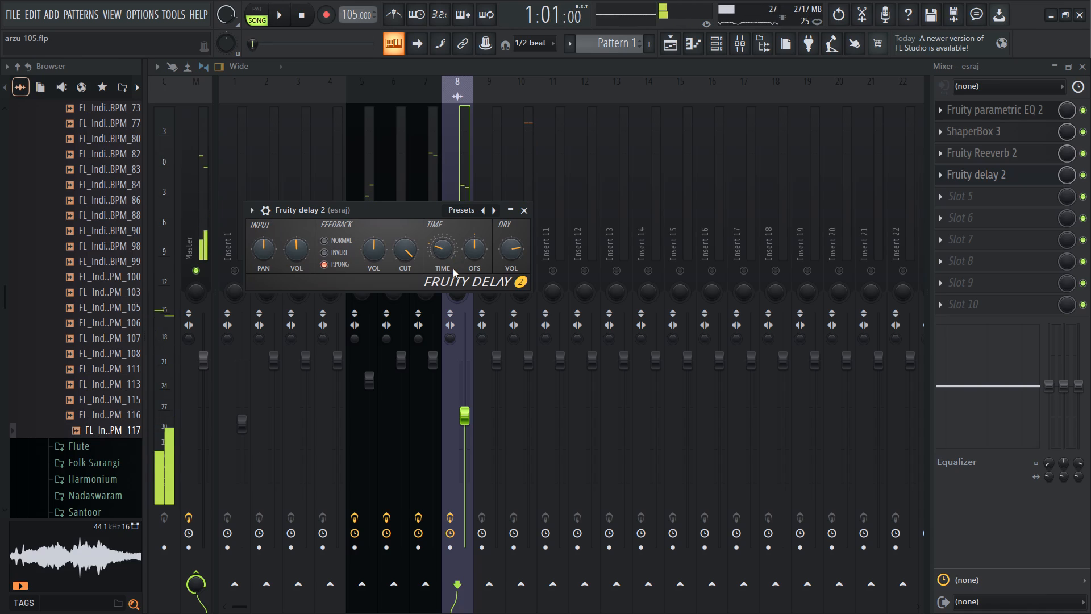
key(space)
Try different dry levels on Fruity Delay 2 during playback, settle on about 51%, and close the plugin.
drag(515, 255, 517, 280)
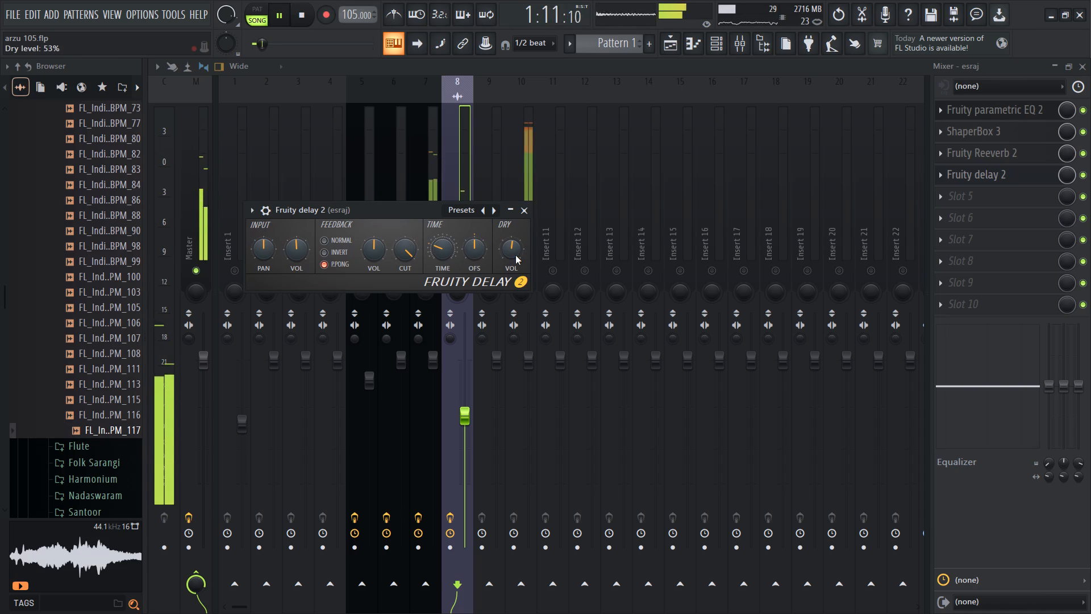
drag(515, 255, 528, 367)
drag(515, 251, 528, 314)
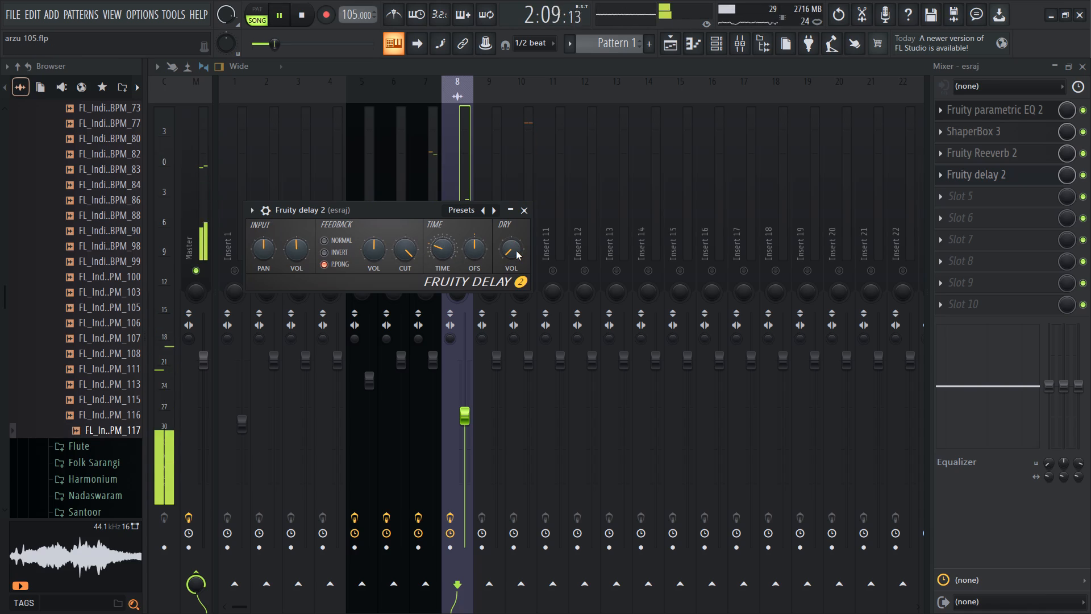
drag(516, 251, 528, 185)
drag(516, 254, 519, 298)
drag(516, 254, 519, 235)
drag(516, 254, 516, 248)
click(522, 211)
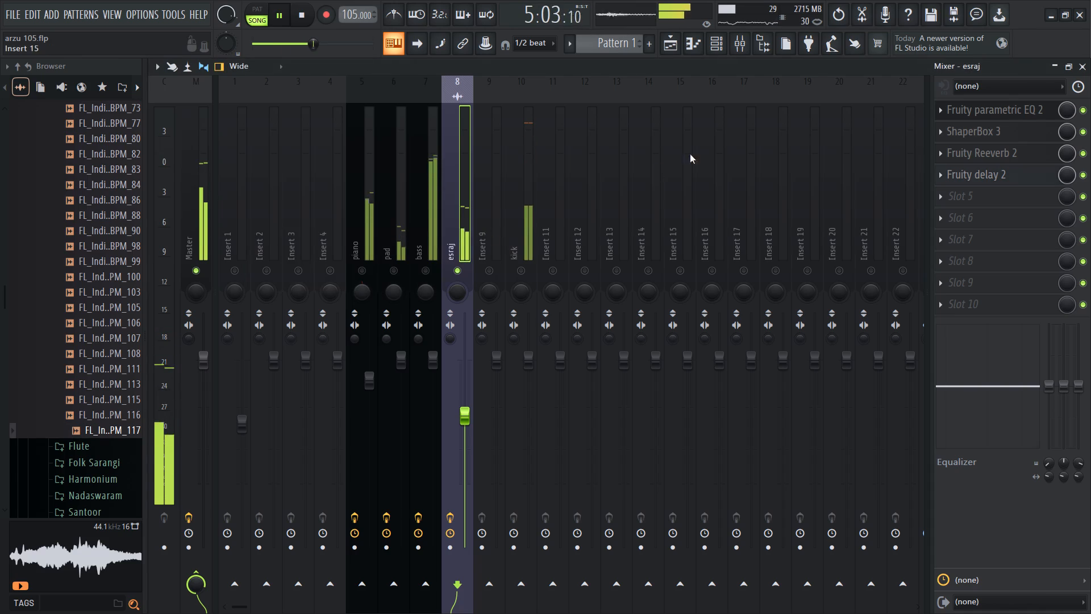
Reopen Fruity Delay 2 on the esraj track, set its dry level to about 78%, and return to the playlist.
click(965, 183)
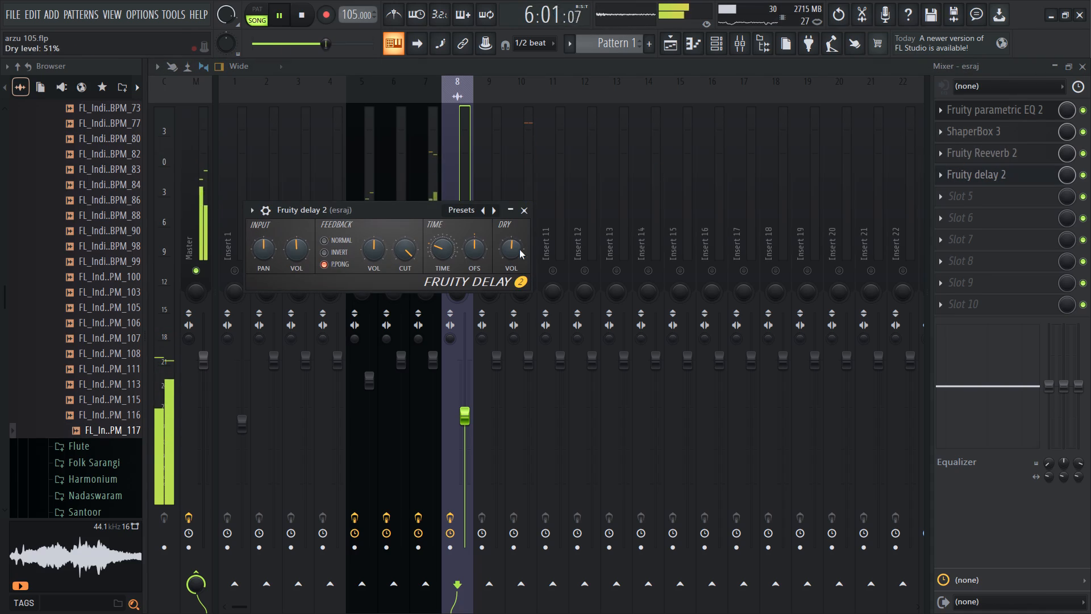
drag(521, 248, 545, 207)
drag(519, 251, 519, 260)
drag(519, 252, 520, 262)
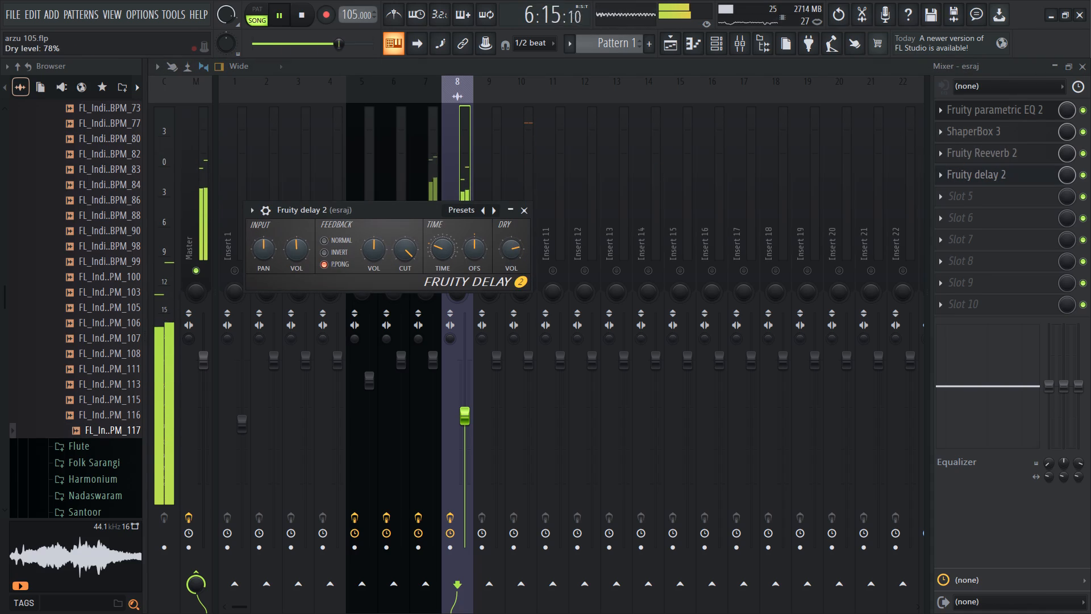
drag(520, 262, 521, 262)
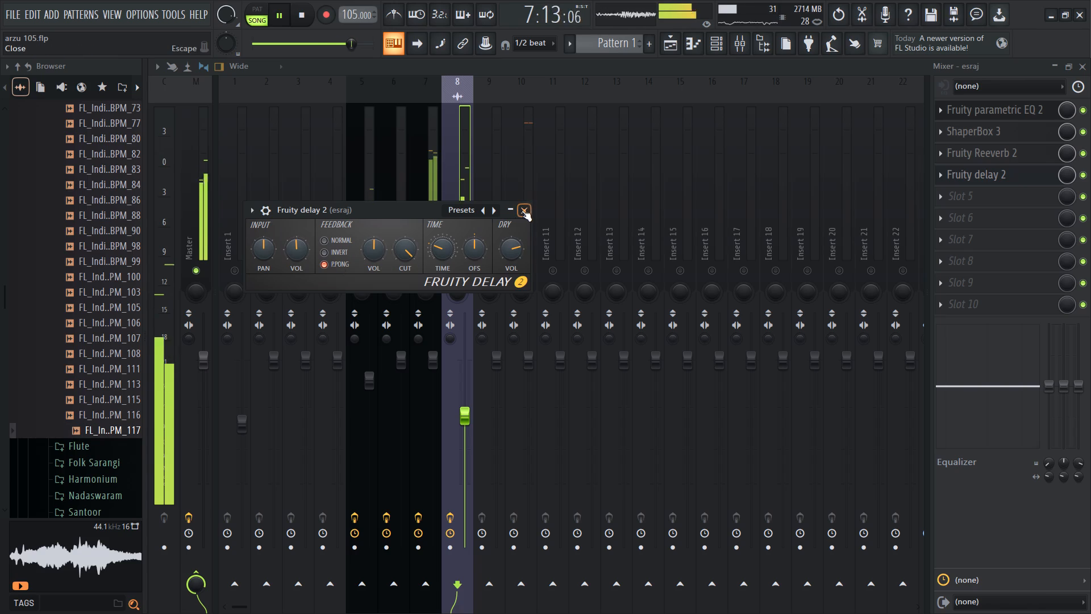
click(522, 210)
click(1084, 61)
Move the first FL_India_Esraj_E_100BPM_117 clip on Track 15 slightly earlier, to start at about 2:08, and replay the arrangement.
key(space)
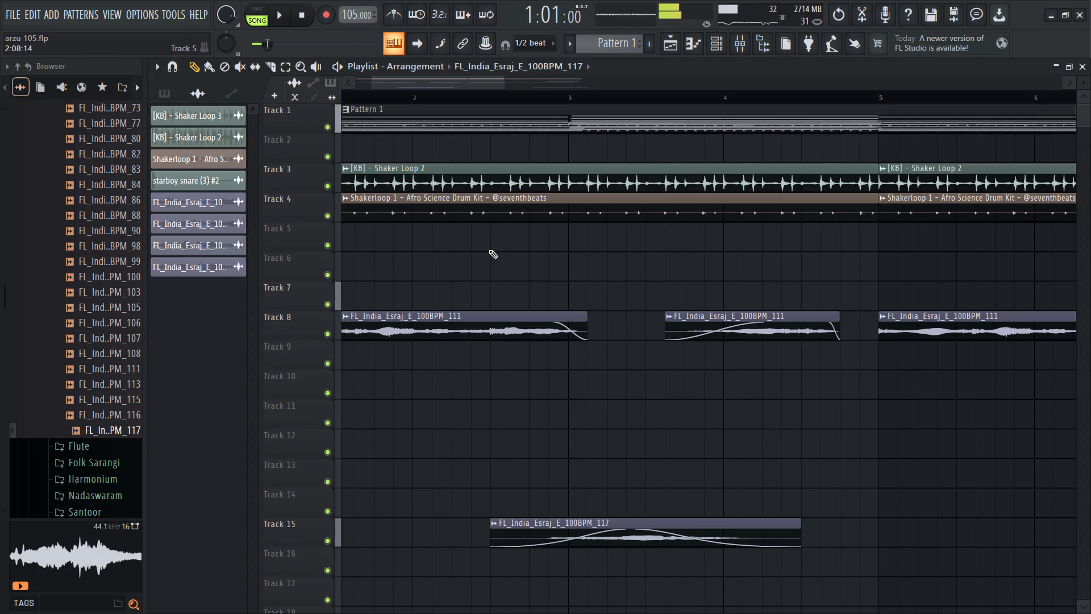
key(space)
ctrl+scroll(596, 384, up, 10)
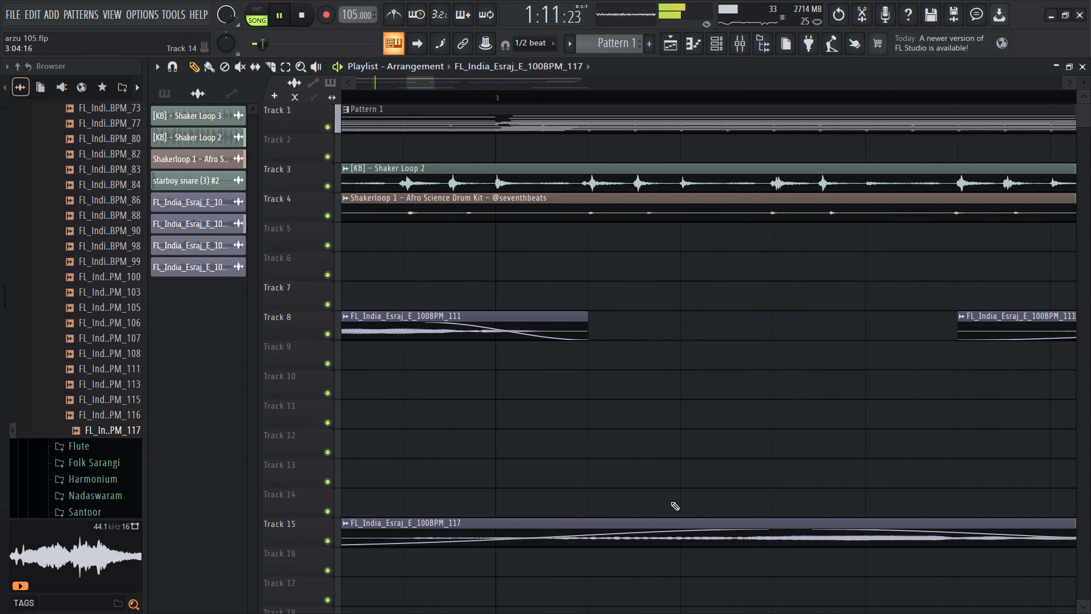
alt+drag(678, 536, 651, 541)
key(space)
key(space)
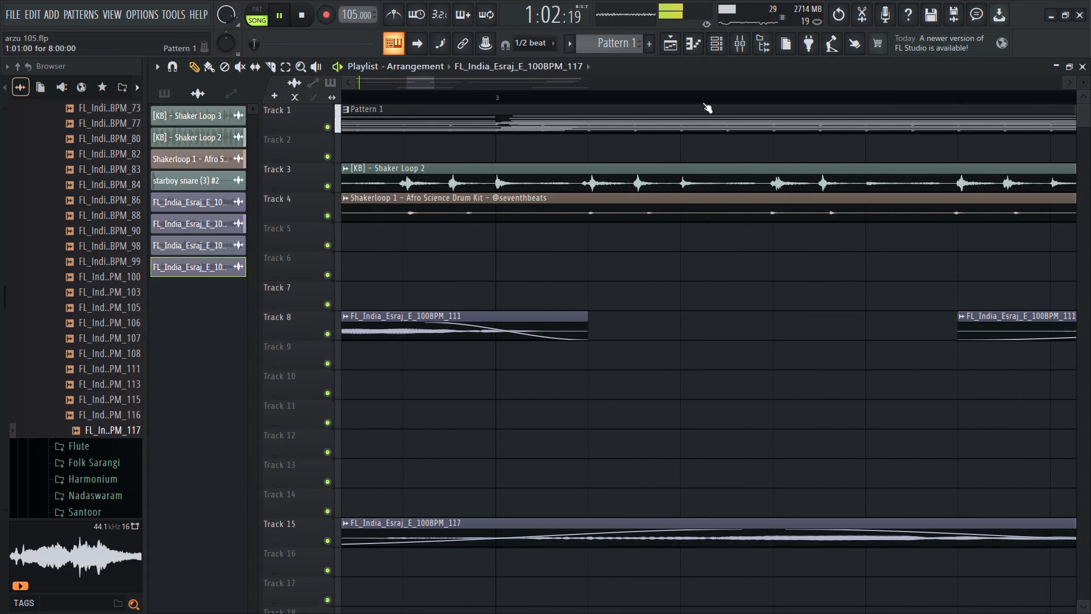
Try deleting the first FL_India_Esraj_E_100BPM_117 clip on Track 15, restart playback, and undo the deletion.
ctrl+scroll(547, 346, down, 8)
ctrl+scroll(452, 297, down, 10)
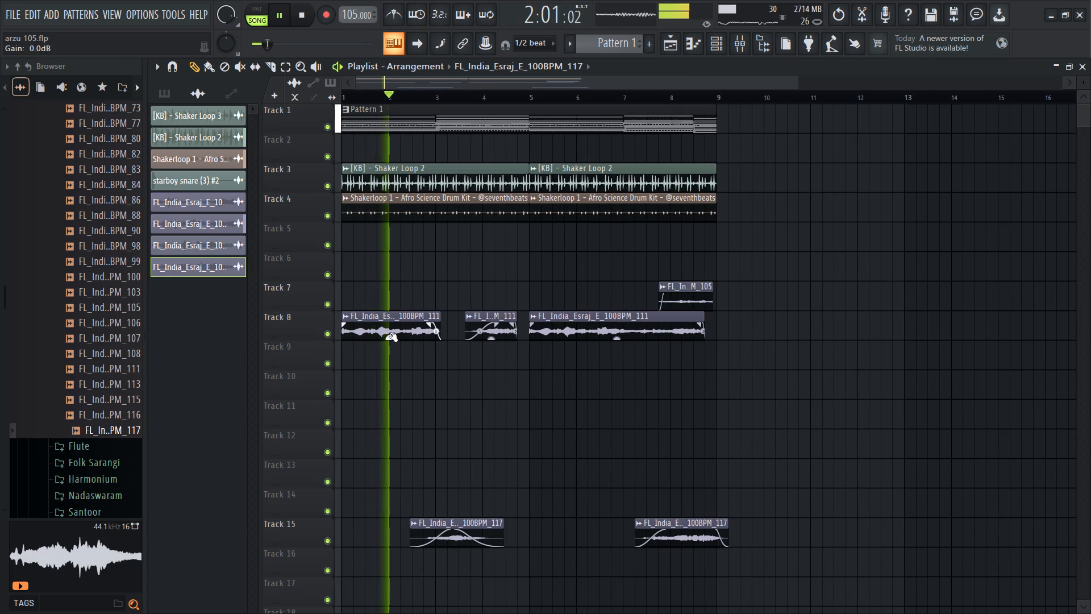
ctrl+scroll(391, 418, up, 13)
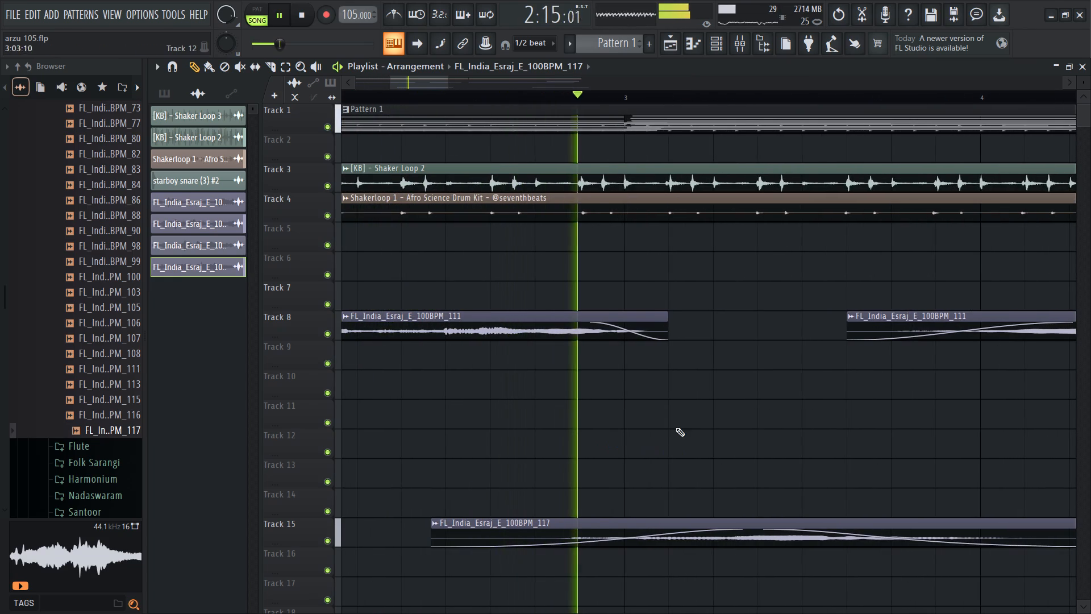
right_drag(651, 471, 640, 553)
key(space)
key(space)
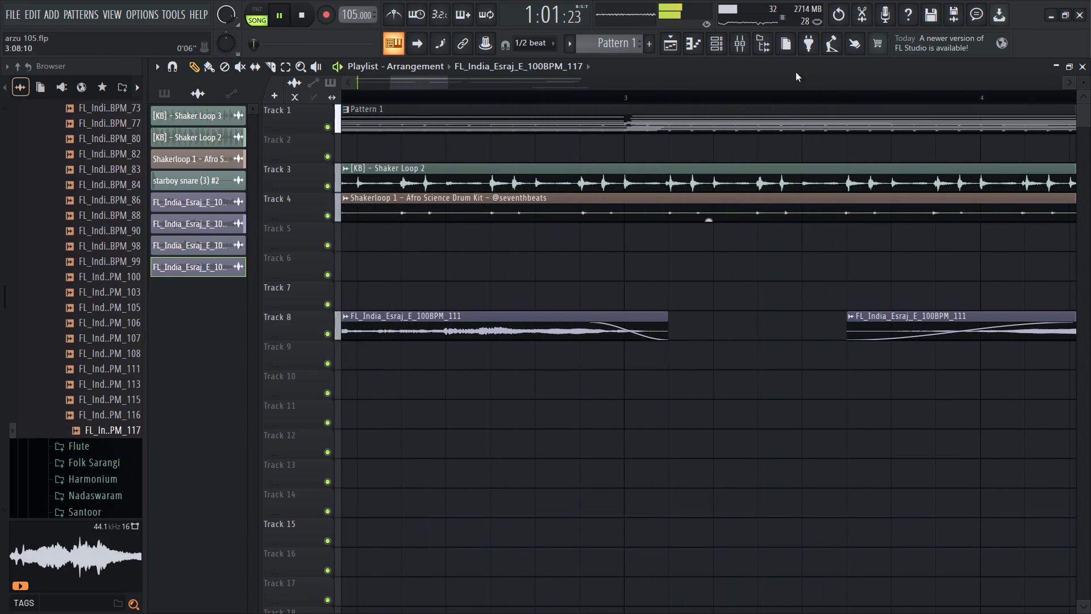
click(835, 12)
Mute the first FL_India_Esraj_E_100BPM_117 clip on Track 15.
ctrl+scroll(527, 311, down, 6)
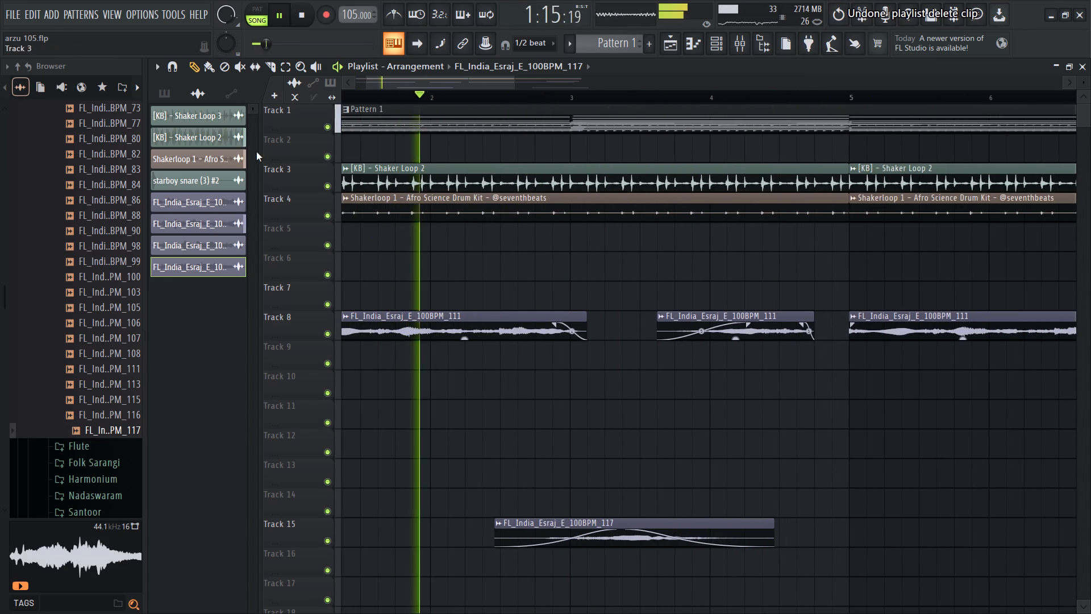
drag(242, 60, 242, 68)
drag(565, 460, 589, 570)
Listen on to bar 5 and slightly lengthen the fade-in of the FL_India_Esraj_E_100BPM_111 clip starting there on Track 8.
ctrl+scroll(605, 424, up, 7)
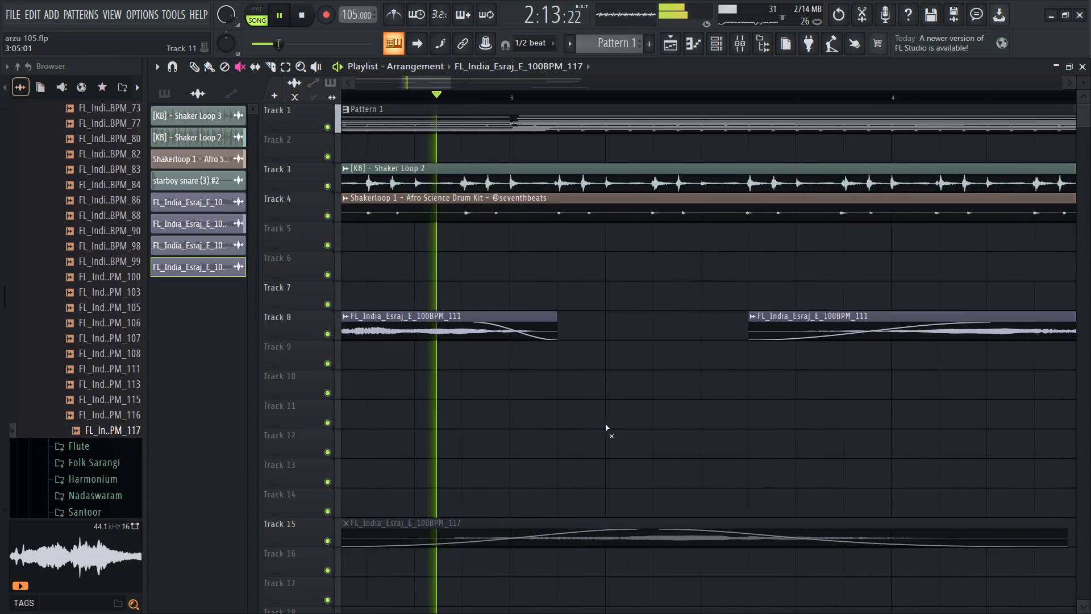
ctrl+scroll(605, 424, down, 5)
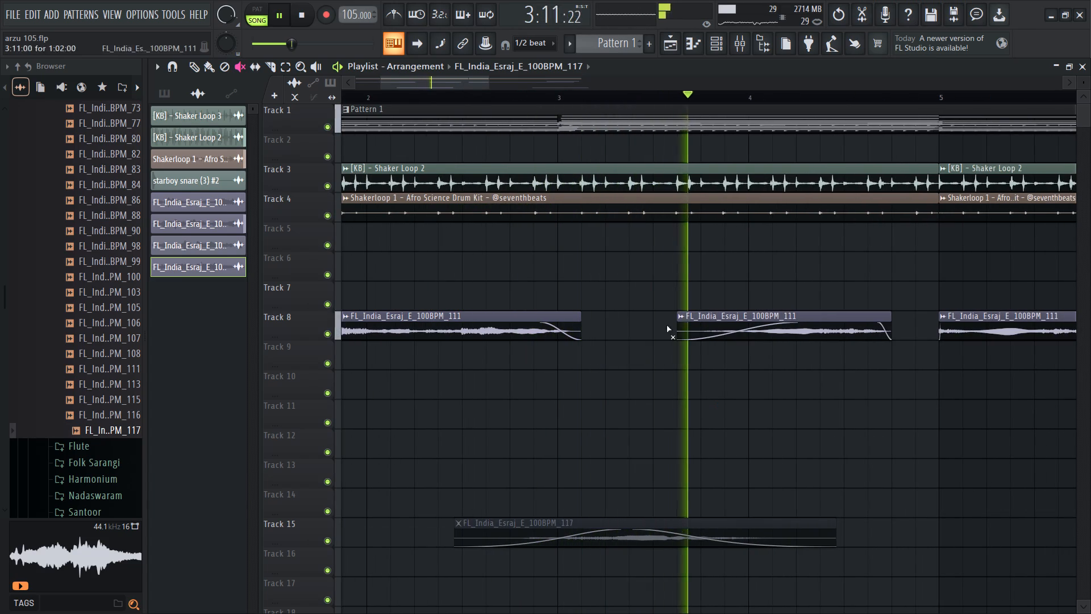
ctrl+scroll(613, 351, down, 4)
ctrl+scroll(702, 351, up, 7)
ctrl+scroll(702, 351, down, 5)
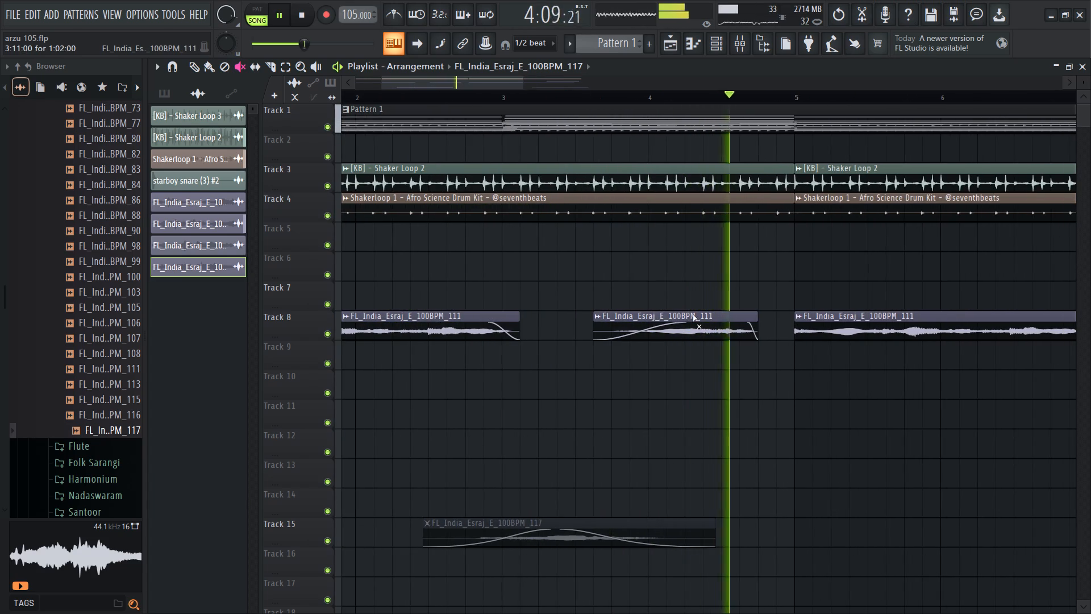
ctrl+scroll(614, 323, down, 10)
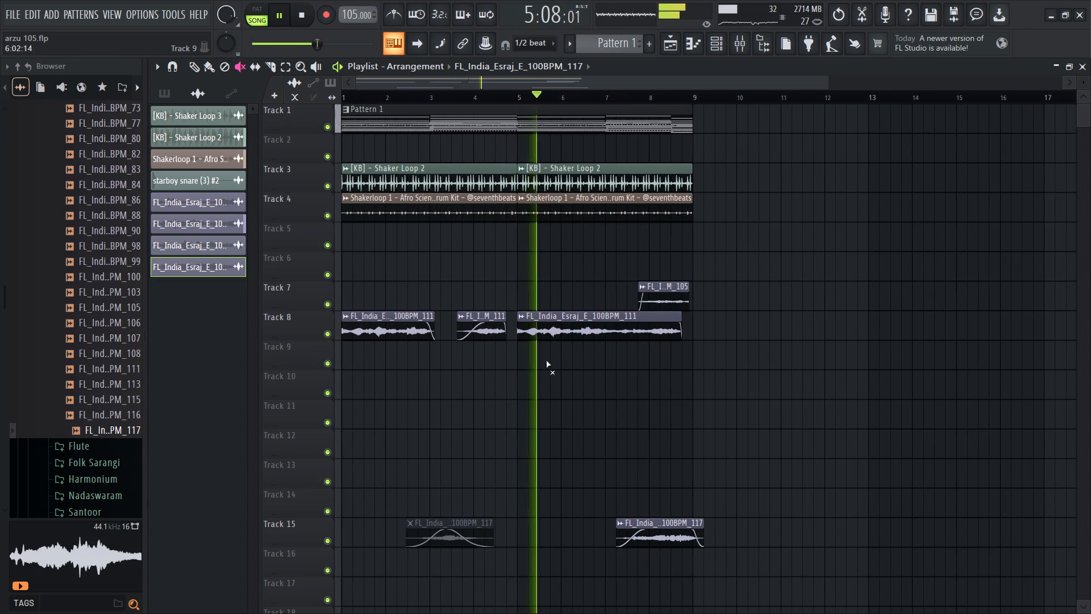
ctrl+scroll(520, 353, up, 20)
ctrl+scroll(520, 353, up, 2)
click(196, 67)
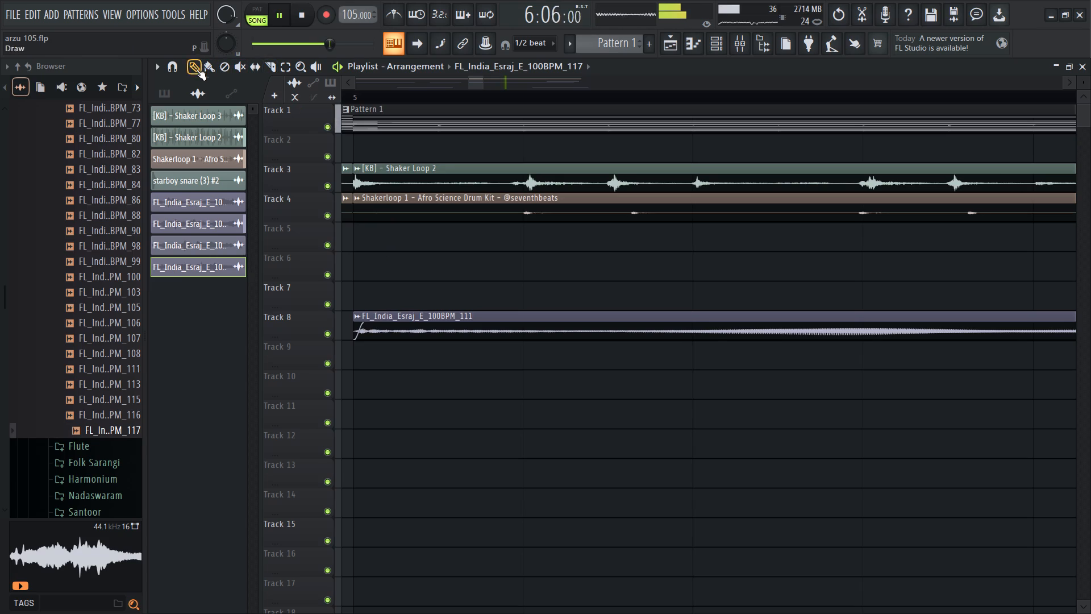
drag(367, 327, 392, 325)
Mute the second FL_India_Esraj_E_100BPM_117 clip on Track 15, starting just after bar 7, and return to the Draw tool.
ctrl+scroll(506, 369, down, 20)
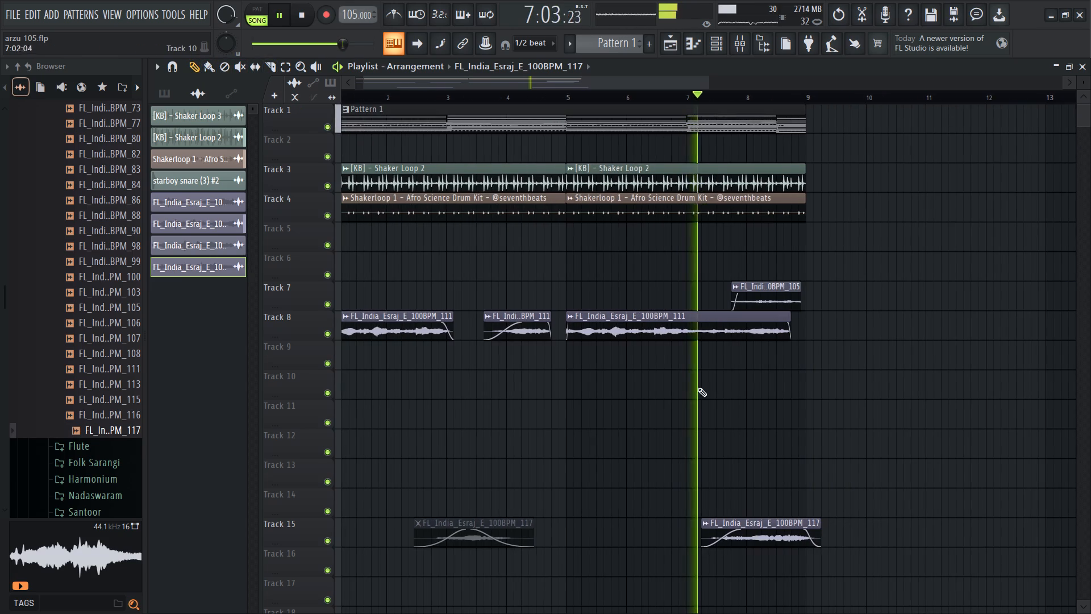
ctrl+scroll(724, 404, down, 3)
right_drag(668, 494, 669, 499)
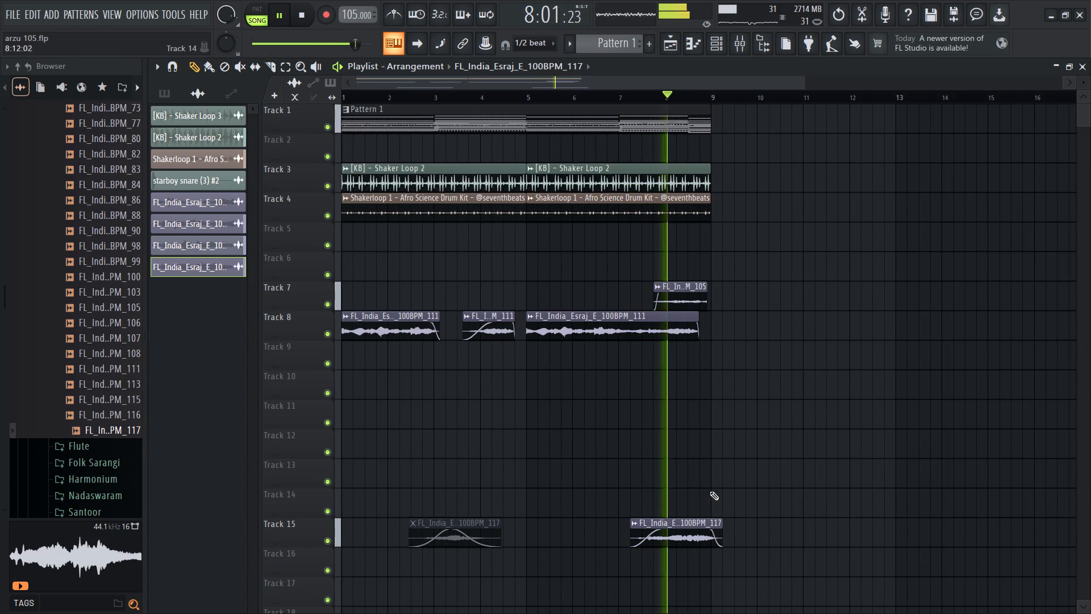
click(245, 71)
drag(680, 492, 687, 558)
ctrl+scroll(697, 424, up, 2)
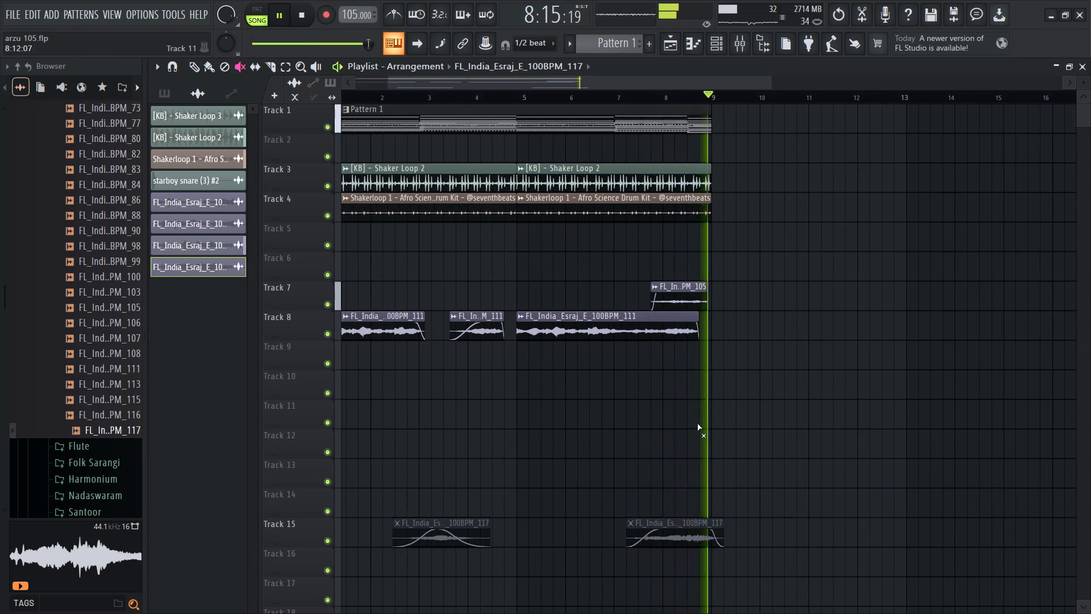
ctrl+scroll(697, 424, up, 10)
click(197, 59)
ctrl+scroll(738, 294, down, 8)
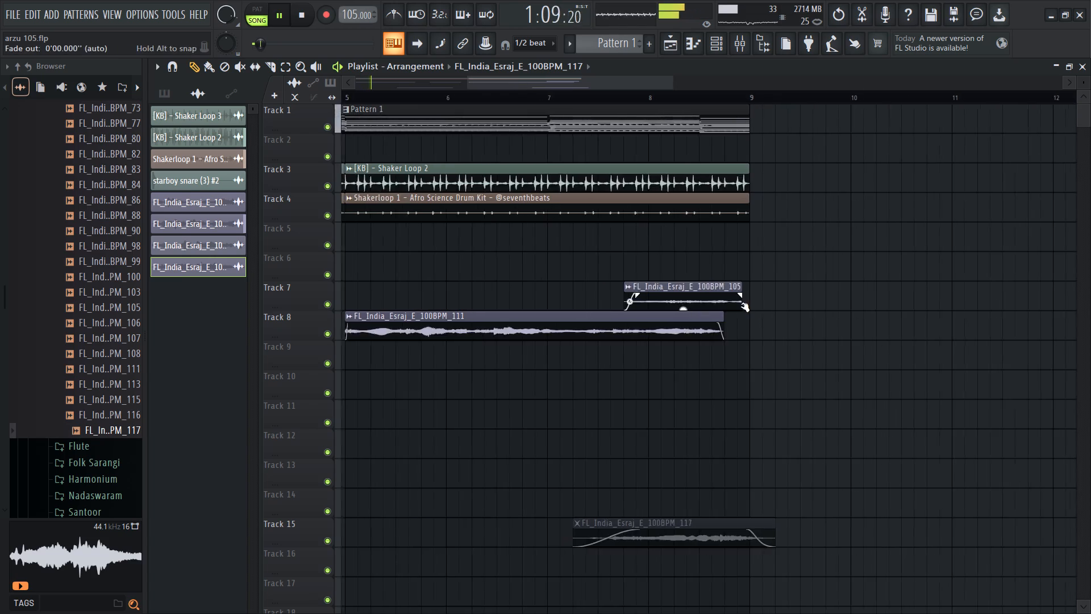
Toggle the solo state of the esraj mixer track, replay the arrangement from bar 1, and return to the playlist.
ctrl+scroll(742, 305, down, 10)
key(space)
drag(368, 83, 363, 91)
drag(361, 99, 260, 100)
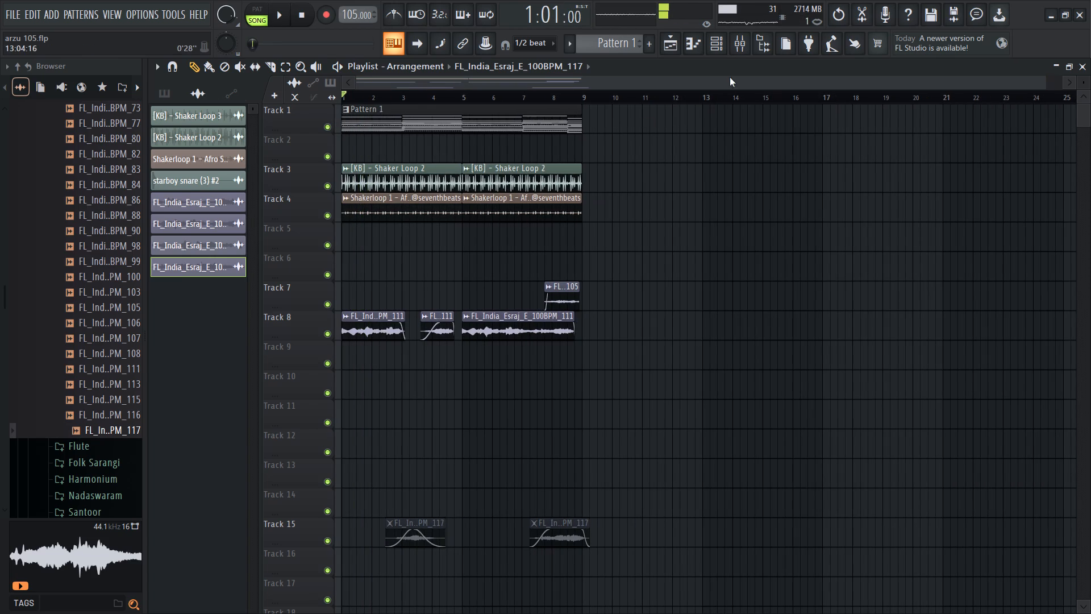
click(740, 52)
click(745, 46)
right_click(451, 266)
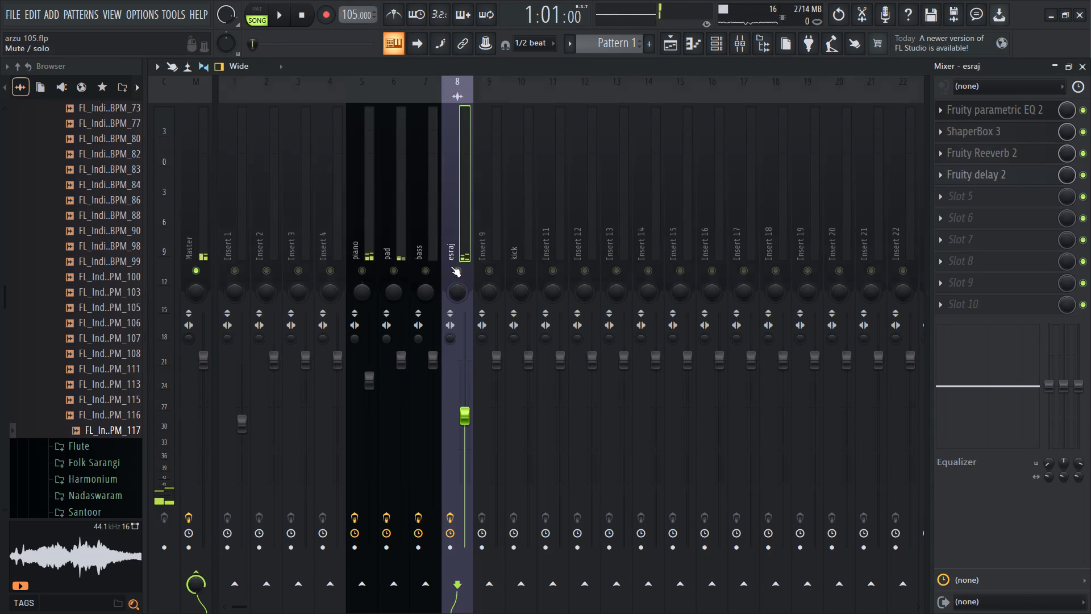
key(space)
click(678, 45)
Raise the fade-in tension of the second FL_India_Esraj_E_100BPM_111 clip on Track 8, before bar 4, to about 35%.
scroll(651, 257, up, 6)
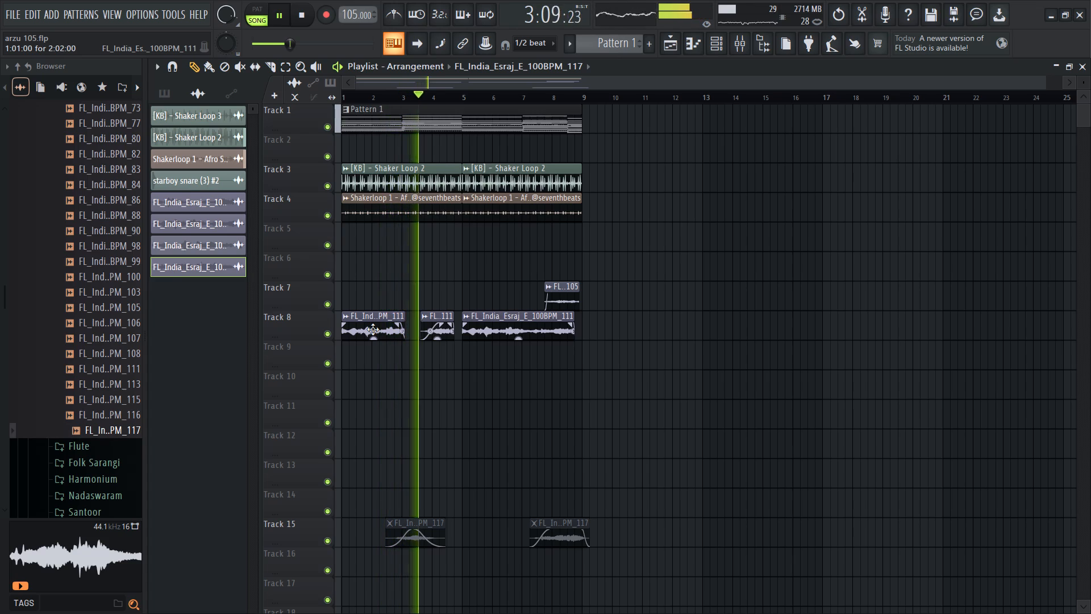
ctrl+scroll(432, 350, up, 11)
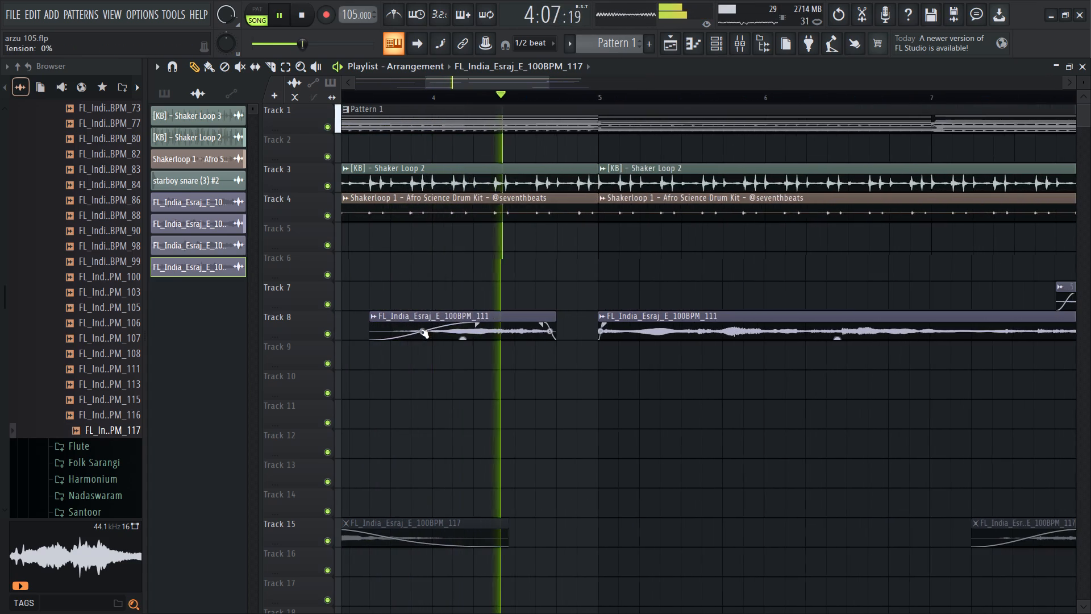
drag(419, 330, 420, 313)
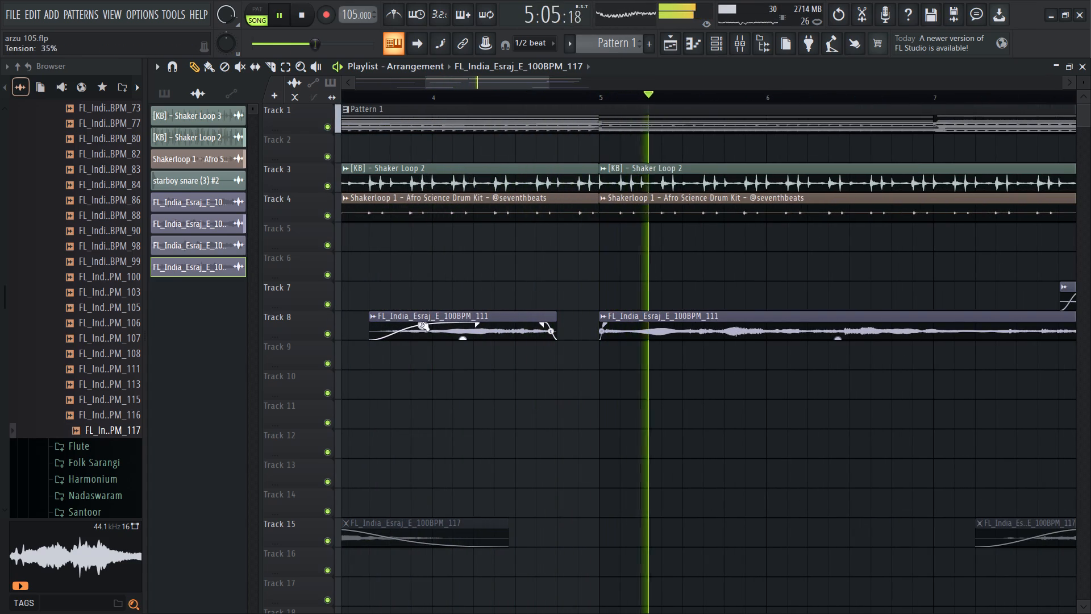
ctrl+scroll(549, 362, down, 13)
ctrl+scroll(563, 364, up, 8)
ctrl+scroll(563, 364, down, 7)
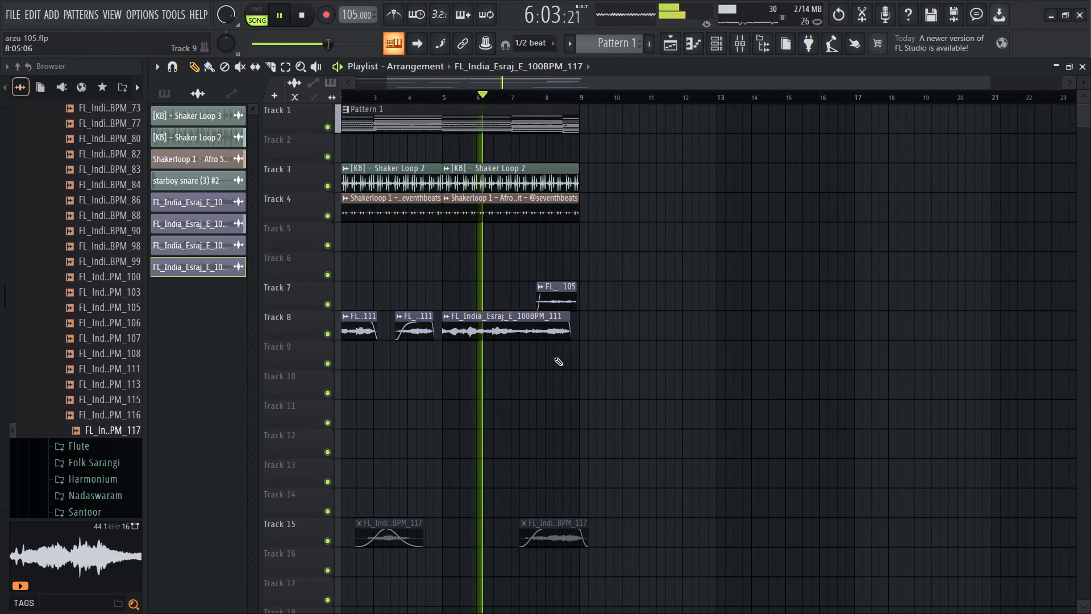
Move the Track 7 FL_India_Esraj_E_100BPM_105 clip and the bar 5 esraj 111 clip past the arrangement's end, the latter near bar 13.
ctrl+drag(598, 285, 494, 382)
drag(472, 331, 736, 339)
key(space)
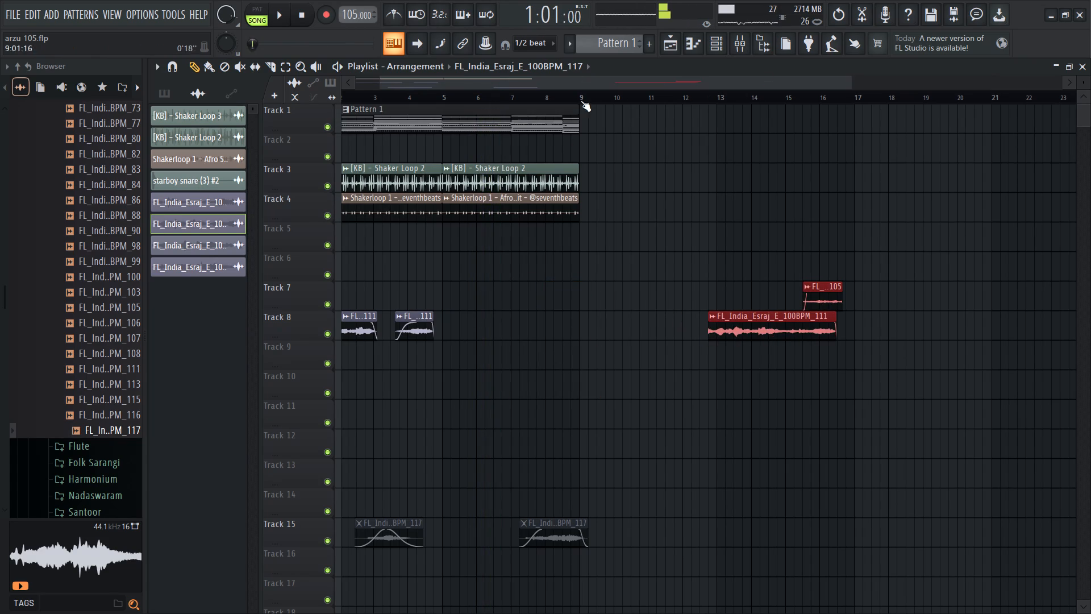
Mark bars 1 to 9 of the playlist as the playback loop range.
right_drag(581, 101, 0, 140)
right_click(508, 291)
Duplicate the first two FL_India_Esraj_E_100BPM_111 clips on Track 8 so that the copies start at bar 5.
ctrl+drag(386, 312, 552, 404)
shift+drag(356, 326, 507, 334)
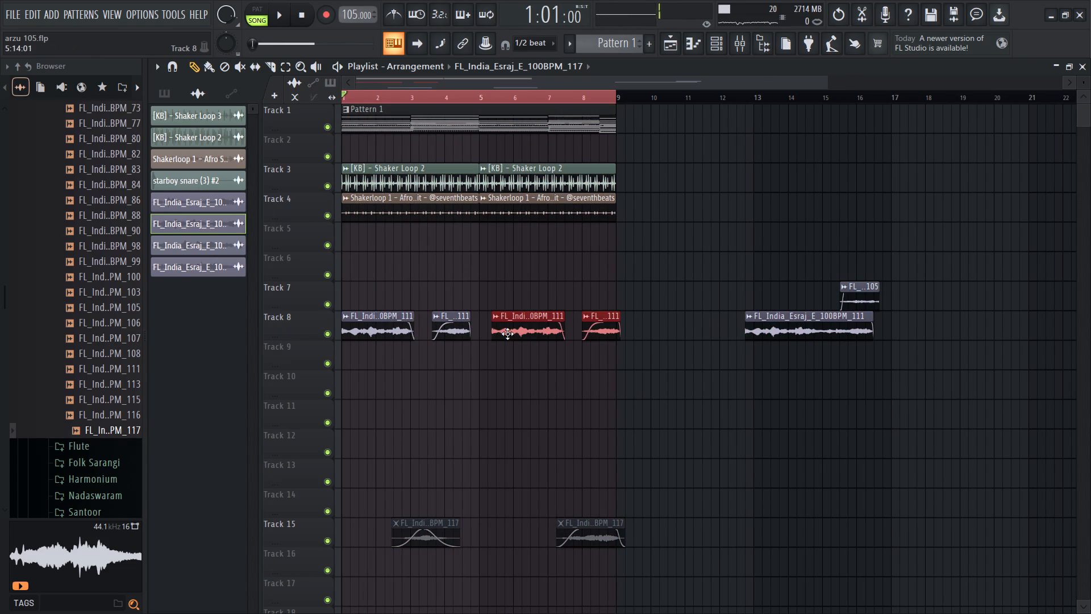
shift+drag(507, 334, 494, 334)
ctrl+scroll(456, 361, up, 12)
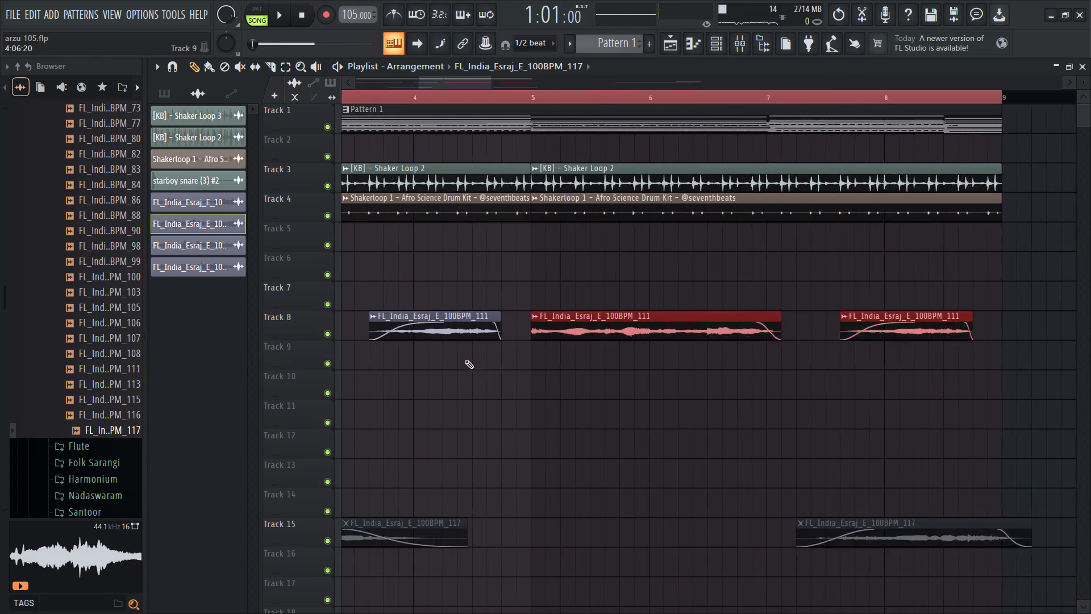
Play the looped section and adjust the fade-out curve of the first FL_India_Esraj_E_100BPM_111 clip, ending just after bar 3.
key(space)
ctrl+scroll(687, 326, down, 14)
ctrl+scroll(286, 367, up, 8)
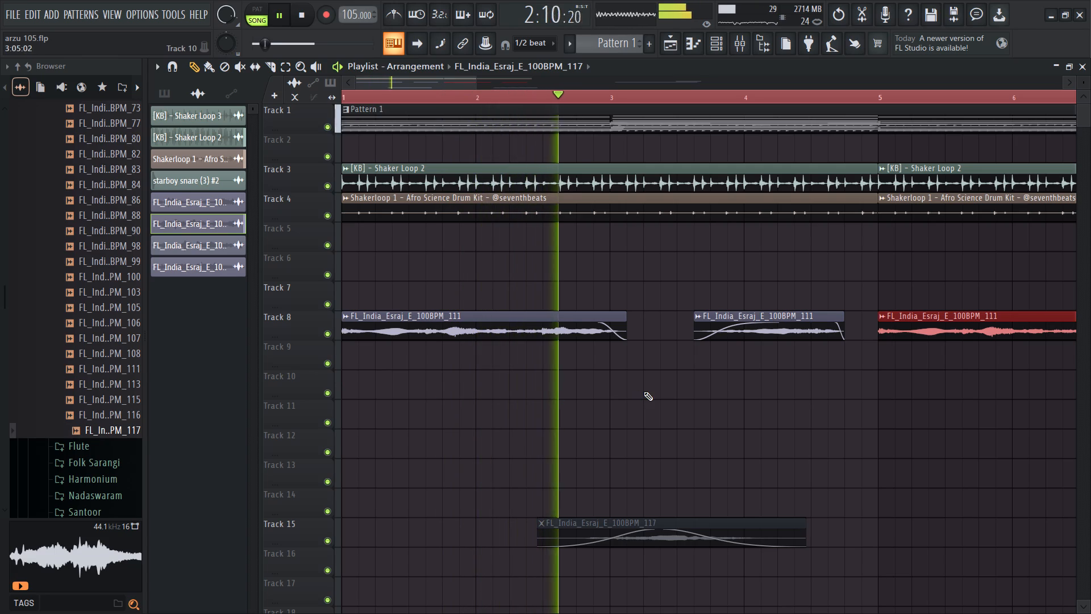
ctrl+scroll(621, 355, up, 8)
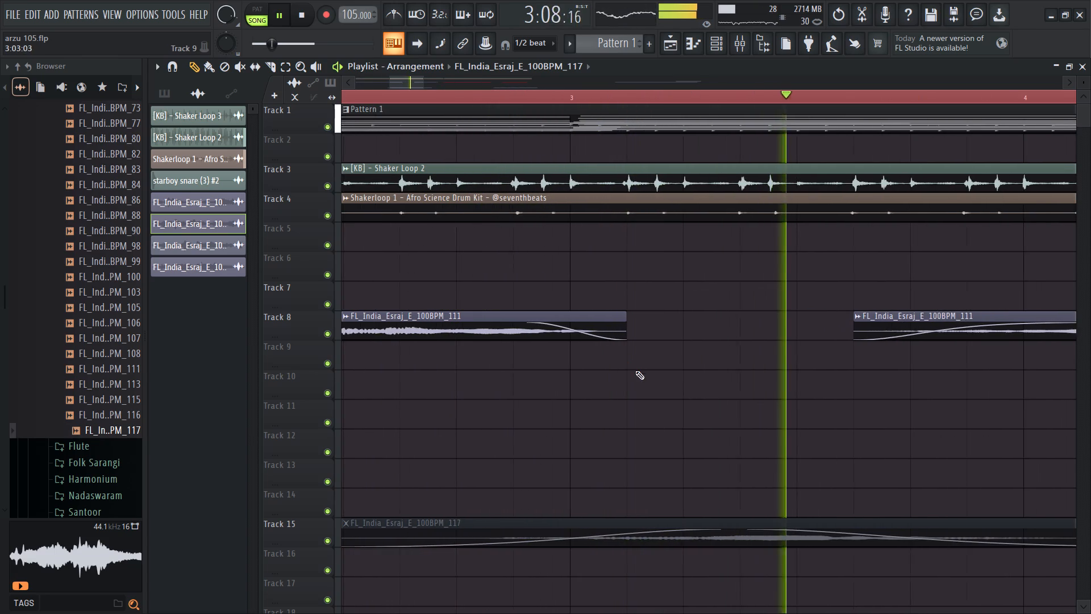
right_click(635, 371)
drag(580, 337, 582, 326)
click(577, 327)
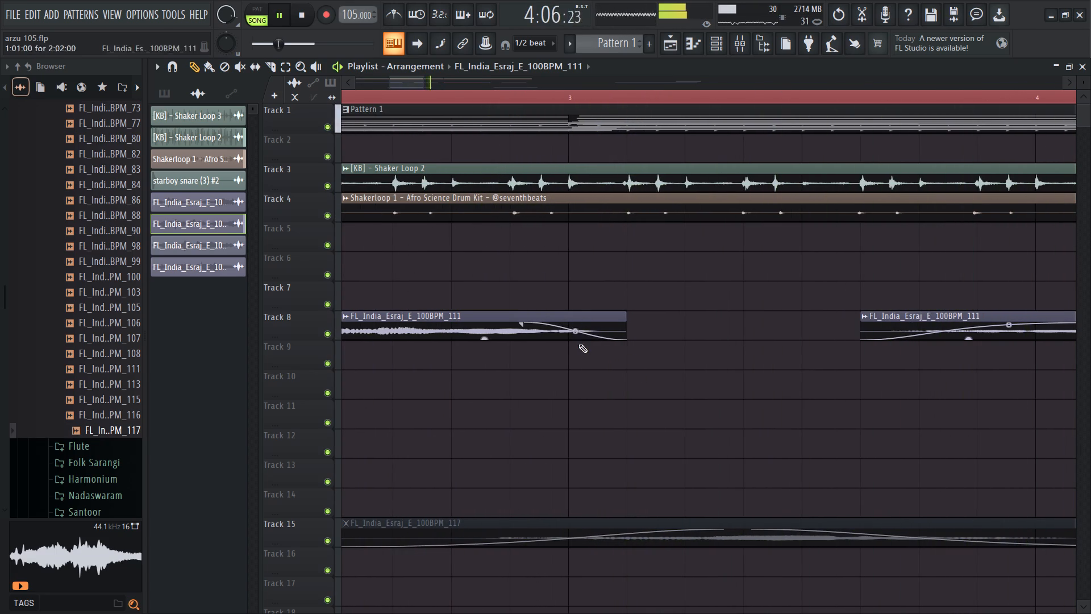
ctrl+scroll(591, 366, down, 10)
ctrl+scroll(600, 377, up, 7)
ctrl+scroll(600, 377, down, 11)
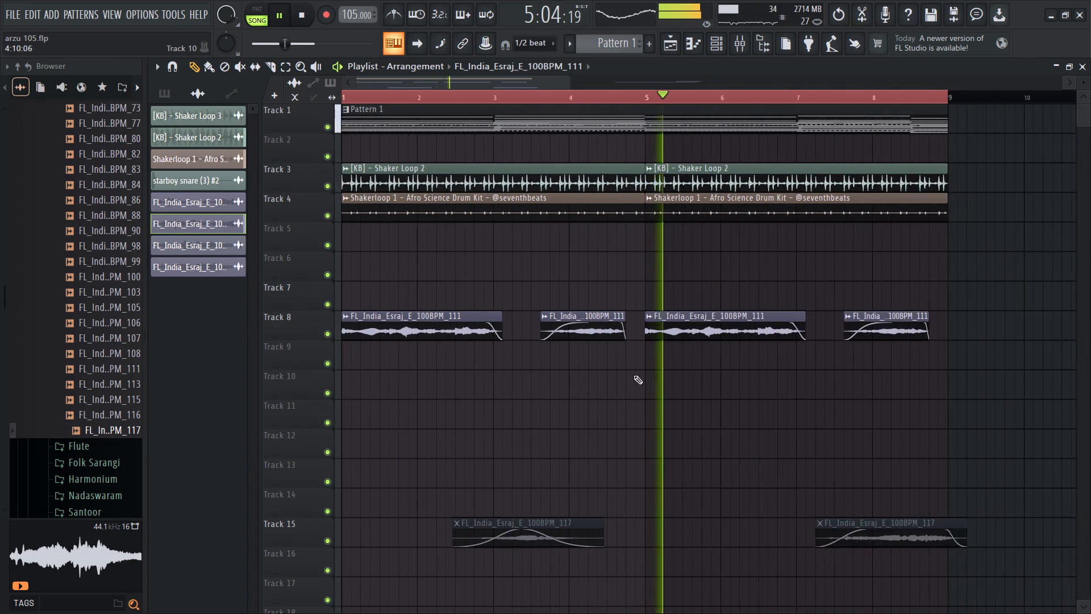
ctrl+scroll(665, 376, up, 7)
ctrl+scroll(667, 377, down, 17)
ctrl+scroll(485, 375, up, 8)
Open ShaperBox 3 on the esraj mixer track and audition its Volume mix at 100% and about 4%.
drag(749, 44, 749, 51)
click(994, 133)
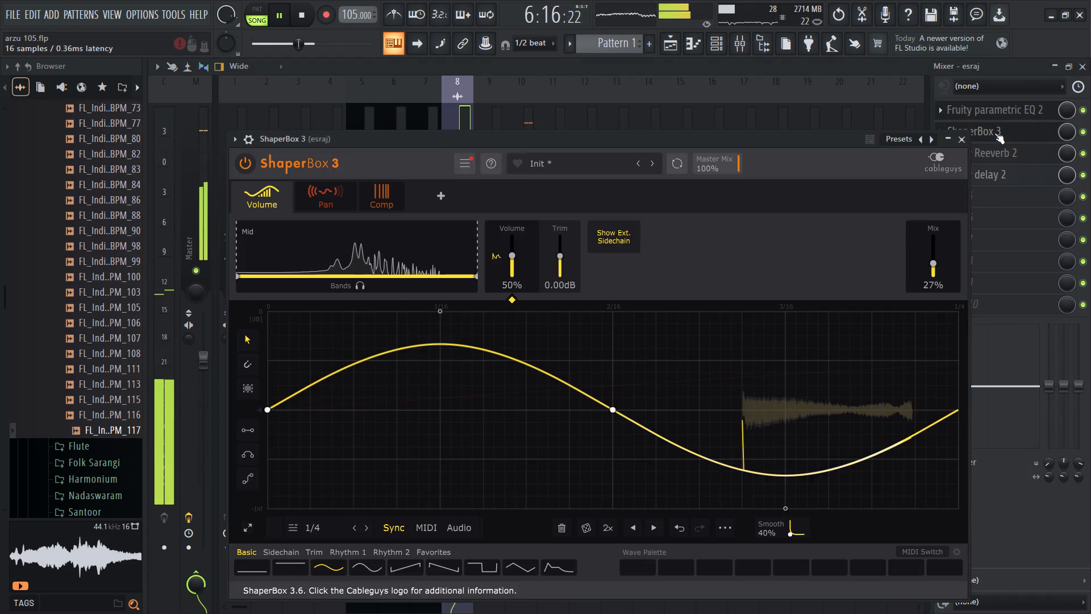
key(space)
drag(932, 260, 940, 230)
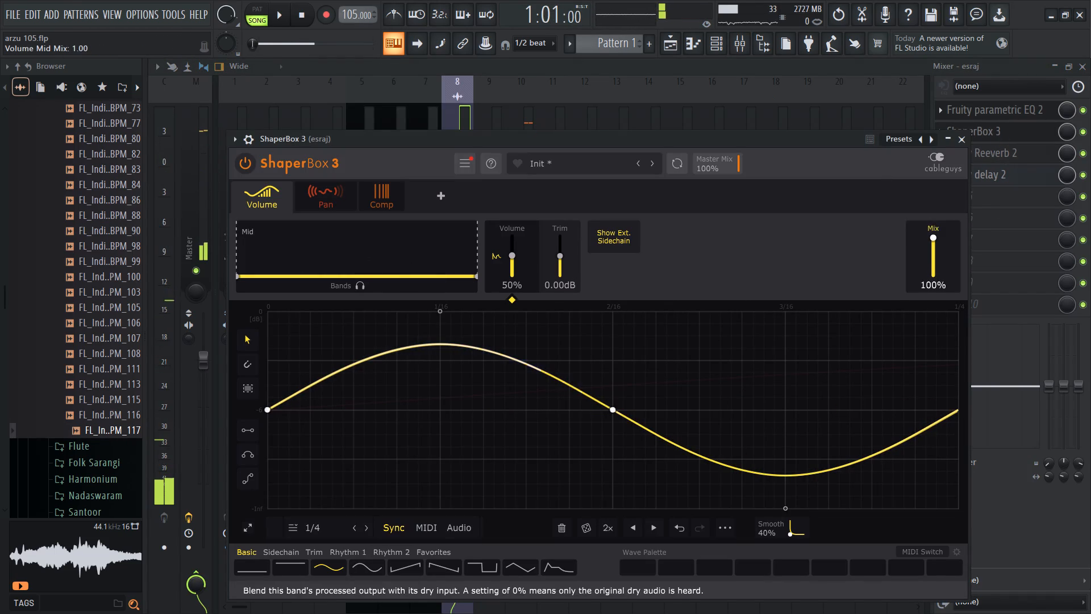
key(space)
drag(940, 230, 944, 228)
key(space)
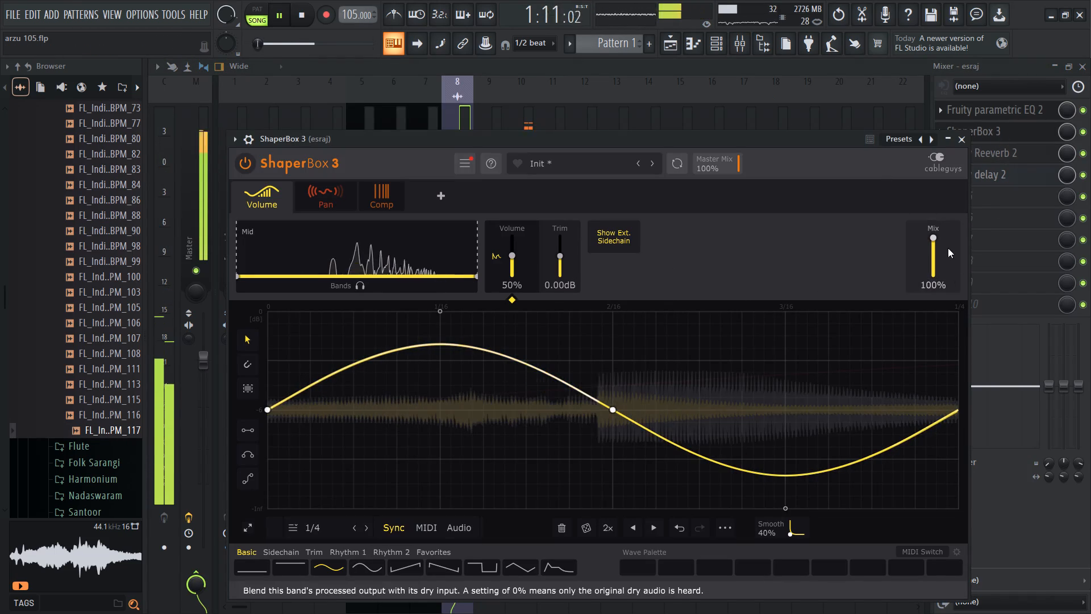
click(938, 242)
click(932, 275)
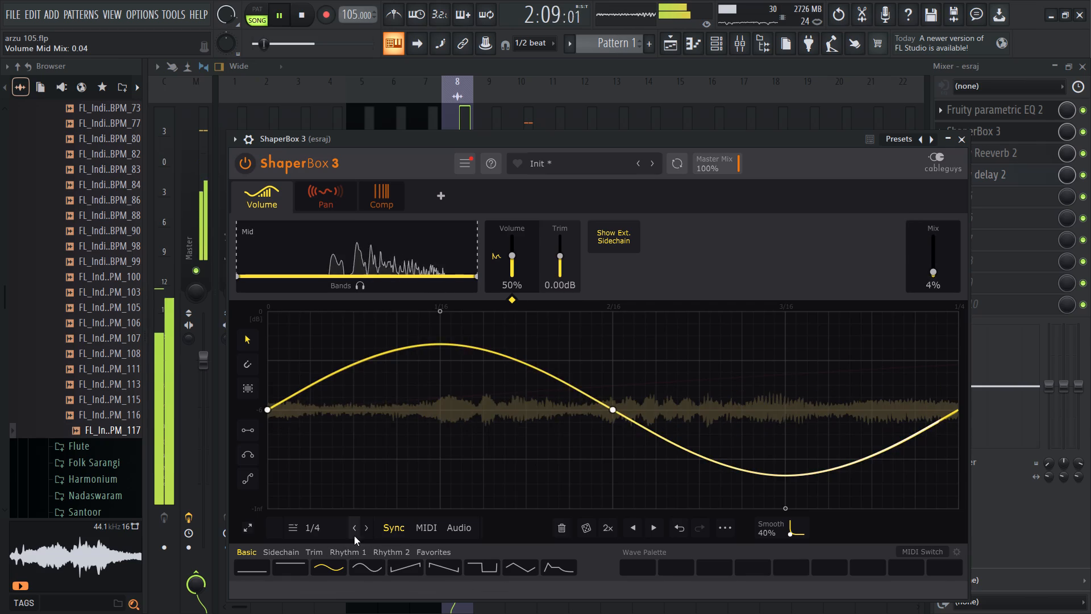
Set ShaperBox 3's Volume shaper rate to 1/2 and its mix to 26%, comparing higher and lower amounts during playback.
click(365, 529)
drag(924, 270, 950, 211)
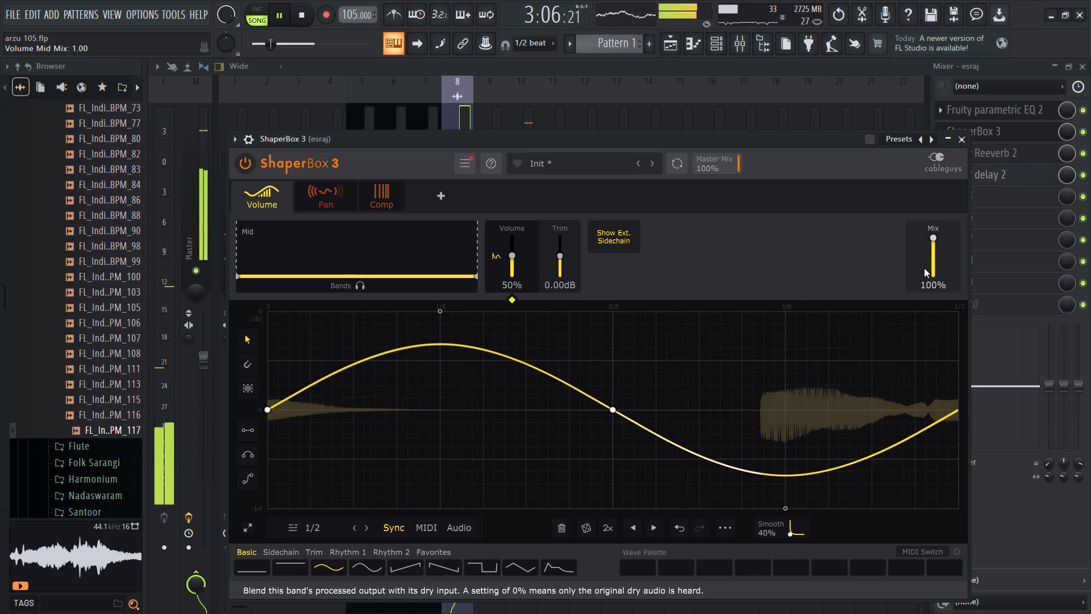
drag(936, 265, 943, 306)
drag(936, 265, 940, 301)
click(936, 263)
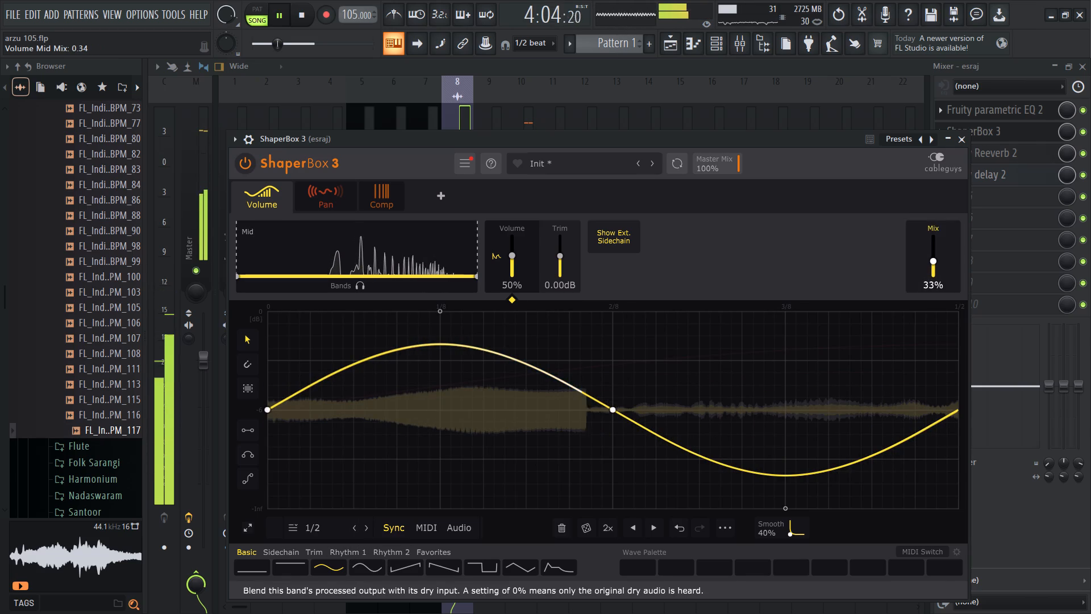
drag(939, 262, 940, 269)
click(939, 262)
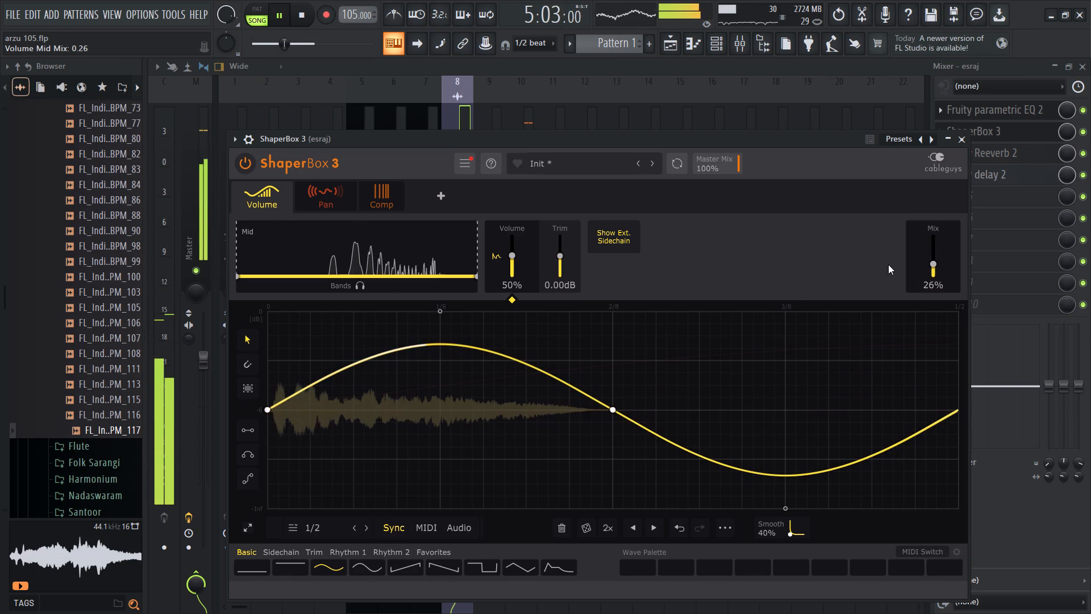
Set ShaperBox 3's Pan shaper mix to 68% and close the plugin.
click(324, 213)
click(328, 204)
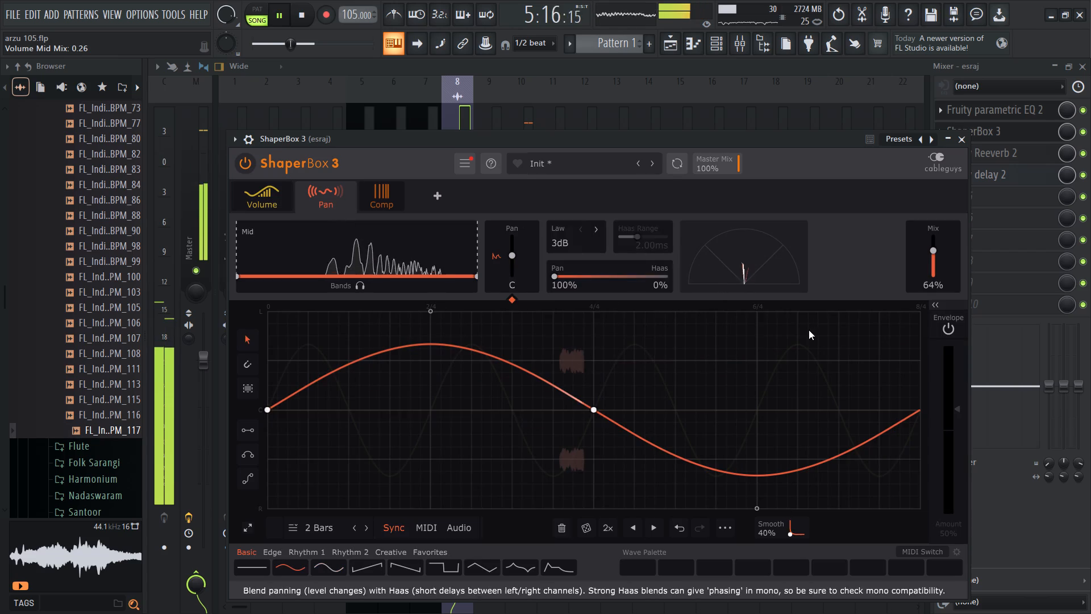
click(932, 255)
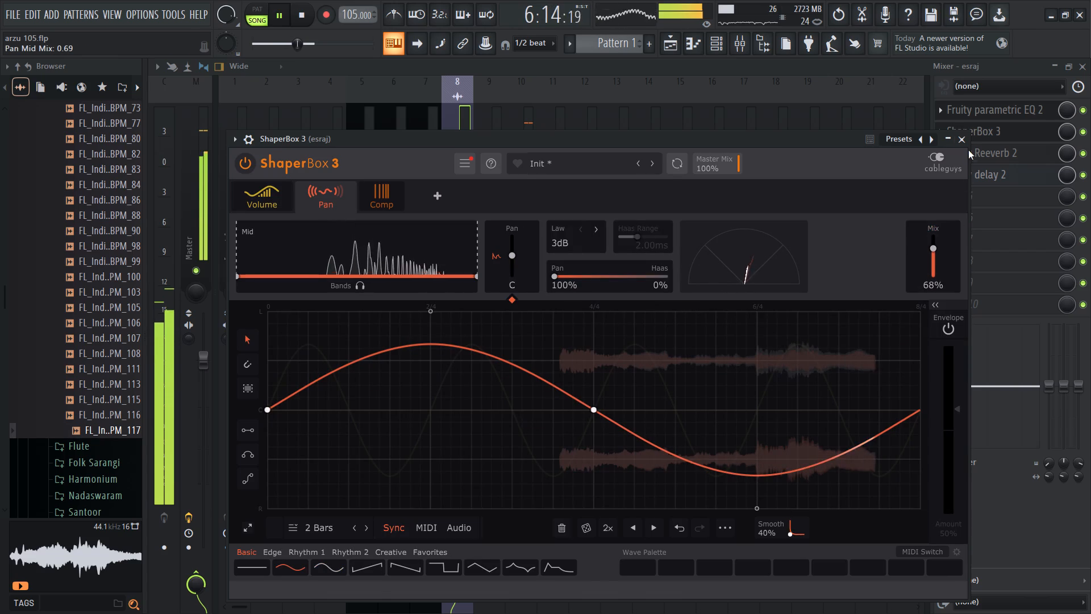
click(969, 144)
Solo the piano mixer track, lower its volume fader to a quieter level, and unsolo it.
click(675, 38)
click(727, 46)
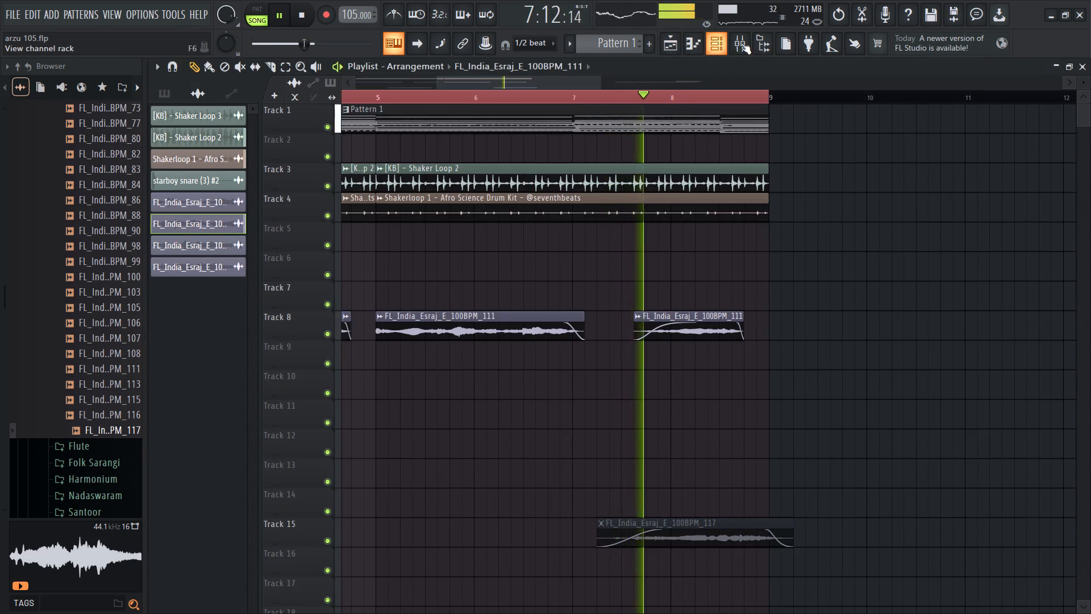
click(742, 43)
right_click(361, 258)
right_click(361, 271)
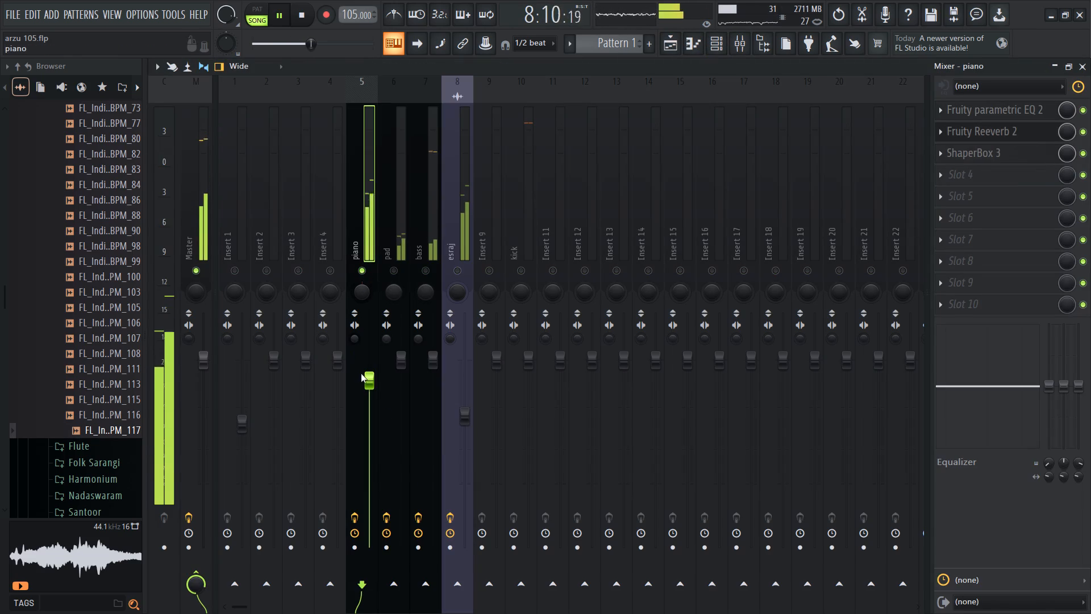
drag(366, 388, 380, 479)
drag(366, 426, 376, 412)
drag(366, 419, 372, 411)
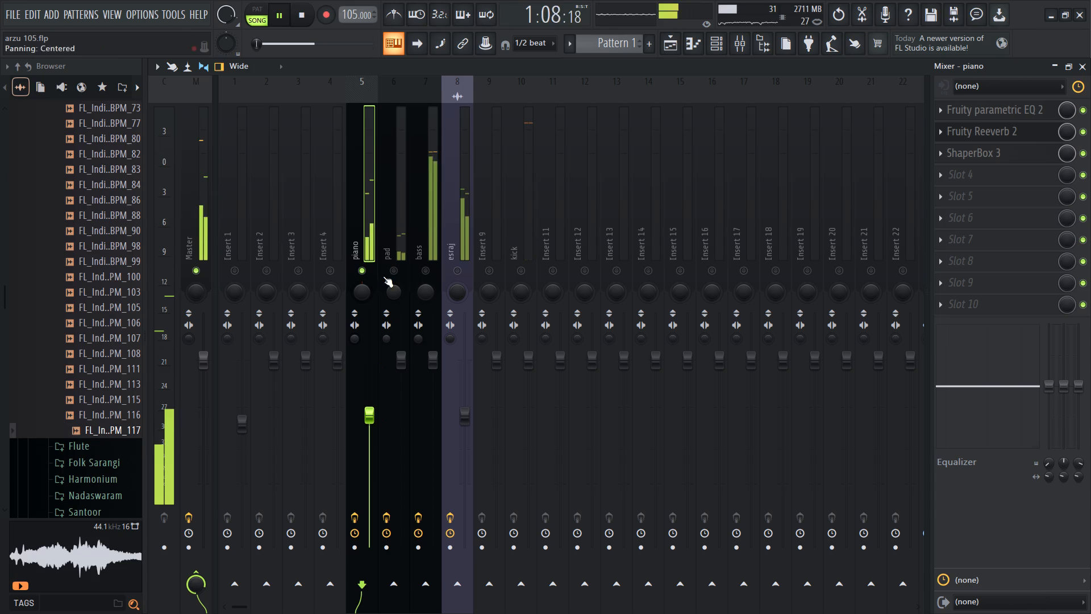
right_click(363, 263)
Raise the esraj mixer track's volume fader slightly.
drag(461, 422, 467, 356)
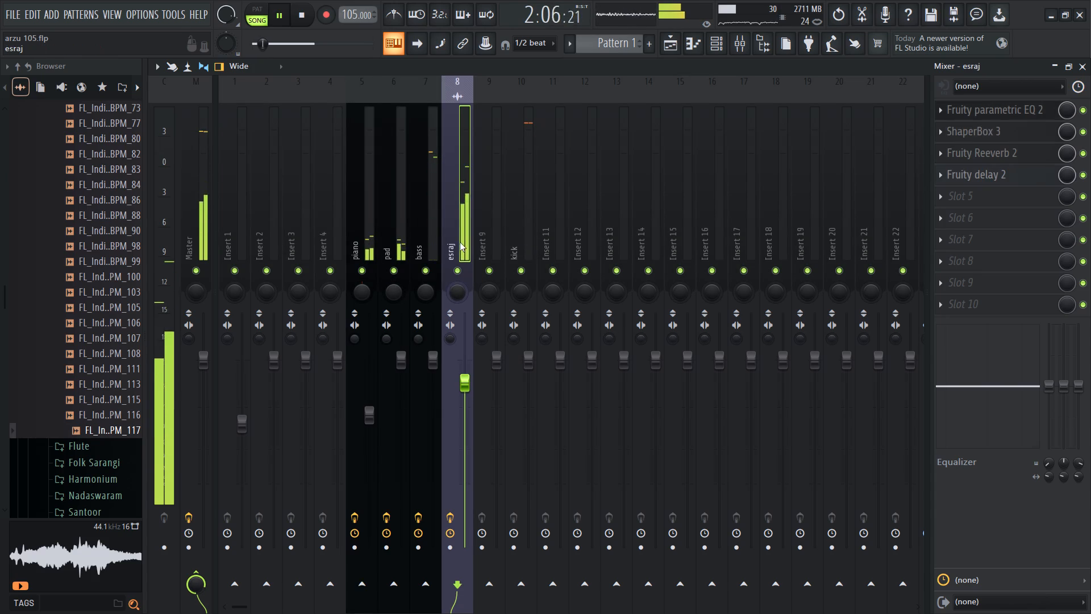
drag(467, 384, 467, 409)
Add Fruity Parametric EQ 2 to esraj slot 5, load the 30Hz + 18kHz cut preset, and adjust its low-pass cutoff.
click(977, 112)
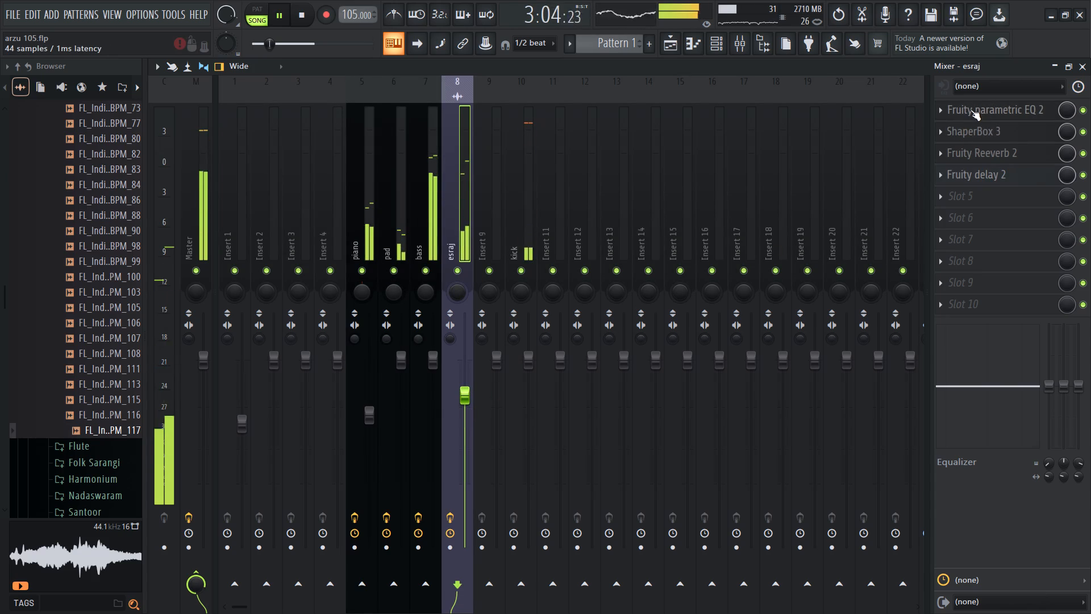
click(977, 201)
click(569, 63)
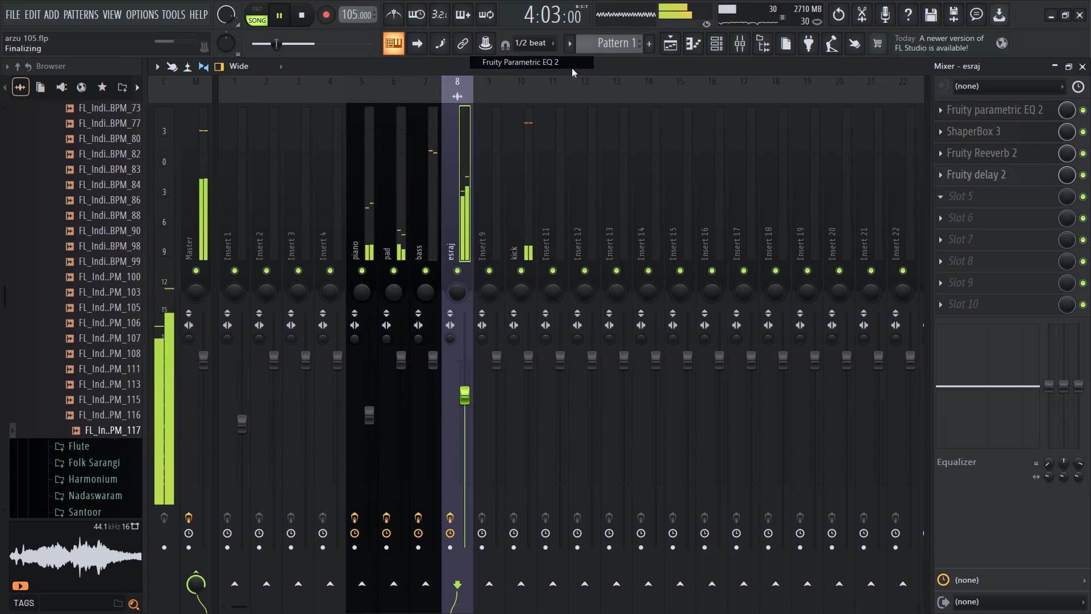
triple_click(714, 234)
click(714, 234)
drag(619, 349, 462, 375)
drag(556, 349, 651, 361)
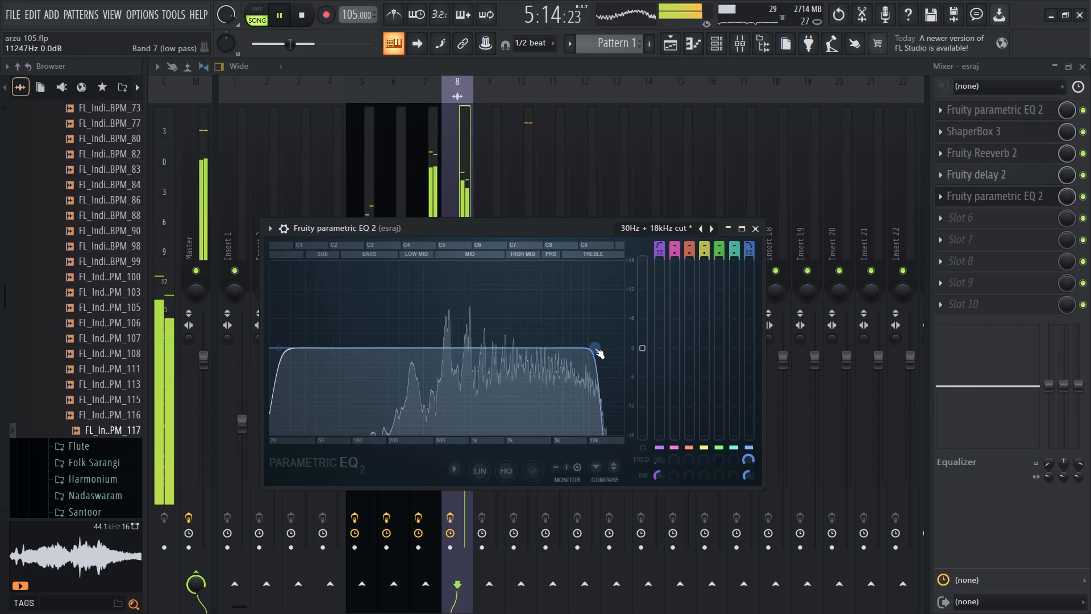
drag(594, 348, 631, 348)
drag(610, 348, 616, 348)
Add another Fruity Parametric EQ 2 to esraj slot 6 and dip band 6 by about 3 dB around 7 kHz.
click(964, 218)
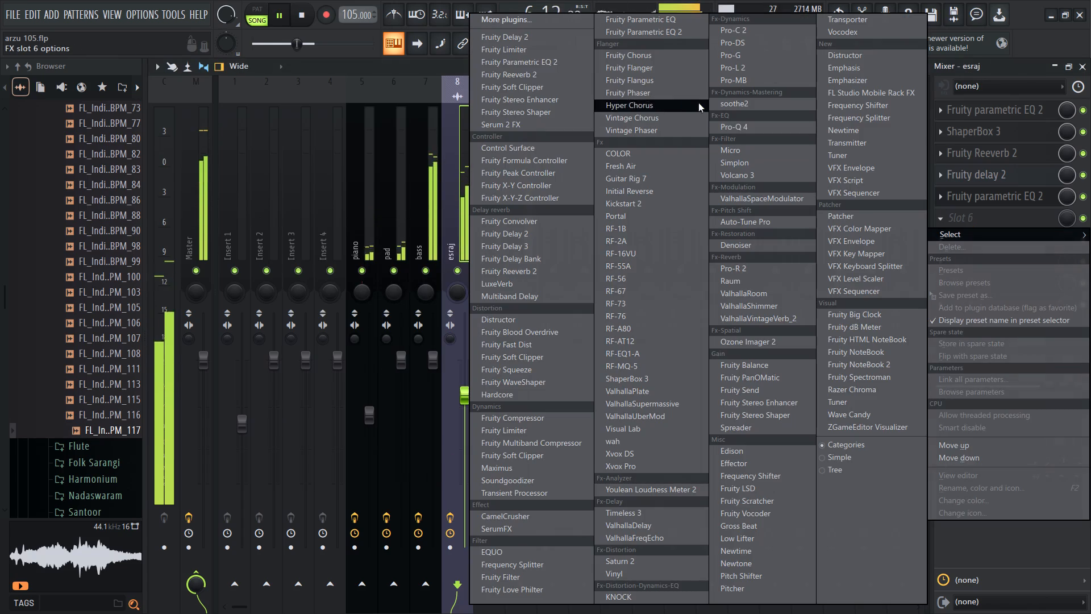
click(580, 64)
drag(559, 354, 563, 425)
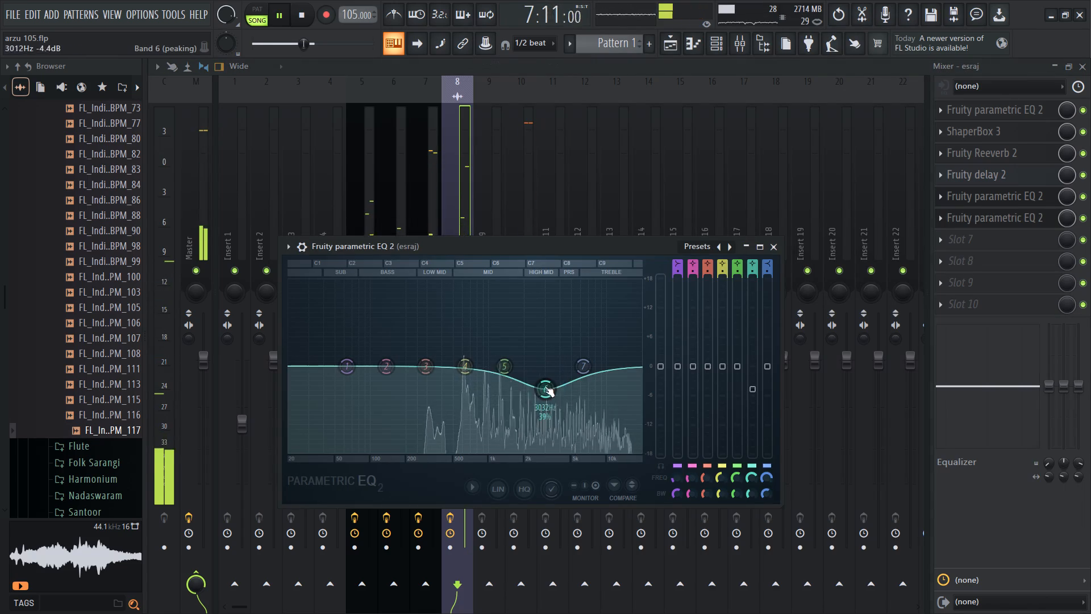
drag(544, 385, 544, 392)
drag(547, 391, 642, 361)
drag(589, 381, 597, 379)
click(588, 381)
Narrow band 4 at about 640 Hz, boost it fully to audition the resonance, and cut it to about -12 dB.
drag(456, 373, 457, 400)
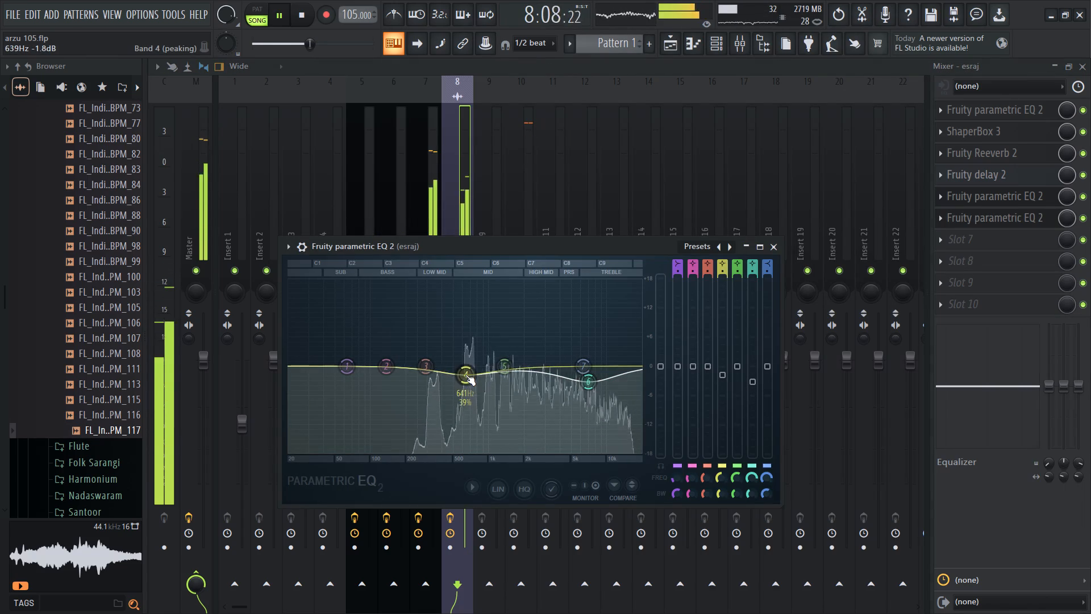
scroll(466, 375, down, 11)
drag(466, 374, 465, 56)
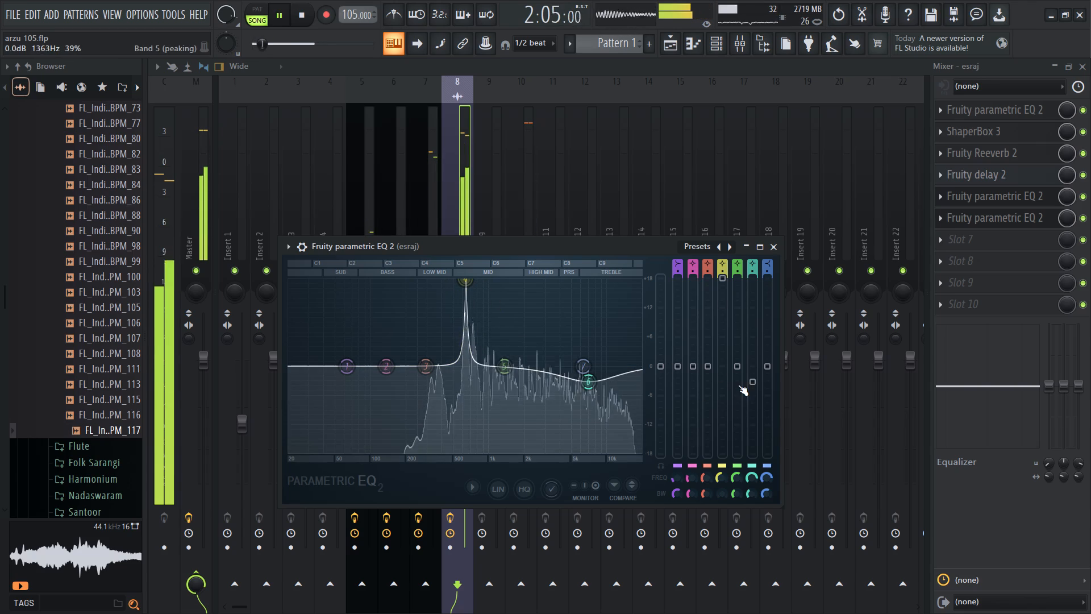
drag(724, 285, 770, 173)
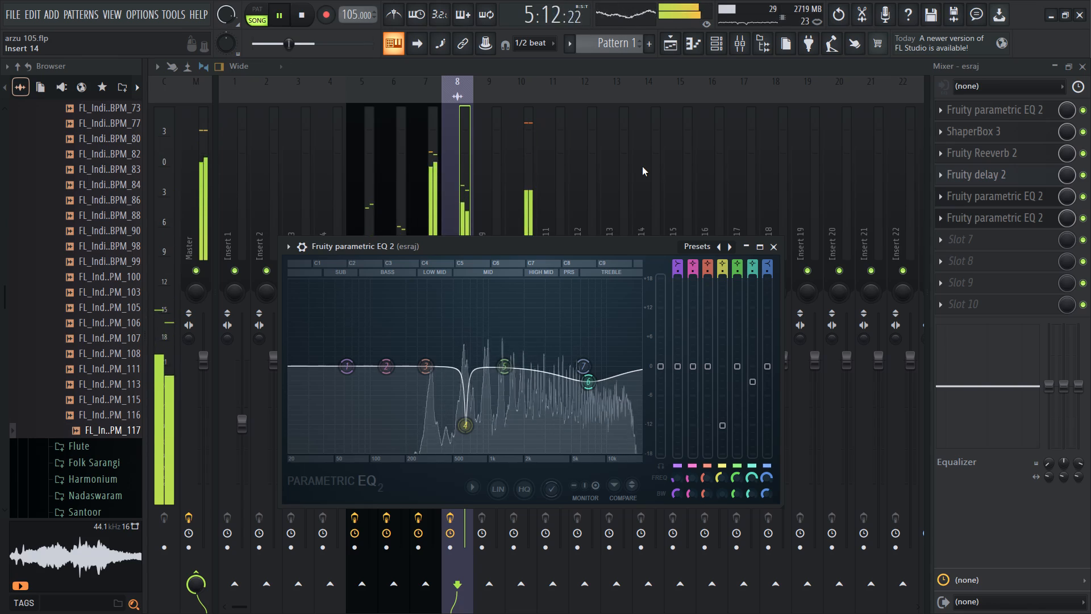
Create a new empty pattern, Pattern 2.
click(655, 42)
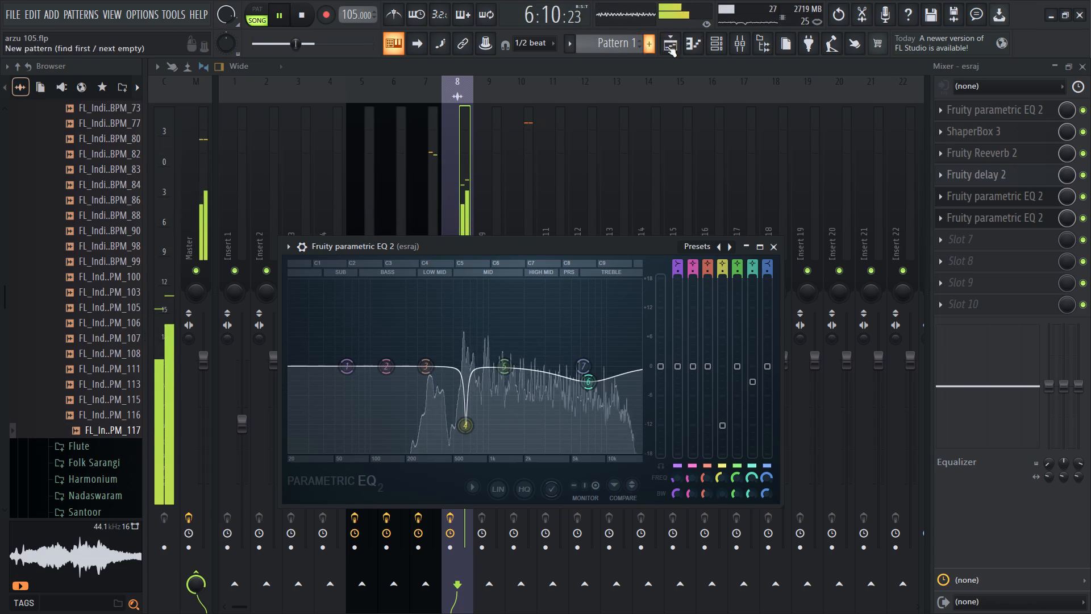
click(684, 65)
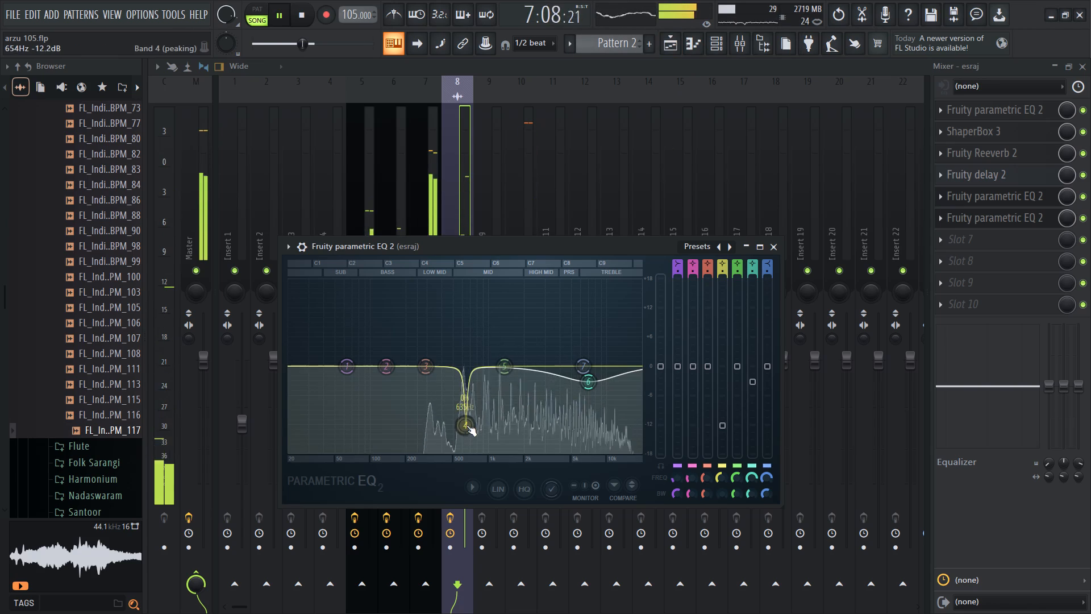
Deepen the EQ's band 6 dip slightly around 7 kHz.
drag(596, 392, 594, 402)
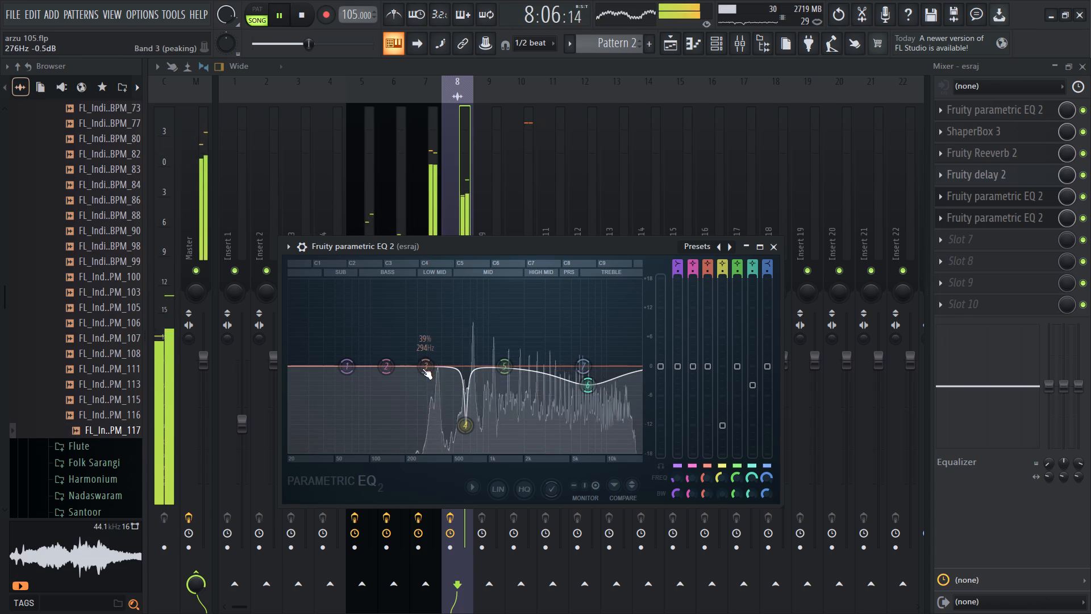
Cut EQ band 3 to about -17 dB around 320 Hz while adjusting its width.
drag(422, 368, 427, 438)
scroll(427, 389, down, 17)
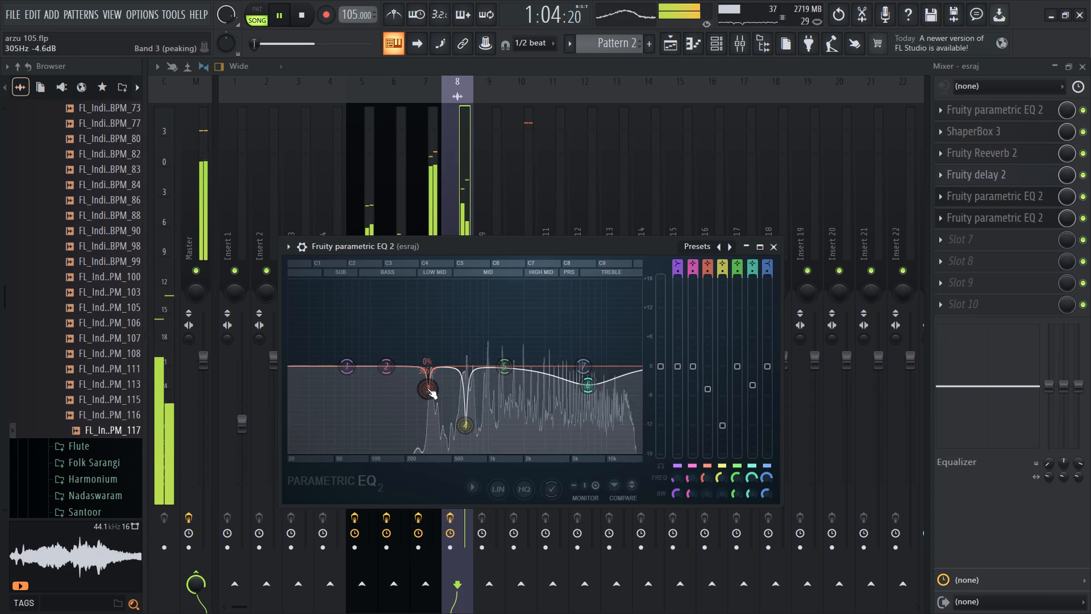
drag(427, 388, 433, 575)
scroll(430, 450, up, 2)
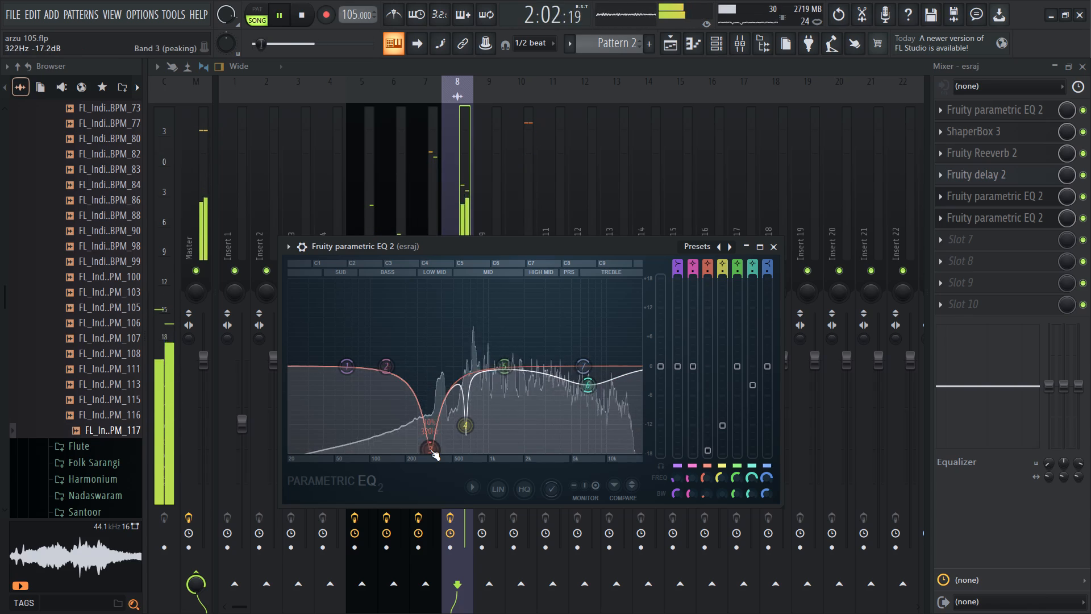
Narrow EQ band 3, boost it to about 18 dB, and sweep it between about 340 Hz and 4.3 kHz to audition resonances.
scroll(430, 450, down, 4)
drag(430, 450, 430, 279)
scroll(430, 394, down, 1)
scroll(430, 394, up, 4)
scroll(430, 393, down, 8)
drag(430, 393, 436, 574)
scroll(432, 279, down, 6)
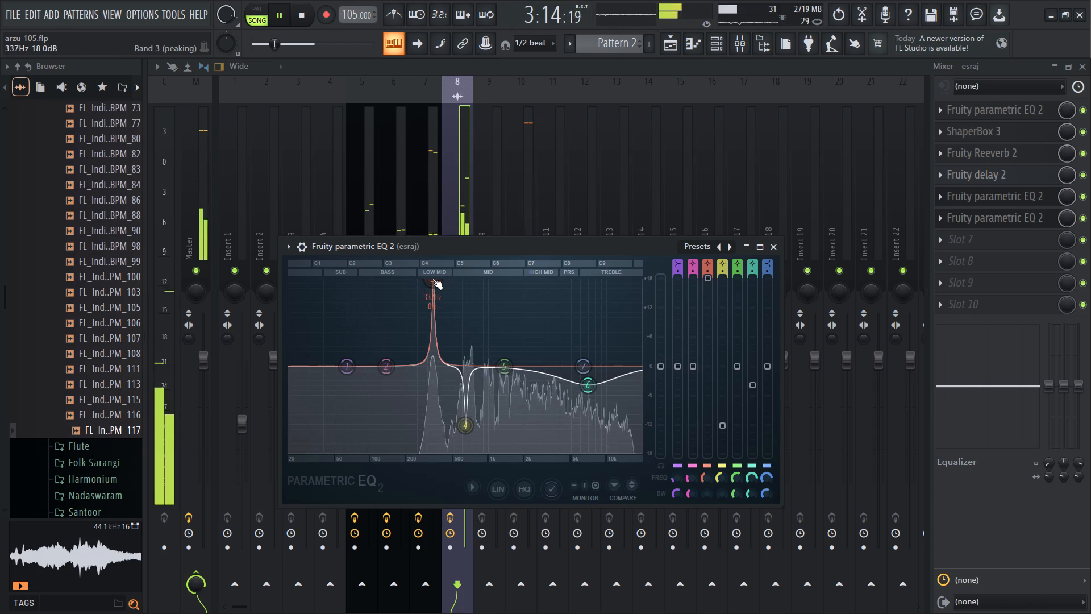
click(432, 278)
drag(432, 284, 440, 285)
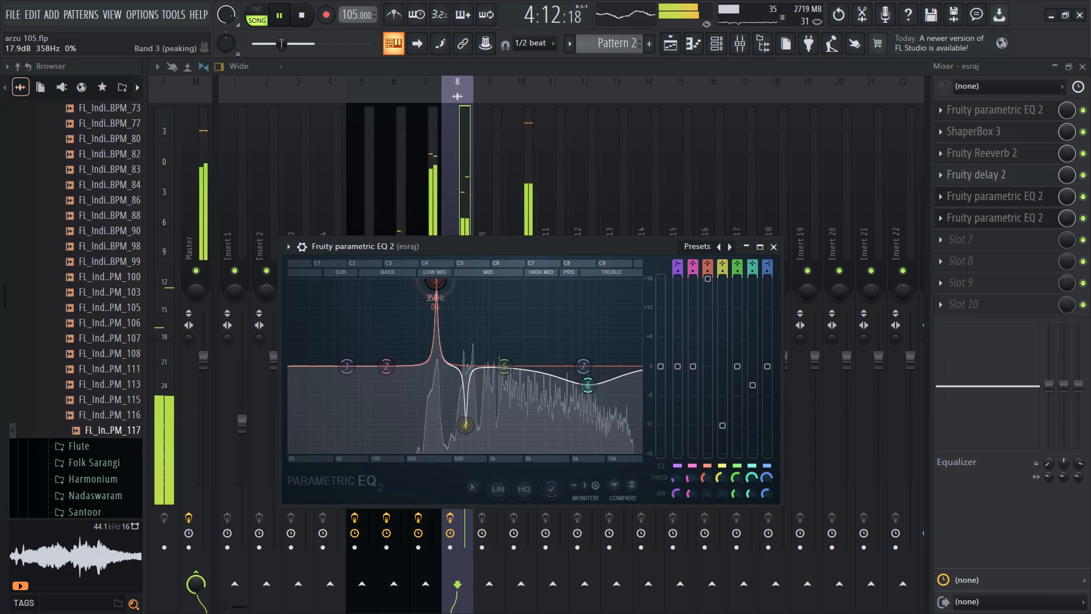
drag(440, 285, 438, 285)
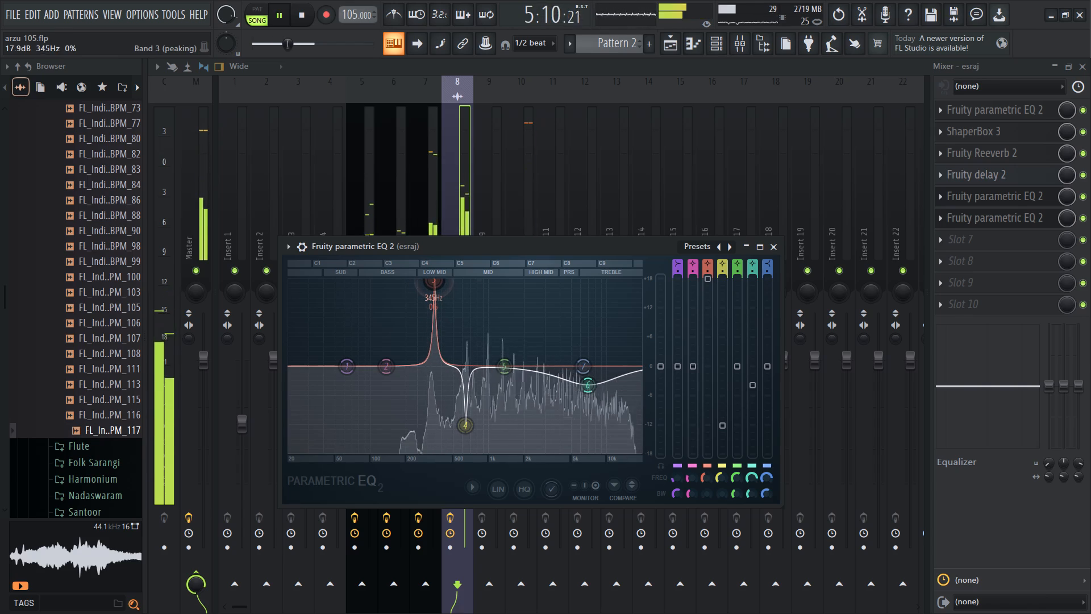
drag(438, 285, 748, 285)
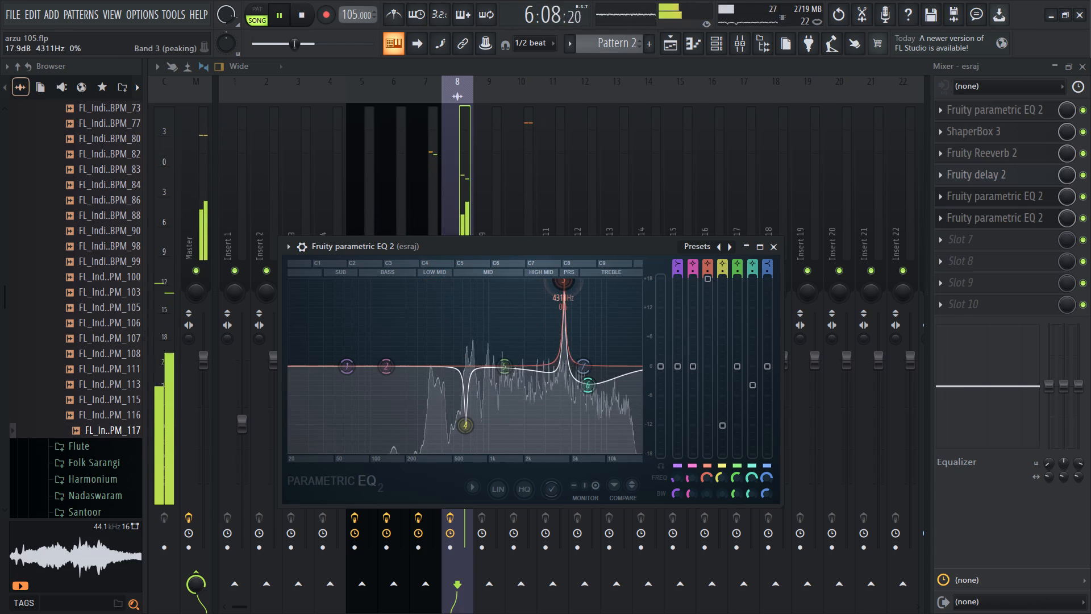
drag(748, 285, 559, 292)
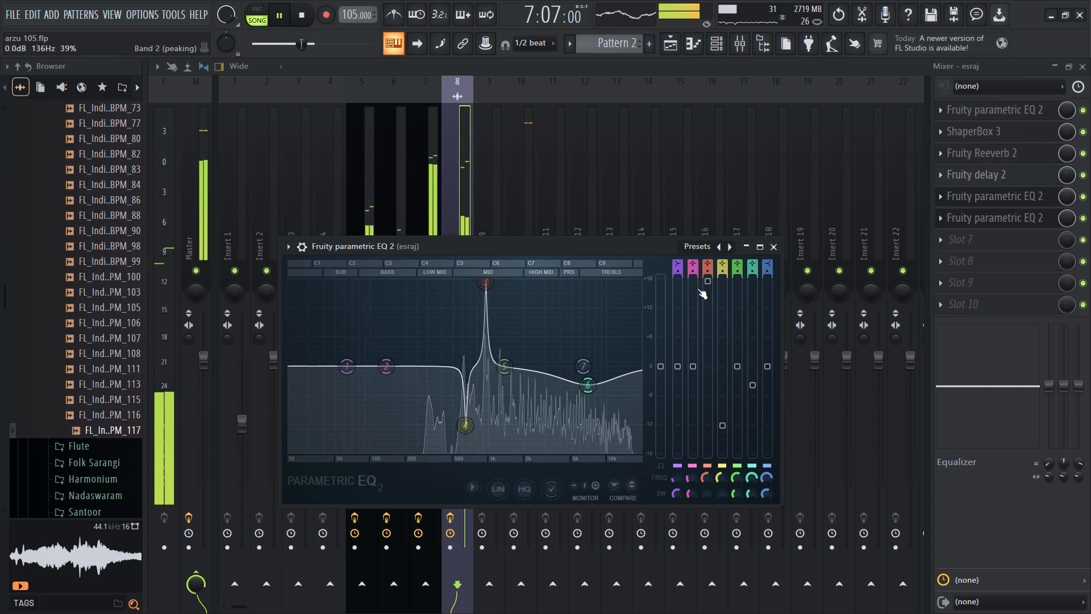
drag(706, 280, 749, 36)
Search the effect plugins for "sooth" and add the VST3 soothe2 to slot 7 of the esraj mixer track.
click(1001, 237)
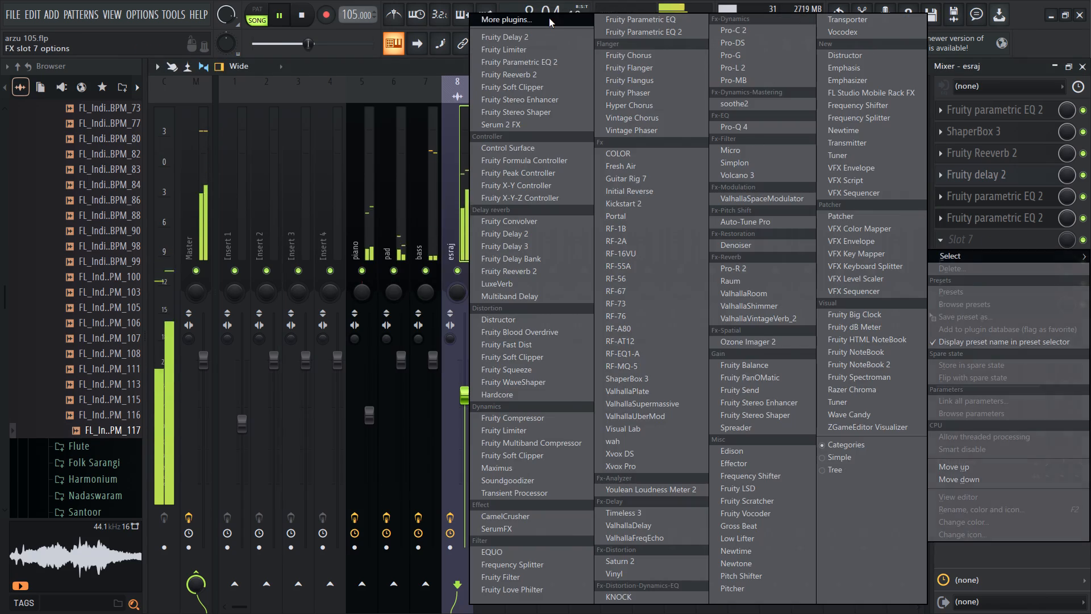
click(549, 18)
text(sooth)
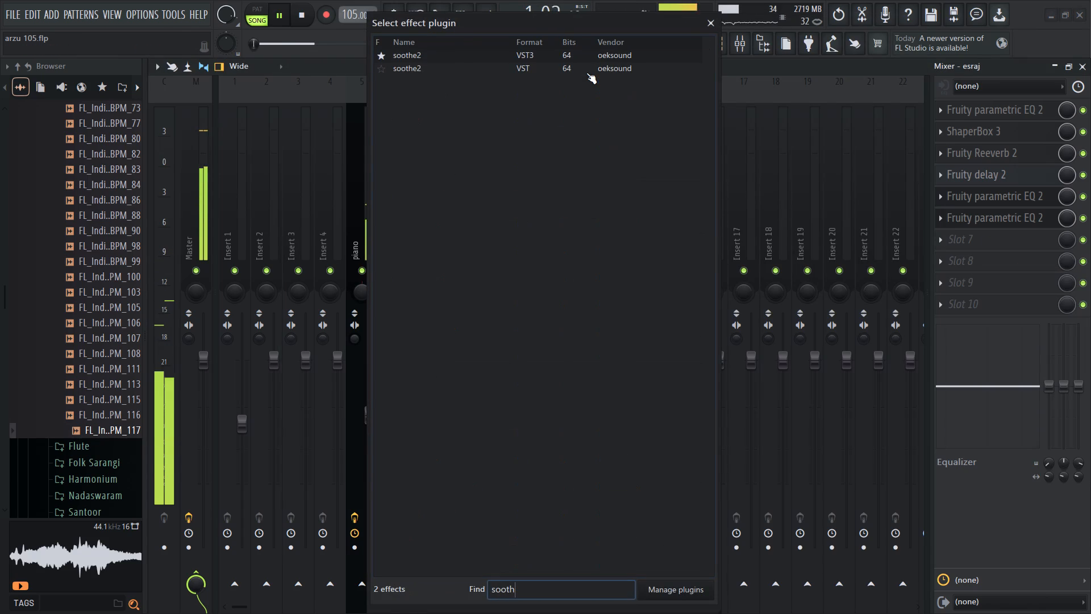
double_click(492, 52)
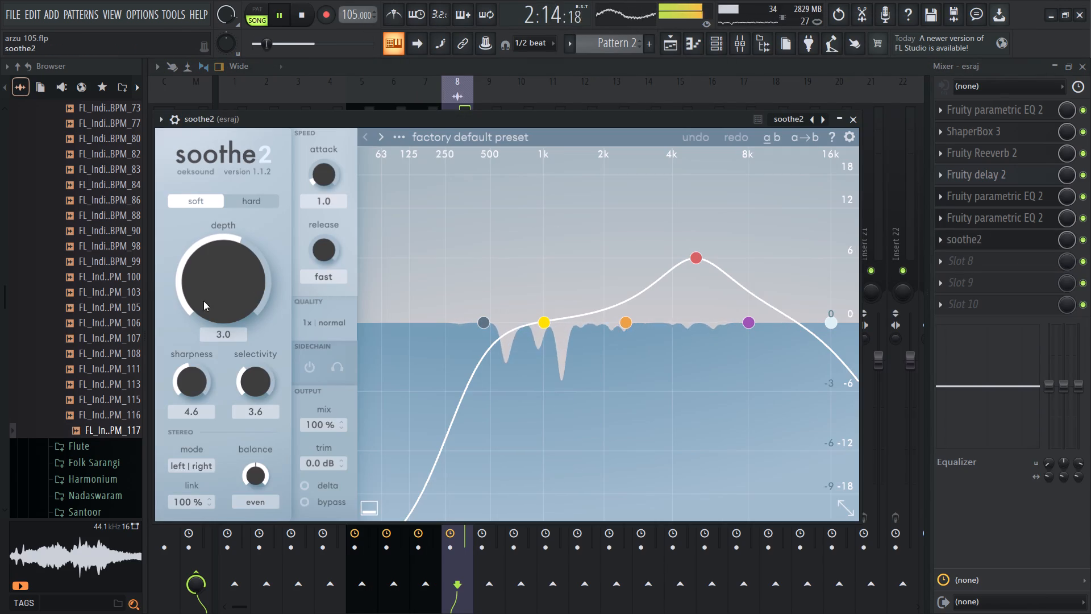
Lower soothe2's low cut to 20 Hz and set its depth to 7.9.
drag(476, 316, 230, 308)
drag(195, 279, 231, 242)
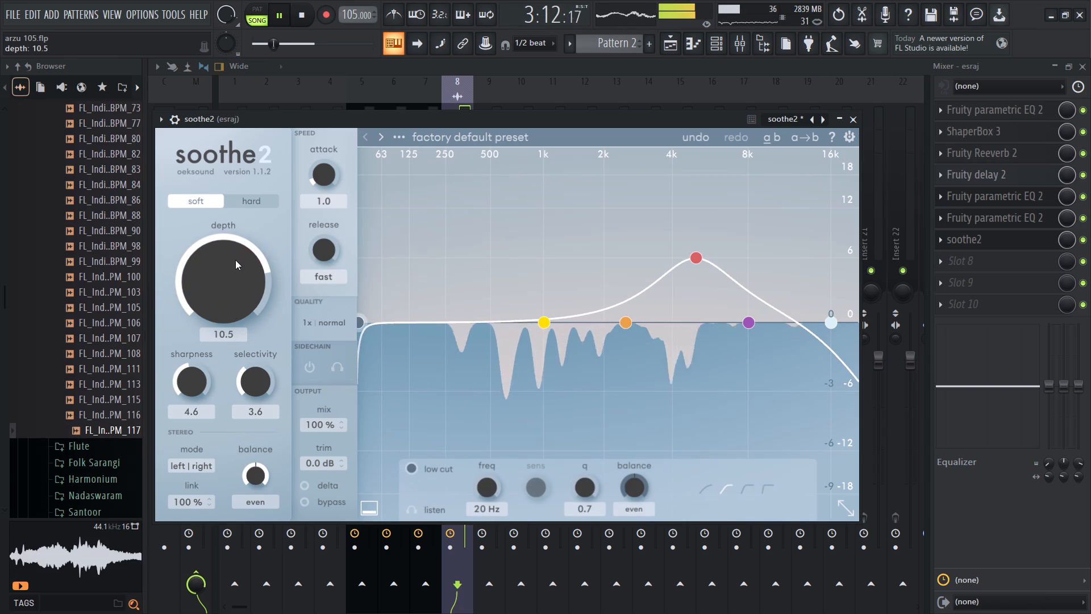
drag(239, 280, 239, 293)
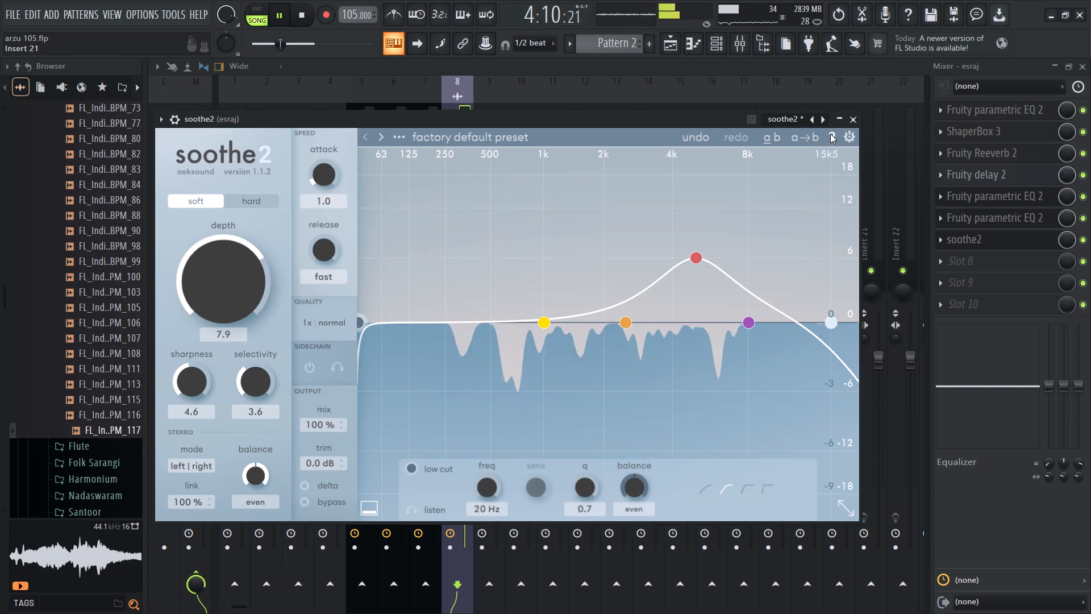
click(852, 121)
Place another FL_India_Esraj_E_100BPM_105 clip on playlist Track 11, starting just before bar 7 at 6:15.
click(673, 40)
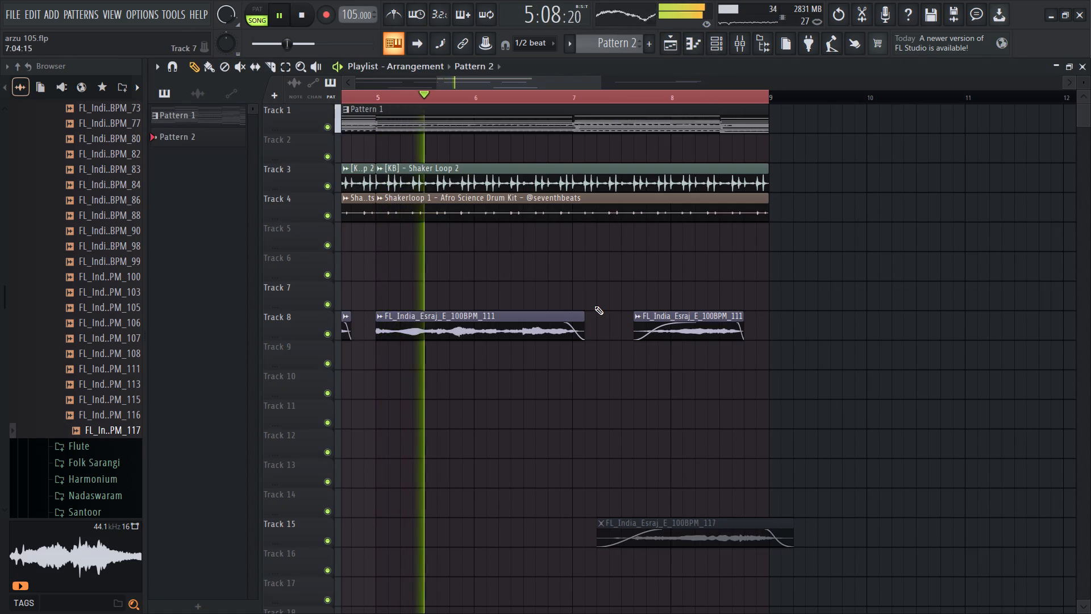
ctrl+scroll(634, 335, down, 11)
click(715, 297)
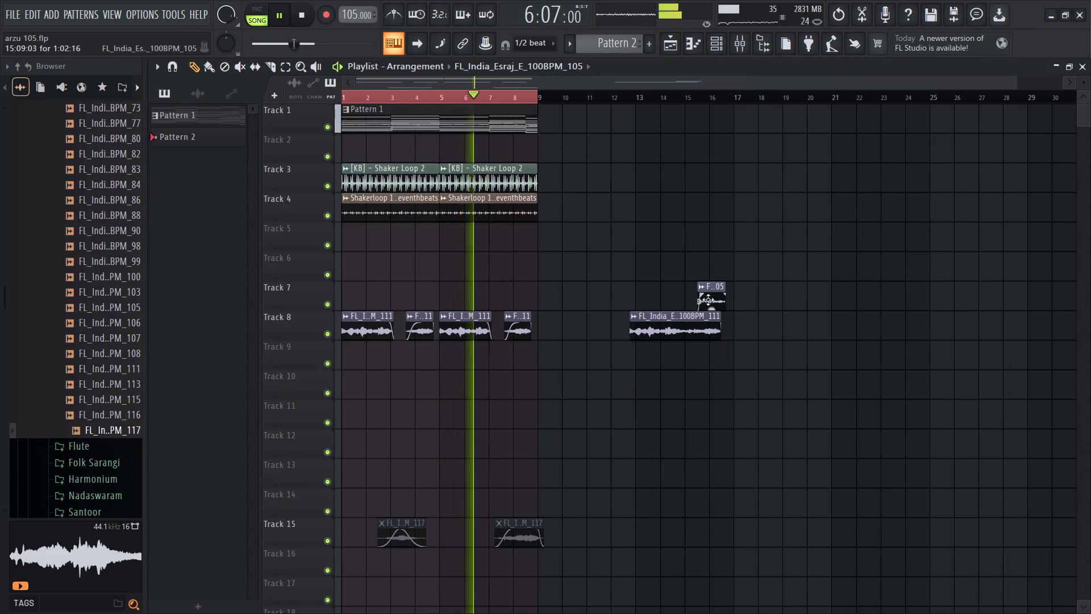
ctrl+scroll(511, 332, up, 12)
drag(385, 403, 360, 405)
drag(480, 416, 453, 417)
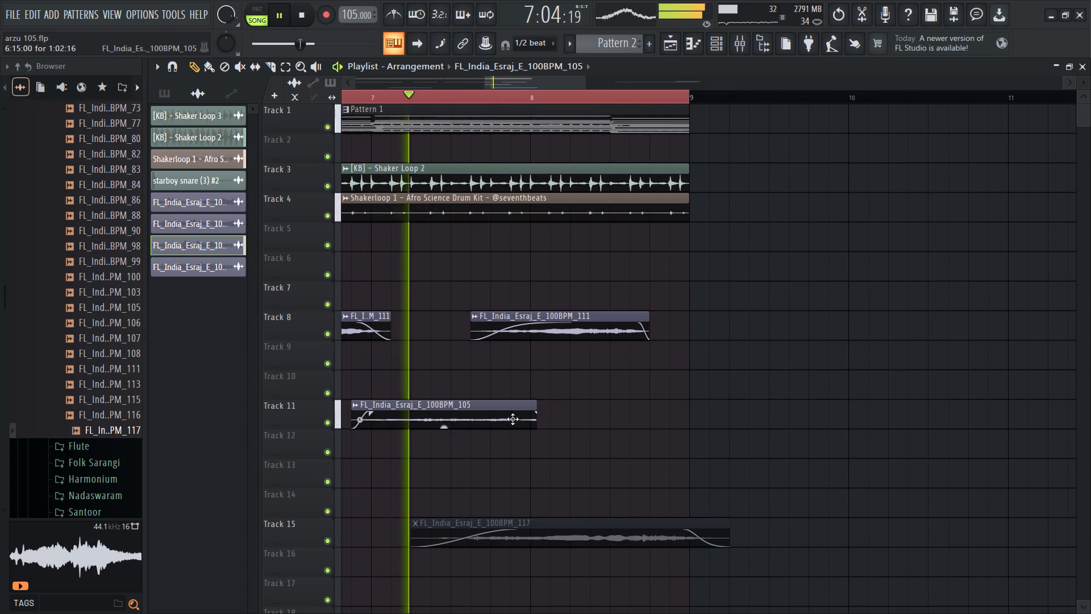
Give the Track 11 esraj clip a long fade-out and set its gain to -3.5 dB.
drag(534, 410, 477, 409)
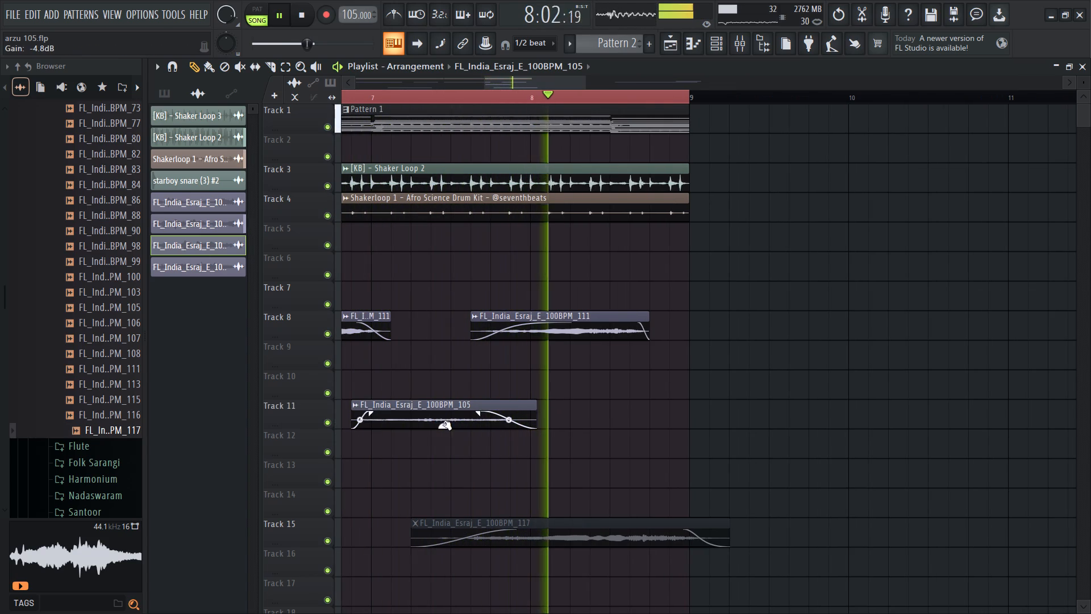
drag(444, 425, 444, 413)
Route the FL_India_Esraj_E_100BPM_105 audio clip to mixer track 8, esraj.
double_click(440, 419)
drag(592, 214, 601, 194)
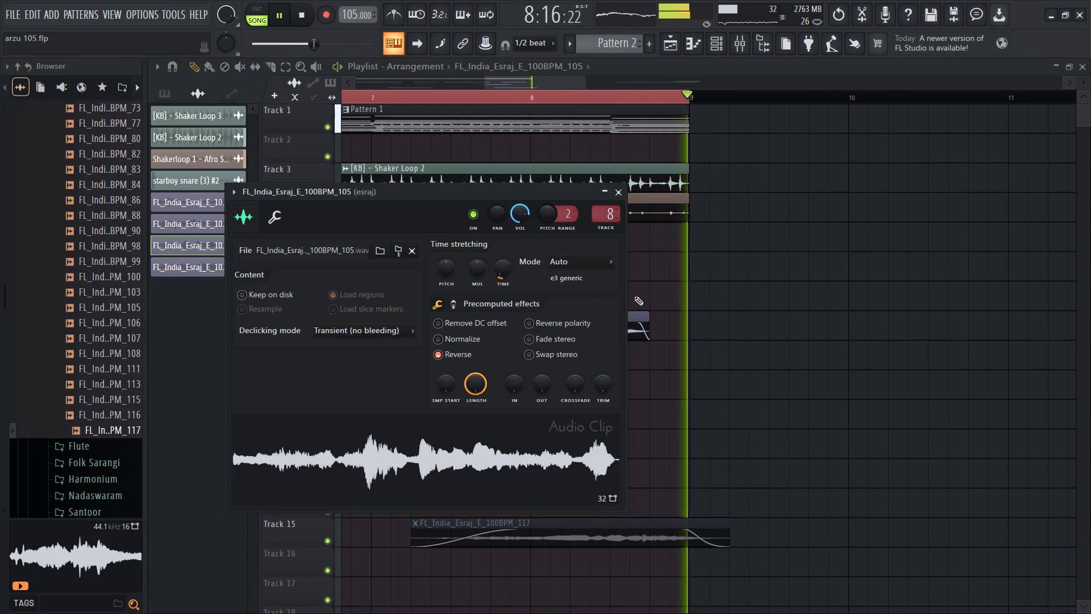
right_drag(769, 296, 759, 293)
Play from around bar 5 and recheck the Track 11 esraj clip's channel settings.
ctrl+scroll(503, 206, down, 12)
ctrl+scroll(417, 192, up, 6)
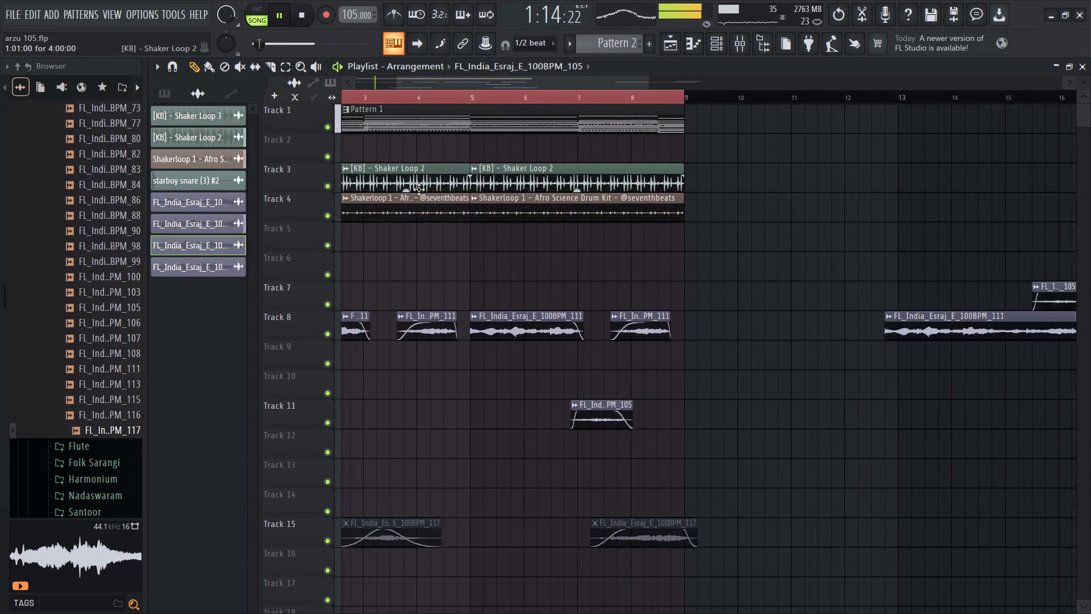
click(499, 98)
ctrl+scroll(612, 397, up, 11)
double_click(649, 413)
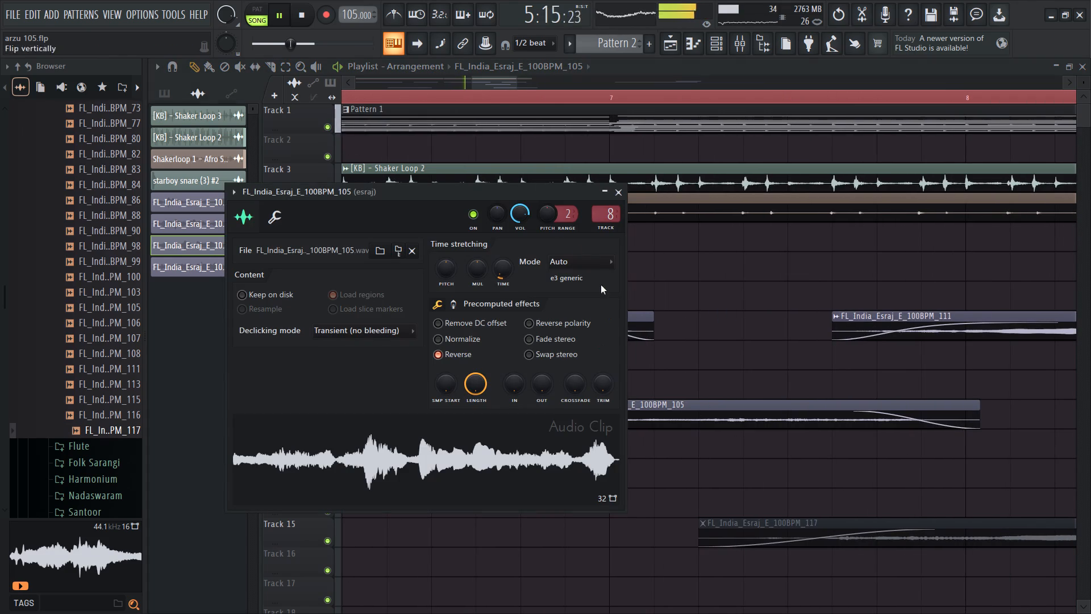
right_click(782, 358)
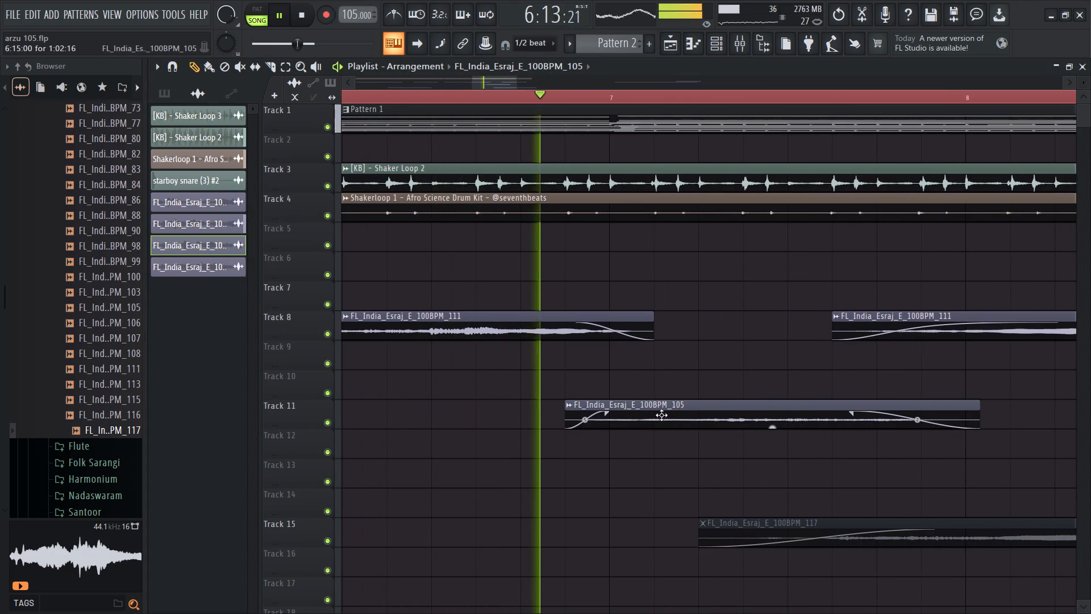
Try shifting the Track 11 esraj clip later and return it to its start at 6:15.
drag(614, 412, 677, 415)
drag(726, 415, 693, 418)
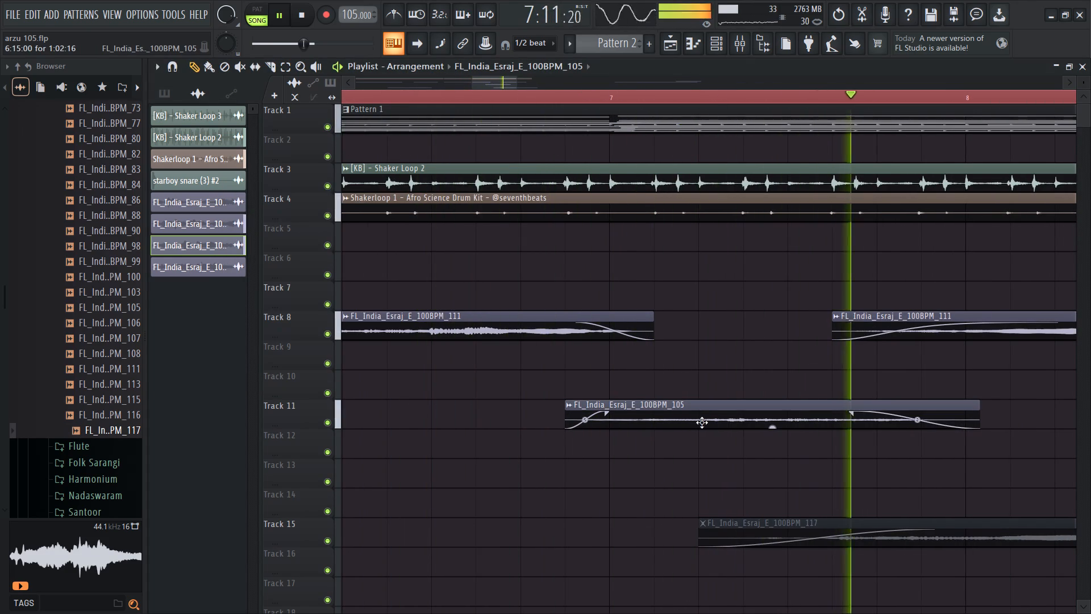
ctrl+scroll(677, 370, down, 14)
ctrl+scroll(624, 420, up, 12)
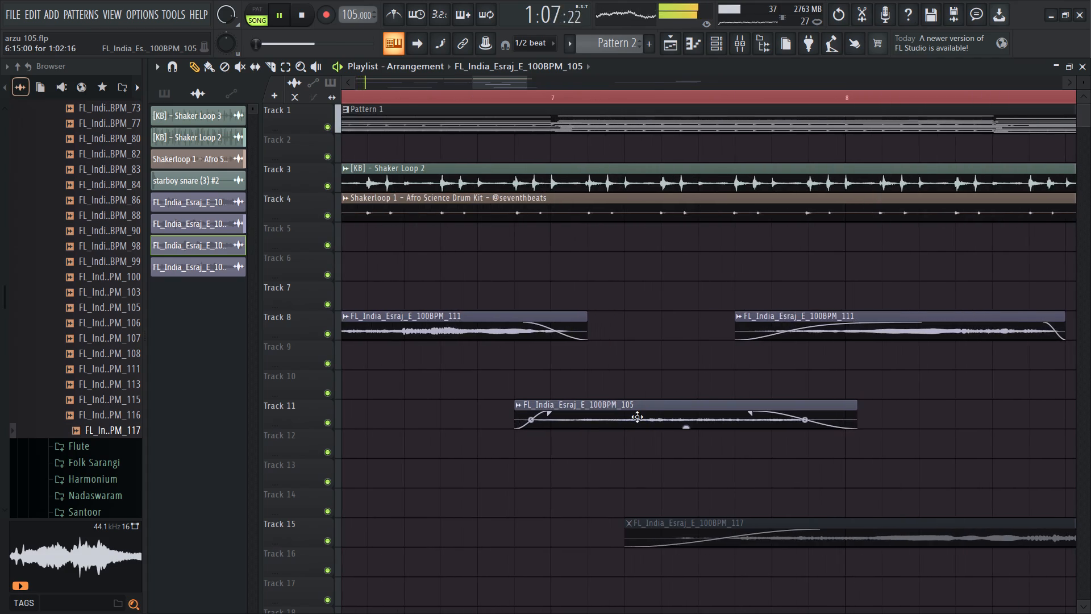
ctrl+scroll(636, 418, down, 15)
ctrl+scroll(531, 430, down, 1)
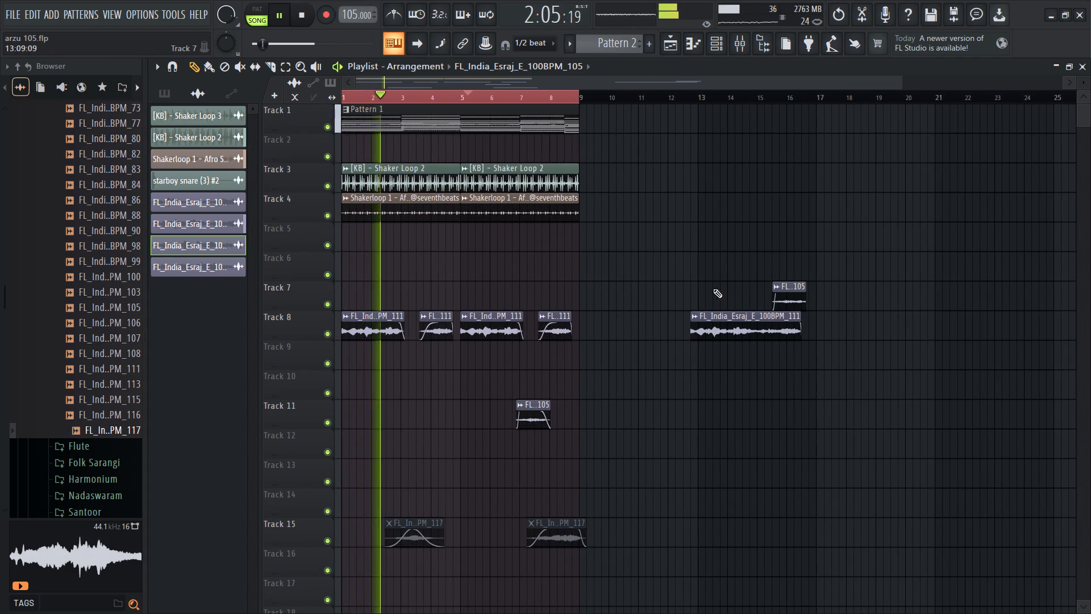
Remove the leftover esraj clips around bars 12 to 16 on Tracks 7 and 8, and stop playback.
ctrl+drag(726, 277, 856, 373)
key(ctrl+x)
key(space)
Select every clip in the eight-bar arrangement and duplicate the whole section to start at bar 9.
right_drag(563, 100, 531, 110)
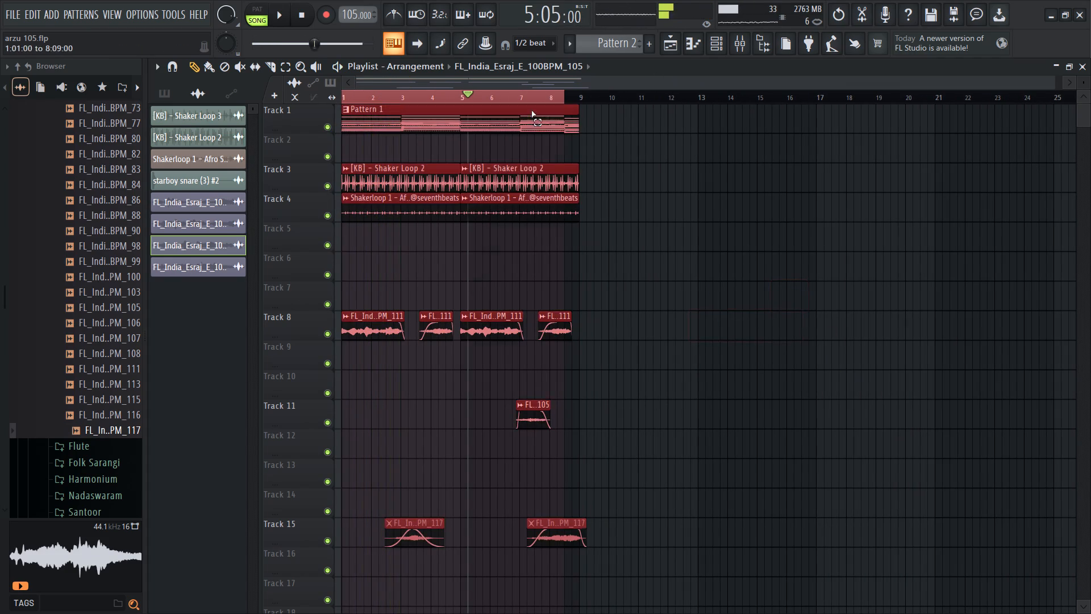
right_drag(531, 110, 96, 139)
scroll(605, 227, up, 5)
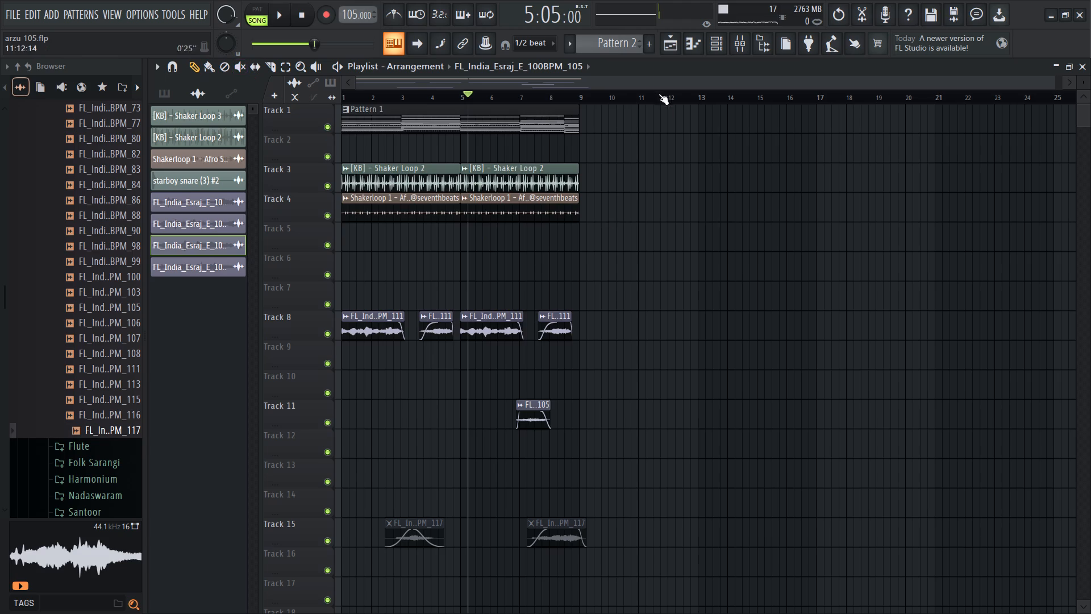
ctrl+drag(653, 94, 268, 462)
right_drag(588, 89, 22, 130)
right_drag(519, 102, 298, 126)
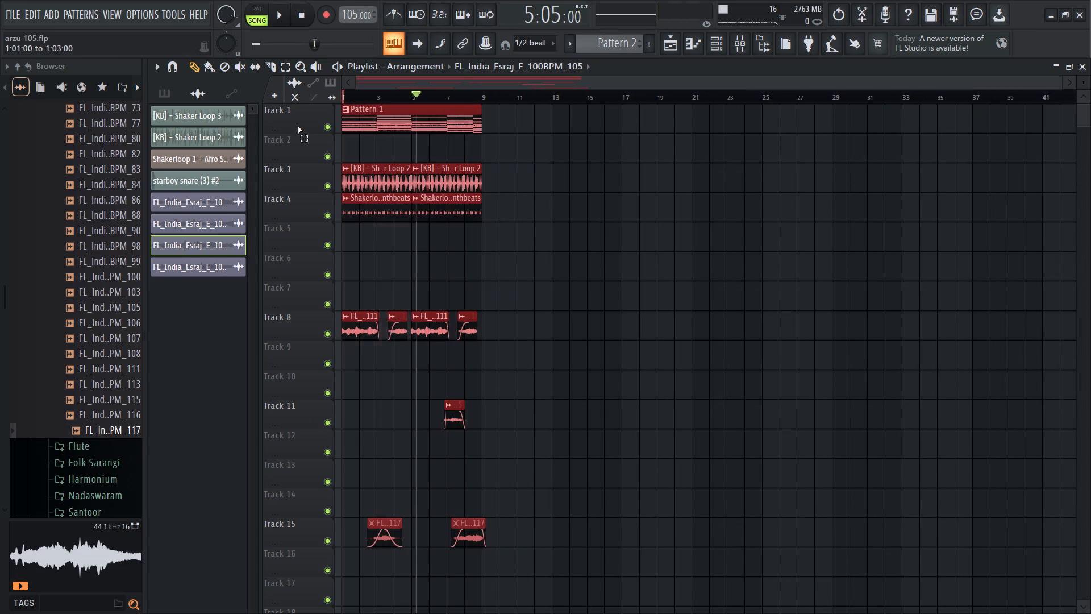
right_drag(298, 126, 118, 134)
ctrl+drag(601, 143, 158, 526)
ctrl+drag(547, 104, 157, 594)
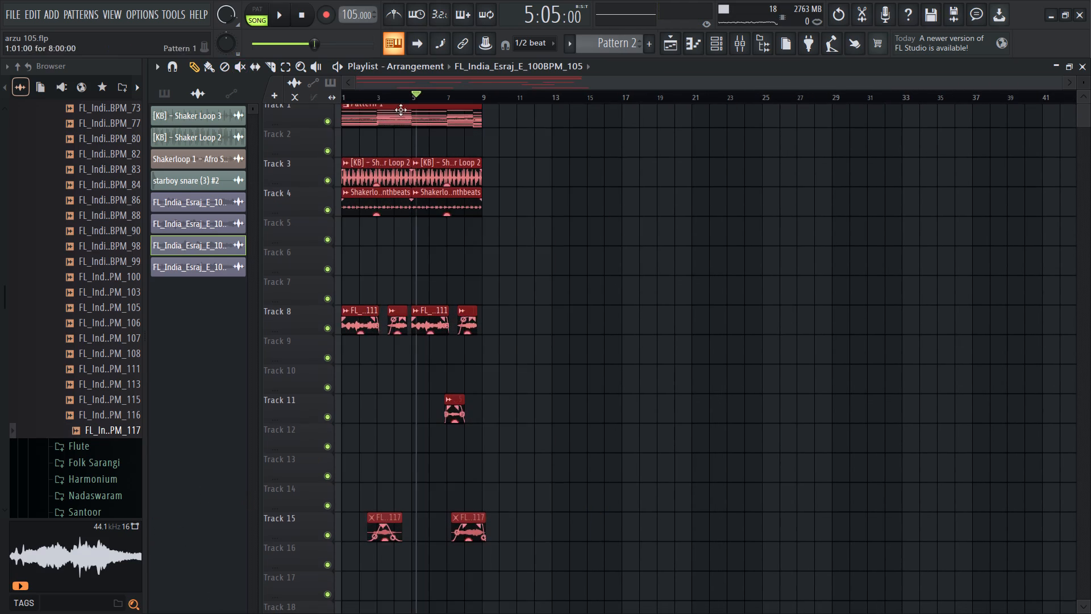
shift+drag(400, 109, 539, 117)
ctrl+scroll(468, 169, up, 7)
ctrl+scroll(468, 169, down, 8)
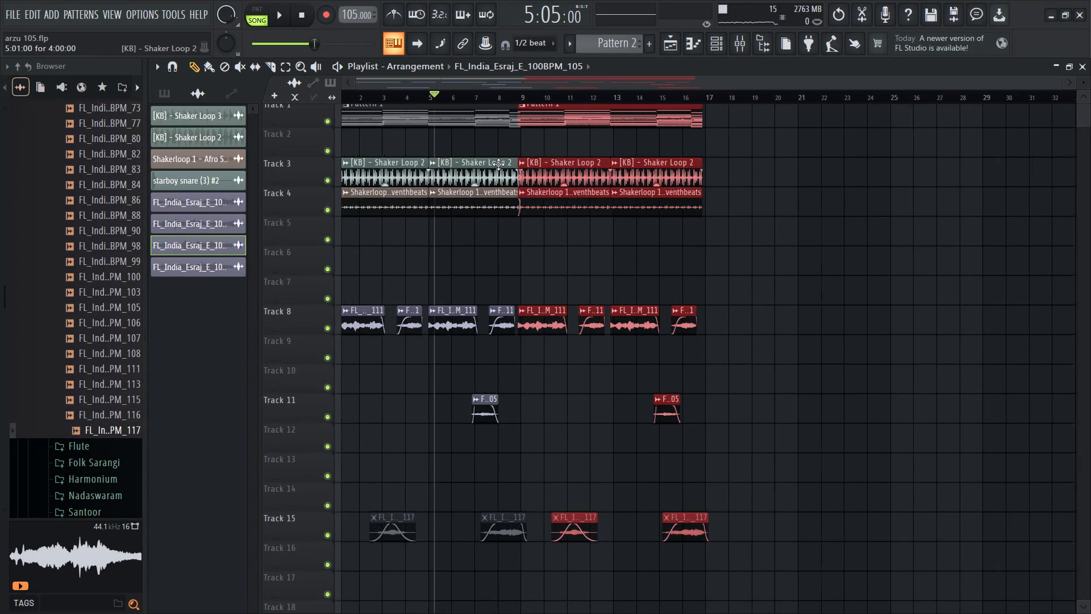
alt+scroll(498, 166, down, 6)
During playback, unmute the two duplicated FL_India_Esraj_E_100BPM_117 clips on Track 15 around bars 10 and 15, undoing any accidental removal.
click(540, 109)
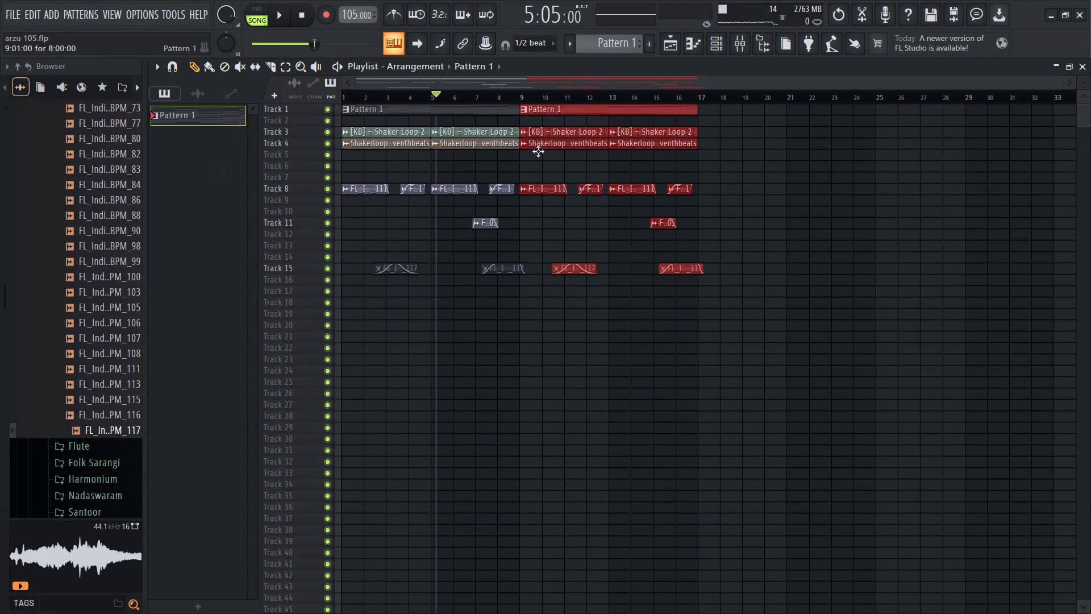
ctrl+scroll(531, 195, up, 15)
ctrl+scroll(511, 215, down, 11)
alt+scroll(542, 243, up, 6)
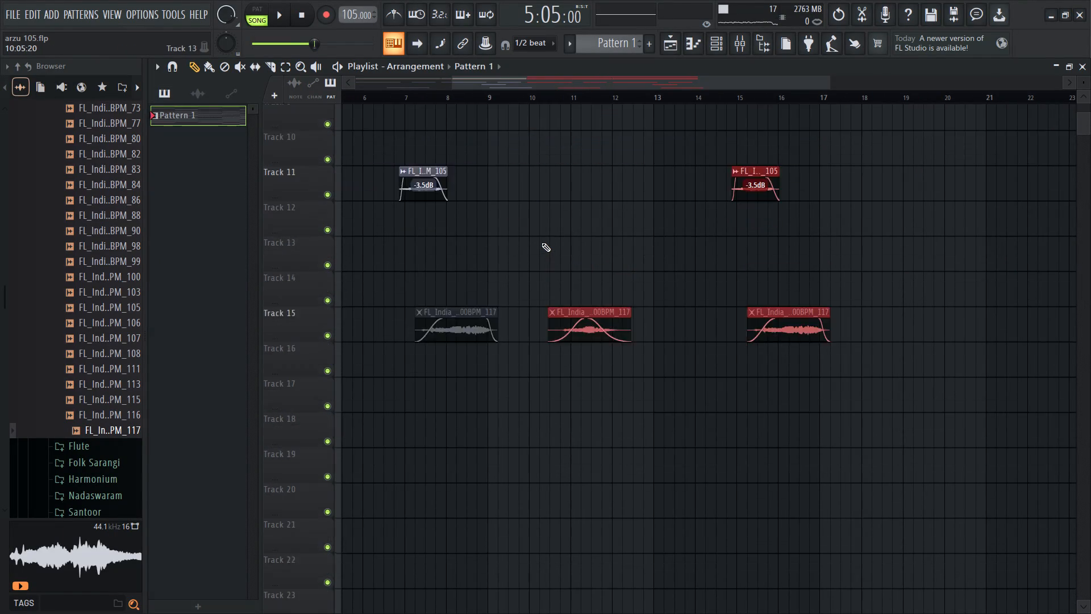
alt+scroll(542, 243, up, 6)
right_click(567, 240)
key(space)
drag(240, 67, 245, 74)
right_drag(578, 302, 603, 387)
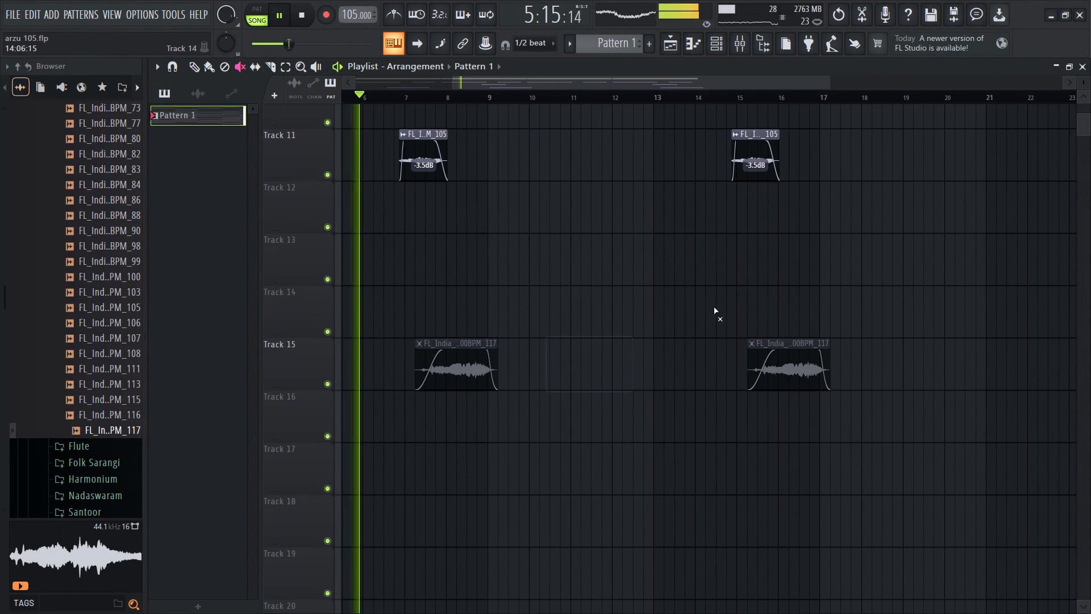
click(836, 11)
drag(618, 308, 661, 403)
drag(774, 359, 774, 410)
scroll(690, 329, up, 10)
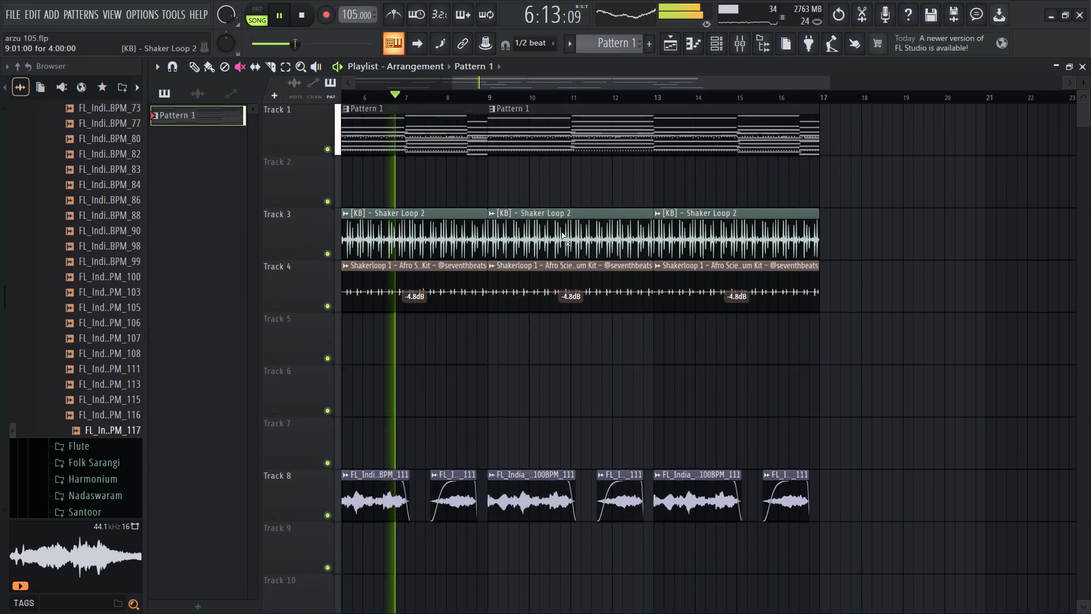
Remove the four duplicated FL_India_Esraj_E_100BPM_111 clips on Track 8 from bar 9 onward.
scroll(561, 232, down, 4)
ctrl+scroll(513, 193, up, 7)
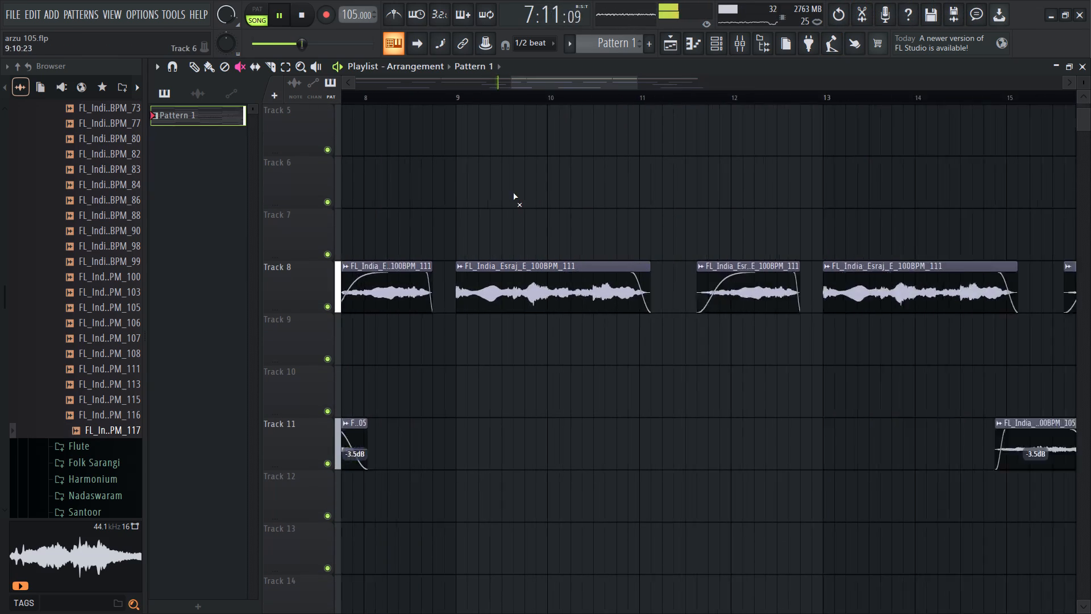
scroll(481, 130, down, 1)
key(space)
click(439, 93)
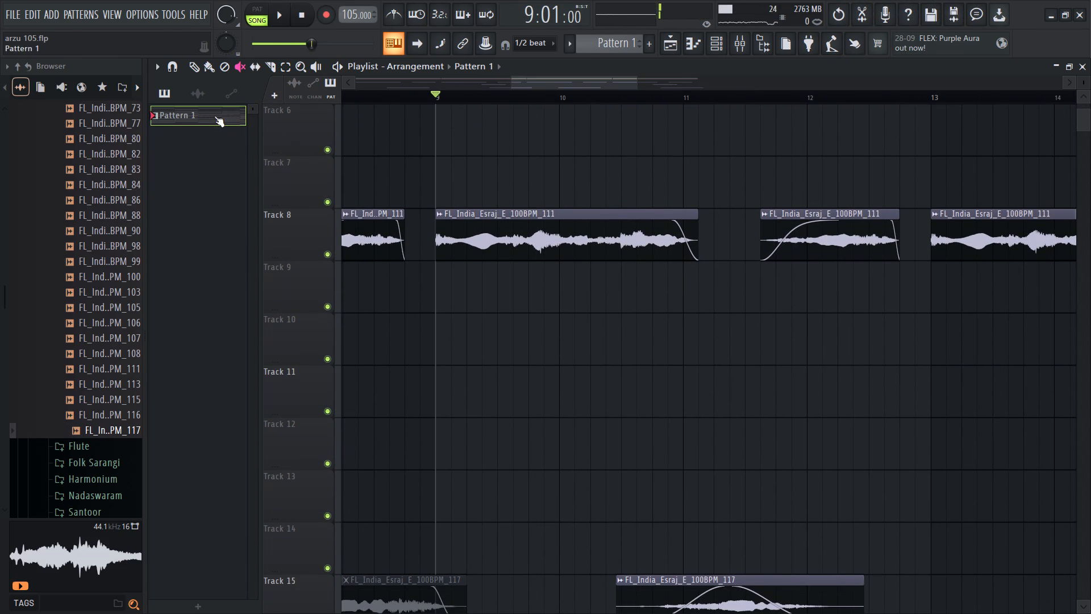
click(195, 70)
right_drag(461, 205, 544, 265)
ctrl+scroll(618, 234, down, 6)
ctrl+drag(690, 213, 973, 272)
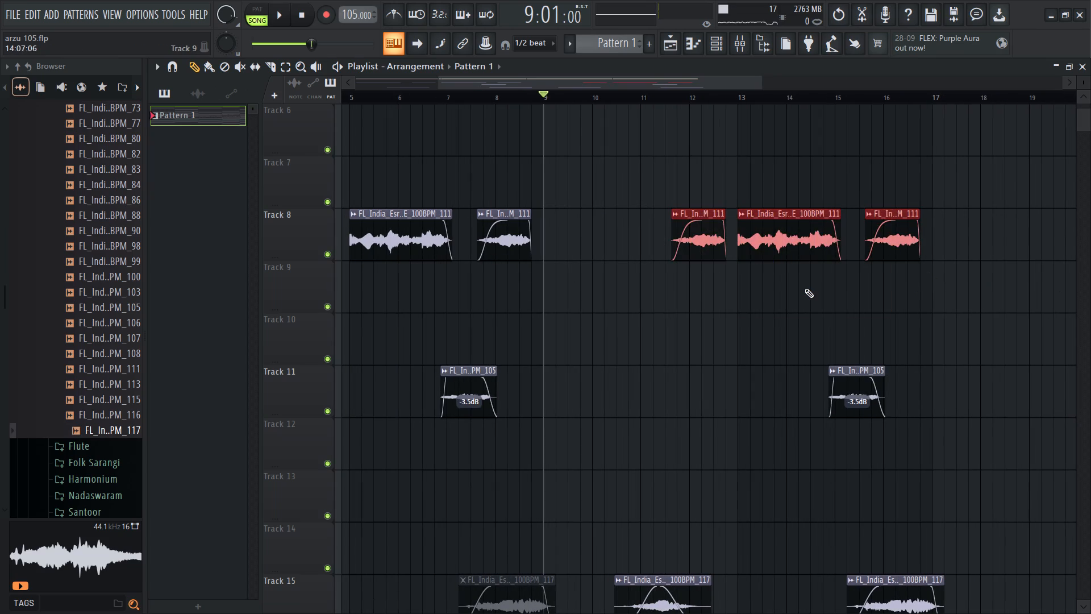
key(ctrl+x)
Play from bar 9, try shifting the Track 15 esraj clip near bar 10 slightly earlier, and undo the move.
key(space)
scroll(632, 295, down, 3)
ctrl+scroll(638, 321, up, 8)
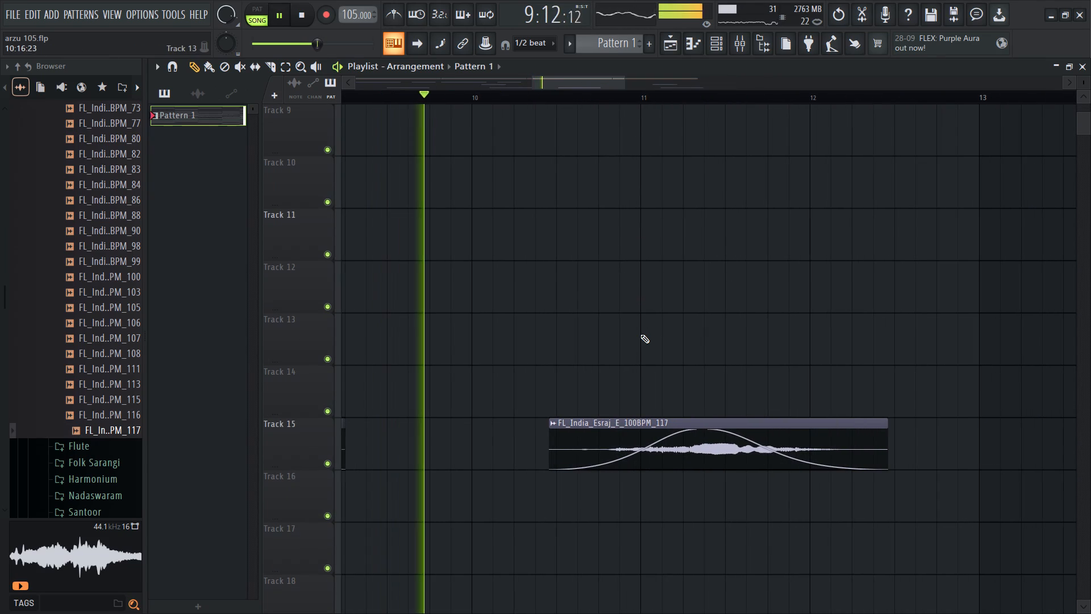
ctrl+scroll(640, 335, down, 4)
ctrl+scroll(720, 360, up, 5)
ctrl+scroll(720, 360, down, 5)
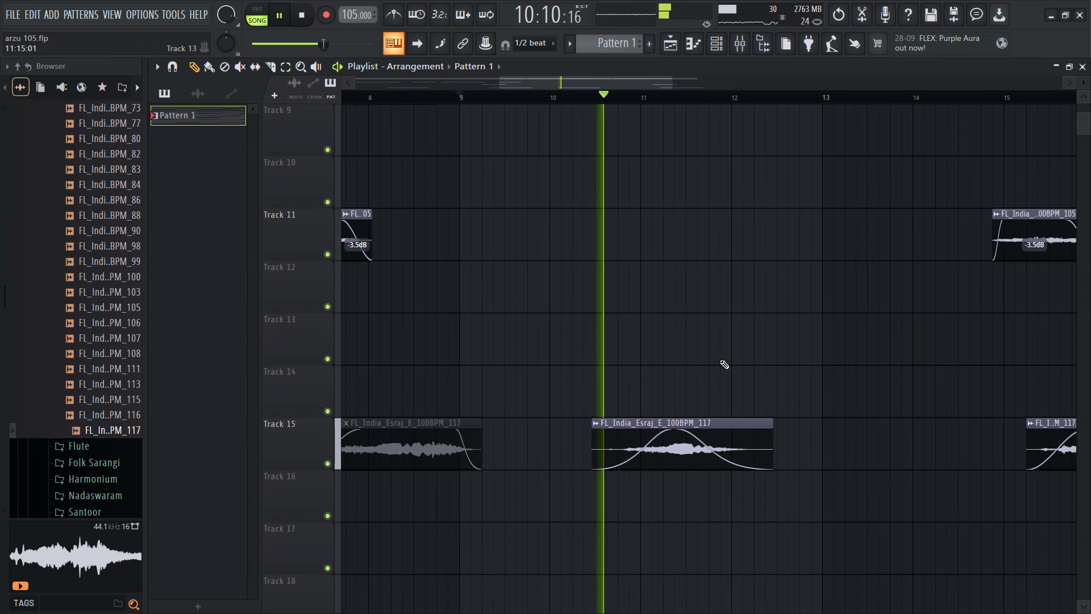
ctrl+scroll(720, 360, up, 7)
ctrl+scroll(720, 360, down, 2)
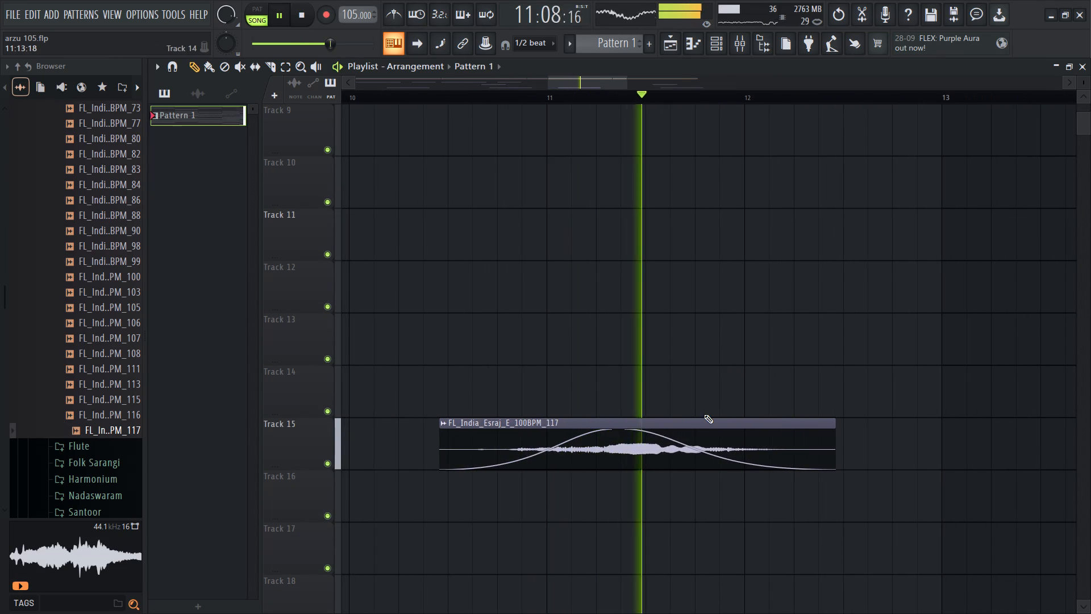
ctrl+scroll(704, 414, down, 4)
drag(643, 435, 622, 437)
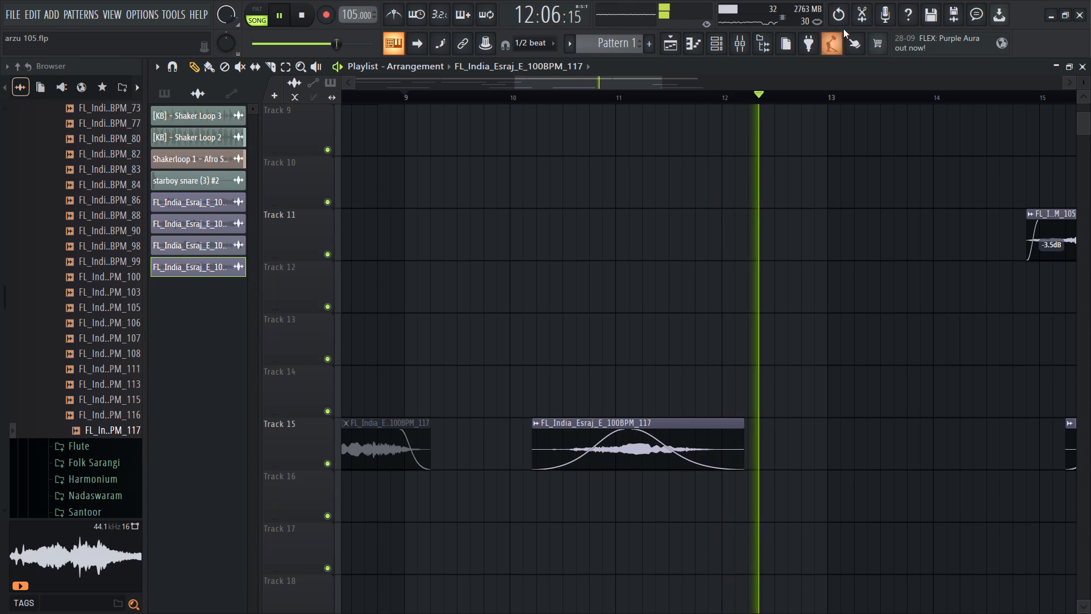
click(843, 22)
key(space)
Shorten the fade-in and fade-out of the Track 15 FL_India_Esraj_E_100BPM_117 clip between bars 10 and 12.
drag(650, 431, 589, 447)
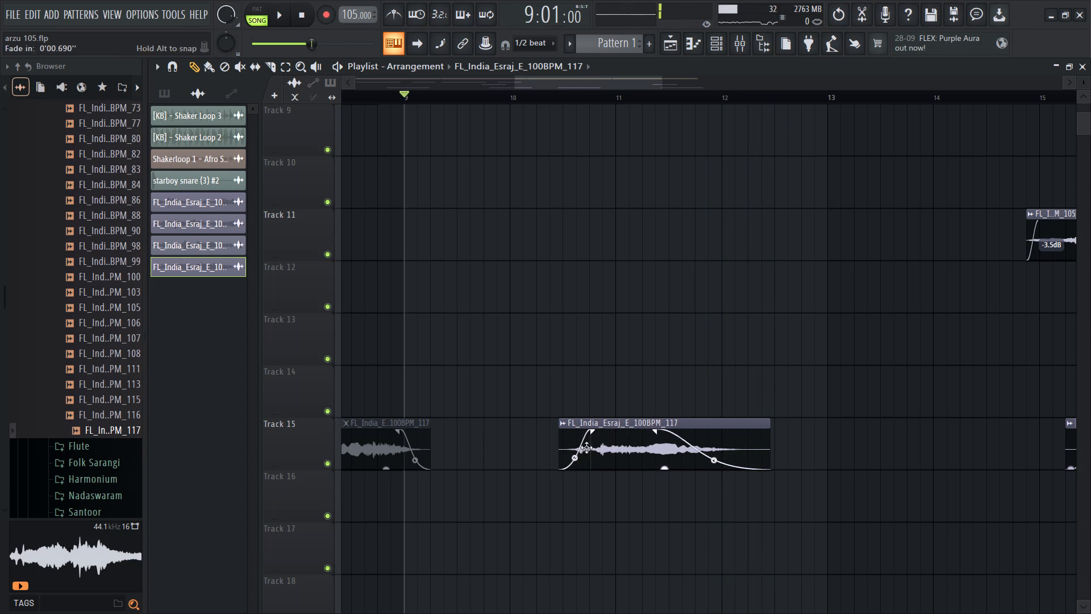
drag(596, 441, 574, 441)
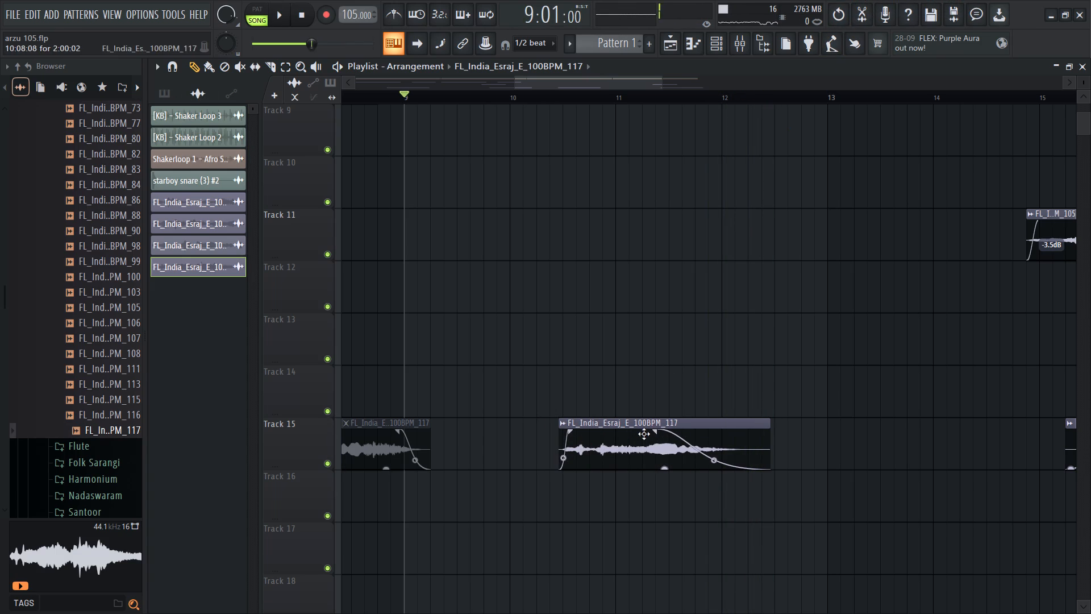
drag(664, 434, 746, 451)
click(748, 453)
During playback, move that esraj clip to Track 14 with its start at 8:16:08.
key(space)
drag(648, 447, 508, 453)
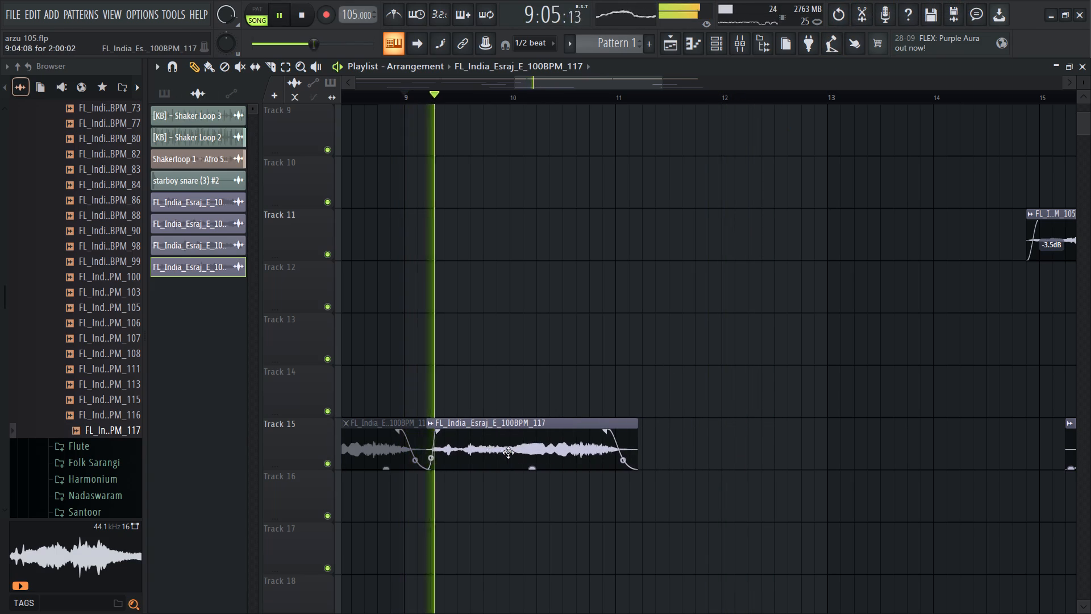
drag(508, 453, 490, 454)
drag(454, 443, 457, 357)
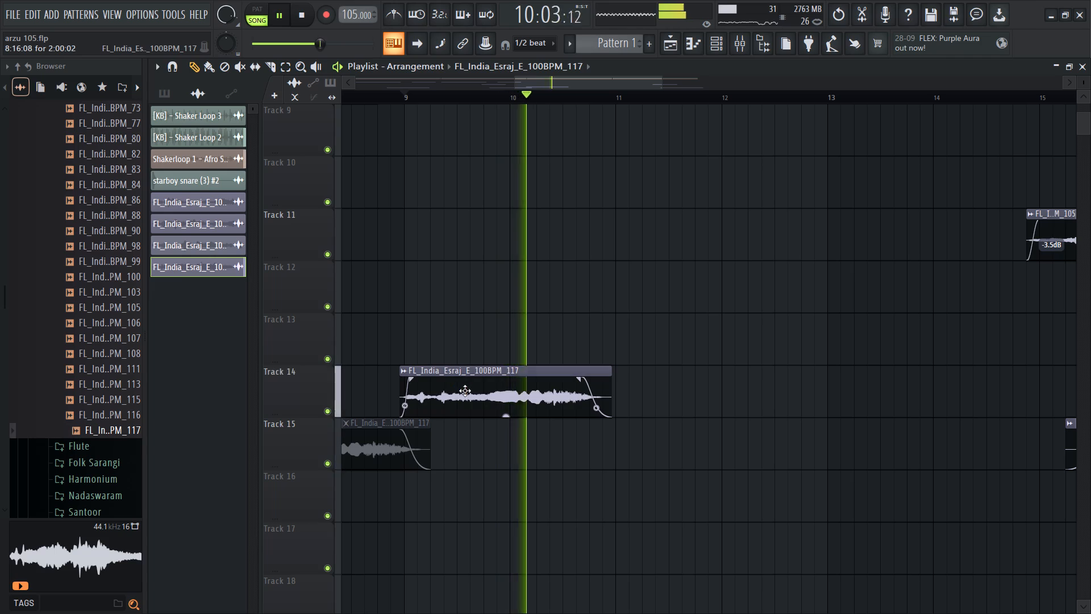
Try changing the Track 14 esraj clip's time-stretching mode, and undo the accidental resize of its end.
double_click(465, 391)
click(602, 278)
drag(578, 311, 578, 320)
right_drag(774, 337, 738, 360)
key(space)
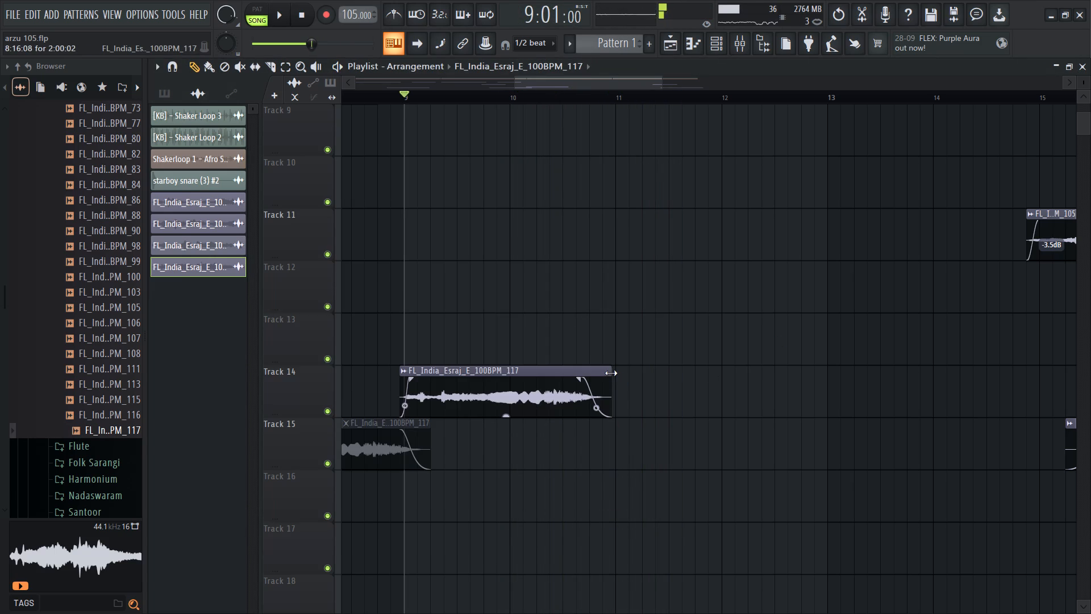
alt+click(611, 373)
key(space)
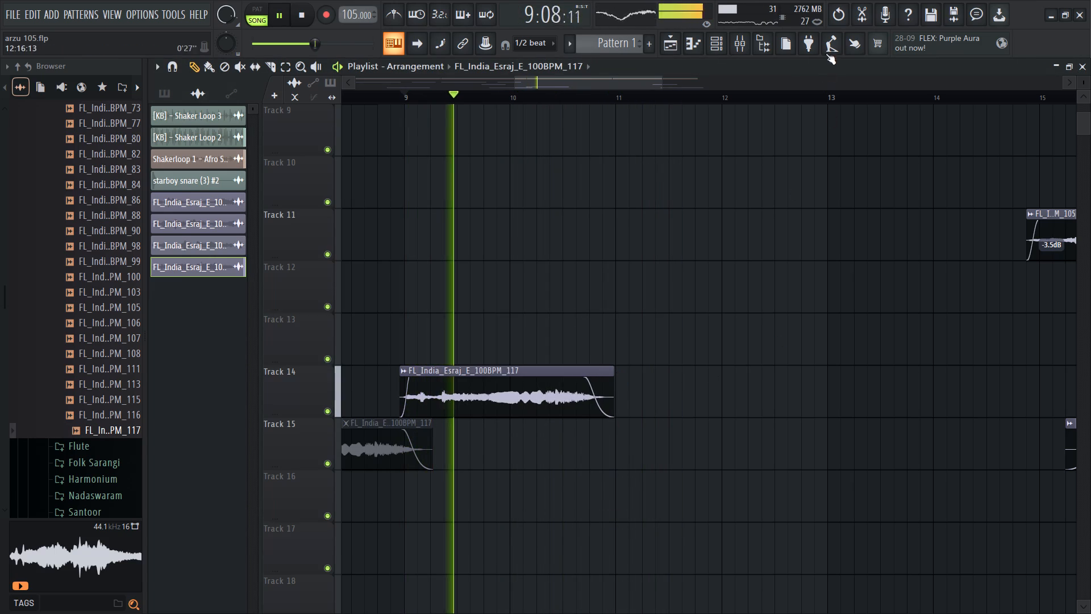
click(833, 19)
Set the Track 14 FL_India_Esraj_E_100BPM_117 clip's time-stretching mode to Stretch and raise its pitch, checking it in playback.
ctrl+scroll(352, 424, up, 11)
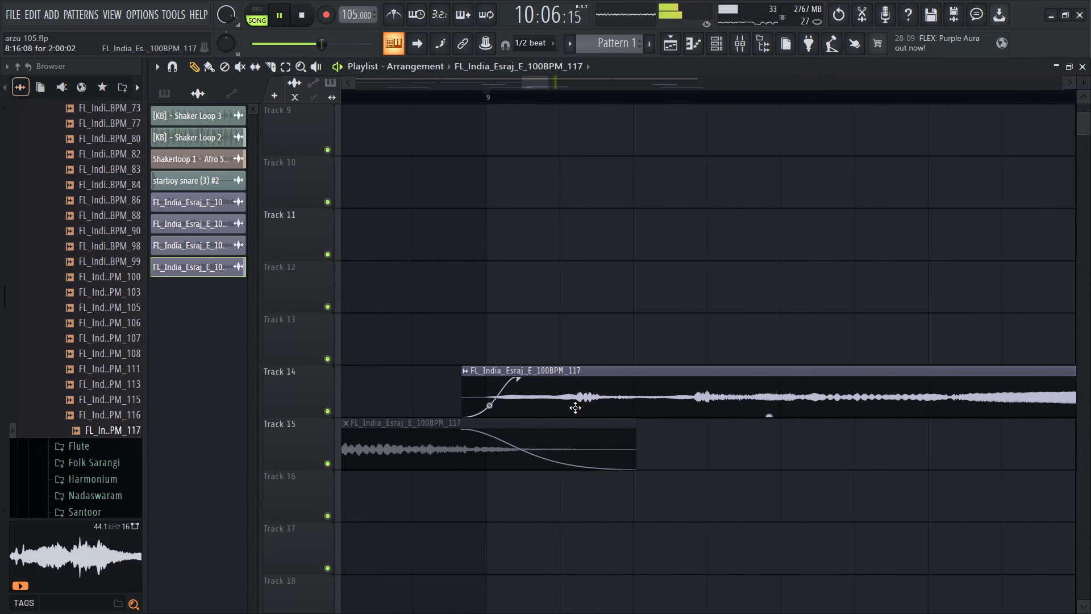
alt+click(575, 408)
double_click(581, 401)
click(606, 279)
click(590, 316)
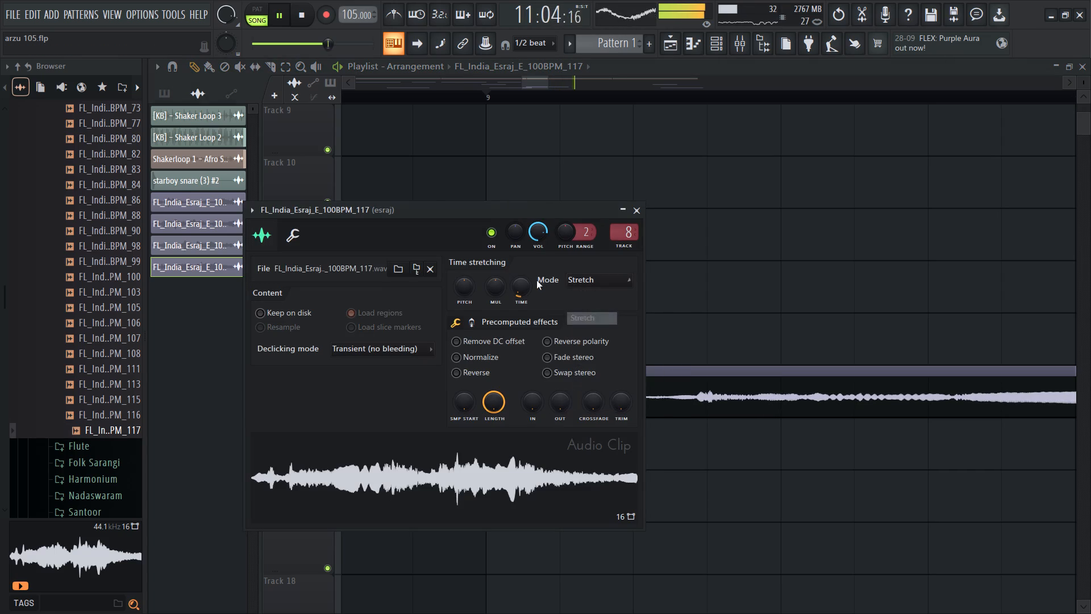
key(space)
drag(466, 284, 735, 459)
key(space)
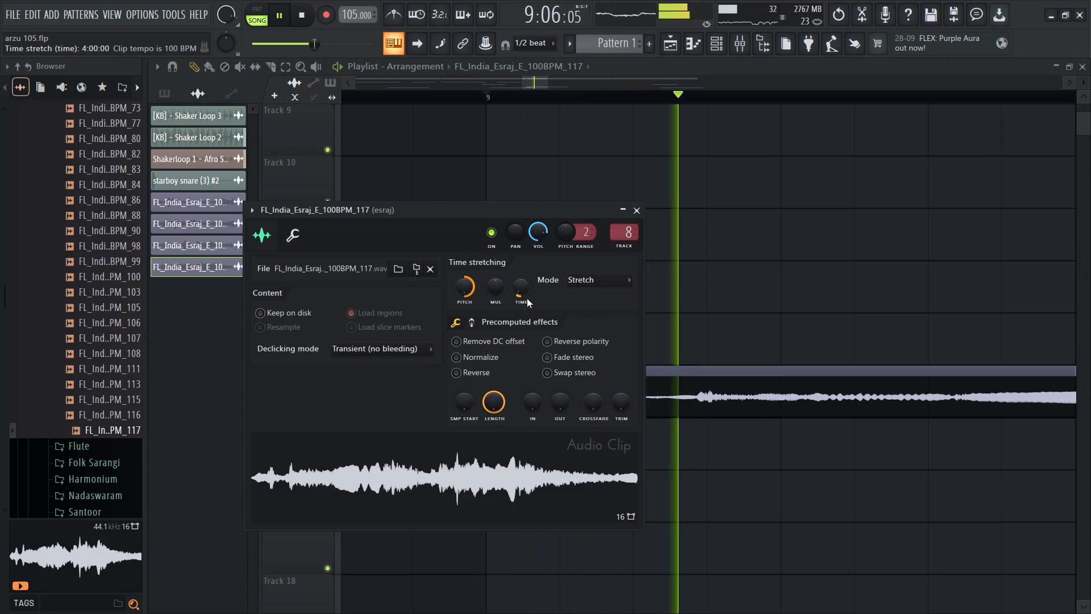
right_drag(692, 290, 685, 291)
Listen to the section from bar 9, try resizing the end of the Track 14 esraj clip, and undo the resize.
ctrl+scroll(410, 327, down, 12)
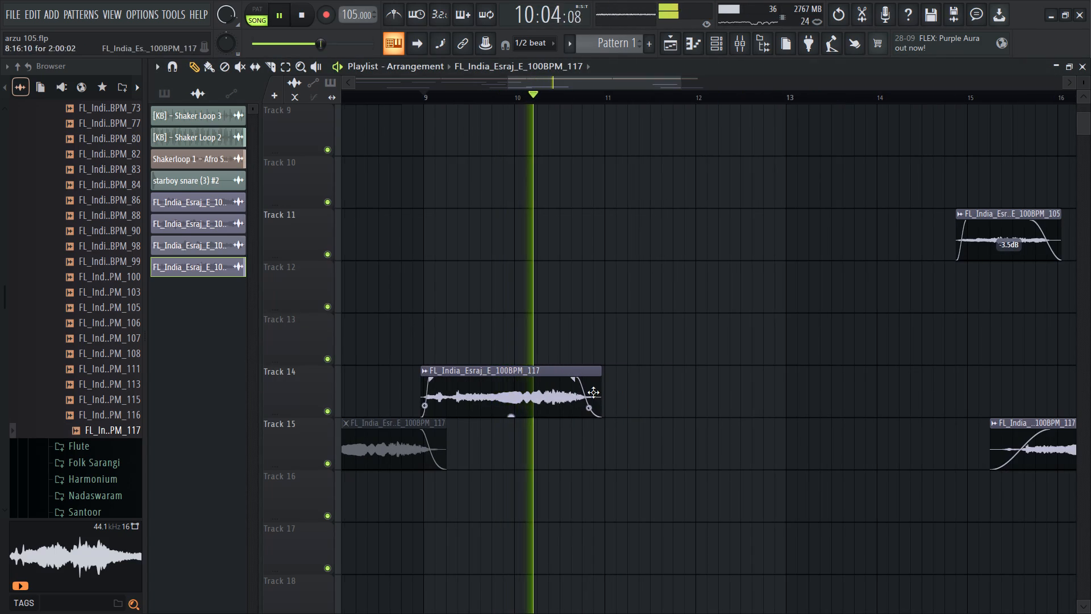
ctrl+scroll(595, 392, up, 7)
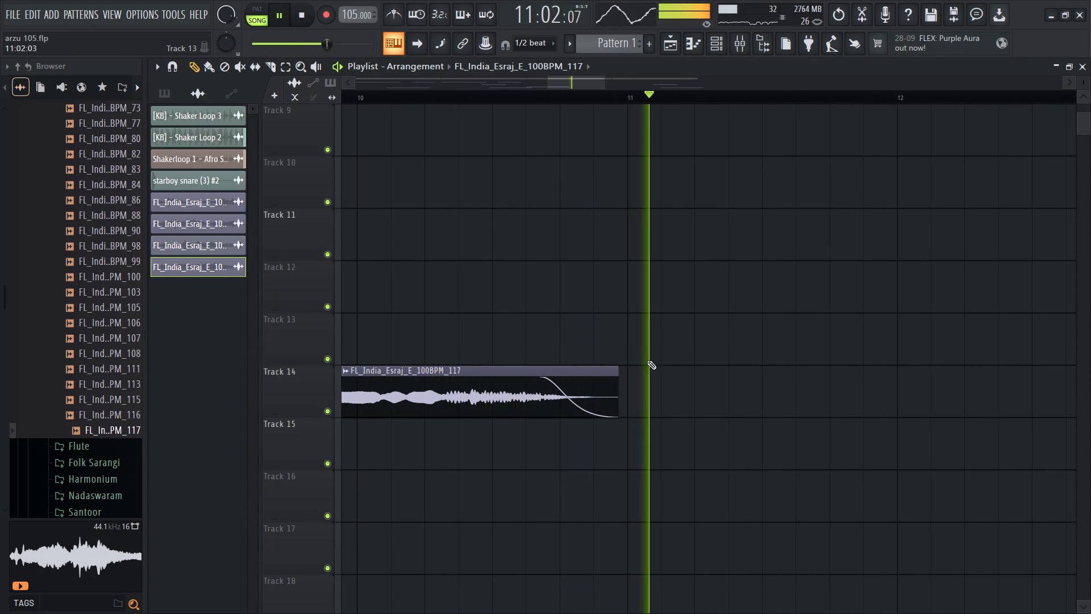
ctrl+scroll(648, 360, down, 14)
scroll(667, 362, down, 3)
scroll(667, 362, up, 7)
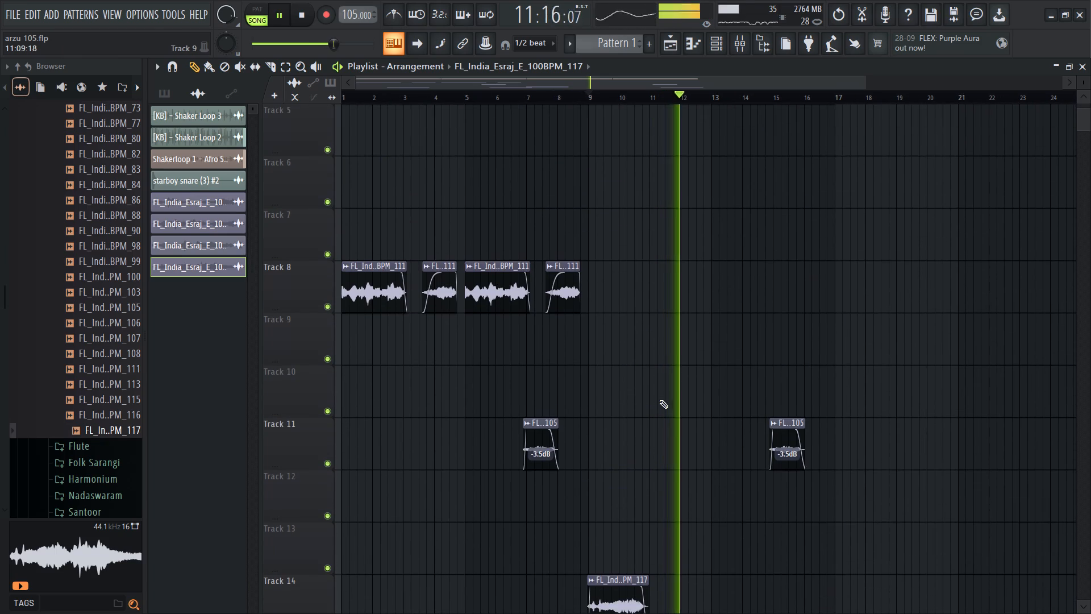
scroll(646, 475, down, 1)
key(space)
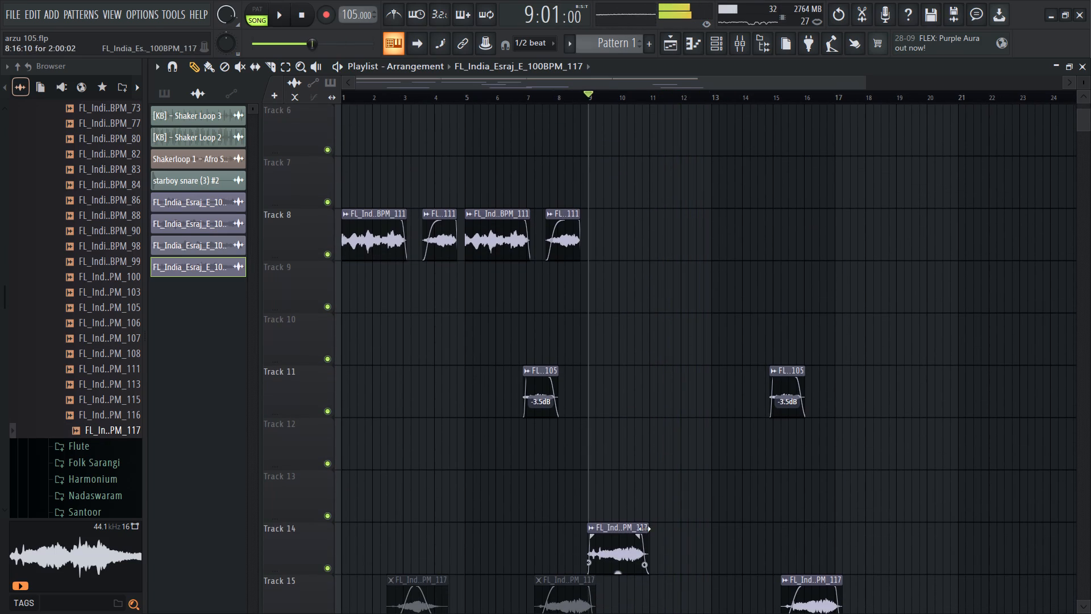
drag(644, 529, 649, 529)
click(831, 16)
During playback, extend the Track 14 esraj clip to a length of 2:00:13 and shorten its fade-out.
key(space)
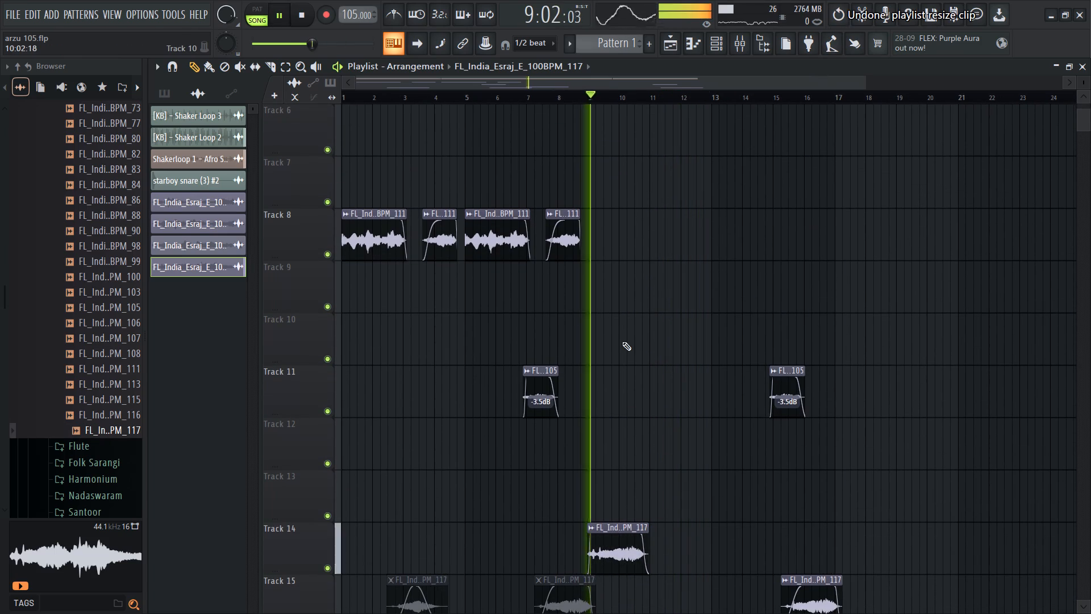
ctrl+scroll(636, 492, up, 9)
scroll(636, 499, down, 3)
ctrl+scroll(664, 451, up, 5)
alt+drag(724, 375, 728, 375)
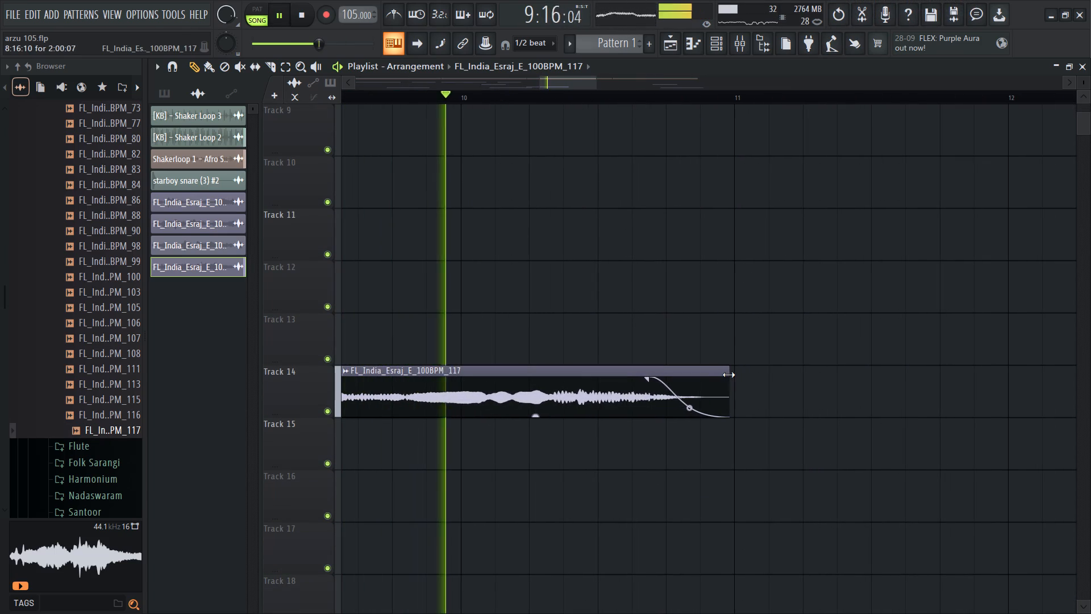
alt+drag(728, 375, 730, 374)
drag(657, 382, 704, 399)
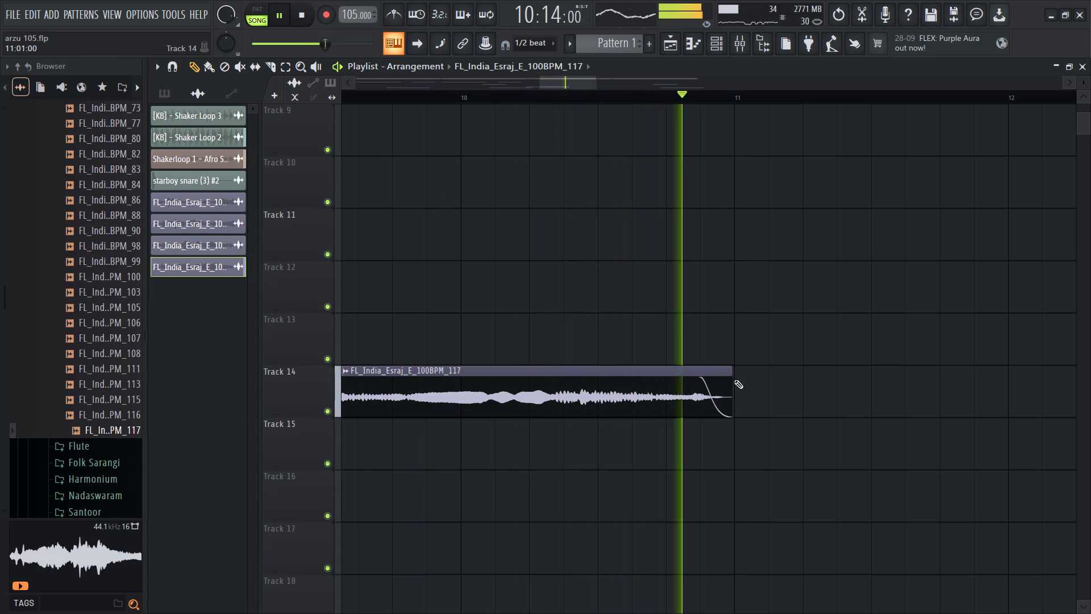
click(731, 372)
Lower the FL_India_Esraj_E_100BPM_117 channel volume to about 16% while replaying from bar 9.
ctrl+scroll(730, 385, down, 15)
ctrl+scroll(646, 405, up, 8)
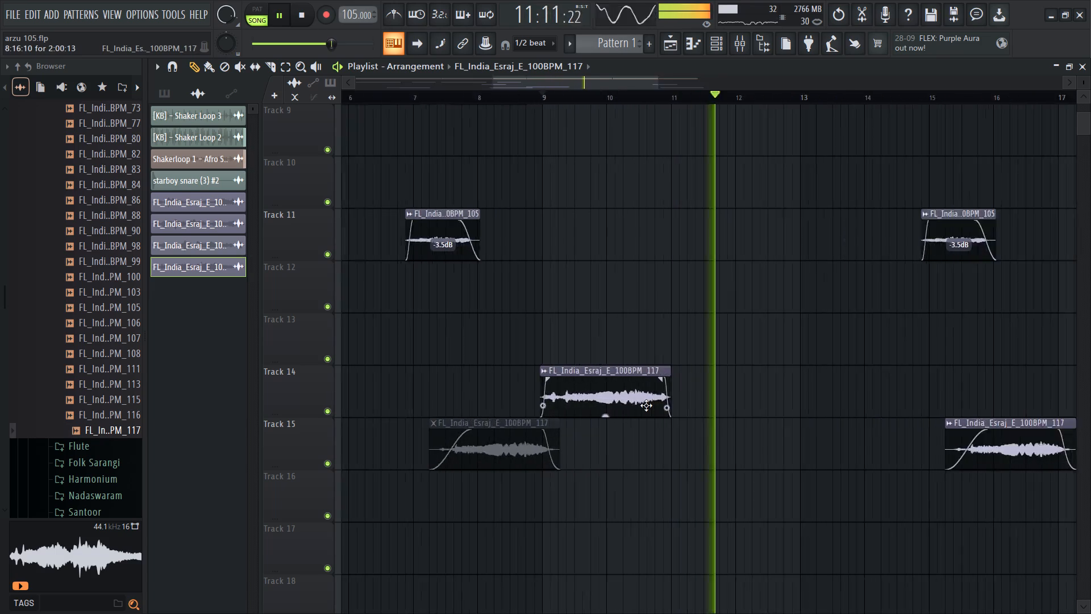
ctrl+scroll(646, 405, down, 7)
ctrl+scroll(556, 419, up, 9)
ctrl+scroll(584, 412, down, 6)
click(705, 375)
click(701, 376)
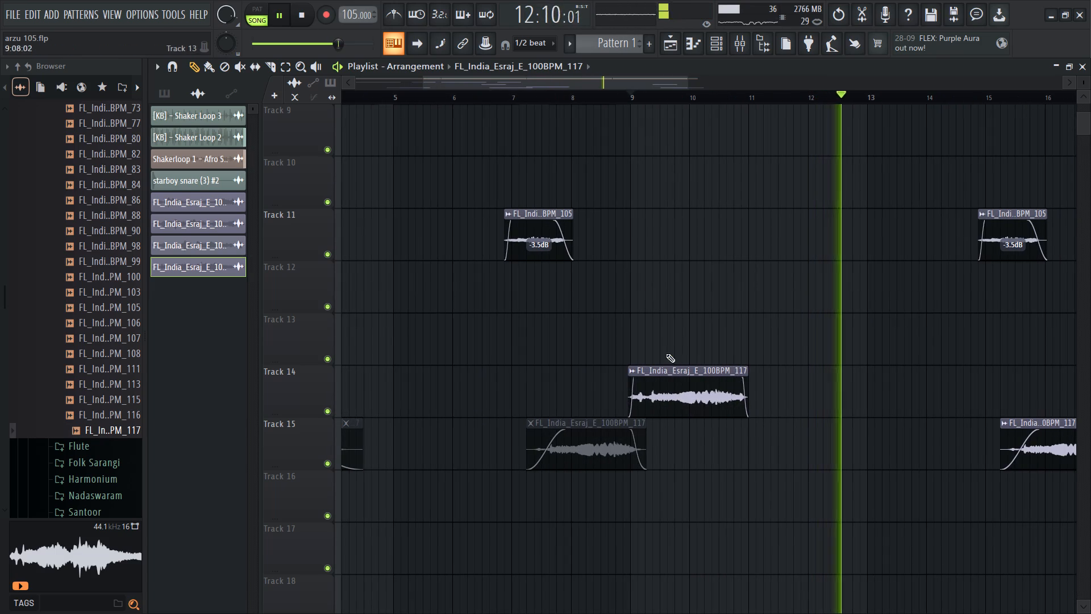
double_click(686, 378)
drag(538, 228, 551, 367)
drag(549, 227, 553, 217)
key(space)
key(space)
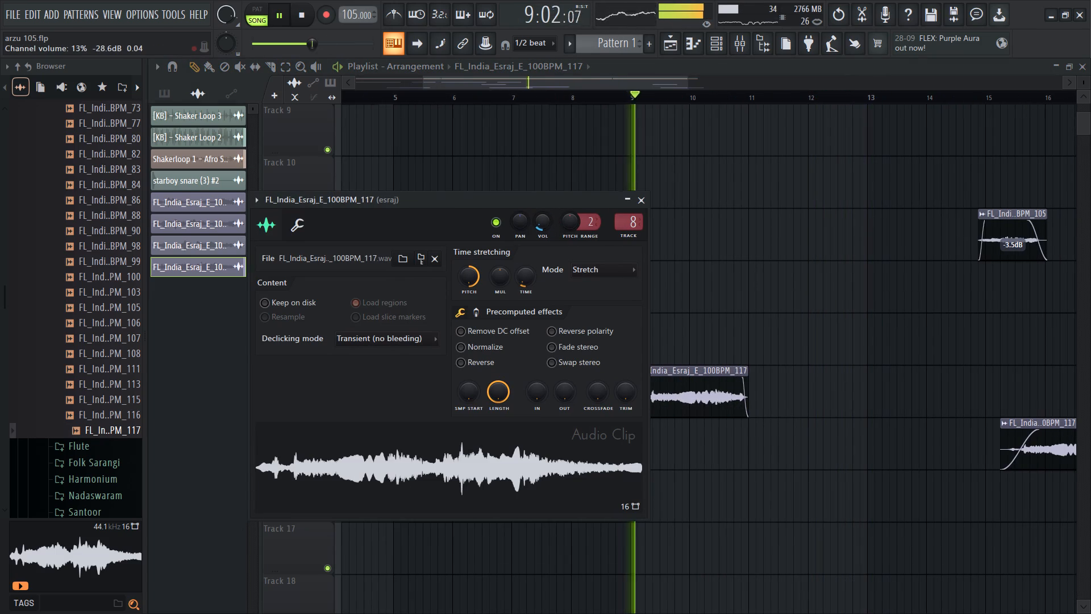
click(552, 217)
click(552, 217)
Pan the FL_India_Esraj_E_100BPM_117 channel to the left, fine-tune its volume, and close its settings.
drag(515, 221, 526, 280)
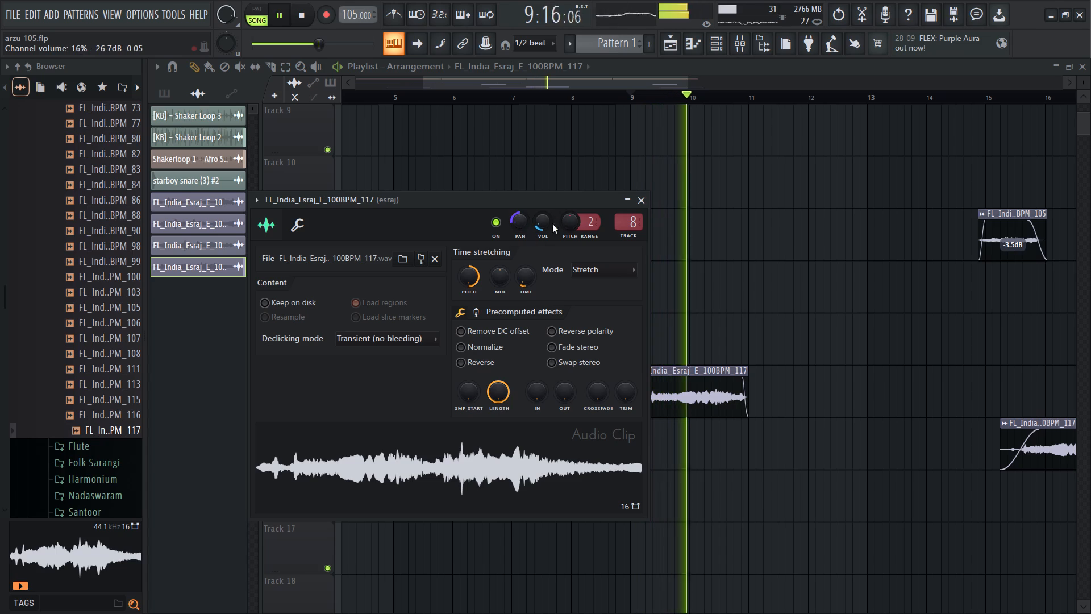
drag(552, 224, 557, 201)
drag(554, 224, 557, 240)
drag(553, 242, 556, 272)
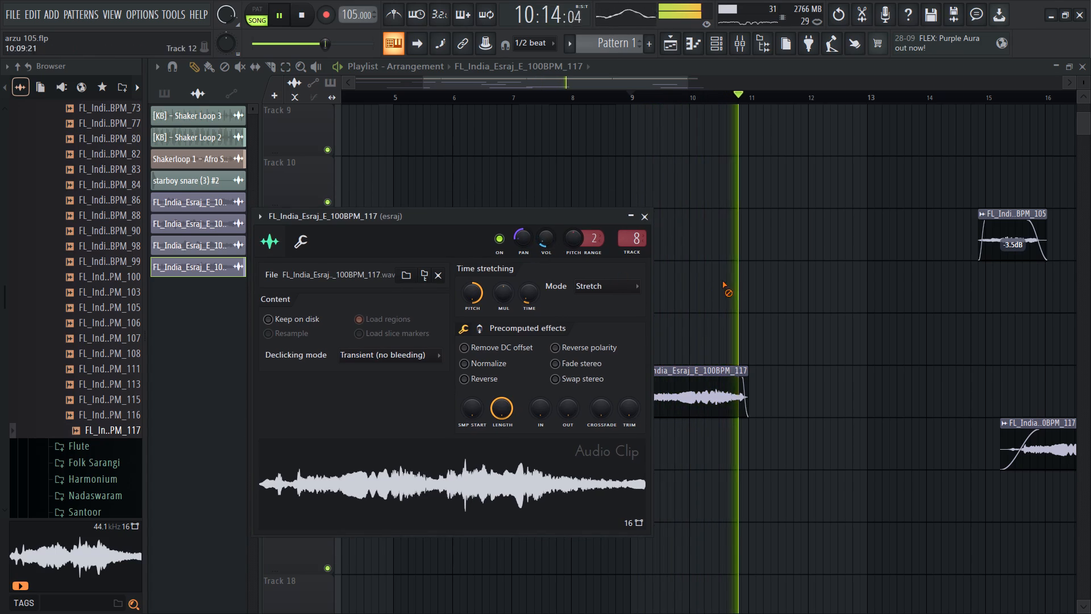
right_click(722, 281)
Place another FL_India_Esraj_E_100BPM_117 clip on Track 14 starting at 12:15:00.
ctrl+scroll(713, 326, up, 3)
ctrl+scroll(713, 326, down, 6)
ctrl+scroll(794, 399, up, 8)
click(803, 396)
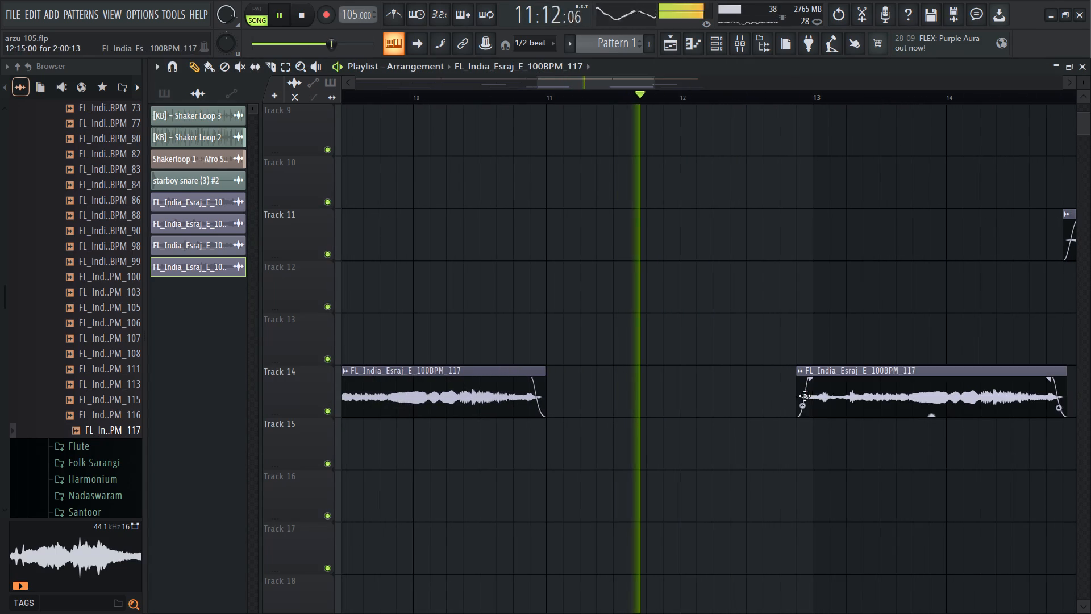
drag(836, 388, 855, 387)
ctrl+scroll(781, 379, down, 6)
ctrl+scroll(833, 394, up, 5)
drag(833, 394, 810, 397)
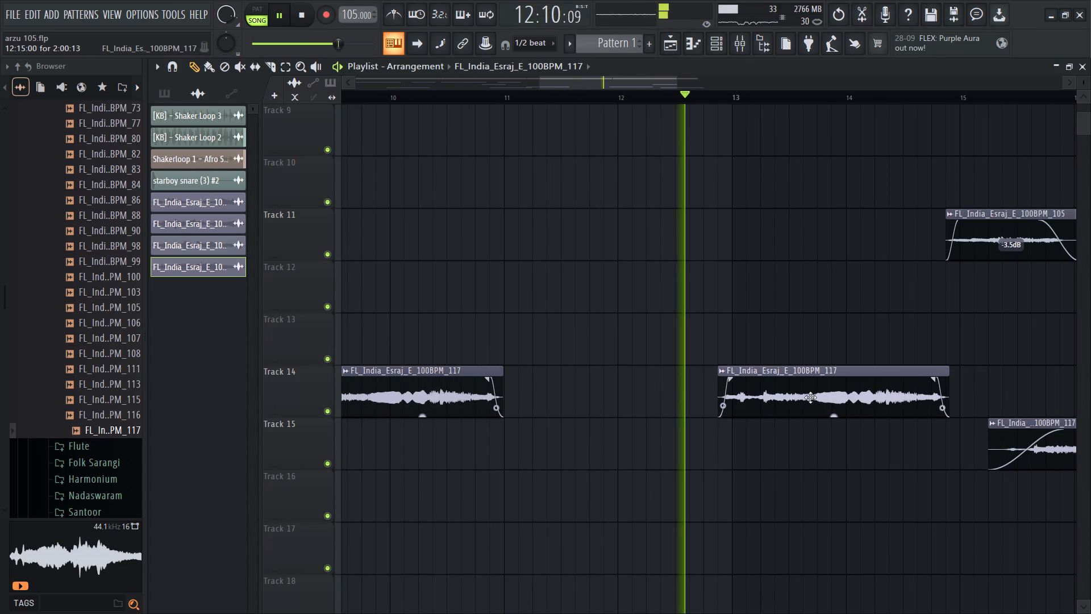
drag(810, 397, 810, 398)
drag(810, 398, 828, 397)
Place a copy of the FL_India_Esraj_E_100BPM_105 clip on Track 12 starting at 12:05:00 and restart playback.
click(988, 238)
key(space)
click(671, 280)
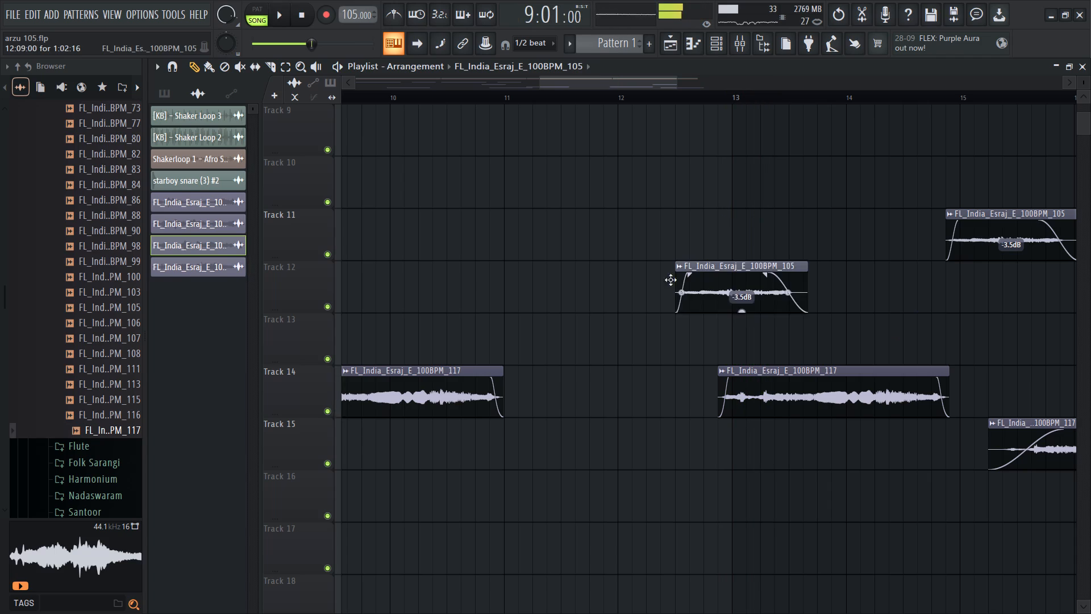
drag(735, 278, 714, 286)
key(space)
Lengthen the Track 12 esraj clip's fade-in until it meets the fade-out, and adjust its curve while playing from bar 12.
ctrl+scroll(685, 301, up, 7)
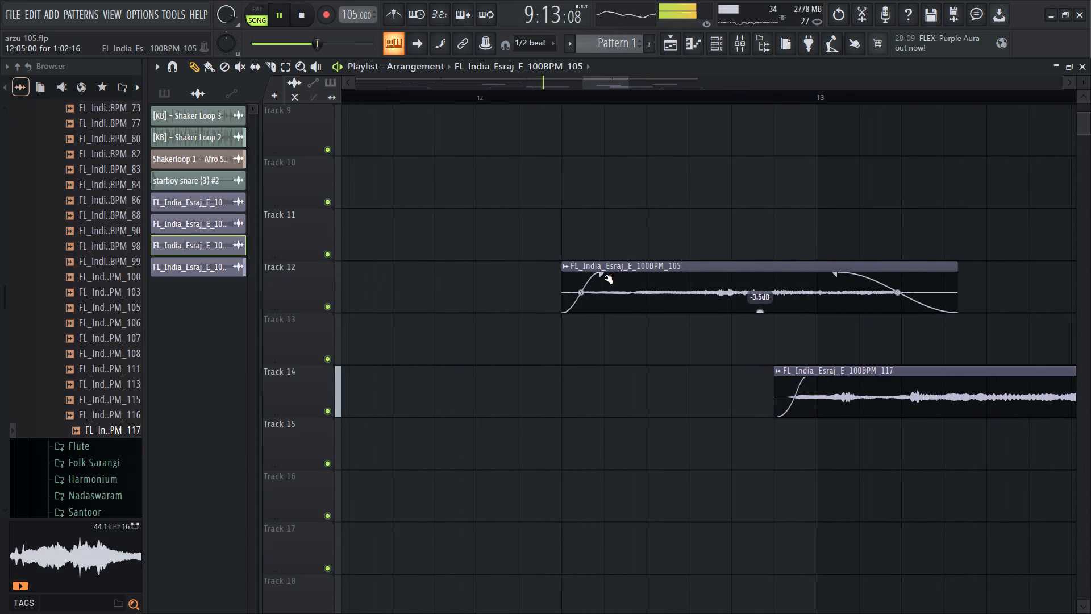
drag(605, 277, 835, 280)
drag(696, 293, 706, 344)
key(space)
click(511, 93)
key(space)
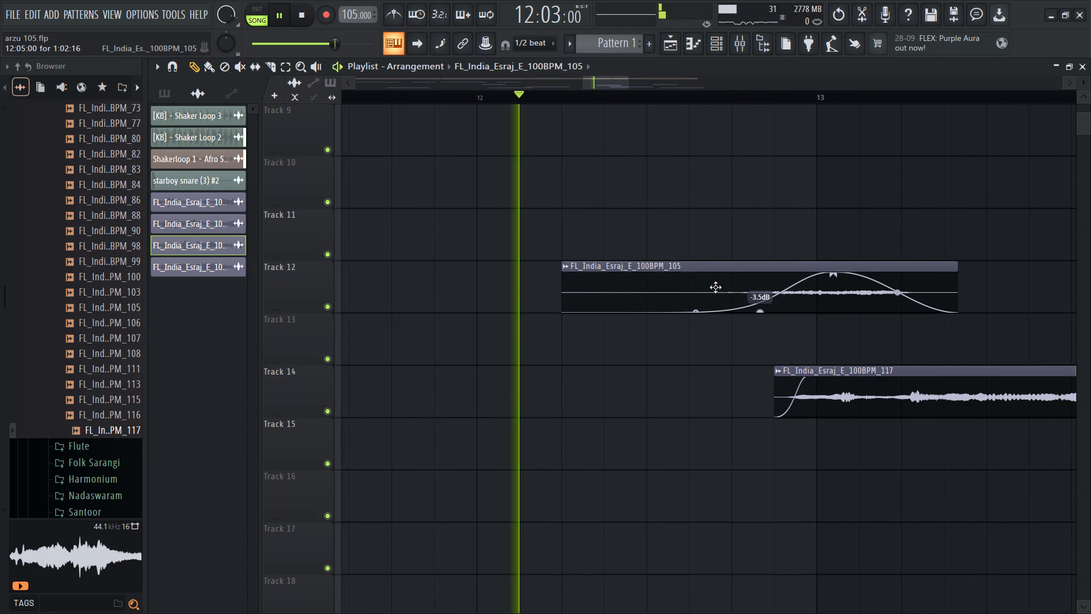
click(703, 306)
drag(700, 309, 697, 279)
double_click(721, 297)
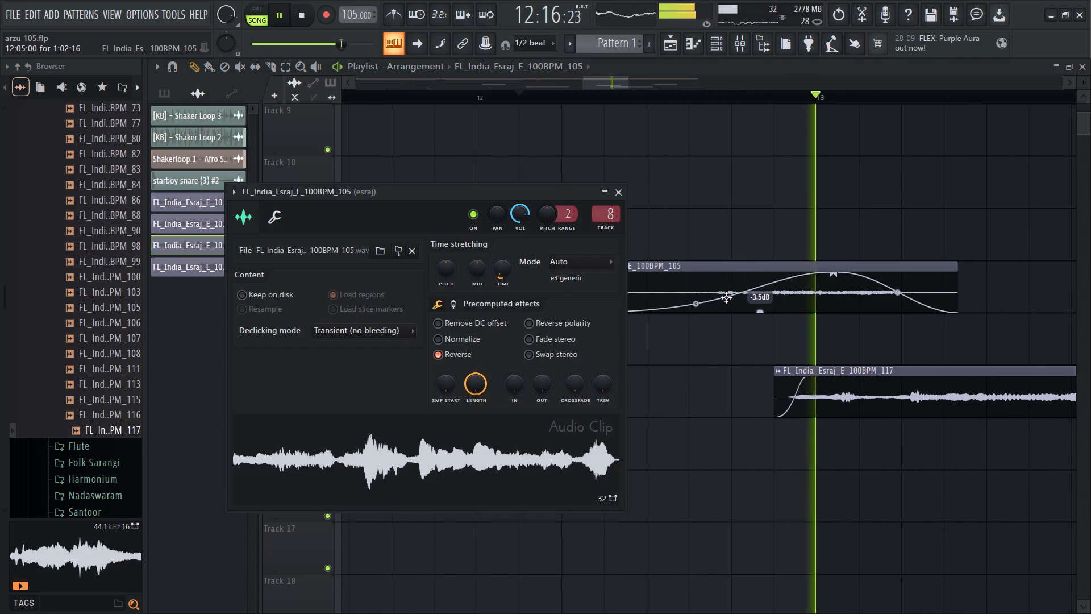
drag(838, 292, 835, 292)
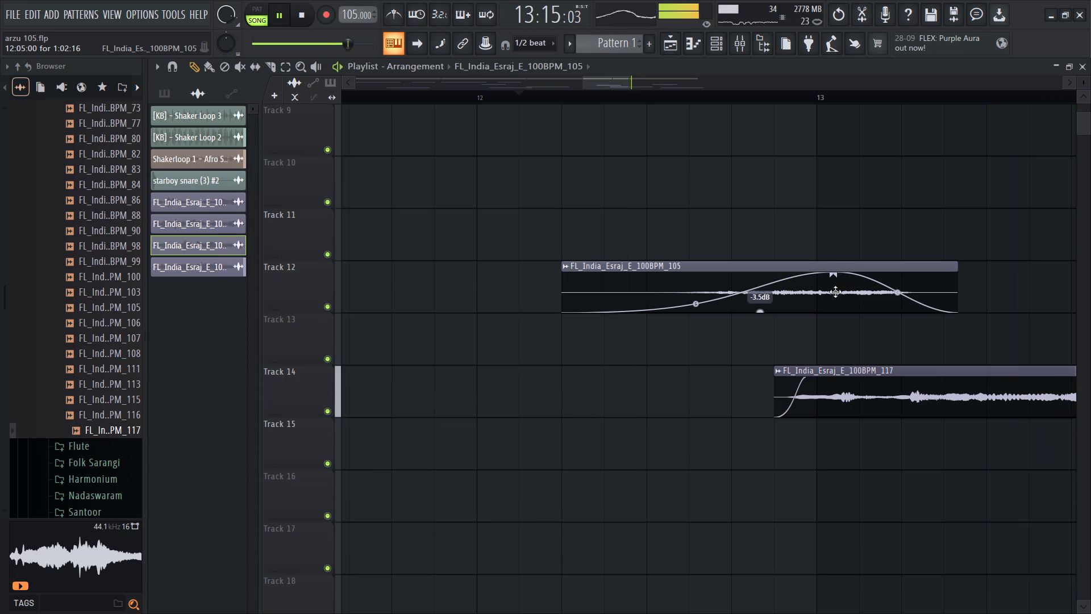
Shift the Track 12 esraj clip's fade peak earlier and make its fade-out curve fall off faster while replaying from bar 12.
drag(835, 292, 828, 294)
drag(823, 280, 790, 283)
key(space)
drag(836, 277, 744, 286)
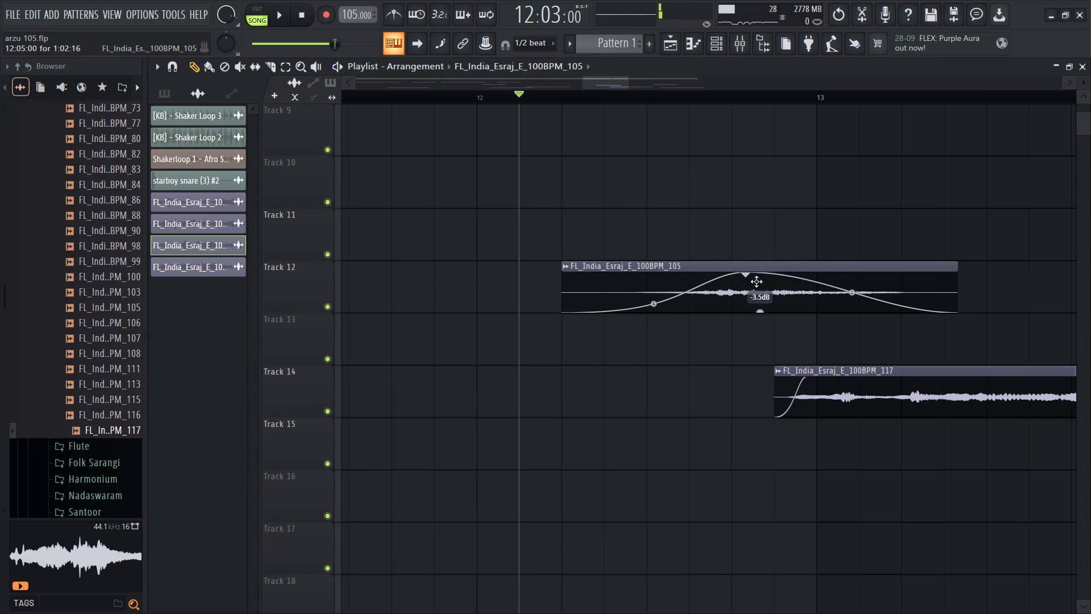
drag(739, 282, 785, 280)
ctrl+scroll(712, 287, down, 8)
key(space)
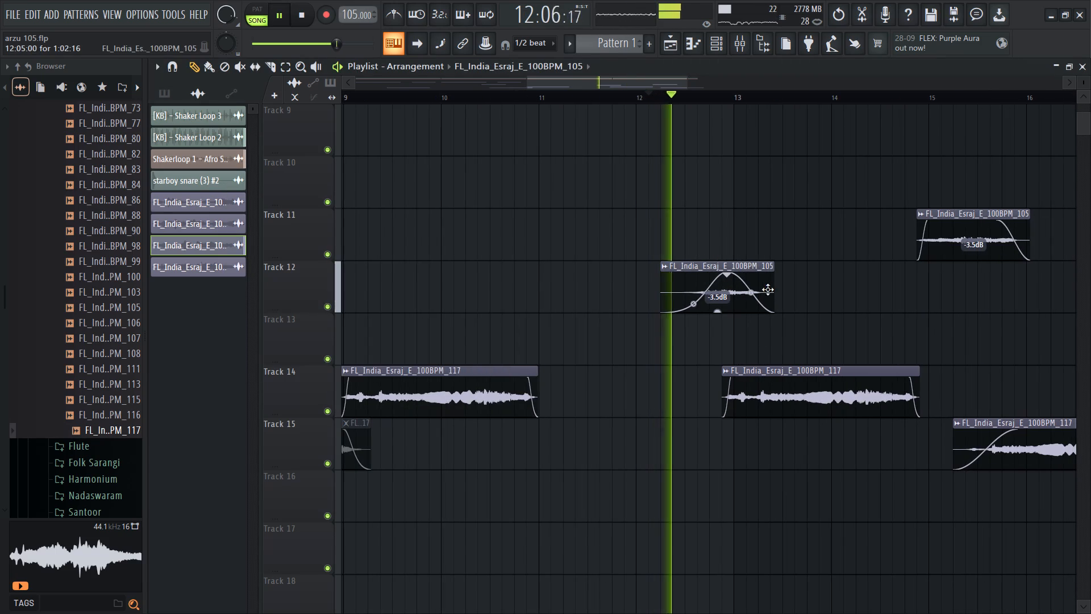
drag(755, 291, 747, 370)
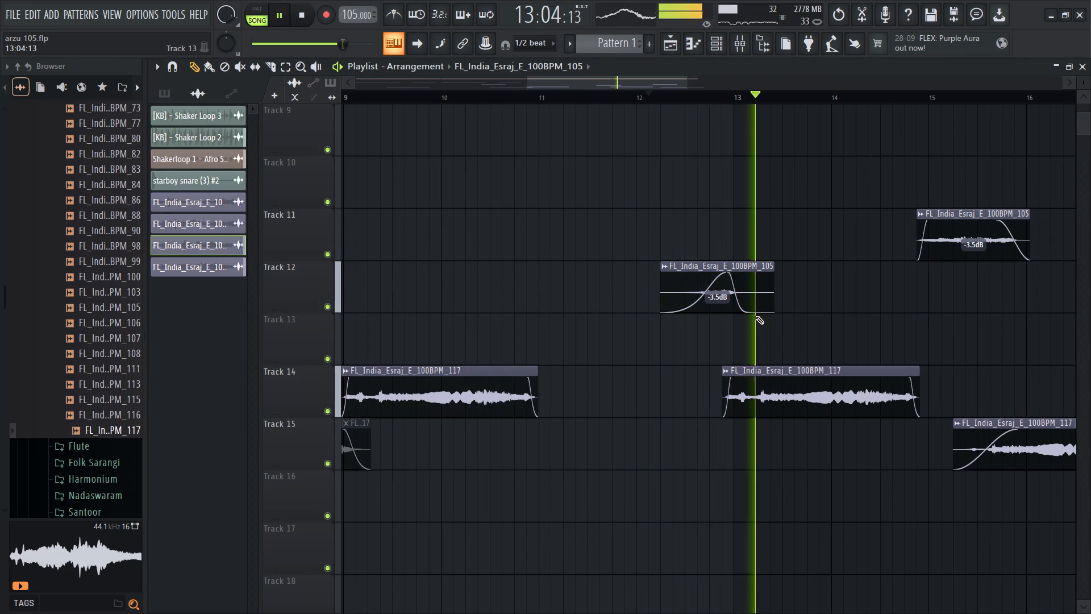
Delete both FL_India_Esraj_E_100BPM_105 clips on Track 11 and the FL_India_Esraj_E_100BPM_117 clip at bar 15 on Track 15.
ctrl+scroll(755, 316, down, 7)
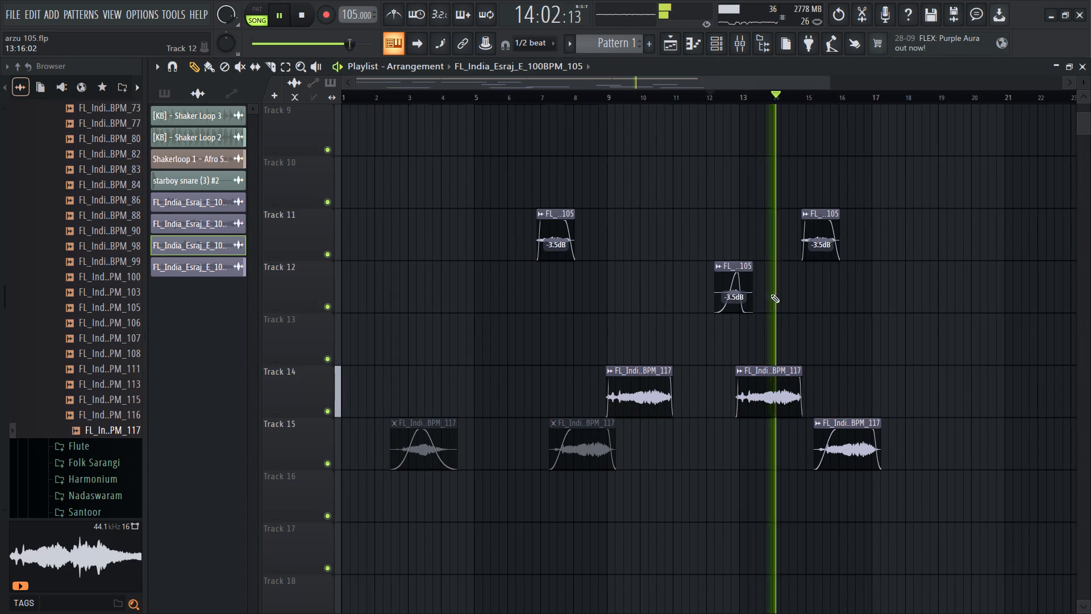
ctrl+scroll(834, 379, up, 1)
ctrl+scroll(834, 379, down, 4)
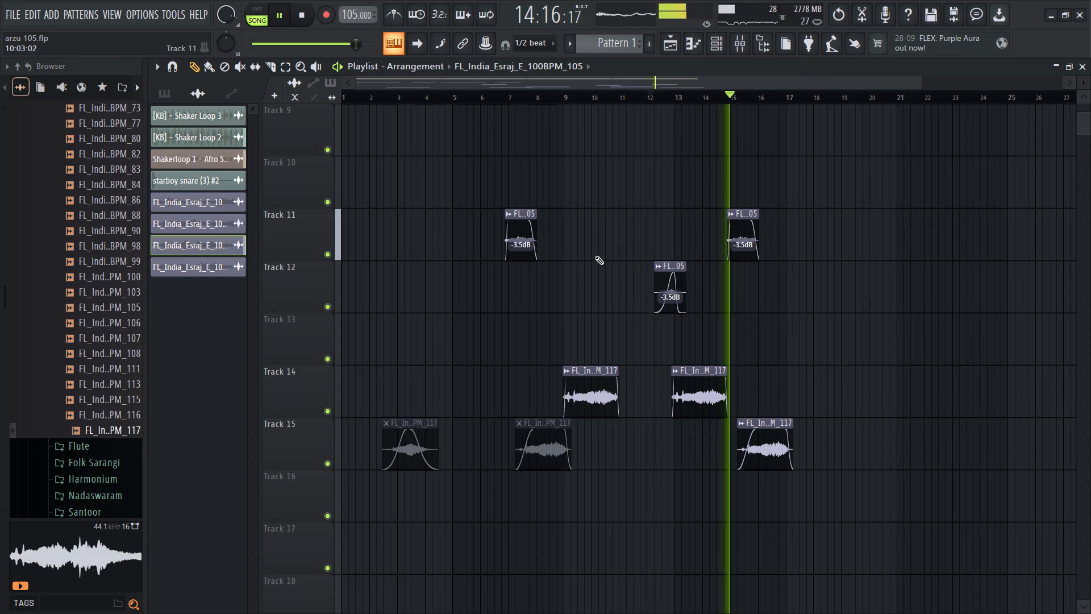
ctrl+scroll(724, 259, up, 8)
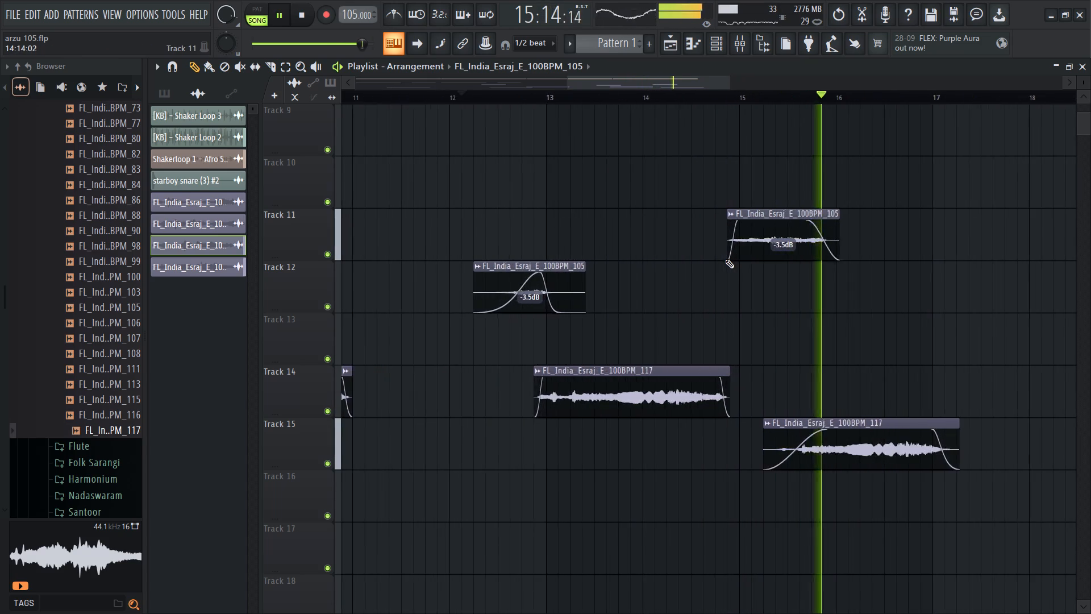
ctrl+scroll(725, 259, down, 6)
right_drag(779, 206, 680, 256)
right_drag(489, 225, 399, 263)
ctrl+scroll(832, 277, down, 5)
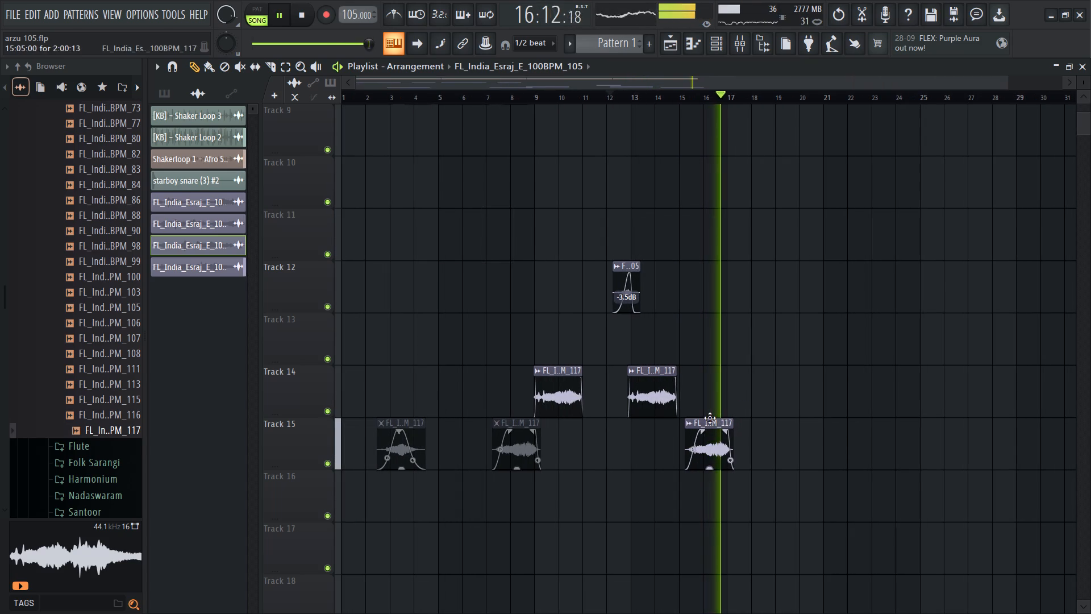
right_drag(710, 404, 706, 445)
Replay the section from bar 12 and check the channel settings of the FL_India_Esraj_E_100BPM_117 clip on Track 14.
key(space)
key(space)
ctrl+scroll(649, 388, up, 8)
double_click(651, 388)
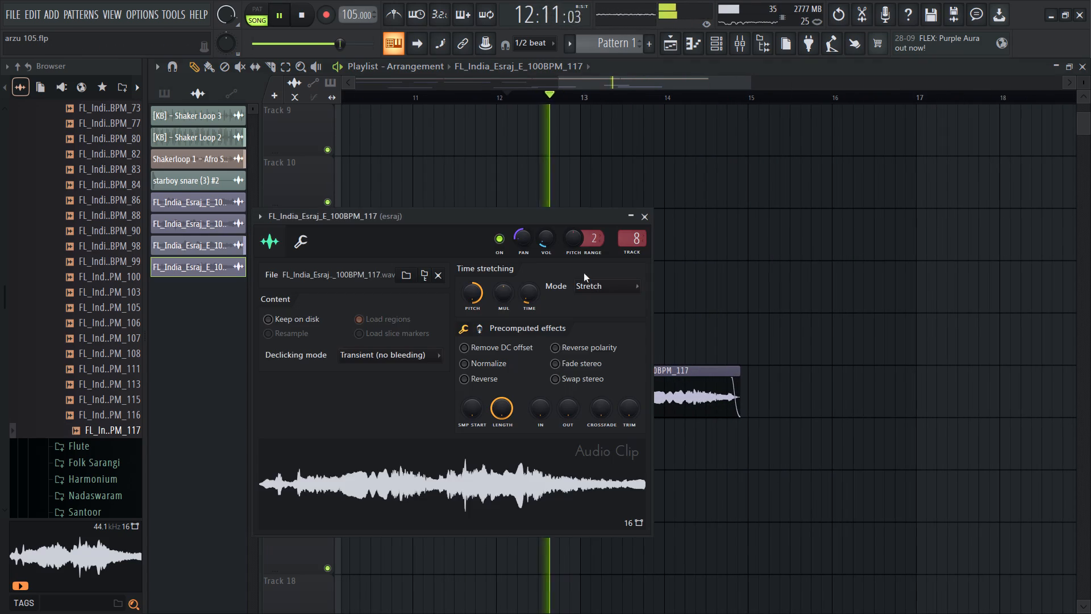
right_click(757, 275)
double_click(665, 394)
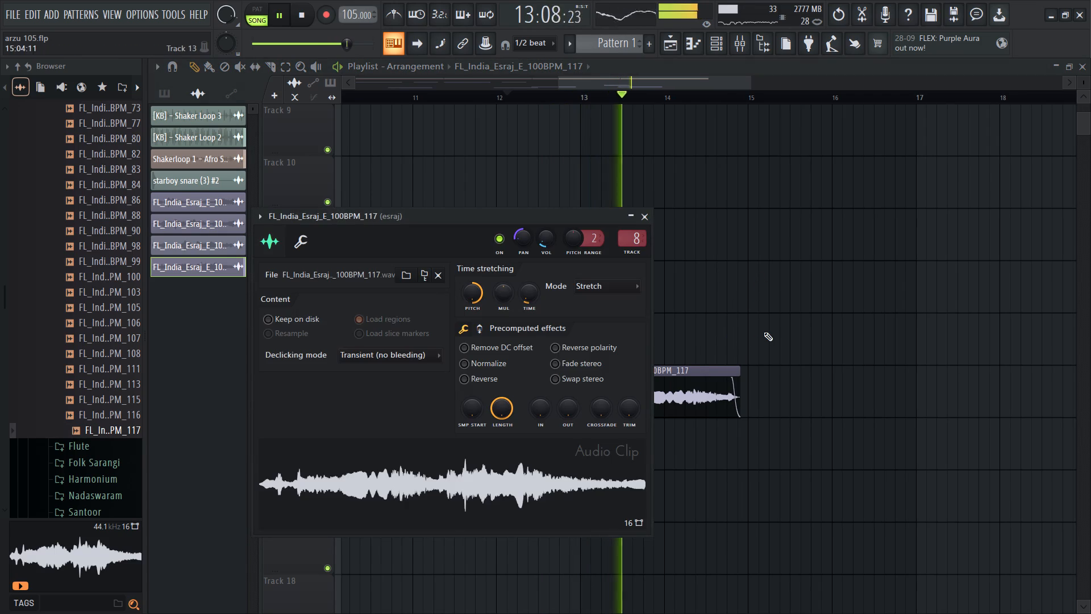
right_click(727, 334)
key(space)
ctrl+scroll(804, 333, down, 16)
key(space)
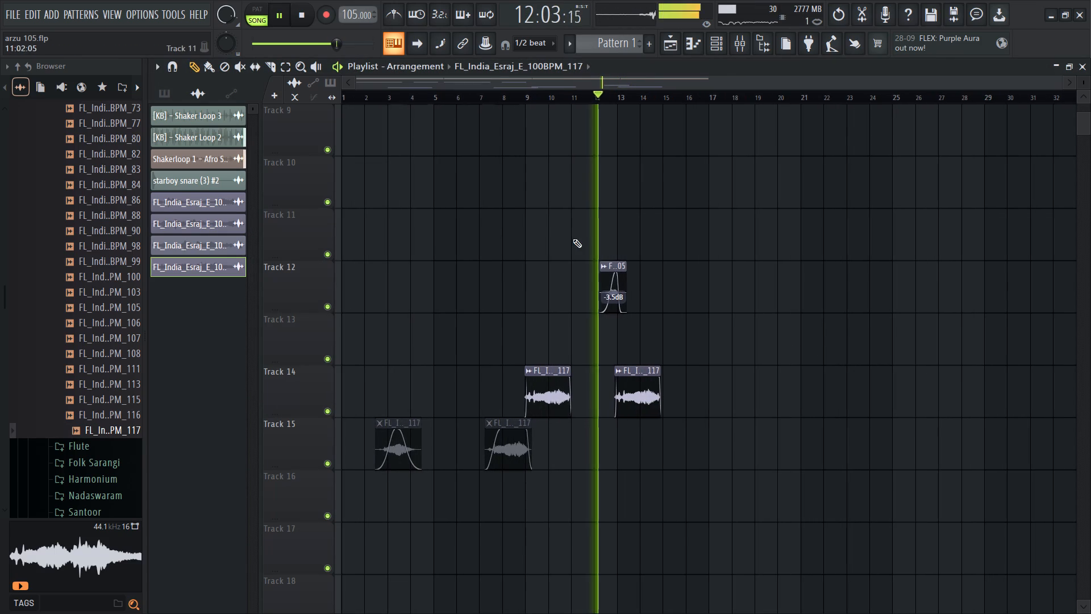
Delete the two muted FL_India_Esraj_E_100BPM_117 clips on Track 15.
right_drag(416, 385, 510, 448)
scroll(468, 371, up, 7)
key(space)
scroll(537, 219, down, 5)
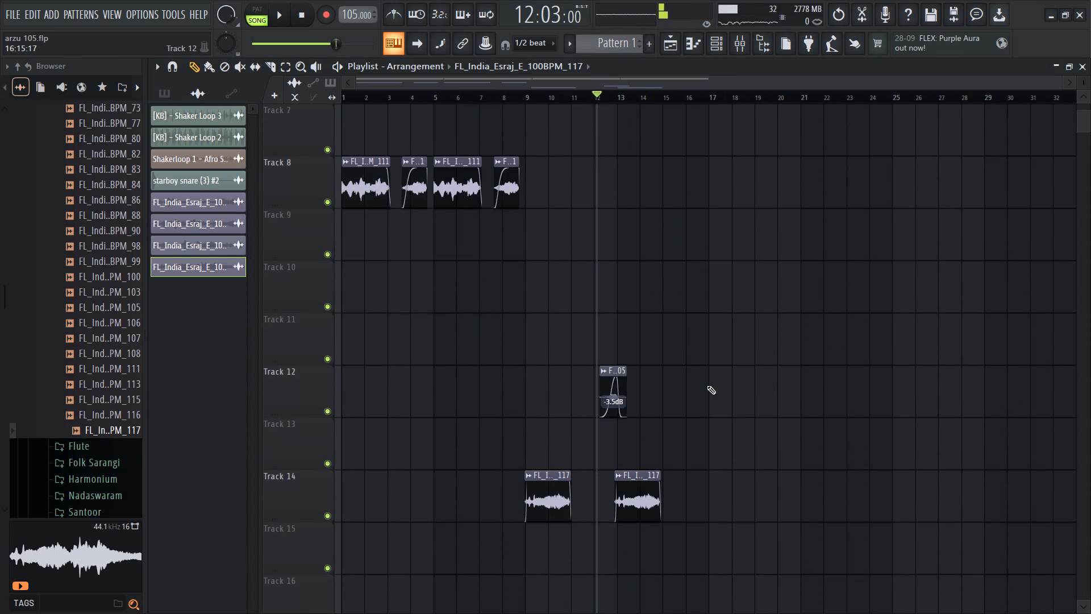
Return the playback position to bar 1 and briefly play from there.
scroll(710, 383, up, 6)
drag(363, 109, 309, 118)
key(space)
drag(358, 102, 144, 127)
key(space)
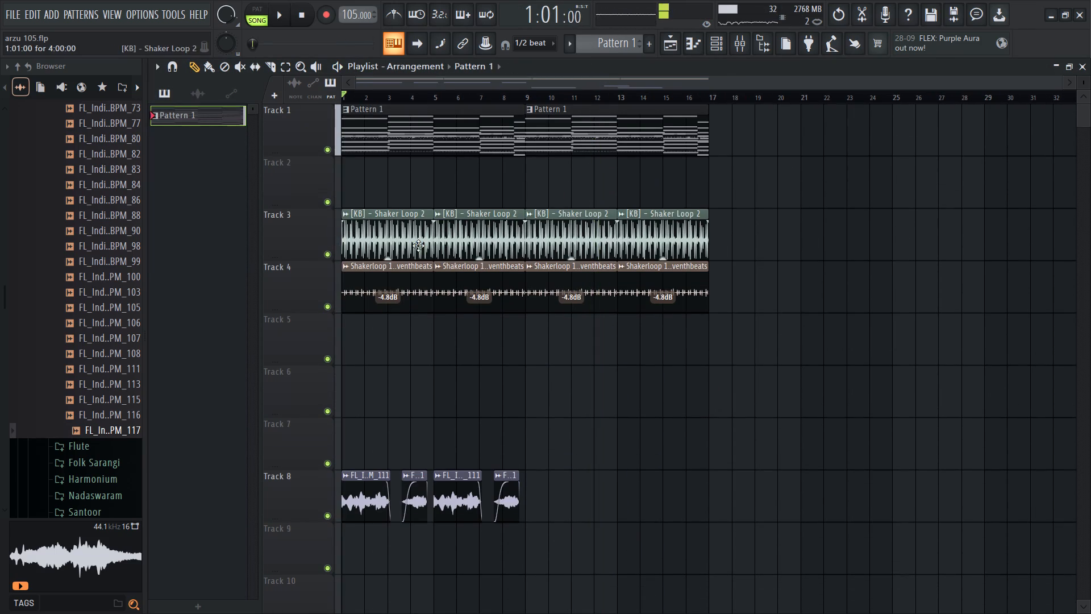
key(space)
key(space)
Move all the shaker loop clips from Tracks 3 and 4 down to Tracks 6 and 7.
ctrl+drag(352, 203, 768, 308)
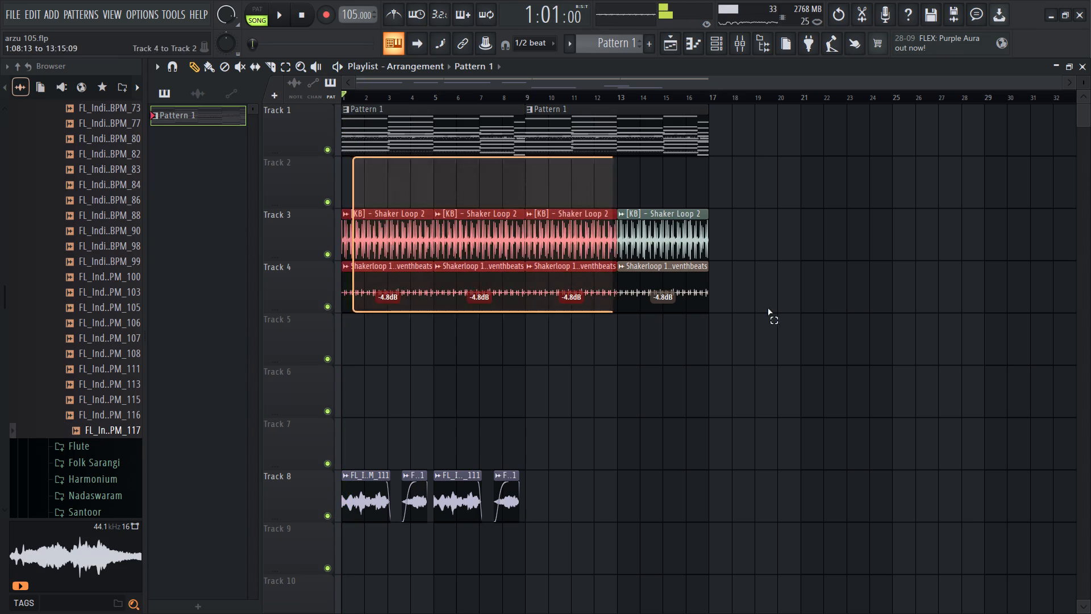
ctrl+drag(768, 308, 822, 311)
drag(363, 224, 331, 395)
key(space)
right_click(645, 497)
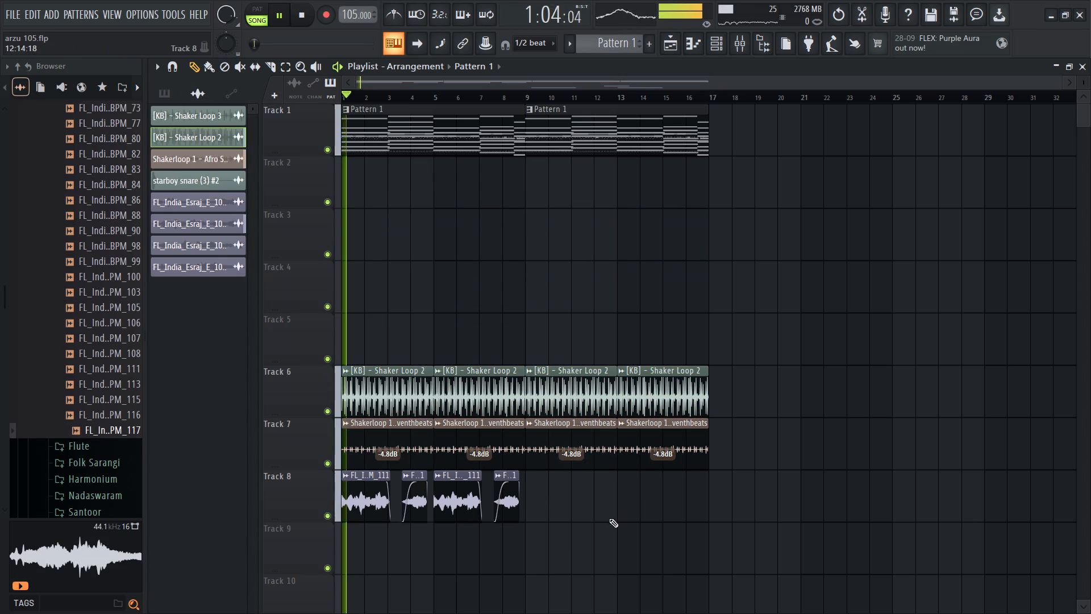
key(space)
Split Pattern 1 by channel into separate patterns.
click(345, 113)
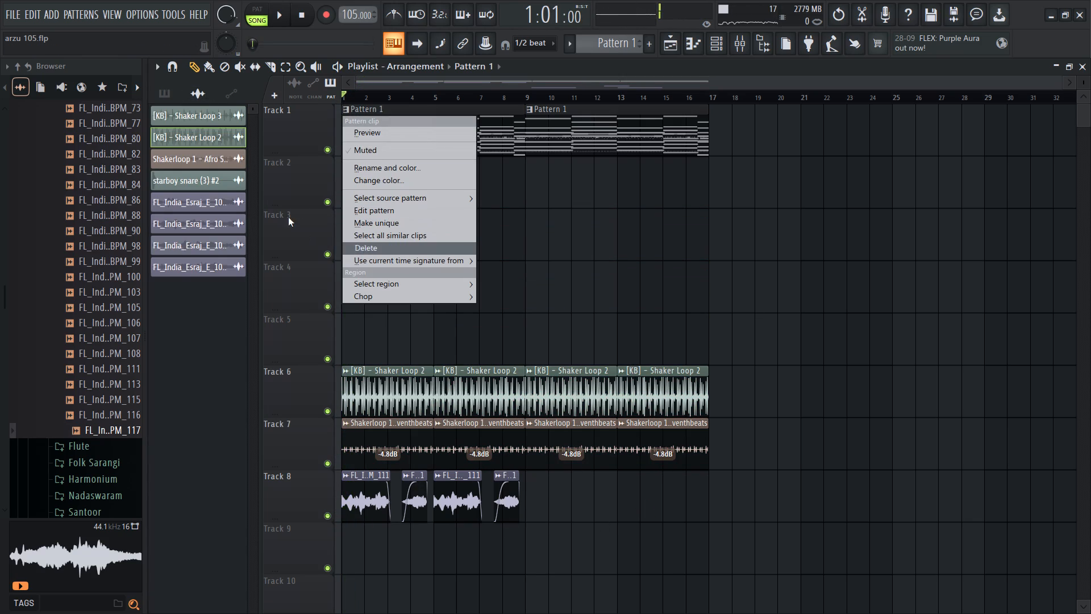
click(170, 88)
click(202, 128)
click(199, 119)
right_click(199, 119)
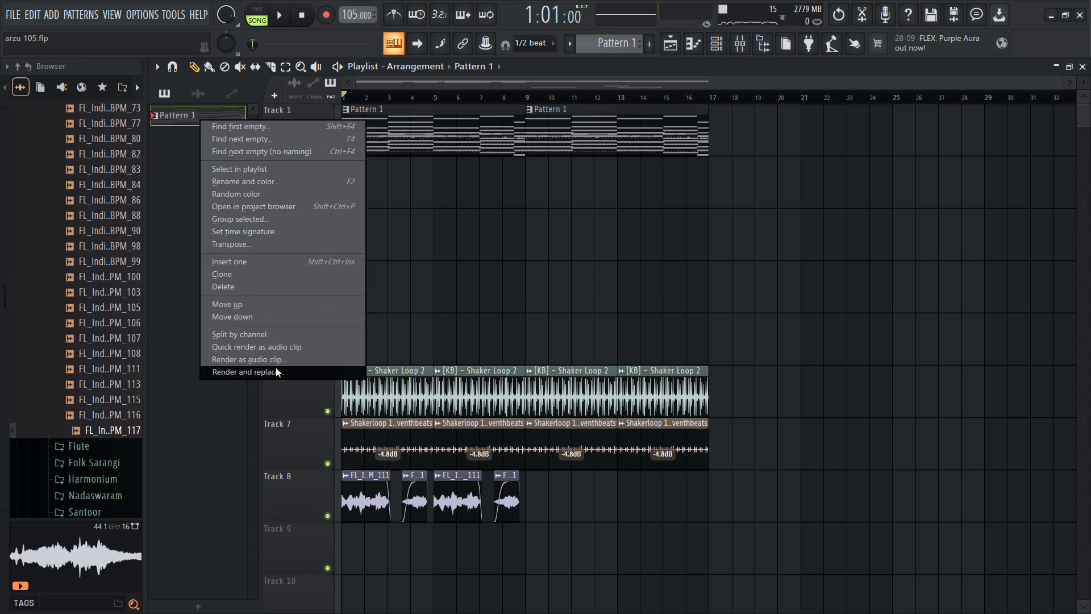
click(288, 334)
Move the Analog Lab V, Analog Lab V #2 and Kick 2 clips from Track 1 to Tracks 2, 3 and 4.
drag(385, 130, 381, 214)
drag(405, 122, 382, 262)
drag(417, 121, 397, 300)
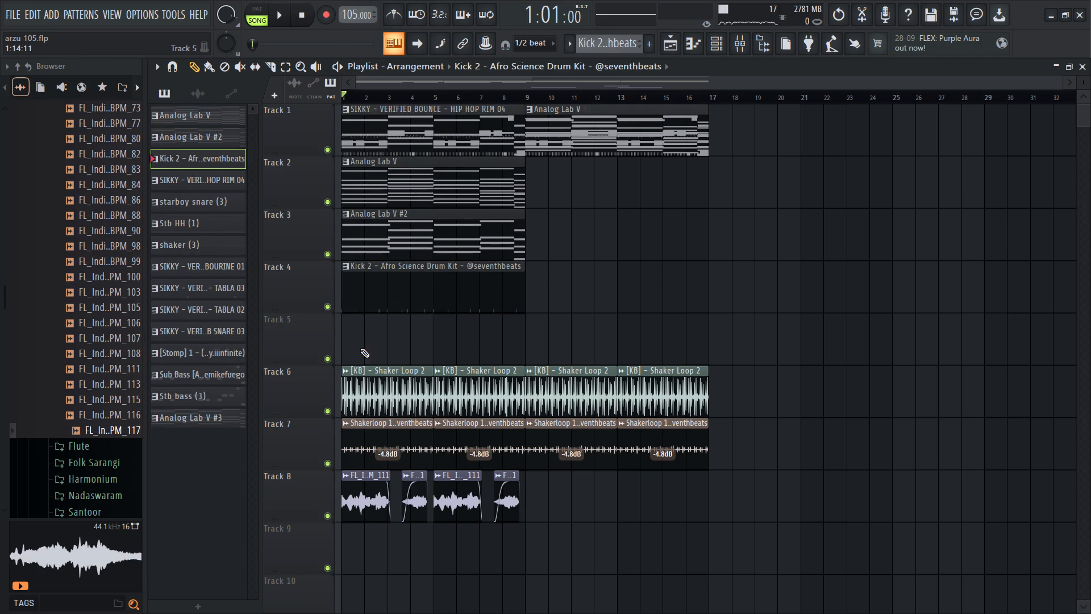
Move the shaker loop and esraj clips from Tracks 6 to 8 down to Tracks 9 to 11.
ctrl+drag(358, 365, 706, 613)
scroll(760, 494, down, 4)
drag(357, 165, 343, 331)
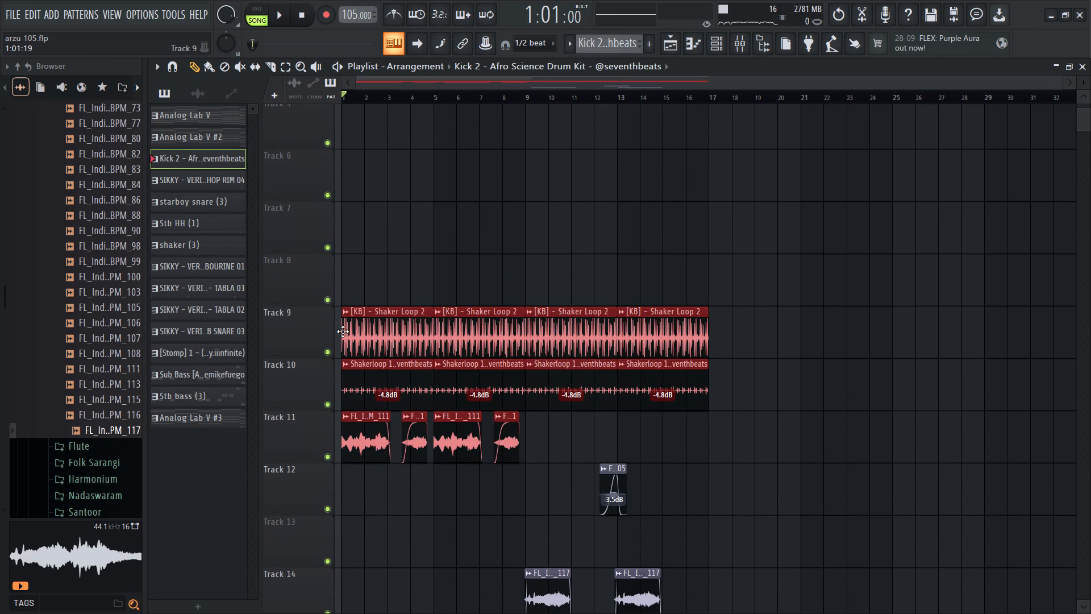
drag(343, 331, 343, 309)
right_click(530, 236)
Move the HIP HOP RIM 04, starboy snare (3), Stb HH (1) and shaker (3) clips from Track 1 to Tracks 5 to 8.
scroll(530, 236, up, 7)
drag(399, 137, 392, 374)
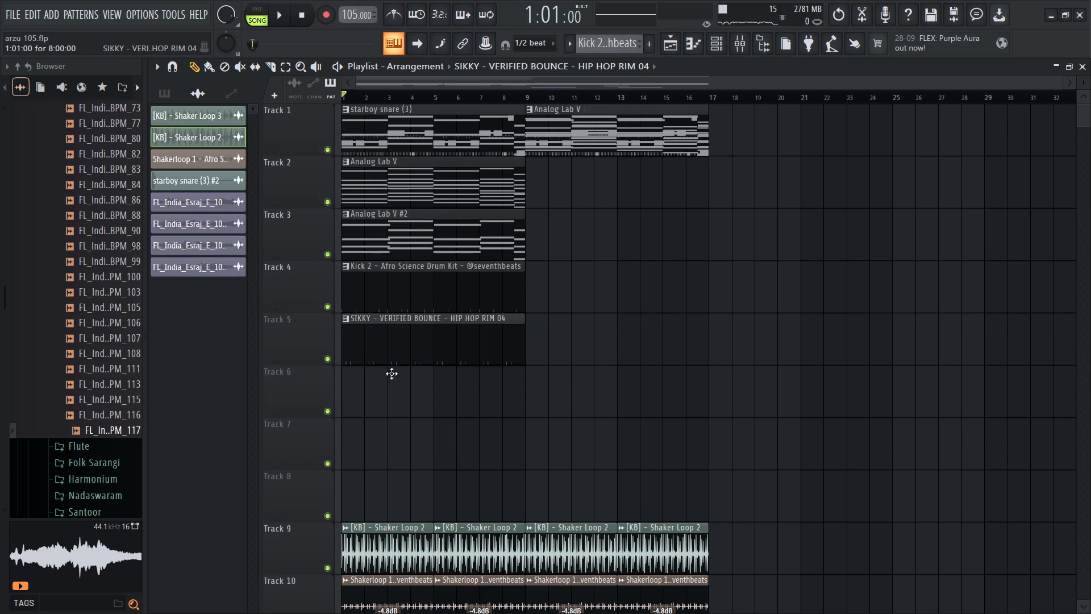
drag(392, 374, 392, 381)
drag(442, 105, 426, 434)
drag(400, 437, 400, 389)
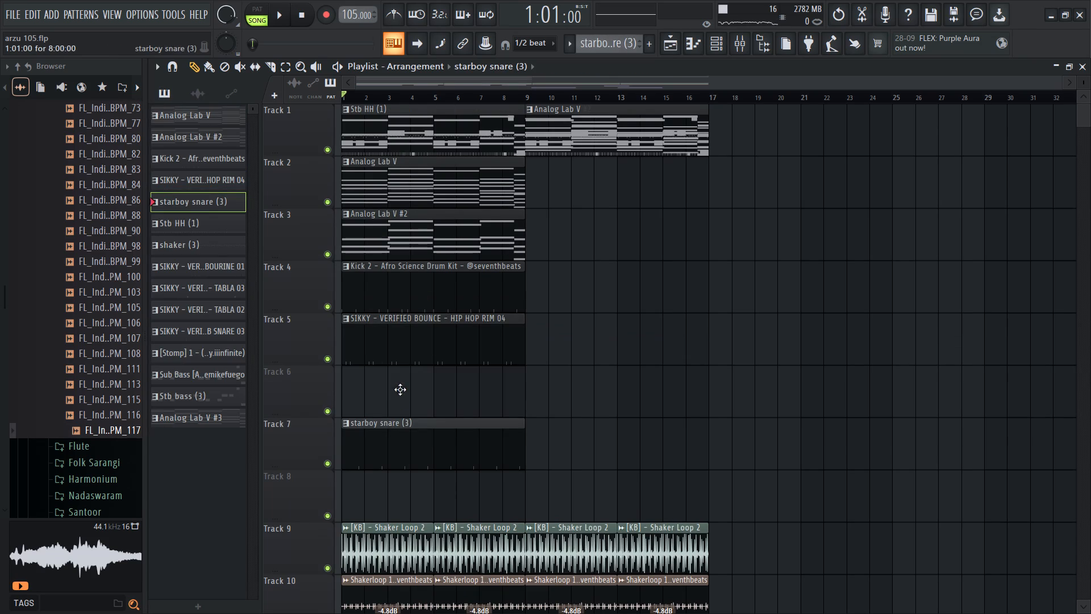
drag(400, 389, 402, 363)
drag(435, 137, 423, 495)
drag(504, 126, 499, 433)
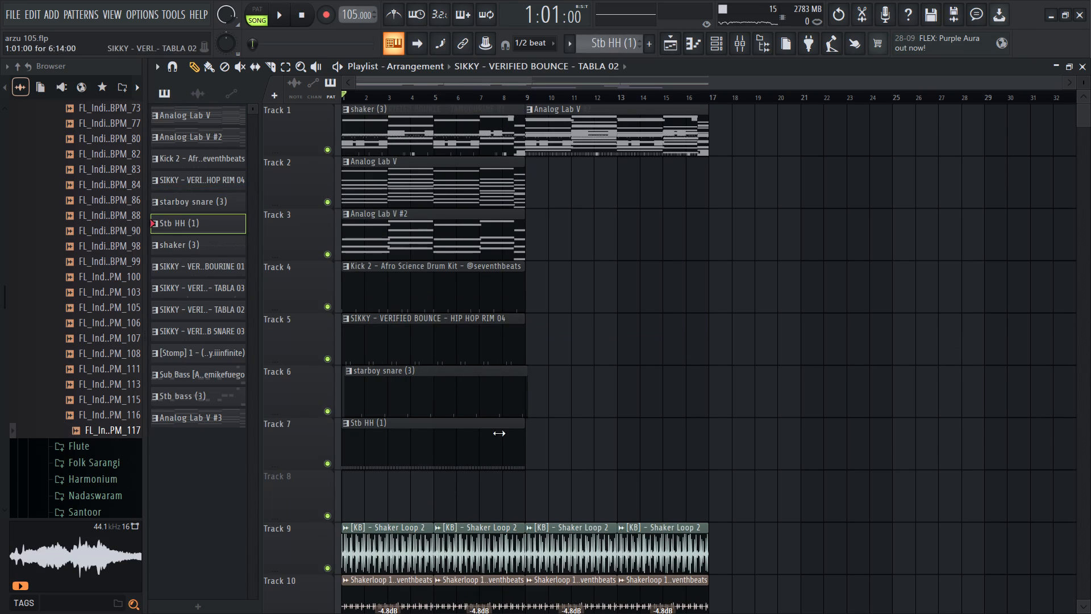
drag(499, 433, 493, 486)
drag(450, 99, 450, 107)
drag(432, 123, 435, 493)
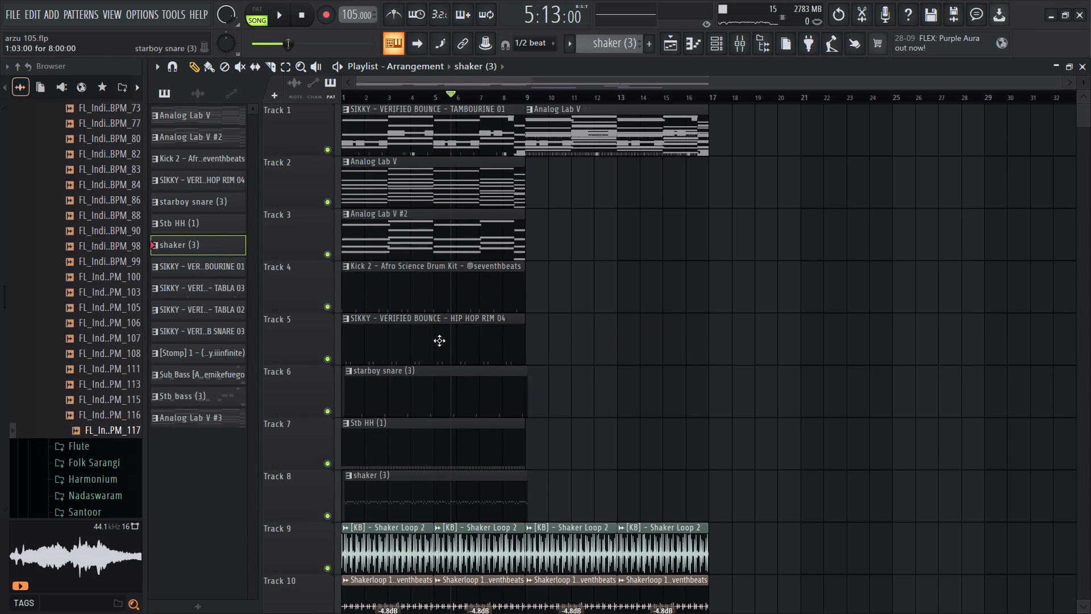
click(426, 127)
drag(429, 128, 393, 135)
Move all shaker loop and esraj clips down five tracks, with Shaker Loop 2 on Track 14.
scroll(544, 177, down, 6)
ctrl+drag(839, 216, 263, 553)
drag(386, 235, 348, 529)
right_click(495, 363)
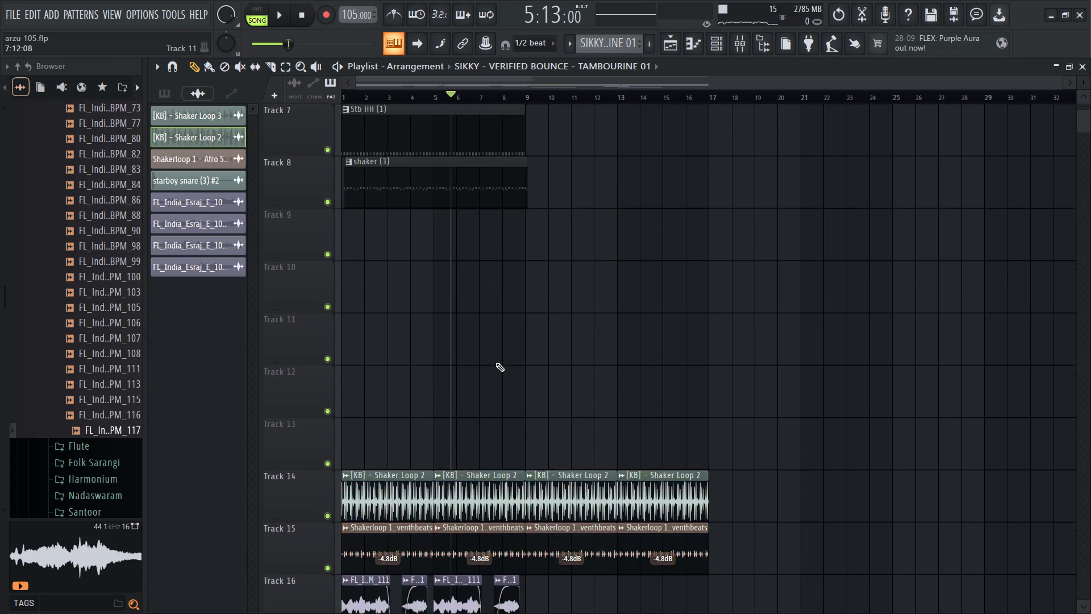
Move the TABLA 03, TABLA 02 and R&B SNARE 03 clips from Track 1 to Tracks 9, 10 and 11.
scroll(495, 363, up, 12)
drag(376, 117, 367, 563)
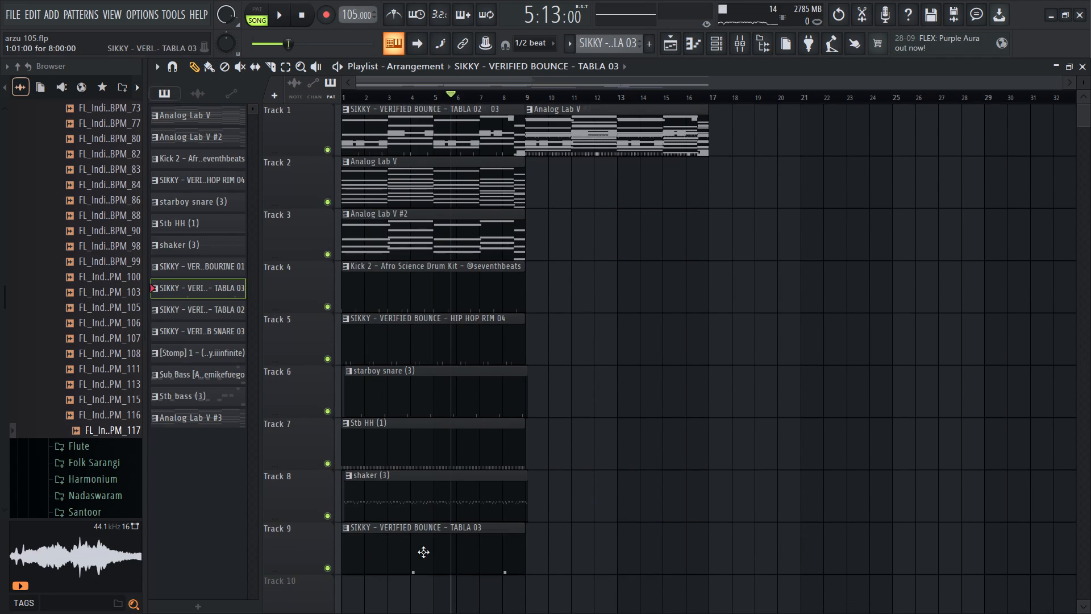
drag(423, 551, 287, 540)
drag(401, 127, 372, 610)
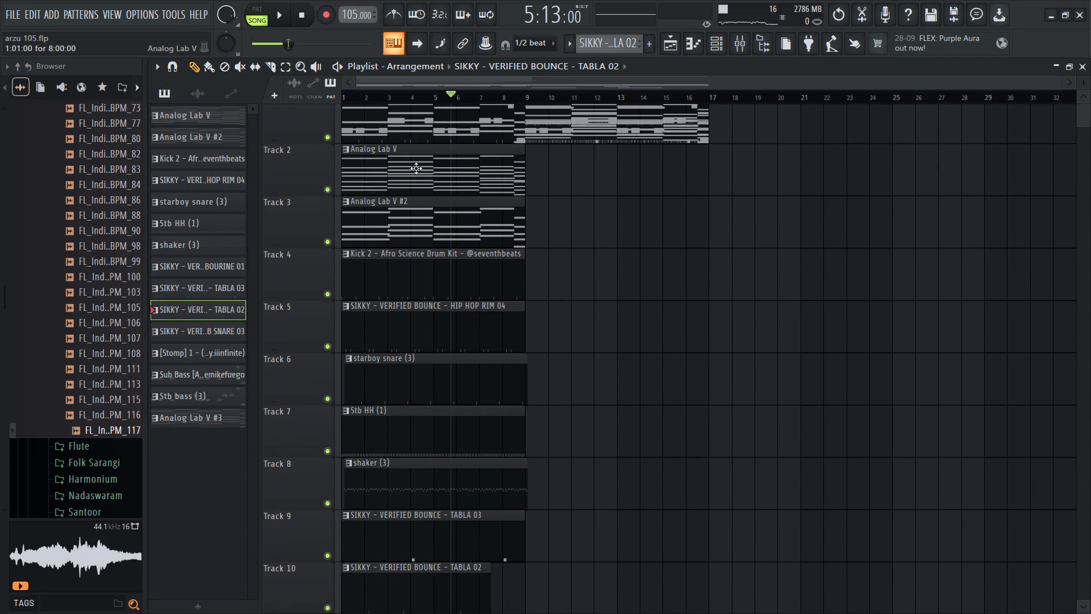
drag(400, 109, 374, 607)
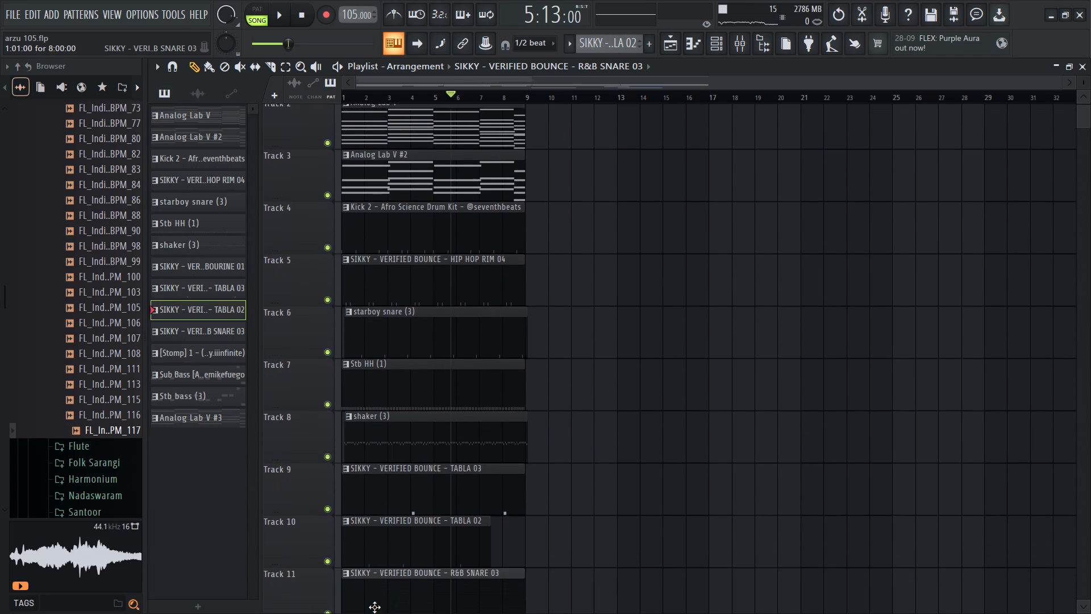
drag(374, 607, 374, 613)
Extend the TABLA 02 clip to bar 9 and trim the ends of the starboy snare (3) and shaker (3) clips to bar 9.
drag(486, 521, 521, 529)
scroll(552, 443, up, 2)
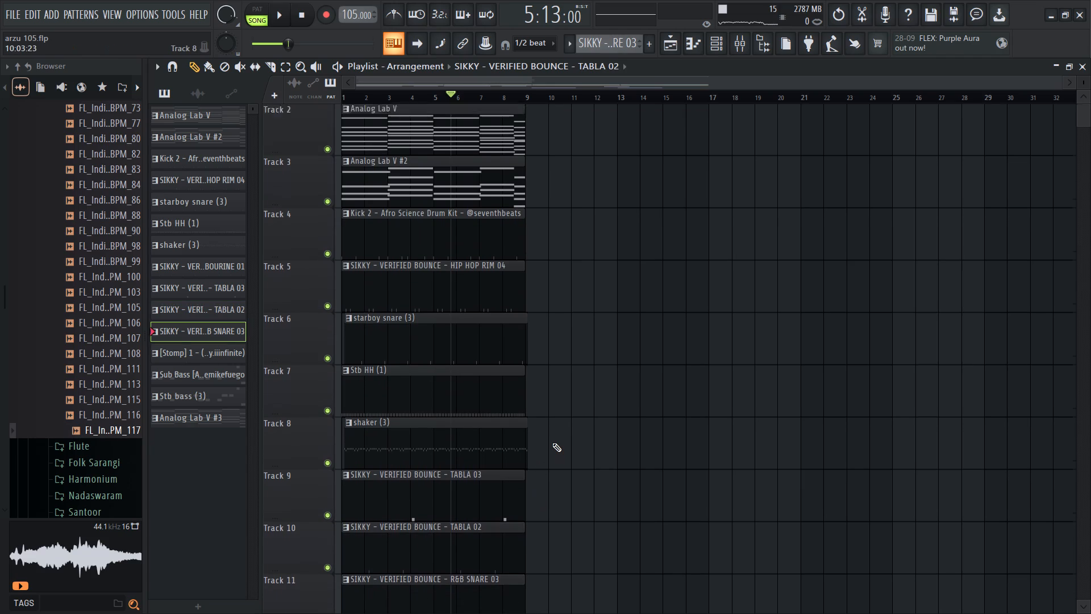
scroll(552, 443, up, 17)
ctrl+scroll(463, 425, down, 6)
ctrl+scroll(393, 423, up, 12)
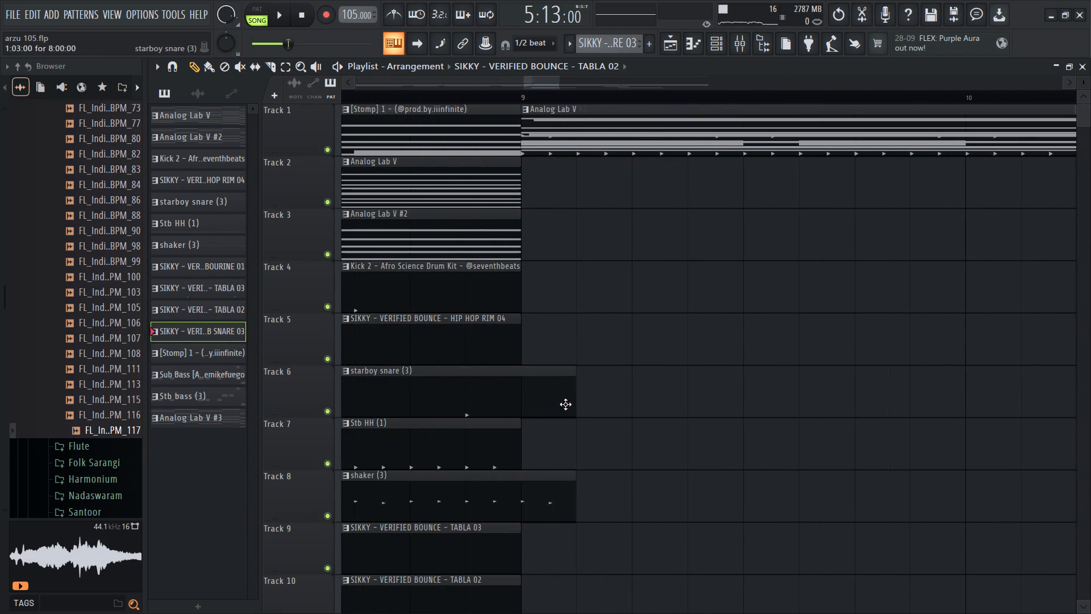
click(569, 402)
drag(574, 401, 527, 404)
ctrl+scroll(531, 402, down, 6)
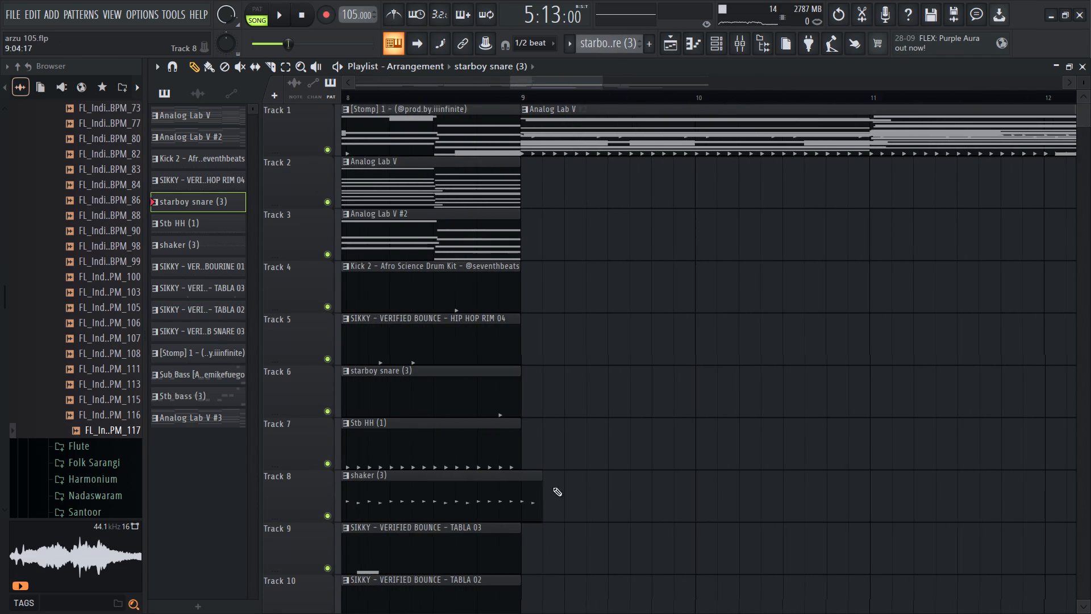
drag(538, 491, 518, 489)
Move the [Stomp] 1 clip to Track 12 and the Sub Bass [Abyss] clip to Track 13, both starting at bar 1.
scroll(523, 437, up, 6)
drag(417, 129, 714, 239)
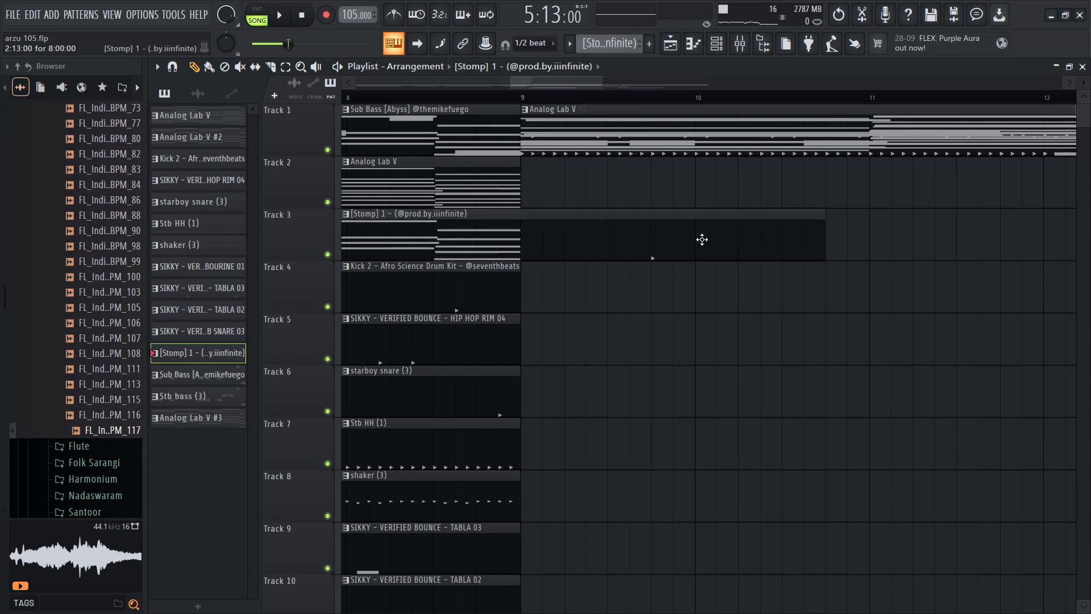
ctrl+scroll(702, 239, down, 14)
alt+scroll(662, 187, down, 10)
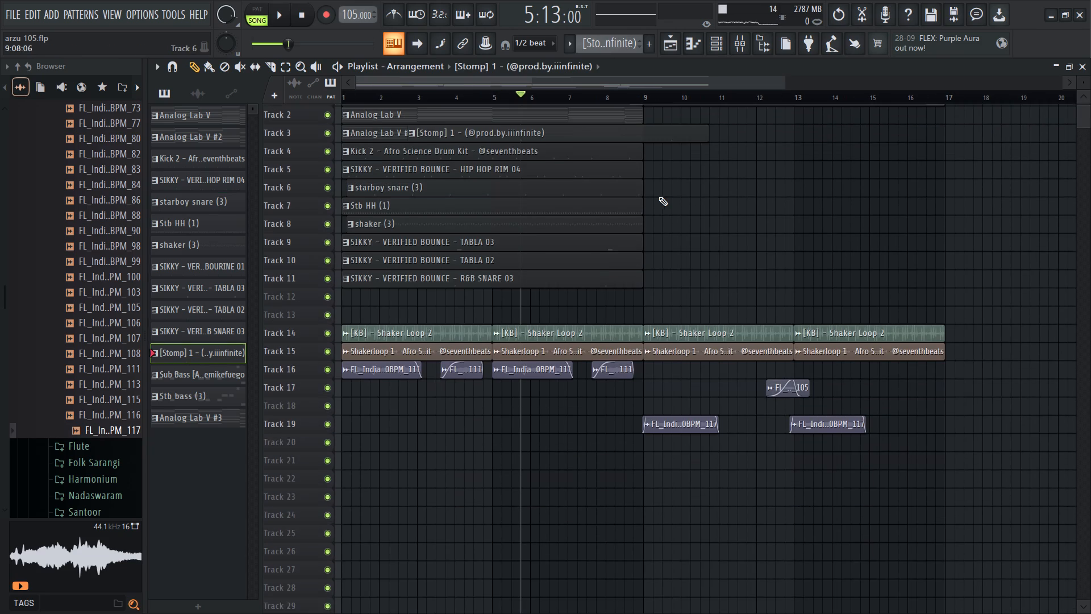
scroll(656, 200, up, 3)
drag(668, 154, 427, 306)
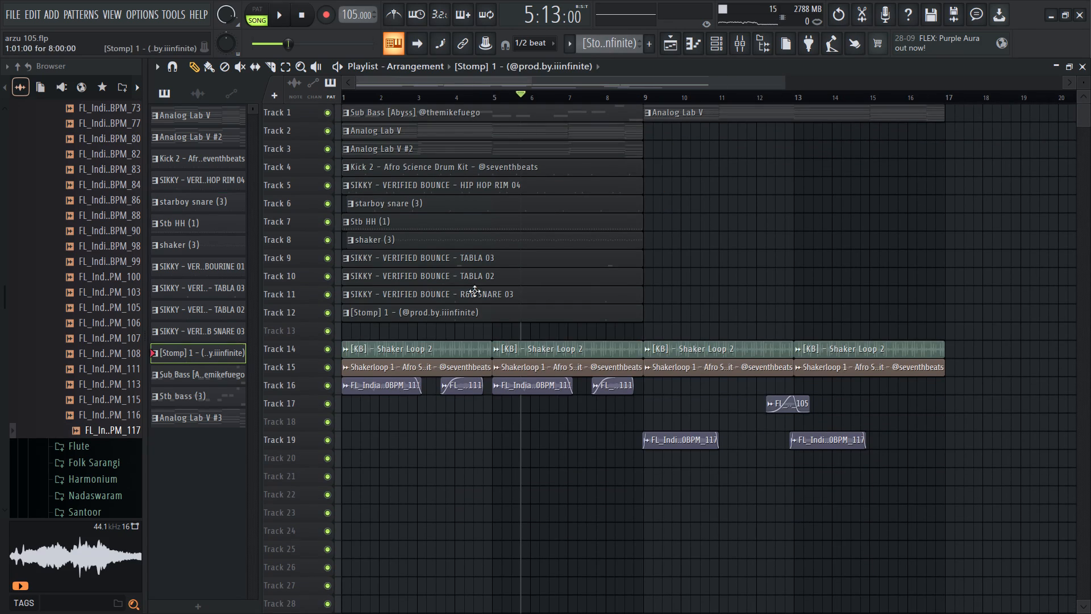
scroll(567, 255, up, 5)
drag(535, 112, 521, 331)
drag(537, 113, 534, 103)
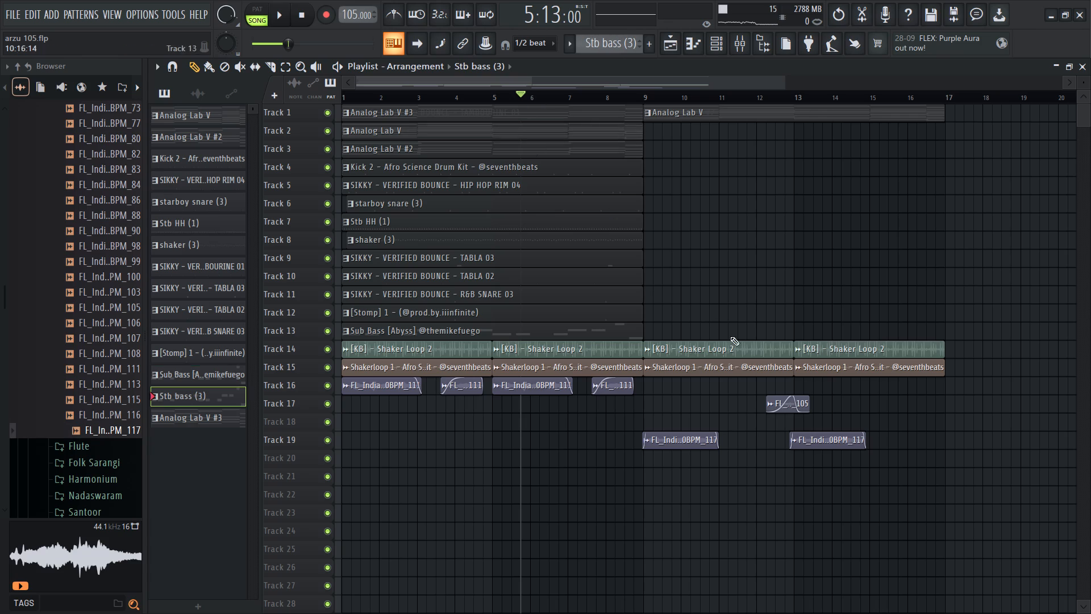
Move all shaker loop and esraj clips down six tracks, with Shaker Loop 2 on Track 20.
ctrl+drag(1014, 377, 126, 473)
ctrl+drag(1004, 550, 198, 342)
drag(384, 355, 355, 478)
right_drag(820, 356, 772, 325)
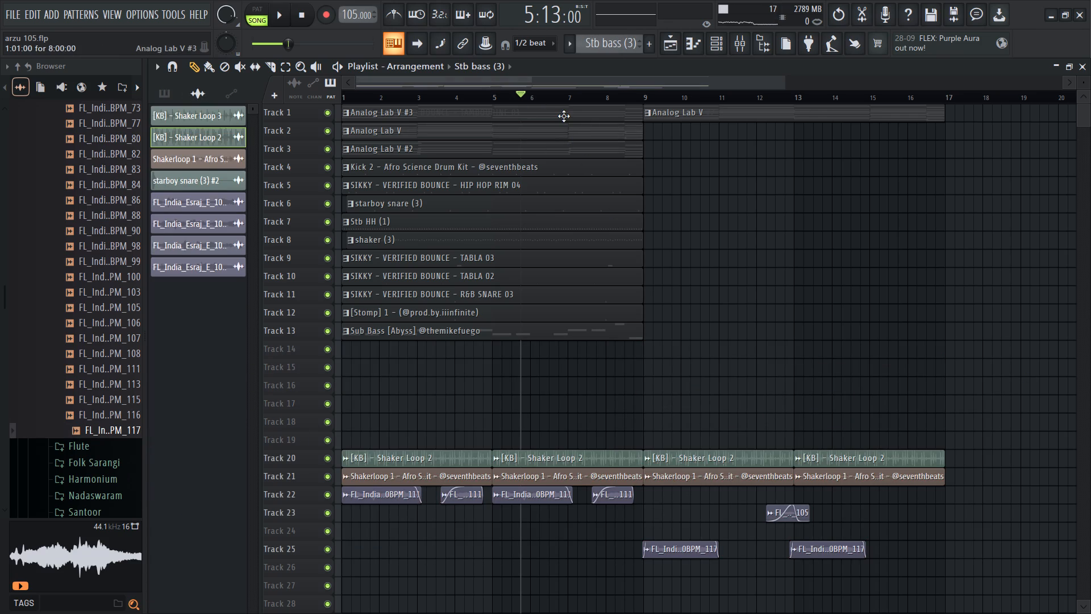
Move the Analog Lab V #3 clip from Track 1 to Track 14, starting at bar 1.
drag(564, 116, 460, 342)
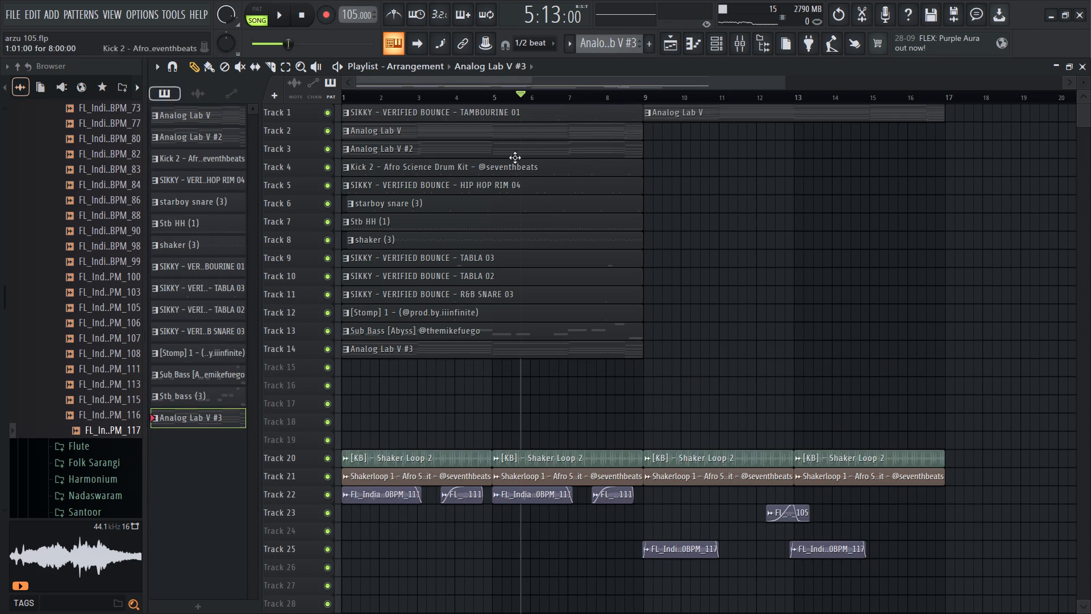
Move the TAMBOURINE 01 clip to Track 15 and the Stb bass (3) clip to Track 1, both starting at bar 1.
drag(526, 127, 389, 123)
drag(508, 109, 649, 128)
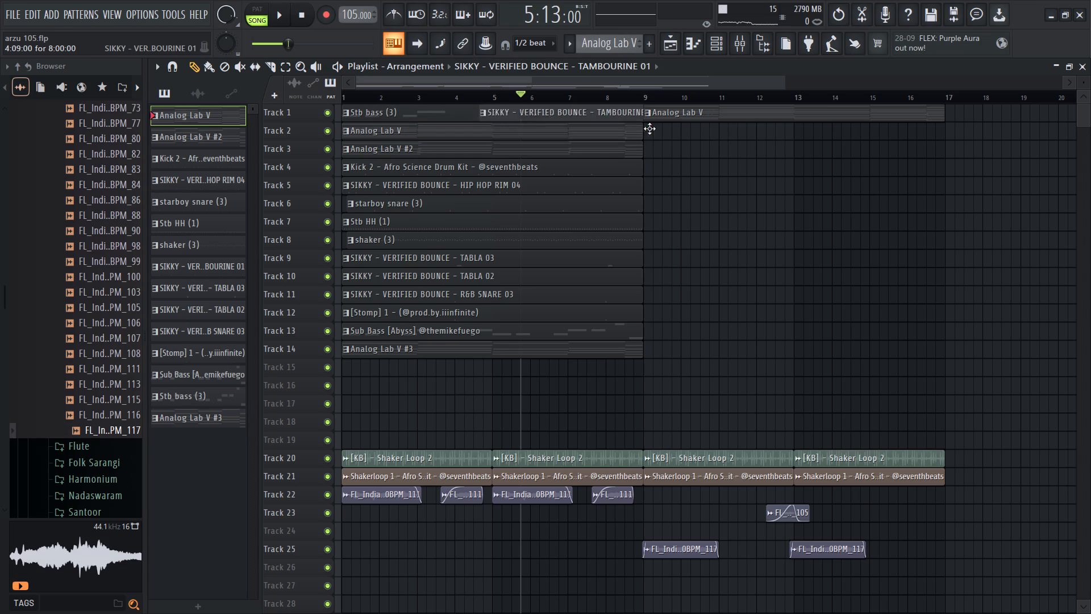
drag(649, 128, 409, 351)
drag(510, 115, 735, 300)
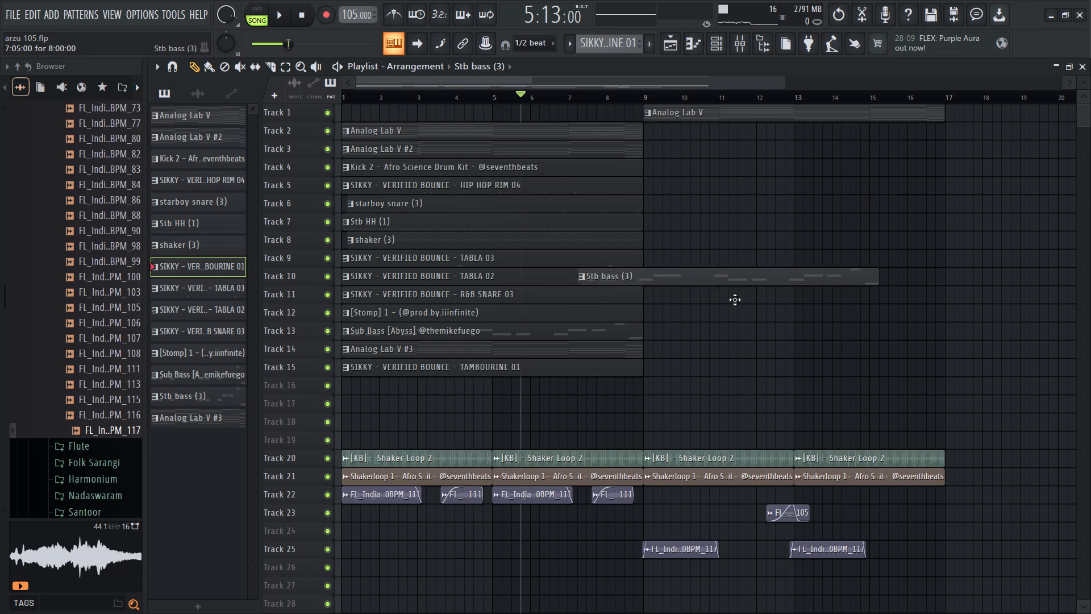
drag(735, 300, 477, 109)
Park the Analog Lab V #3 clip at bar 9 and move the Kick 2 through Sub Bass clips down one track, to Tracks 5–14.
alt+scroll(583, 248, up, 14)
scroll(583, 248, down, 5)
drag(465, 489, 782, 491)
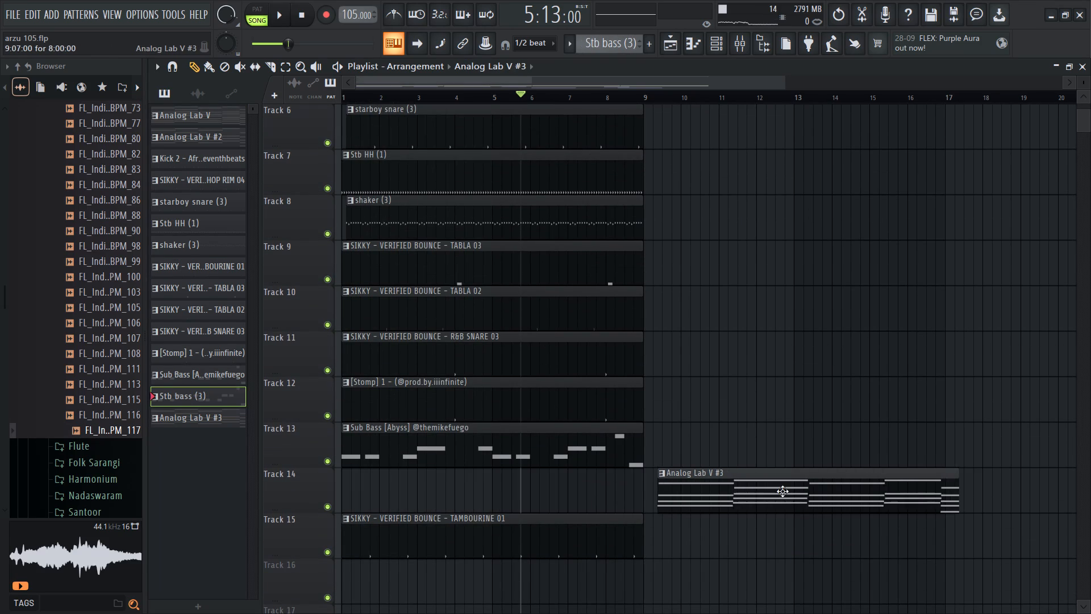
drag(782, 491, 767, 495)
ctrl+drag(693, 459, 440, 139)
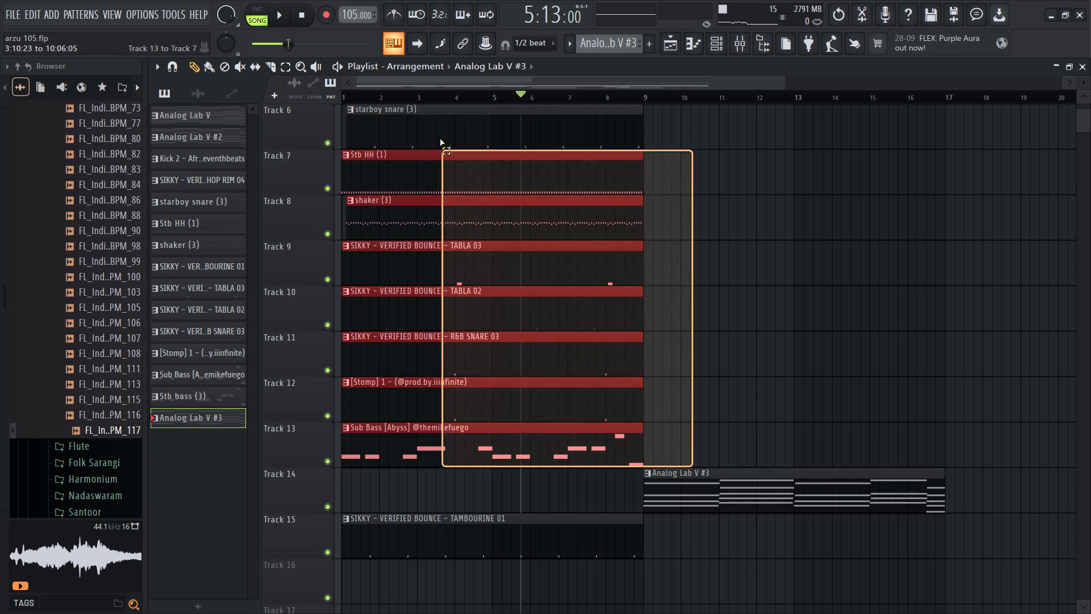
ctrl+drag(440, 139, 463, 278)
drag(469, 251, 463, 310)
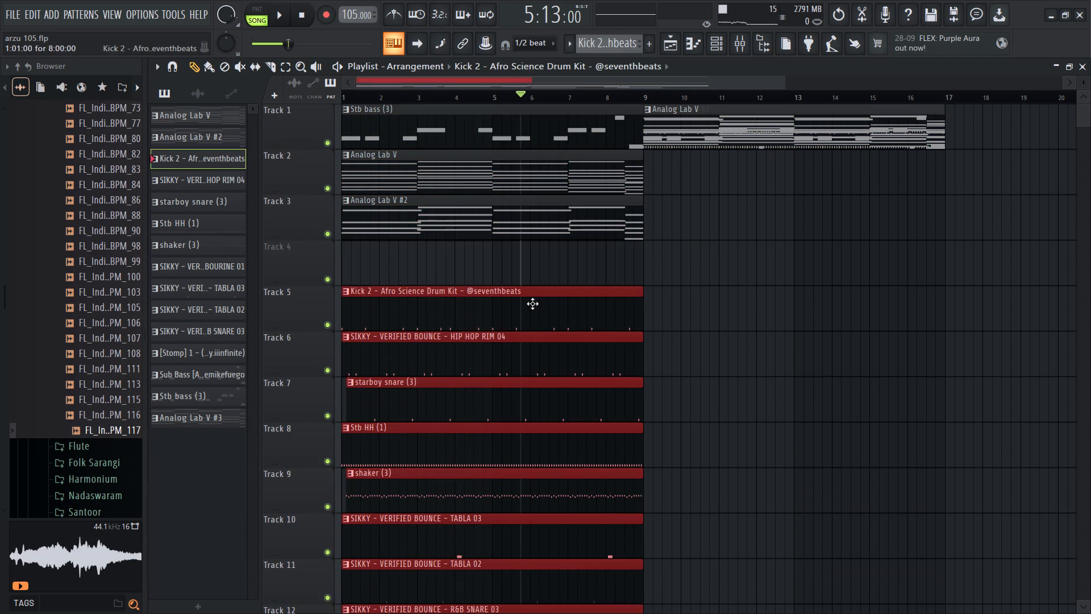
right_click(768, 272)
Move the Analog Lab V #3 clip to Track 4, starting at bar 1.
scroll(740, 301, down, 4)
click(712, 534)
scroll(709, 381, up, 5)
drag(385, 256, 218, 263)
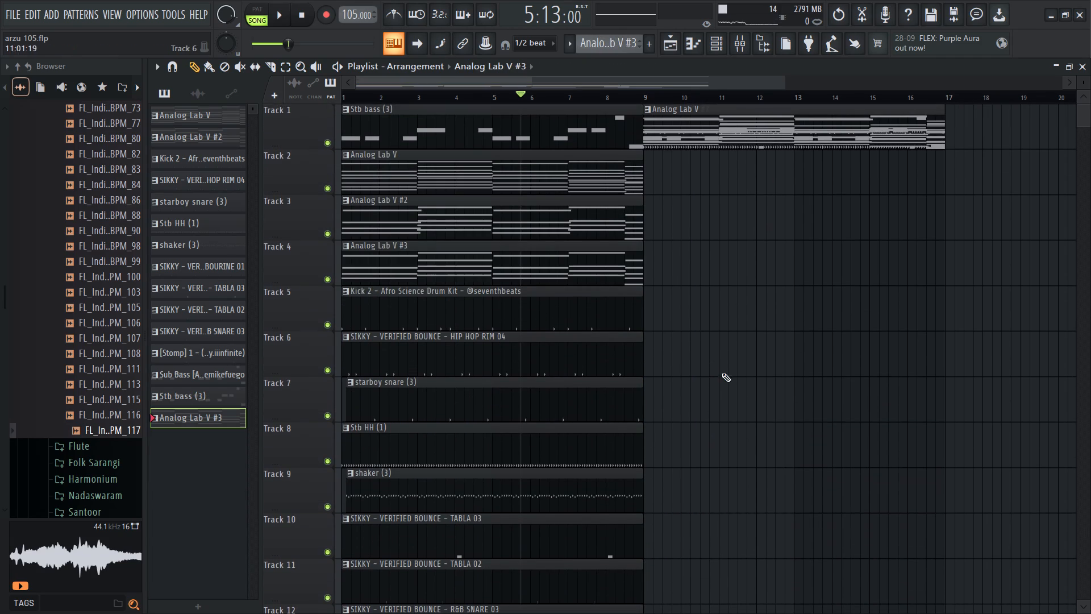
right_click(716, 374)
scroll(766, 549, down, 4)
right_drag(743, 489, 740, 525)
scroll(736, 486, up, 6)
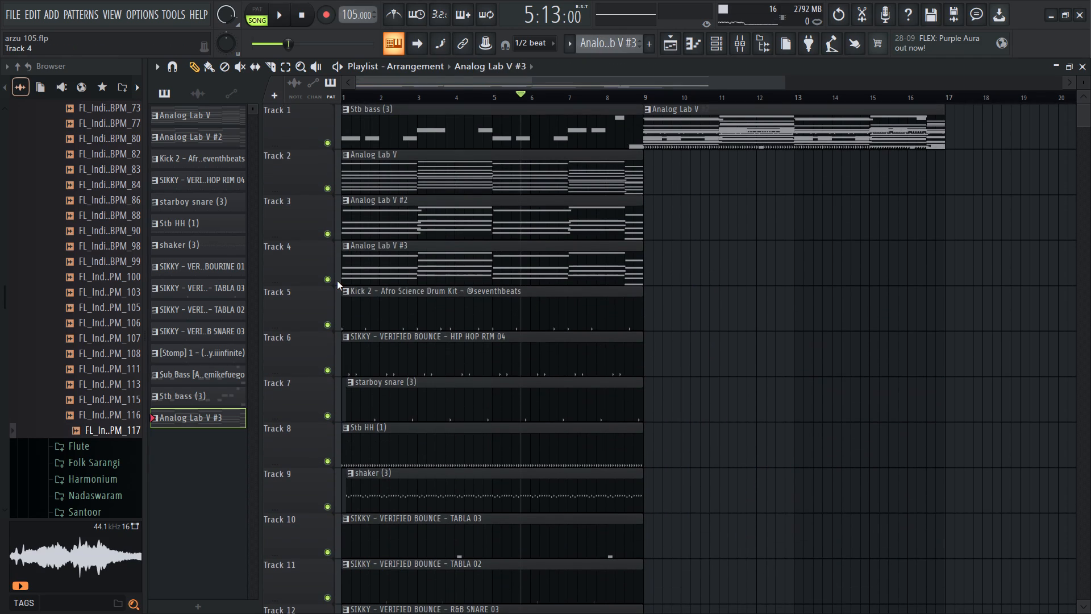
Solo Track 4 and listen to the Analog Lab V #3 clip, returning the playhead to bar 1.
right_click(337, 281)
key(space)
right_click(334, 281)
key(space)
right_click(331, 281)
key(space)
key(space)
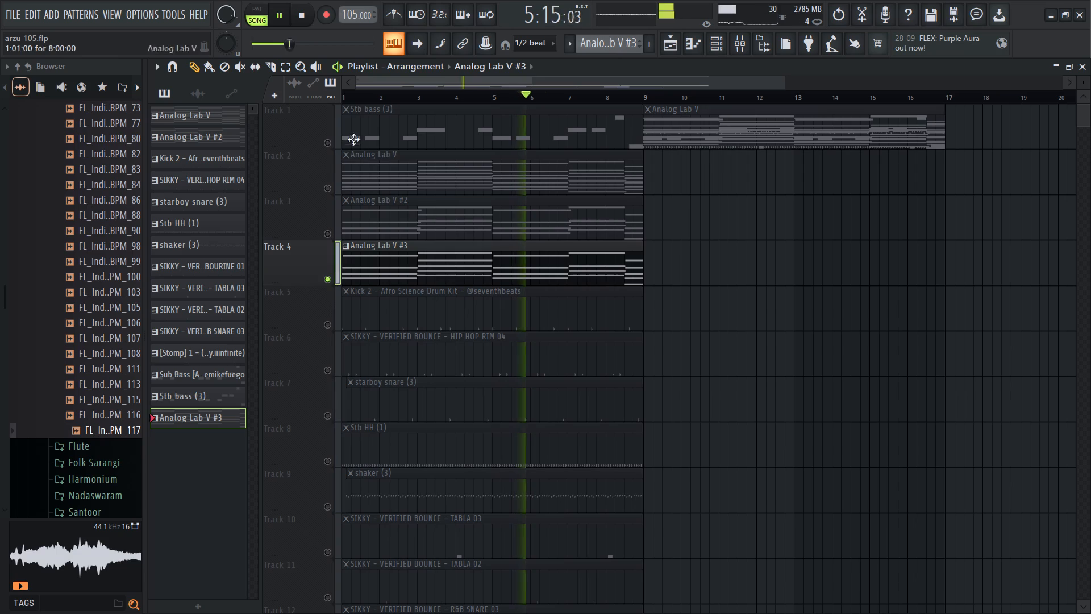
key(space)
drag(356, 102, 235, 119)
key(space)
key(space)
Solo Track 3, add Tracks 4 and 2 to it, and listen to the three Analog Lab clips together.
right_click(331, 231)
key(space)
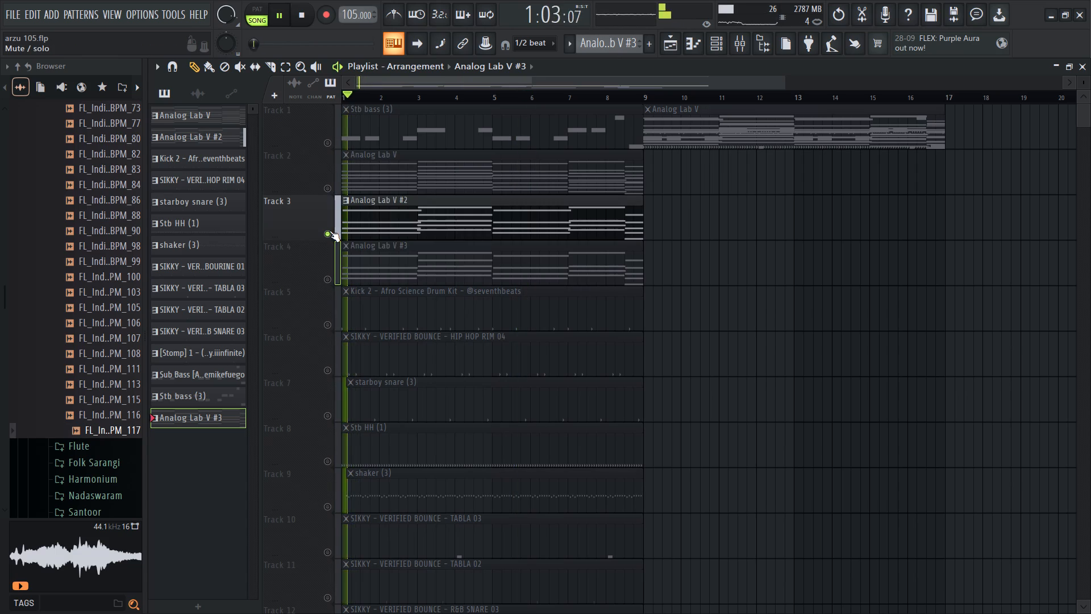
key(space)
click(323, 279)
key(space)
click(327, 184)
key(space)
key(space)
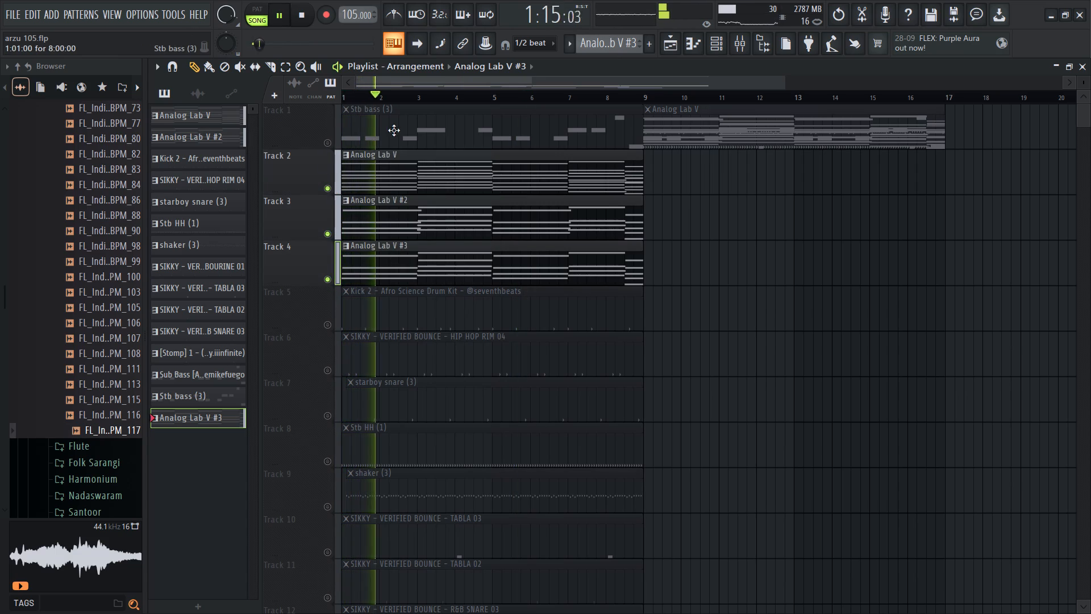
Cut the original combined Analog Lab V clip spanning bars 9 to 17 from Track 1 and stop playback.
ctrl+drag(727, 186, 737, 92)
key(ctrl+x)
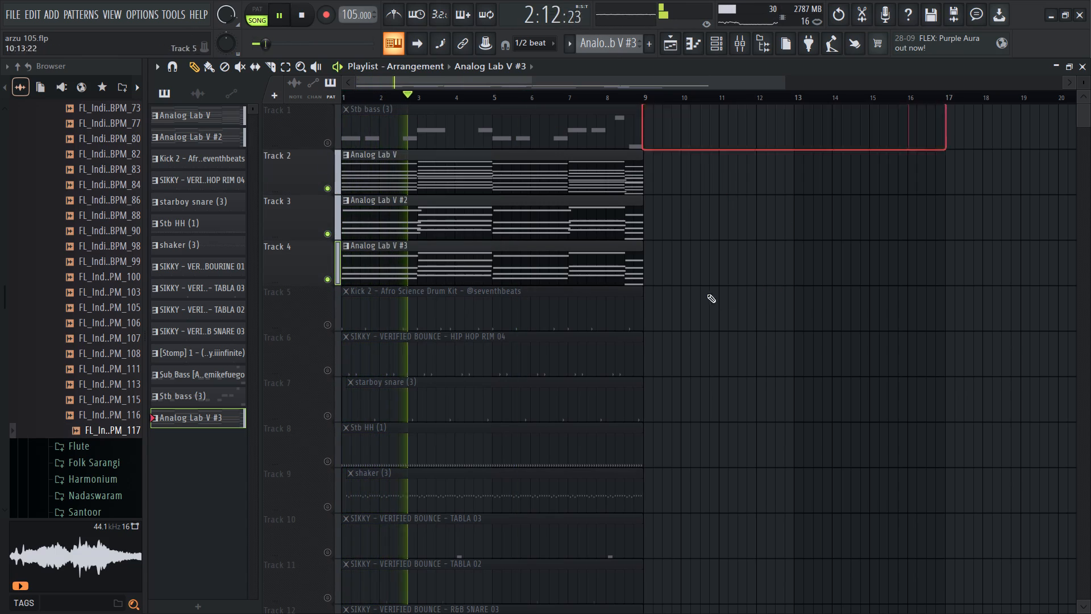
key(space)
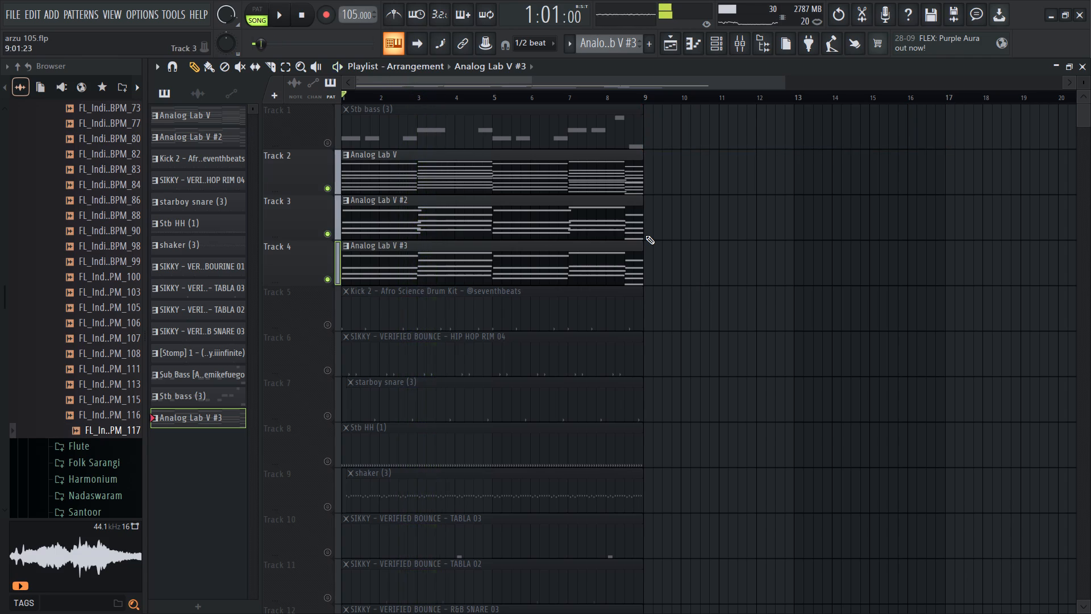
Select the time range from bar 1 to bar 9 and duplicate its clips so the copies start at bar 9.
scroll(646, 235, down, 4)
scroll(682, 298, down, 2)
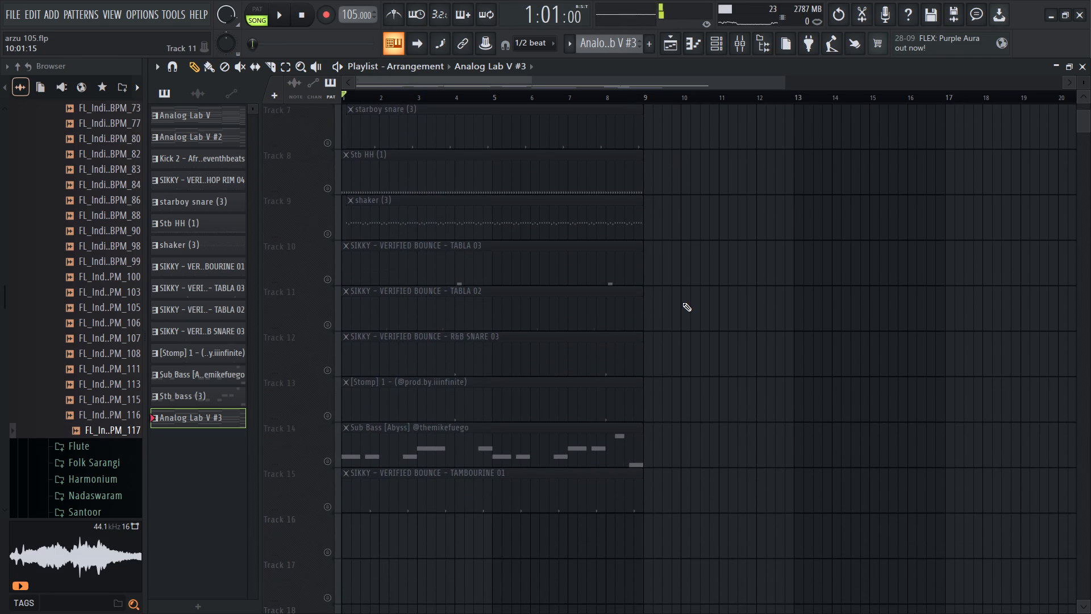
scroll(682, 302, up, 6)
right_drag(711, 195, 707, 186)
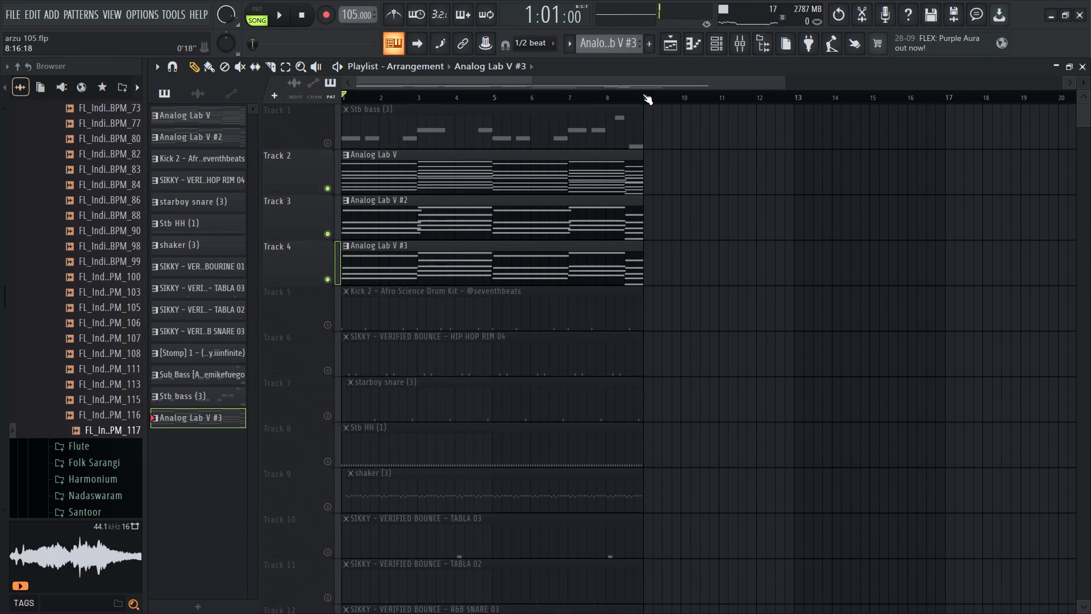
right_drag(643, 94, 5, 142)
ctrl+scroll(642, 216, down, 4)
key(ctrl+b)
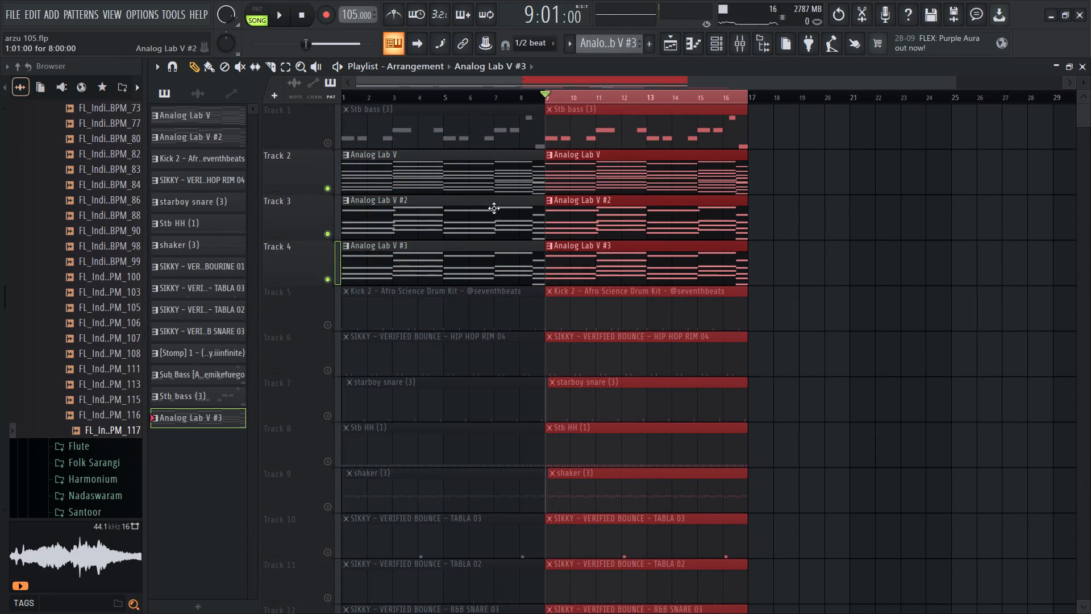
Unmute all playlist tracks and return the playhead to bar 1.
right_click(326, 186)
right_click(326, 186)
drag(365, 91, 286, 109)
right_drag(384, 114, 384, 119)
scroll(390, 132, down, 2)
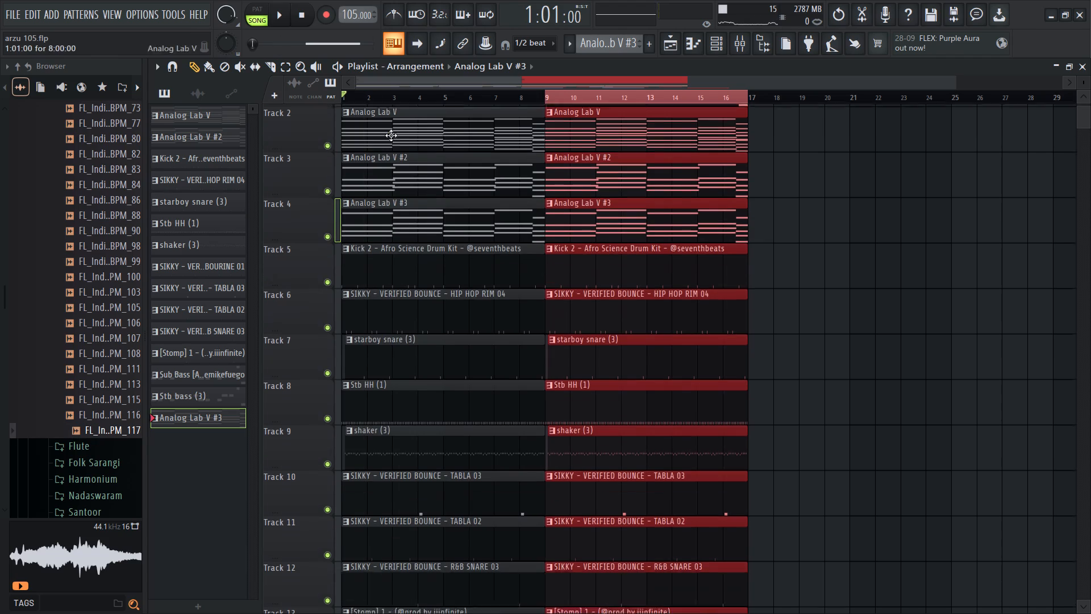
Play the arrangement from bar 1 and examine the split instrument tracks and the shaker loop and esraj clips.
key(space)
scroll(428, 287, down, 2)
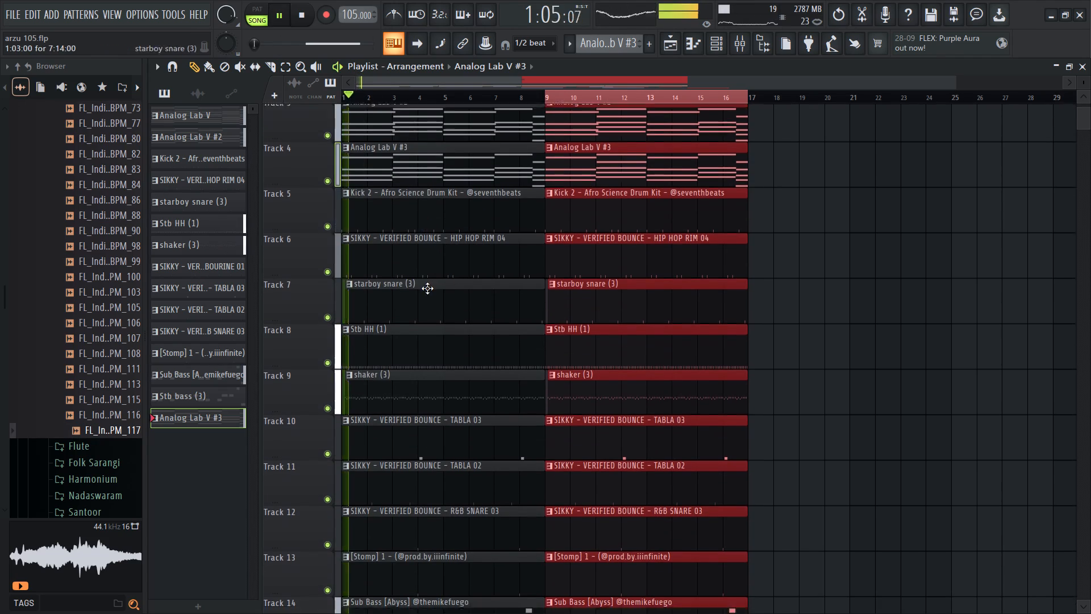
scroll(427, 288, down, 7)
scroll(459, 396, down, 2)
key(ctrl+a)
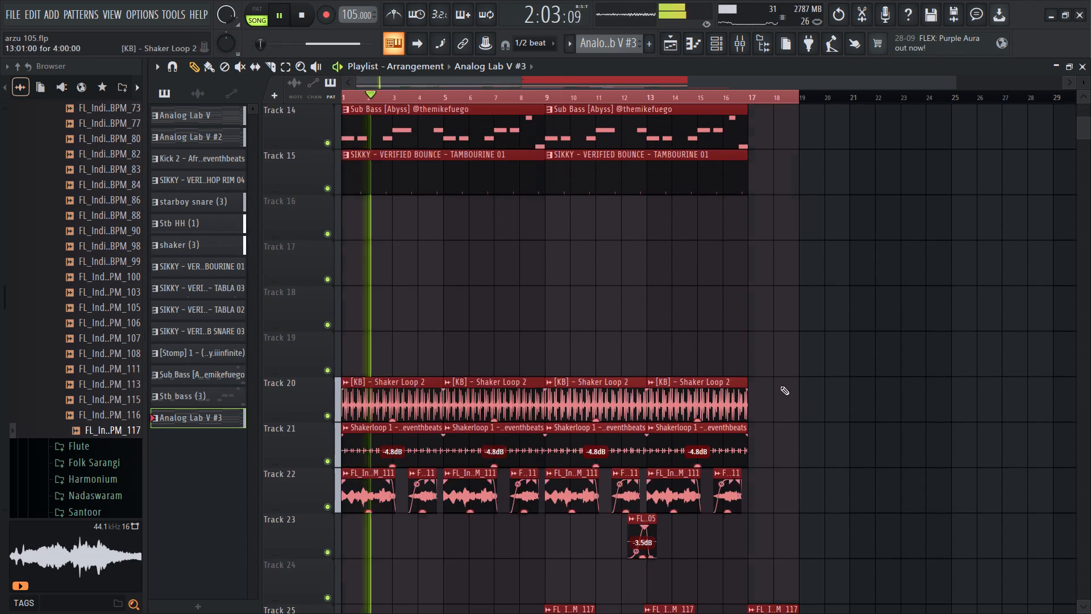
right_click(946, 353)
right_drag(732, 102, 0, 143)
right_click(934, 317)
scroll(844, 294, down, 3)
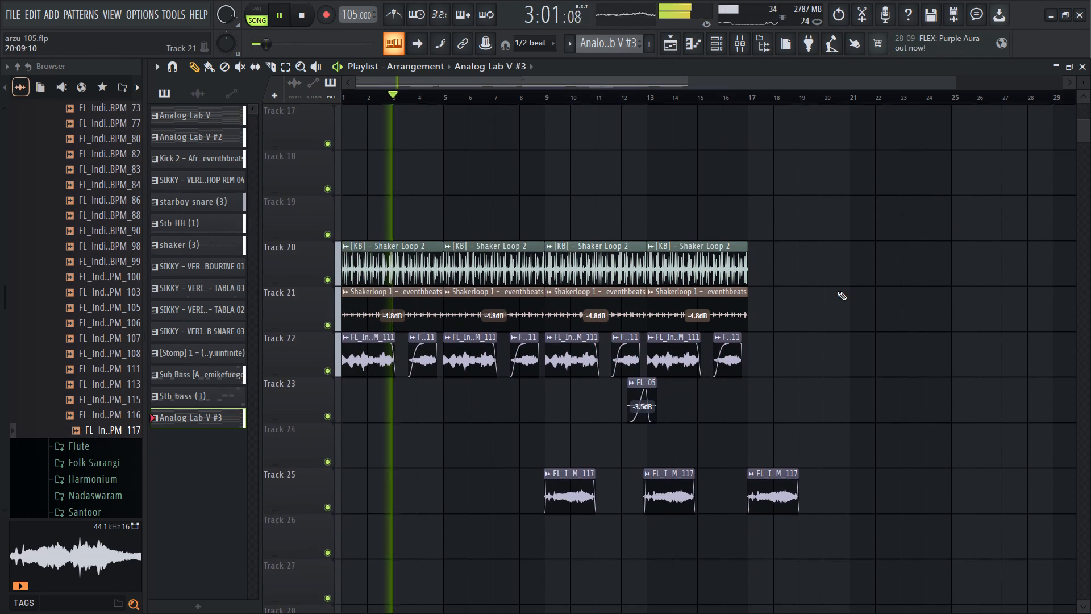
ctrl+scroll(355, 374, up, 8)
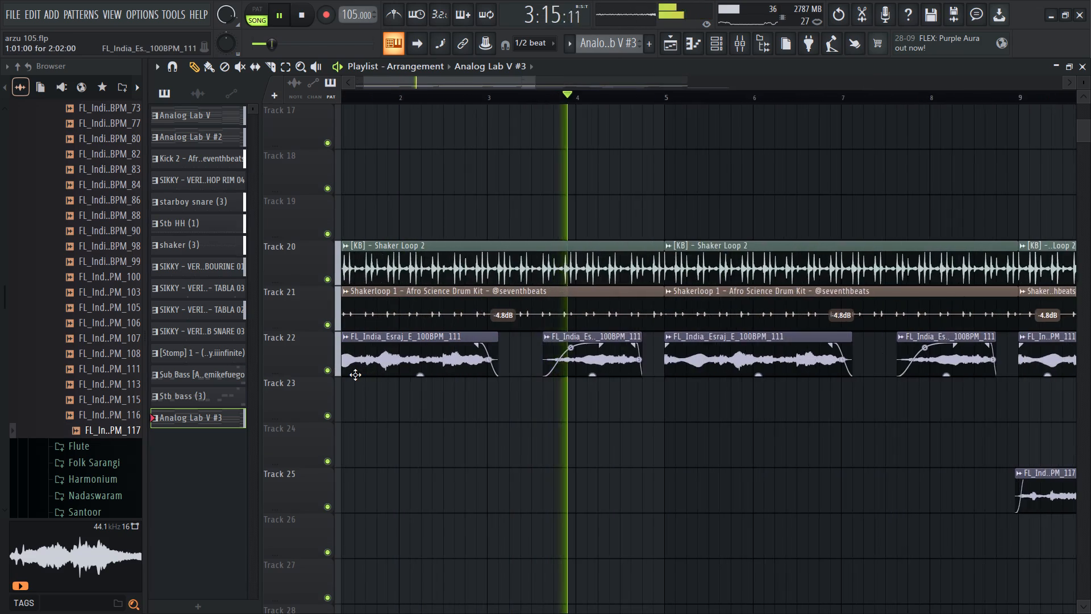
ctrl+scroll(355, 375, up, 7)
ctrl+scroll(355, 375, down, 6)
ctrl+scroll(452, 366, down, 2)
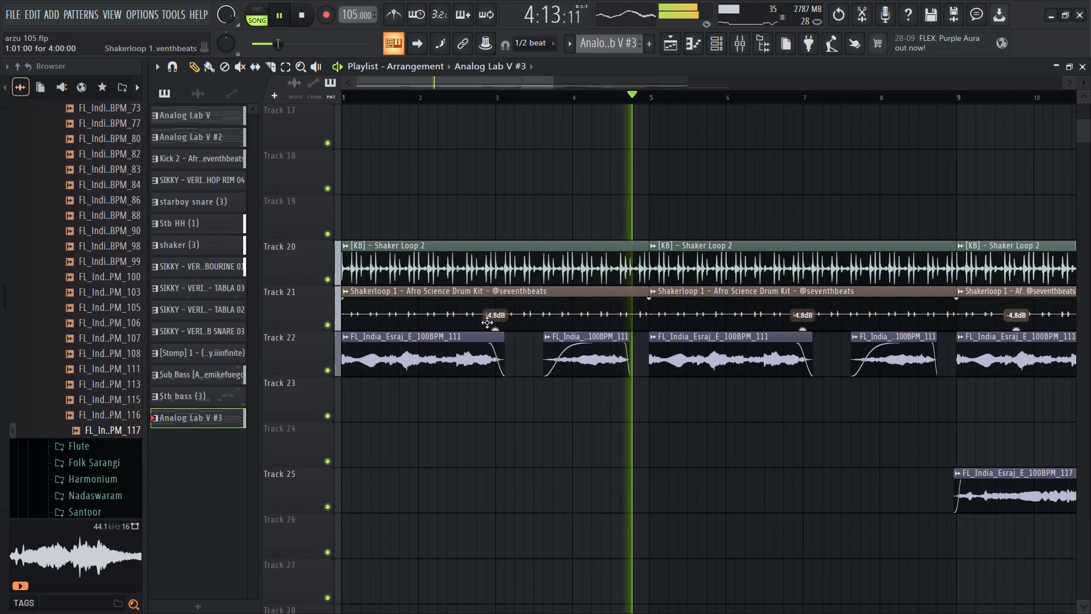
ctrl+scroll(580, 359, up, 8)
ctrl+scroll(598, 356, down, 6)
ctrl+scroll(690, 383, up, 4)
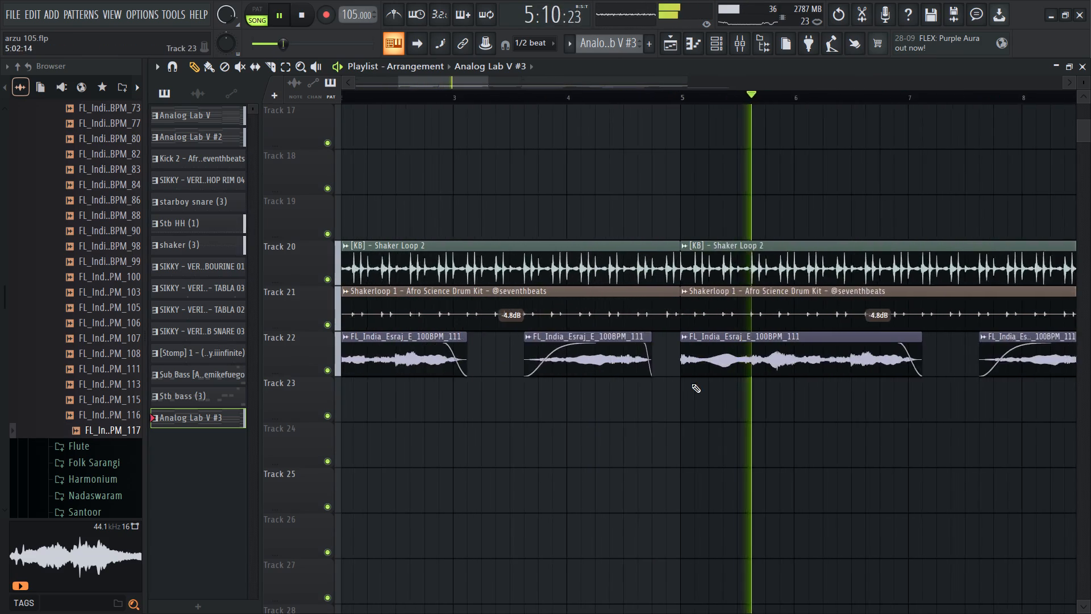
ctrl+scroll(692, 384, up, 8)
ctrl+scroll(686, 387, down, 7)
ctrl+scroll(748, 408, up, 7)
ctrl+scroll(560, 388, down, 7)
ctrl+scroll(772, 400, down, 1)
ctrl+scroll(590, 381, down, 2)
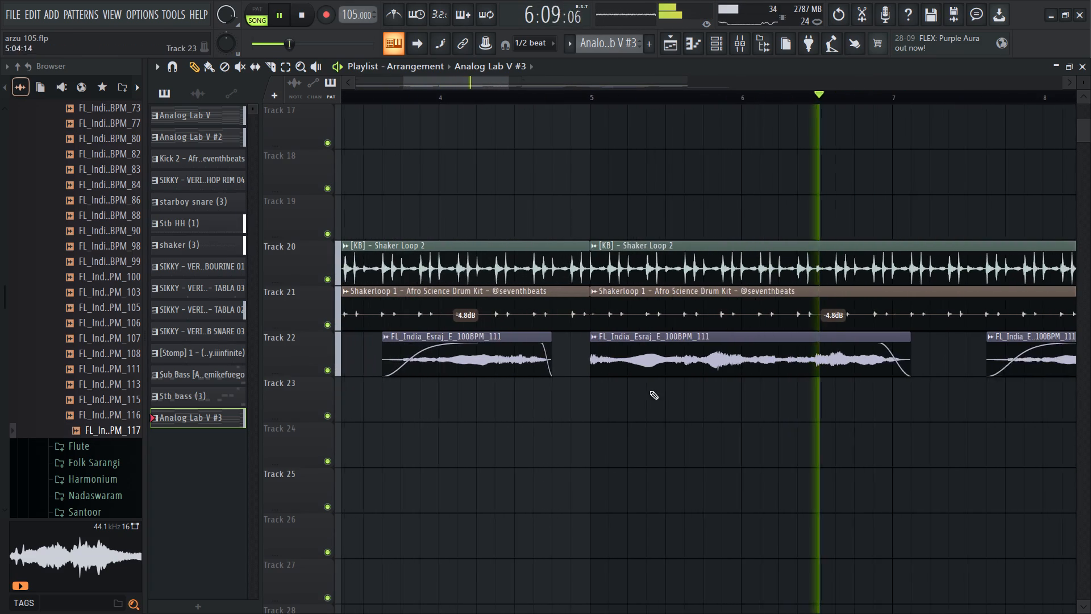
ctrl+scroll(774, 398, up, 8)
ctrl+scroll(774, 398, down, 9)
ctrl+scroll(767, 406, up, 2)
ctrl+scroll(767, 406, down, 10)
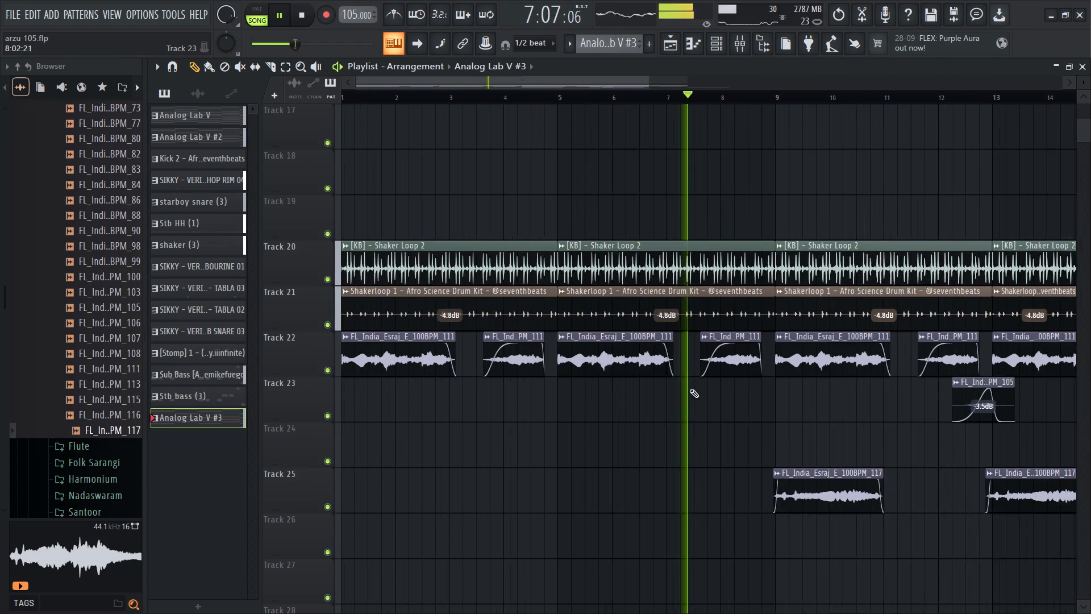
Delete the Shaker Loop 2 and Shakerloop 1 clips between bars 1 and 9 on Tracks 20 and 21, and briefly play the opening.
key(space)
right_drag(423, 240, 440, 305)
key(space)
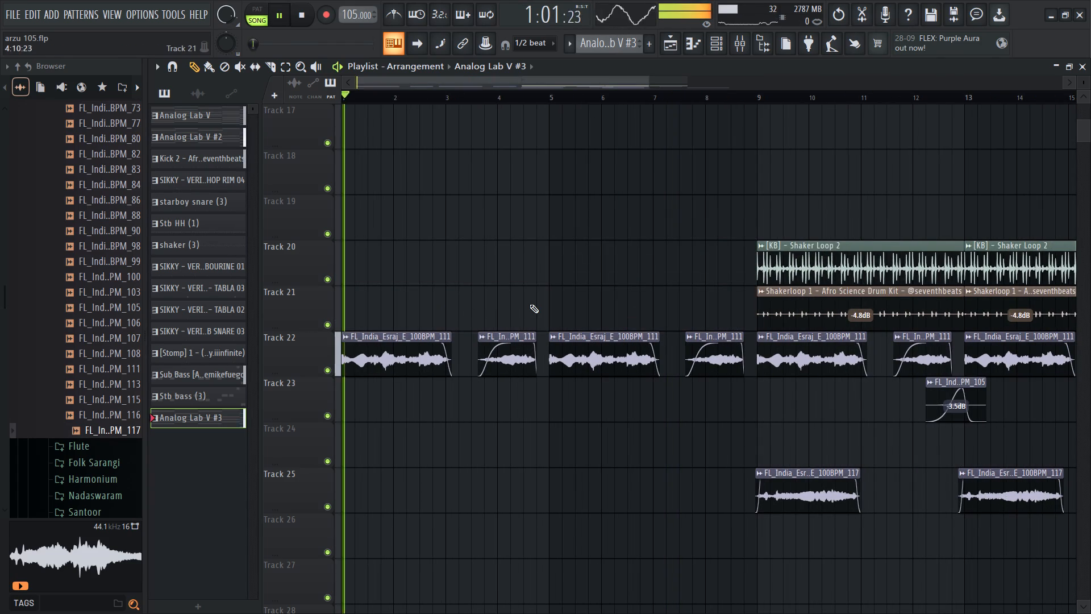
ctrl+scroll(298, 371, up, 9)
ctrl+scroll(298, 371, down, 10)
ctrl+scroll(377, 341, up, 13)
key(space)
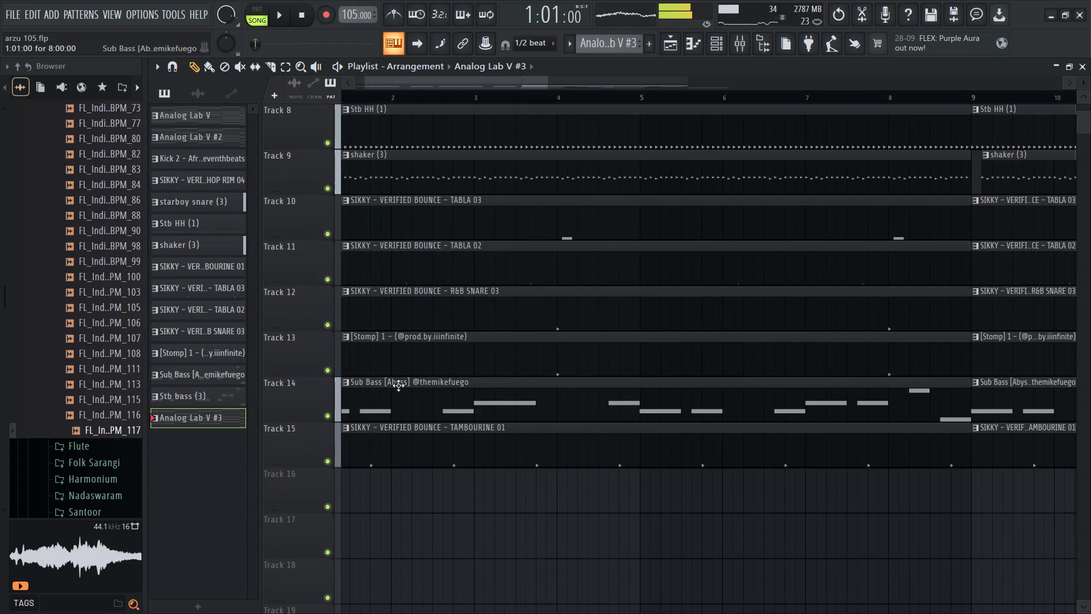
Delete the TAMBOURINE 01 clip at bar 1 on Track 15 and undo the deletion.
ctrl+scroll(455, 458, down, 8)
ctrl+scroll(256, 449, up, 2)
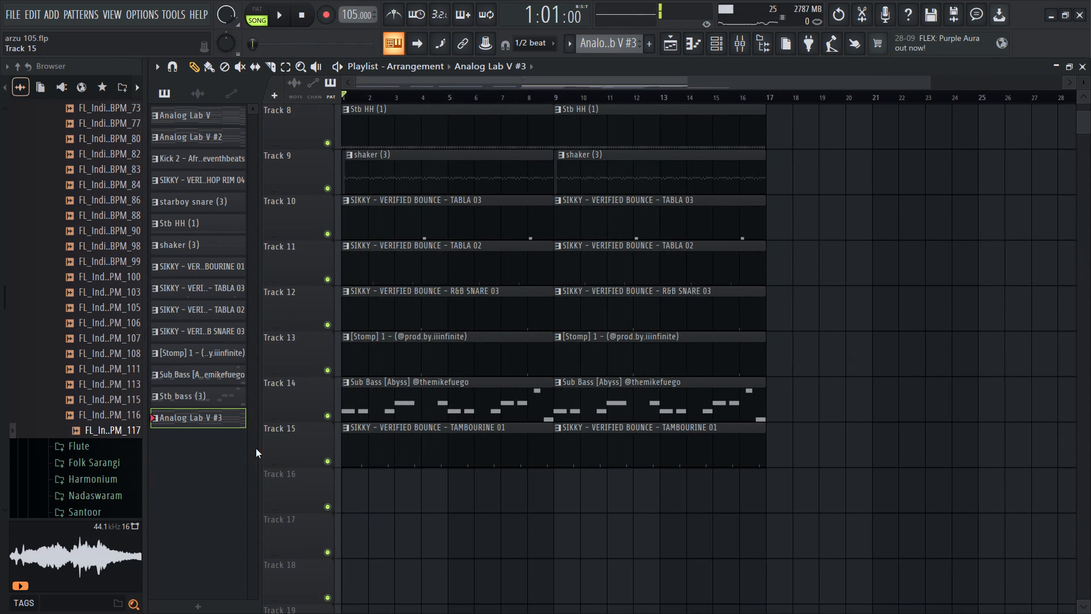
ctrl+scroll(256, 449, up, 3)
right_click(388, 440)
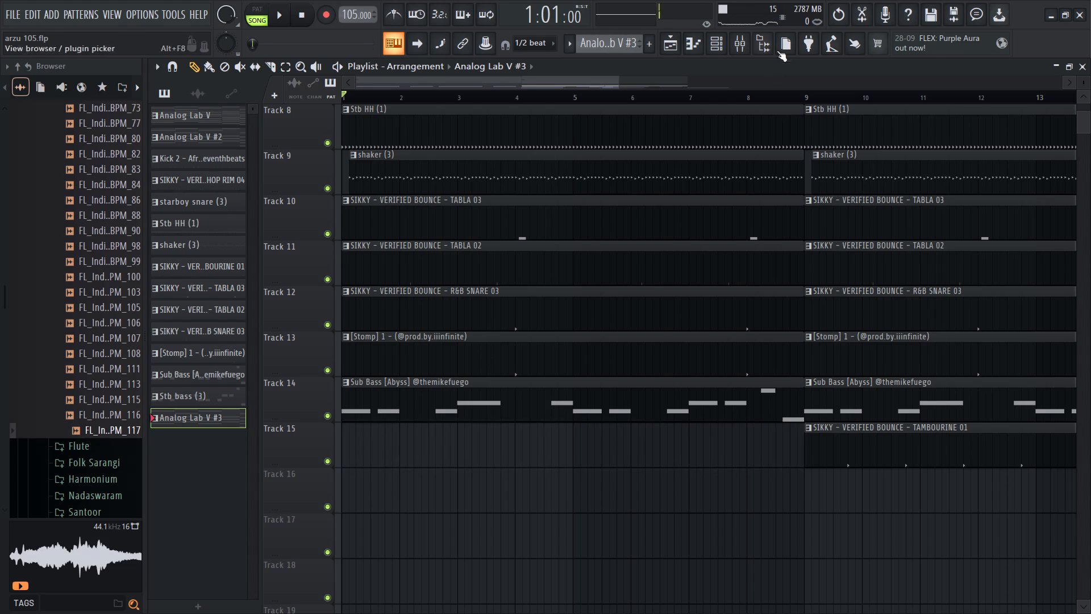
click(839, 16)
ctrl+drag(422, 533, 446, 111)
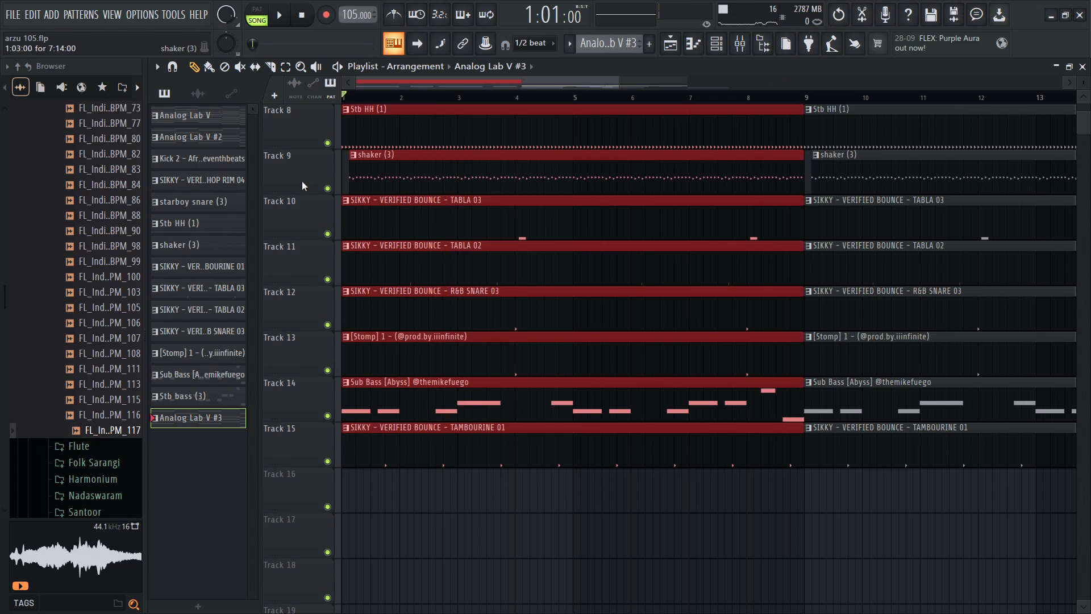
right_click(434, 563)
Delete the first shaker (3) clip, before bar 9 on Track 9.
click(473, 165)
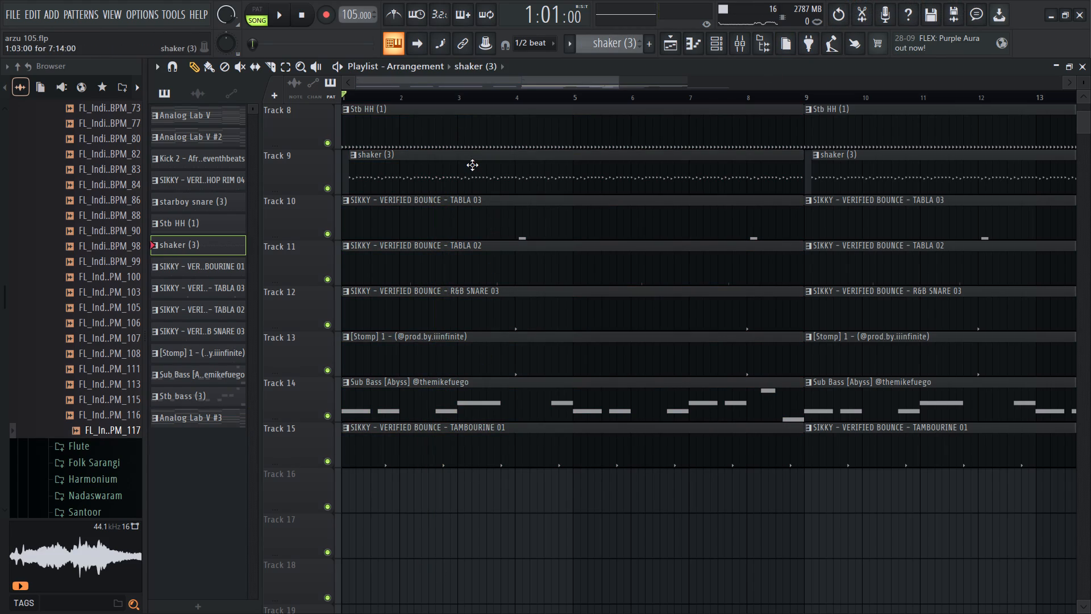
drag(457, 172, 415, 178)
right_click(424, 169)
ctrl+drag(380, 515, 382, 159)
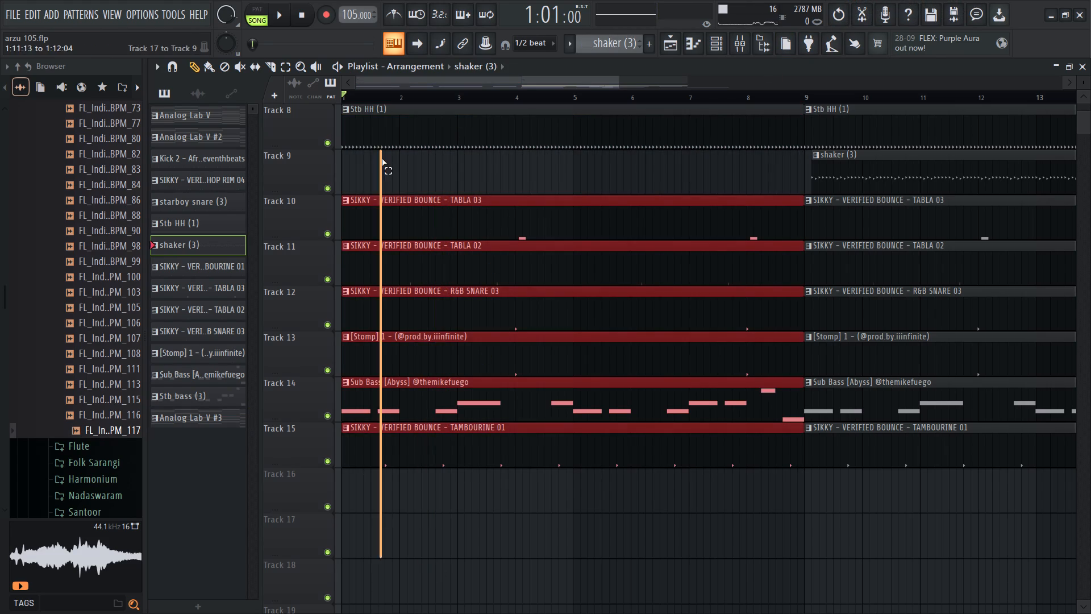
ctrl+drag(382, 159, 384, 159)
Move the remaining shaker (3) clip on Track 9 to start at bar 9 and extend its end to bar 17.
ctrl+scroll(798, 180, up, 6)
drag(833, 181, 810, 185)
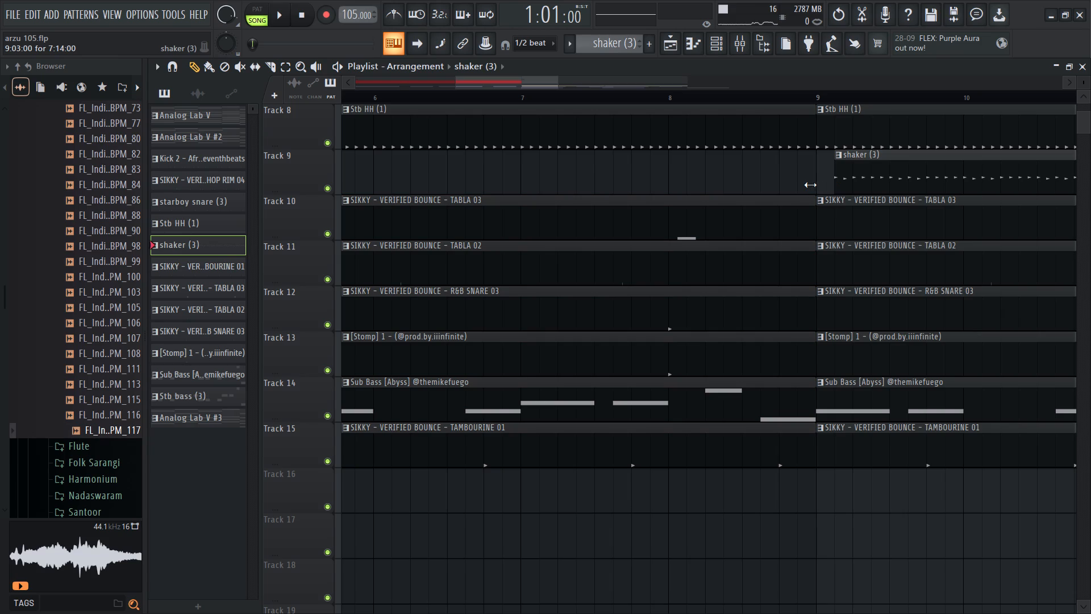
drag(810, 185, 810, 184)
drag(890, 166, 869, 168)
ctrl+scroll(781, 184, down, 15)
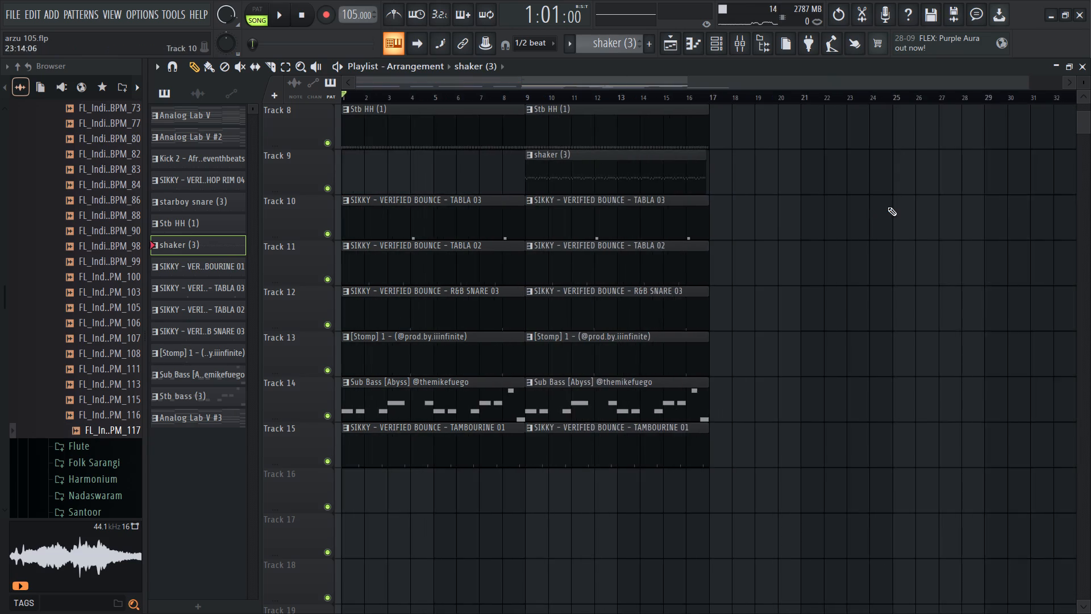
ctrl+scroll(695, 183, up, 13)
drag(699, 180, 714, 180)
ctrl+scroll(723, 192, down, 9)
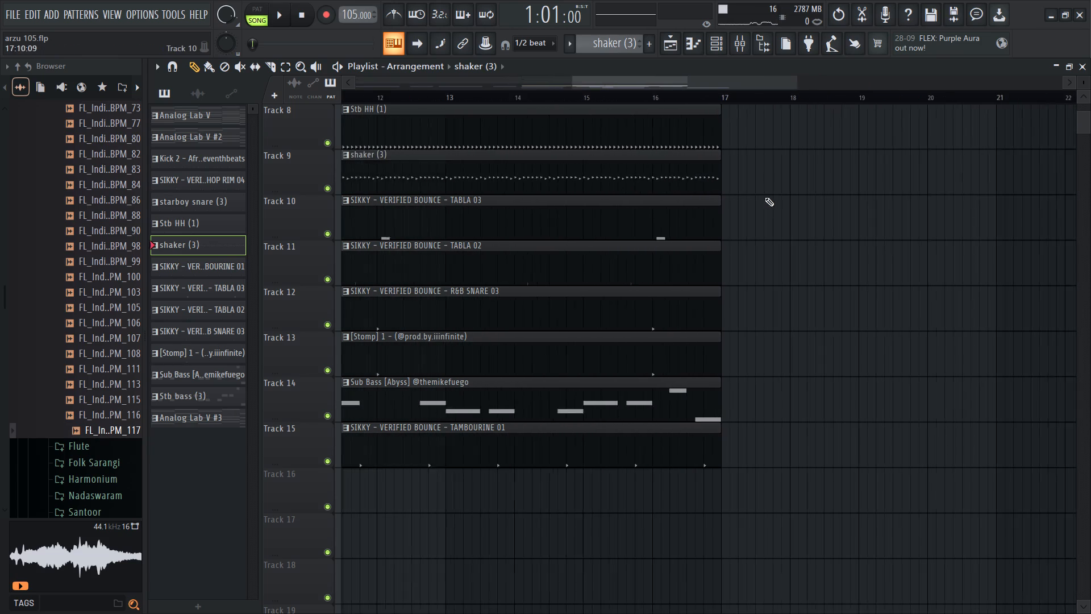
Select the first clips on Tracks 10 to 15 and trim their start from bar 1 to bar 5.
ctrl+scroll(765, 197, down, 15)
ctrl+scroll(260, 217, up, 7)
ctrl+drag(402, 497, 448, 183)
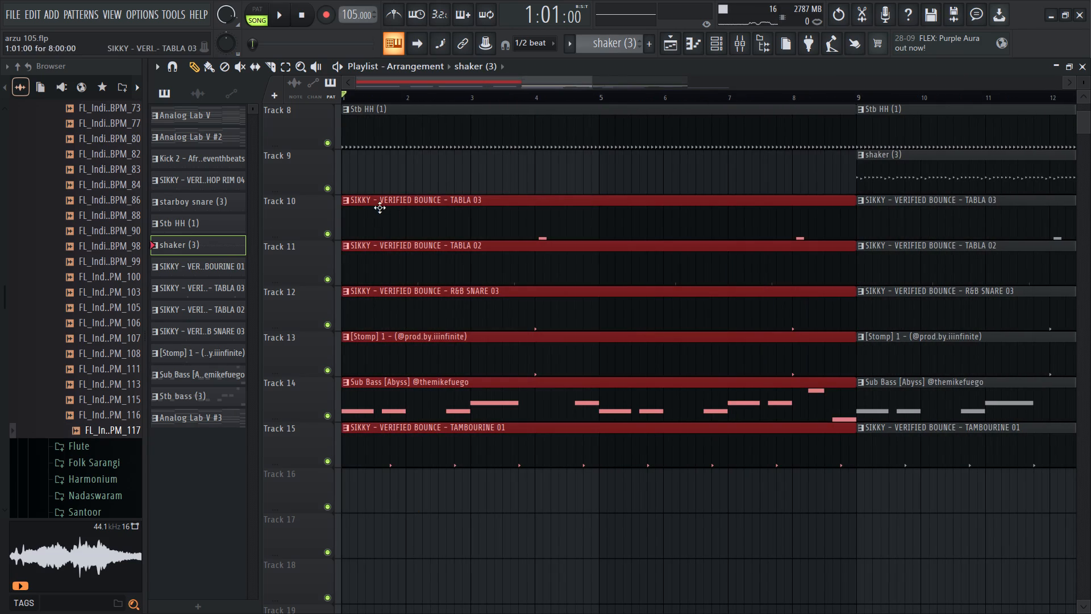
drag(343, 216, 600, 233)
right_click(556, 248)
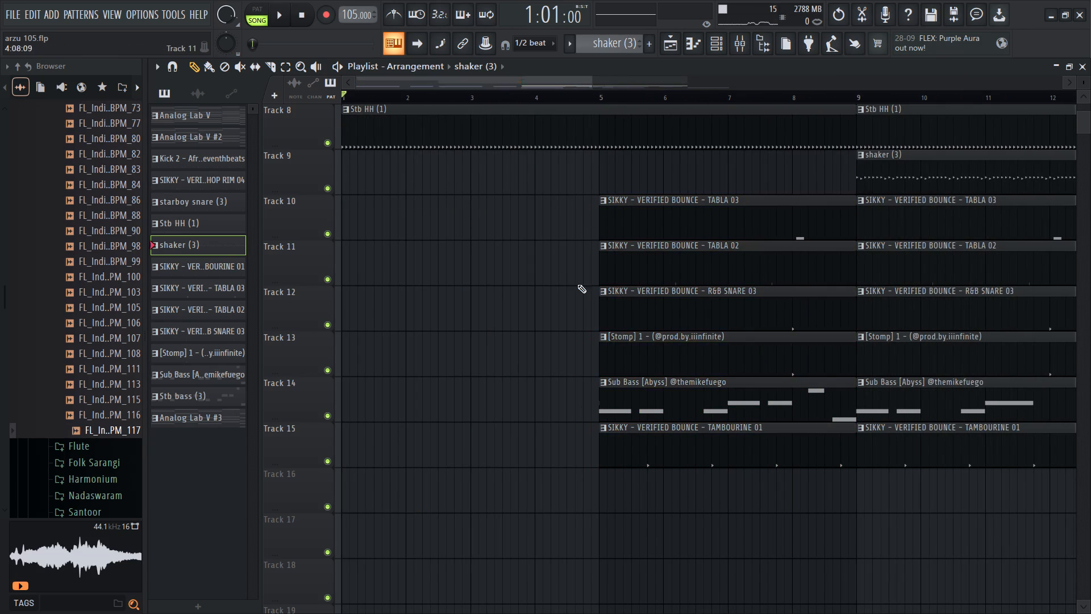
Delete the Sub Bass [Abyss] clip between bars 5 and 9 on Track 14.
key(space)
right_click(647, 373)
click(846, 7)
right_click(717, 405)
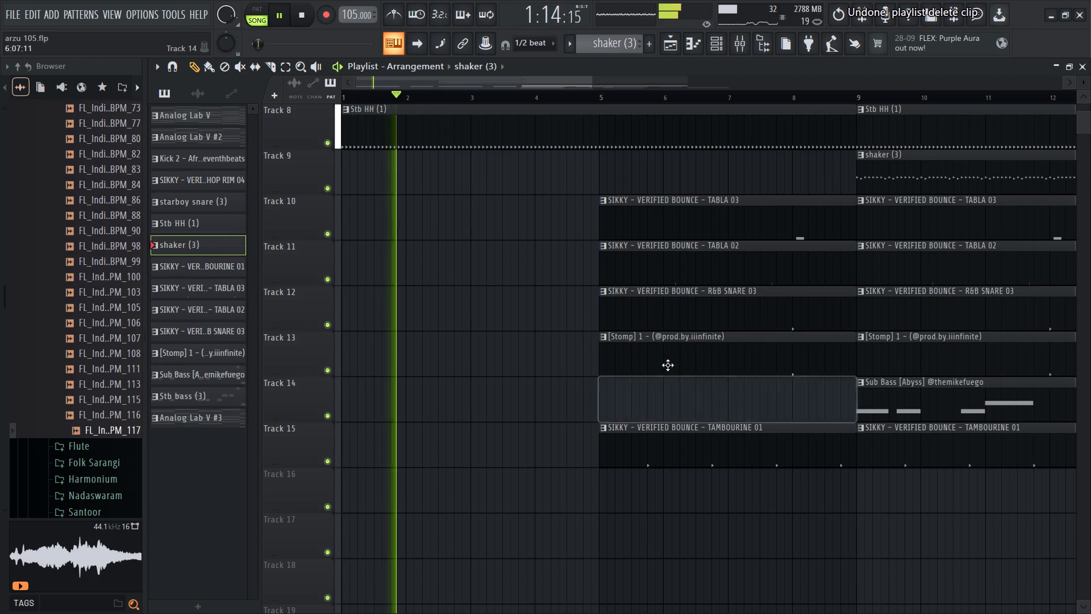
Trim the start of the first kick, hip hop rim, starboy snare (3) and Stb HH (1) clips on Tracks 5 to 8 to about bar 5.
scroll(485, 295, up, 7)
ctrl+drag(384, 503, 387, 300)
drag(347, 306, 608, 317)
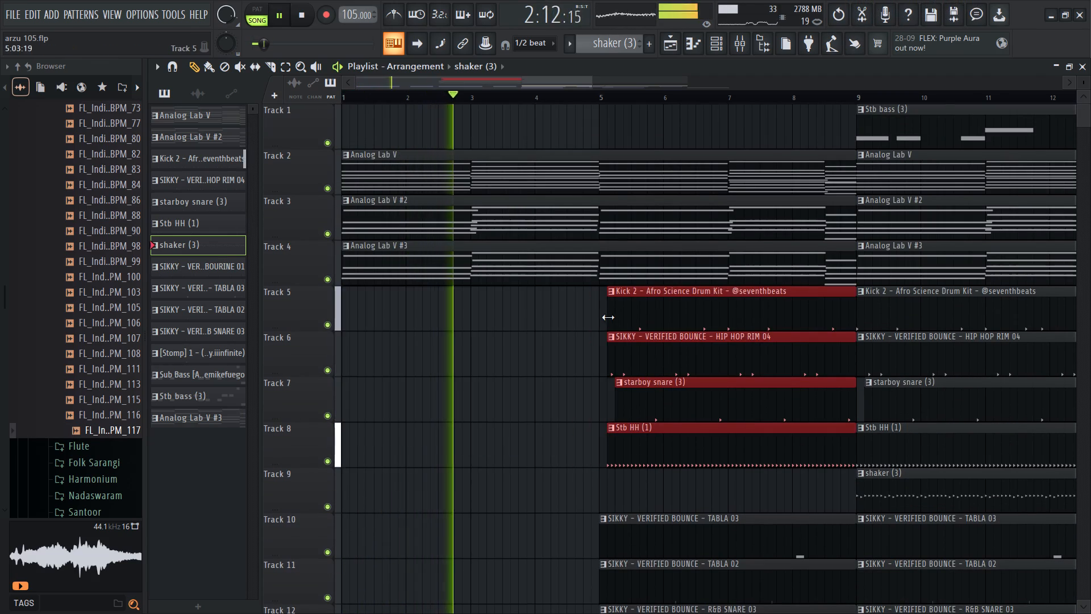
drag(608, 317, 605, 317)
key(space)
right_click(557, 355)
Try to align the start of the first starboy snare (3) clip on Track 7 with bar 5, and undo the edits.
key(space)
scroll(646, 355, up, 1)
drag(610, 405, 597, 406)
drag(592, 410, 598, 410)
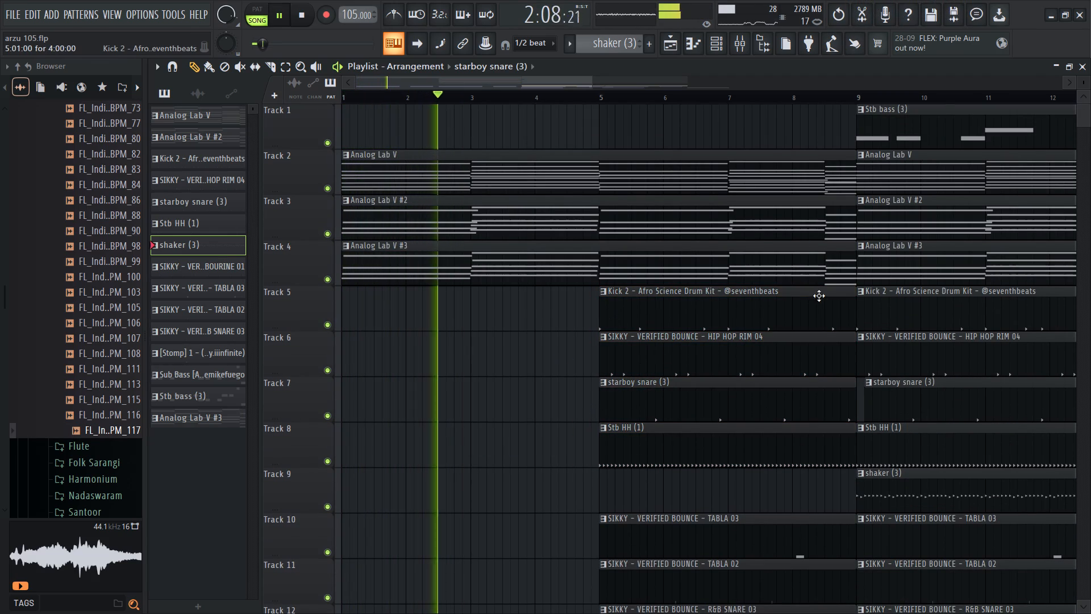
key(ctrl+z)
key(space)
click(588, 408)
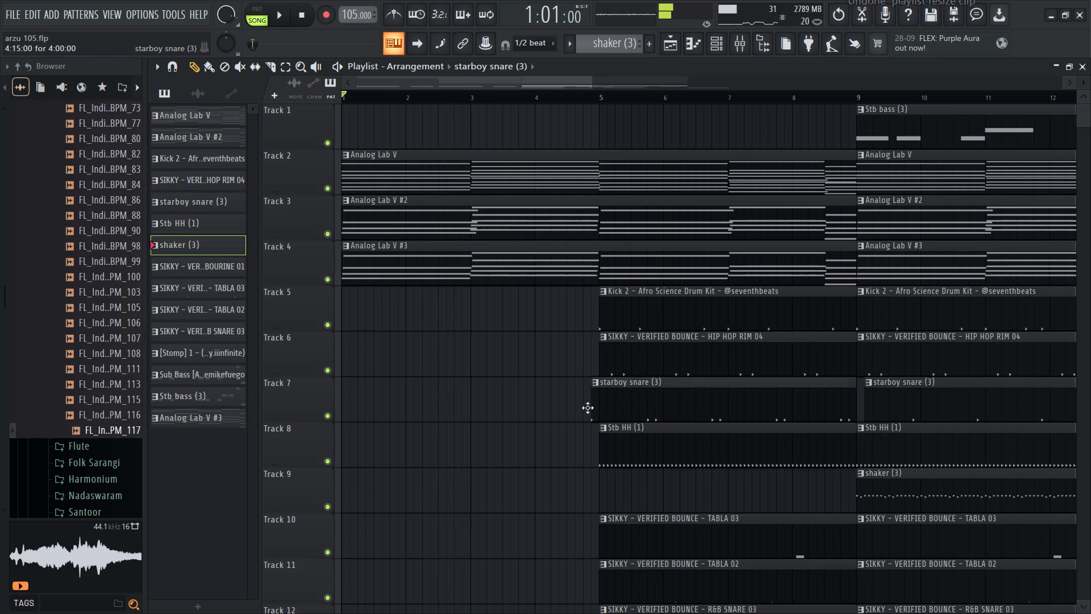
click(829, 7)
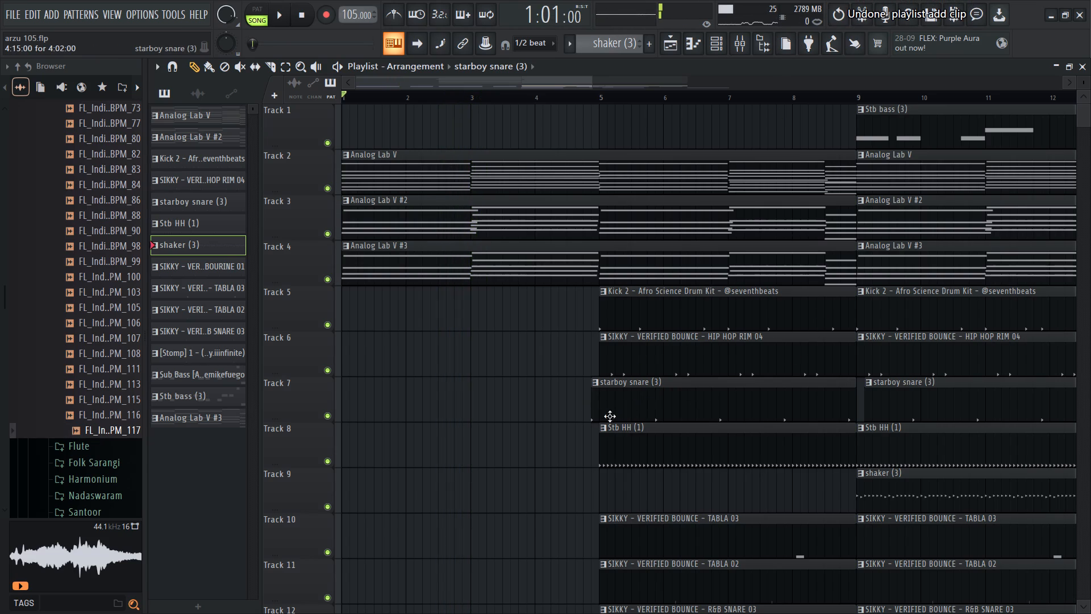
Extend and reposition the first starboy snare (3) clip on Track 7 so it runs from bar 1 to bar 9.
drag(594, 414, 181, 409)
drag(422, 418, 467, 420)
drag(398, 417, 389, 417)
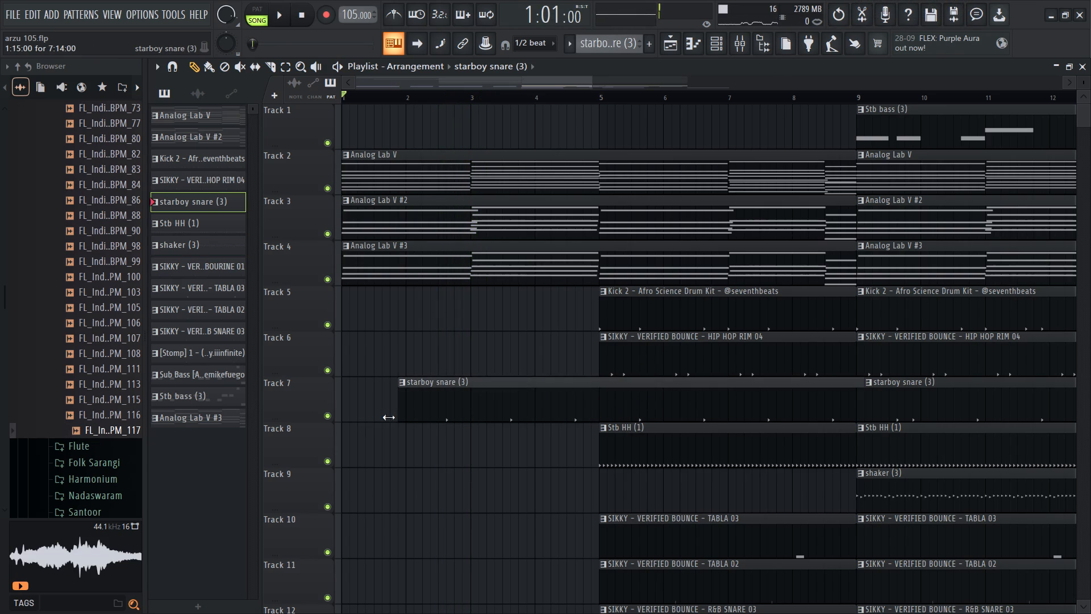
drag(389, 417, 357, 413)
drag(536, 400, 309, 395)
drag(846, 409, 853, 409)
ctrl+scroll(682, 406, down, 5)
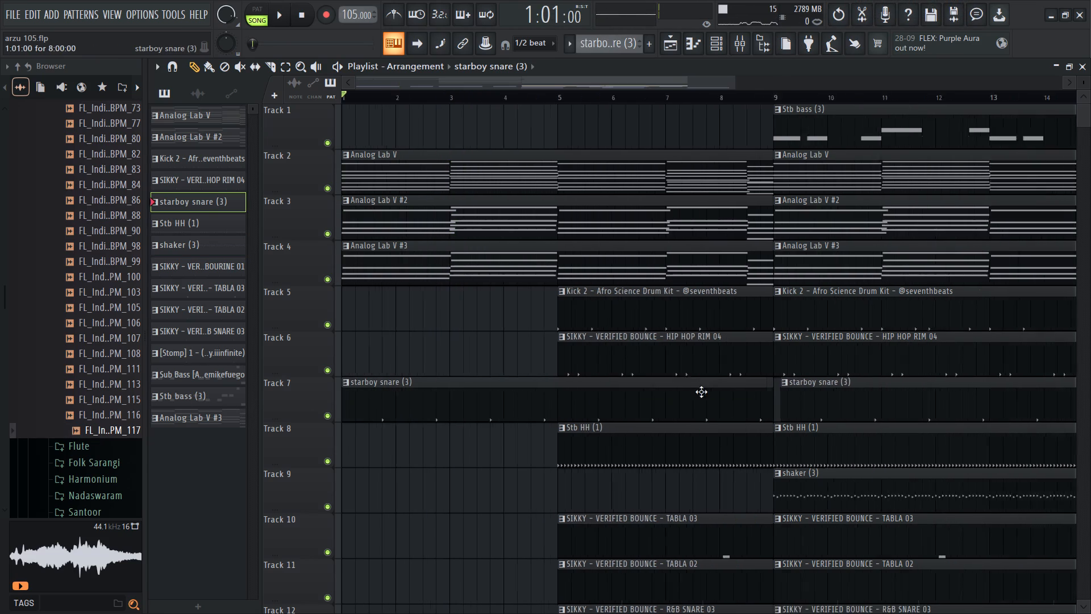
Replace the second starboy snare (3) clip on Track 7 with a copy of the first one starting at bar 9.
right_drag(806, 394, 790, 398)
shift+drag(522, 397, 846, 399)
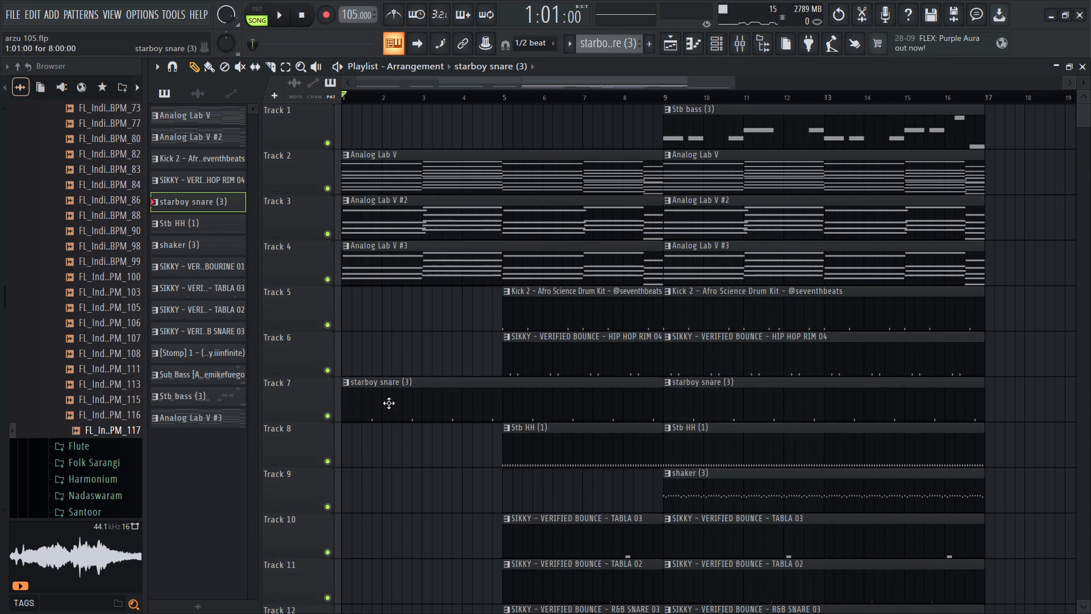
Trim the start of the first starboy snare (3) clip on Track 7 to bar 5.
drag(345, 408, 502, 420)
key(space)
drag(497, 413, 498, 413)
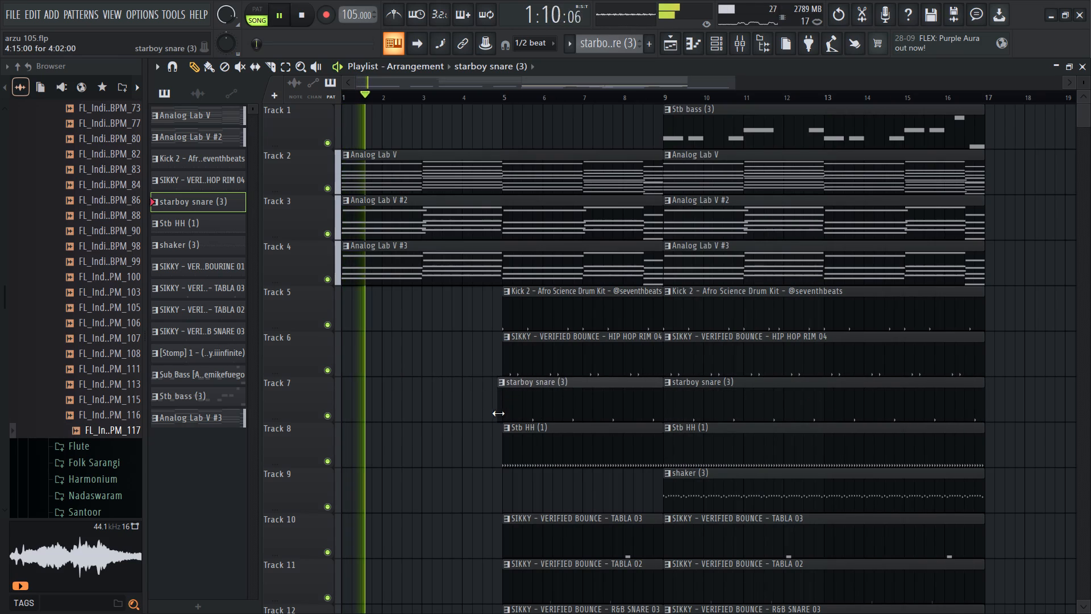
drag(498, 413, 502, 413)
Delete the Stb HH (1) clip between bars 5 and 9 on Track 8.
scroll(510, 420, down, 3)
right_click(553, 322)
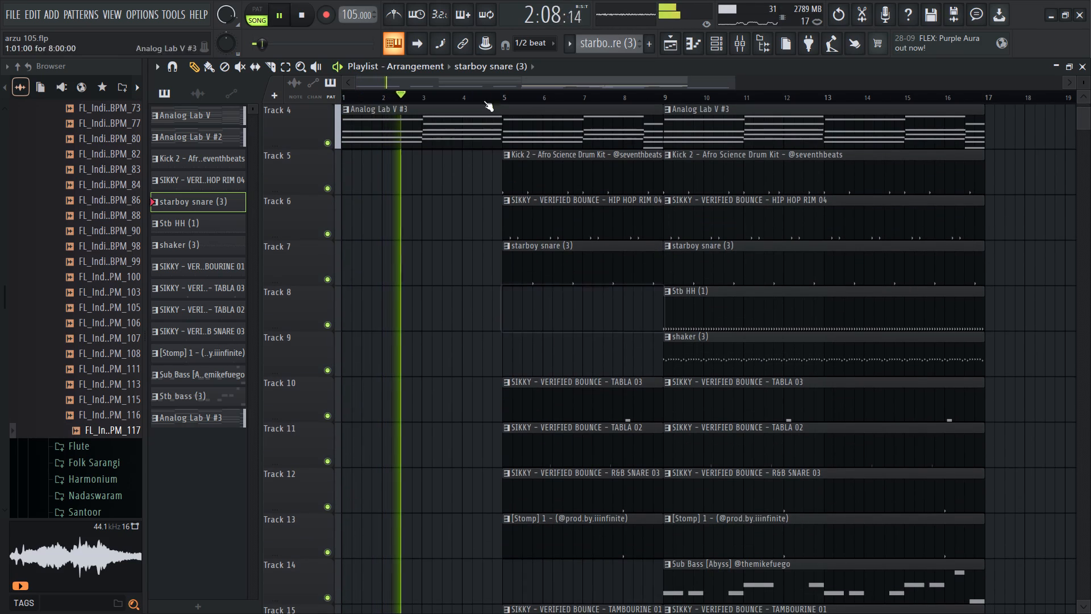
Delete the Kick 2 clip between bars 5 and 9 on Track 5.
click(472, 89)
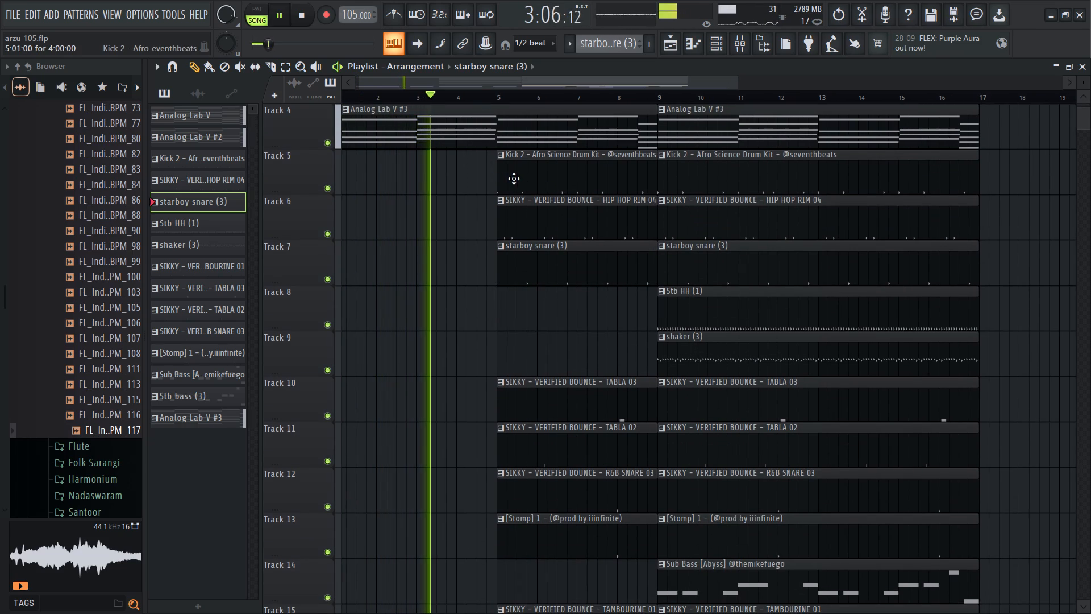
drag(501, 182, 627, 202)
right_click(627, 172)
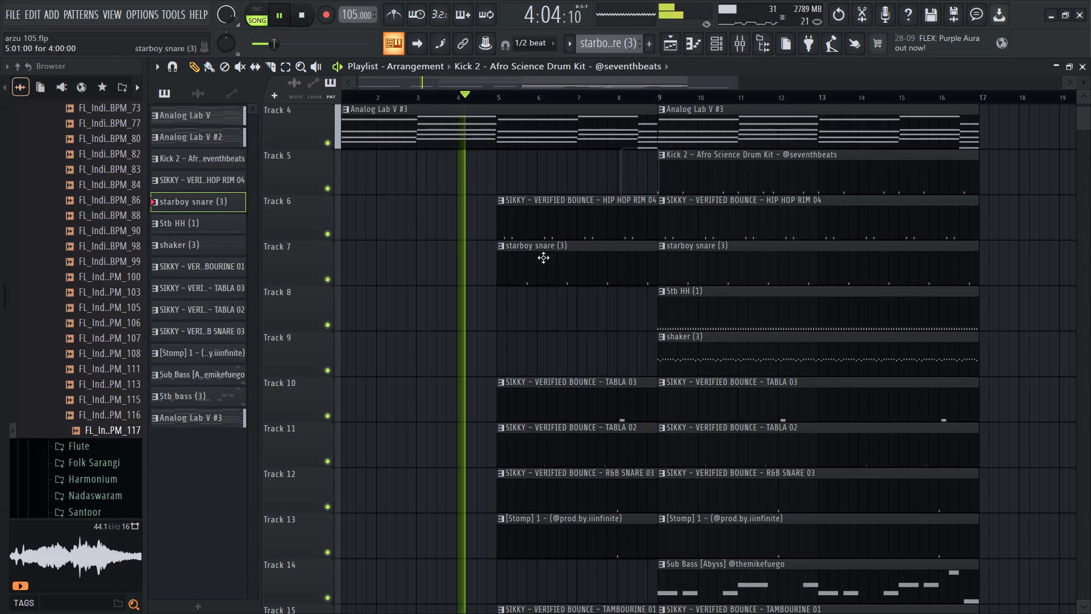
Listen through bars 5 to 9 while examining the percussion, bass and audio clips on the lower tracks.
scroll(540, 268, down, 4)
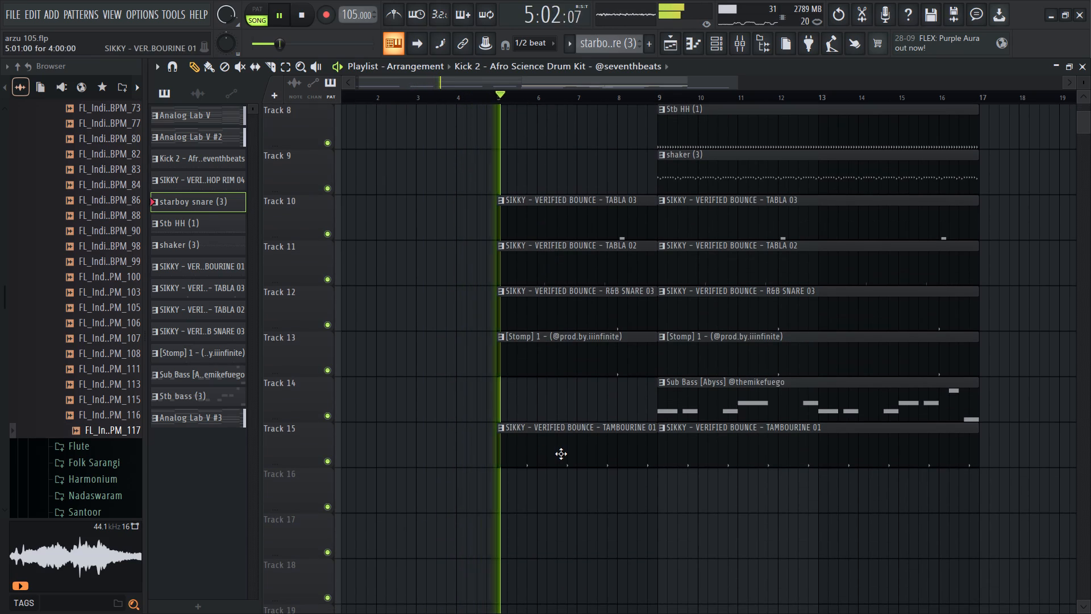
ctrl+scroll(561, 454, up, 9)
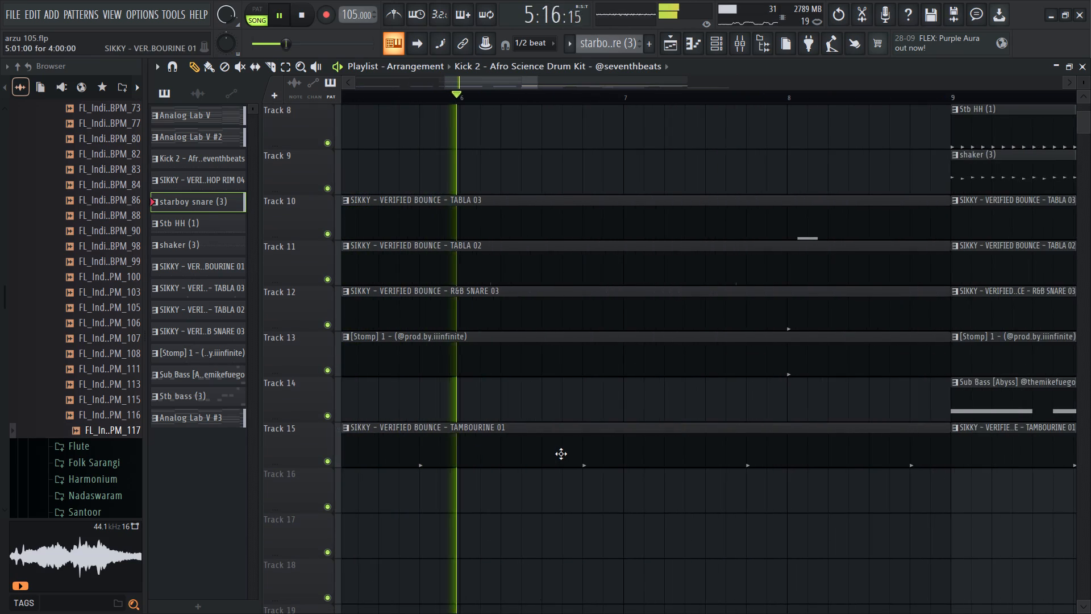
ctrl+scroll(561, 454, down, 7)
ctrl+scroll(609, 427, up, 9)
ctrl+scroll(609, 427, down, 6)
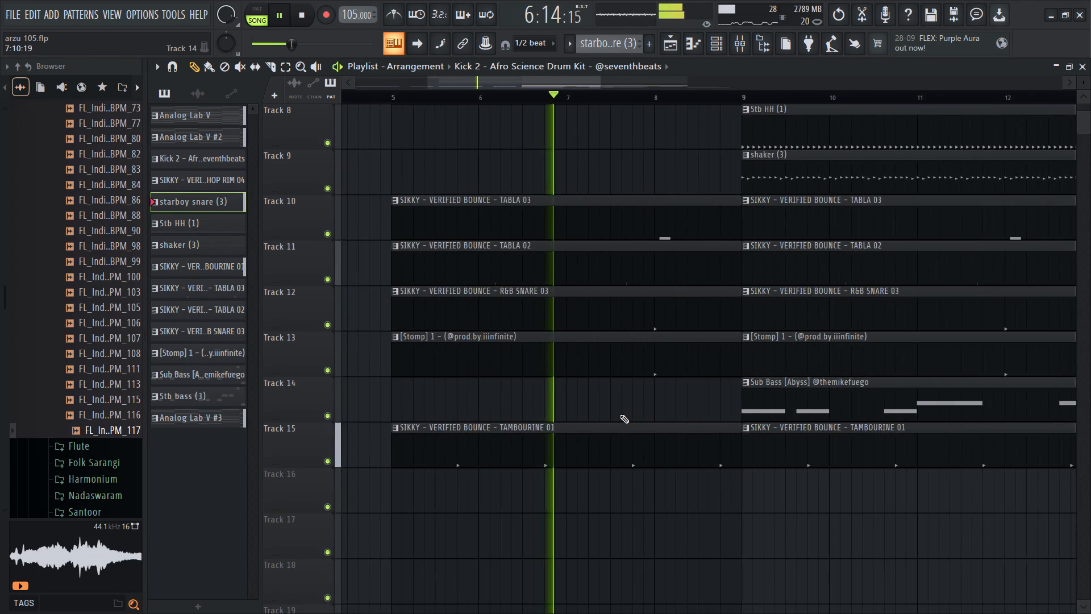
ctrl+scroll(620, 414, down, 3)
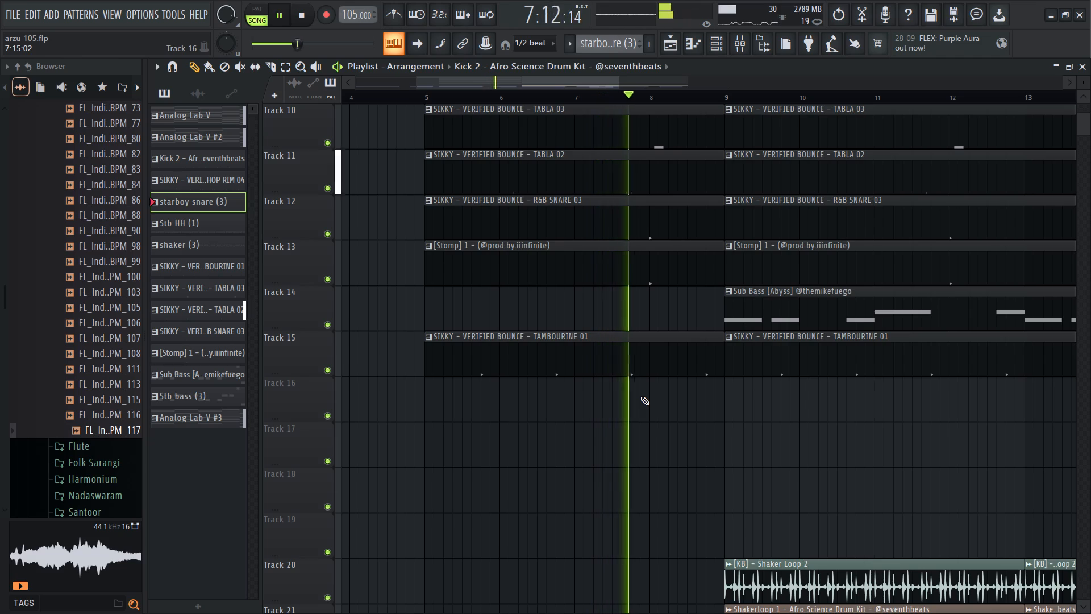
ctrl+scroll(640, 396, up, 8)
ctrl+scroll(640, 396, down, 8)
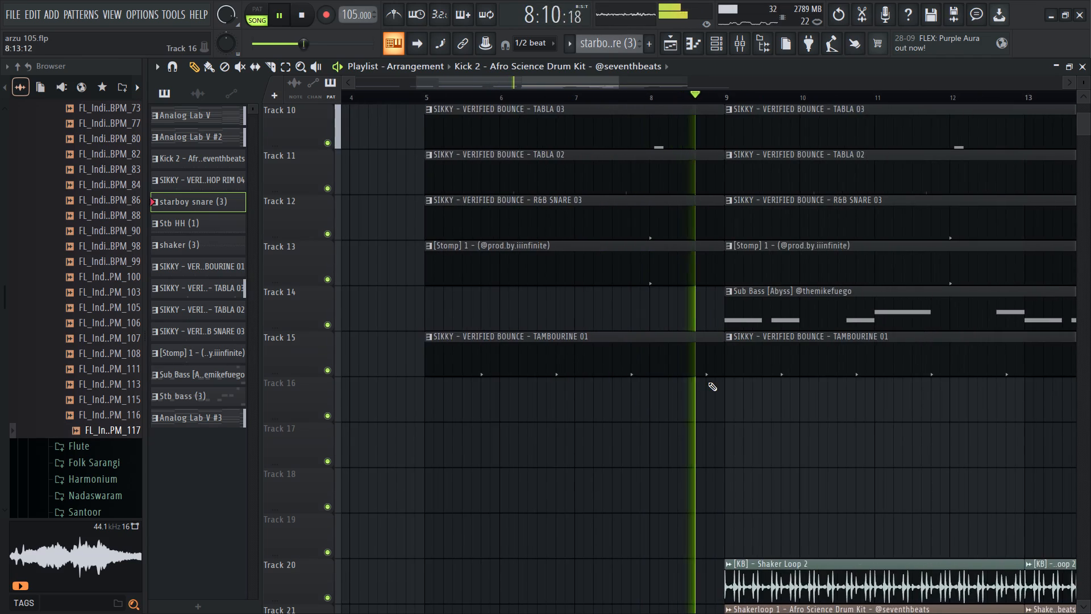
scroll(708, 382, down, 6)
scroll(552, 347, down, 5)
ctrl+scroll(535, 331, up, 7)
scroll(764, 235, down, 13)
scroll(637, 304, up, 6)
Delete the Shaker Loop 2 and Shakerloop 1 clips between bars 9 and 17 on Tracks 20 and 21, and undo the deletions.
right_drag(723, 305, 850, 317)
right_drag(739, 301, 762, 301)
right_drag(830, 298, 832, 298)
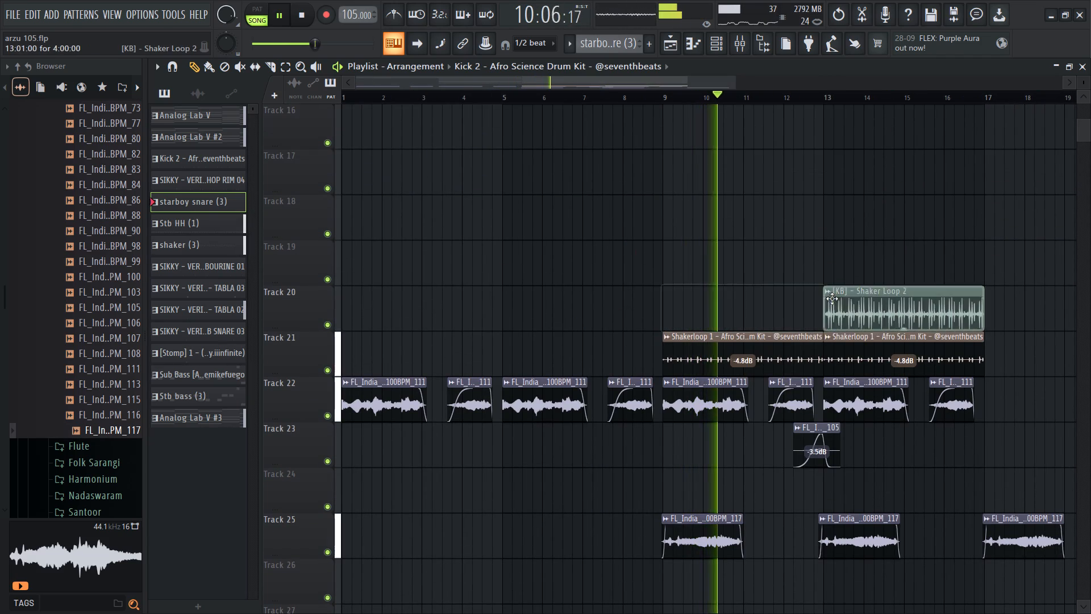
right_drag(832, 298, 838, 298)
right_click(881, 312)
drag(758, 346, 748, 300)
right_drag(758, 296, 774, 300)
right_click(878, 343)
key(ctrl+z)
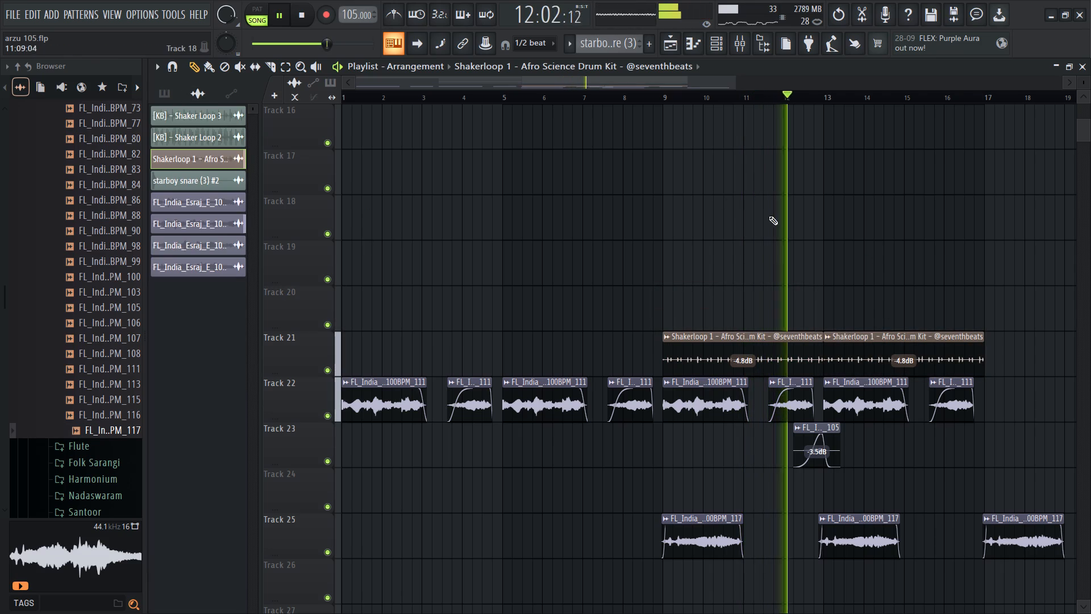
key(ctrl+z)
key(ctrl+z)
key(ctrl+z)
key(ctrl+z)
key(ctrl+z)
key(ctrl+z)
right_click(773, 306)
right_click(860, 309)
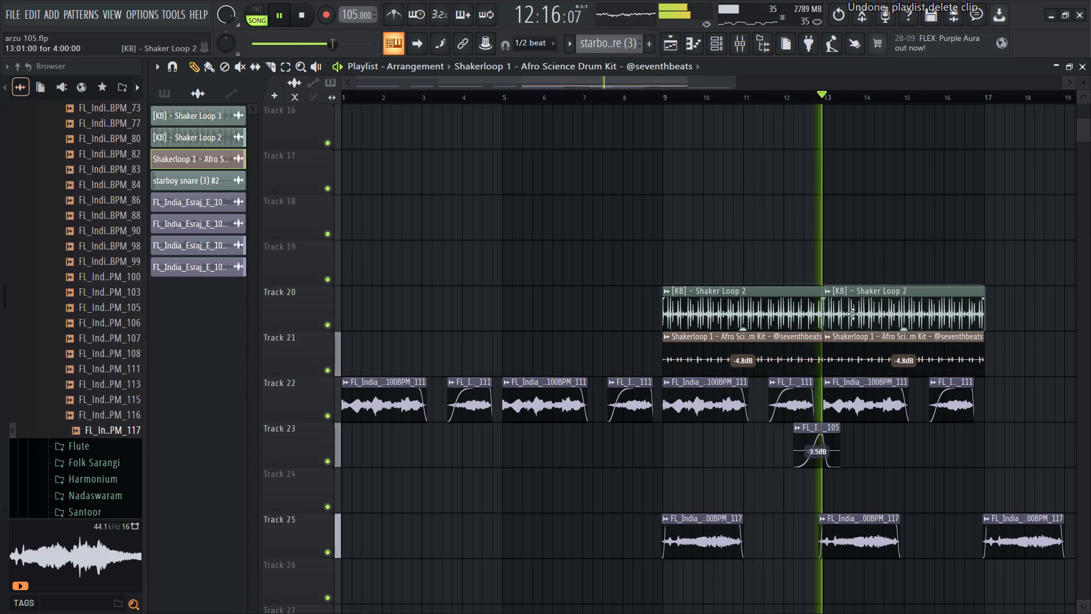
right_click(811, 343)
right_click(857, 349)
Duplicate the Shaker Loop 2 and Shakerloop 1 clips of bars 9 to 17 on Tracks 20 and 21 to start at bar 17.
key(space)
ctrl+scroll(642, 270, down, 7)
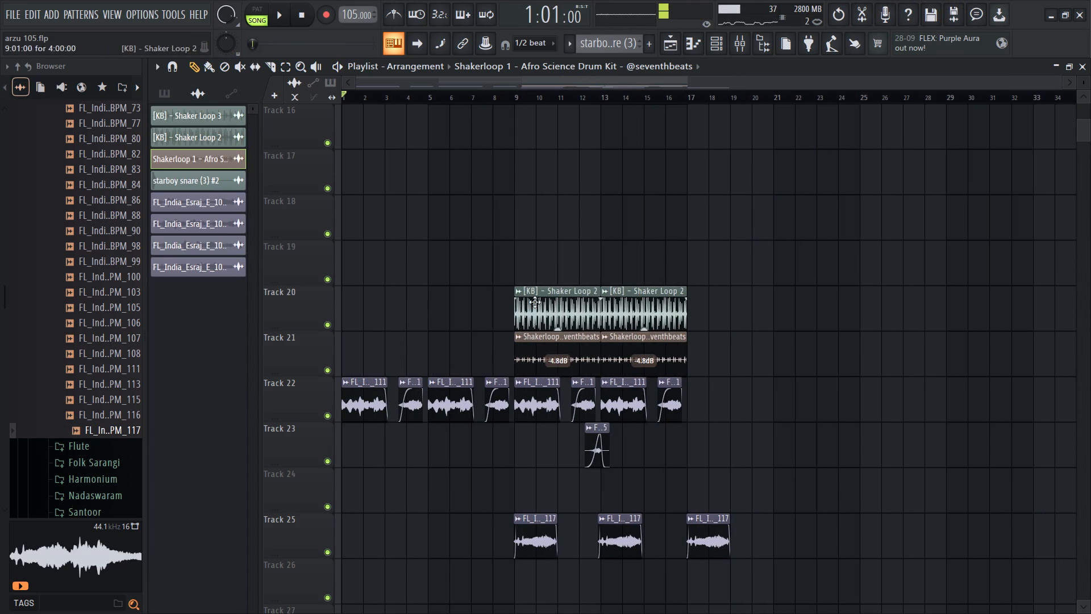
ctrl+drag(535, 302, 711, 352)
shift+drag(506, 298, 655, 311)
ctrl+drag(542, 286, 760, 368)
shift+drag(565, 309, 710, 321)
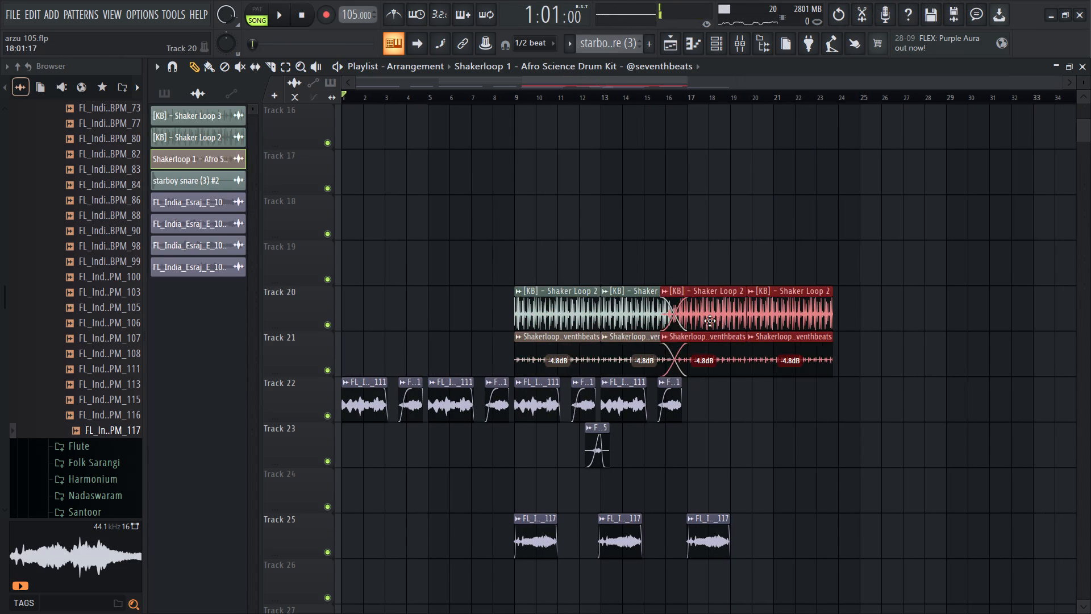
shift+drag(710, 321, 739, 318)
ctrl+scroll(647, 351, up, 13)
click(859, 321)
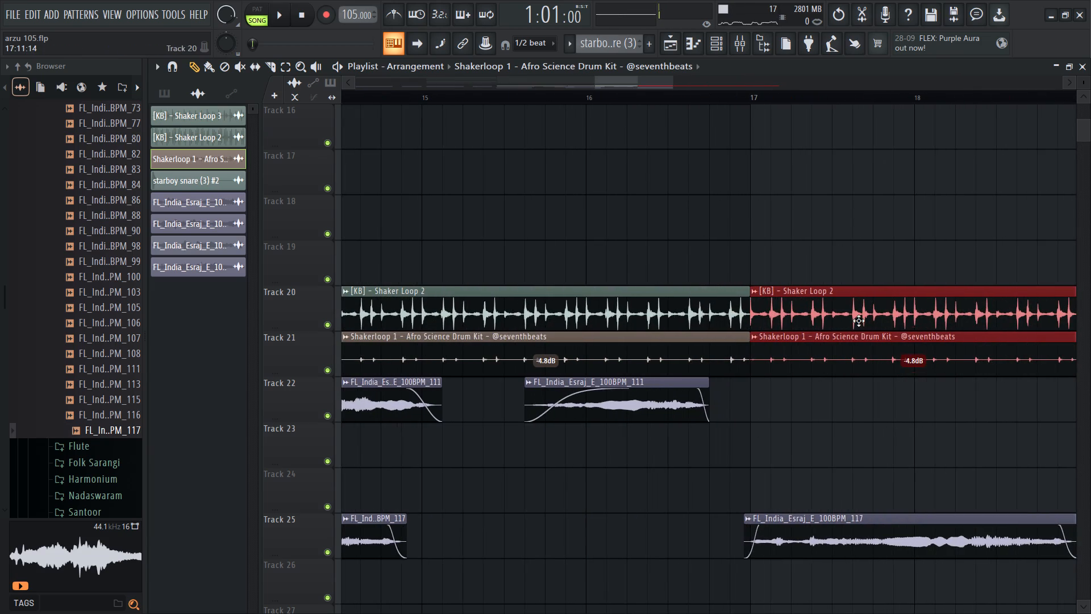
ctrl+scroll(855, 327, down, 11)
Delete the Shaker Loop 2 and Shakerloop 1 clips between bars 9 and 13 on Tracks 20 and 21.
key(space)
right_drag(547, 175, 635, 190)
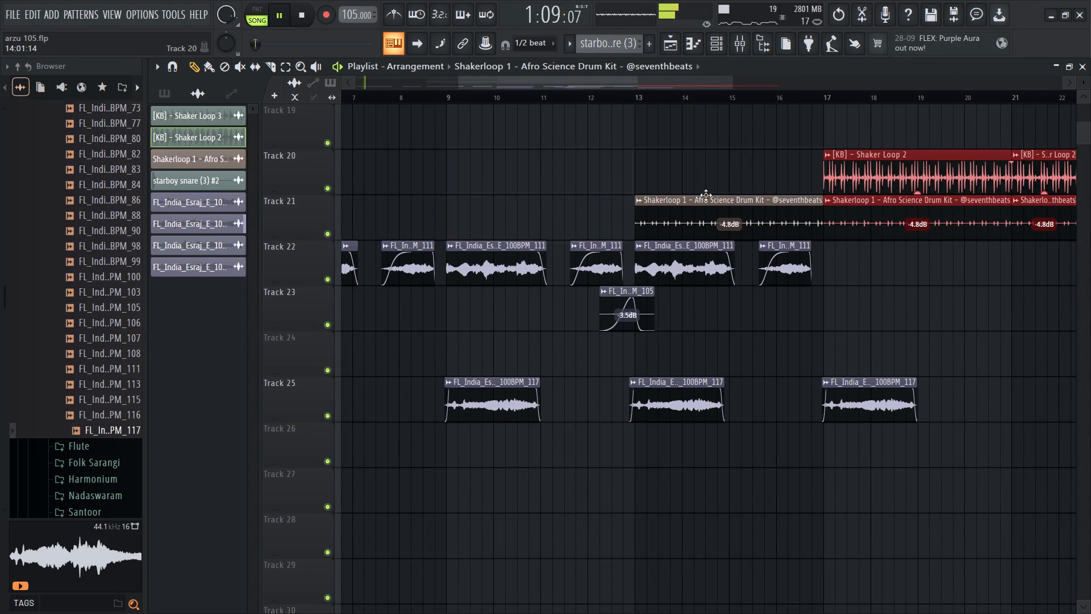
click(850, 21)
right_click(575, 179)
right_click(607, 207)
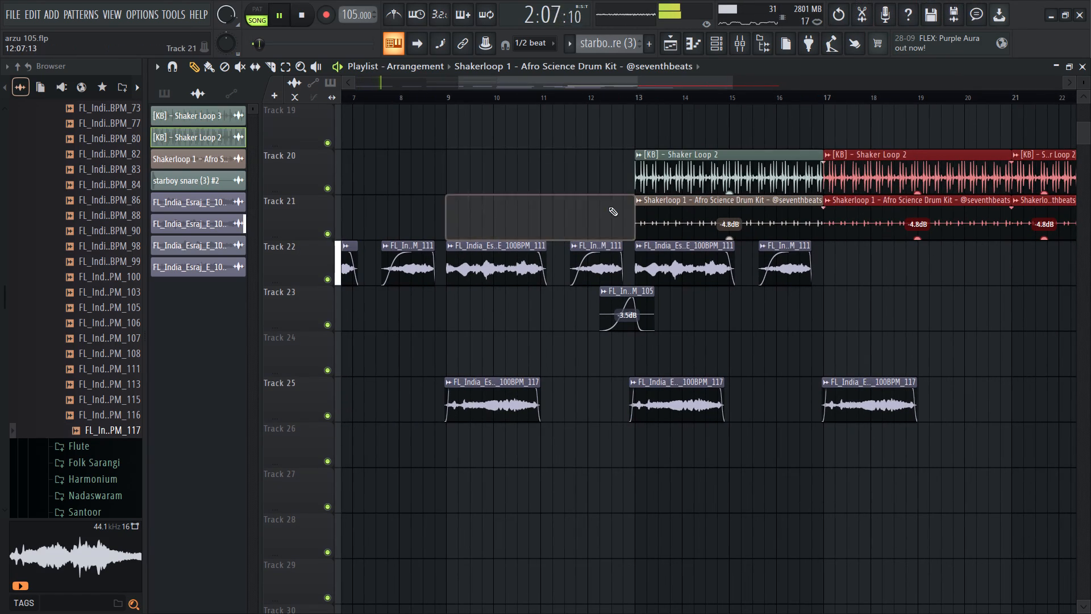
Play the opening from bar 1 and look over the arrangement.
scroll(633, 231, up, 6)
ctrl+scroll(867, 296, down, 11)
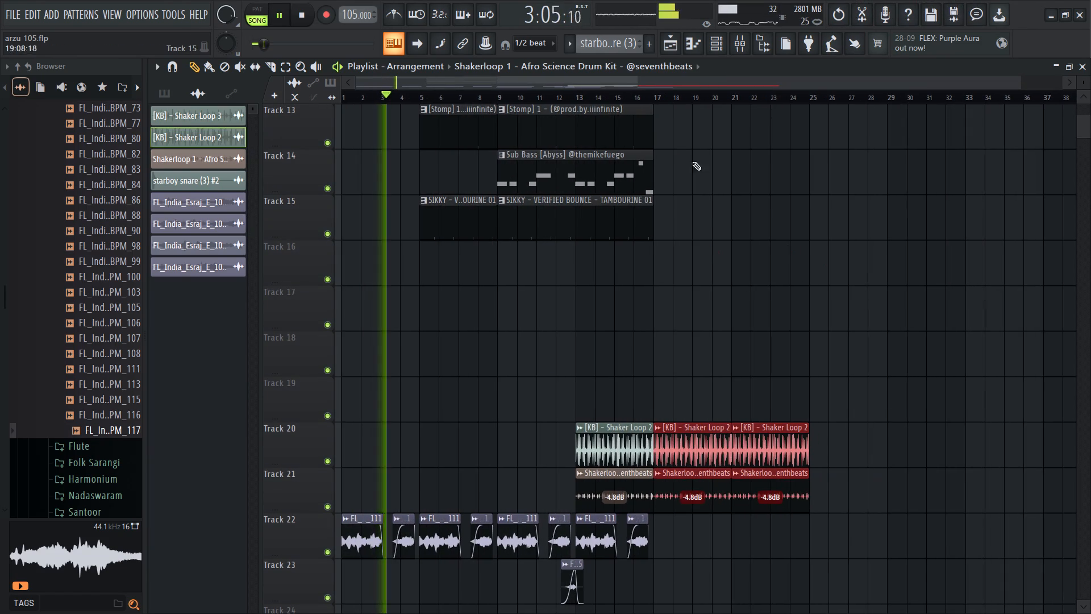
key(space)
key(space)
ctrl+scroll(384, 284, up, 6)
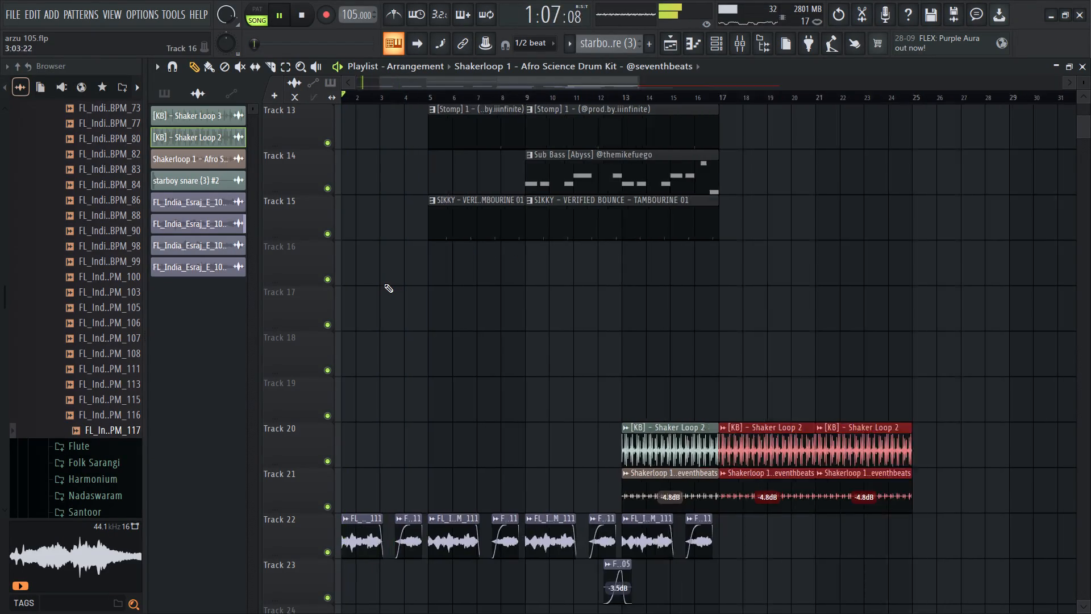
ctrl+scroll(384, 284, up, 2)
ctrl+scroll(384, 284, down, 15)
key(space)
drag(360, 94, 227, 119)
Solo Track 4 and Track 3 in turn to audition the Analog Lab V #3 and Analog Lab V #2 parts.
scroll(293, 252, up, 7)
scroll(387, 204, up, 5)
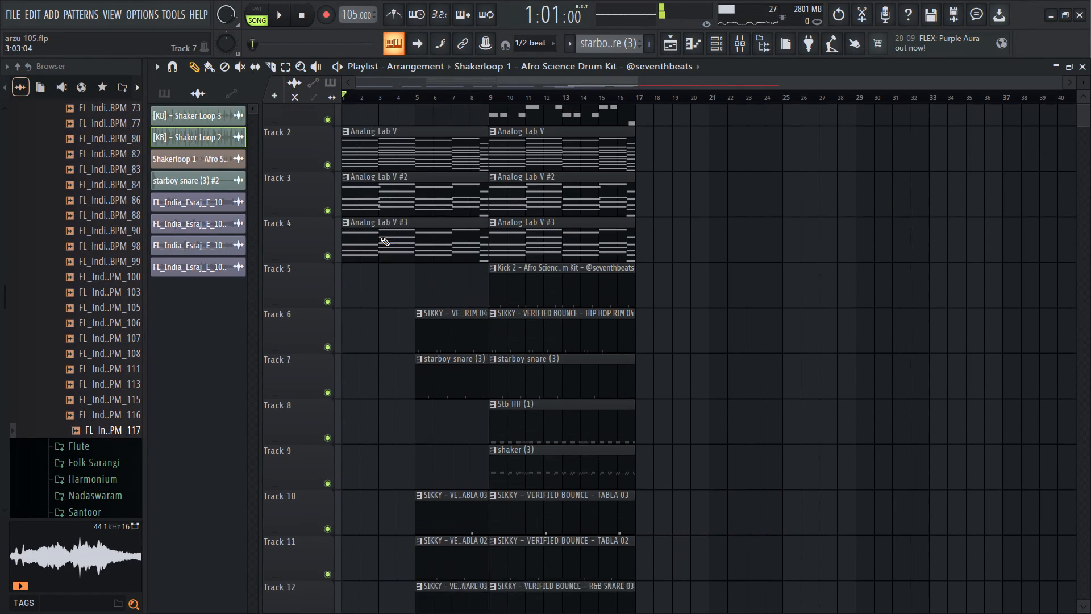
scroll(381, 237, up, 7)
click(728, 36)
click(719, 39)
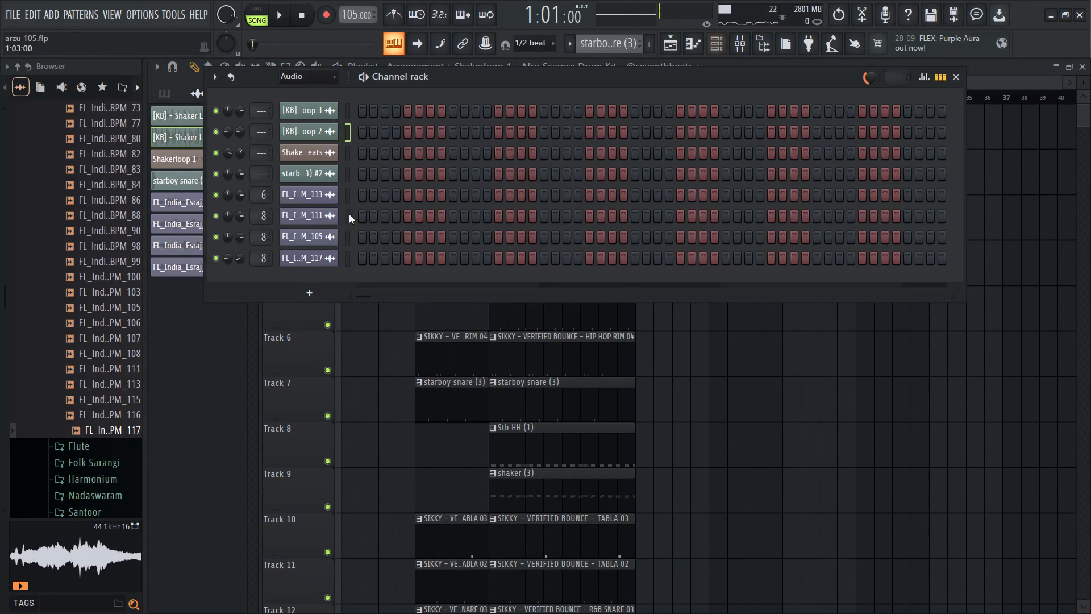
right_click(347, 397)
right_click(331, 276)
key(space)
ctrl+scroll(268, 280, up, 7)
key(space)
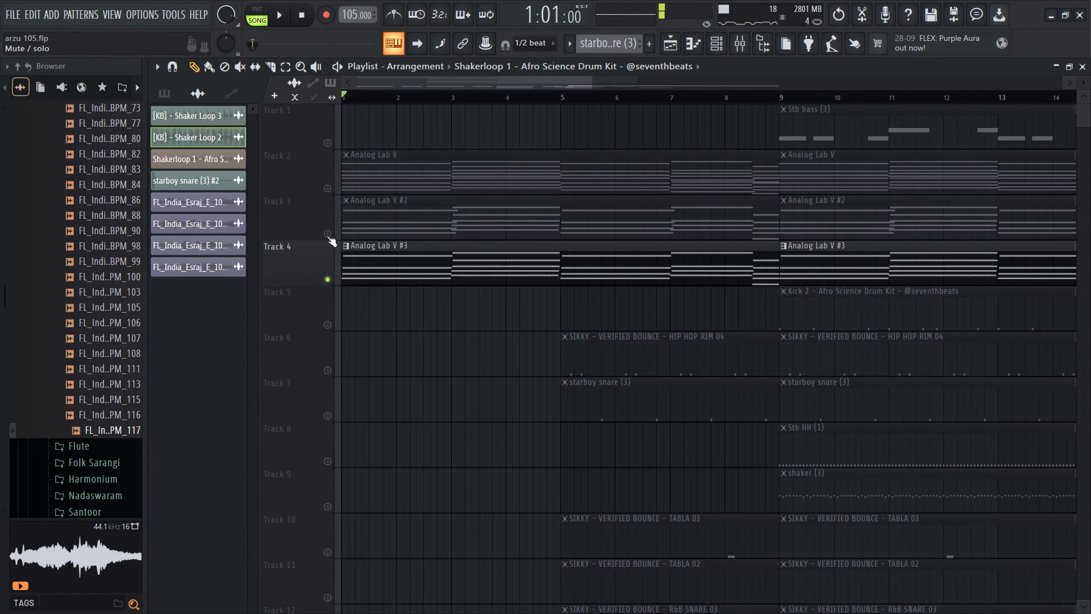
right_click(326, 235)
key(space)
click(372, 215)
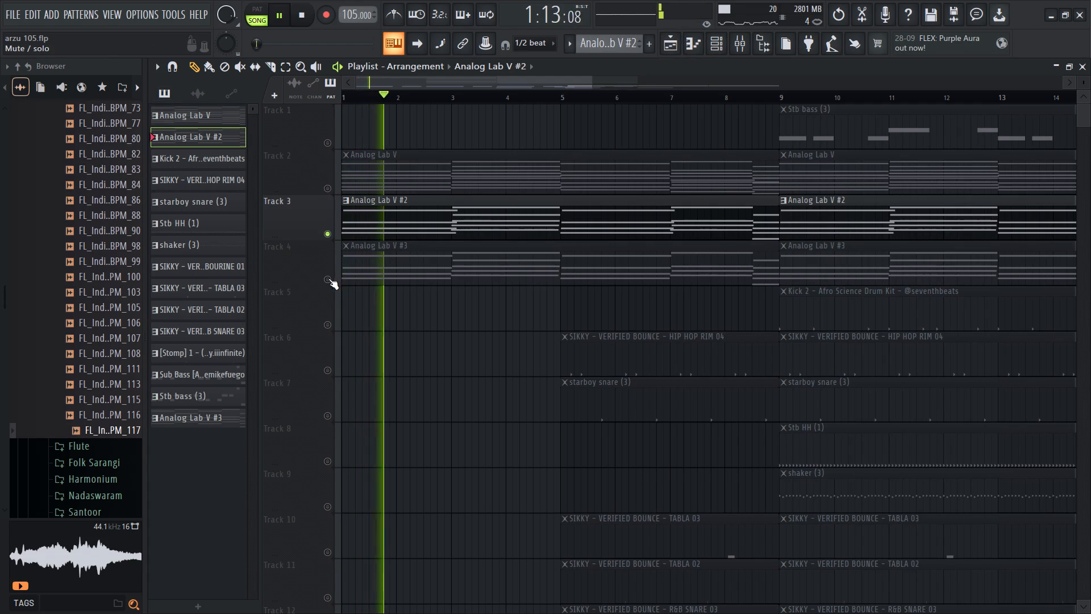
With Track 4 soloed, raise the Analog Lab V #3 channel volume in the Channel rack, listen back, and unsolo the track.
right_click(328, 279)
key(space)
click(357, 262)
key(space)
click(725, 46)
key(space)
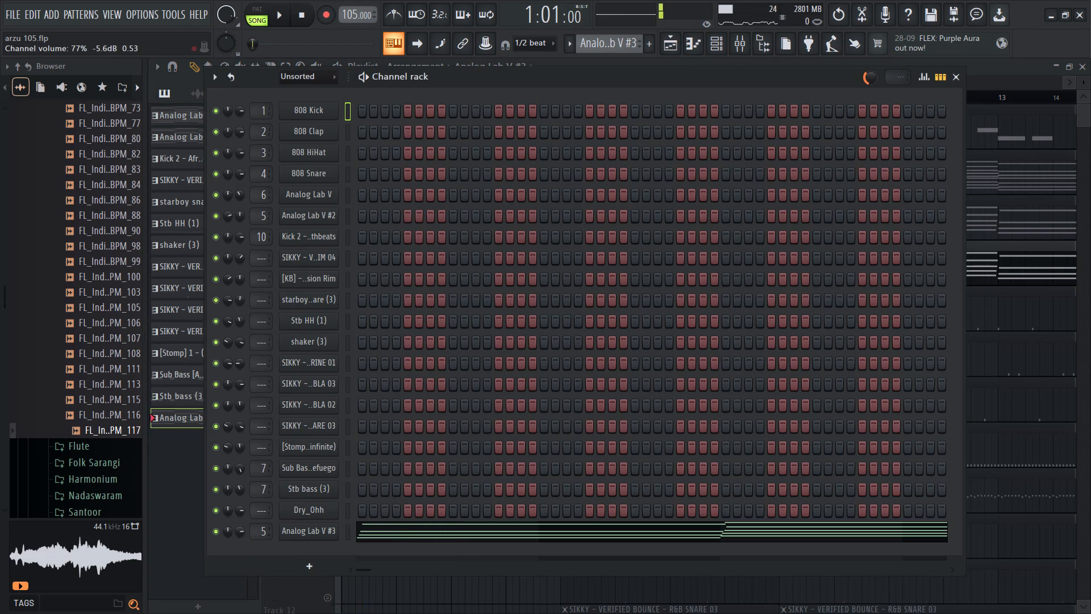
drag(241, 537, 258, 509)
key(space)
right_click(185, 532)
key(space)
right_click(330, 271)
key(space)
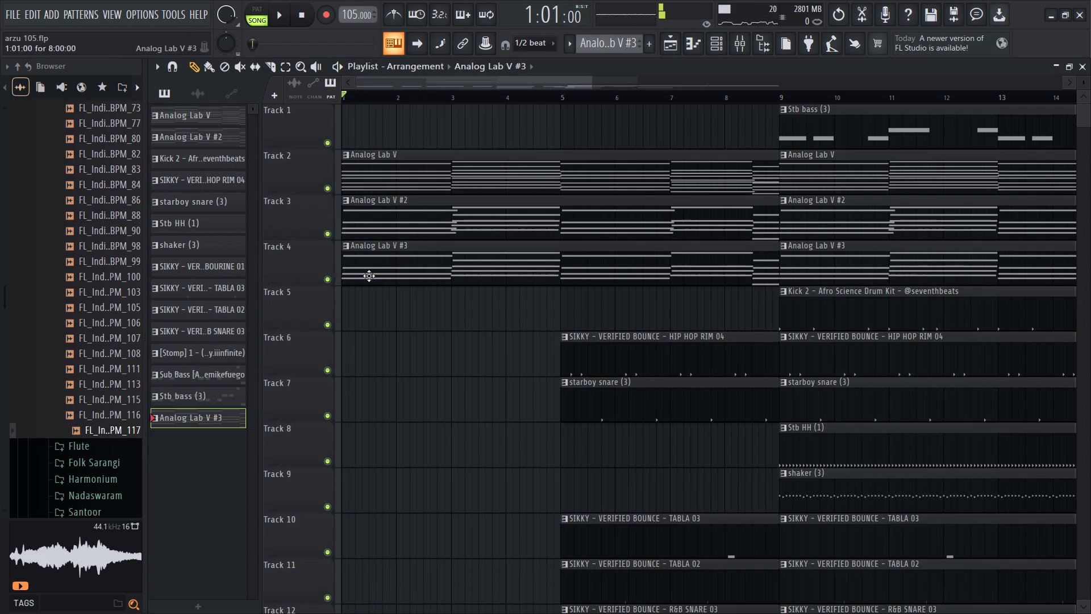
Give the first Esraj 111 clip at bar 1 on Track 22 a short fade-in, checking it in playback.
scroll(369, 218, down, 7)
scroll(322, 413, down, 6)
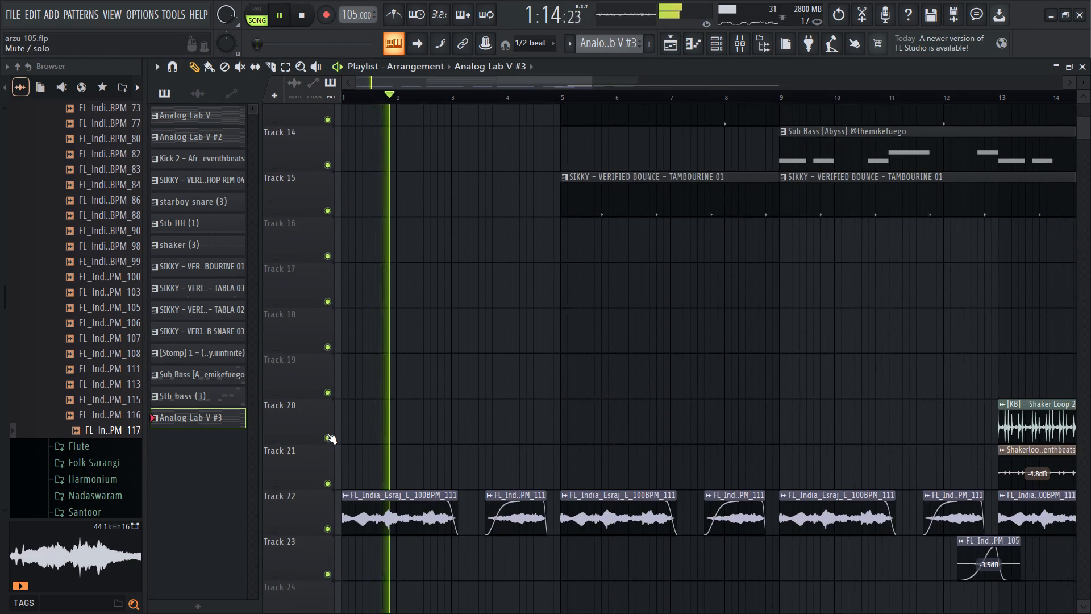
ctrl+scroll(311, 460, up, 17)
key(space)
drag(346, 533, 518, 532)
key(space)
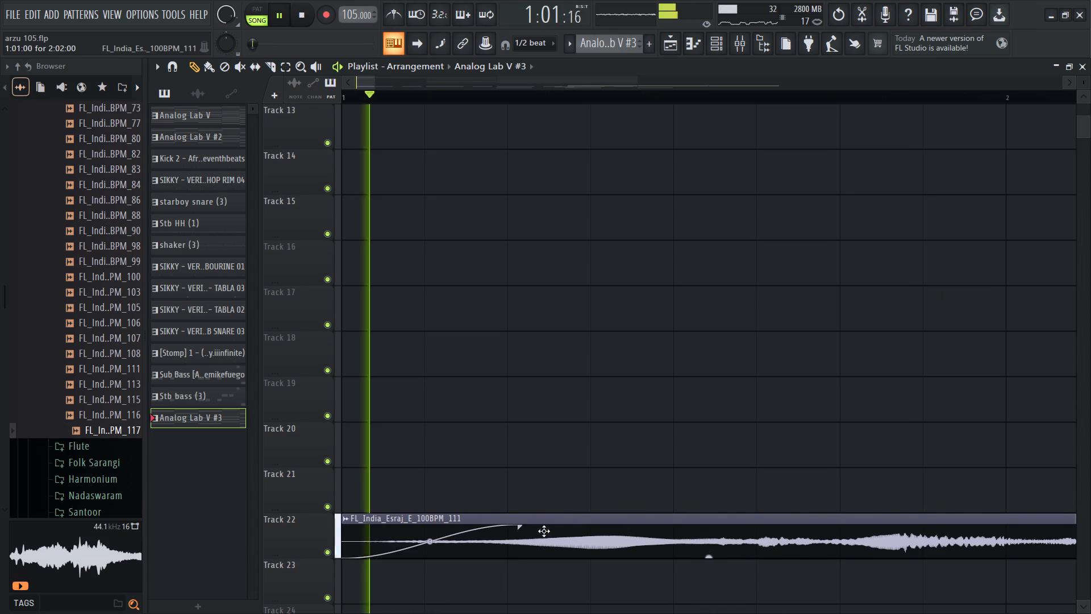
drag(517, 533, 431, 534)
key(space)
key(space)
drag(427, 534, 407, 534)
Add a short fade-in to the Esraj 111 clip at bar 5 on Track 22.
scroll(484, 399, down, 20)
scroll(484, 399, down, 6)
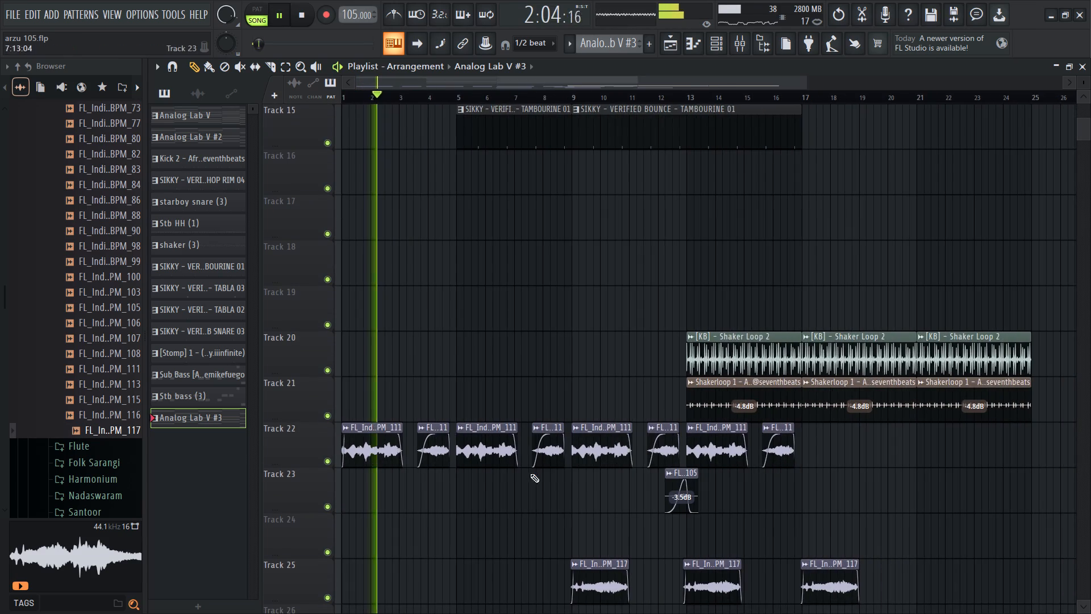
ctrl+scroll(460, 456, up, 14)
ctrl+scroll(460, 460, down, 13)
ctrl+scroll(458, 466, up, 20)
ctrl+scroll(458, 466, up, 4)
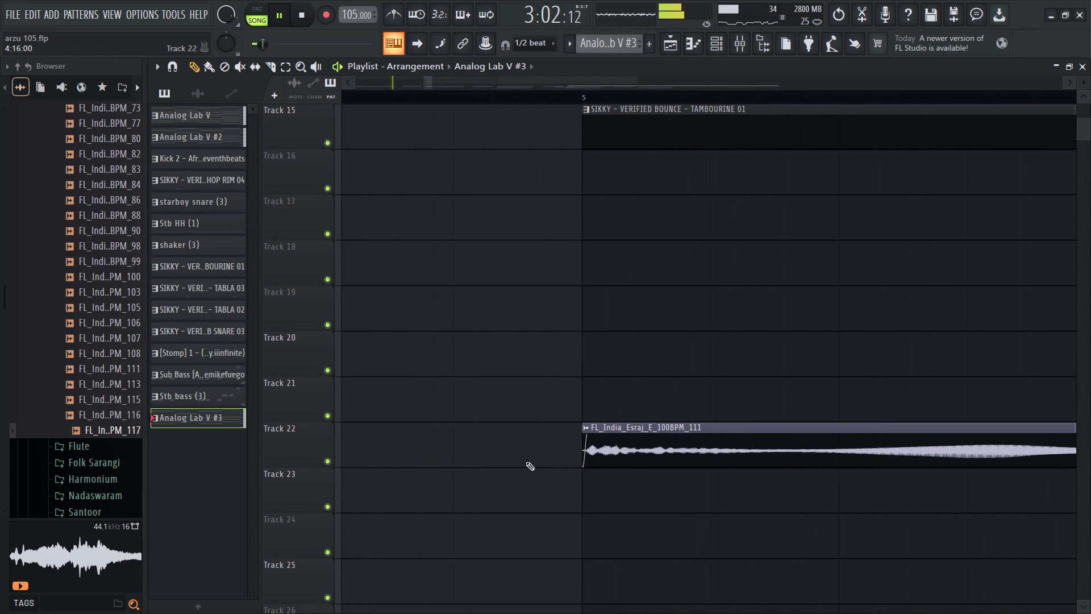
drag(594, 442, 778, 440)
ctrl+scroll(644, 423, down, 10)
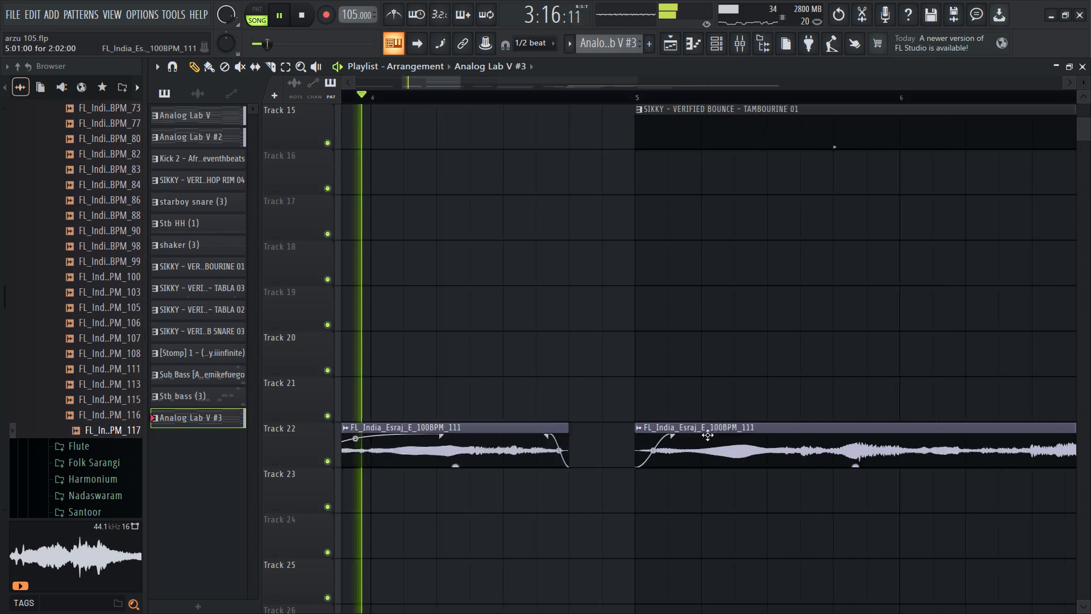
Shorten the fade-in of the short Esraj 111 clip between bars 3 and 5 on Track 22 and reshape its curve.
ctrl+scroll(707, 435, down, 13)
ctrl+scroll(549, 460, up, 7)
ctrl+scroll(435, 464, down, 7)
ctrl+scroll(421, 464, up, 15)
key(space)
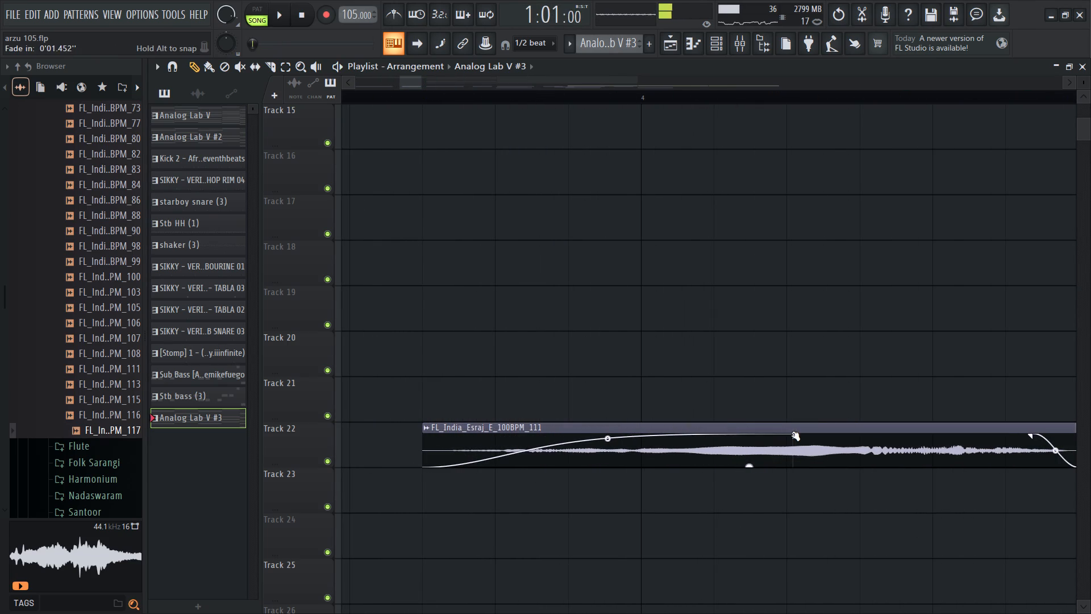
drag(792, 434, 548, 444)
drag(486, 439, 503, 478)
key(space)
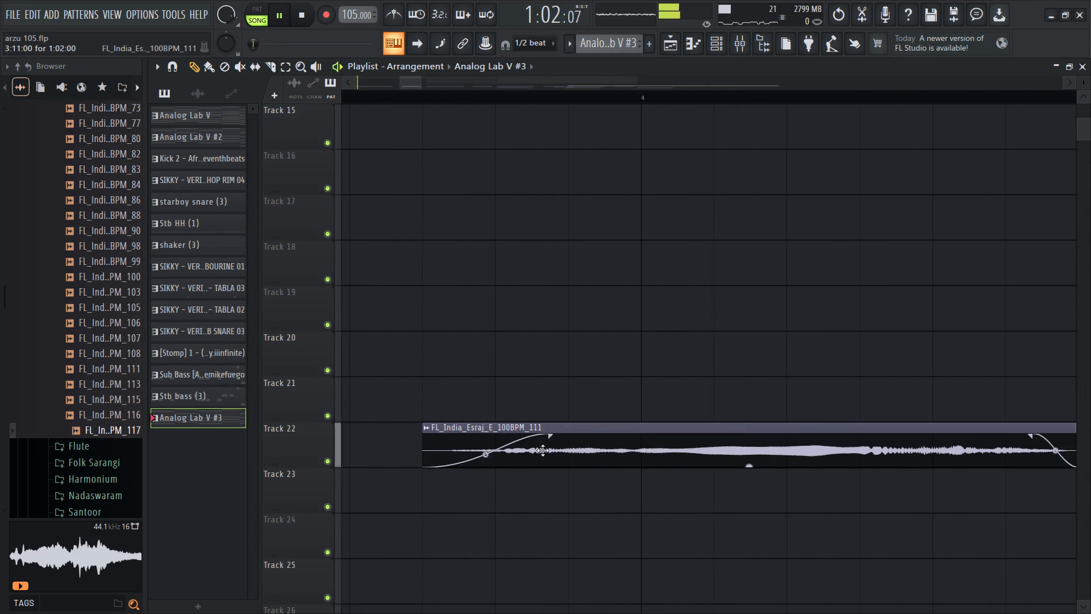
drag(550, 443, 528, 449)
Shorten the fade-in of the short Esraj 111 clip between bars 7 and 9 on Track 22 and reshape its curve.
ctrl+scroll(534, 443, down, 20)
ctrl+scroll(534, 443, down, 3)
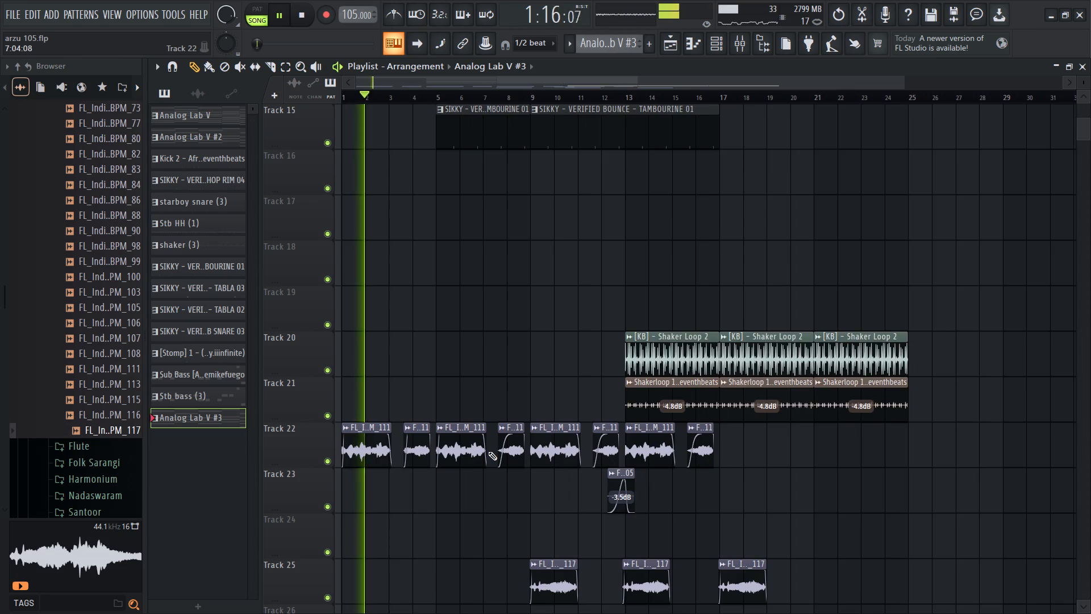
ctrl+scroll(488, 451, up, 19)
drag(706, 438, 499, 449)
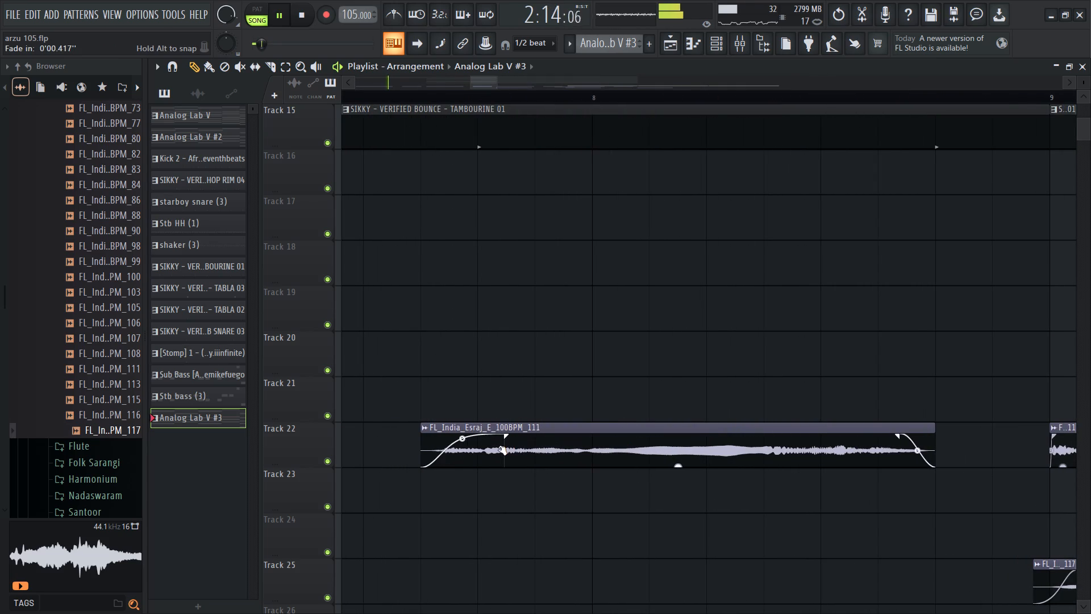
drag(499, 449, 476, 449)
drag(450, 441, 463, 476)
ctrl+scroll(578, 432, down, 19)
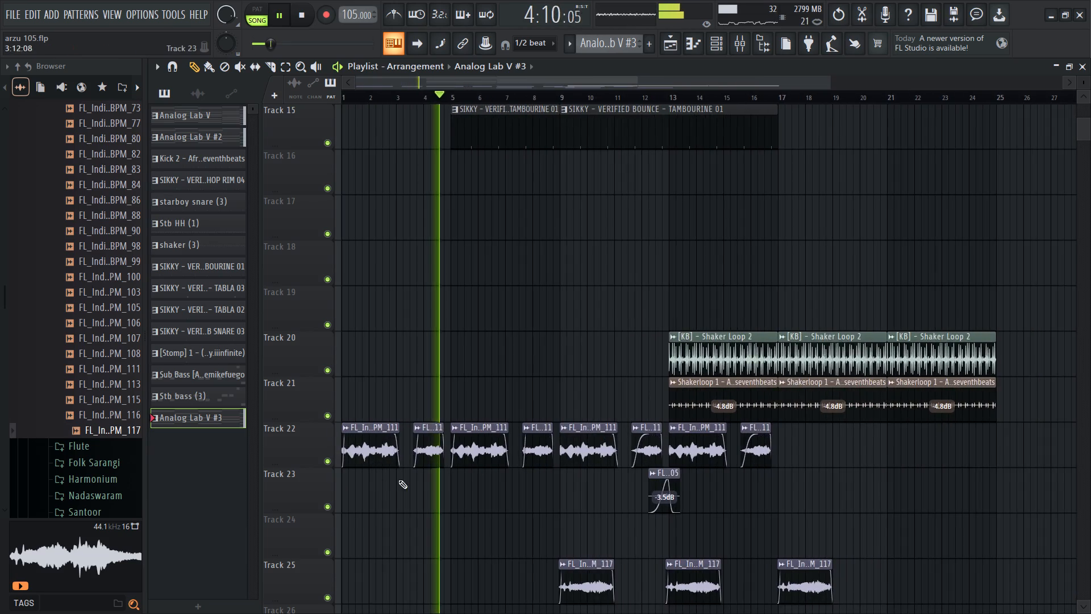
Fine-tune the fades on the two short Esraj 111 clips that start in bars 3 and 7 on Track 22.
ctrl+scroll(380, 482, up, 12)
click(449, 455)
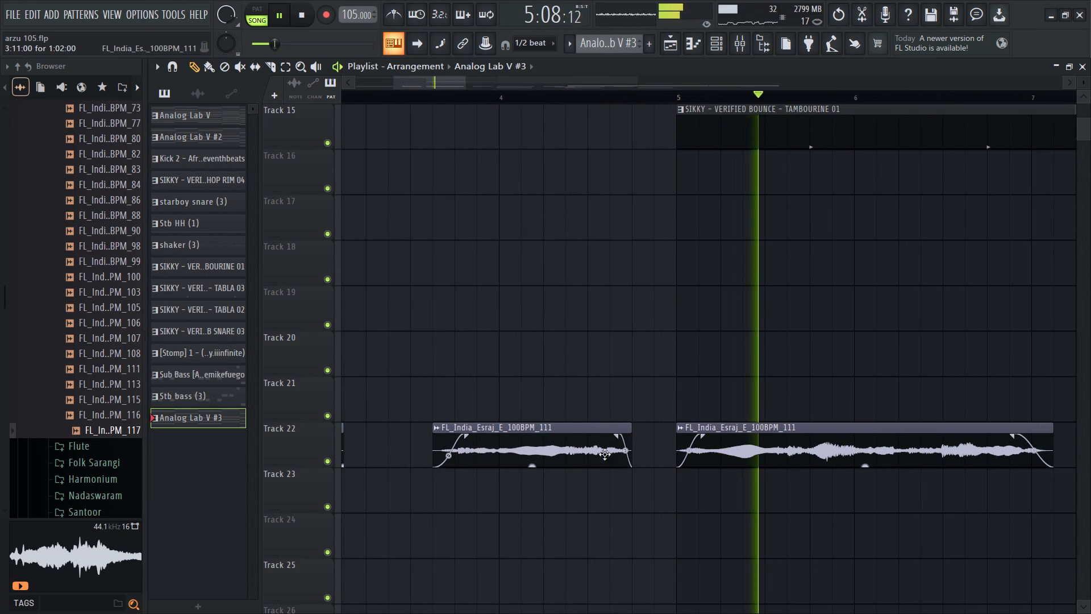
ctrl+scroll(700, 449, up, 8)
drag(705, 443, 650, 447)
scroll(671, 451, down, 20)
scroll(671, 451, down, 5)
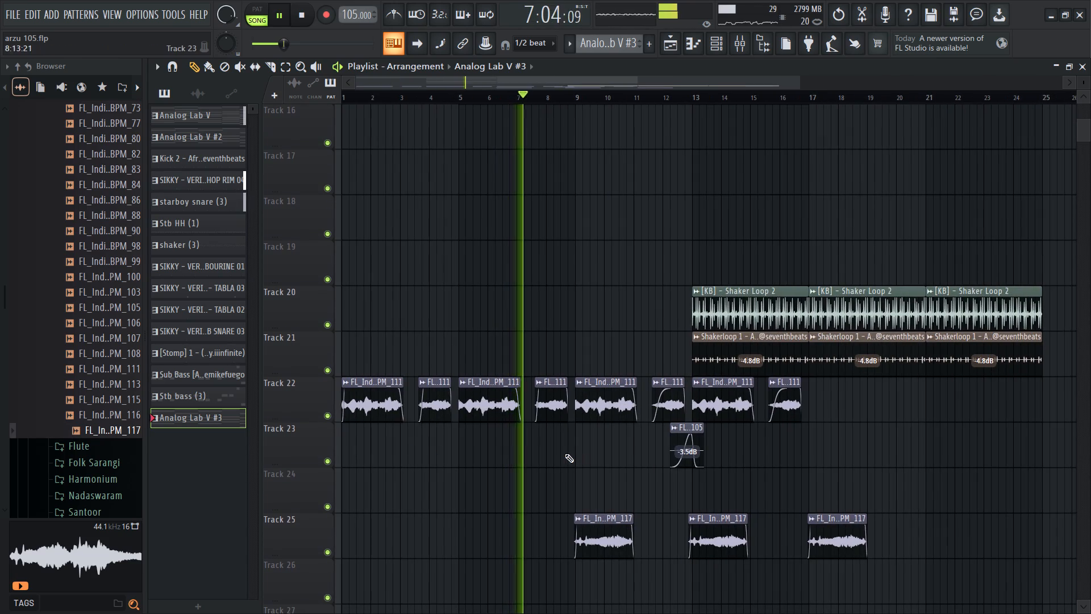
ctrl+scroll(517, 437, up, 14)
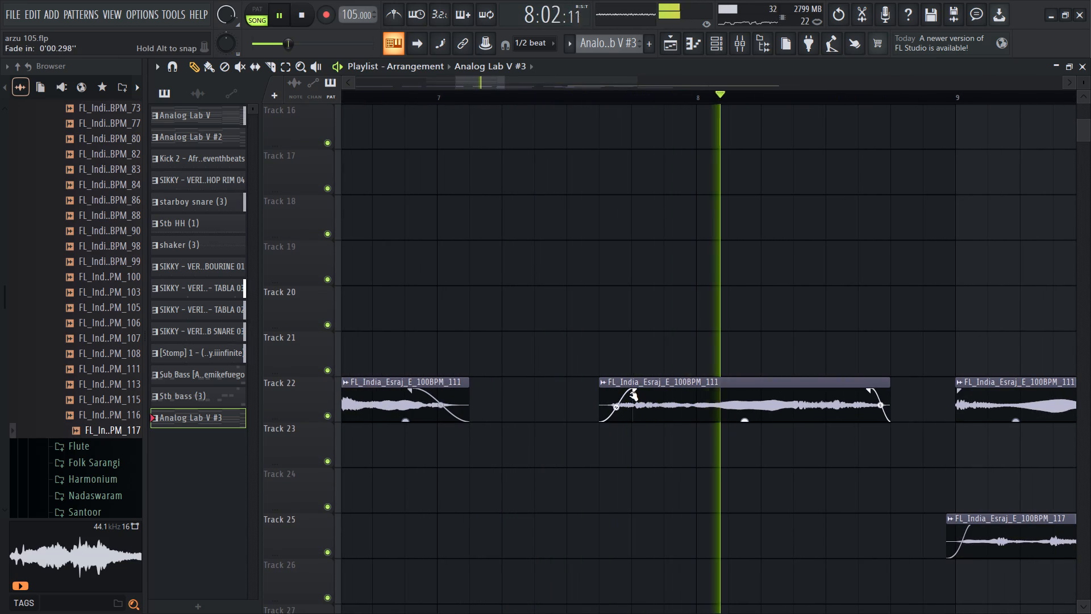
click(632, 394)
ctrl+scroll(625, 397, down, 9)
ctrl+scroll(680, 407, down, 6)
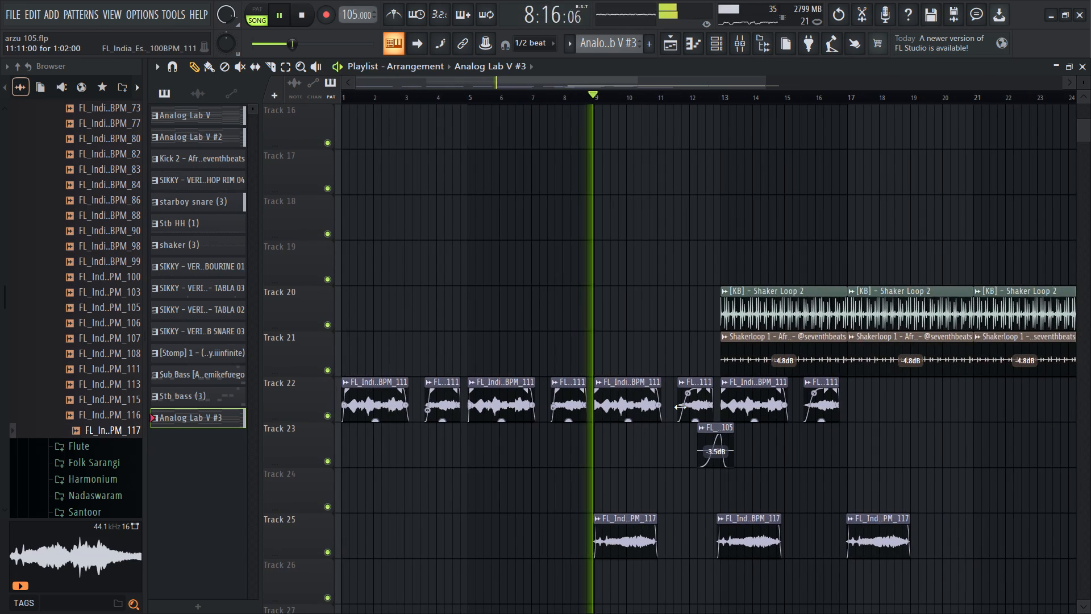
Delete the HIP HOP RIM 04, Stb HH (1) and shaker (3) clips that start at bar 9 on Tracks 6, 8 and 9.
ctrl+scroll(680, 407, down, 4)
scroll(679, 392, up, 8)
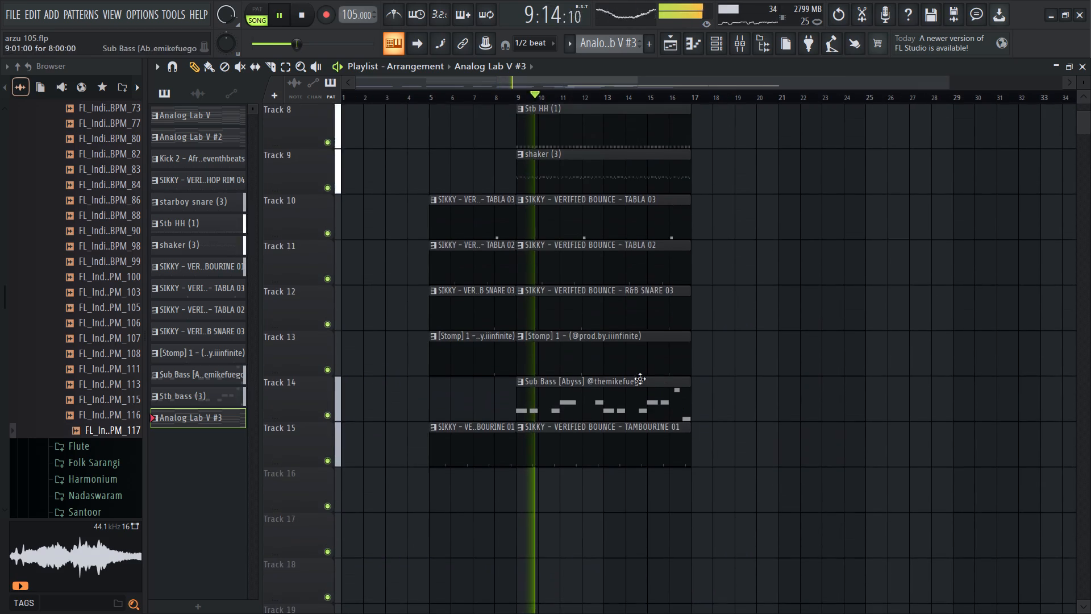
scroll(574, 474, up, 7)
right_click(563, 352)
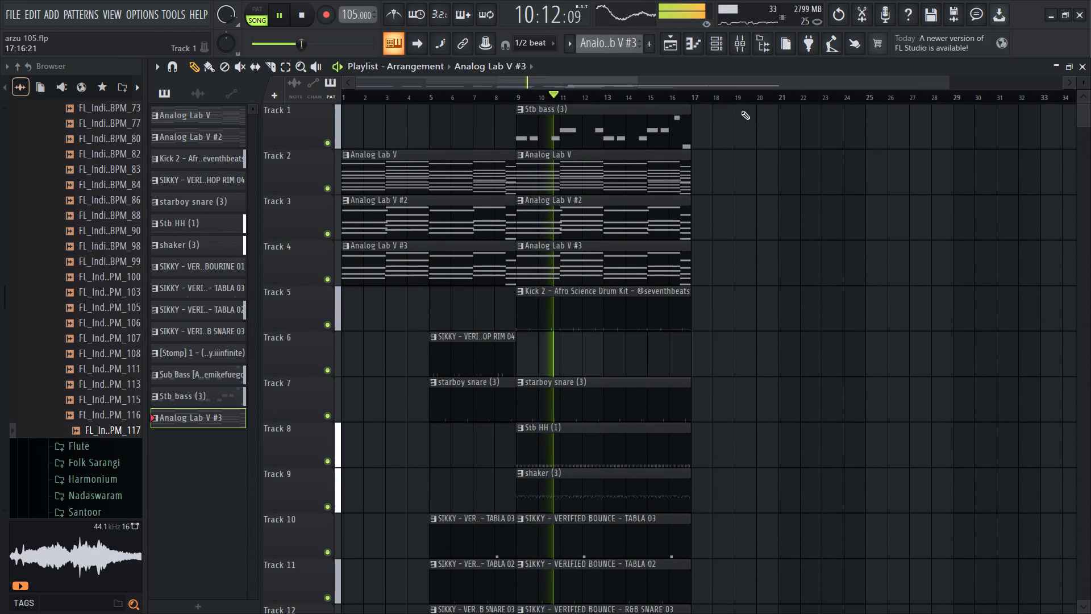
drag(832, 16, 825, 22)
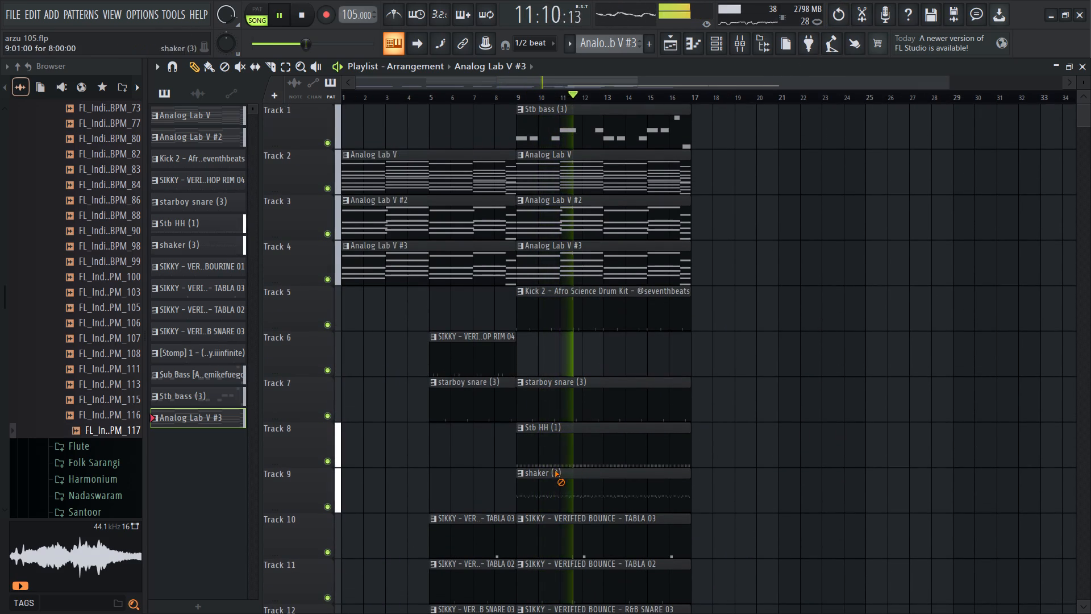
right_click(555, 470)
right_click(567, 454)
Play the arrangement from around bar 8 and again from bar 5 to check the drum parts around bar 9.
key(space)
key(space)
click(502, 99)
ctrl+scroll(507, 451, up, 7)
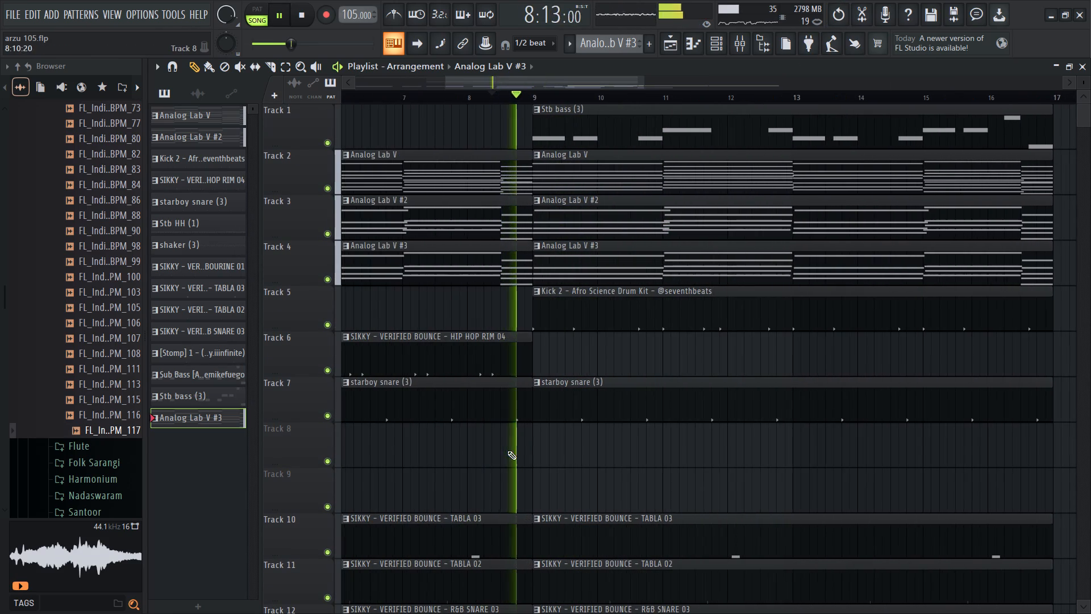
ctrl+scroll(556, 464, up, 5)
scroll(556, 464, down, 6)
ctrl+scroll(562, 418, down, 5)
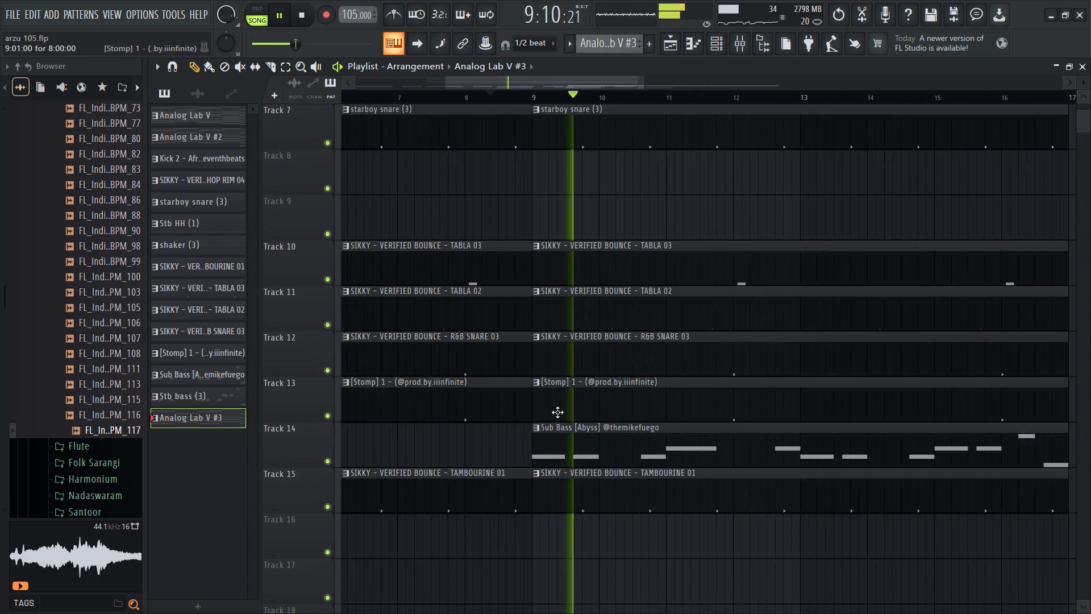
ctrl+scroll(557, 412, down, 12)
scroll(552, 375, up, 2)
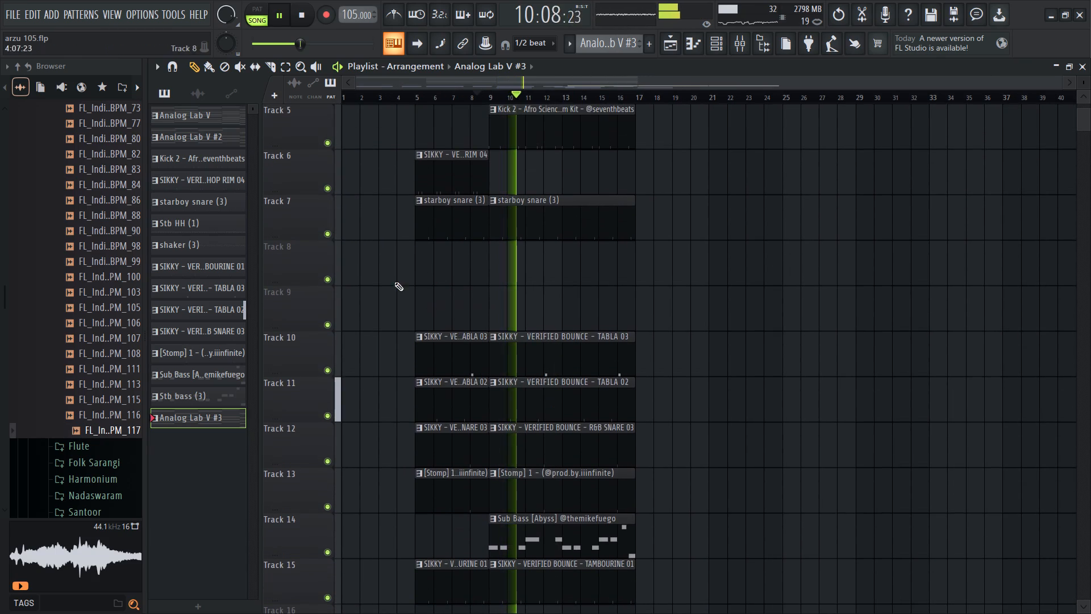
key(space)
click(421, 97)
key(space)
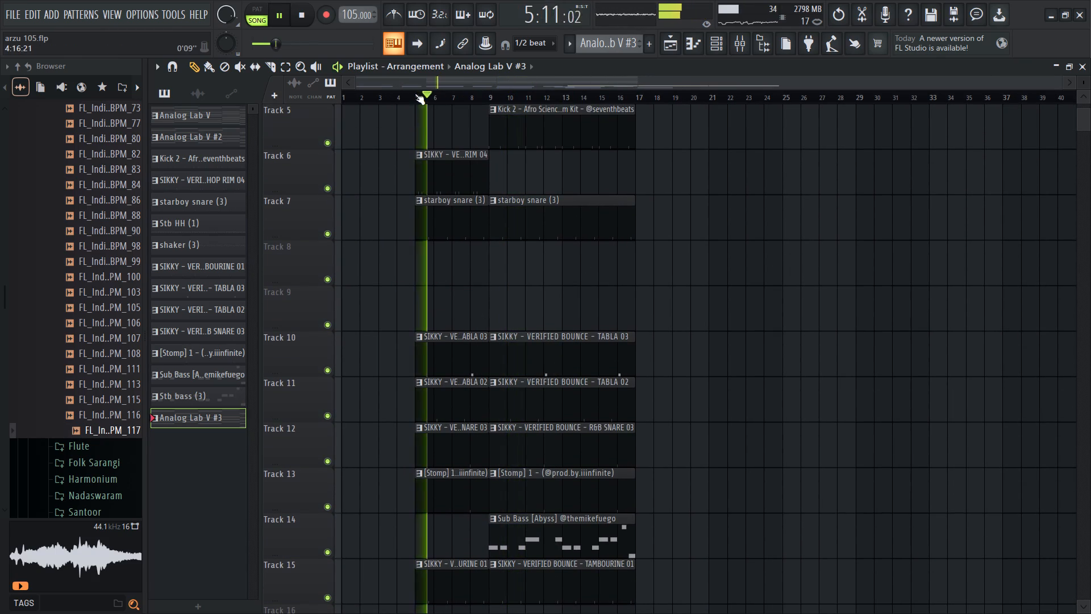
click(415, 94)
Place the HIP HOP RIM 04 pattern on Track 6 as two four-bar clips, from bars 9 to 13 and 13 to 17.
ctrl+scroll(419, 277, up, 7)
ctrl+scroll(419, 277, down, 8)
scroll(448, 276, up, 5)
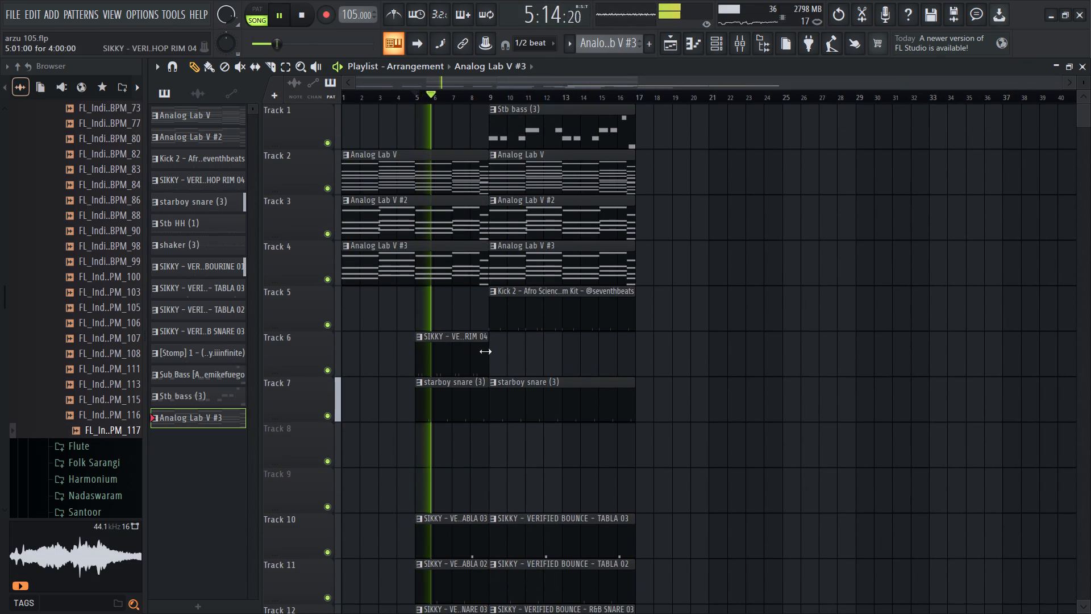
click(471, 354)
click(497, 354)
drag(519, 350, 511, 350)
drag(559, 343, 636, 360)
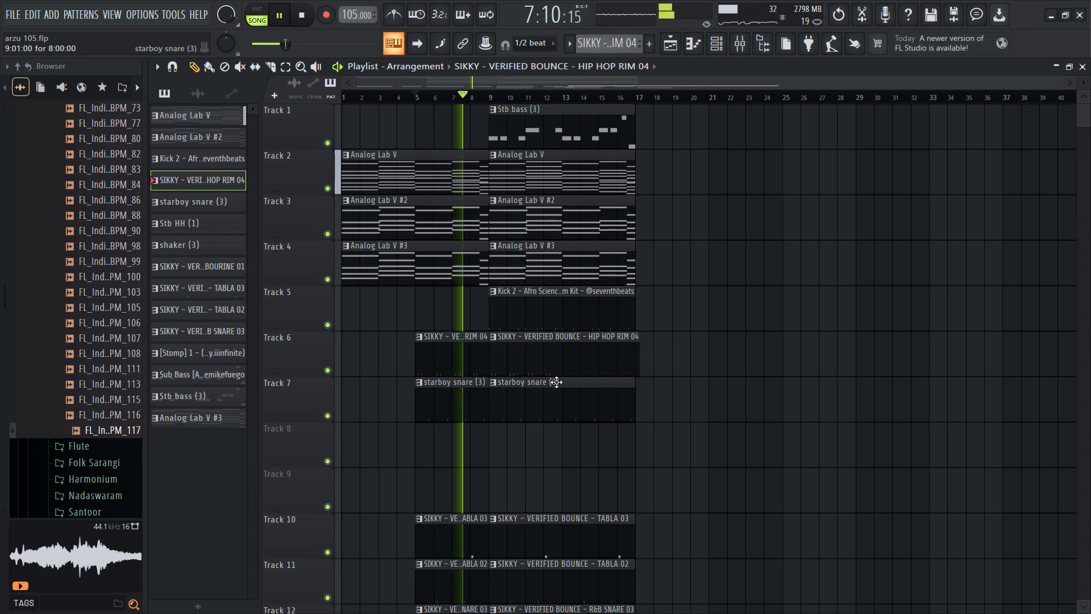
ctrl+scroll(556, 382, up, 6)
drag(767, 368, 564, 364)
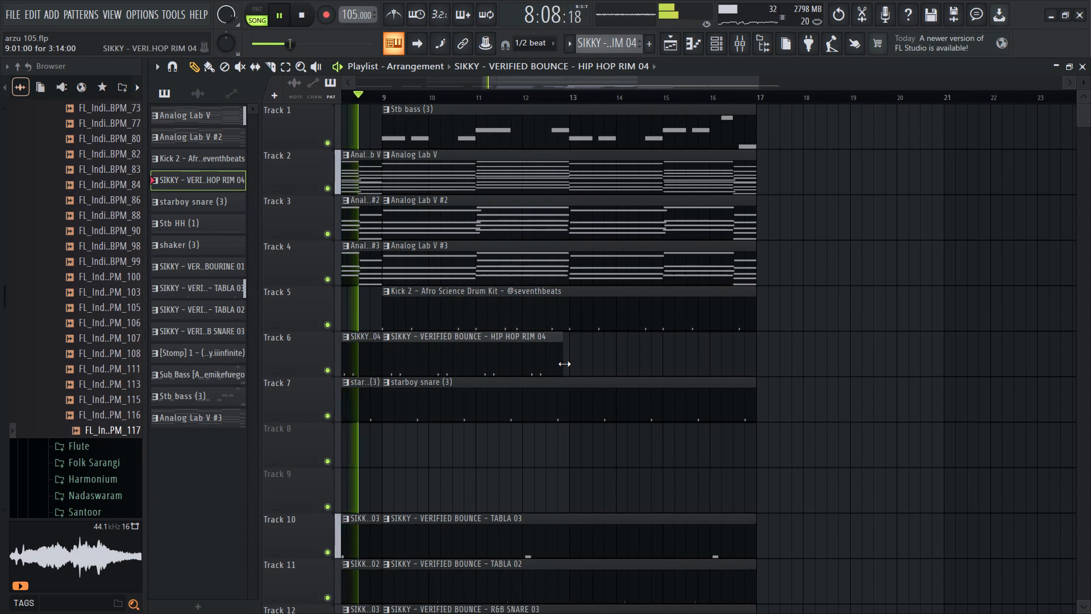
drag(564, 364, 567, 363)
shift+drag(485, 353, 673, 355)
Adjust the input volume of Fruity delay 2 on the esraj mixer insert during playback, trying 0%, 20% and 29%.
scroll(614, 374, down, 5)
ctrl+scroll(609, 385, down, 5)
ctrl+scroll(545, 521, up, 7)
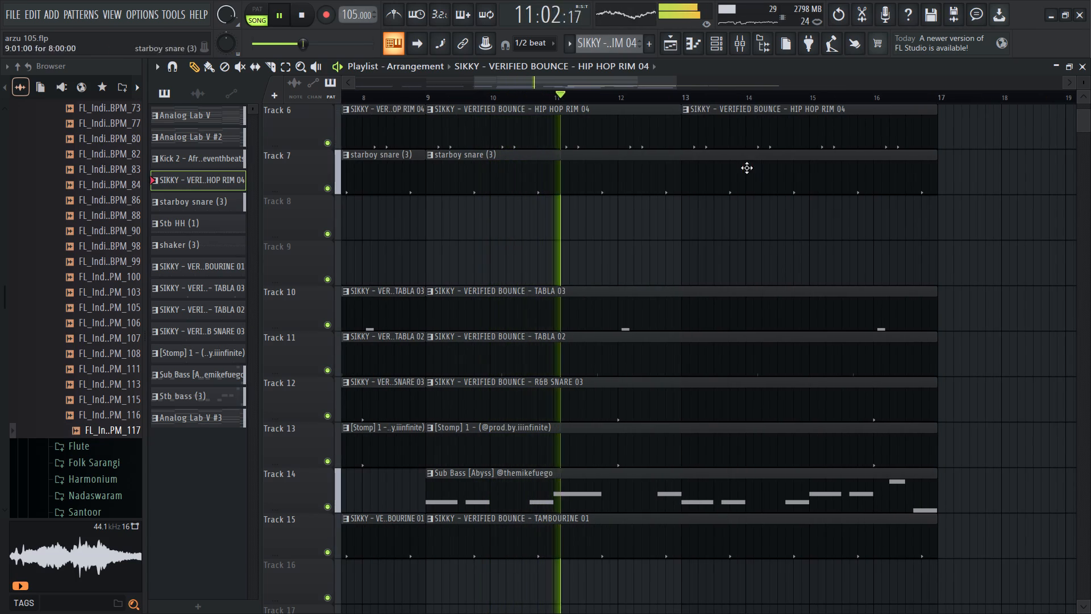
click(745, 48)
key(space)
right_click(468, 264)
key(space)
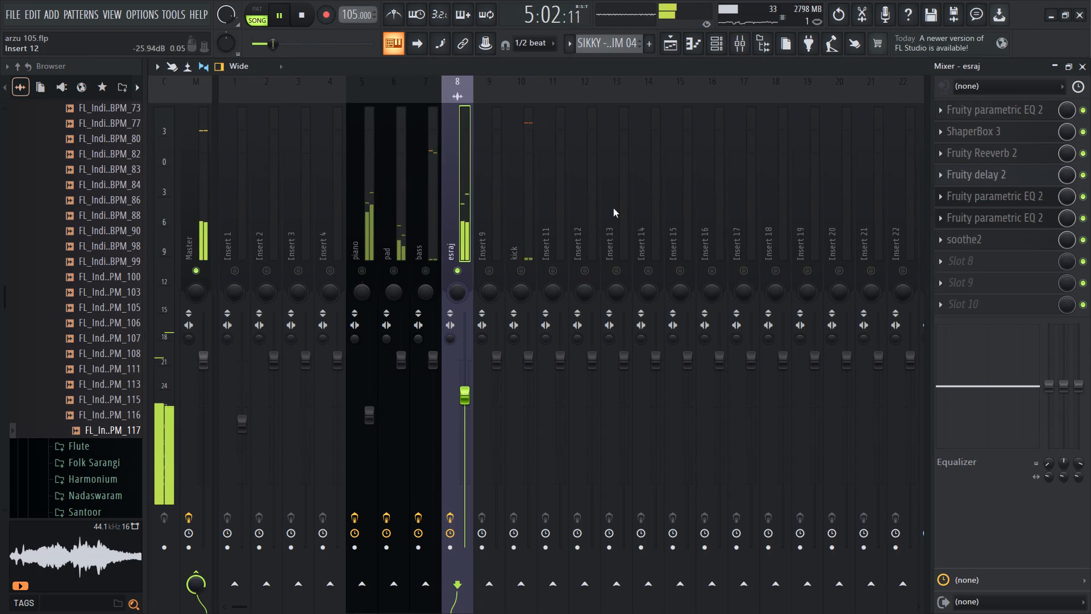
click(994, 164)
double_click(992, 170)
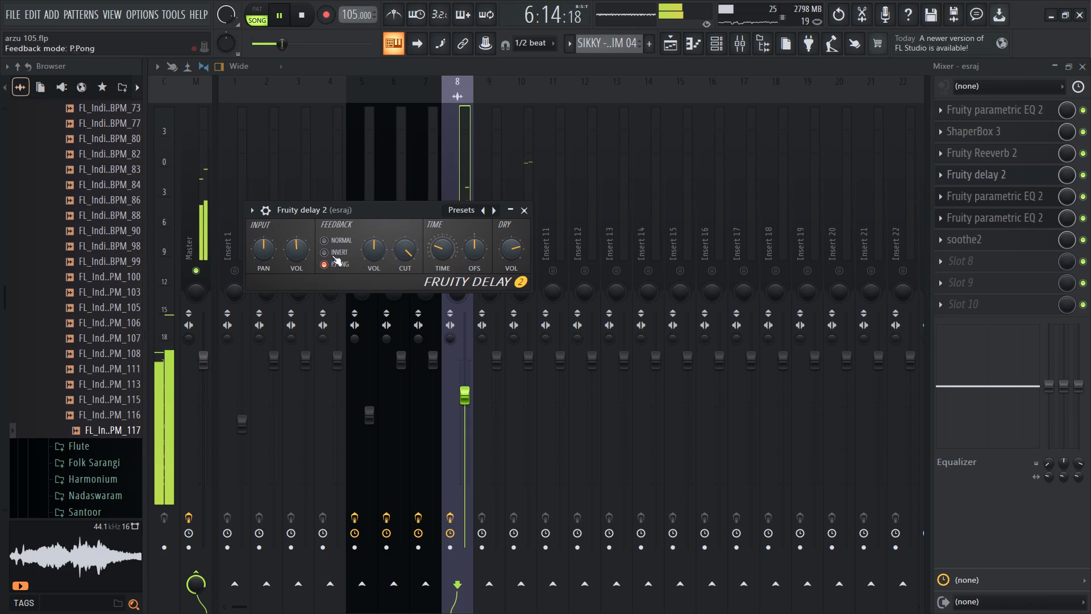
drag(298, 252, 302, 288)
drag(301, 259, 362, 404)
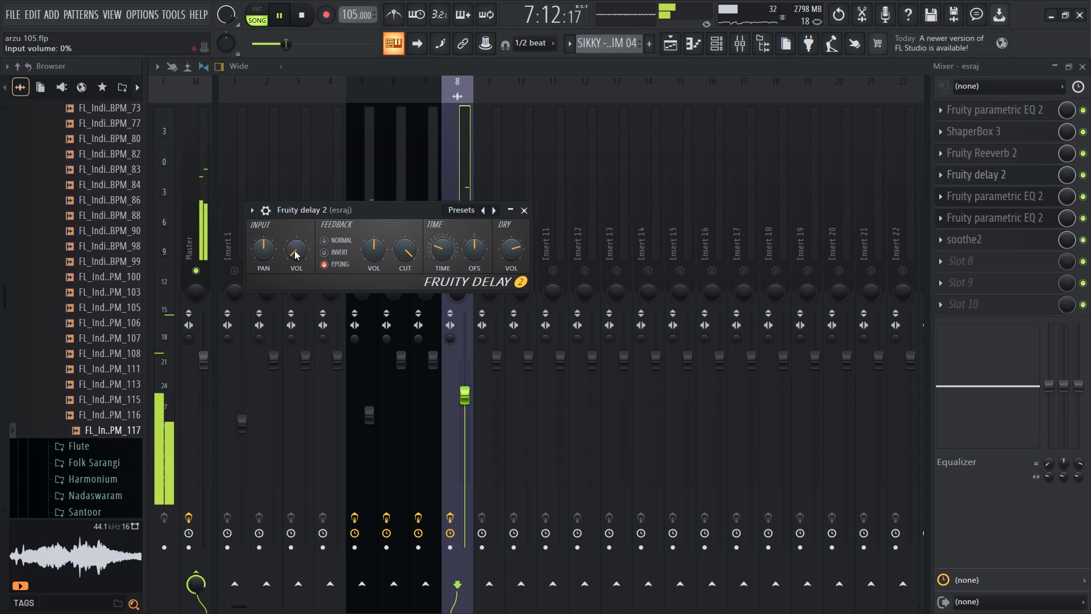
drag(294, 251, 320, 313)
drag(292, 248, 317, 216)
drag(292, 248, 293, 263)
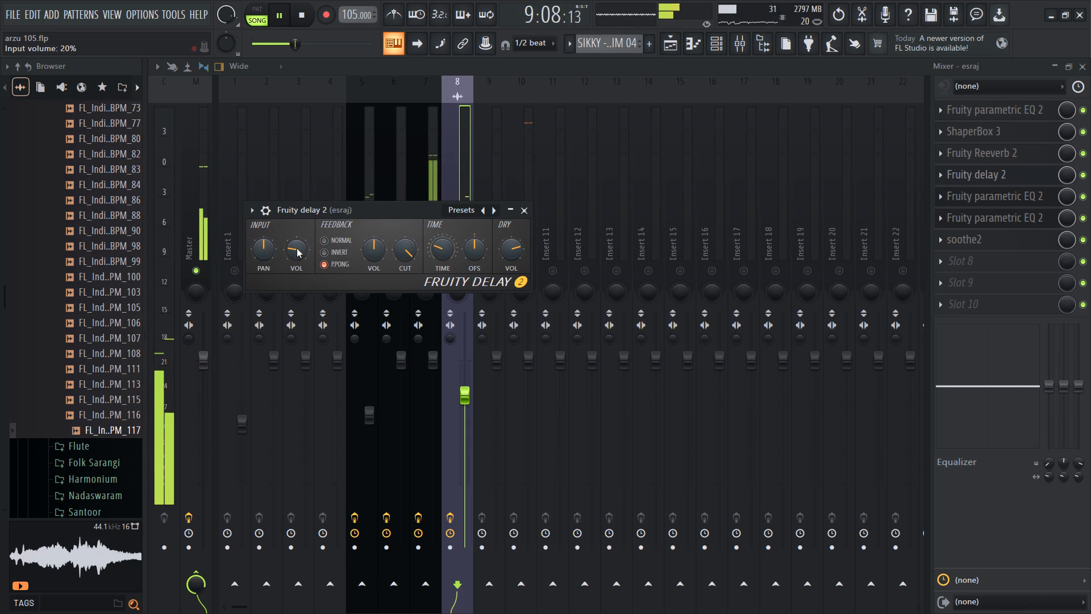
drag(309, 251, 311, 243)
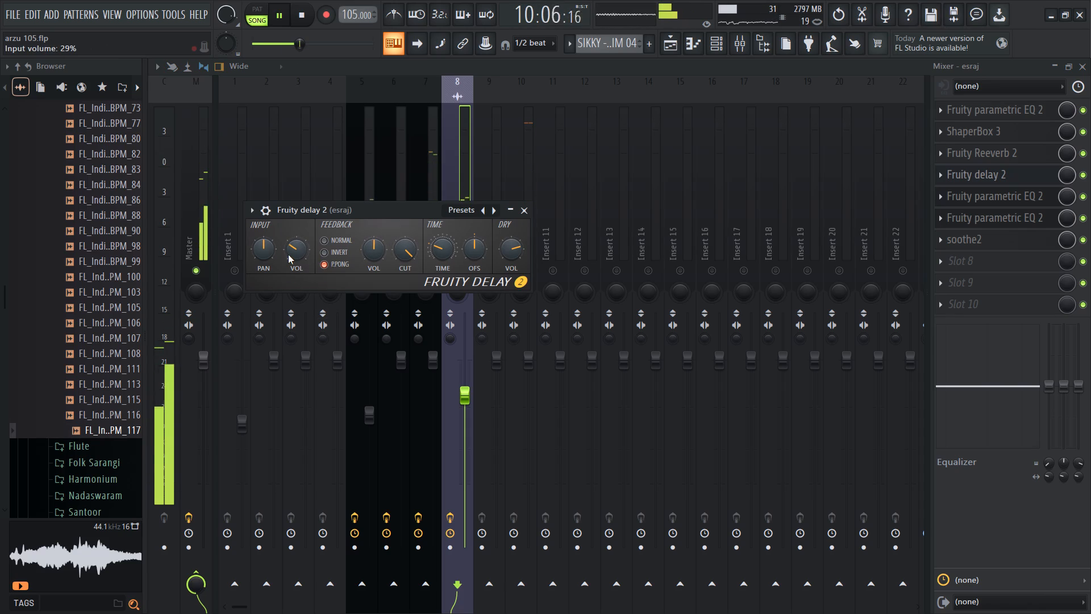
click(288, 255)
click(292, 253)
Fine-tune the dry level of the esraj Fruity delay 2, trying 63%, 61% and 58%, and close the plugin.
drag(513, 258, 513, 271)
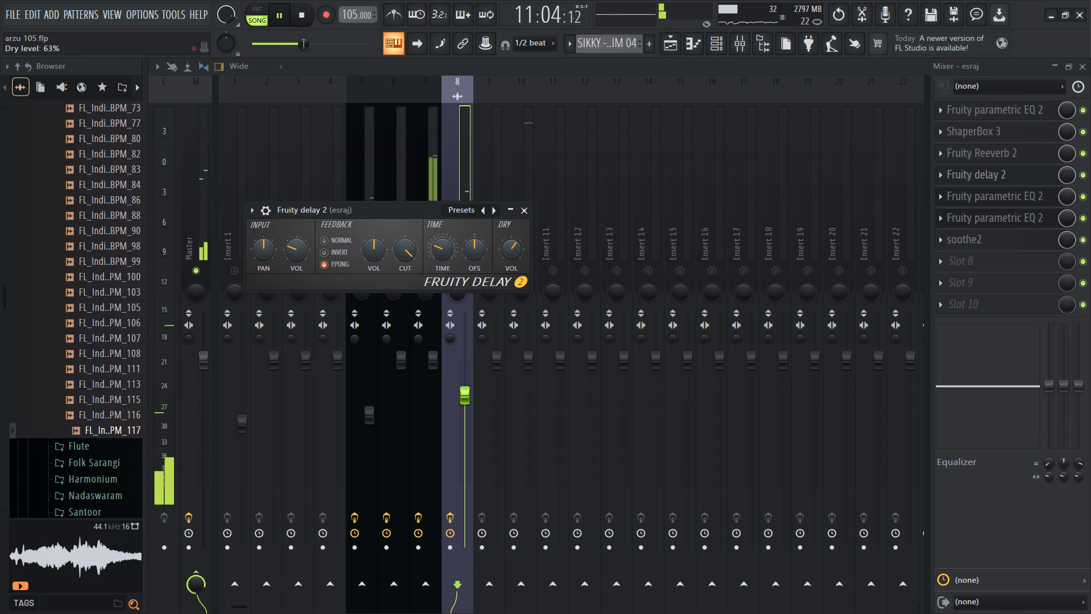
drag(513, 271, 511, 272)
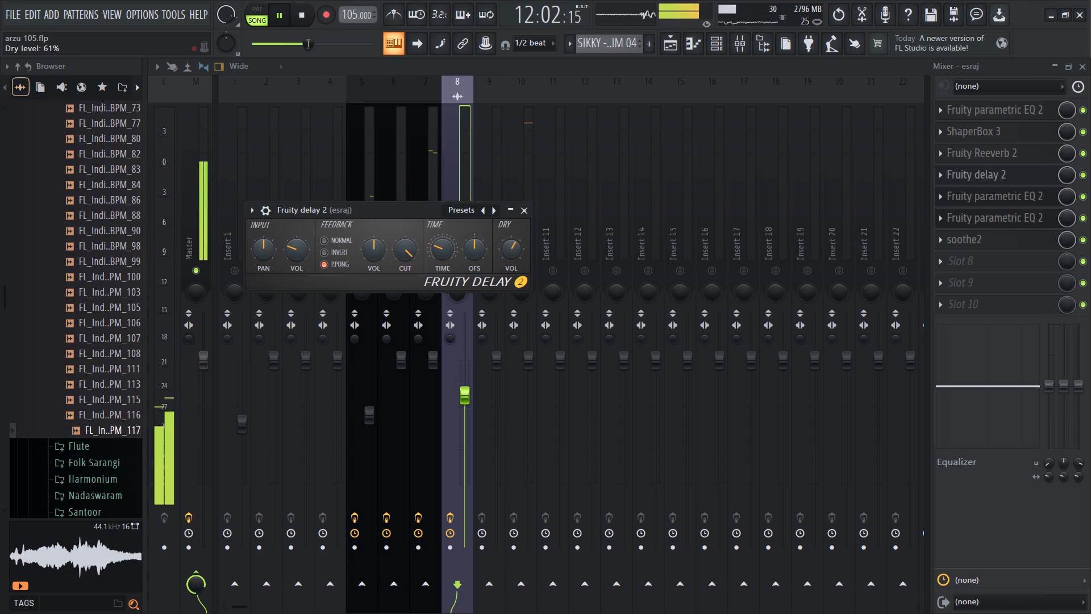
drag(511, 272, 514, 275)
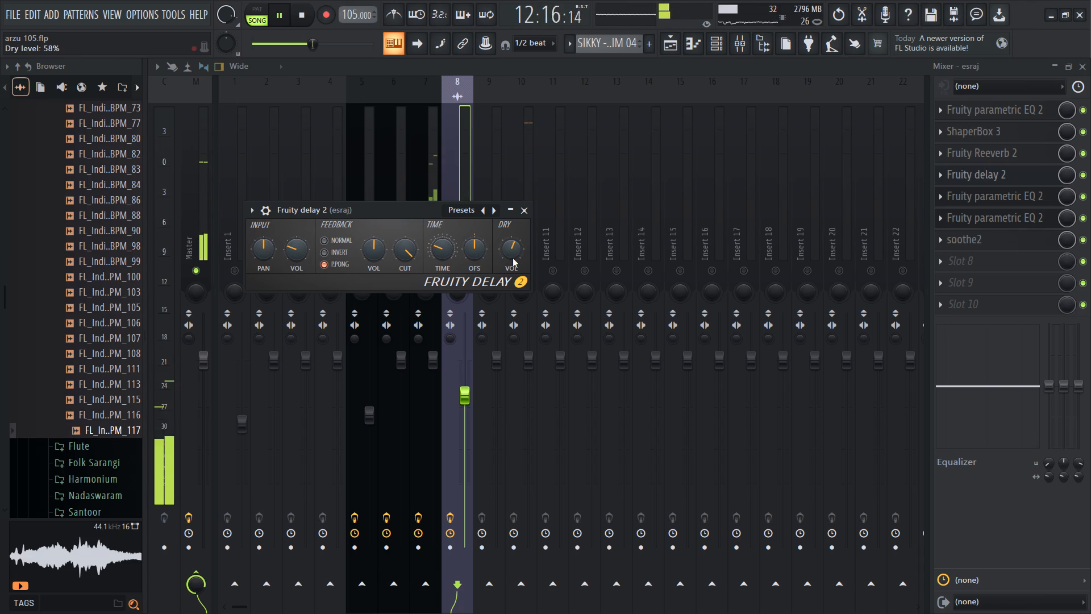
drag(520, 246, 527, 240)
click(526, 206)
Trim the start of the FL_India_Esraj_E_100BPM_105 clip on Track 23 to 12:06:16 in the playlist.
click(678, 43)
ctrl+scroll(666, 221, down, 5)
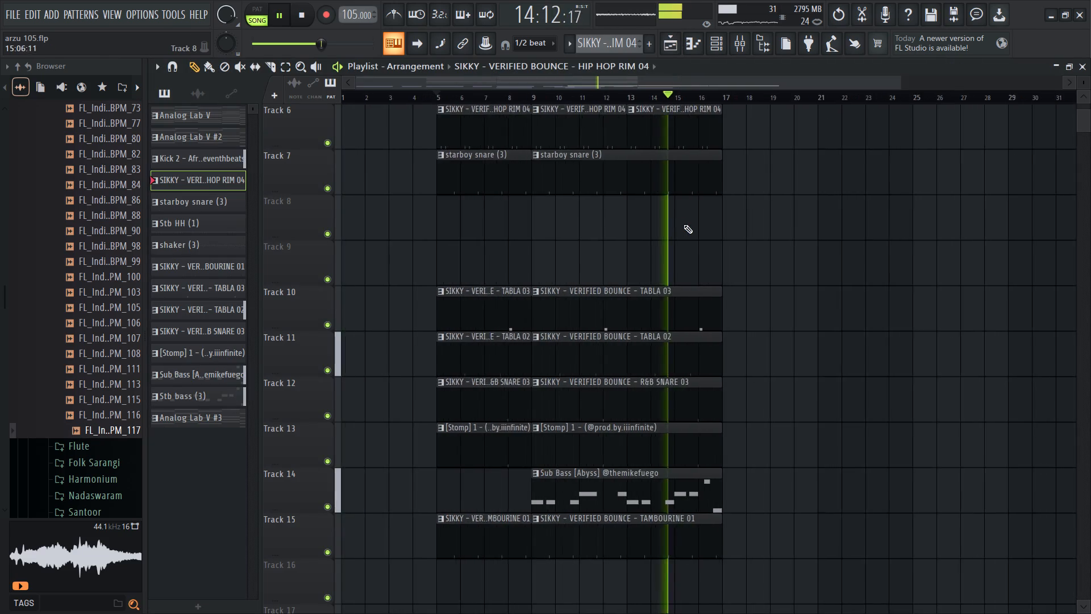
ctrl+scroll(684, 225, down, 12)
scroll(652, 432, down, 3)
scroll(626, 433, up, 10)
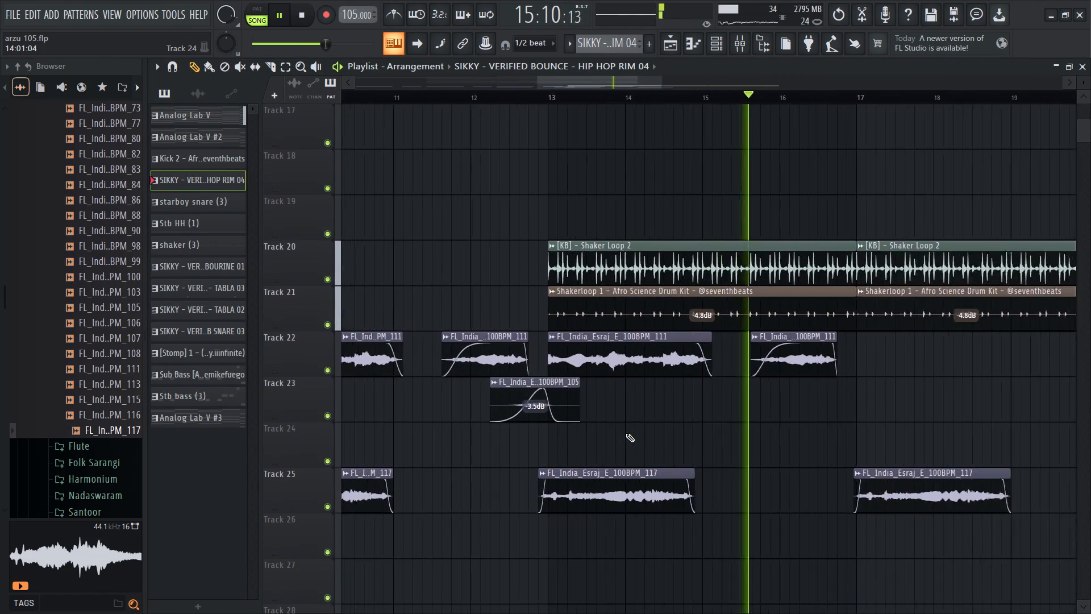
scroll(626, 433, up, 2)
ctrl+scroll(626, 433, down, 3)
ctrl+scroll(511, 412, up, 7)
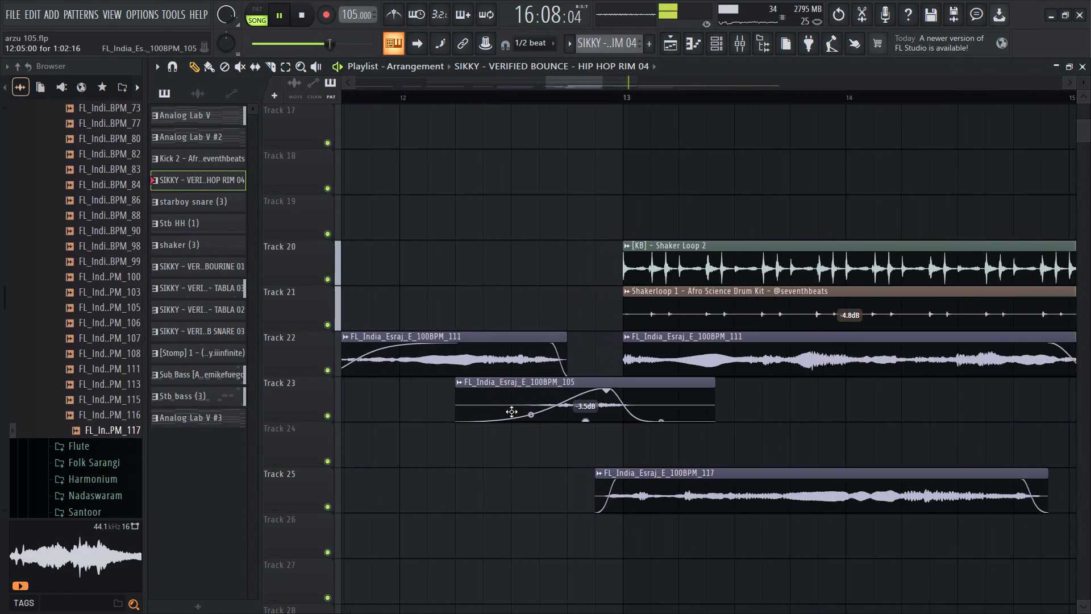
ctrl+scroll(511, 412, down, 3)
click(492, 401)
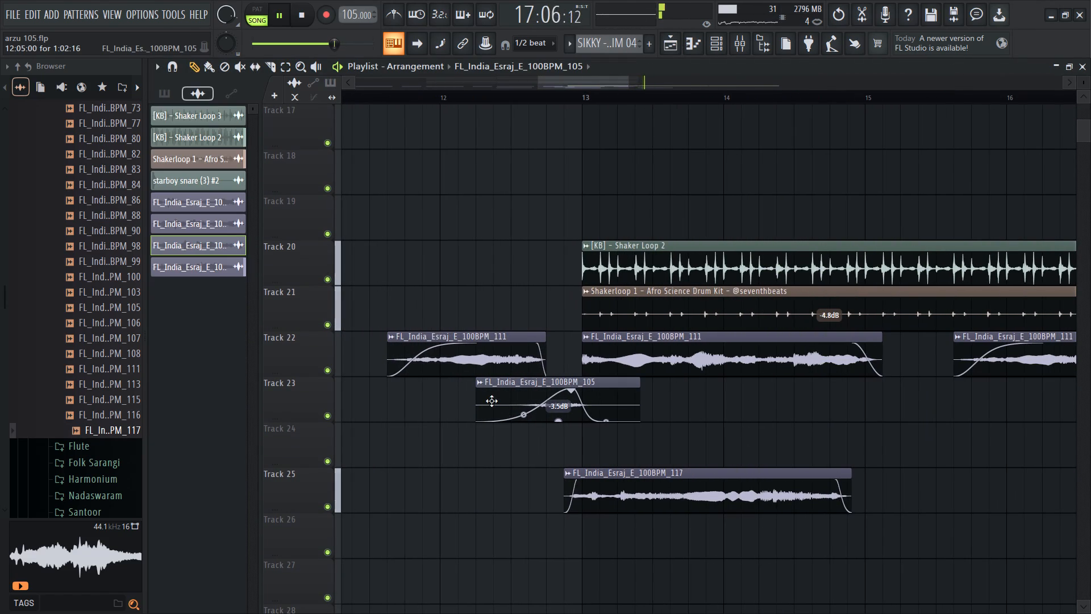
double_click(332, 105)
click(336, 101)
ctrl+scroll(471, 425, up, 5)
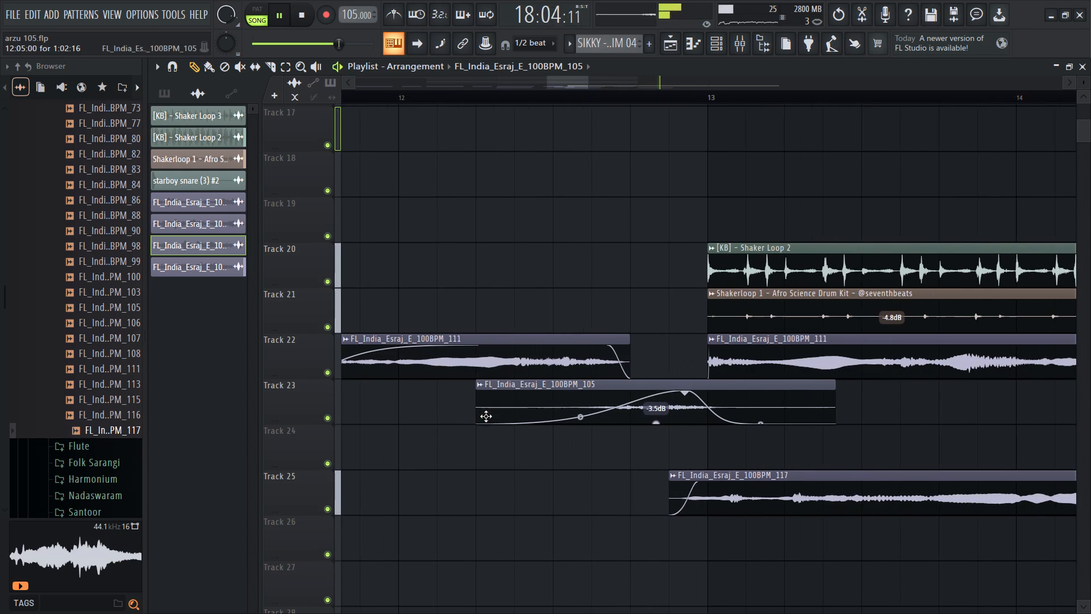
alt+drag(476, 412, 423, 415)
click(836, 17)
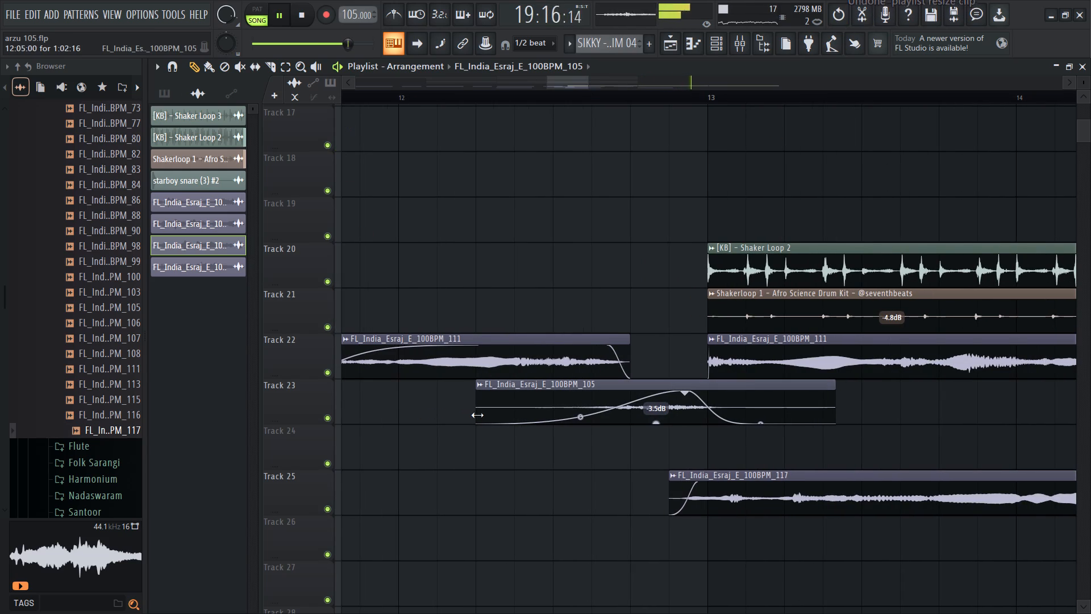
drag(477, 415, 395, 408)
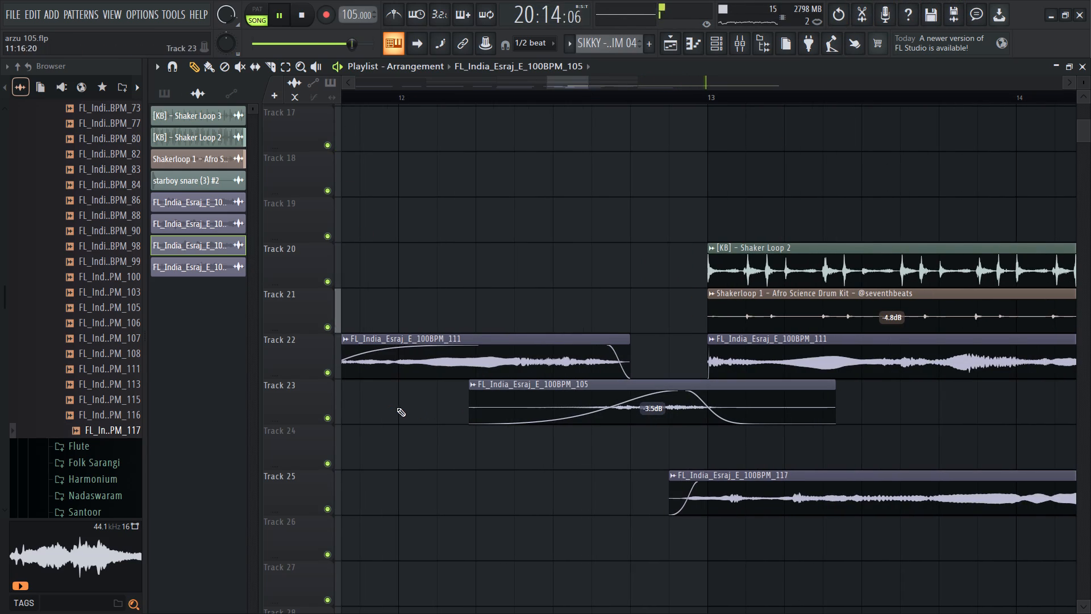
drag(471, 418, 514, 413)
click(547, 407)
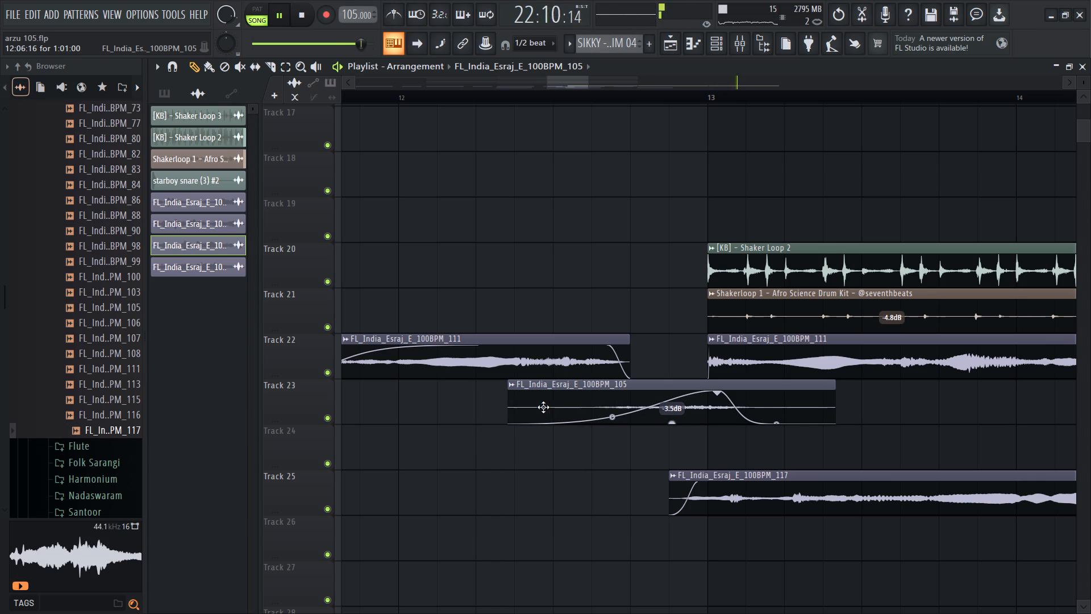
click(549, 401)
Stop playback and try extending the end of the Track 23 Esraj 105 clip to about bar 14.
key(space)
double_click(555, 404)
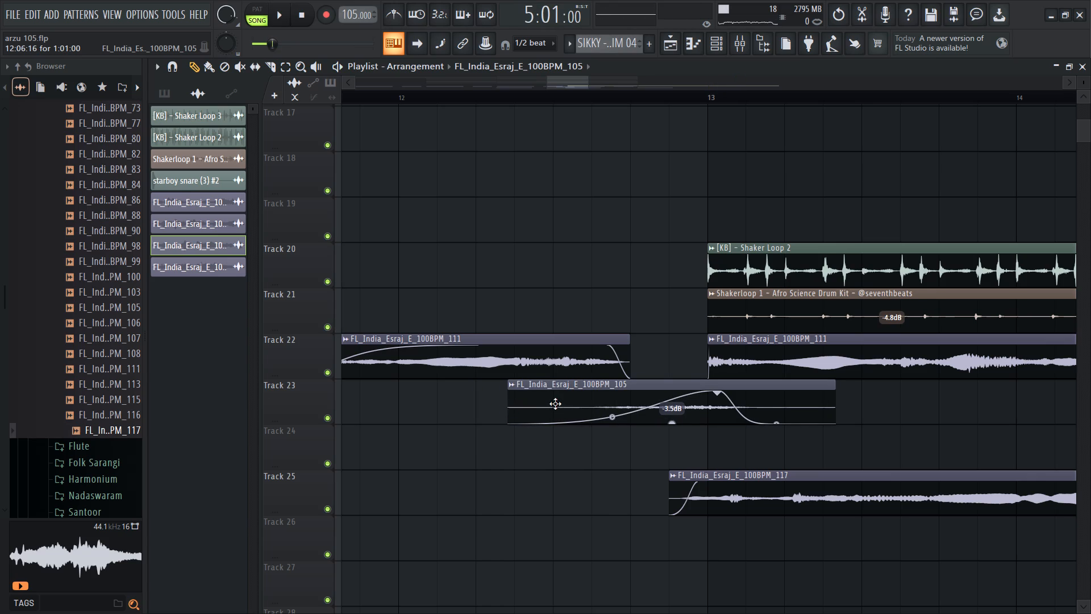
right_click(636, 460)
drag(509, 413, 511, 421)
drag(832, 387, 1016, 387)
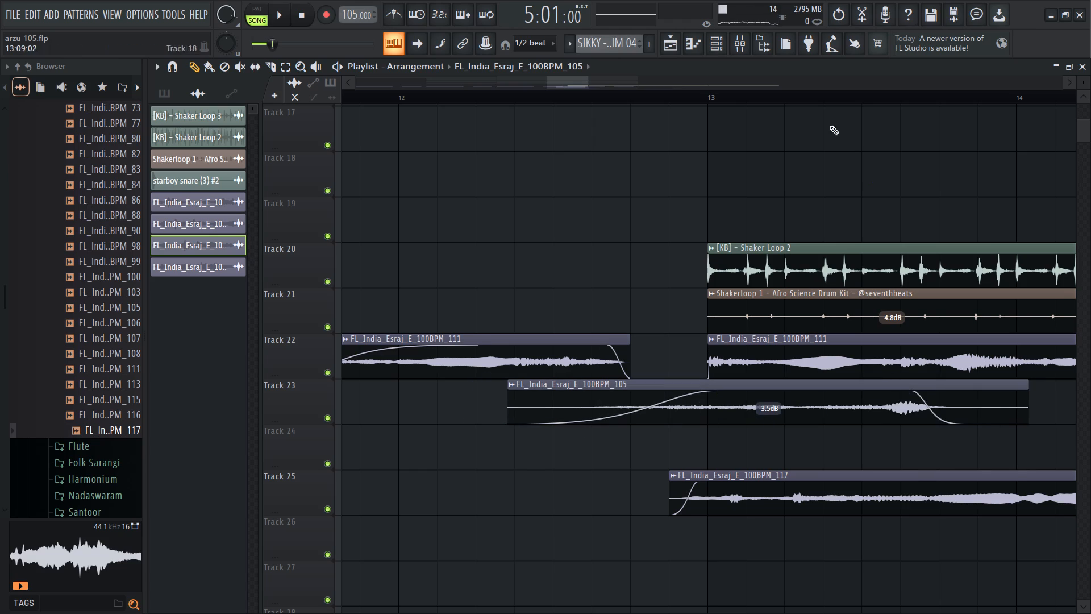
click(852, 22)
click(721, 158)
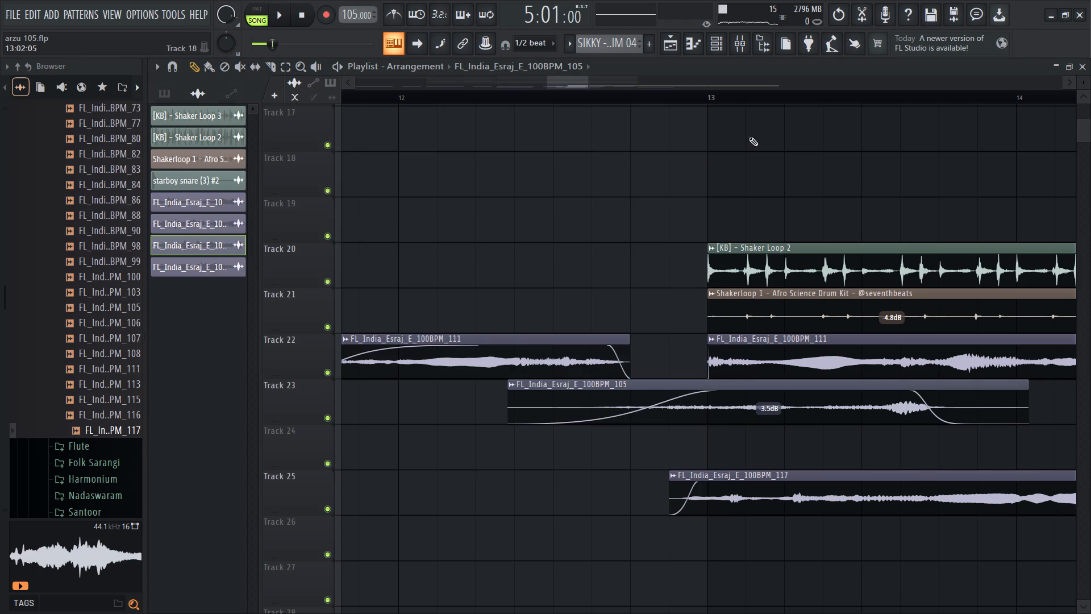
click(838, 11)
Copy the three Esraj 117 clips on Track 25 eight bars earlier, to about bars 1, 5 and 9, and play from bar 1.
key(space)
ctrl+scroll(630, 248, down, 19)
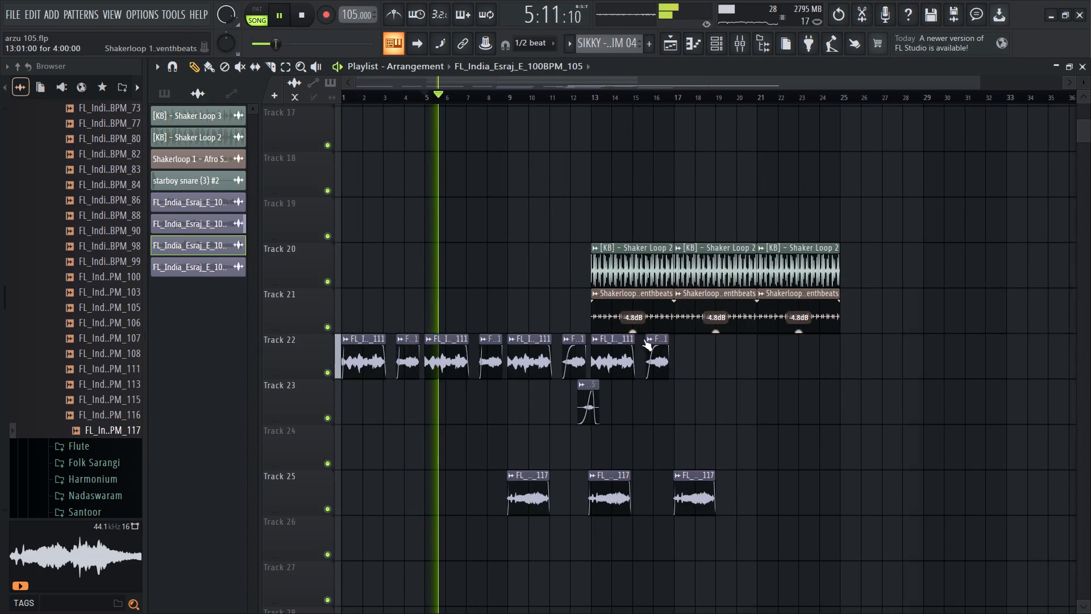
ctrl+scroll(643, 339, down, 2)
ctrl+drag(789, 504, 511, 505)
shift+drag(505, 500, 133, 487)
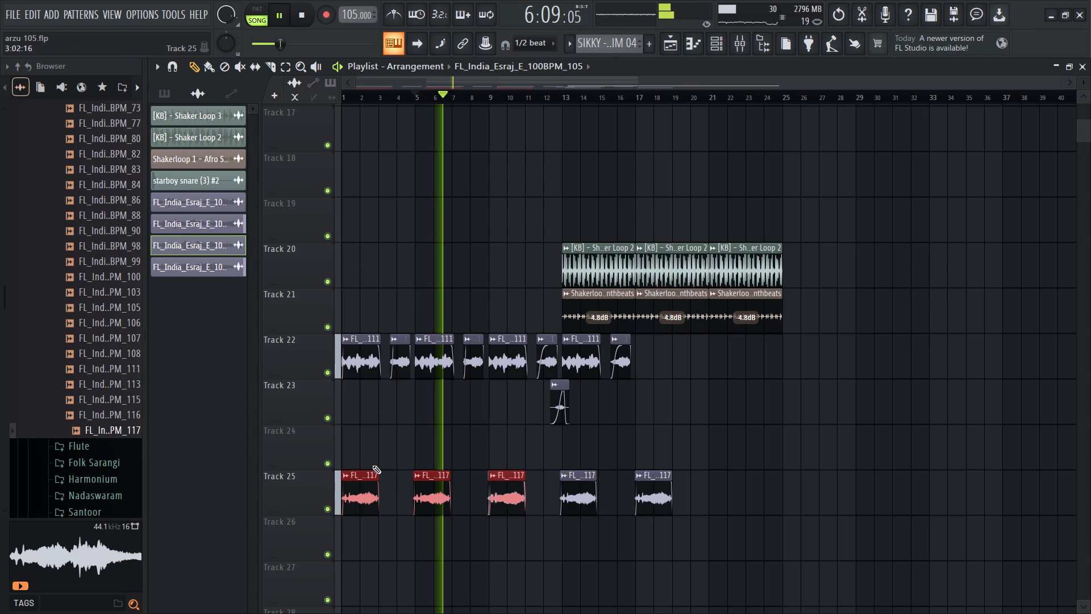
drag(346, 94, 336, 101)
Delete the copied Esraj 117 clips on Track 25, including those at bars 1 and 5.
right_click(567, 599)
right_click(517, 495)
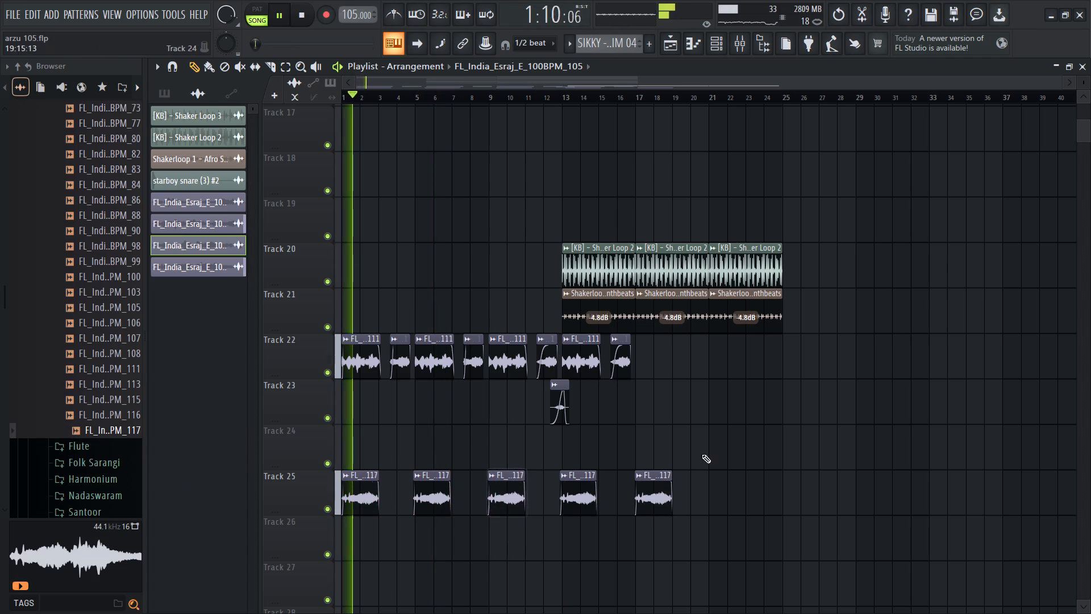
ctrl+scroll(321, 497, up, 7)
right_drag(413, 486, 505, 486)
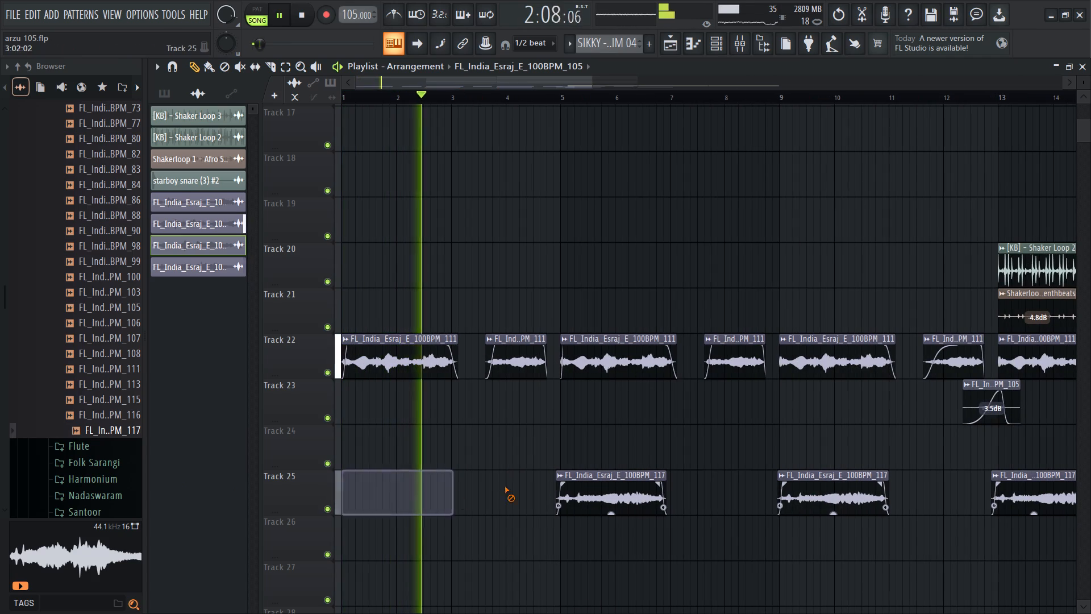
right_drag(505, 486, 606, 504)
Replace the Esraj 117 clip at bar 17 on Track 25 with copies of the bar 9 and 13 clips at bars 17 and 21.
ctrl+scroll(426, 442, down, 6)
ctrl+scroll(544, 515, up, 4)
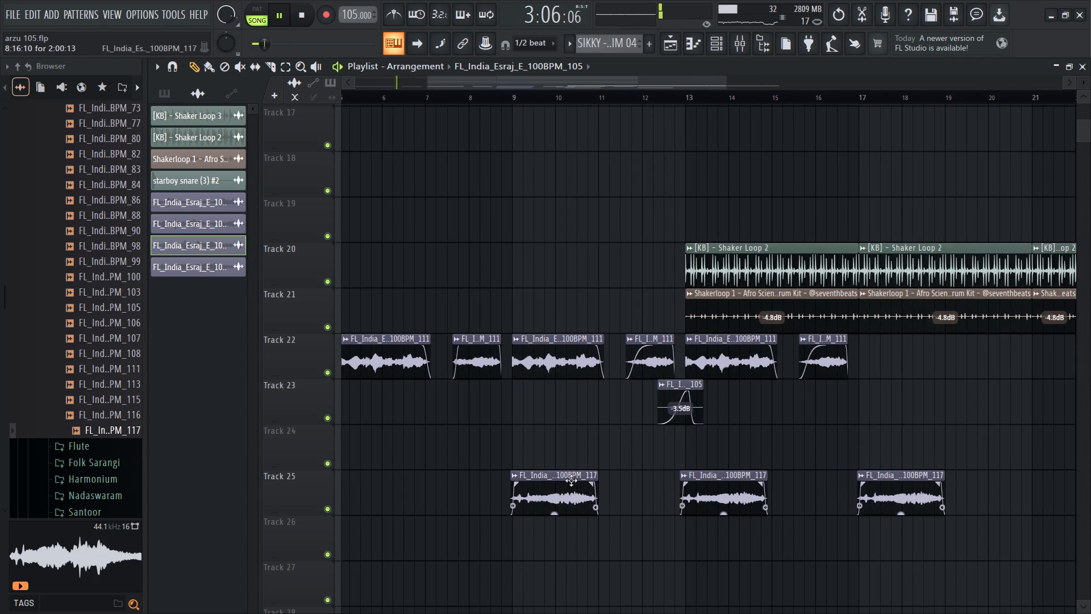
ctrl+scroll(492, 455, down, 6)
ctrl+drag(495, 474, 739, 521)
right_click(667, 446)
right_drag(667, 454, 661, 533)
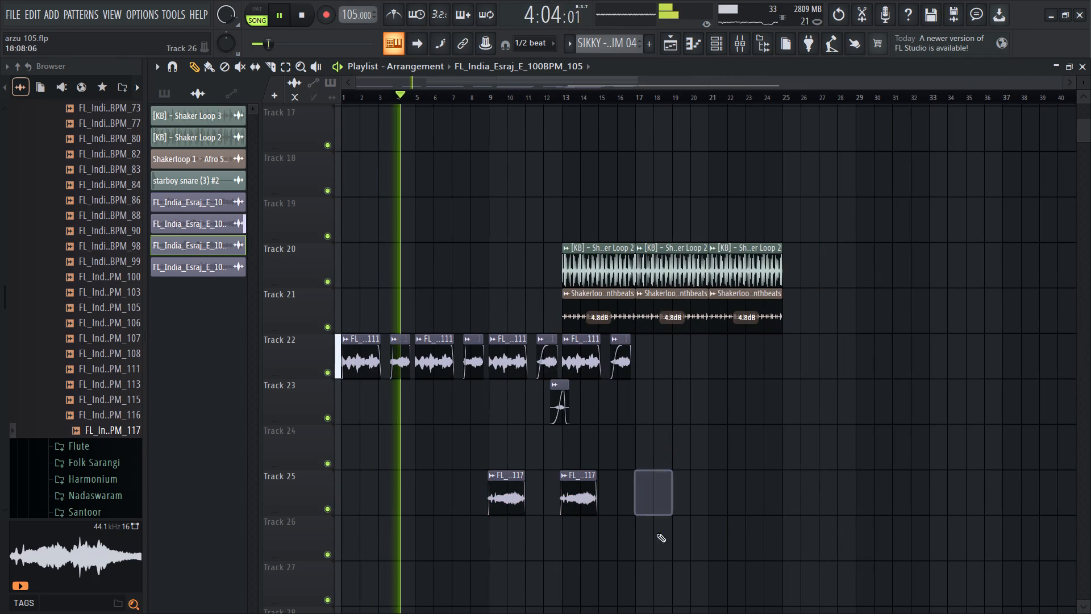
ctrl+drag(646, 493, 442, 504)
shift+drag(507, 497, 655, 496)
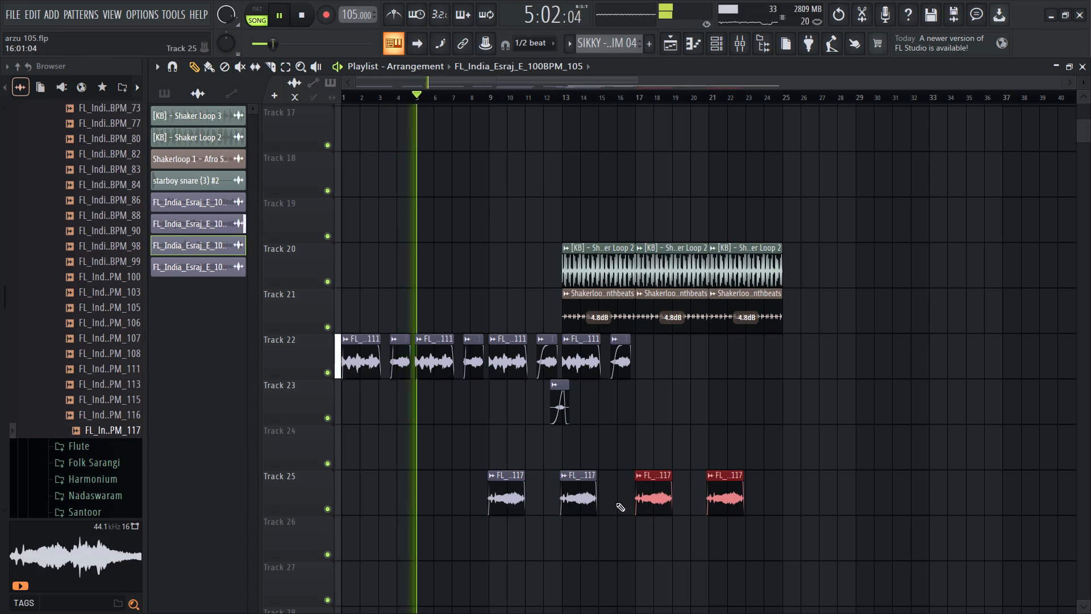
Delete the Esraj 117 clips at bars 9 and 13 on Track 25 and play from just before bar 17.
ctrl+scroll(574, 513, up, 4)
right_drag(592, 511, 459, 520)
click(660, 85)
click(663, 97)
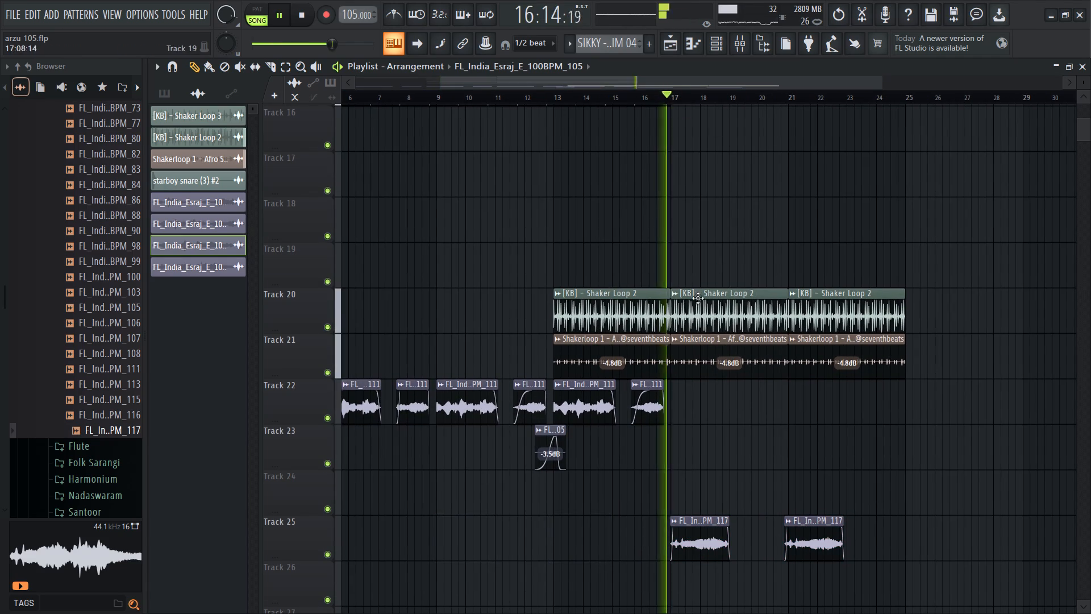
Copy the Stb bass (3) and three Analog Lab V clips on Tracks 1 to 4 from bars 9–17 to bars 17–25.
scroll(706, 309, up, 7)
ctrl+scroll(706, 309, down, 9)
scroll(706, 376, down, 3)
scroll(661, 447, up, 8)
ctrl+scroll(661, 447, down, 1)
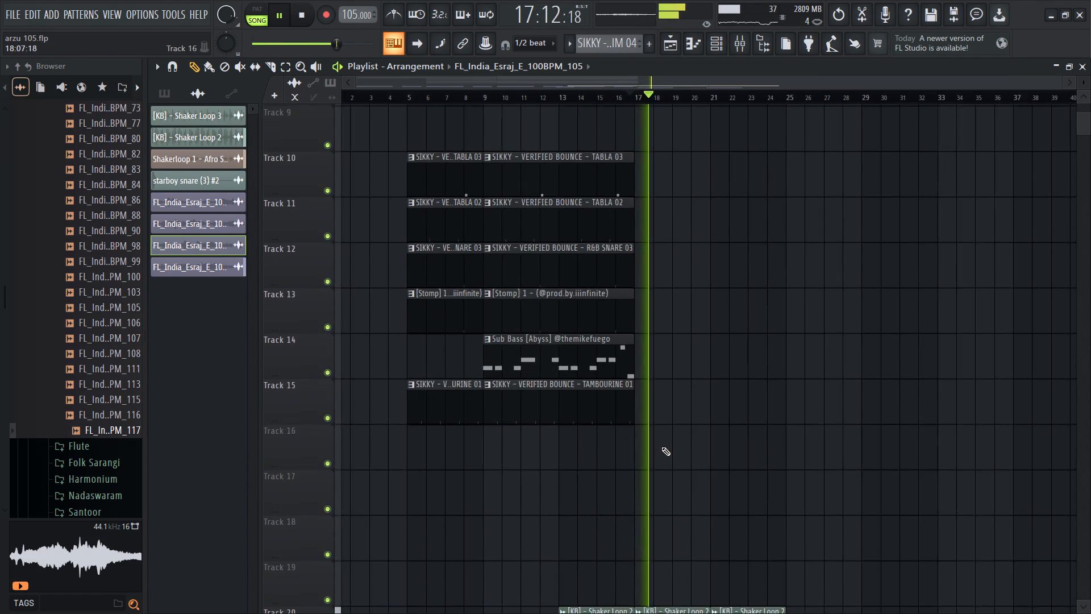
ctrl+scroll(661, 446, up, 7)
ctrl+scroll(661, 446, down, 12)
scroll(664, 444, up, 14)
ctrl+drag(696, 118, 552, 254)
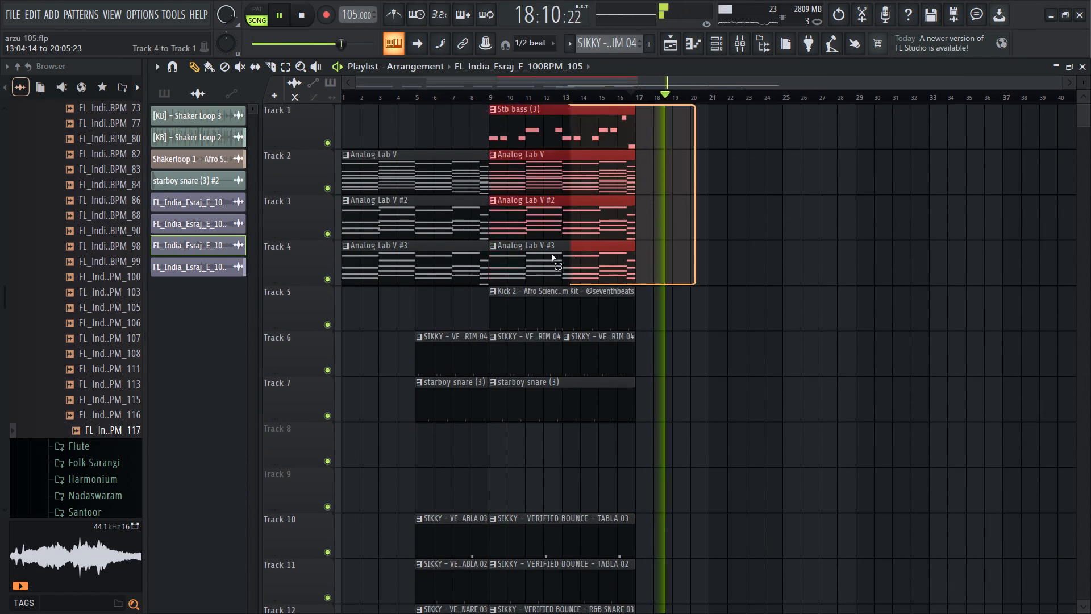
ctrl+drag(552, 254, 507, 259)
shift+drag(537, 124, 684, 126)
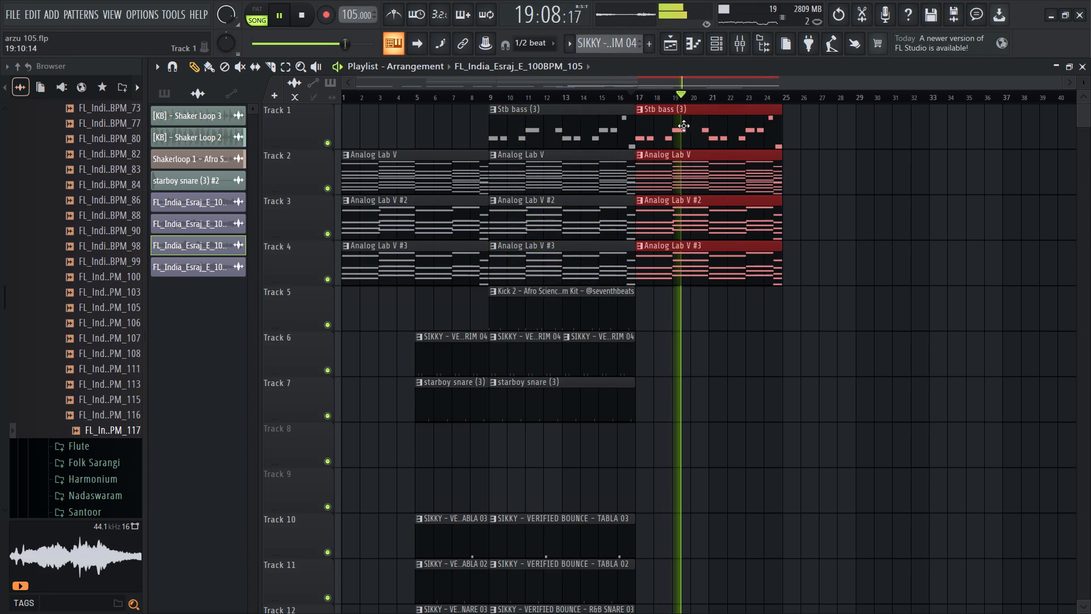
shift+drag(684, 126, 685, 125)
ctrl+scroll(647, 140, up, 13)
click(616, 131)
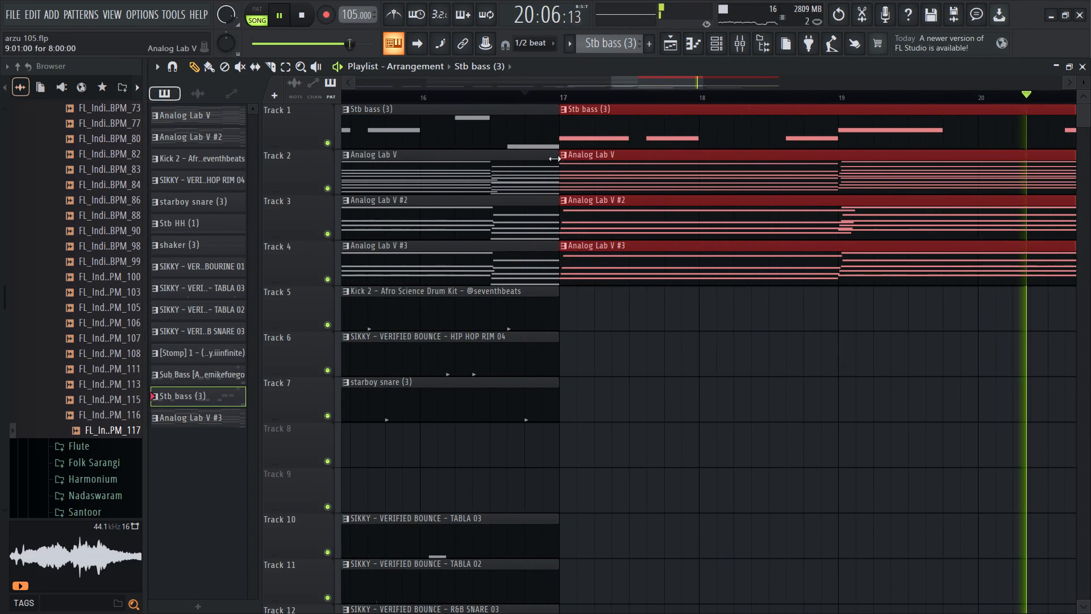
ctrl+scroll(556, 163, up, 13)
ctrl+scroll(559, 165, down, 17)
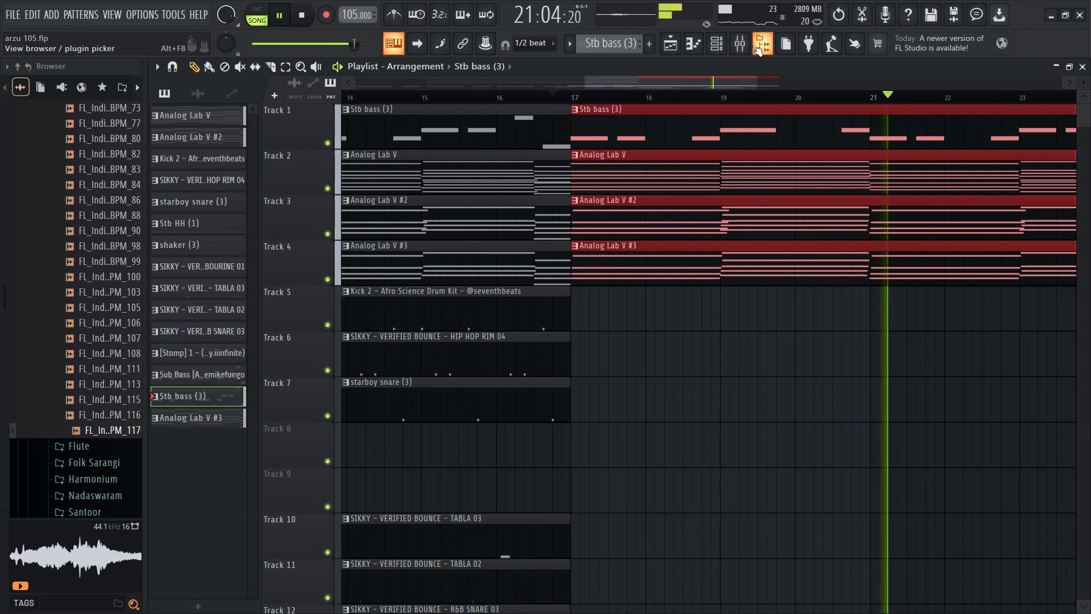
Play from bar 1 and review the esraj insert's soothe2, Fruity delay 2 and Fruity Reeverb 2 effects.
click(752, 45)
scroll(778, 317, down, 18)
scroll(656, 287, down, 1)
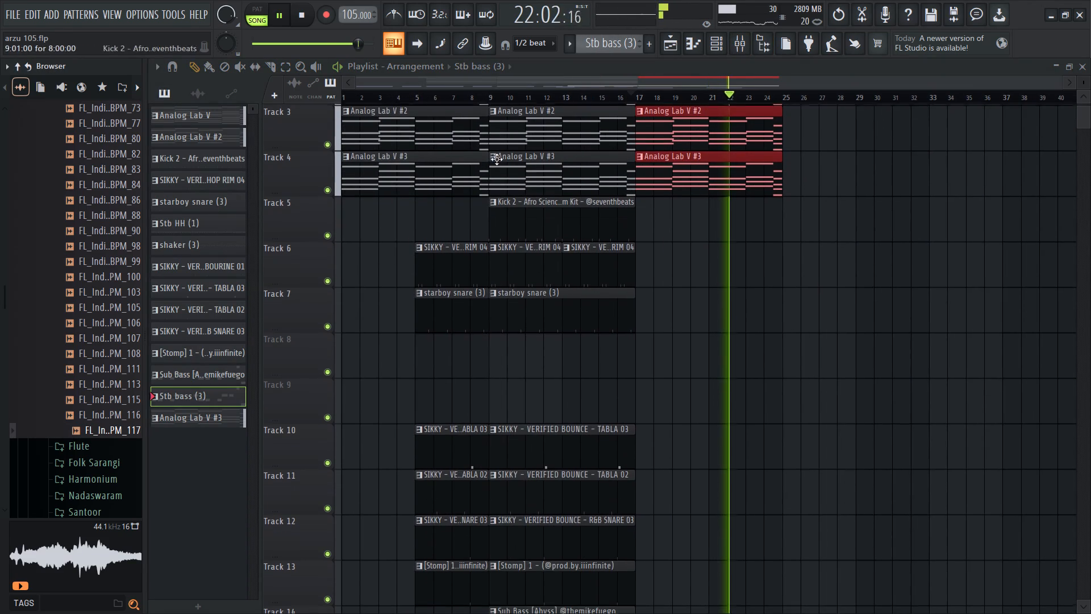
drag(395, 93, 165, 123)
scroll(532, 260, down, 4)
scroll(388, 380, down, 9)
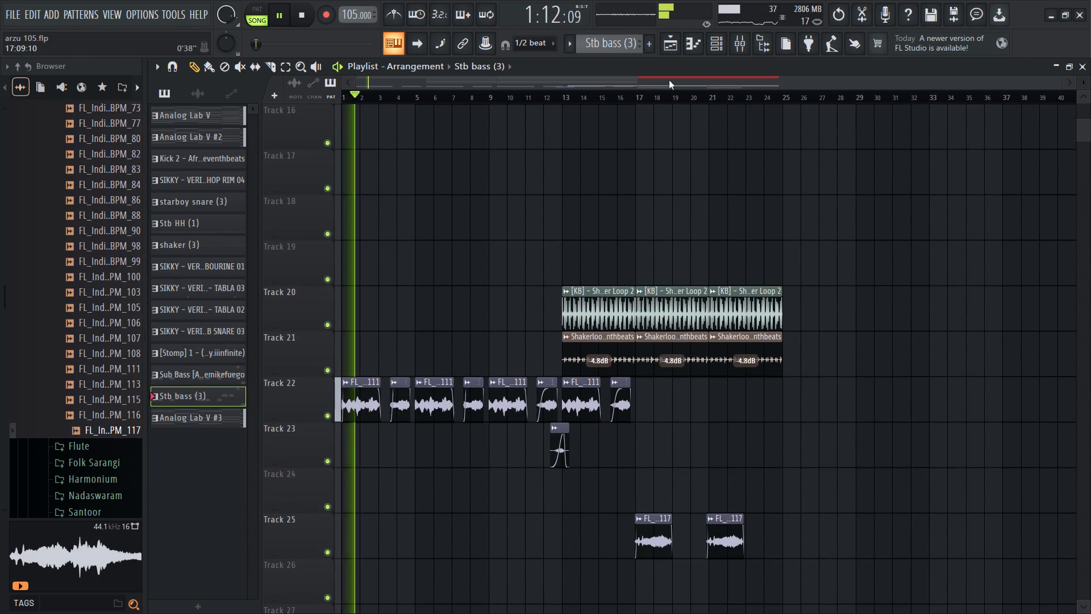
click(737, 48)
click(465, 243)
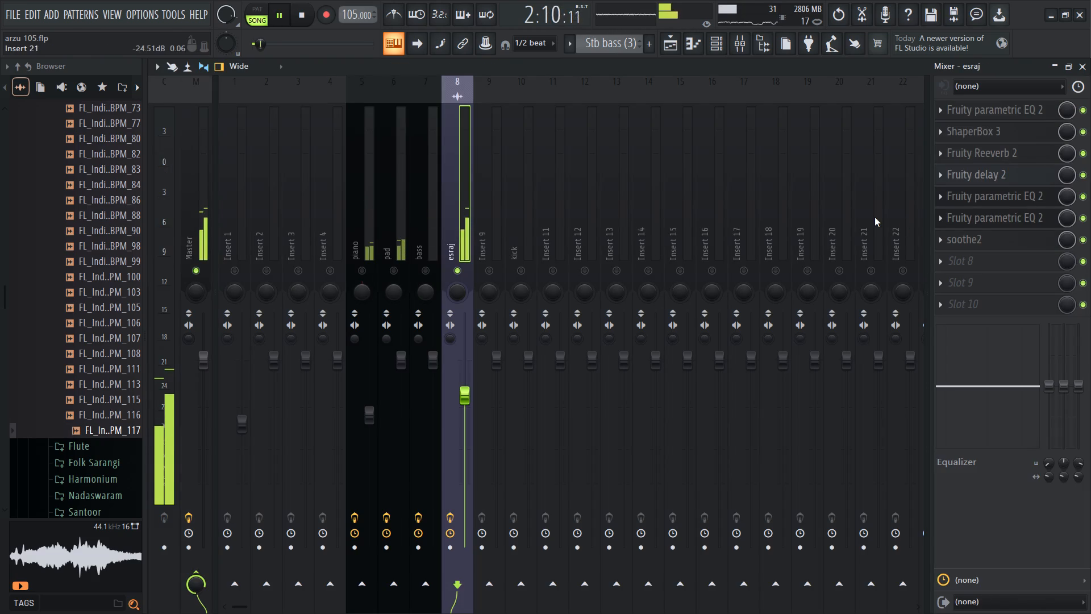
click(994, 242)
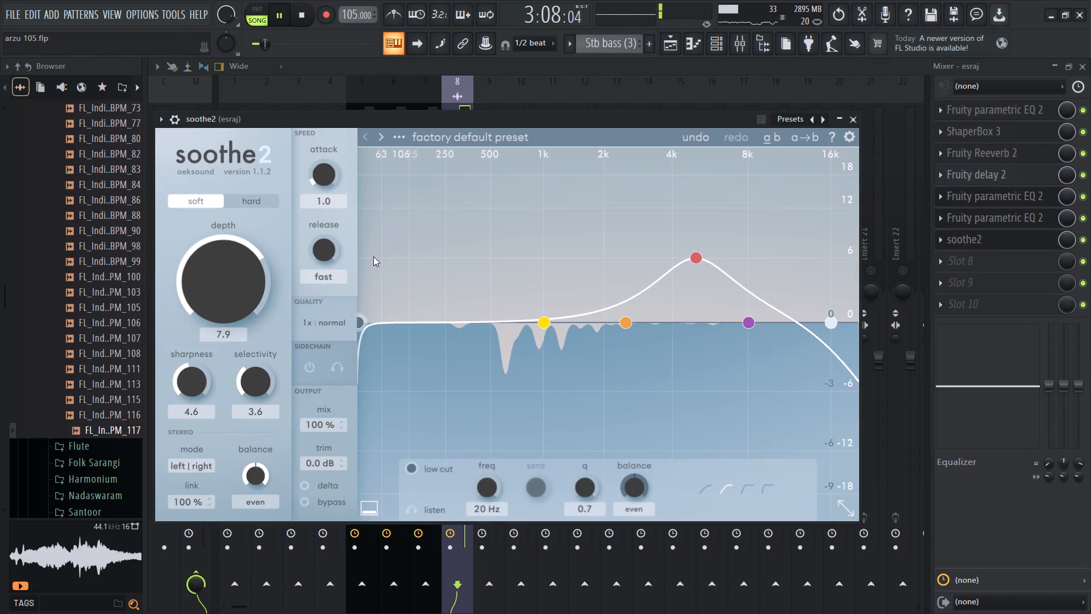
click(259, 273)
click(1013, 171)
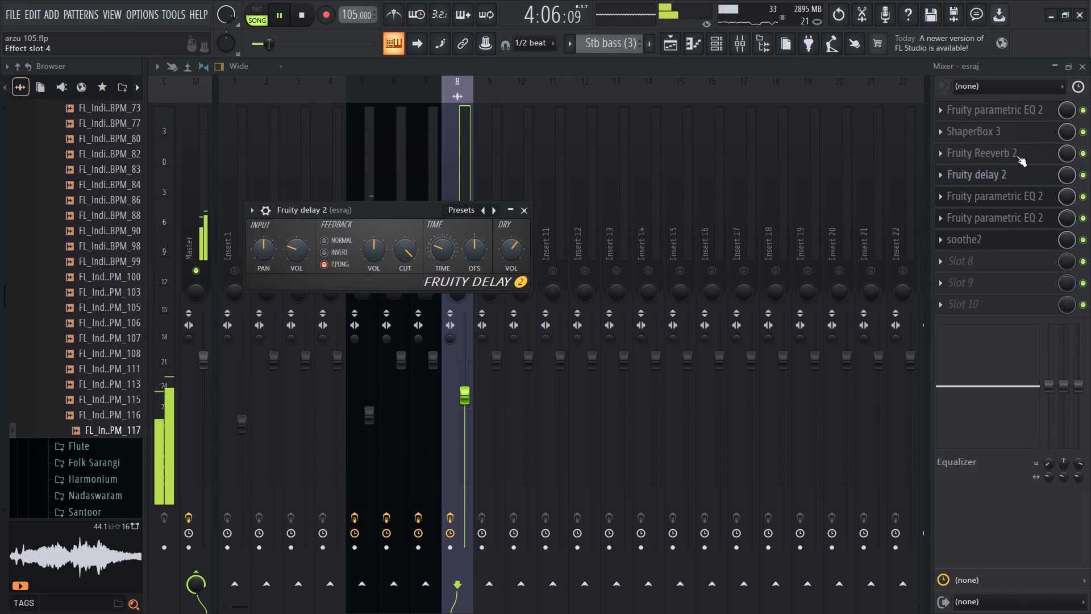
click(1017, 153)
Set the Volume shaper's LFO length to 1/4 in ShaperBox 3 on the esraj insert.
click(1015, 131)
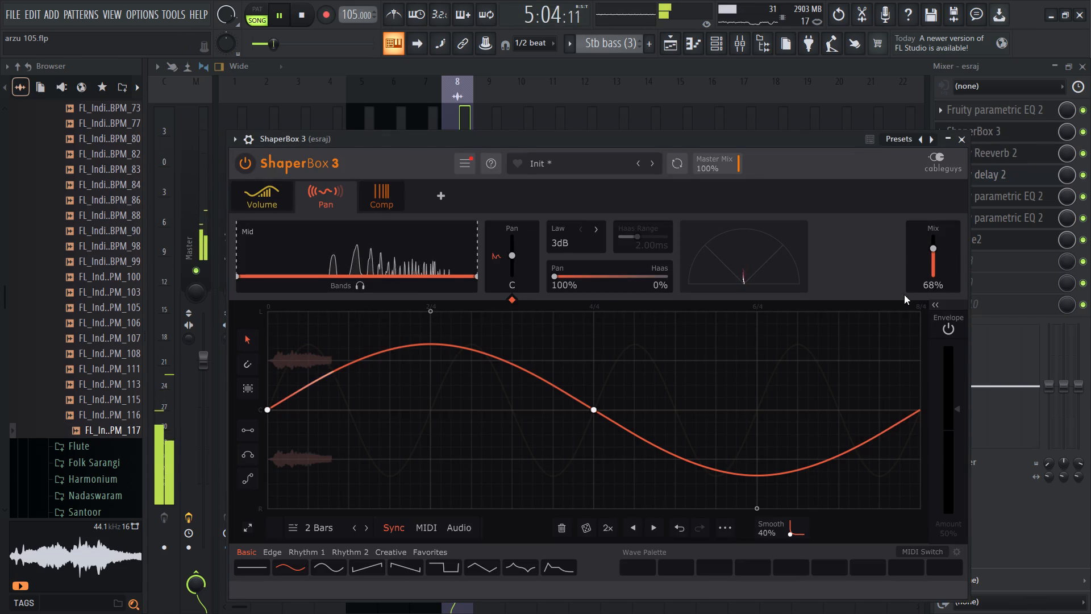
click(255, 200)
scroll(555, 309, down, 3)
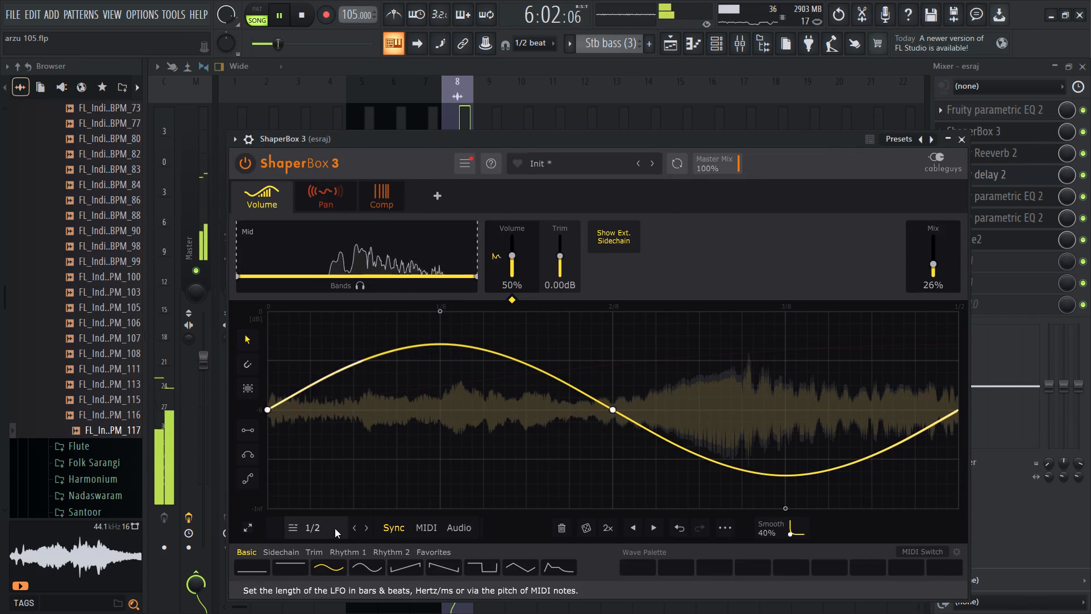
click(351, 520)
click(355, 524)
click(370, 524)
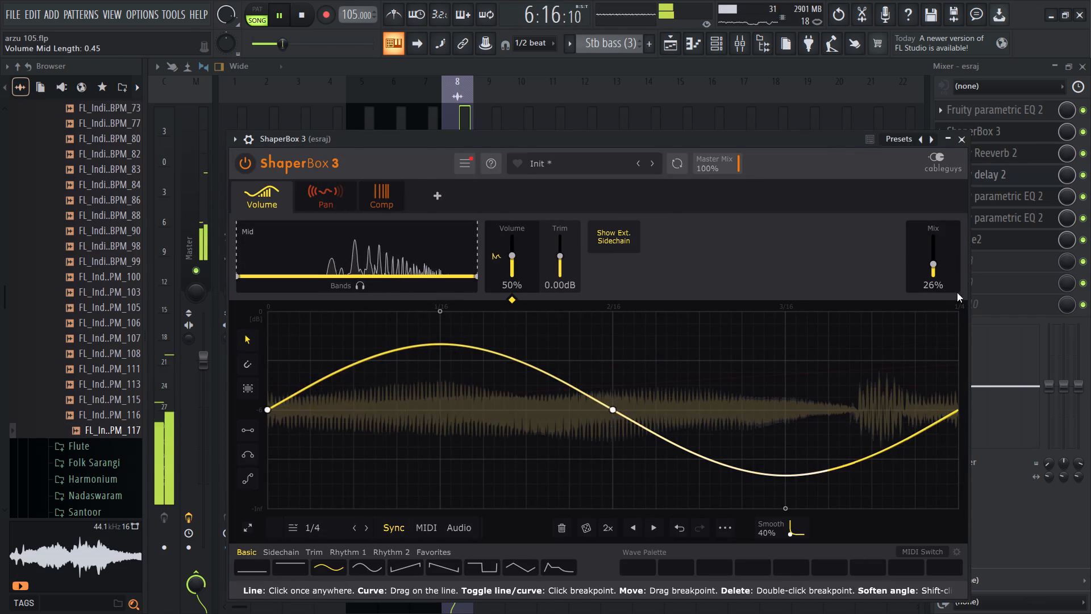
Adjust the ShaperBox 3 Volume mix during playback, trying 65% and 100%, and set it to 57%.
drag(947, 267, 950, 246)
drag(939, 259, 944, 232)
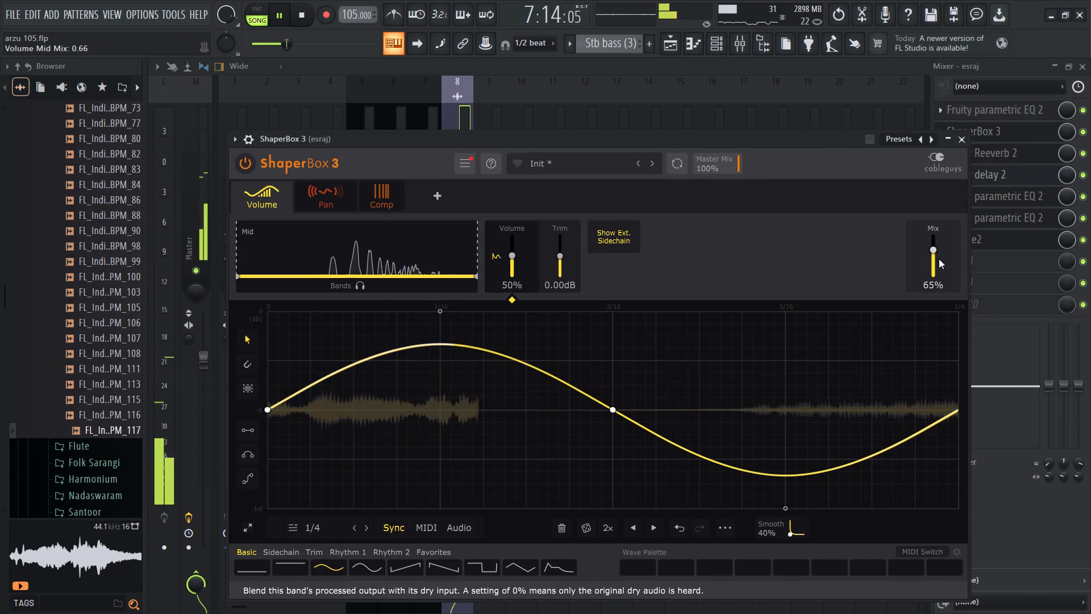
click(950, 255)
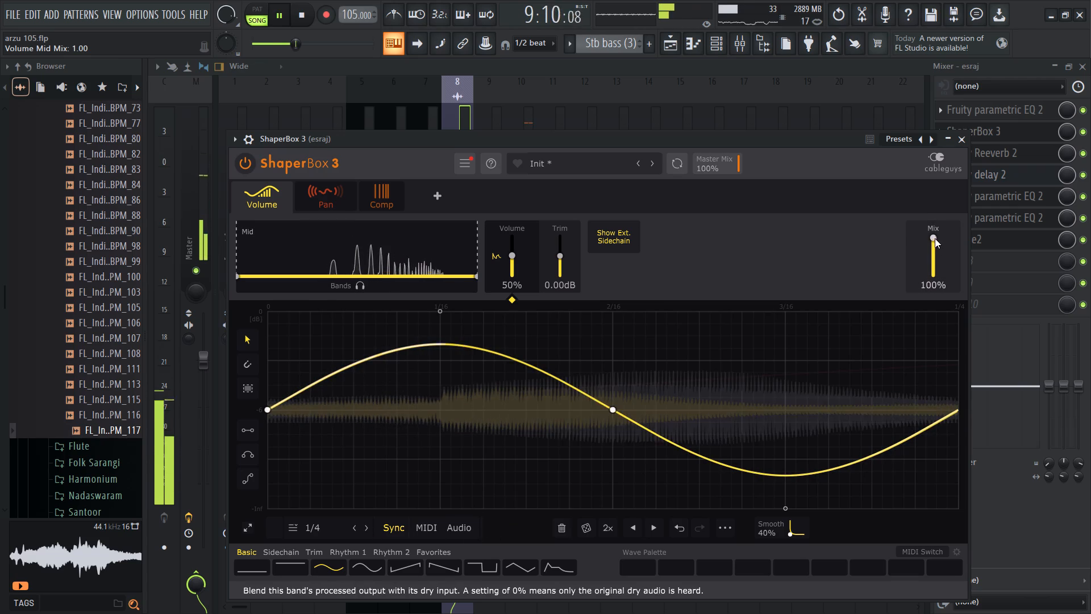
drag(935, 238, 938, 288)
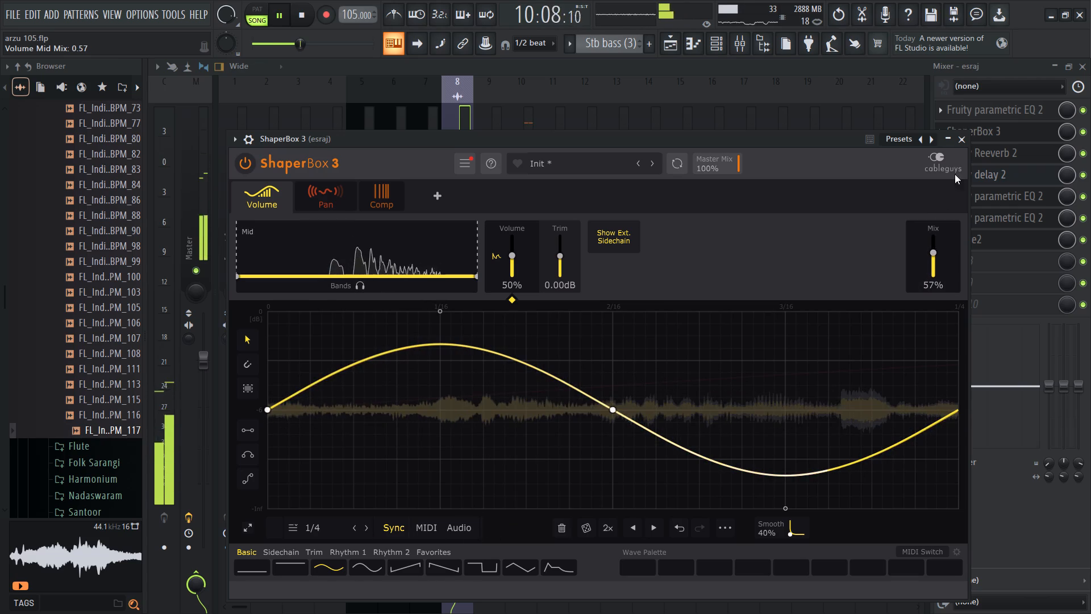
Raise the ShaperBox 3 Volume mix to 100% and set the Volume shaper's LFO length to 1/4T.
click(936, 252)
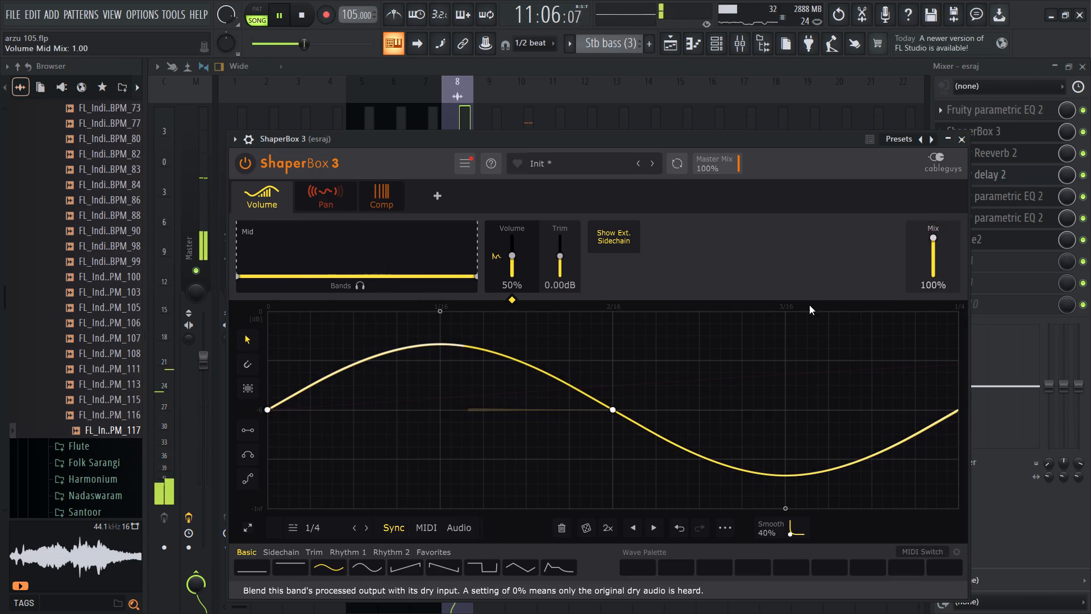
click(286, 535)
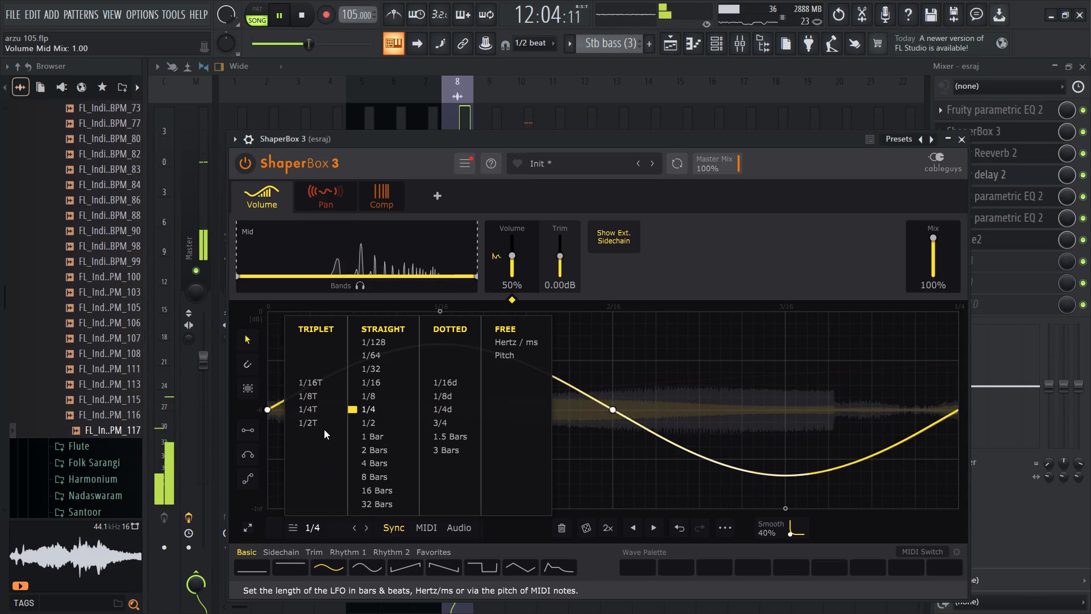
click(319, 406)
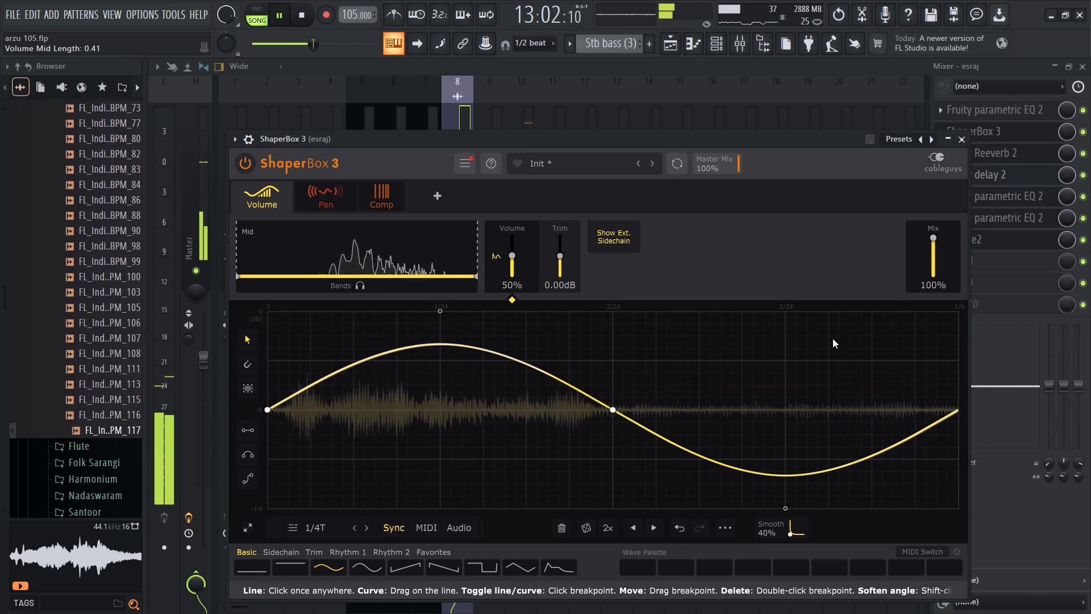
click(361, 534)
double_click(355, 533)
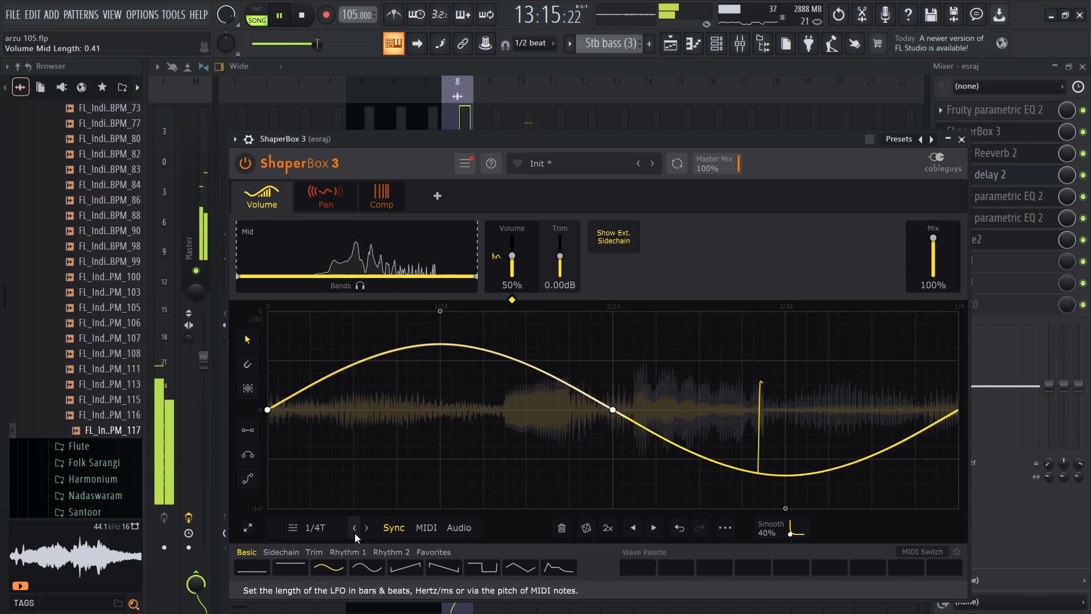
click(367, 532)
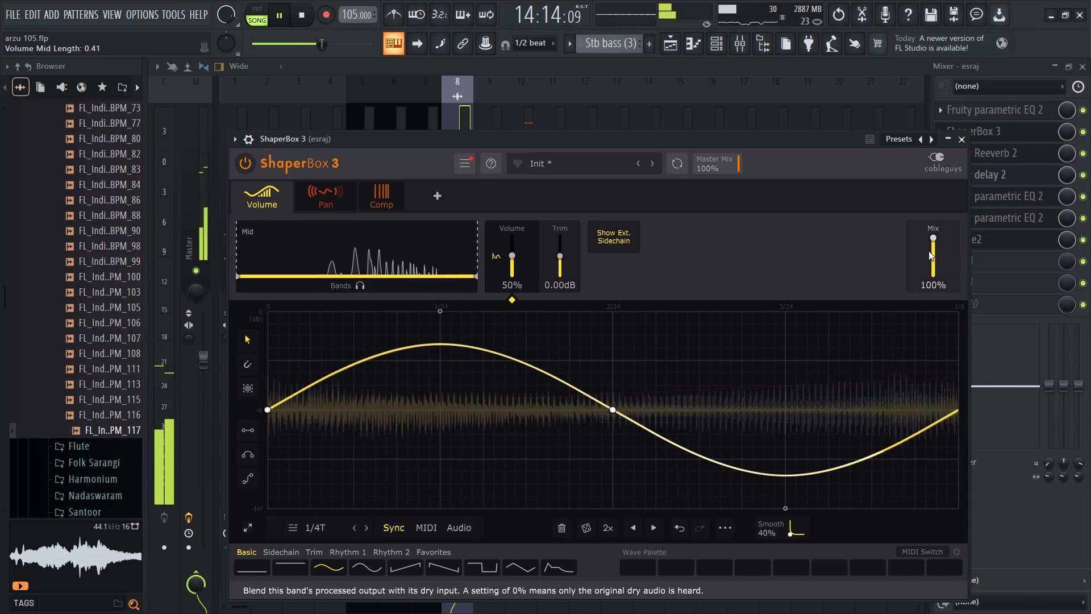
Lower the ShaperBox 3 Volume mix during playback, trying 56% and 49%, readjust it slightly upward and close the plugin.
click(929, 251)
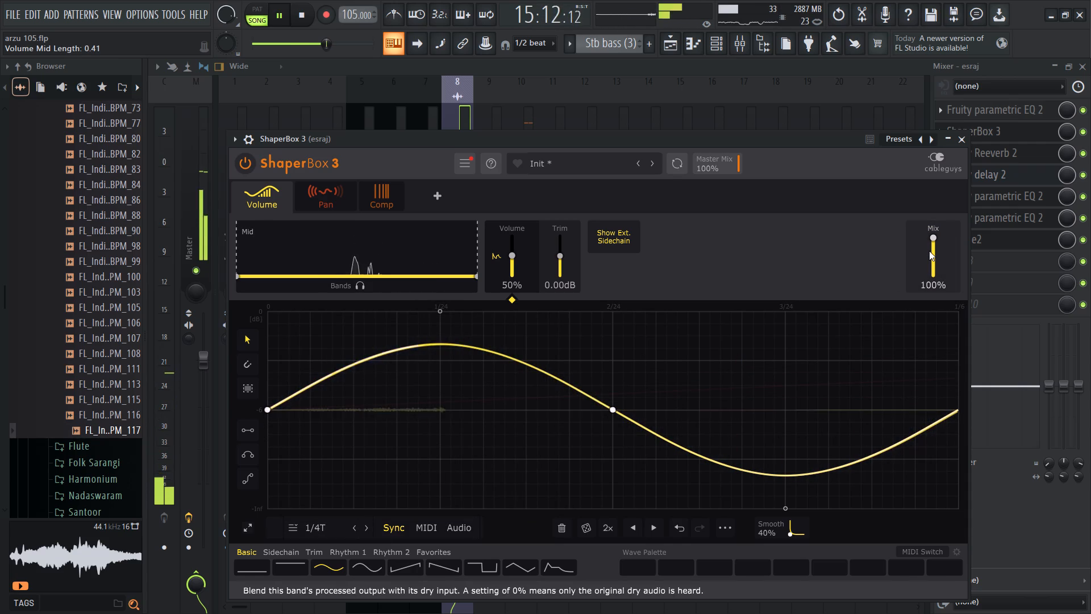
click(929, 251)
drag(929, 251, 938, 304)
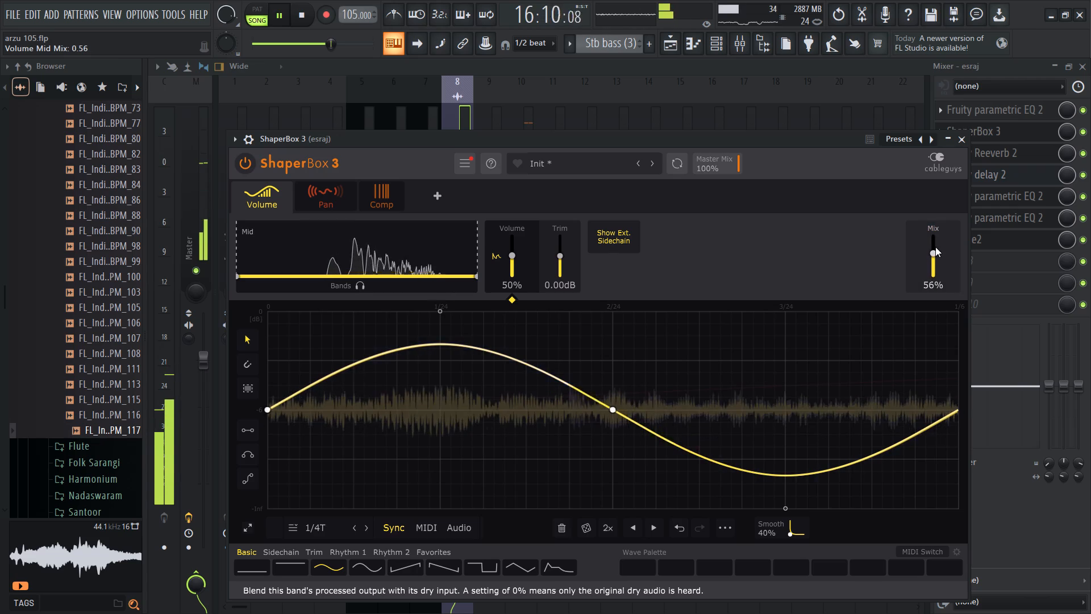
drag(935, 247, 937, 256)
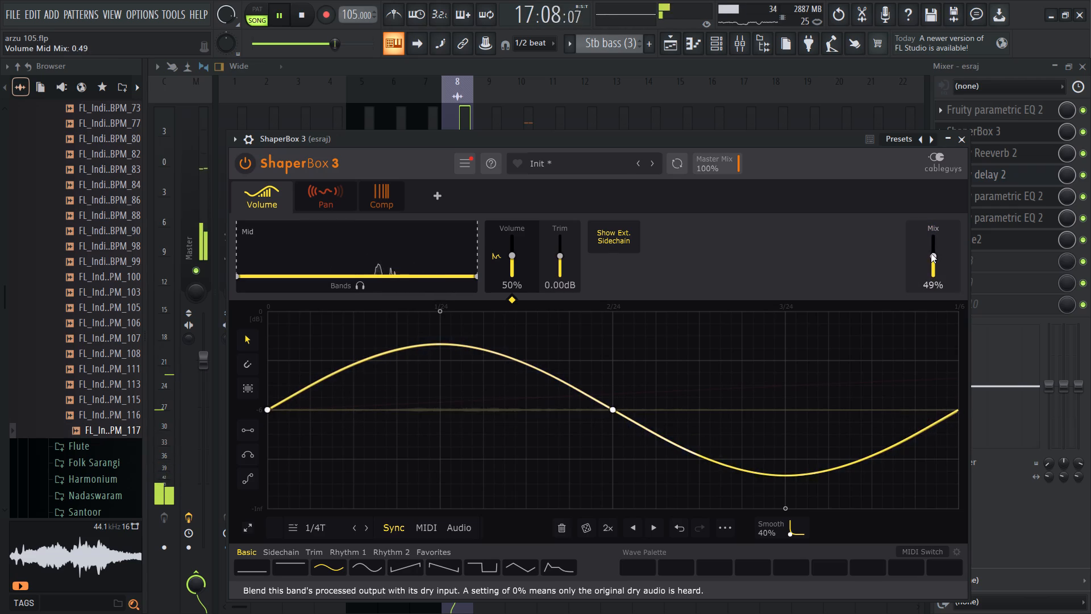
drag(931, 253, 934, 243)
click(957, 136)
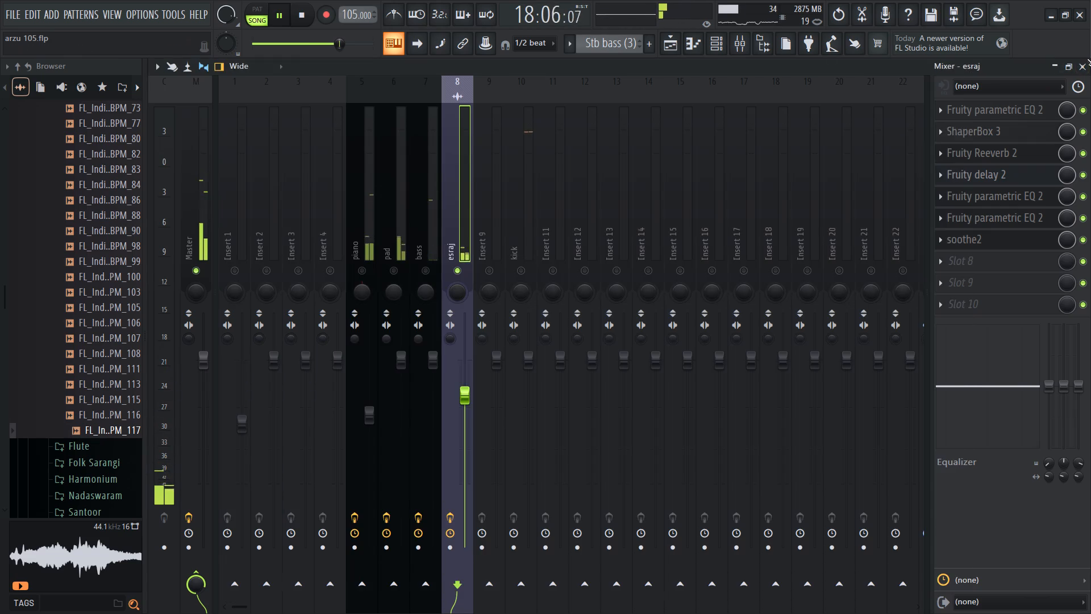
Return to the playlist, restart playback from bar 1 and review the Esraj and shaker clips on Tracks 20 to 25.
click(1087, 59)
click(676, 54)
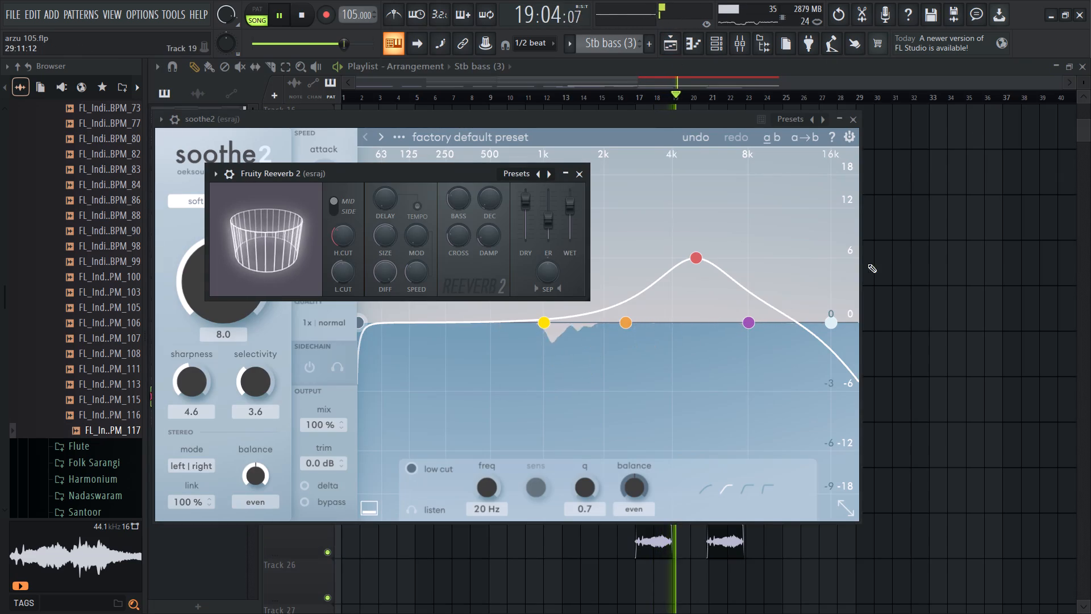
right_click(868, 264)
scroll(836, 322, down, 3)
scroll(609, 354, up, 7)
key(space)
key(space)
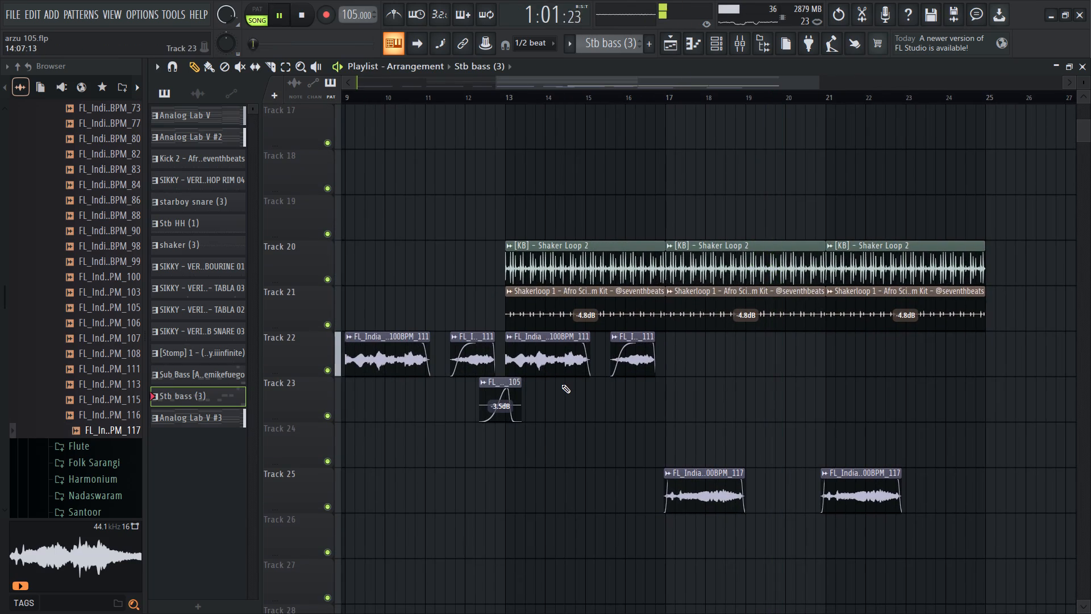
ctrl+scroll(532, 408, down, 5)
ctrl+scroll(460, 442, up, 5)
ctrl+scroll(460, 443, down, 7)
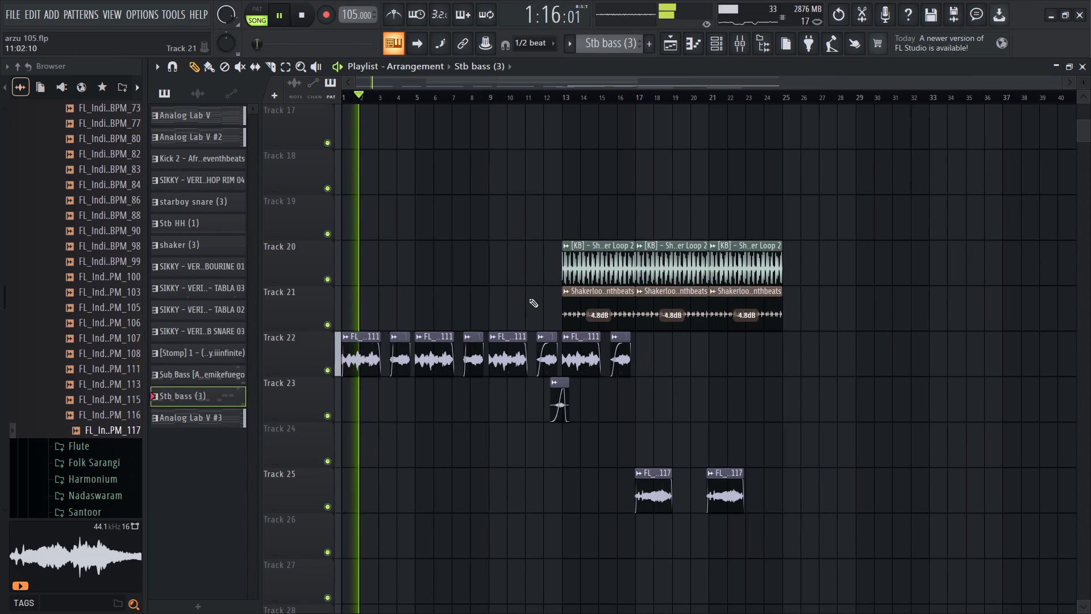
Unsolo the esraj mixer insert and restart playback of the full arrangement from bar 1.
click(740, 45)
right_click(456, 269)
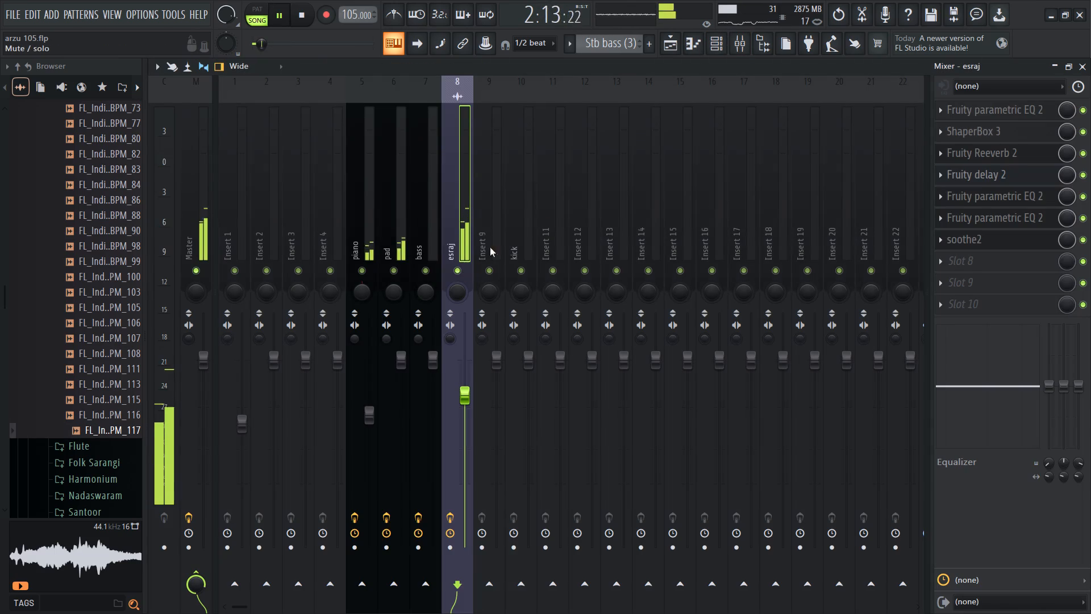
click(668, 53)
key(space)
key(space)
ctrl+scroll(288, 430, up, 14)
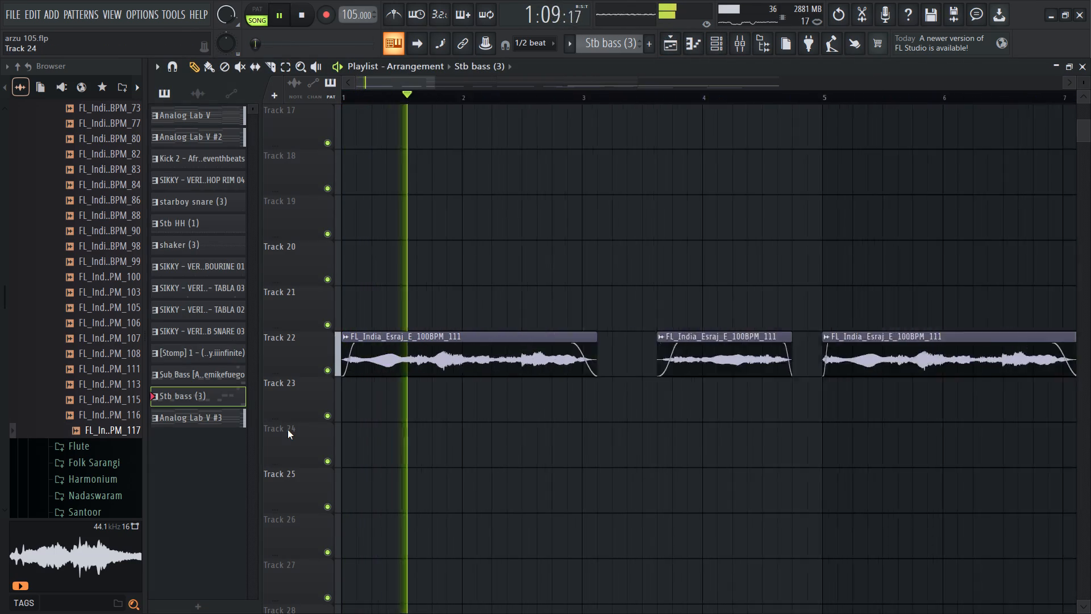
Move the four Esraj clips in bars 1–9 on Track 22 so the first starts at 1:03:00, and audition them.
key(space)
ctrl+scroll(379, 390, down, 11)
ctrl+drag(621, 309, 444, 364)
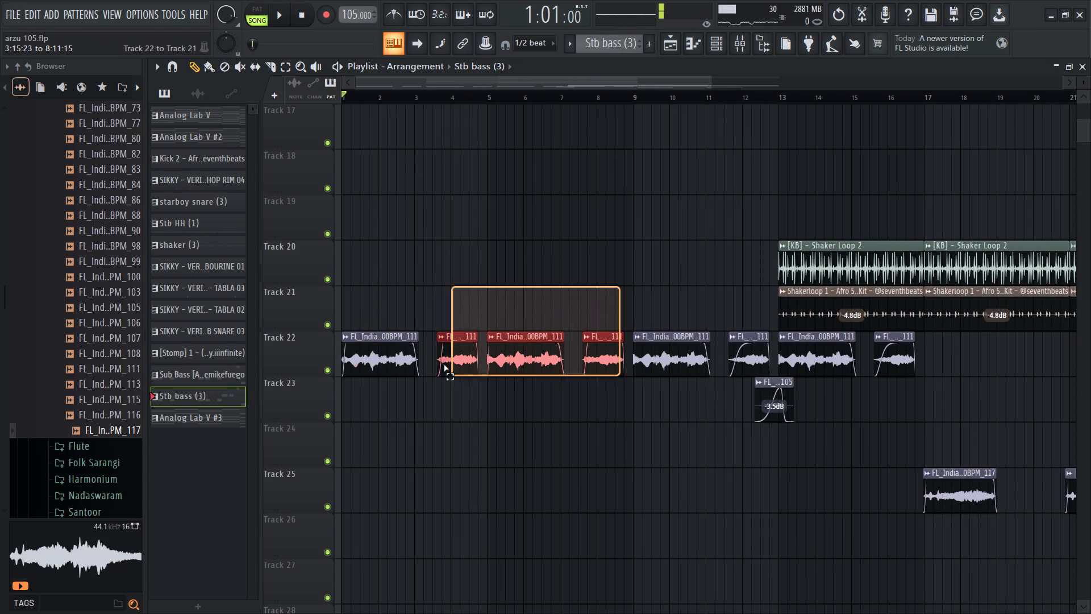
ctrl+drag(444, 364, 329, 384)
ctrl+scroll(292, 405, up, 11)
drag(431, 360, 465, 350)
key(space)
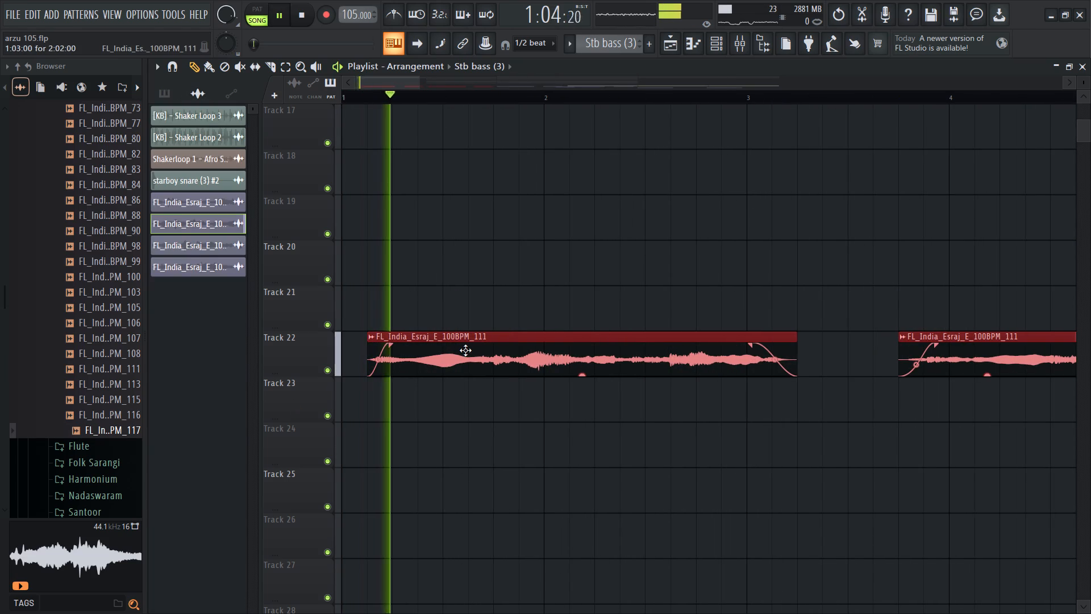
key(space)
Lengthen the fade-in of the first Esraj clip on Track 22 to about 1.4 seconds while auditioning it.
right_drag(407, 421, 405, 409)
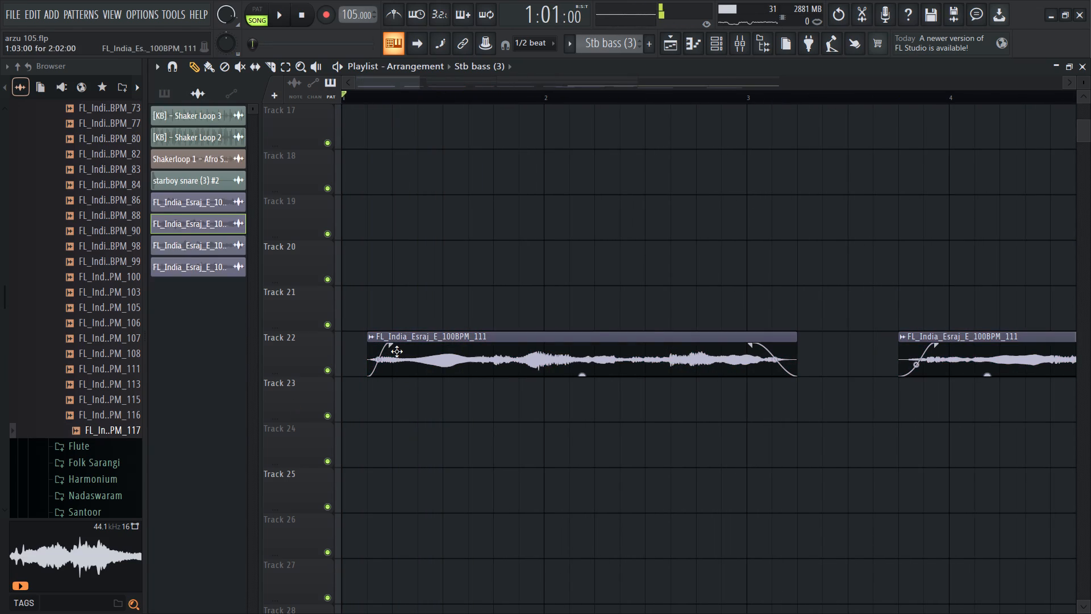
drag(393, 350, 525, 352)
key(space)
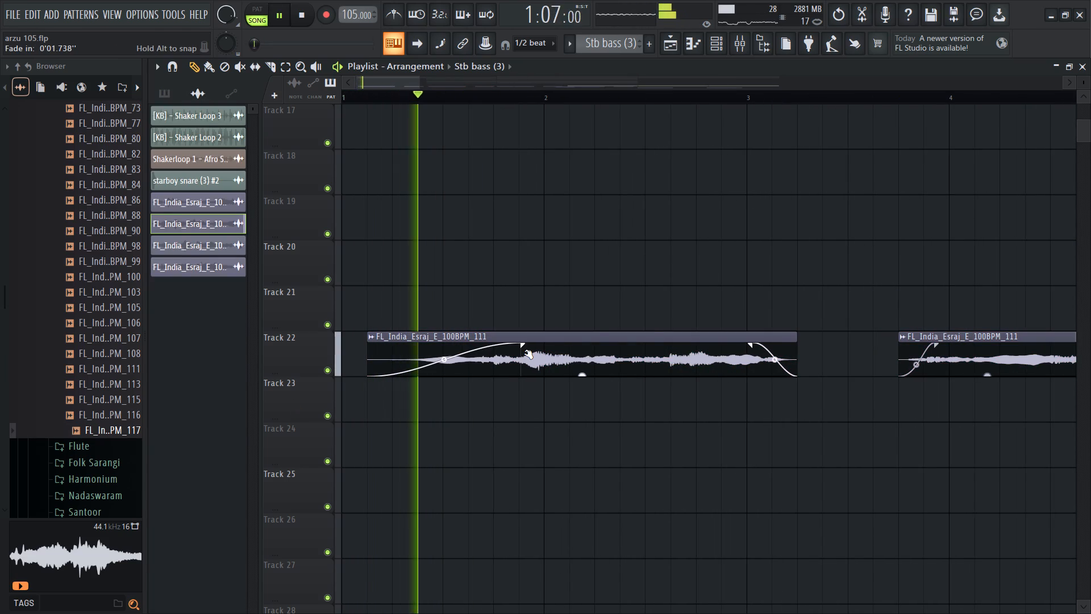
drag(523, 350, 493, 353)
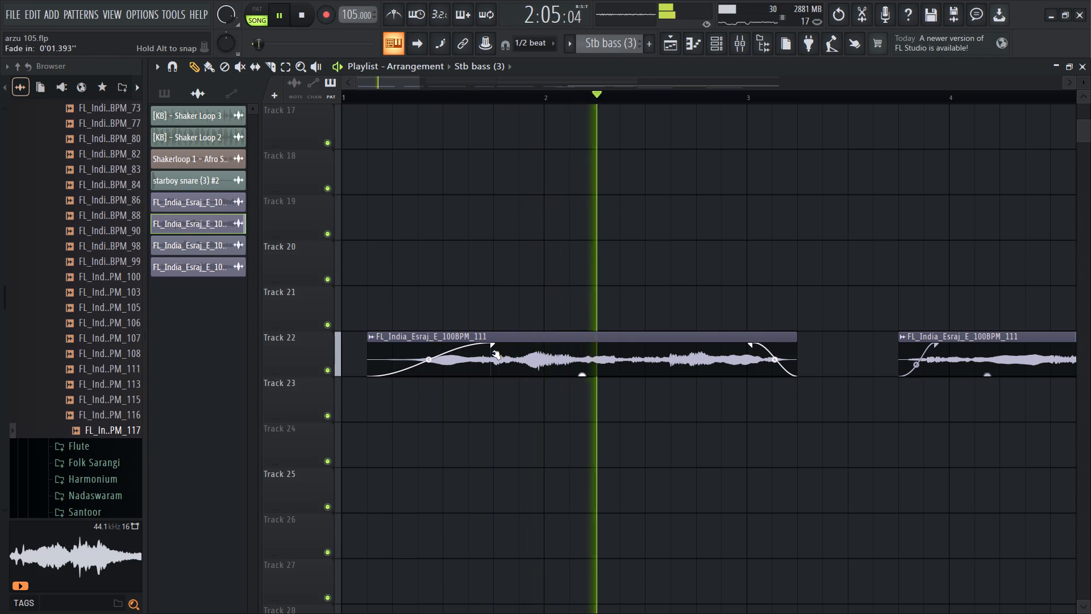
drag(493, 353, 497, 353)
Play through the shifted Esraj clips on Track 22, examine their timing and fades, and restart from bar 1.
ctrl+scroll(418, 360, down, 7)
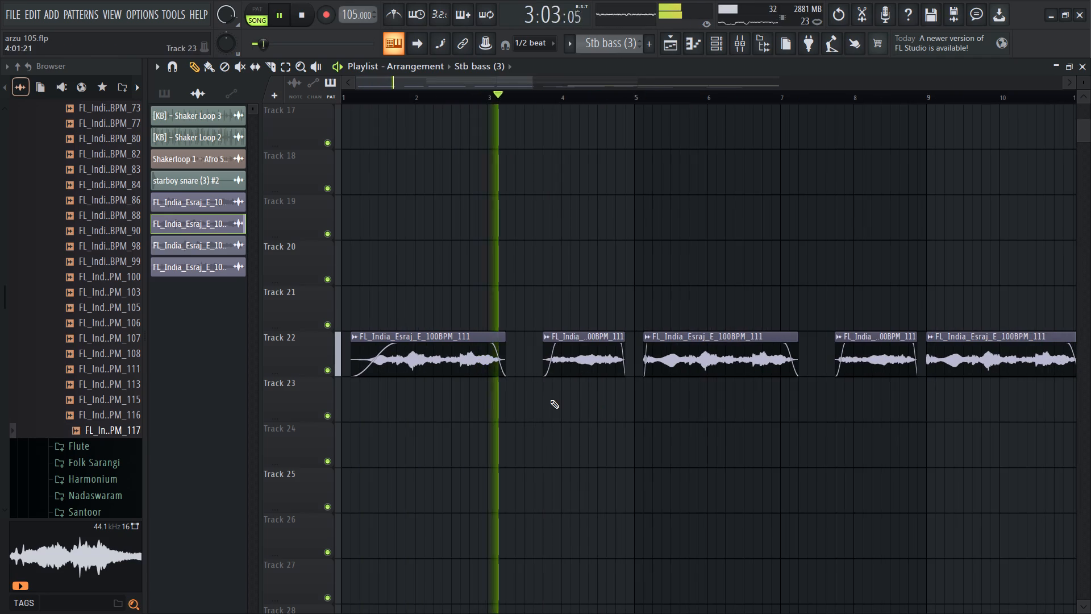
ctrl+scroll(542, 397, up, 7)
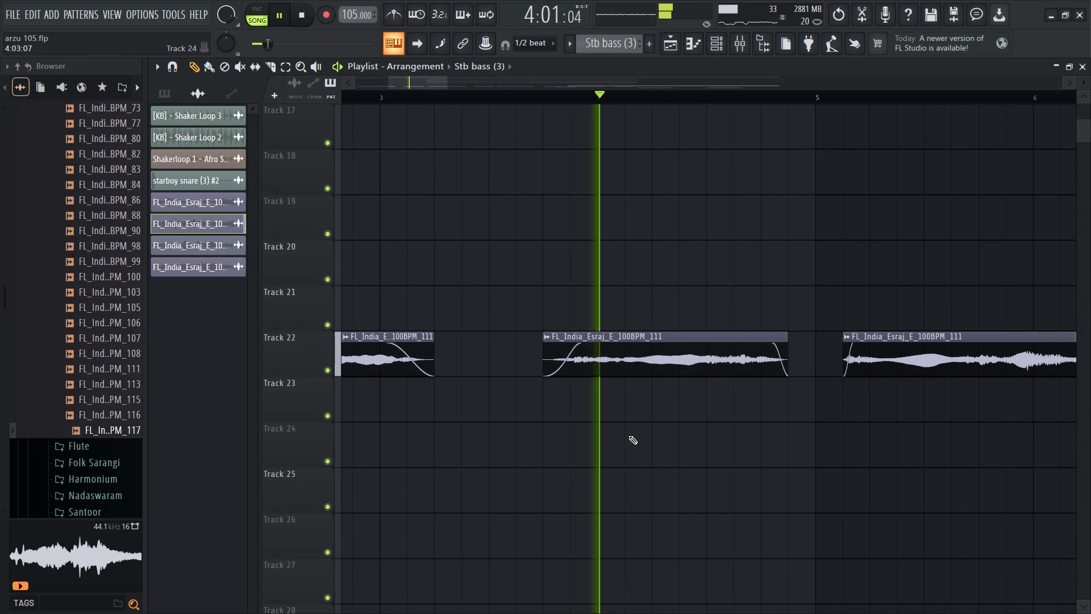
ctrl+scroll(628, 435, down, 7)
ctrl+scroll(705, 430, up, 7)
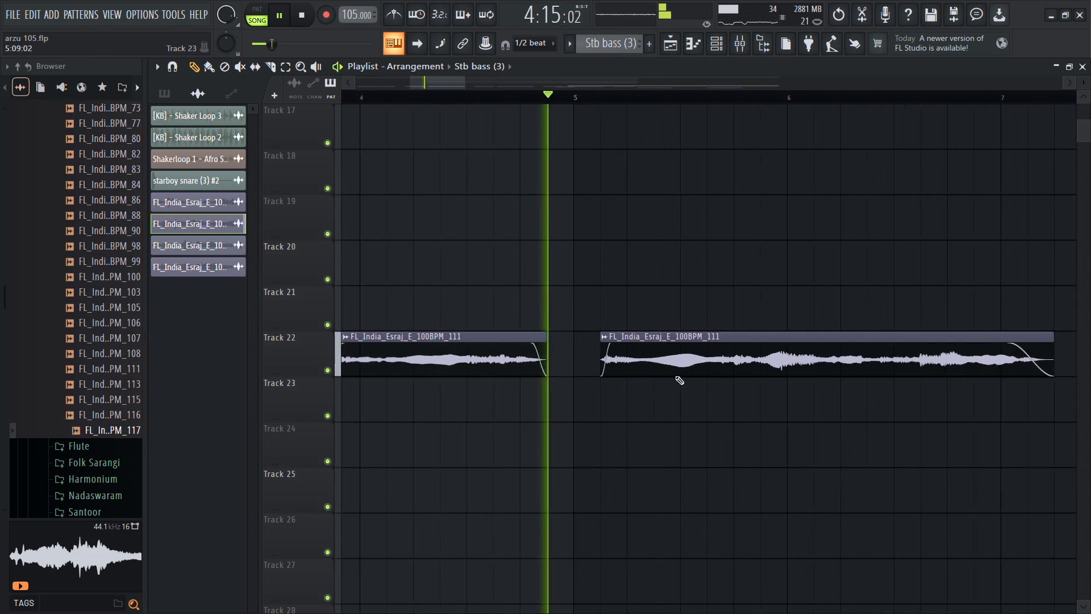
ctrl+scroll(606, 363, down, 5)
ctrl+scroll(606, 364, up, 8)
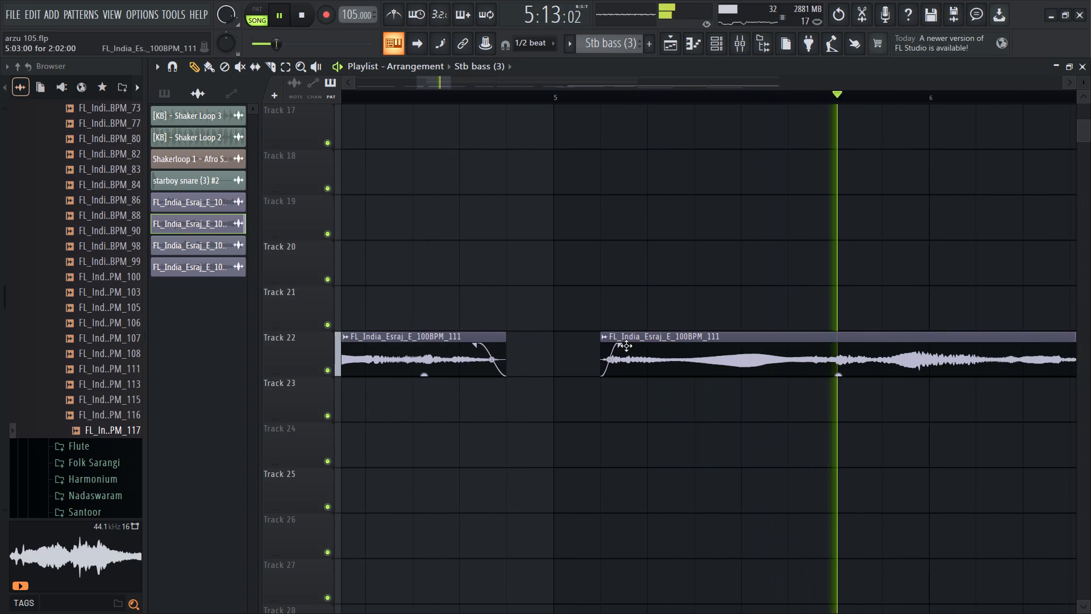
ctrl+scroll(633, 355, down, 16)
ctrl+scroll(285, 420, up, 7)
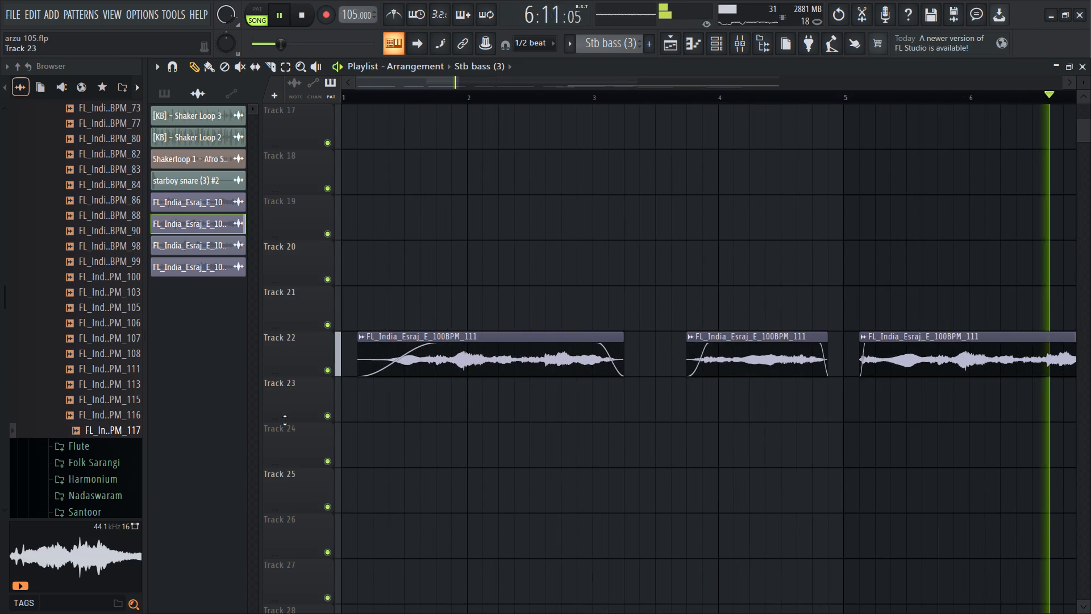
ctrl+scroll(285, 420, down, 6)
ctrl+scroll(678, 454, up, 7)
ctrl+scroll(678, 454, down, 8)
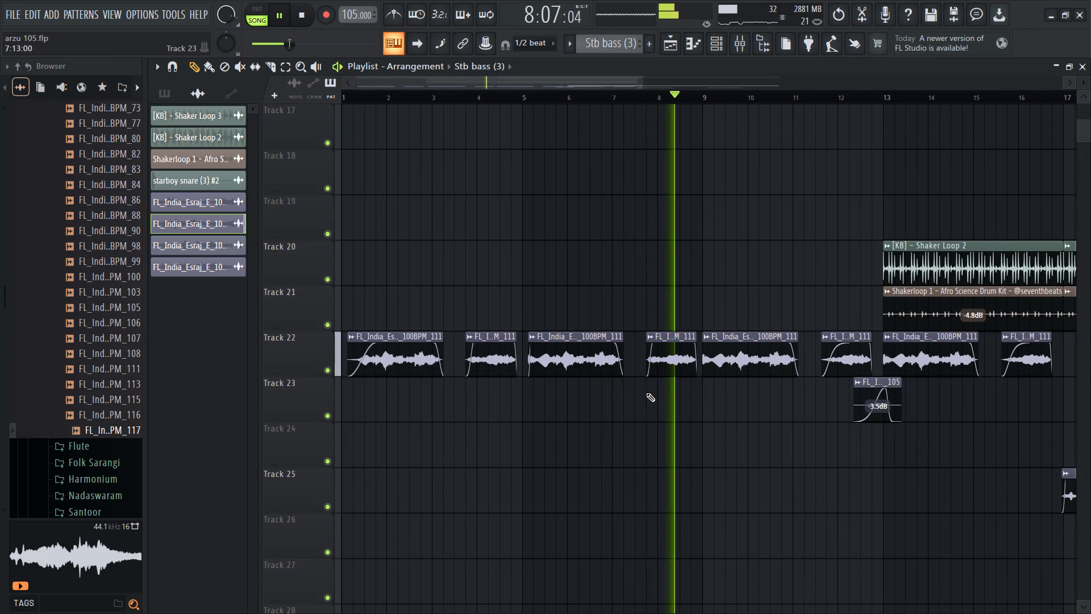
key(space)
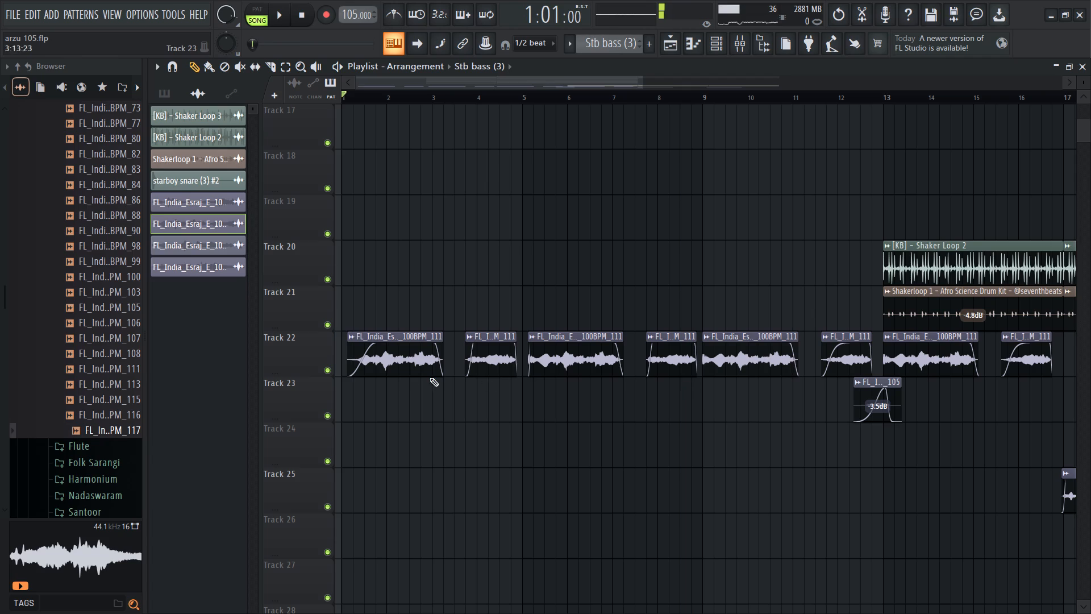
key(space)
ctrl+scroll(306, 404, up, 8)
ctrl+scroll(306, 404, down, 6)
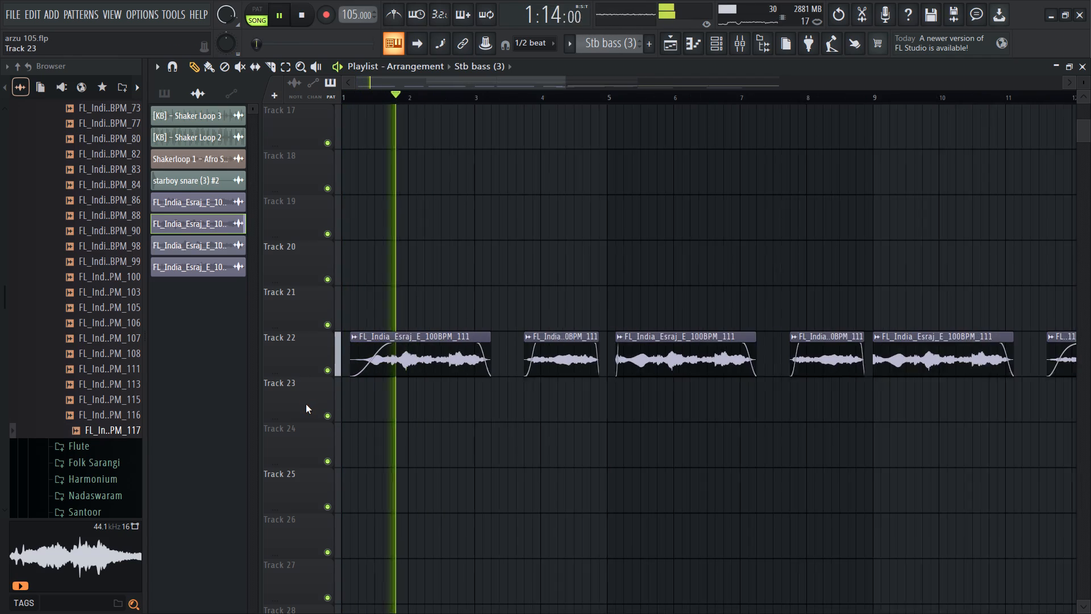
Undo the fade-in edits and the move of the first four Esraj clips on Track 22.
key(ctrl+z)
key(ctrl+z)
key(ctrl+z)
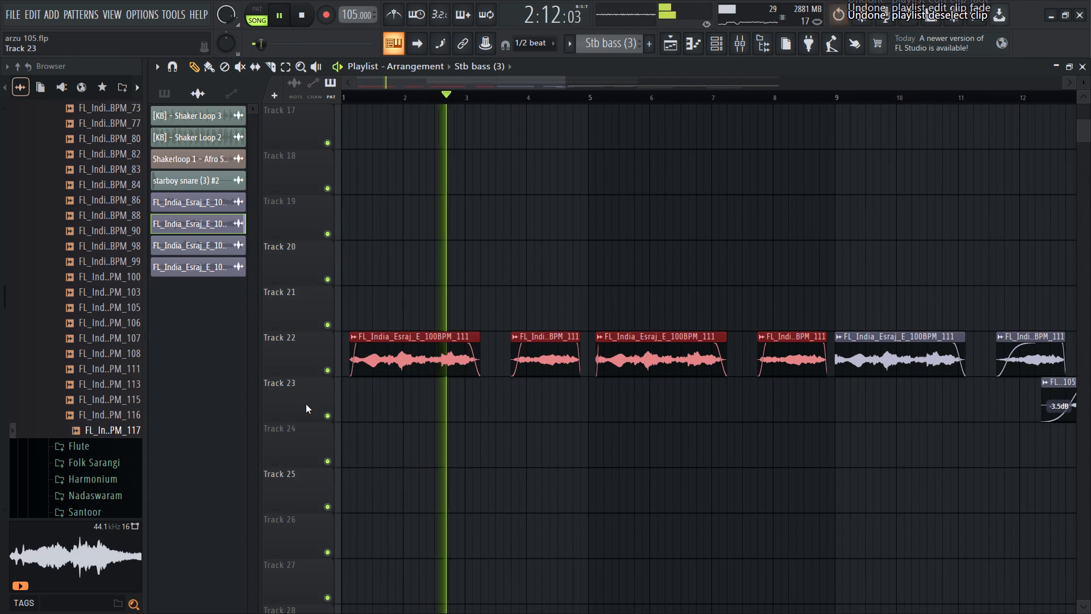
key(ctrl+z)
Lengthen the fade-ins of the Esraj clips starting at bars 1 and 5 on Track 22 to about 1.3 seconds.
scroll(592, 304, up, 4)
right_click(619, 356)
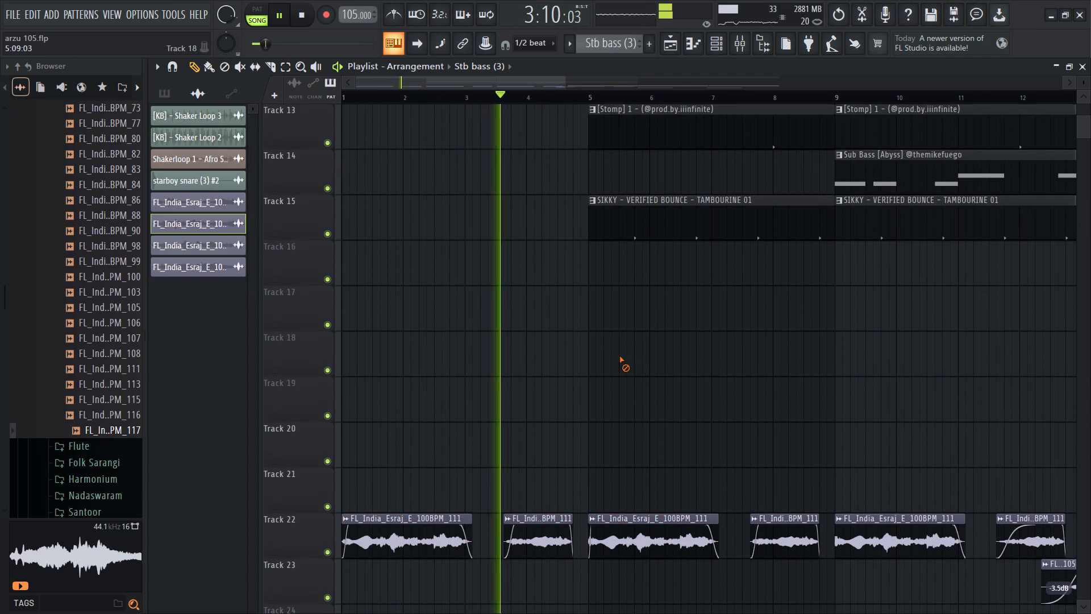
ctrl+drag(623, 455, 627, 540)
ctrl+drag(405, 495, 405, 542)
ctrl+shift+drag(626, 491, 639, 571)
ctrl+scroll(403, 545, up, 3)
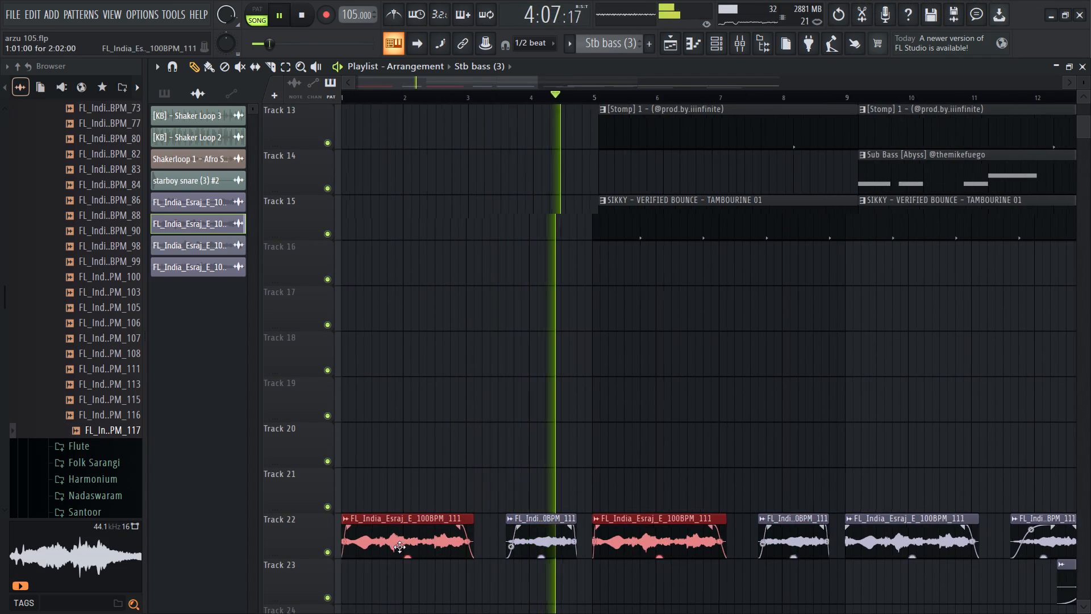
ctrl+scroll(399, 547, up, 3)
ctrl+scroll(320, 548, down, 5)
ctrl+scroll(305, 563, up, 5)
key(space)
drag(419, 80, 231, 86)
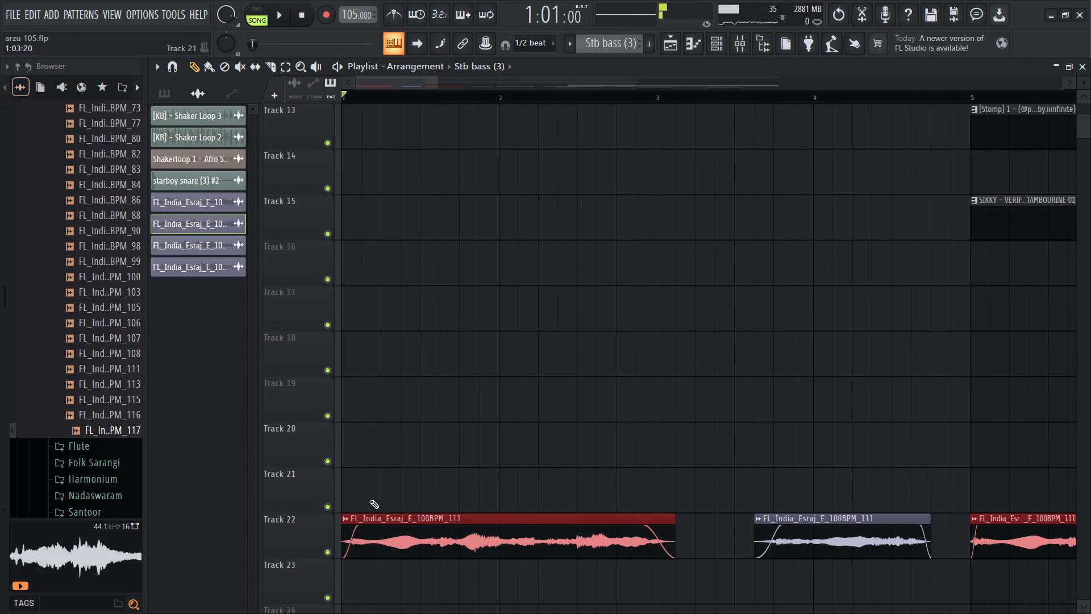
drag(360, 530, 477, 538)
key(space)
drag(478, 532, 467, 533)
drag(467, 533, 439, 536)
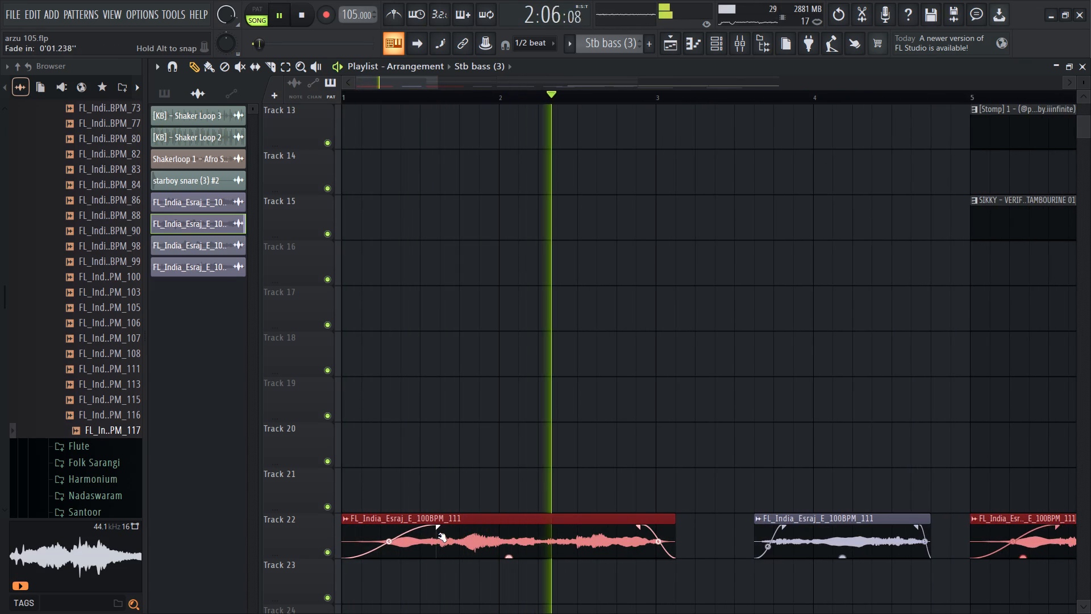
drag(439, 536, 443, 536)
ctrl+scroll(443, 536, up, 8)
click(443, 533)
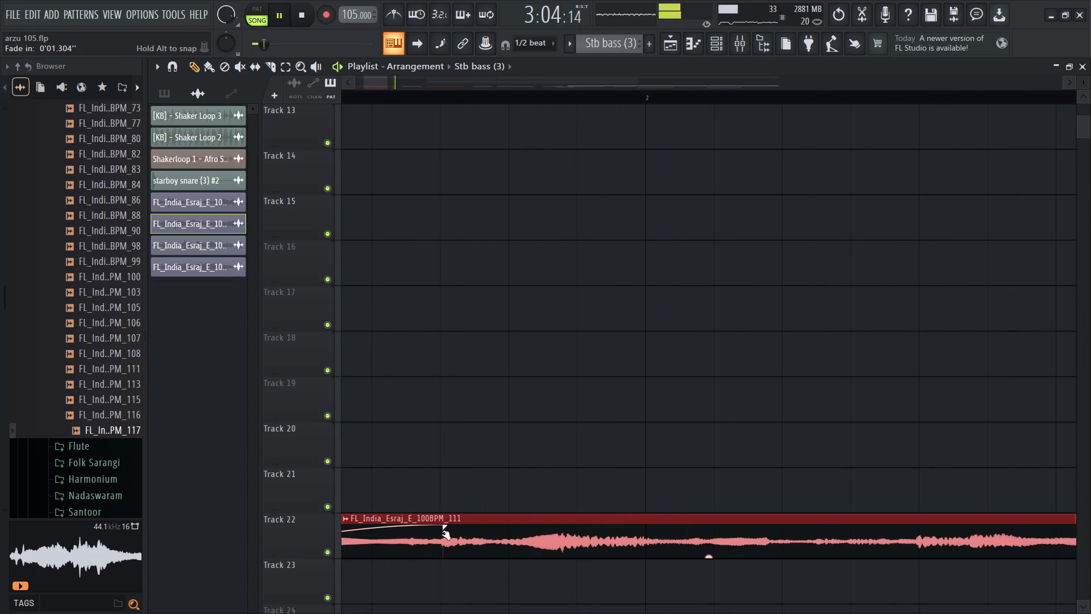
Play from bar 1, deselect the clips and review the Esraj fades on Track 22.
key(space)
key(space)
ctrl+scroll(440, 528, down, 5)
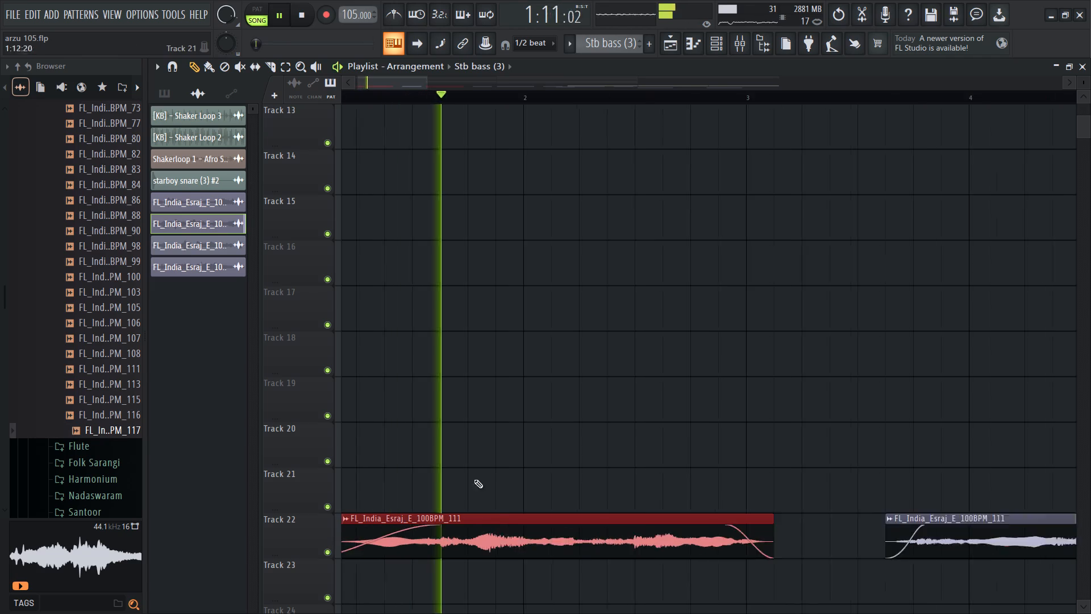
ctrl+scroll(474, 479, down, 7)
right_click(600, 437)
scroll(607, 420, down, 5)
ctrl+scroll(631, 420, down, 7)
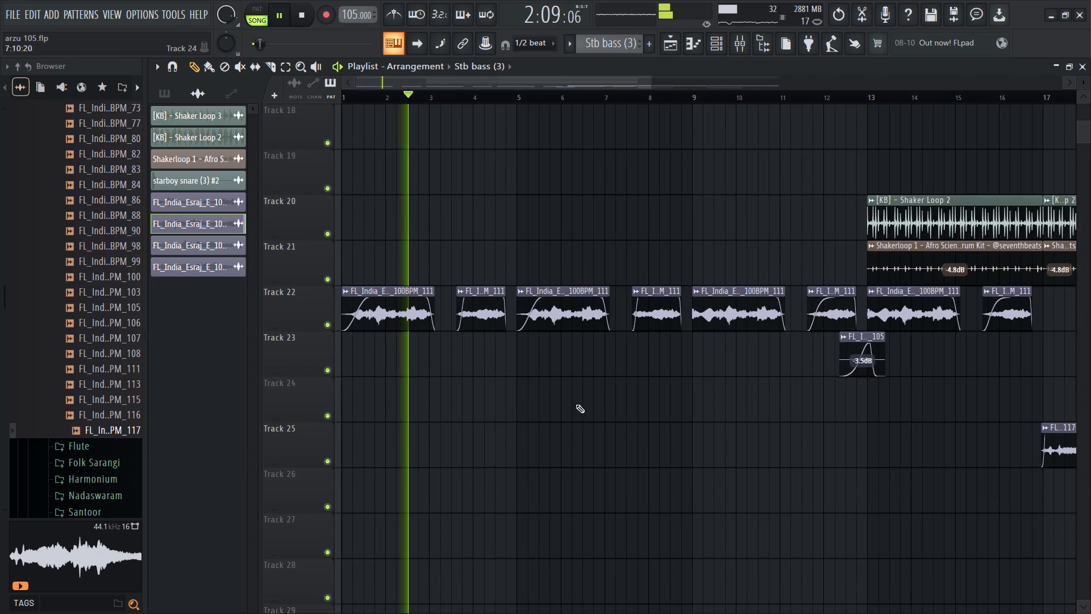
Shorten the fade-out of the first Esraj clip on Track 22 and reshape its fade curve.
scroll(366, 391, up, 8)
ctrl+scroll(506, 403, up, 6)
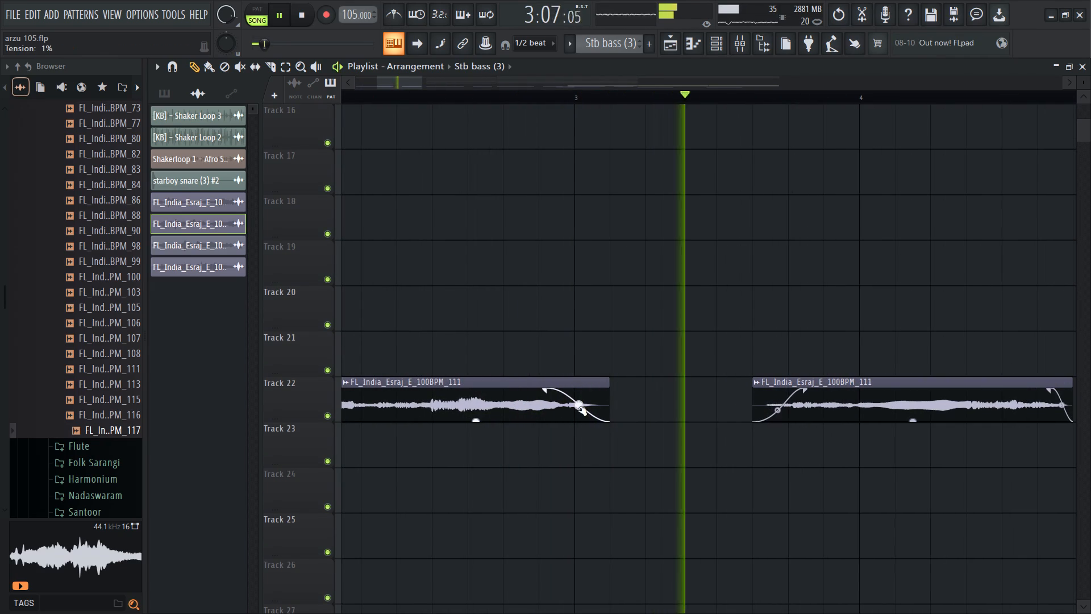
click(579, 409)
drag(546, 392, 573, 404)
drag(586, 408, 586, 415)
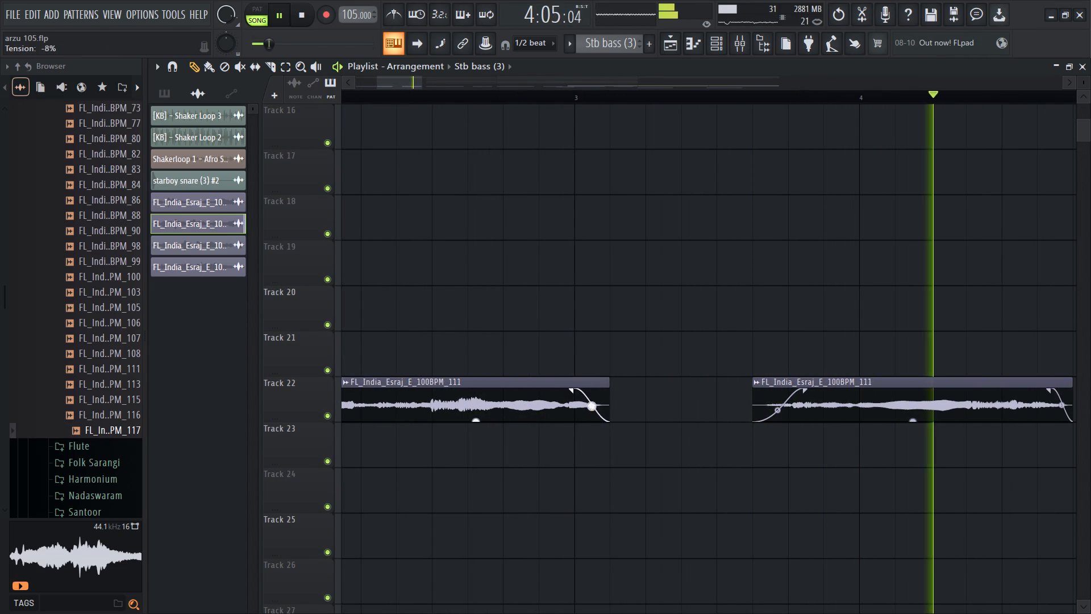
drag(586, 415, 585, 426)
ctrl+scroll(528, 410, down, 6)
ctrl+scroll(615, 423, down, 6)
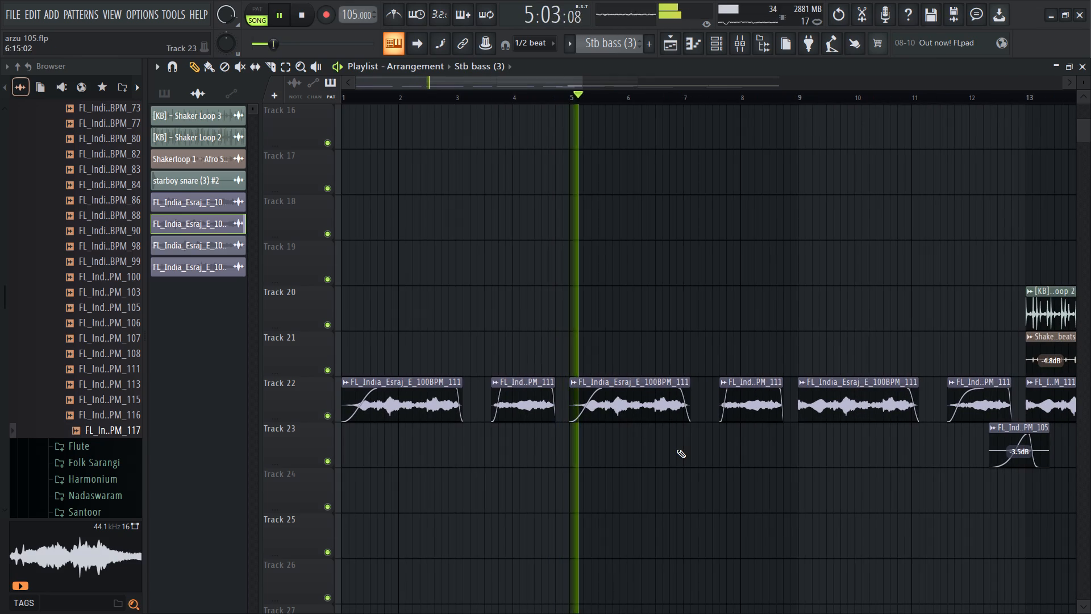
Replace the four Esraj clips from bar 9 on Track 22 with a copy of the first four clips, starting at bar 9.
ctrl+scroll(677, 449, down, 6)
right_drag(640, 373, 646, 376)
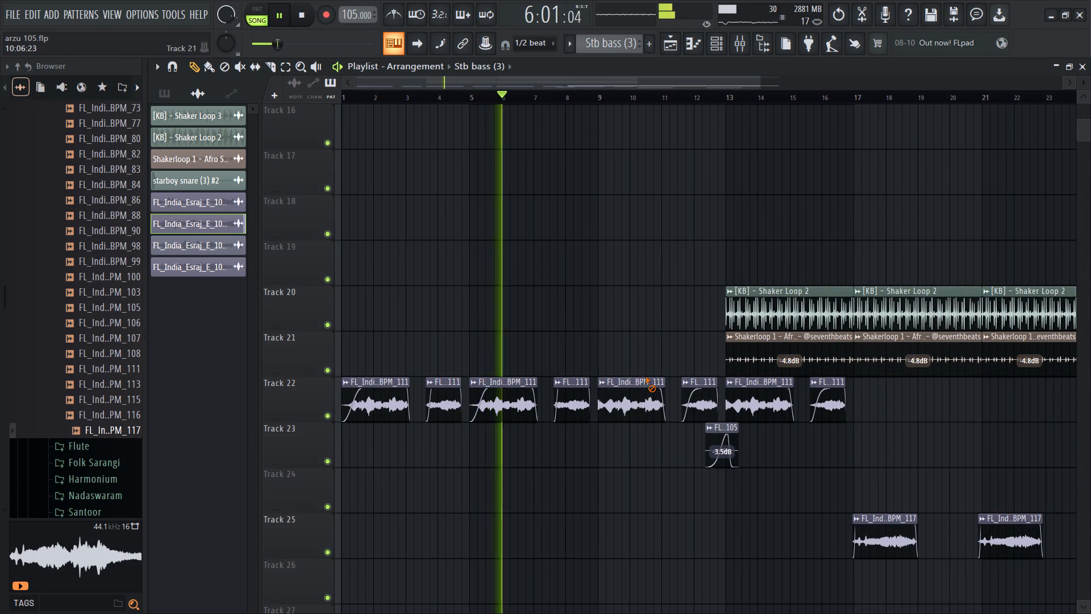
right_drag(646, 376, 849, 391)
ctrl+drag(682, 410, 265, 430)
shift+drag(368, 401, 622, 388)
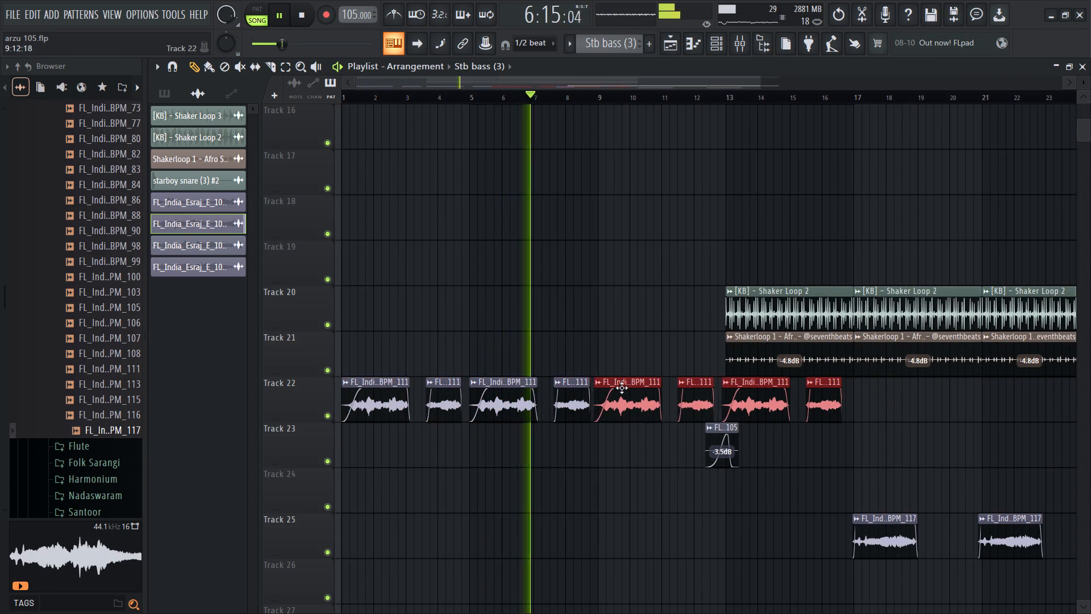
shift+drag(622, 388, 626, 387)
ctrl+scroll(594, 425, up, 4)
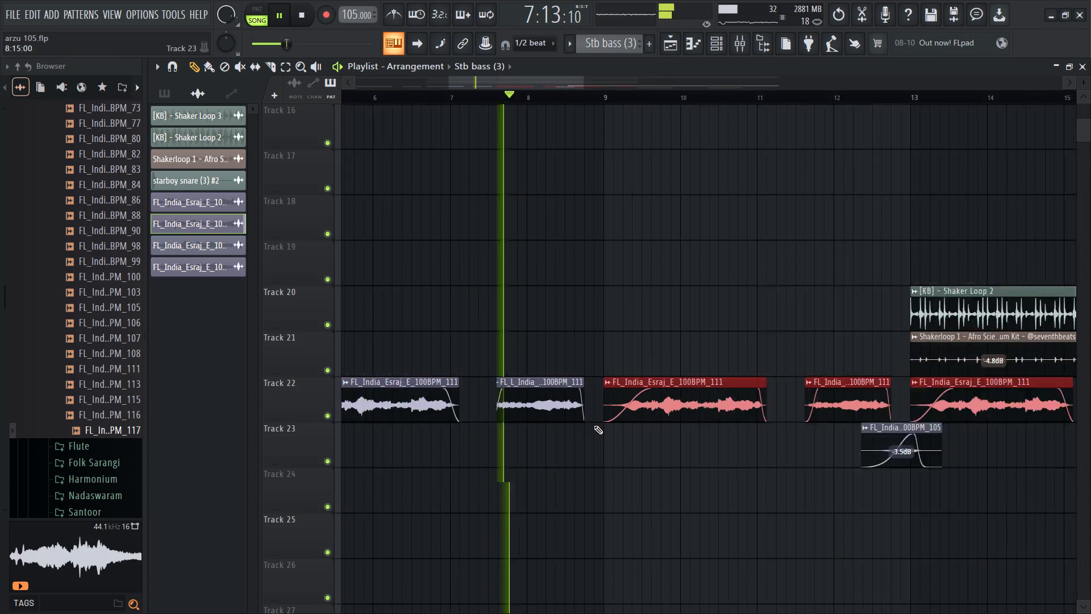
ctrl+scroll(594, 425, up, 17)
ctrl+scroll(594, 425, down, 19)
ctrl+scroll(602, 432, down, 7)
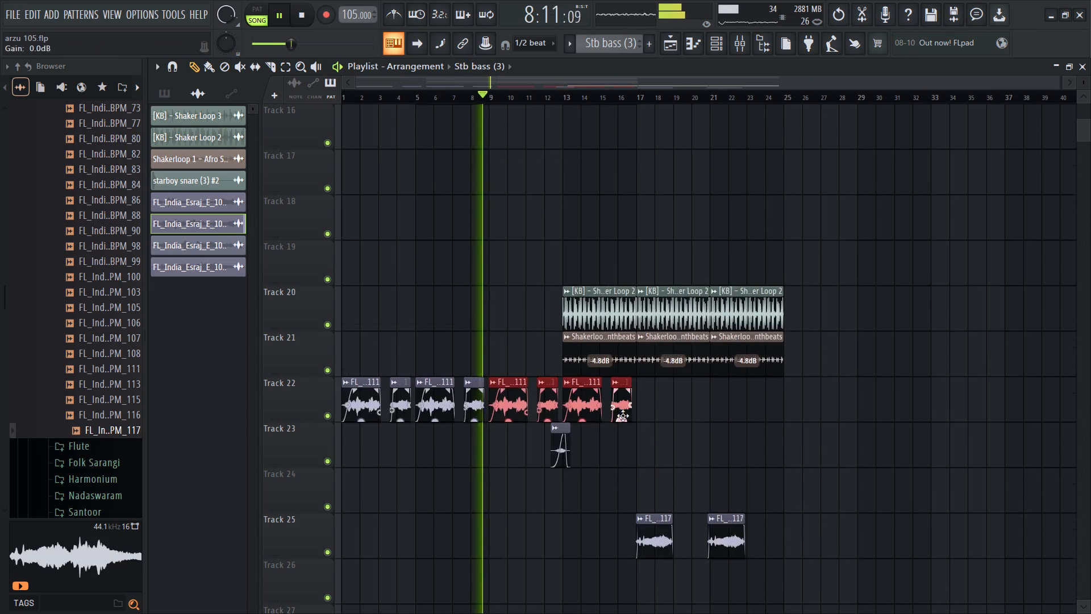
Delete the [KB] Shaker Loop 2 and Shakerloop 1 clips between bars 13 and 17 on Tracks 20 and 21.
scroll(623, 416, up, 8)
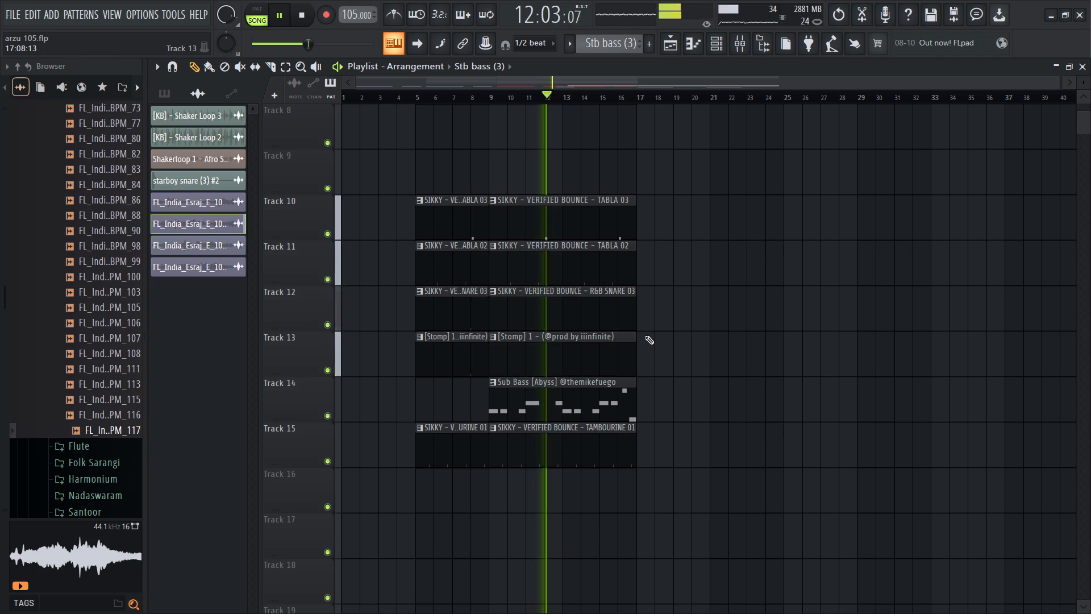
scroll(619, 276, up, 9)
scroll(619, 276, down, 12)
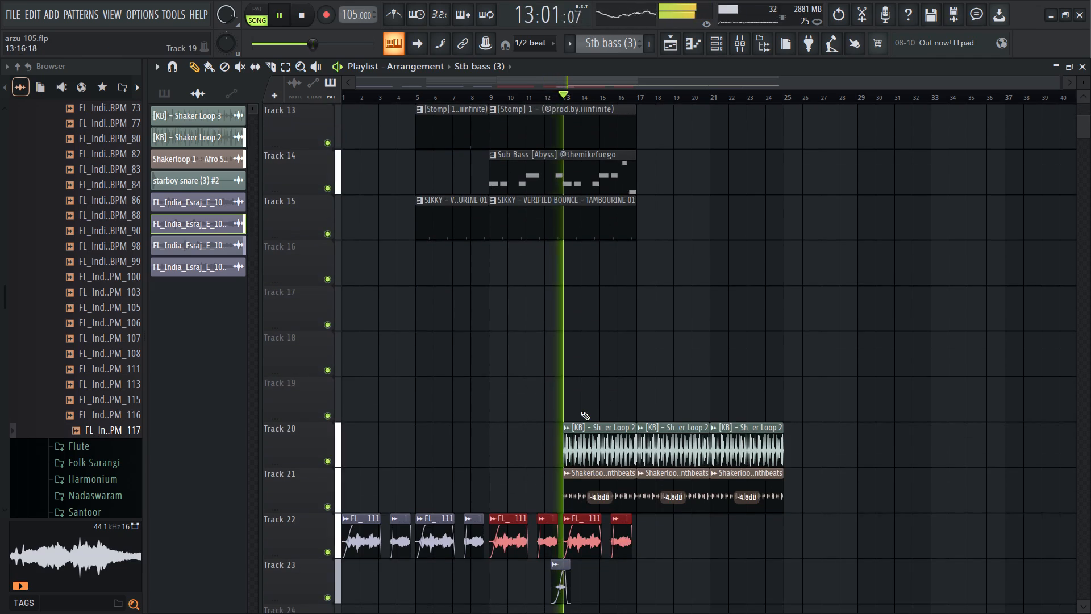
ctrl+scroll(581, 411, up, 8)
right_drag(636, 432, 636, 479)
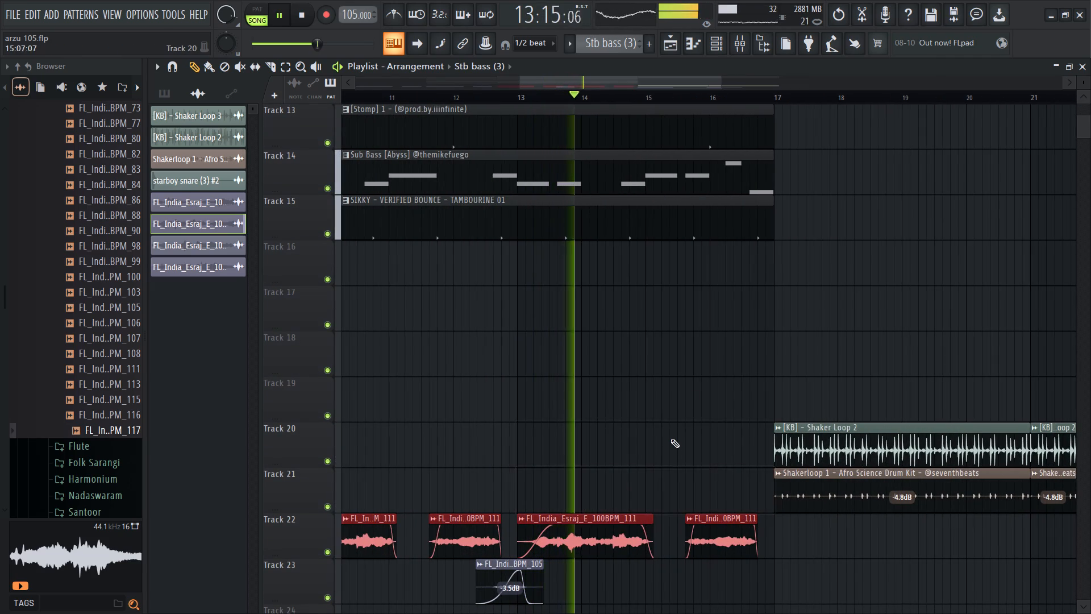
Delete the Stb bass and three Analog Lab V clips between bars 17 and 25 on Tracks 1 to 4.
scroll(723, 333, down, 4)
scroll(727, 328, up, 8)
ctrl+scroll(727, 328, down, 16)
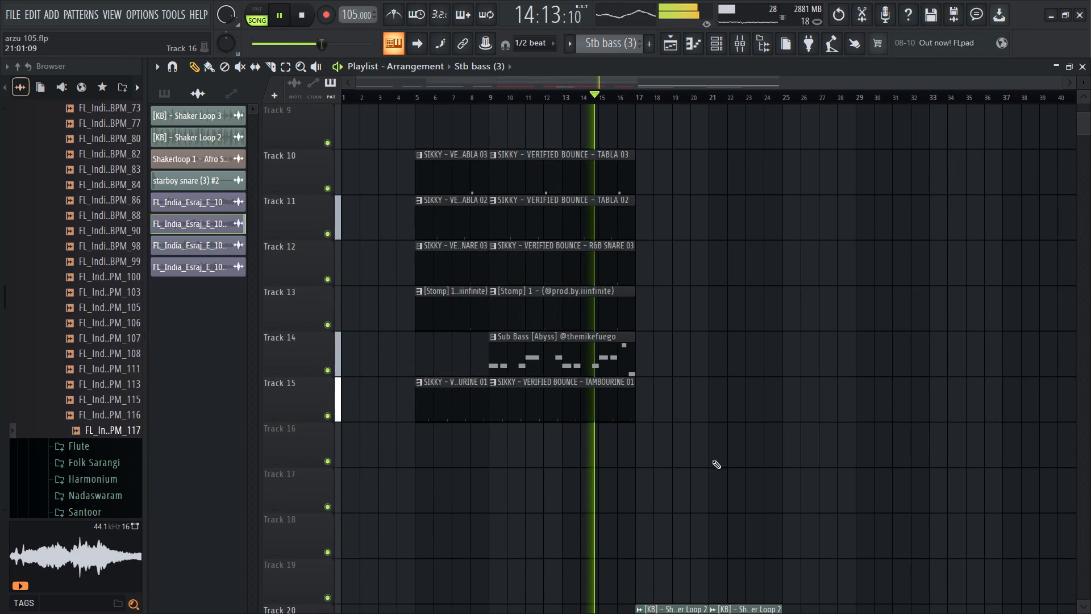
ctrl+drag(679, 465, 522, 1)
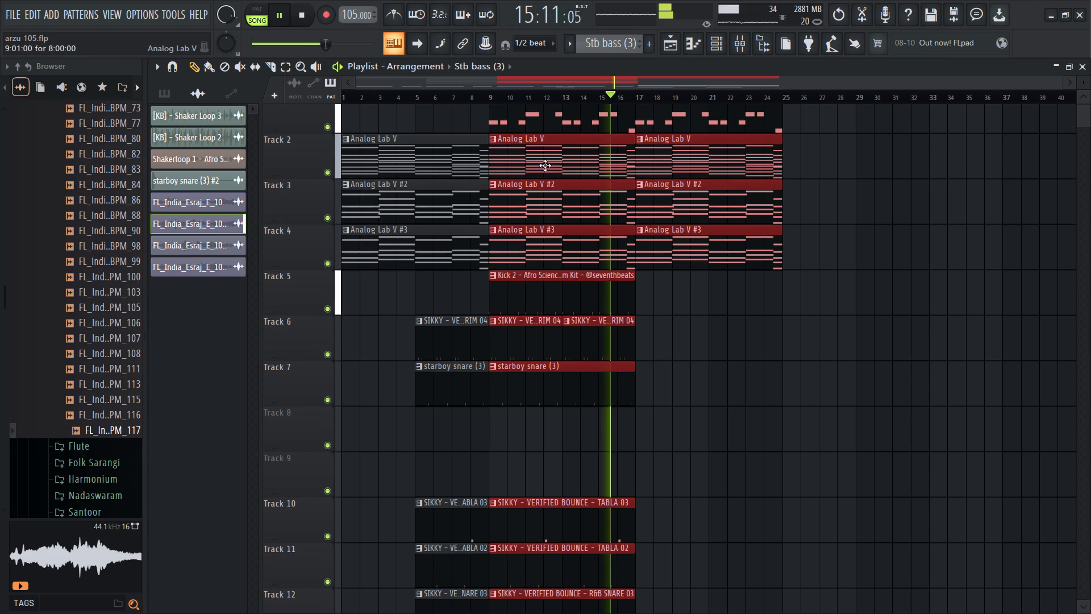
ctrl+scroll(586, 278, up, 5)
right_drag(838, 400, 892, 67)
Copy the bar 9 to 17 pattern clips on Tracks 1 to 15 to start exactly at bar 17, and play from bar 1.
scroll(843, 207, down, 8)
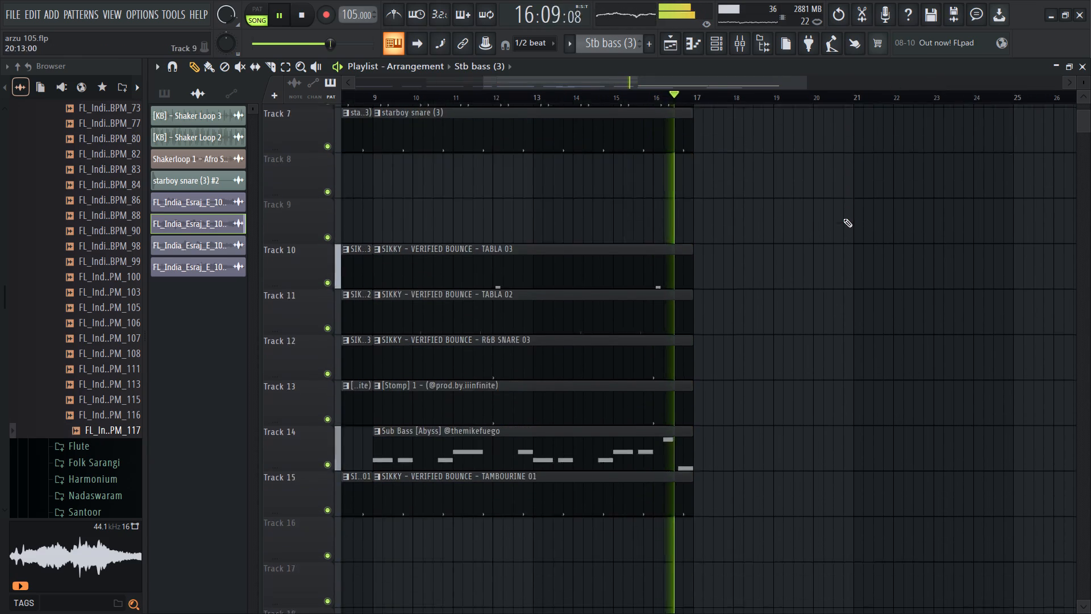
scroll(843, 218, down, 3)
key(space)
ctrl+scroll(857, 245, down, 12)
drag(710, 356, 689, 334)
right_drag(782, 342, 778, 378)
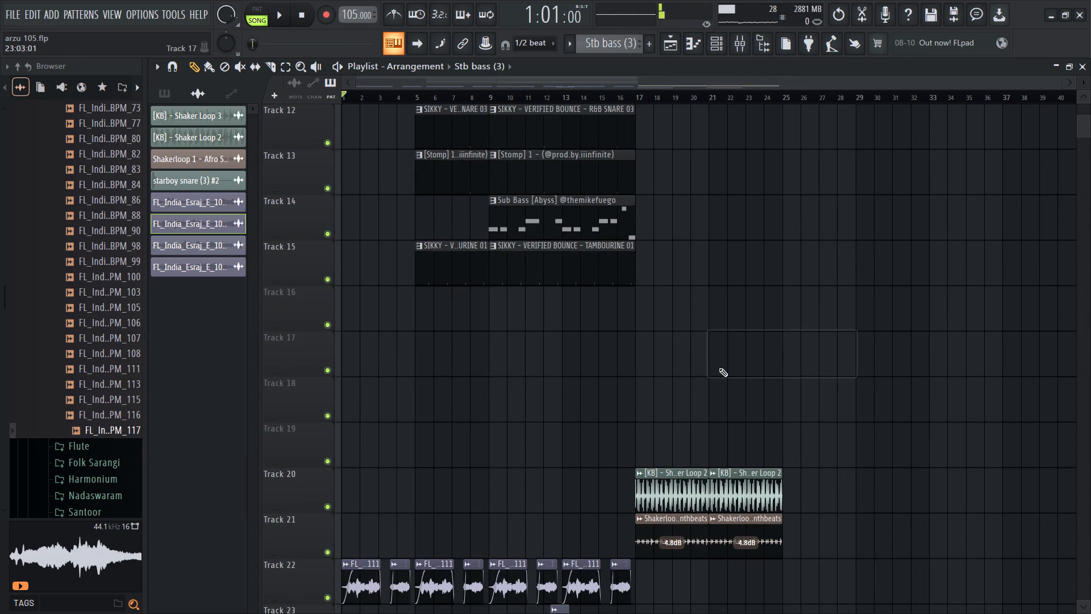
ctrl+drag(651, 341, 515, 5)
shift+drag(552, 136, 661, 133)
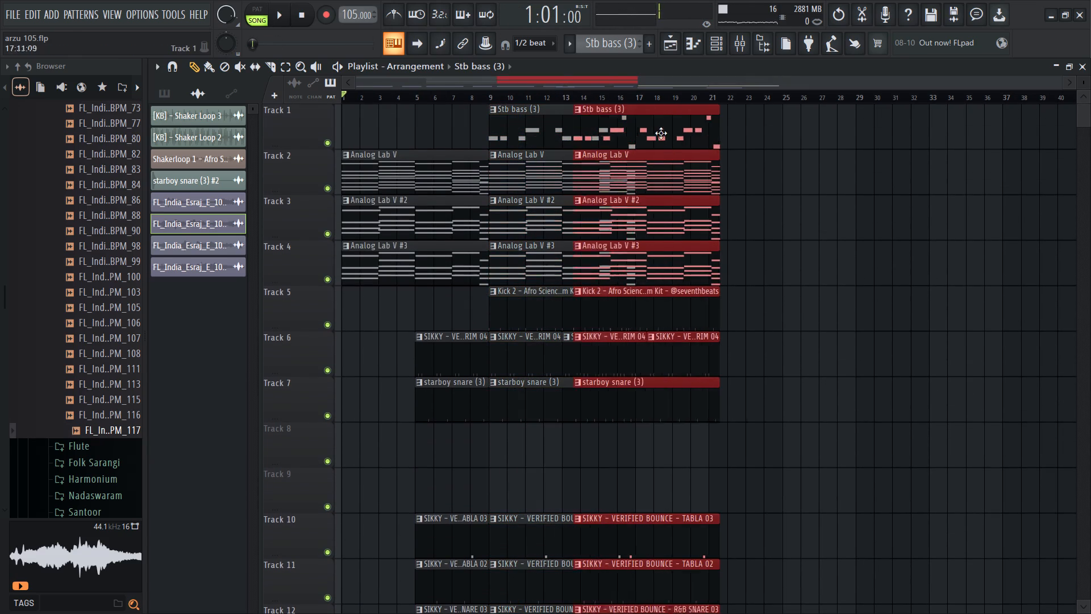
shift+drag(661, 133, 701, 131)
ctrl+scroll(655, 156, up, 15)
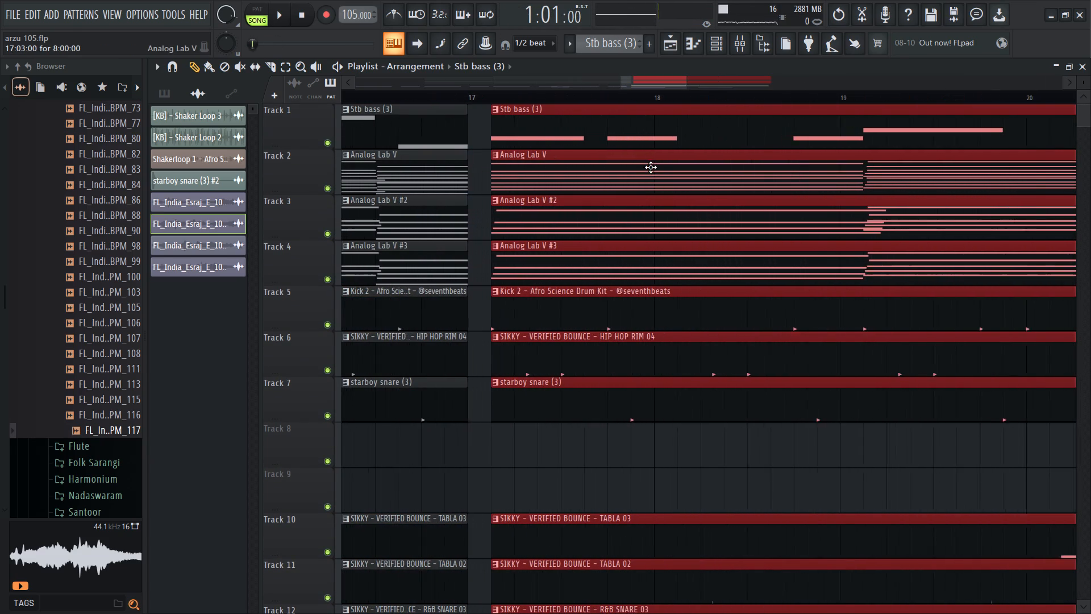
drag(648, 170, 626, 175)
key(space)
ctrl+scroll(753, 243, down, 20)
ctrl+scroll(753, 243, down, 5)
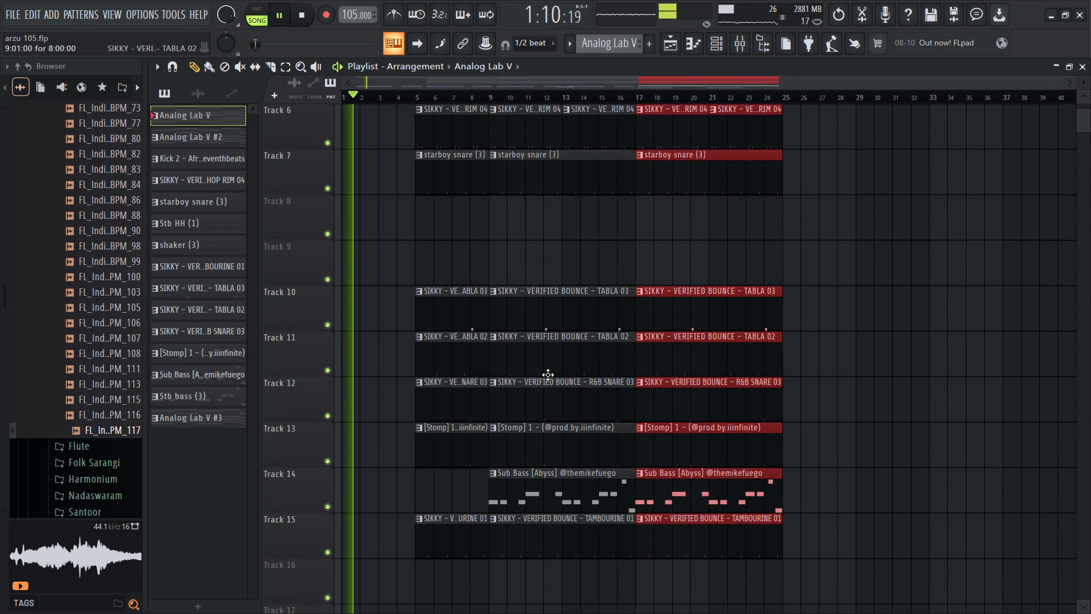
Lower the volume fader of the pad mixer track slightly.
click(743, 47)
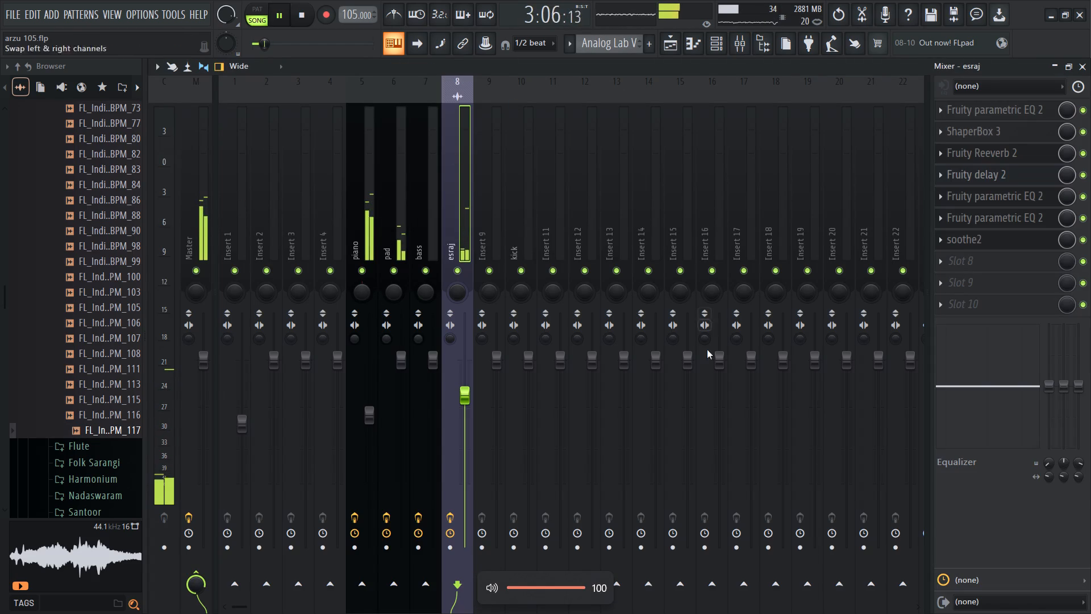
right_click(393, 283)
right_click(393, 273)
drag(403, 372, 405, 395)
drag(403, 372, 403, 384)
right_click(386, 263)
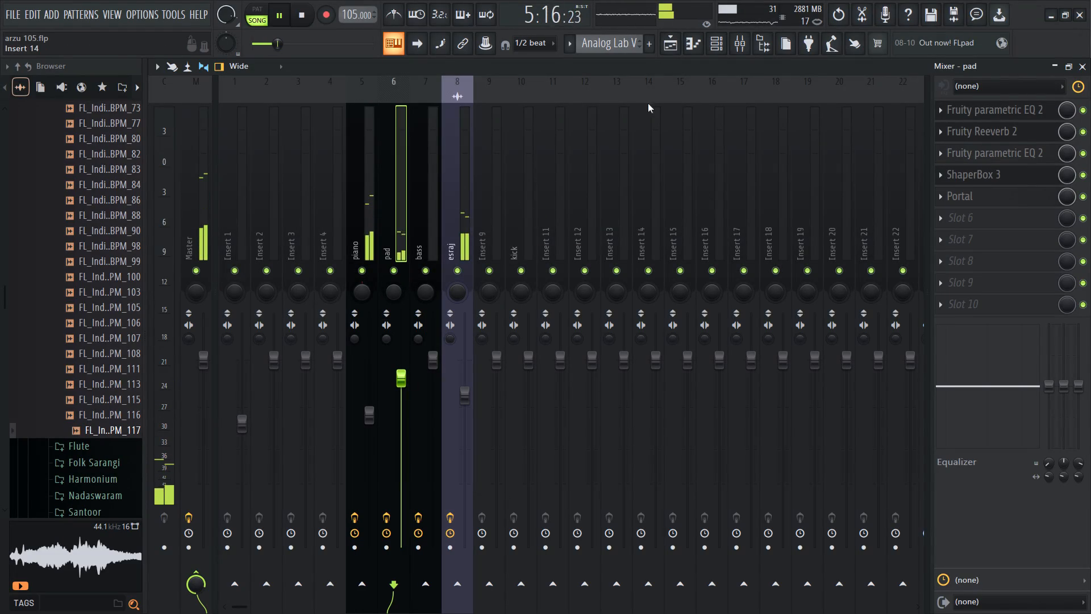
Set the Volume shaper's Mix to 40% in ShaperBox 3 on the esraj mixer track.
click(371, 179)
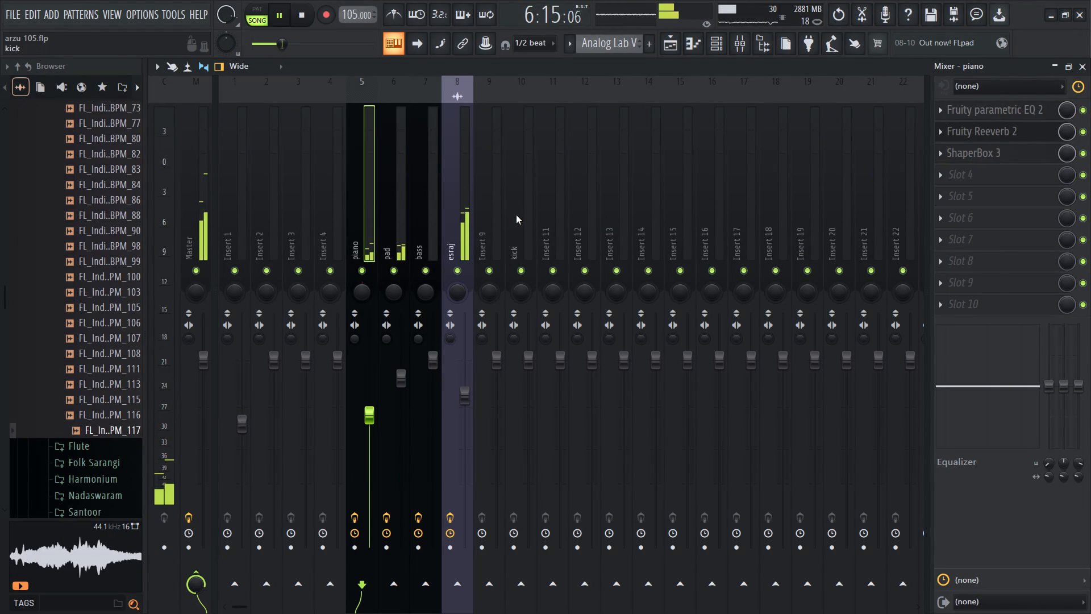
click(469, 189)
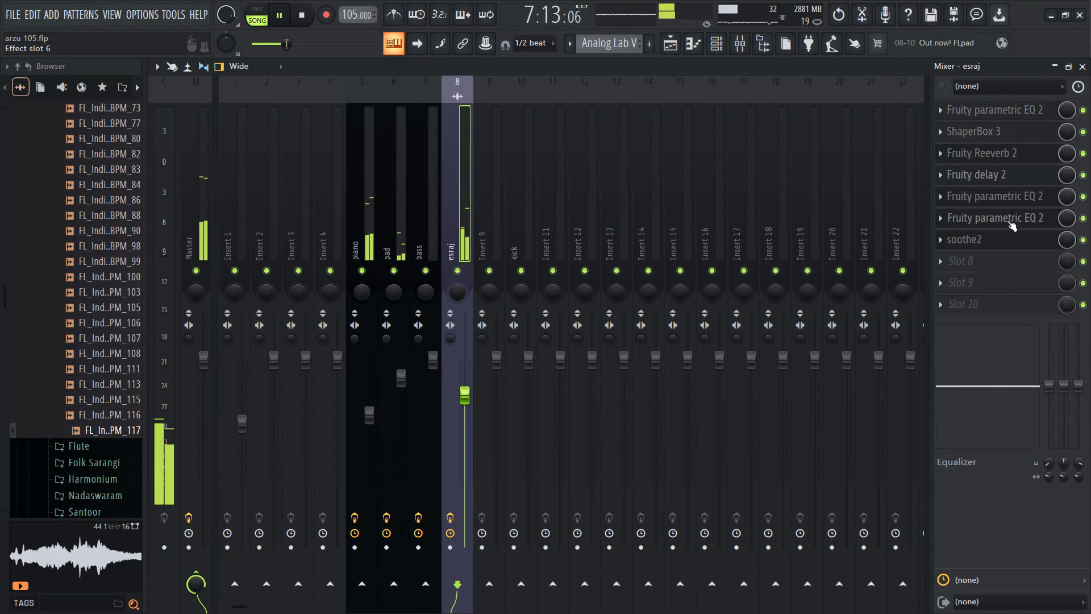
click(997, 132)
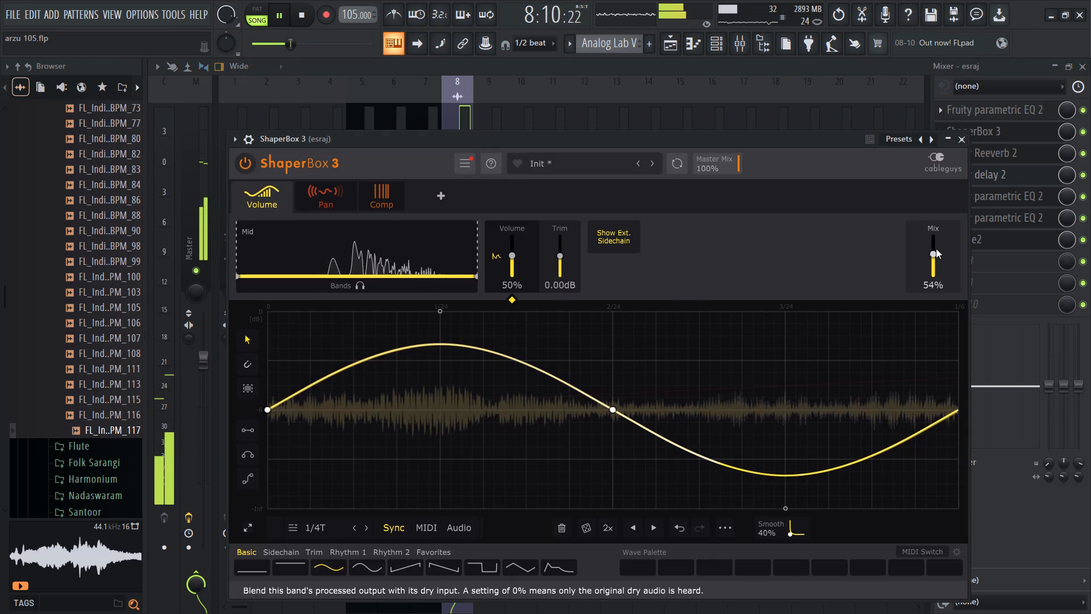
drag(938, 247, 943, 264)
click(934, 262)
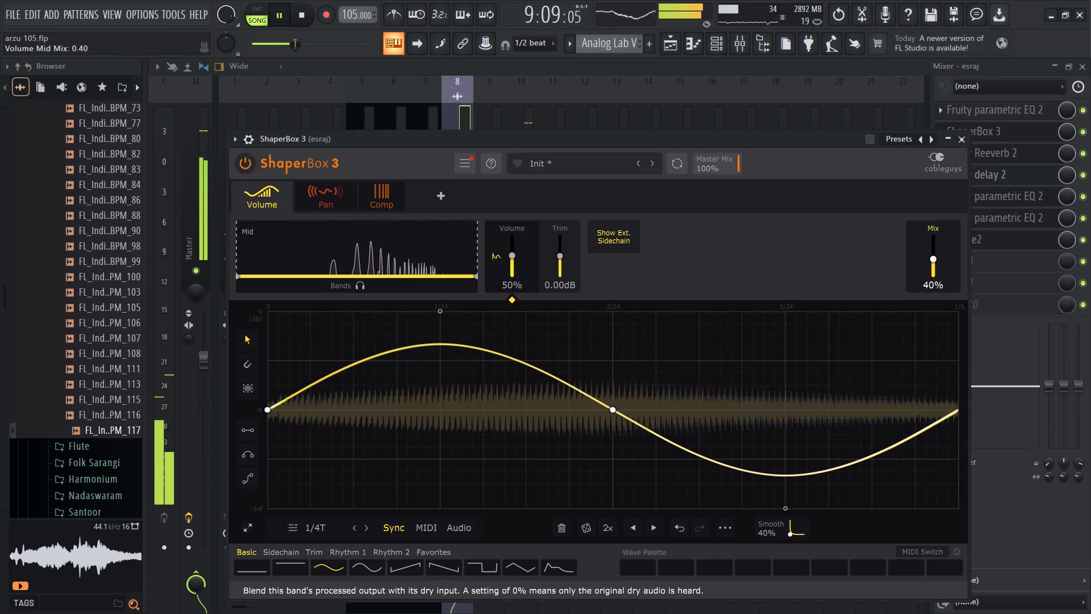
click(959, 139)
click(1082, 57)
click(1082, 61)
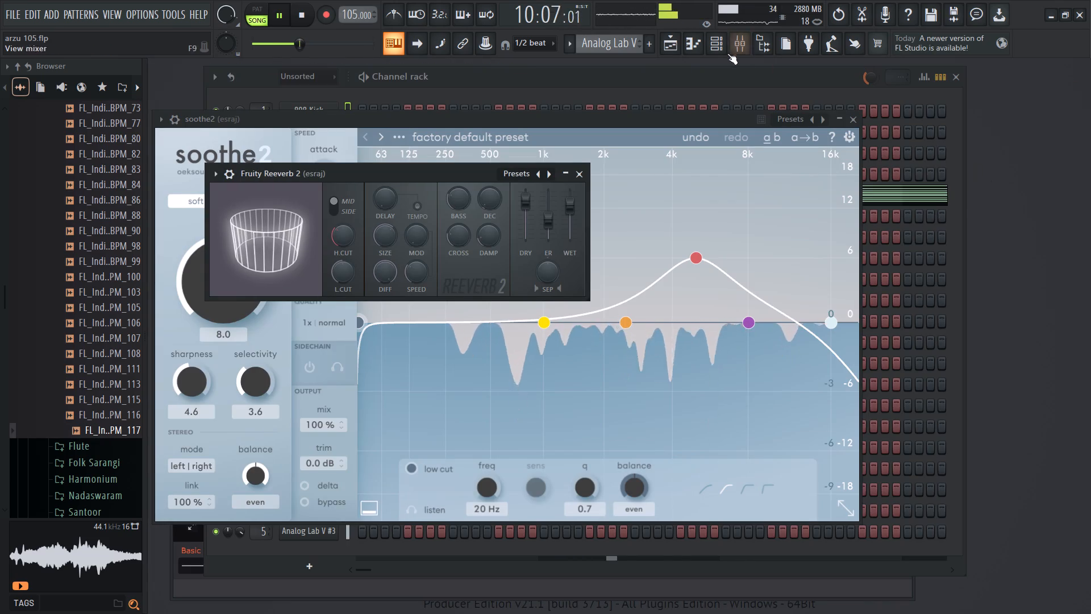
Solo Track 23 in the playlist and play its Esraj 105 clip from position 12:07.
click(680, 46)
right_click(817, 225)
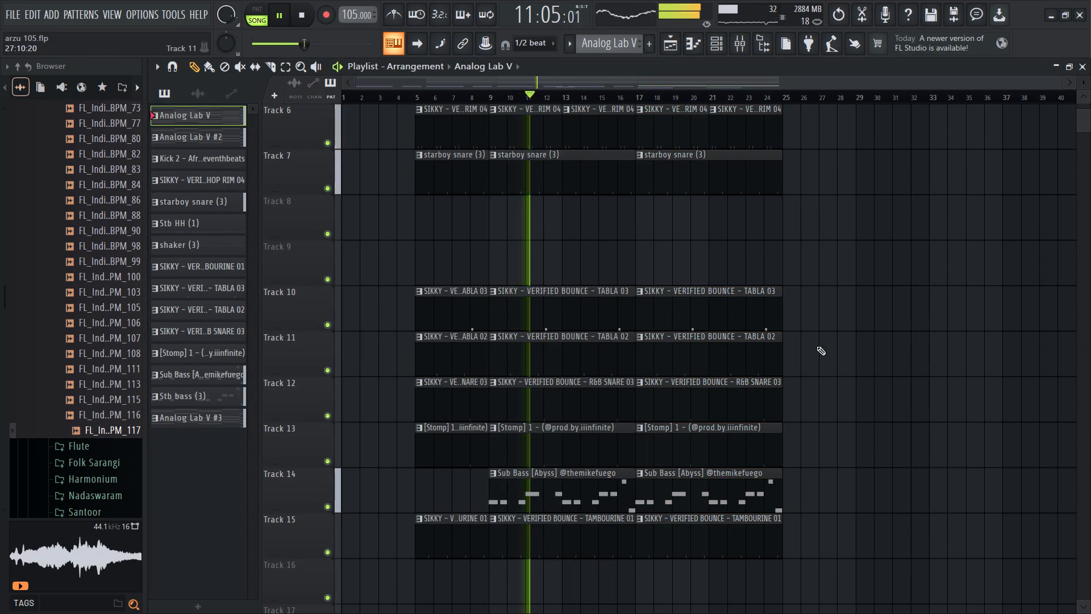
scroll(648, 457, down, 8)
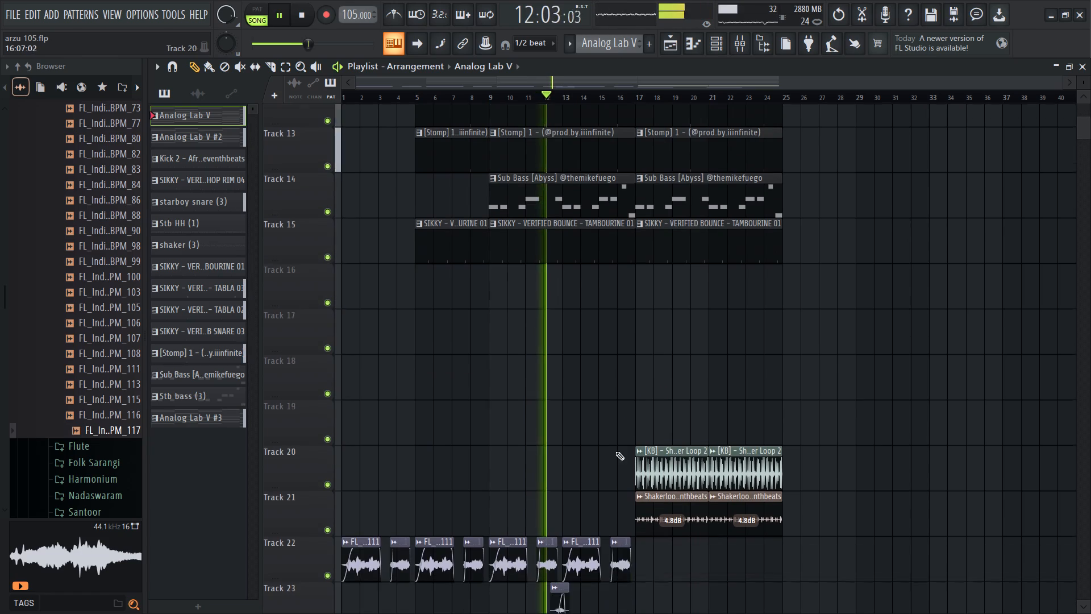
scroll(615, 451, down, 1)
ctrl+scroll(584, 432, up, 9)
ctrl+scroll(584, 432, down, 9)
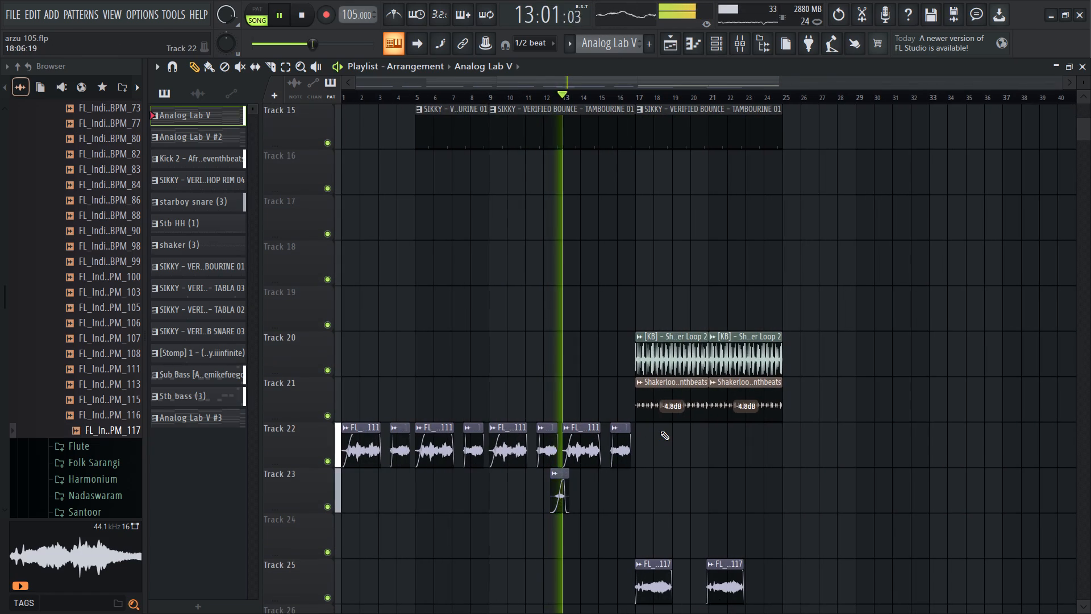
ctrl+scroll(480, 541, up, 16)
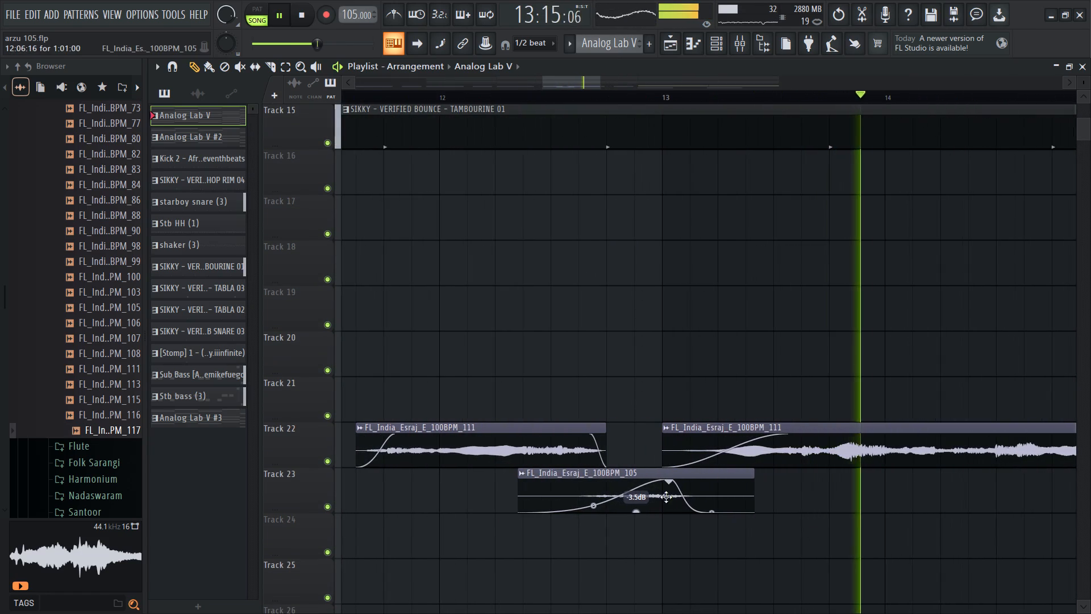
key(space)
click(521, 94)
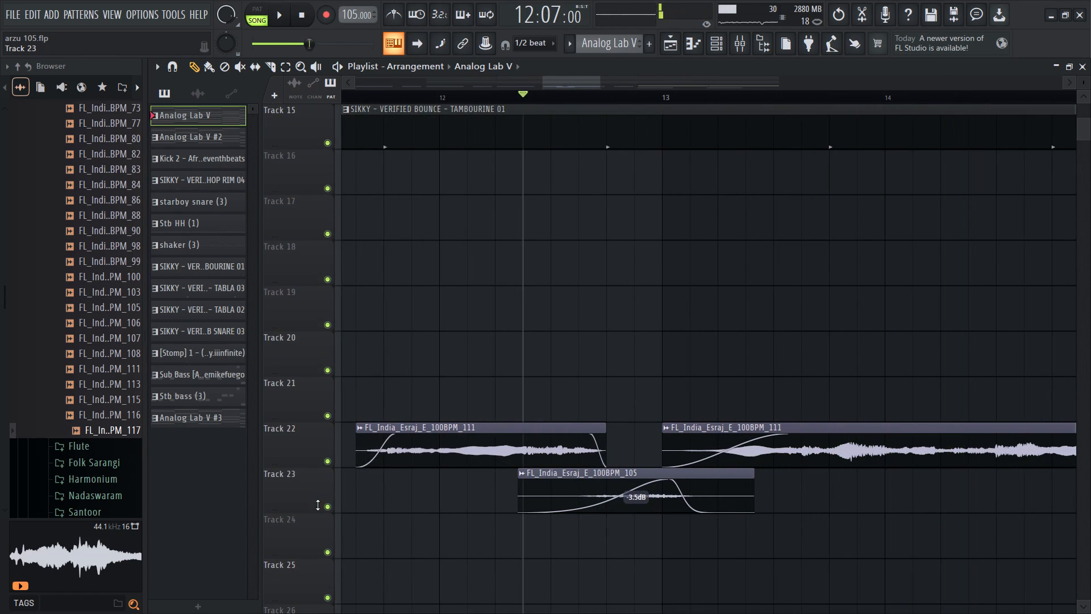
right_click(330, 504)
key(space)
Make the fade-out curve of the Esraj 105 clip on Track 23 more gradual.
scroll(638, 520, up, 6)
ctrl+scroll(638, 520, down, 7)
scroll(655, 478, up, 4)
scroll(655, 477, down, 10)
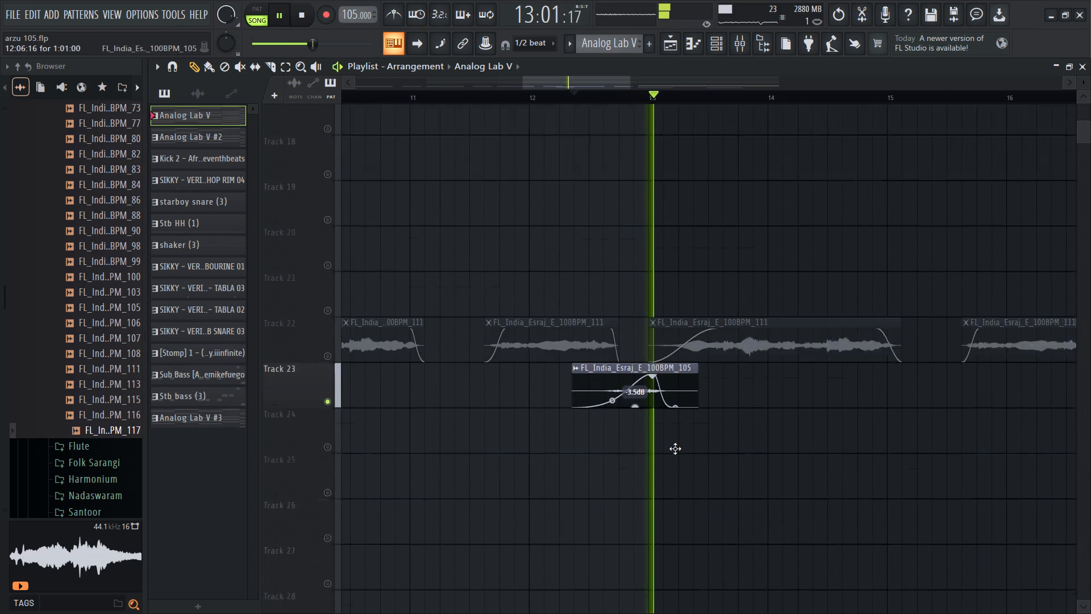
ctrl+scroll(655, 485, up, 8)
drag(736, 375, 790, 301)
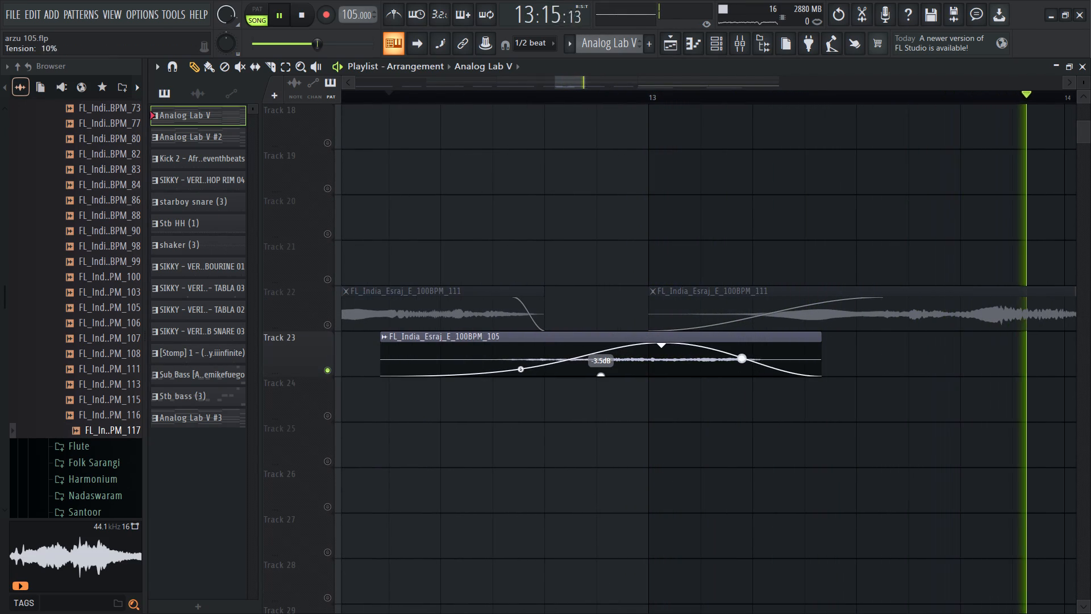
drag(790, 301, 793, 312)
Replay the soloed Esraj 105 clip on Track 23 and examine its fades and overlap with the neighbouring Track 22 clips.
key(space)
ctrl+scroll(732, 371, down, 15)
key(space)
ctrl+scroll(712, 395, down, 5)
ctrl+scroll(671, 379, up, 4)
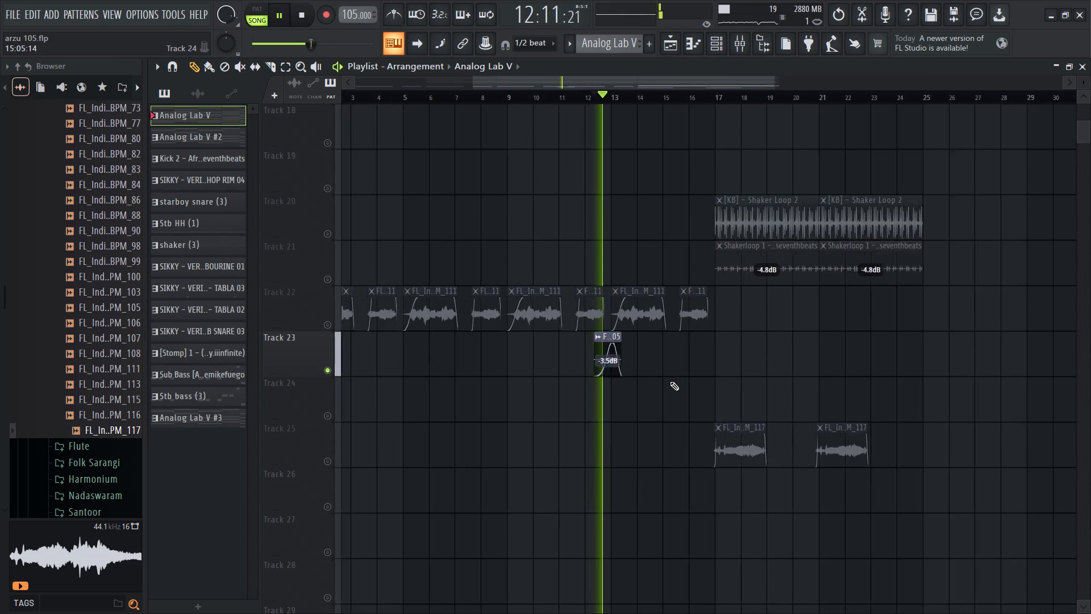
ctrl+scroll(670, 381, up, 2)
key(space)
ctrl+scroll(517, 350, up, 8)
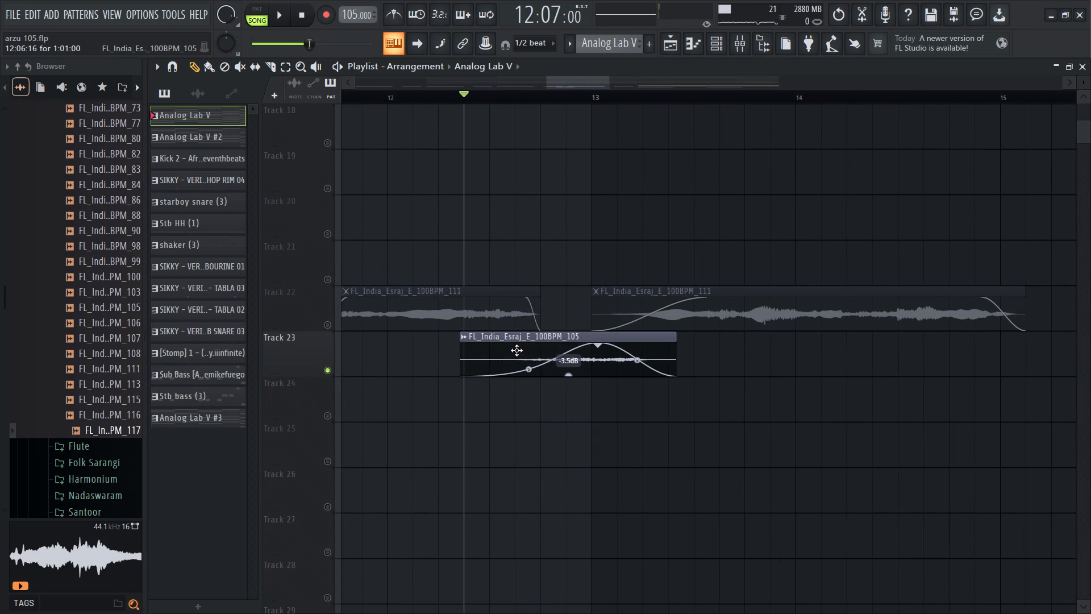
ctrl+scroll(412, 390, up, 5)
ctrl+scroll(412, 390, down, 2)
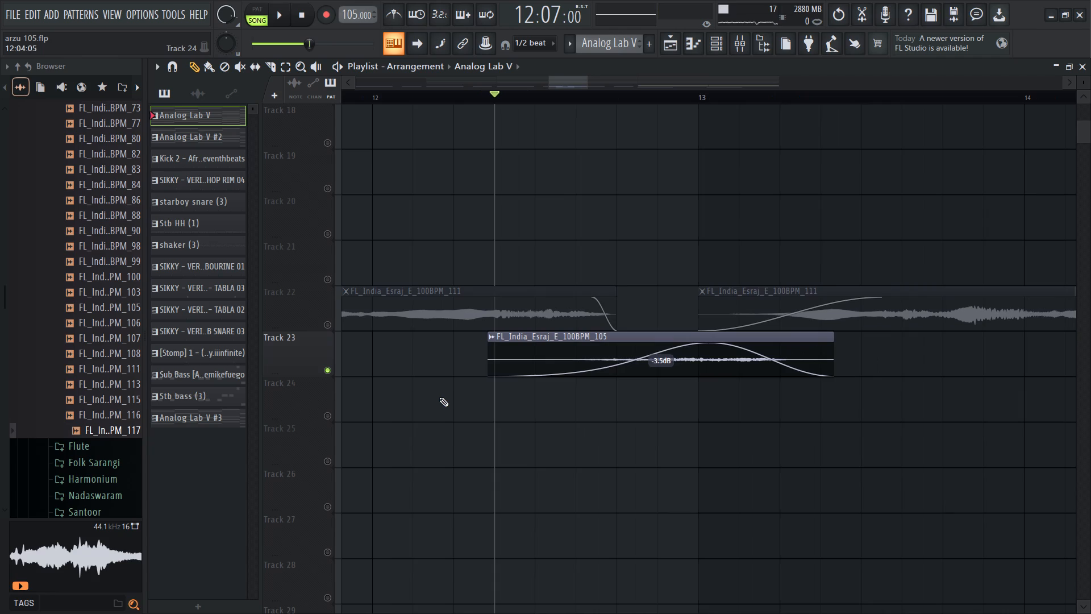
ctrl+scroll(456, 394, down, 6)
ctrl+scroll(413, 385, up, 12)
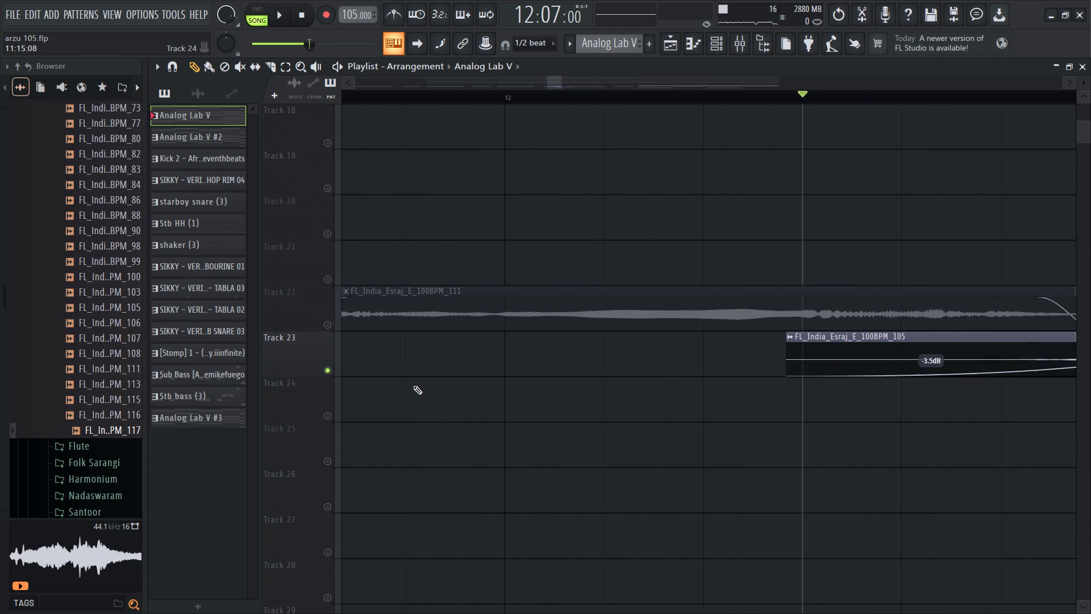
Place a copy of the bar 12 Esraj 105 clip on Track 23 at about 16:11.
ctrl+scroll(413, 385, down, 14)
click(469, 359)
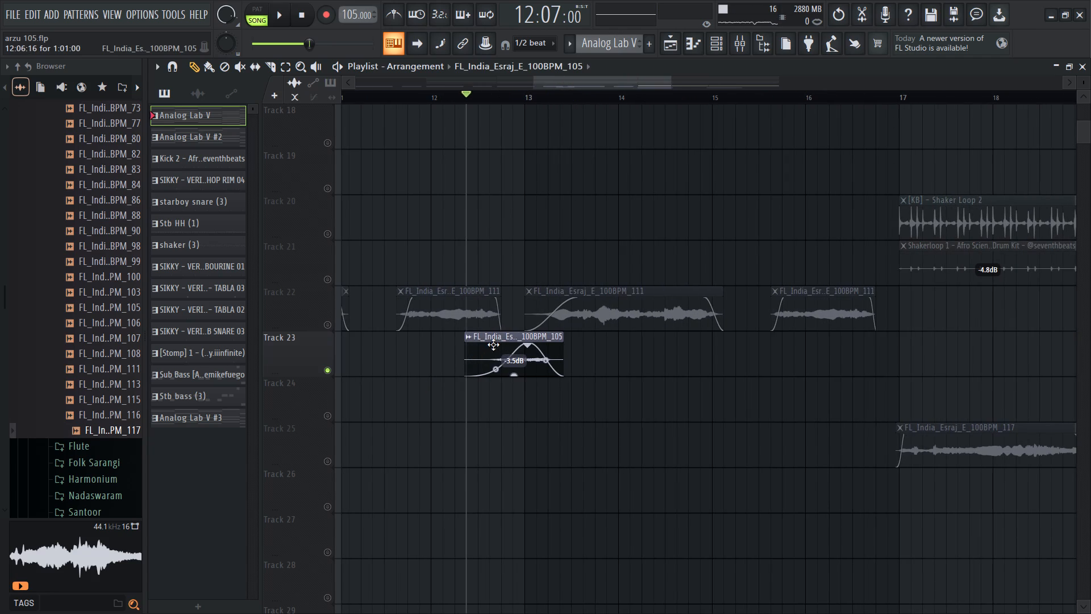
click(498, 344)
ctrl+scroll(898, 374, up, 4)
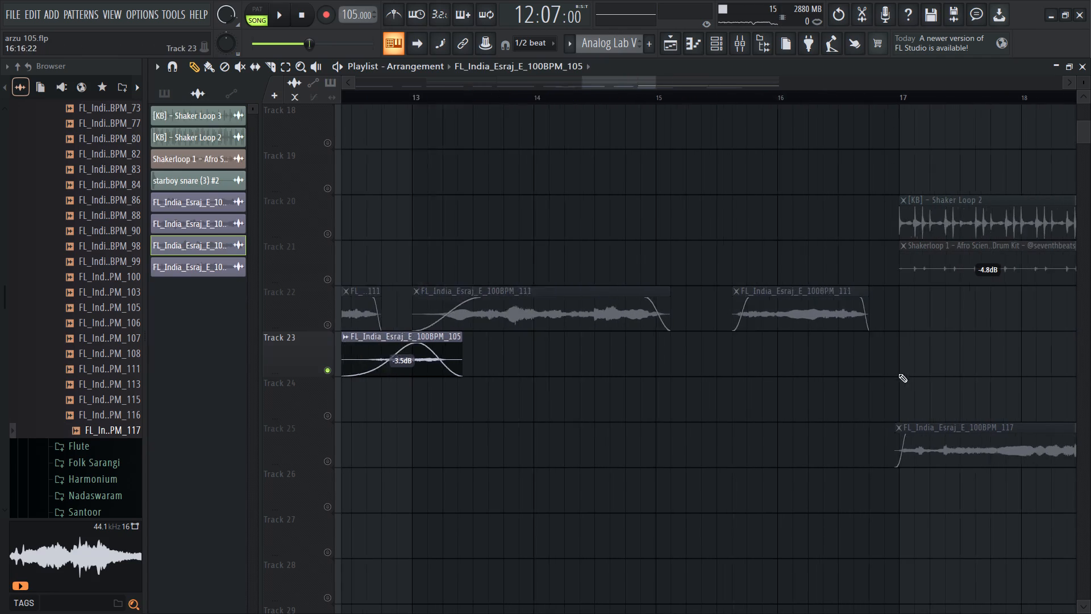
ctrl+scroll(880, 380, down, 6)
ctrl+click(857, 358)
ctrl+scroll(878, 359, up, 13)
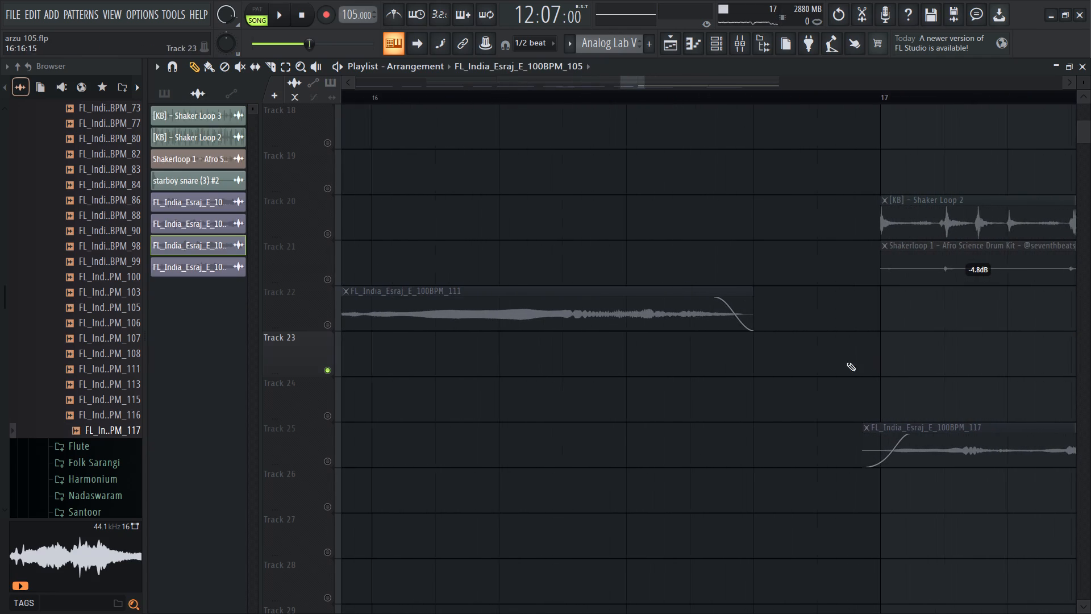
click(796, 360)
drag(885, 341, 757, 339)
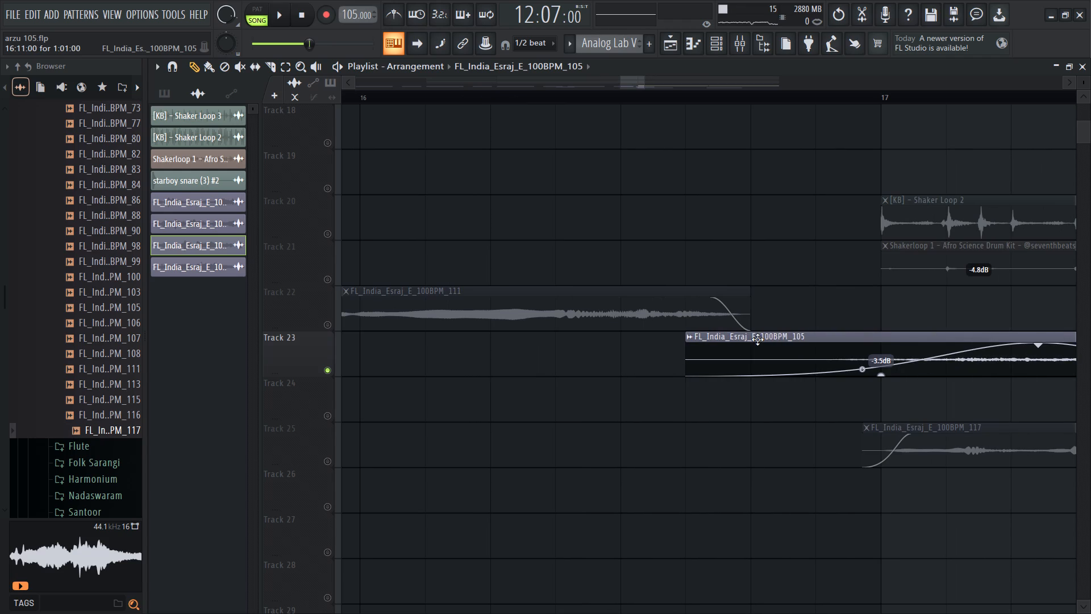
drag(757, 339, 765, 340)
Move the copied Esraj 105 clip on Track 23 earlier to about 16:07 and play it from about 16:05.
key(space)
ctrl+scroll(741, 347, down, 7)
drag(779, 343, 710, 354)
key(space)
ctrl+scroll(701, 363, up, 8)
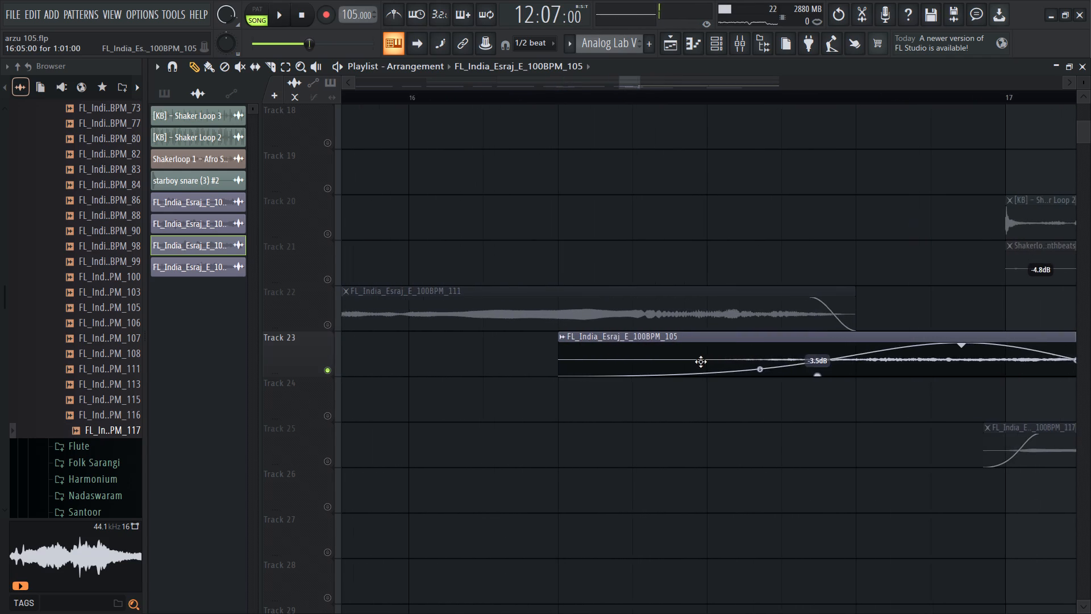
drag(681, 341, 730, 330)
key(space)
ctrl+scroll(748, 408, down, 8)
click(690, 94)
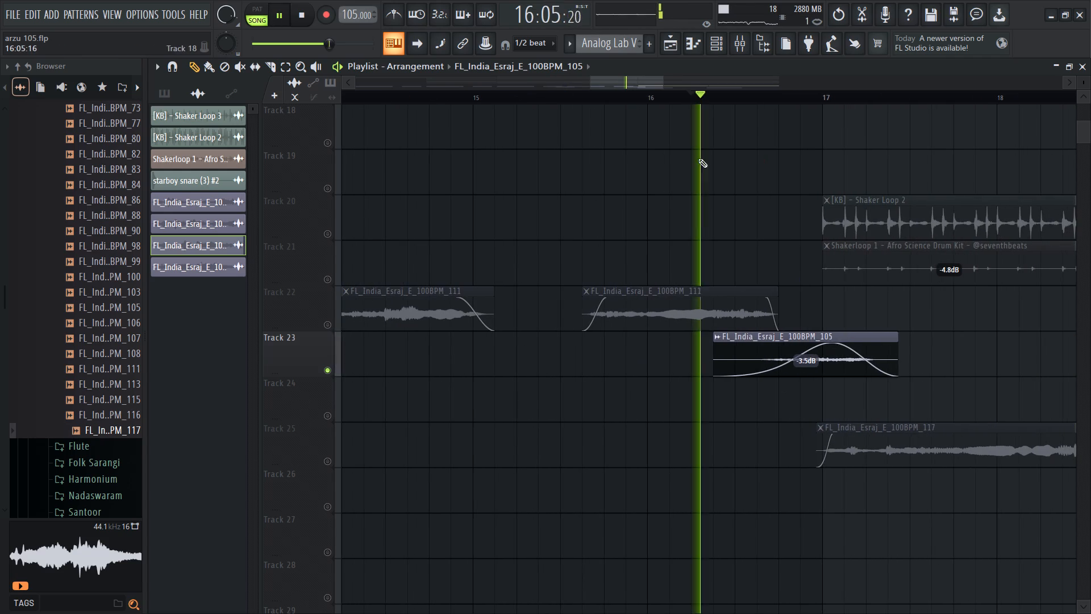
Align the original Esraj 105 clip's fades on Track 23 with bar 13, using about 1.48 s fade-in and 0.95 s fade-out.
ctrl+scroll(755, 362, down, 7)
ctrl+scroll(488, 384, up, 11)
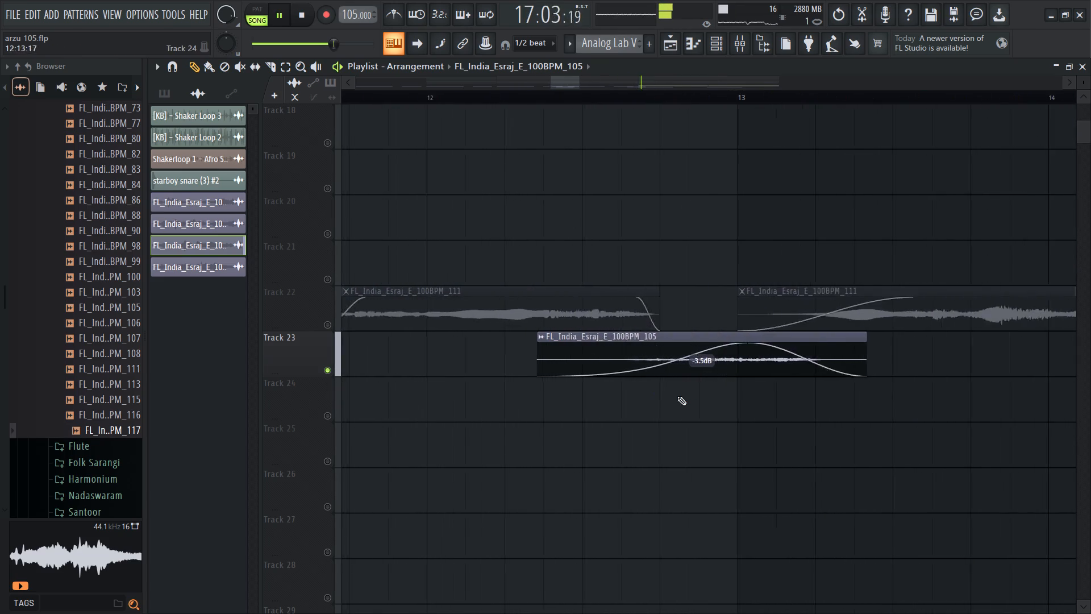
ctrl+scroll(677, 396, up, 9)
key(space)
drag(828, 349, 790, 347)
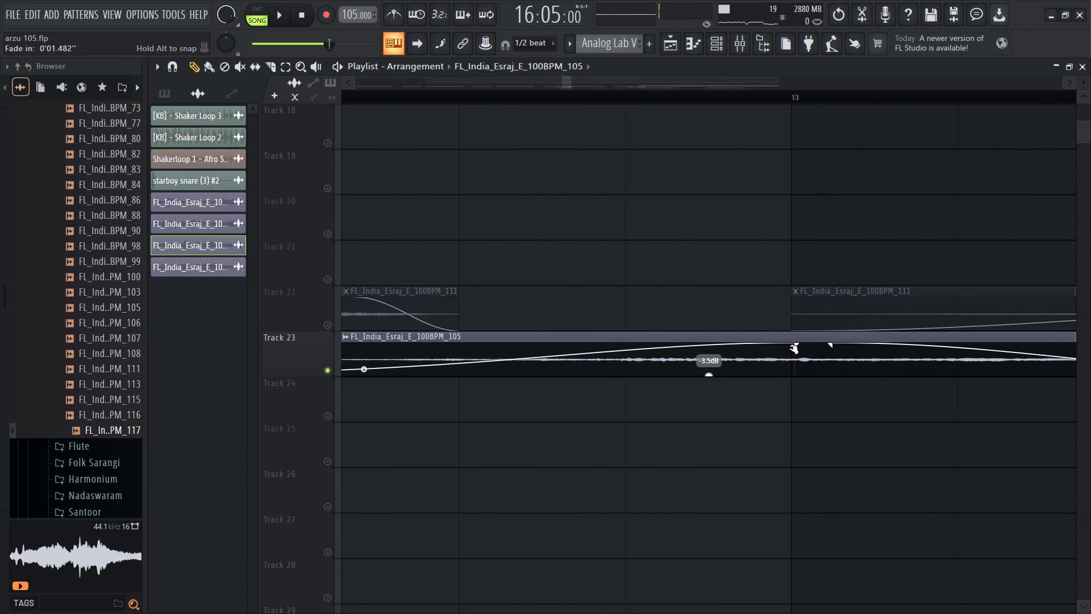
drag(790, 347, 786, 346)
drag(828, 347, 790, 348)
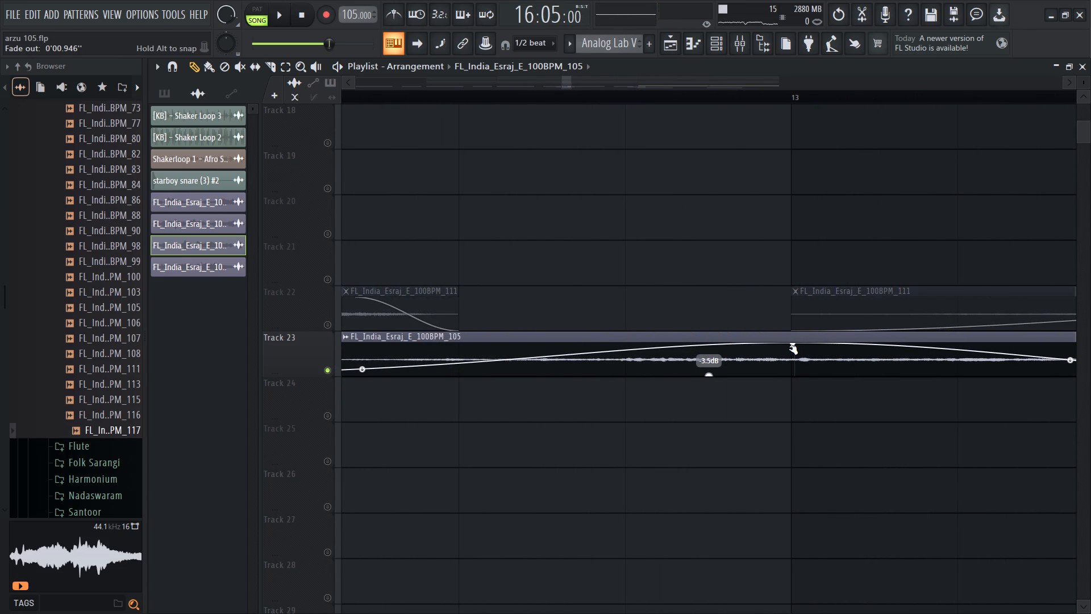
drag(790, 348, 786, 348)
click(793, 355)
ctrl+scroll(698, 374, down, 15)
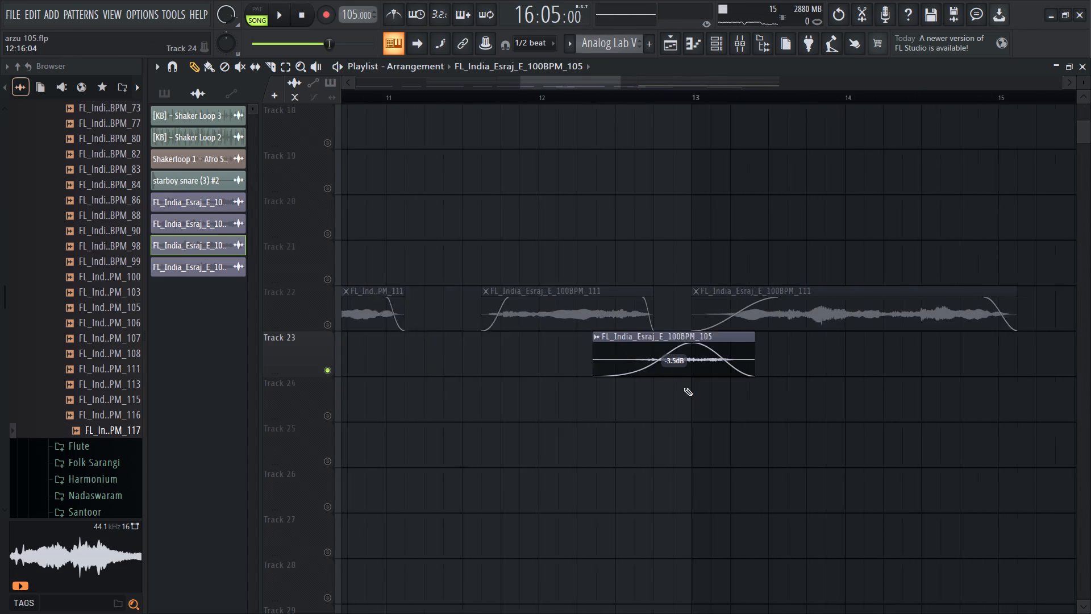
Replace the Esraj 105 copy near bar 16 on Track 23 with a copy of the newly faded clip, placed at 16:06:17.
click(697, 358)
scroll(694, 359, down, 6)
ctrl+scroll(765, 356, down, 6)
scroll(791, 331, up, 2)
right_drag(956, 215, 860, 235)
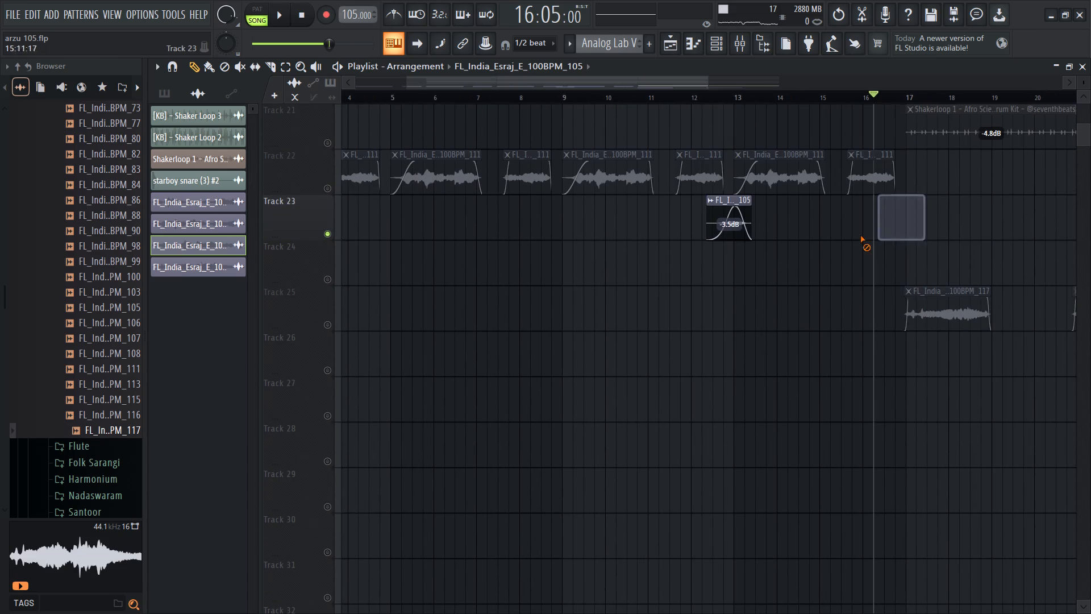
right_drag(860, 235, 864, 235)
ctrl+scroll(928, 235, up, 15)
drag(840, 221, 834, 226)
drag(918, 214, 731, 229)
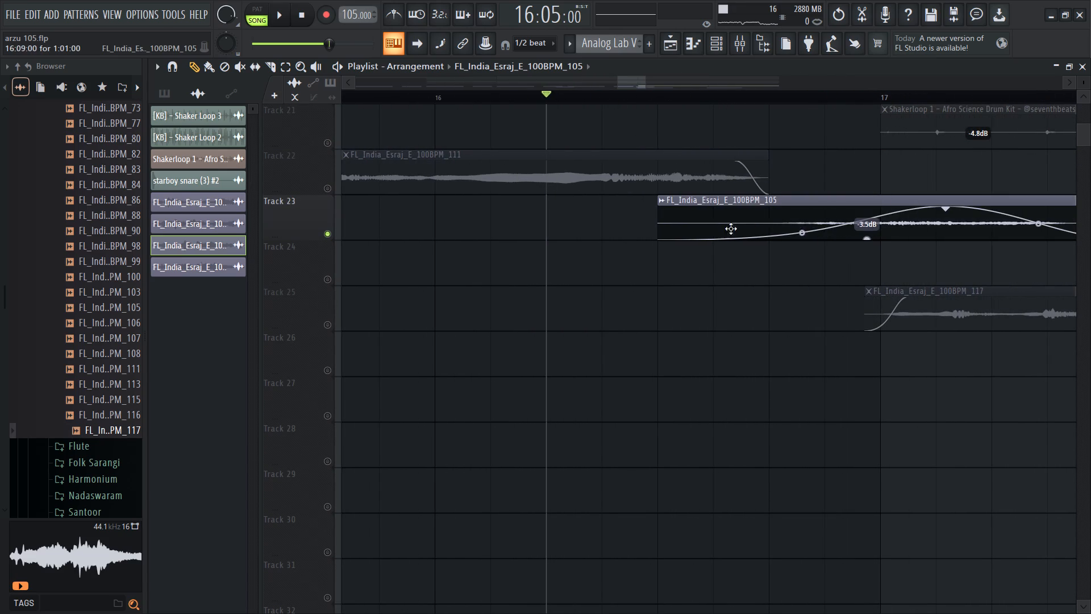
drag(731, 229, 724, 226)
ctrl+scroll(900, 258, up, 5)
alt+drag(946, 228, 806, 232)
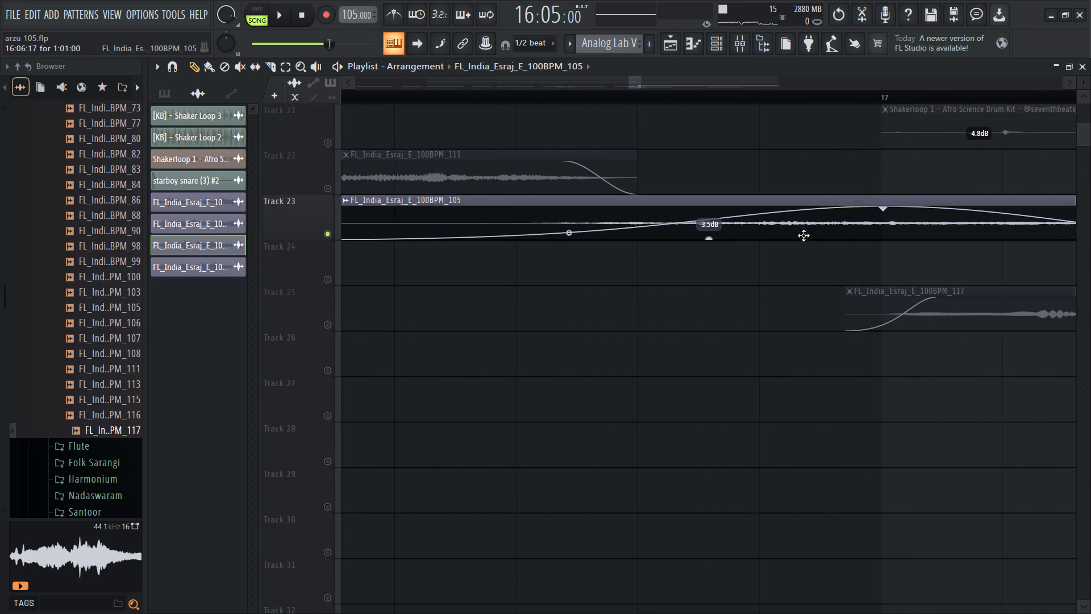
Unsolo Track 23 and play the full arrangement through the transition from bar 15 into bar 17.
key(space)
ctrl+scroll(686, 363, down, 20)
ctrl+scroll(686, 363, down, 6)
key(space)
right_click(326, 238)
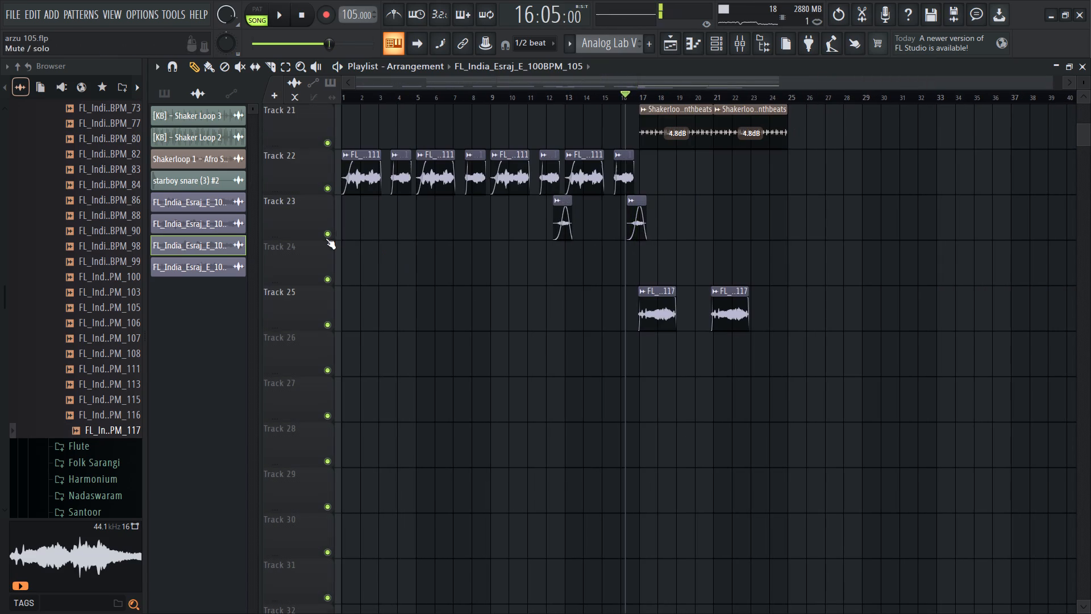
key(space)
click(605, 89)
ctrl+scroll(657, 282, up, 6)
ctrl+scroll(491, 301, up, 6)
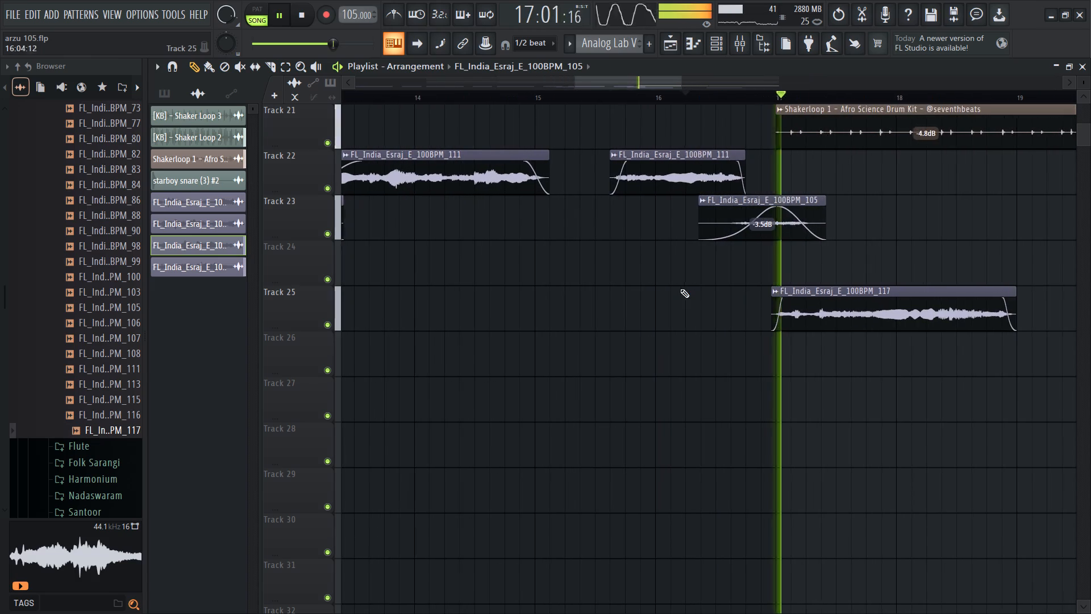
click(596, 85)
click(601, 86)
scroll(561, 135, up, 6)
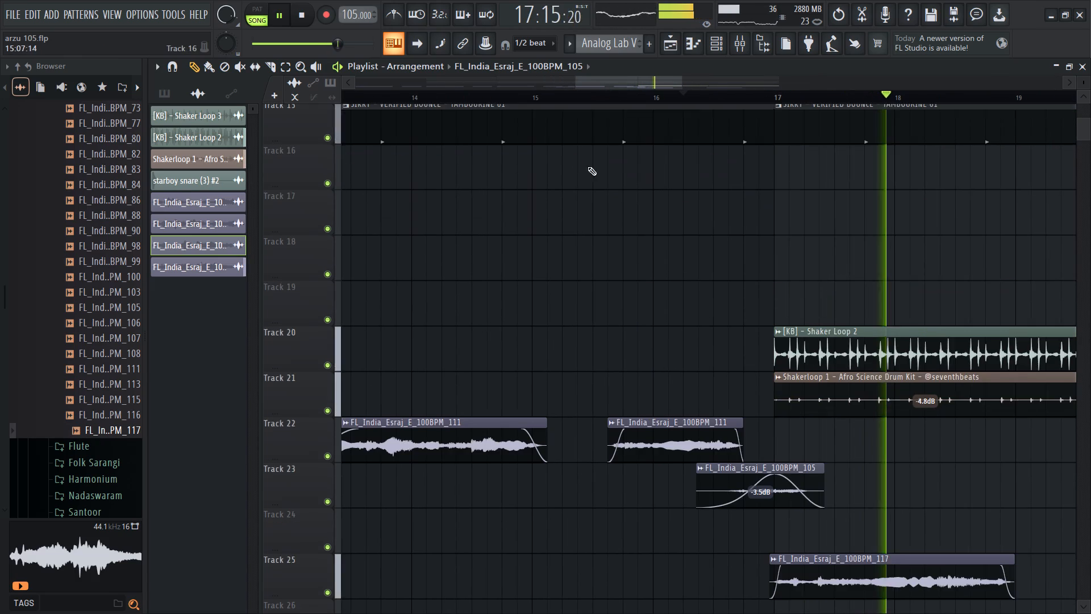
click(579, 97)
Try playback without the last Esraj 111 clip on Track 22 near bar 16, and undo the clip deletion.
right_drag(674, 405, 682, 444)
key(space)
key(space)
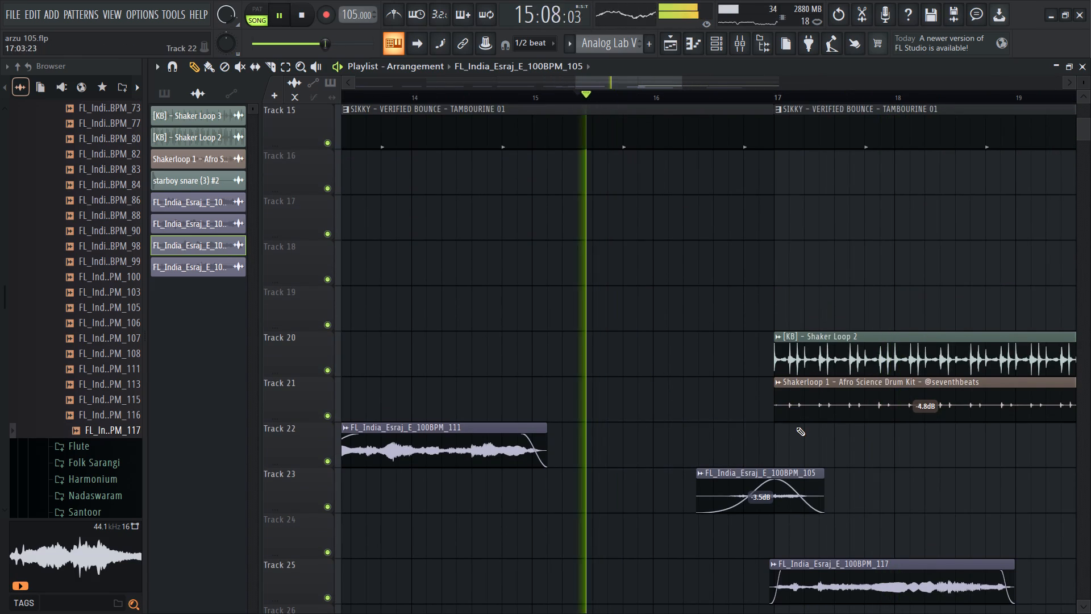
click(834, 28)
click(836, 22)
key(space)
Slice the clips on Tracks 1 to 22 at 16:11 and discard the remainders before bar 17.
scroll(664, 237, up, 6)
scroll(664, 237, down, 5)
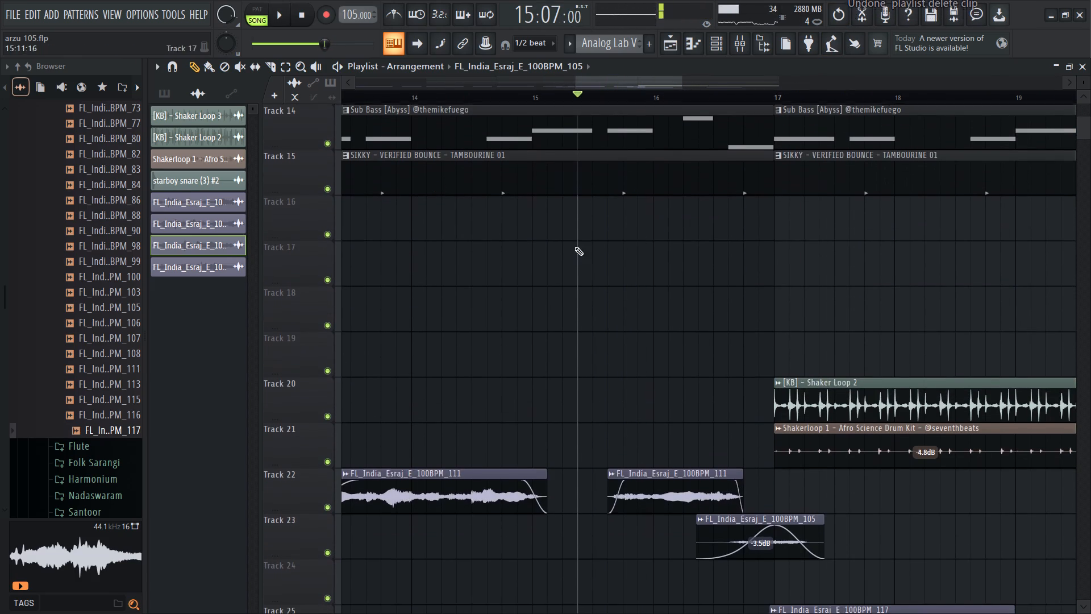
alt+scroll(564, 229, down, 13)
alt+scroll(663, 260, up, 8)
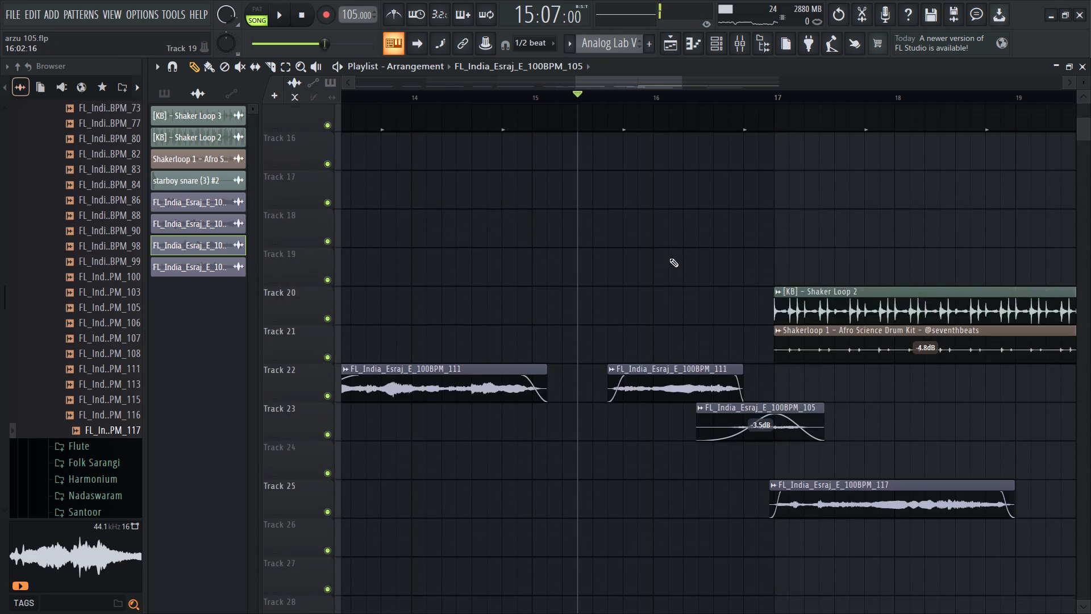
scroll(676, 258, down, 16)
scroll(743, 271, up, 4)
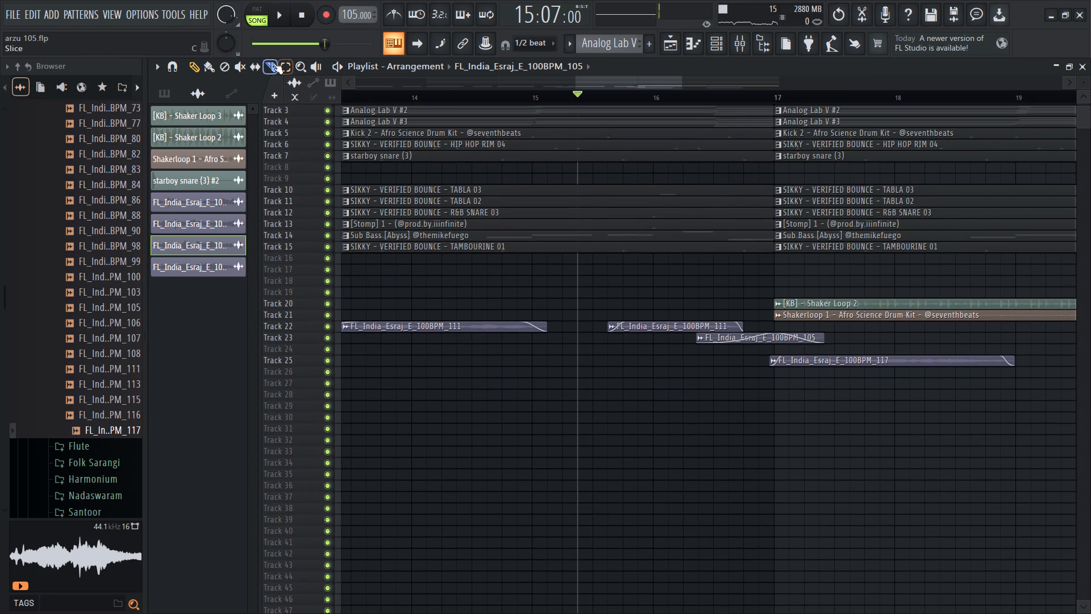
click(273, 63)
shift+right_drag(743, 127, 728, 111)
scroll(713, 155, up, 6)
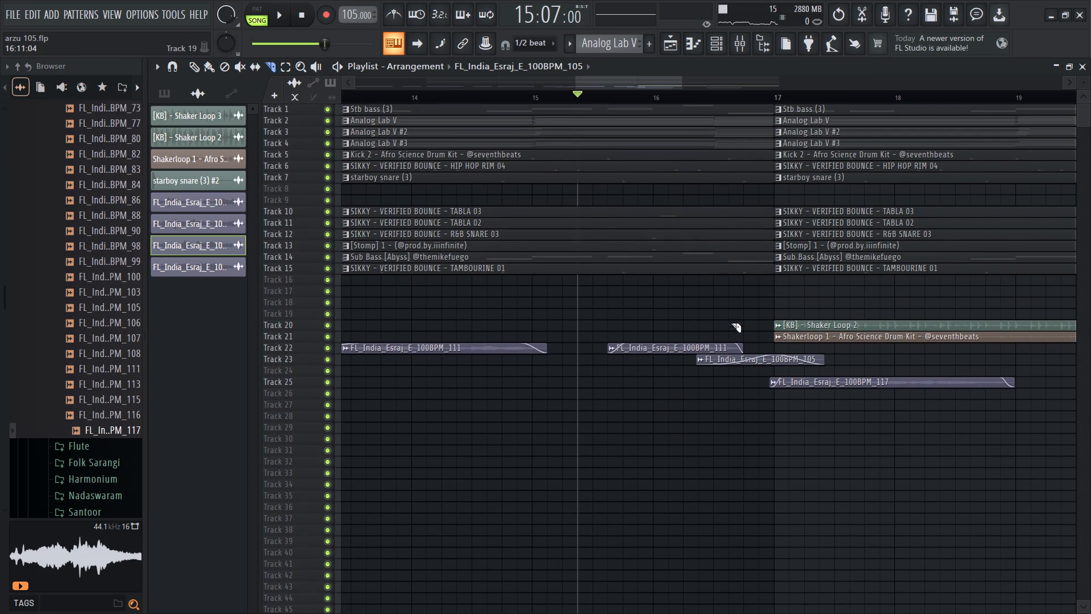
shift+right_drag(714, 99, 714, 204)
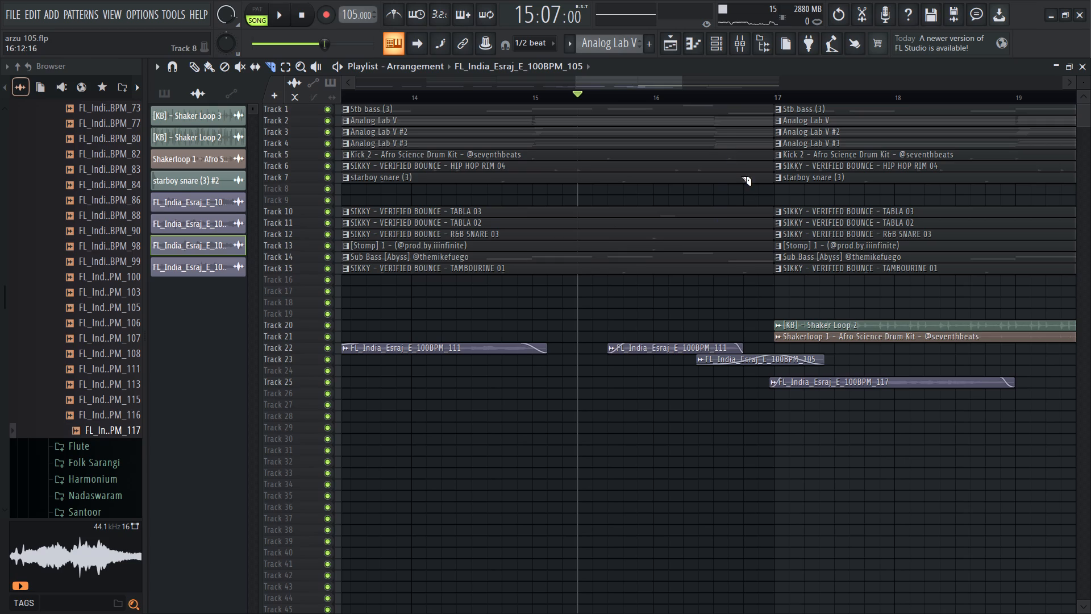
shift+right_drag(712, 113, 714, 343)
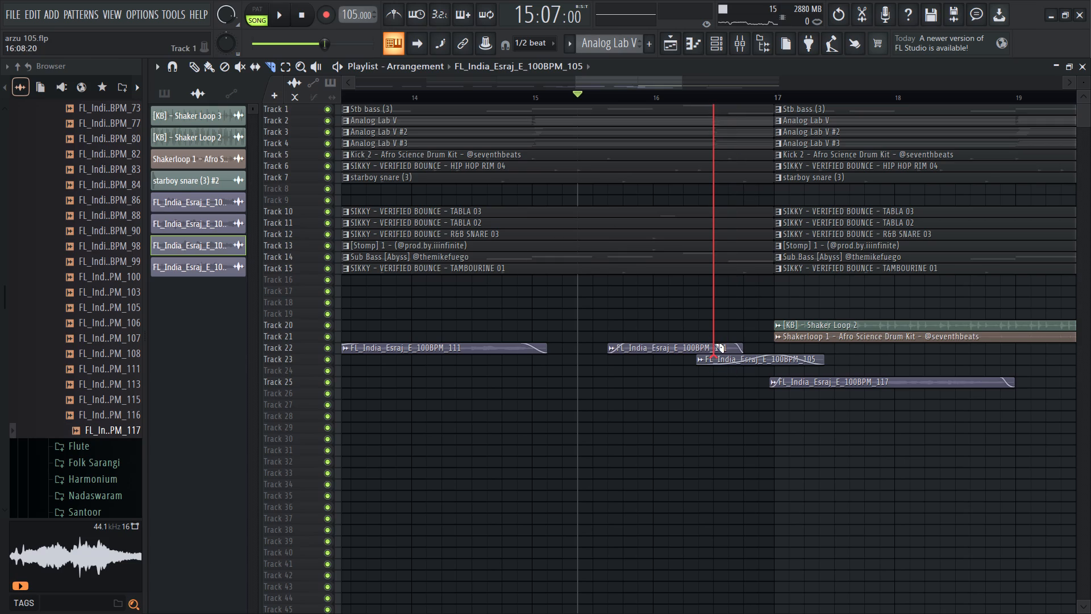
shift+right_drag(714, 343, 724, 343)
Slice the clips on Tracks 1 to 22 again at 16:09 and discard the trailing pieces to widen the gap before bar 17.
ctrl+scroll(710, 267, up, 8)
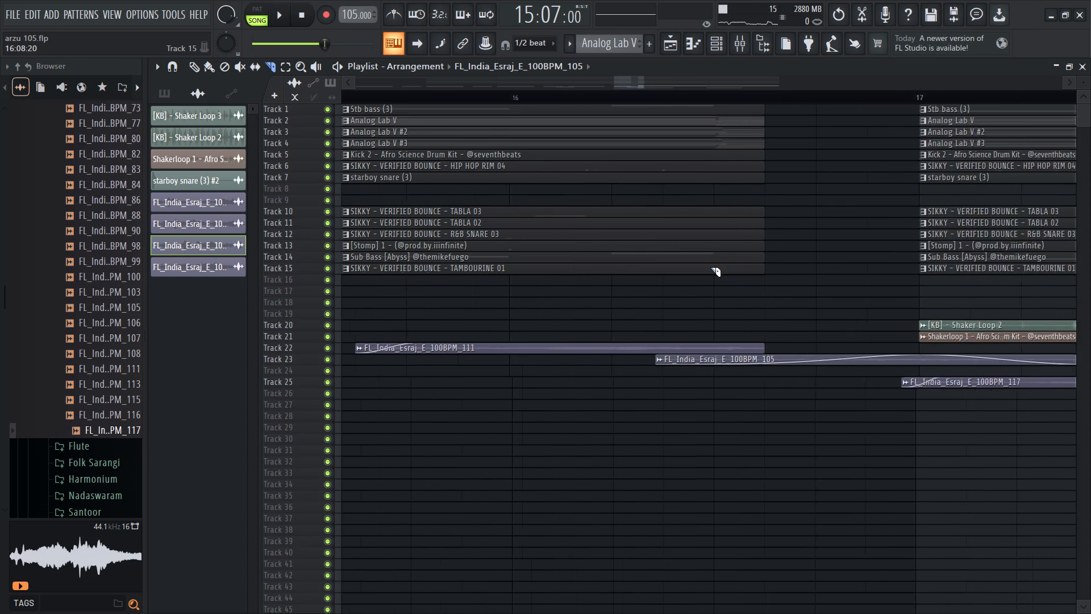
ctrl+scroll(710, 267, up, 4)
shift+right_drag(723, 95, 719, 172)
shift+right_drag(723, 160, 736, 330)
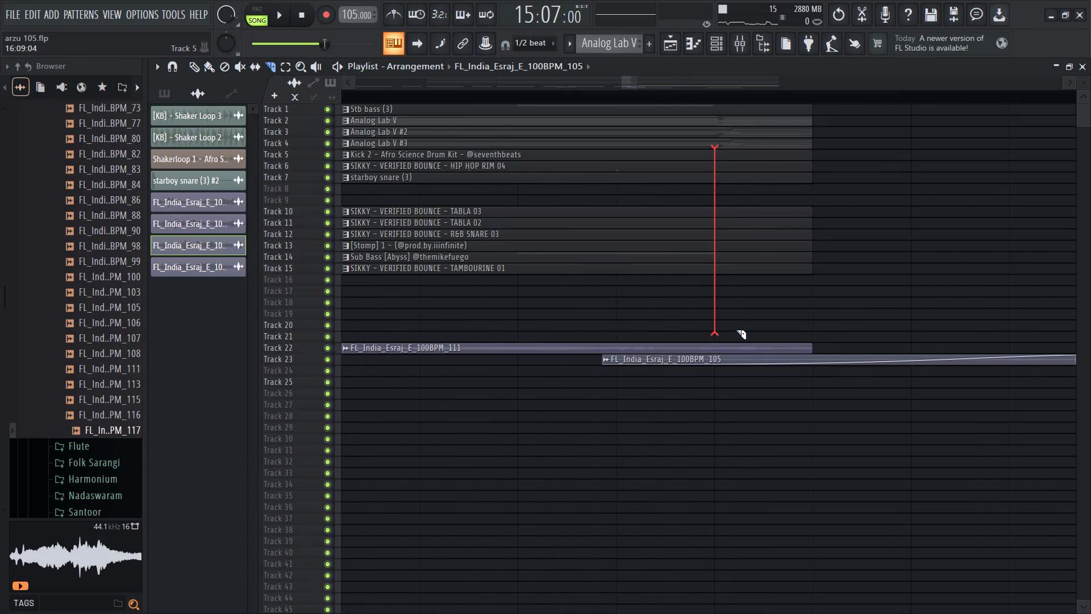
shift+right_drag(736, 330, 739, 344)
shift+right_drag(718, 123, 719, 147)
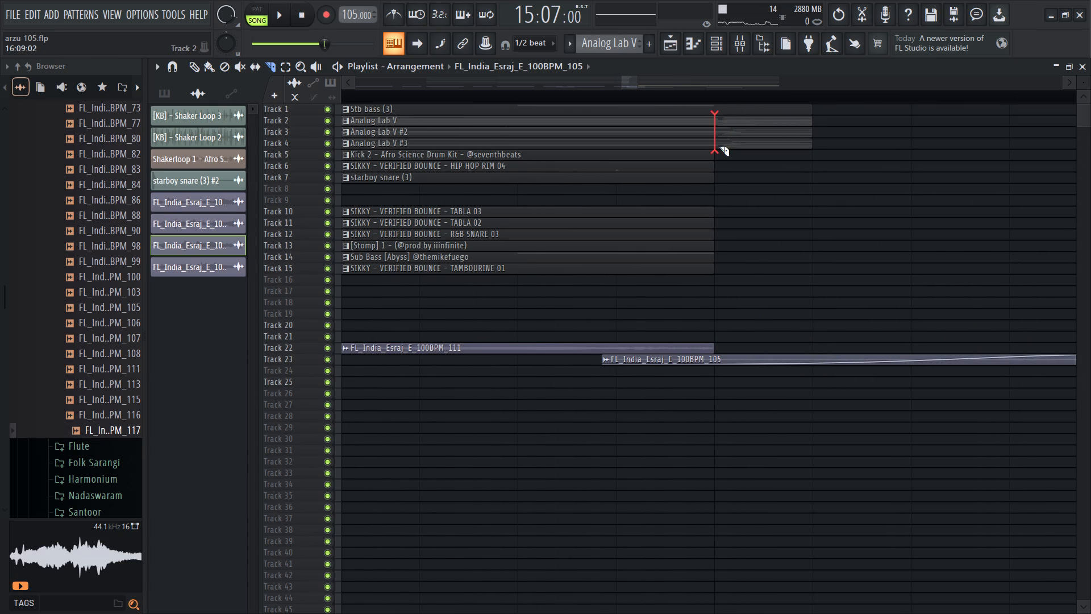
shift+right_drag(719, 147, 721, 146)
scroll(724, 143, up, 5)
shift+right_click(721, 109)
Play from 15:07 and examine how the gap at 16:09 and the Esraj clips lead into bar 17.
key(space)
ctrl+scroll(680, 217, down, 13)
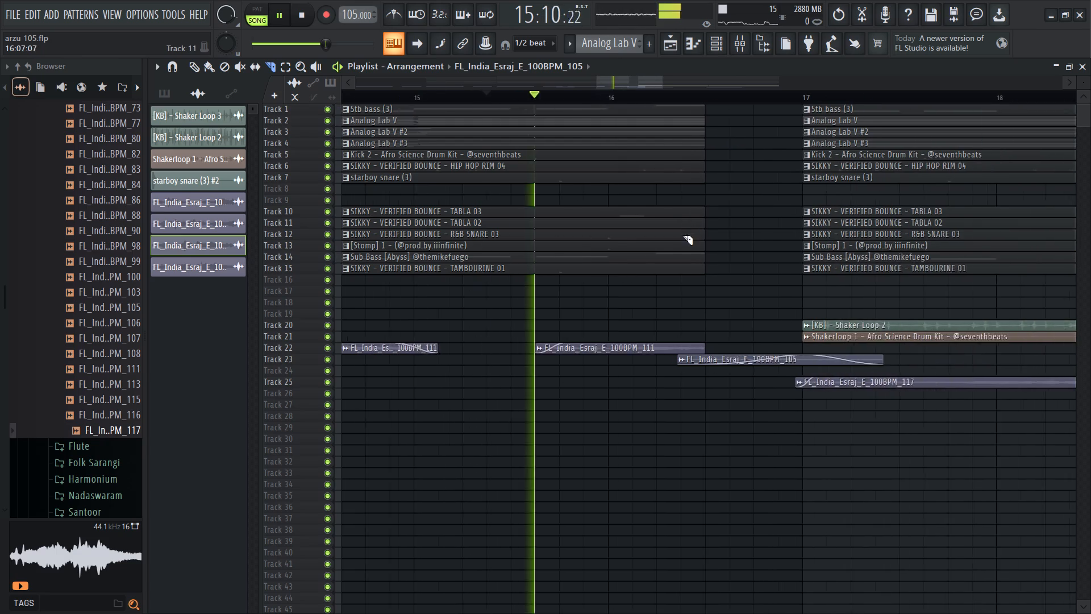
ctrl+scroll(682, 235, down, 3)
ctrl+scroll(688, 355, up, 8)
ctrl+scroll(718, 353, down, 3)
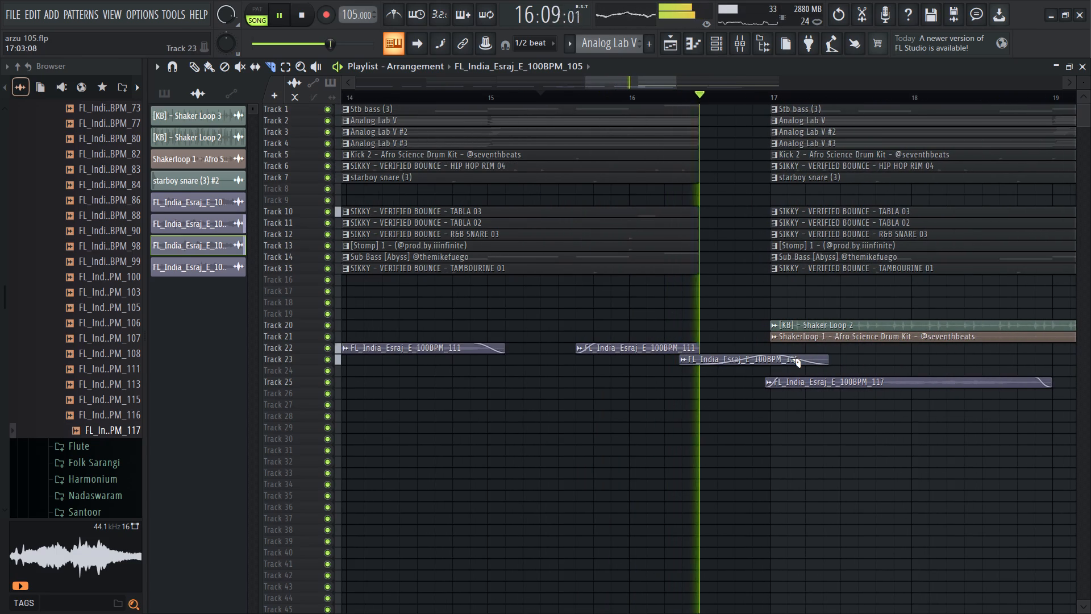
ctrl+scroll(440, 383, down, 5)
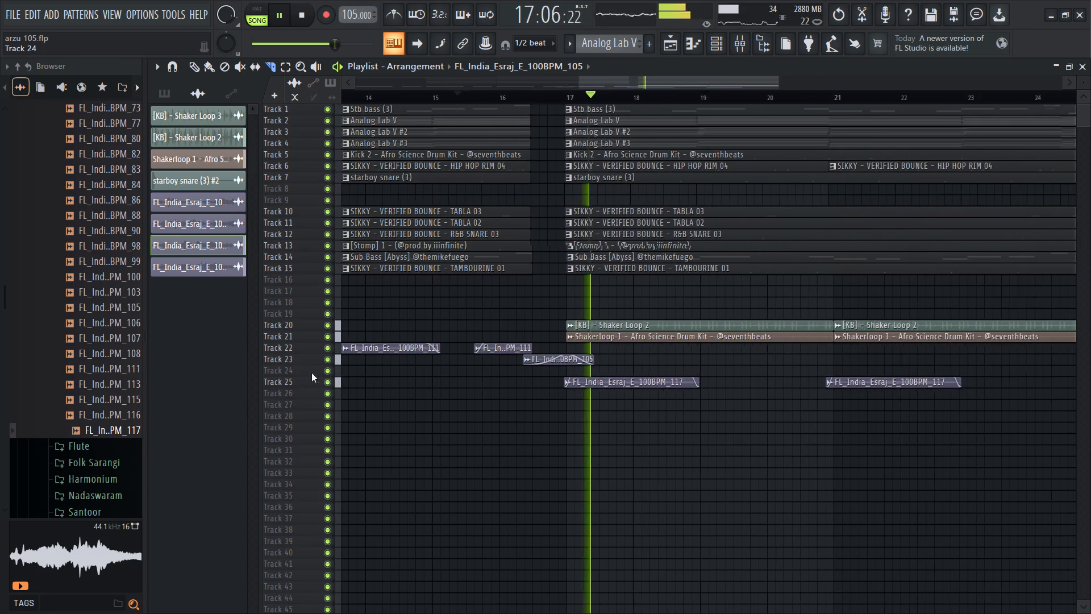
ctrl+scroll(320, 375, up, 6)
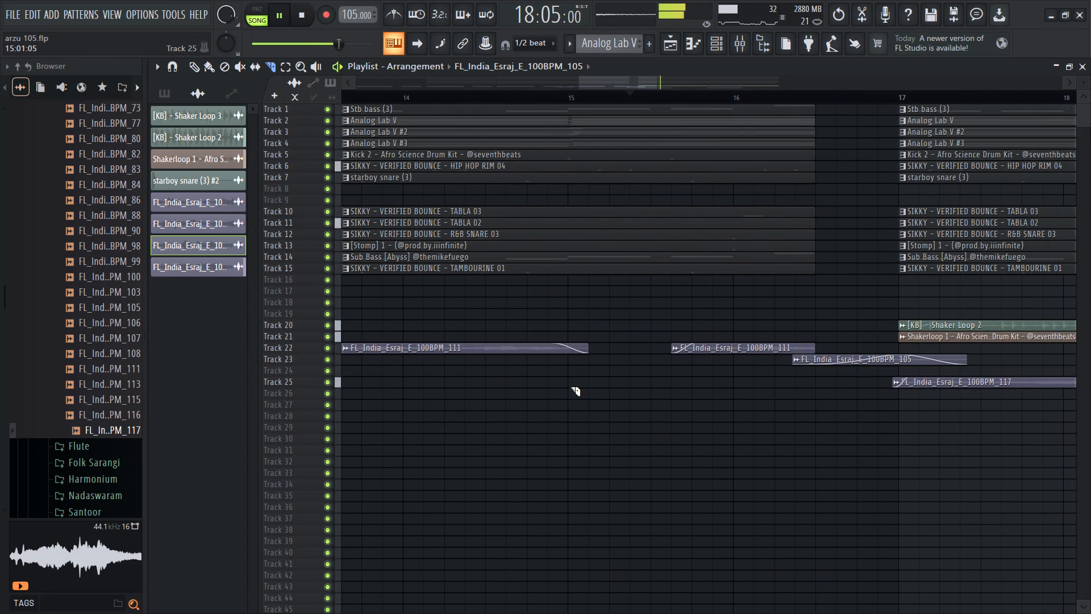
alt+scroll(570, 387, up, 14)
ctrl+scroll(817, 308, up, 6)
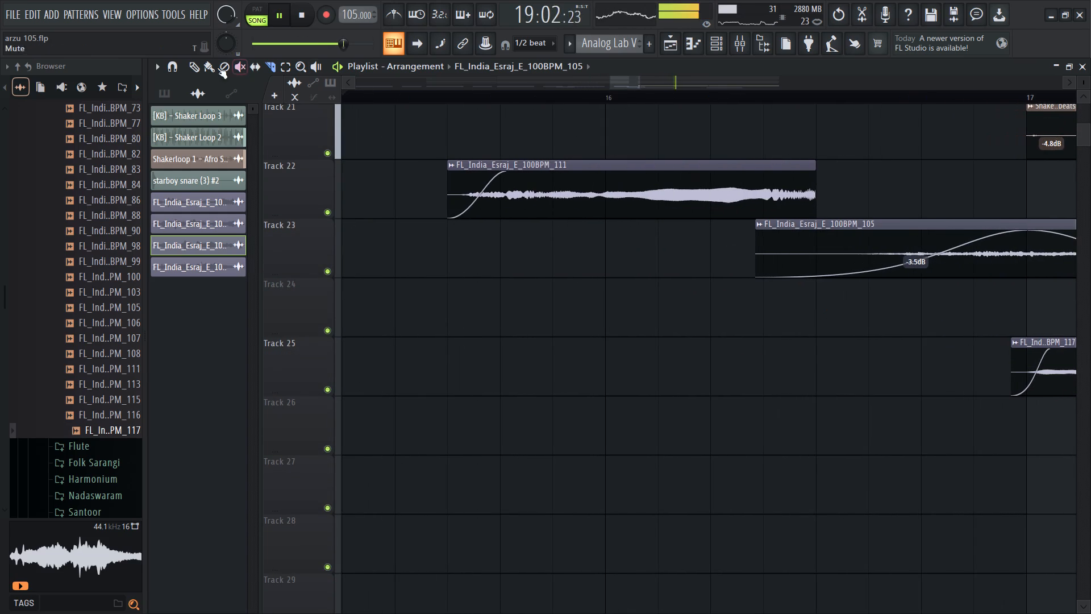
Raise the fade-in tension of the Esraj 105 clip on Track 23 just before bar 17 to about 17%.
click(199, 72)
ctrl+scroll(706, 317, down, 5)
scroll(751, 279, up, 7)
scroll(658, 323, down, 5)
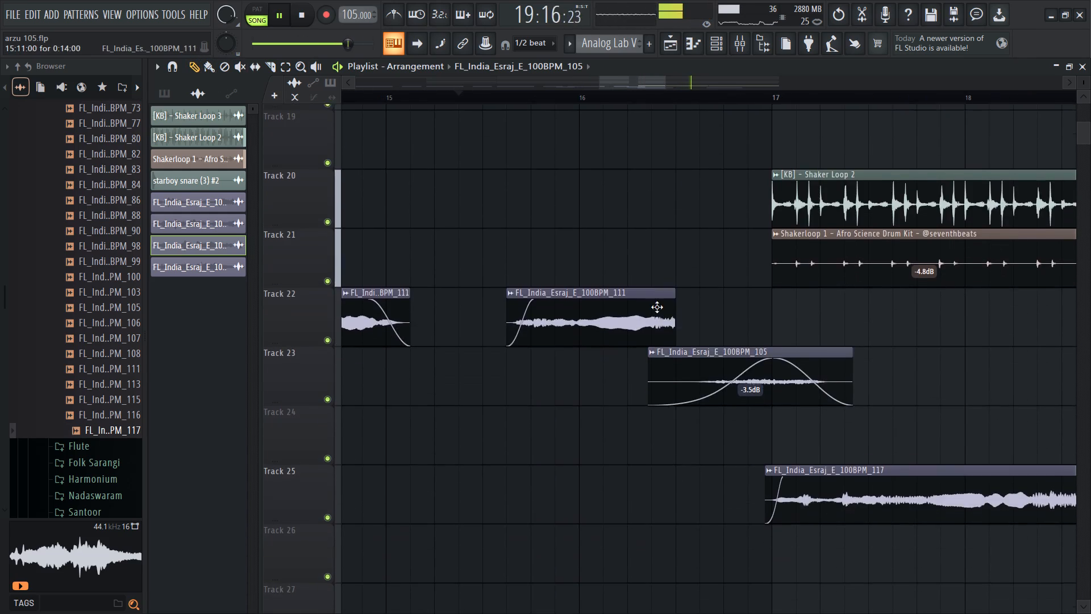
ctrl+scroll(695, 341, up, 9)
ctrl+scroll(323, 196, down, 7)
ctrl+scroll(439, 358, down, 2)
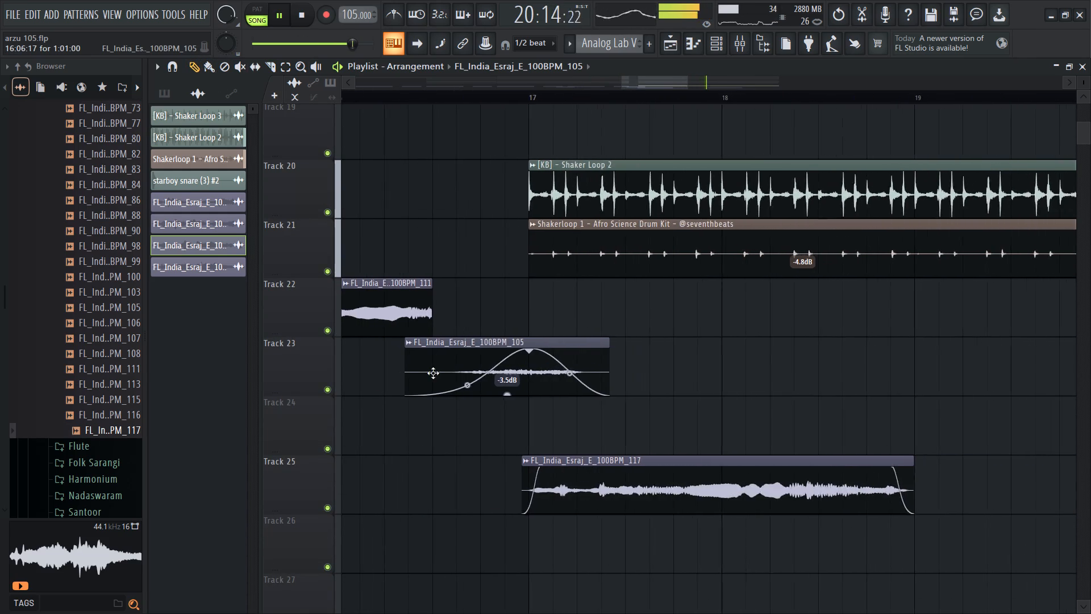
ctrl+scroll(433, 373, down, 2)
ctrl+scroll(423, 380, up, 7)
key(space)
drag(504, 389, 507, 335)
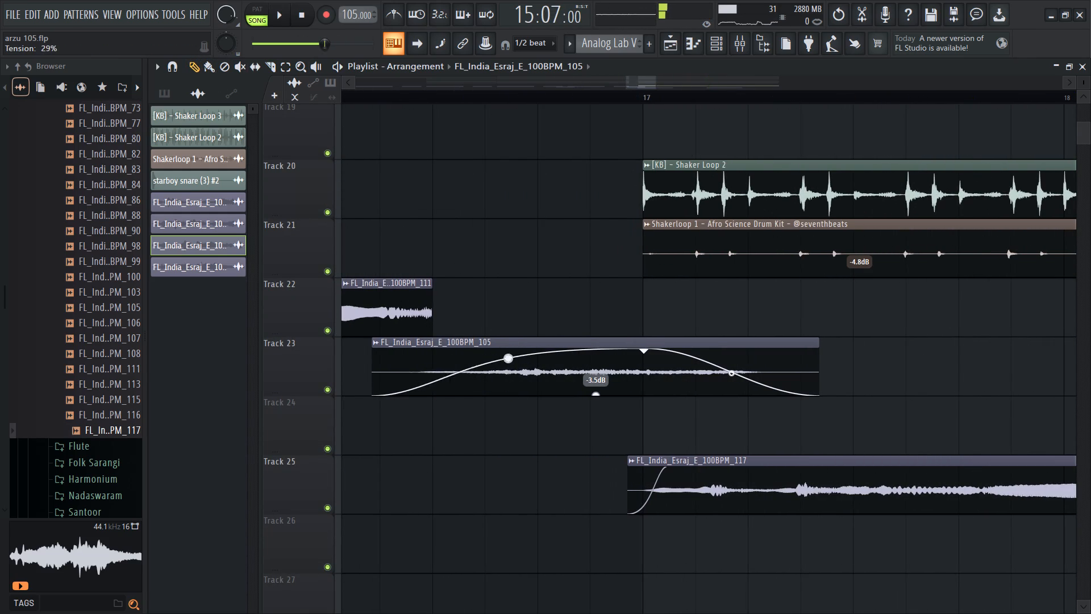
drag(507, 335, 510, 347)
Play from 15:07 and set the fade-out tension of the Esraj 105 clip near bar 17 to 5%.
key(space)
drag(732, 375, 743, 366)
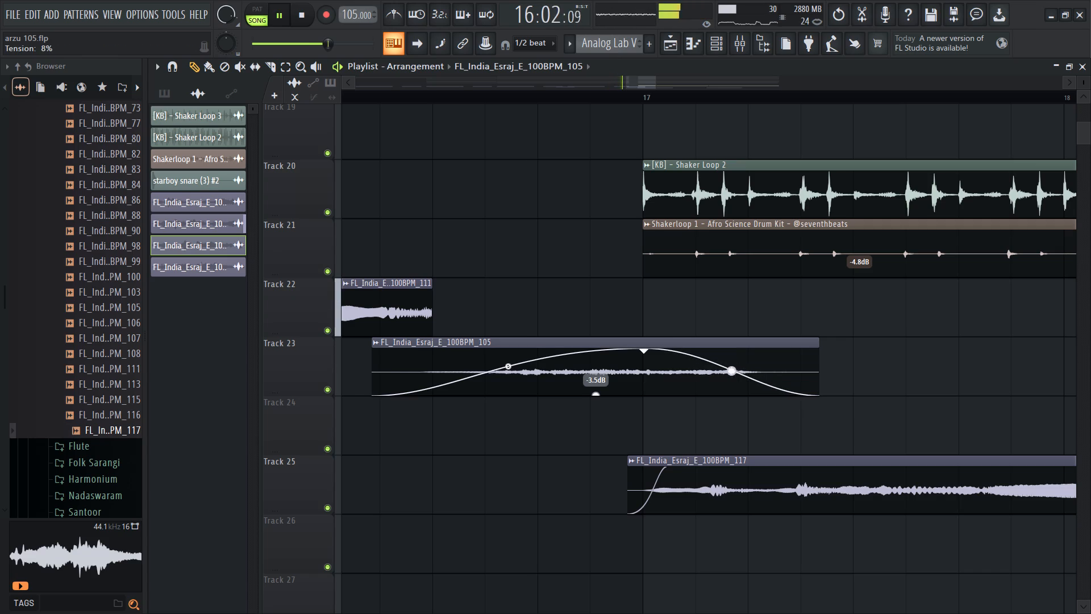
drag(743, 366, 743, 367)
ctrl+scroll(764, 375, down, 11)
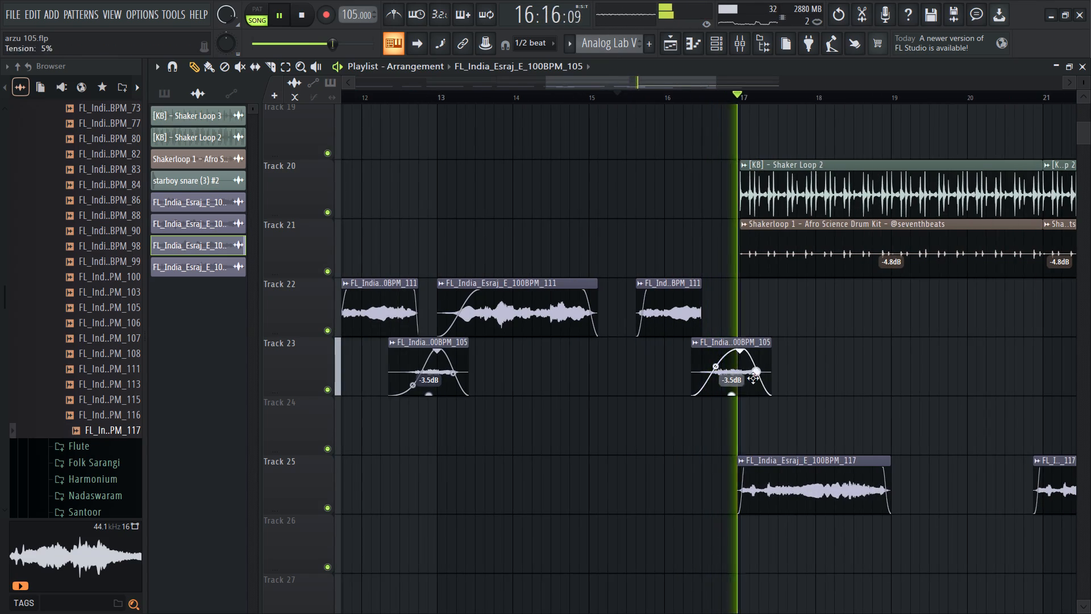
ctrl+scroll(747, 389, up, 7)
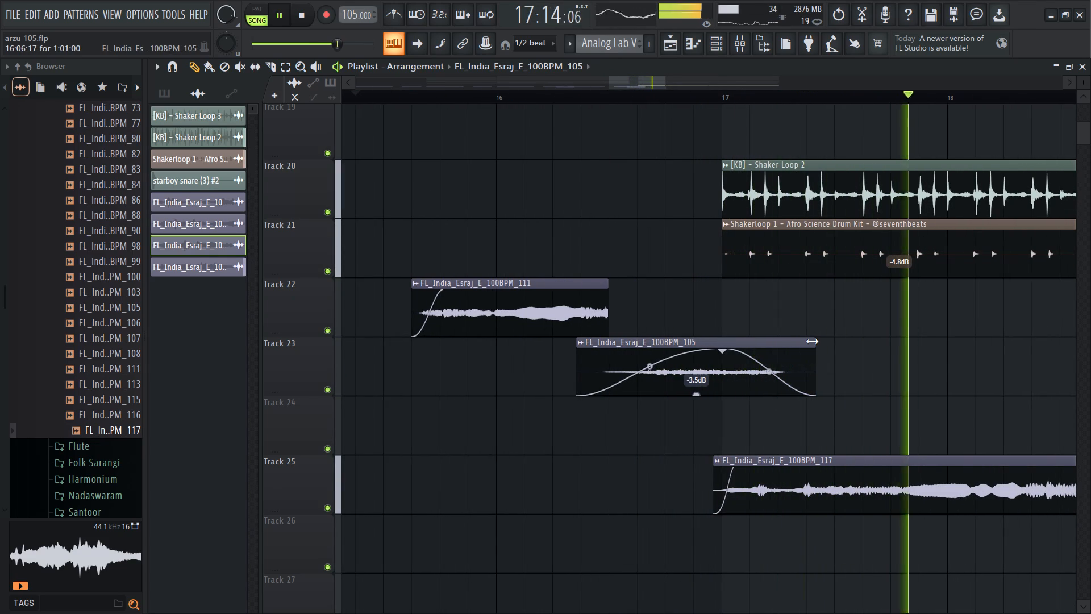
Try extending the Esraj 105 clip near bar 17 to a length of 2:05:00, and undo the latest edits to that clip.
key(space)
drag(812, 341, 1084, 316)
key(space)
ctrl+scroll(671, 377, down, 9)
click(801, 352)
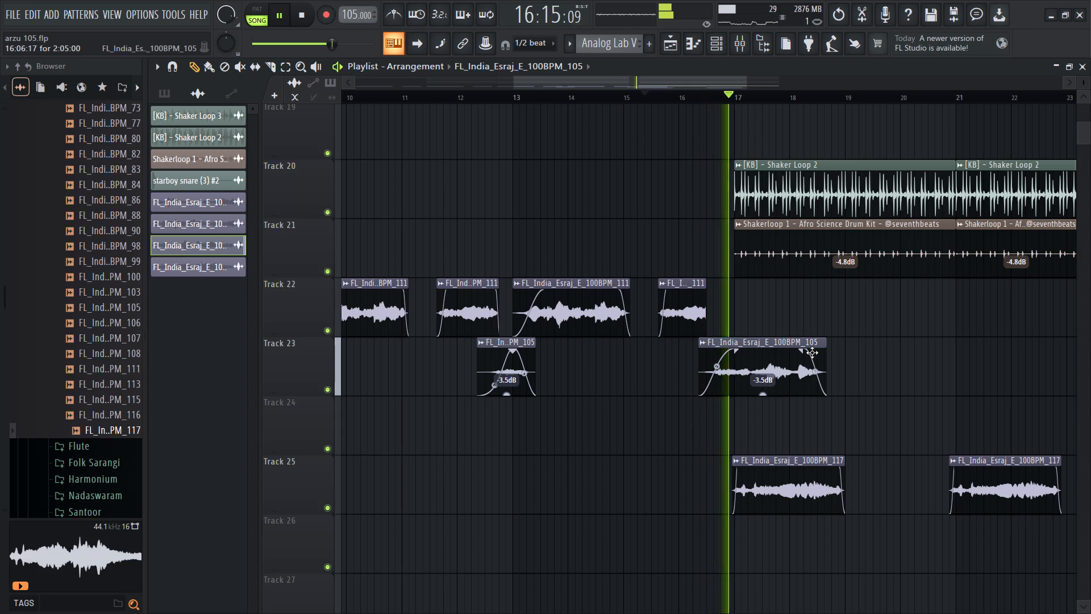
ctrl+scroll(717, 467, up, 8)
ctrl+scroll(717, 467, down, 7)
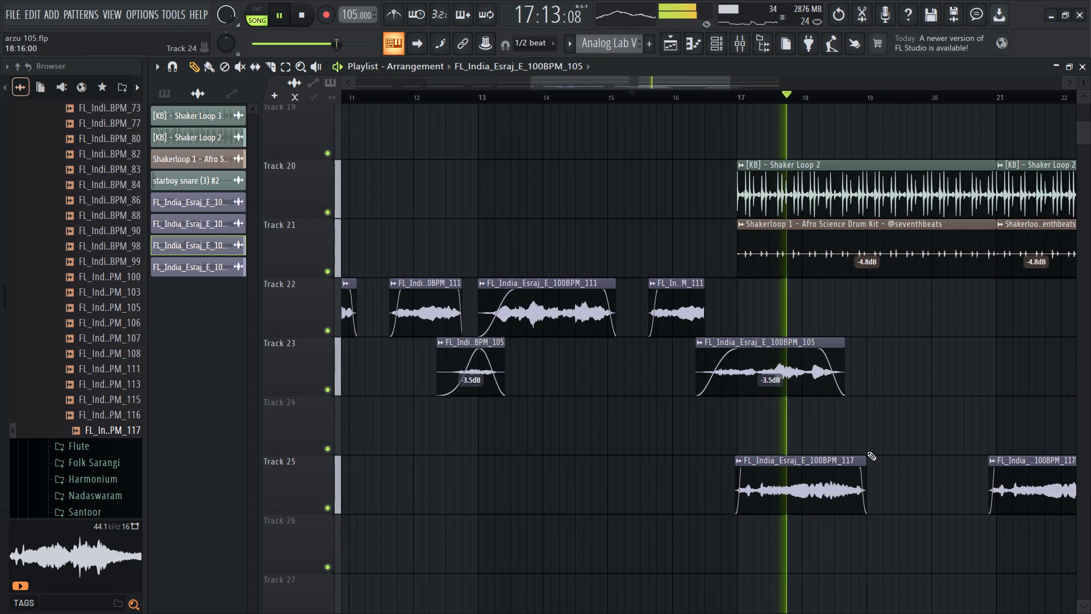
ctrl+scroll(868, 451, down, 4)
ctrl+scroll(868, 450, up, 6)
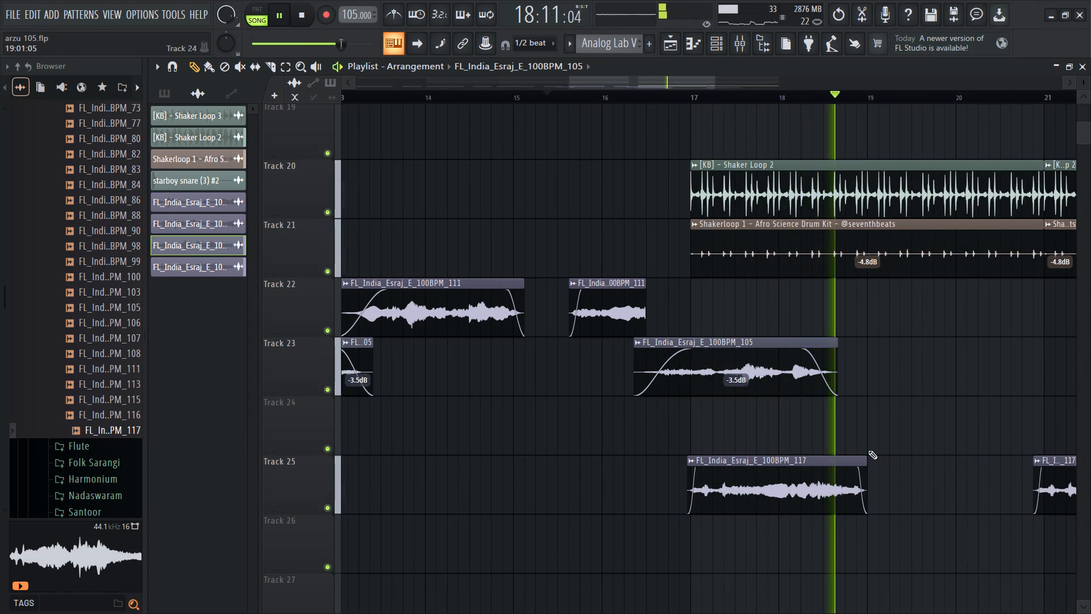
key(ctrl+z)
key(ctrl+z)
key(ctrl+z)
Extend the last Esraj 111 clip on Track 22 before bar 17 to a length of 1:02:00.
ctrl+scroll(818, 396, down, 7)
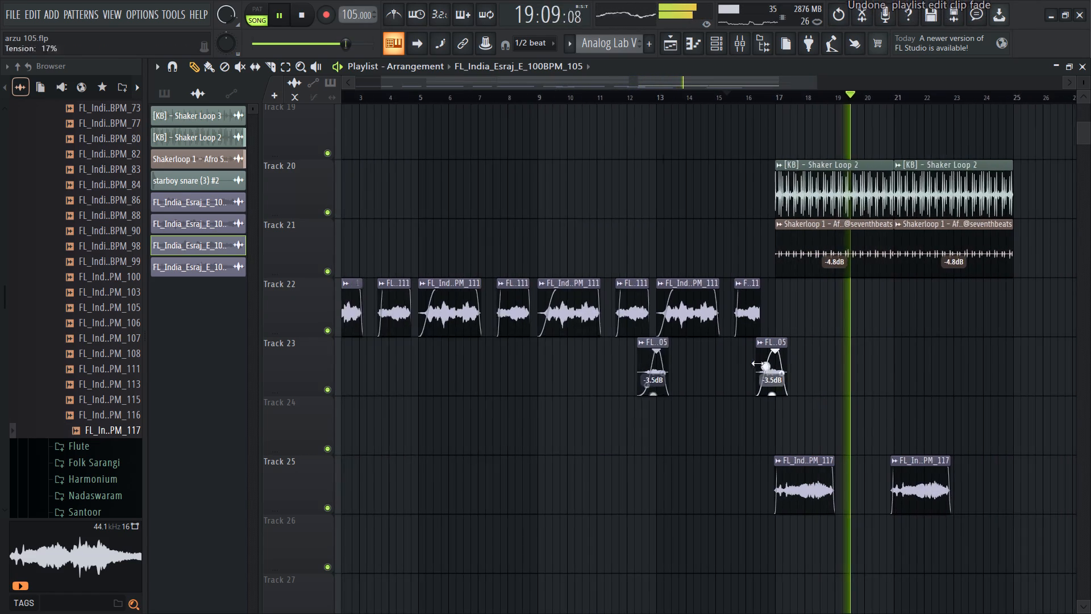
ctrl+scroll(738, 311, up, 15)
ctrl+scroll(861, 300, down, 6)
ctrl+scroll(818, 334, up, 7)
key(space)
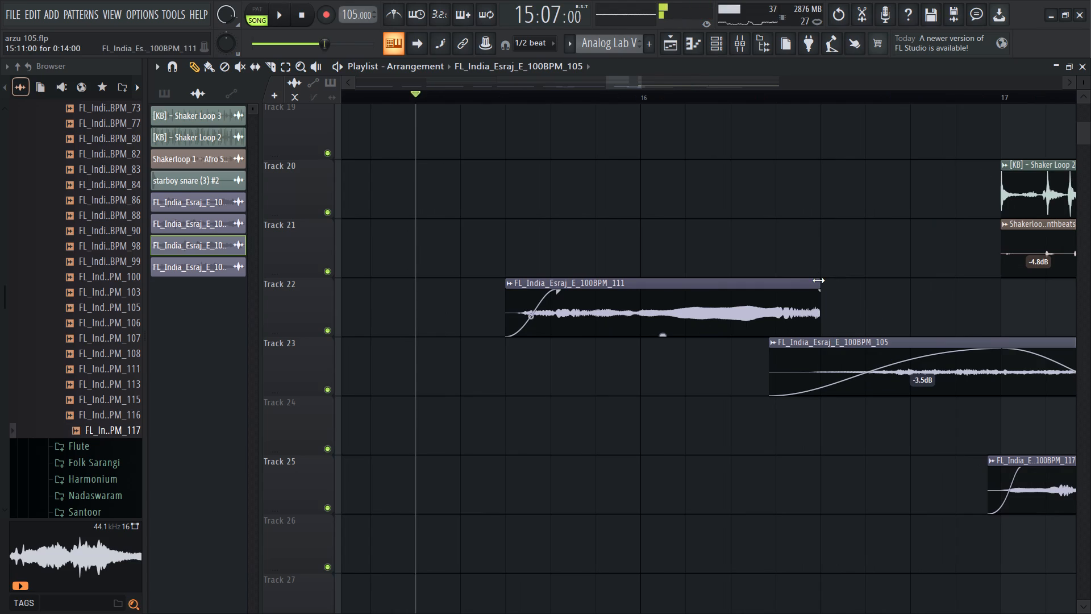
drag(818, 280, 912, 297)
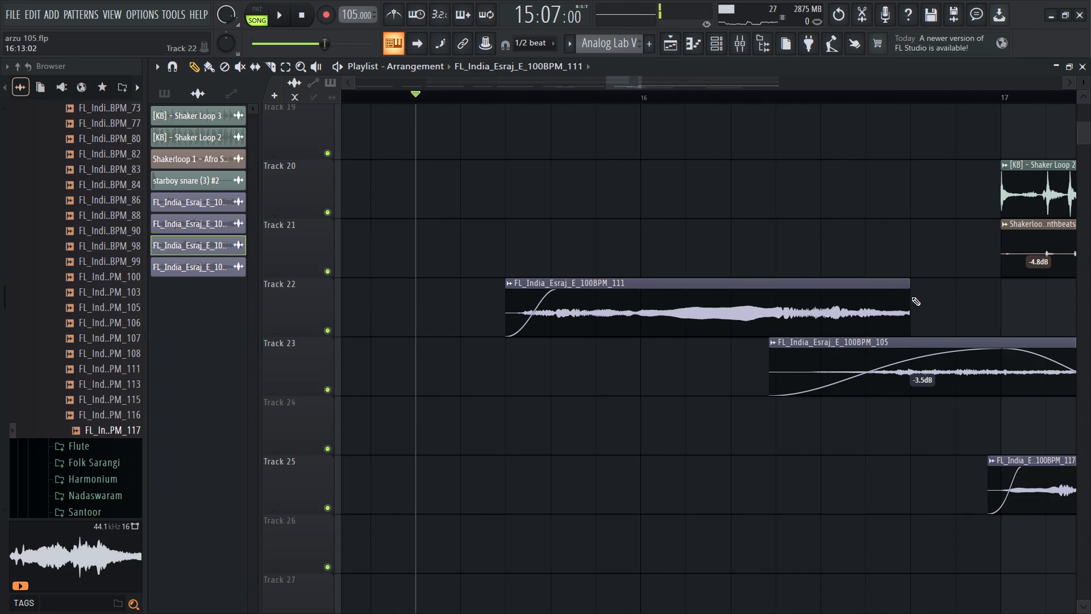
Replace the two Esraj 111 clips on Track 22 in bars 13 to 16 with copies of the faded pair starting at bar 9.
ctrl+scroll(902, 301, down, 12)
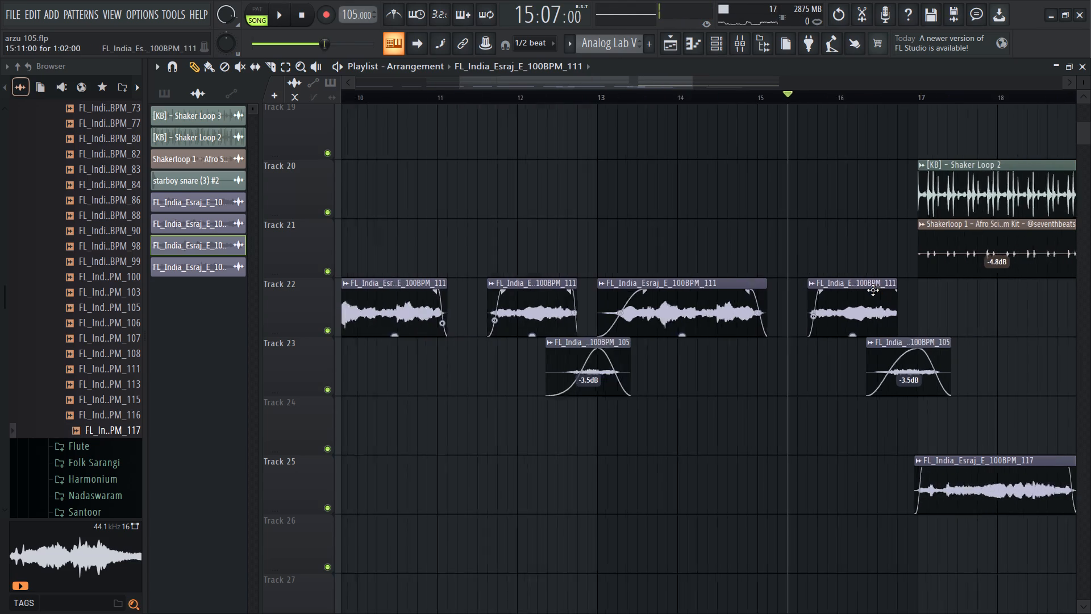
right_drag(885, 223, 702, 294)
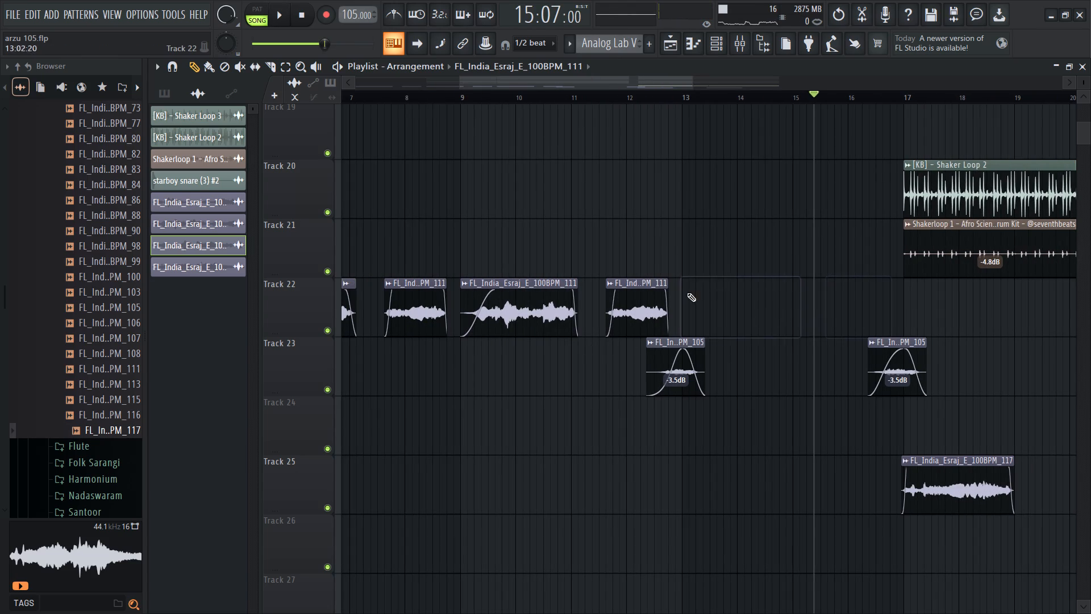
ctrl+drag(717, 283, 482, 295)
shift+drag(471, 287, 695, 286)
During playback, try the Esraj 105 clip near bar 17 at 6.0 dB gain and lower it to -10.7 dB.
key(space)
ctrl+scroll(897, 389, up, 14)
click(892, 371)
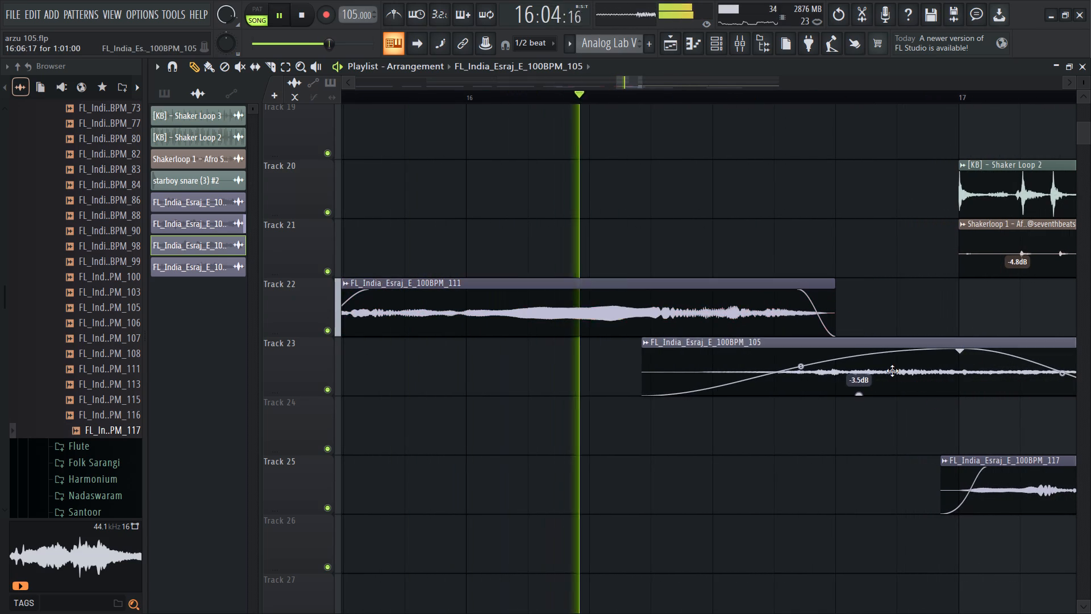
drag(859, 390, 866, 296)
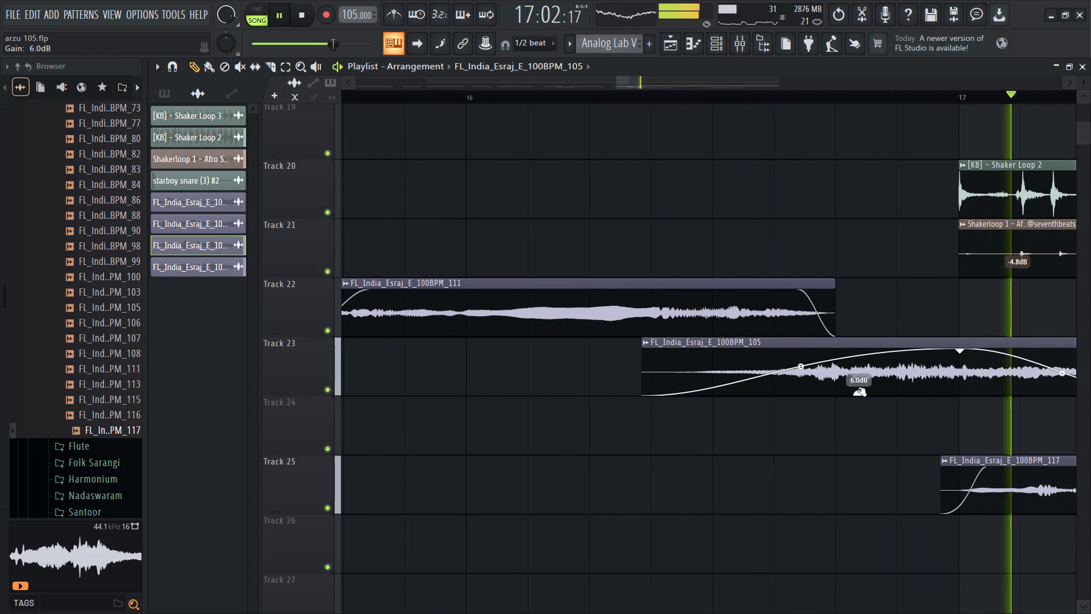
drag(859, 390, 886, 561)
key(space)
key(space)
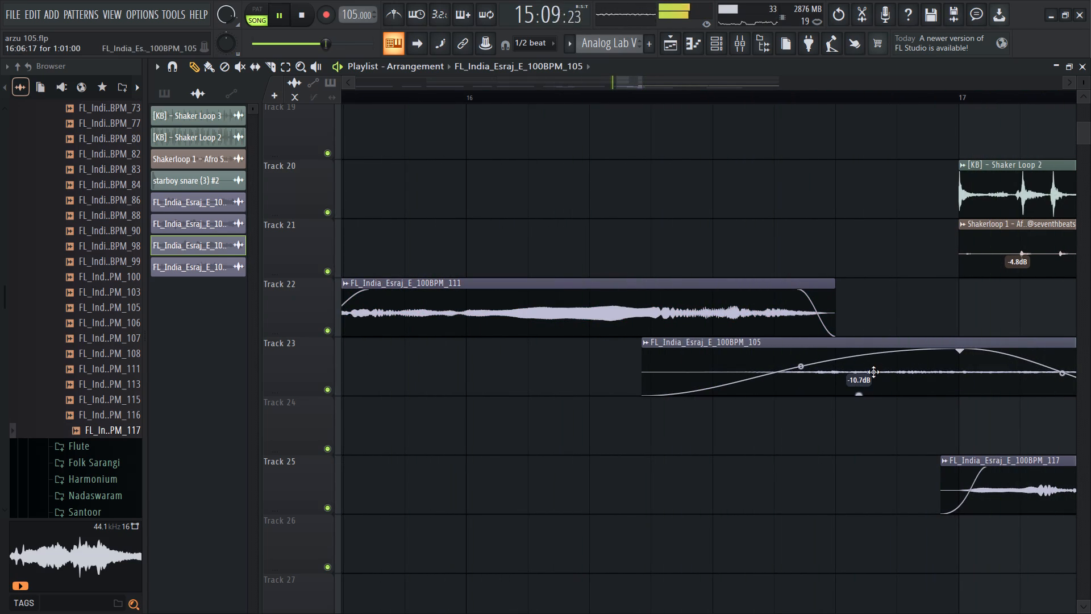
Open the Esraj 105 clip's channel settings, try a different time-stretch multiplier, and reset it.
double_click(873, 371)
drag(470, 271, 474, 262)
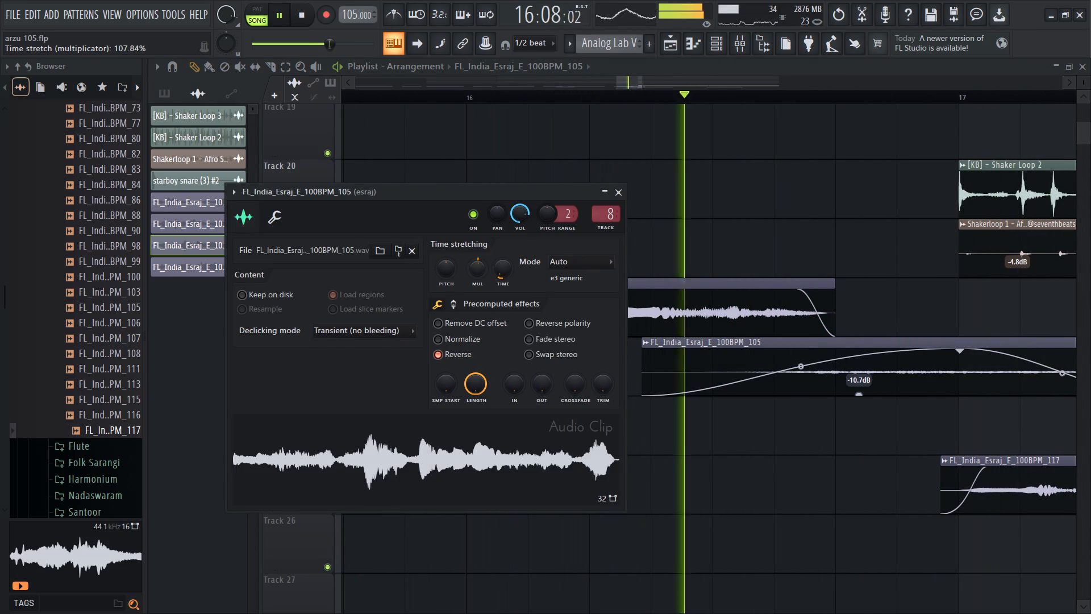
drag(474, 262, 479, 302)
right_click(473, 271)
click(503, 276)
Shift the Esraj 105 clip's pitch and set its time-stretching mode to Stretch.
key(space)
drag(453, 273, 658, 493)
key(space)
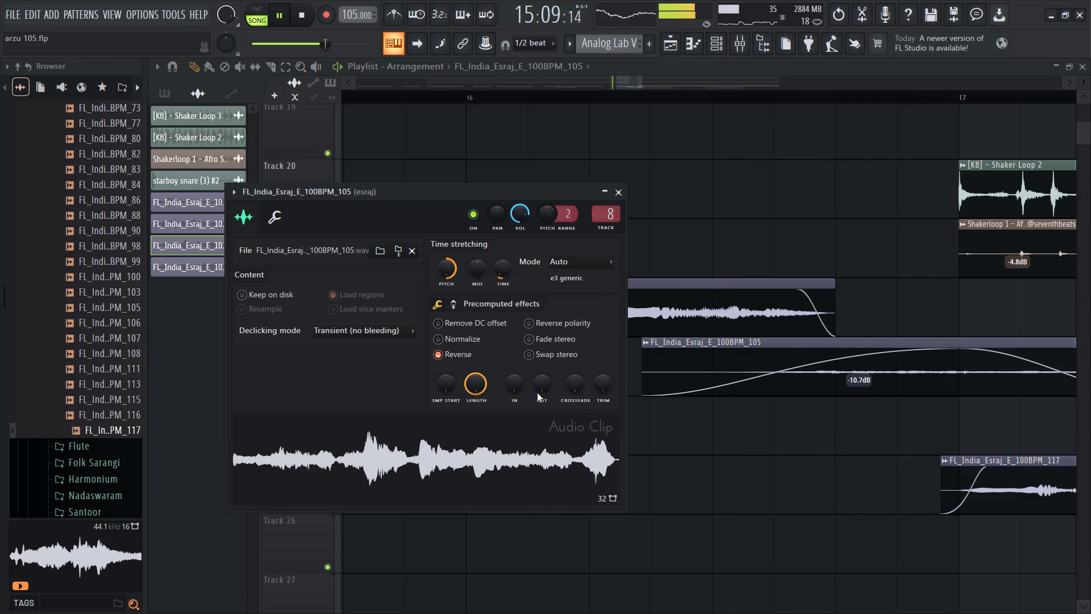
click(561, 255)
drag(560, 293, 560, 298)
drag(448, 262, 505, 225)
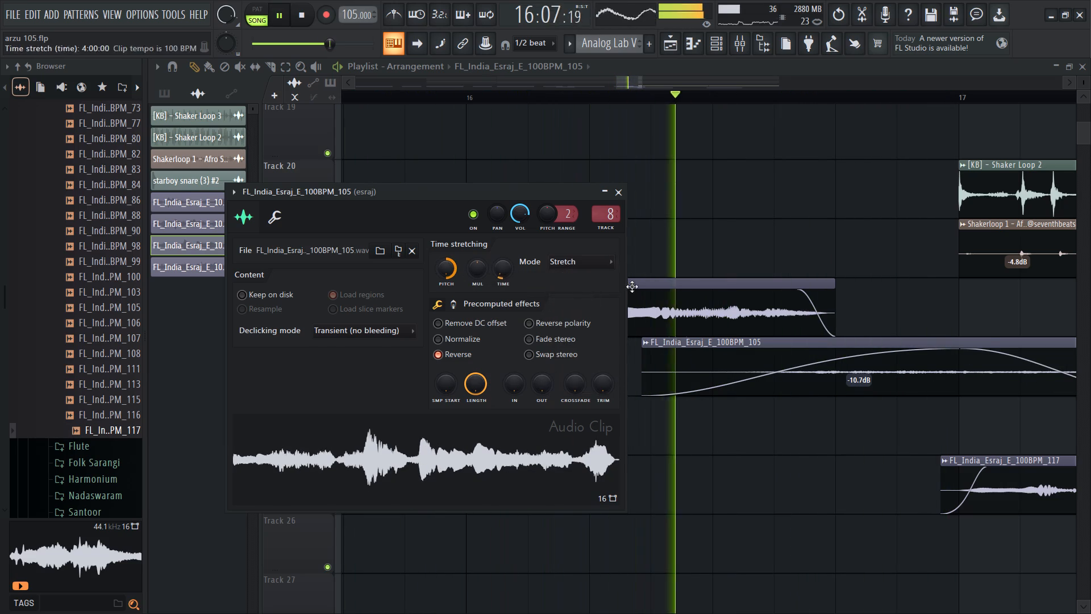
Lower the Esraj 105 clip's gain near bar 17 to -14.4 dB and pan its channel to the left.
drag(855, 392, 859, 428)
double_click(877, 366)
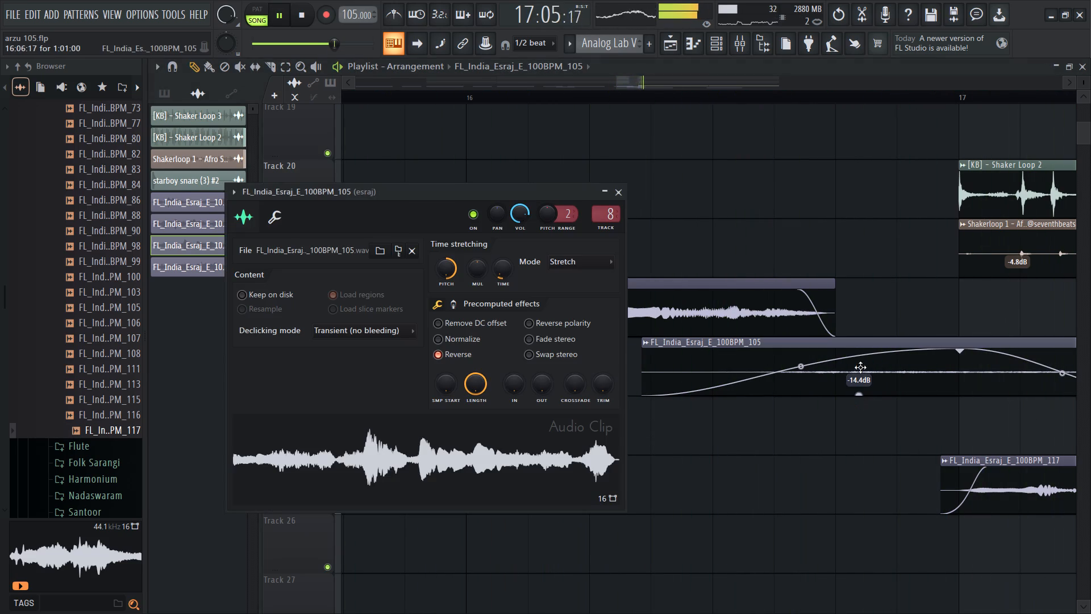
key(space)
drag(492, 218, 497, 289)
Audition the Esraj 105 clip near bar 17 at -17.9 dB gain, and set the gain to -10.3 dB.
key(space)
drag(858, 392, 866, 346)
drag(858, 392, 865, 468)
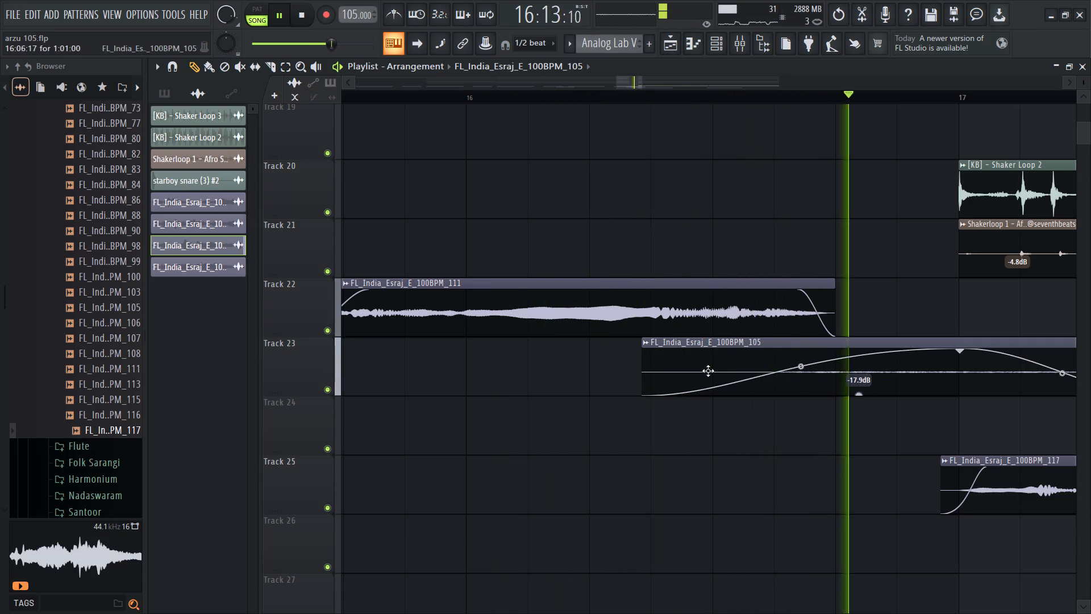
ctrl+scroll(623, 371, down, 14)
ctrl+scroll(605, 420, up, 9)
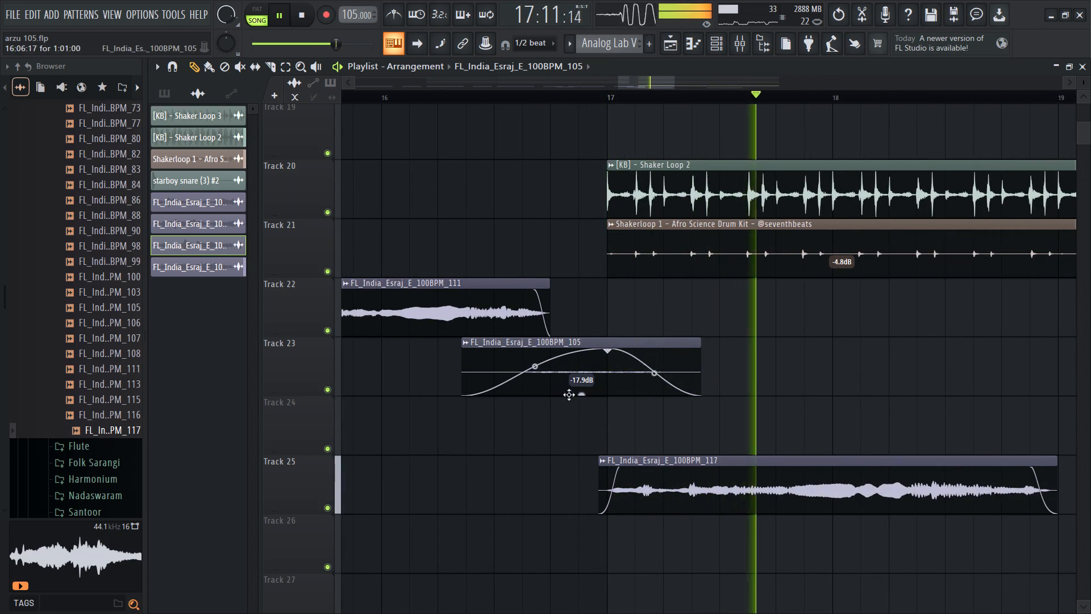
key(space)
key(space)
drag(578, 393, 588, 324)
key(space)
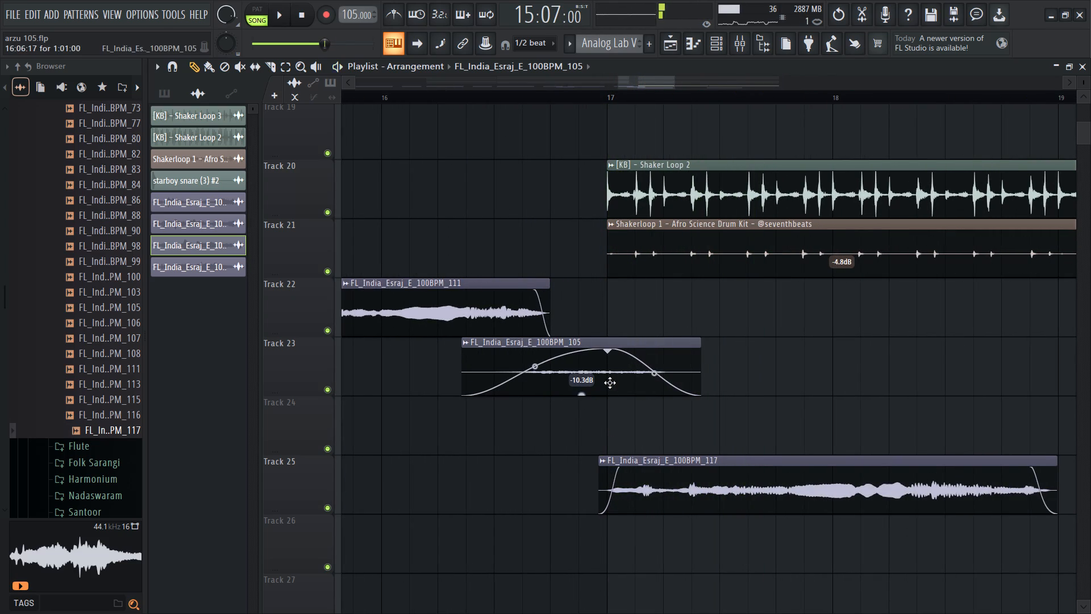
Duplicate all the Esraj 111 clips on Track 22 from bars 1 to 16 so the copies start at bar 17.
key(space)
ctrl+scroll(621, 404, down, 20)
ctrl+scroll(621, 404, down, 2)
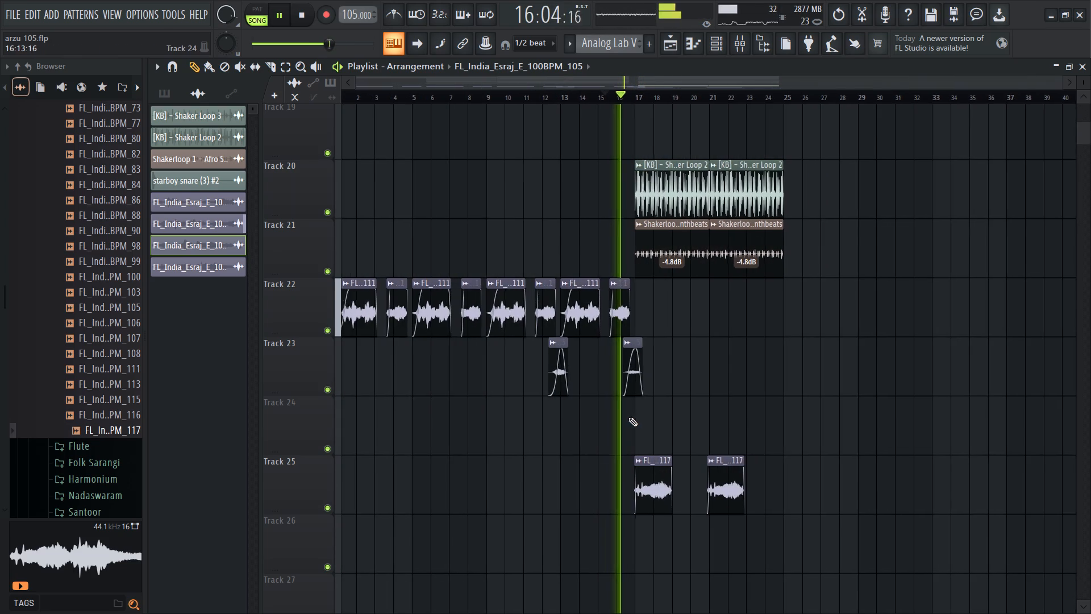
ctrl+scroll(628, 417, down, 5)
ctrl+drag(690, 300, 284, 283)
shift+drag(371, 291, 665, 283)
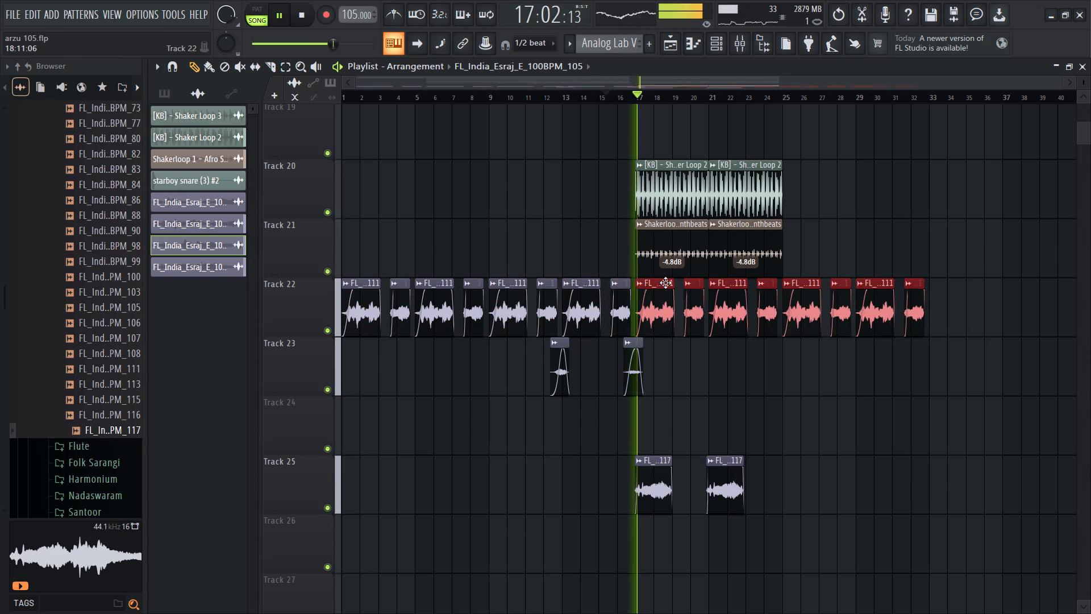
Listen on past bar 17 and examine how the copied Track 22 clips sit against the Esraj clips on Tracks 23 and 25.
ctrl+scroll(651, 326, up, 13)
ctrl+scroll(632, 344, down, 17)
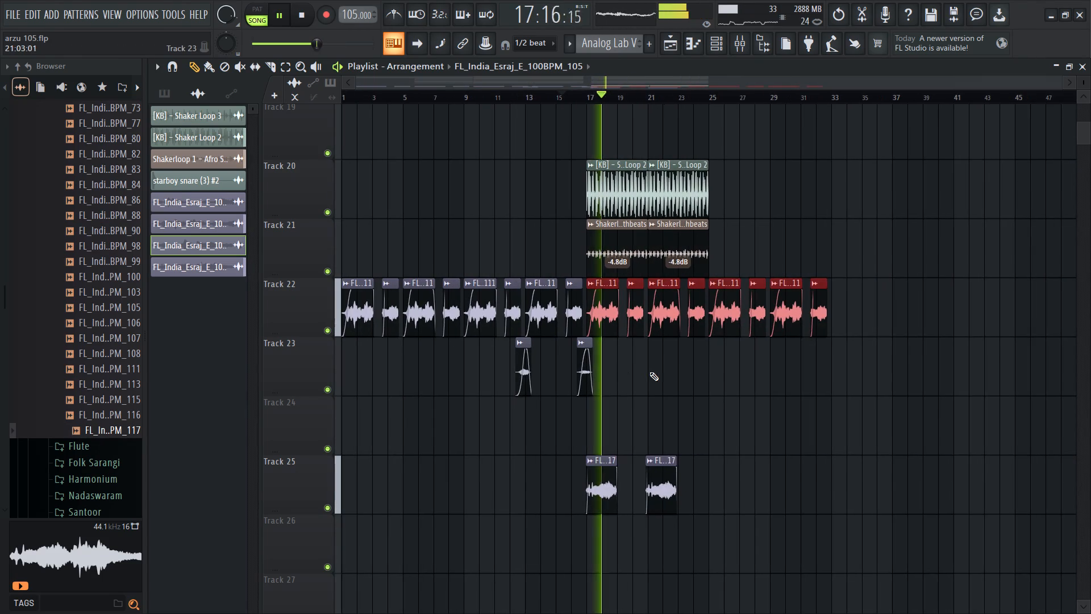
ctrl+scroll(551, 399, down, 1)
ctrl+scroll(551, 399, up, 9)
ctrl+scroll(716, 446, up, 8)
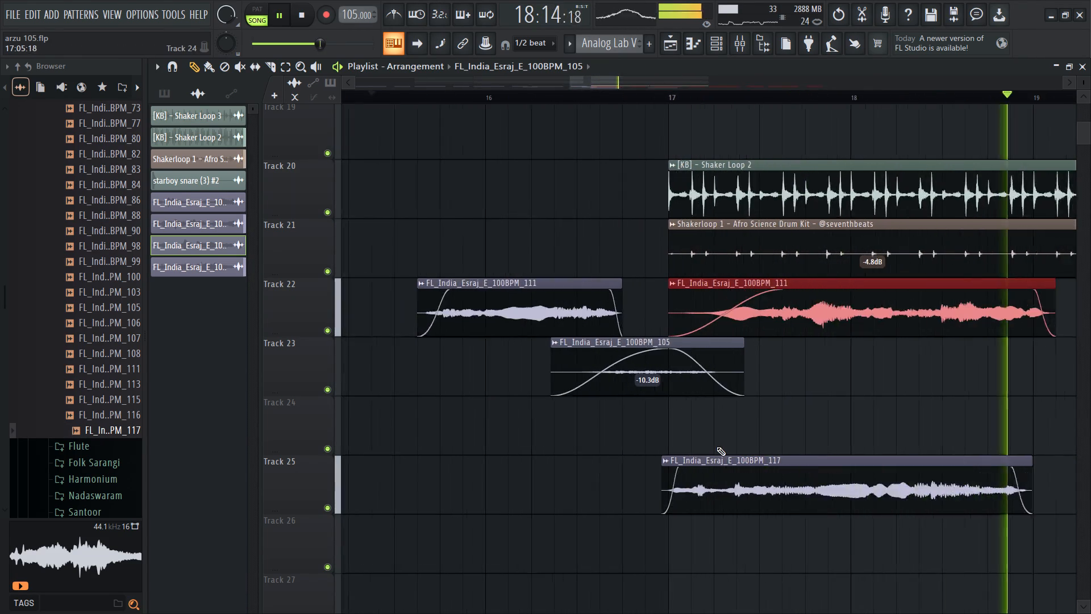
ctrl+scroll(717, 447, down, 13)
ctrl+scroll(717, 452, up, 8)
ctrl+scroll(752, 418, down, 7)
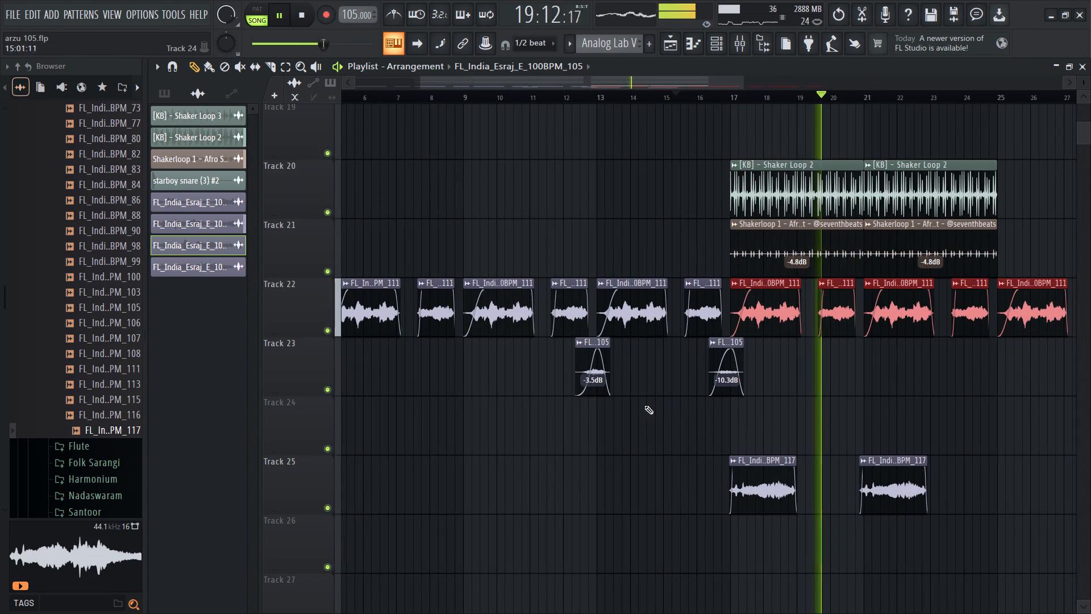
Reset the pitch shift of the Esraj 105 clip's channel to 0 cents.
ctrl+scroll(701, 380, up, 9)
double_click(828, 380)
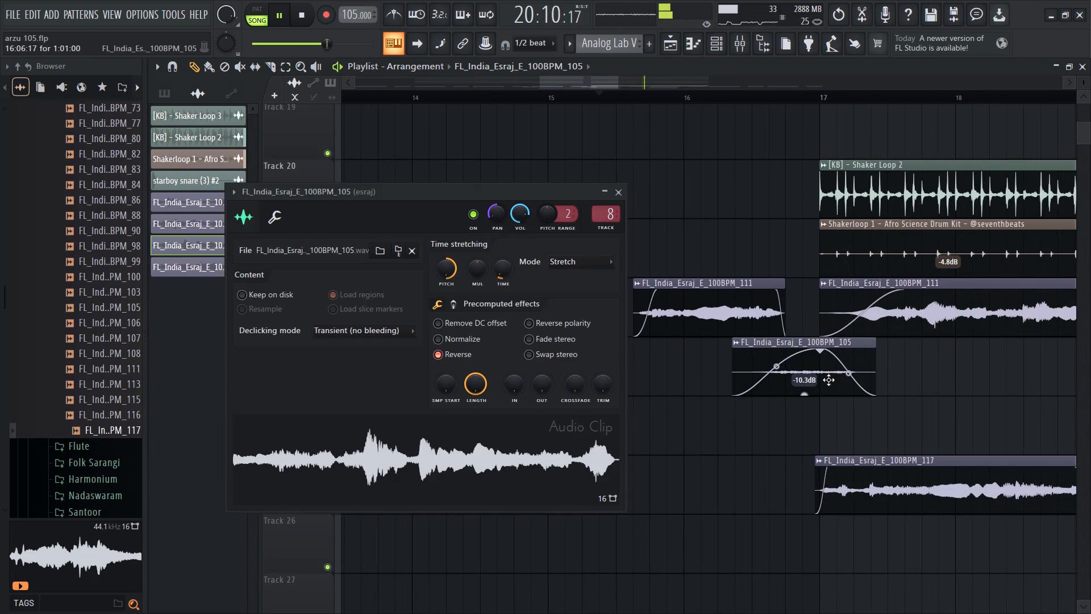
right_click(455, 272)
click(483, 278)
key(space)
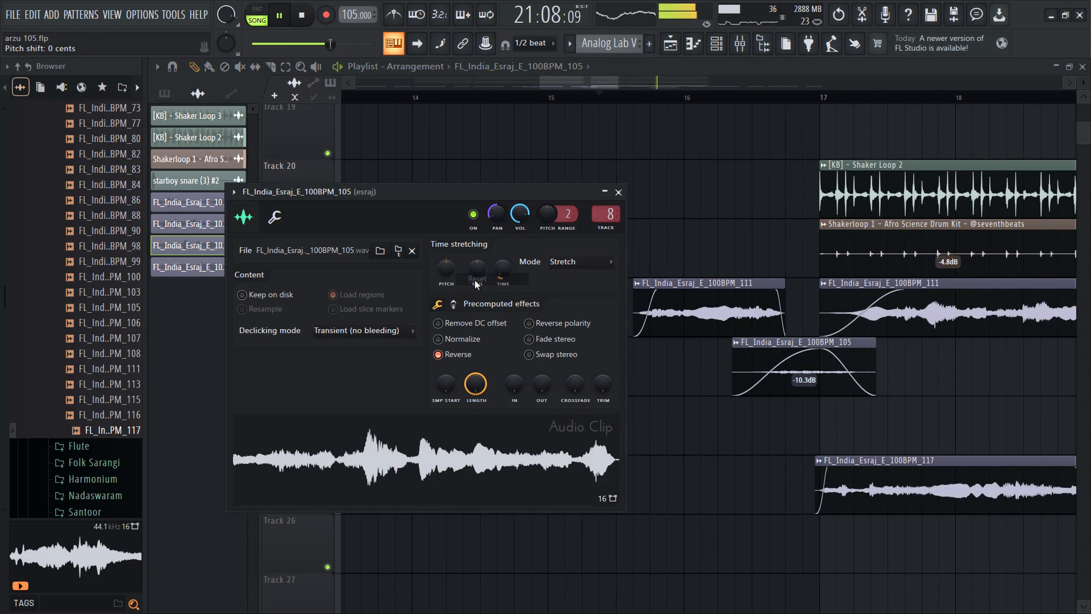
Play from 15:07, try the Esraj 105 channel volume at 35%, set it to 44%, and close its settings.
key(space)
drag(518, 217, 527, 309)
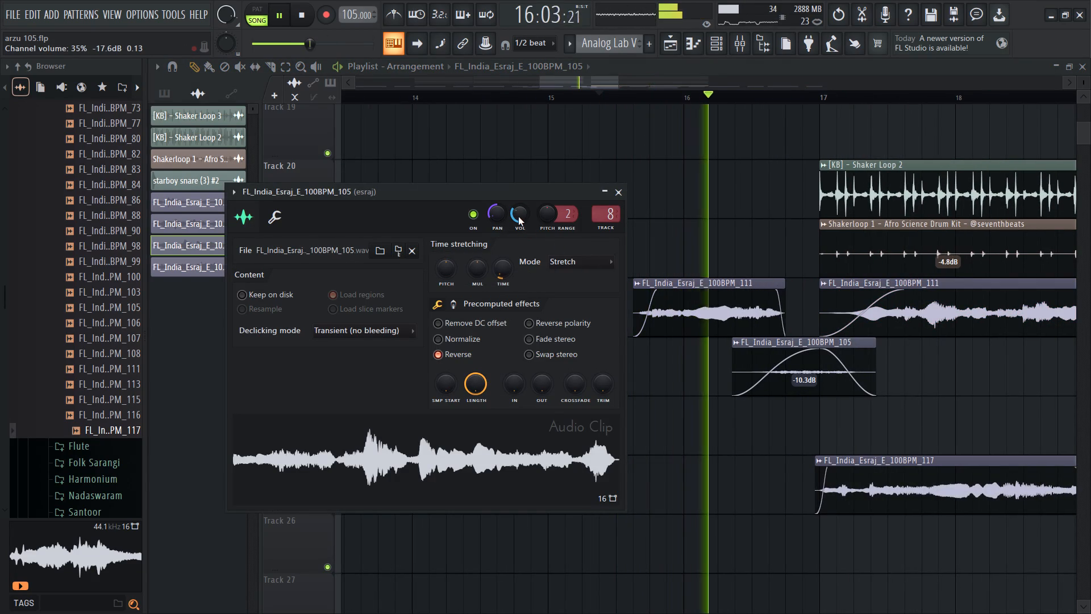
click(492, 211)
drag(520, 210, 526, 190)
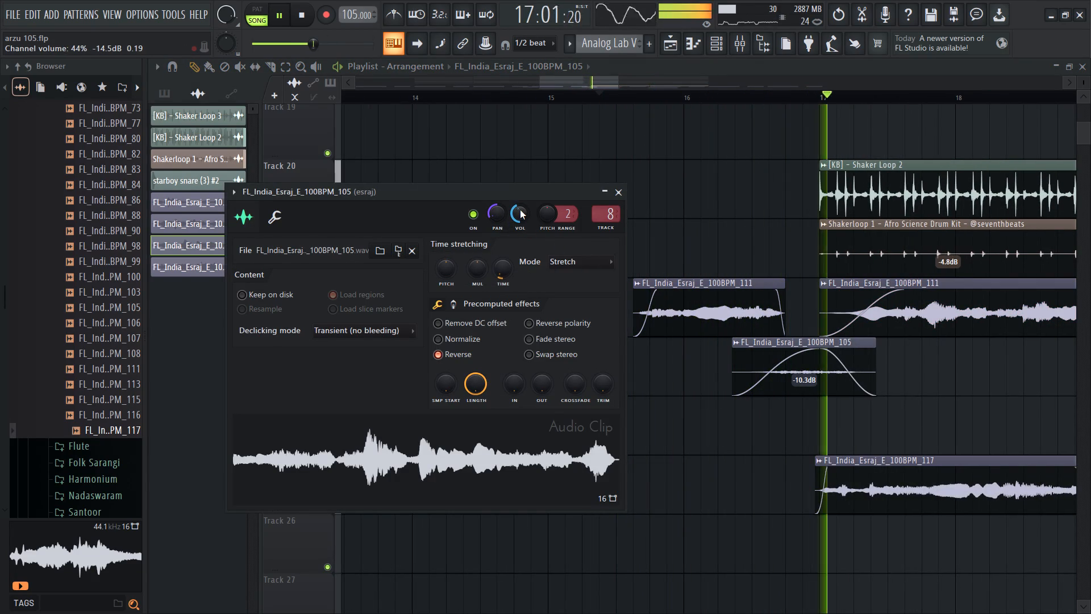
right_click(688, 201)
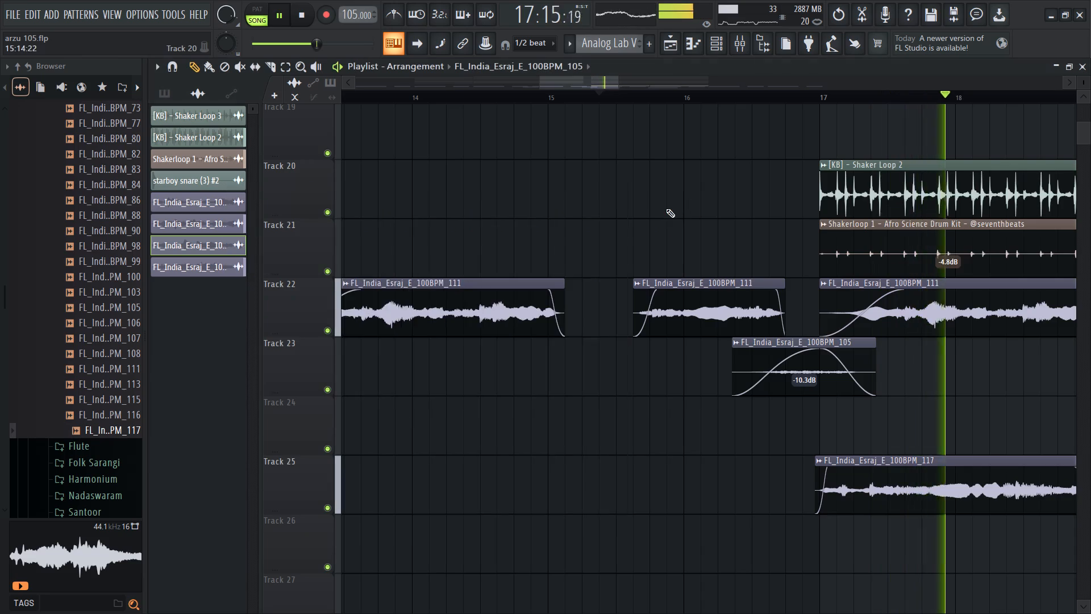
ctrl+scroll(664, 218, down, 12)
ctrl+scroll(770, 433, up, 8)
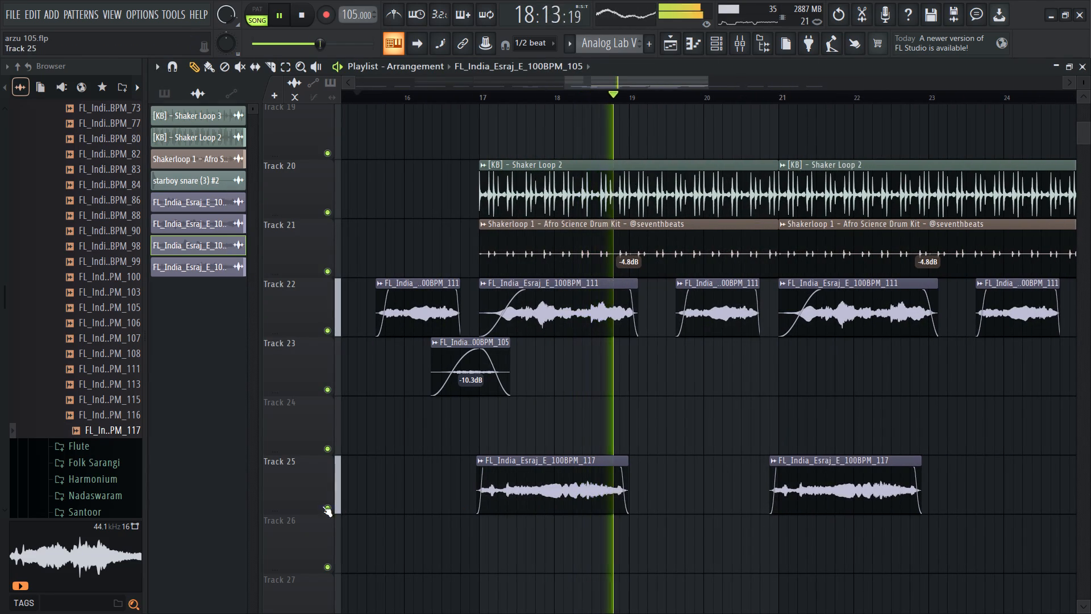
Solo Track 25, raise the Esraj 117 clip's channel volume while playing from about bar 17, and unsolo the track.
right_click(330, 503)
double_click(540, 492)
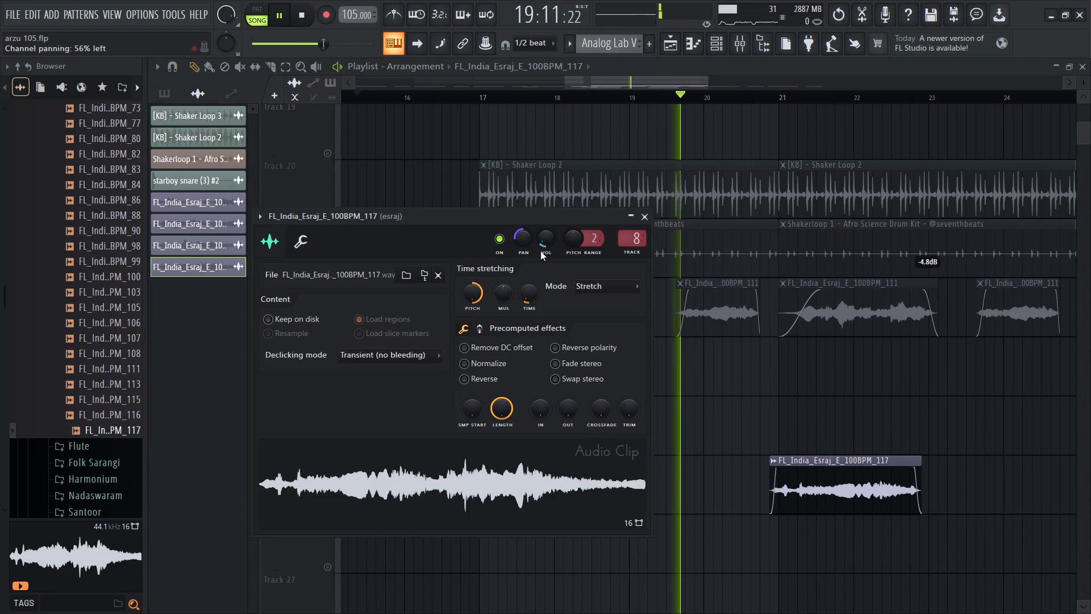
key(space)
click(473, 91)
key(space)
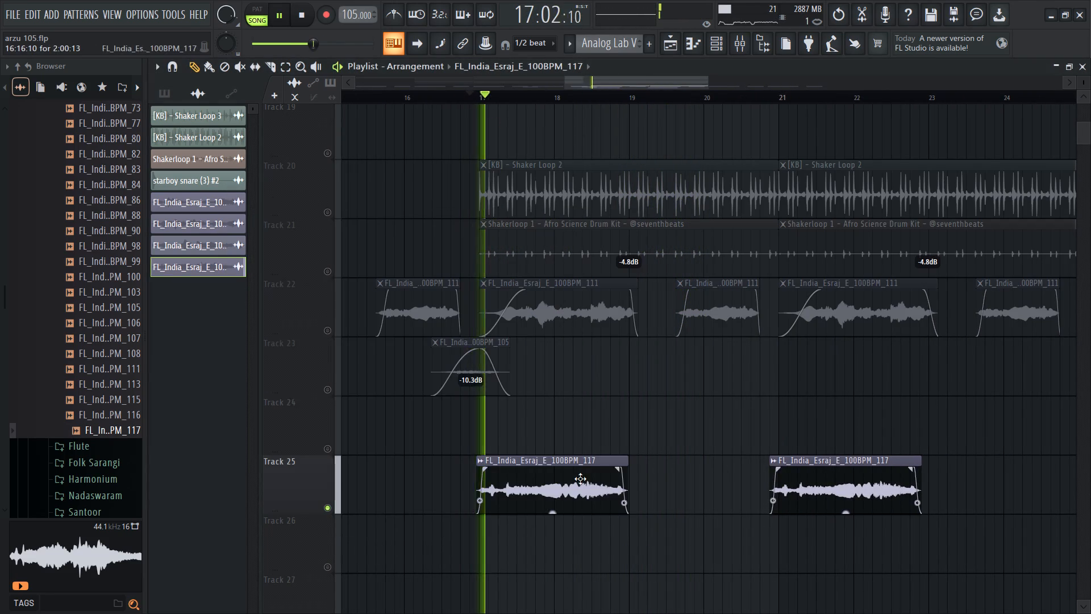
double_click(580, 479)
drag(544, 239, 551, 204)
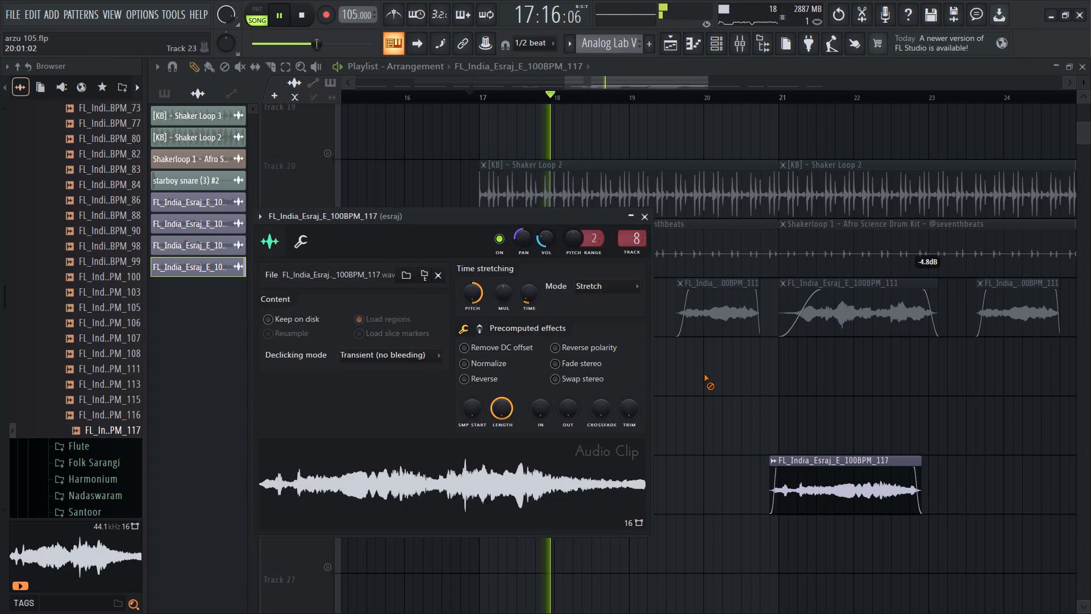
right_click(704, 374)
right_click(330, 503)
Pan the Esraj 117 clip's channel further left and close its settings.
double_click(518, 492)
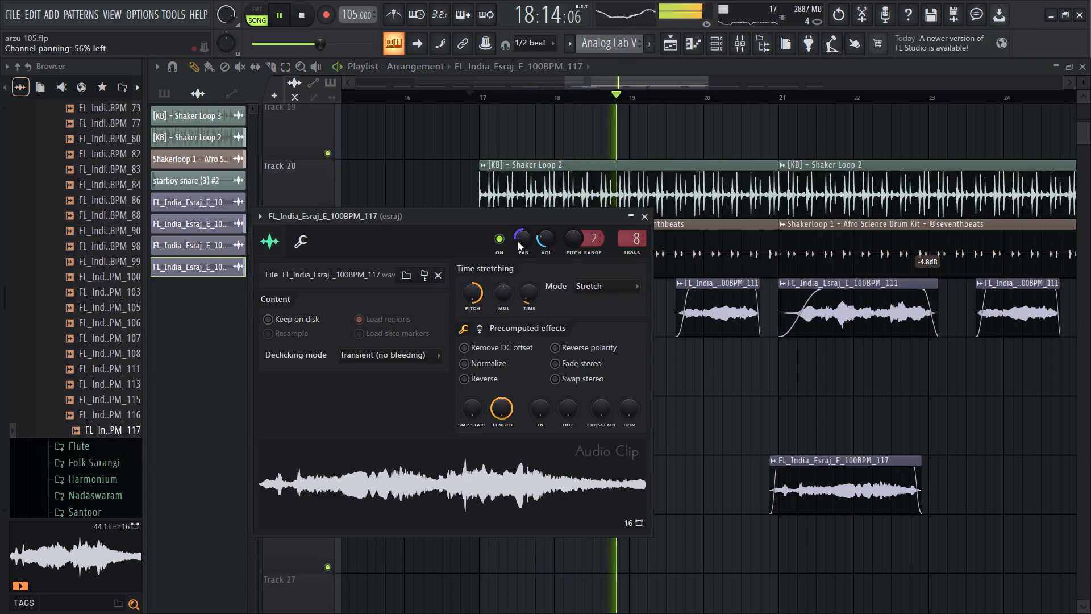
drag(518, 242, 519, 260)
right_click(772, 429)
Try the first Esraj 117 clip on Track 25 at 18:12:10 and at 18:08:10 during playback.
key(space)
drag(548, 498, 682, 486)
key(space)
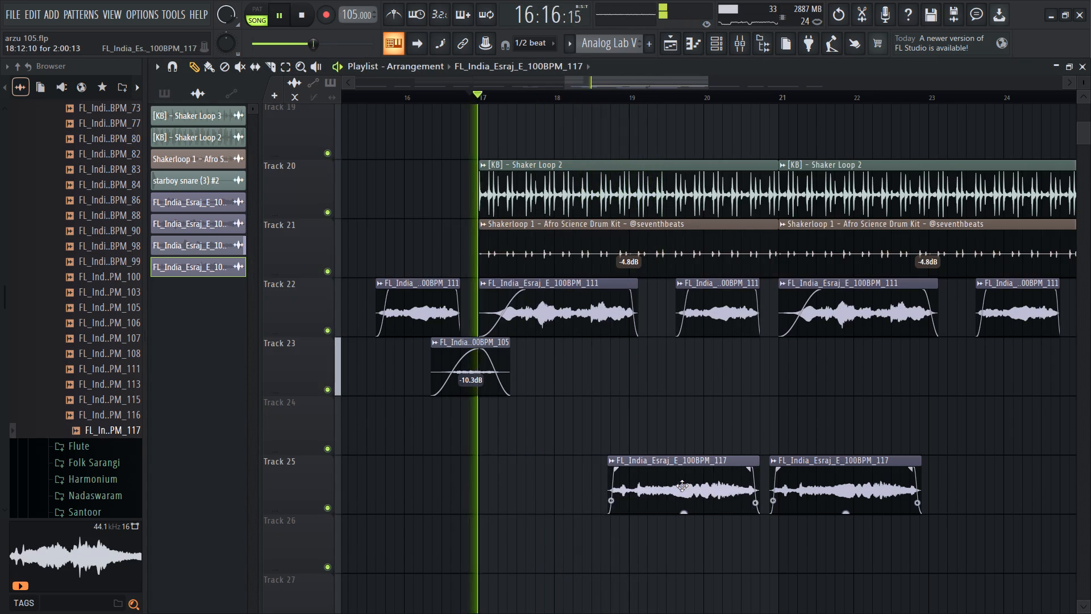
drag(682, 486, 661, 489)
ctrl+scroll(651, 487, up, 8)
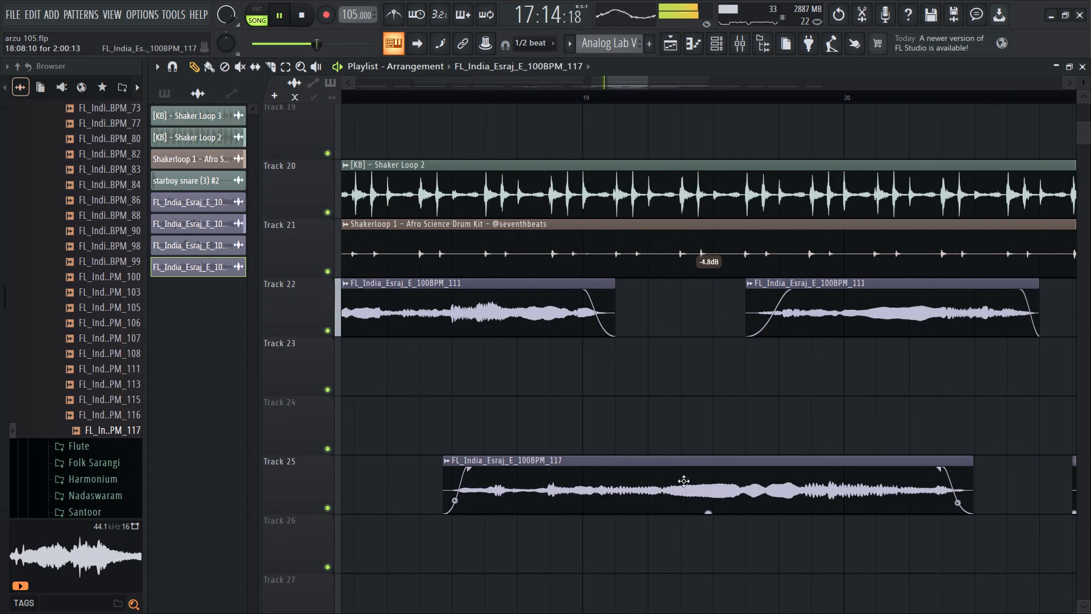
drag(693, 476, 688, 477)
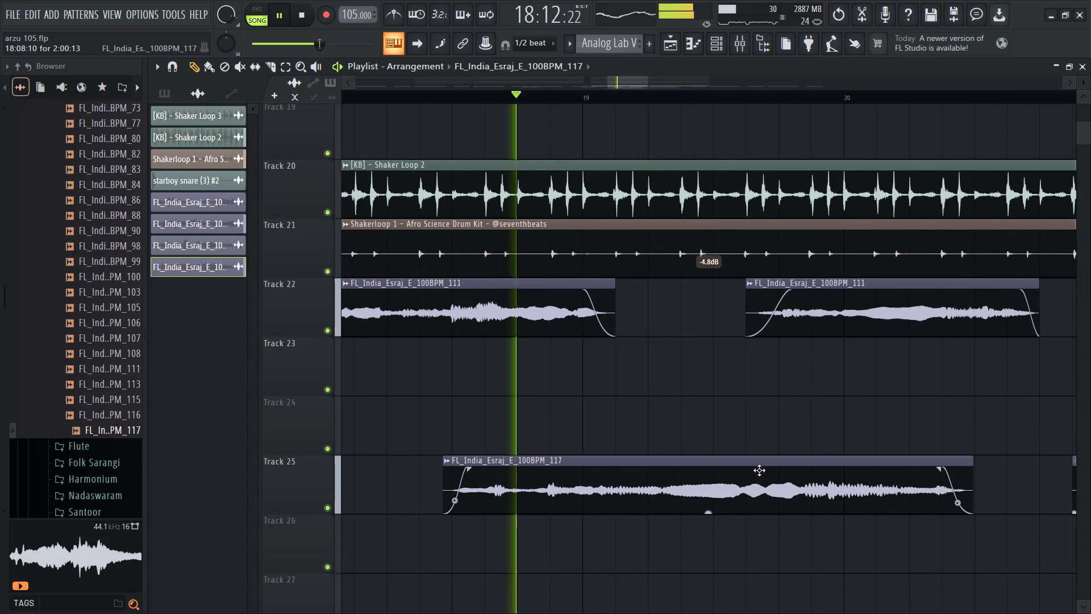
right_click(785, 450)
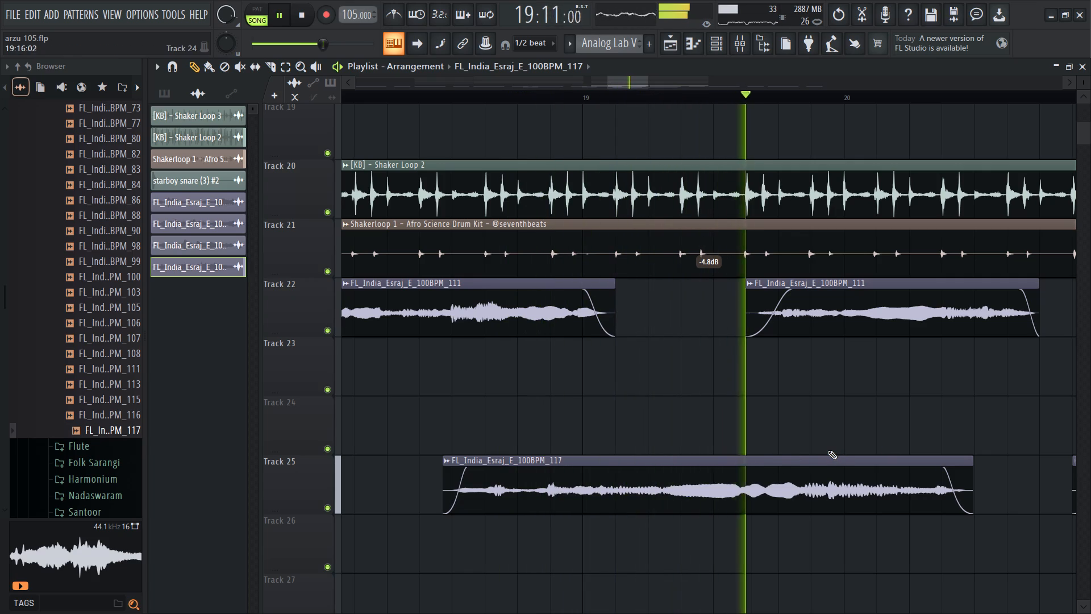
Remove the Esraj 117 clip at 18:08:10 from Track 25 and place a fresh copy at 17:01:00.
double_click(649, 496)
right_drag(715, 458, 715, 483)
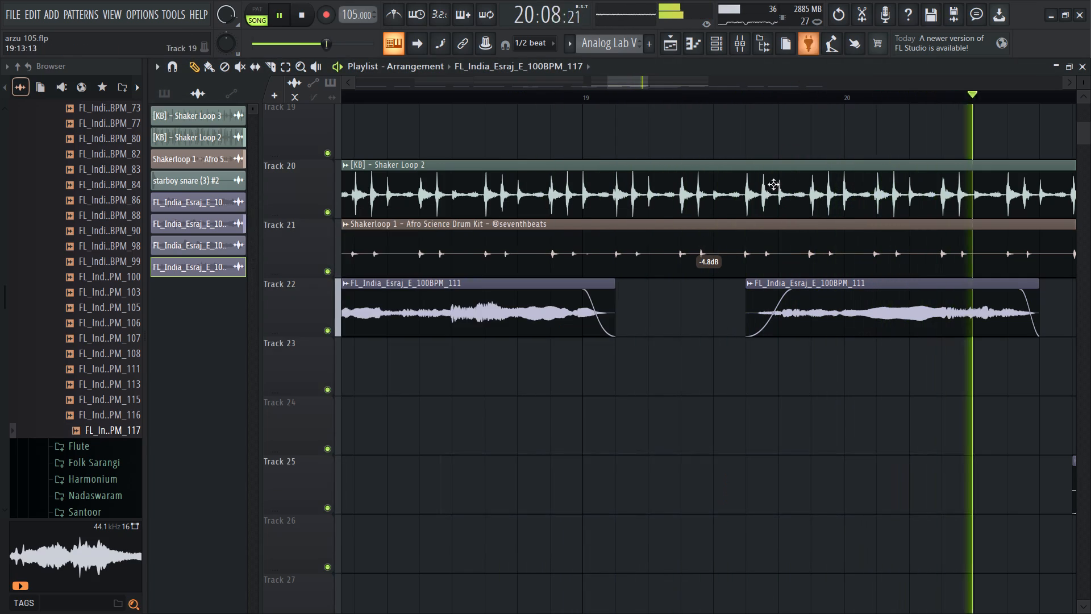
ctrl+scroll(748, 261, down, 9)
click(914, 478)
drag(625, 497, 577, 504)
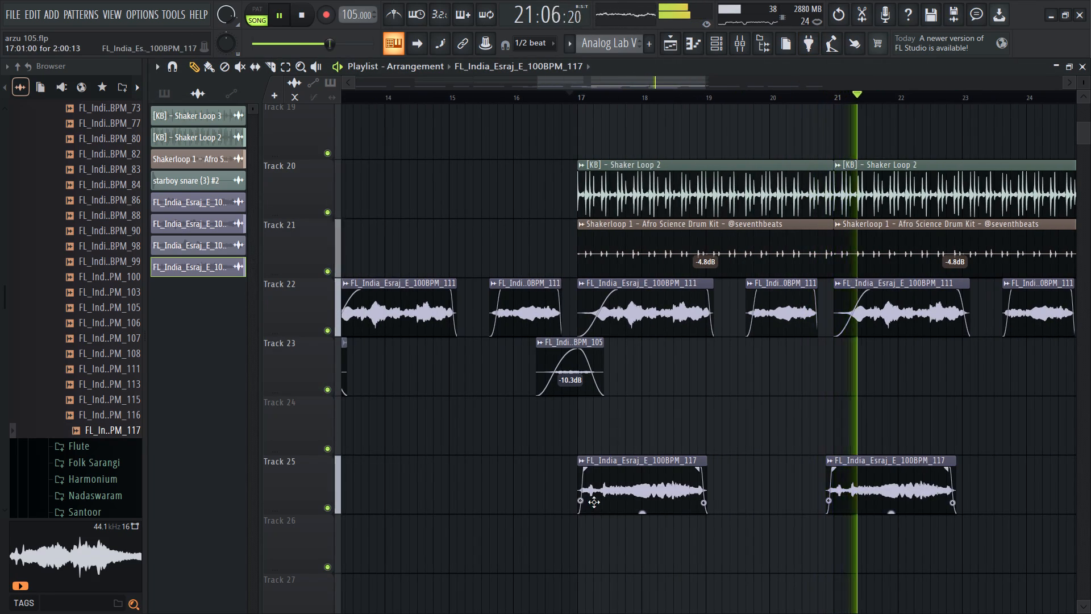
Delete both Esraj 117 clips from Track 25.
ctrl+scroll(599, 503, down, 6)
ctrl+scroll(667, 508, up, 5)
right_drag(871, 508, 521, 550)
Listen on through bars 22 to 24 and examine the drum, shaker and Esraj clips across the arrangement.
ctrl+scroll(524, 528, down, 11)
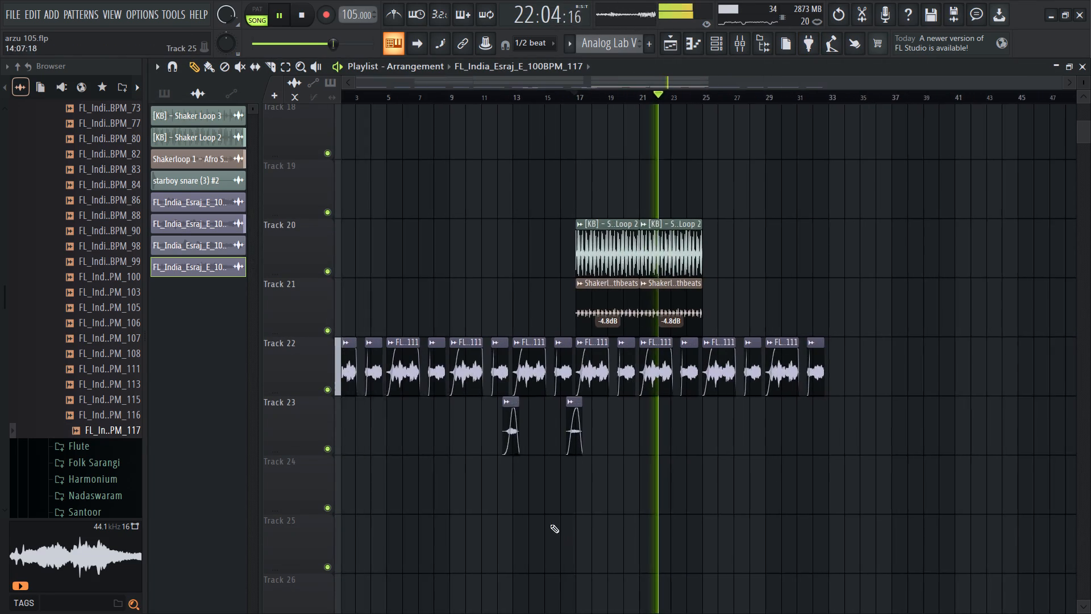
ctrl+scroll(642, 457, up, 15)
ctrl+scroll(642, 457, down, 14)
scroll(785, 425, up, 2)
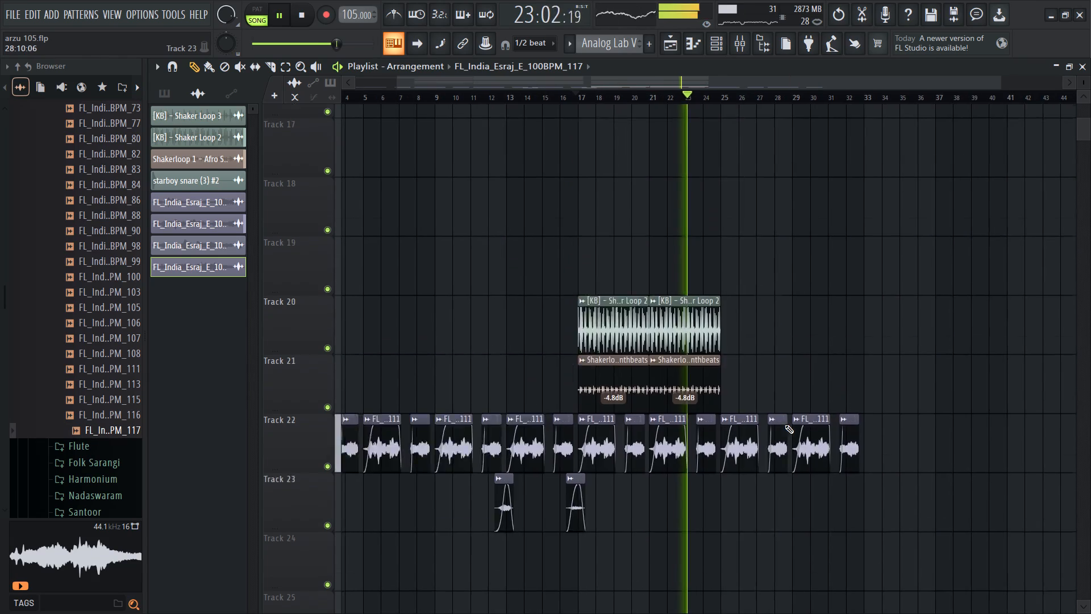
scroll(785, 425, up, 5)
scroll(785, 425, down, 10)
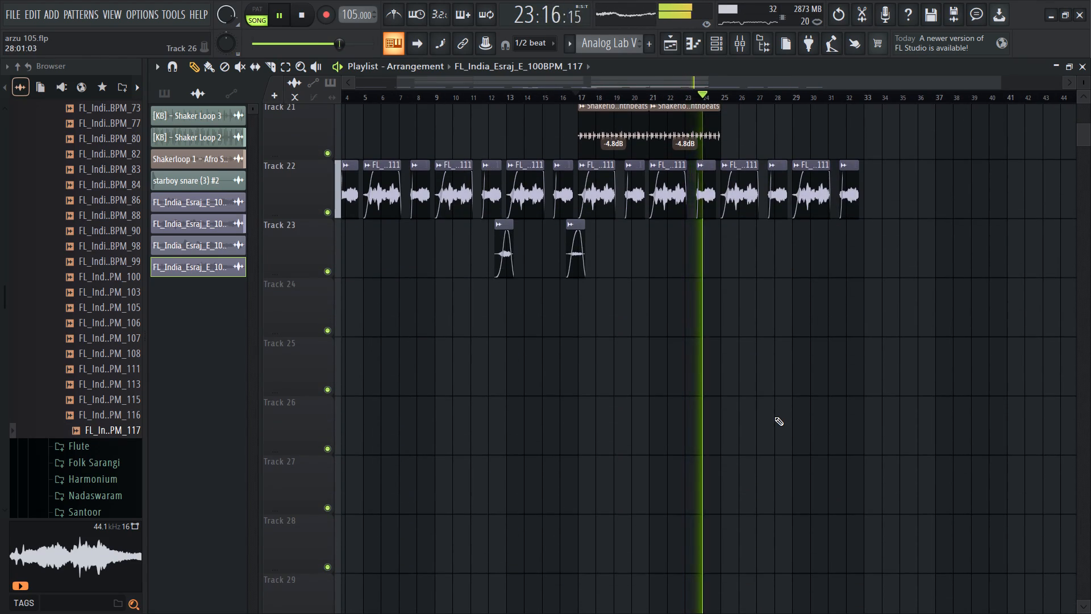
alt+scroll(774, 417, down, 11)
scroll(770, 426, up, 7)
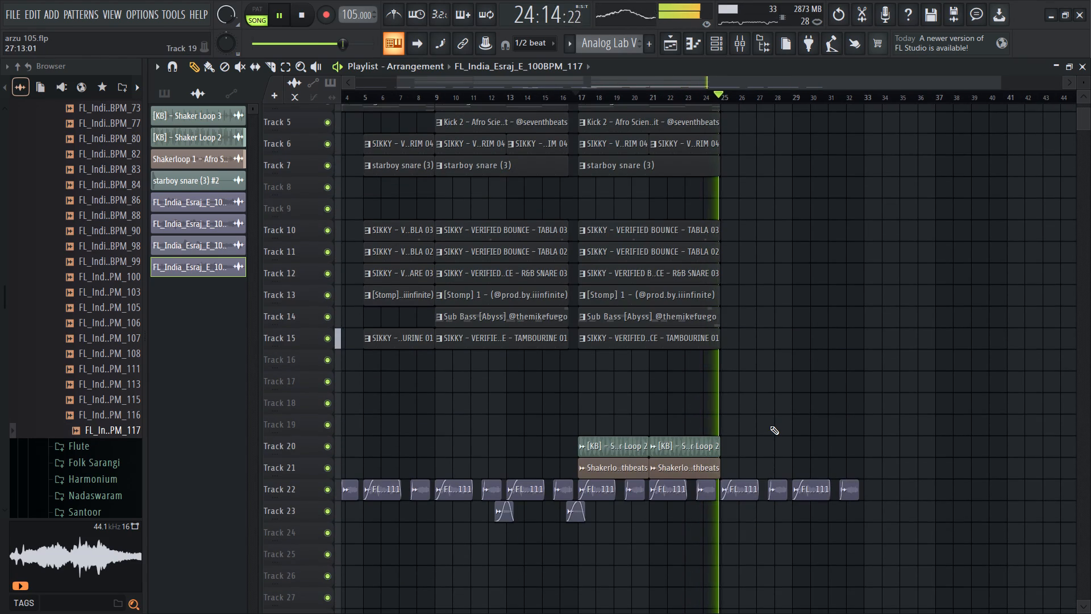
Play the song from bar 1 and check the effect slots on the esraj mixer insert, including soothe2 and Fruity delay 2.
drag(370, 98, 255, 106)
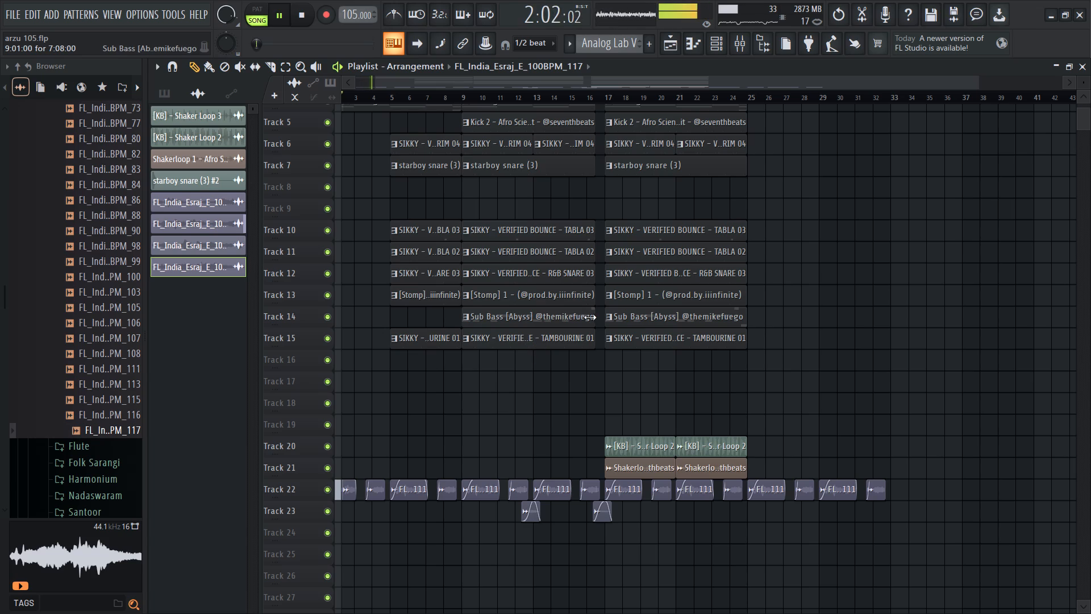
ctrl+scroll(596, 324, down, 12)
key(space)
drag(360, 95, 248, 114)
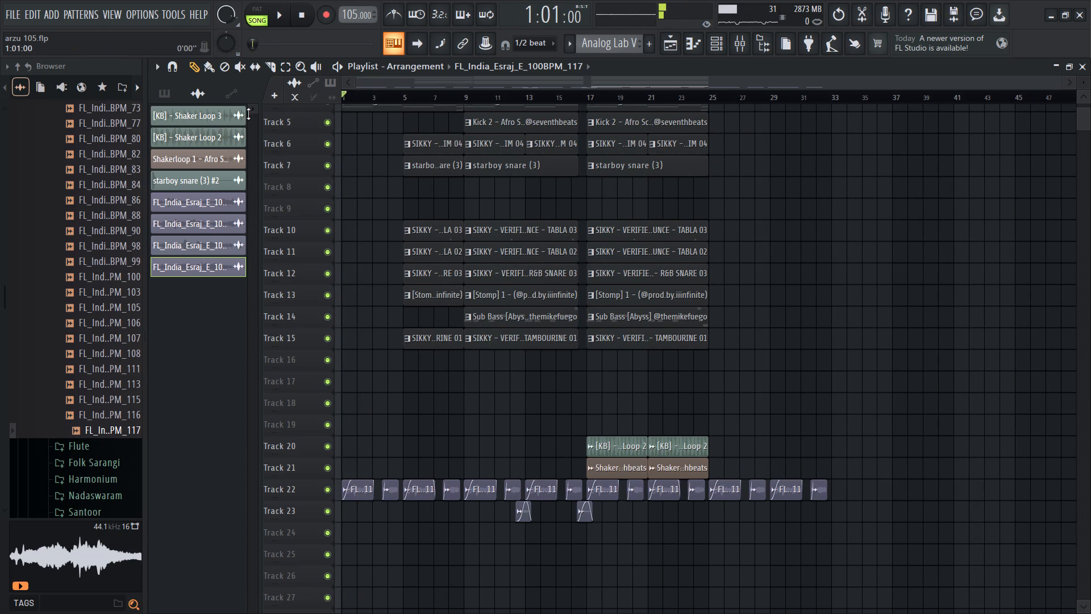
drag(248, 114, 255, 114)
key(space)
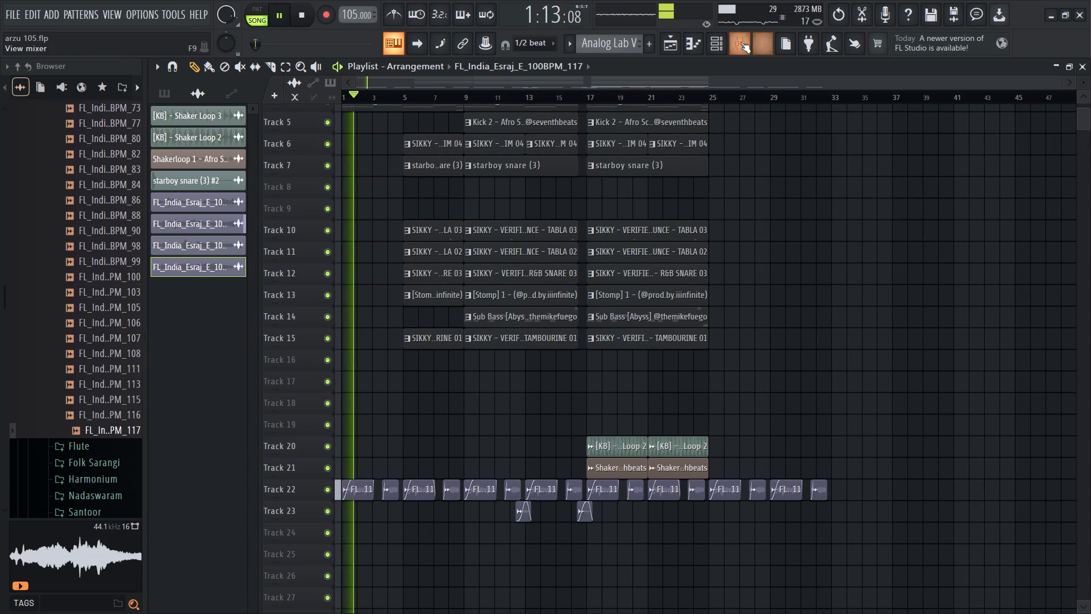
click(740, 42)
click(976, 248)
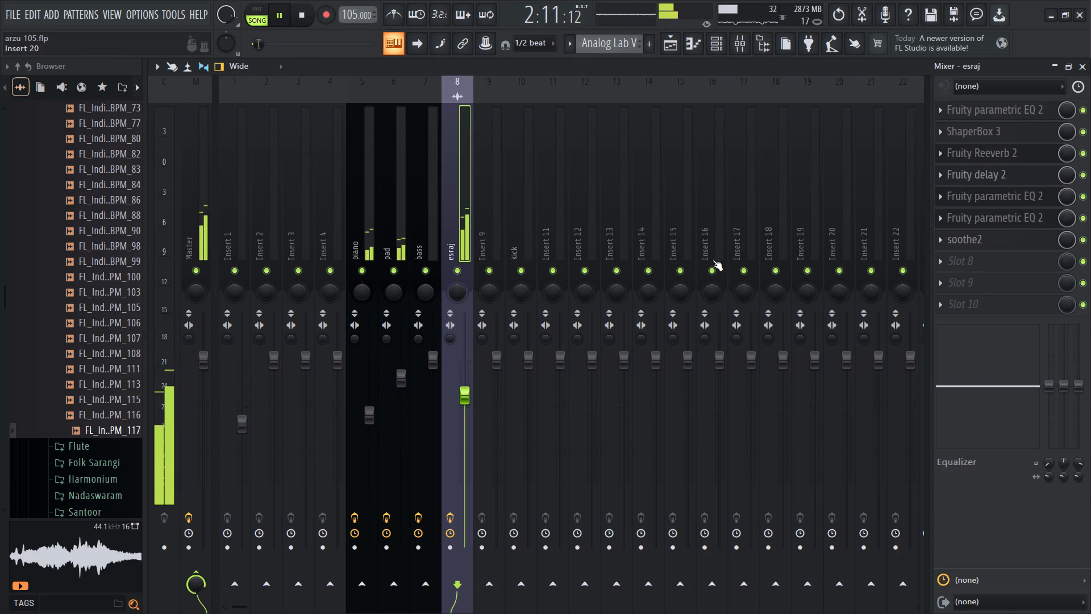
click(988, 181)
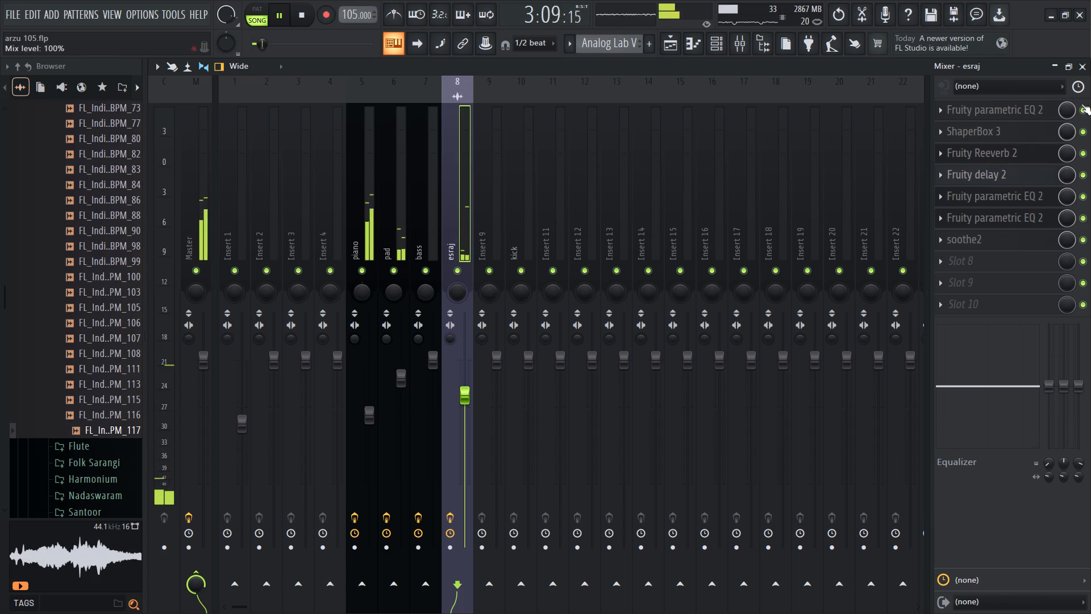
click(1087, 73)
Replay the song from bar 1 and examine the intro layout of the melody, drum and Esraj tracks.
alt+scroll(501, 424, up, 8)
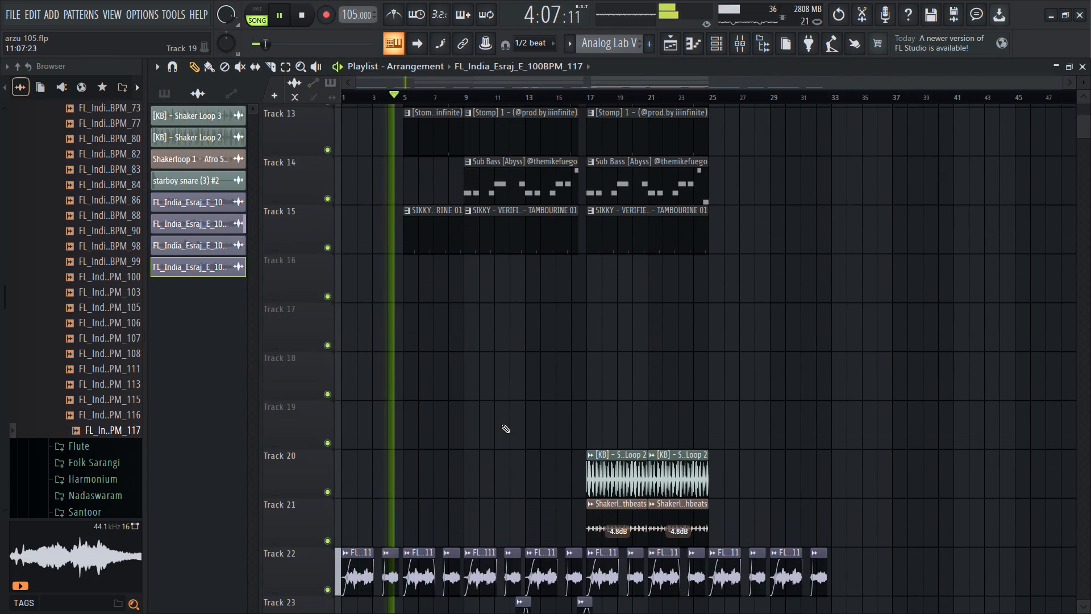
key(space)
drag(476, 95, 156, 117)
key(space)
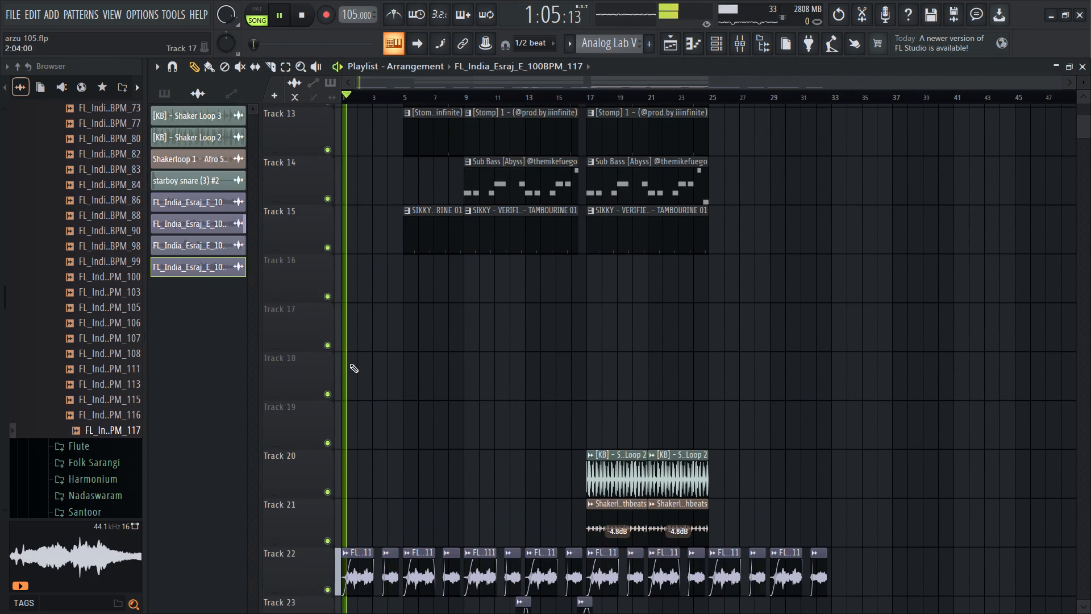
scroll(344, 375, down, 4)
ctrl+scroll(344, 375, up, 8)
scroll(439, 363, up, 7)
scroll(518, 230, up, 8)
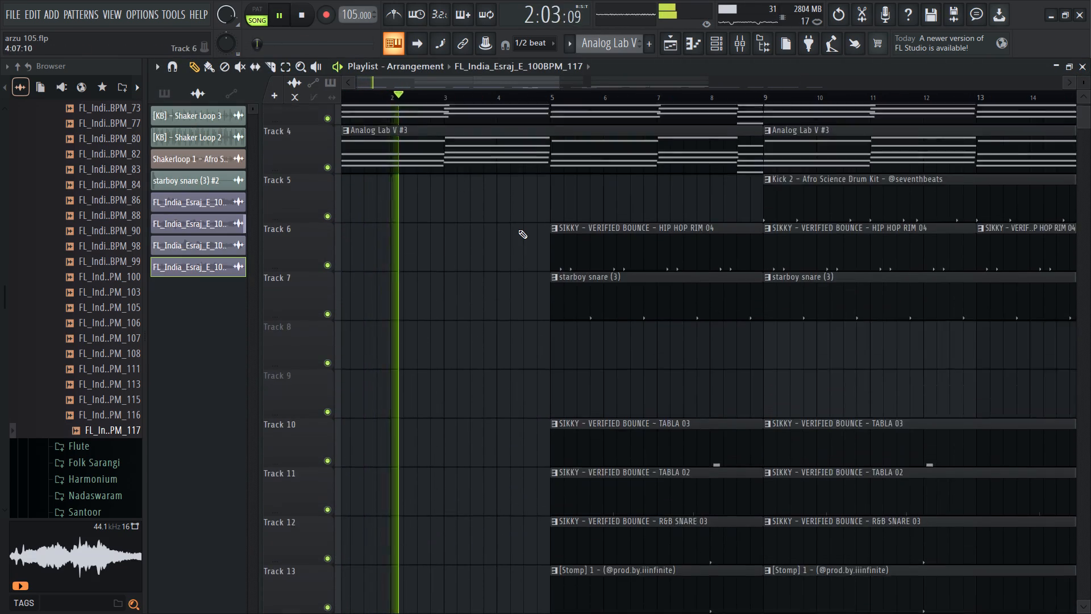
scroll(518, 230, up, 3)
alt+scroll(543, 172, down, 11)
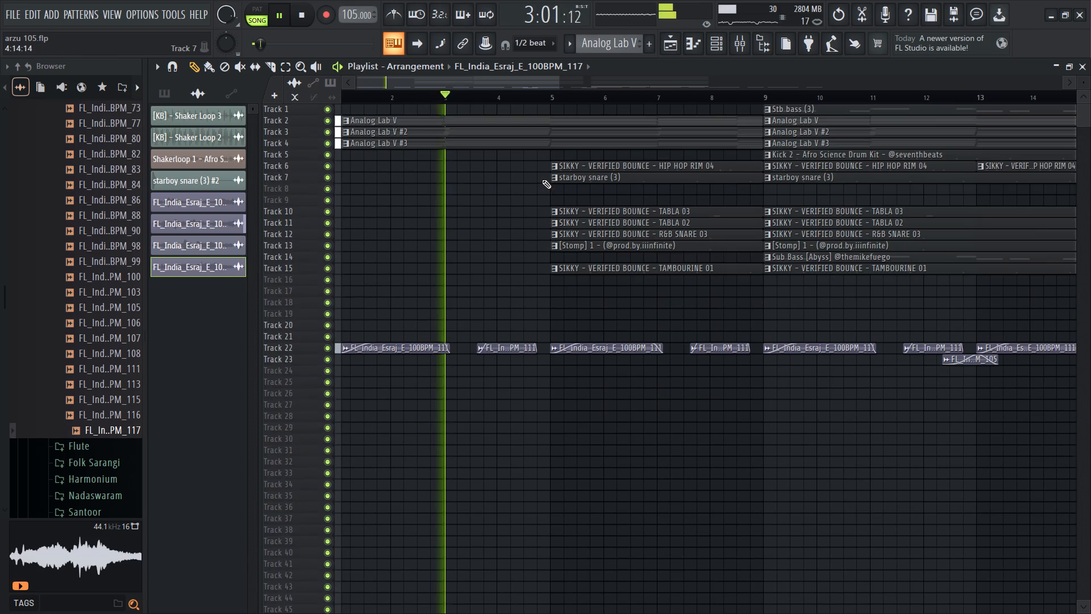
alt+scroll(542, 180, down, 5)
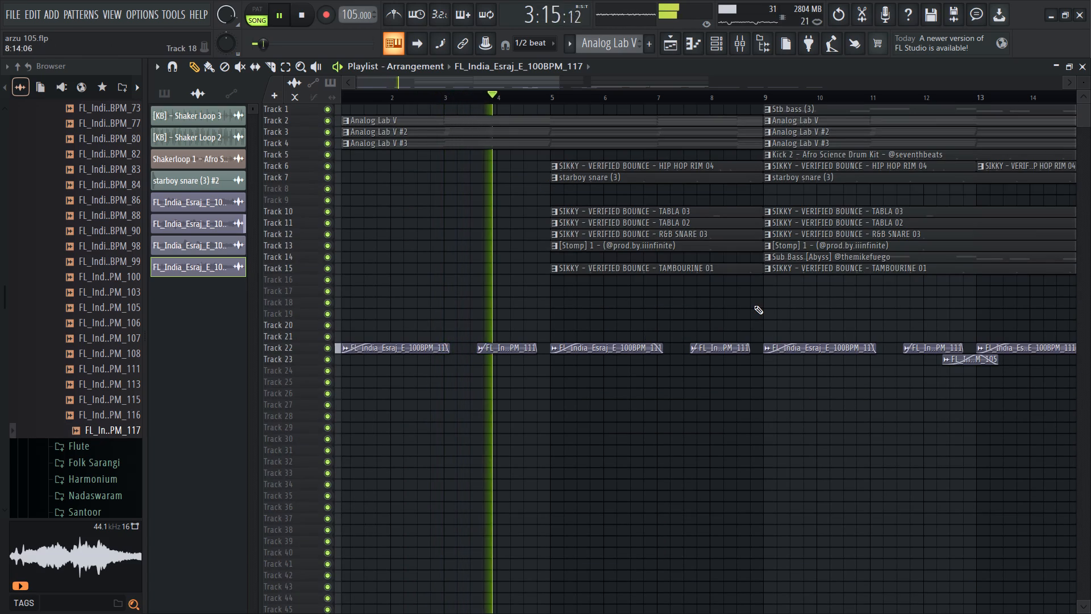
Listen on from bar 3 to bar 7 and examine the Esraj clips on Tracks 22 and 23 against the drum tracks.
ctrl+scroll(760, 368, up, 9)
ctrl+scroll(760, 368, down, 10)
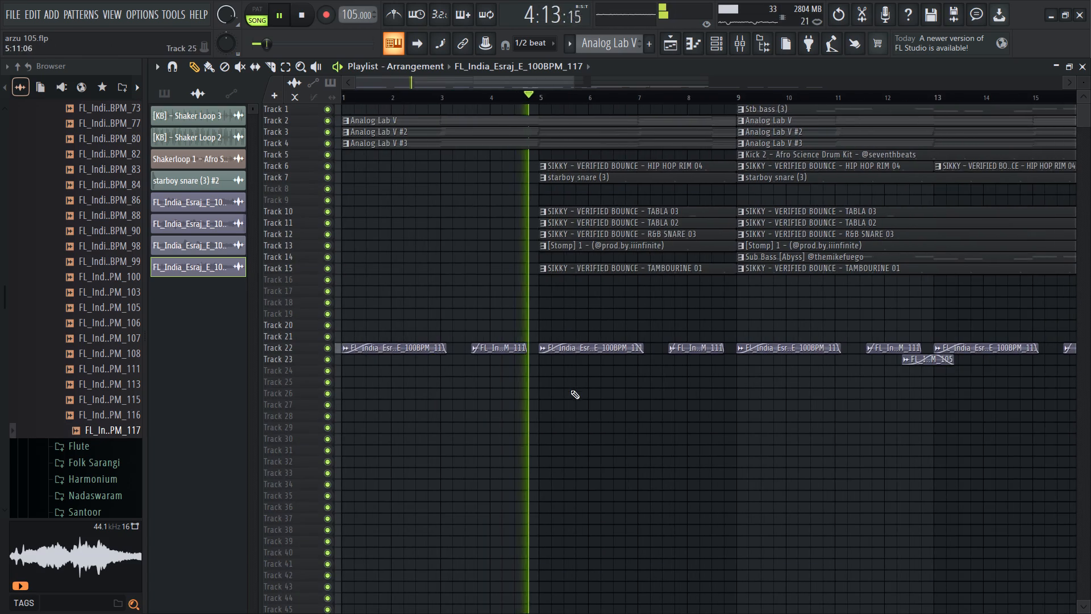
ctrl+scroll(634, 404, up, 8)
ctrl+scroll(640, 405, down, 7)
ctrl+scroll(767, 416, up, 7)
ctrl+scroll(768, 417, down, 4)
ctrl+scroll(768, 417, up, 5)
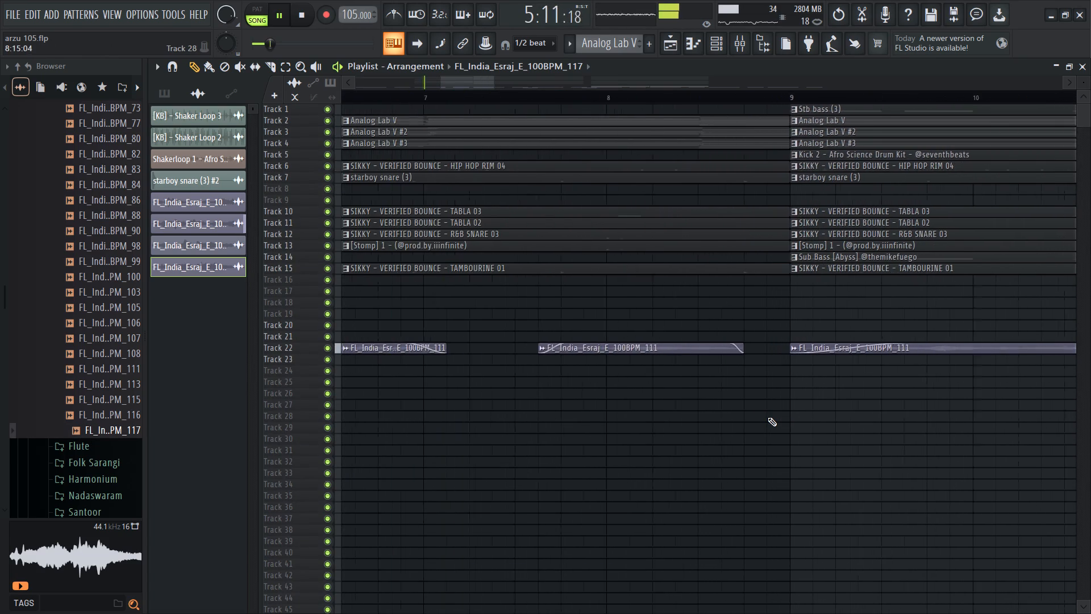
alt+scroll(768, 417, up, 7)
scroll(768, 417, up, 8)
scroll(735, 412, down, 12)
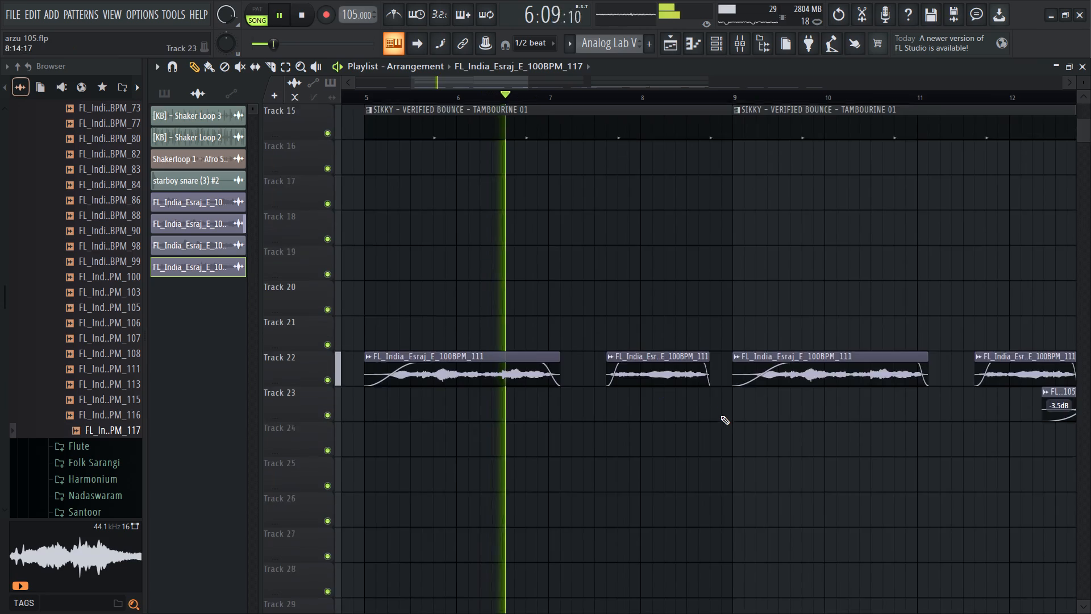
scroll(721, 416, down, 2)
Search the sample browser for afro and look over the matching drum kit folders and drum loops.
click(93, 601)
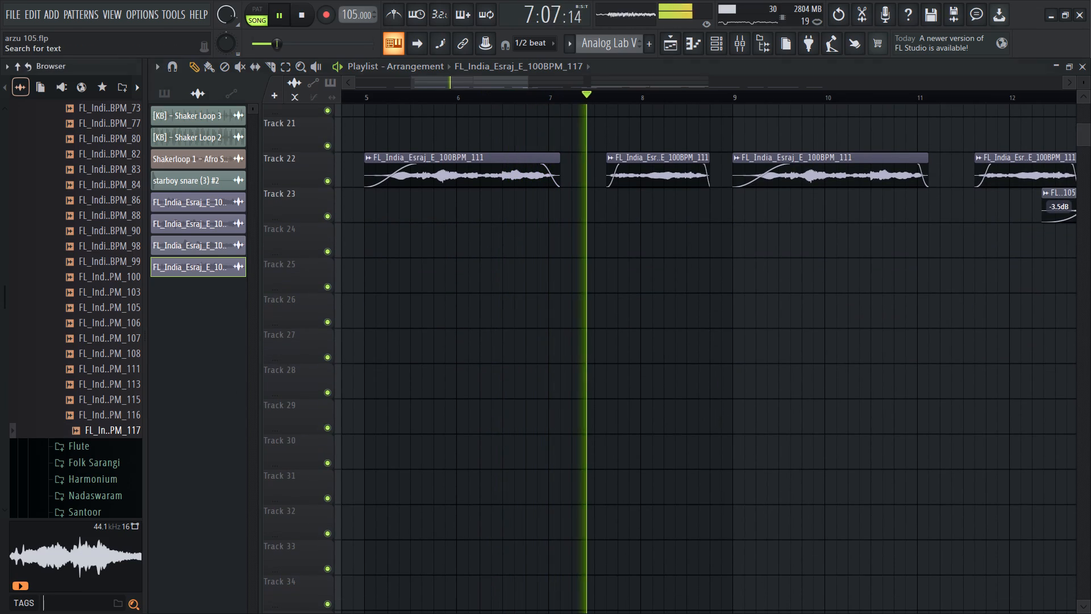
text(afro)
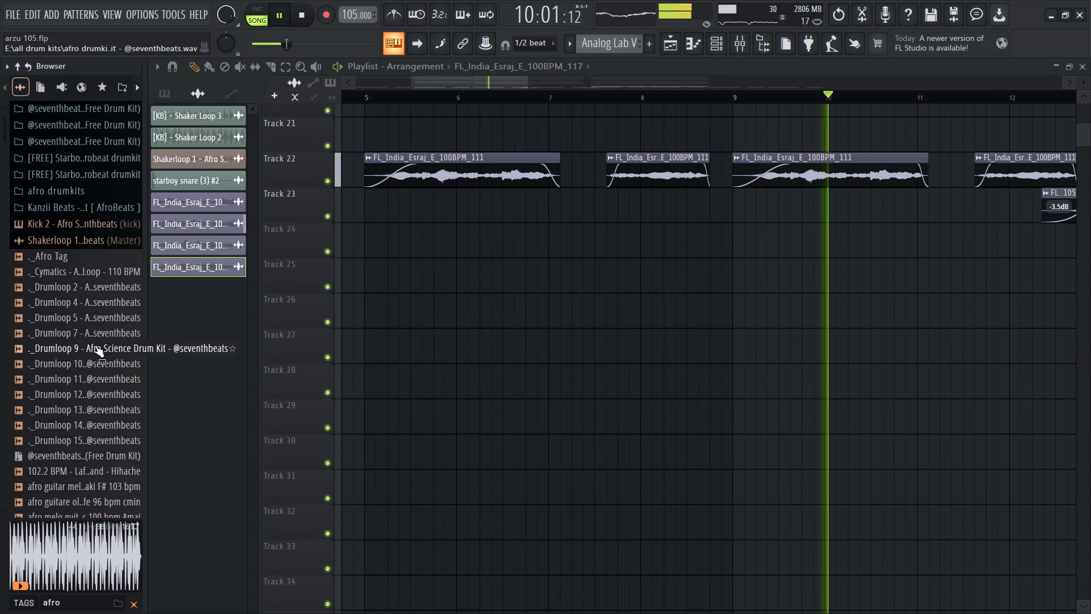
scroll(95, 345, up, 7)
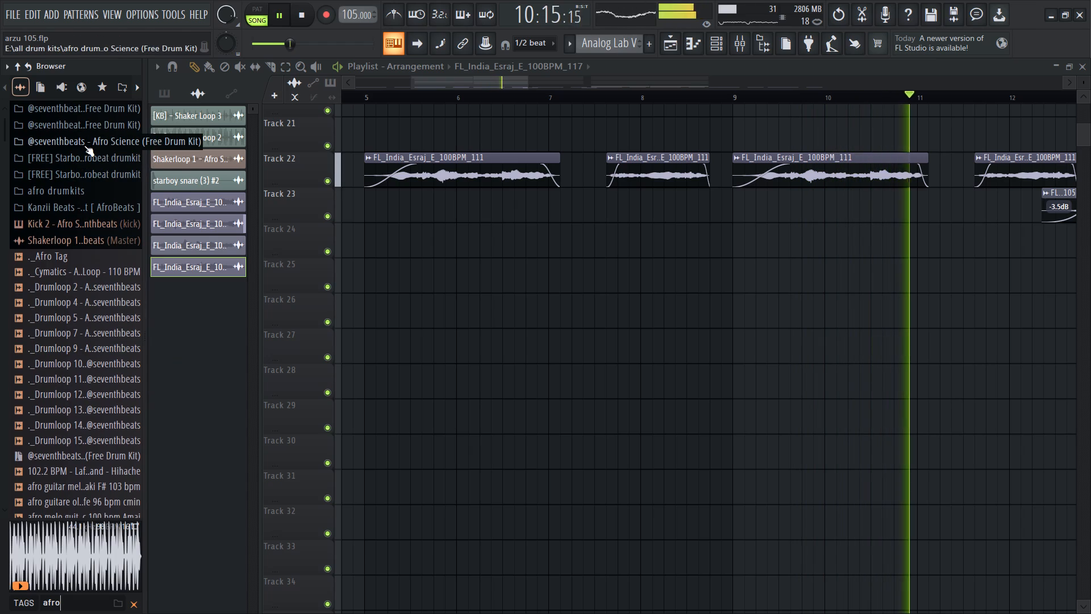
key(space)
Switch to the Instagram app and open the direct messages.
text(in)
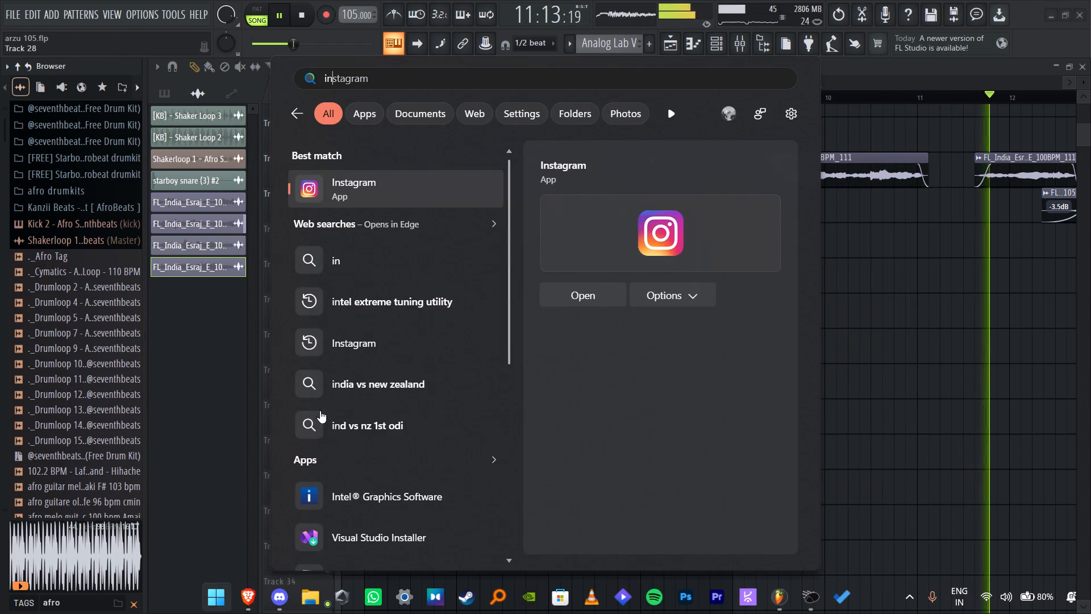
click(592, 226)
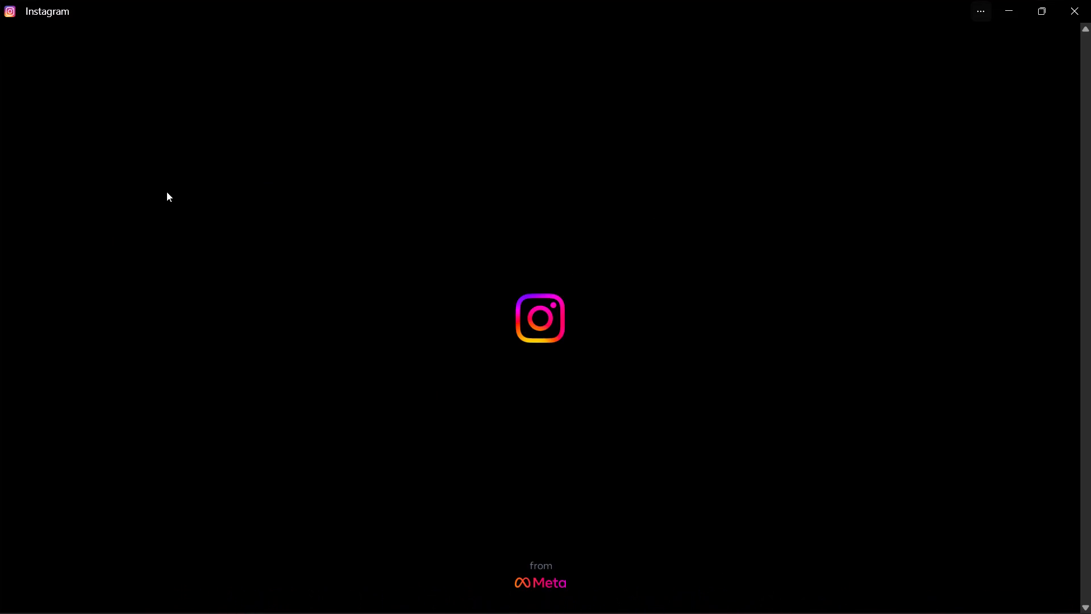
click(38, 237)
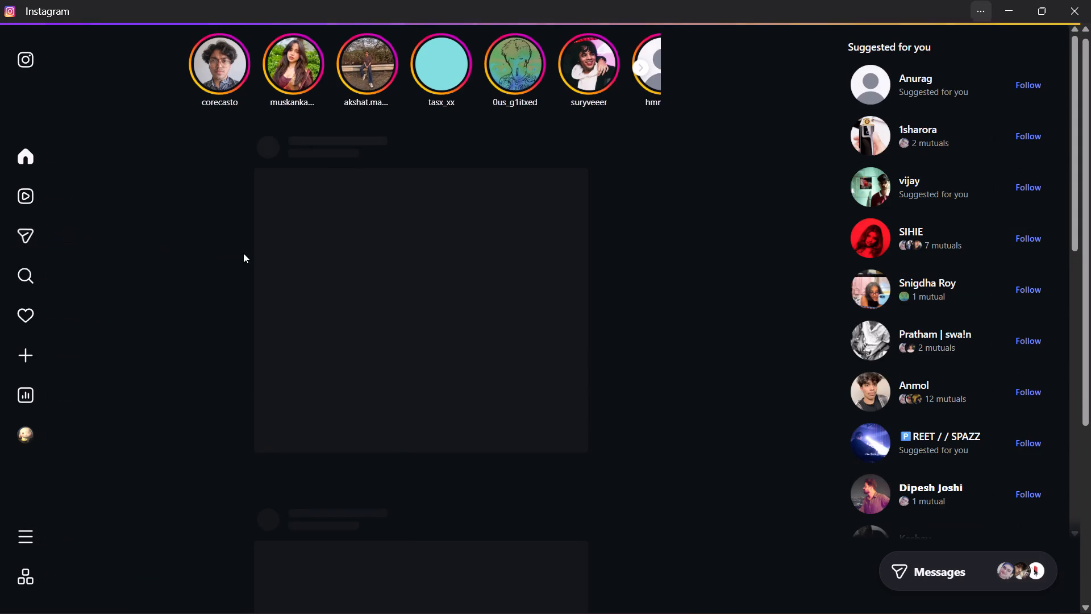
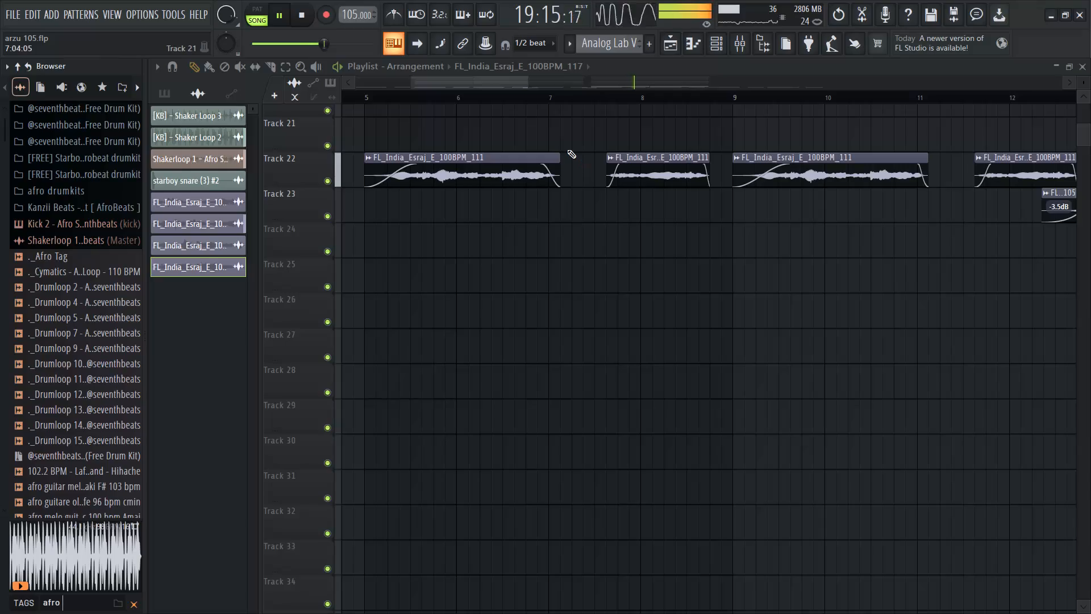
Solo the Shaker Loop 2 track, Track 20, and re-enable Track 21 with Shakerloop 1 so both shaker tracks play together.
ctrl+scroll(551, 329, down, 4)
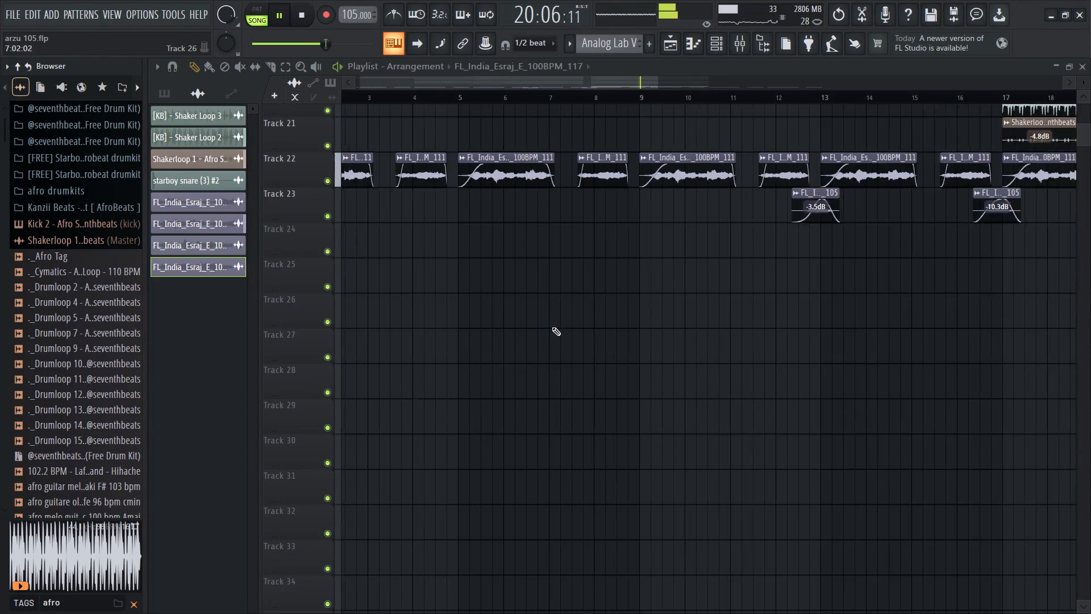
ctrl+scroll(552, 327, down, 8)
ctrl+scroll(639, 264, up, 9)
ctrl+scroll(639, 264, down, 6)
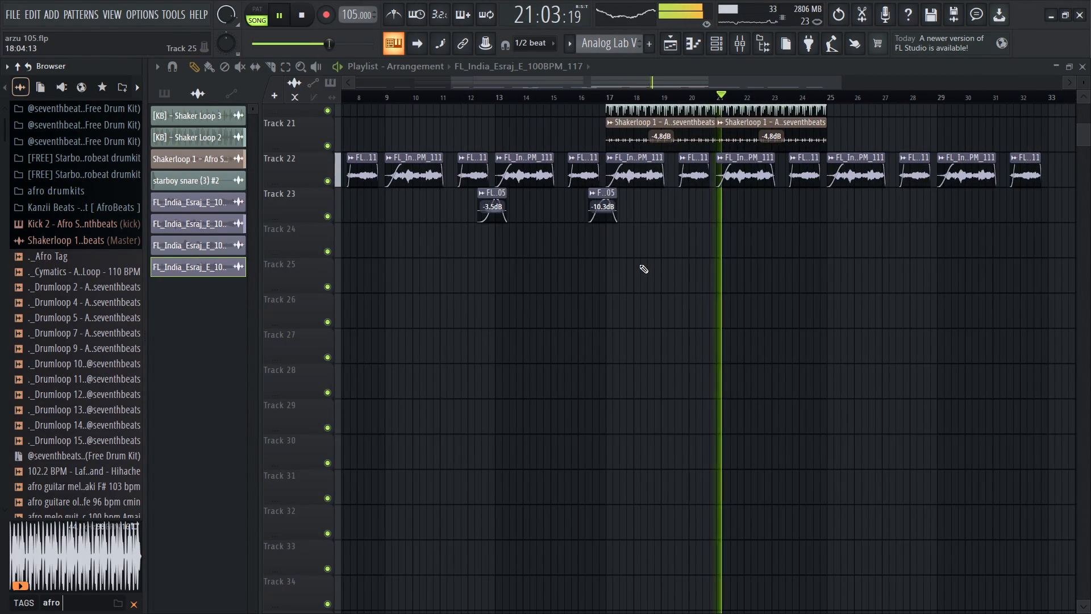
scroll(639, 264, up, 4)
ctrl+scroll(639, 264, up, 8)
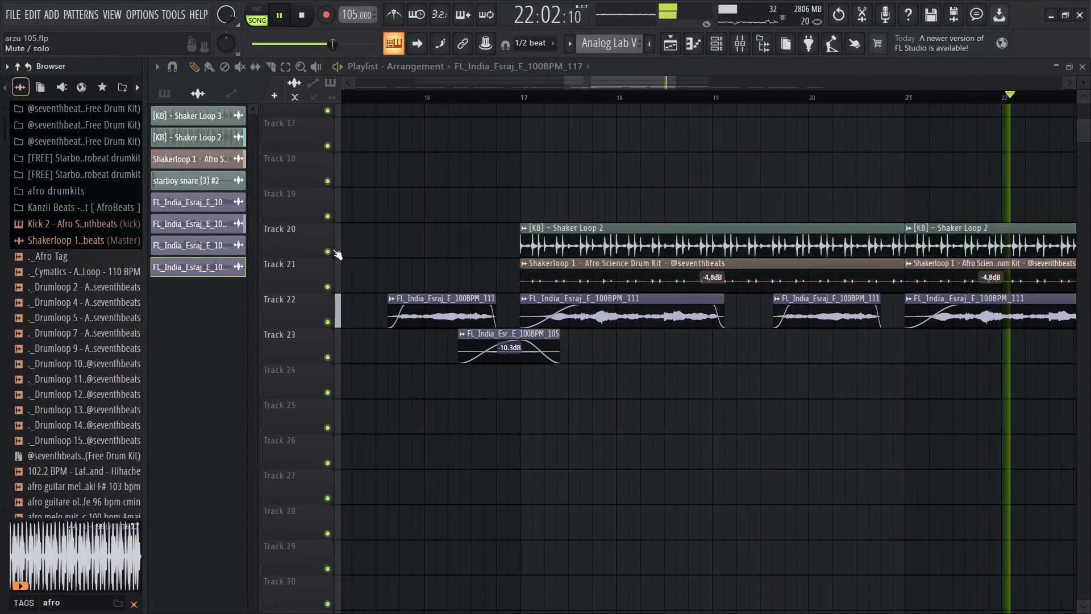
right_click(332, 249)
click(324, 284)
Route the [KB] - Shaker Loop 2 clip to mixer insert 9 and rename that insert shaker.
double_click(583, 244)
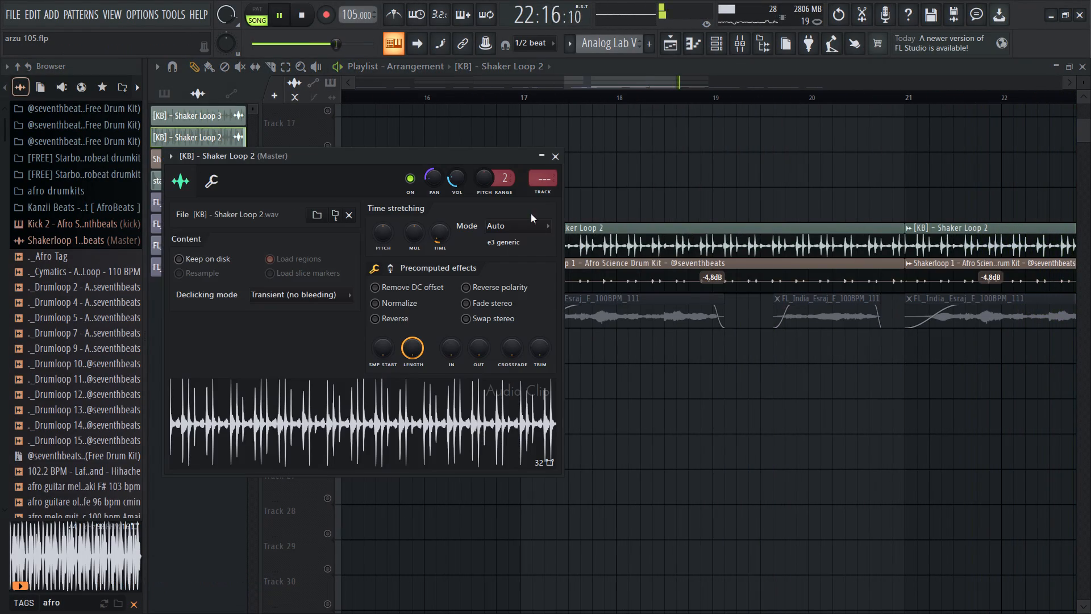
click(540, 193)
right_click(494, 139)
click(552, 94)
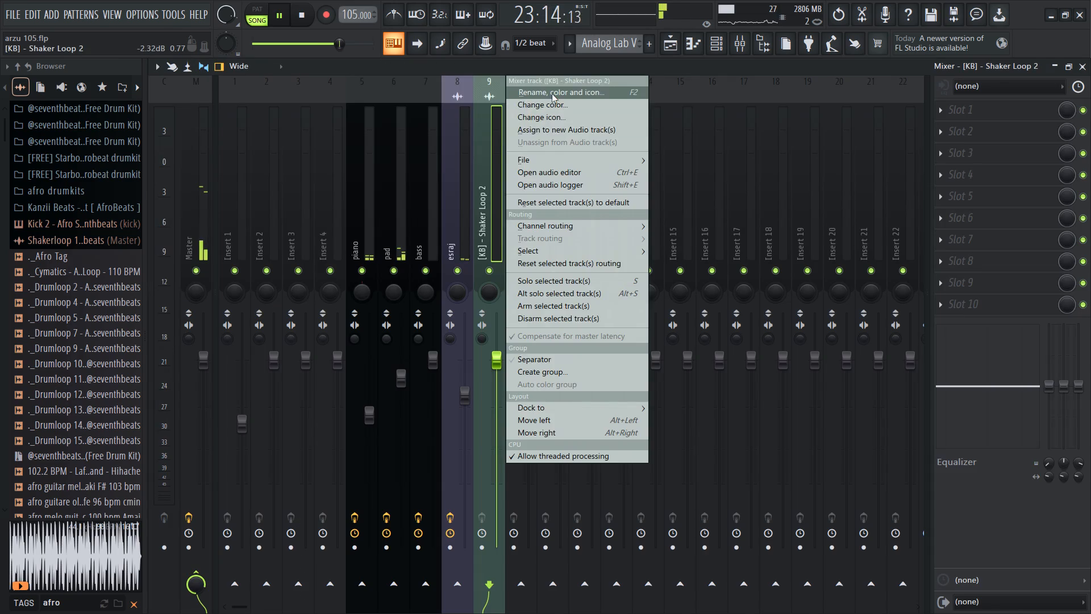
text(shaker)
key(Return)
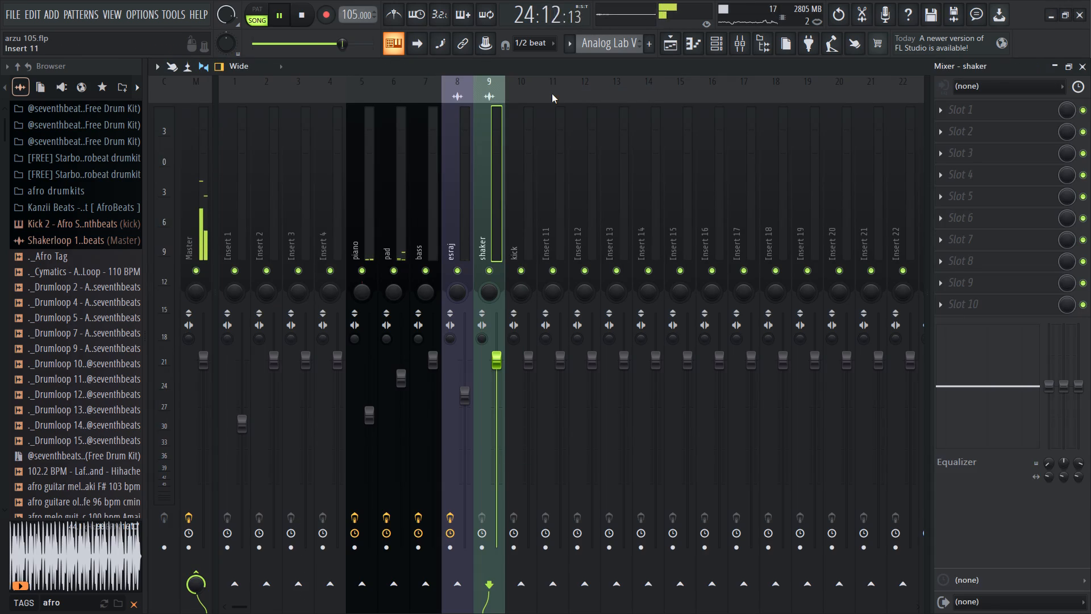
Route the Shakerloop 1 audio clip channel to mixer track 9, the shaker insert.
click(671, 44)
double_click(599, 279)
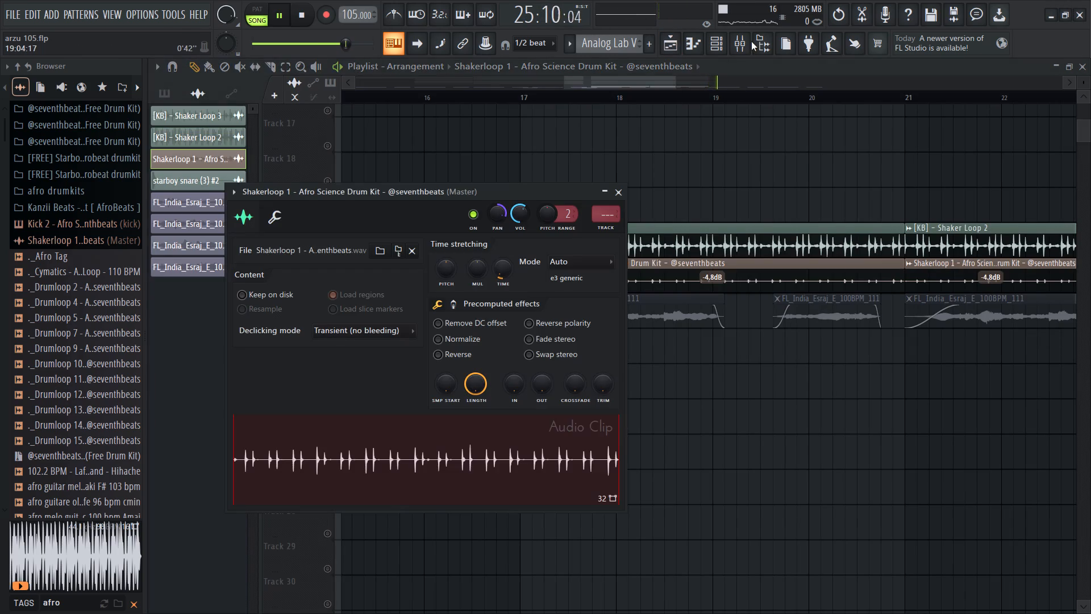
click(751, 42)
click(743, 40)
click(743, 40)
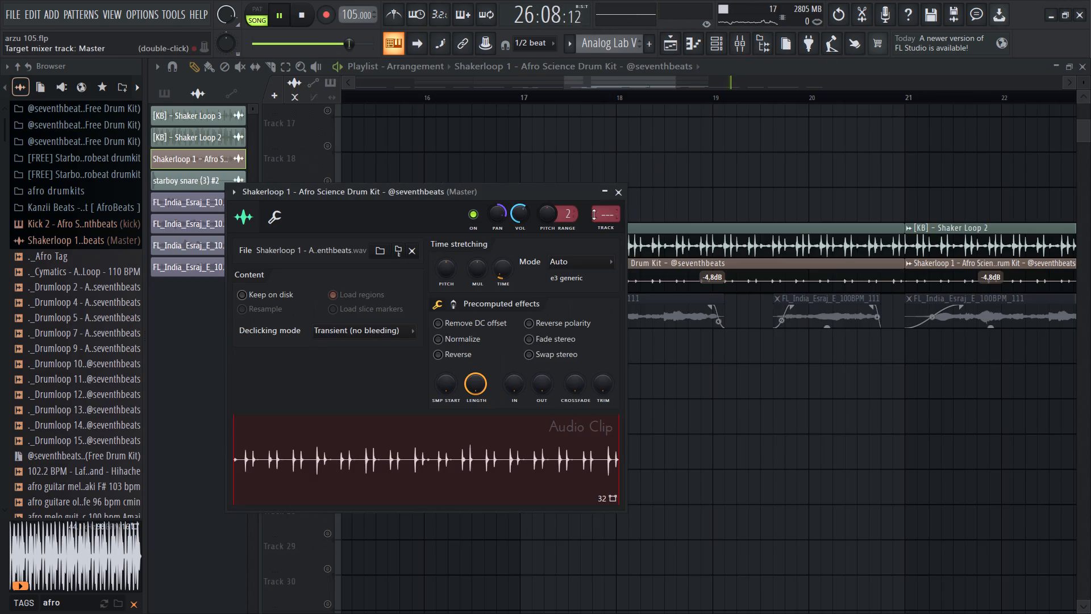
drag(594, 214, 617, 155)
Set the song position to bar 17 and load Gross Beat in Slot 1 of the shaker mixer insert.
key(space)
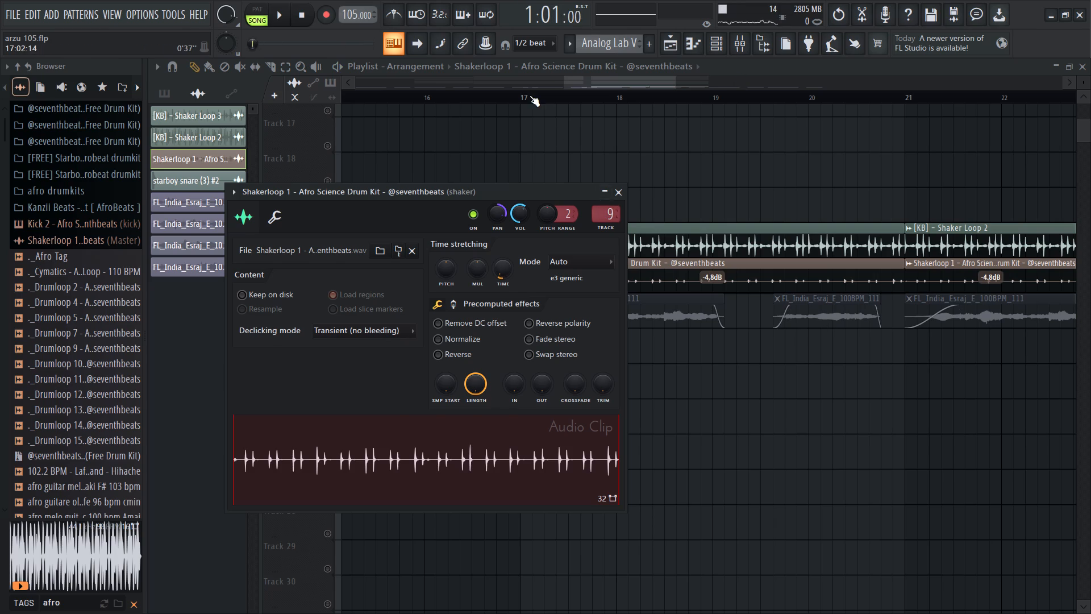
click(524, 95)
click(753, 44)
click(749, 44)
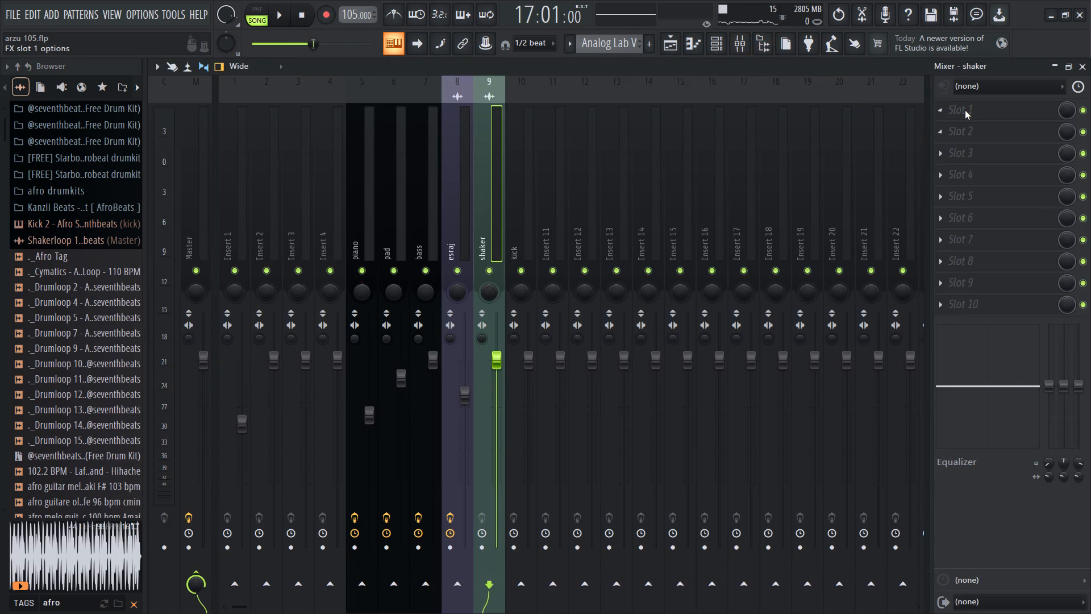
click(965, 110)
click(512, 23)
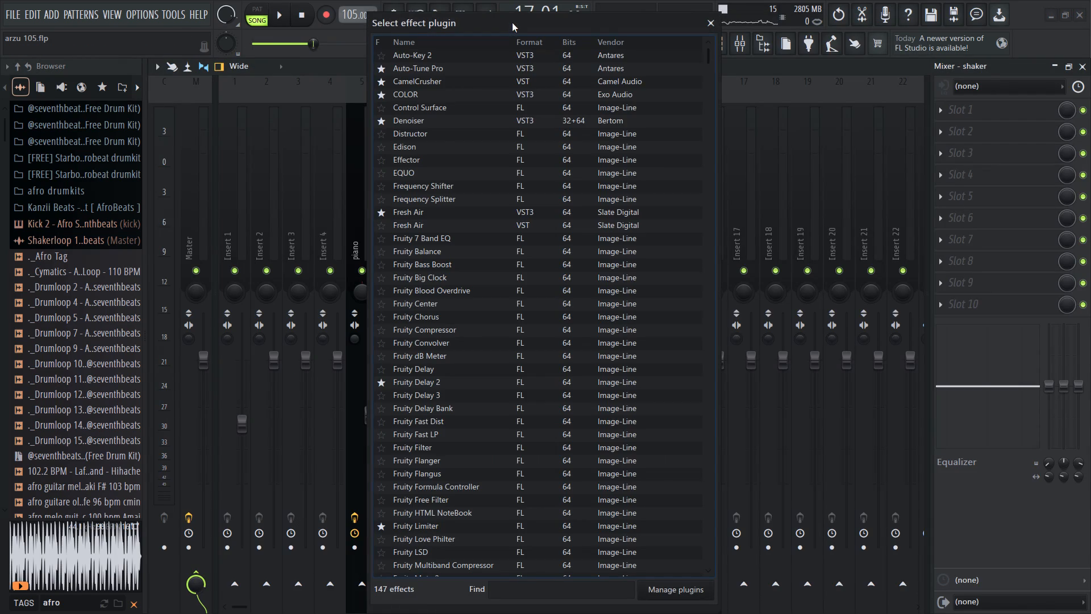
text(gross)
double_click(476, 60)
Choose Gross Beat's Momentary preset and select the 1 Beat Rpt time slot.
key(space)
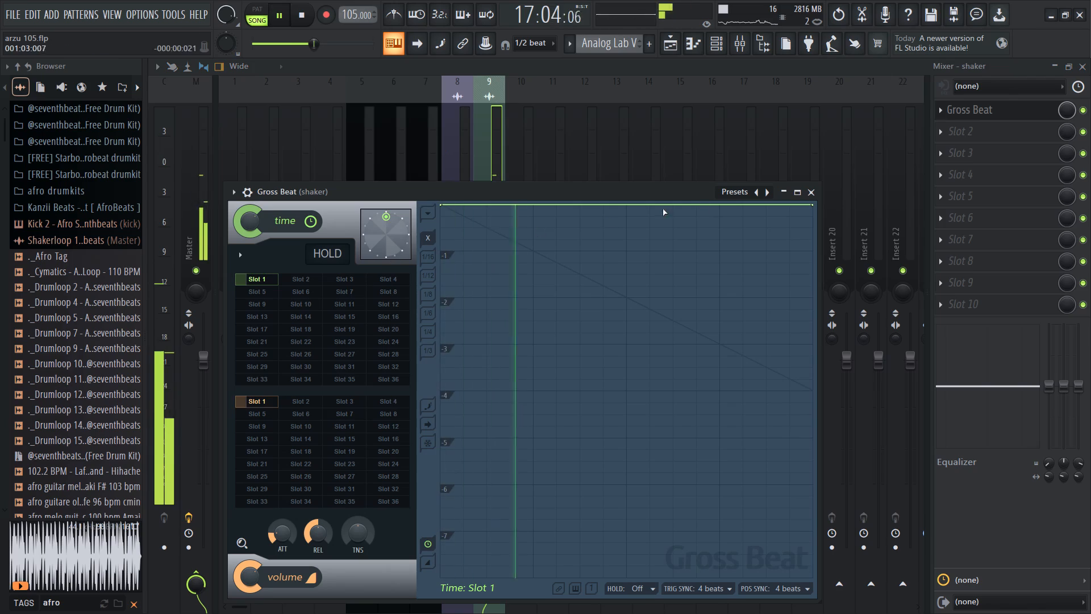
key(space)
triple_click(771, 193)
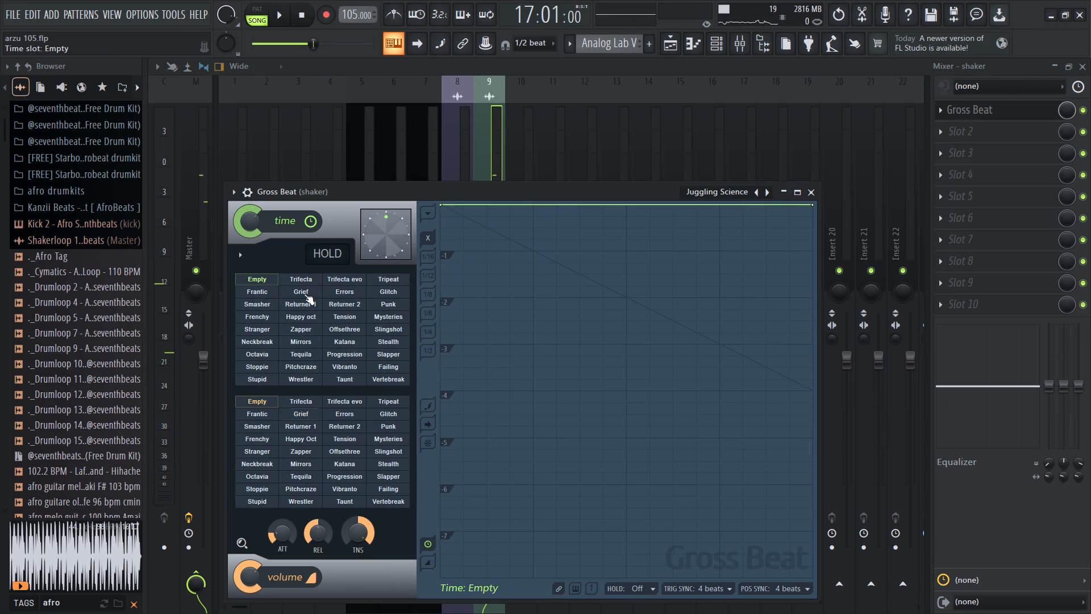
click(304, 294)
click(765, 192)
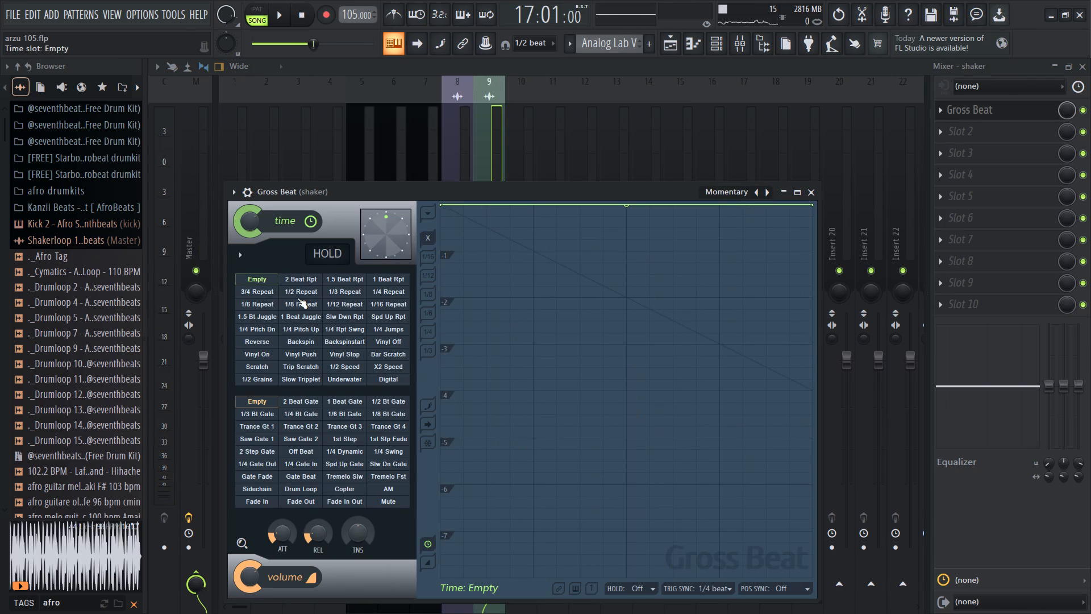
click(385, 279)
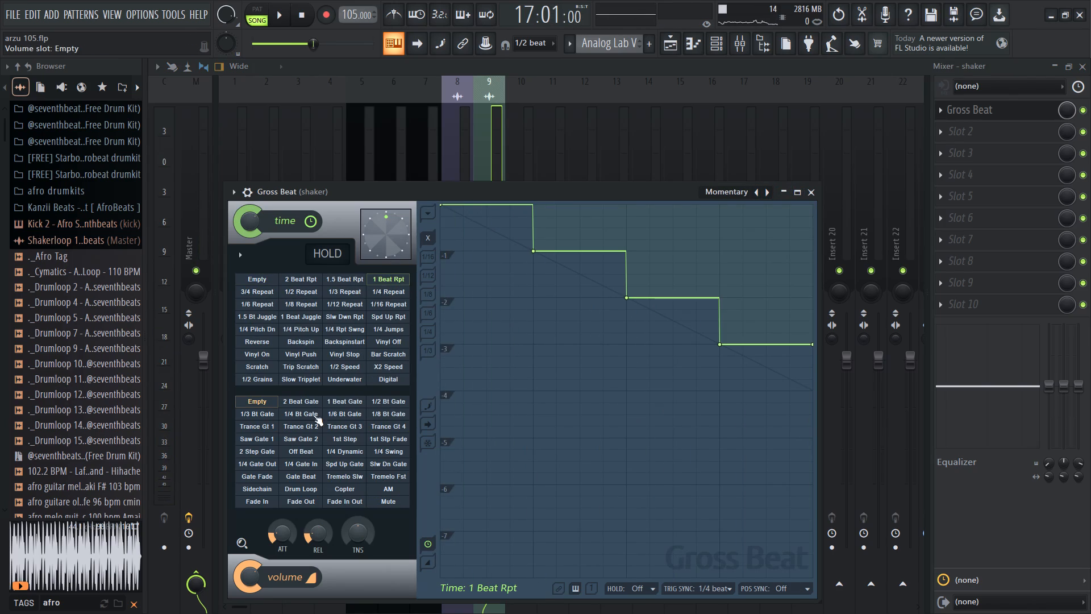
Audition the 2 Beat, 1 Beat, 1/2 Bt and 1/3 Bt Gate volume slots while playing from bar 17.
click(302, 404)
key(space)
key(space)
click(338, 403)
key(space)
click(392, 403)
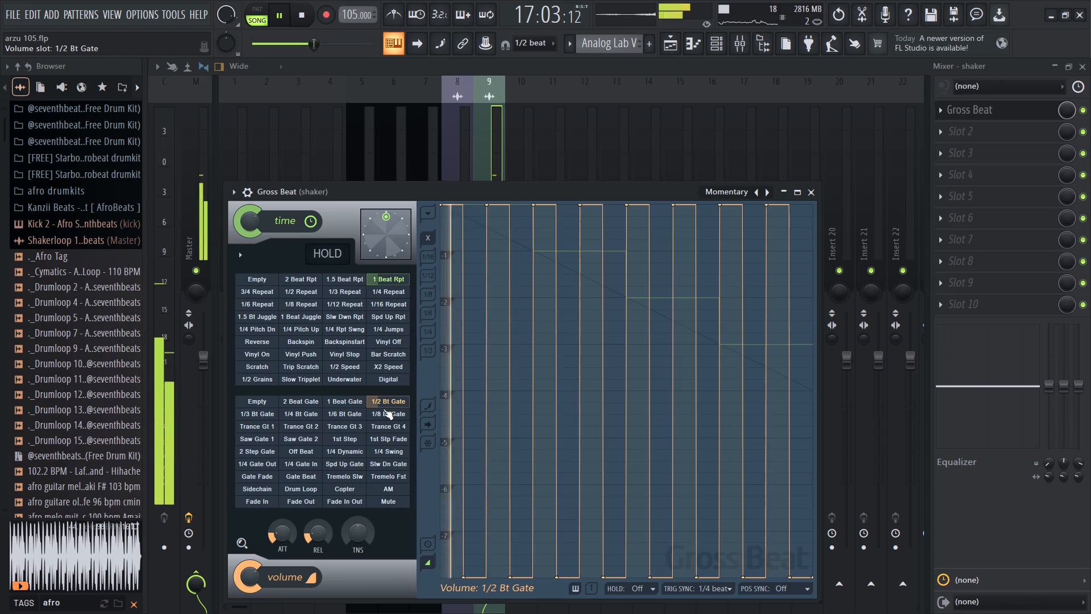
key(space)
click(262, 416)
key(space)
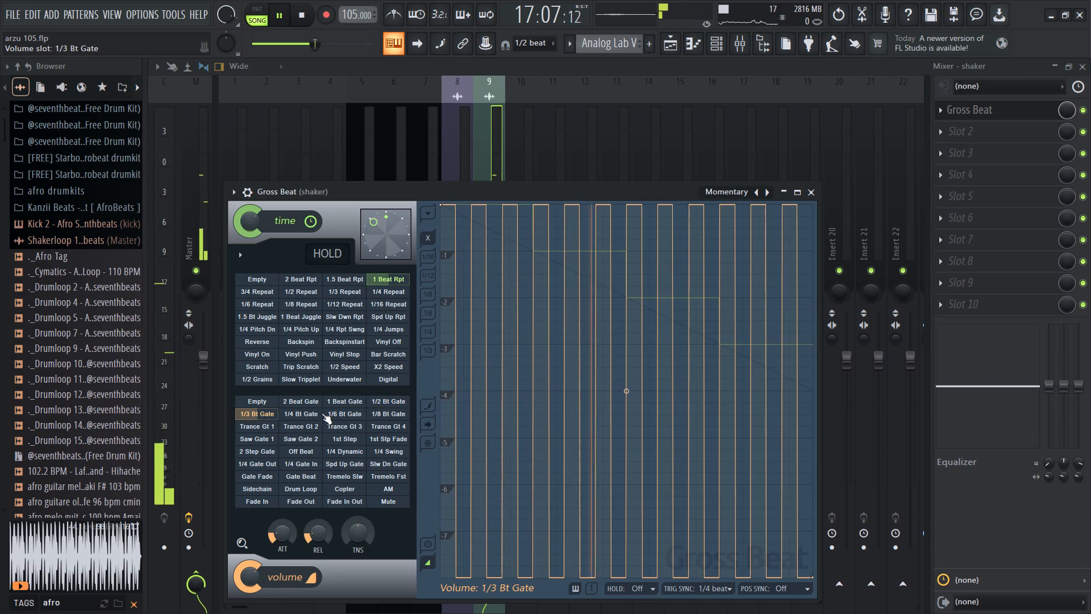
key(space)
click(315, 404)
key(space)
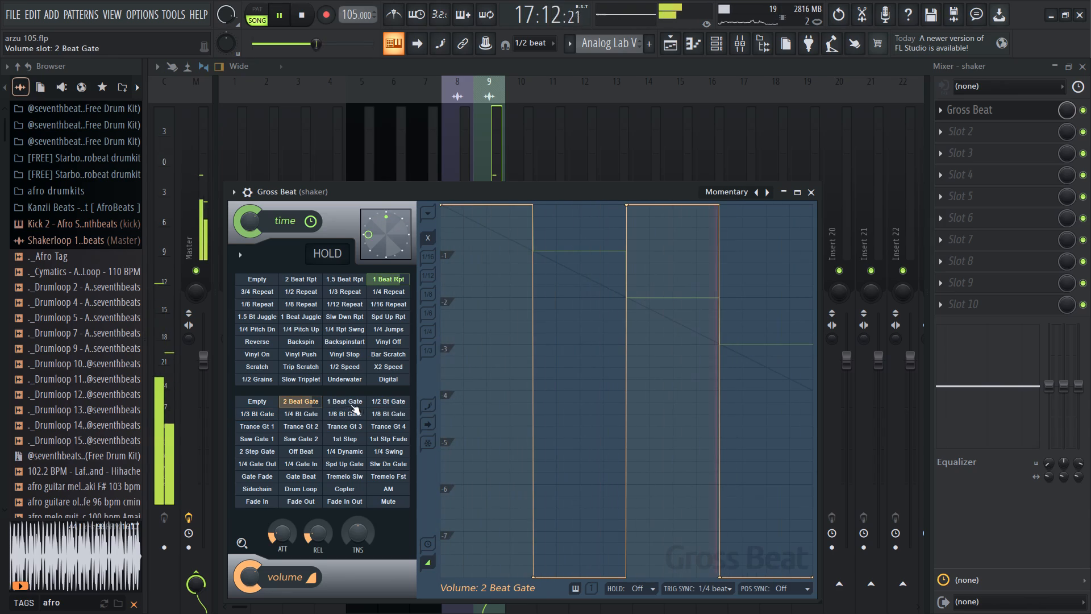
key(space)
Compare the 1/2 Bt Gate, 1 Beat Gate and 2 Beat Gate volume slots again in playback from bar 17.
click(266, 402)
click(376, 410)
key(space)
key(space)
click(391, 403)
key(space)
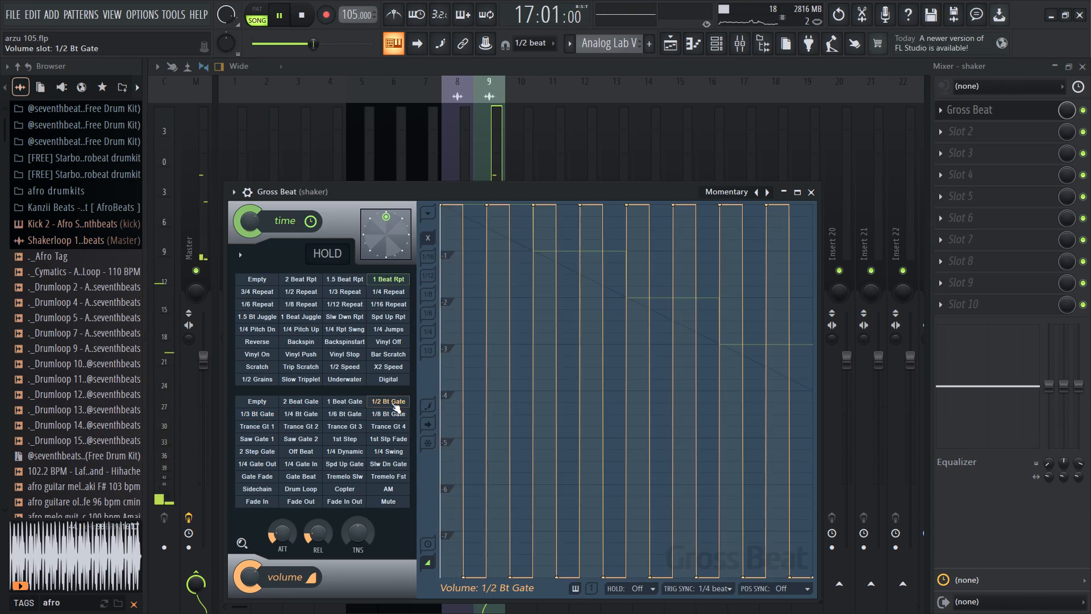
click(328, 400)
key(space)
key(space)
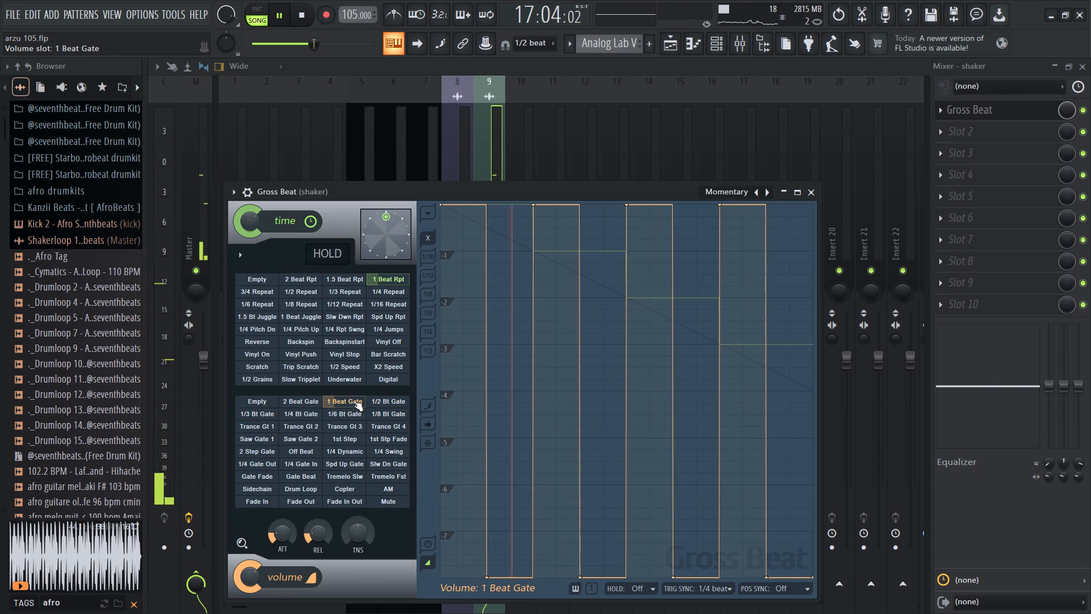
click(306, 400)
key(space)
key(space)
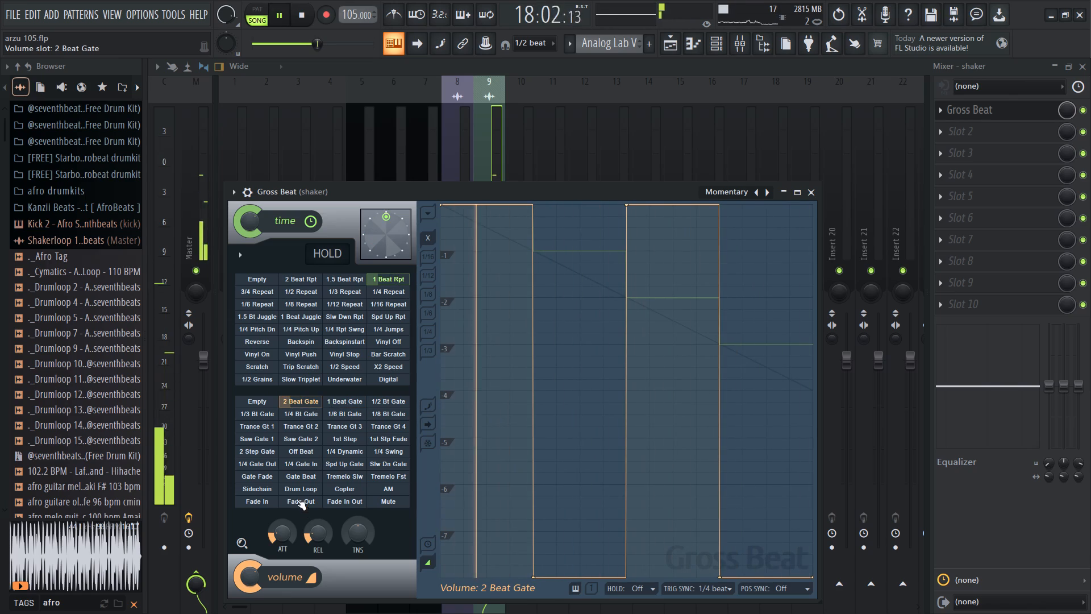
Compare the Trance Gt 1 and Saw Gate 2 volume slots in playback and select Trance Gt 1.
click(268, 426)
key(space)
key(space)
click(308, 437)
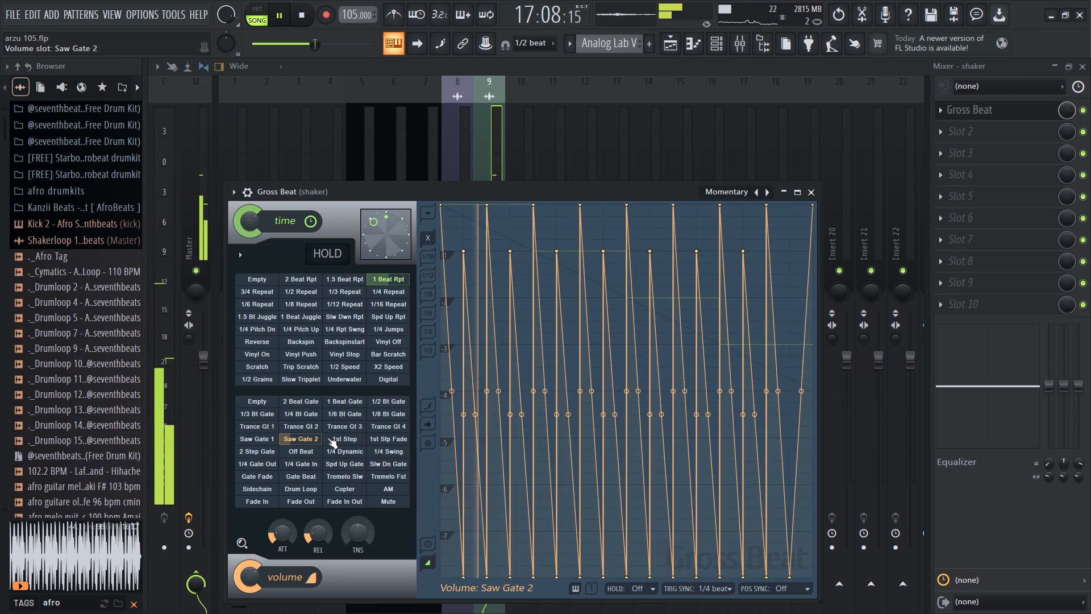
key(space)
click(263, 422)
key(space)
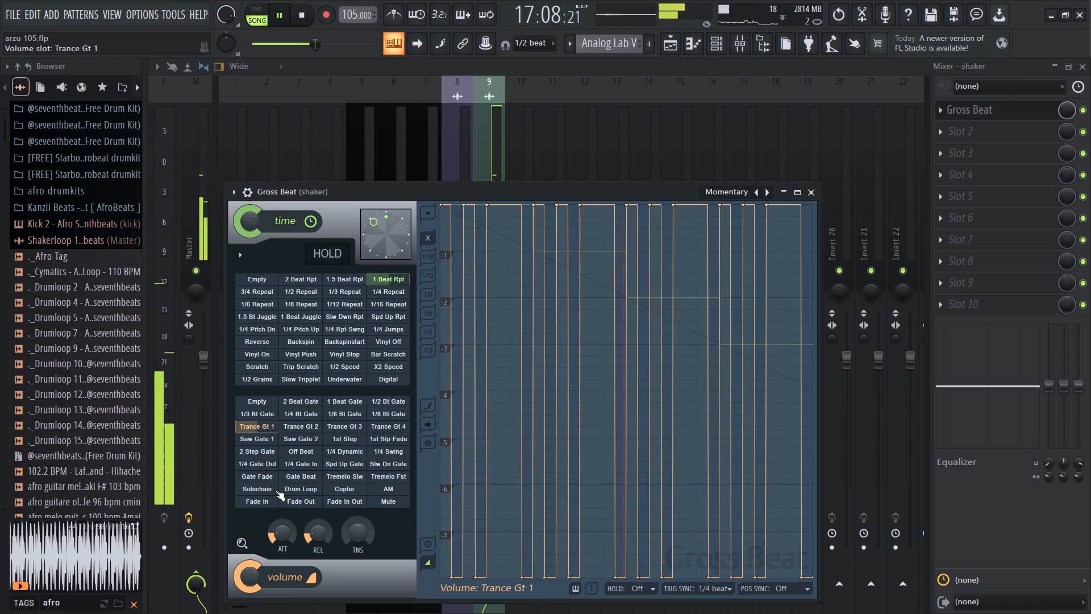
Set Gross Beat's volume mix to about 68% during playback and close the plugin window.
drag(243, 582, 270, 86)
drag(263, 581, 284, 71)
drag(256, 561, 260, 544)
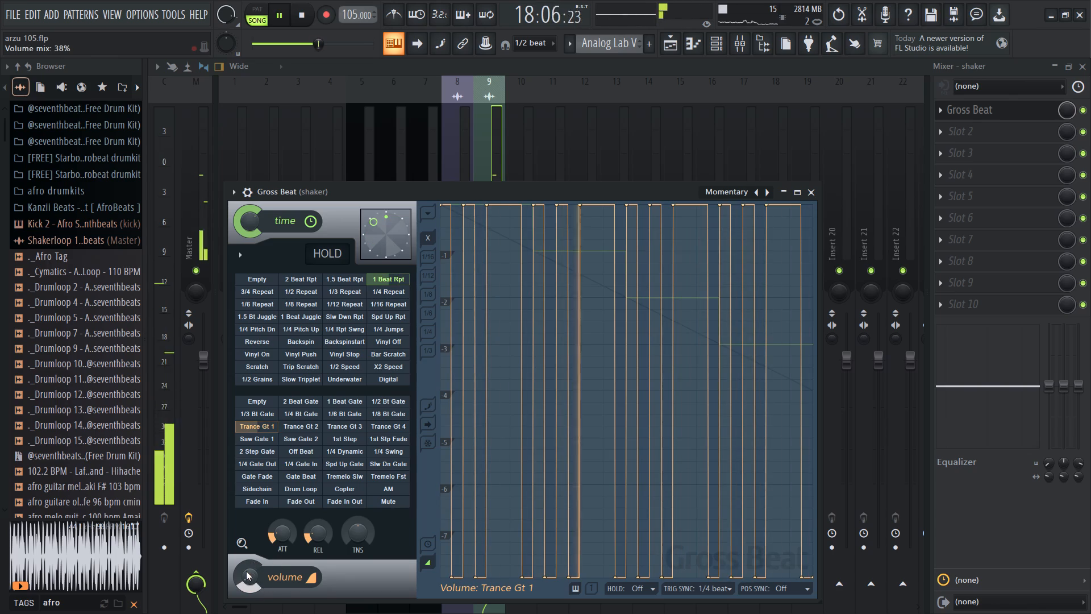
drag(246, 571, 294, 489)
drag(245, 572, 245, 590)
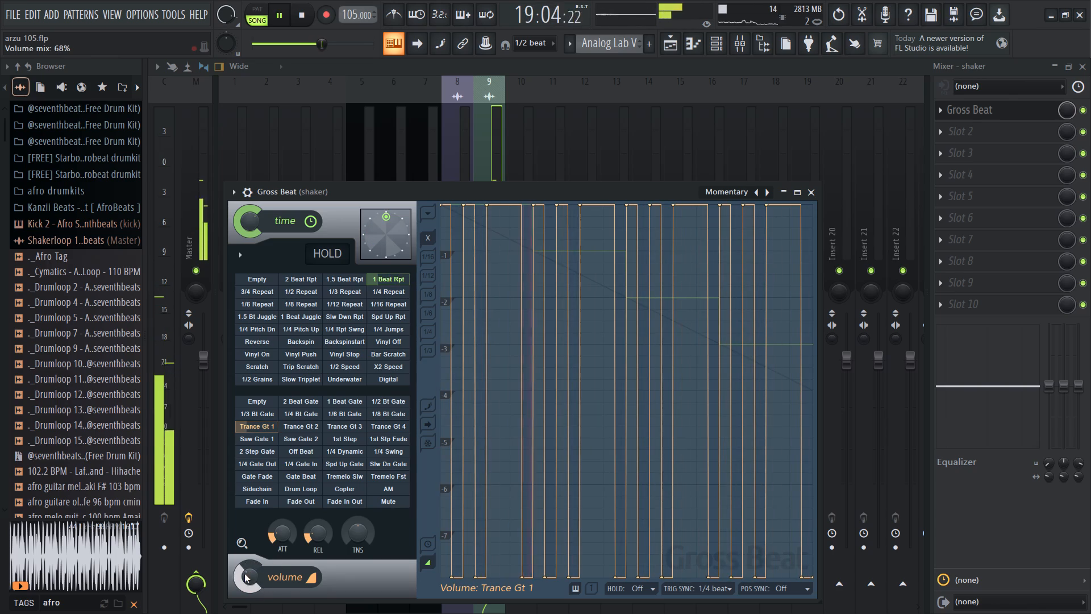
click(813, 191)
Solo the shaker mixer insert to check its gated sound from bar 17.
right_click(496, 264)
key(space)
right_drag(510, 252, 502, 258)
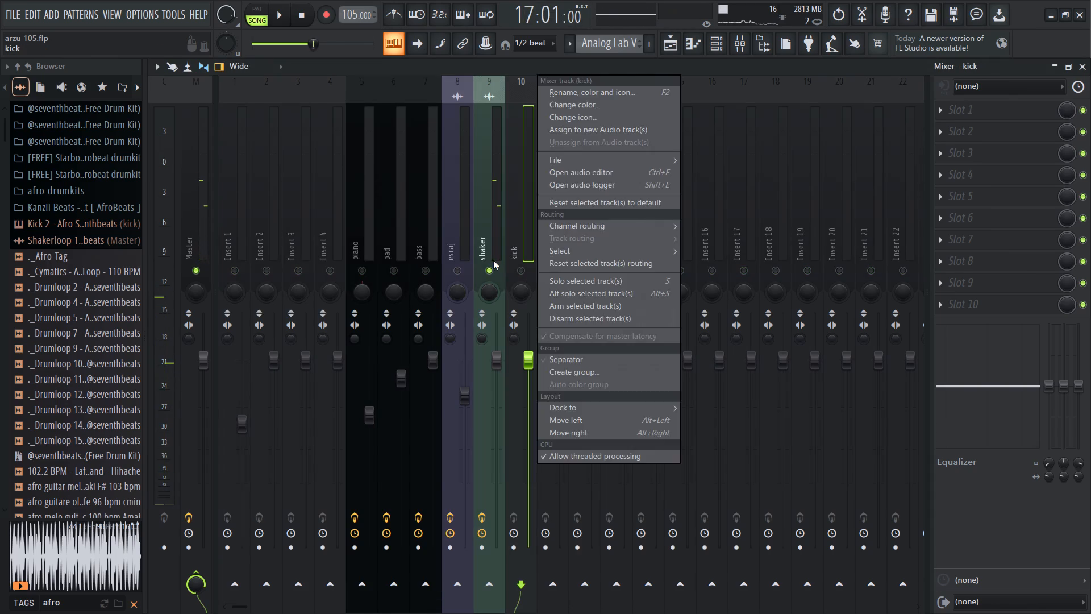
right_click(483, 265)
key(space)
Solo playlist Track 21 to hear Shakerloop 1 alone from bar 17, and re-enable all tracks.
double_click(657, 31)
click(665, 44)
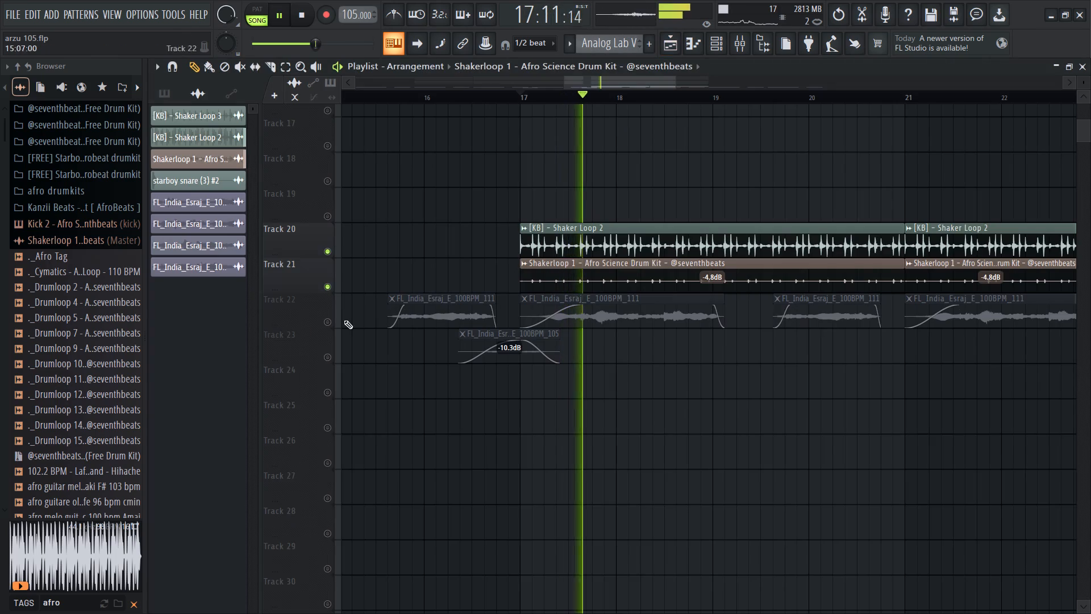
key(space)
right_click(334, 283)
right_click(335, 283)
right_click(330, 285)
key(space)
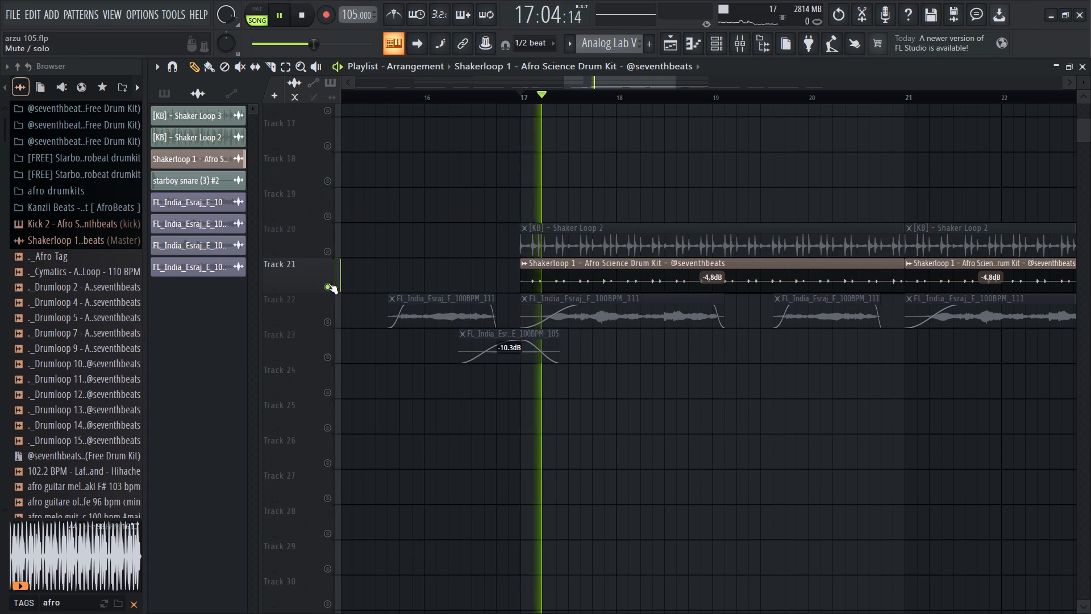
right_click(328, 283)
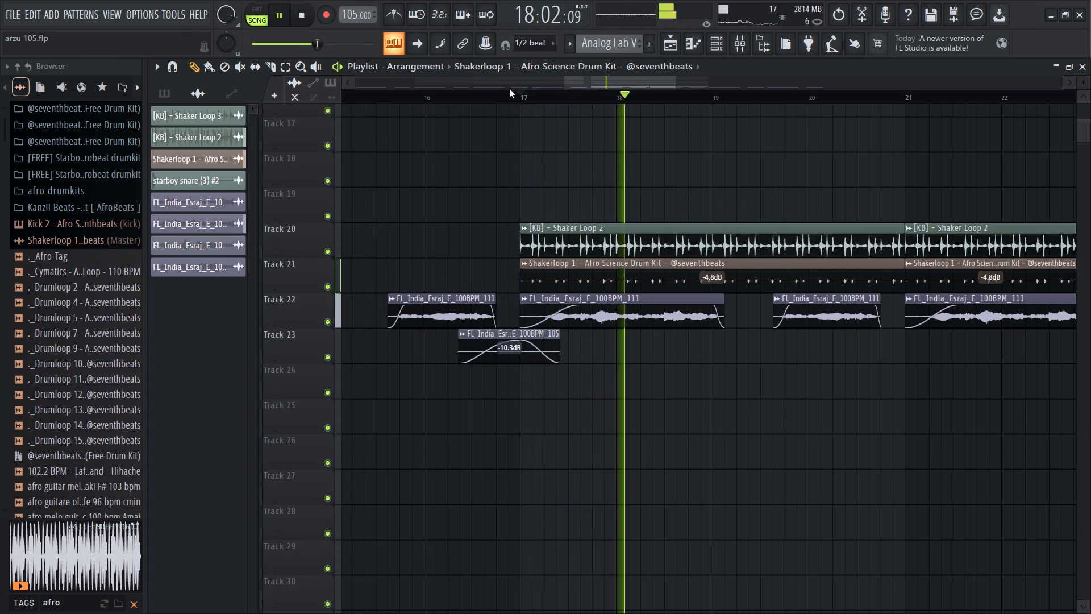
Play the full mix from around bars 16 and 17 and examine the shaker, Esraj, melody and drum clips.
key(space)
click(509, 97)
key(space)
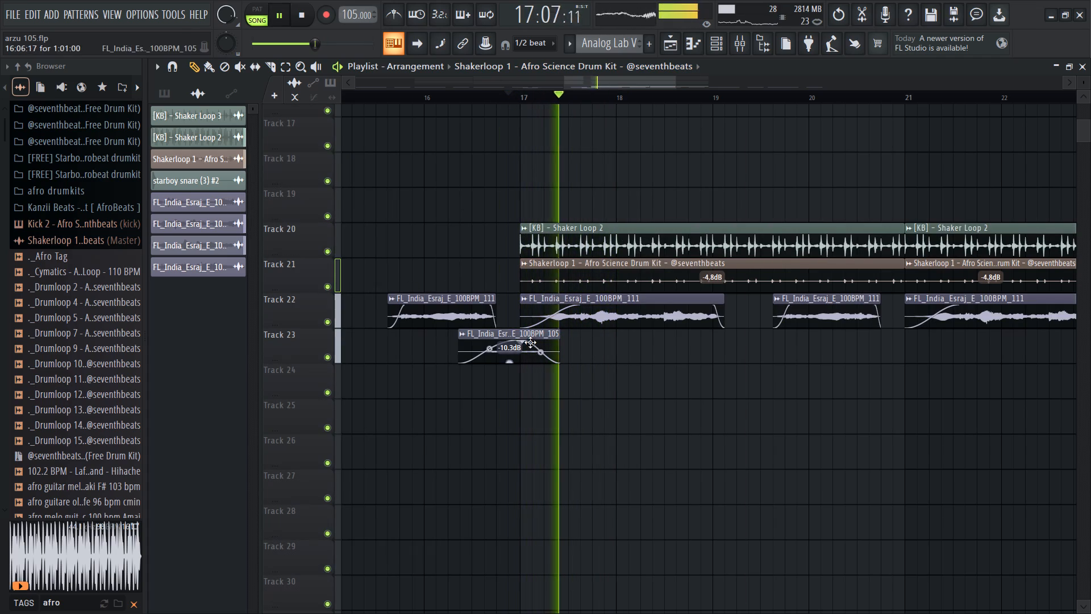
key(space)
click(426, 103)
key(space)
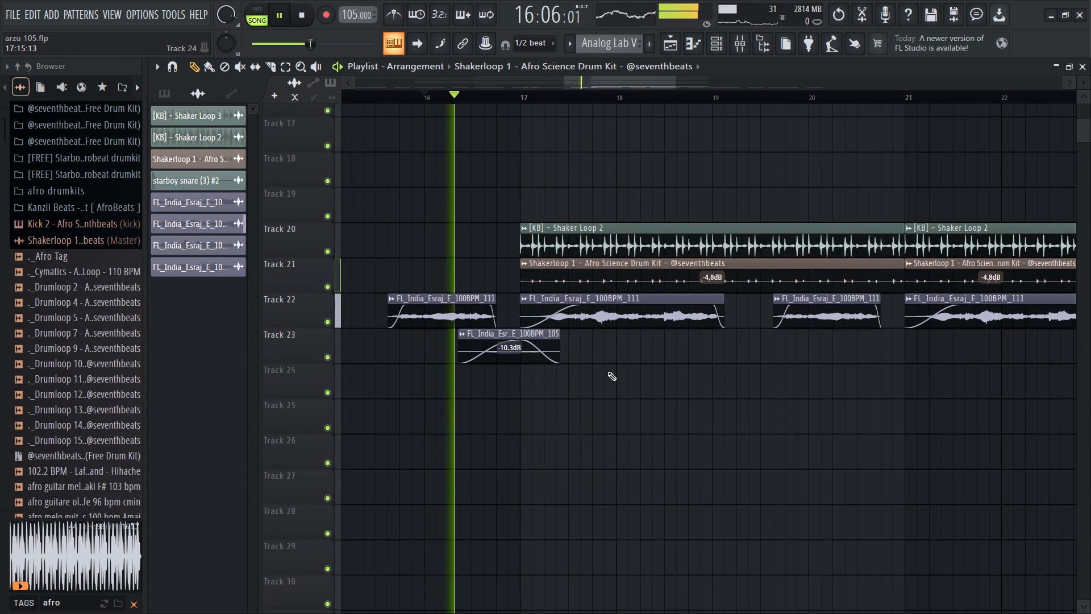
right_click(607, 372)
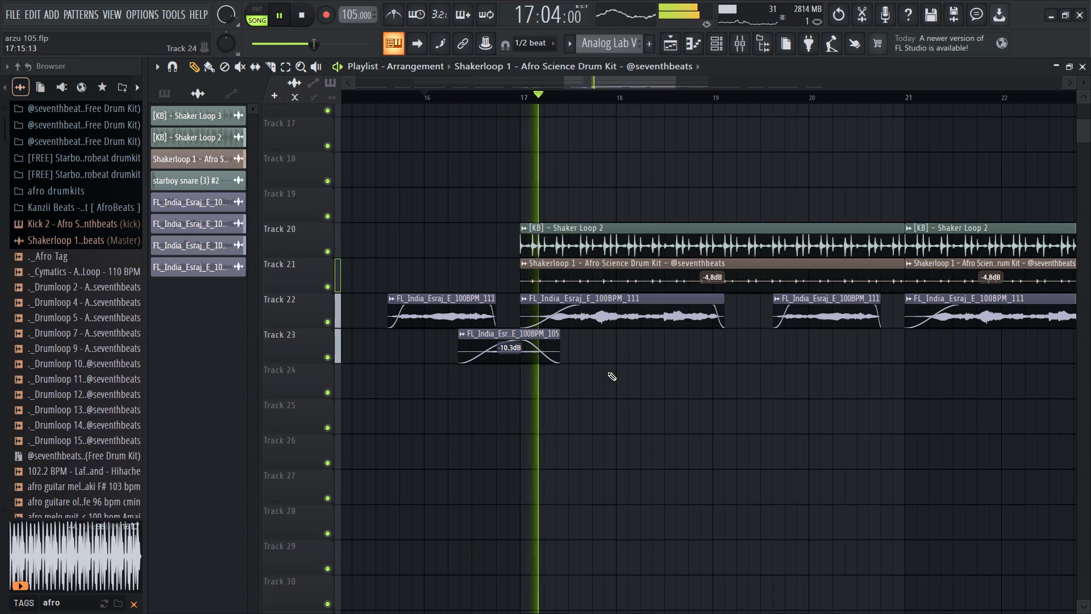
ctrl+scroll(607, 372, down, 9)
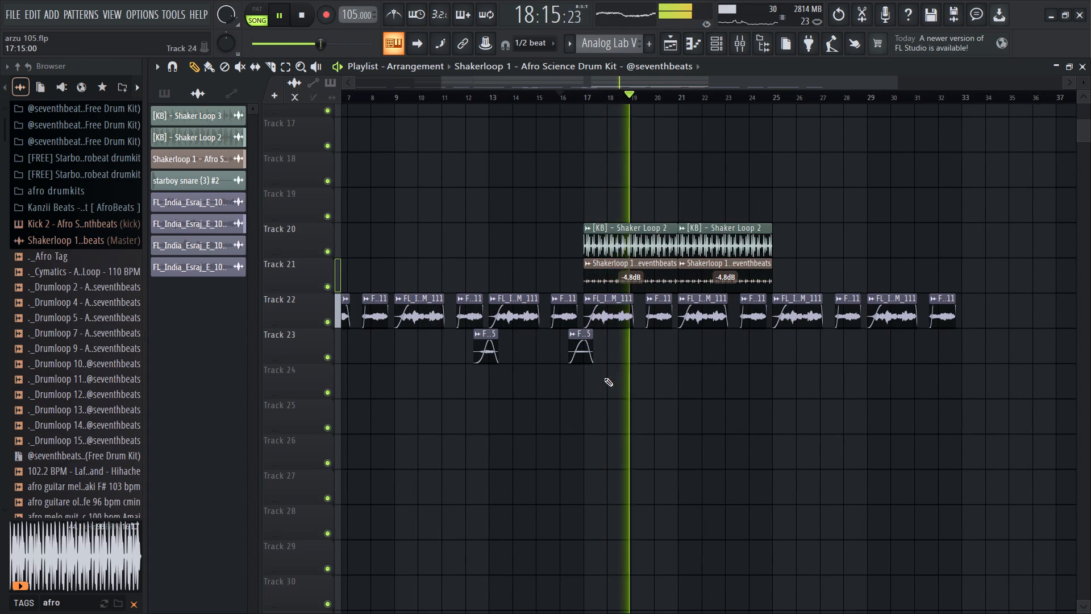
scroll(604, 377, up, 1)
ctrl+scroll(622, 385, up, 15)
ctrl+scroll(630, 383, down, 13)
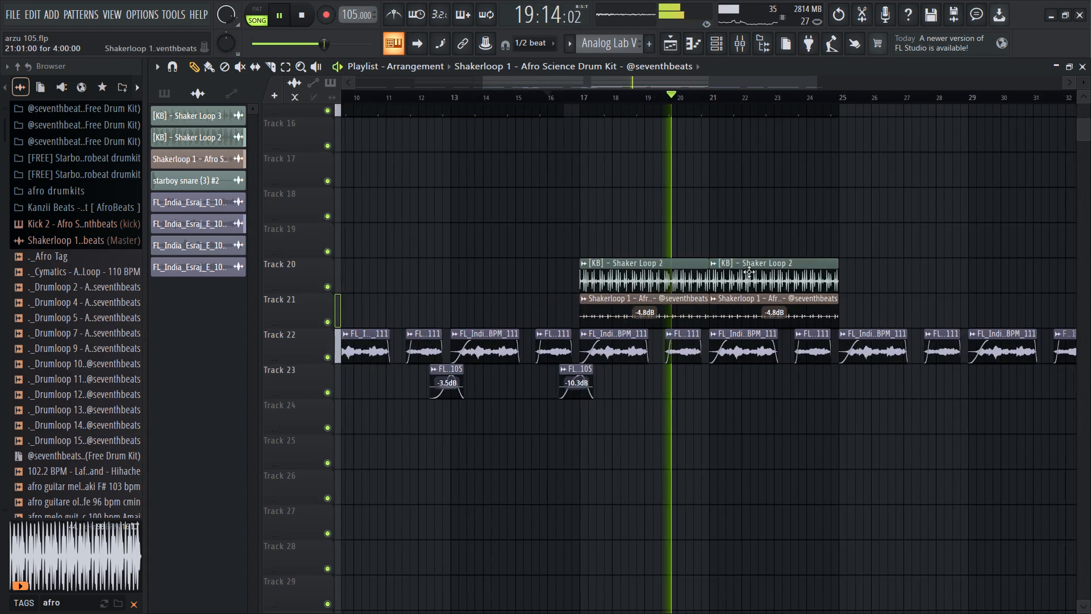
scroll(758, 205, up, 7)
scroll(762, 327, up, 8)
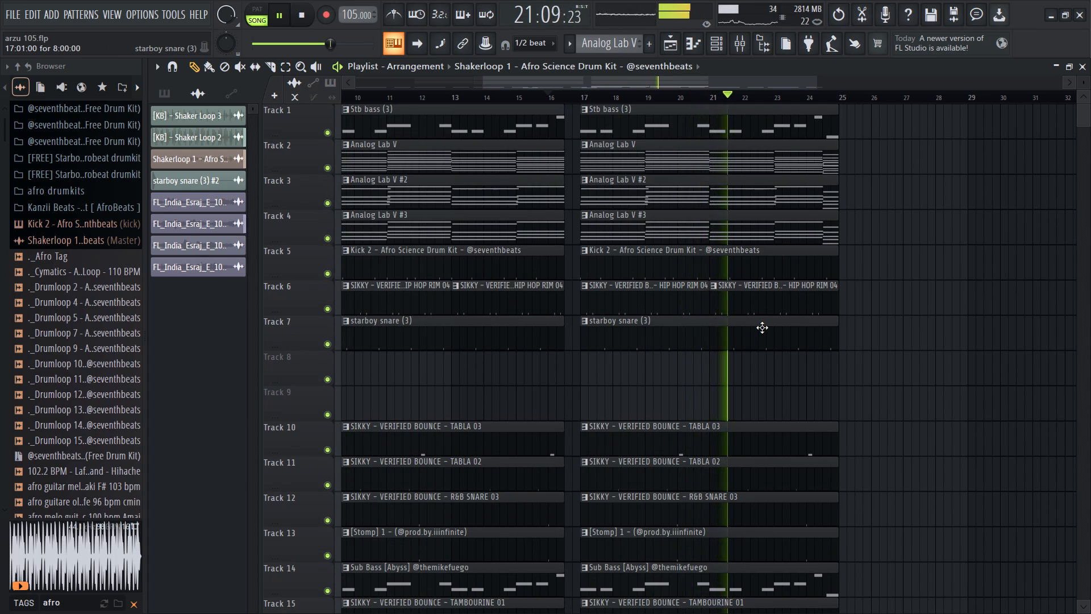
scroll(762, 329, down, 11)
Delete the R&B SNARE 03 clip on Track 12 and the Stomp 1 clip on Track 13 that start at bar 9.
ctrl+scroll(517, 269, up, 3)
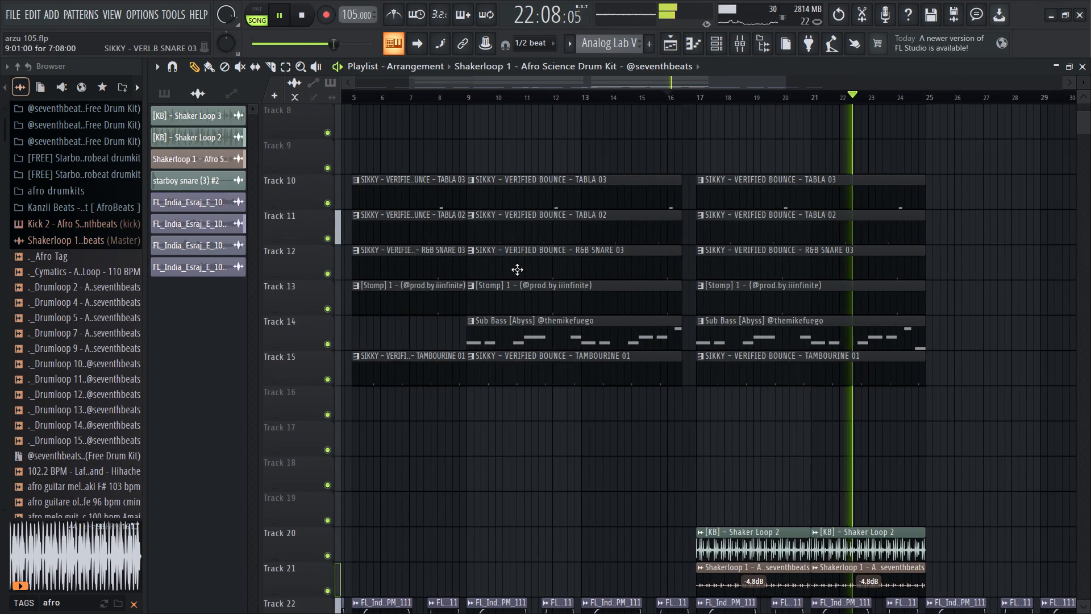
ctrl+scroll(528, 265, up, 2)
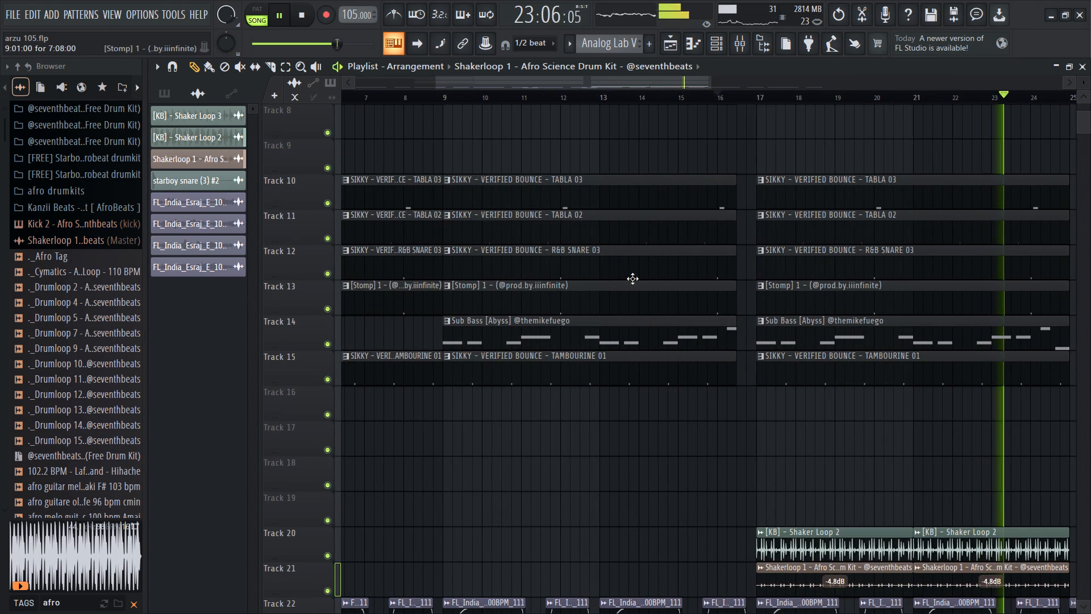
right_drag(631, 268, 641, 265)
right_drag(672, 285, 679, 285)
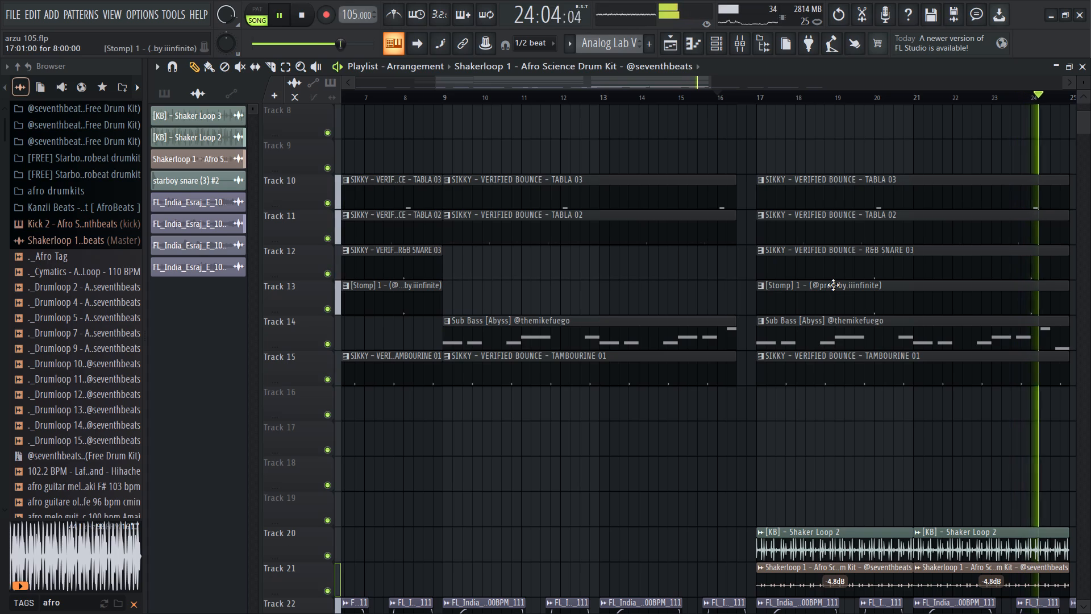
Play the arrangement from bar 5 and examine the drum, percussion, shaker and Esraj tracks leading into bar 9.
scroll(658, 264, down, 3)
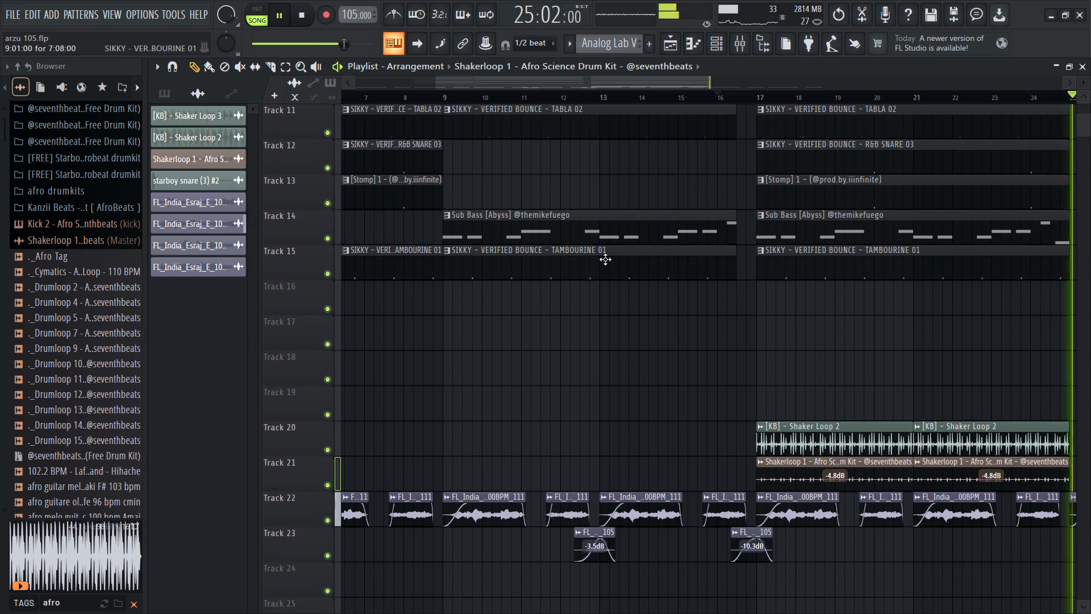
ctrl+scroll(569, 265, down, 6)
ctrl+scroll(757, 320, up, 7)
ctrl+scroll(757, 320, down, 7)
key(space)
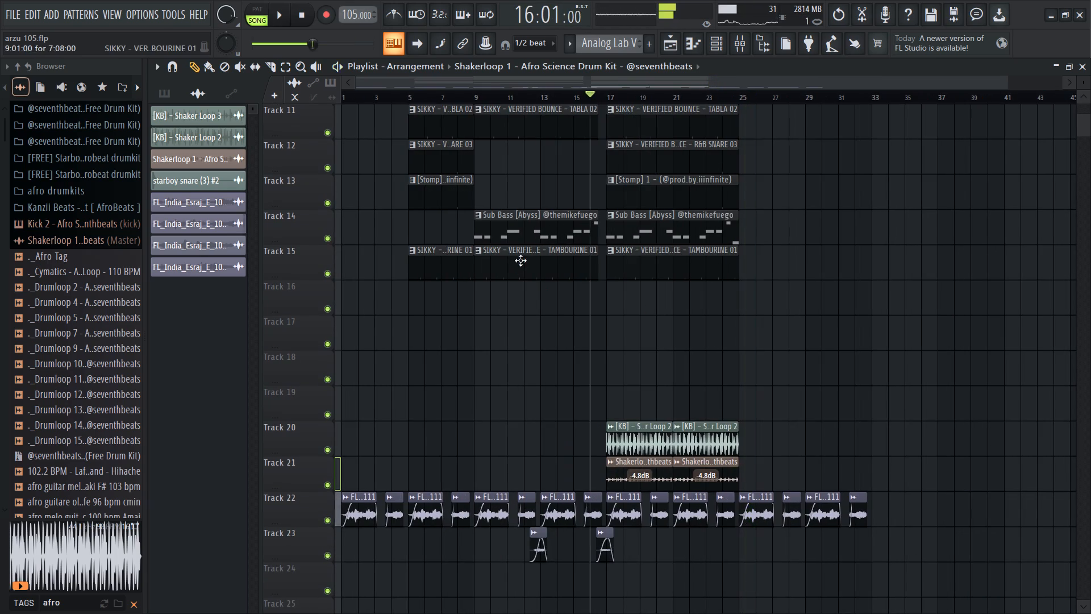
scroll(431, 211, up, 5)
click(408, 91)
key(space)
scroll(420, 146, up, 4)
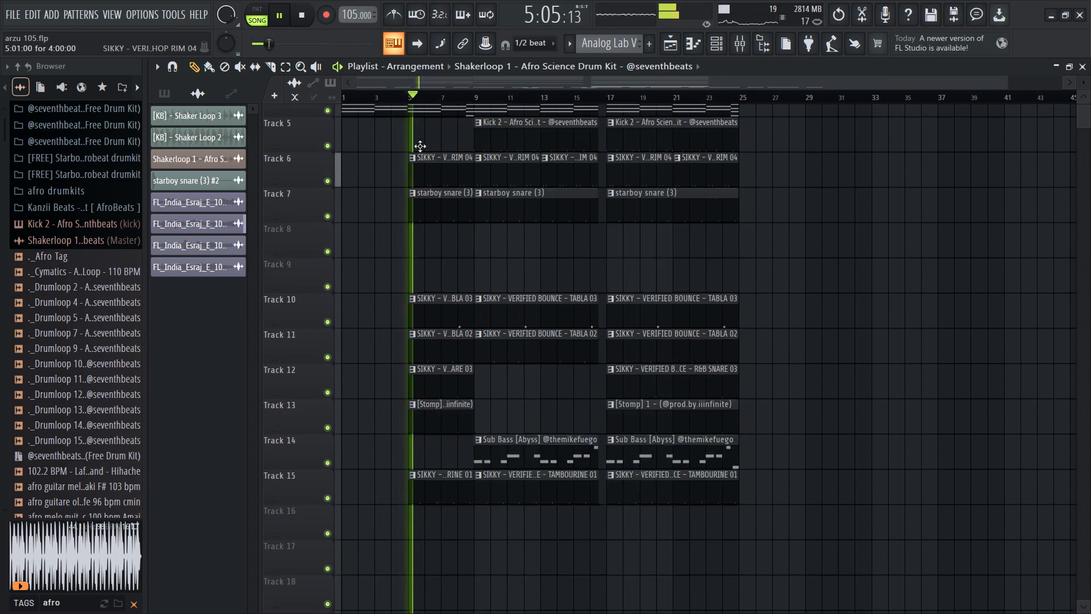
scroll(420, 146, up, 3)
scroll(462, 148, down, 5)
scroll(515, 309, down, 7)
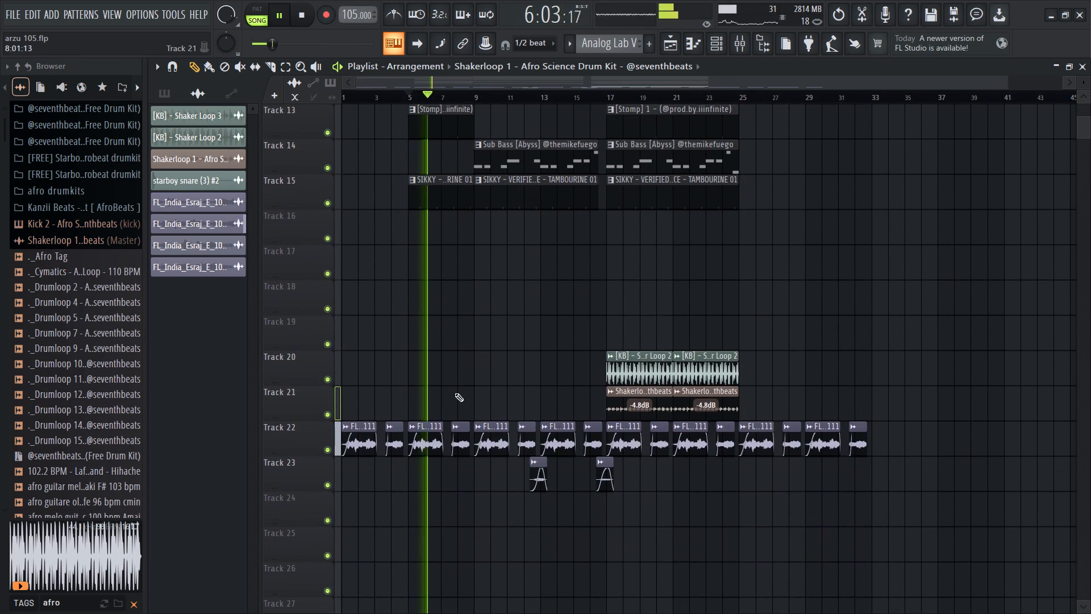
ctrl+scroll(424, 445, up, 12)
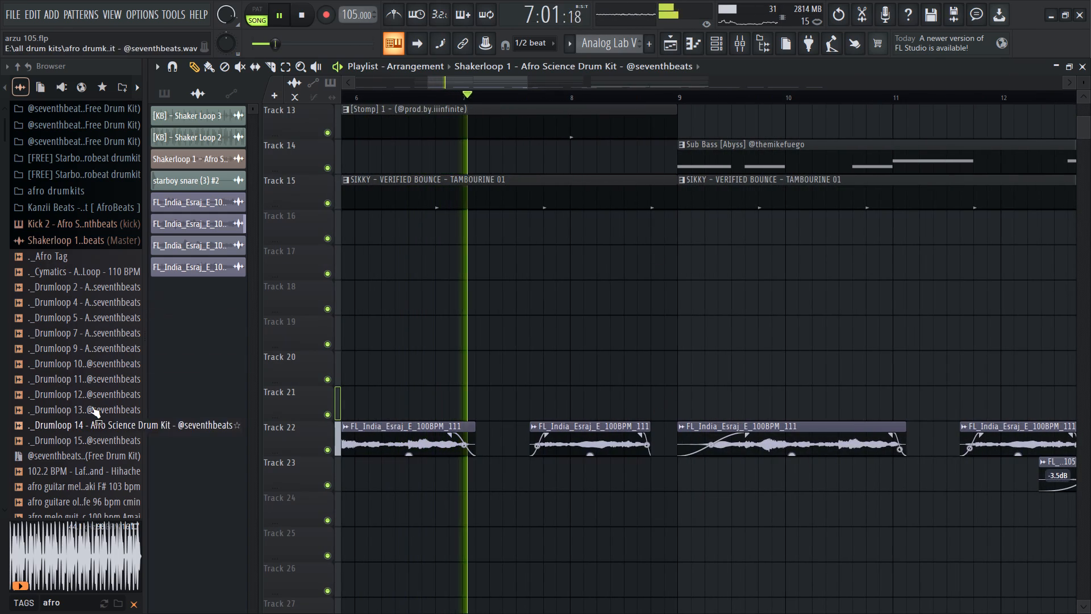
key(space)
click(48, 193)
click(67, 214)
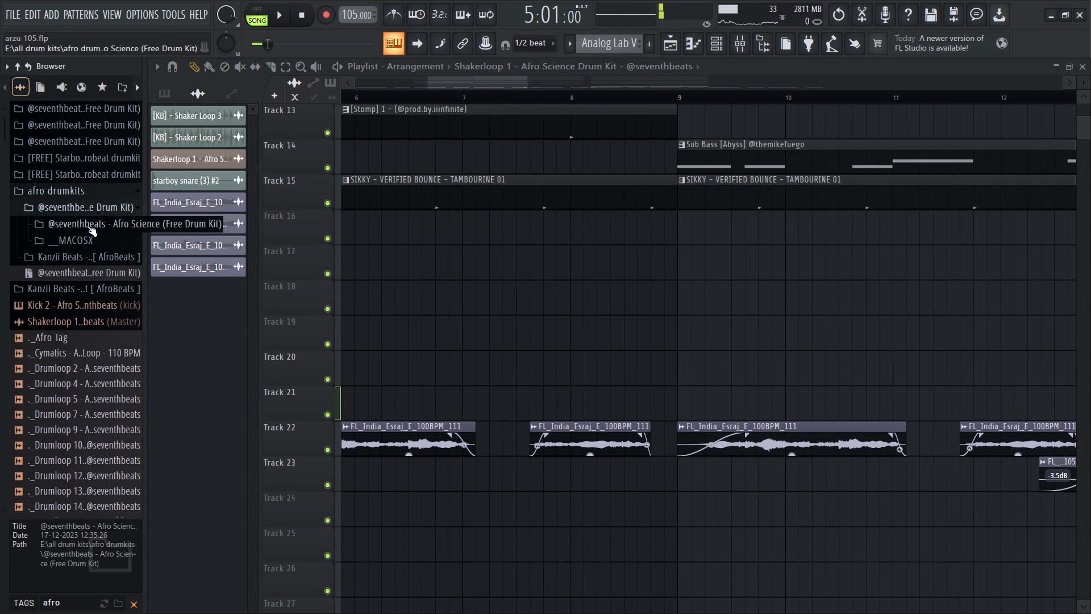
click(110, 236)
click(98, 227)
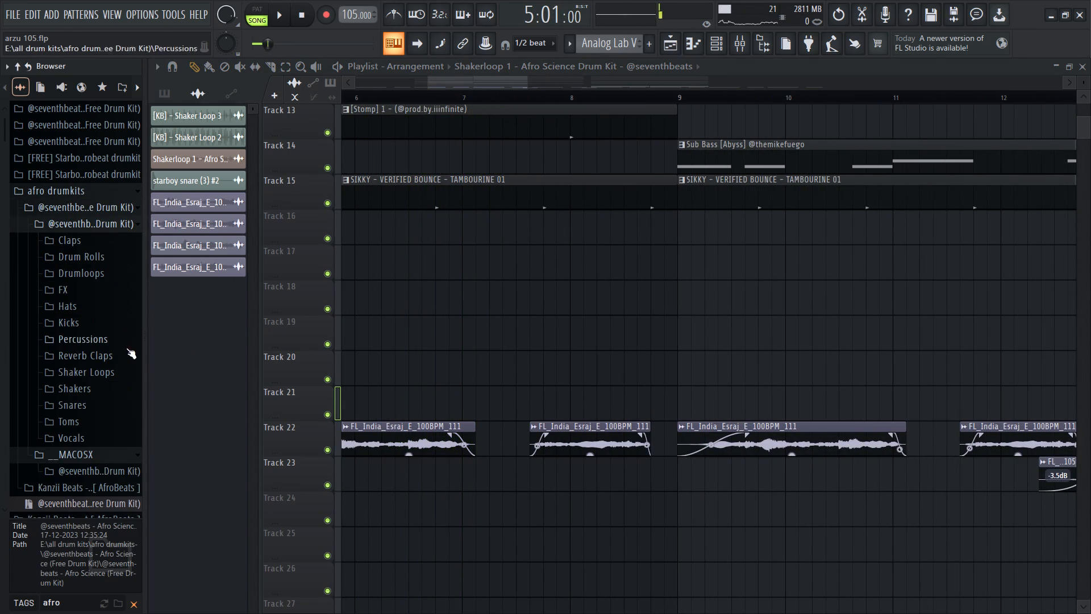
click(102, 264)
click(101, 282)
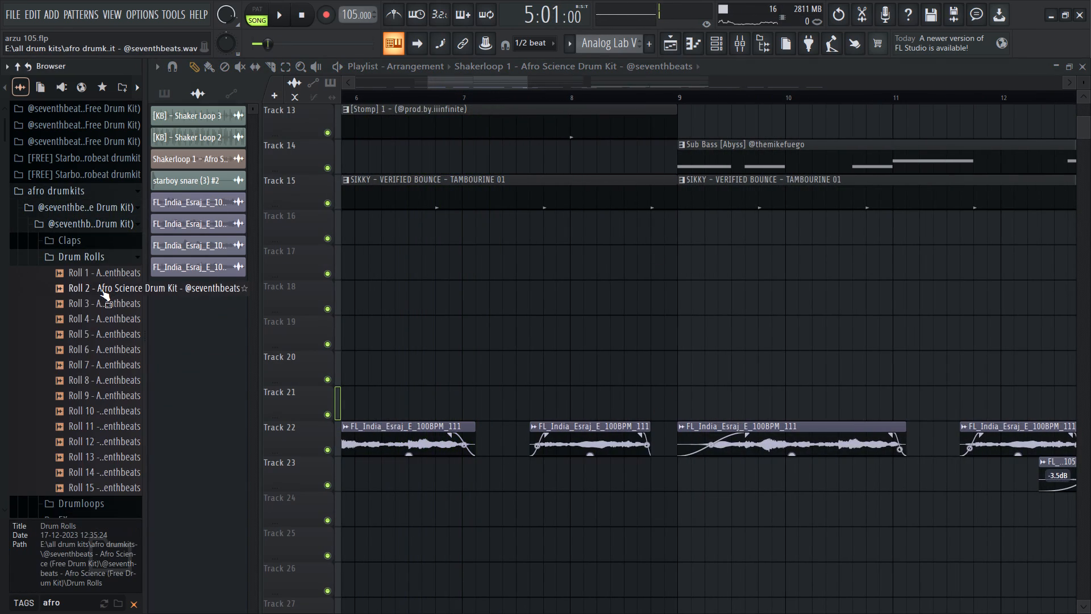
Audition the Roll 2, Roll 1, Roll 3 and Roll 4 samples from the Drum Rolls folder.
triple_click(101, 289)
triple_click(101, 289)
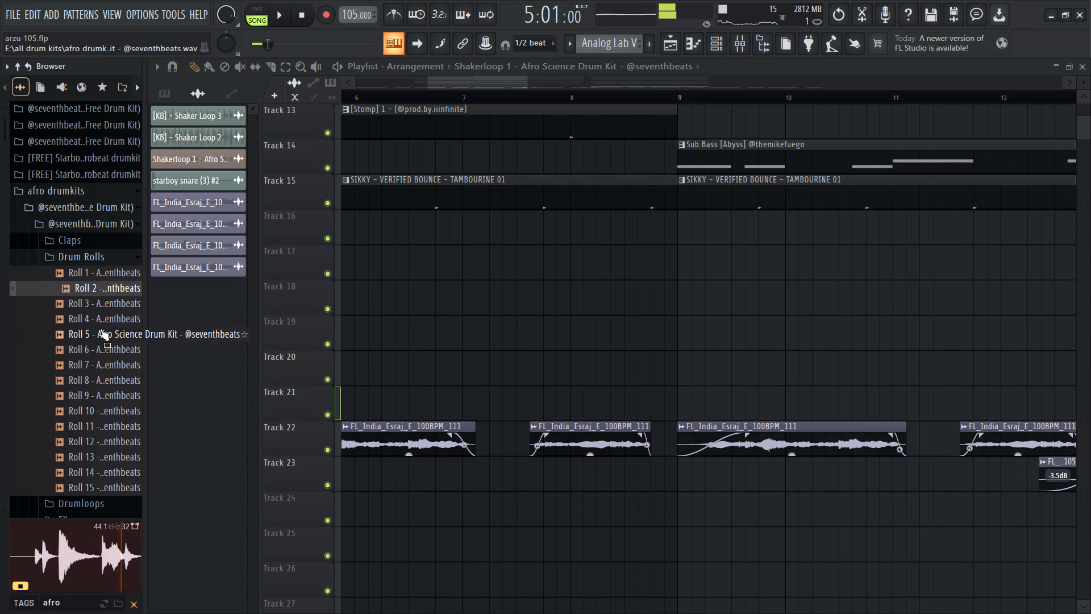
click(111, 273)
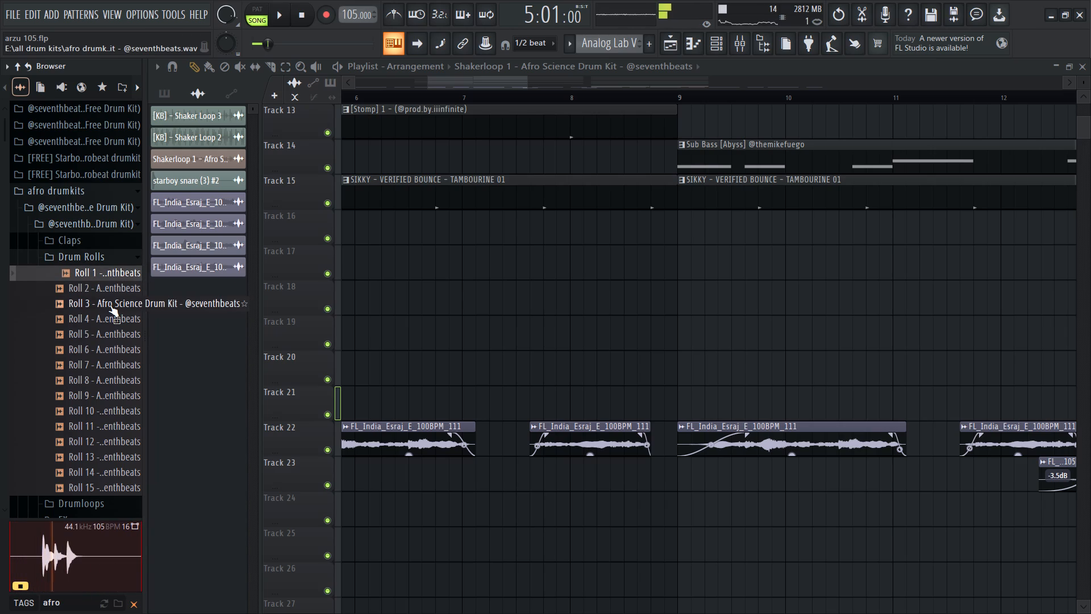
click(110, 305)
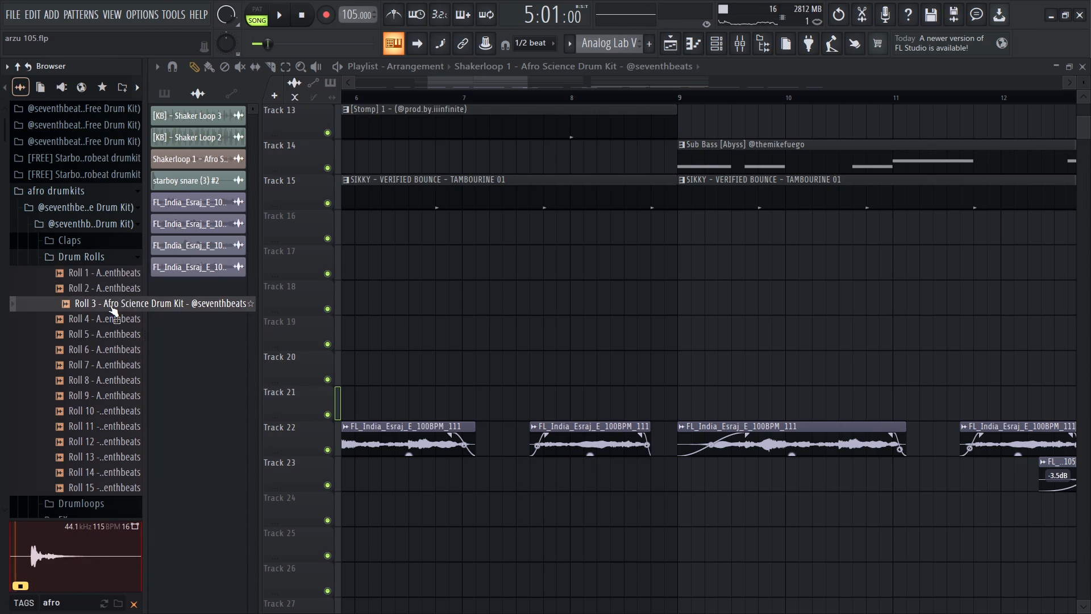
click(110, 314)
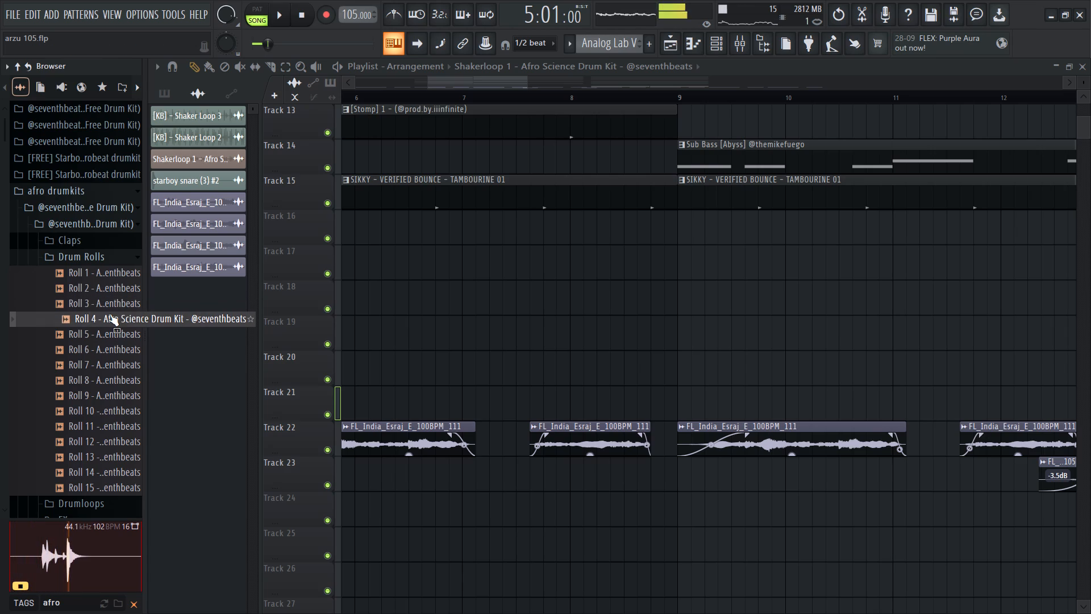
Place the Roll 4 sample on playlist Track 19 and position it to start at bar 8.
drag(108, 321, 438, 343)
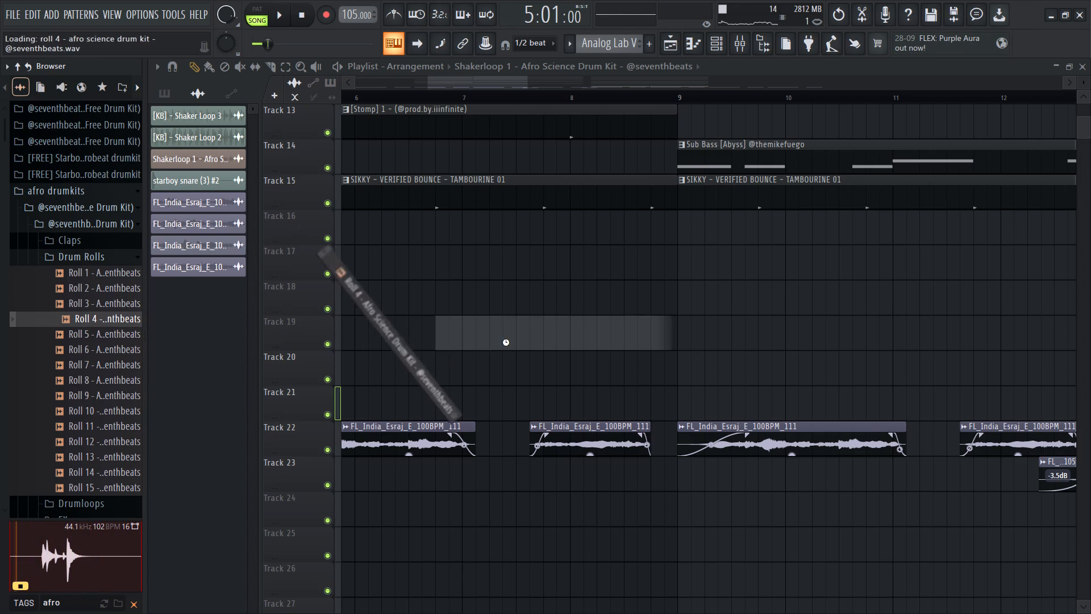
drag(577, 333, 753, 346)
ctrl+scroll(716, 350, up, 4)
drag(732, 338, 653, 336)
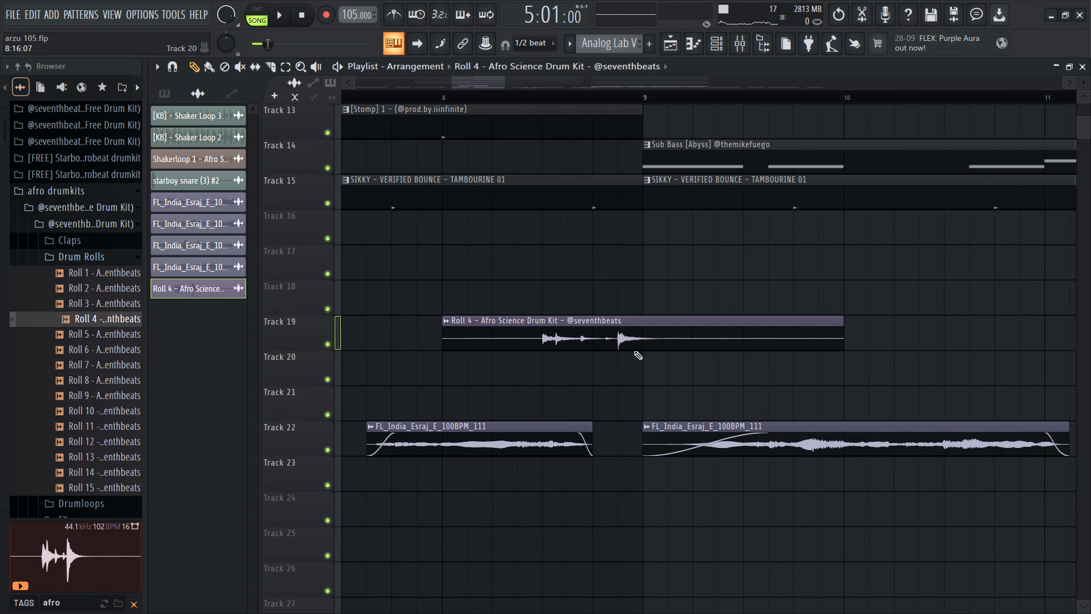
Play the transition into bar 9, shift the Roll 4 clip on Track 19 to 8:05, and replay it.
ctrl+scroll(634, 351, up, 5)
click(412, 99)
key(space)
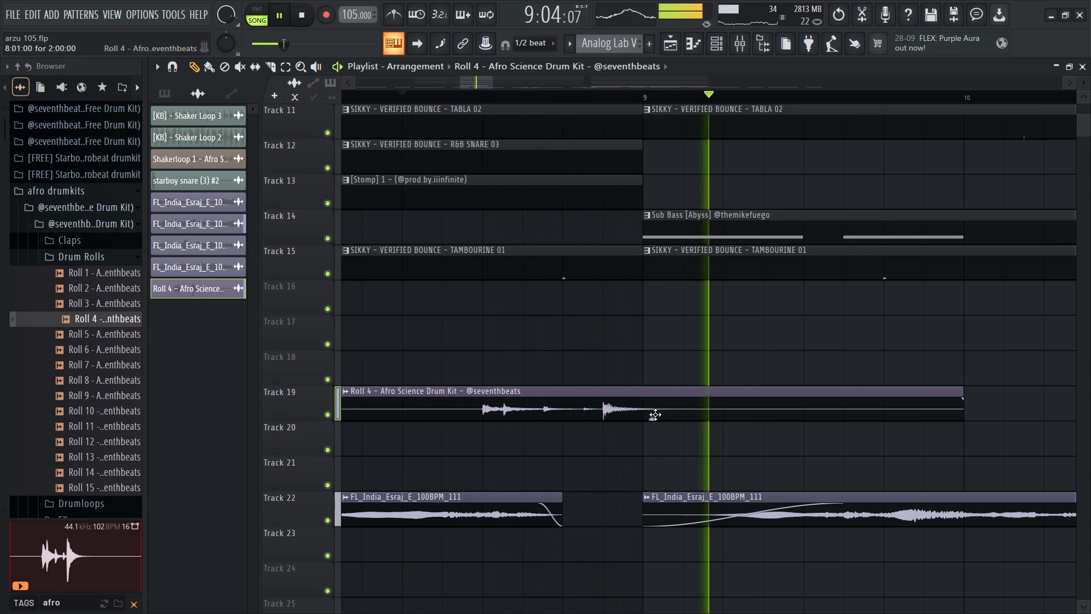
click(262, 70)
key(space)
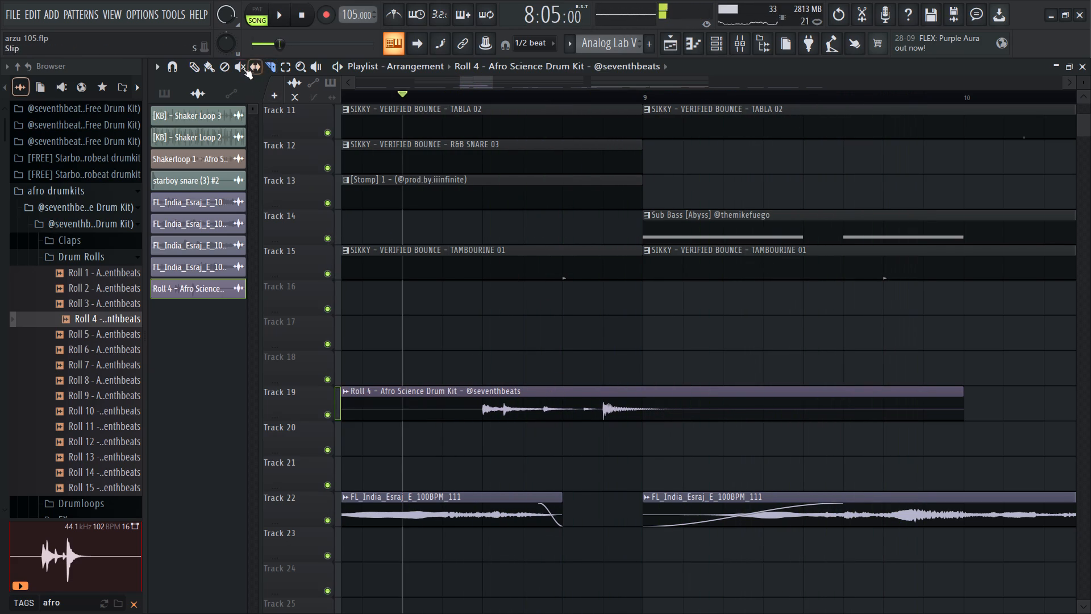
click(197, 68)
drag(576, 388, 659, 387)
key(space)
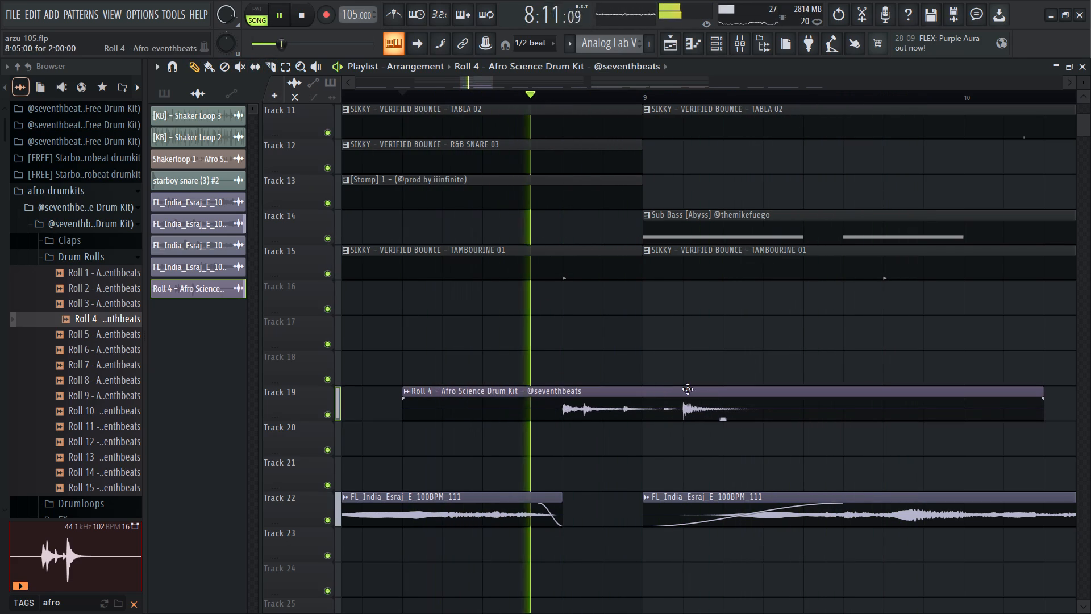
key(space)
Lower the channel volume of the Roll 4 audio clip during playback.
double_click(722, 404)
key(space)
drag(564, 250, 568, 376)
key(space)
right_click(747, 302)
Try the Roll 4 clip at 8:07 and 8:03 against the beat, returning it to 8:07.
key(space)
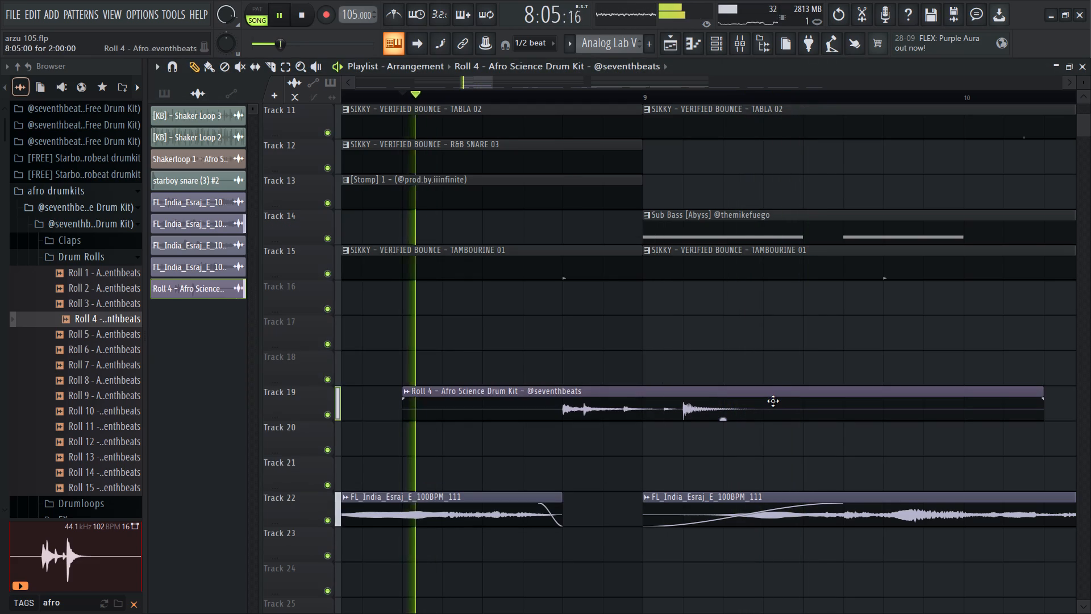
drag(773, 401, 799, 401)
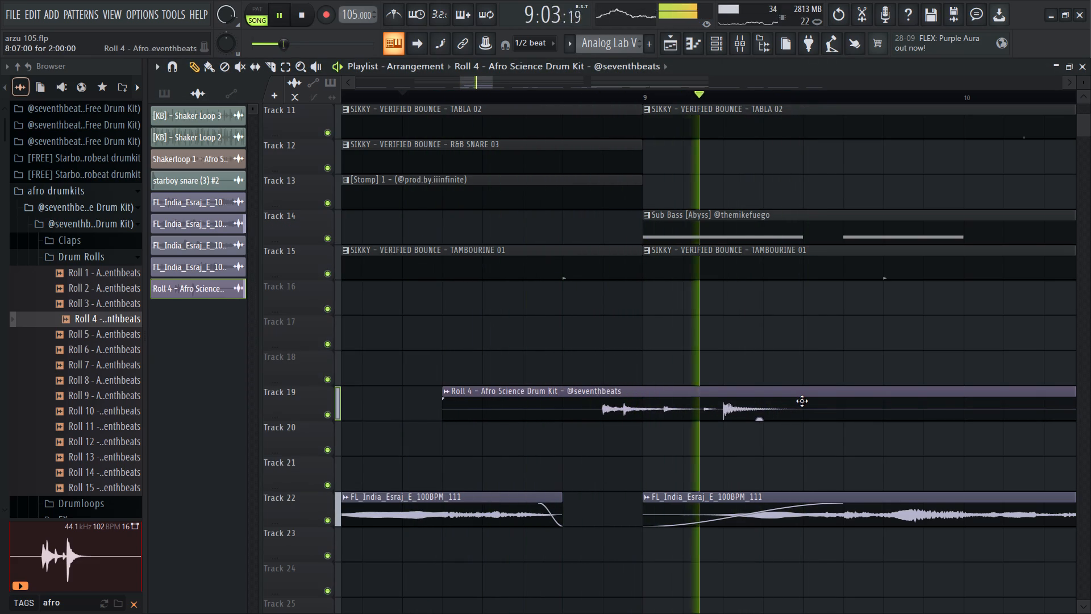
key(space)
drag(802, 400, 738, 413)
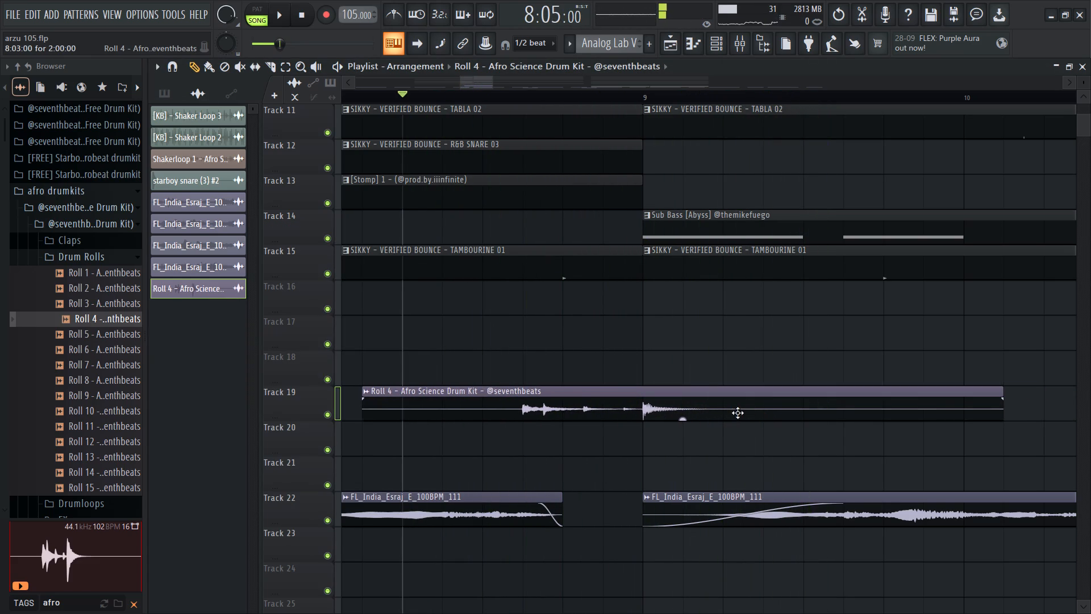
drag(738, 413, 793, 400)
Audition more samples from the Drum Rolls folder, including Roll 5, Roll 9 and Roll 13.
click(127, 312)
click(115, 327)
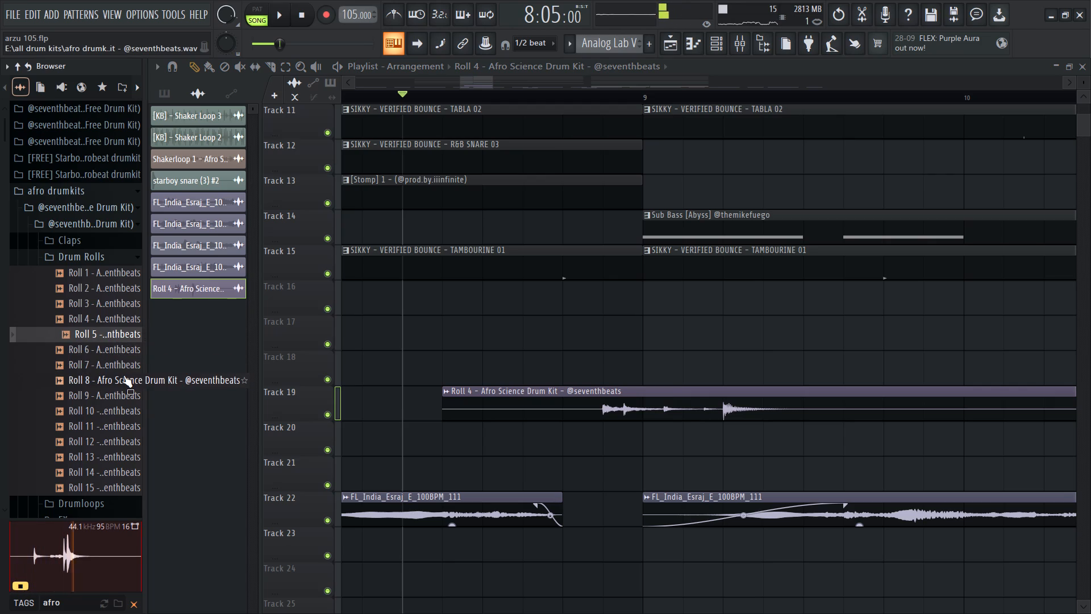
click(103, 393)
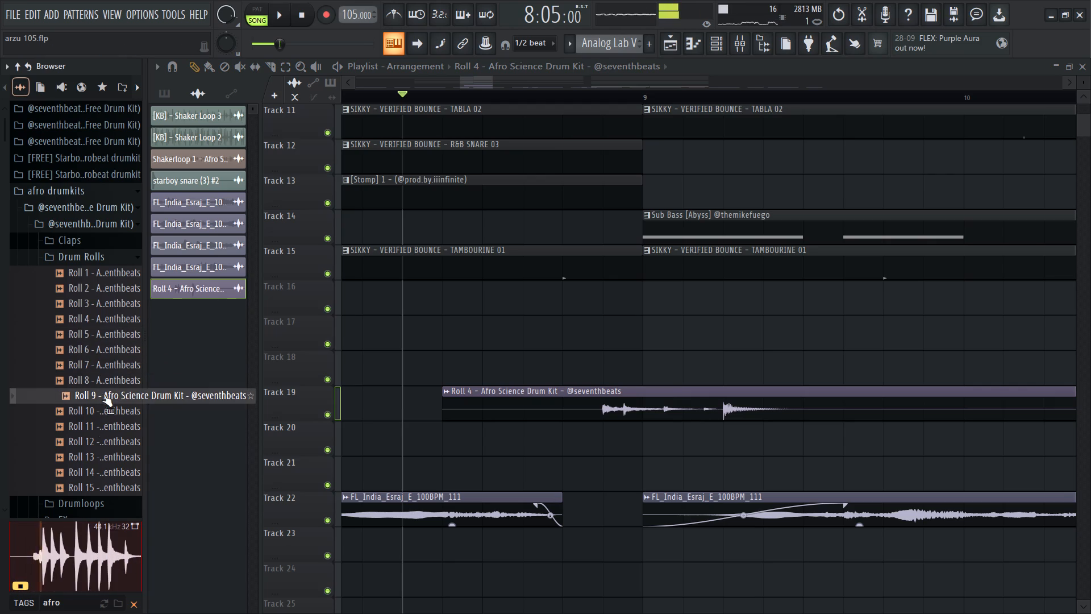
click(93, 463)
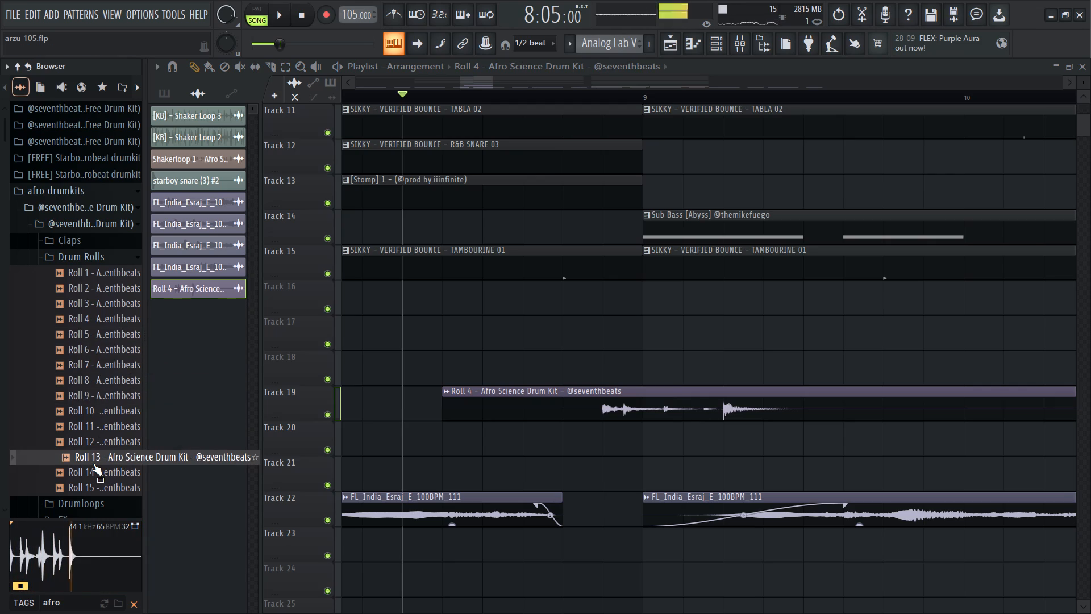
Replace Roll 4 on Track 19 with Roll 13, place the clip at 8:13 and play the transition.
drag(100, 461, 530, 395)
drag(635, 395, 750, 404)
key(space)
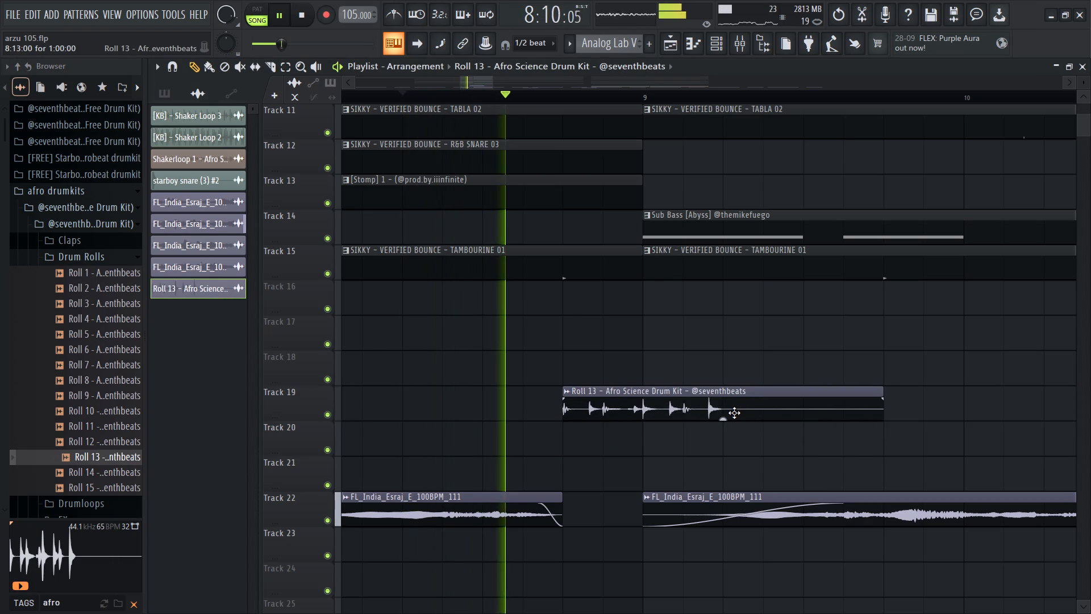
key(space)
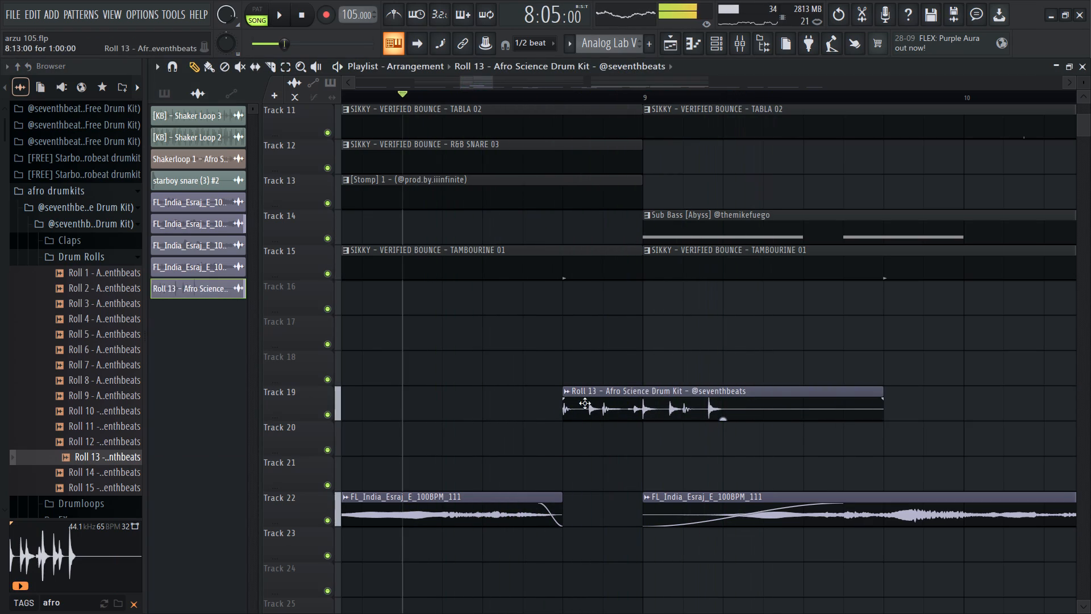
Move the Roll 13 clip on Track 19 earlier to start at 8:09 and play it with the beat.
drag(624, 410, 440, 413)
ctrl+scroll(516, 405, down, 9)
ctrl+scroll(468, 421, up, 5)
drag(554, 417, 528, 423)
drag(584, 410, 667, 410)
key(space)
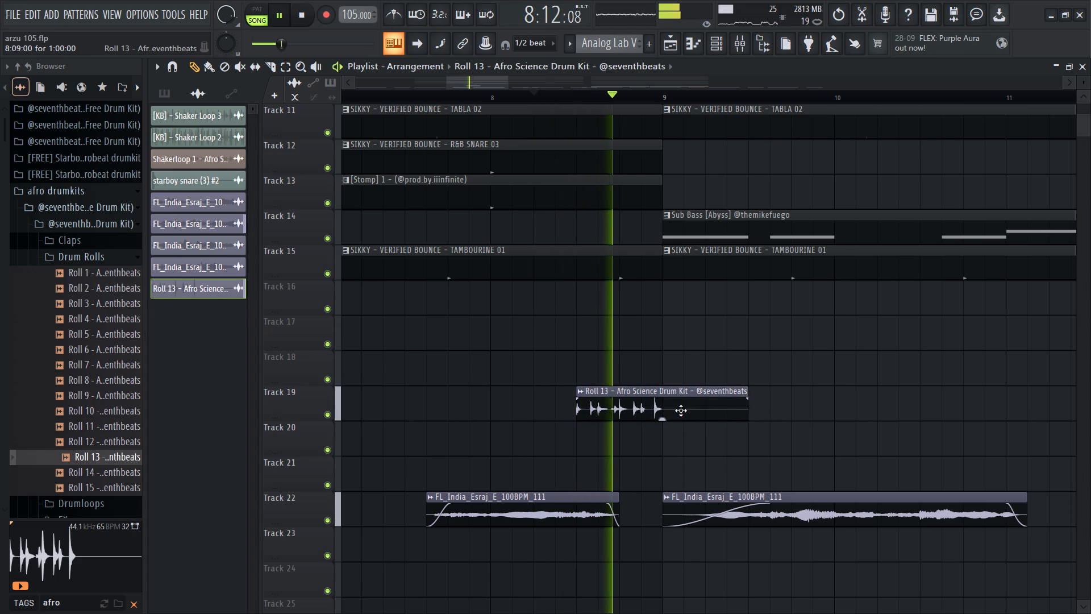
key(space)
Move the Roll 13 clip to 7:13 and slice off its tail from 8:09 onward.
drag(650, 403, 527, 397)
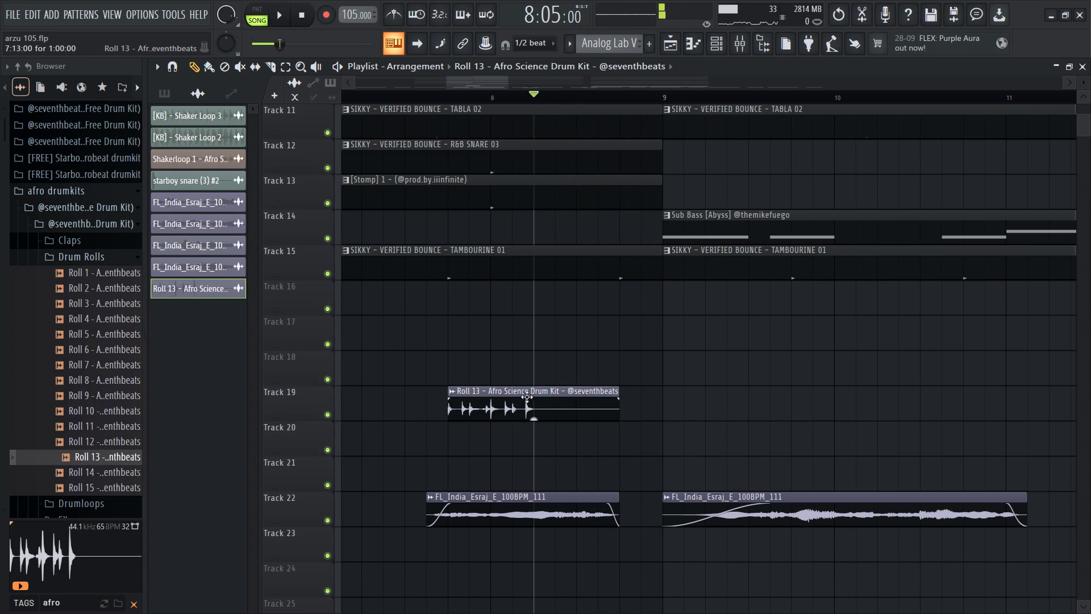
drag(527, 397, 530, 396)
click(263, 61)
shift+right_drag(559, 379, 545, 418)
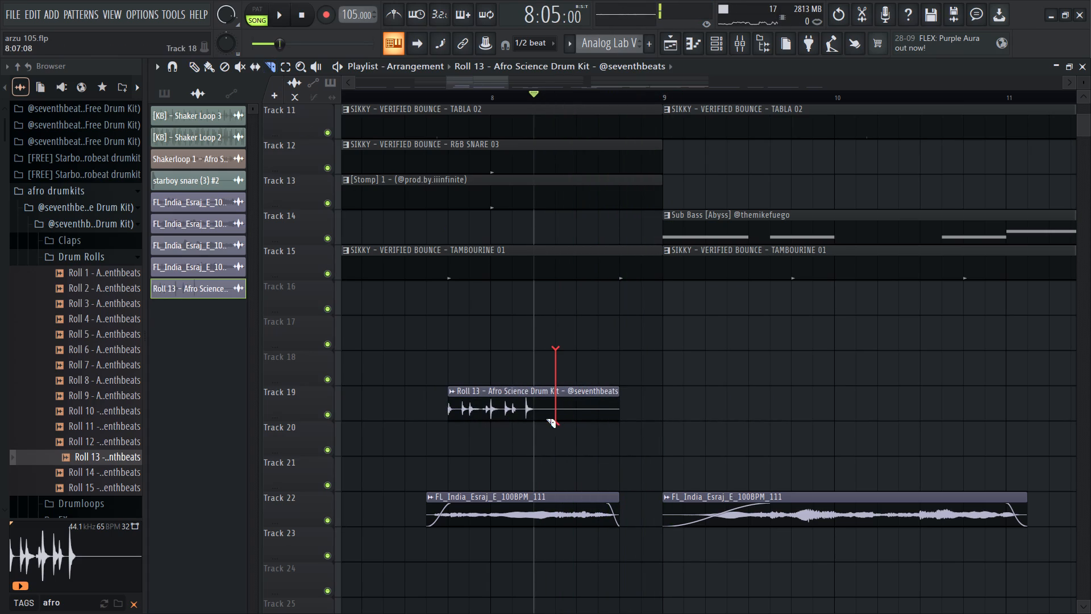
shift+right_drag(545, 418, 576, 430)
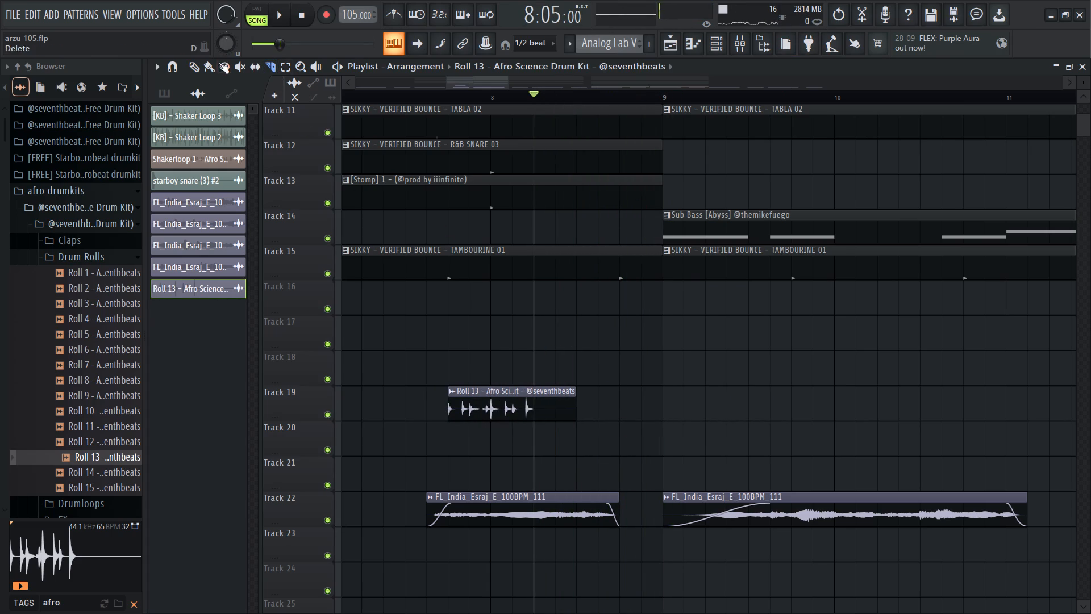
Move the trimmed Roll 13 clip to bar 8 and slice off the part past 8:09.
click(195, 70)
drag(484, 386, 528, 396)
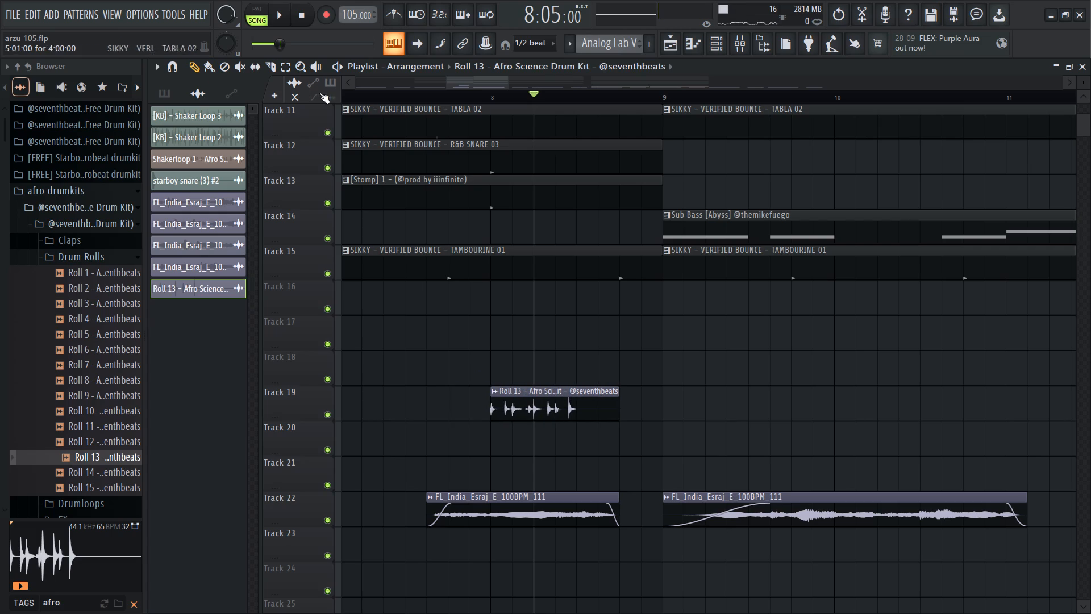
click(271, 69)
shift+right_click(582, 399)
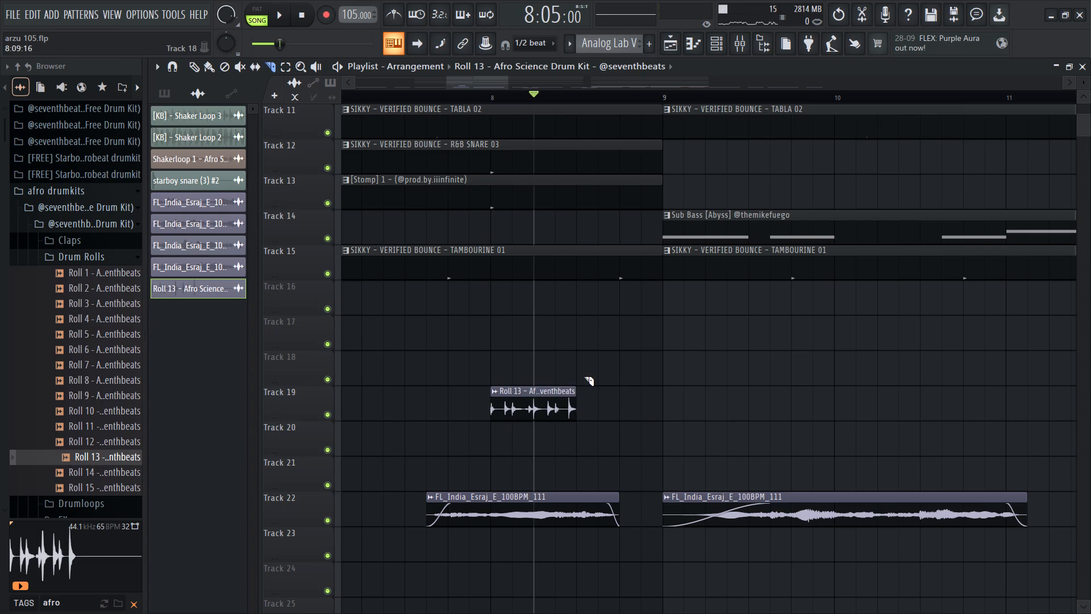
Stretch the Roll 13 clip to one full bar, move it to start at 8:09 and play the transition.
click(195, 73)
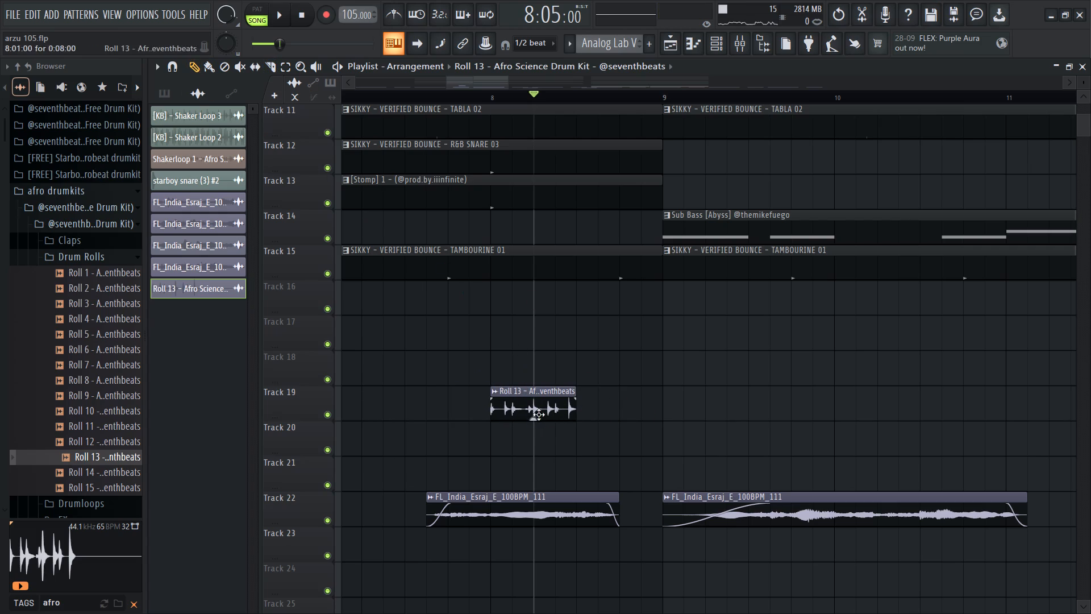
click(539, 413)
click(334, 94)
drag(575, 388, 581, 390)
drag(581, 390, 660, 390)
drag(573, 396, 669, 413)
key(space)
Change the time-stretching mode in the Roll 13 clip's channel settings.
double_click(671, 413)
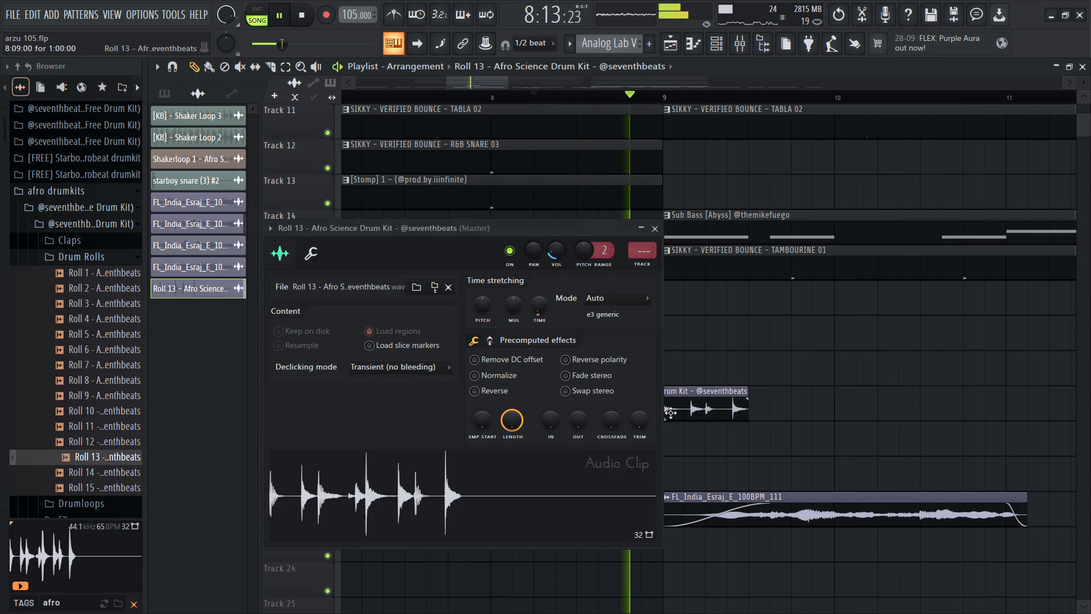
click(602, 289)
click(603, 293)
click(594, 334)
right_drag(773, 343, 765, 353)
key(space)
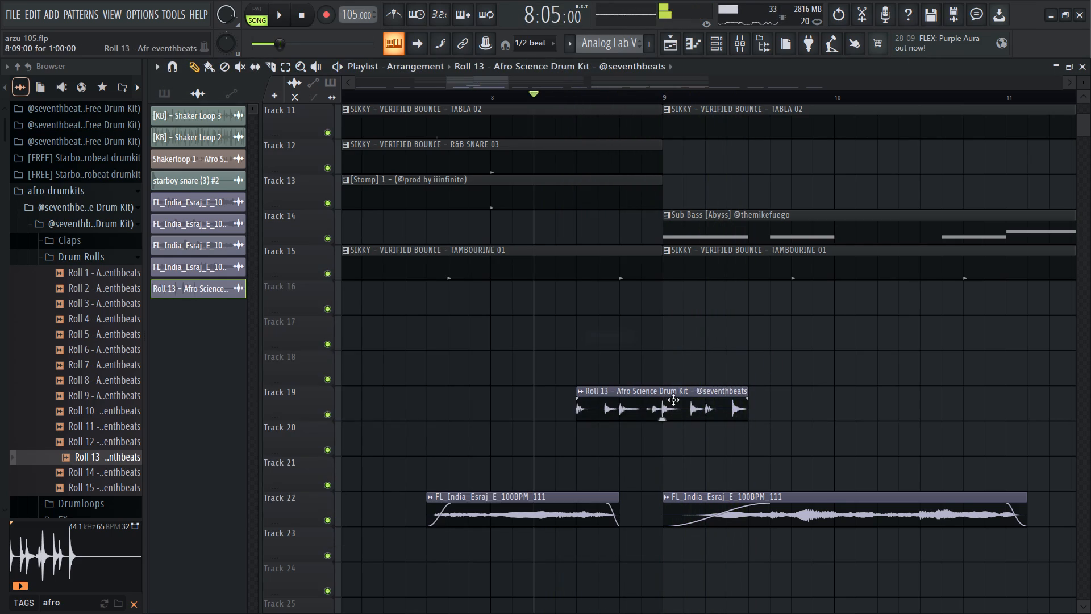
Move the Roll 13 clip to the start of bar 8, slice off its front up to 8:07 and play the transition.
drag(673, 400, 588, 424)
click(270, 70)
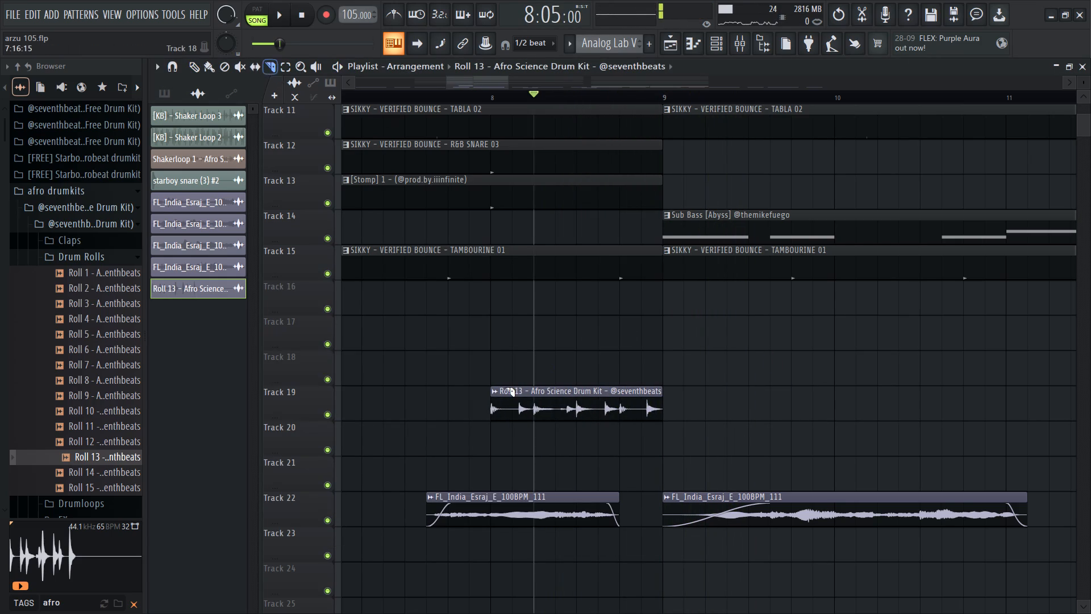
shift+right_drag(505, 388, 571, 413)
key(space)
click(836, 11)
key(space)
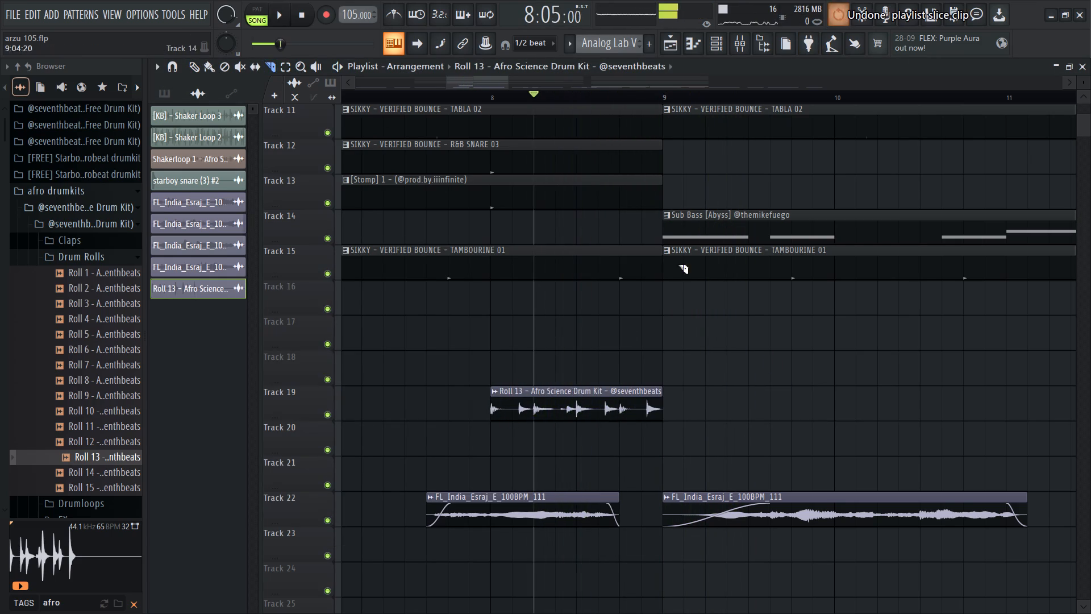
shift+right_click(510, 413)
shift+right_click(551, 403)
key(space)
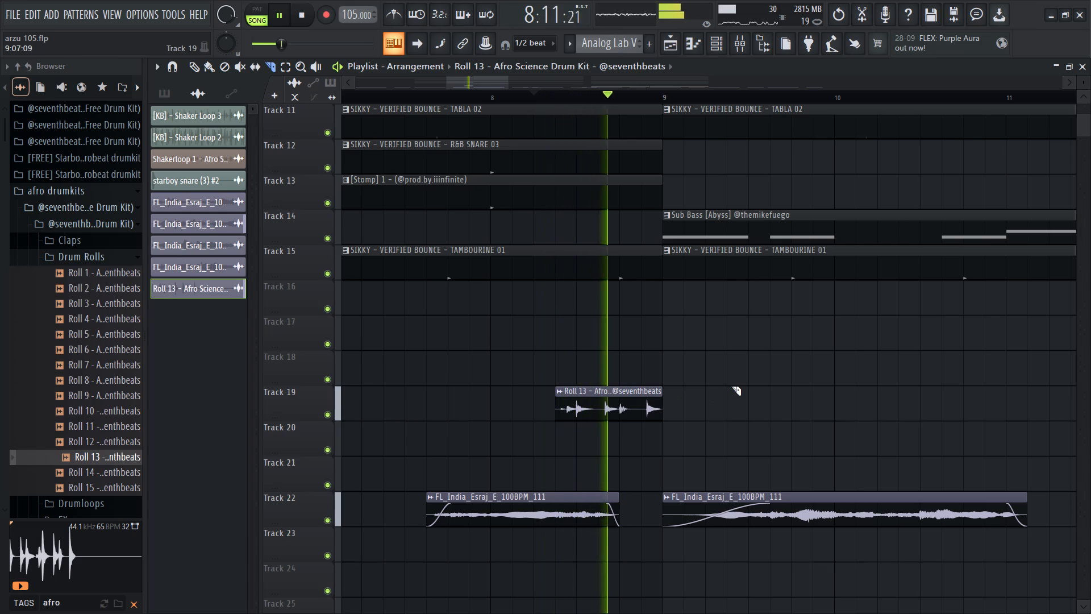
Nudge the trimmed Roll 13 clip to start at 8:08:10 and play the transition.
click(193, 69)
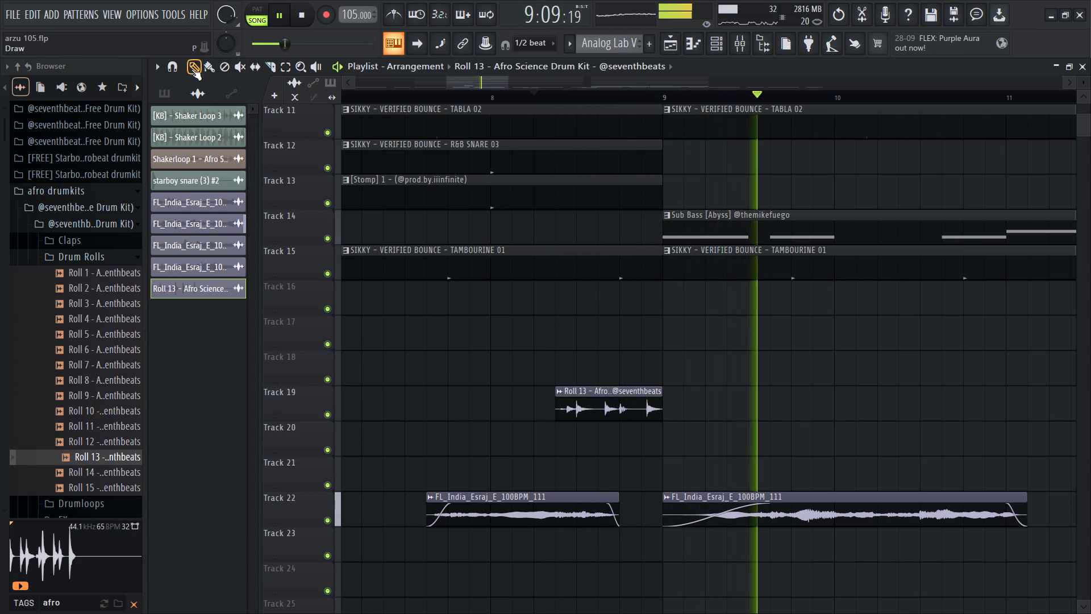
key(space)
drag(593, 396, 611, 396)
key(space)
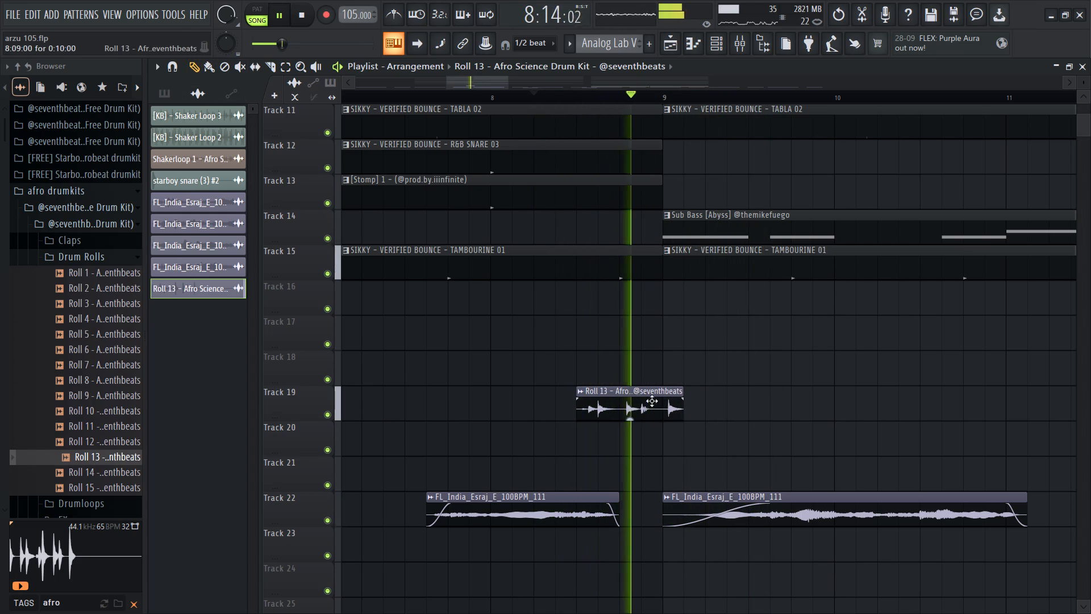
ctrl+scroll(627, 430, up, 7)
alt+drag(697, 404, 696, 404)
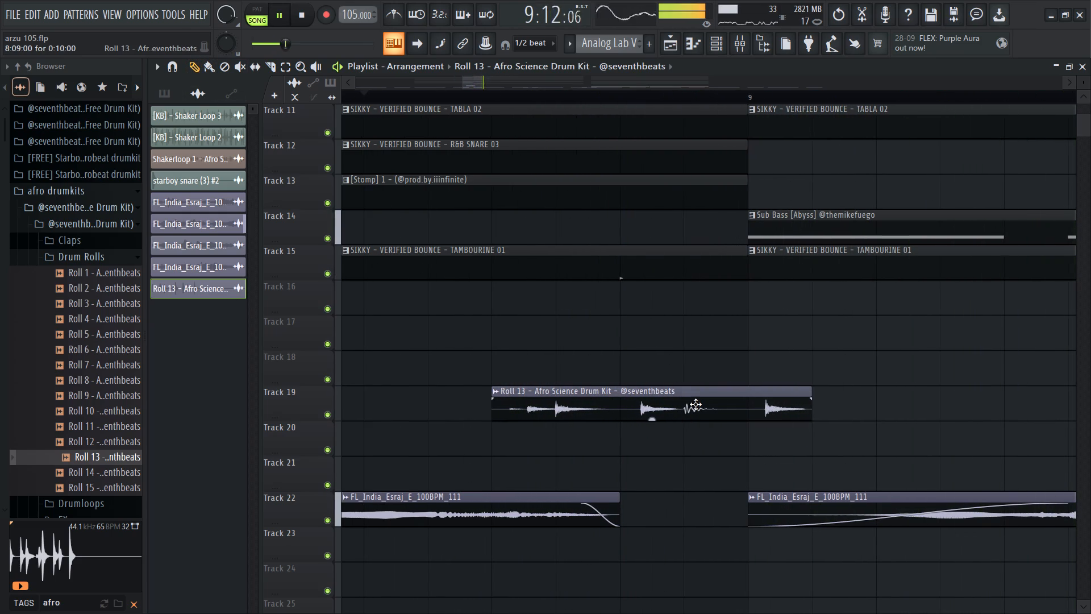
alt+drag(696, 404, 677, 407)
key(space)
key(space)
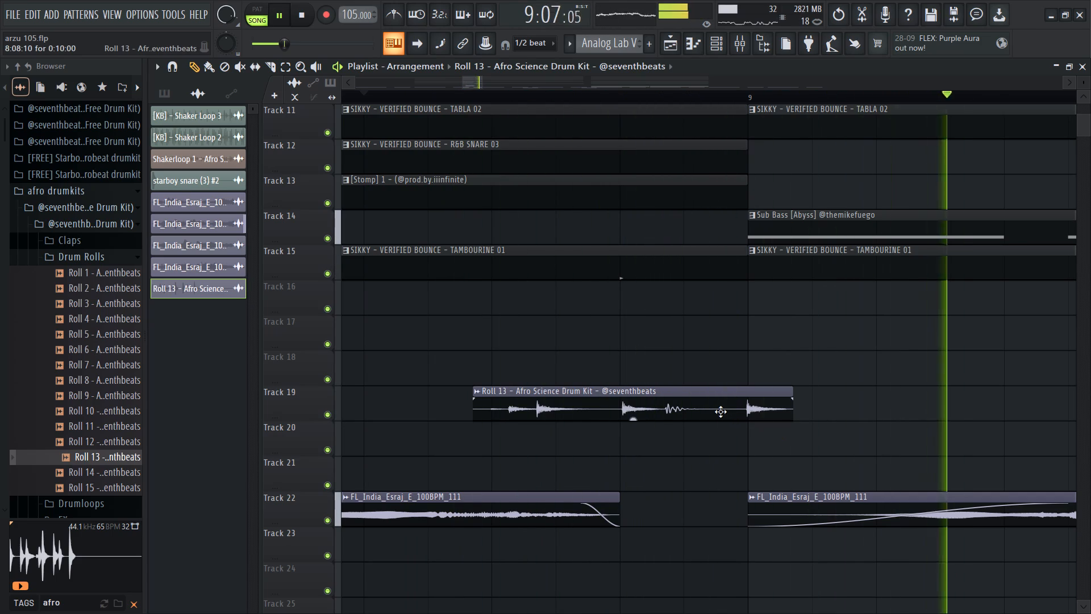
Slice the Roll 13 clip on Track 19 at 8:09.
click(268, 73)
shift+click(515, 413)
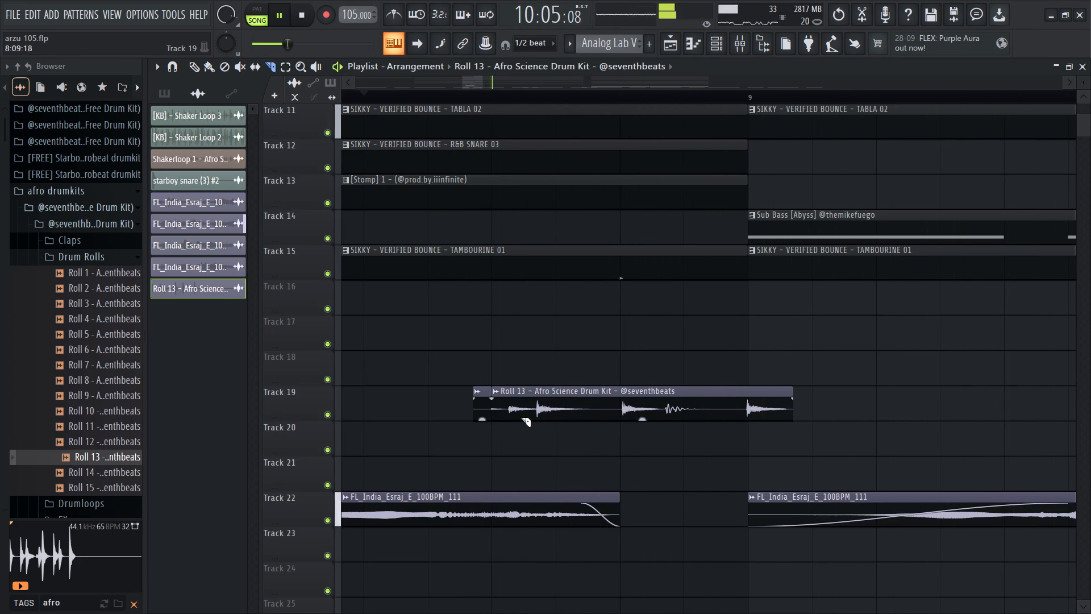
shift+right_click(519, 412)
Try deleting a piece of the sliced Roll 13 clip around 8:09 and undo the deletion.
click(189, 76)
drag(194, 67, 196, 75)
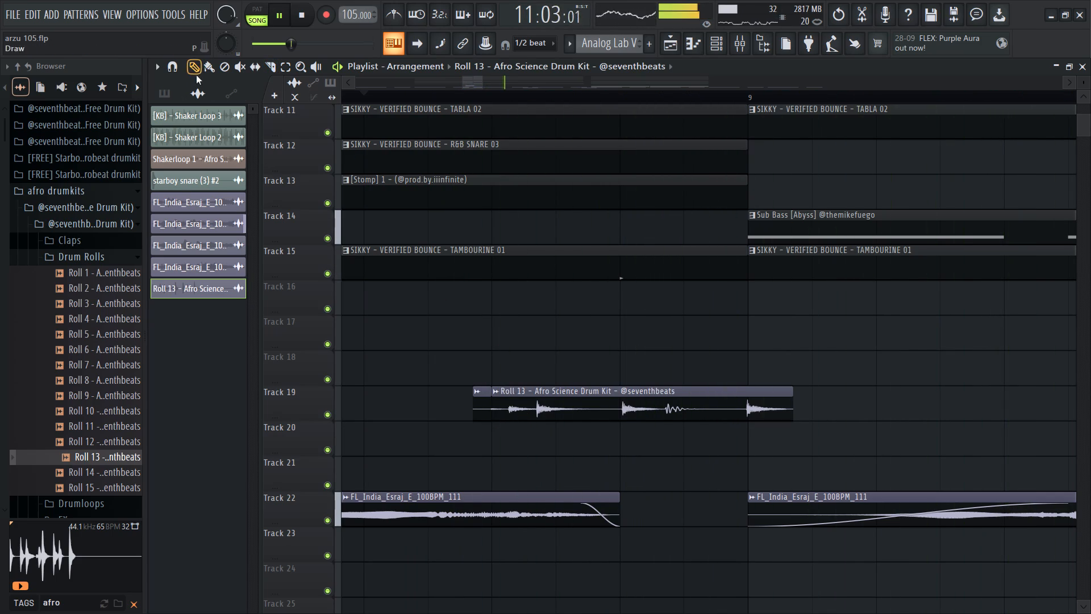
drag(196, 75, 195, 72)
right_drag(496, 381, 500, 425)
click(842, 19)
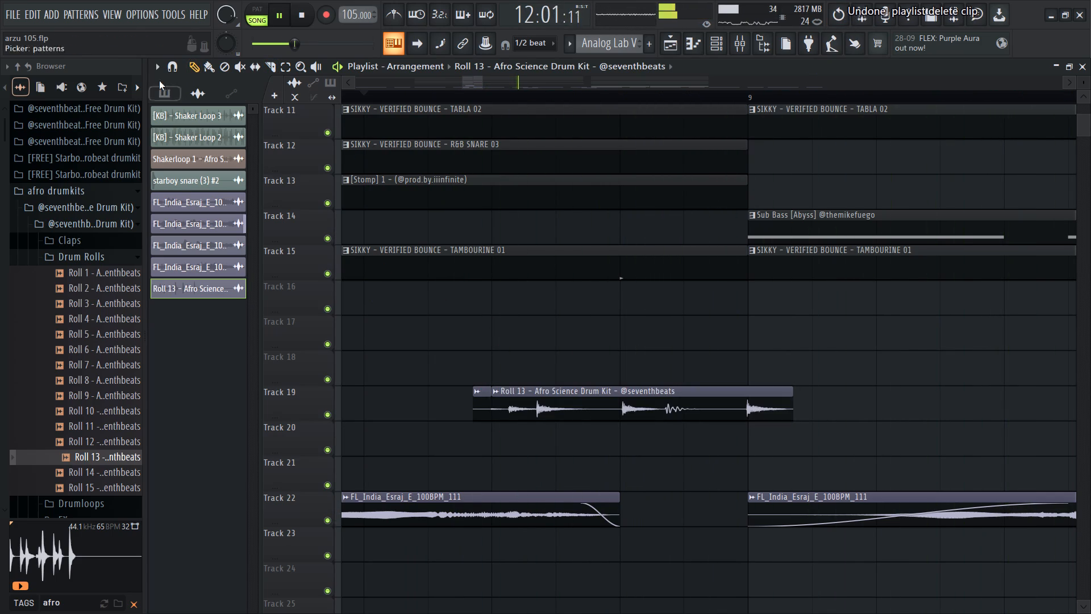
Slice the Roll 13 clip just before its strong hit at about 8:10:05 and delete the pieces ahead of it.
shift+click(266, 69)
shift+right_drag(545, 397, 517, 413)
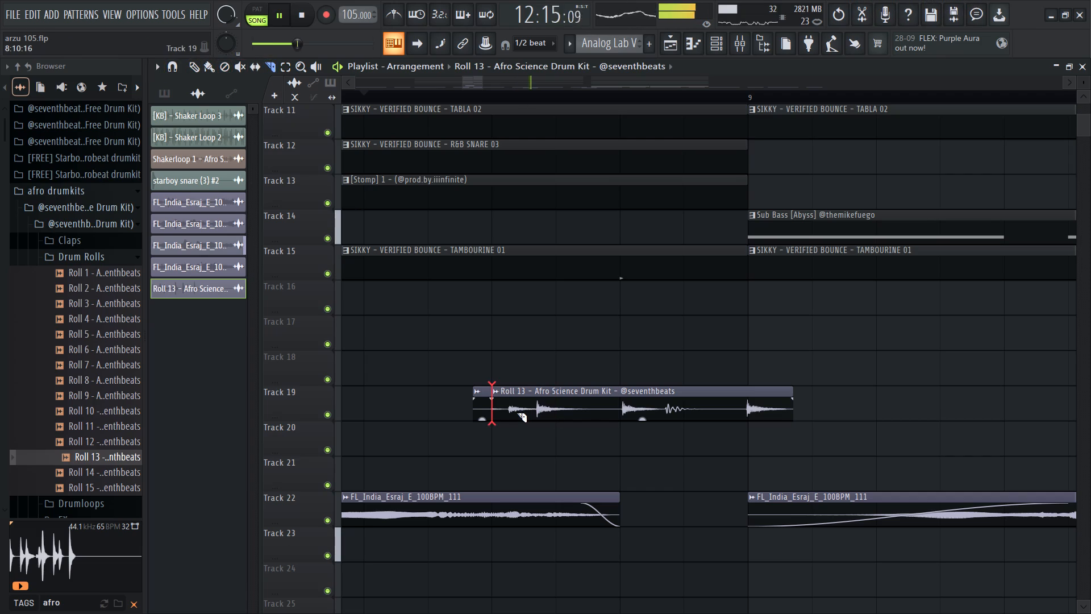
shift+right_drag(517, 413, 505, 351)
right_drag(531, 382, 528, 416)
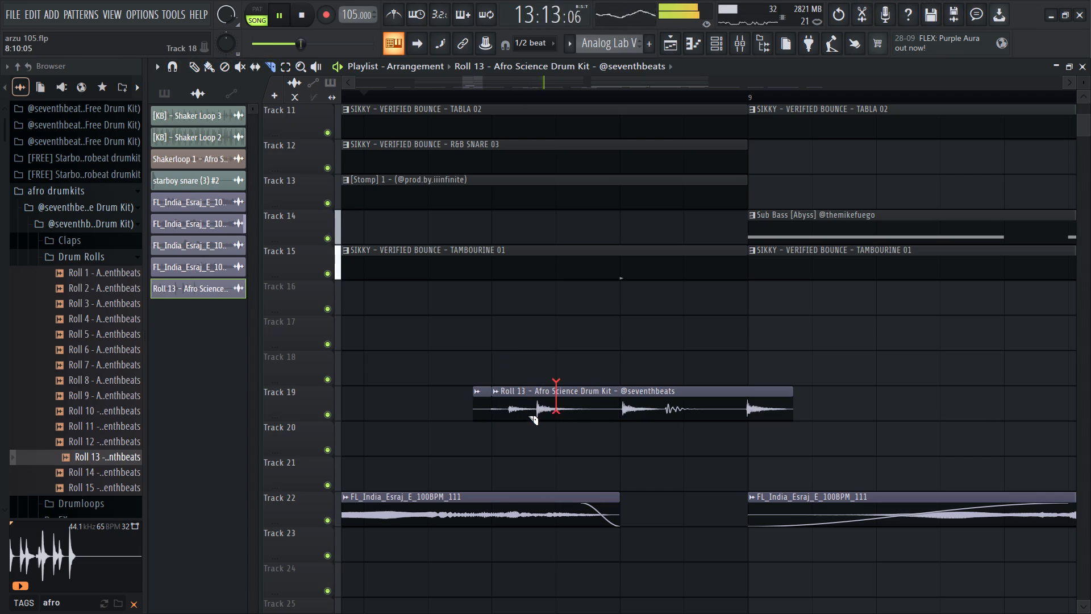
right_drag(528, 416, 527, 334)
alt+right_drag(530, 387, 526, 417)
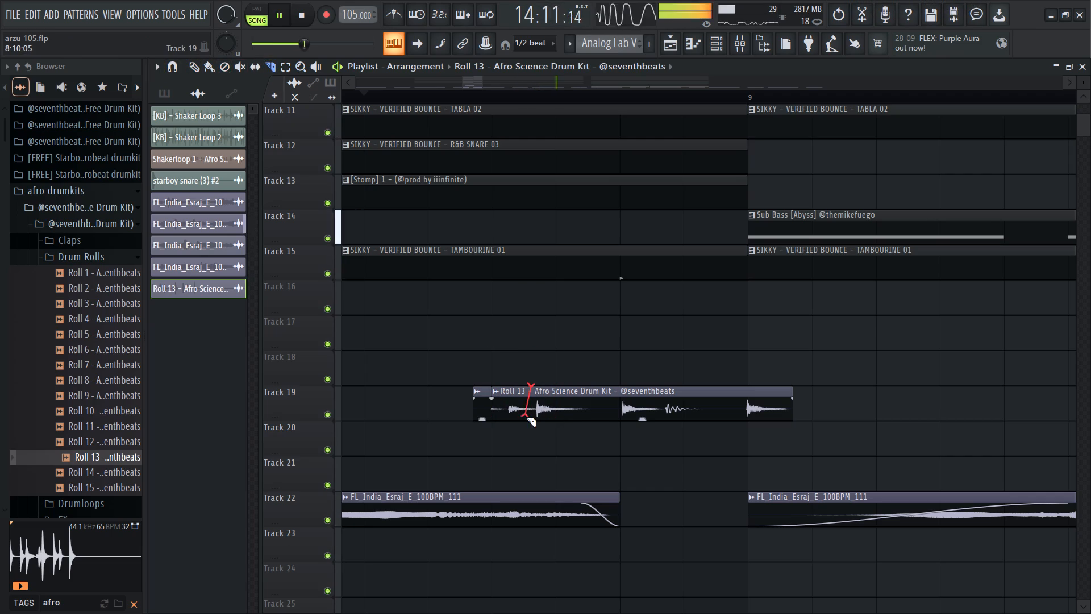
alt+right_drag(526, 417, 530, 439)
drag(203, 61, 201, 66)
click(189, 73)
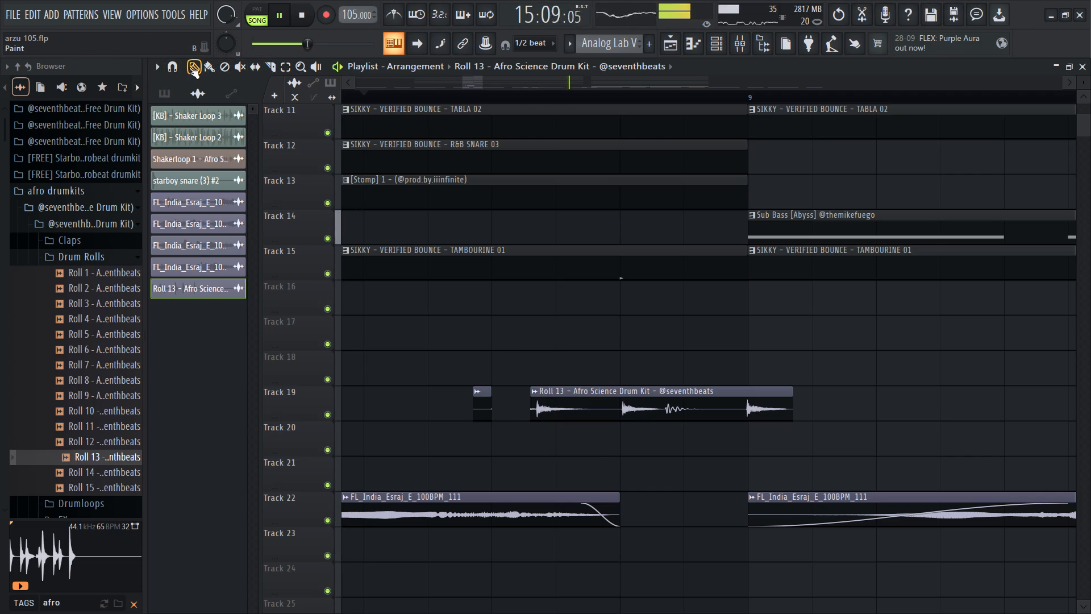
right_drag(419, 348, 518, 416)
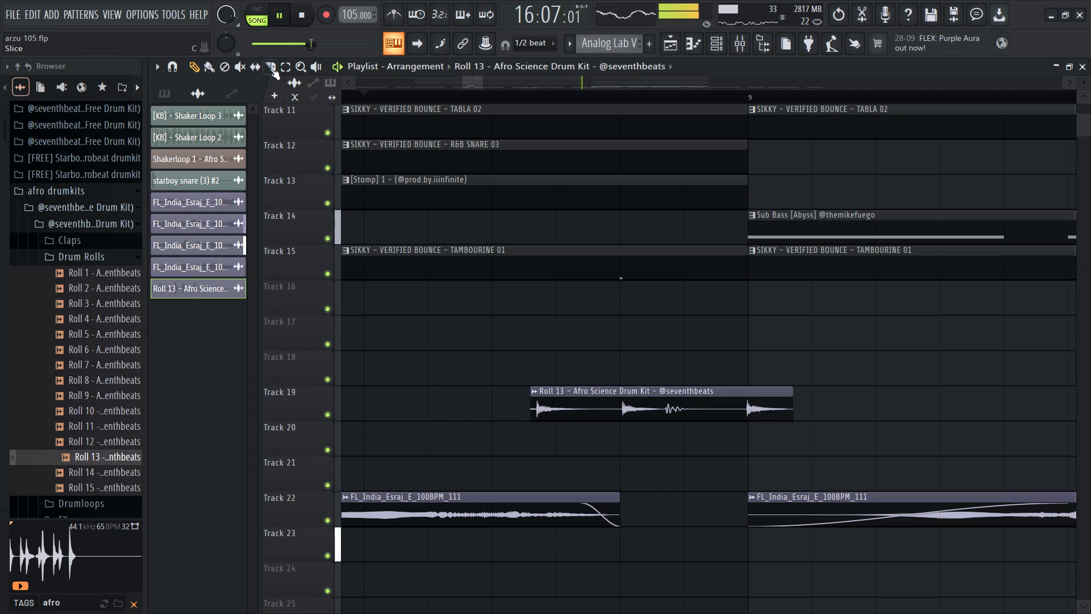
Slice the remaining Roll 13 clip at 8:13 and cut off its tail from about 8:16:06.
drag(273, 62, 276, 71)
shift+drag(586, 365, 622, 414)
click(198, 69)
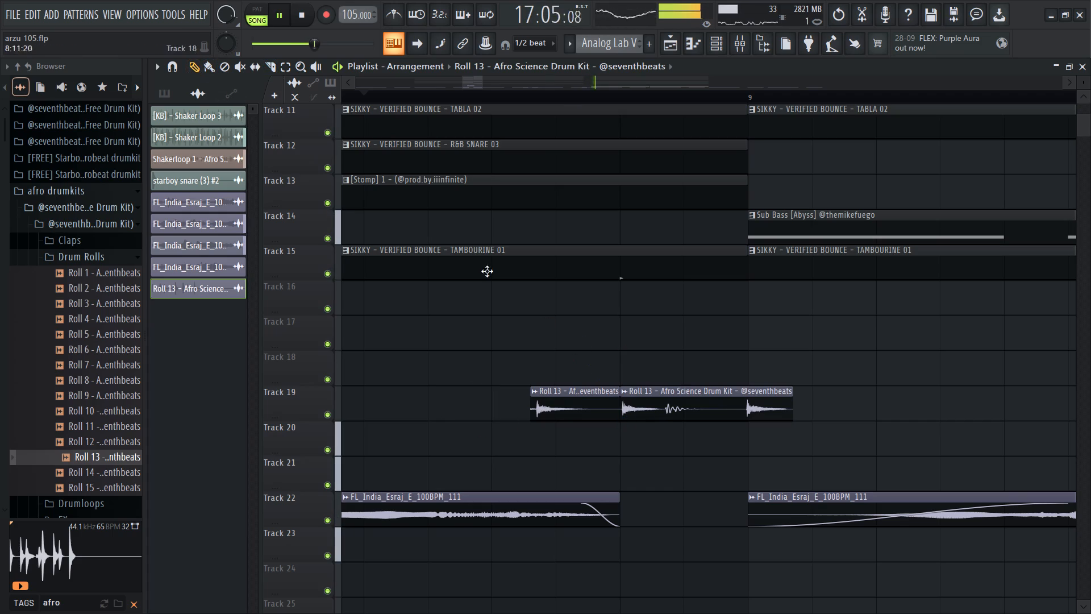
click(261, 72)
click(269, 69)
shift+right_drag(724, 407, 715, 433)
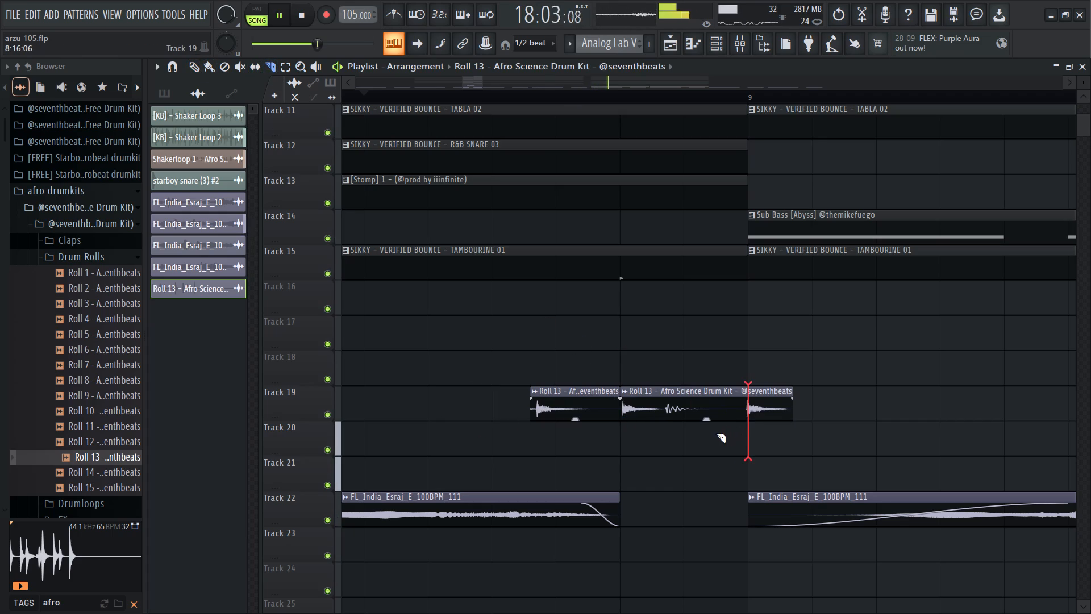
shift+right_drag(715, 433, 712, 433)
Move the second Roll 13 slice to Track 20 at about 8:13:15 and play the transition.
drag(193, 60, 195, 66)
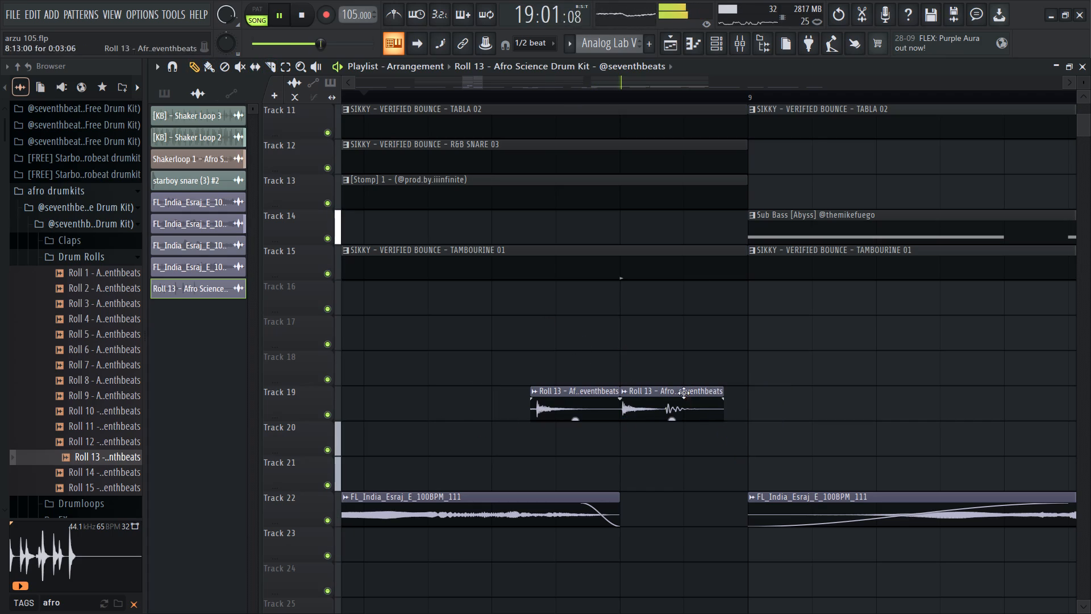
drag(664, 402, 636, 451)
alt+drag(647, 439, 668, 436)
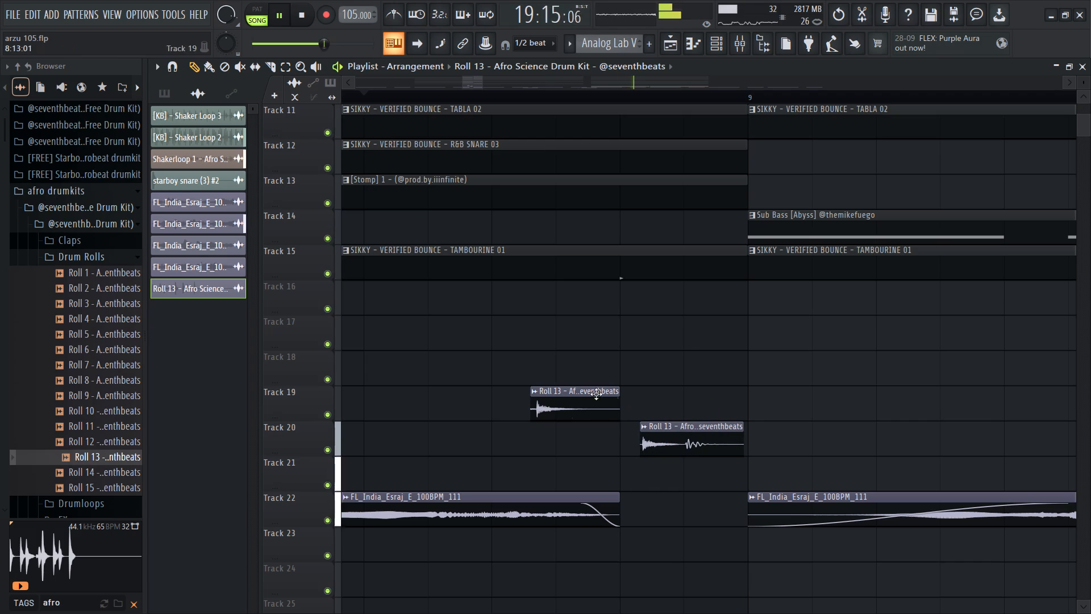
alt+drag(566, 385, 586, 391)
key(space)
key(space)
Delete the Roll 13 slice on Track 20 and move the remaining hit on Track 19 to 8:12:21.
right_drag(668, 346, 663, 404)
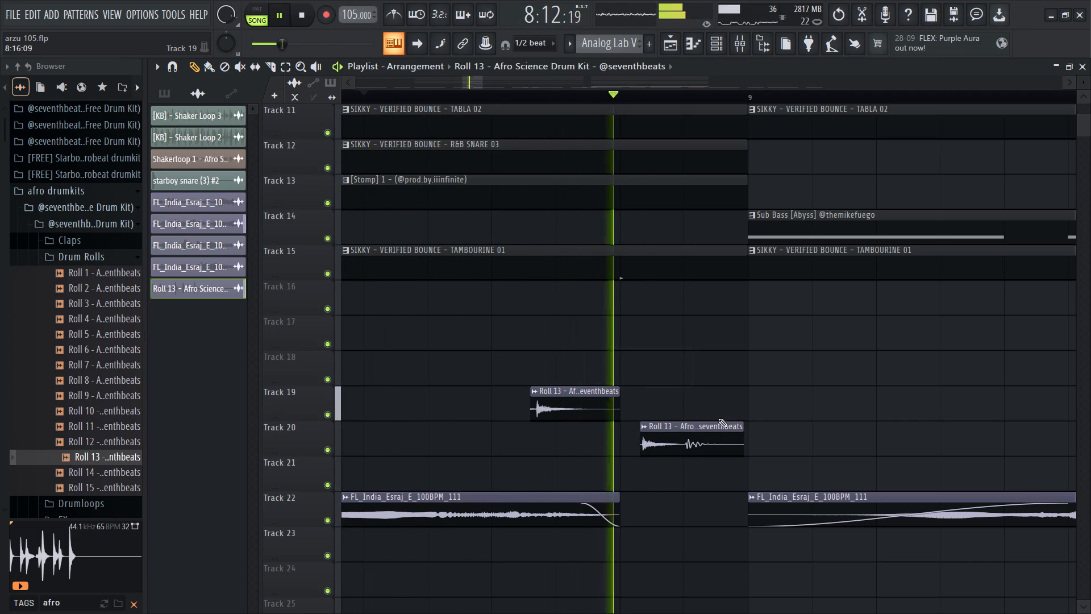
key(space)
right_drag(676, 438, 677, 444)
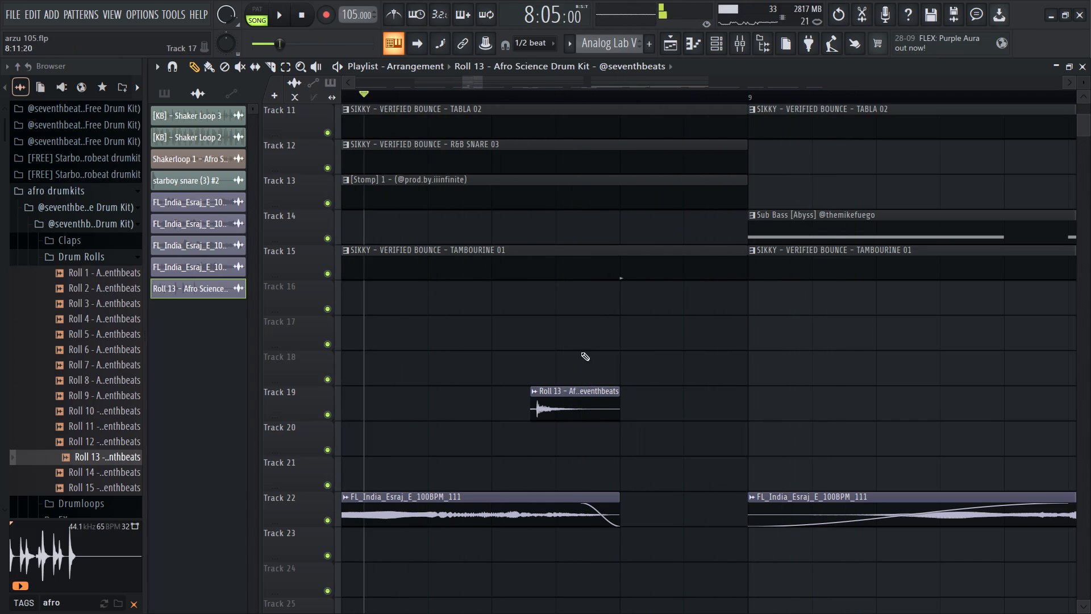
alt+drag(569, 395, 655, 396)
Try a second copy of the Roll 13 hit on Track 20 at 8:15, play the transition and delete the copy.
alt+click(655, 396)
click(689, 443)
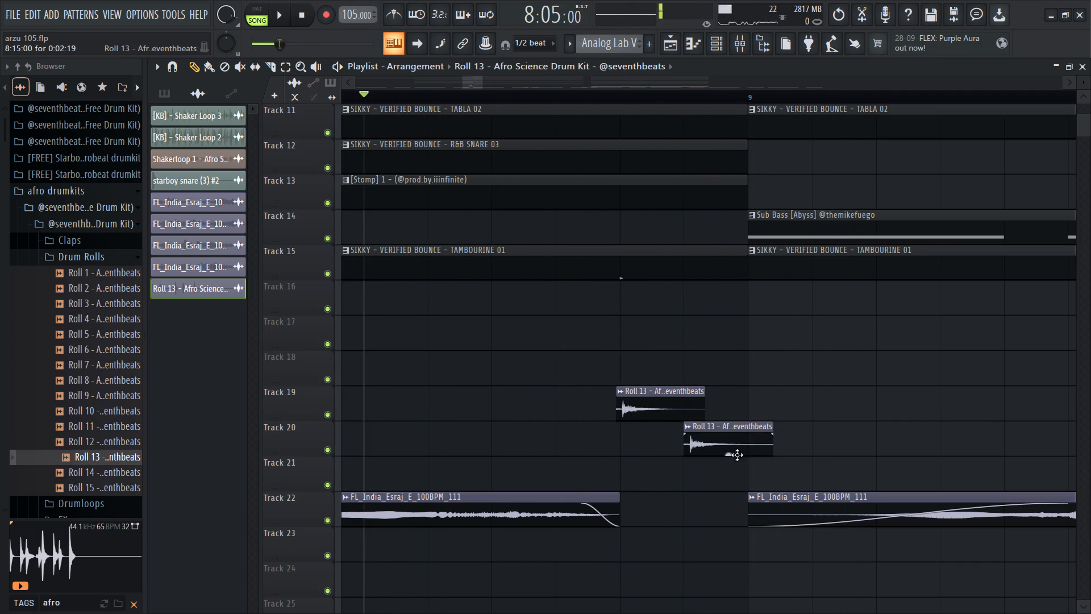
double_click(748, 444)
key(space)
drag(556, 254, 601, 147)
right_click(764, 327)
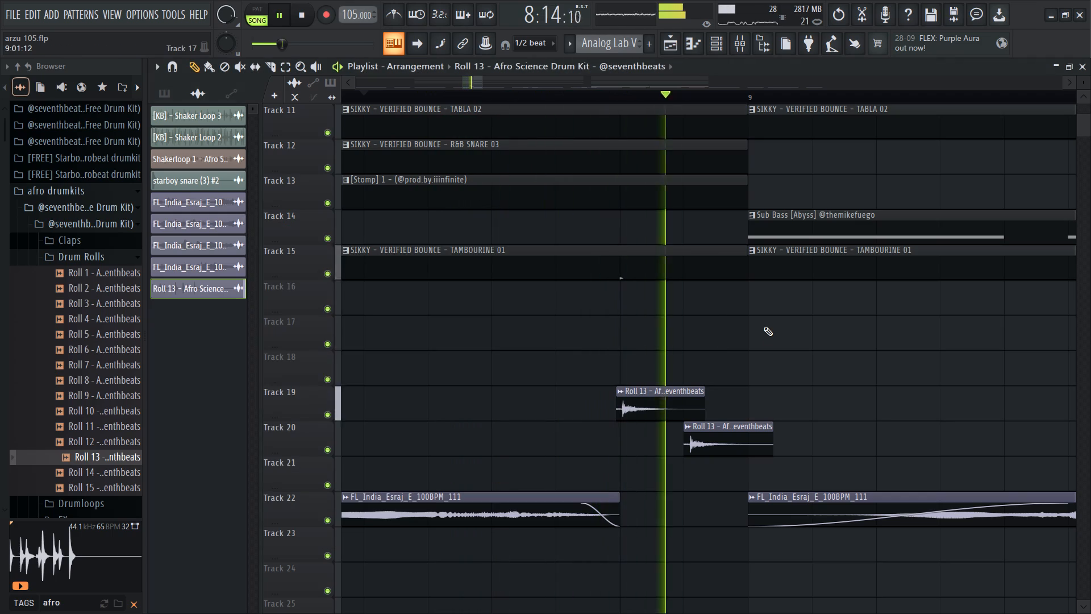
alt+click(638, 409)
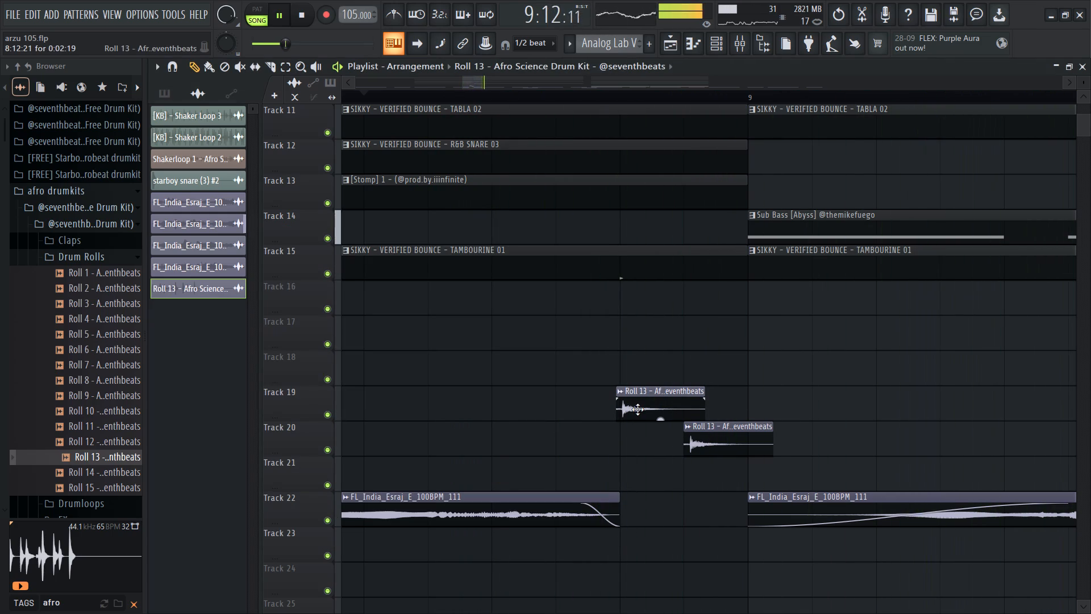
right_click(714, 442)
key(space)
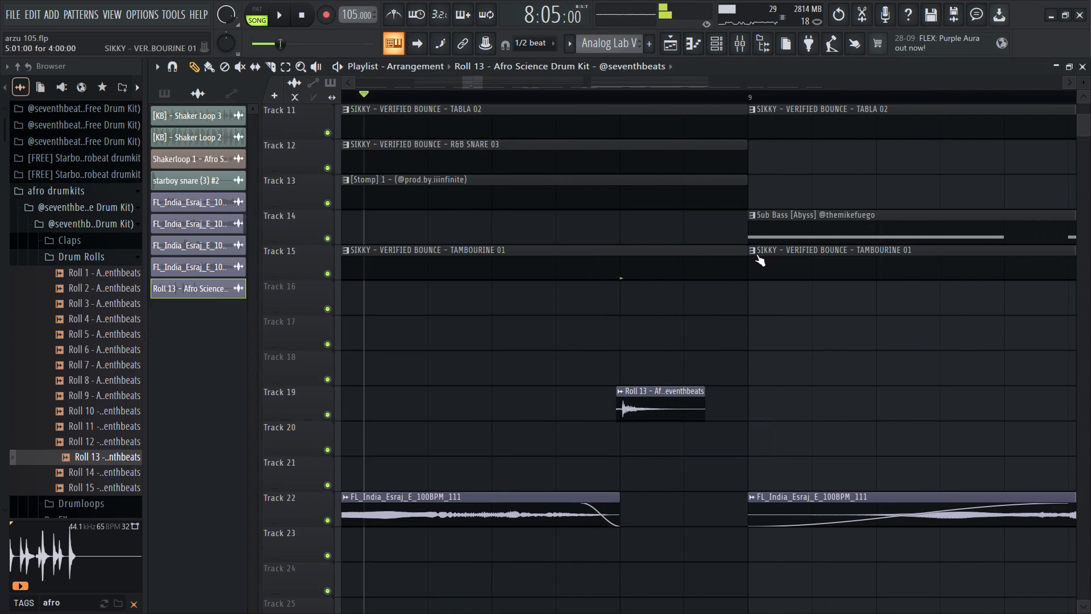
Play the transition into bar 9 with the single Roll 13 hit and examine the surrounding percussion tracks.
ctrl+scroll(656, 346, down, 11)
key(space)
scroll(657, 339, up, 7)
ctrl+scroll(657, 339, up, 4)
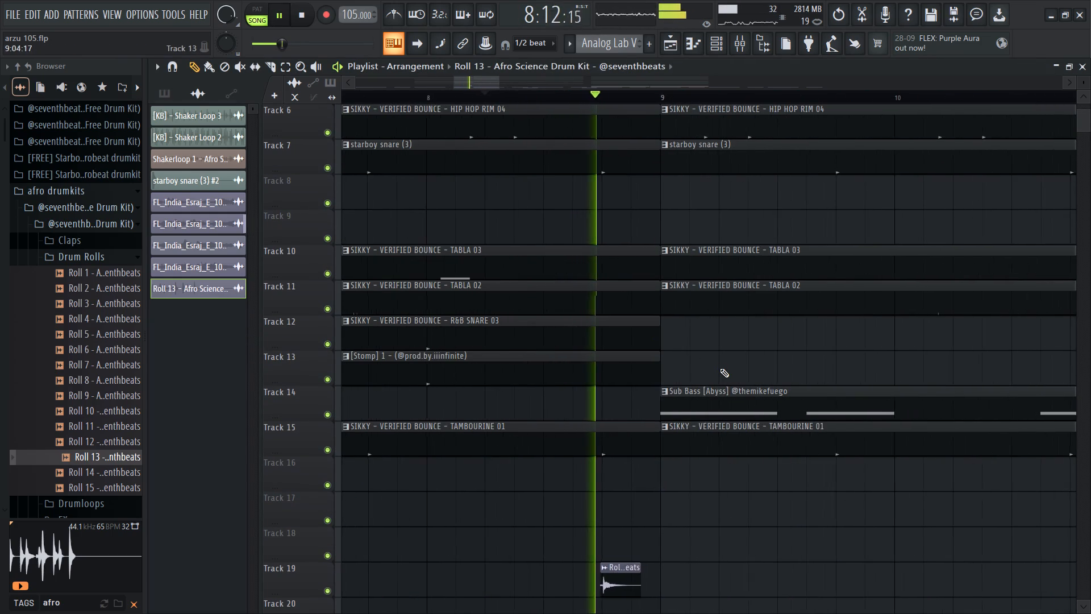
ctrl+scroll(720, 369, down, 6)
ctrl+scroll(636, 375, down, 4)
key(space)
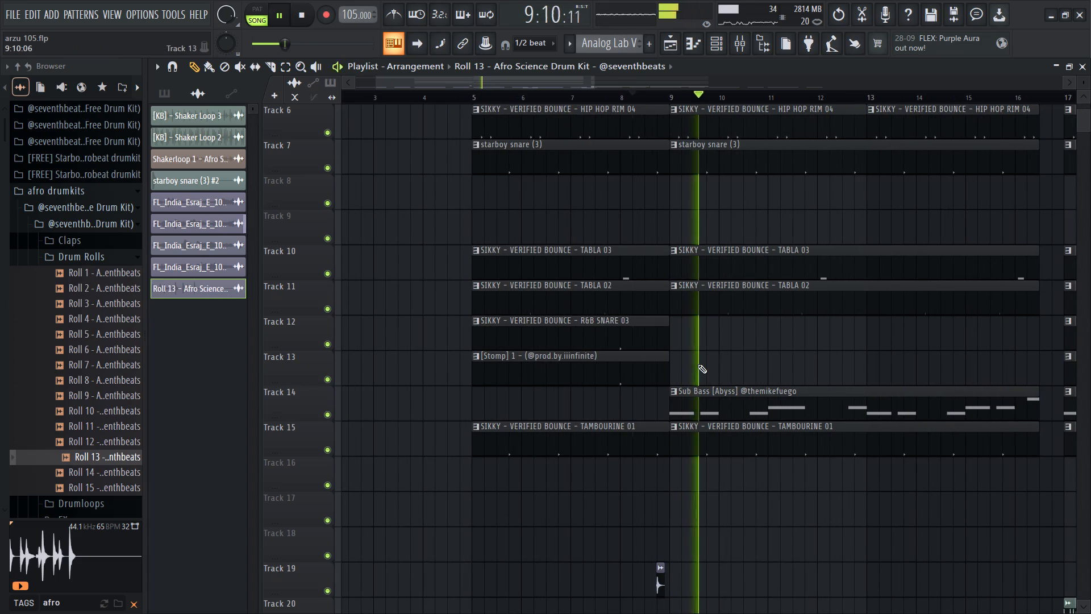
Preview the Roll 14 drum roll sample and replay the transition into bar 9.
scroll(651, 294, down, 3)
click(113, 474)
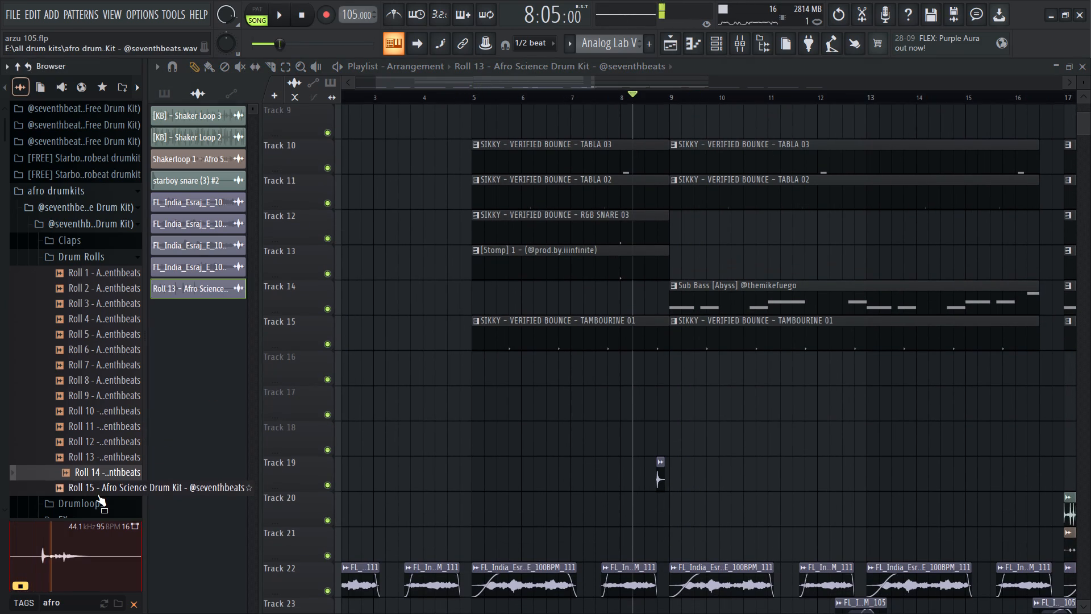
scroll(97, 494, down, 3)
ctrl+scroll(657, 426, up, 10)
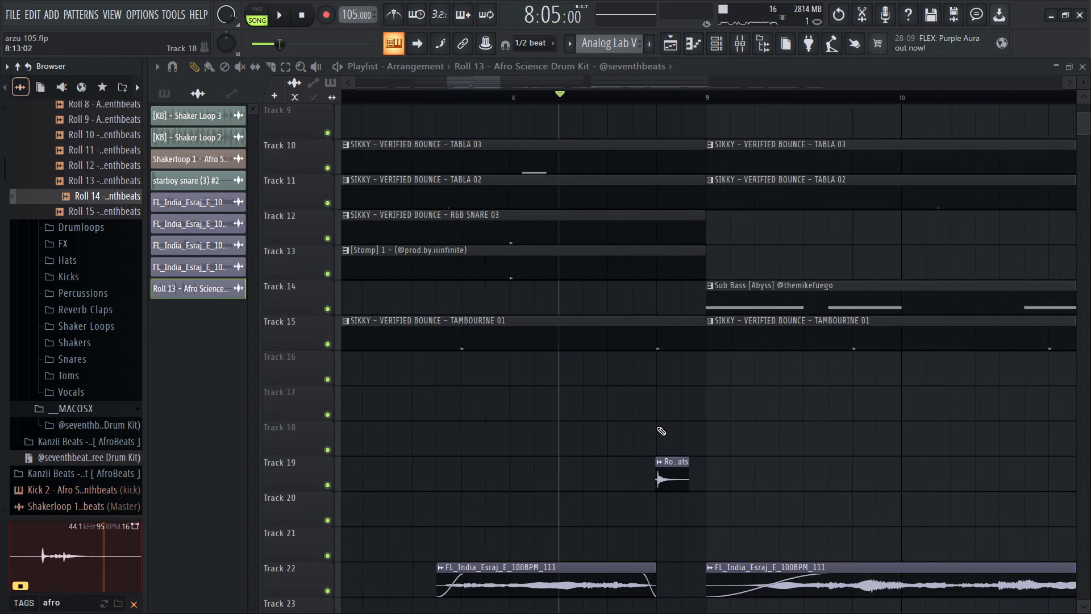
ctrl+scroll(657, 426, up, 6)
key(space)
ctrl+scroll(423, 372, down, 5)
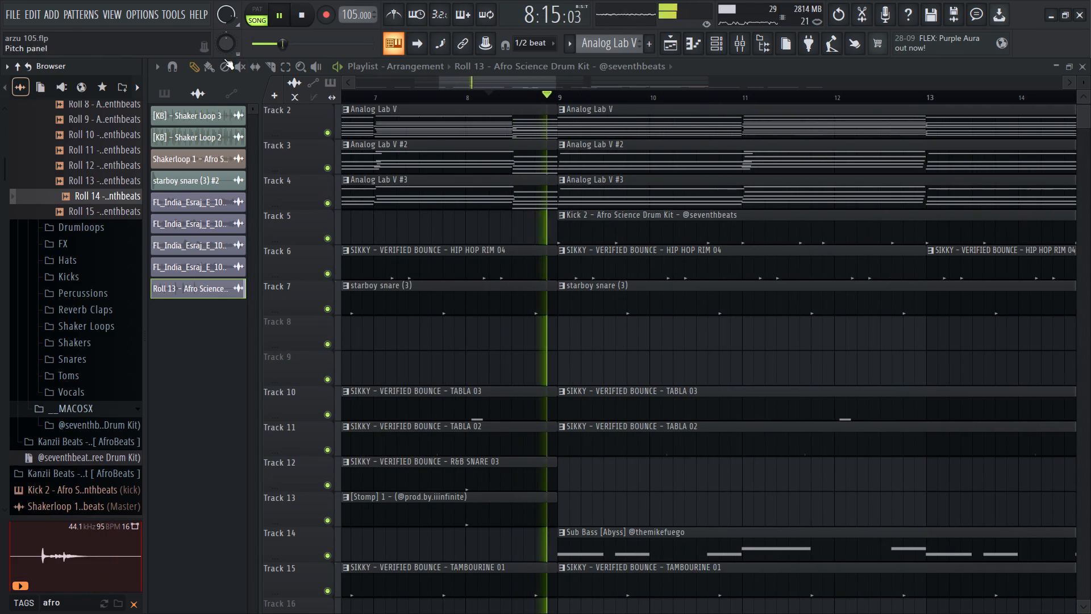
key(space)
Slice the HIP HOP RIM 04 clip on Track 6 at about 8:03 and 8:05 to isolate a rim hit.
double_click(263, 61)
shift+drag(473, 264, 478, 272)
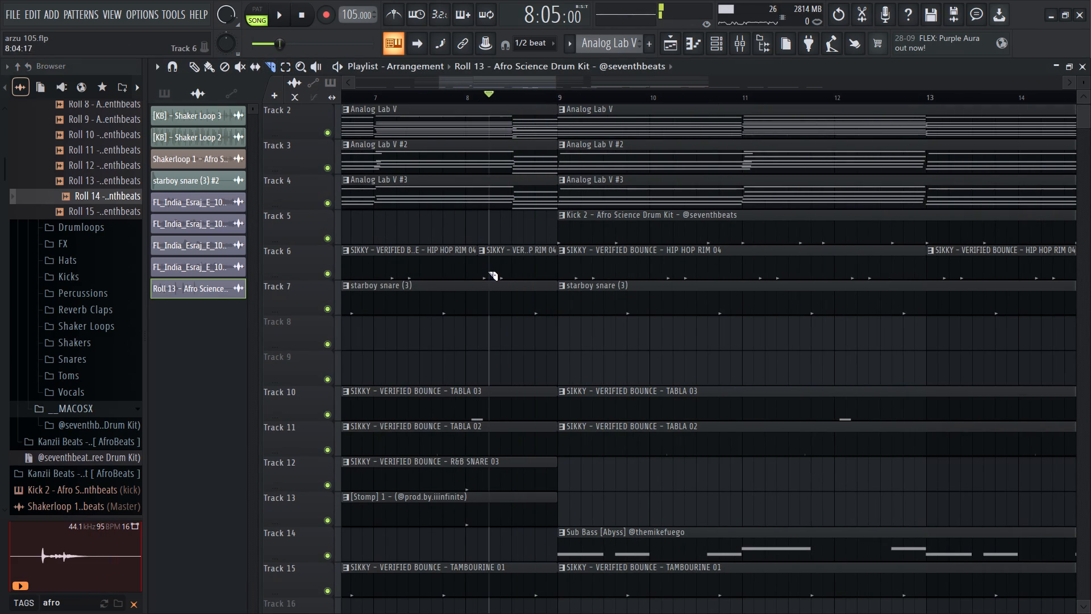
shift+click(490, 271)
click(196, 67)
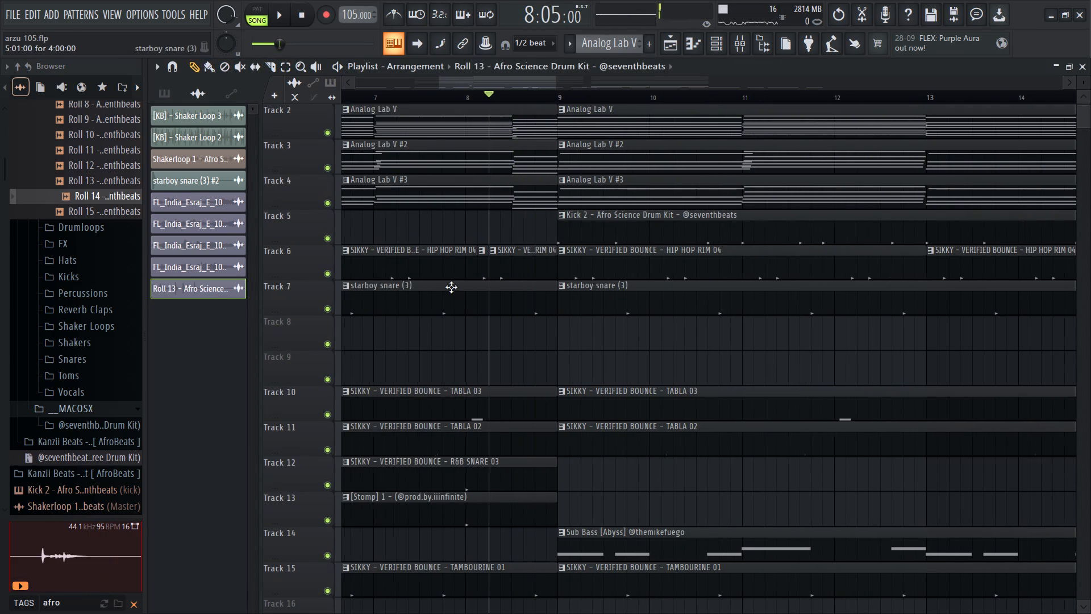
Place a copy of a HIP HOP RIM 04 slice on Track 20 at 8:14:04 and play the transition.
ctrl+scroll(451, 287, up, 7)
click(538, 263)
scroll(576, 304, down, 3)
scroll(717, 542, down, 4)
ctrl+scroll(719, 524, up, 8)
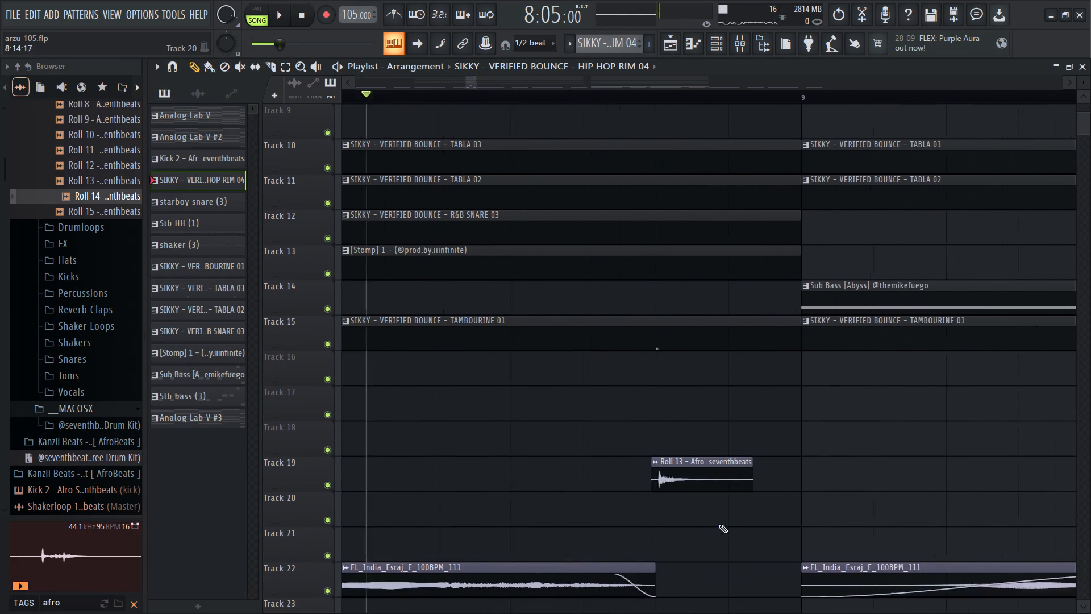
click(743, 518)
key(space)
alt+drag(790, 509, 741, 511)
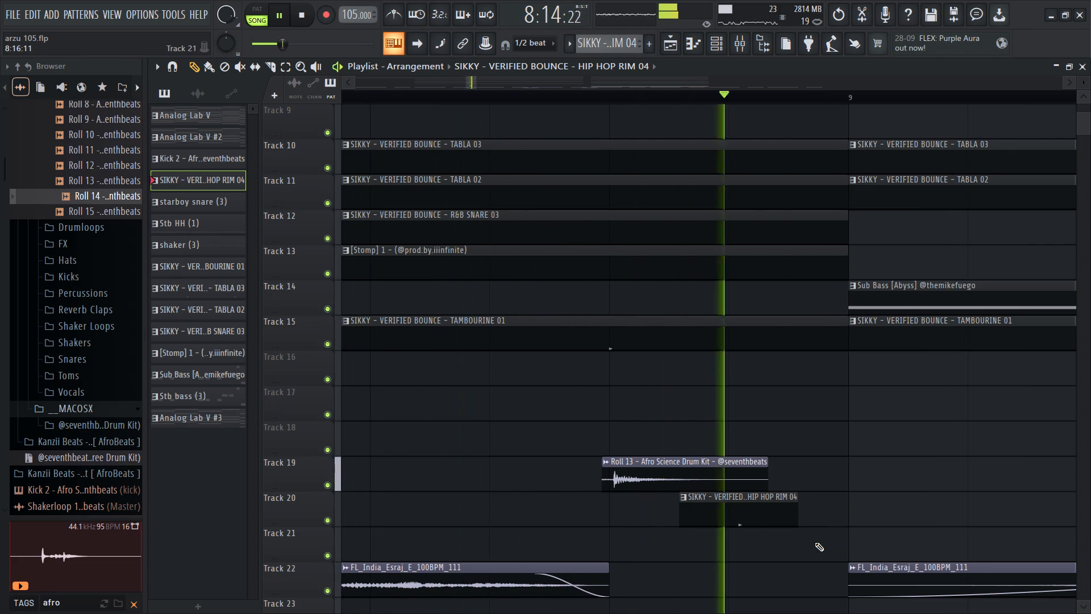
key(space)
key(space)
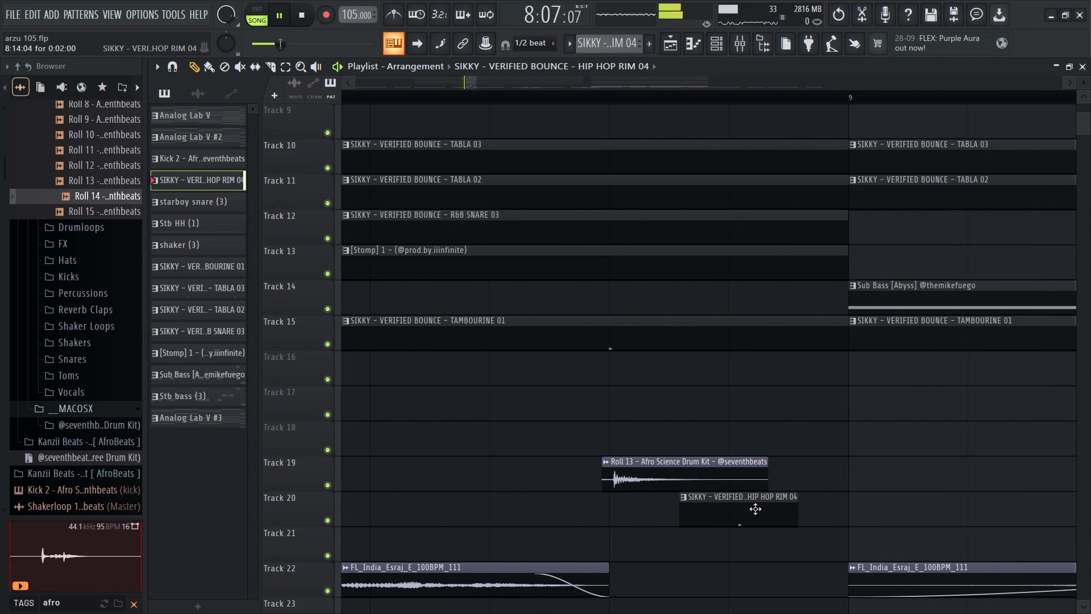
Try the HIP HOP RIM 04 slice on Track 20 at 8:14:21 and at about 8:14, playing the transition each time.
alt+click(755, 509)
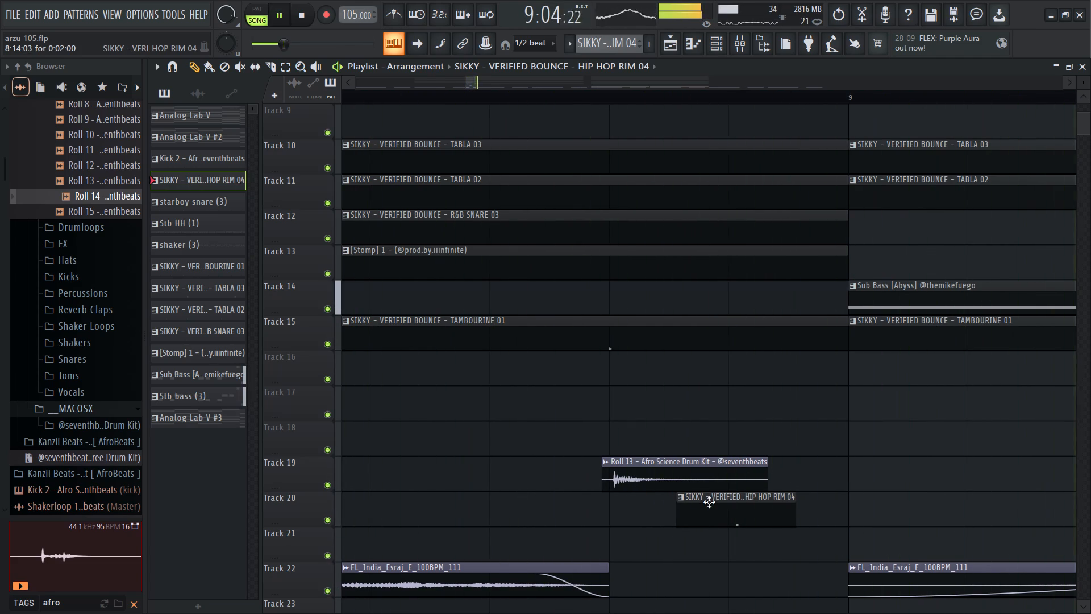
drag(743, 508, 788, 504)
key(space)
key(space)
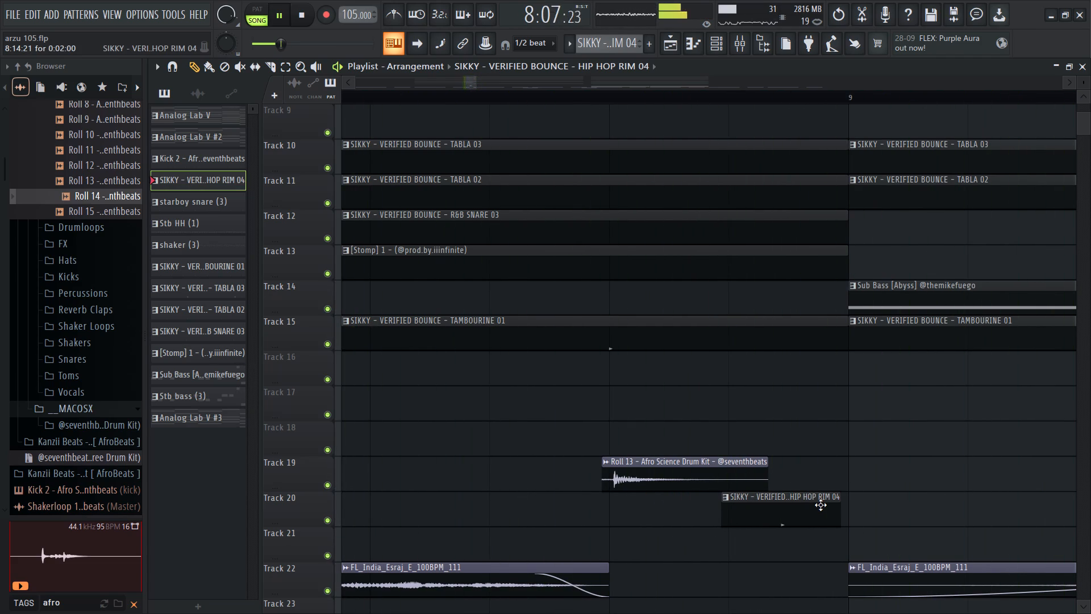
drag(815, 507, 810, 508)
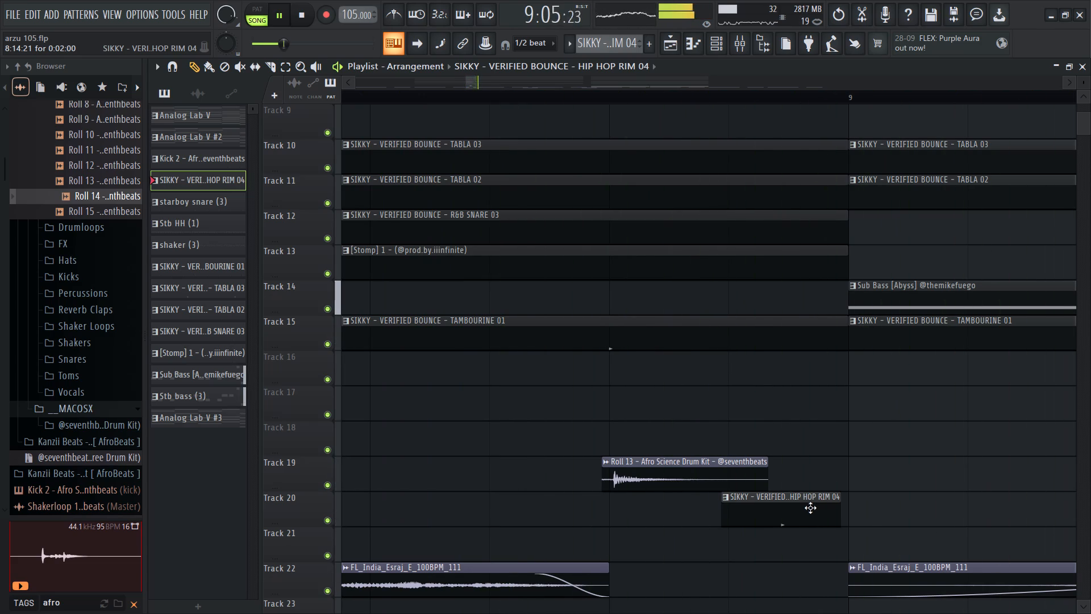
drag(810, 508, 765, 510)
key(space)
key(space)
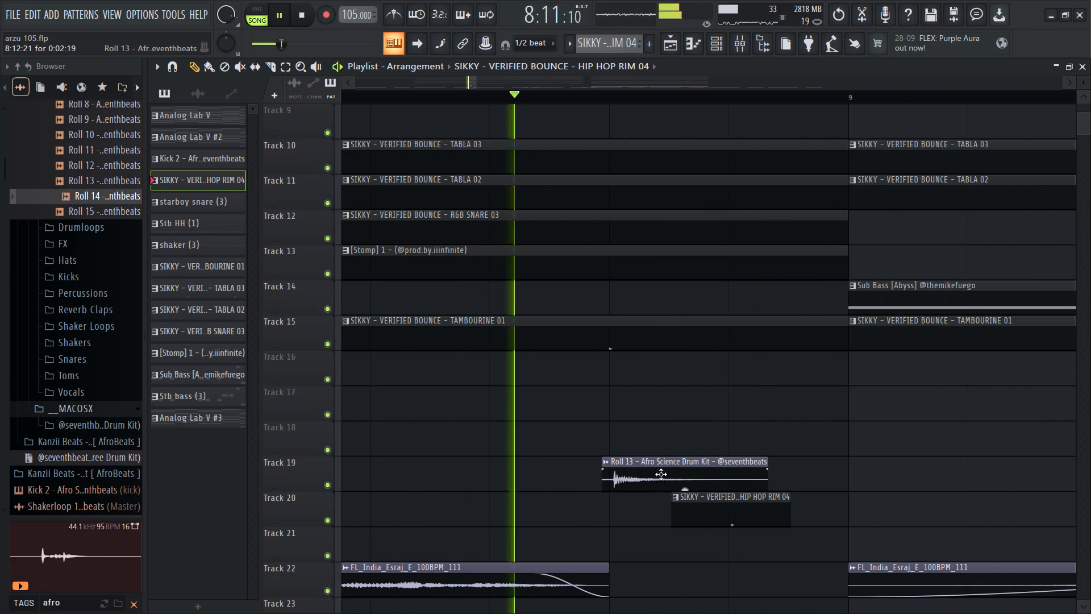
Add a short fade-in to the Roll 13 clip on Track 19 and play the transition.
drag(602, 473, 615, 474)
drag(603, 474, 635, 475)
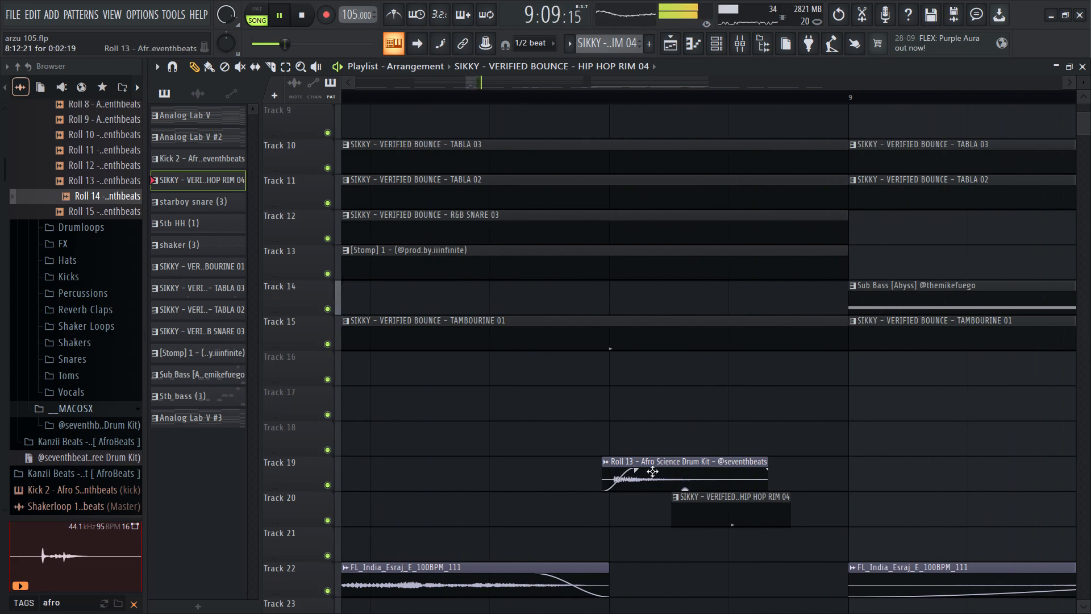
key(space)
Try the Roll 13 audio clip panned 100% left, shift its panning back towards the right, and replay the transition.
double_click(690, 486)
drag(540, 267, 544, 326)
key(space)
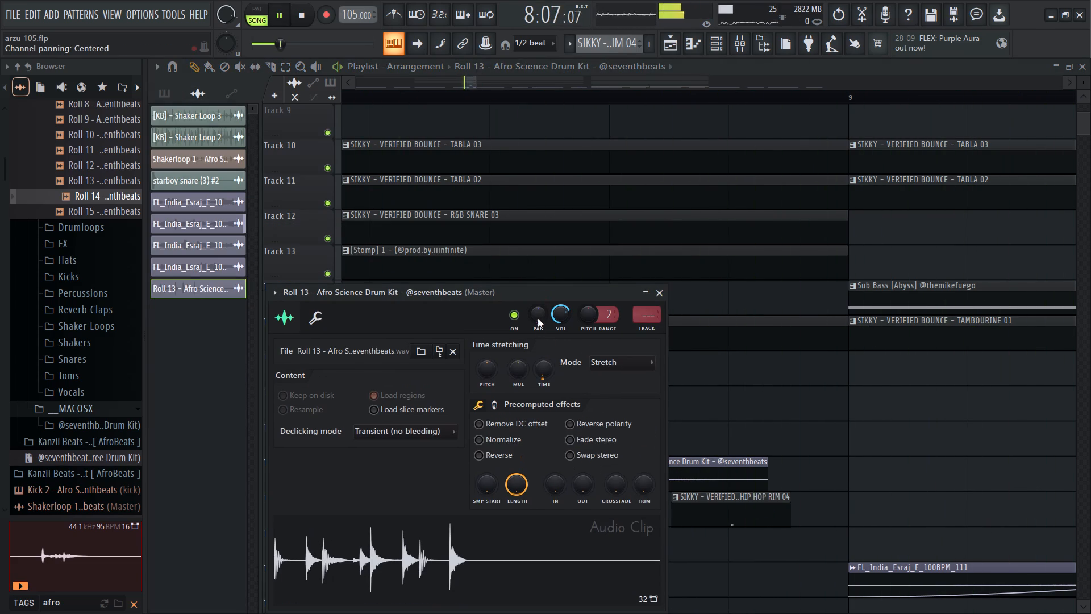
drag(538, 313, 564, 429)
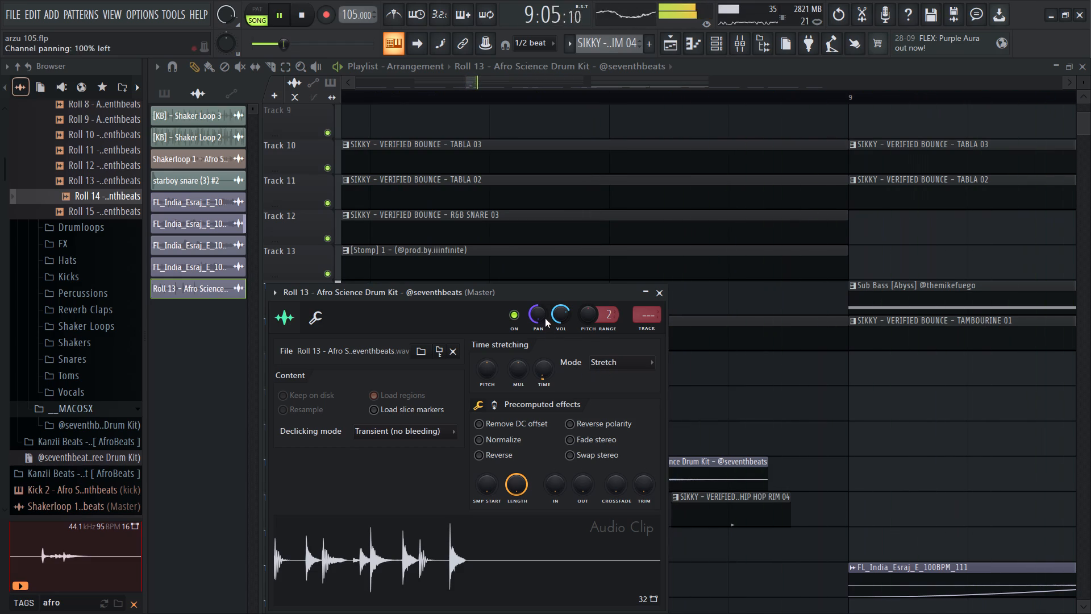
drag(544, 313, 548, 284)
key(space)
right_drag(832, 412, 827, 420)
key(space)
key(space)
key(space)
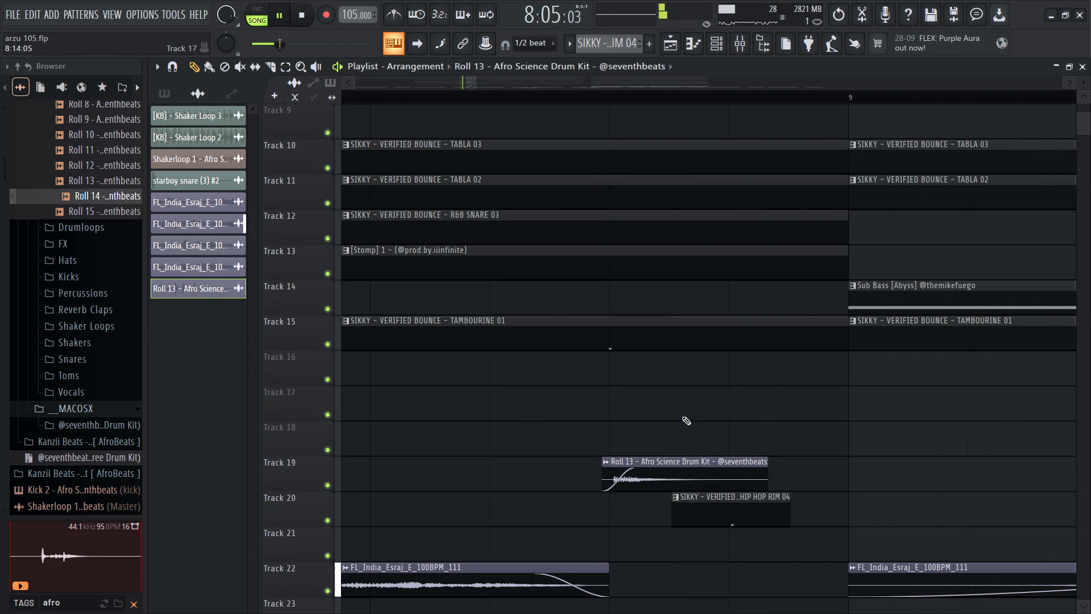
Slice off the last beat before bar 9, from 8:13, on the percussion clips down to Track 15 and play the gap.
click(279, 65)
click(276, 66)
key(space)
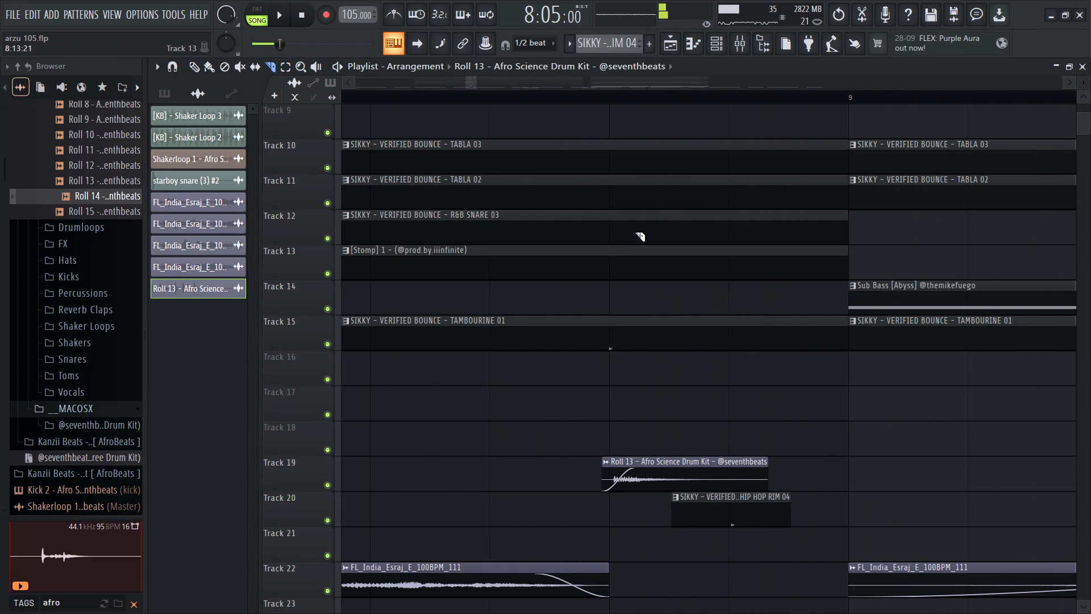
shift+right_drag(618, 177, 606, 333)
scroll(629, 300, up, 4)
shift+right_drag(632, 290, 613, 286)
right_drag(625, 162, 608, 218)
key(space)
scroll(614, 216, up, 6)
scroll(612, 214, down, 6)
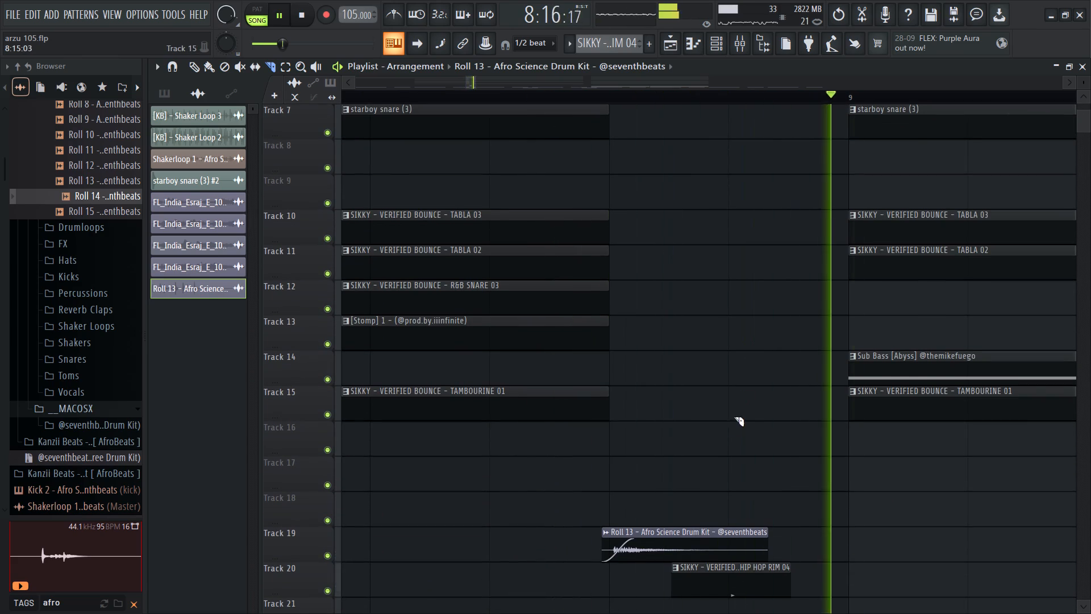
Delete the Roll 13 clip on Track 19 and the rim slice on Track 20, and replay the transition.
drag(199, 70, 200, 76)
scroll(647, 439, down, 3)
key(space)
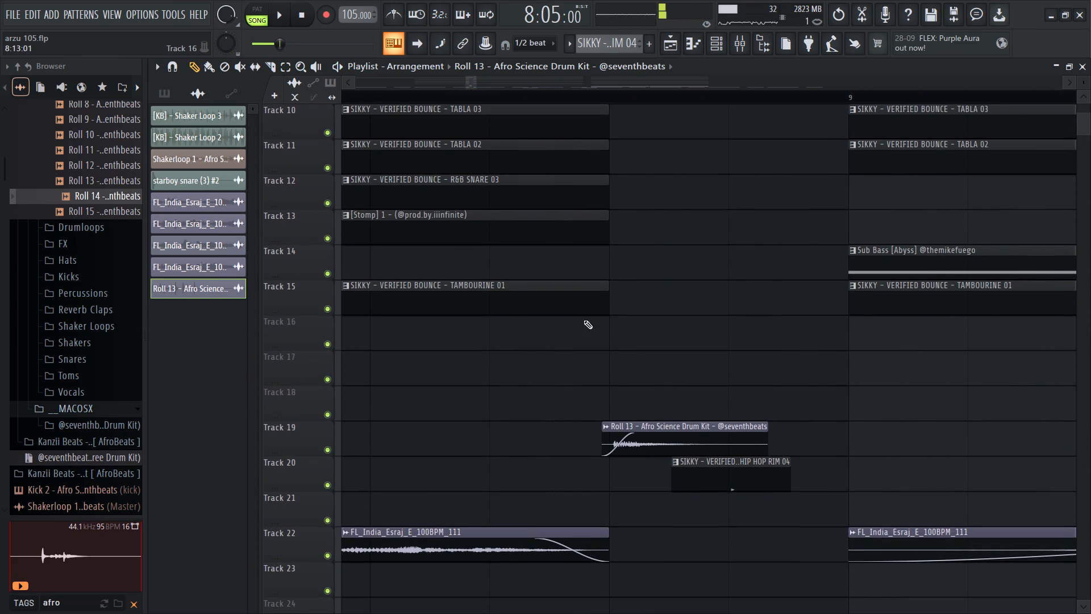
right_drag(660, 415, 696, 498)
key(space)
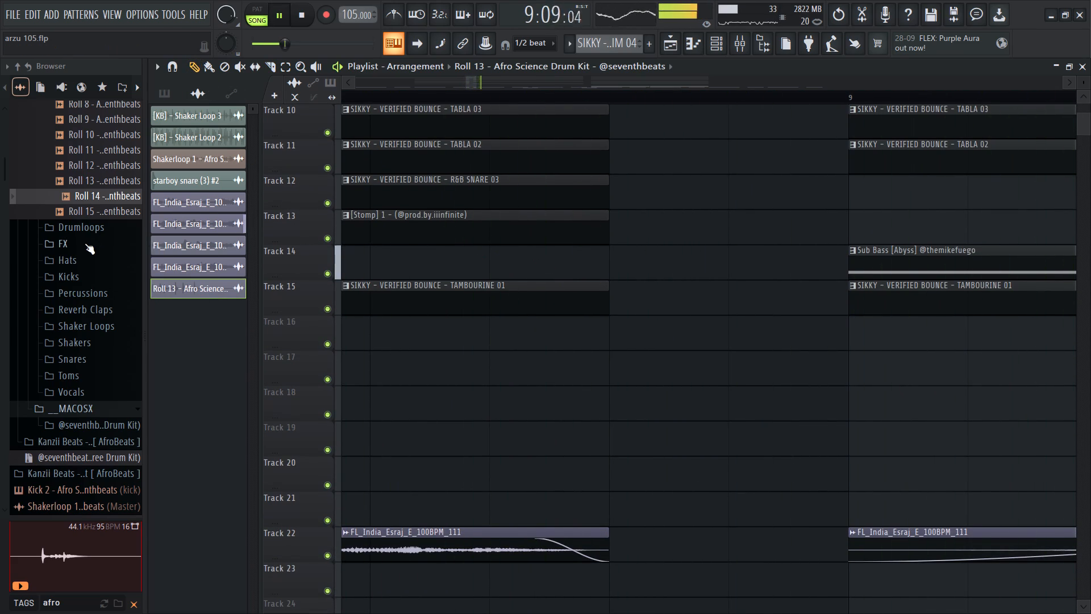
key(space)
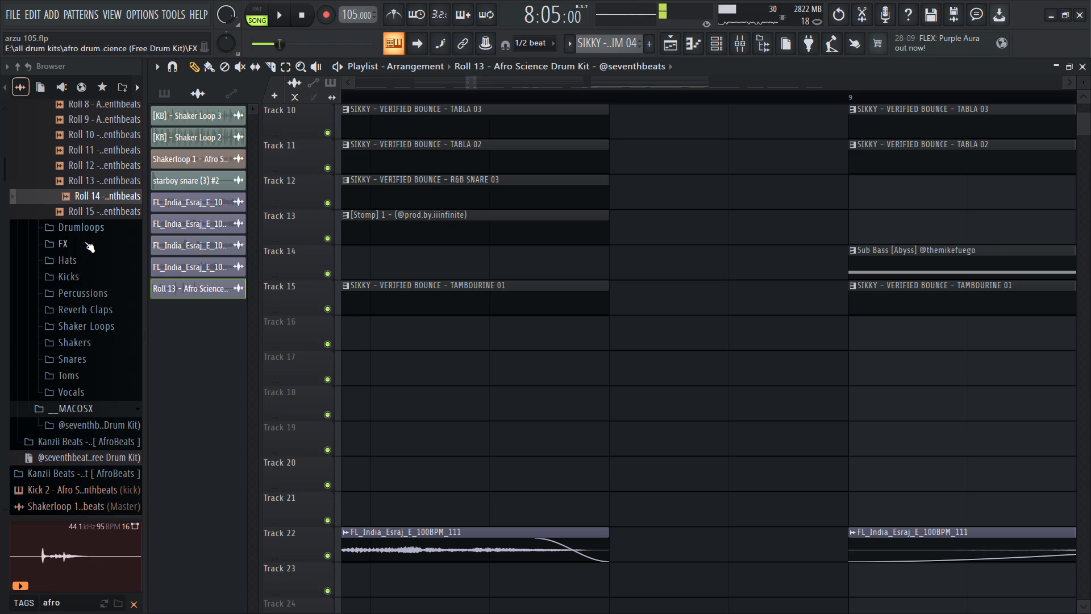
Filter the sample browser by the tag "rim" in place of the afro filter.
click(85, 242)
click(84, 237)
scroll(83, 233, up, 4)
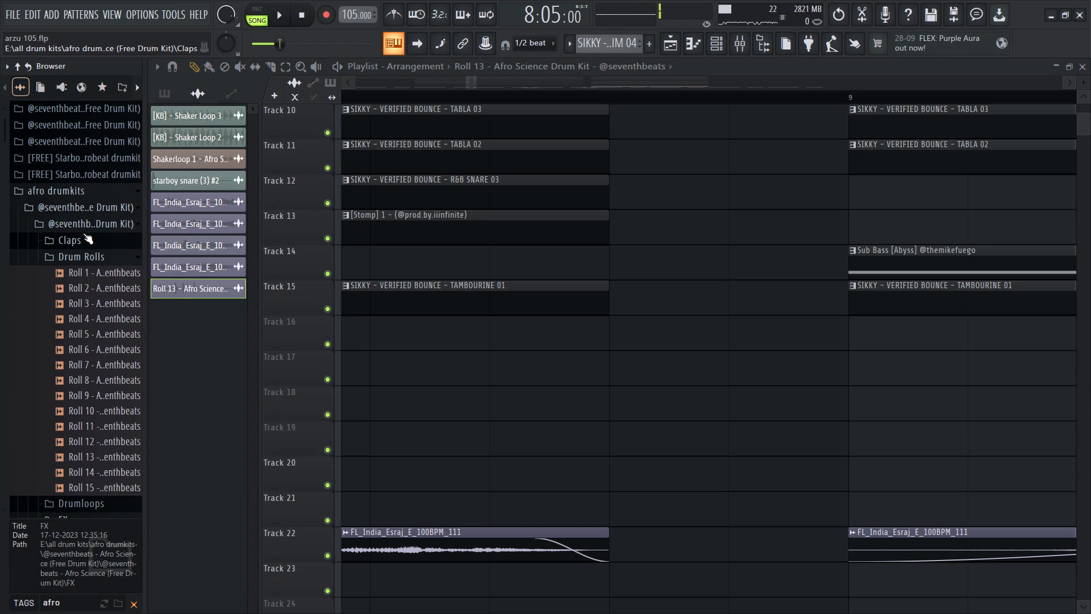
click(88, 196)
drag(71, 603, 0, 590)
text(rim)
Preview the PRZM rim samples in the 02. SOFT folder of 05. RIMS.
click(93, 199)
click(77, 229)
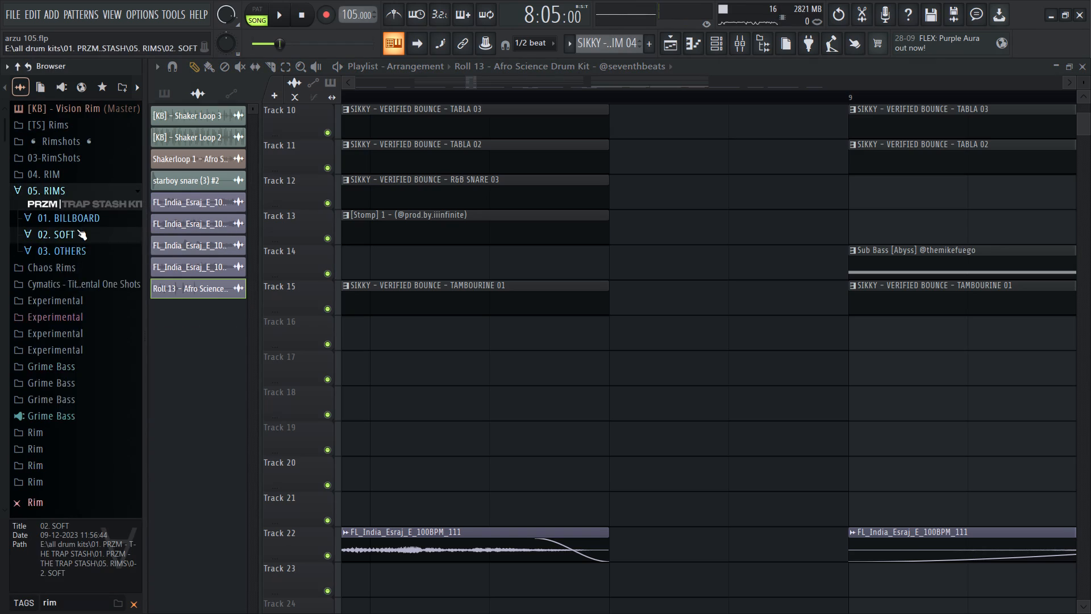
click(80, 247)
scroll(95, 275, up, 1)
double_click(91, 256)
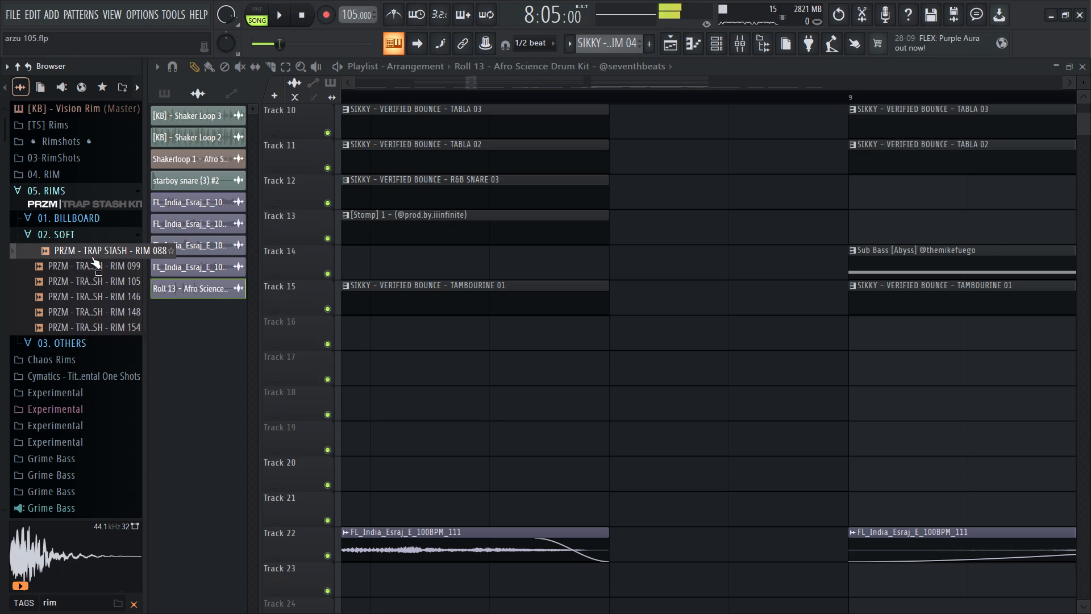
click(106, 277)
click(114, 310)
click(114, 327)
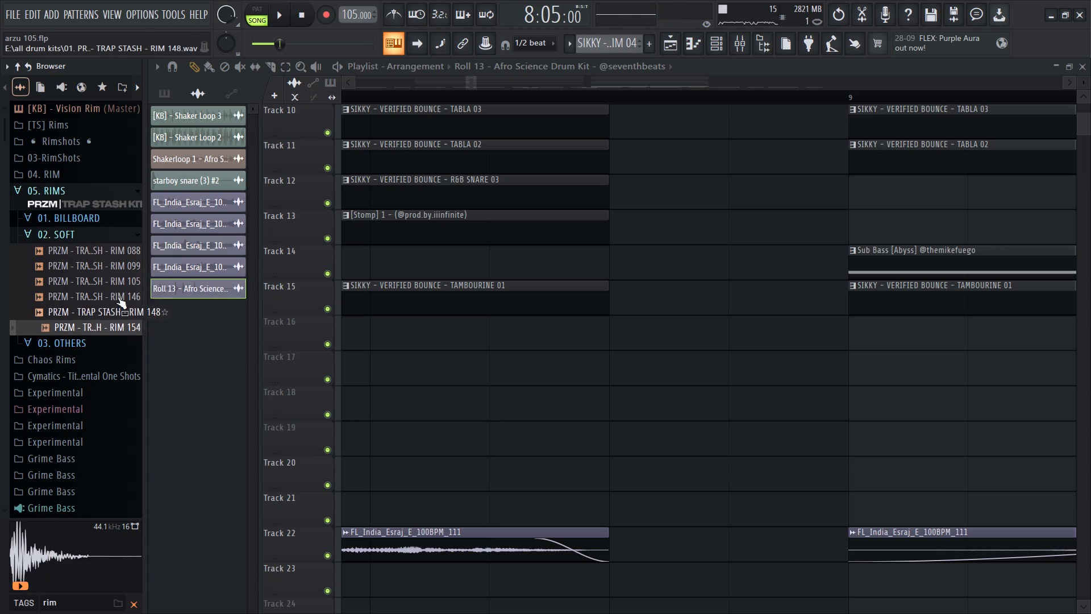
click(116, 259)
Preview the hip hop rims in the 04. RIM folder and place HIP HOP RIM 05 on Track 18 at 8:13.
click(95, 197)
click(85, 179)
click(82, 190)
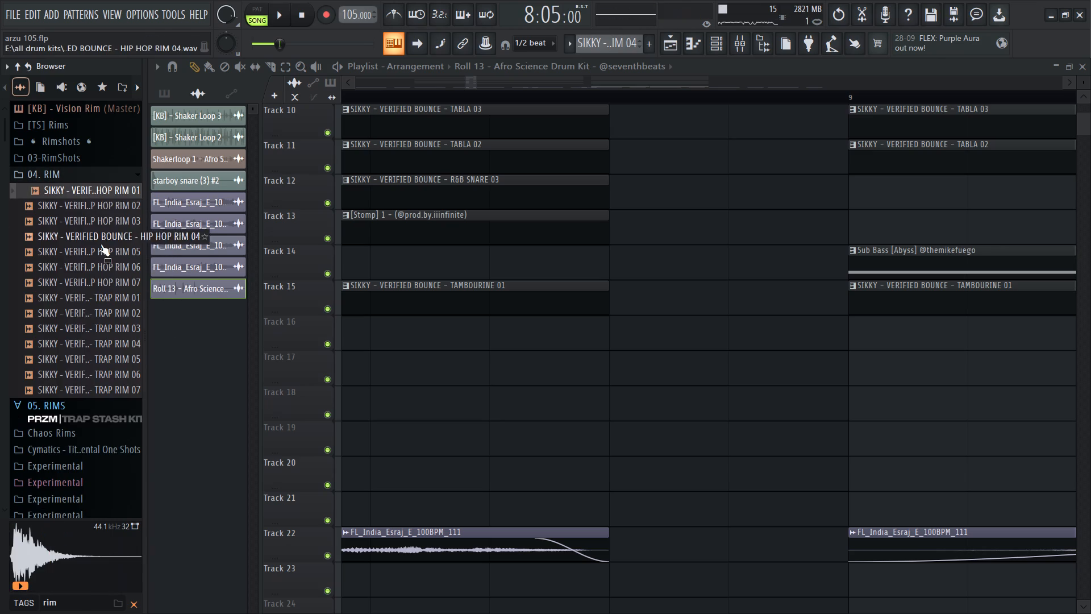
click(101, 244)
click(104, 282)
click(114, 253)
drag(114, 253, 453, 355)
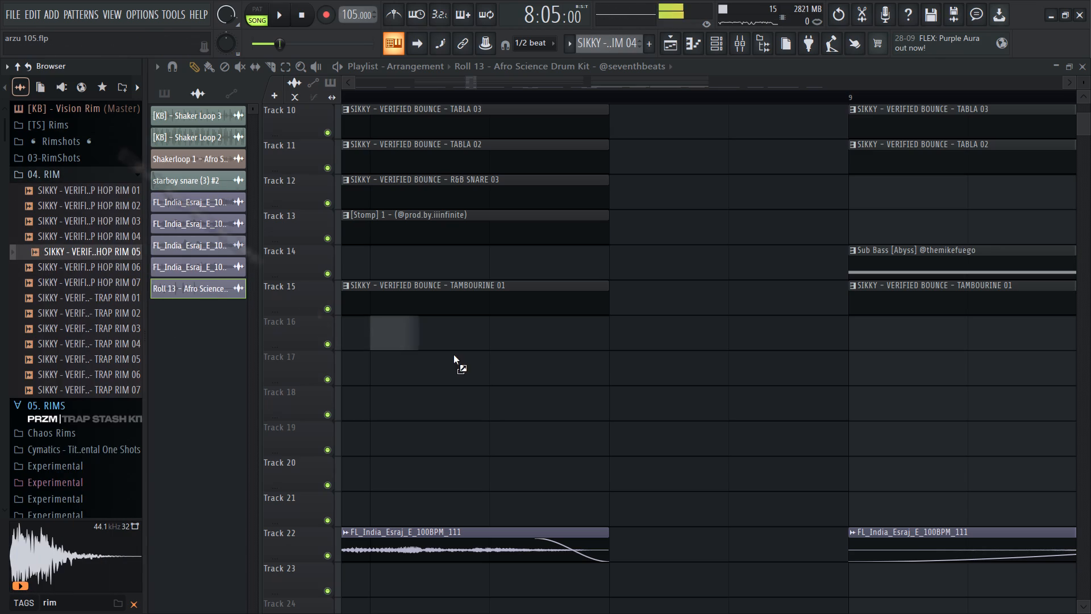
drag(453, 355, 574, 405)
Replace the rim on Track 18 at 8:13 with the HIP HOP RIM 04 sample and play the transition.
click(125, 276)
click(122, 271)
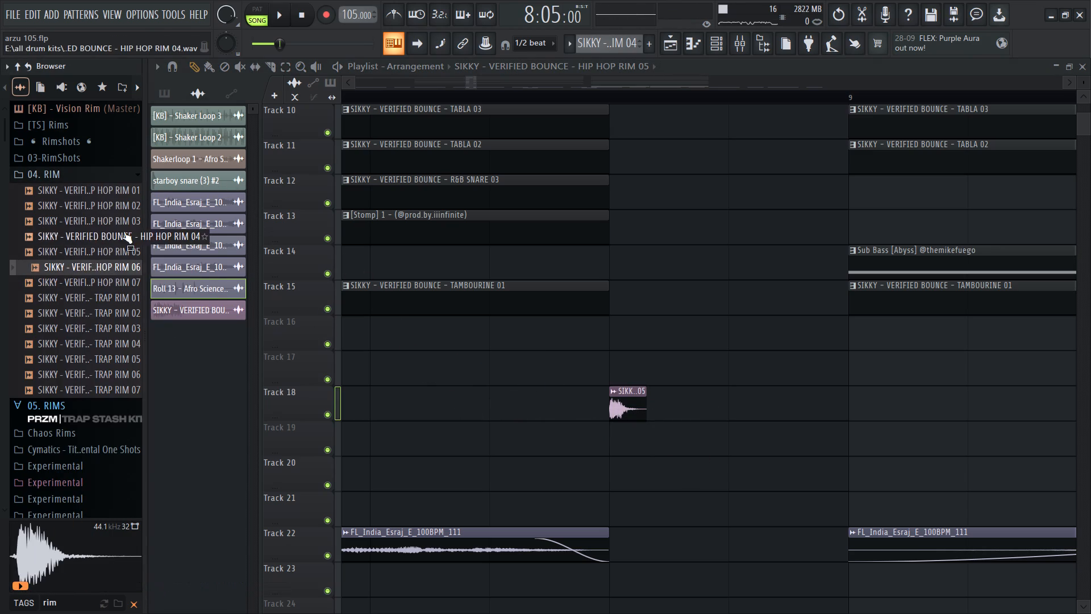
click(123, 231)
drag(123, 231, 603, 404)
key(space)
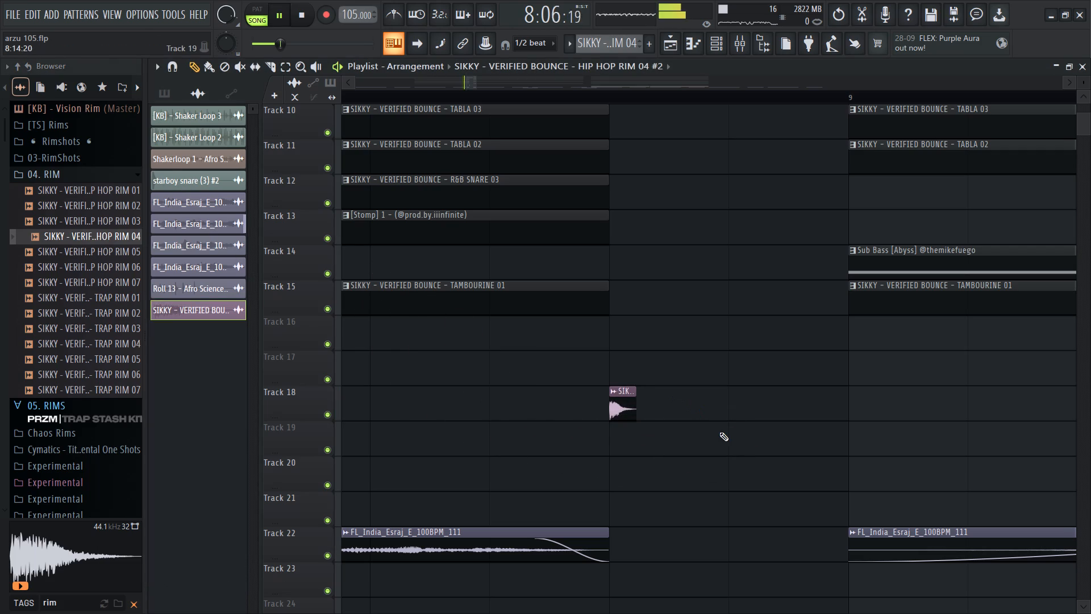
click(193, 65)
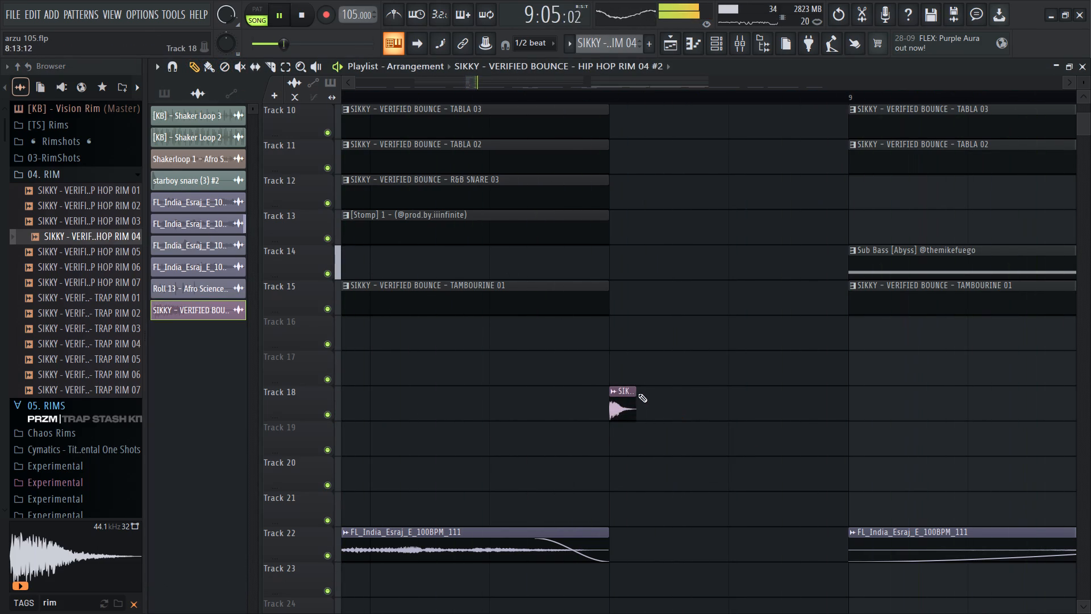
Clear the Track 18 rim, preview HIP HOP RIM 03, and place HIP HOP RIM 04 hits on Track 18 at 8:13 and Track 20 at 8:15.
right_drag(629, 381, 593, 432)
key(space)
click(91, 223)
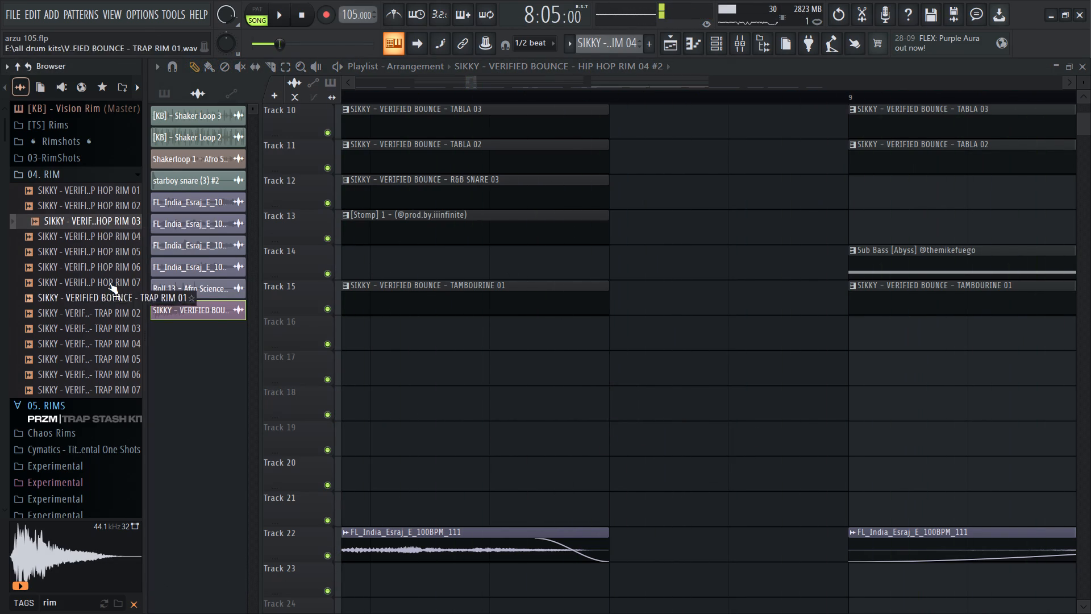
click(101, 218)
drag(564, 364, 598, 422)
key(space)
drag(769, 468, 740, 477)
scroll(656, 430, up, 6)
scroll(656, 430, down, 4)
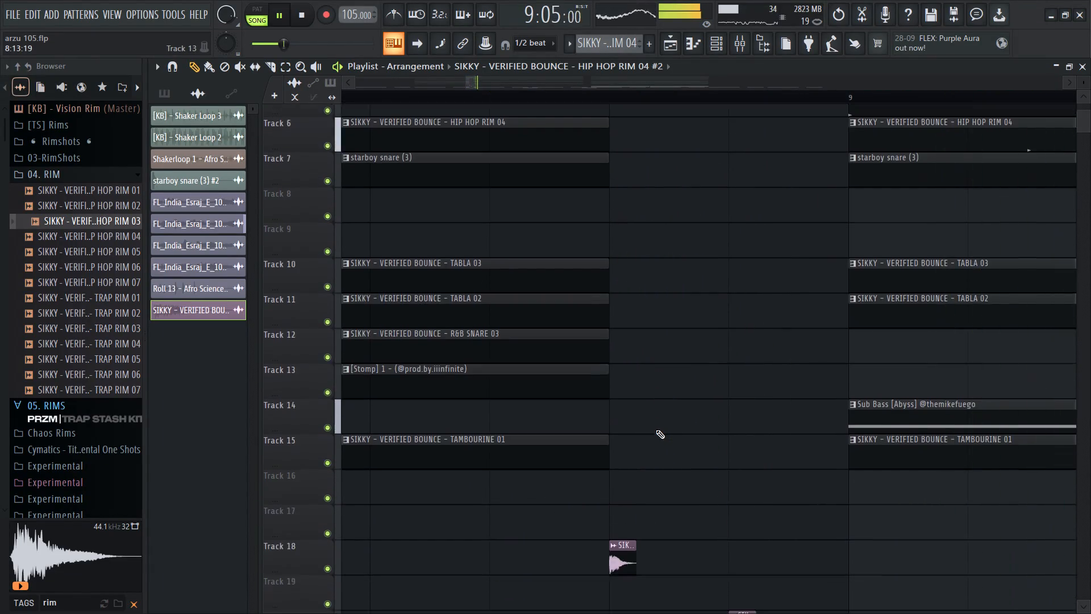
scroll(656, 430, down, 2)
Lower the HIP HOP RIM 04 #2 audio clip's volume, try it panned 85% right, shift it towards the left, and replay the transition.
double_click(622, 396)
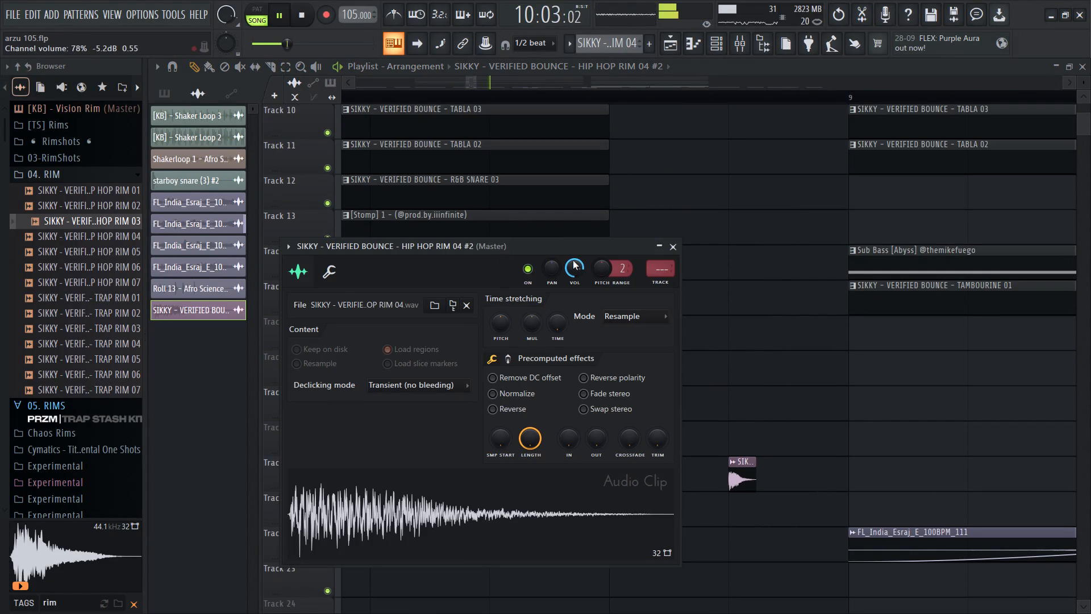
drag(573, 264, 584, 352)
key(space)
key(space)
drag(545, 271, 574, 185)
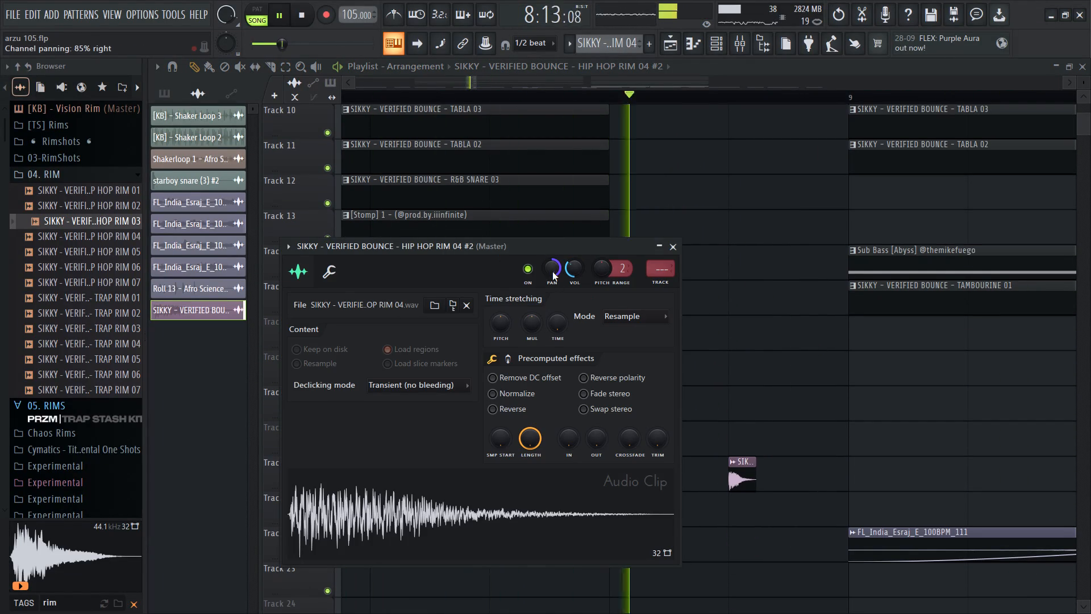
drag(553, 272, 584, 445)
key(space)
key(space)
right_click(797, 306)
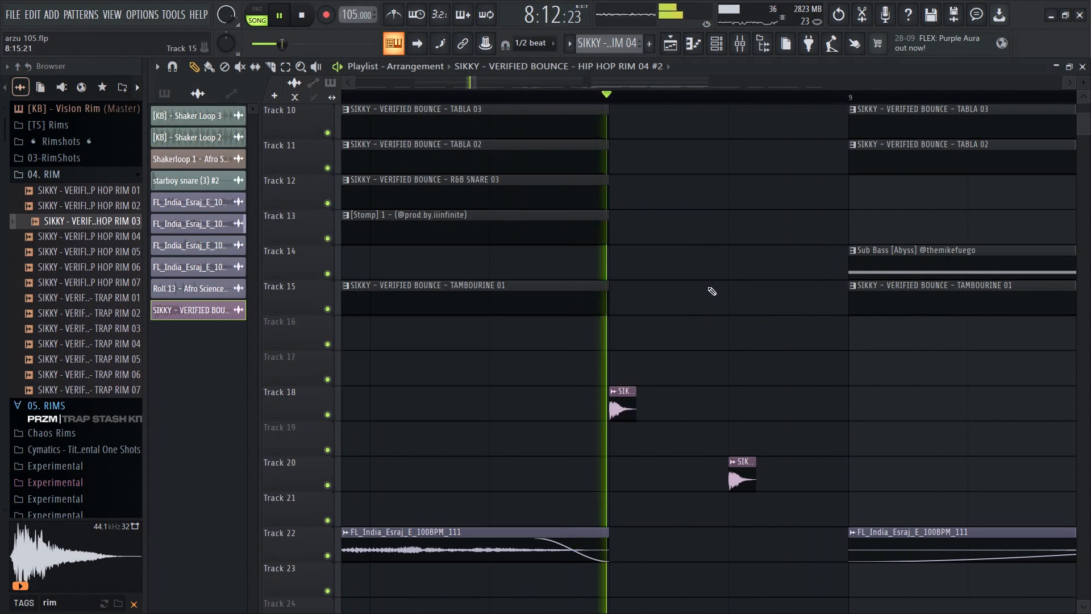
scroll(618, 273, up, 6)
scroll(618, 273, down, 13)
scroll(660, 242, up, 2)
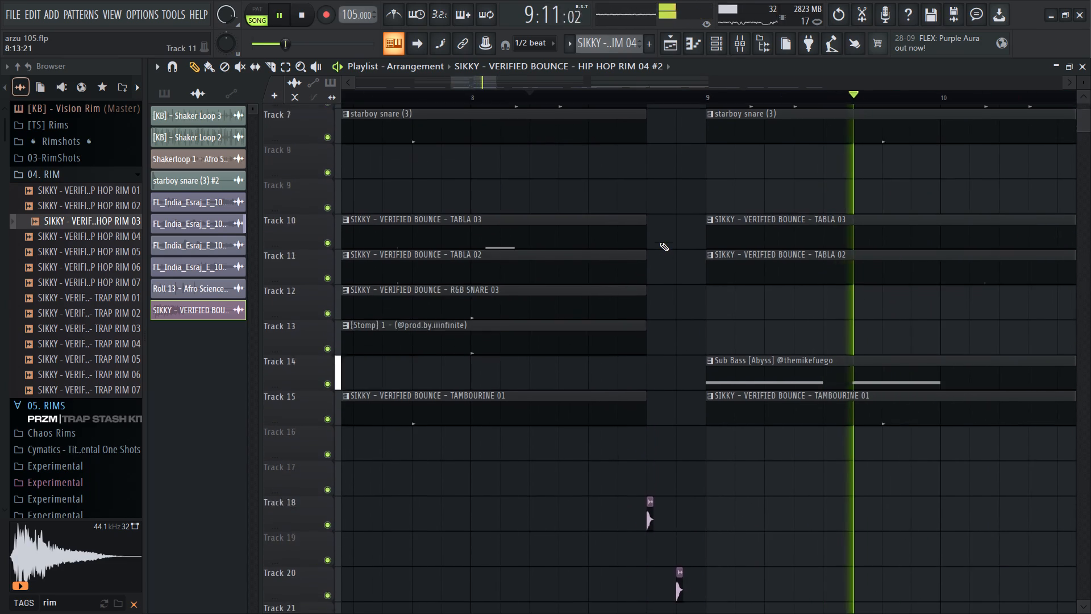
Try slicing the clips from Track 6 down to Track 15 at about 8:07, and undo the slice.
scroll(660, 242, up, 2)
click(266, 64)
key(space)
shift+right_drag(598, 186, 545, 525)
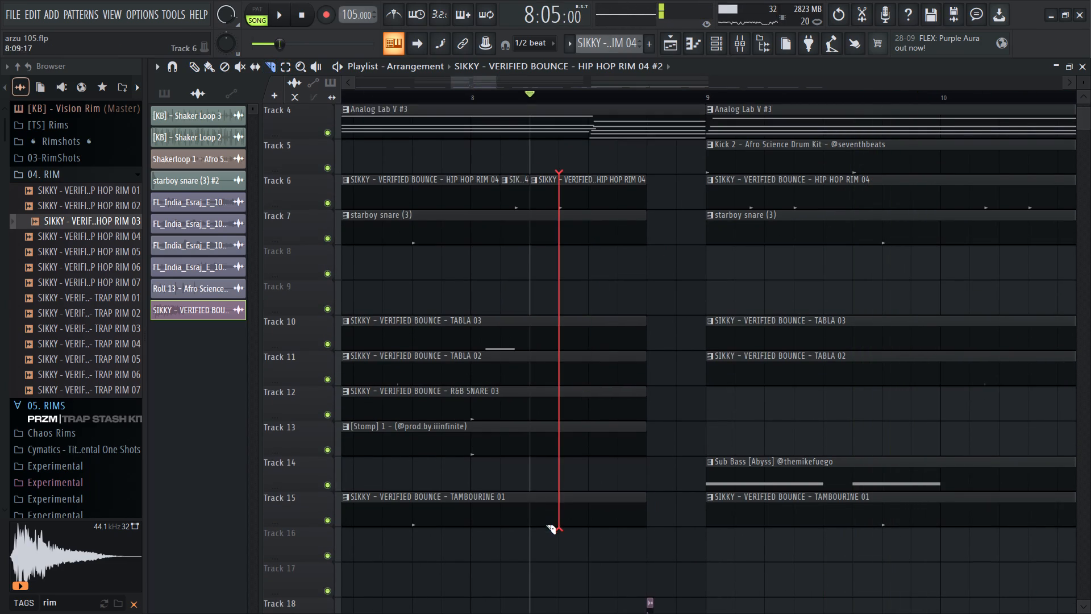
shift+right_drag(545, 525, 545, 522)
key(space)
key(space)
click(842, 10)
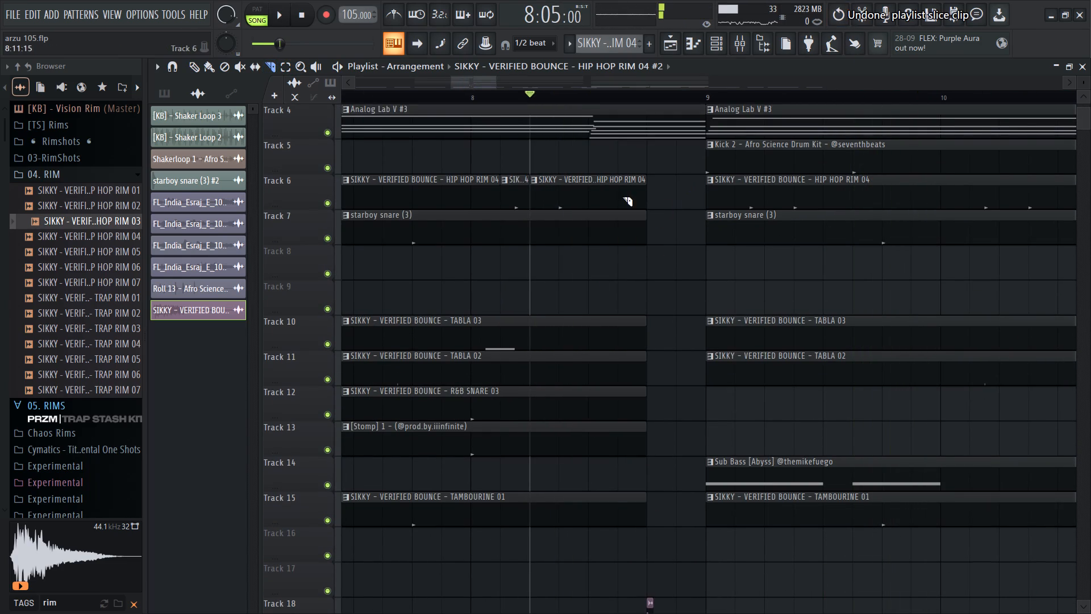
Delete the HIP HOP RIM 04 pattern section after 8:05 on Track 6 and replay the transition from about bar 6.
drag(196, 69, 210, 77)
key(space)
right_drag(536, 180, 540, 194)
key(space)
right_click(624, 163)
right_drag(634, 176, 636, 190)
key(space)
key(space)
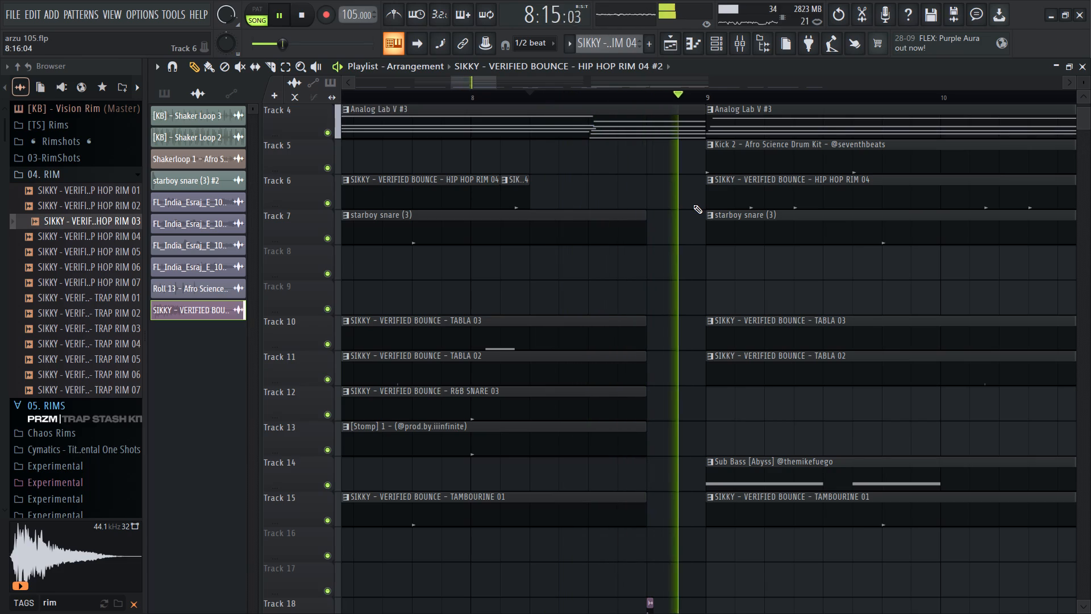
ctrl+scroll(668, 209, down, 7)
ctrl+scroll(606, 175, down, 6)
click(507, 103)
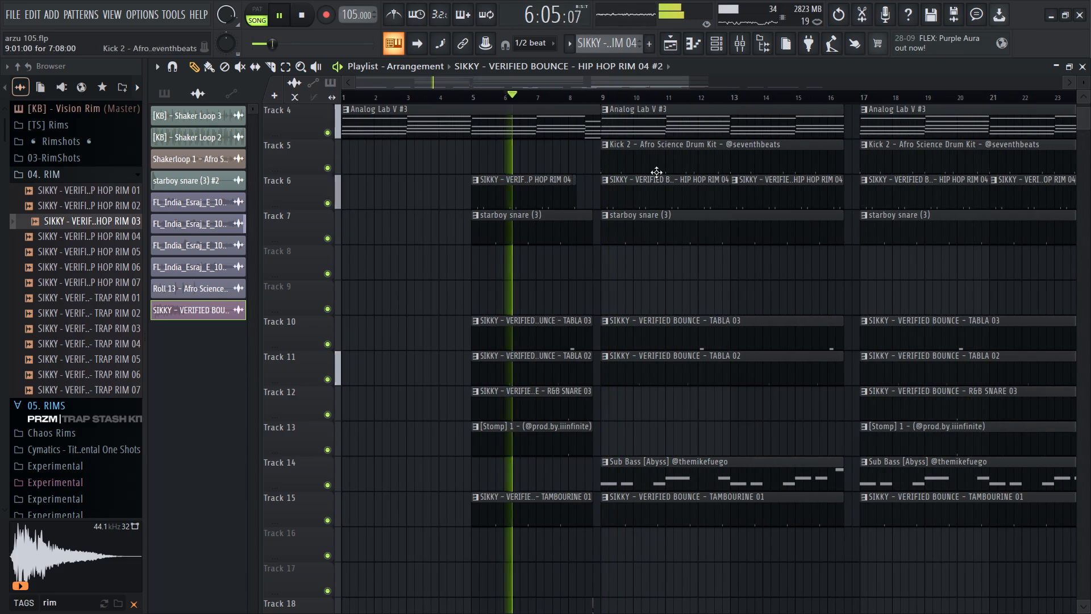
scroll(662, 179, down, 3)
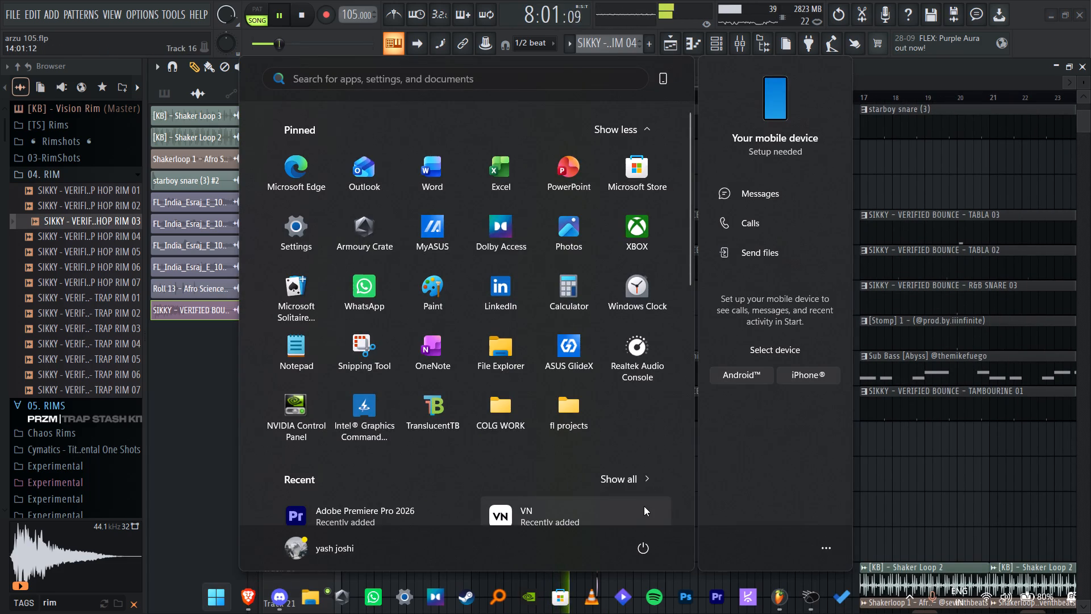
Switch to the Instagram app and open its direct messages.
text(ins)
click(565, 208)
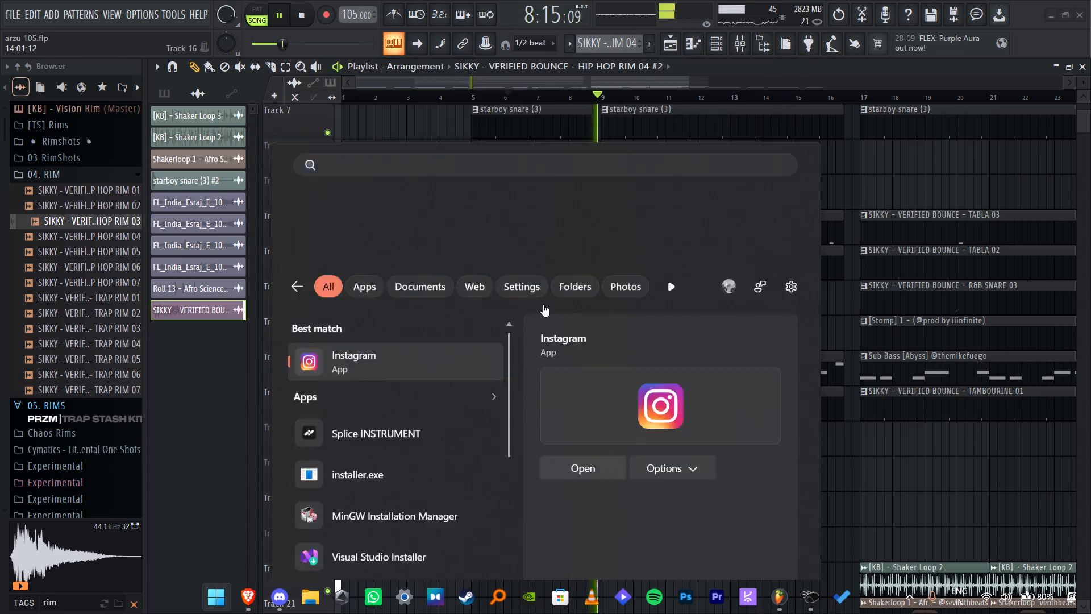
click(35, 231)
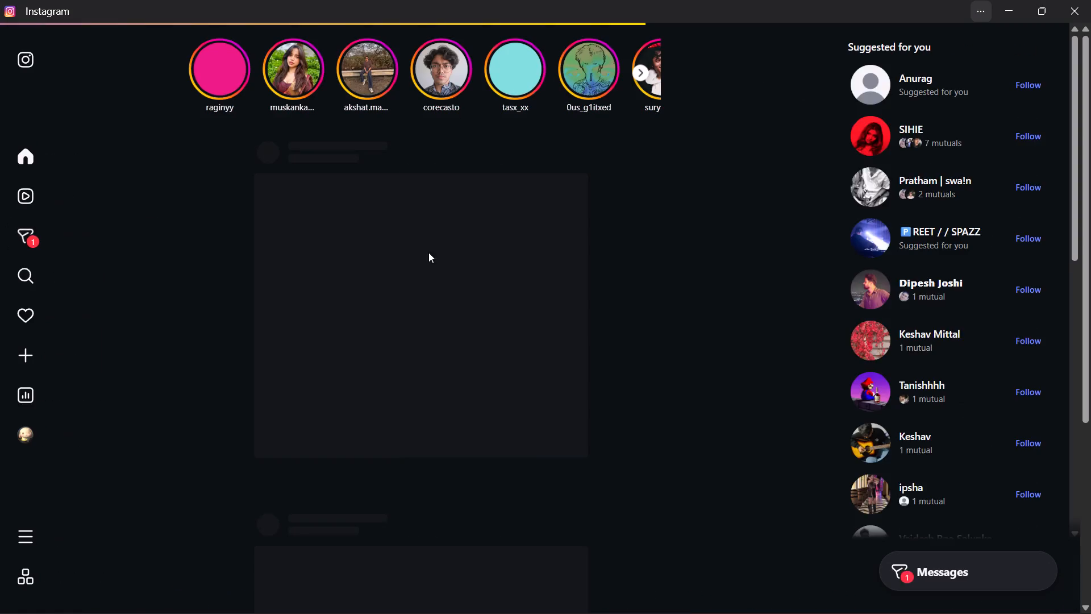
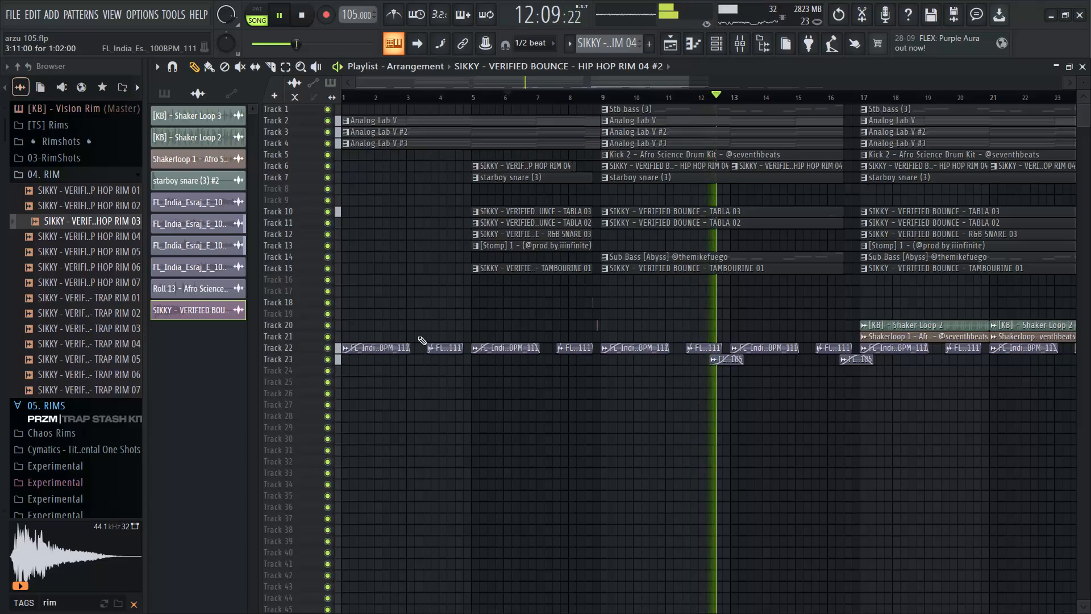
Copy the FL_India_Esraj_E_100BPM_105 clip at bar 16 on Track 23 and place it on the same track at 20:07.
ctrl+scroll(376, 333, down, 5)
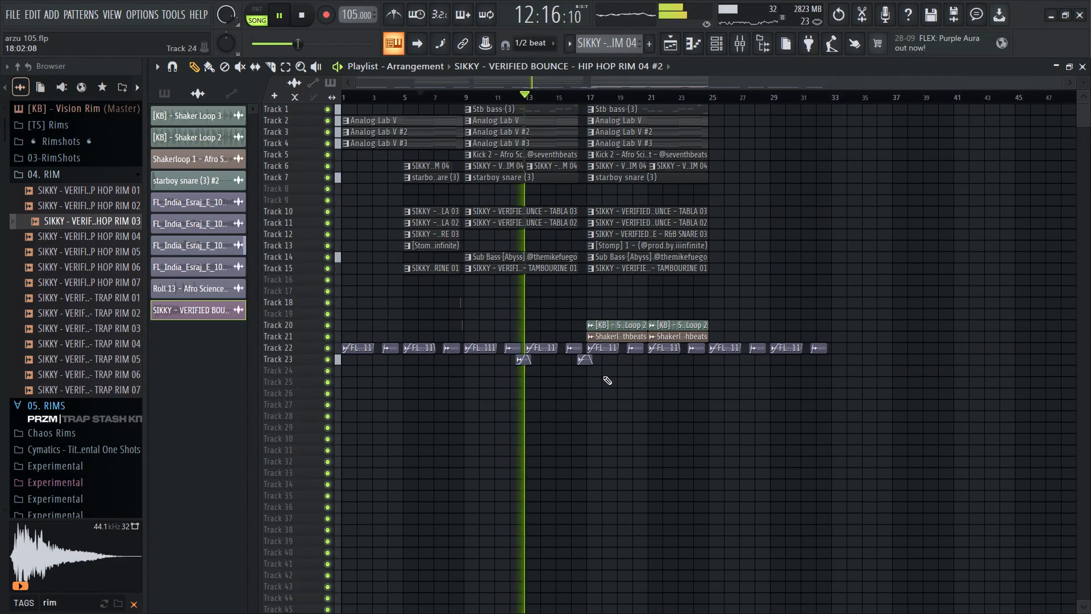
alt+scroll(603, 376, up, 8)
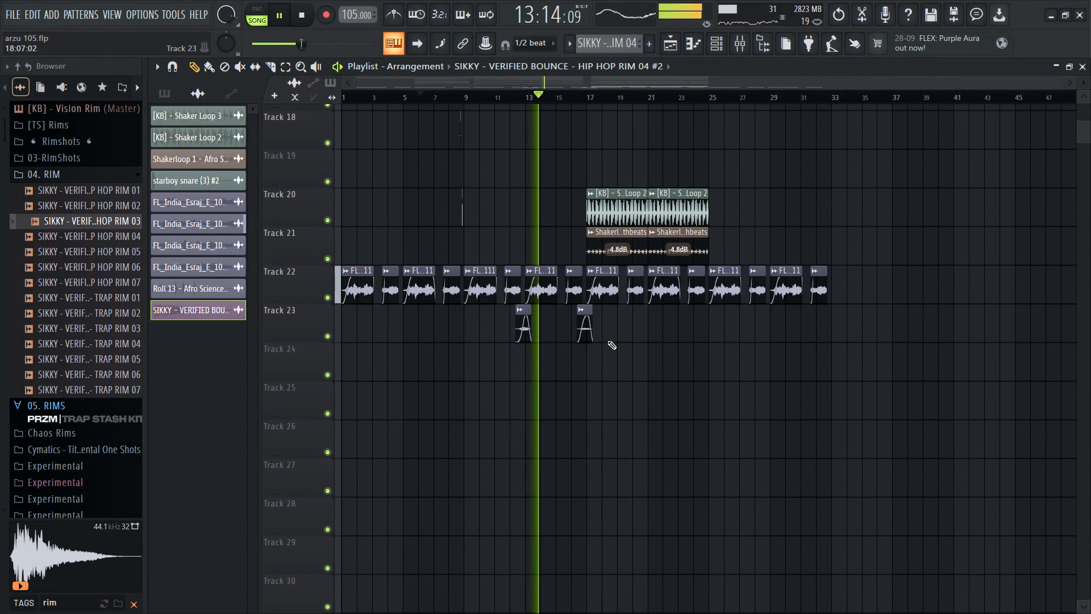
ctrl+scroll(607, 341, up, 8)
ctrl+scroll(492, 334, down, 3)
ctrl+scroll(502, 335, up, 7)
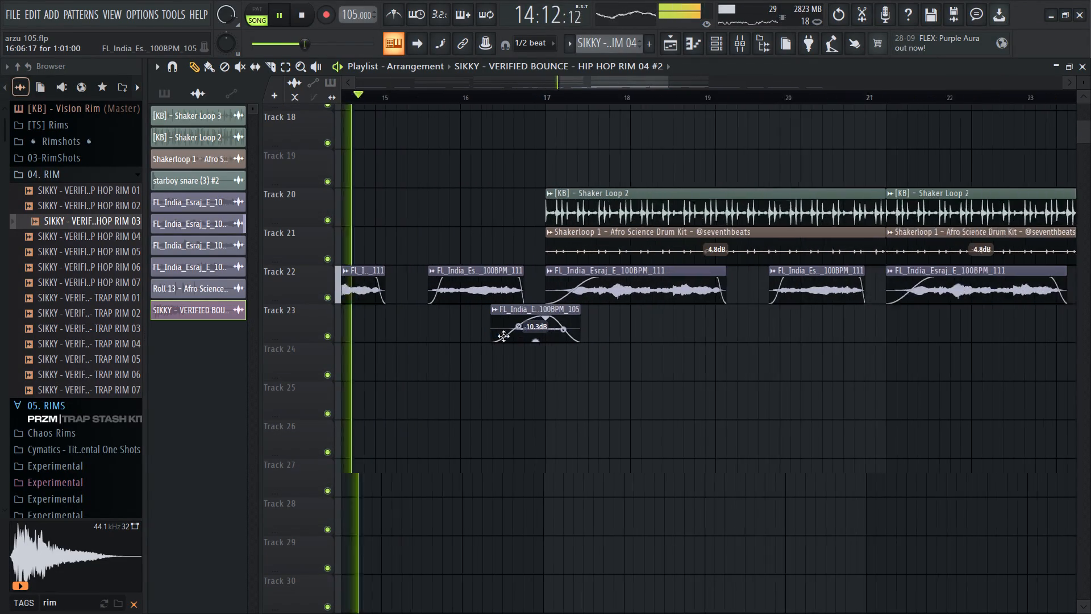
click(536, 334)
ctrl+scroll(495, 350, up, 8)
ctrl+scroll(495, 350, down, 12)
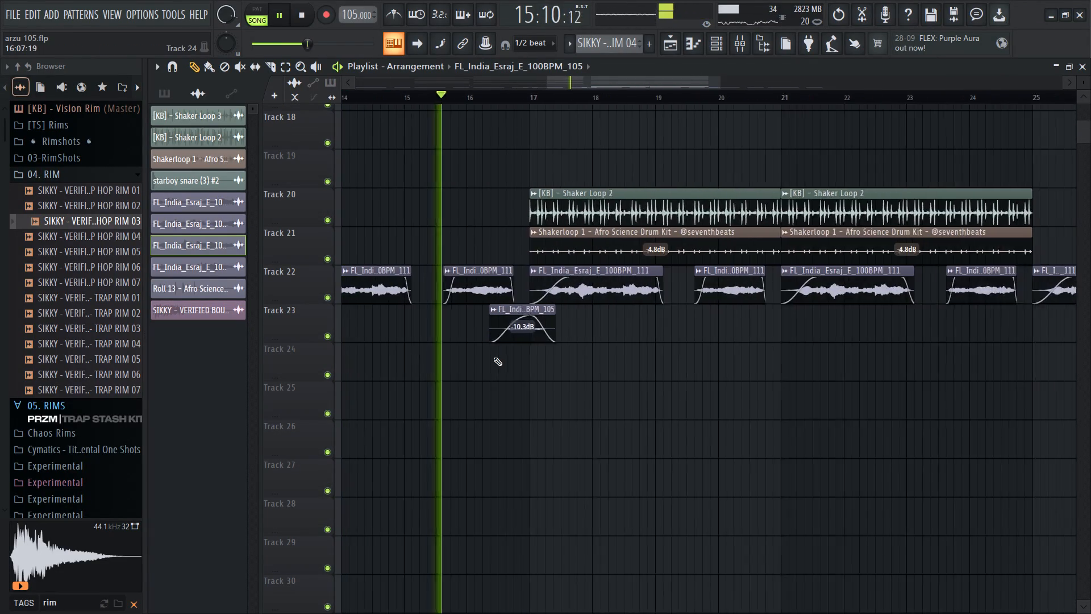
ctrl+scroll(493, 357, down, 5)
ctrl+scroll(605, 336, up, 16)
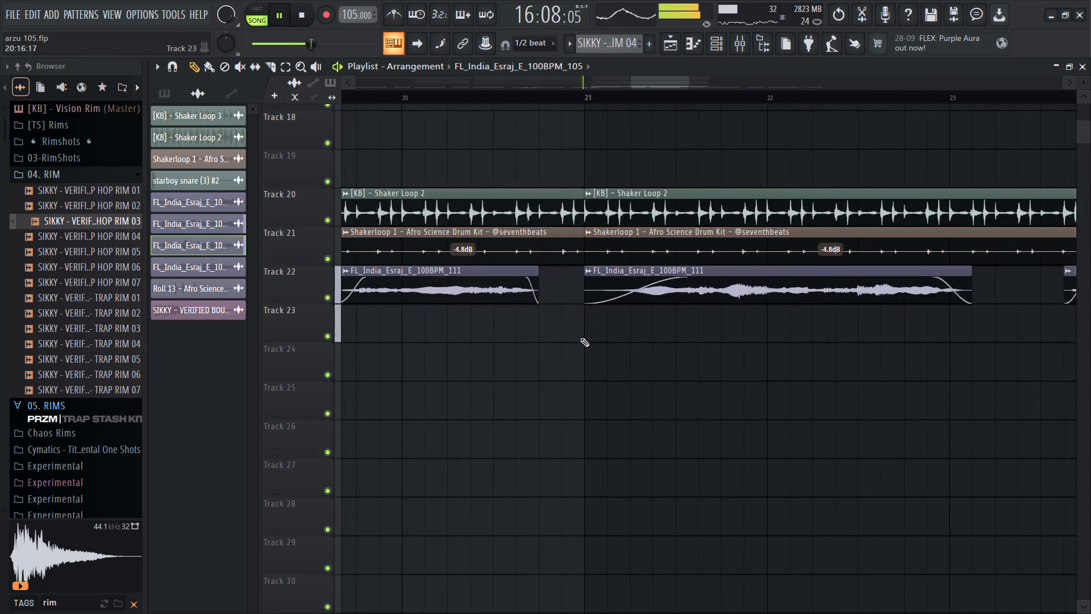
ctrl+scroll(580, 338, up, 3)
drag(513, 327, 505, 334)
drag(732, 334, 560, 337)
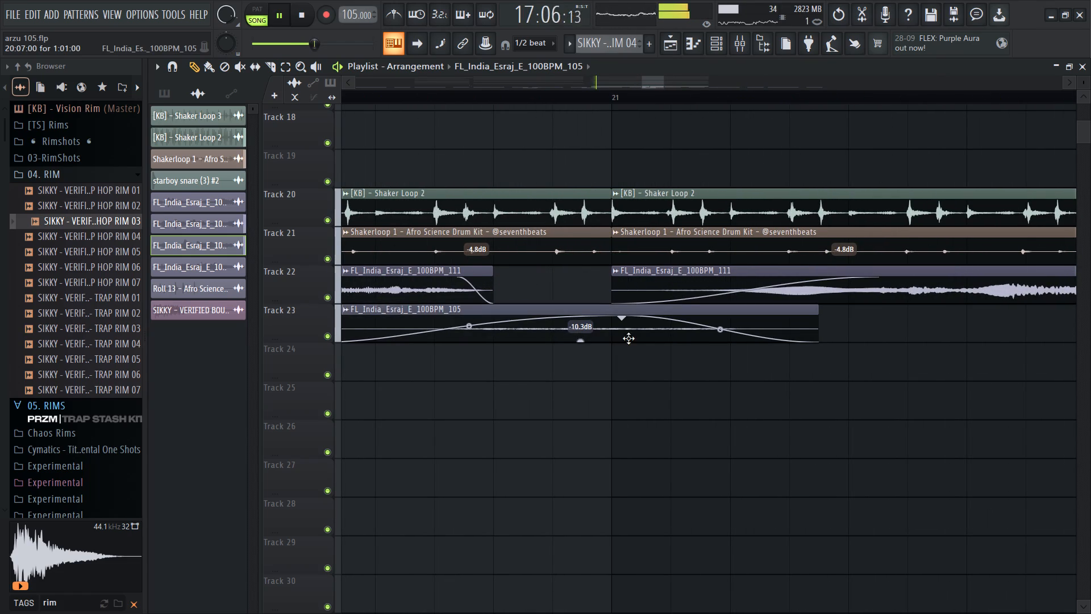
Play back the arrangement from bar 17.
ctrl+scroll(639, 340, down, 20)
ctrl+scroll(546, 343, up, 8)
key(space)
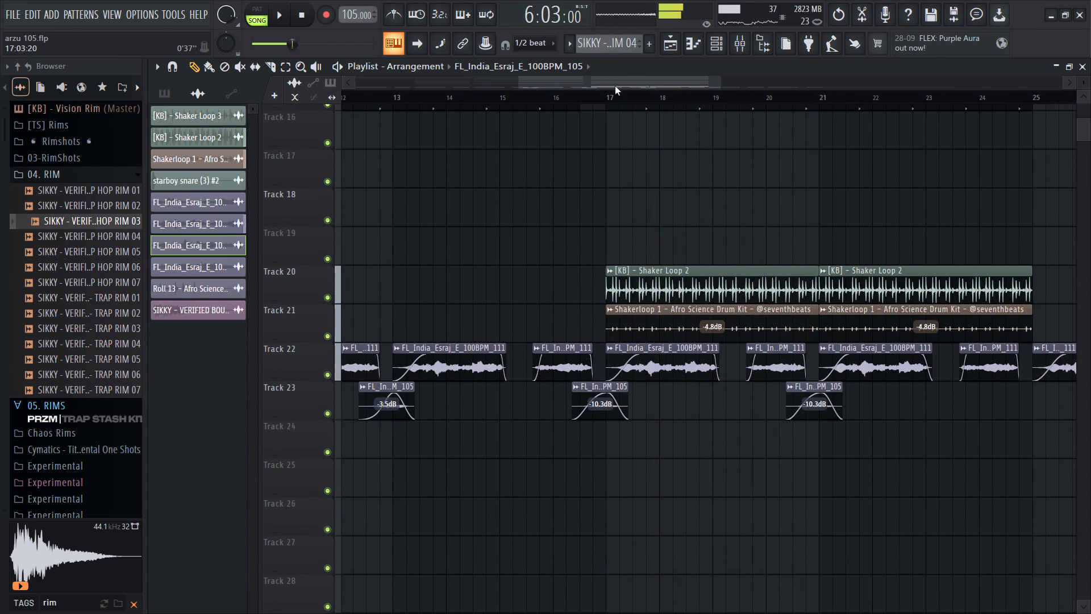
click(606, 92)
key(space)
ctrl+scroll(592, 271, down, 4)
ctrl+scroll(721, 245, up, 6)
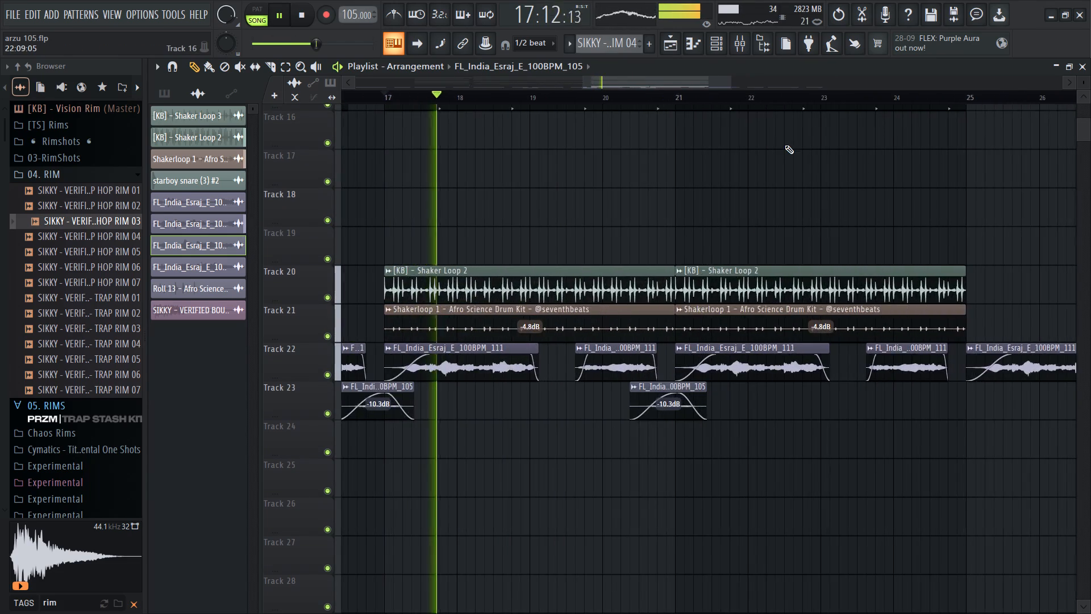
Delete the FL_India_Esraj_E_100BPM_111 clips from bar 25 onward on Track 22.
scroll(785, 145, down, 20)
scroll(785, 145, down, 2)
key(ctrl+a)
scroll(868, 227, up, 7)
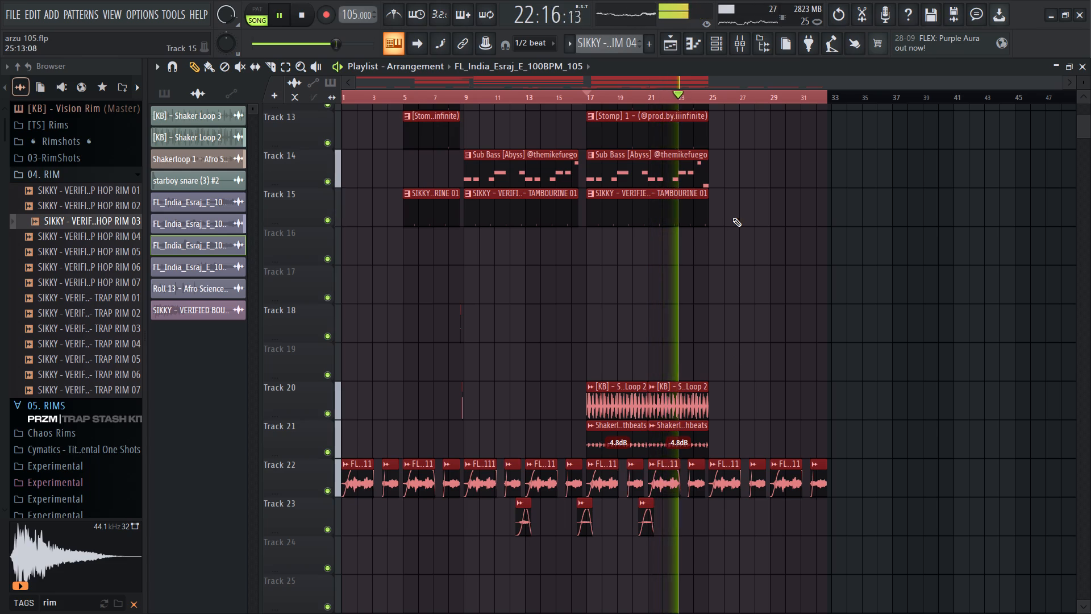
right_click(762, 356)
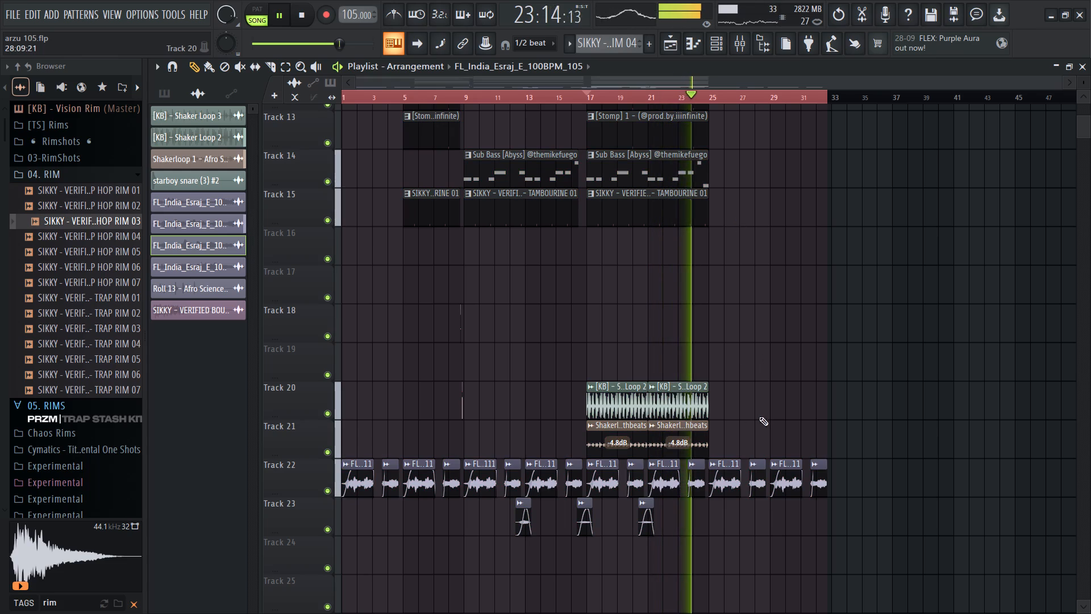
scroll(714, 414, up, 8)
ctrl+scroll(714, 414, up, 6)
ctrl+scroll(714, 413, down, 10)
ctrl+scroll(755, 321, up, 6)
ctrl+scroll(755, 321, down, 7)
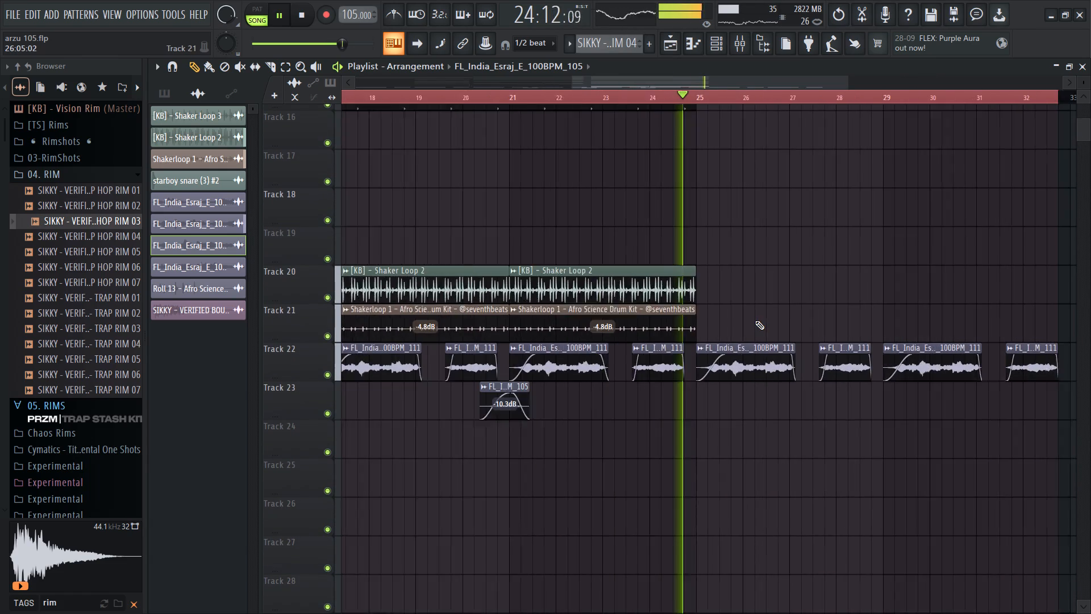
ctrl+right_drag(834, 345, 887, 355)
ctrl+right_click(813, 338)
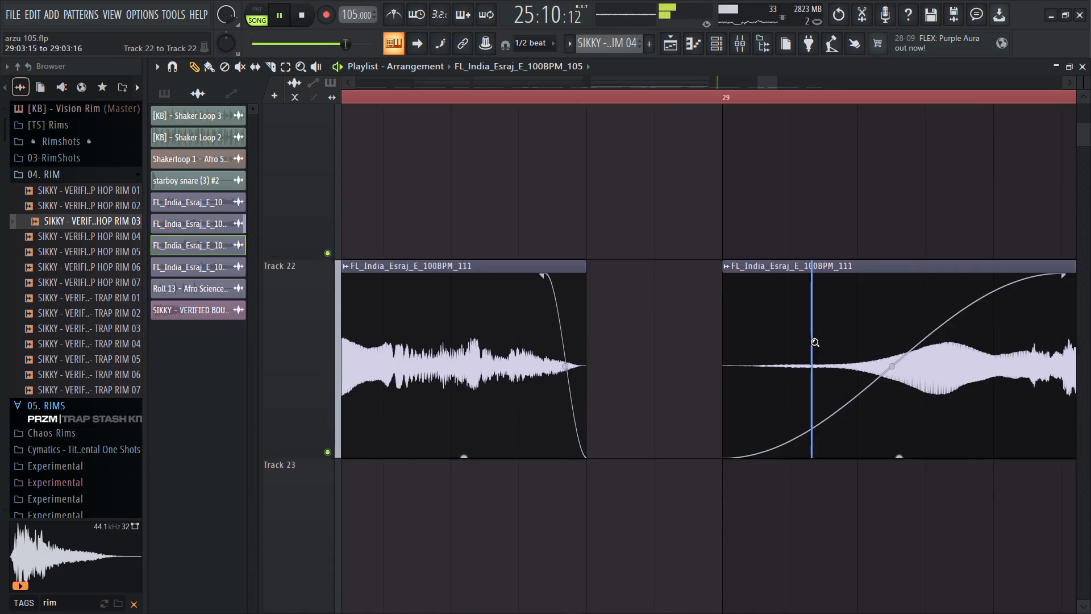
scroll(882, 416, down, 4)
right_drag(921, 428, 1059, 438)
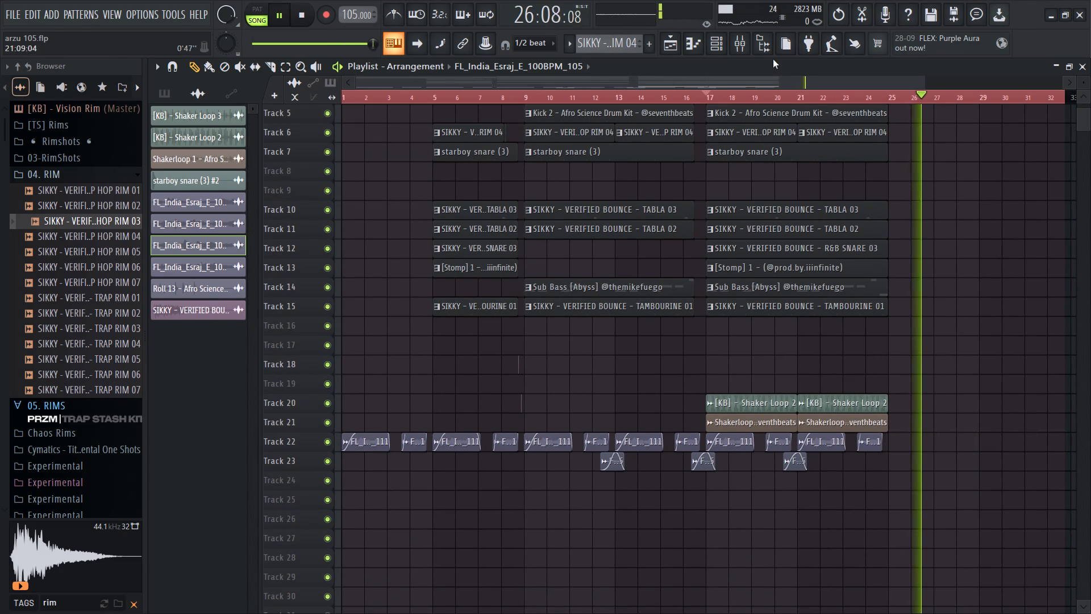
Raise the esraj channel's volume slightly in the mixer.
click(735, 45)
drag(463, 391, 468, 354)
Set the depth of soothe2 on the esraj channel to 10.3, close the plugin and resume playback.
triple_click(976, 238)
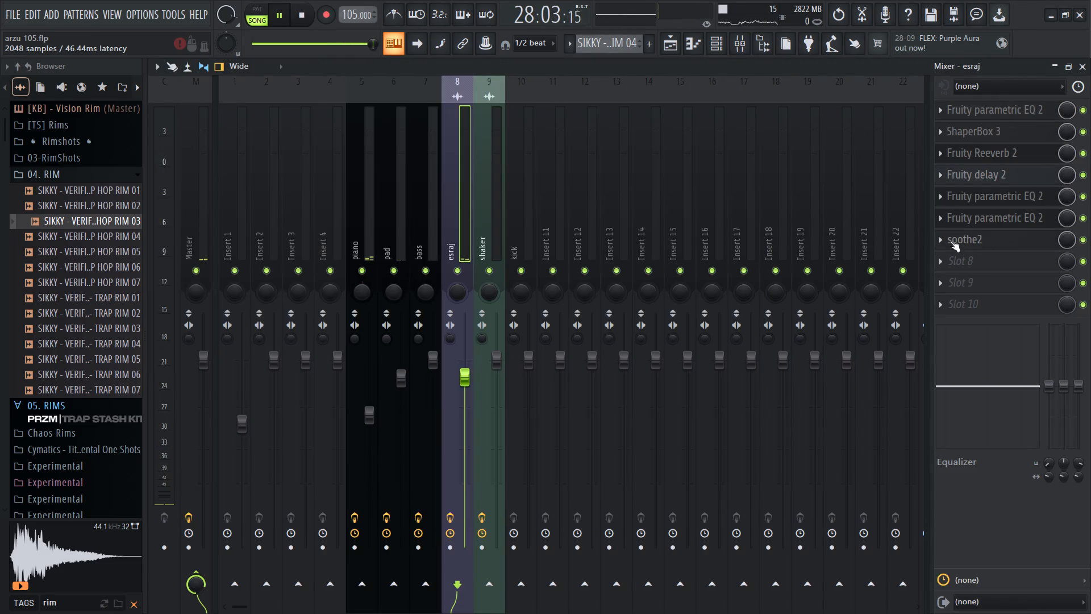
drag(161, 267, 190, 247)
drag(224, 269, 235, 258)
key(space)
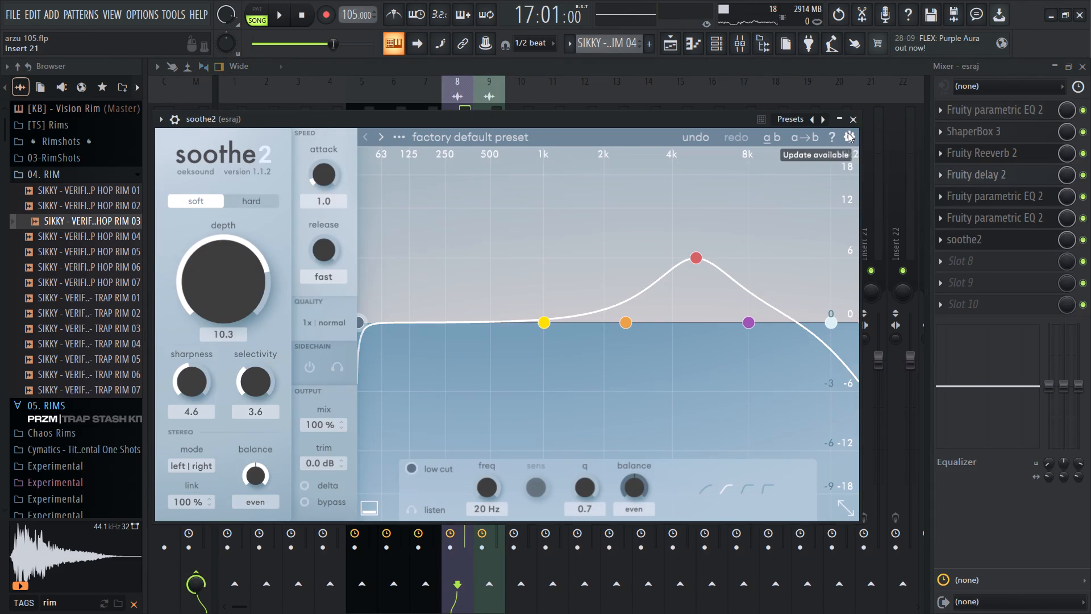
click(848, 118)
key(space)
Select all clips in the playlist and extend the time selection to bar 26.
click(674, 49)
scroll(733, 328, up, 8)
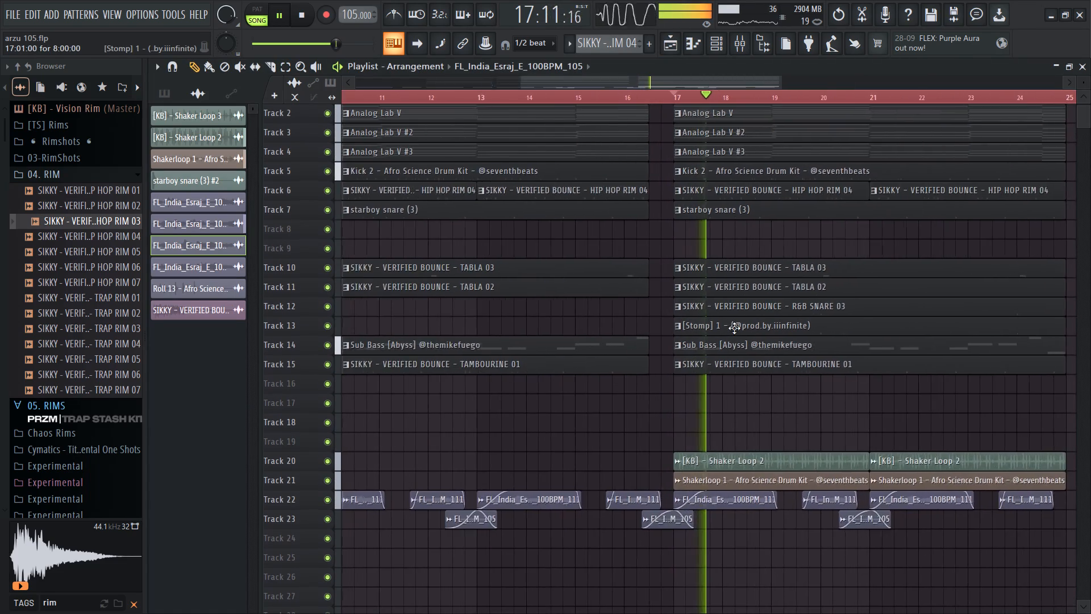
ctrl+scroll(734, 328, down, 7)
right_click(836, 387)
key(ctrl+a)
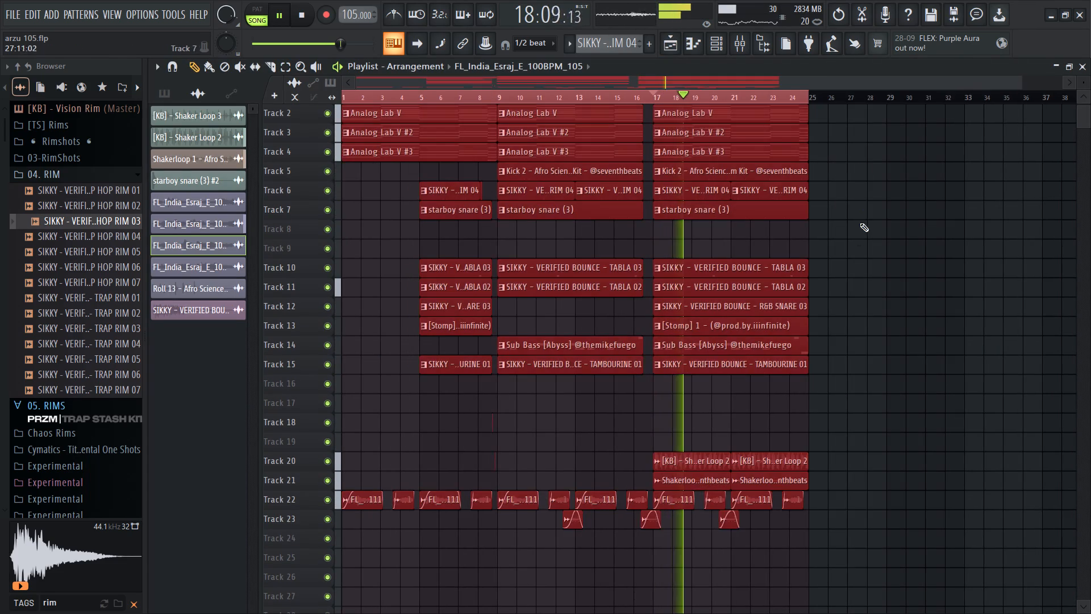
ctrl+scroll(814, 339, up, 13)
right_click(920, 94)
ctrl+scroll(852, 261, down, 11)
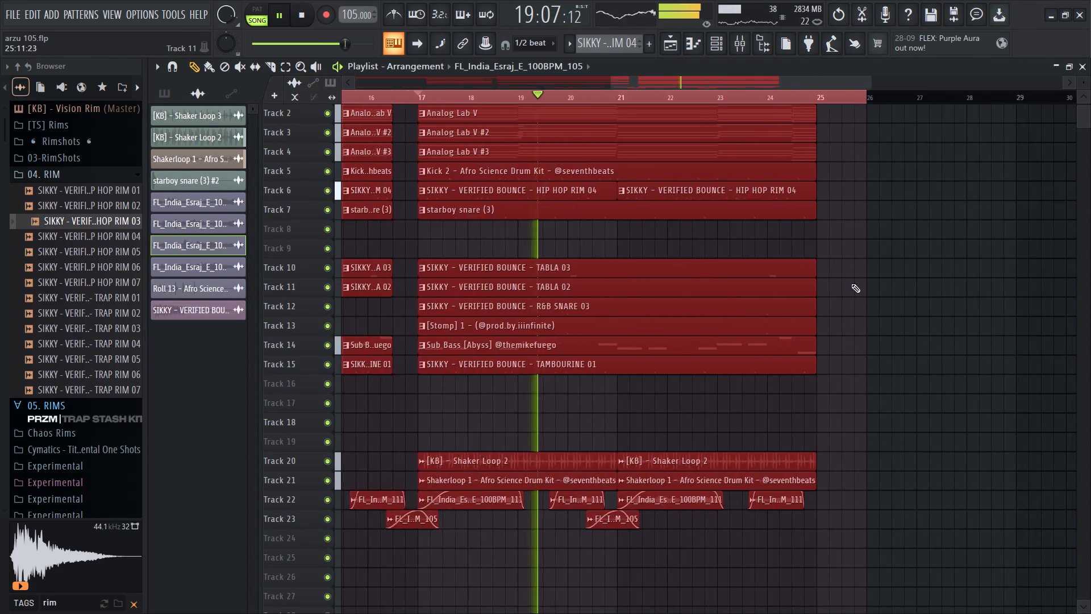
ctrl+scroll(851, 284, down, 3)
alt+scroll(852, 285, down, 14)
Solo the piano channel in the mixer and raise its volume to slightly above 77%.
click(737, 42)
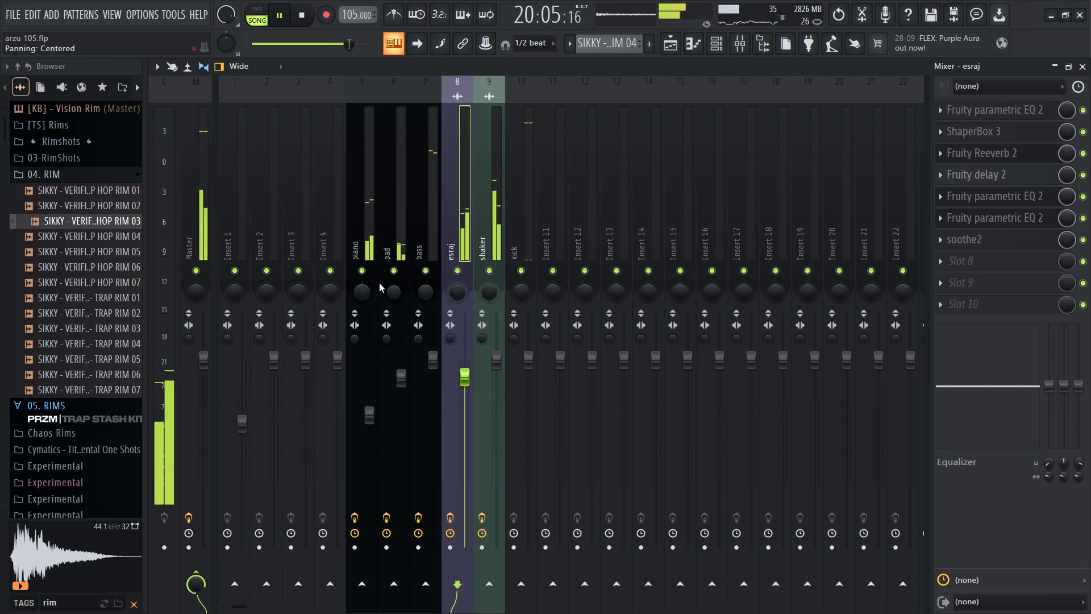
right_click(366, 269)
drag(369, 410, 372, 404)
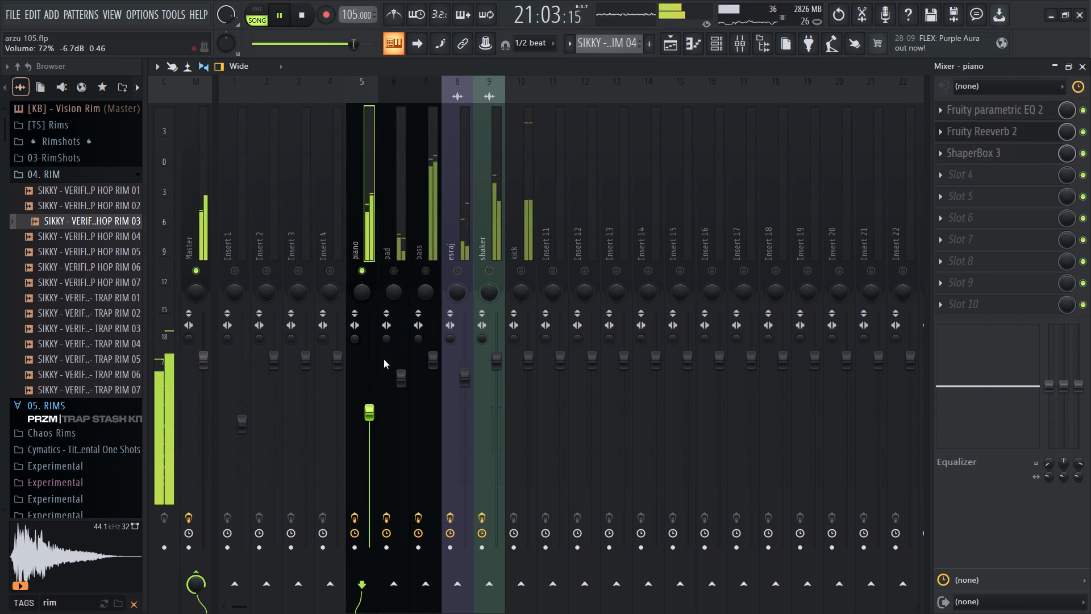
drag(372, 403, 378, 382)
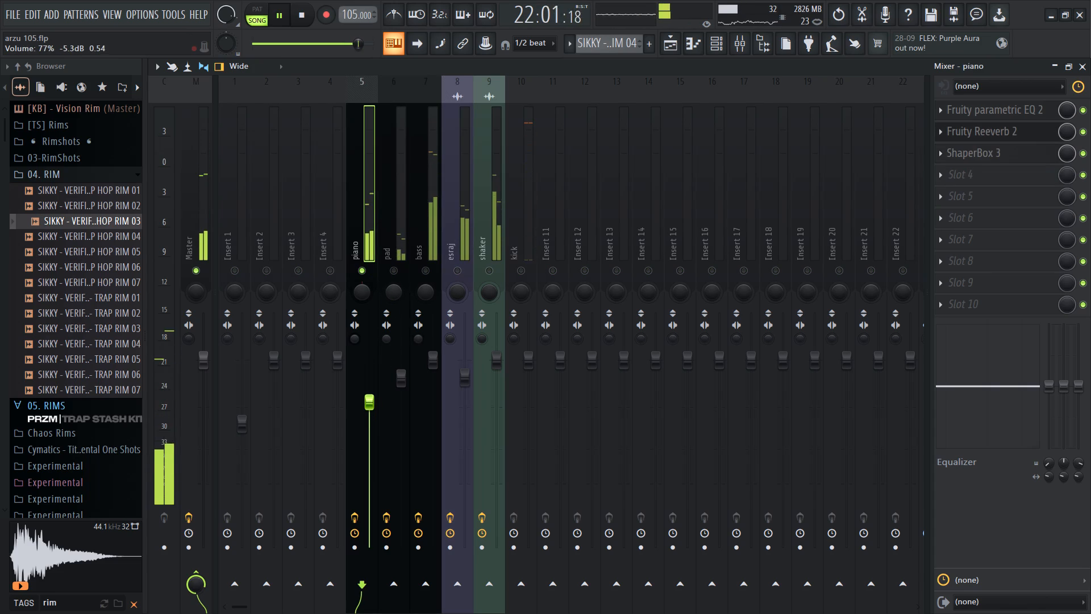
drag(378, 382, 377, 371)
Restart playback from bar 1, stop it, and enable and open the Fruity Limiter on the Master channel.
click(678, 49)
key(space)
drag(350, 103, 240, 114)
key(space)
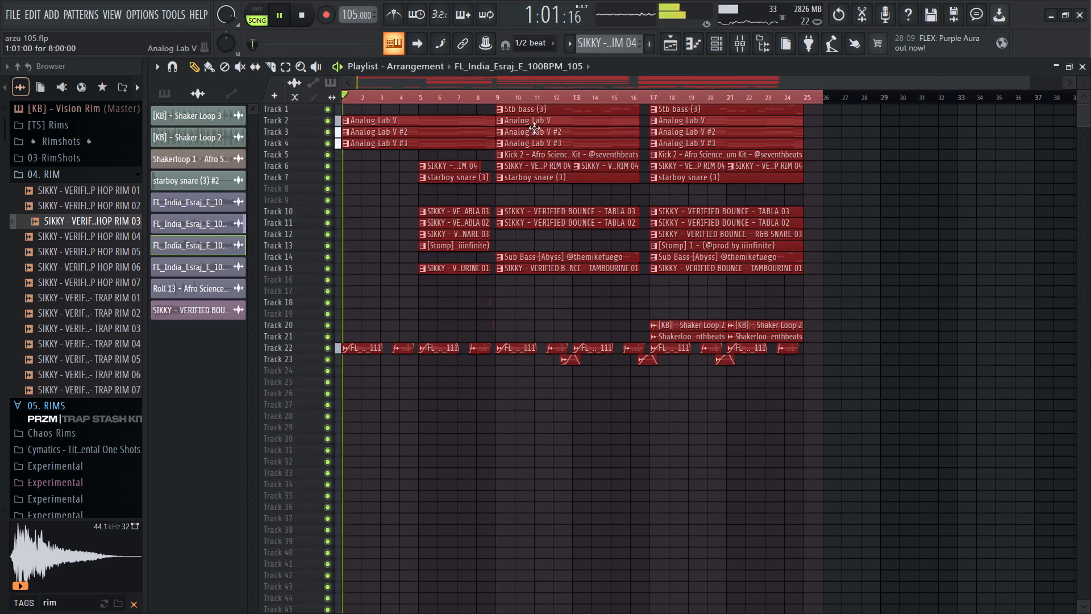
click(739, 39)
click(206, 196)
key(space)
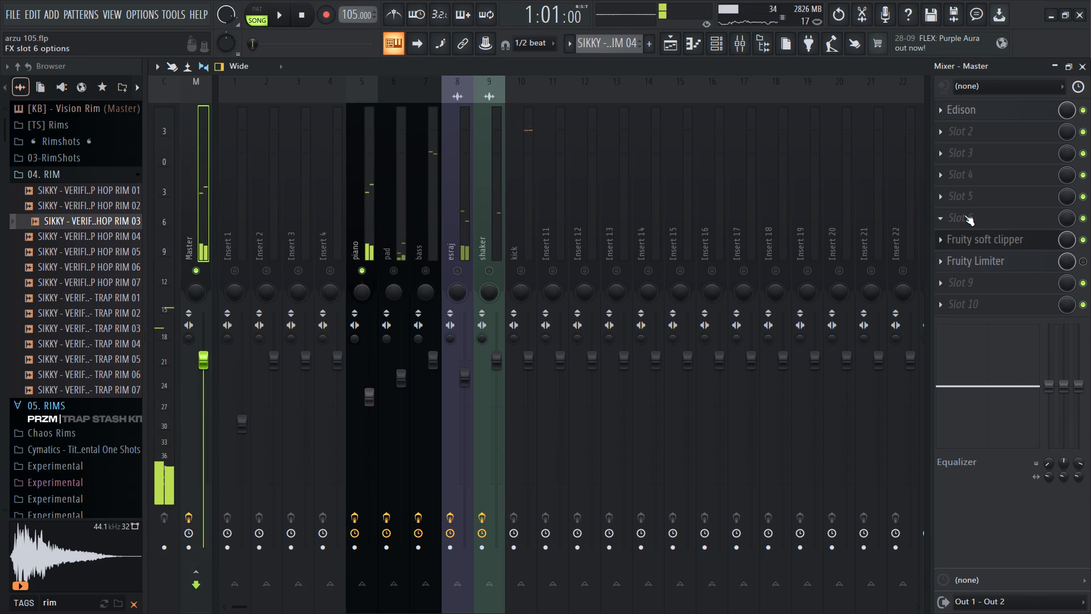
click(1090, 265)
click(1076, 270)
click(969, 267)
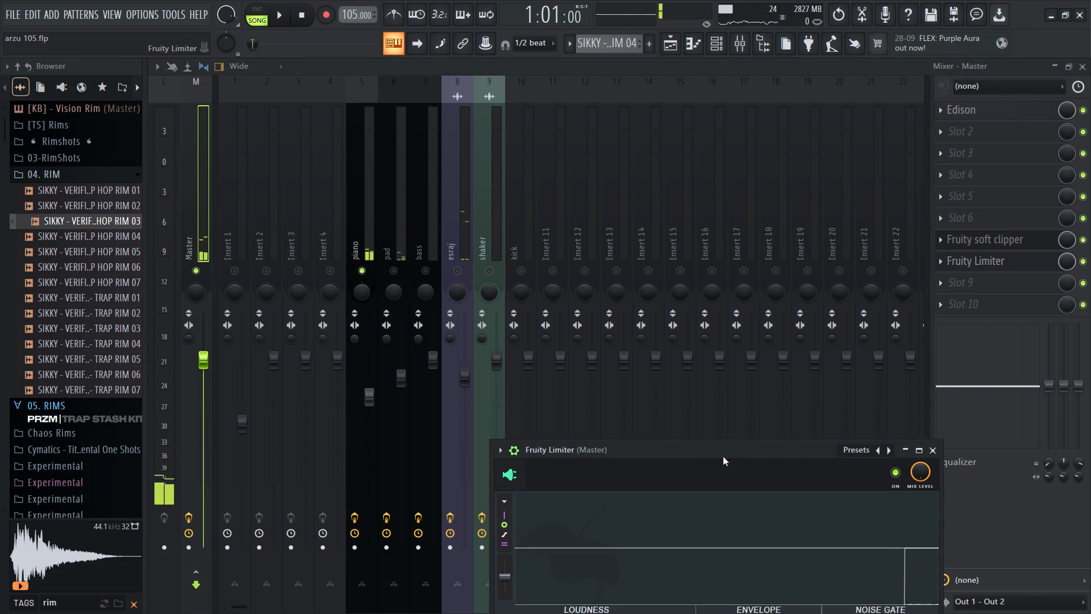
drag(715, 445, 644, 165)
Turn the Fruity Limiter's attack, release and sustain down to minimum and raise its ceiling to maximum.
drag(614, 354, 686, 524)
drag(639, 356, 687, 486)
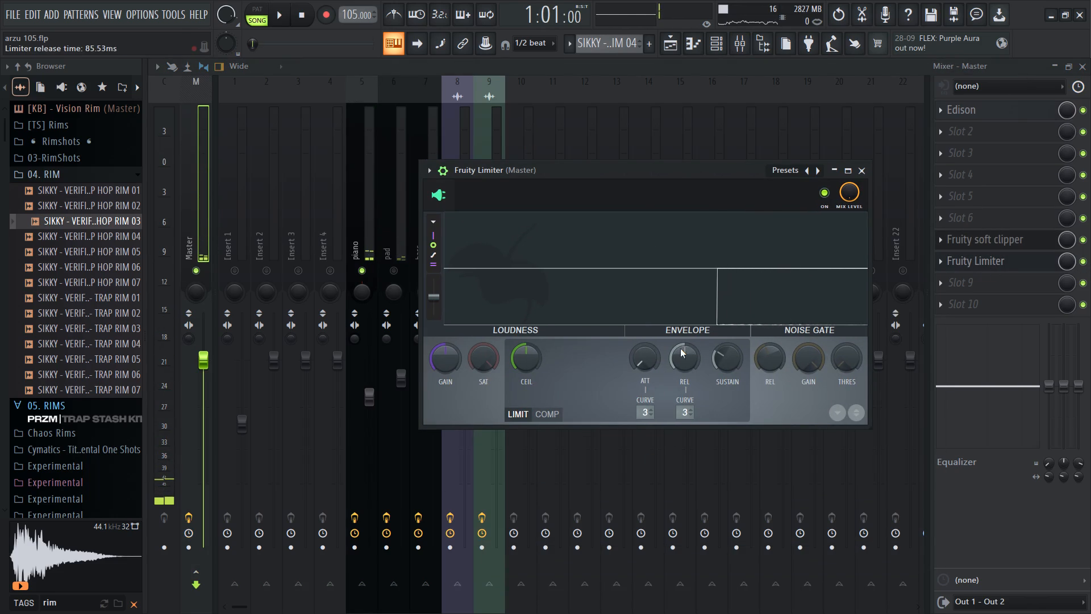
drag(681, 339, 804, 47)
drag(722, 347, 813, 42)
drag(539, 342, 648, 590)
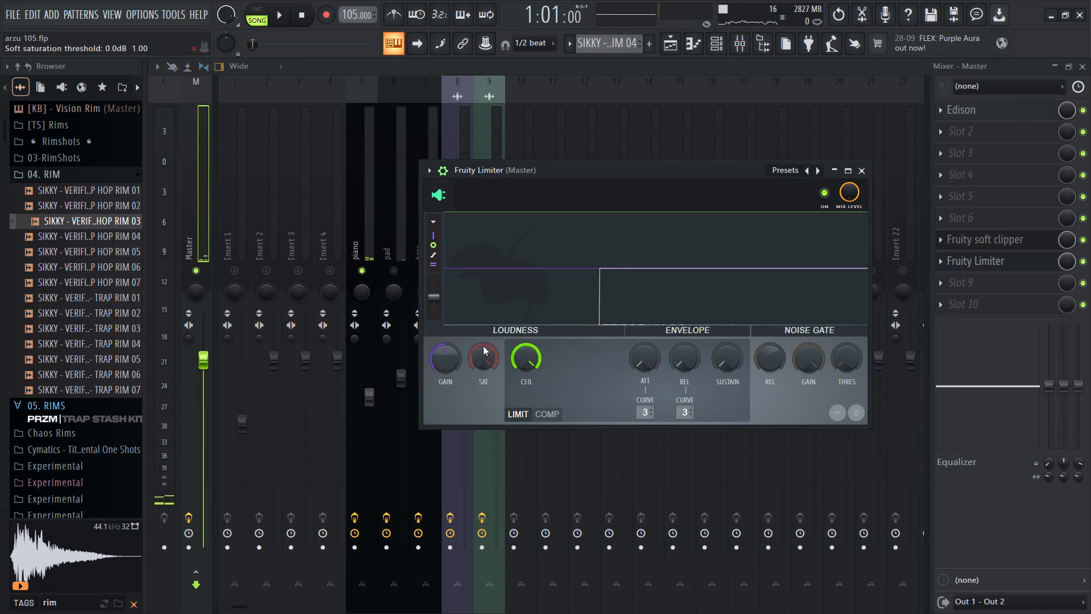
Set the limiter's soft saturation threshold to -2.0 dB and its gain to about 7 dB during playback.
drag(483, 347, 485, 375)
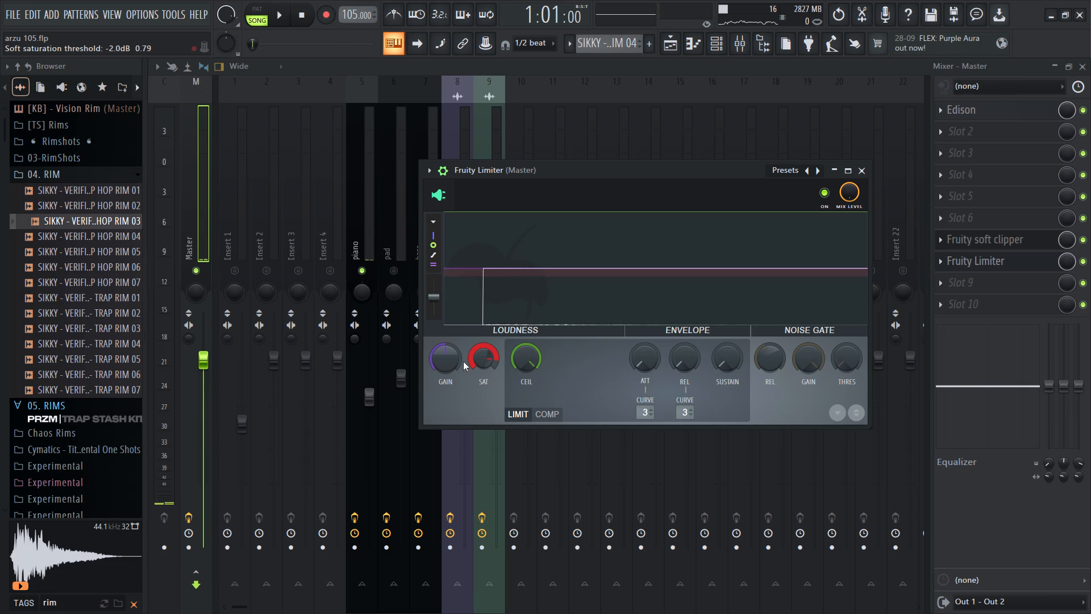
drag(459, 363, 480, 268)
key(space)
drag(457, 363, 455, 376)
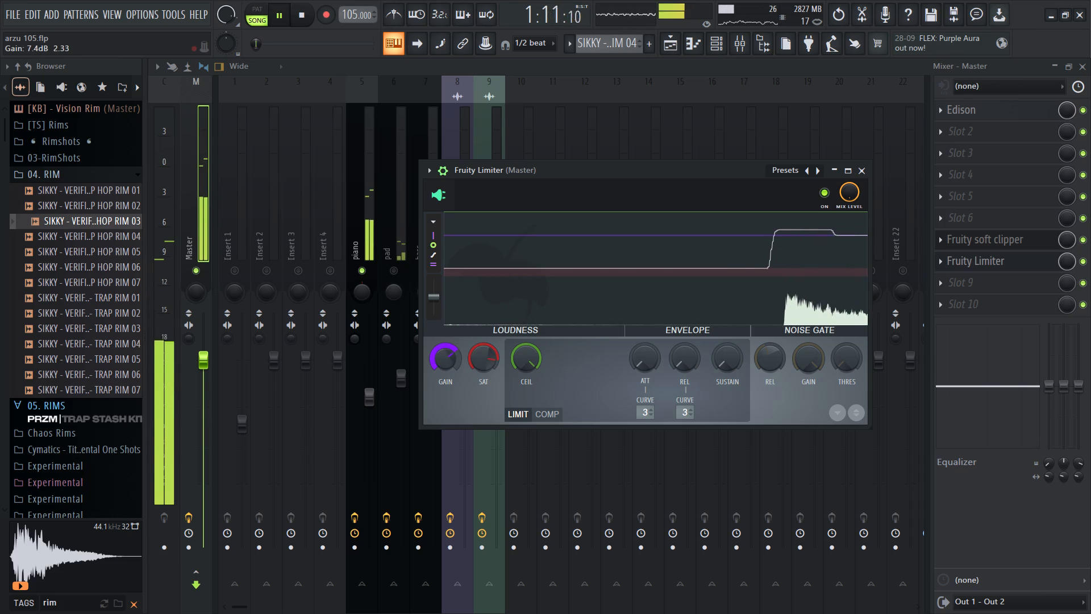
drag(455, 376, 455, 382)
Clear the piano solo so that all mixer channels play again.
click(672, 52)
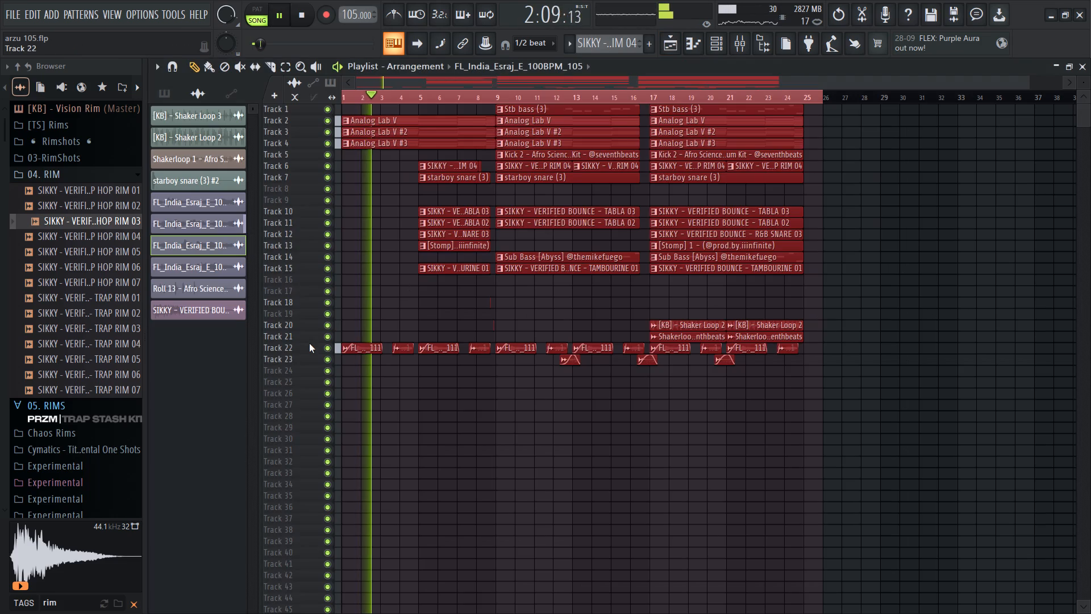
drag(734, 35, 733, 45)
right_click(457, 269)
right_click(457, 269)
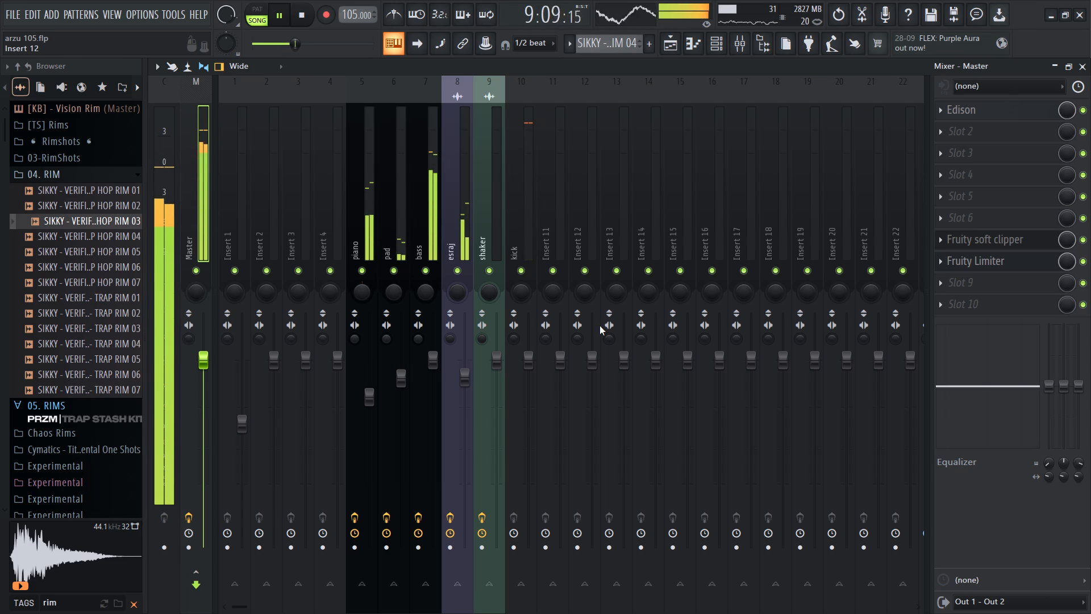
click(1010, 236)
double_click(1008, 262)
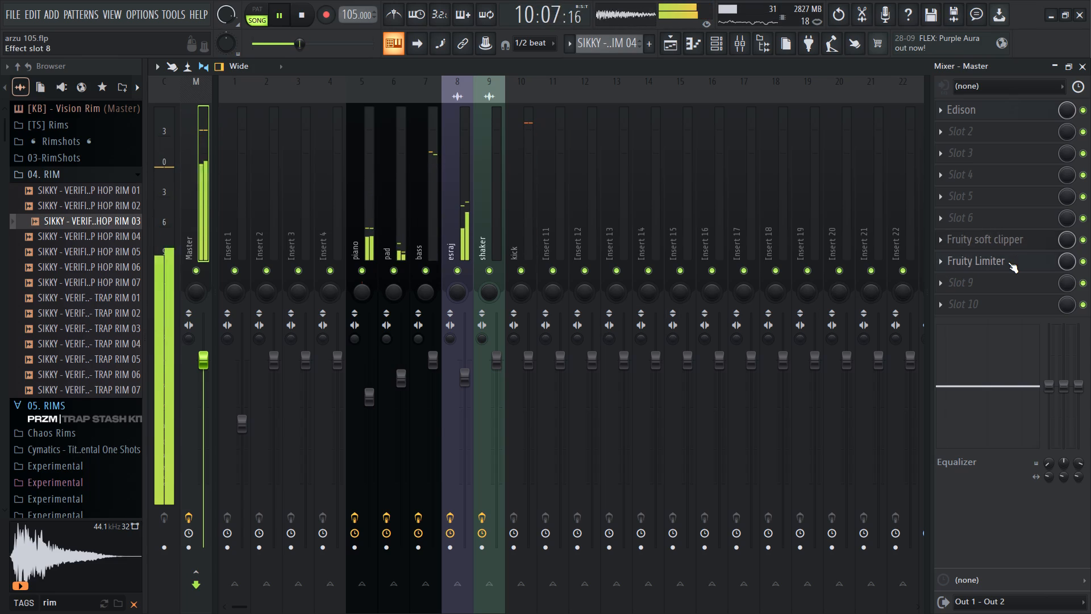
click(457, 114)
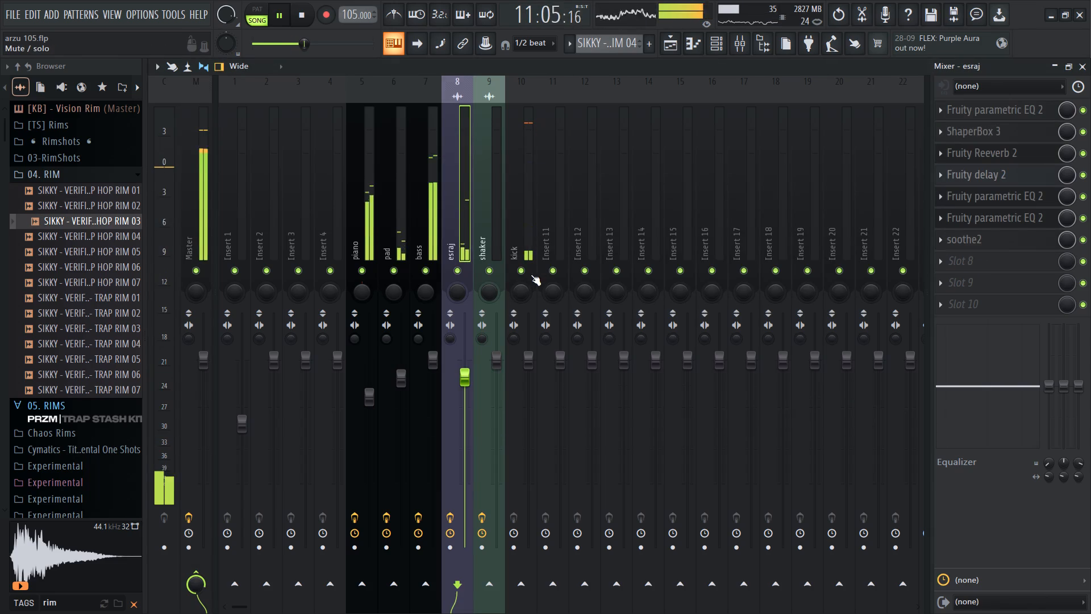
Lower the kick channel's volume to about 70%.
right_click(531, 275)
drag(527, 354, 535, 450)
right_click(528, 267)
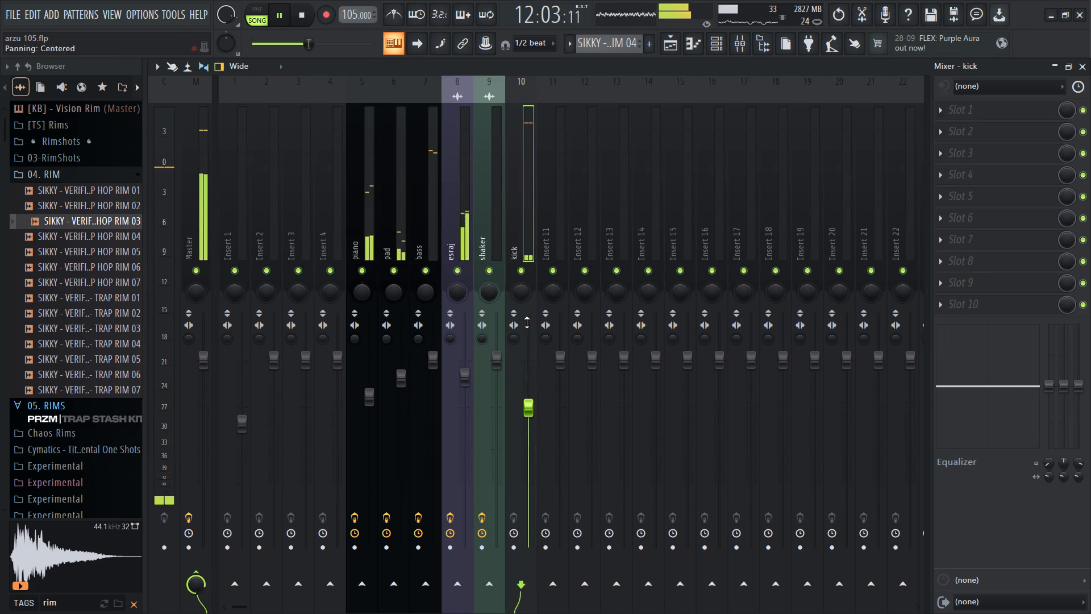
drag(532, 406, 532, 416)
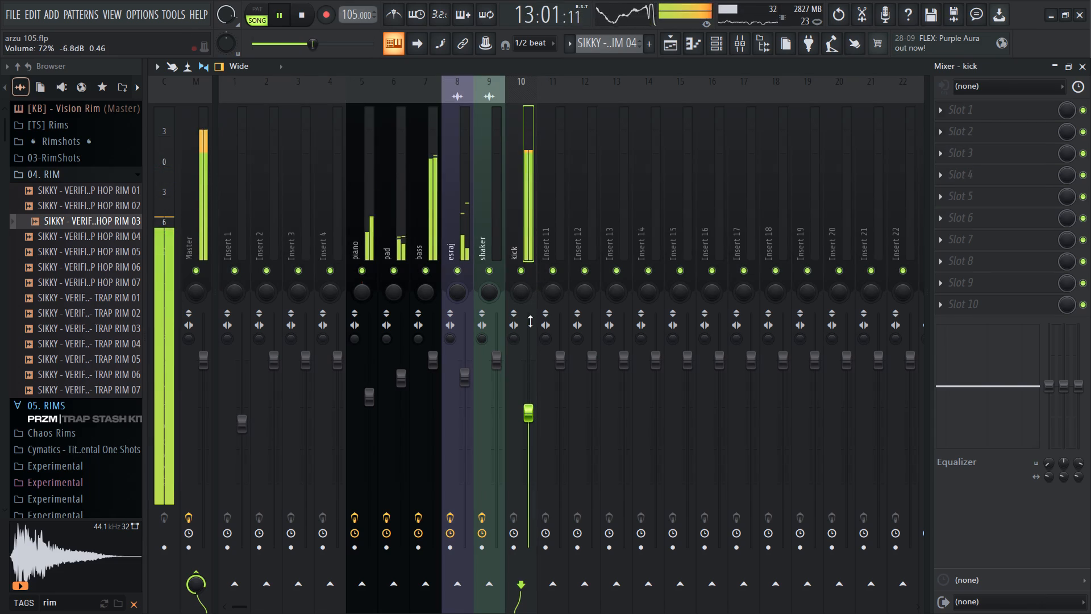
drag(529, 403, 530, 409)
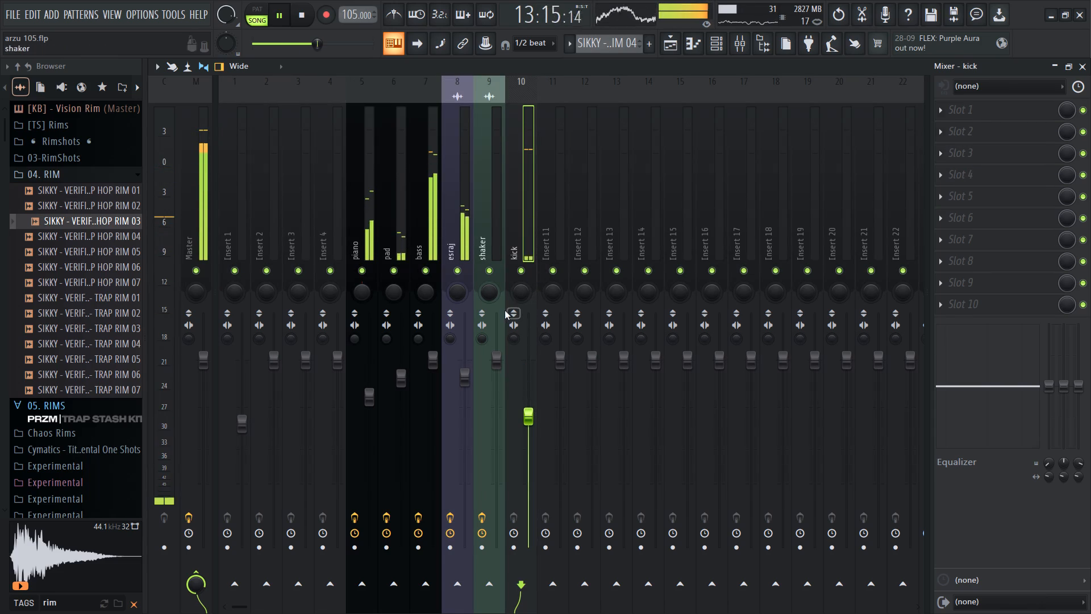
Lower the bass channel's volume to about 78%.
drag(432, 355, 454, 481)
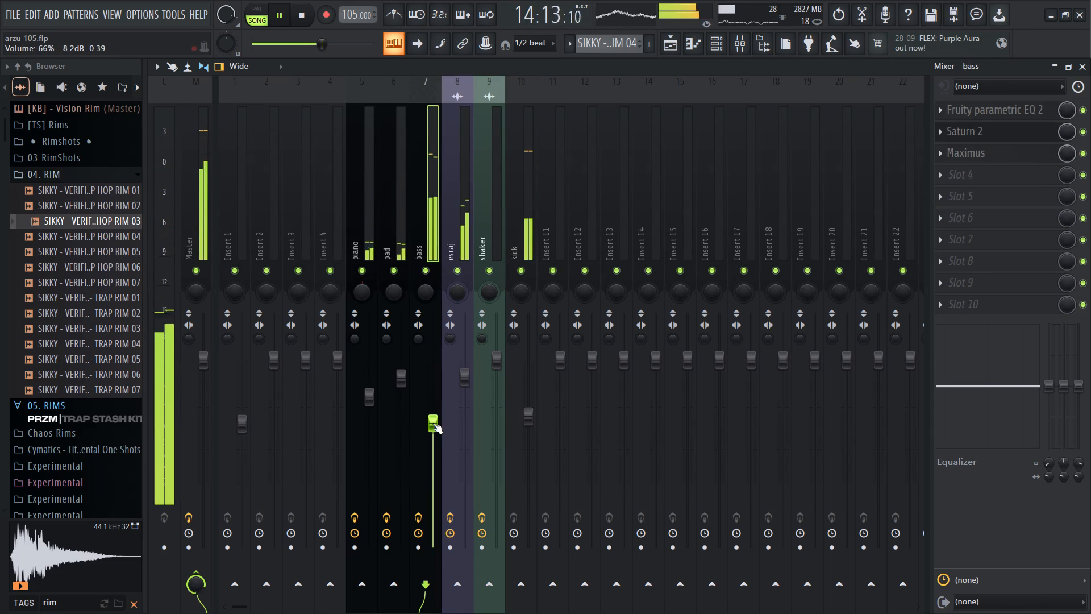
drag(432, 423, 438, 406)
drag(432, 415, 426, 389)
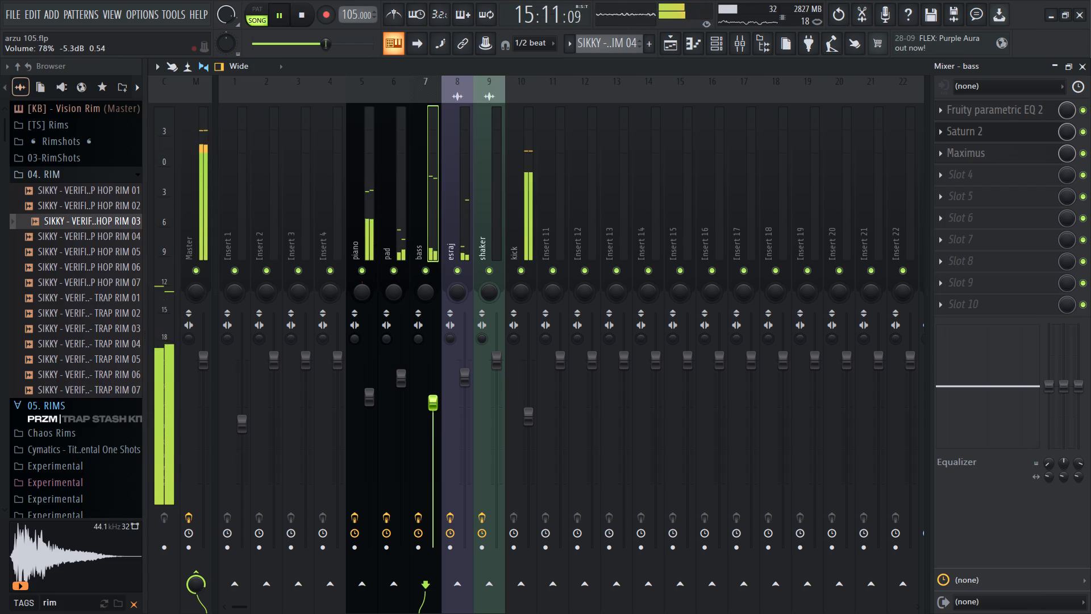
drag(426, 389, 426, 383)
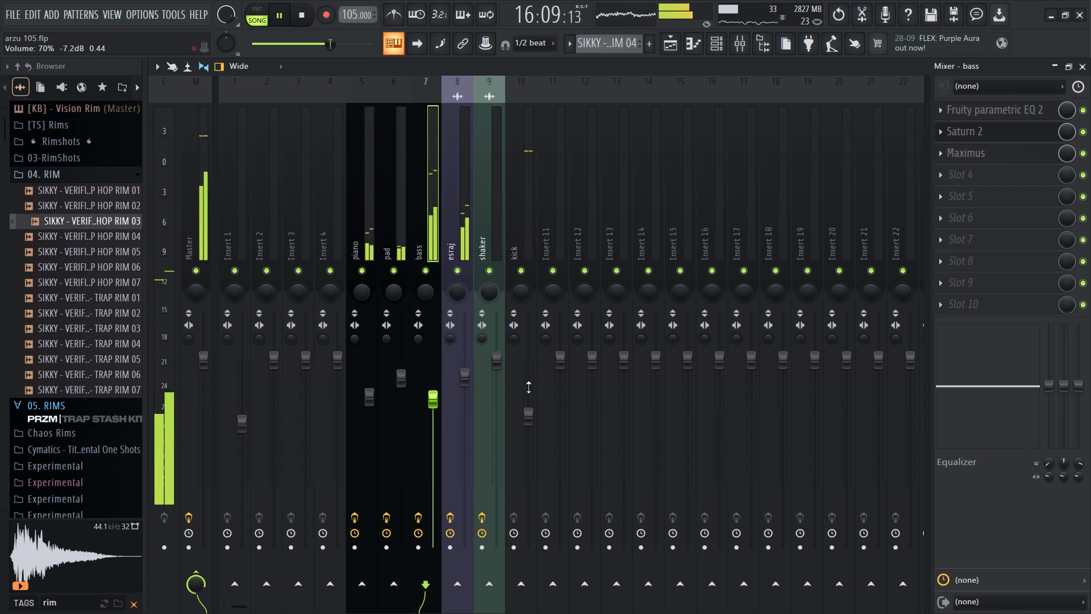
Set the kick channel's volume to about 80% (-4.7 dB).
drag(530, 411, 531, 374)
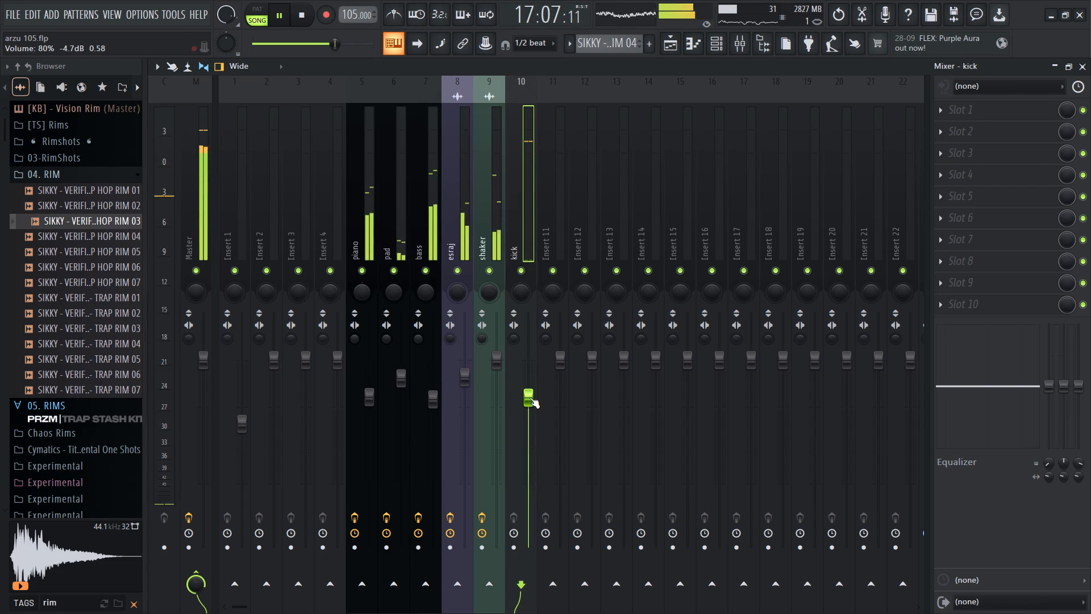
Load Fruity Parametric EQ 2 into the kick channel's first effect slot and select its low-shelf band 1.
click(949, 119)
double_click(960, 107)
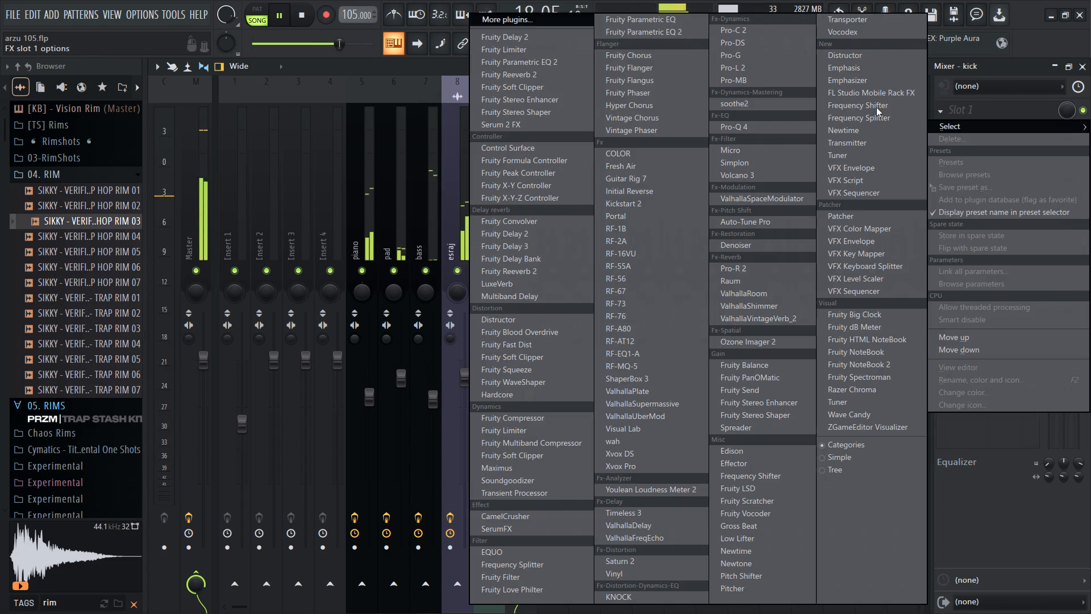
click(576, 67)
click(340, 340)
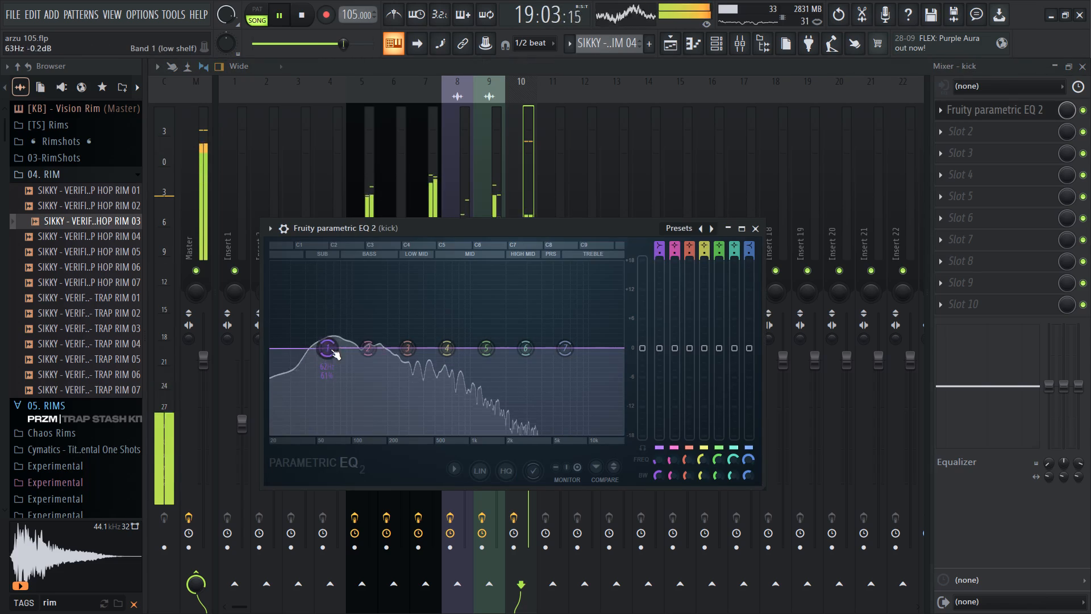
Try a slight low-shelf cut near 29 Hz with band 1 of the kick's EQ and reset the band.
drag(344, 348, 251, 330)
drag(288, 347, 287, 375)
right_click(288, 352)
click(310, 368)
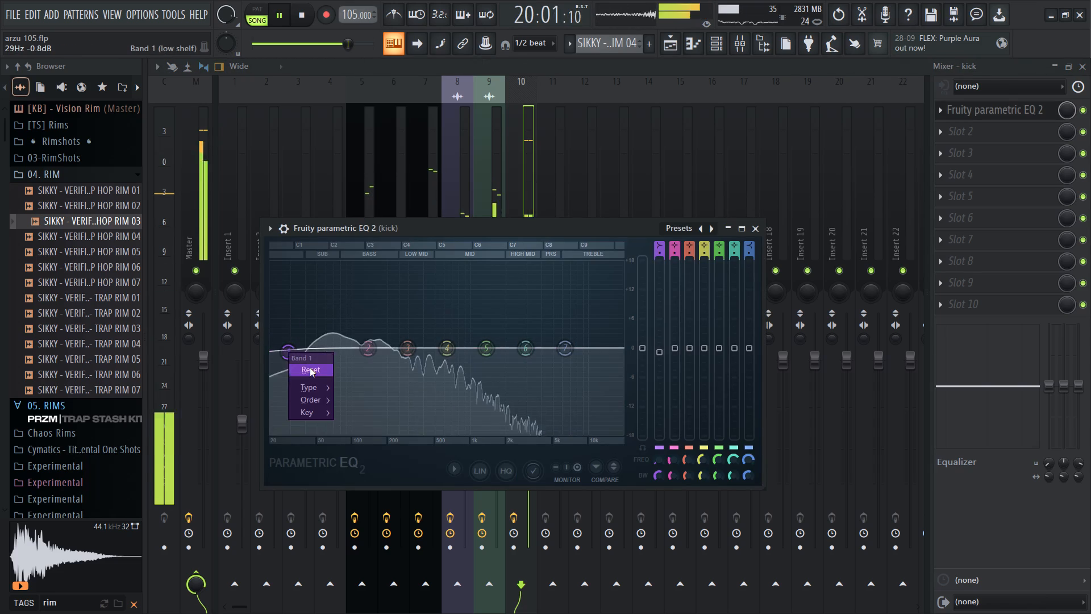
Boost band 2 of the kick's EQ by about 2.2 dB near 52 Hz and close the EQ.
drag(354, 345, 234, 312)
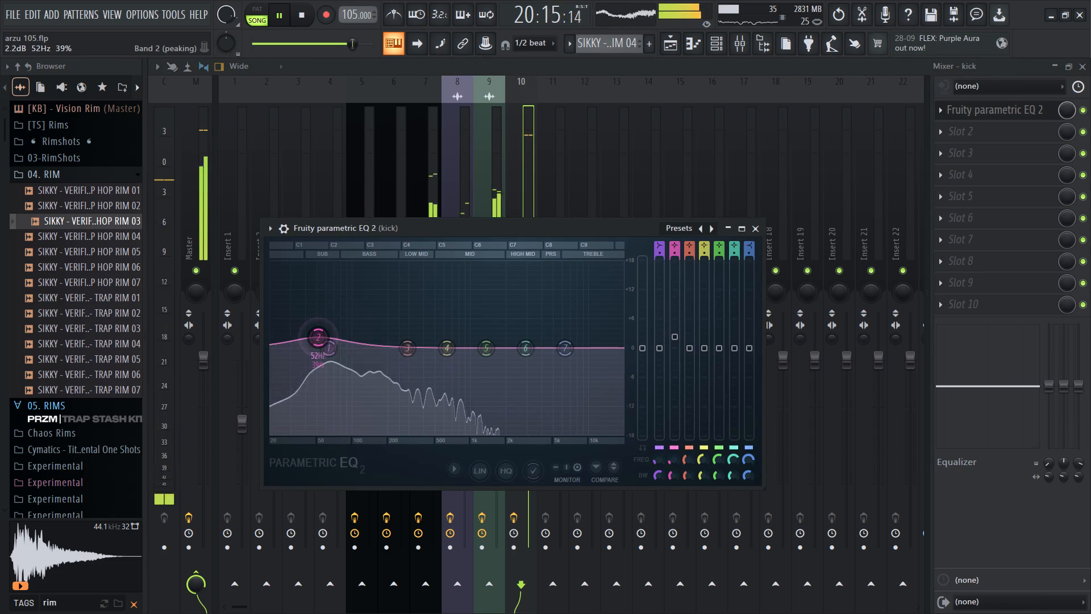
drag(234, 312, 229, 312)
click(754, 232)
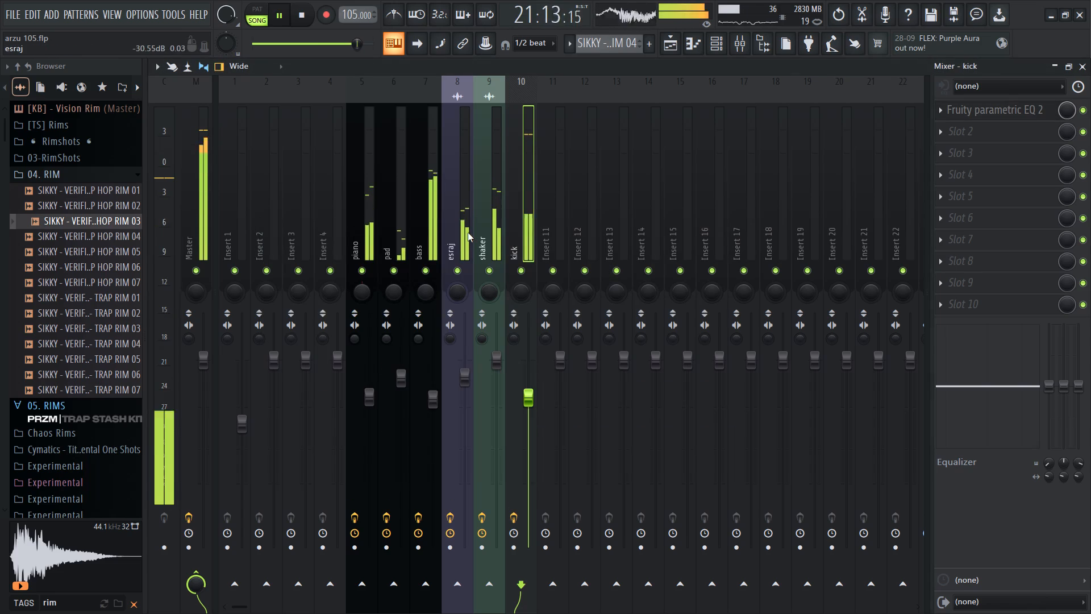
In the bass channel's Fruity Parametric EQ 2, set band 4 to a cut of about -3.8 dB at 50 Hz.
click(425, 239)
click(966, 147)
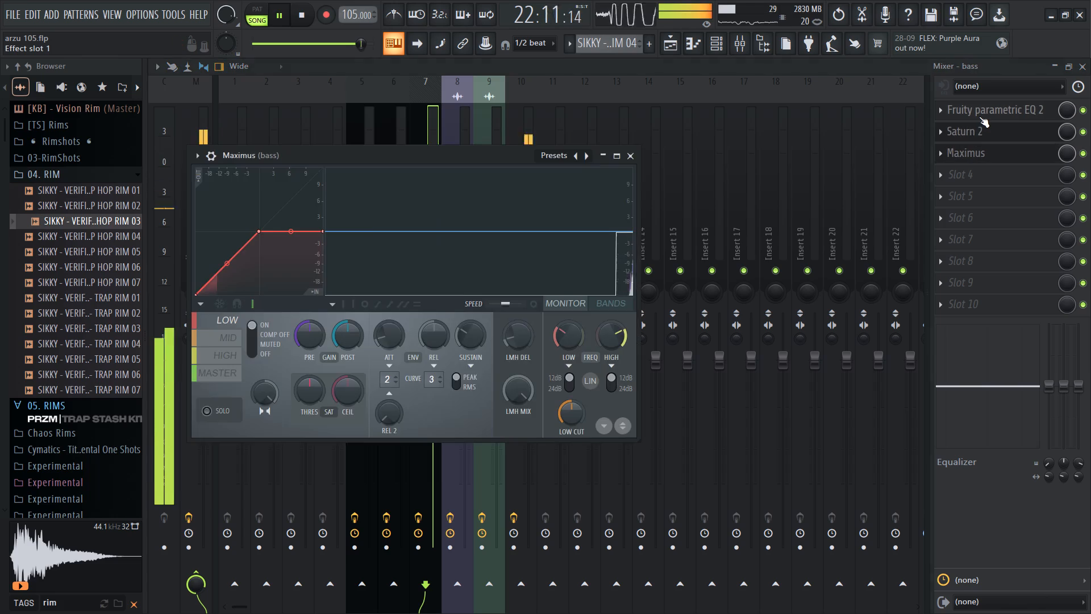
triple_click(979, 117)
click(216, 226)
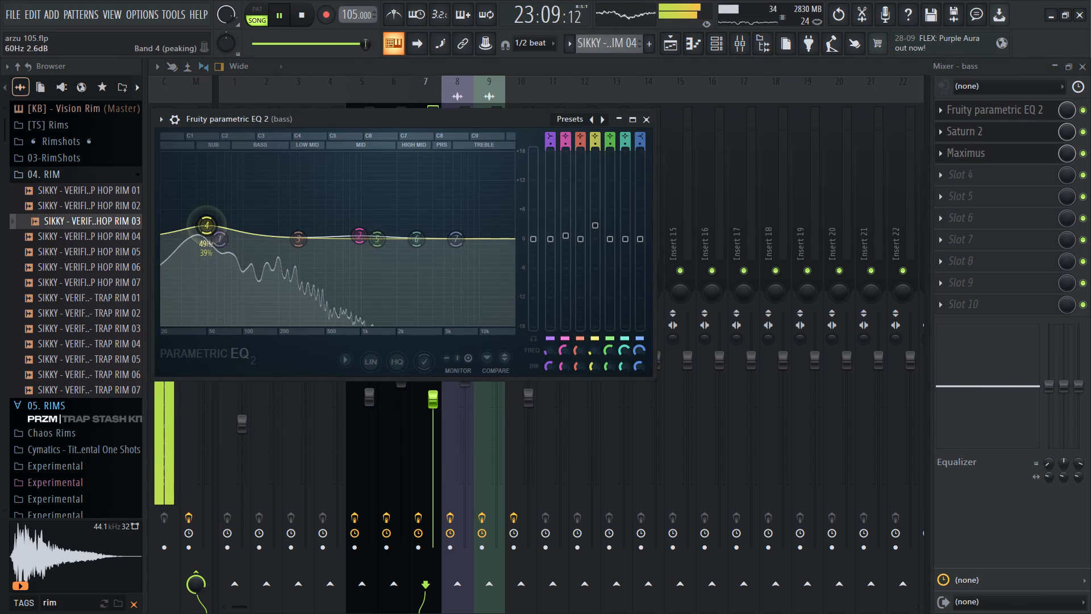
drag(597, 221, 612, 345)
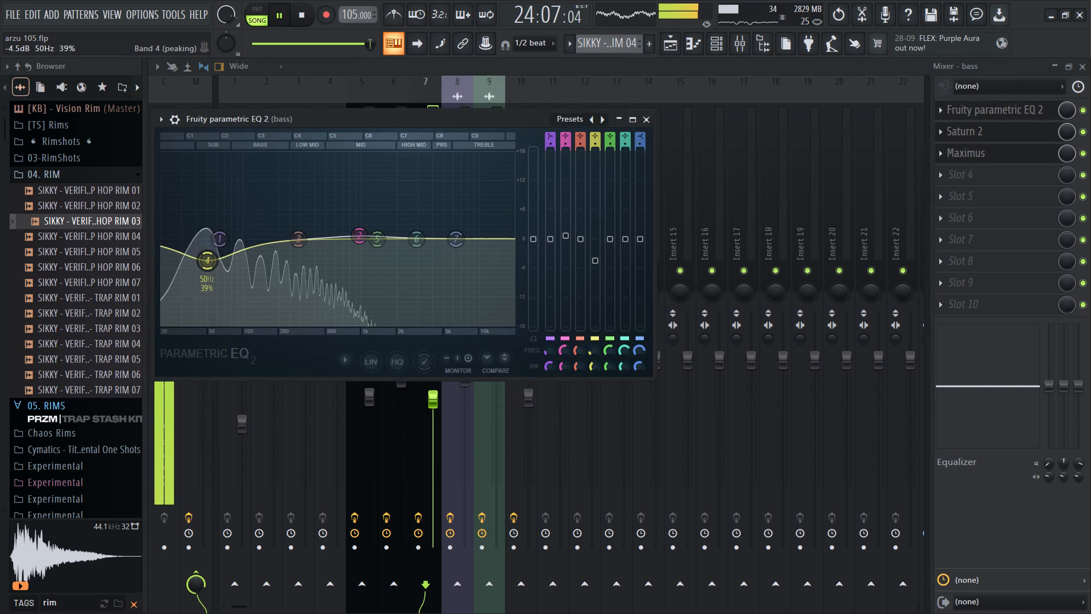
drag(612, 345, 612, 334)
scroll(216, 255, down, 2)
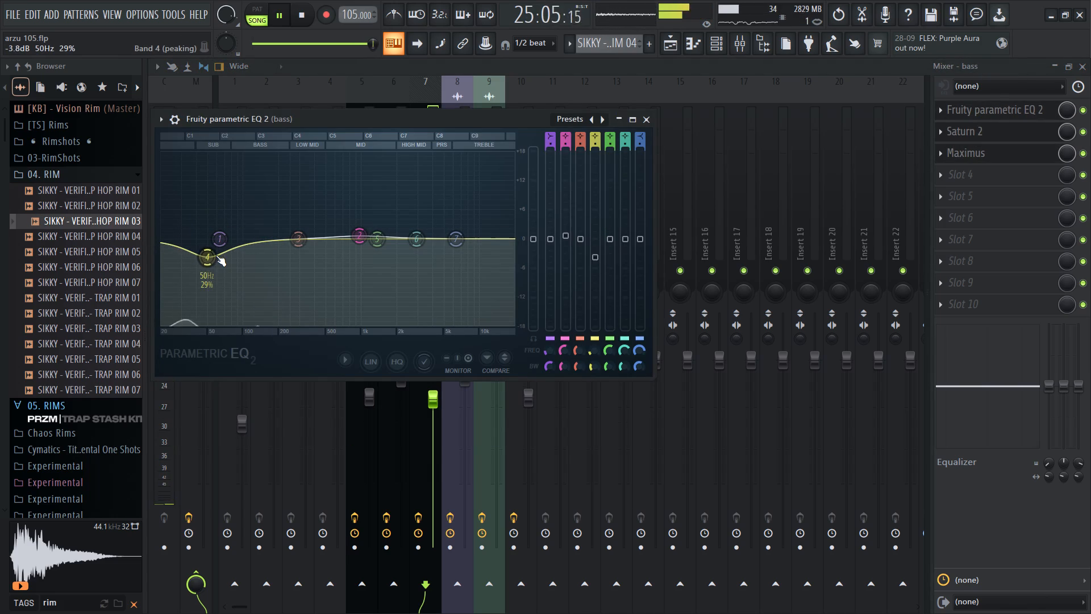
scroll(216, 255, up, 1)
Return to the playlist arrangement and stop playback.
click(676, 53)
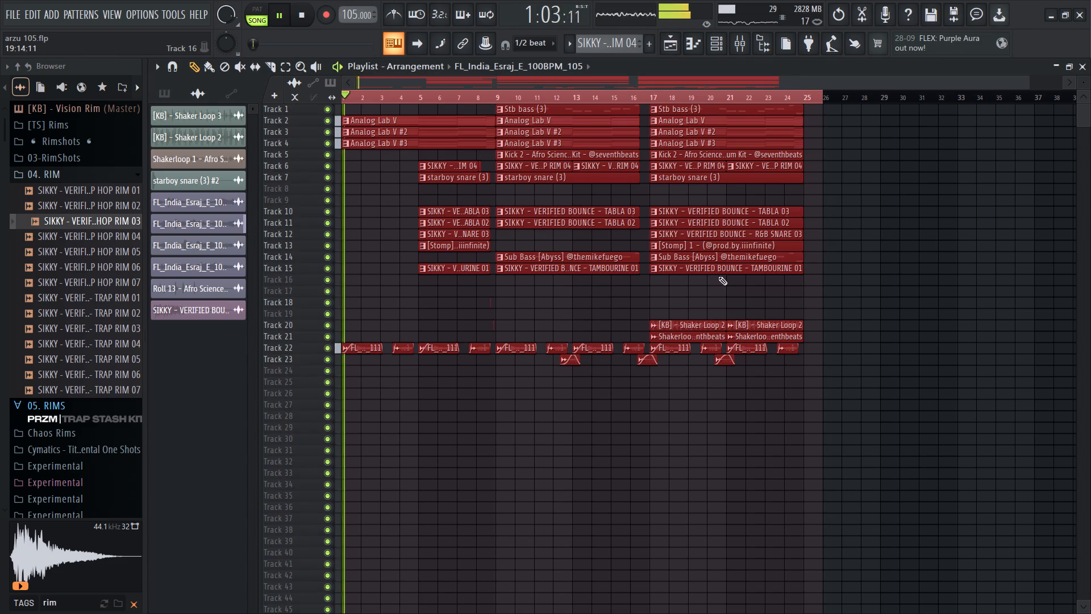
key(space)
key(space)
key(space)
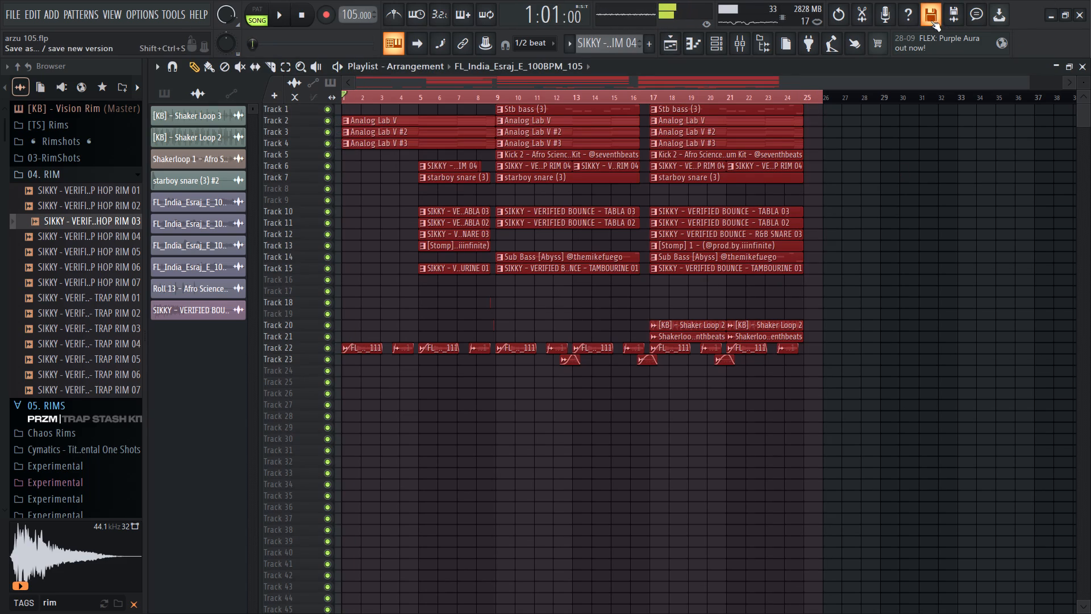
Export the song as an MPEG 3 audio file named arzu 105 in the arzu 105 project folder.
click(931, 20)
drag(278, 460, 278, 469)
click(270, 476)
click(311, 487)
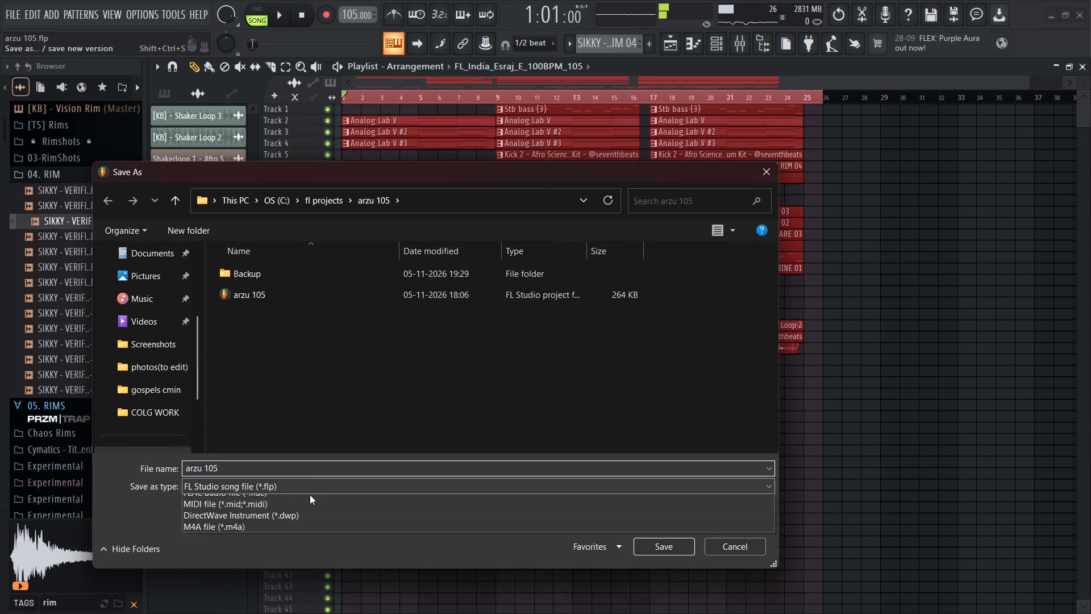
click(302, 532)
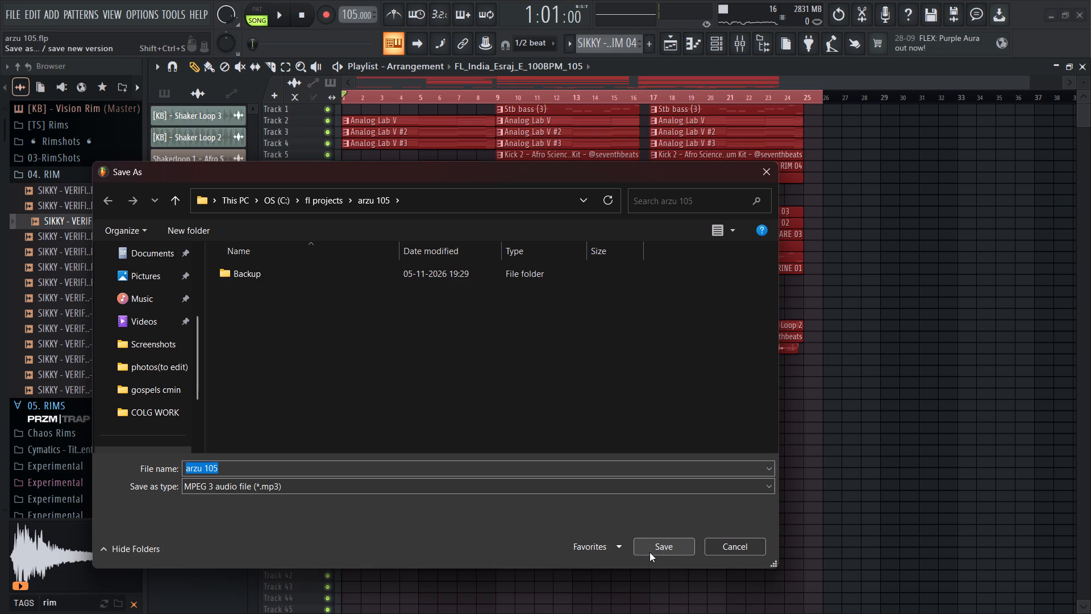
Save the arzu 105 MP3 export and start rendering it with Split mixer tracks turned off.
click(652, 551)
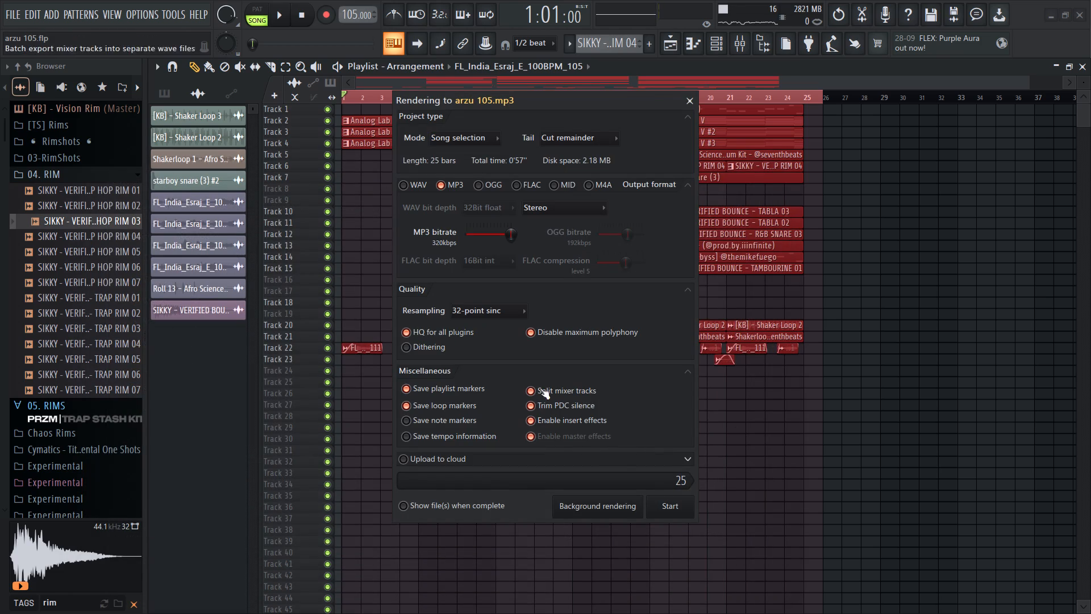
click(540, 388)
click(673, 509)
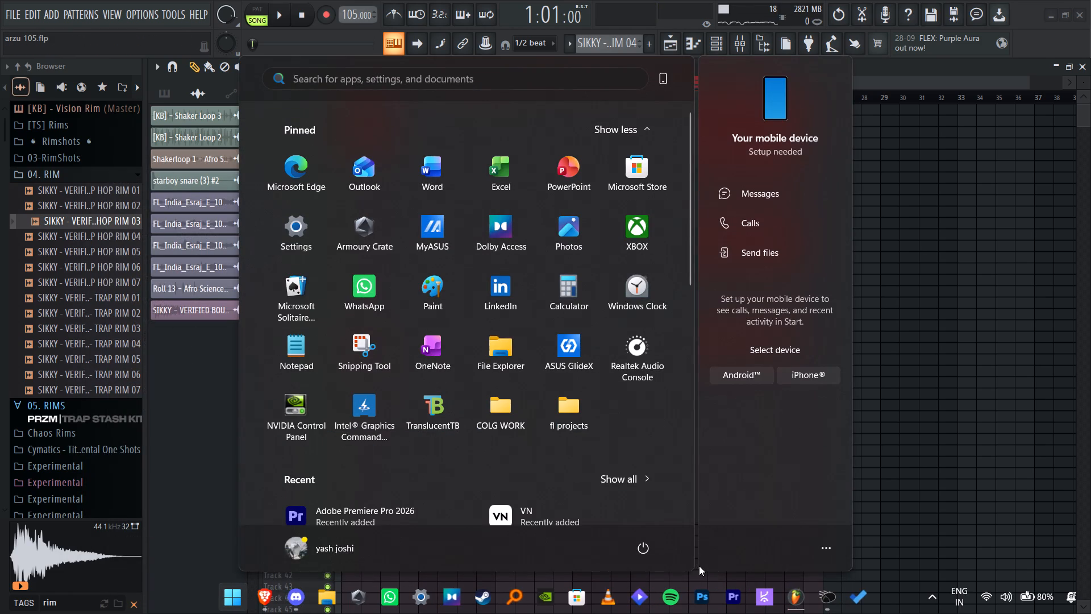
Switch to the Instagram app and open its direct messages.
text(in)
click(653, 235)
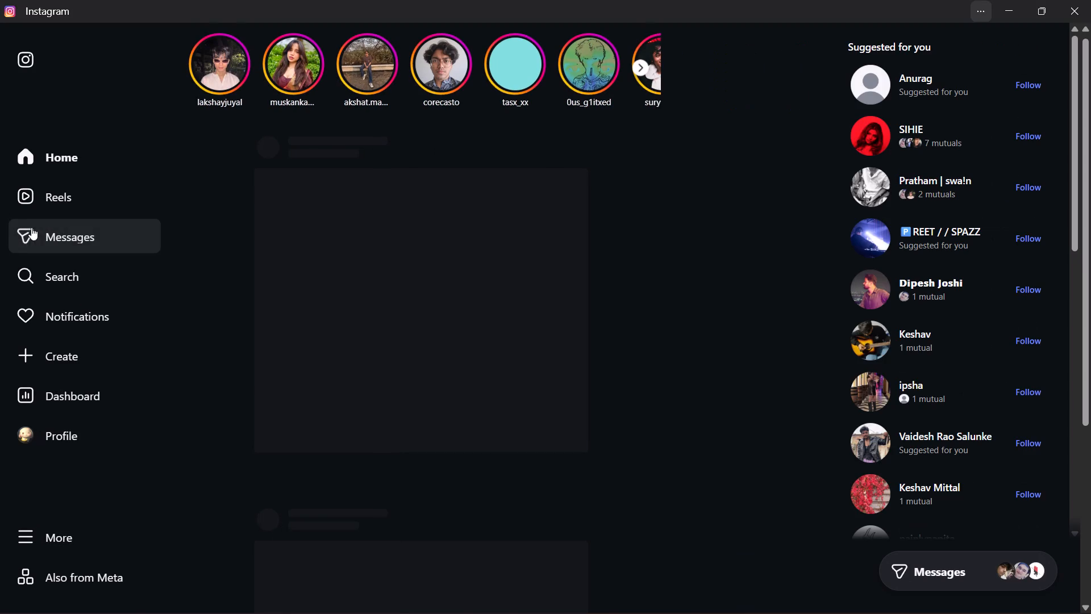
click(30, 231)
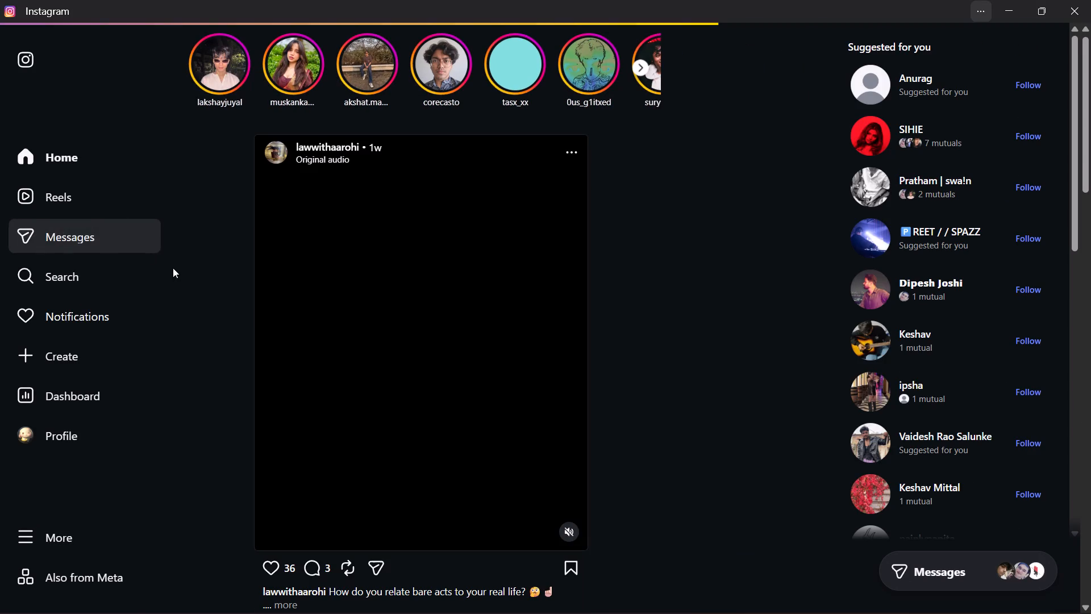
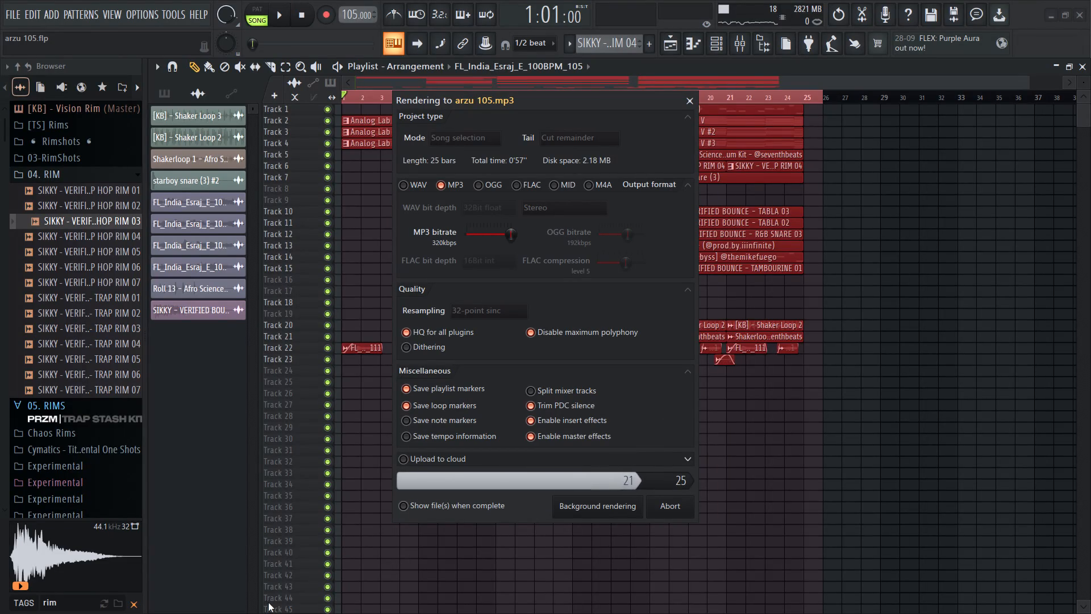
Switch to the Brave browser and open the Google Drive home page in a new tab.
click(238, 599)
click(723, 0)
click(710, 5)
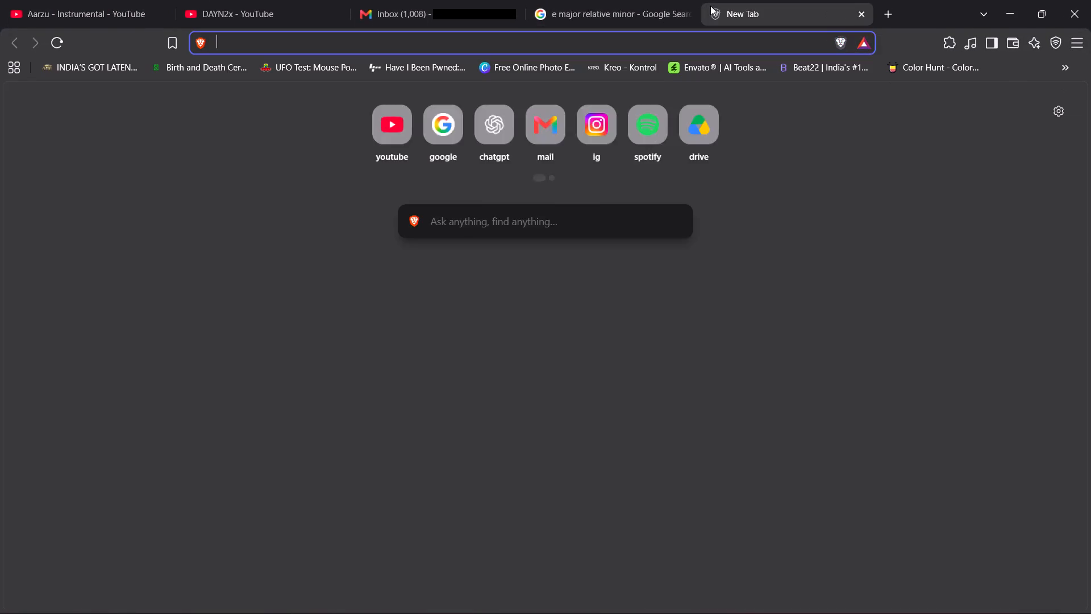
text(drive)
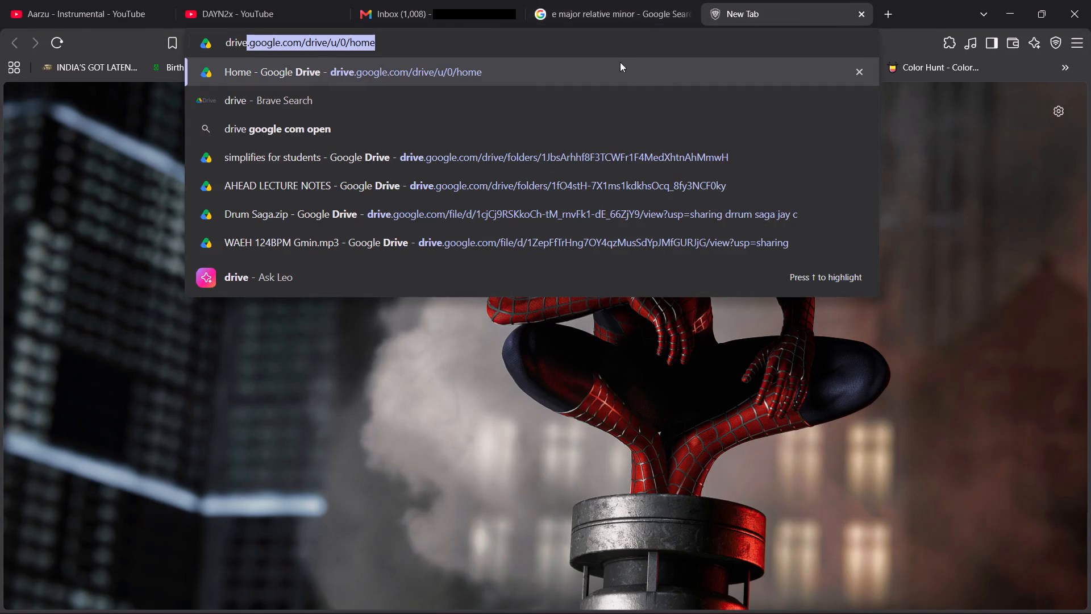
click(620, 62)
Show the hidden background app icons in the system tray.
click(937, 594)
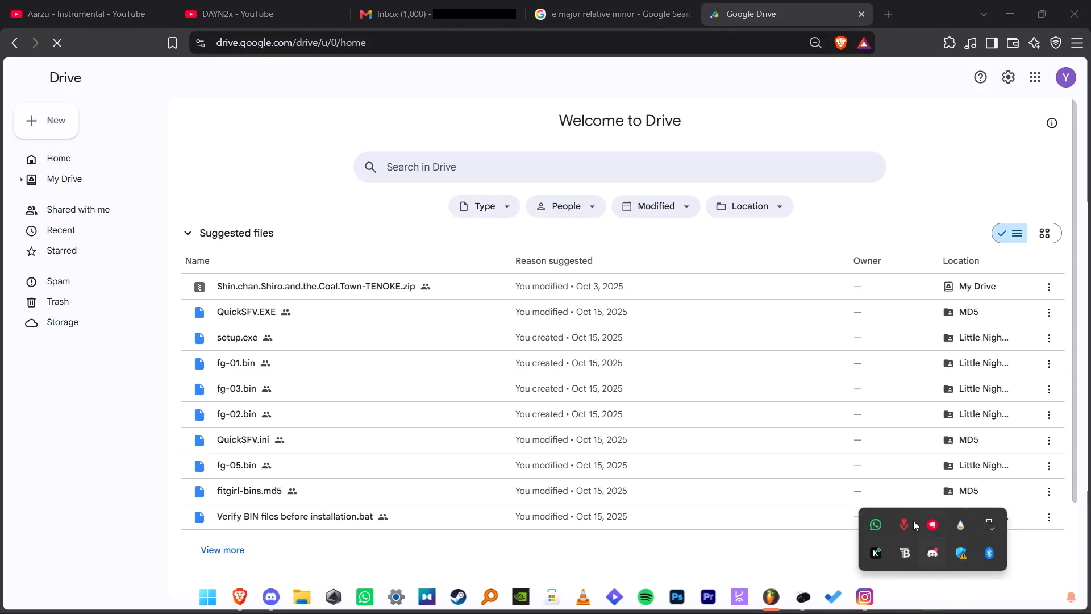
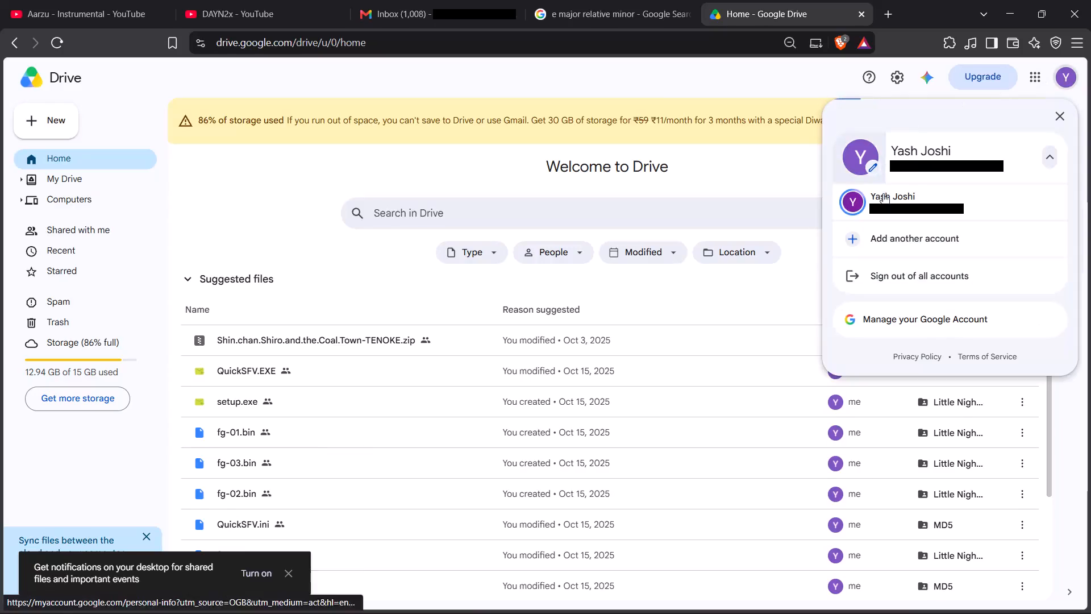
Switch Google Drive to the other signed-in account and close the previous account's Drive page.
click(885, 206)
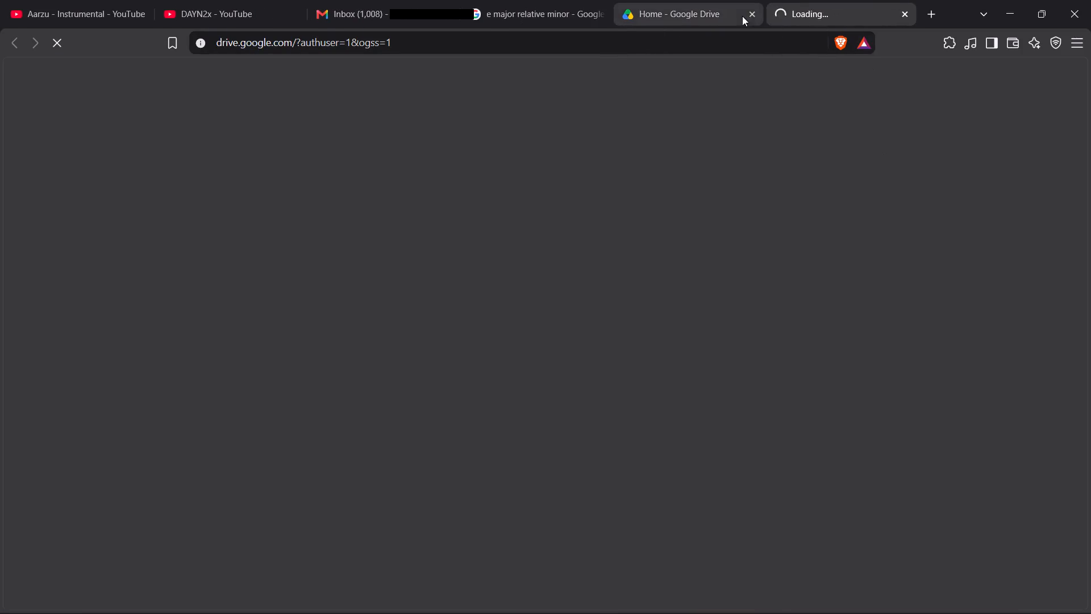
click(748, 15)
Upload the arzu 105 MP3 from the arzu 105 folder in fl projects to Google Drive.
click(34, 124)
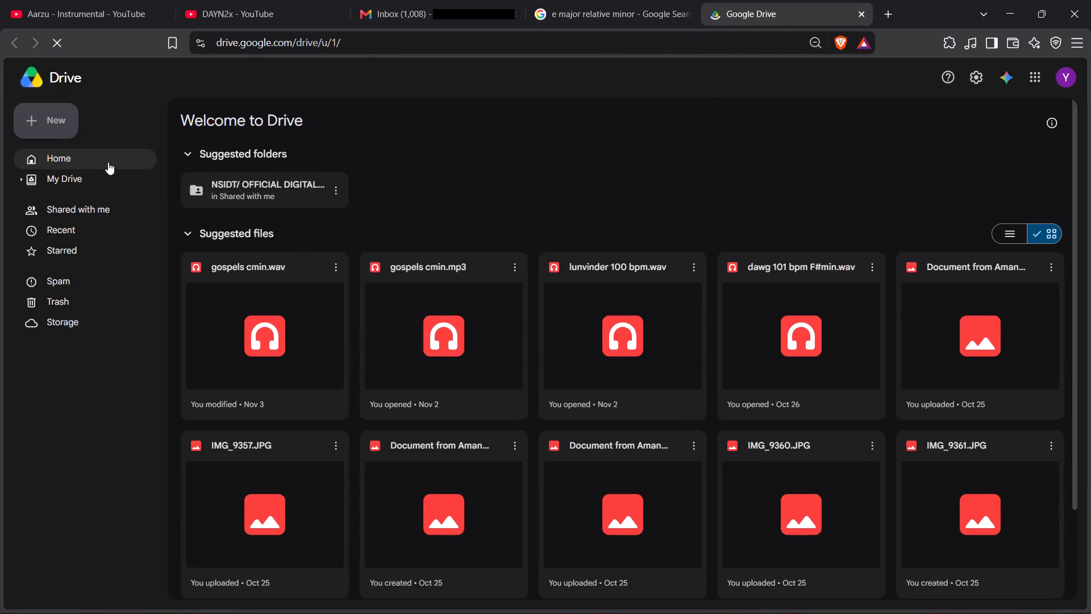
click(53, 123)
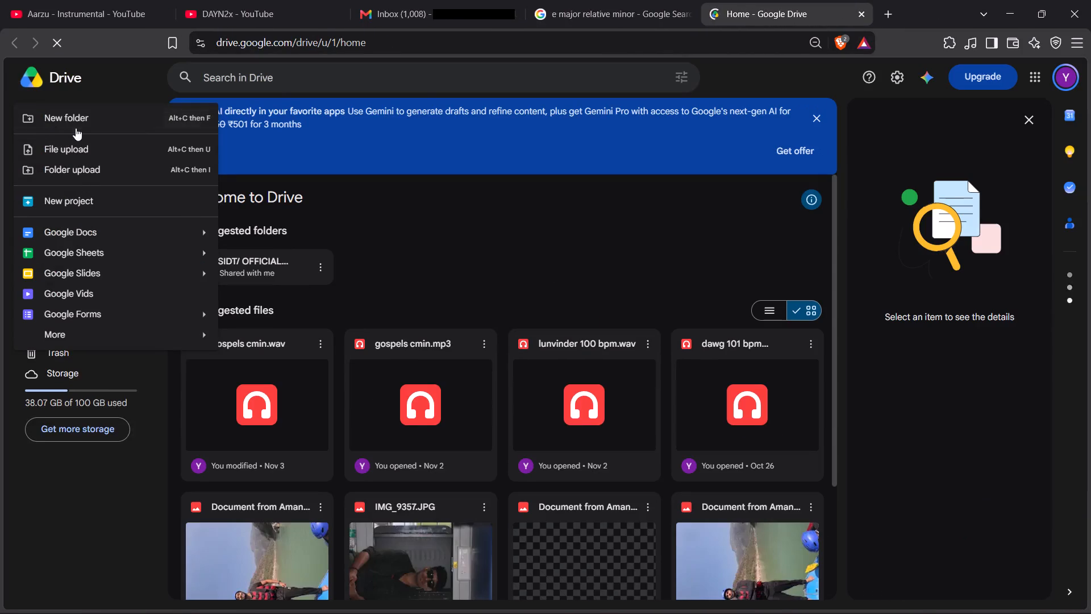
click(73, 151)
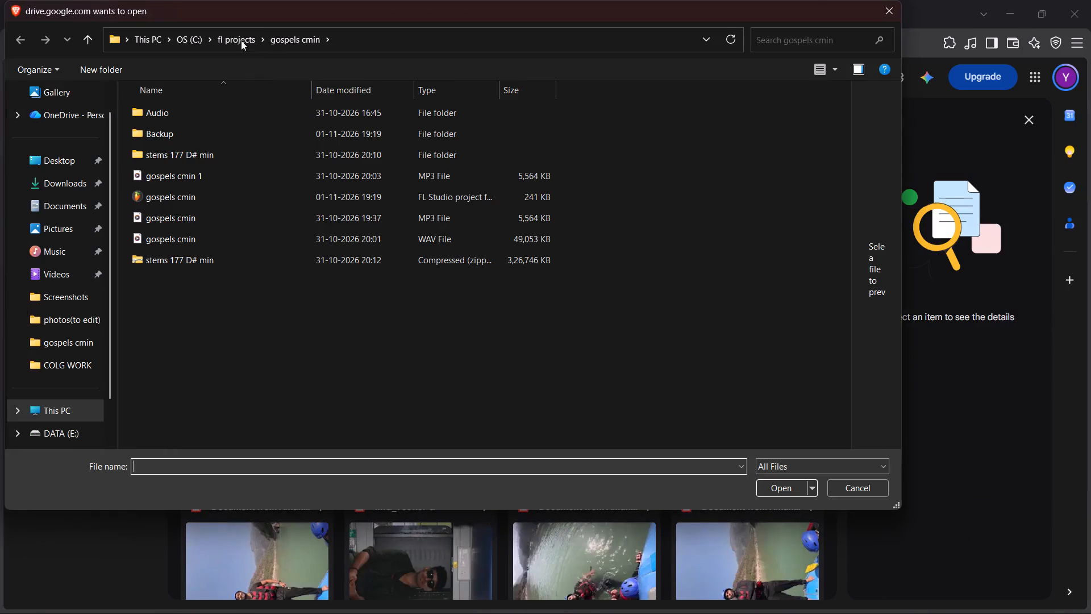
click(238, 38)
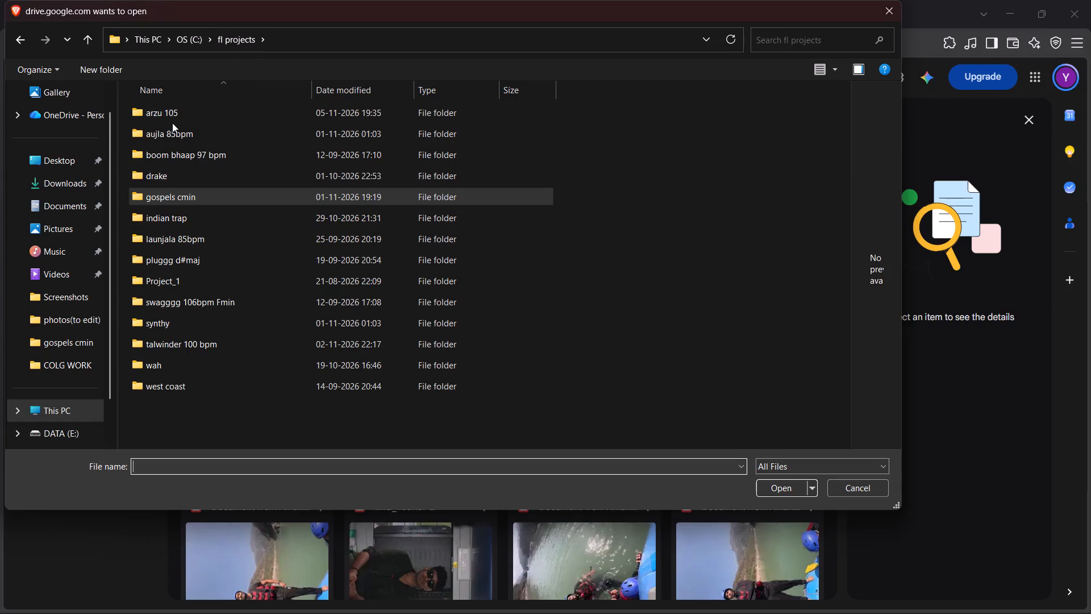
click(172, 123)
double_click(174, 117)
click(178, 153)
click(805, 487)
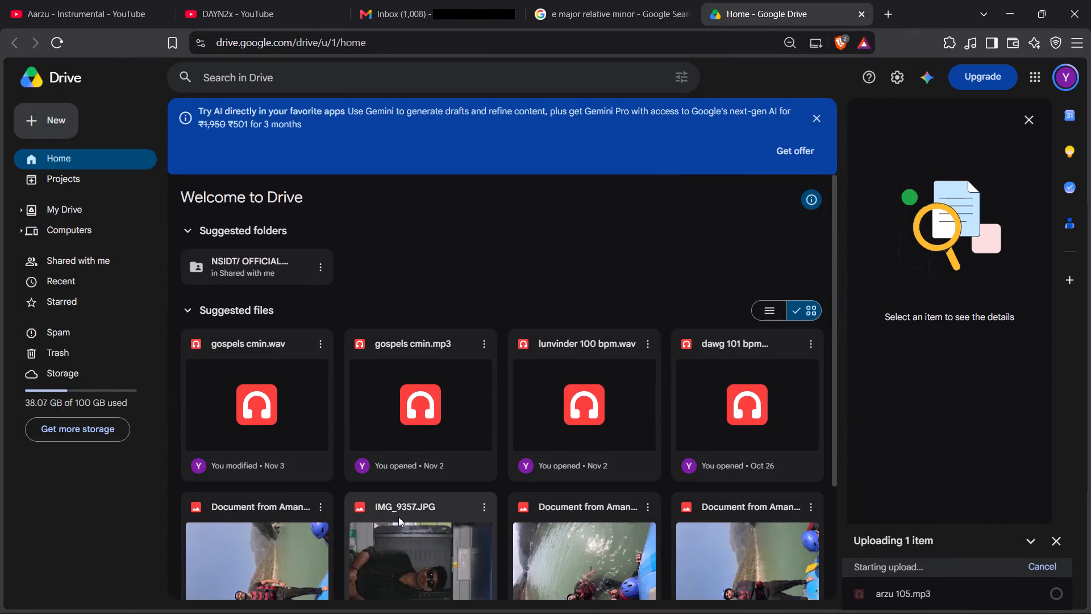
Open the uploaded arzu 105.mp3 and set its general access to Anyone with the link.
click(866, 593)
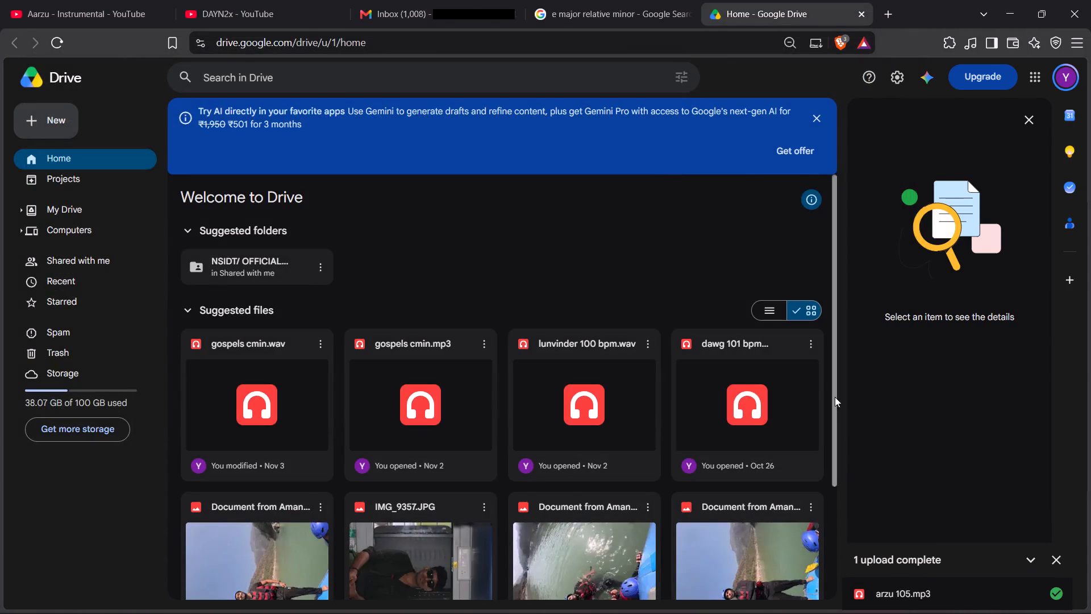
click(932, 593)
click(994, 80)
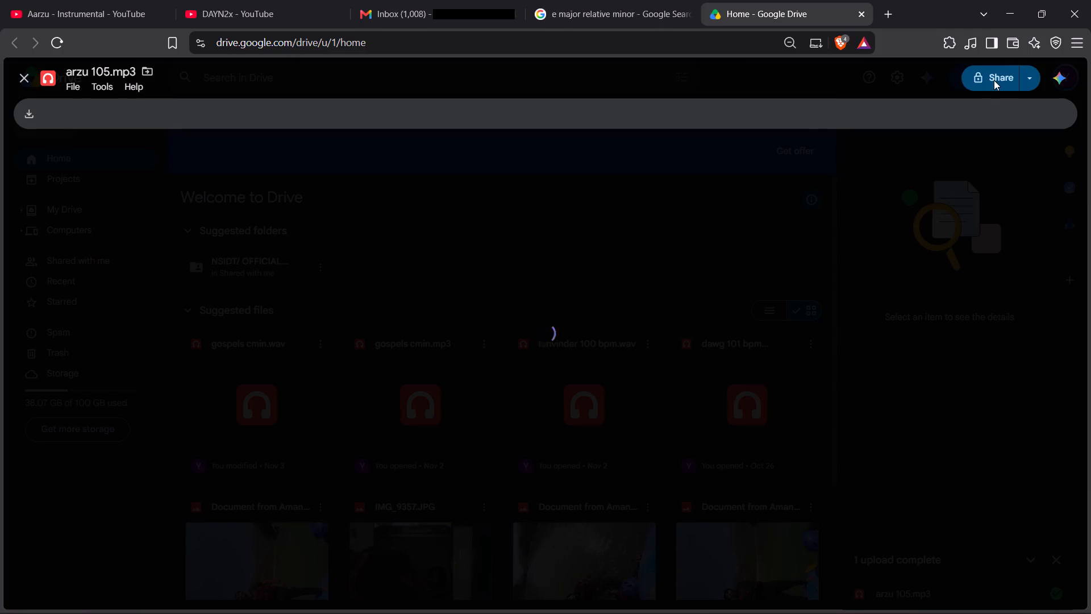
click(444, 435)
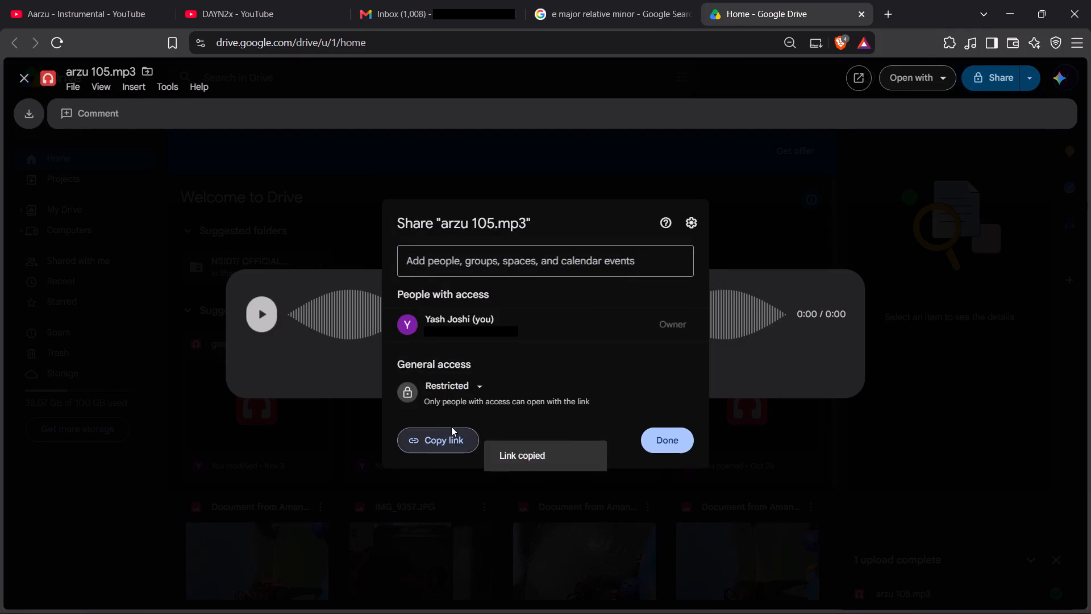
click(454, 383)
click(490, 443)
click(435, 460)
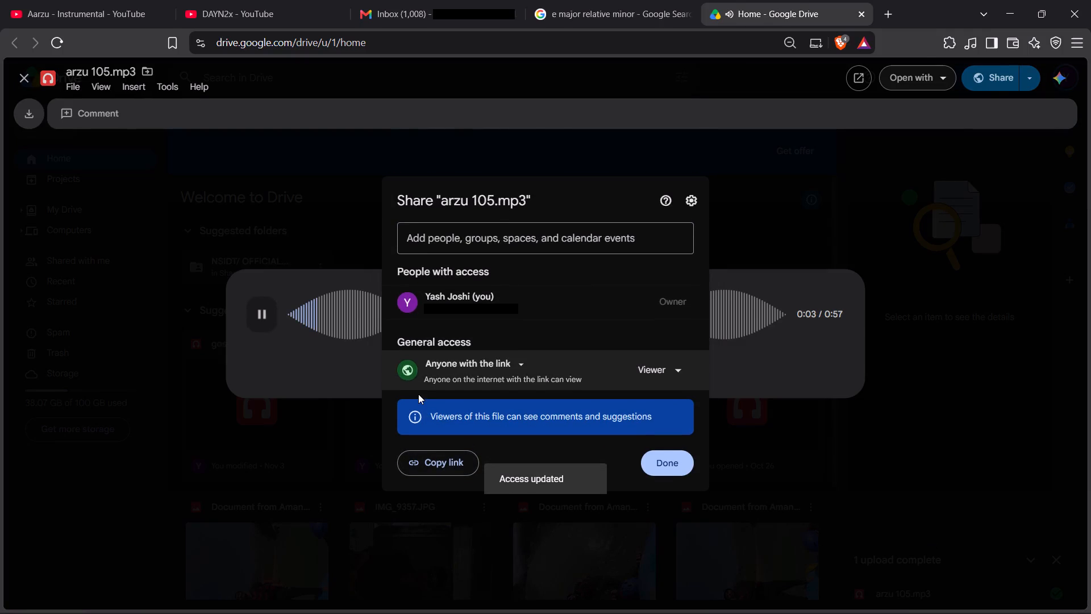
click(670, 461)
Copy the share link of arzu 105.mp3 and close the sharing dialog.
click(992, 84)
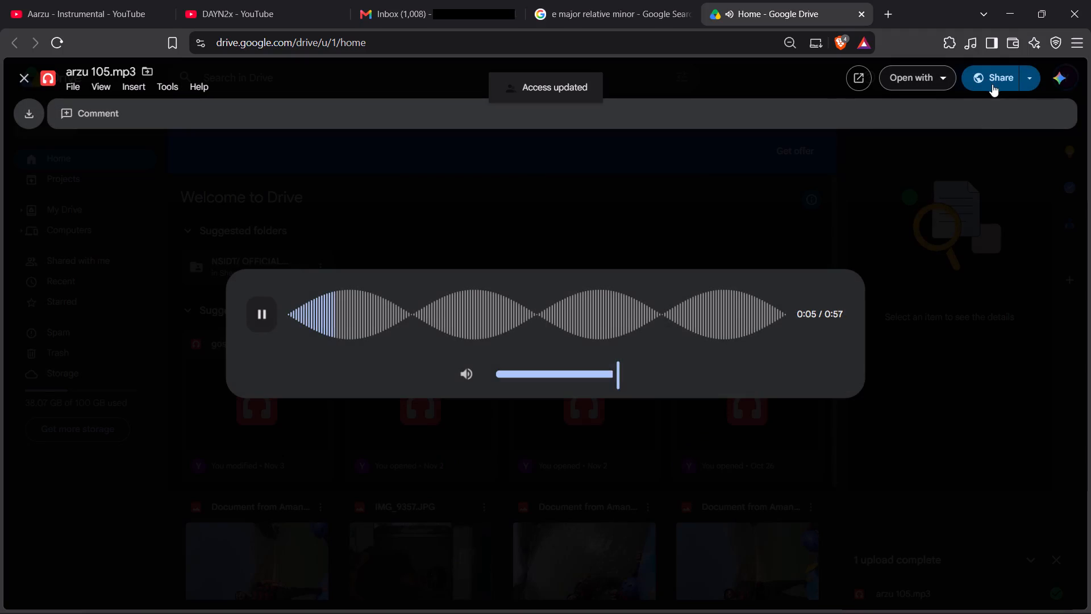
click(424, 467)
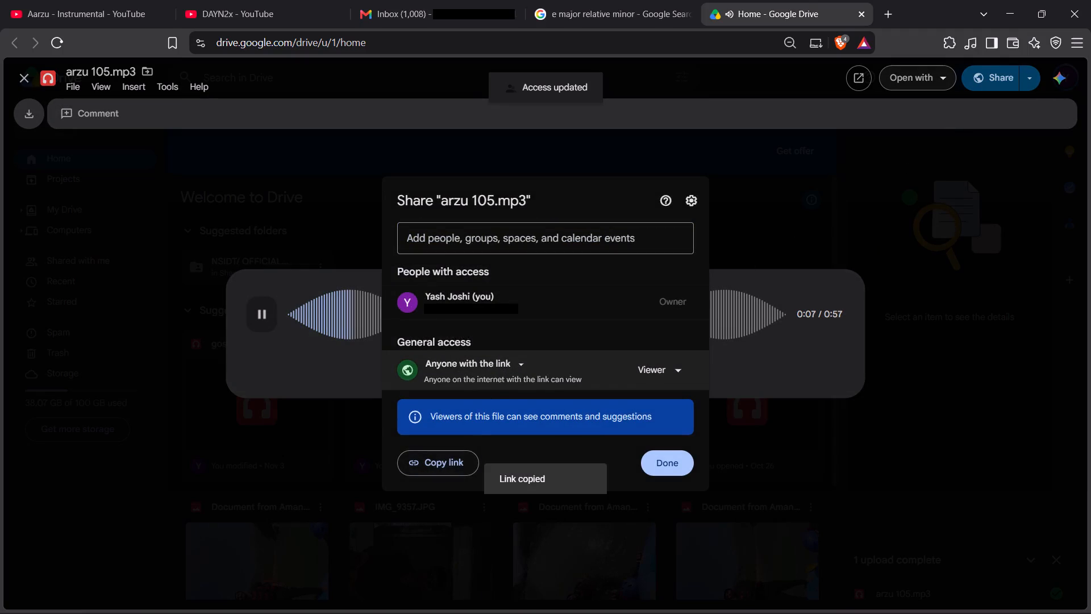
right_click(735, 252)
click(738, 243)
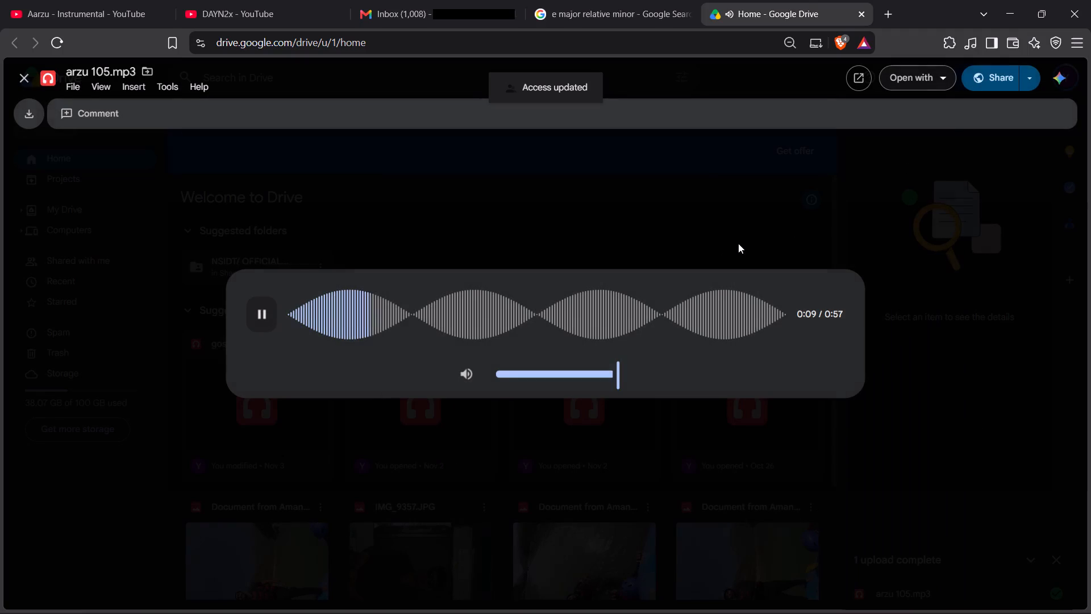
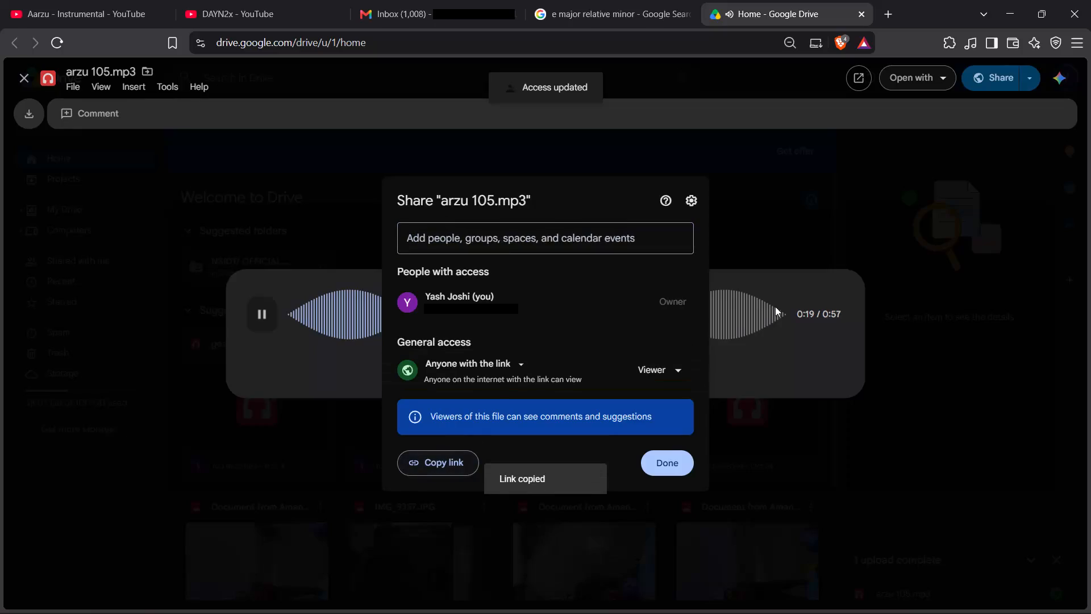
Dismiss the sharing dialog of arzu 105.mp3 and return to the audio preview.
right_click(775, 306)
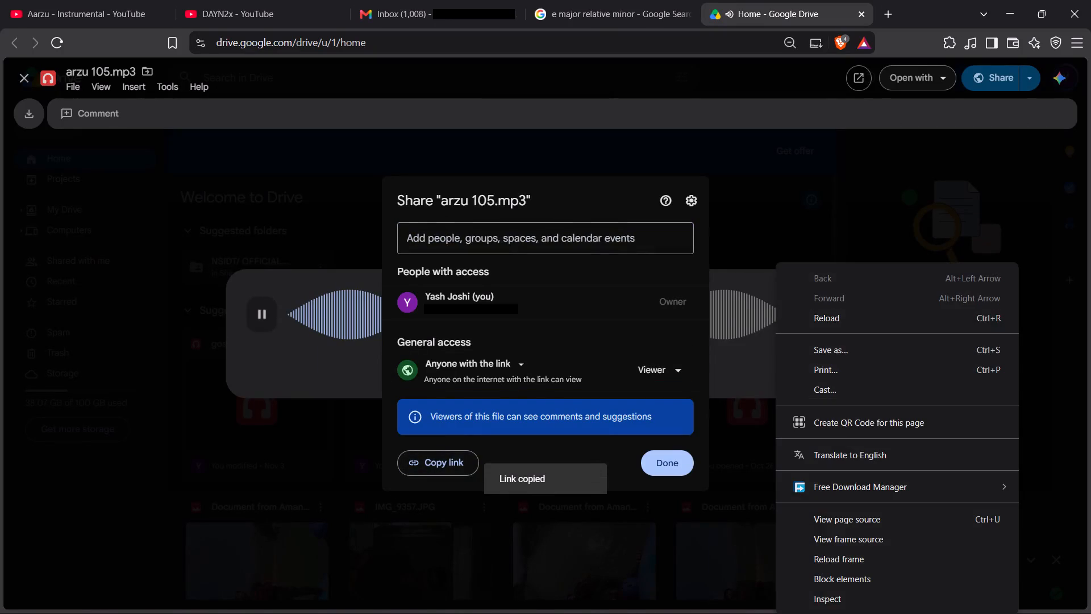
click(755, 373)
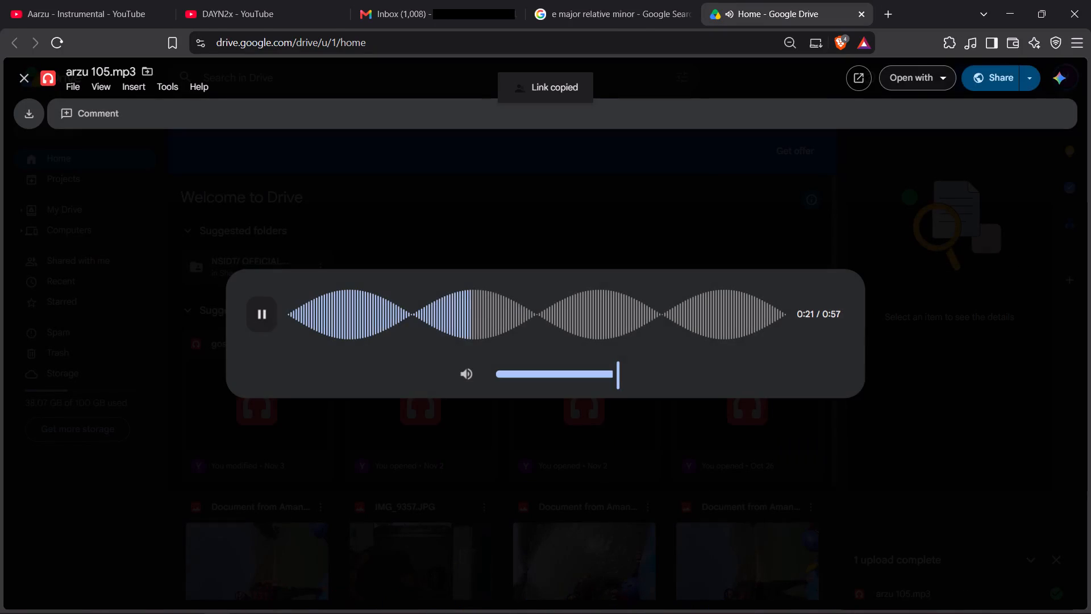
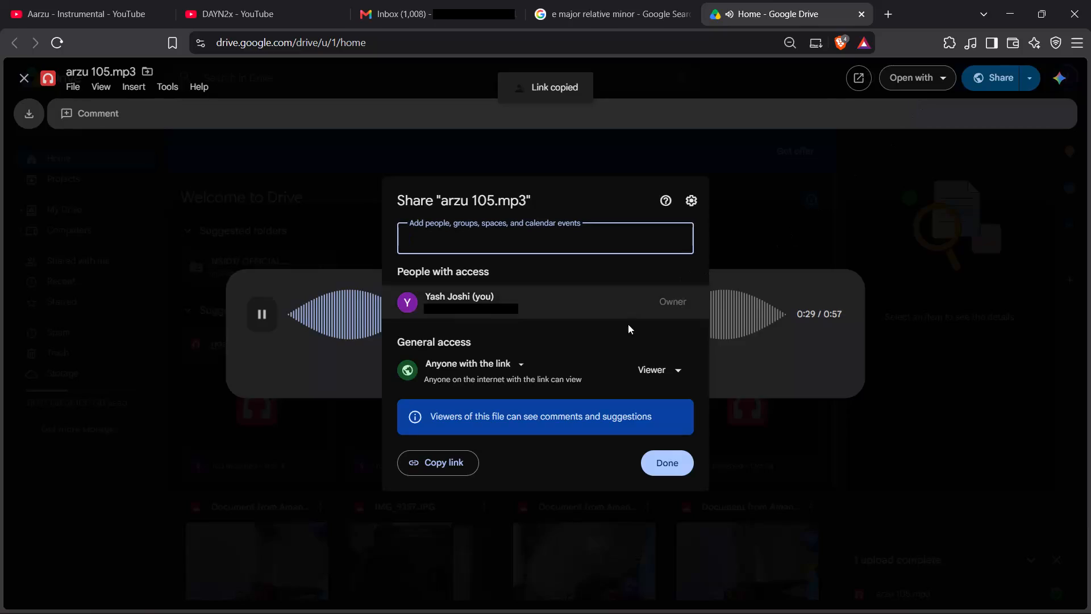
Close the sharing dialog of arzu 105.mp3.
right_click(797, 241)
click(822, 190)
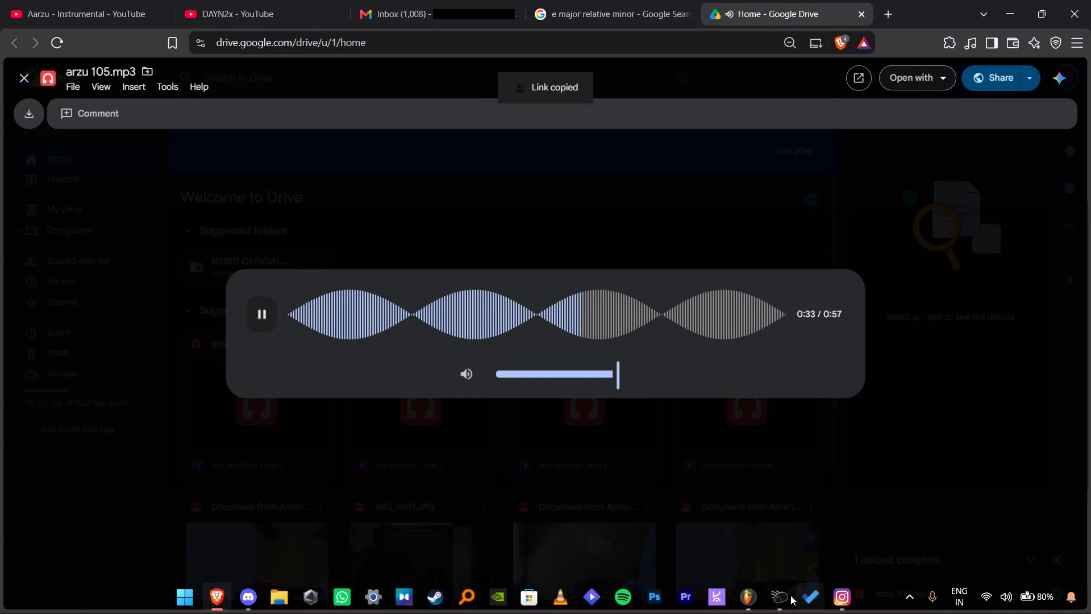
Switch to FL Studio, look over the arzu 105 playlist arrangement, and return to the browser.
click(727, 594)
click(744, 595)
right_click(991, 211)
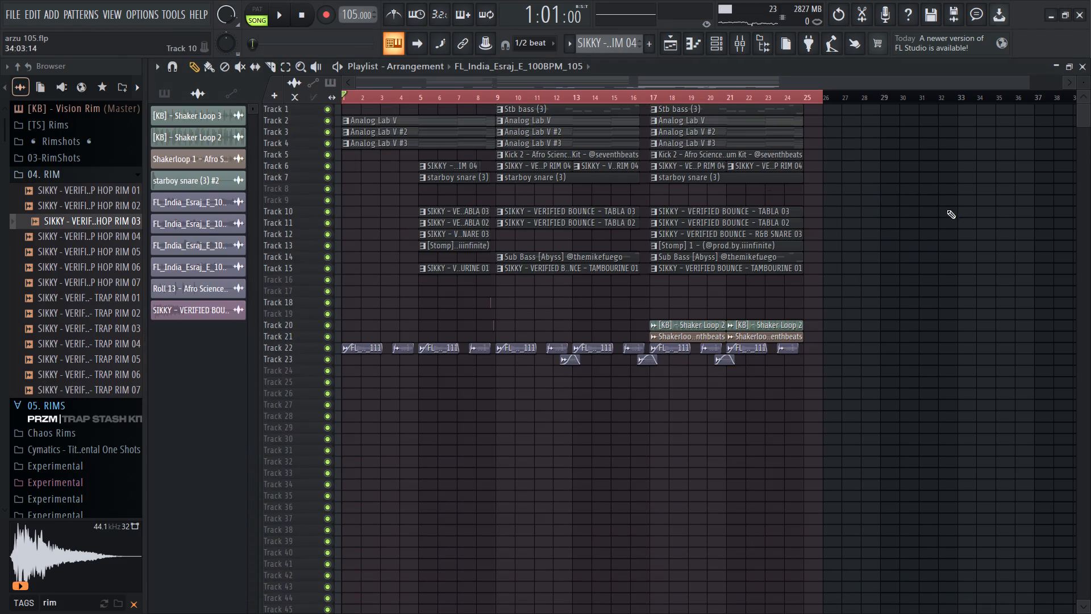
ctrl+scroll(395, 238, up, 14)
ctrl+scroll(407, 241, down, 4)
ctrl+scroll(578, 273, up, 7)
ctrl+scroll(389, 269, down, 6)
ctrl+scroll(390, 269, up, 9)
ctrl+scroll(390, 269, down, 19)
click(1051, 20)
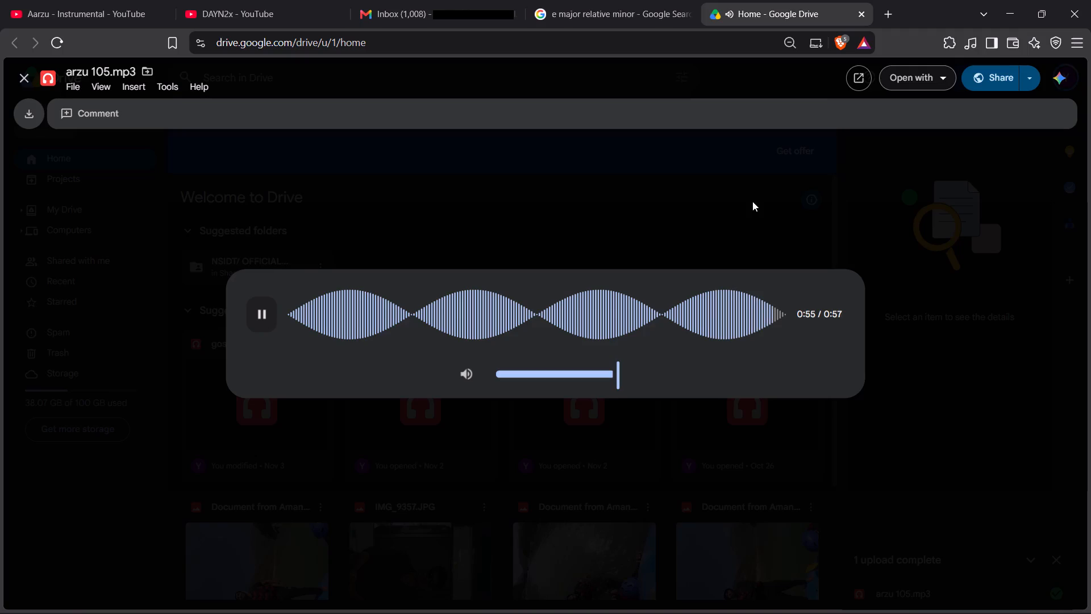
Close the arzu 105.mp3 audio preview and return to the Drive home page.
click(752, 201)
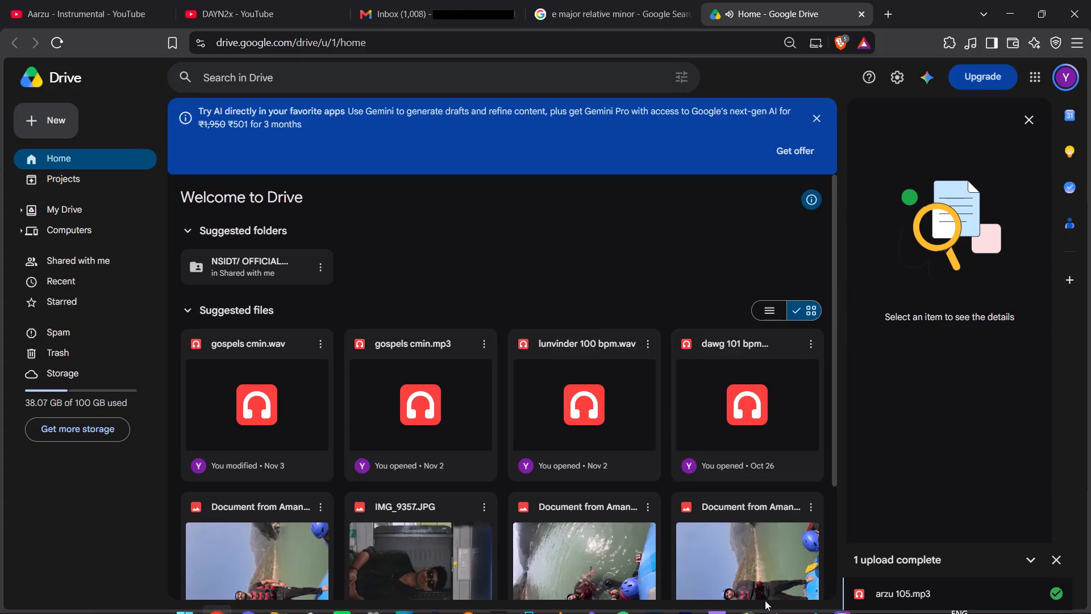
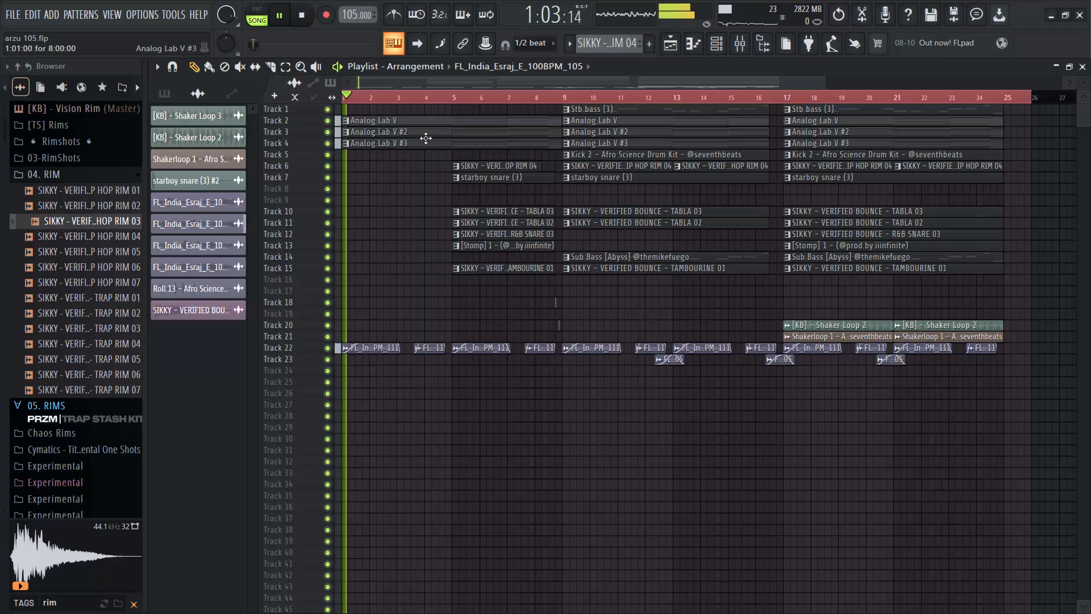
Play the arrangement from around bar 4 and look over the pattern and audio clips on all tracks.
click(435, 91)
ctrl+scroll(424, 196, up, 12)
ctrl+scroll(431, 197, down, 11)
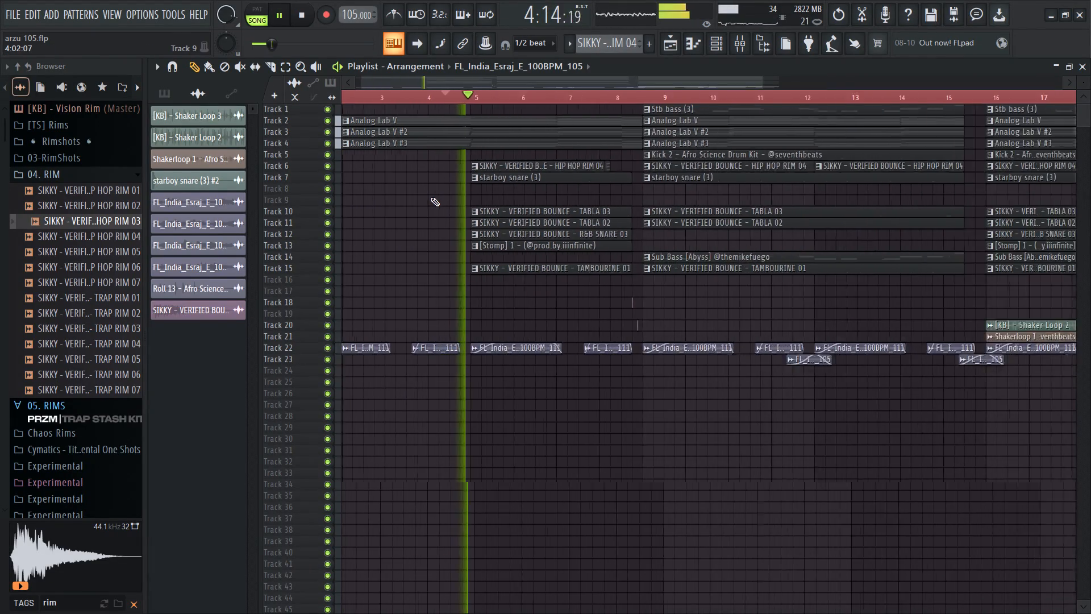
ctrl+scroll(433, 199, up, 9)
ctrl+scroll(534, 199, up, 6)
ctrl+scroll(534, 199, down, 10)
ctrl+scroll(544, 205, up, 9)
ctrl+scroll(544, 205, down, 9)
ctrl+scroll(542, 213, up, 4)
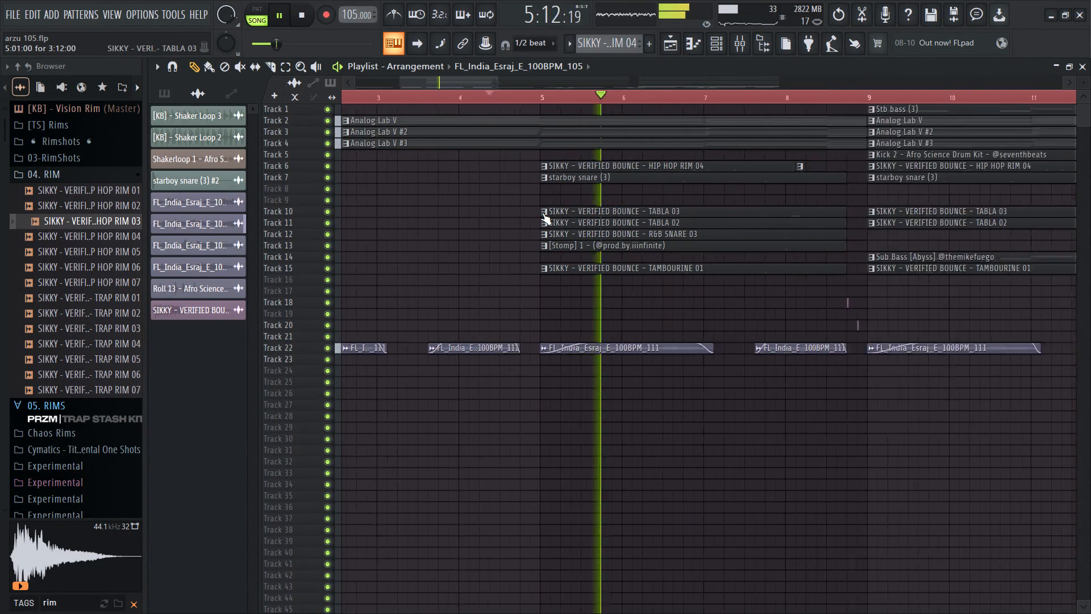
ctrl+scroll(542, 213, up, 5)
ctrl+scroll(542, 213, down, 13)
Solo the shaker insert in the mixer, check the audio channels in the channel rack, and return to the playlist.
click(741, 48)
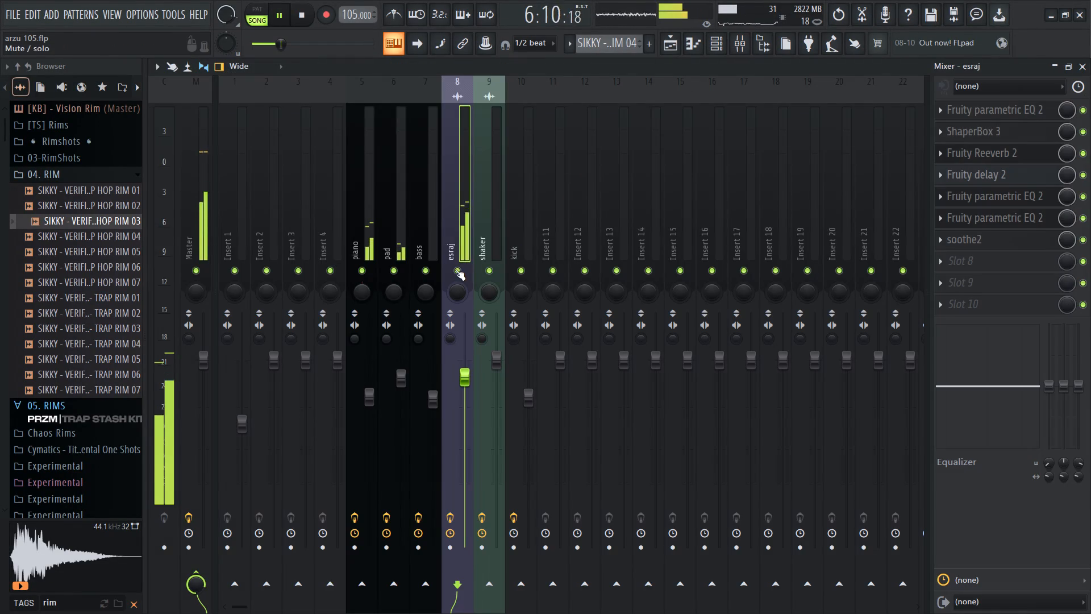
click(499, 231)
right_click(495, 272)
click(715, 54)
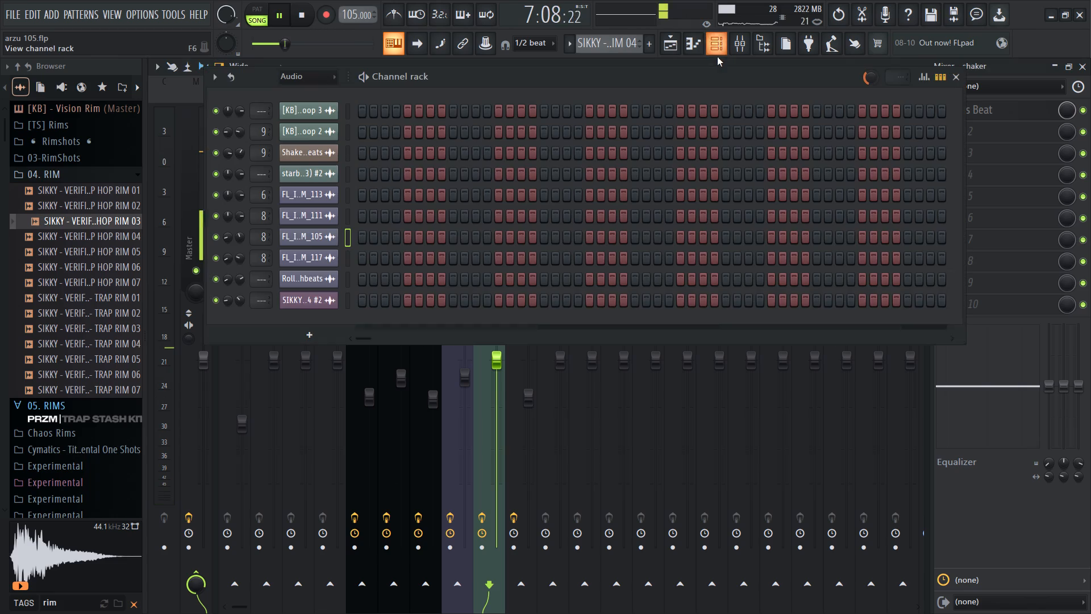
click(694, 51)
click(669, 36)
Move the playback position to bar 17 of the playlist and stop playback.
scroll(696, 244, up, 3)
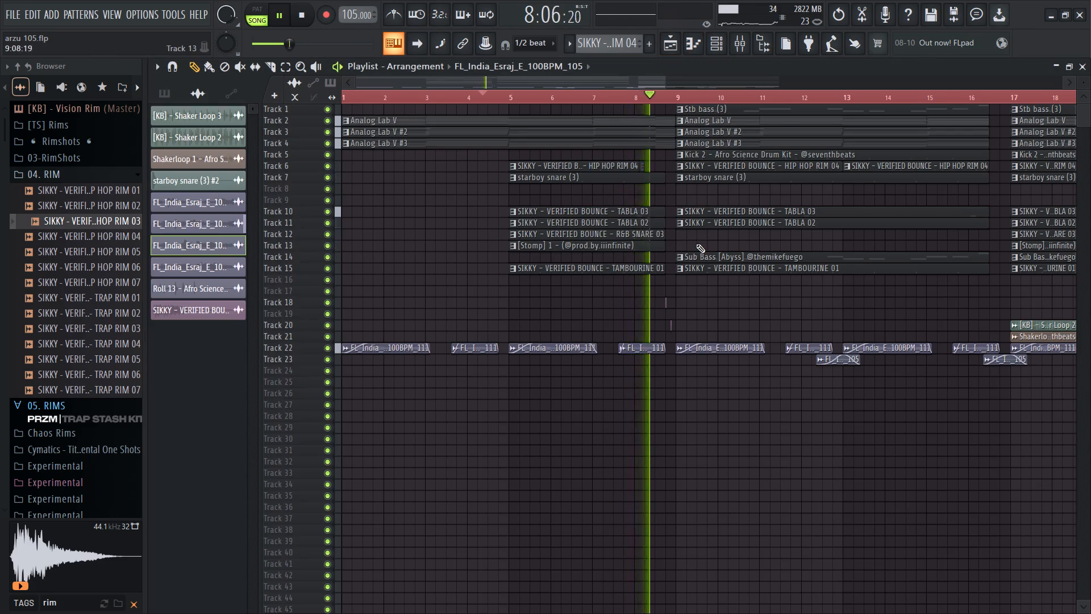
scroll(696, 244, up, 4)
ctrl+scroll(603, 239, down, 13)
ctrl+scroll(633, 229, up, 8)
alt+scroll(636, 213, up, 8)
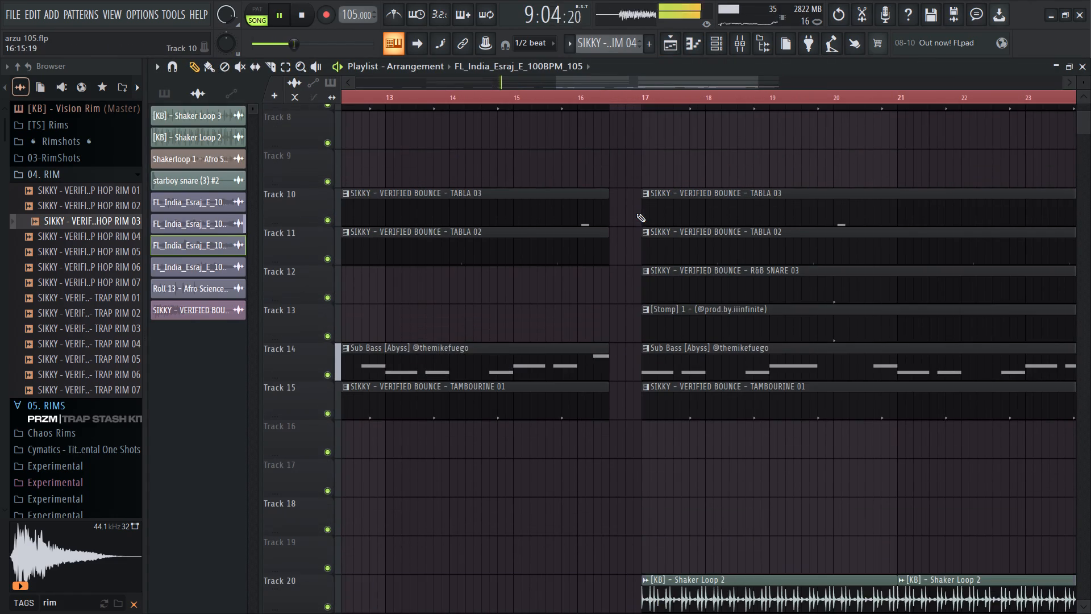
click(642, 92)
key(space)
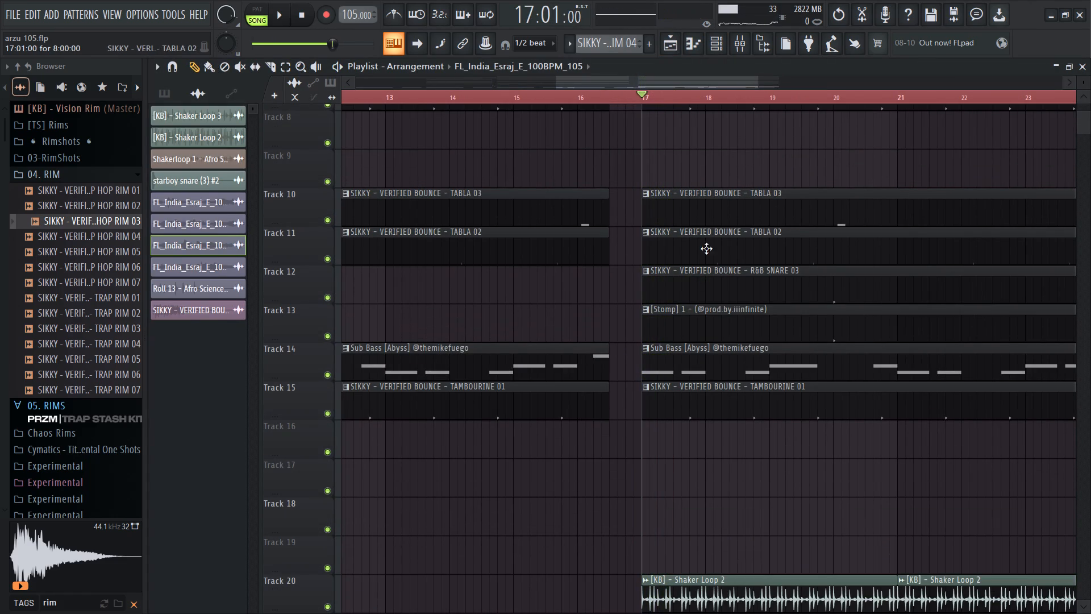
Examine which pattern clips are used on tracks 1 to 20 in the section starting at bar 17.
click(694, 292)
click(694, 218)
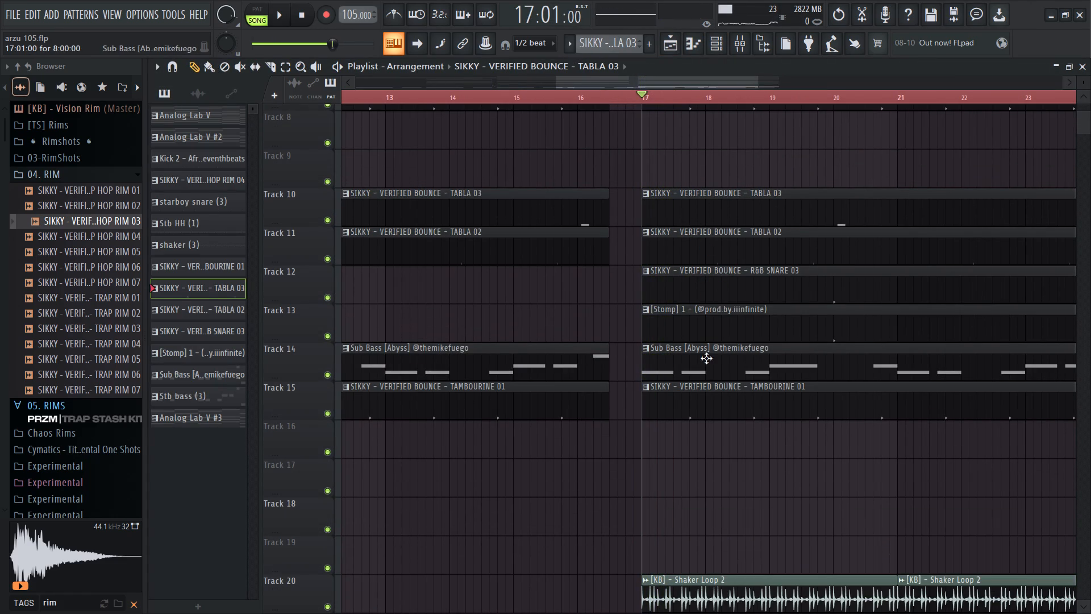
scroll(690, 329, up, 9)
ctrl+scroll(690, 331, up, 9)
ctrl+scroll(693, 305, down, 6)
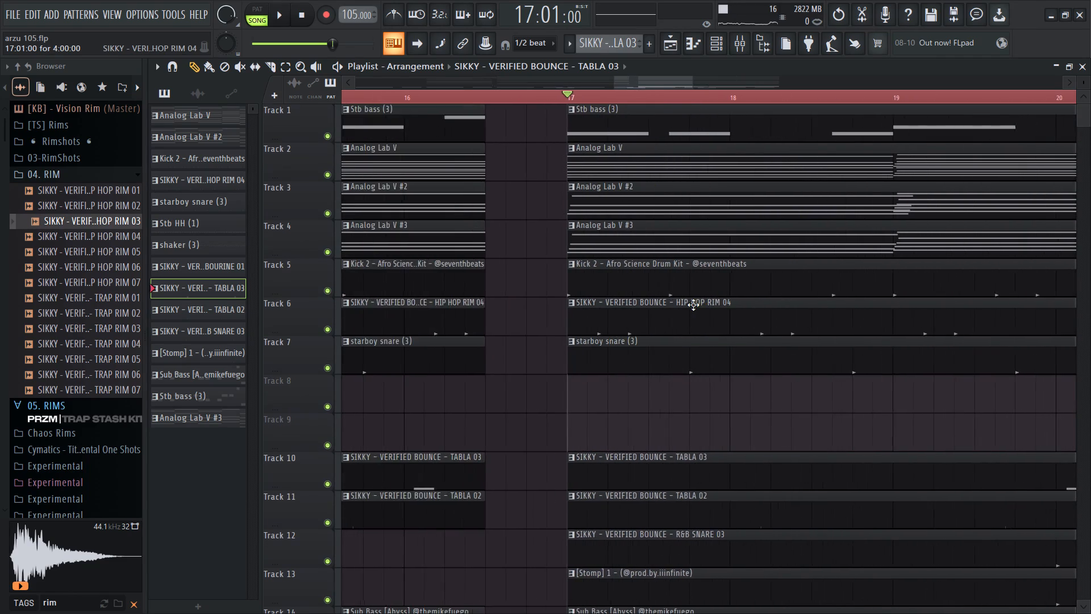
ctrl+scroll(693, 305, down, 18)
ctrl+scroll(692, 307, up, 8)
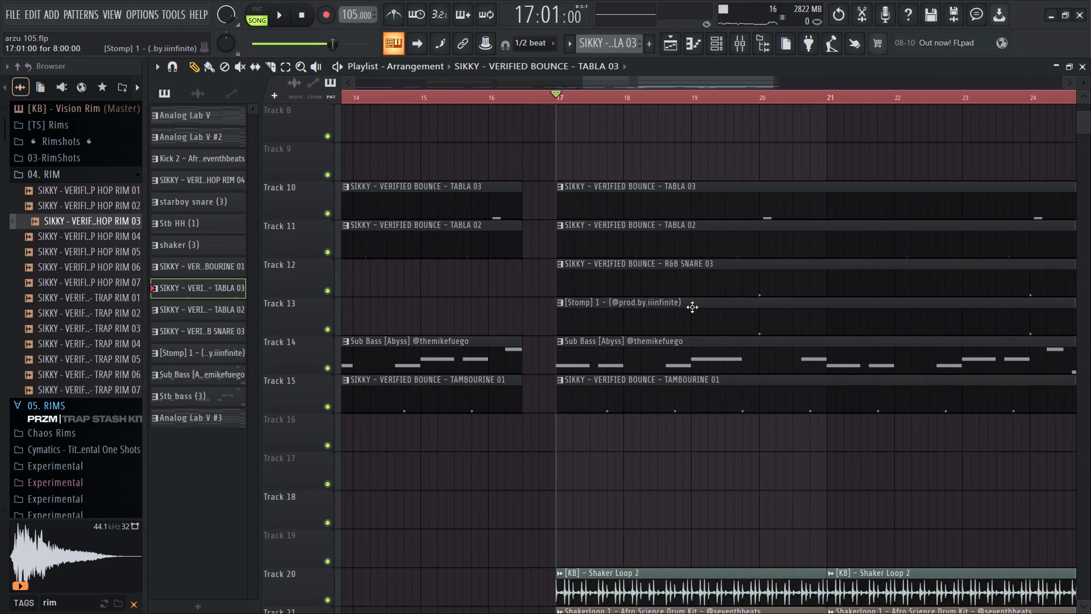
ctrl+scroll(475, 296, up, 4)
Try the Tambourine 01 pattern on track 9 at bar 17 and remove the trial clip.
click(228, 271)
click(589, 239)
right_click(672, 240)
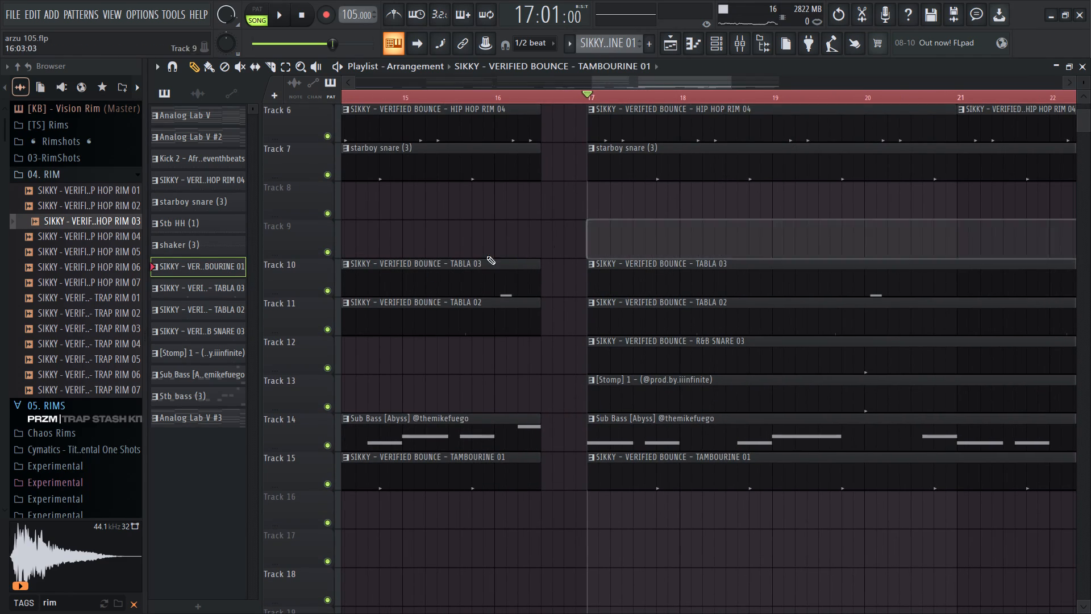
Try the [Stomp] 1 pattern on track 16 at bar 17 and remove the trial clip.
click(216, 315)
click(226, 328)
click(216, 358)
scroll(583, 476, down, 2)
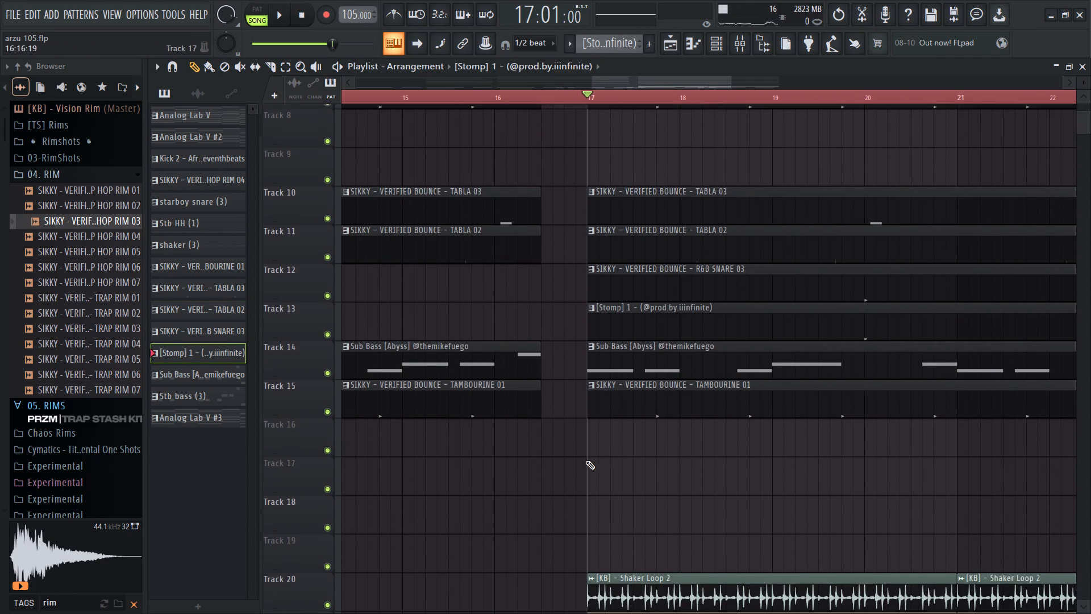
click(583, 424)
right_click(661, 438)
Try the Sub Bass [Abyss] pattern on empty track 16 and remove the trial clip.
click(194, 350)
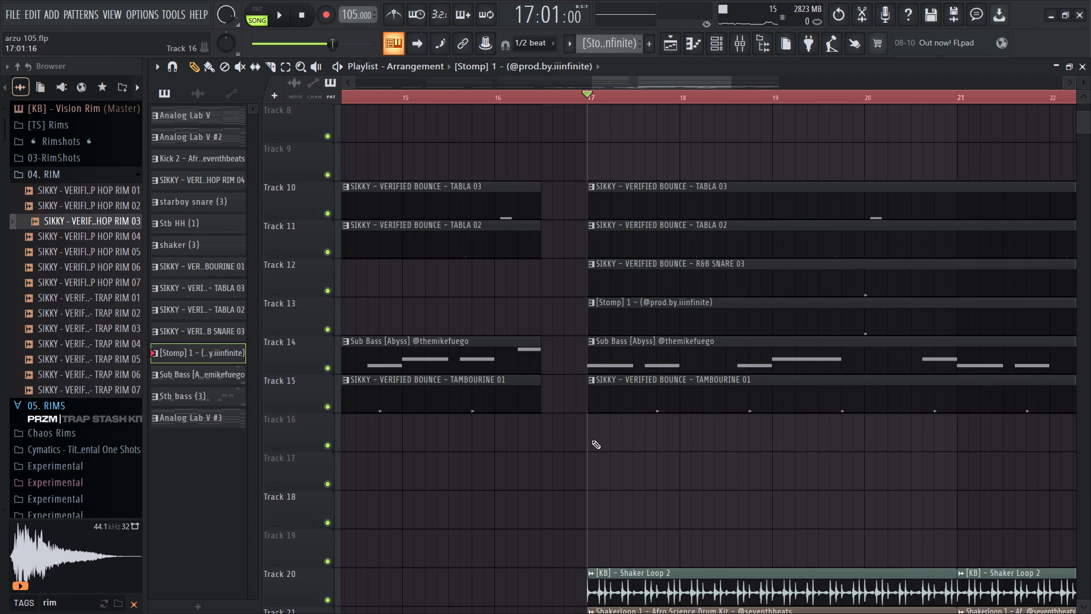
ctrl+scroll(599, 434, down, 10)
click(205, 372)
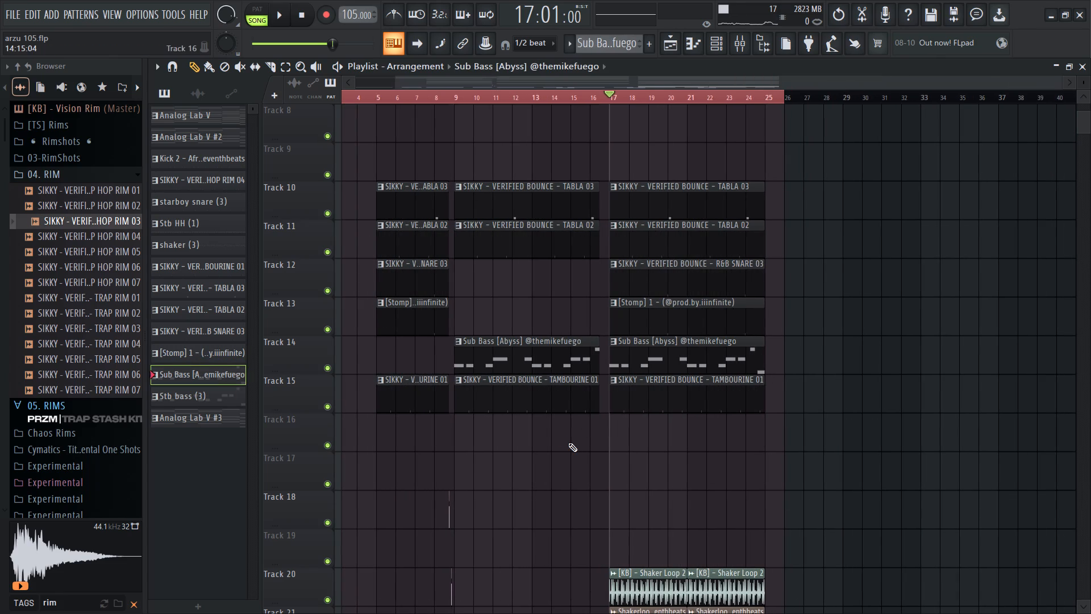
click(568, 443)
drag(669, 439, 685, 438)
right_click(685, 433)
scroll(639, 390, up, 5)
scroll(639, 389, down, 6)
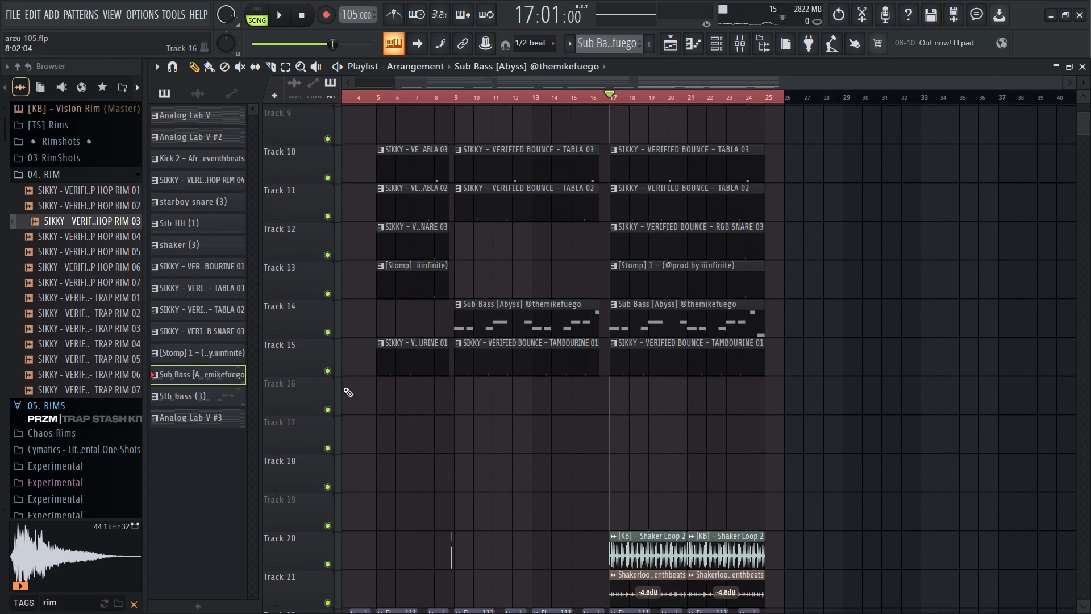
Place the Stb bass (3) pattern on track 16, aligned to start at bar 17.
click(223, 399)
click(205, 420)
click(219, 395)
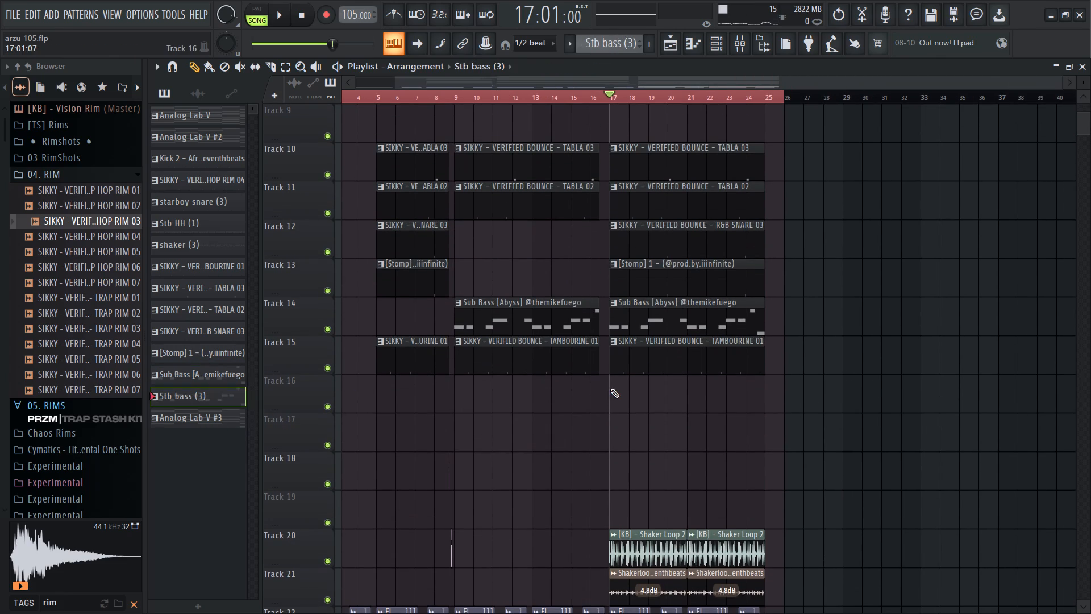
click(626, 406)
drag(693, 404, 674, 406)
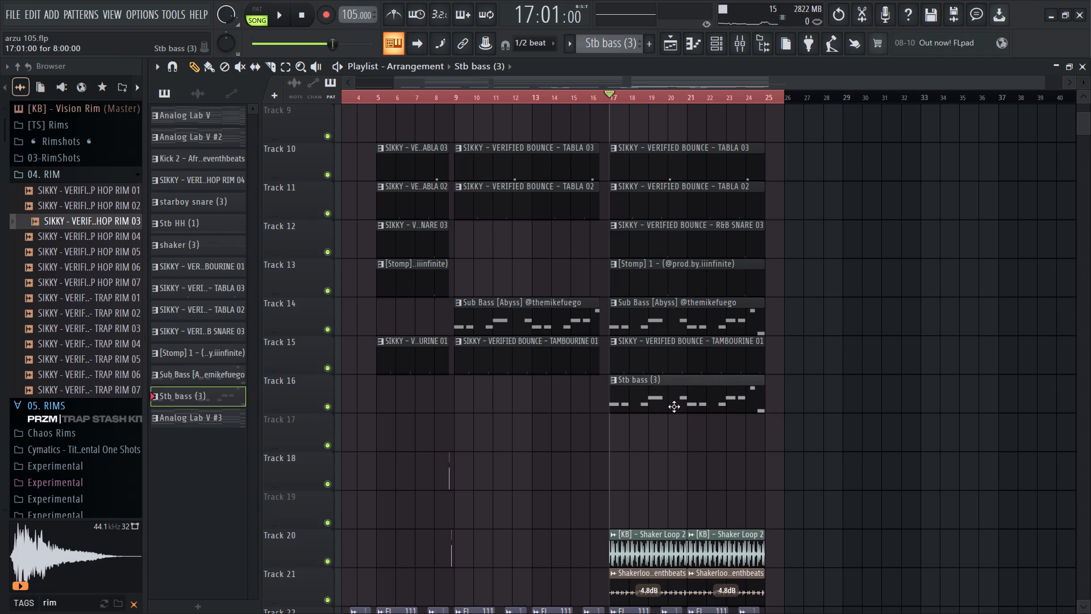
drag(674, 406, 675, 406)
ctrl+scroll(615, 414, up, 8)
ctrl+scroll(615, 414, down, 5)
click(631, 404)
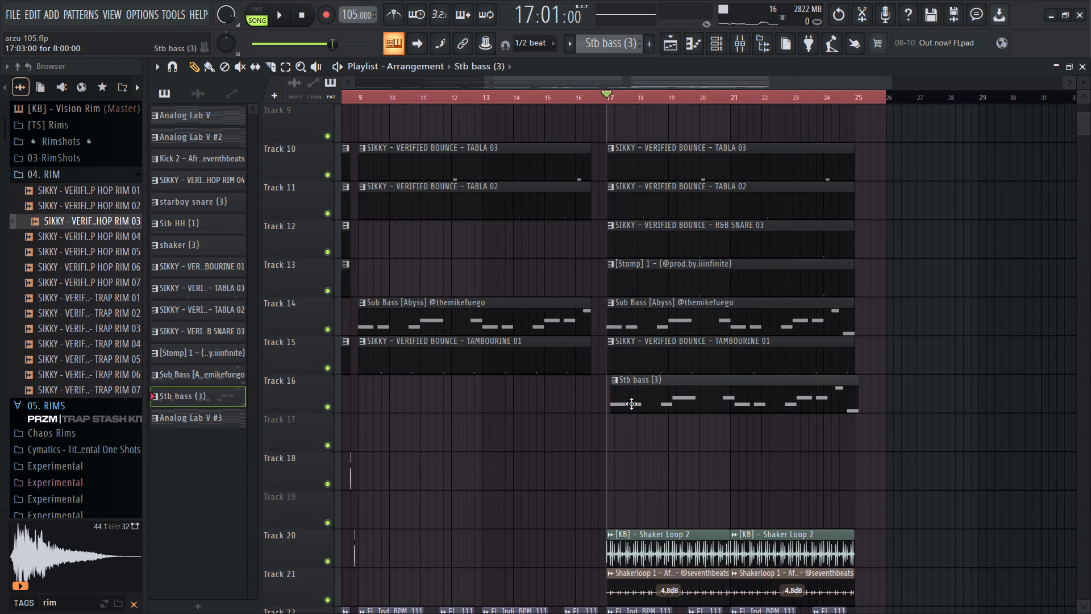
Clear the solo in the mixer so that every insert plays during playback.
key(space)
click(741, 34)
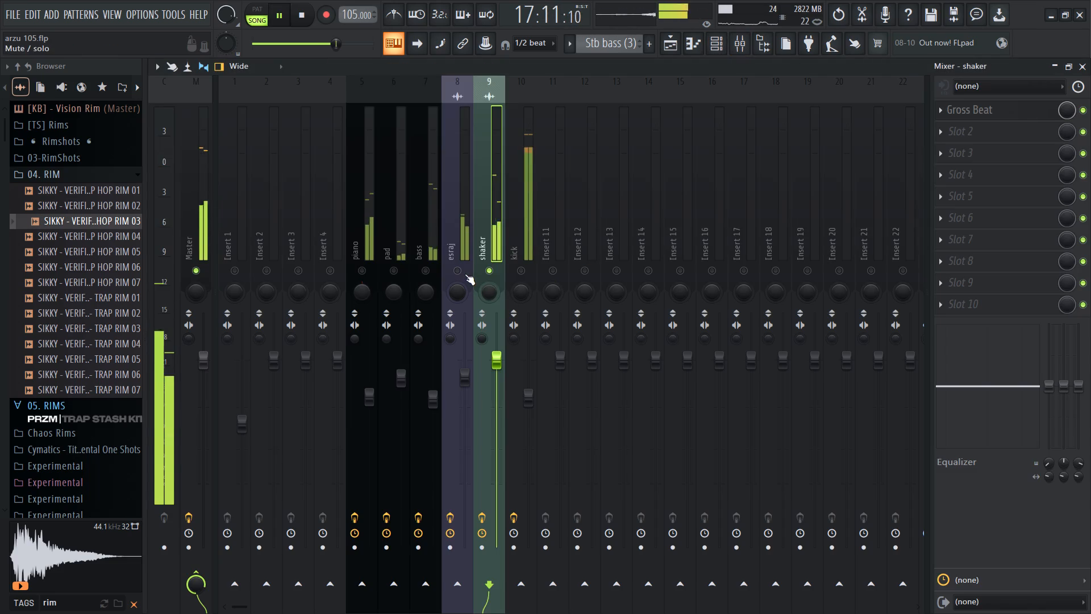
key(space)
right_click(465, 274)
key(space)
right_click(464, 273)
Return to the playlist and listen to the arrangement from just before bar 17.
click(670, 38)
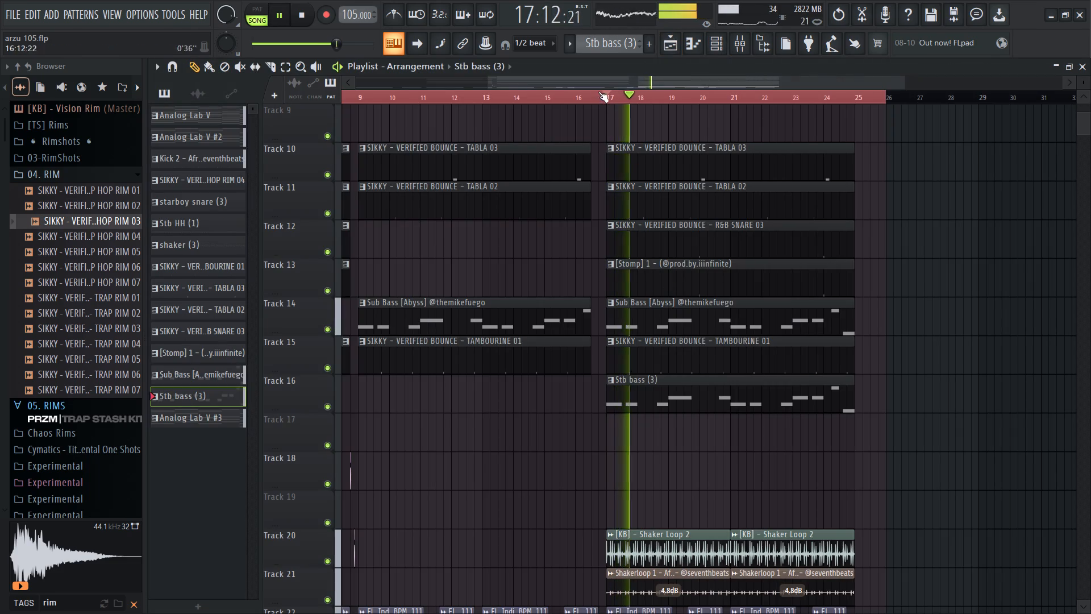
click(598, 92)
ctrl+scroll(606, 246, up, 11)
ctrl+scroll(614, 256, down, 13)
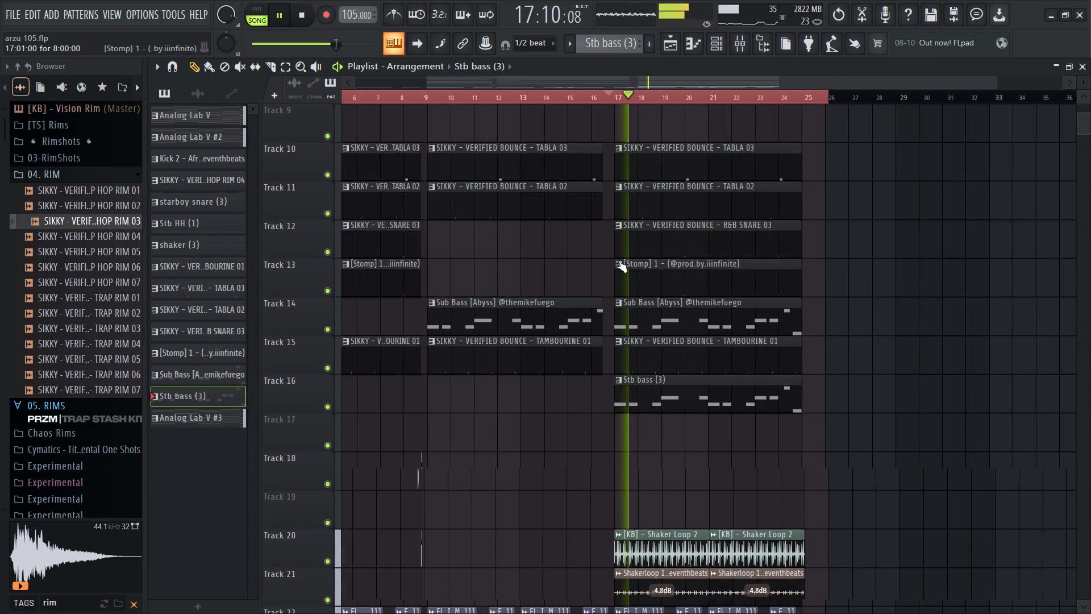
ctrl+scroll(493, 345, up, 6)
ctrl+scroll(432, 272, down, 11)
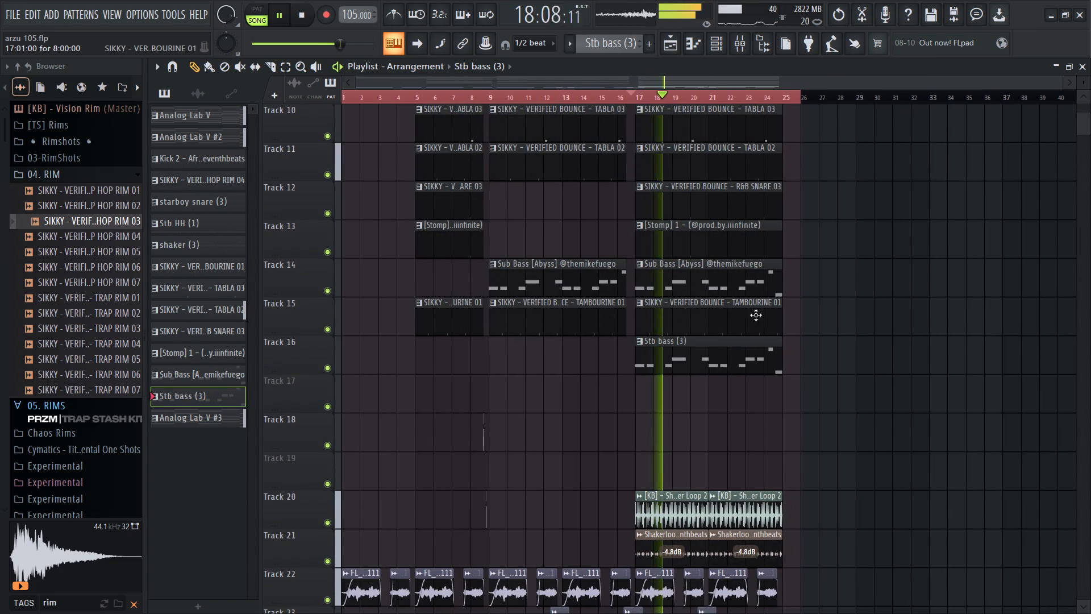
Move all three Tambourine 01 clips from track 15 down to track 17.
ctrl+drag(772, 315, 413, 322)
key(shift+Down)
key(shift+Down)
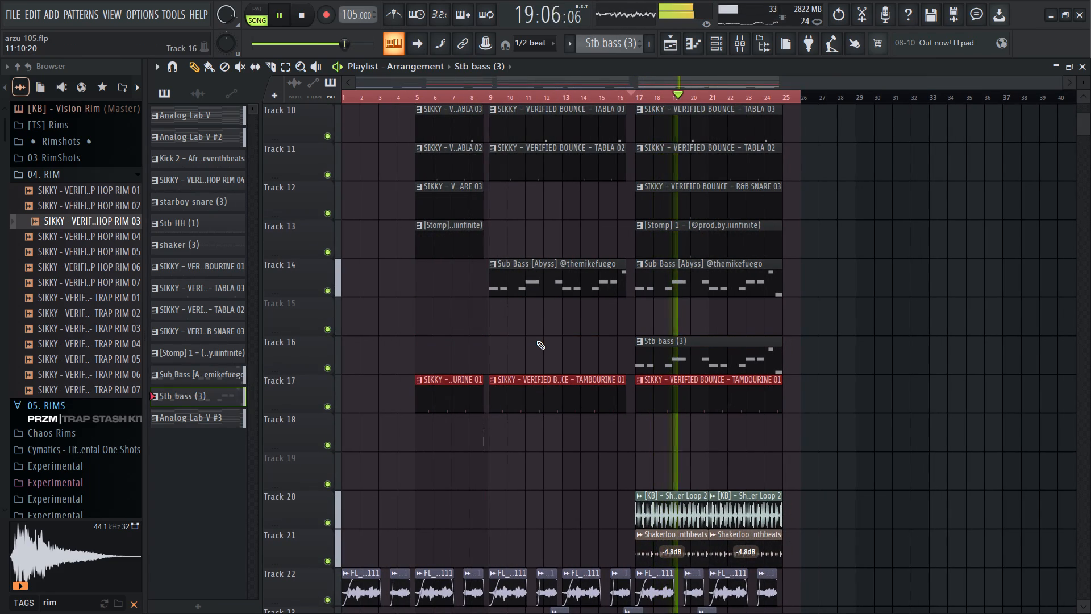
Stop playback and move the Stb bass (3) clip from track 16 up to track 15, keeping it at bar 17.
key(space)
drag(652, 346, 651, 299)
ctrl+scroll(641, 320, up, 3)
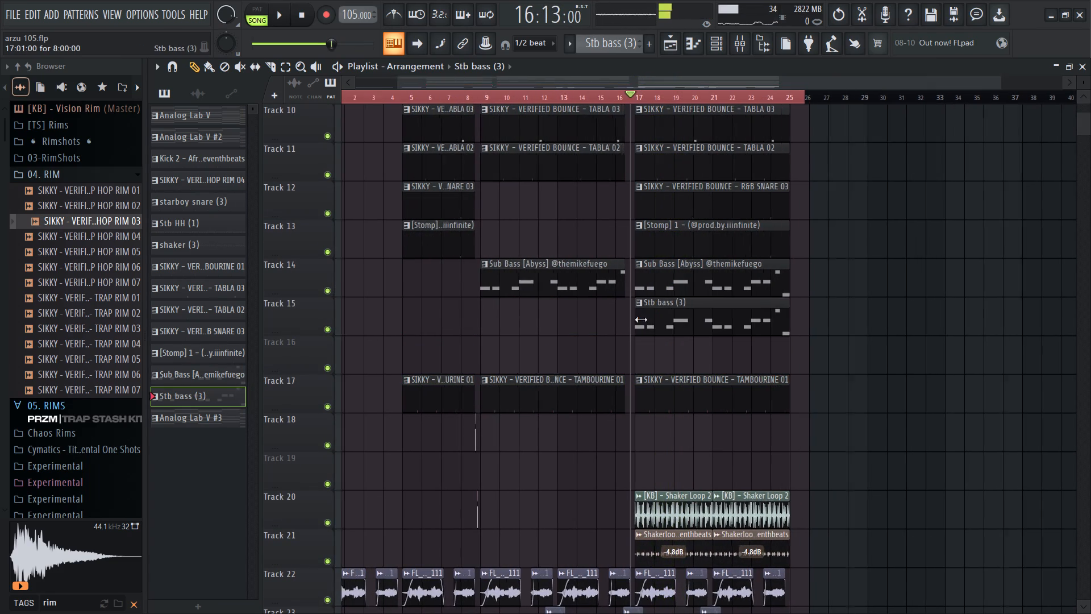
ctrl+scroll(641, 320, up, 4)
click(643, 320)
ctrl+scroll(549, 337, down, 5)
Add another Stb bass (3) clip on track 15 starting at bar 9.
click(593, 312)
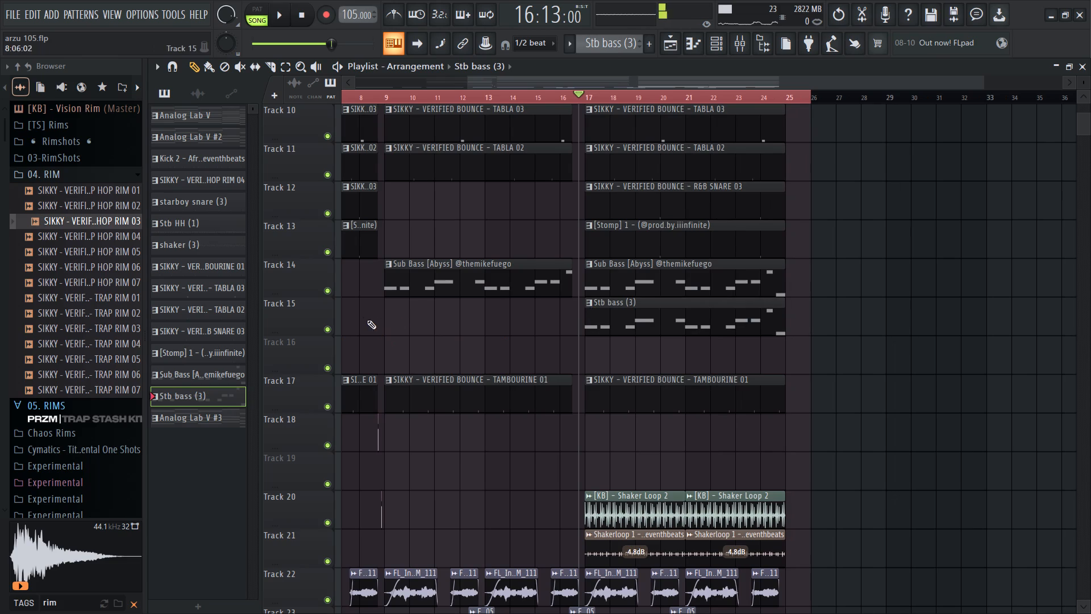
click(388, 311)
click(441, 309)
Shorten the bar 9 Stb bass (3) clip to a length of 7:10:00.
ctrl+scroll(485, 331, up, 4)
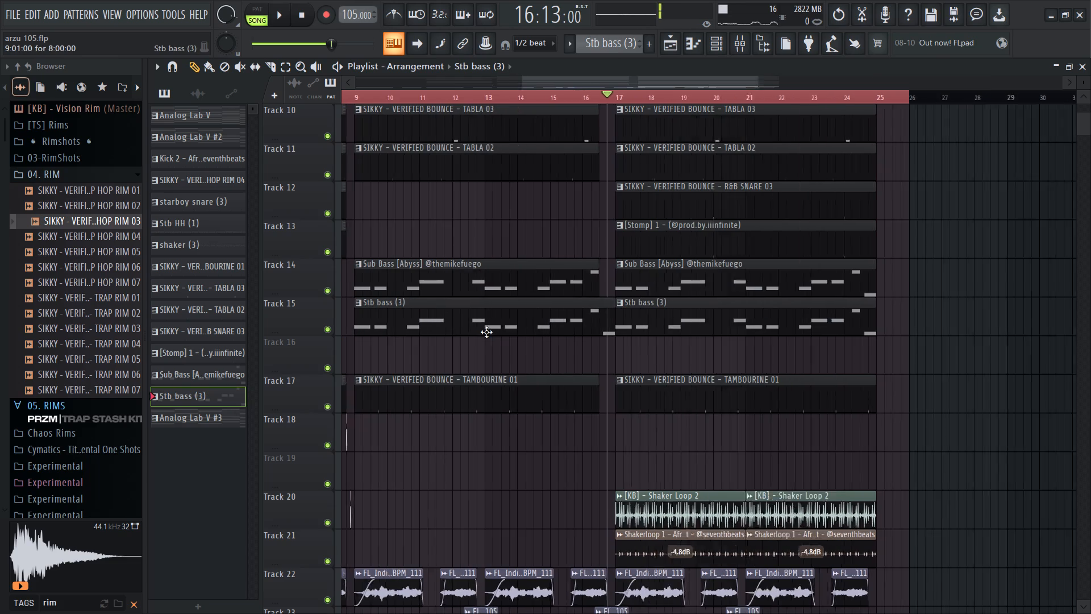
ctrl+scroll(486, 332, up, 3)
key(space)
key(space)
drag(778, 308, 749, 311)
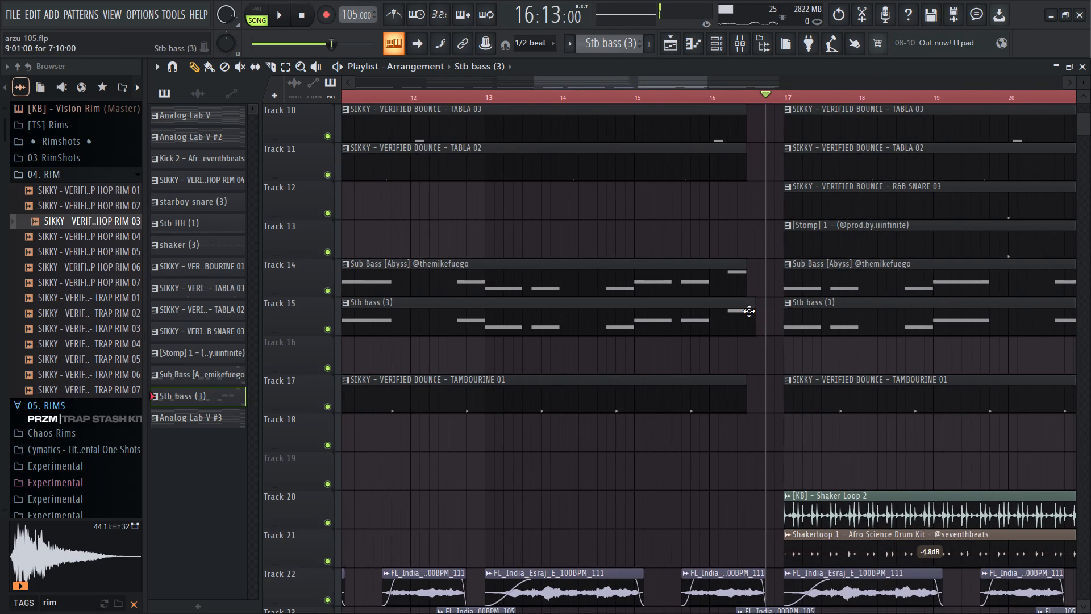
Play from just before bar 15 and solo the bass insert in the mixer.
click(618, 90)
key(space)
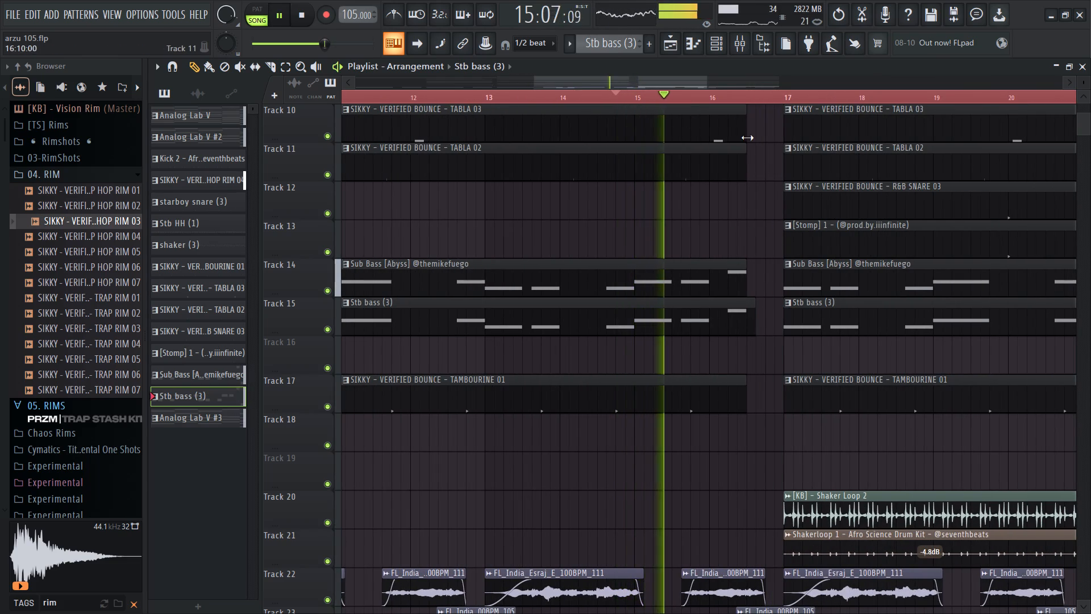
click(744, 40)
key(space)
right_click(431, 268)
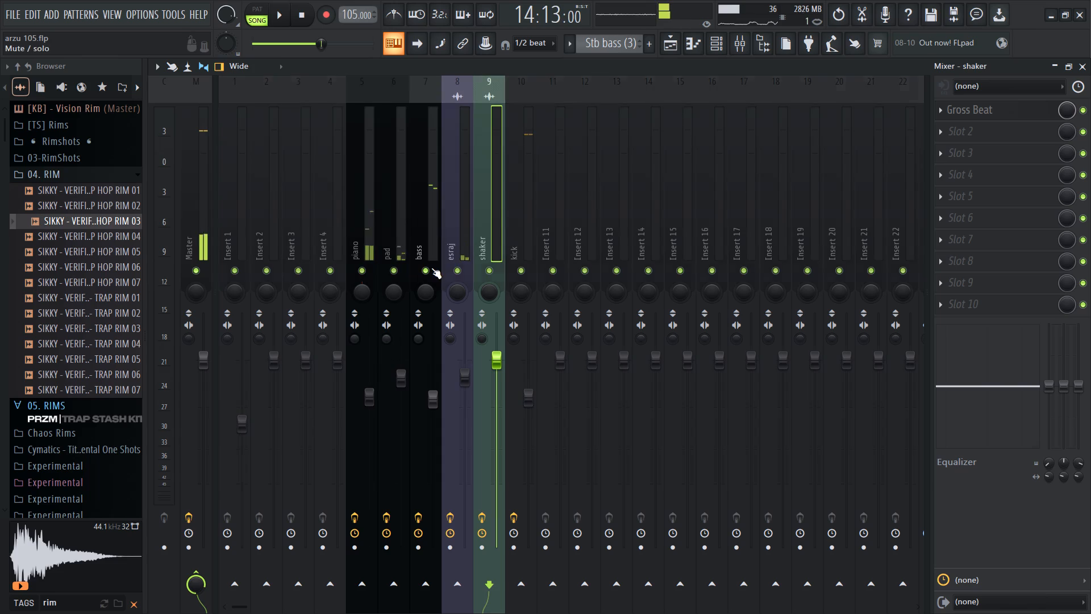
key(space)
click(423, 214)
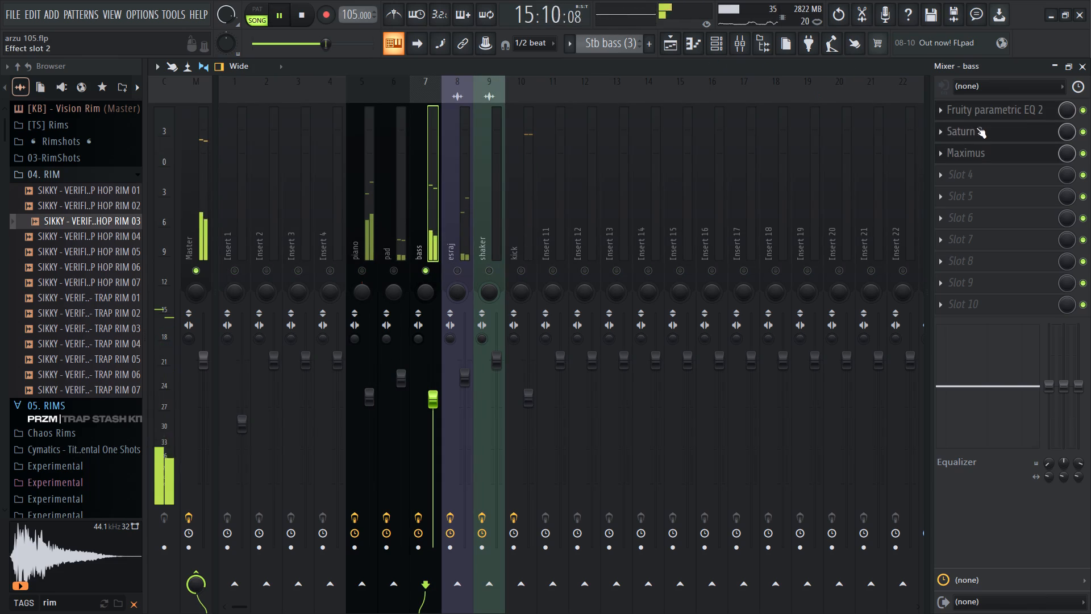
Raise the band 1 crossover frequency in the bass insert's Saturn 2 to about 133.25 Hz.
double_click(1002, 127)
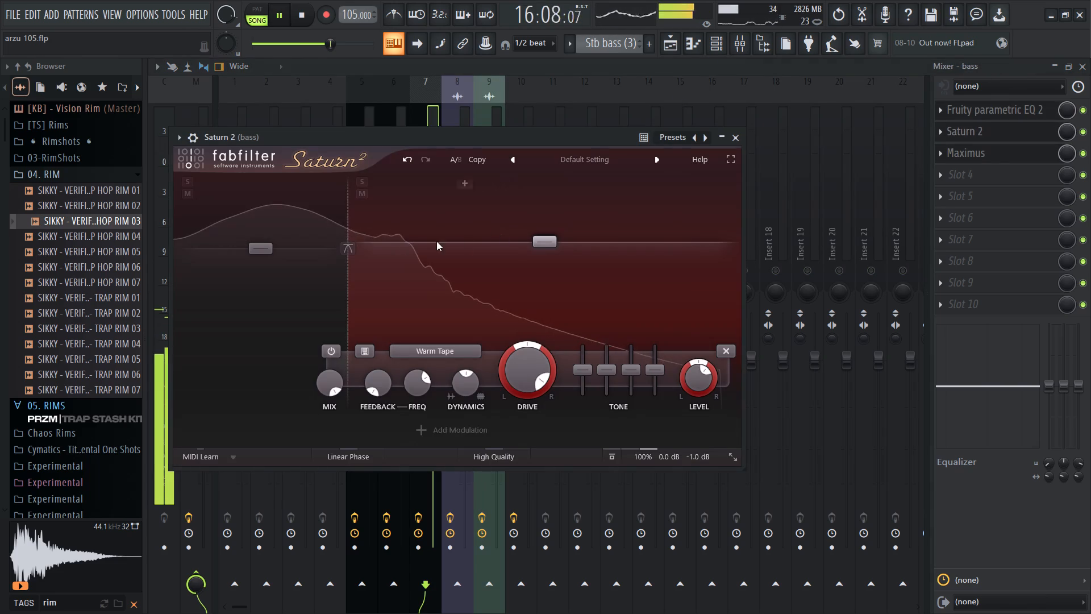
drag(348, 236, 357, 236)
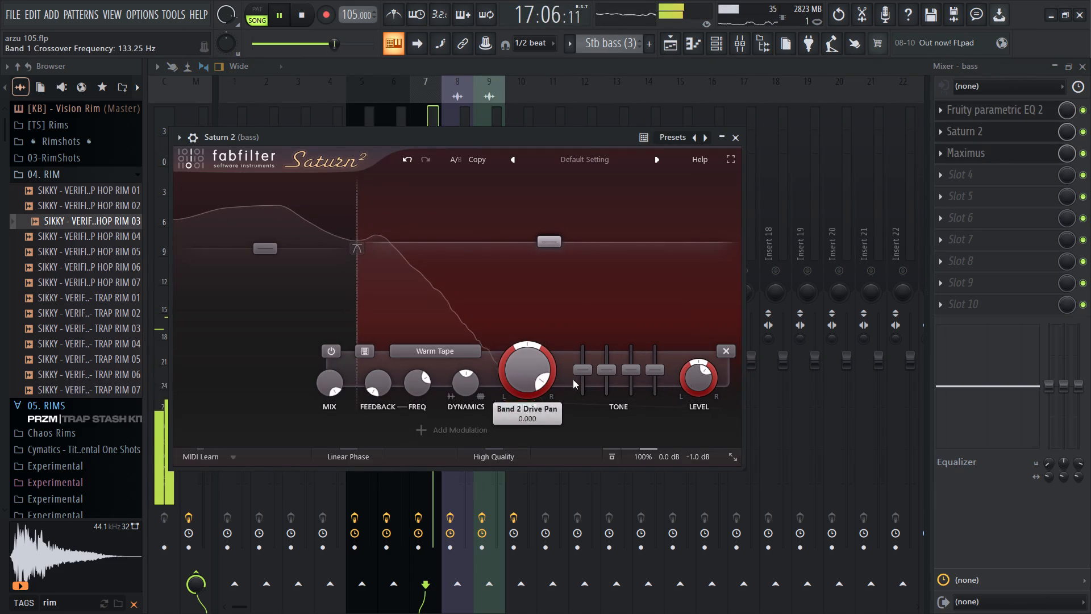
Return to the playlist and open the channel rack showing the Stb bass (3) channel.
click(667, 45)
click(727, 43)
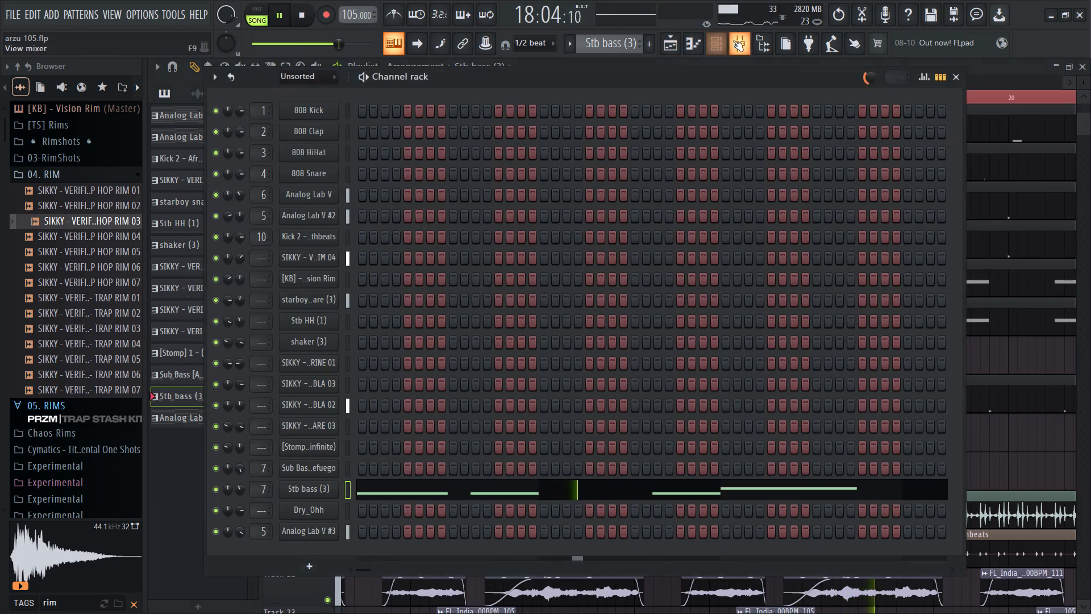
Turn off the bass insert's solo in the mixer, return to the playlist and stop playback.
click(733, 40)
right_click(422, 276)
click(669, 43)
ctrl+scroll(623, 230, down, 7)
ctrl+scroll(690, 255, up, 8)
ctrl+scroll(690, 255, down, 7)
ctrl+scroll(745, 314, up, 8)
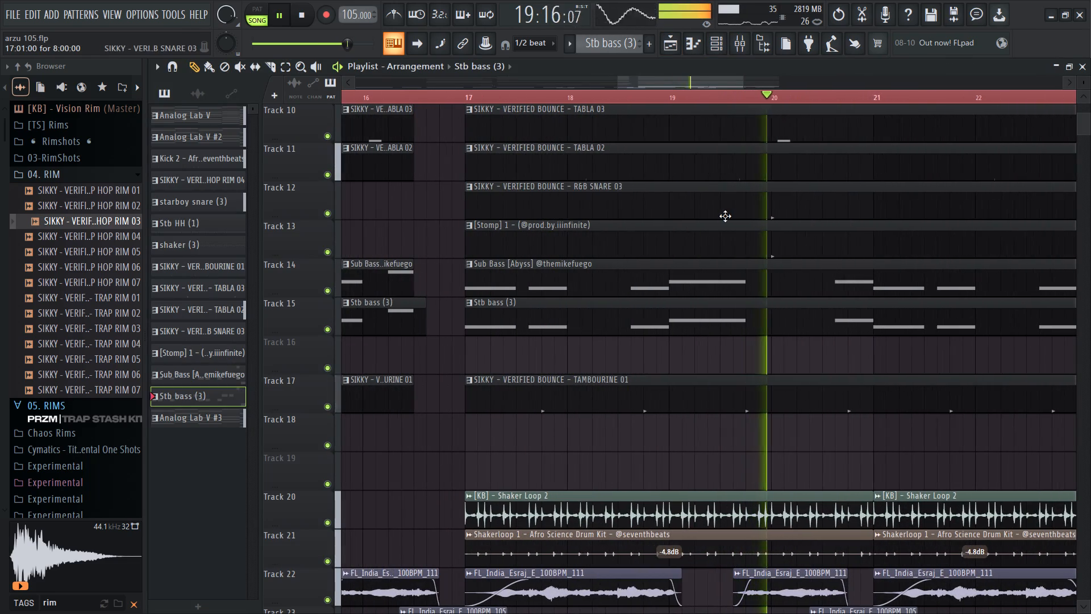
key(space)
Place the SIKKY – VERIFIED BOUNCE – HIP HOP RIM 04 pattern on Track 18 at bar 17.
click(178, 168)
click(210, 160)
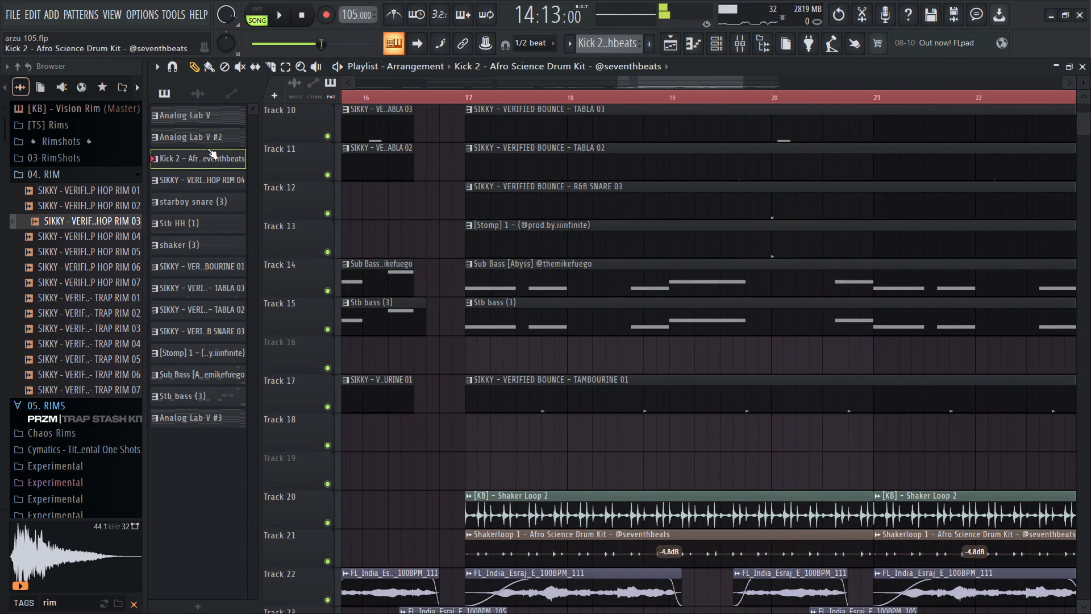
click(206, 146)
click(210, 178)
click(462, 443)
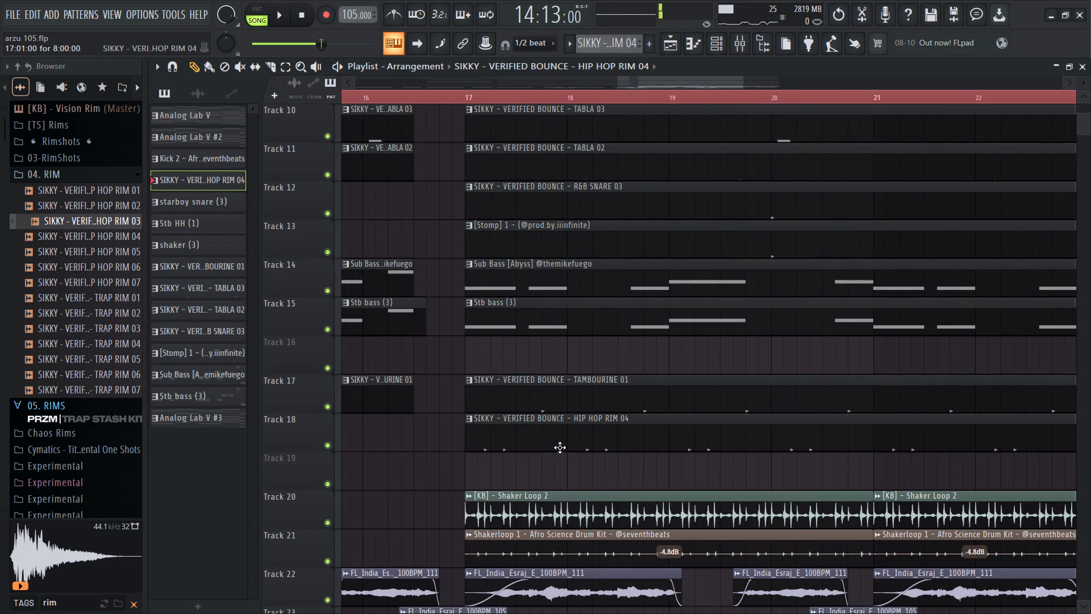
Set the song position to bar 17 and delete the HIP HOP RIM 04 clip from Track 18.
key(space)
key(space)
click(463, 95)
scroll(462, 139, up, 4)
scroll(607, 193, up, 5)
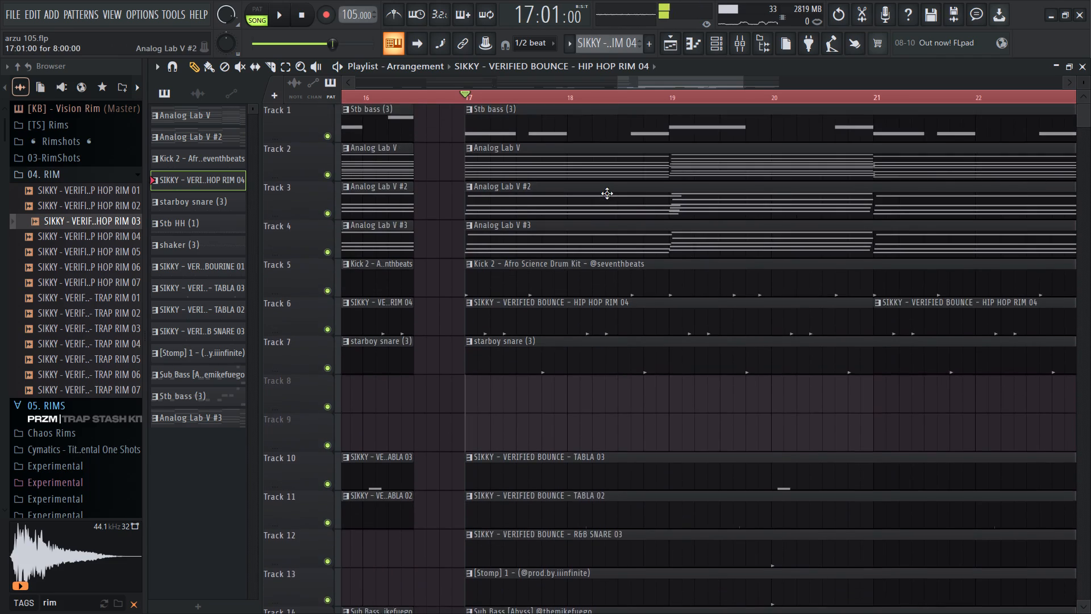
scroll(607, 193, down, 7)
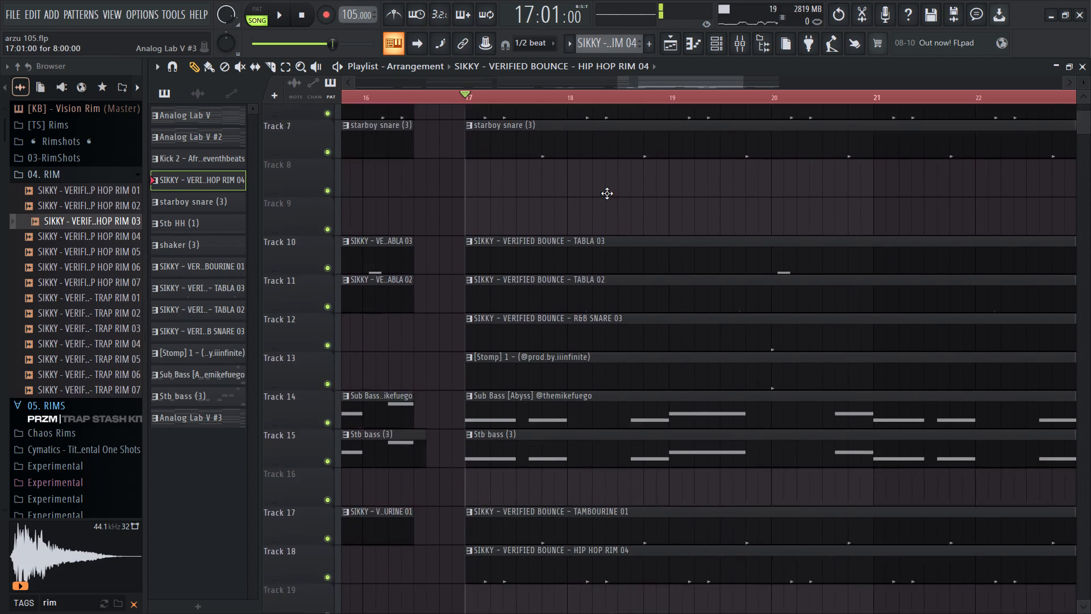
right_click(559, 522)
Select the starboy snare (3) pattern.
click(208, 204)
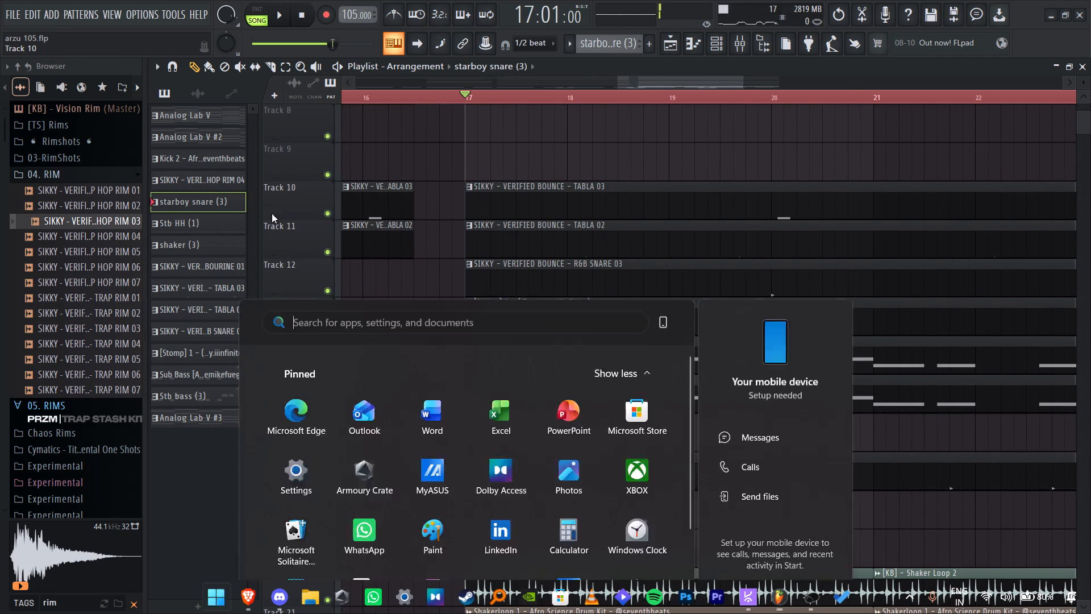
Switch to Instagram, unmute the first video post in the feed and view its collaborators.
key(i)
click(663, 219)
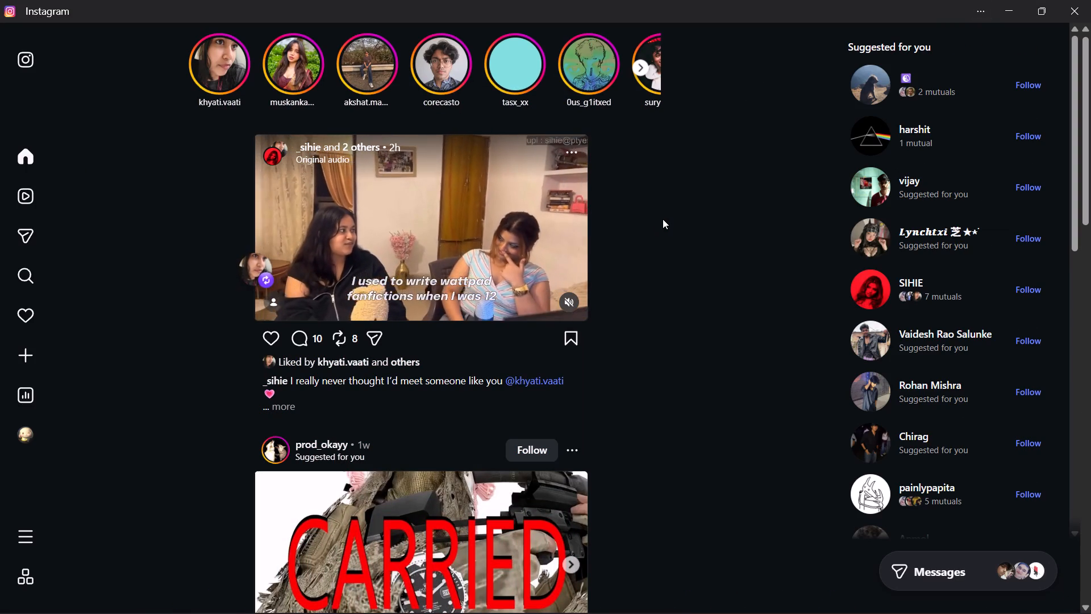
click(572, 305)
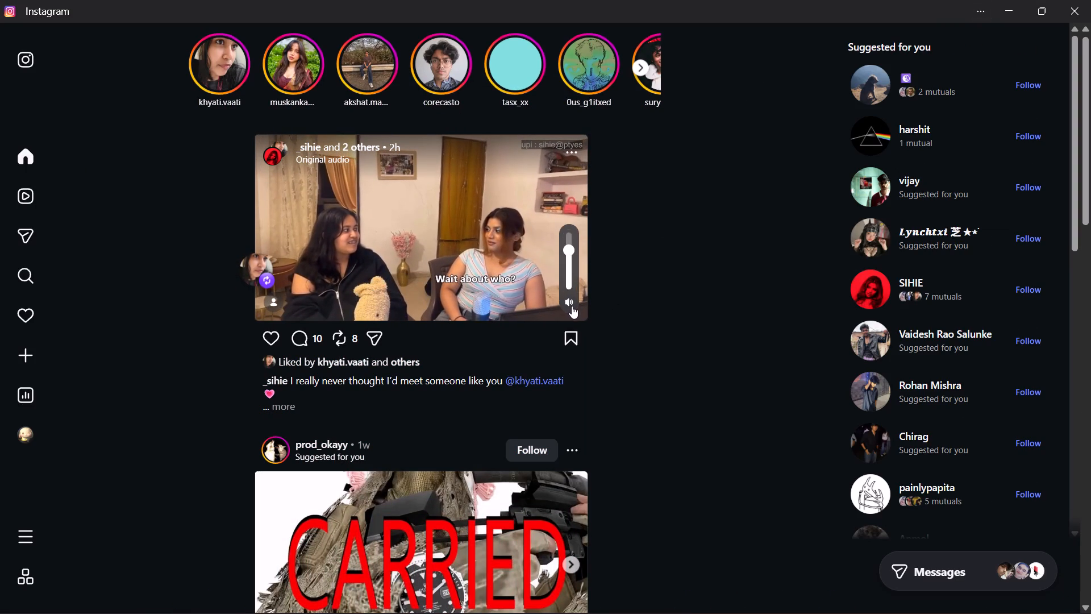
click(373, 150)
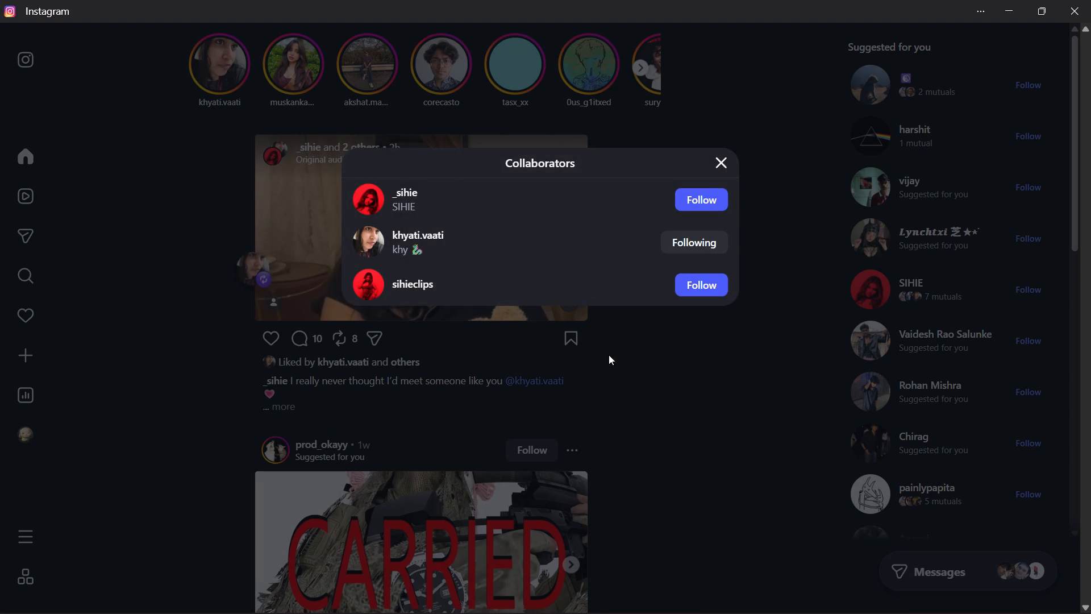
click(609, 355)
Like the first video post in the feed and open its comments.
click(311, 338)
click(282, 339)
click(296, 334)
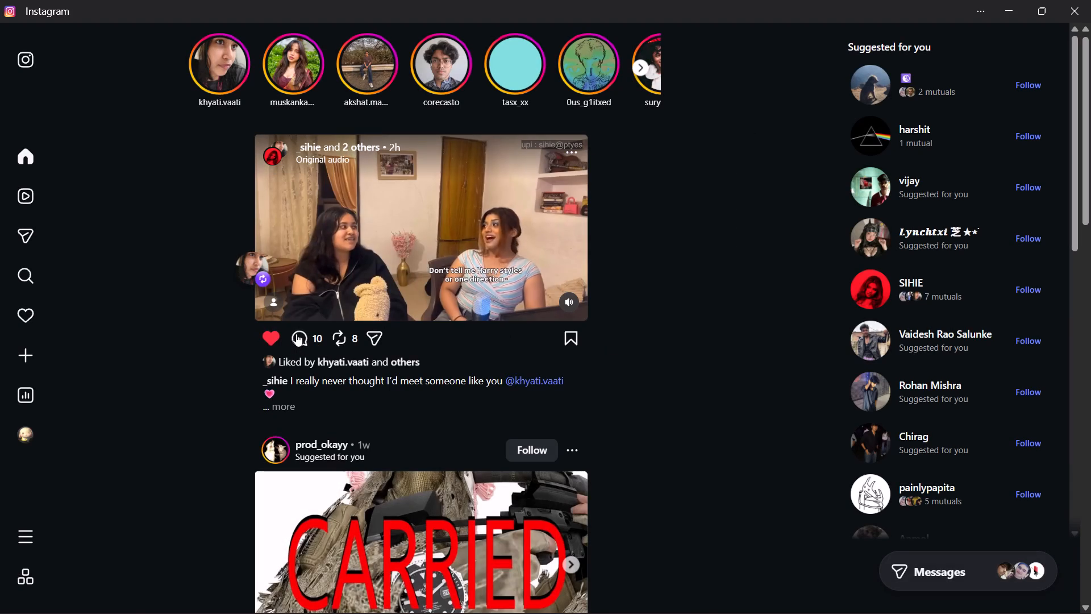
scroll(738, 517, down, 3)
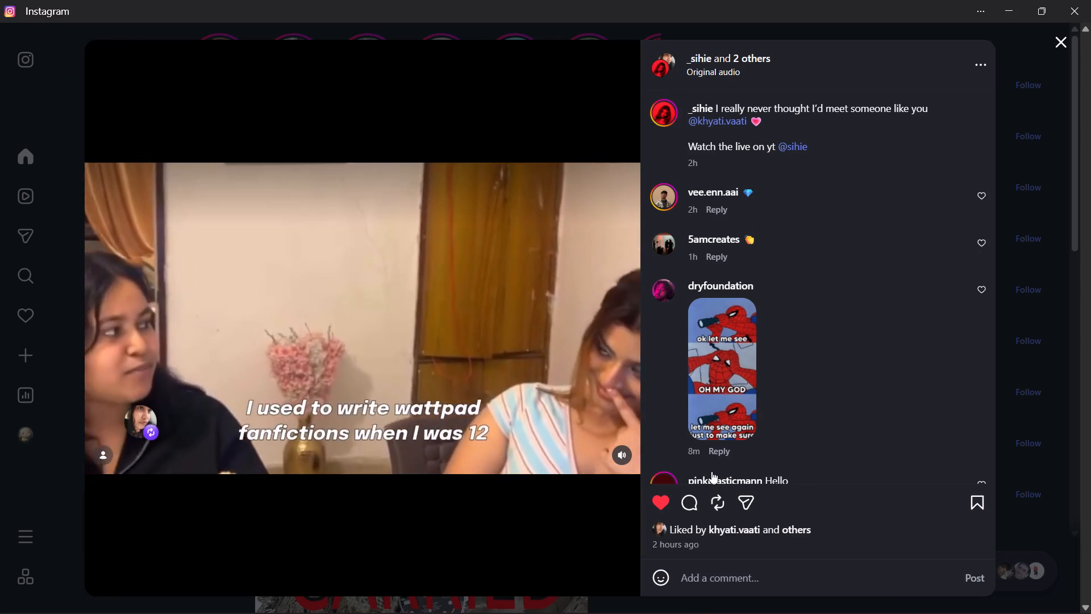
scroll(547, 314, down, 5)
Post the comment "hamare zamane ke gulzar sahab" on the video.
click(727, 574)
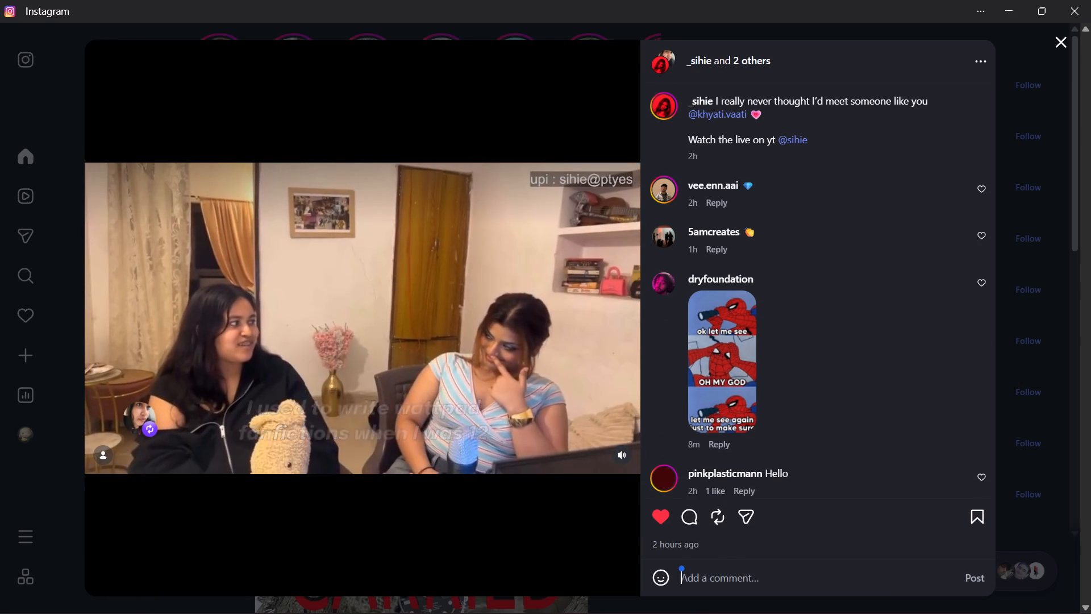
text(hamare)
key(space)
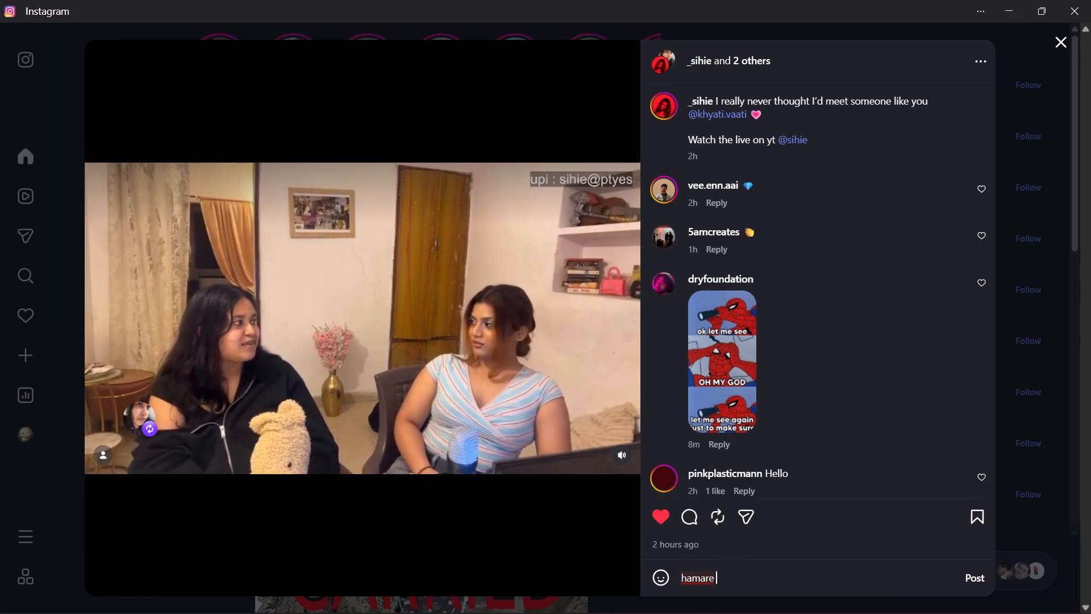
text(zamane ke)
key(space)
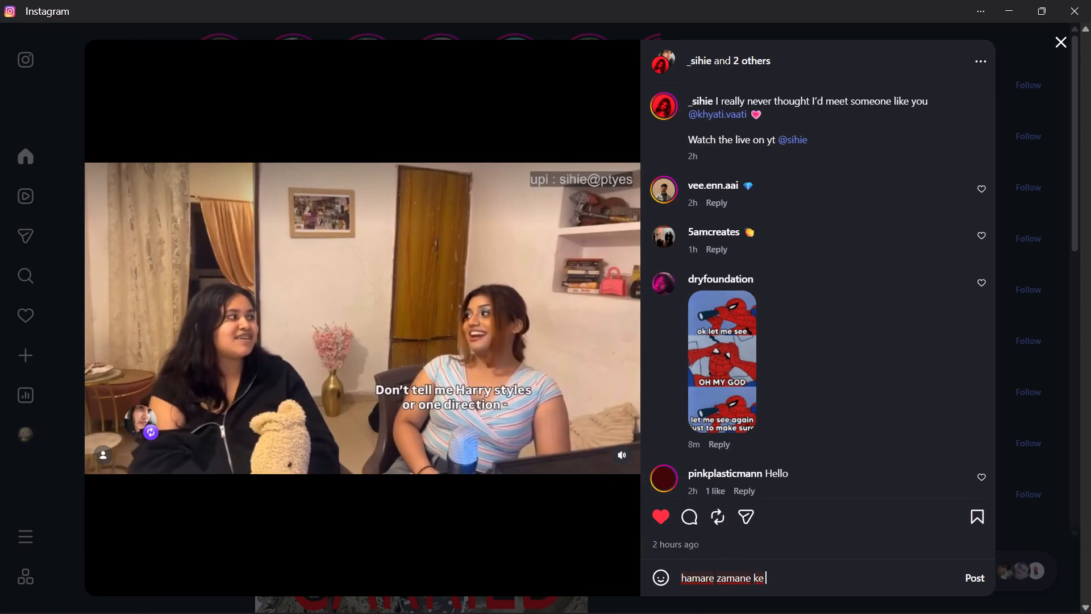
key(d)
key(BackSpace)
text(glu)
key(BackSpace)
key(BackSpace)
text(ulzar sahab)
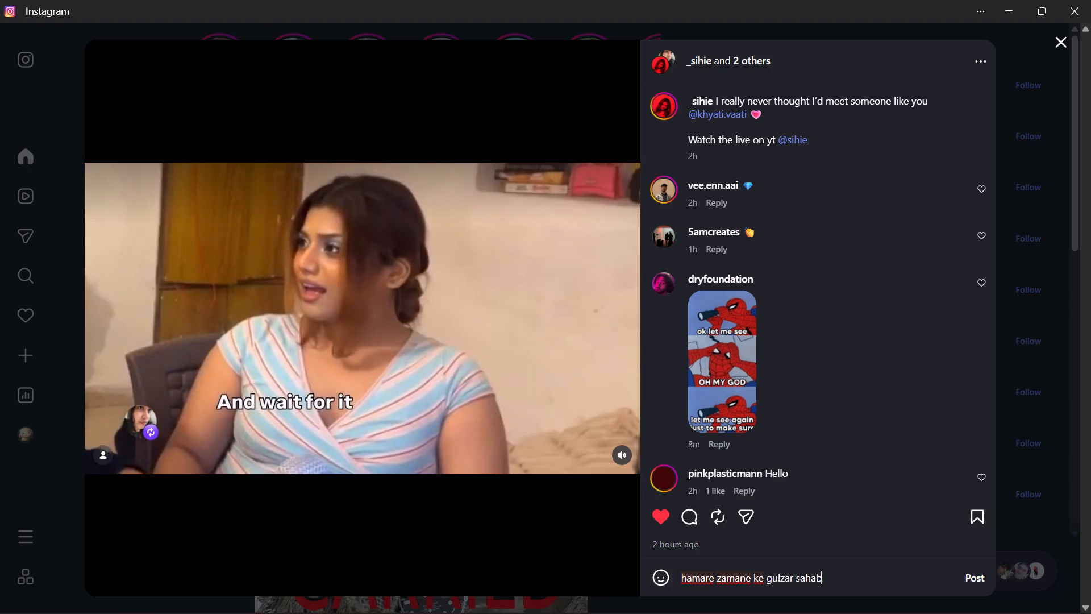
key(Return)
Look through the remaining comments on the video post and leave the post view.
scroll(816, 391, down, 6)
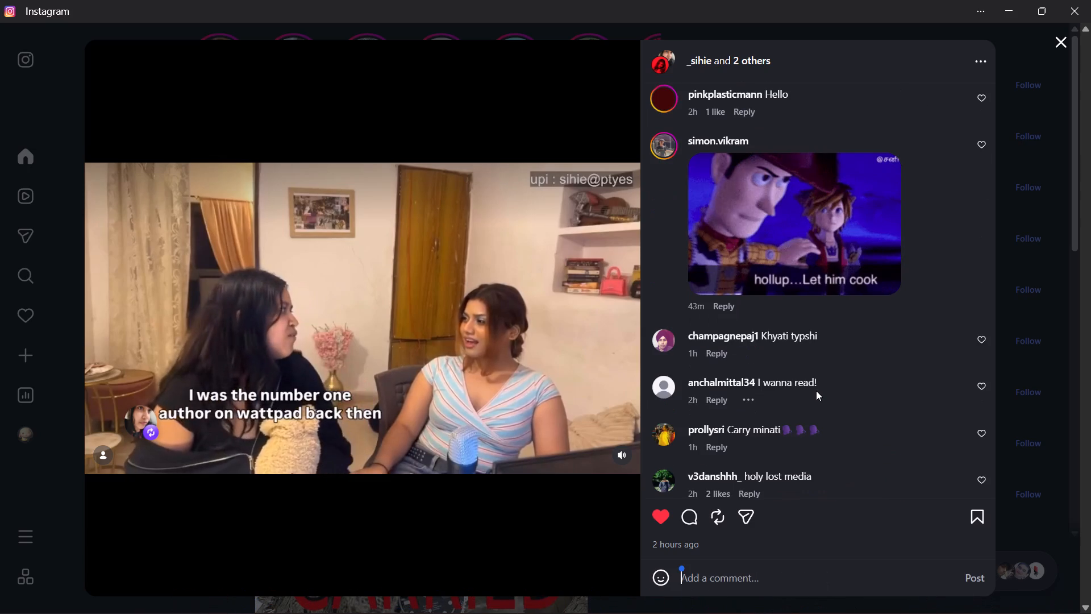
scroll(816, 391, down, 9)
click(1029, 298)
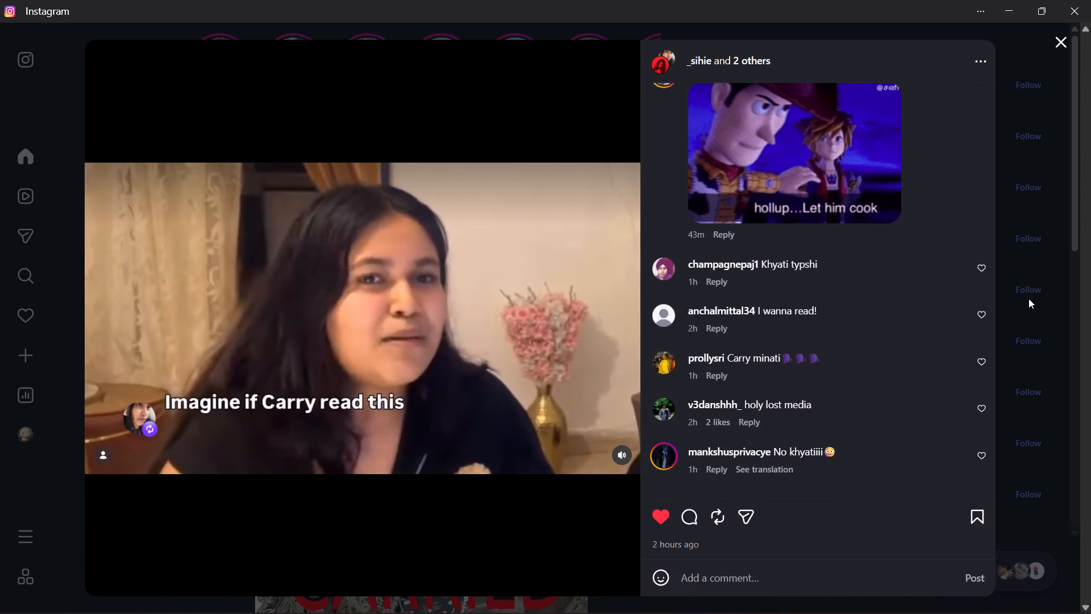
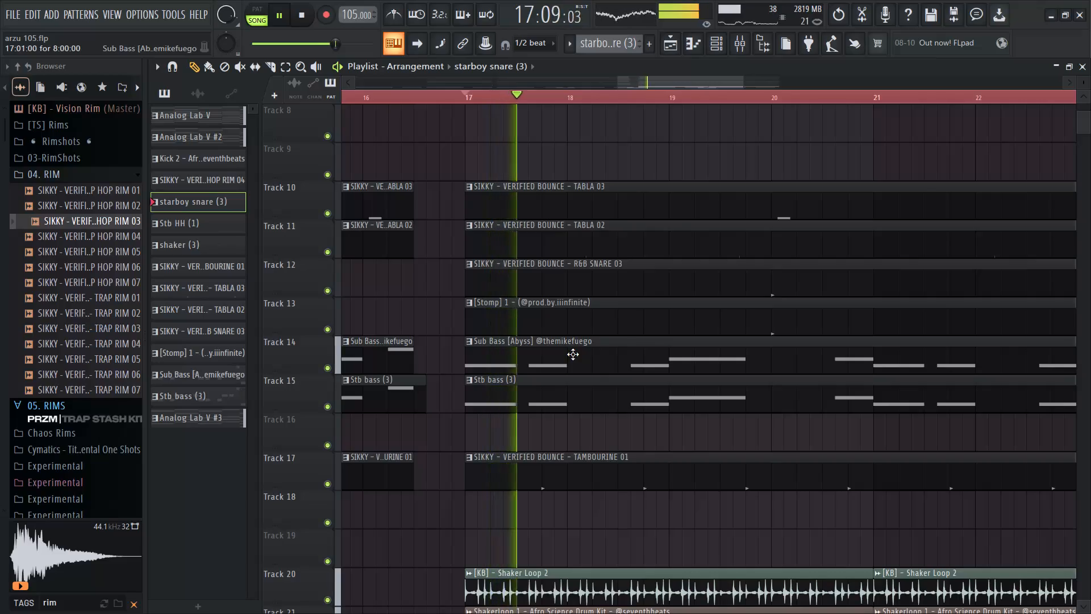
Stop playback and place the Stb HH (1) pattern on Track 16 at the start of bar 17.
ctrl+scroll(571, 355, down, 8)
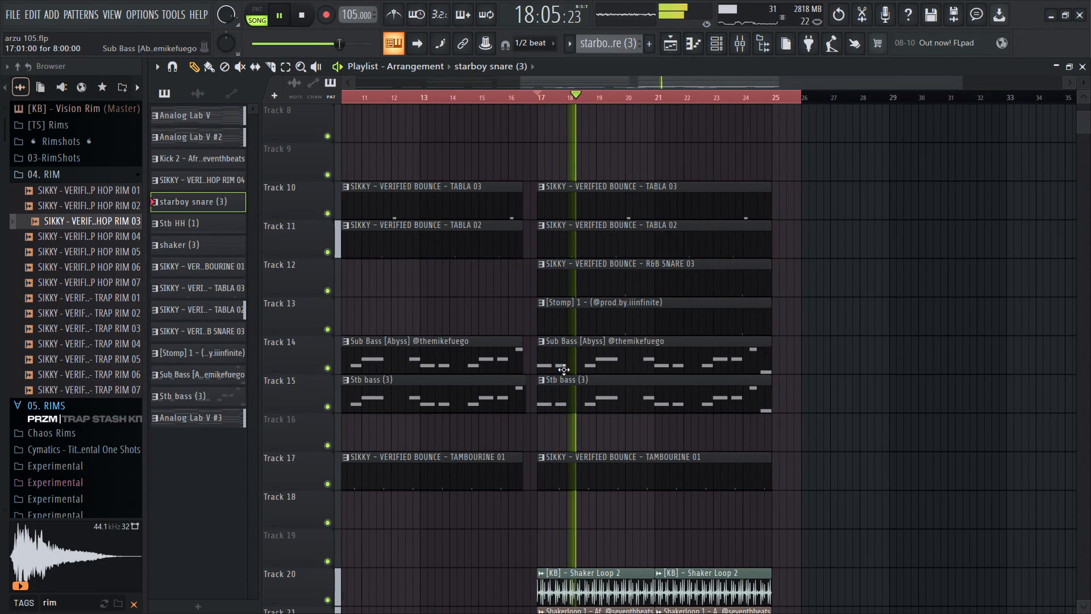
ctrl+scroll(563, 422, up, 7)
ctrl+scroll(563, 422, down, 1)
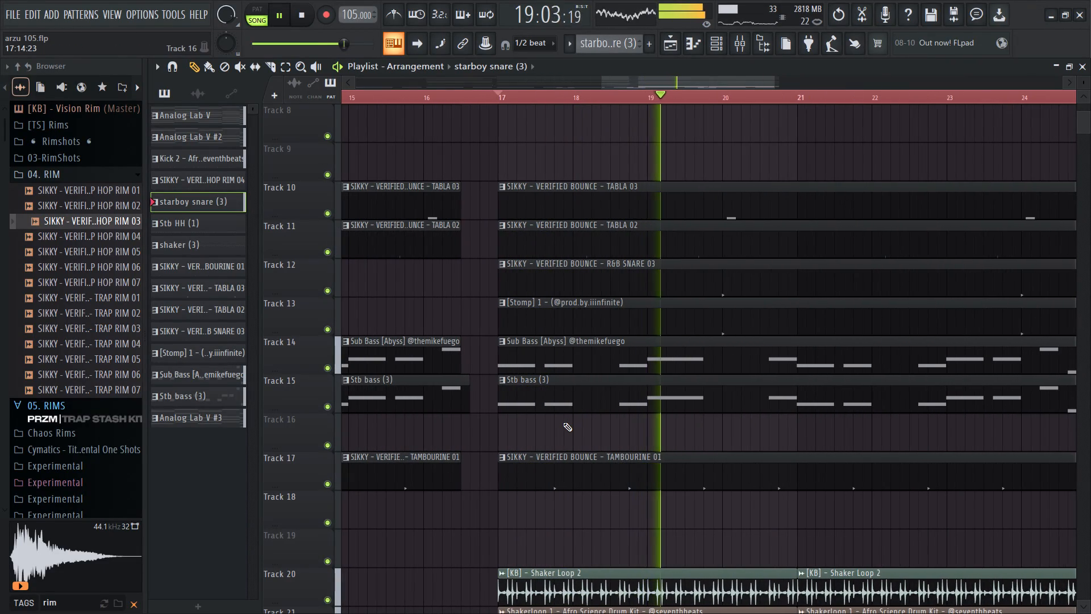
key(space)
click(207, 250)
click(209, 231)
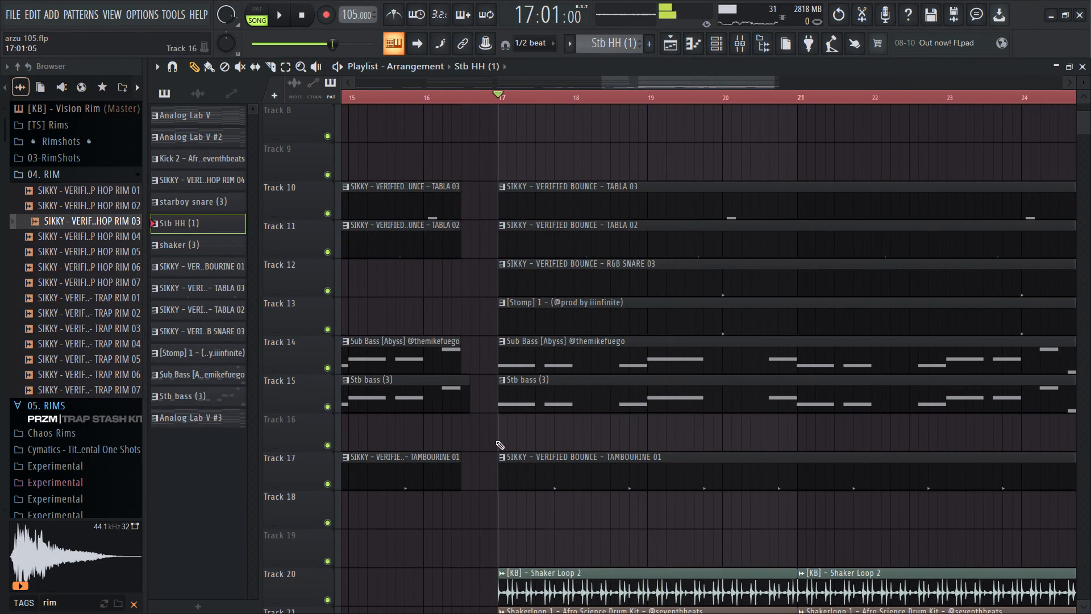
click(495, 438)
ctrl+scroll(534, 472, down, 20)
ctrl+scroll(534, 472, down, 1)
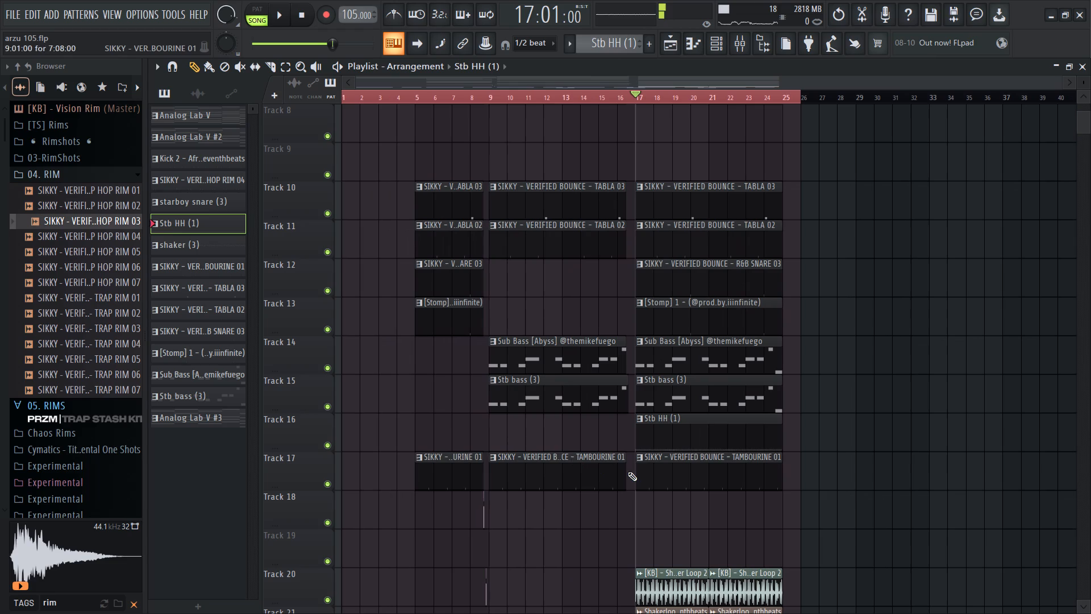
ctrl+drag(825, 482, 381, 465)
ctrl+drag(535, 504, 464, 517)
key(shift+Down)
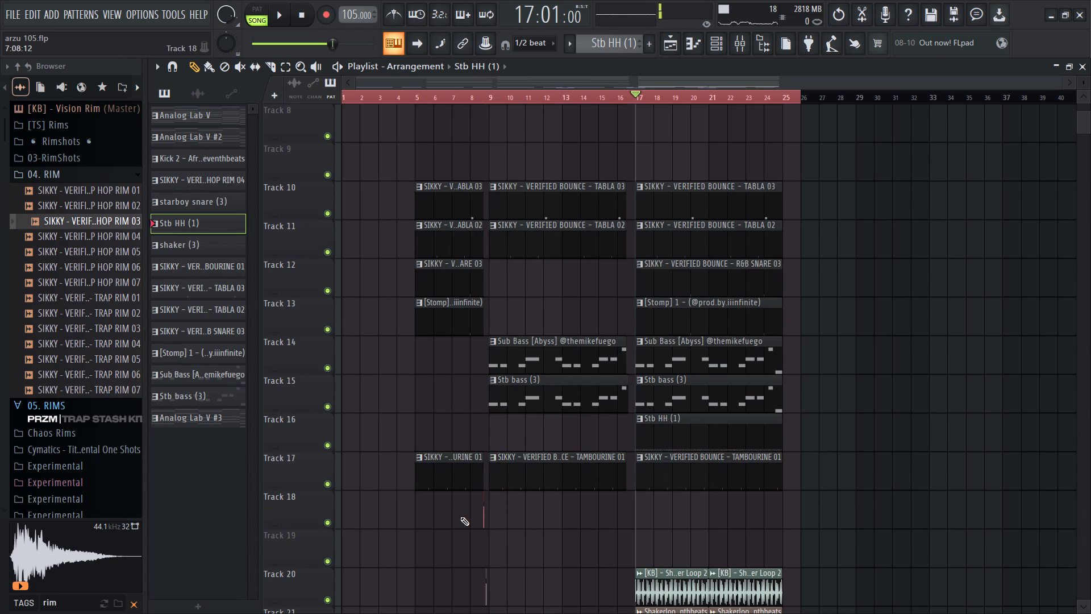
Move all the SIKKY - VERIFIED BOUNCE - TAMBOURINE 01 clips from Track 17 down to Track 18.
ctrl+drag(897, 485, 439, 489)
key(shift+Down)
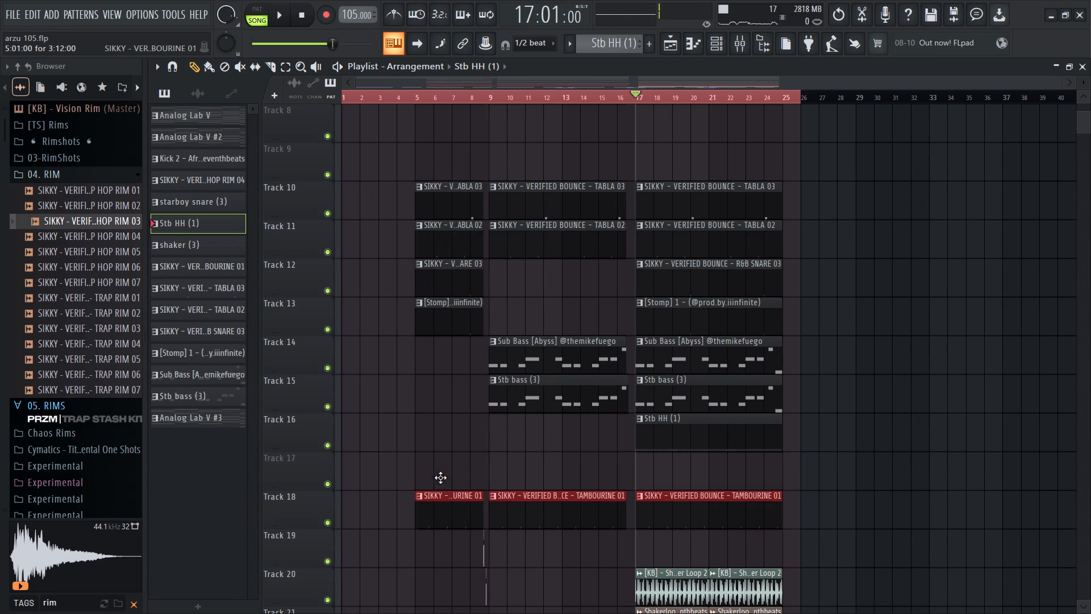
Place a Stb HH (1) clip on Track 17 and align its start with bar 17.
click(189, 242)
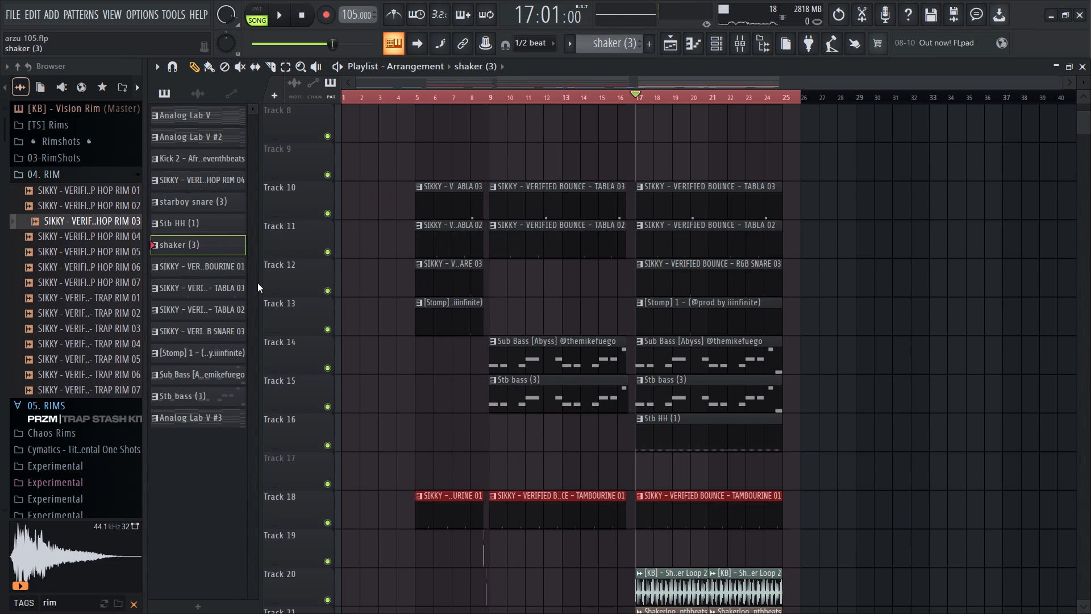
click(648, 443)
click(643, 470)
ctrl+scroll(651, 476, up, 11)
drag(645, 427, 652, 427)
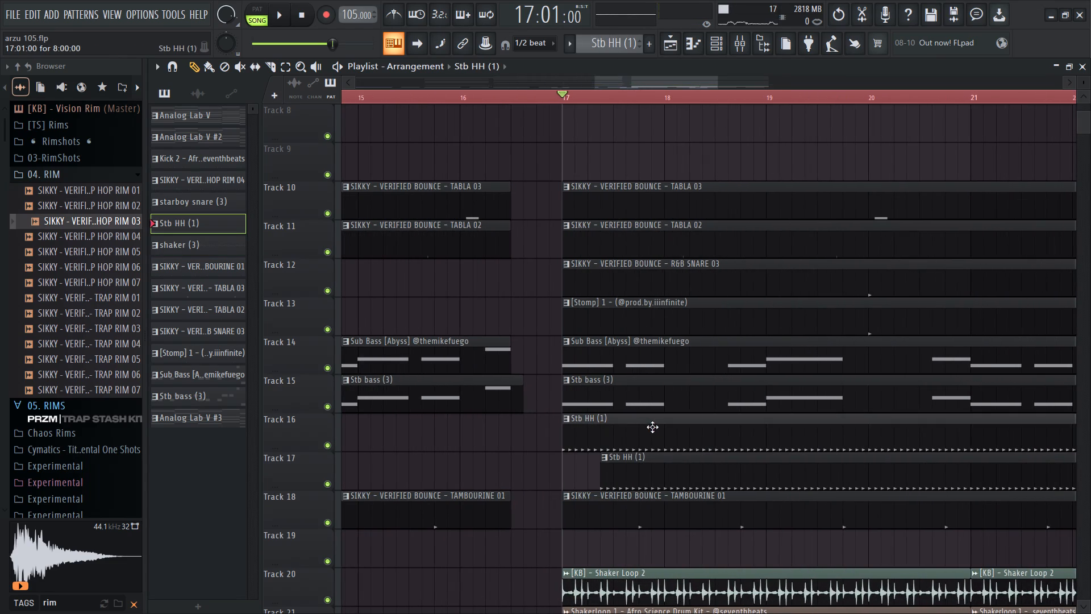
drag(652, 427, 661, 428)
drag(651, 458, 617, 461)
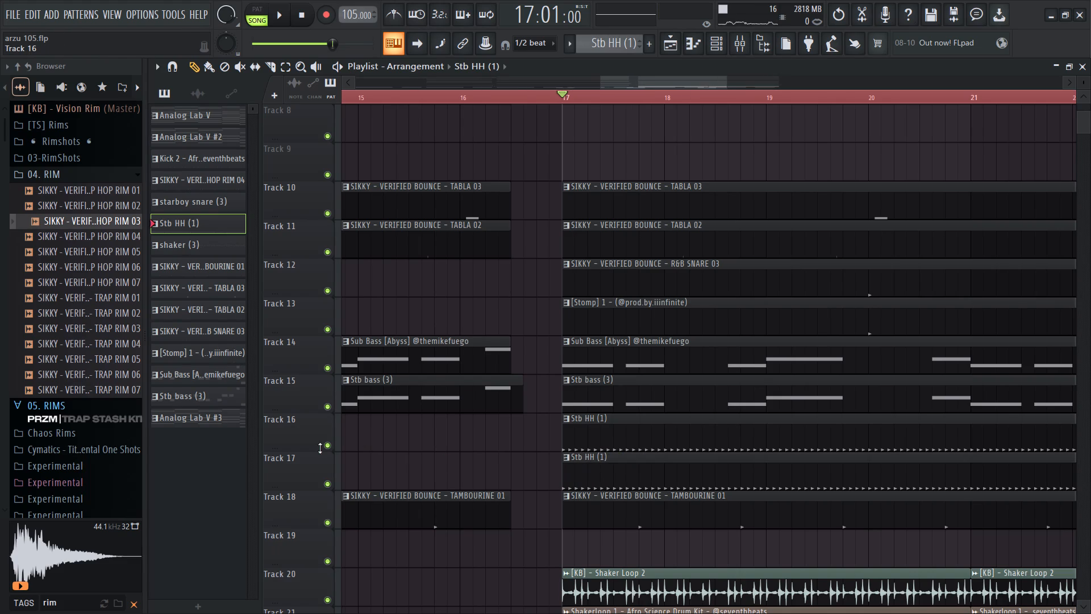
Solo Track 16 together with Track 17 and play them from bar 17.
right_click(320, 448)
click(289, 444)
right_click(327, 444)
key(space)
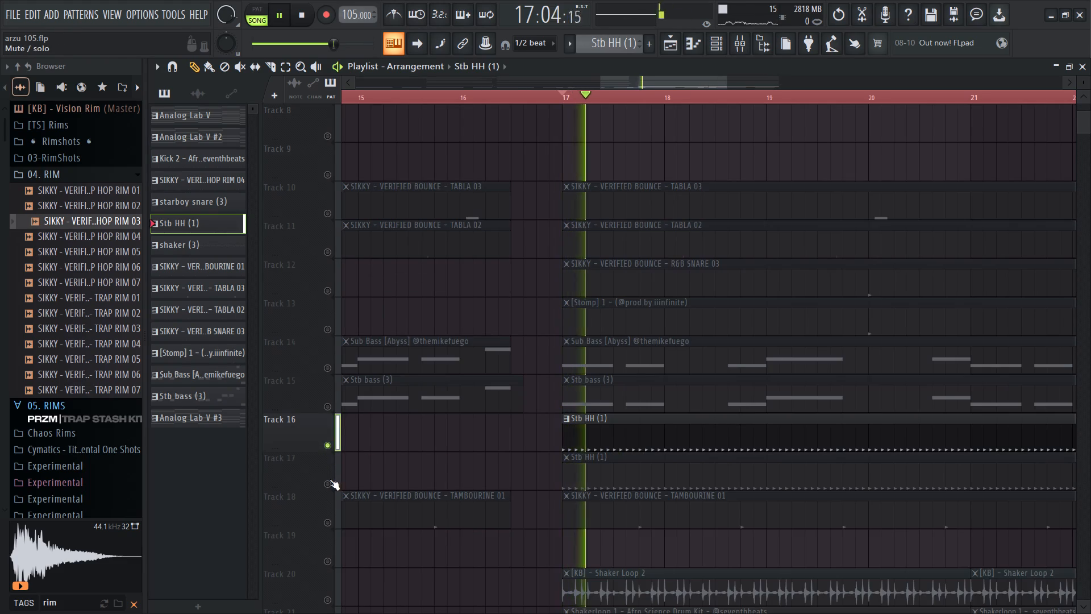
click(328, 479)
key(space)
key(space)
Check the Stb HH (1) pattern in the piano roll and channel rack, and return to the playlist.
double_click(619, 476)
click(708, 41)
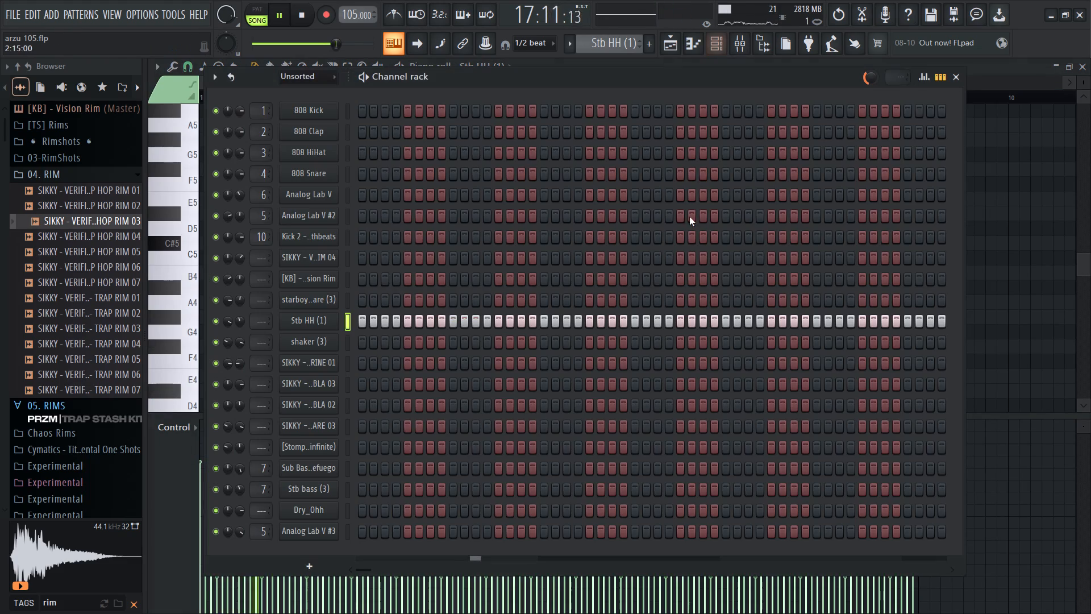
key(space)
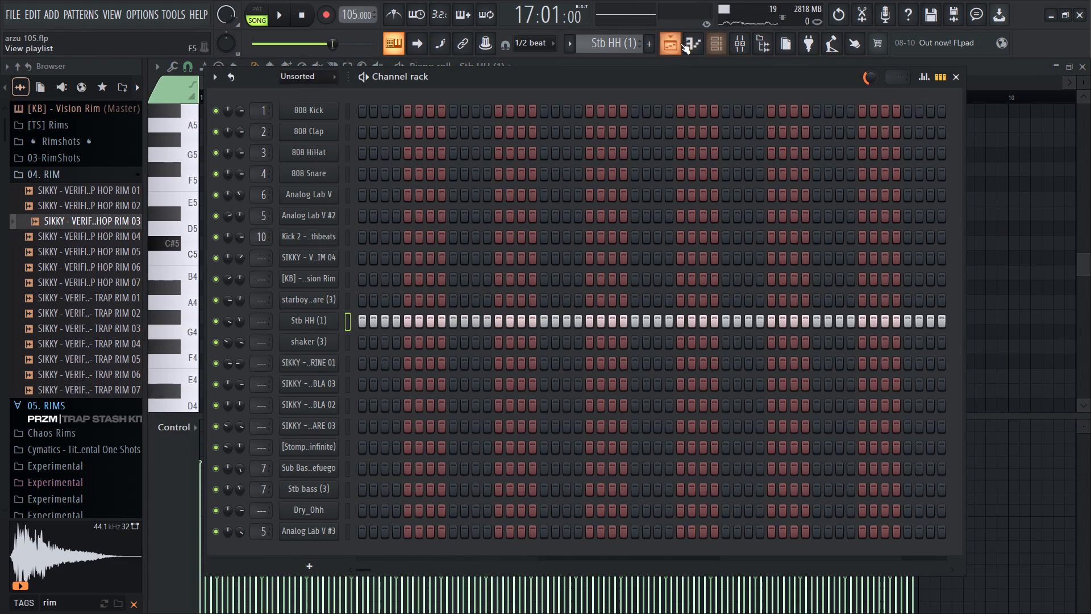
click(677, 43)
key(space)
key(space)
Replace the Stb HH (1) clip on Track 17 with a shaker (3) clip starting at bar 17 and play it.
right_click(615, 461)
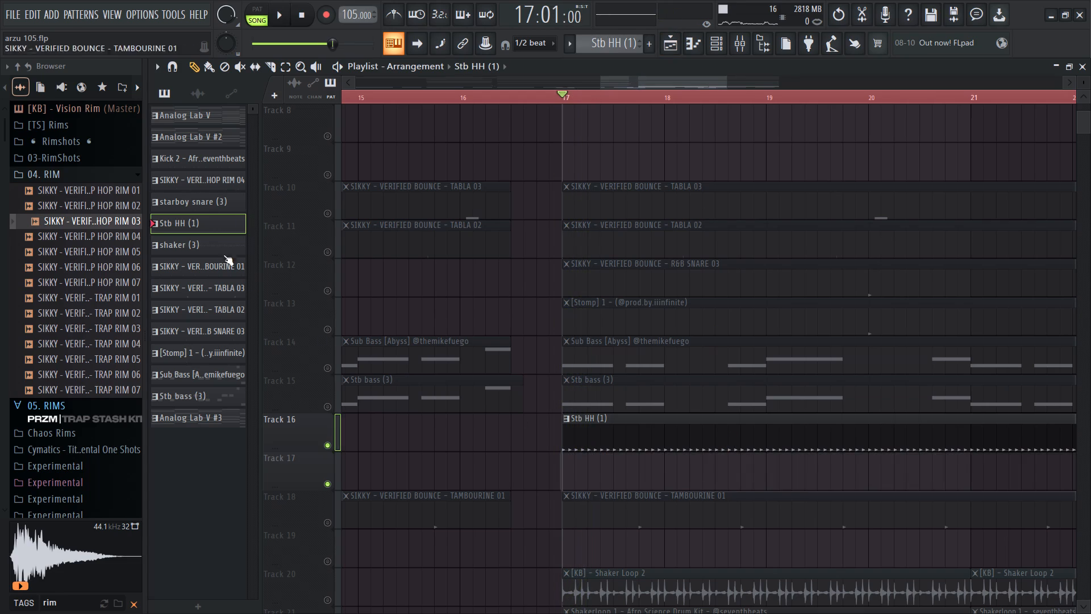
click(216, 243)
click(580, 460)
drag(639, 467, 630, 472)
key(space)
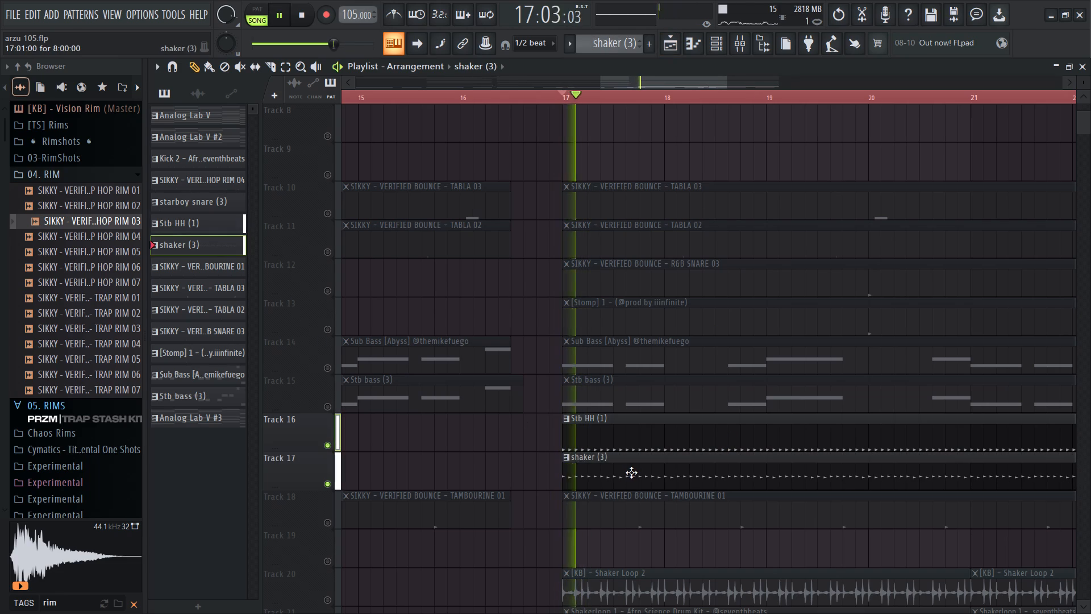
Route the Stb HH (1) and shaker (3) channels to mixer insert 9 and play the result.
click(618, 438)
click(728, 48)
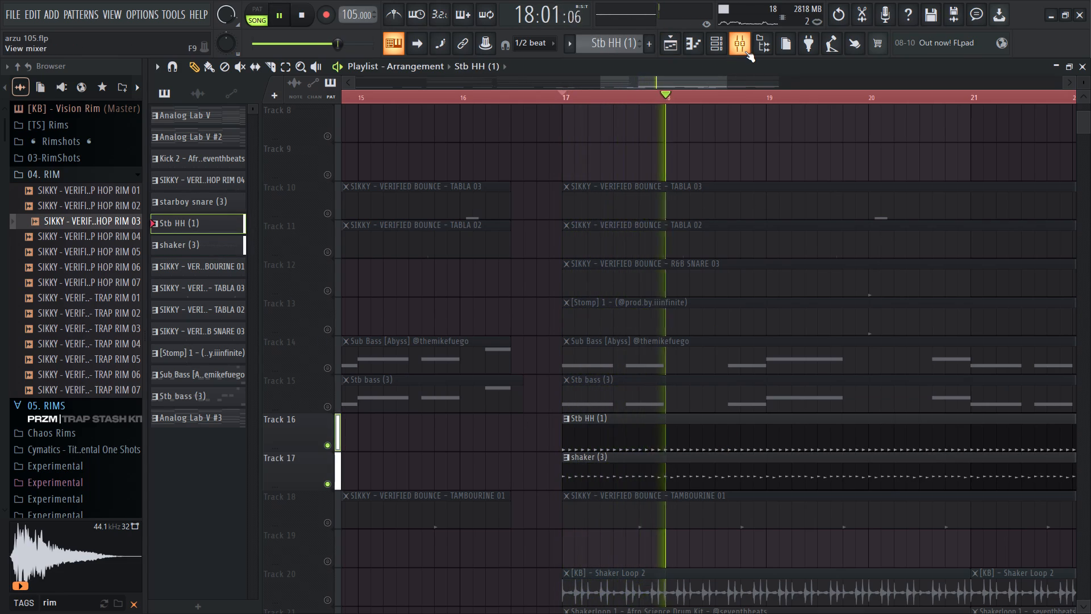
click(744, 51)
click(745, 51)
key(space)
click(662, 442)
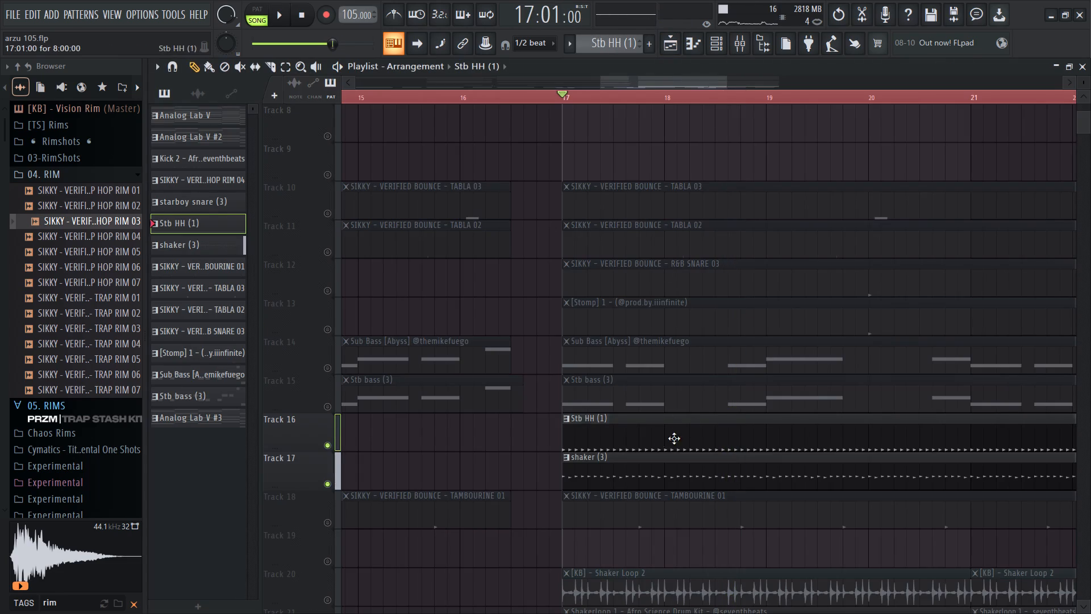
click(718, 48)
drag(266, 320, 297, 239)
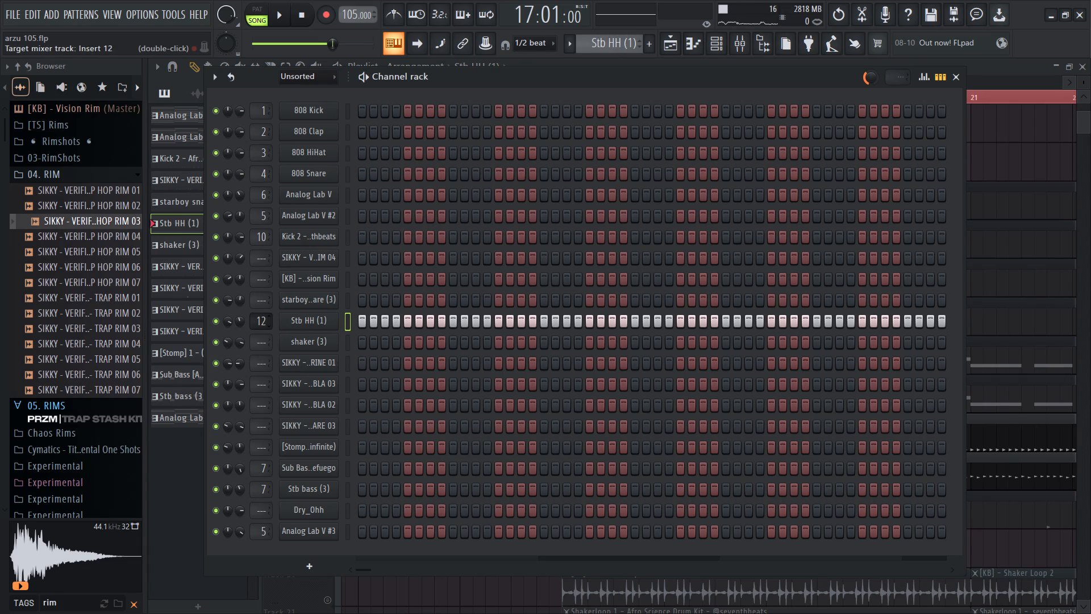
drag(297, 239, 298, 262)
drag(265, 345, 281, 283)
key(space)
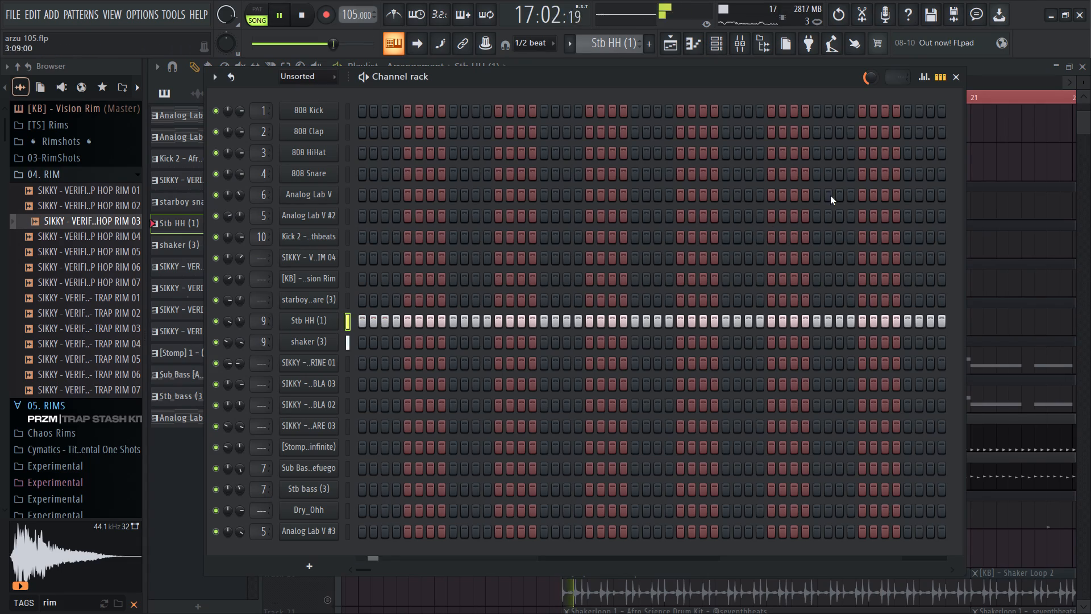
click(950, 76)
key(space)
Add Tracks 19, 20 and 21 to the soloed tracks and listen to the shaker layers together.
scroll(392, 513, down, 2)
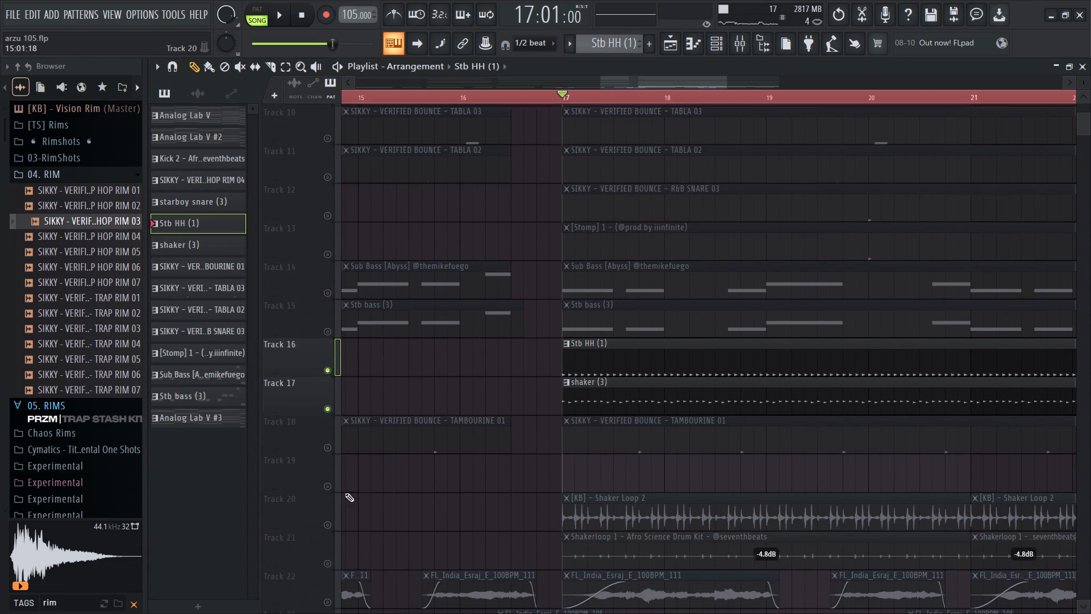
click(331, 485)
key(space)
click(331, 522)
click(331, 551)
key(space)
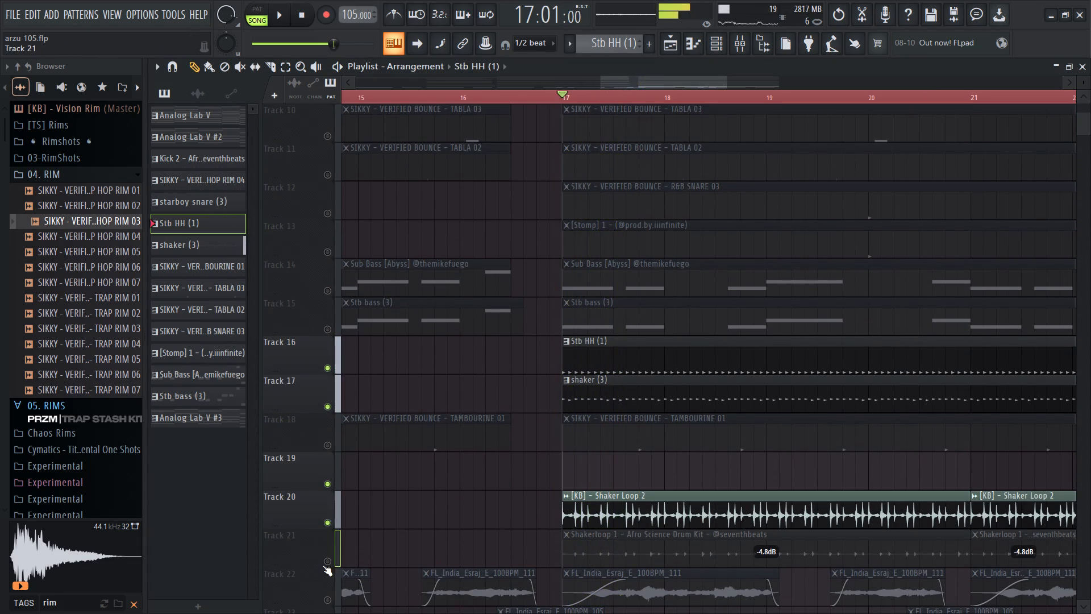
click(327, 565)
key(space)
key(space)
Open the [KB] - Shaker Loop 2 channel settings and adjust its volume to about 23% while listening.
double_click(626, 516)
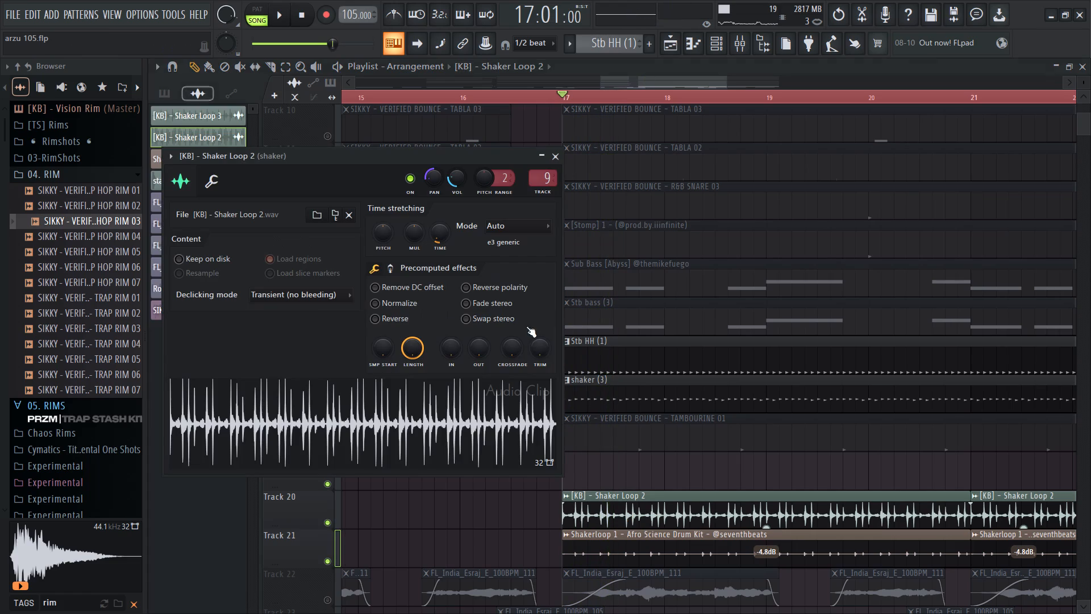
click(445, 173)
drag(455, 173, 507, 395)
key(space)
drag(456, 171, 458, 159)
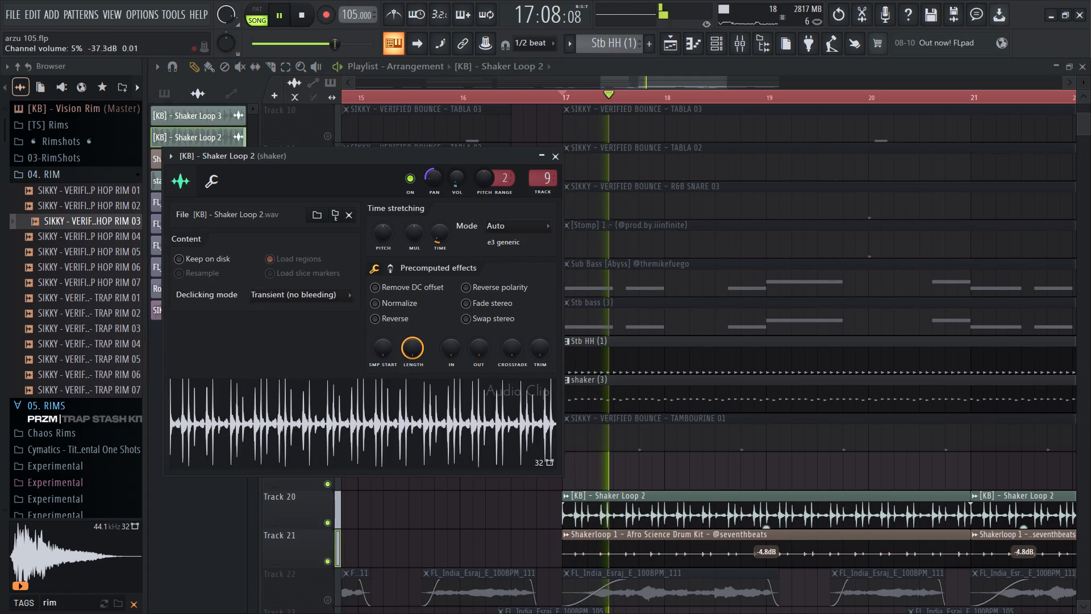
drag(458, 159, 463, 149)
drag(460, 177, 465, 161)
drag(463, 178, 465, 165)
key(space)
key(space)
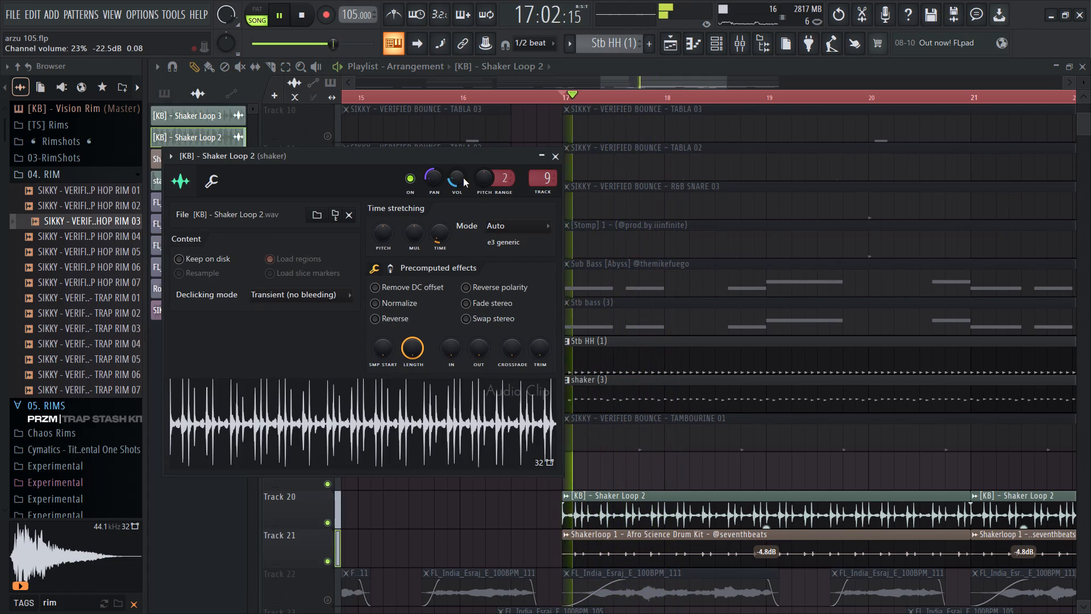
Lower the [KB] - Shaker Loop 2 channel volume to about 16% and close its settings.
drag(463, 183, 463, 190)
drag(463, 183, 467, 206)
drag(463, 183, 463, 189)
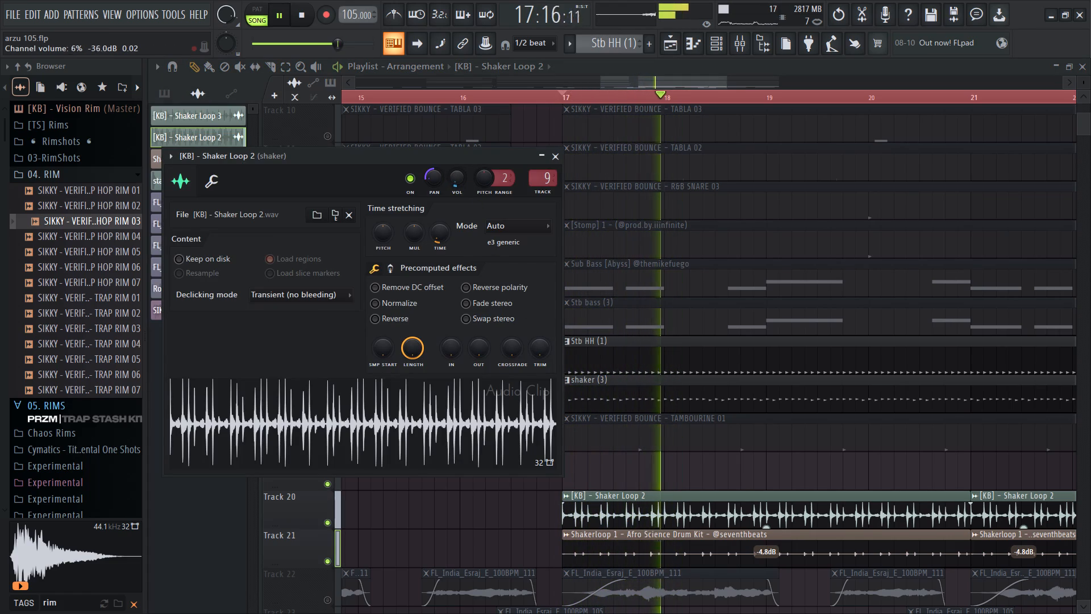
drag(463, 189, 463, 191)
key(space)
key(space)
drag(460, 179, 460, 173)
key(space)
drag(463, 177, 463, 176)
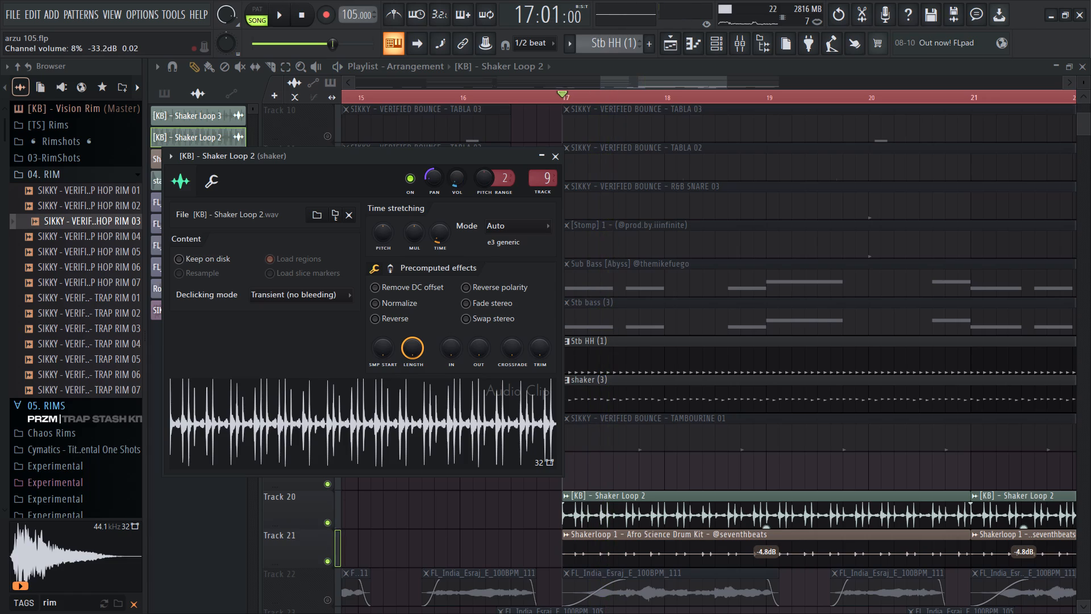
drag(463, 176, 467, 160)
click(463, 177)
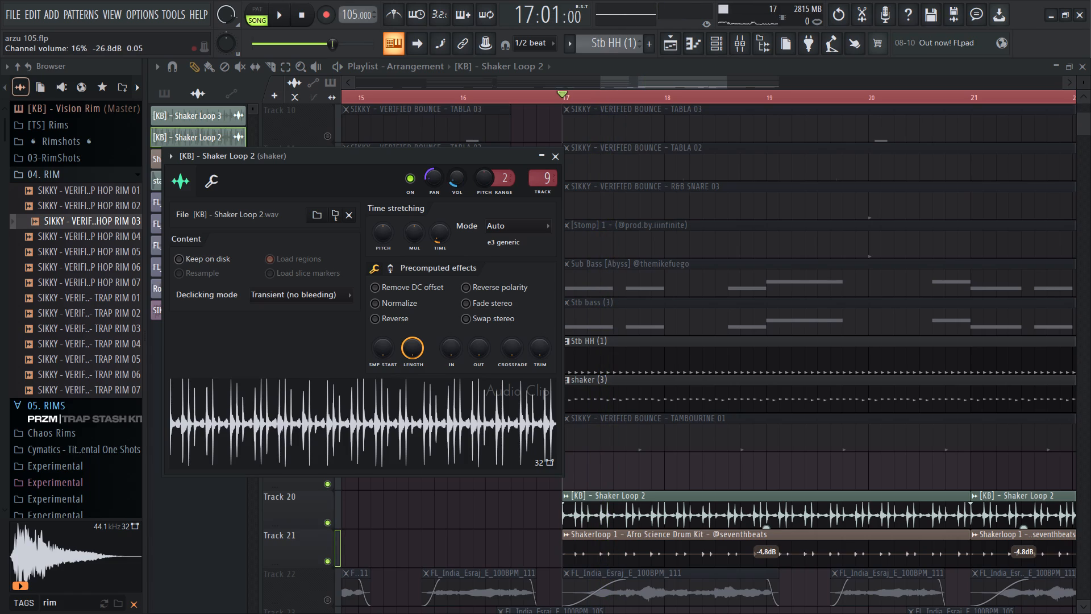
key(space)
click(552, 156)
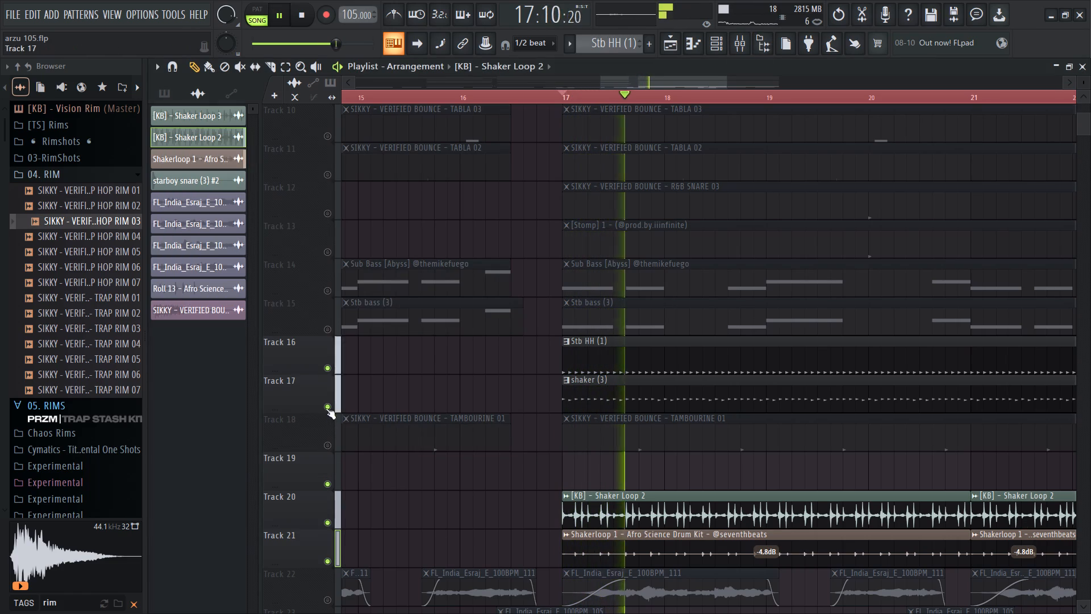
Turn off soloing so all playlist tracks are active, and play the full arrangement from bar 17.
key(space)
right_click(331, 483)
right_click(331, 483)
key(space)
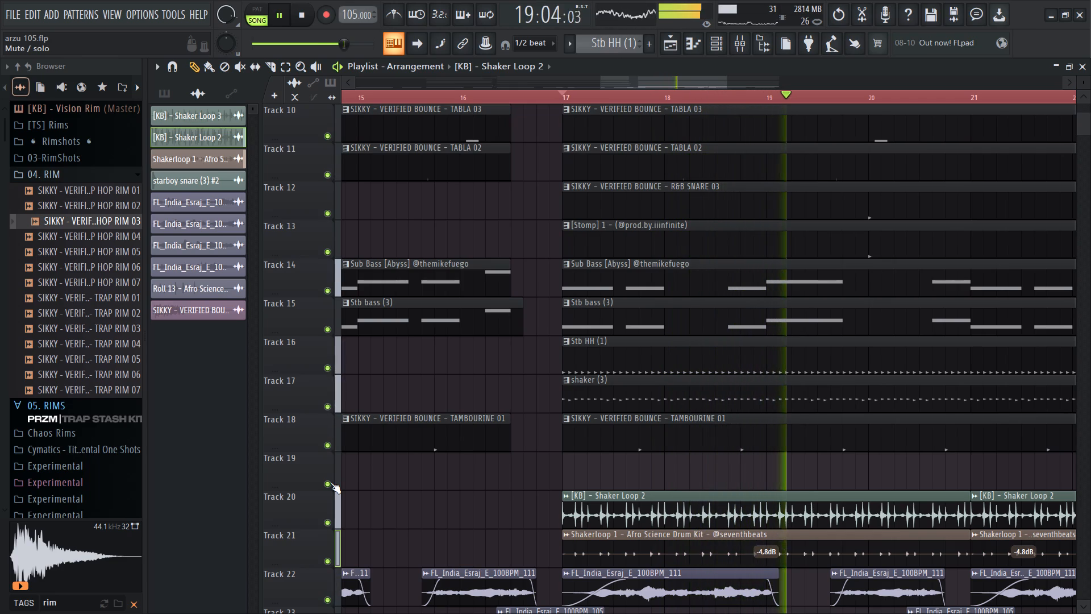
ctrl+scroll(543, 340, down, 2)
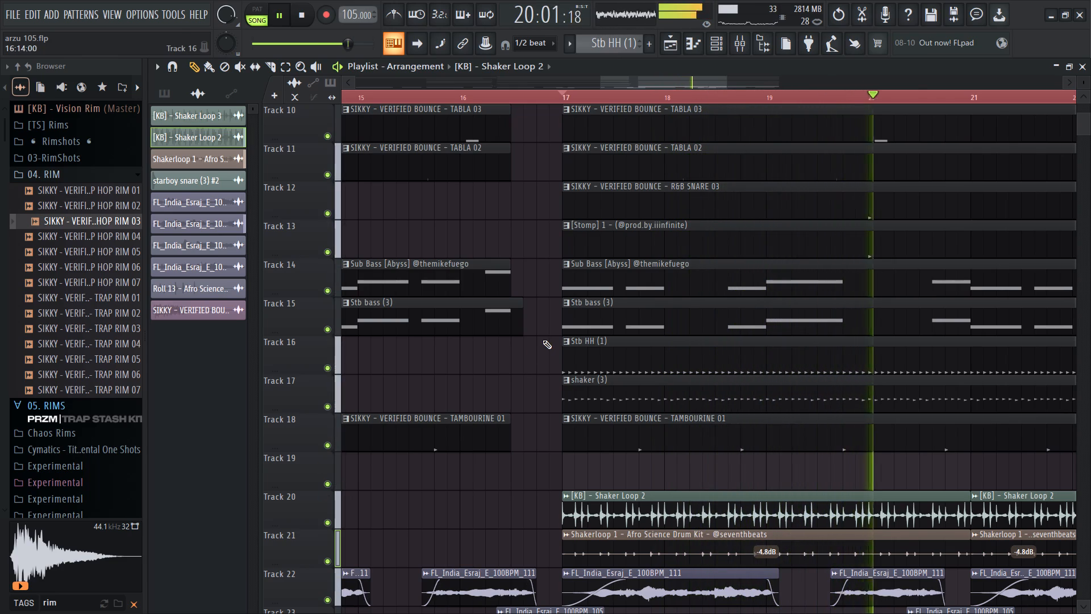
ctrl+scroll(543, 340, down, 9)
ctrl+scroll(543, 340, up, 9)
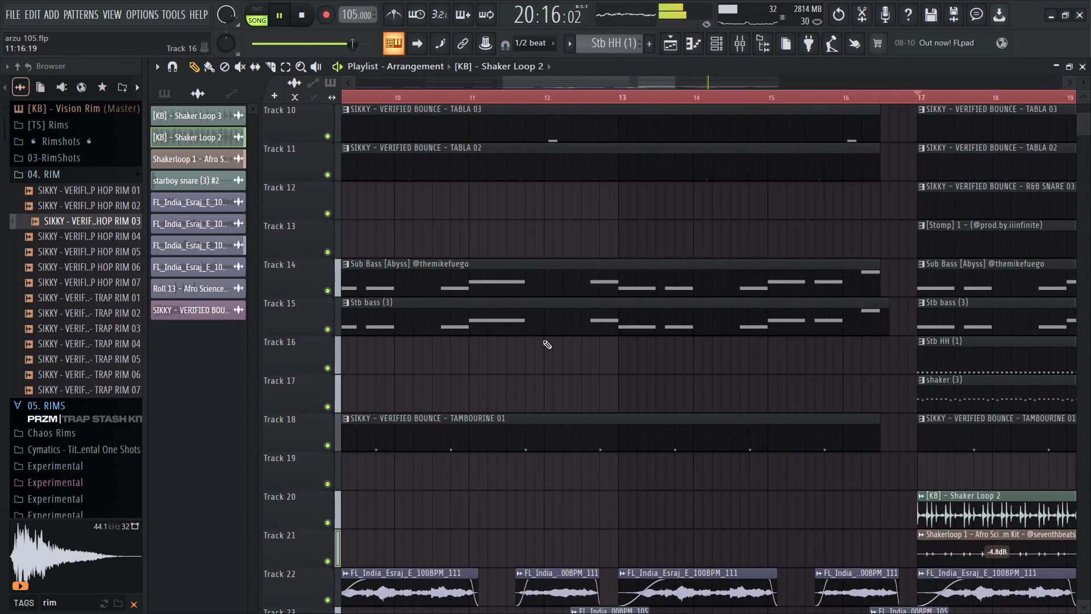
ctrl+scroll(717, 11, down, 7)
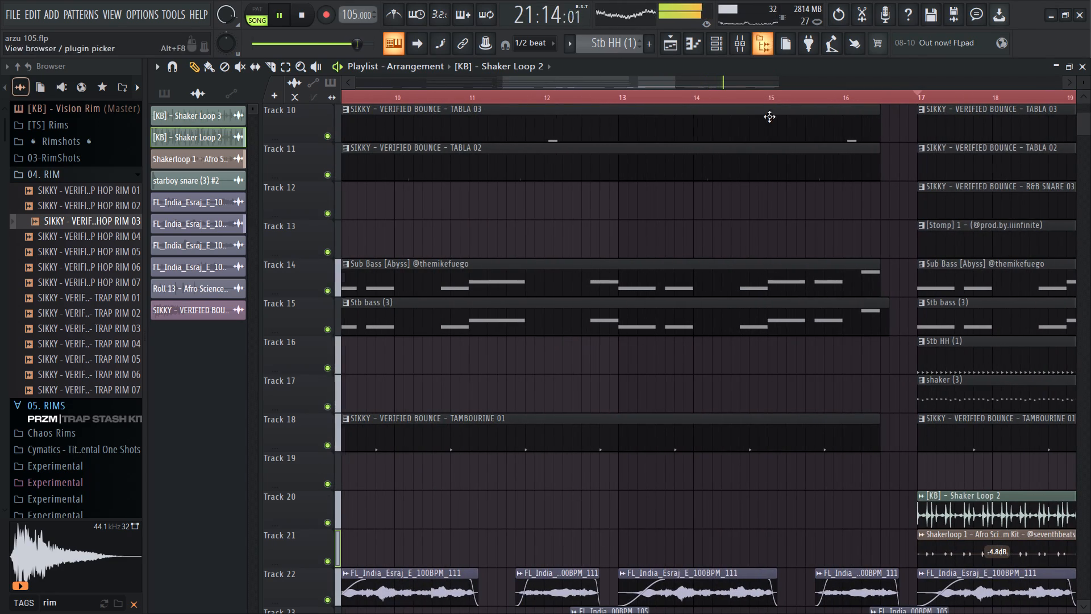
ctrl+scroll(769, 117, down, 6)
double_click(890, 291)
ctrl+scroll(581, 168, down, 11)
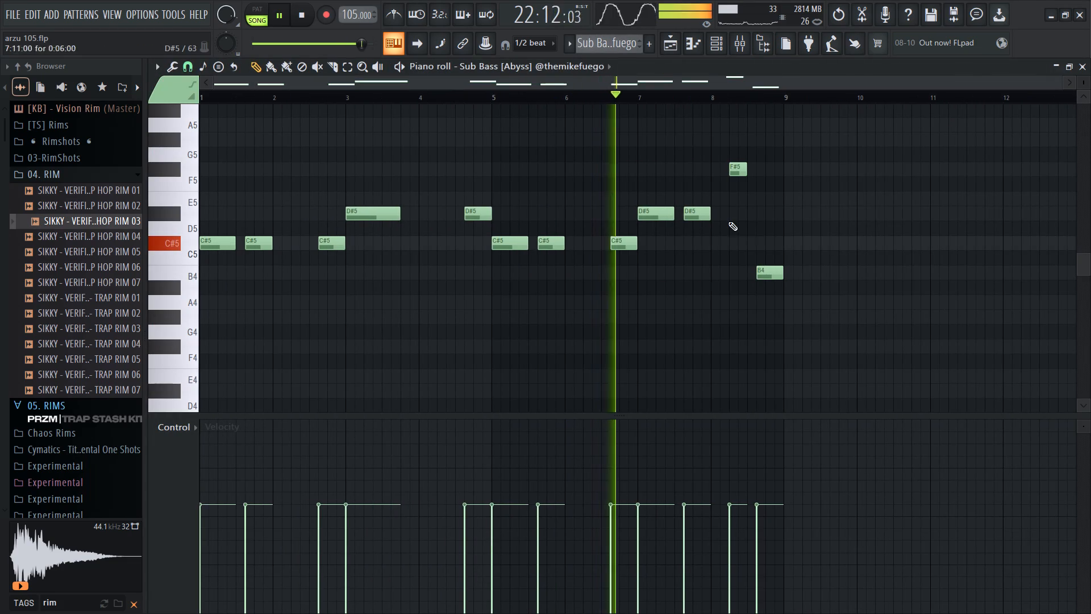
key(alt+q)
click(628, 398)
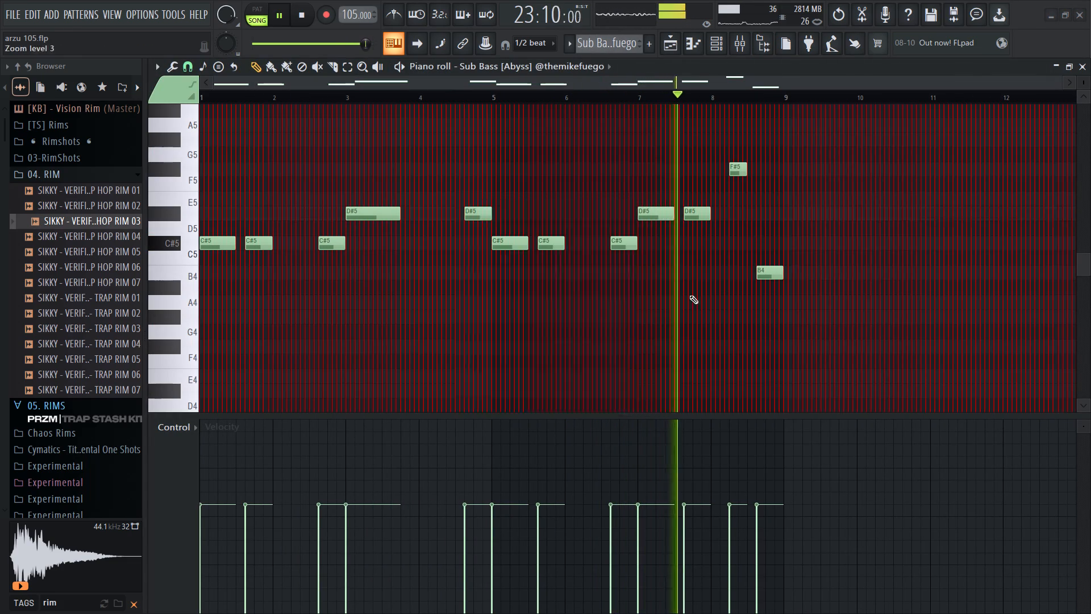
Open the Stb bass (3) clip from the playlist and quantize its notes in the piano roll.
click(688, 43)
click(673, 42)
double_click(866, 335)
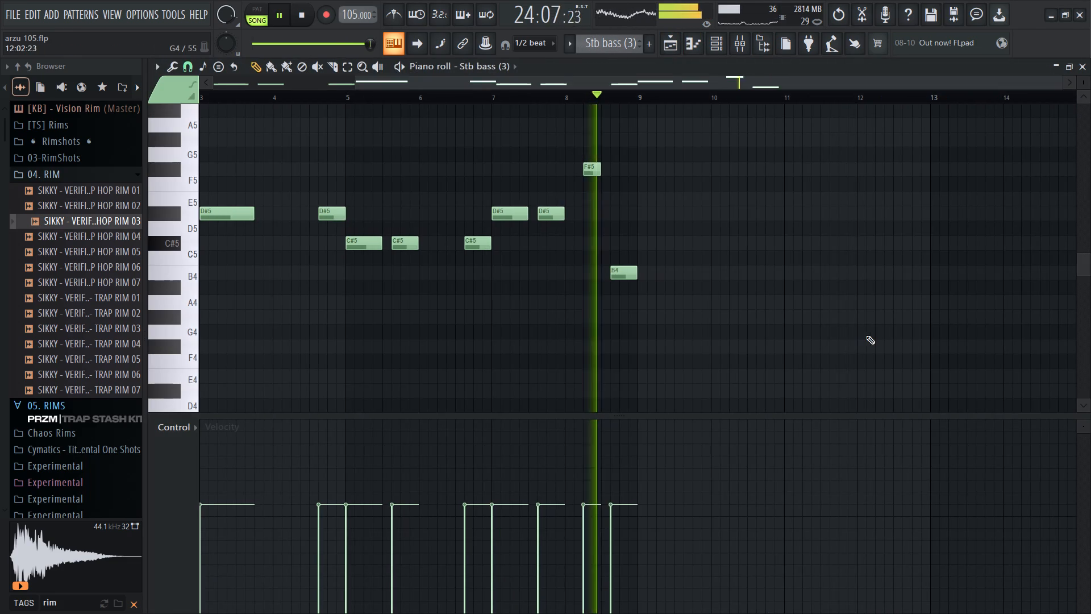
key(alt+q)
key(alt+q)
key(alt+q)
key(alt+q)
click(630, 392)
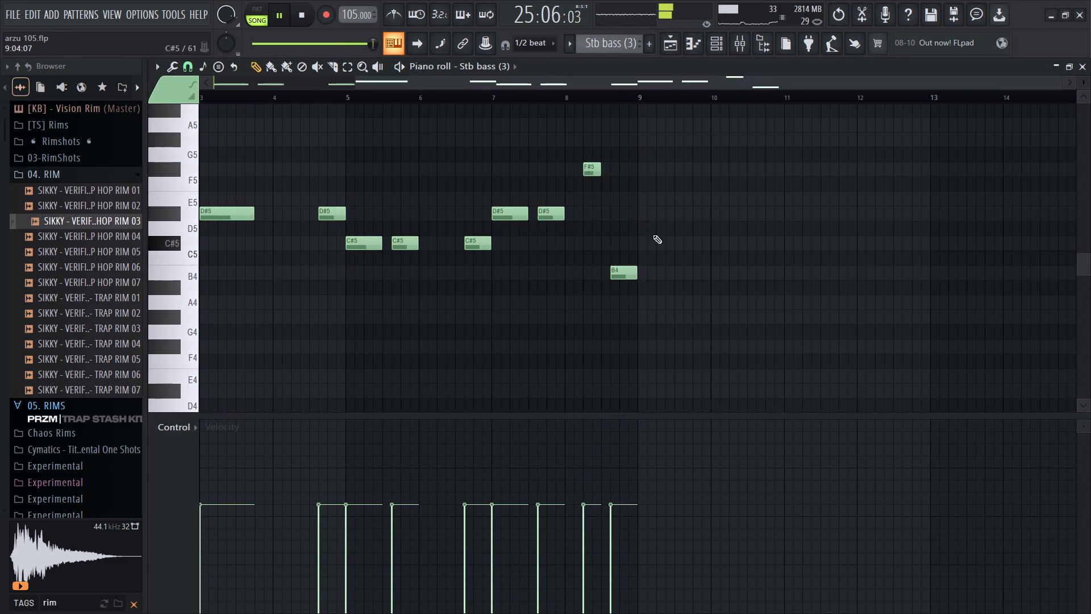
click(663, 30)
click(670, 38)
double_click(842, 279)
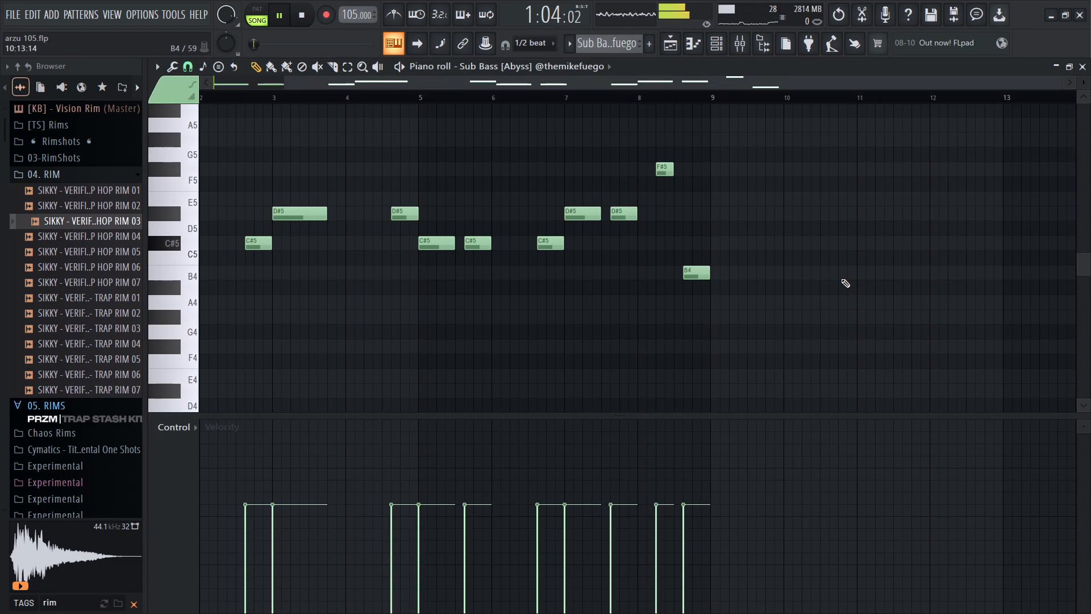
key(alt+q)
double_click(632, 395)
right_drag(655, 367, 628, 397)
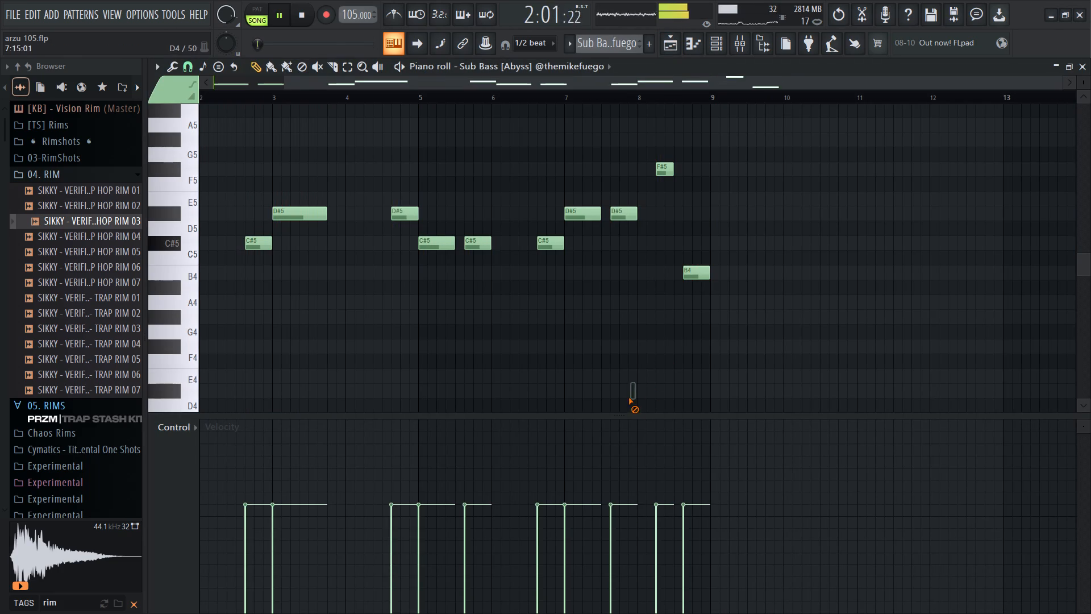
right_drag(628, 397, 631, 391)
Stop playback and save the arzu 105 project.
key(space)
key(ctrl+s)
key(ctrl+s)
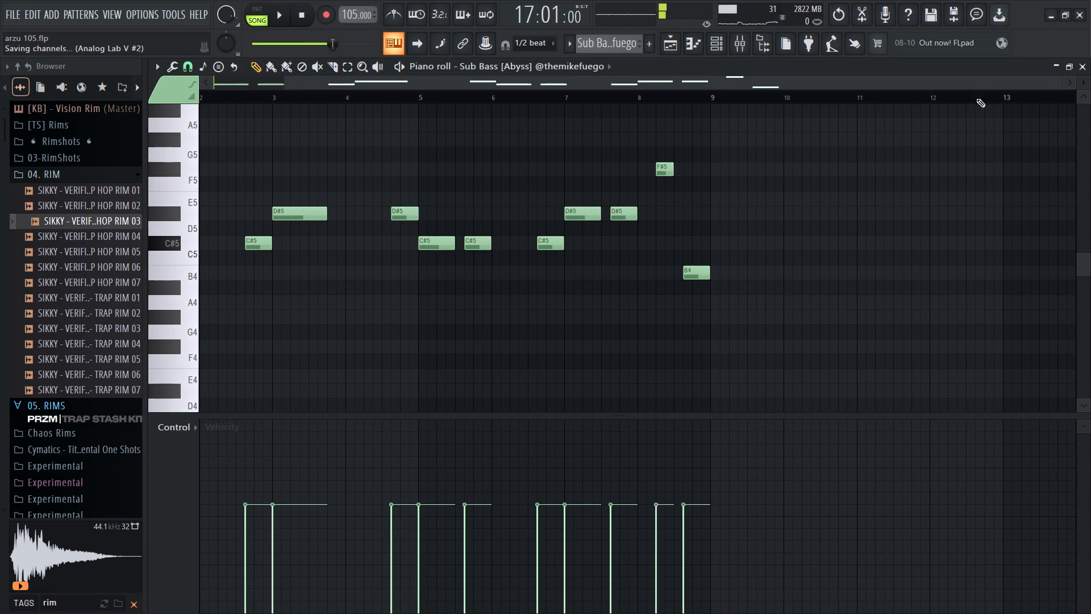
Switch to the Brave browser, close the Google Drive tab and minimise the browser window.
click(1044, 19)
click(1048, 20)
click(531, 34)
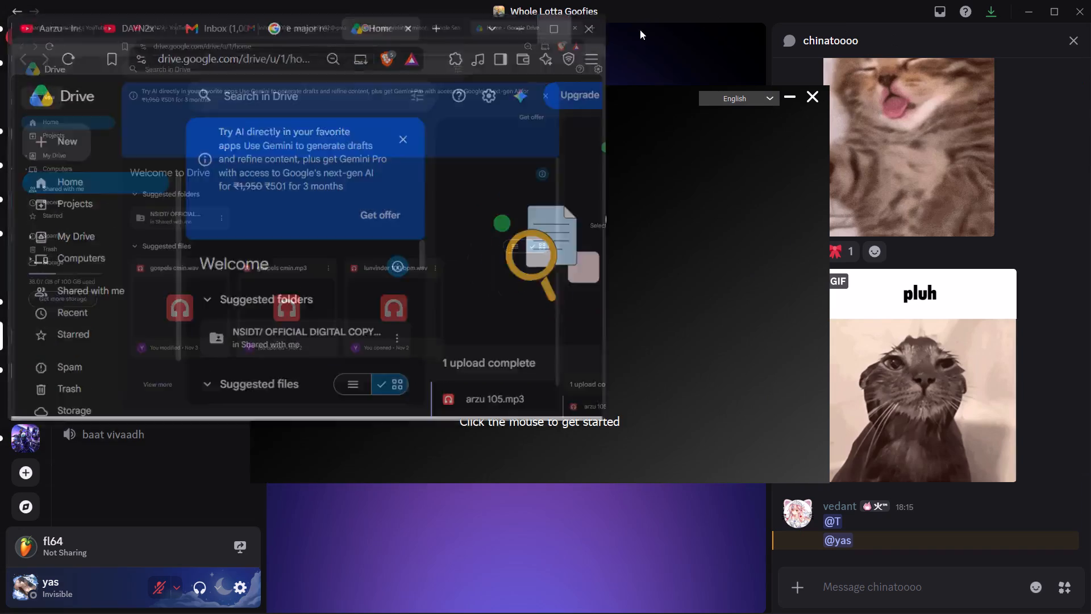
click(1090, 0)
click(605, 195)
click(614, 190)
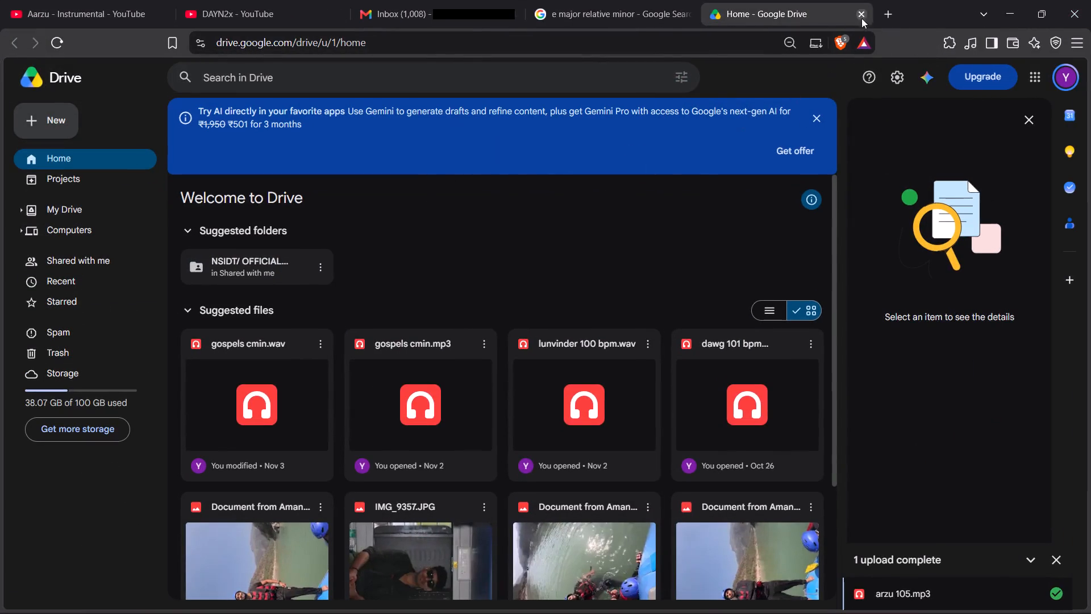
click(863, 10)
click(1003, 0)
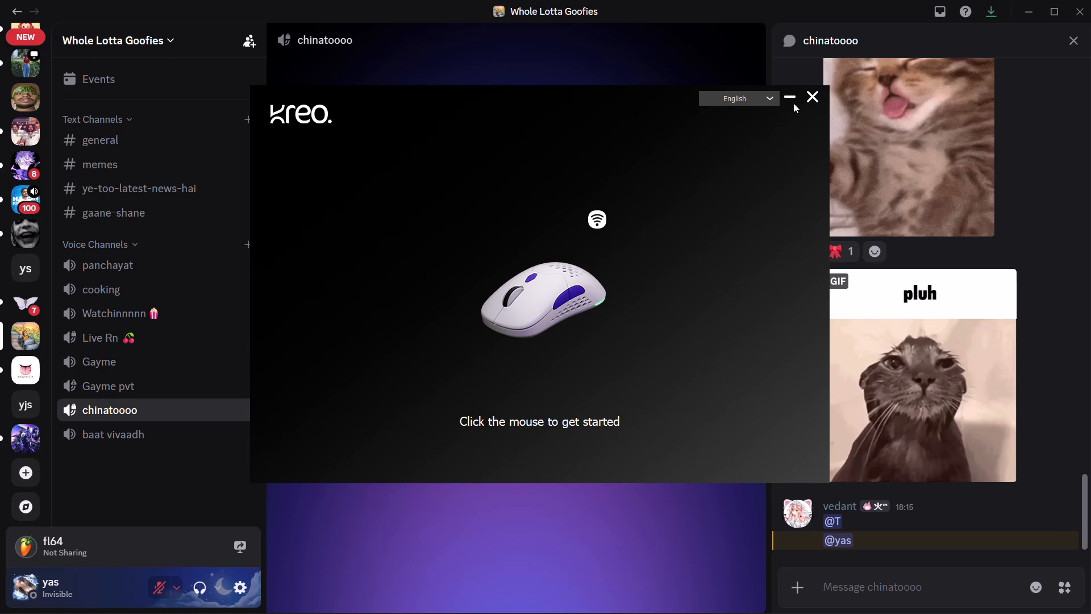
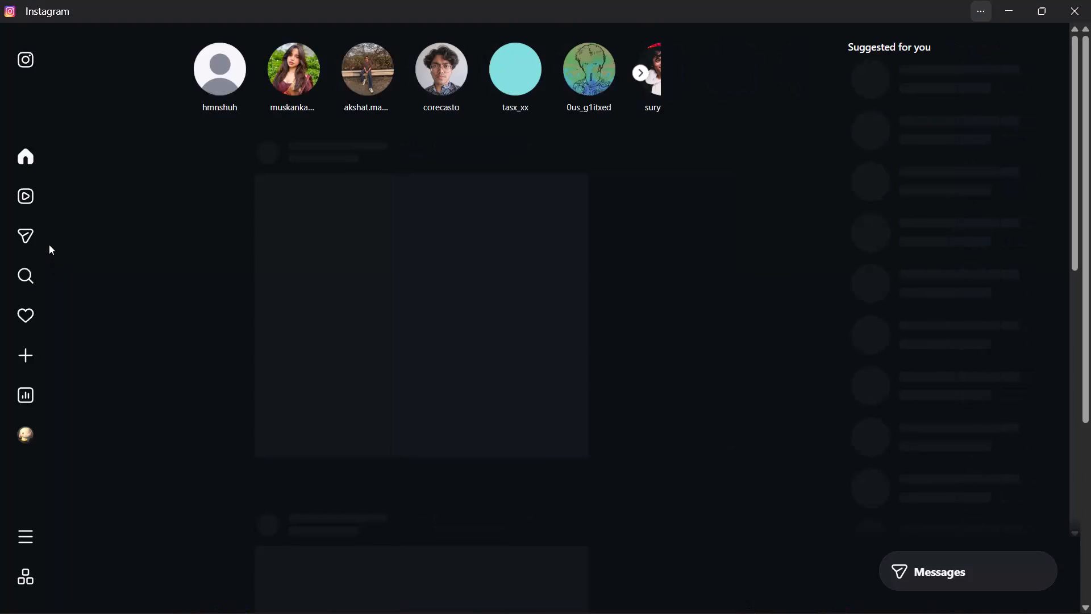
Open the message inbox in the Instagram app.
double_click(49, 244)
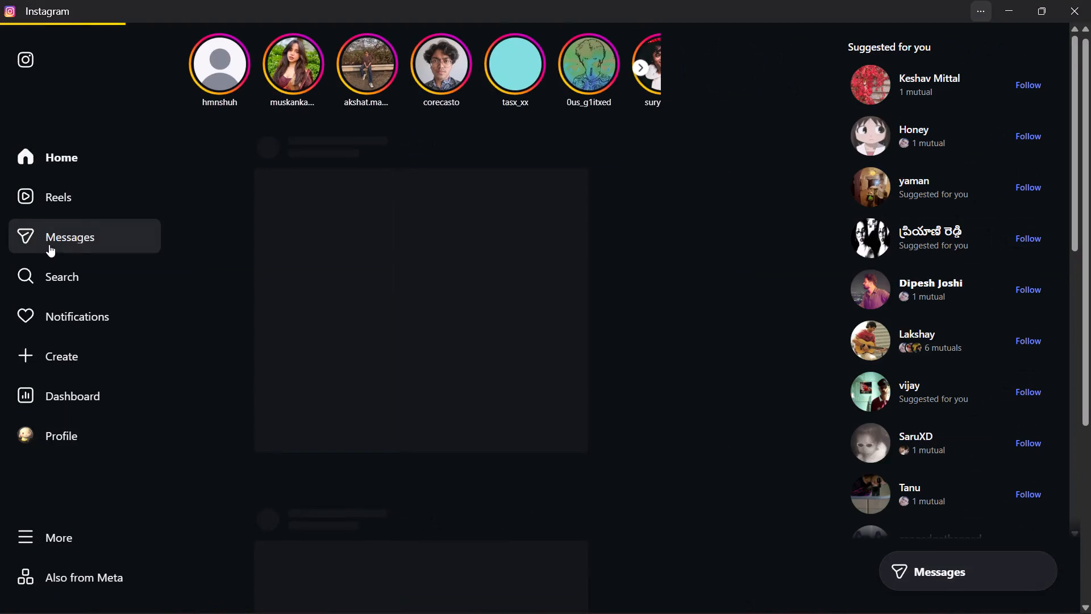
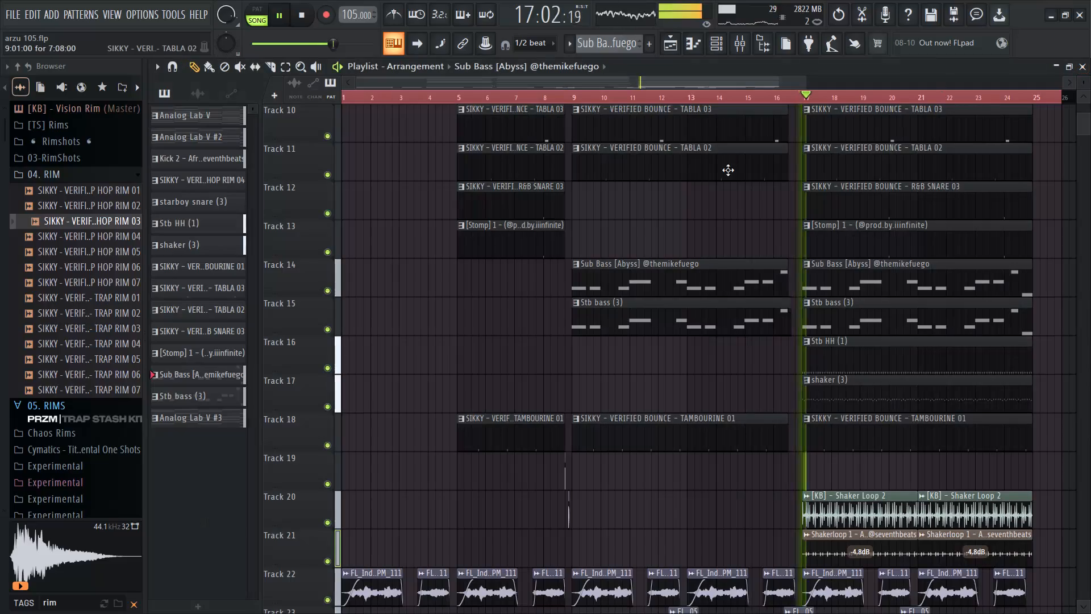
Look over the playing arrangement on Tracks 10 to 23, examining the section from bar 17 to bar 25.
scroll(728, 171, down, 4)
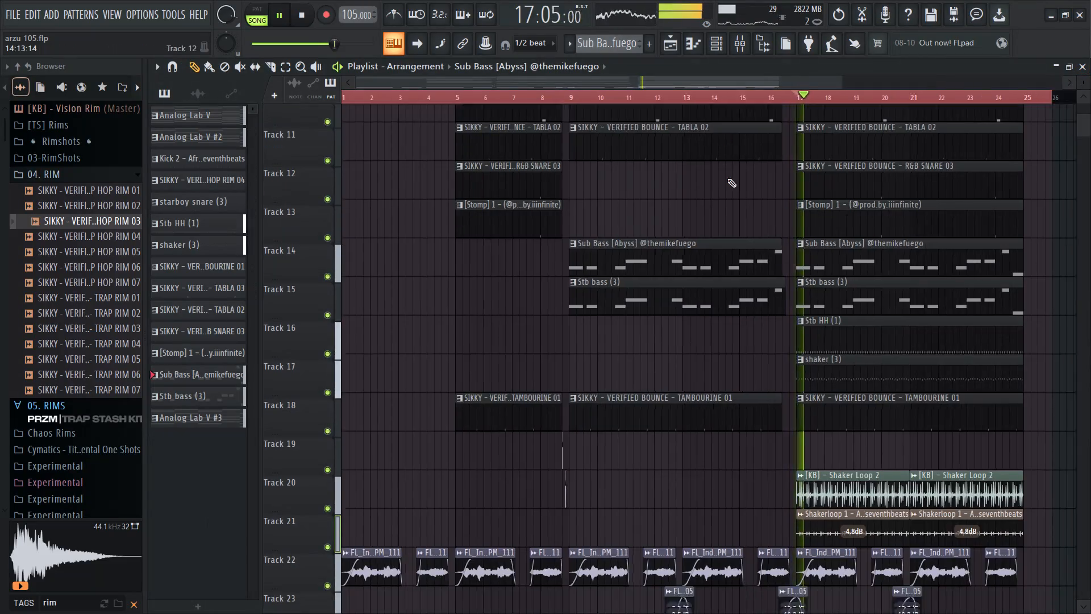
scroll(727, 179, down, 2)
ctrl+scroll(734, 223, up, 8)
ctrl+scroll(734, 235, down, 7)
ctrl+scroll(651, 329, up, 15)
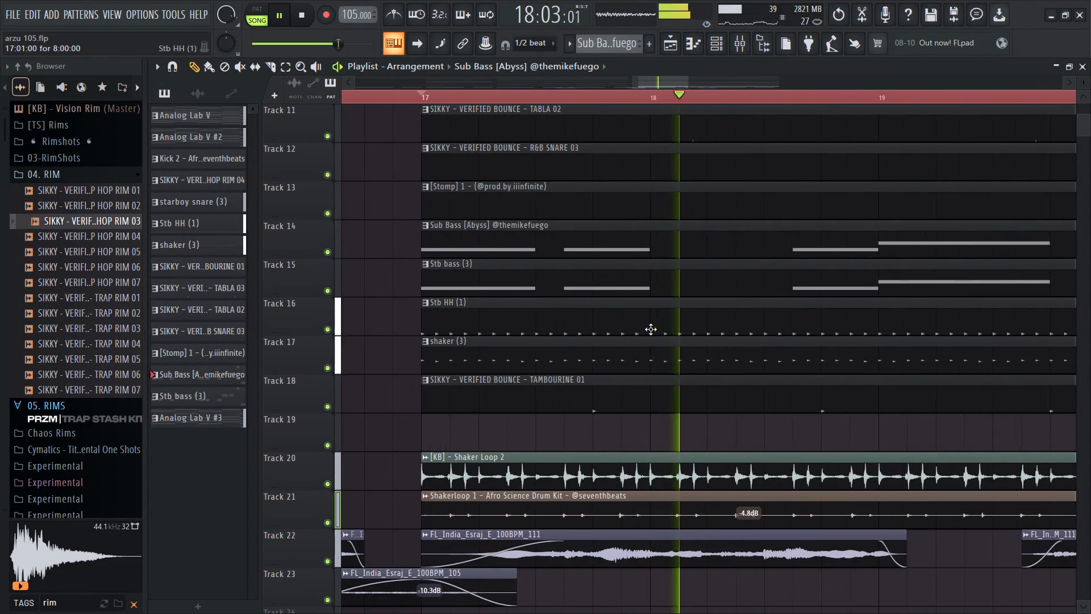
ctrl+scroll(651, 329, down, 12)
ctrl+scroll(648, 334, up, 7)
ctrl+scroll(648, 334, down, 16)
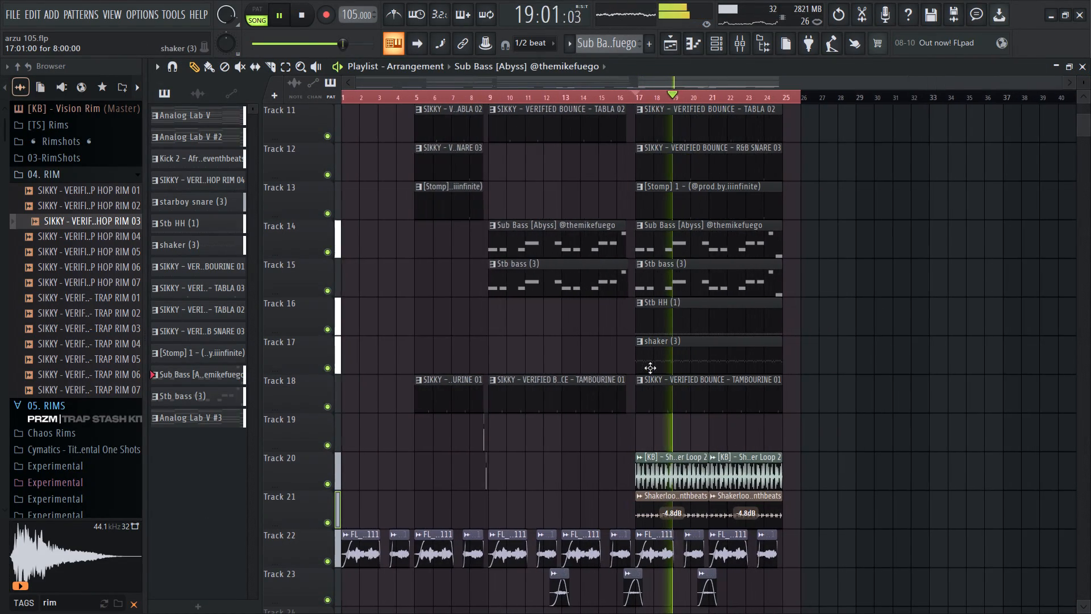
Select the clips on Tracks 21 and 22, set the last FL_India_Esraj clip's fade-out to about 0.107 s, reshape its curve, and stop playback.
ctrl+scroll(650, 368, down, 3)
ctrl+drag(828, 562, 213, 528)
ctrl+scroll(826, 571, up, 6)
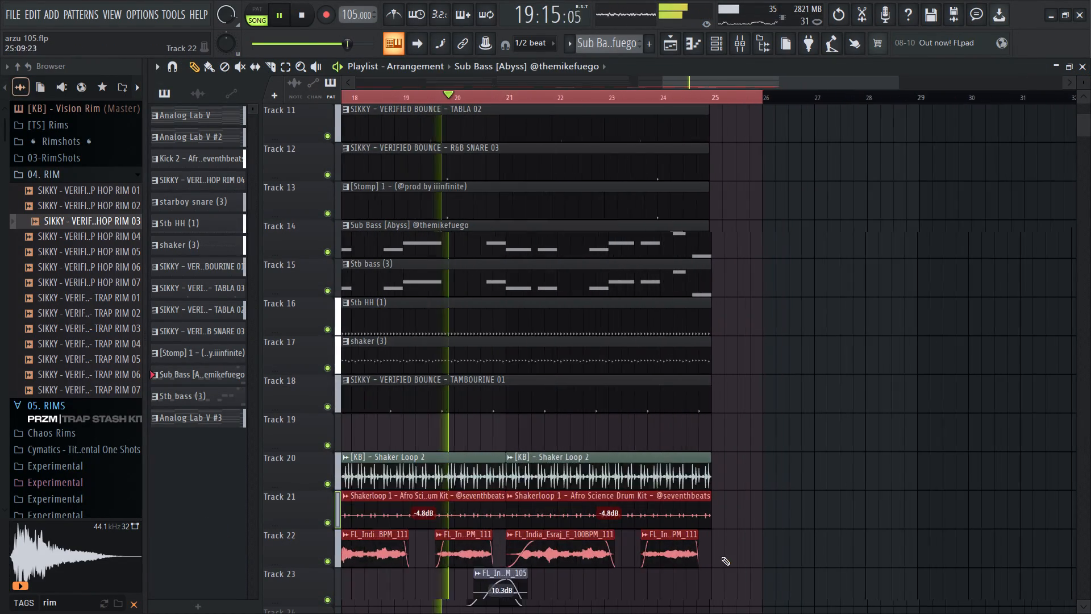
ctrl+scroll(721, 557, up, 19)
drag(768, 541, 795, 541)
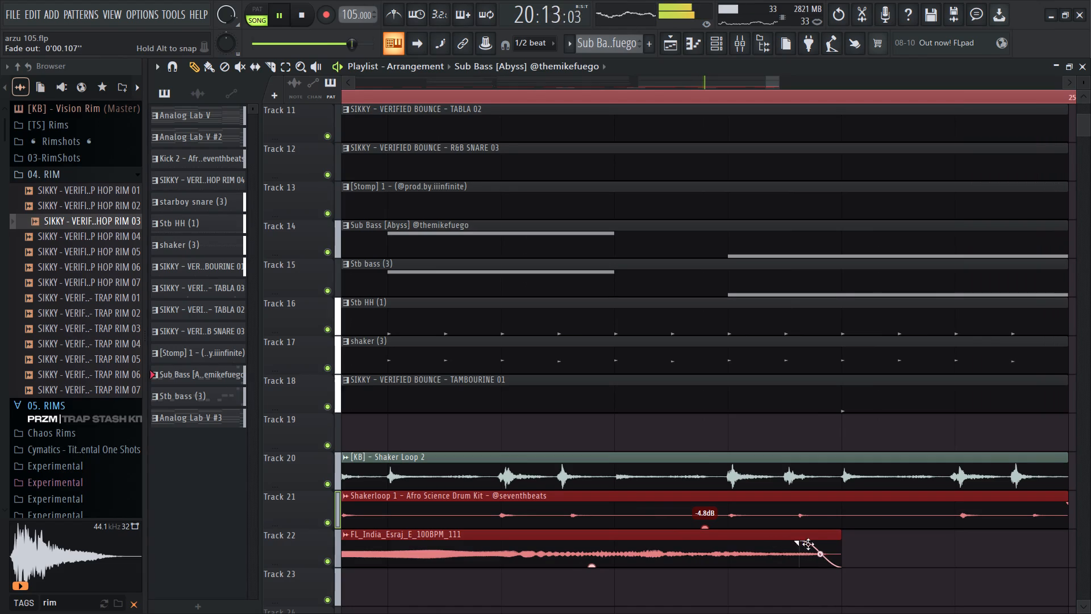
drag(819, 554, 821, 563)
ctrl+scroll(881, 468, down, 18)
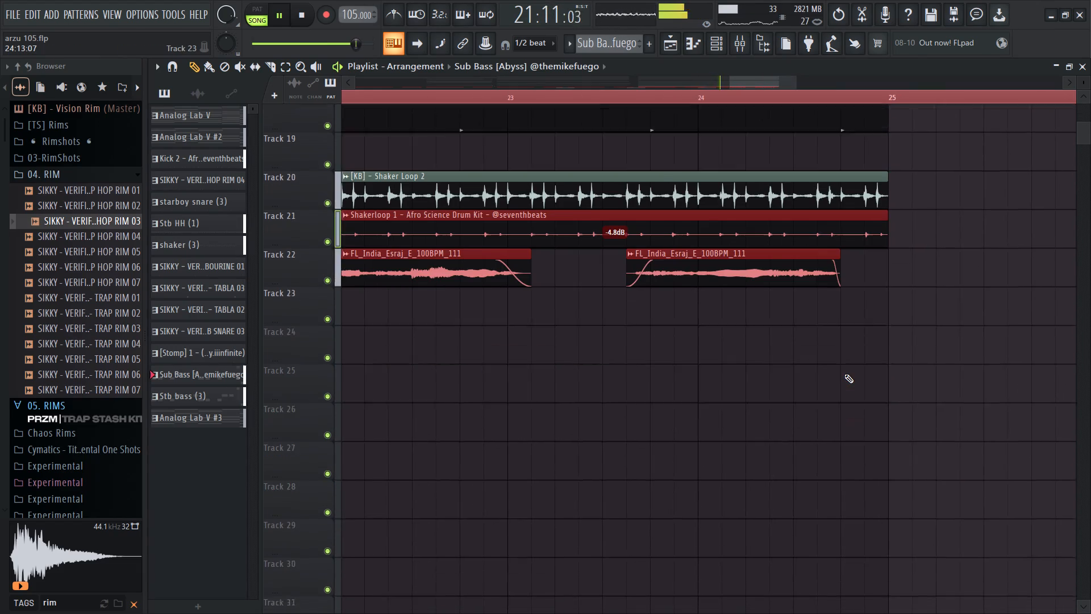
key(space)
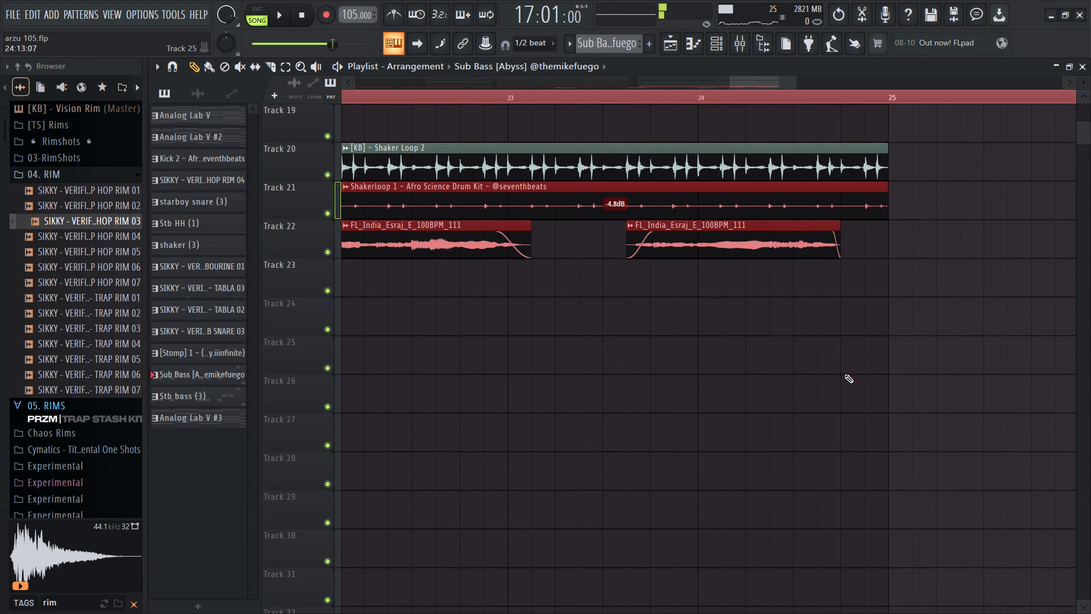
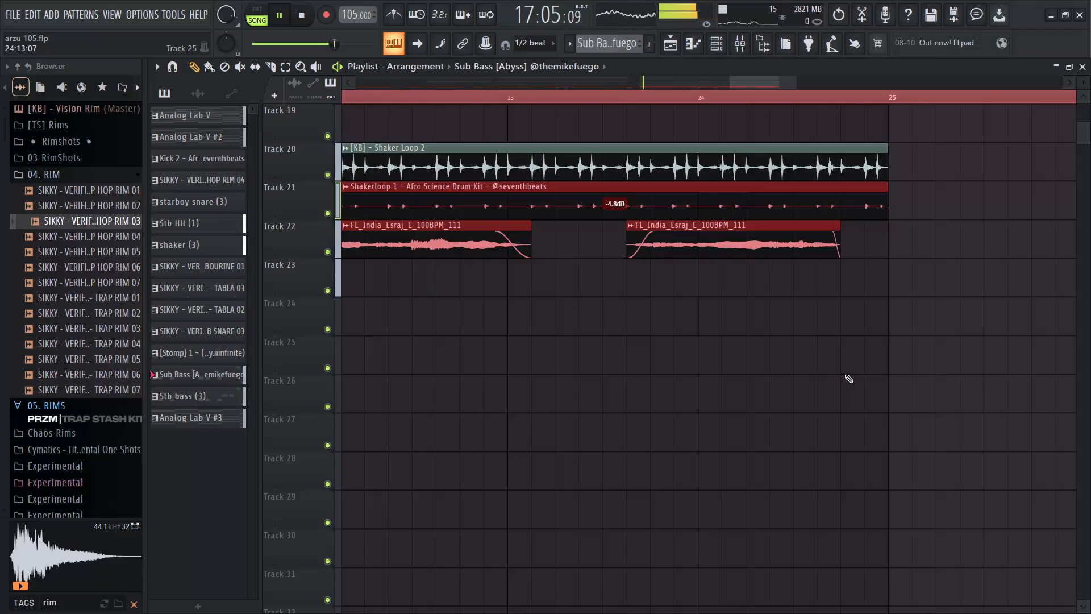
Examine the playing arrangement on Tracks 14 to 23 around bars 19 and 20, and deselect the clips on Tracks 21 and 22.
scroll(823, 366, down, 11)
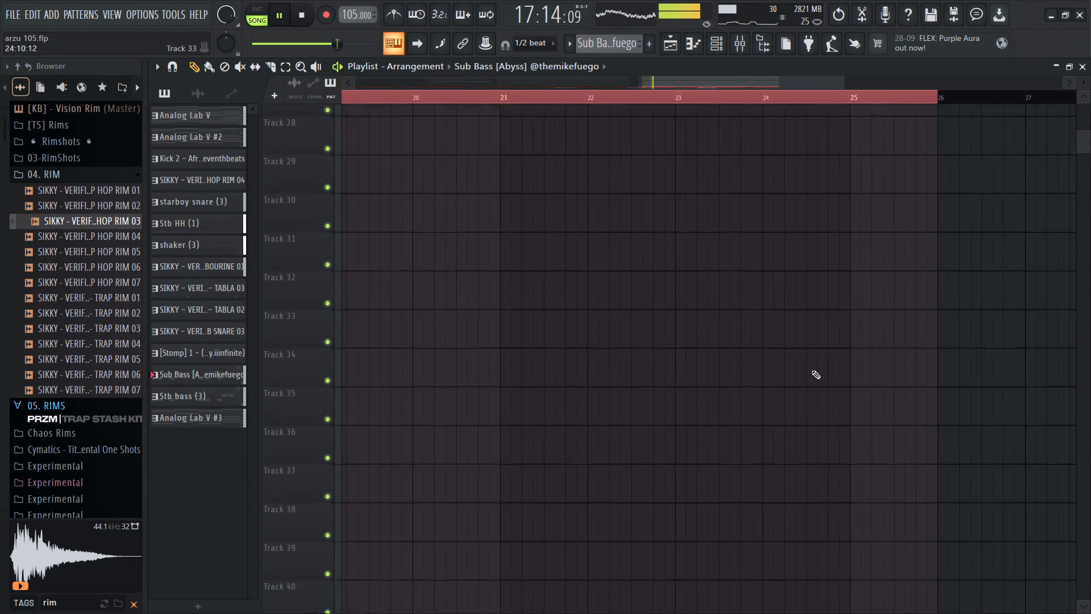
scroll(811, 370, down, 15)
scroll(646, 291, up, 7)
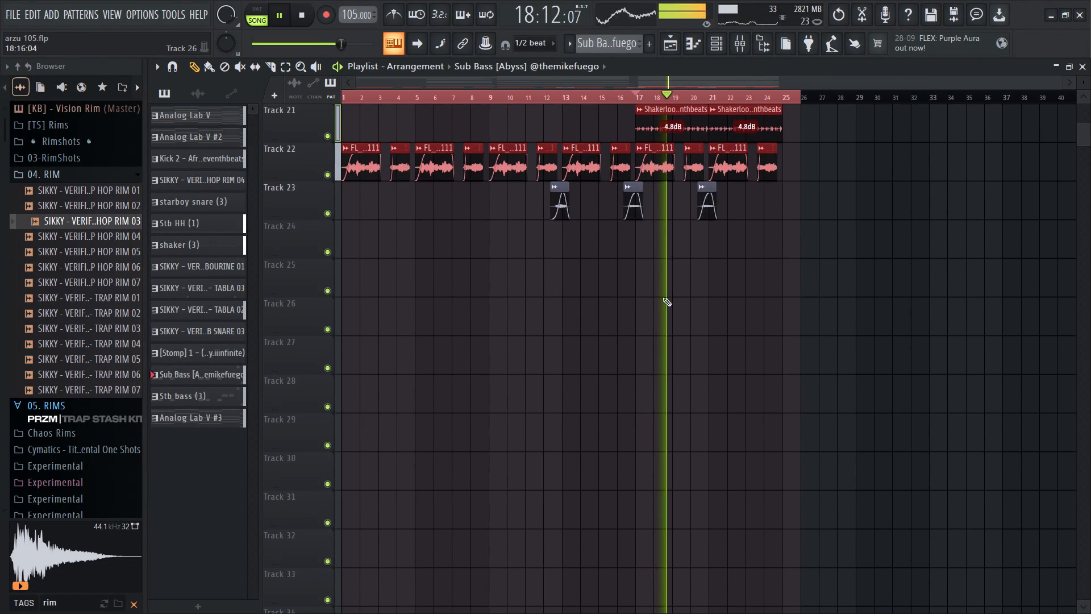
scroll(630, 280, up, 7)
ctrl+scroll(636, 284, up, 14)
ctrl+scroll(638, 286, down, 9)
ctrl+scroll(824, 438, up, 6)
ctrl+scroll(539, 455, up, 7)
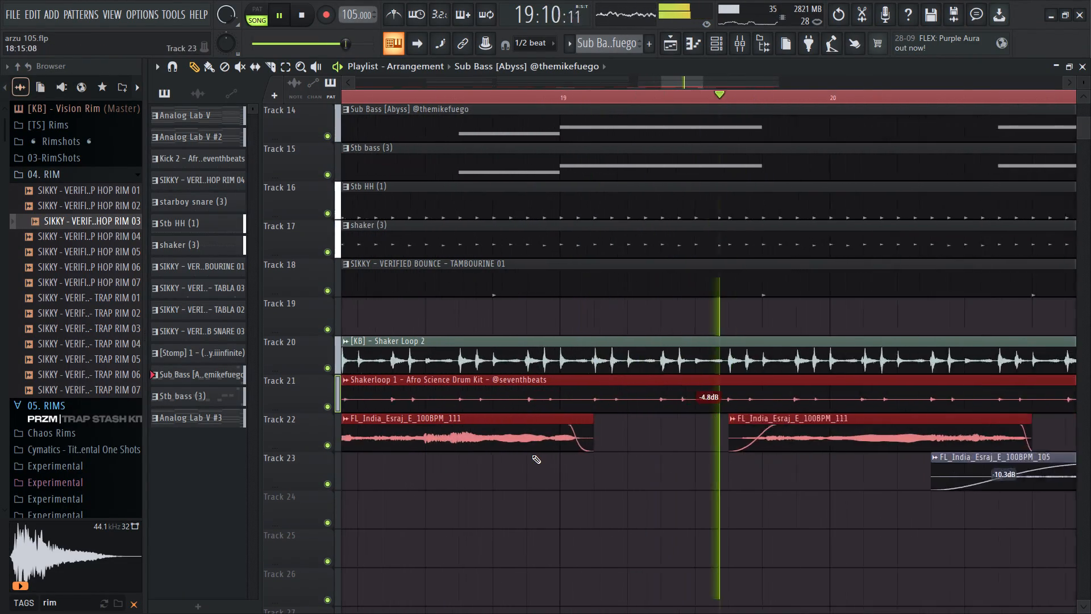
ctrl+scroll(532, 455, down, 7)
ctrl+scroll(518, 446, up, 7)
right_drag(634, 489, 640, 493)
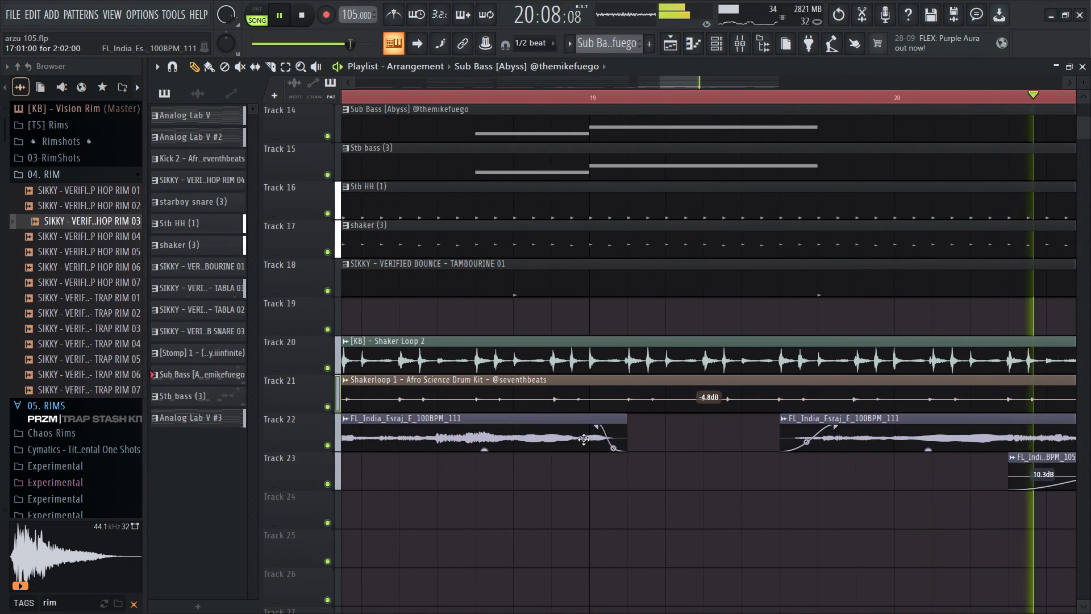
ctrl+scroll(593, 427, down, 13)
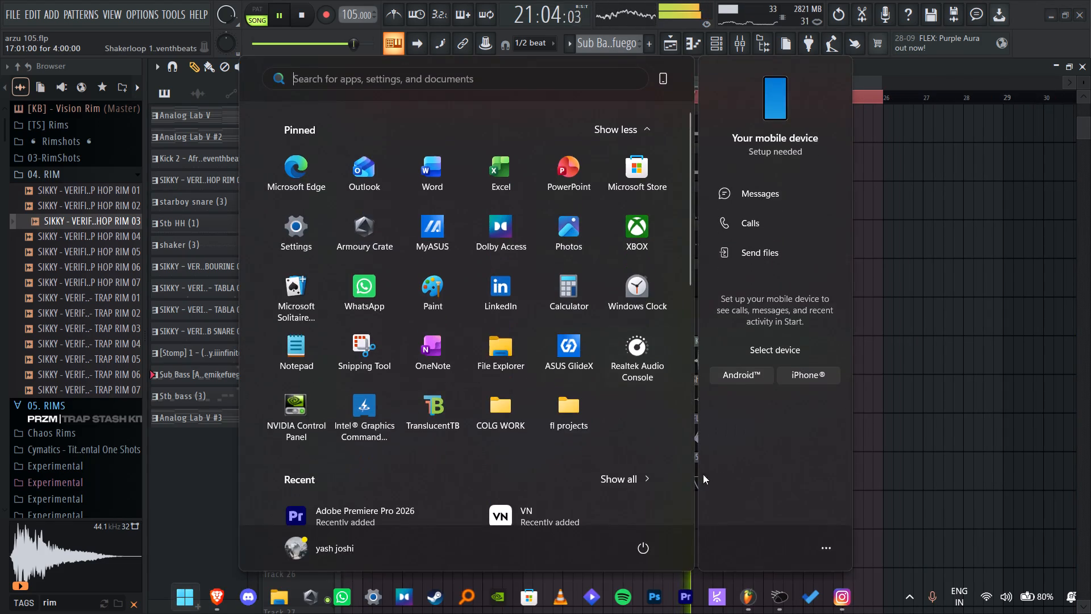
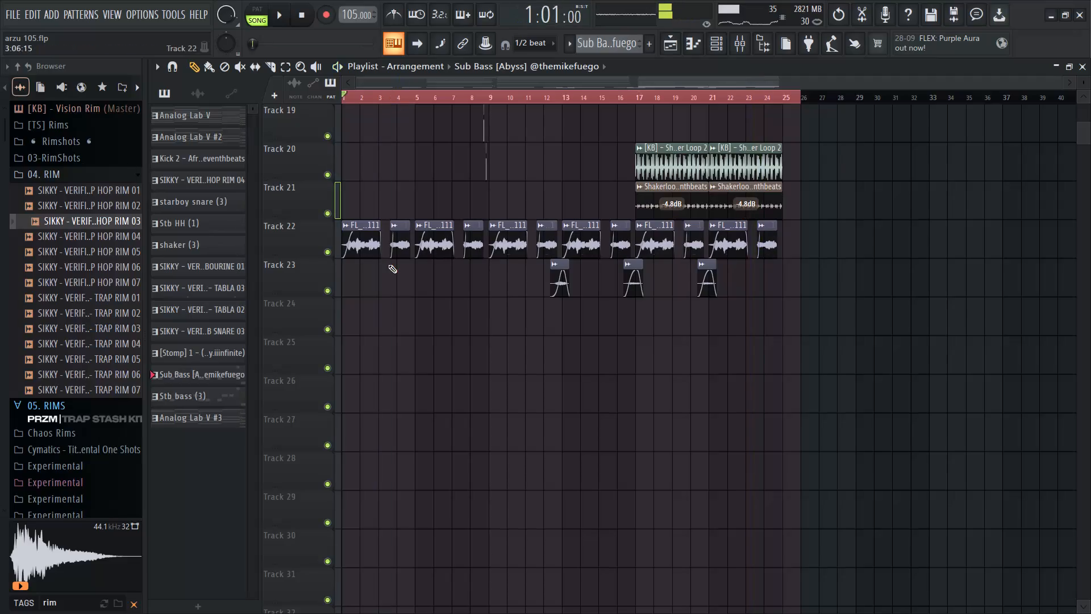
Solo the esraj mixer track and play the song from the start.
ctrl+scroll(293, 307, up, 10)
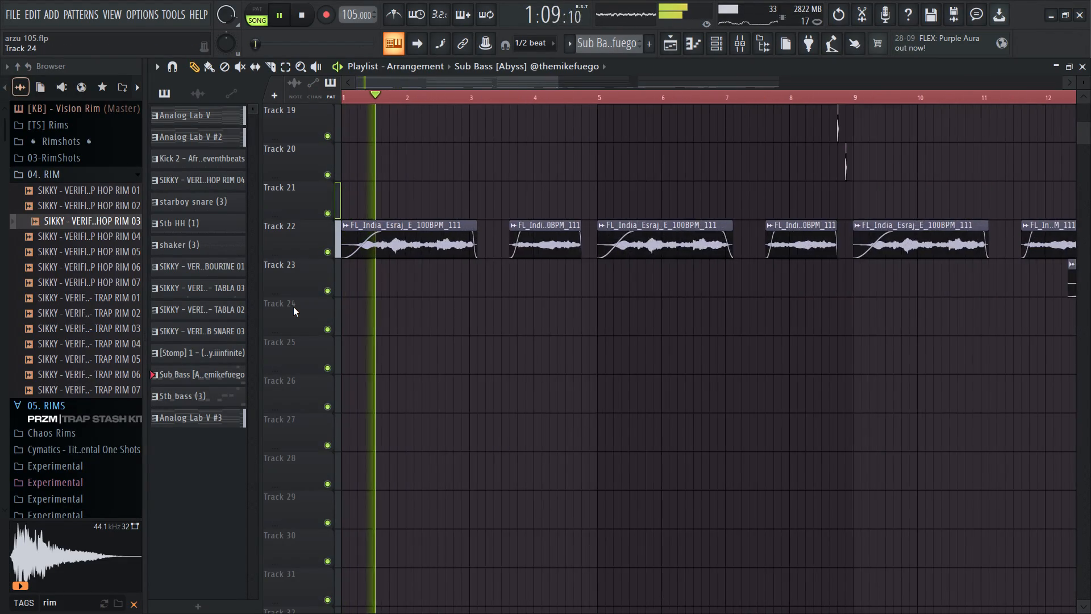
ctrl+scroll(293, 307, up, 3)
click(743, 58)
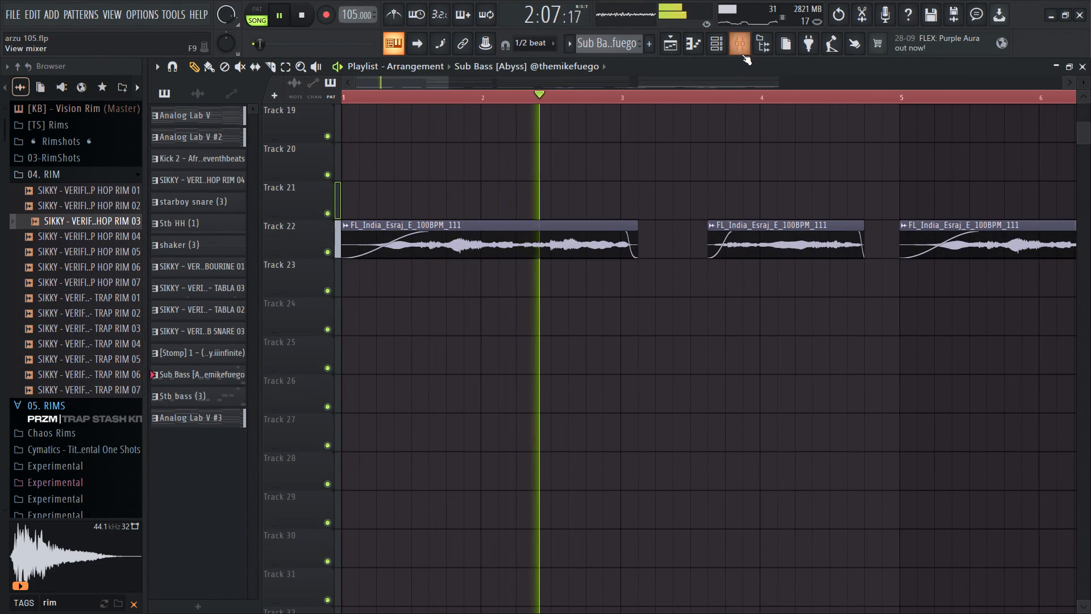
key(space)
click(742, 54)
right_click(466, 276)
key(space)
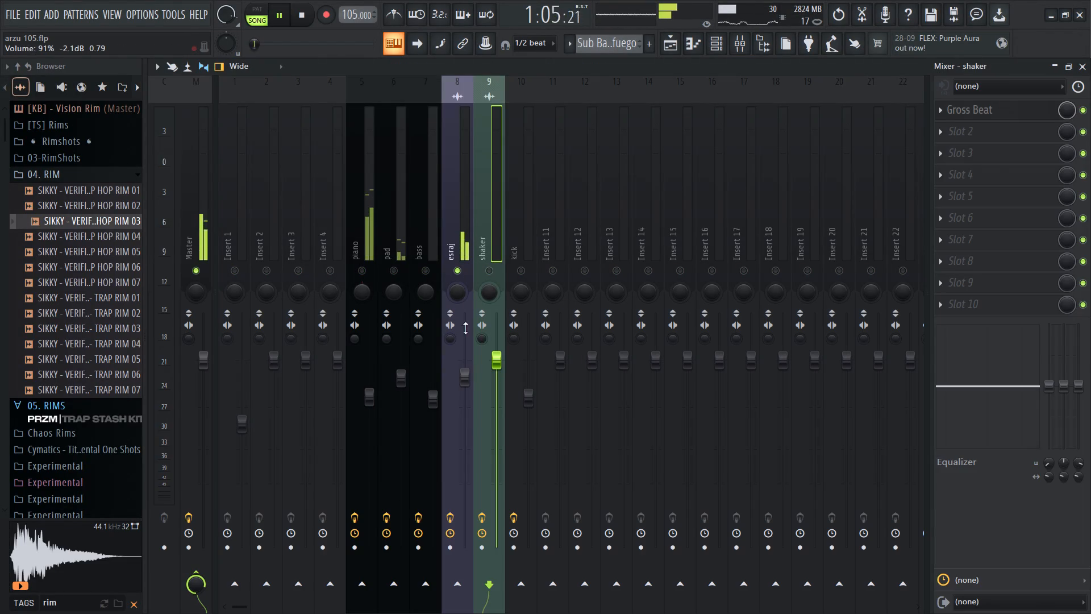
Examine the esraj track's effects during playback, including its later Fruity parametric EQ 2 and soothe2, and compare with slot 5 bypassed.
click(460, 232)
double_click(1017, 199)
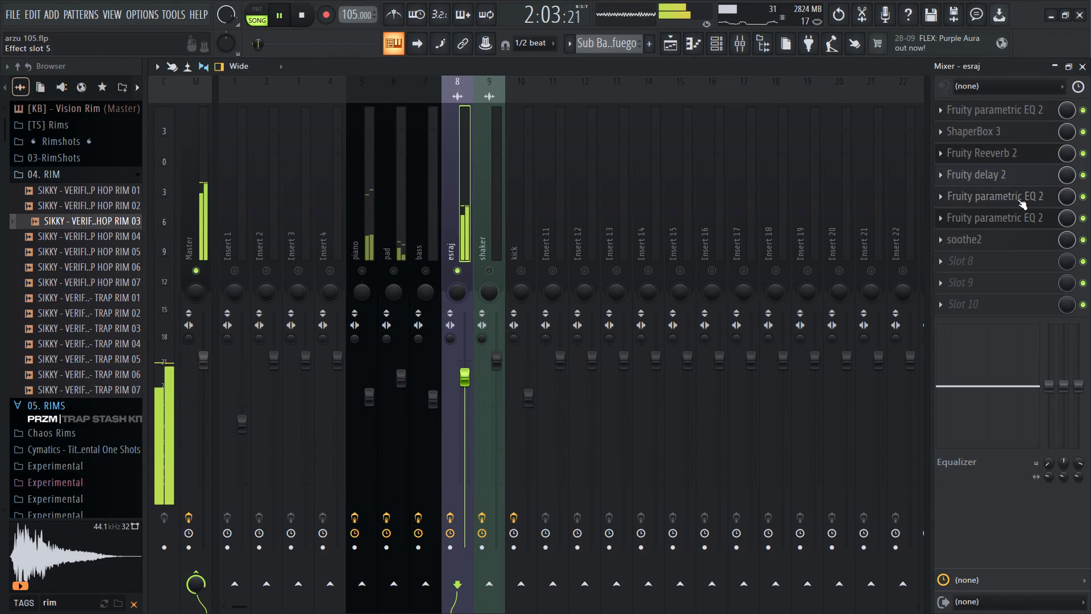
double_click(1014, 214)
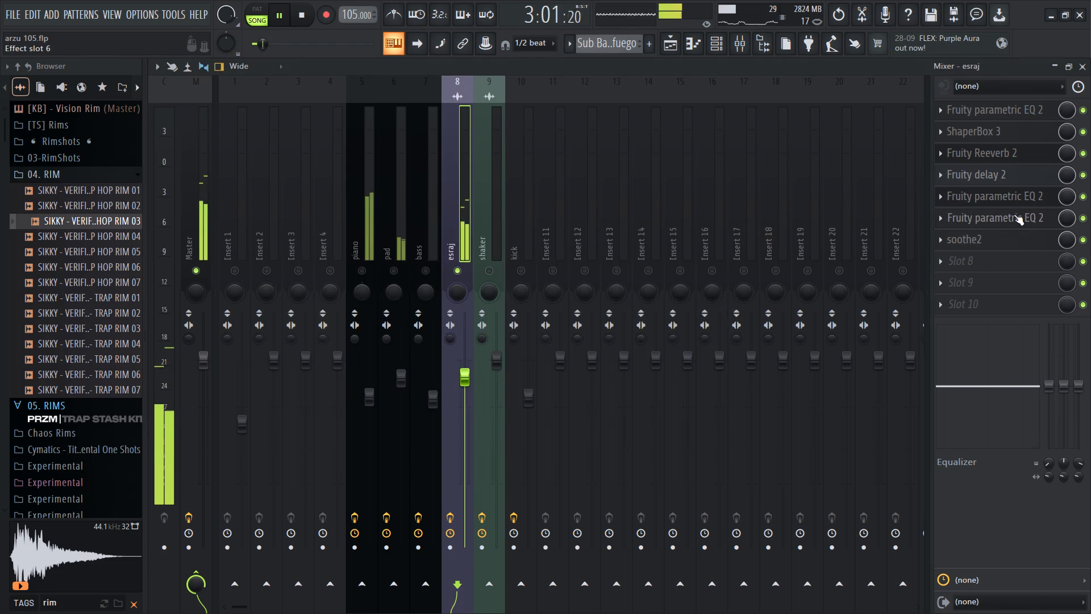
click(1018, 196)
click(1076, 197)
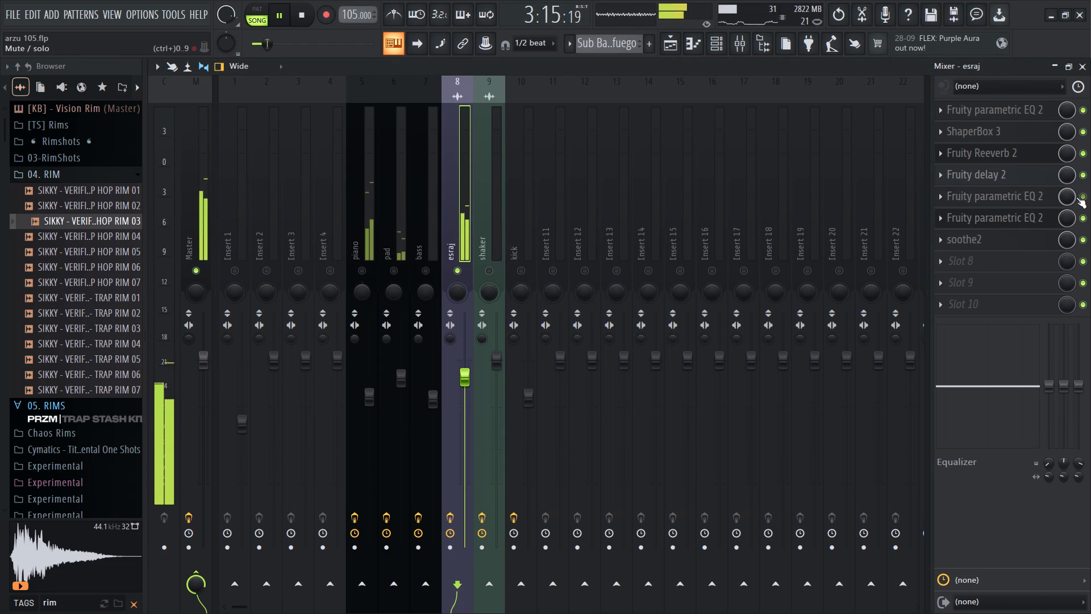
click(1076, 197)
click(1044, 200)
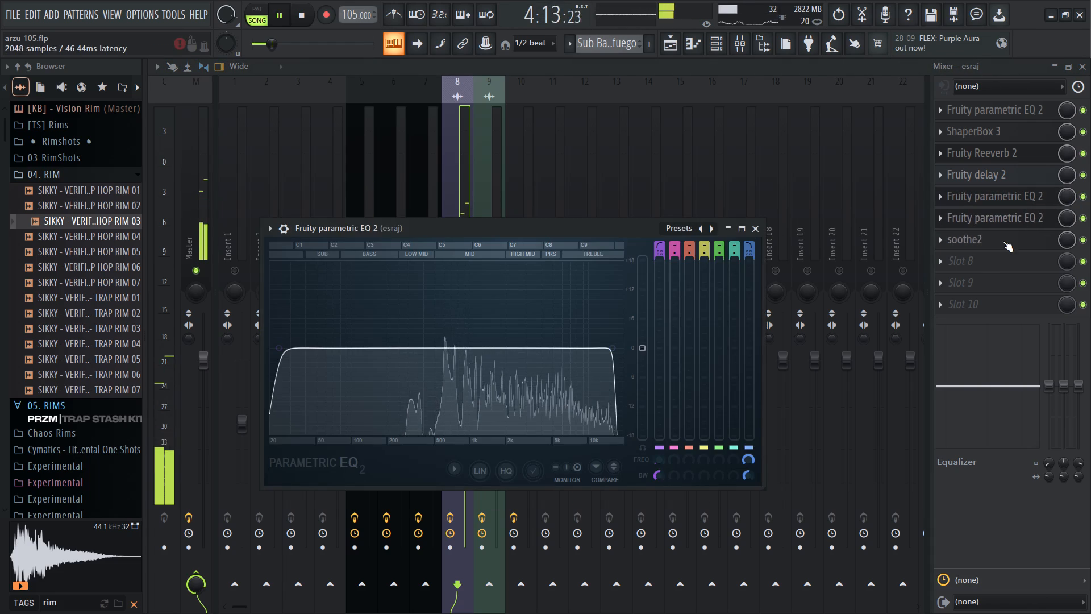
click(1003, 241)
click(853, 115)
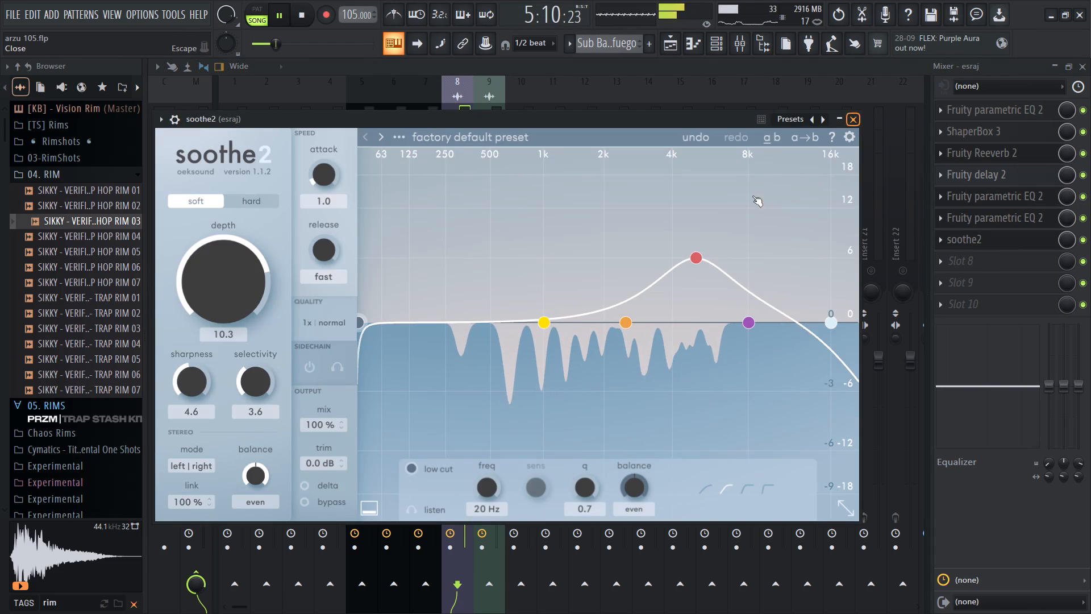
Unsolo the esraj mixer track and lower its fader to about 85% (-3.5 dB).
right_click(457, 281)
right_click(464, 269)
drag(461, 377, 461, 394)
drag(461, 385, 464, 391)
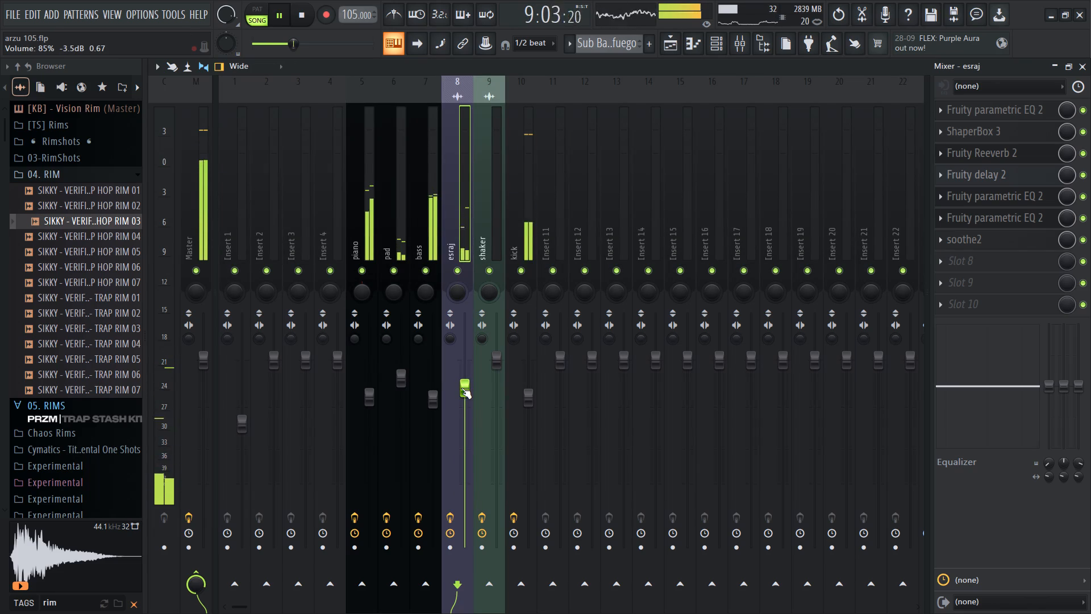
Solo the piano mixer track and review the playlist arrangement up to Track 1 during playback.
right_click(357, 268)
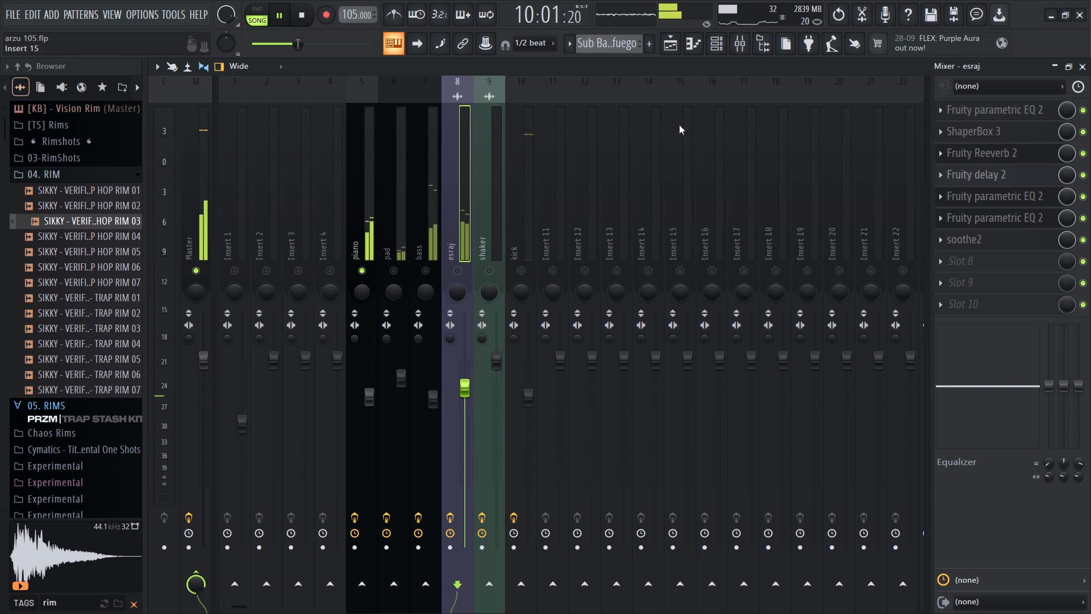
click(713, 48)
drag(669, 34, 669, 40)
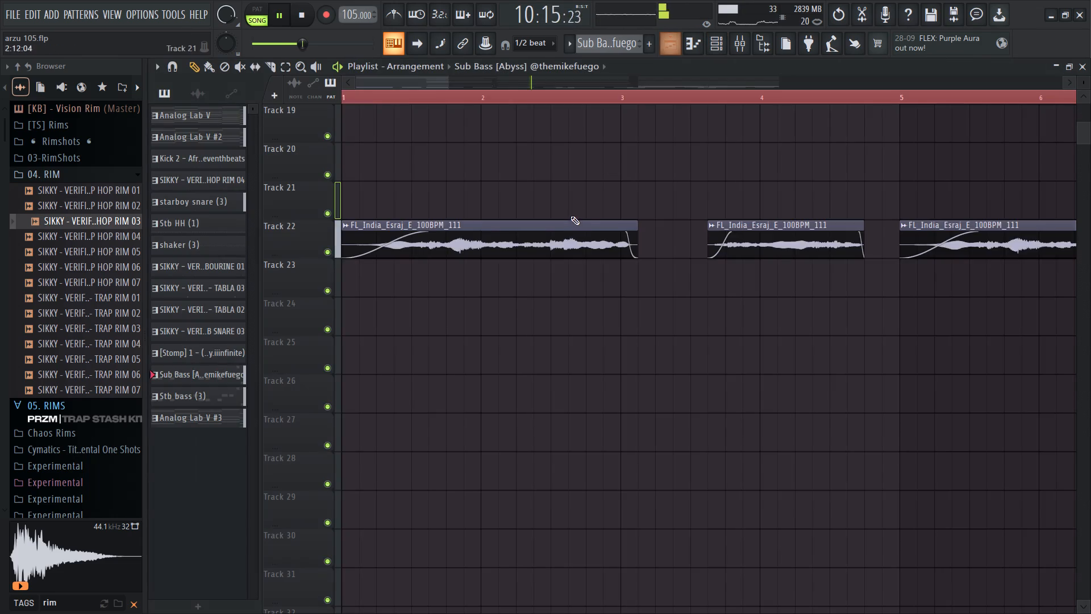
ctrl+scroll(571, 226, down, 20)
scroll(551, 293, up, 17)
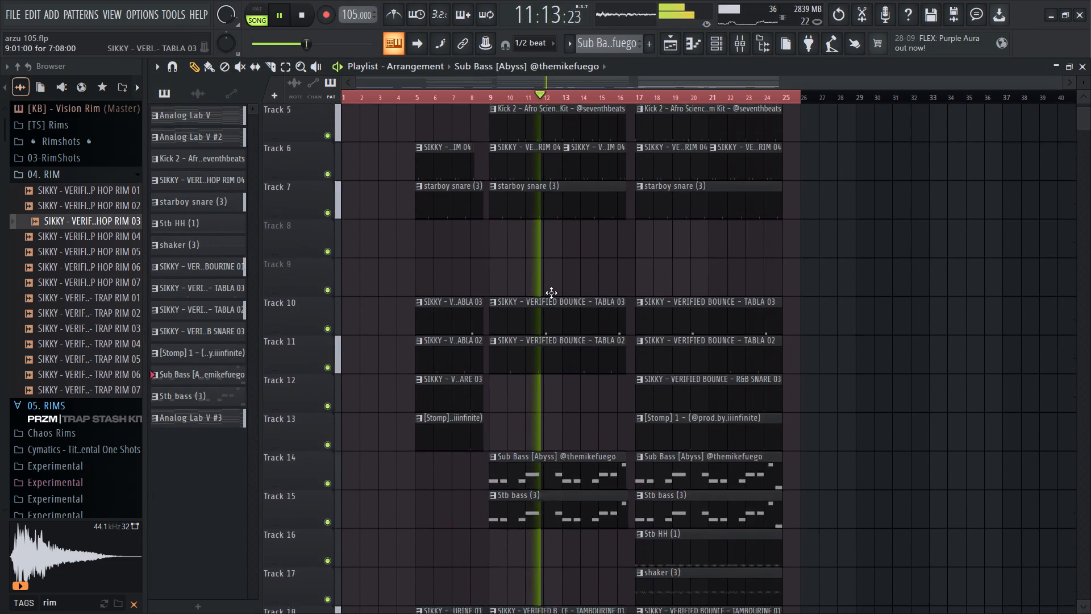
scroll(551, 293, up, 3)
ctrl+scroll(484, 258, up, 9)
key(space)
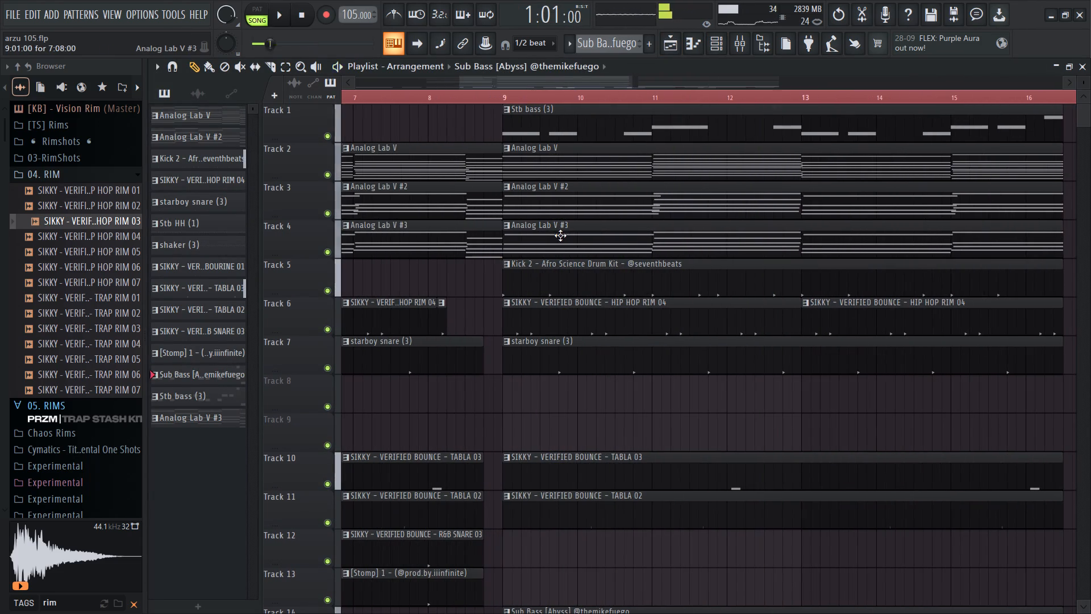
Select the Analog Lab V #3, Analog Lab V #2 and Analog Lab V patterns from their bar 9 clips and play the arrangement.
click(560, 235)
click(564, 205)
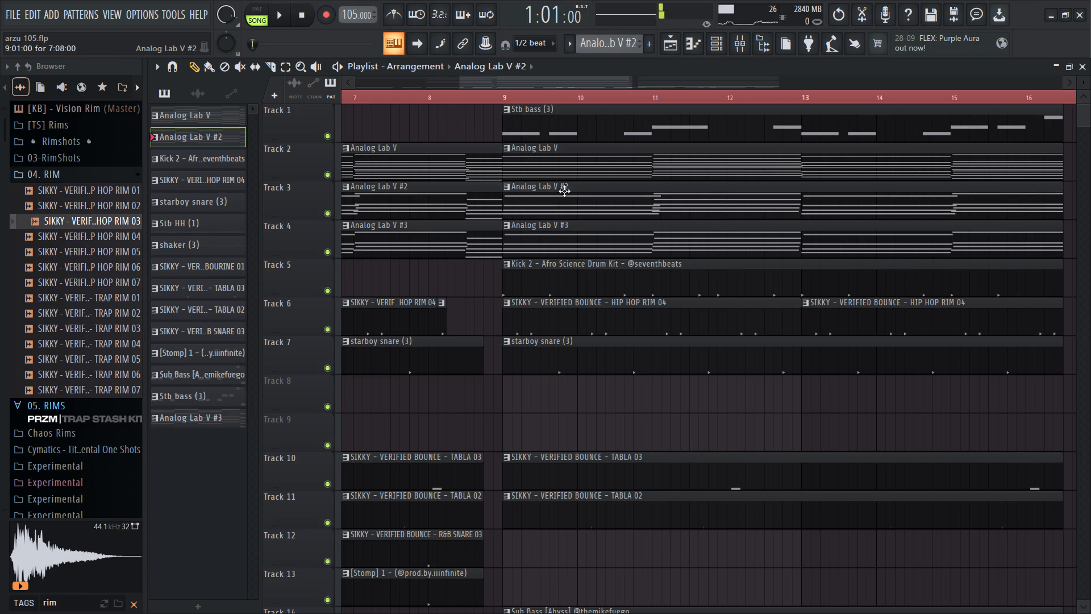
click(562, 157)
key(space)
scroll(717, 250, down, 12)
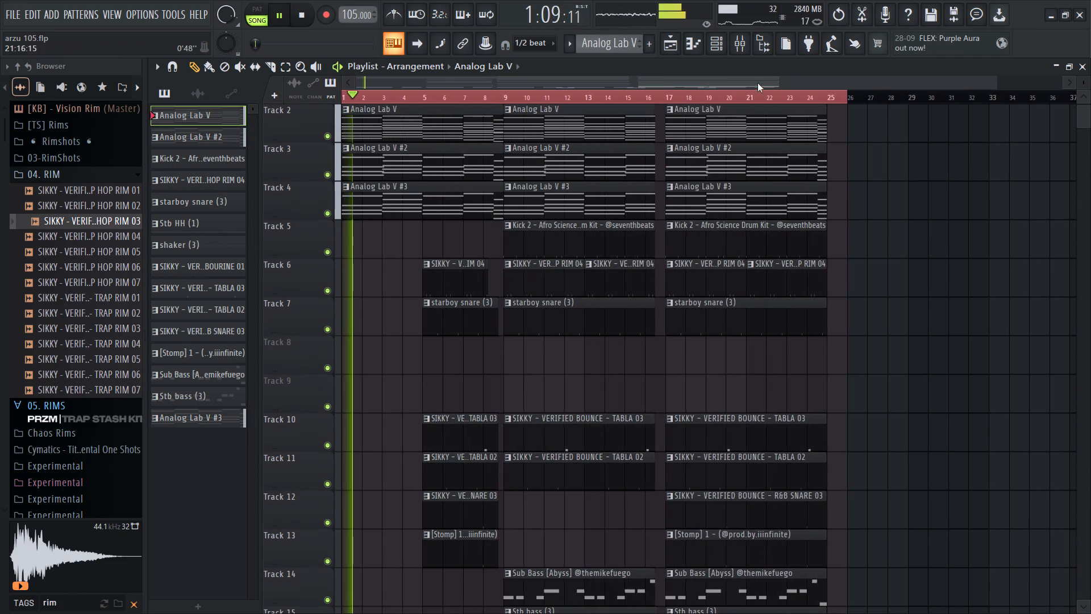
click(727, 40)
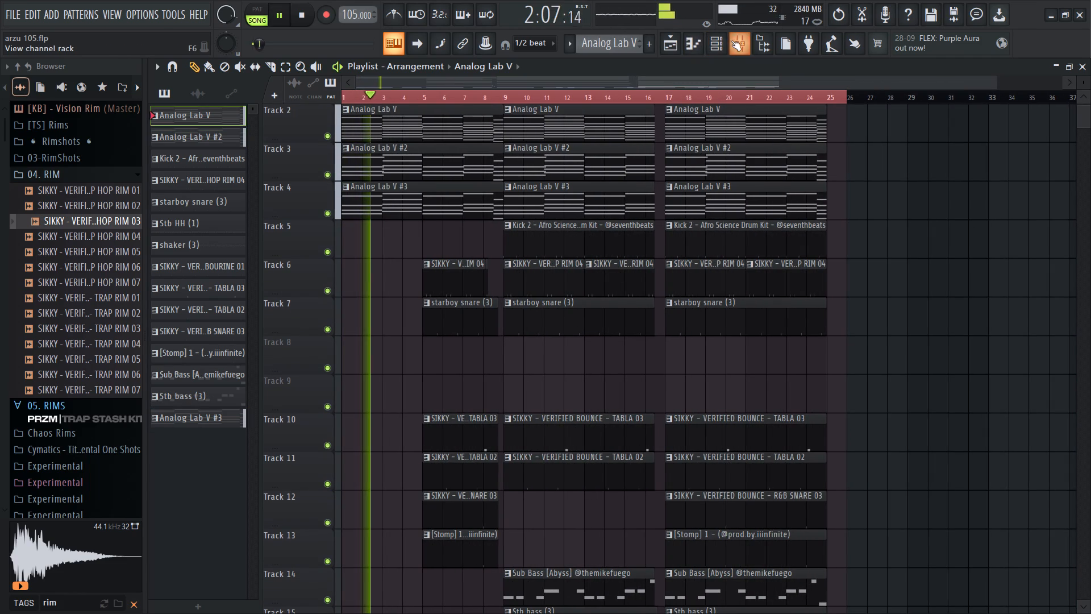
key(space)
Solo Tracks 4, 3 and 2 in turn to compare the Analog Lab layers, ending with Track 3 soloed and playing.
right_click(334, 206)
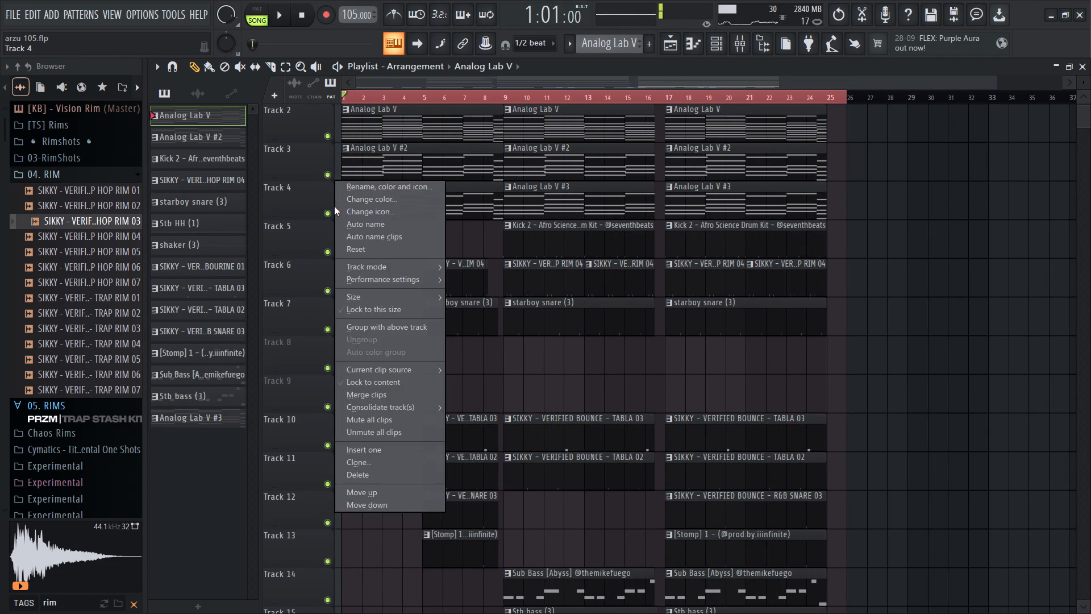
right_click(332, 207)
key(space)
right_click(331, 172)
key(space)
key(space)
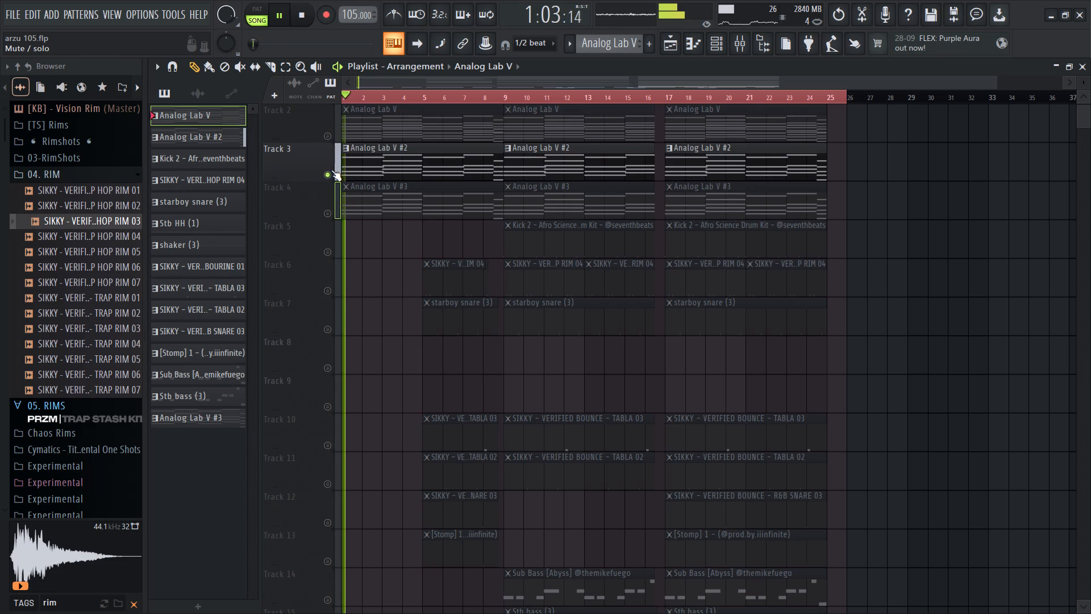
right_click(332, 133)
key(space)
key(space)
right_click(331, 177)
key(space)
key(space)
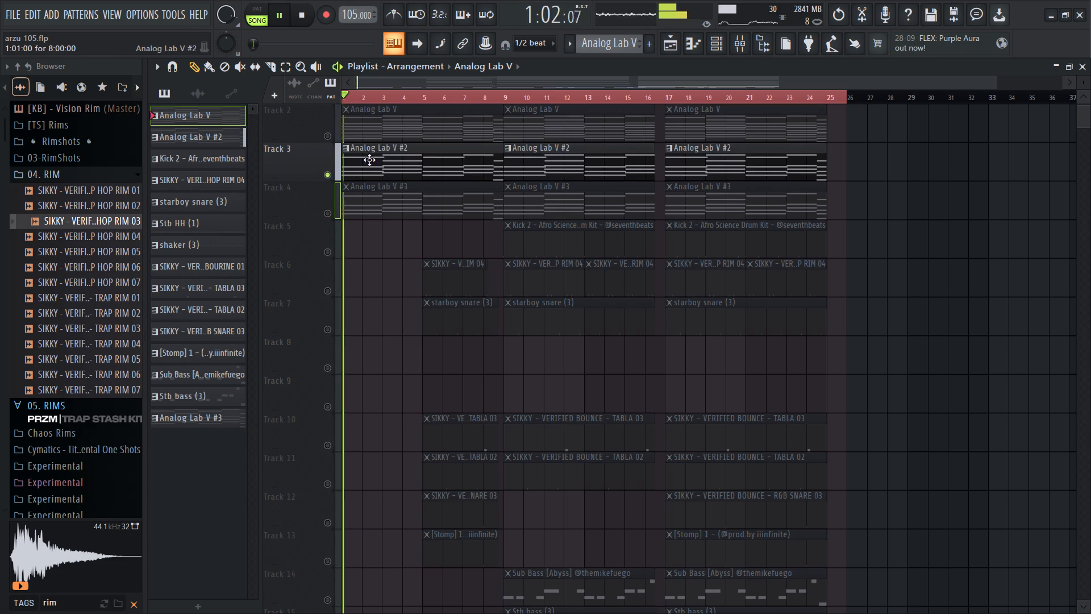
Adjust the panning of the Analog Lab V #2 channel in the channel rack while it plays.
click(369, 160)
click(721, 53)
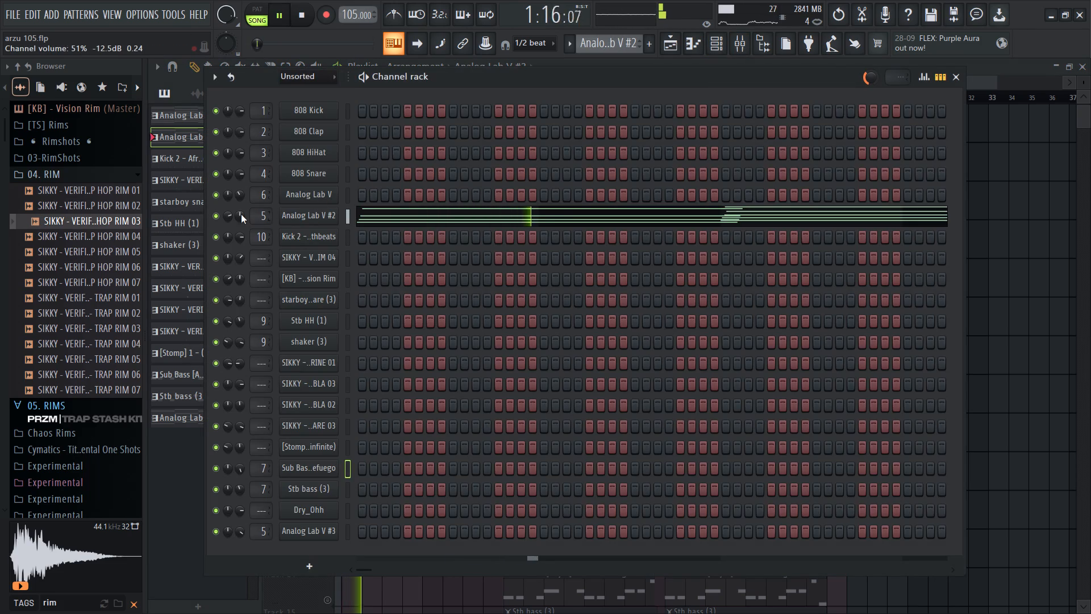
drag(228, 216, 232, 230)
click(228, 218)
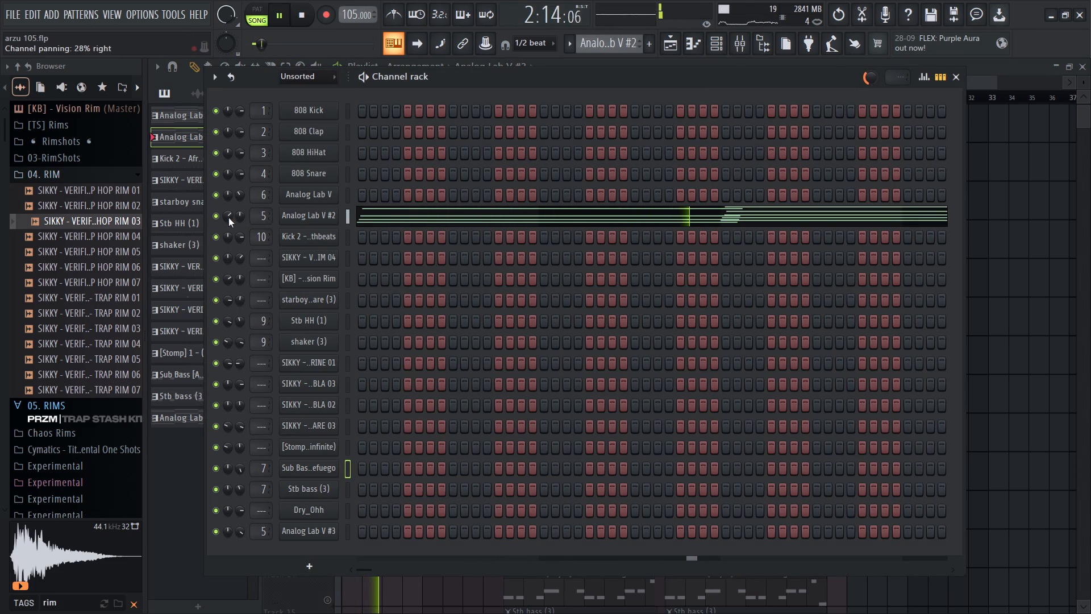
drag(228, 218, 238, 311)
drag(228, 218, 229, 226)
right_click(988, 232)
Listen to Tracks 3 and 4 together, solo Track 4, and restore all playlist tracks for playback.
key(space)
click(332, 209)
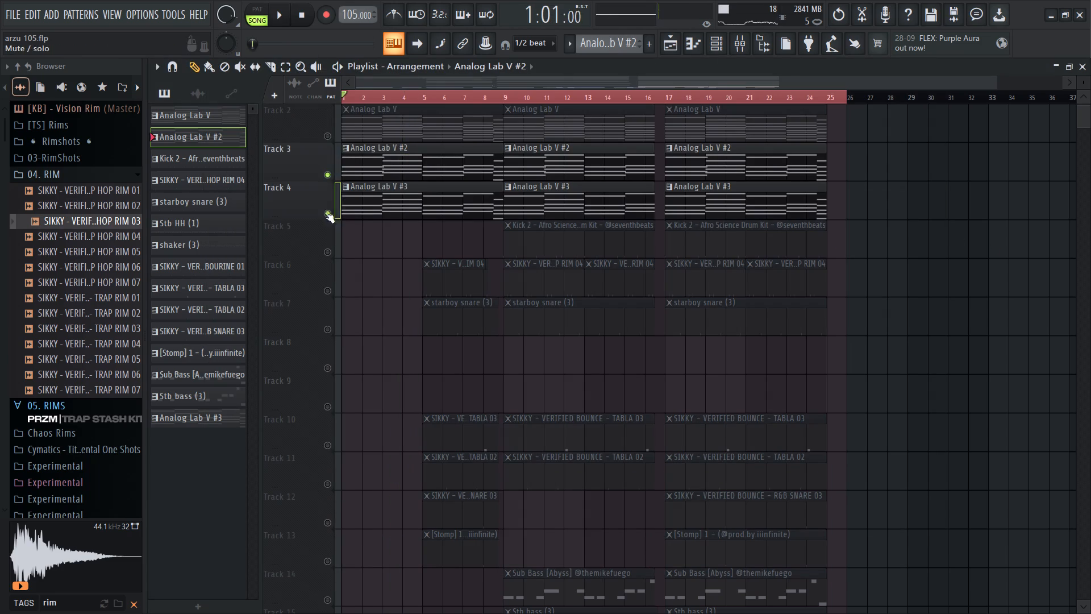
key(space)
right_click(335, 215)
right_click(322, 213)
key(space)
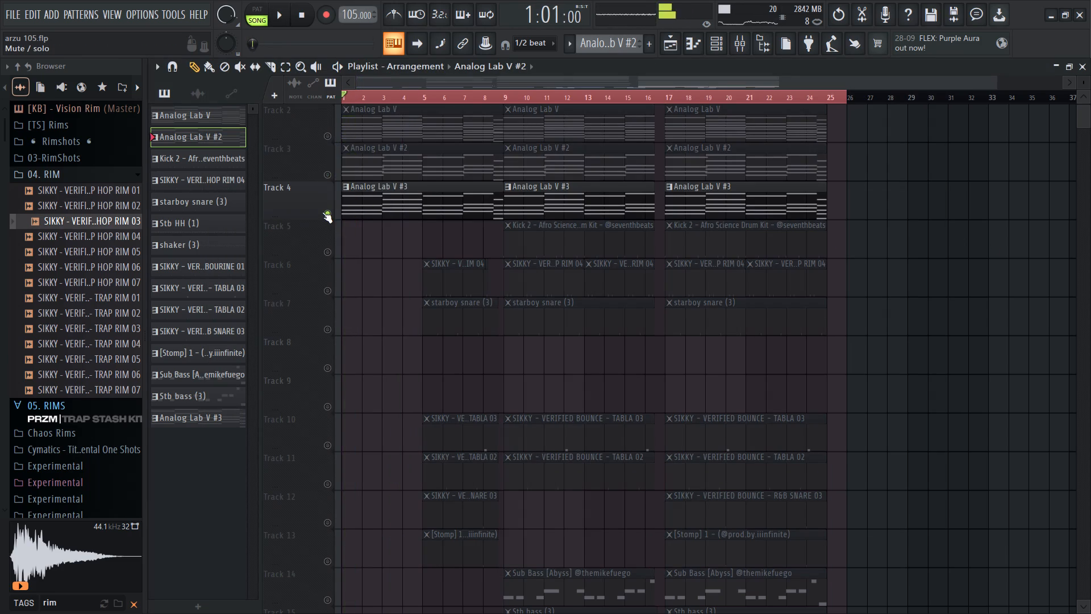
right_click(322, 212)
key(space)
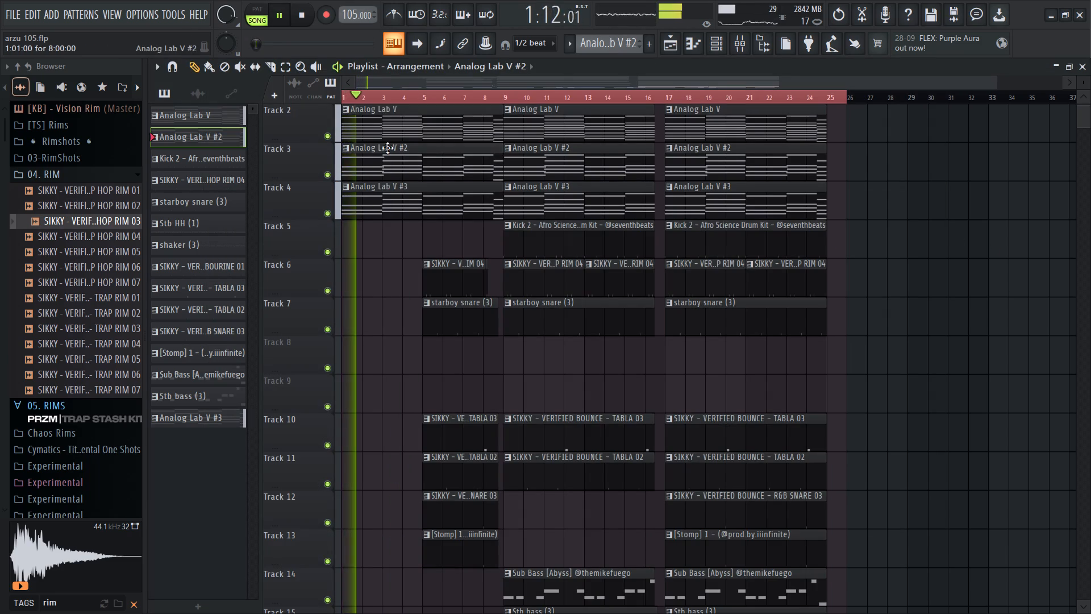
Adjust the volume of the Analog Lab V #2 channel in the channel rack.
click(388, 148)
click(710, 40)
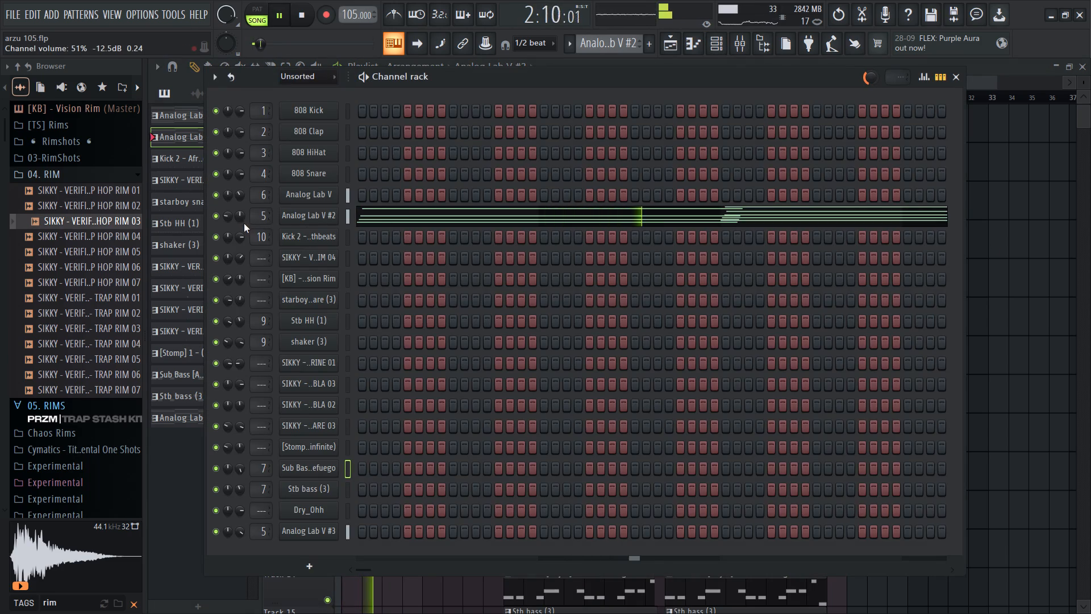
triple_click(244, 218)
right_click(1029, 266)
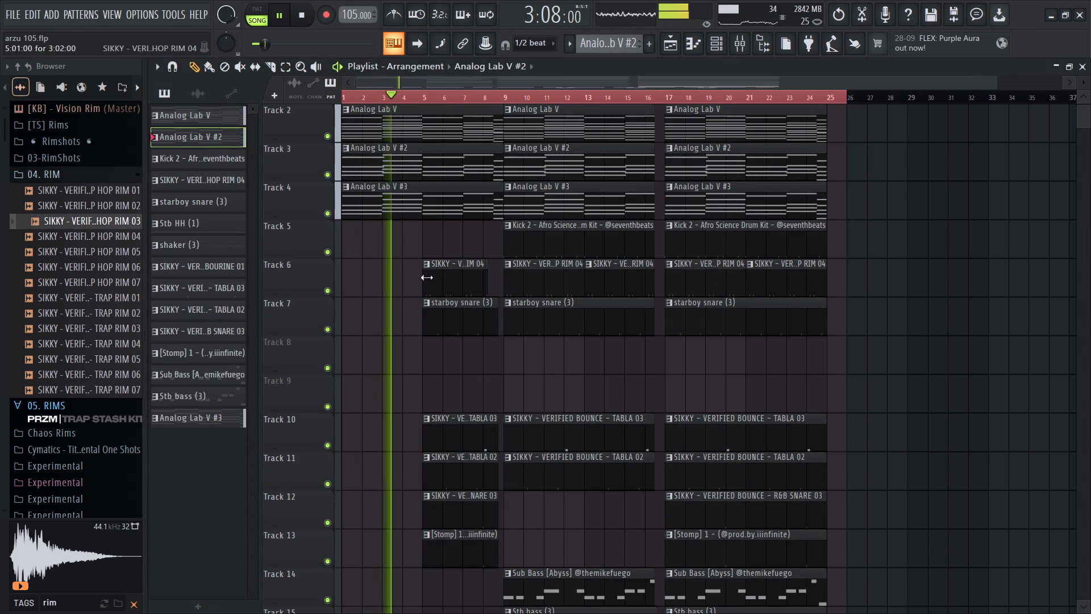
Stop playback and solo the piano track in the mixer.
ctrl+scroll(329, 229, up, 8)
ctrl+scroll(329, 229, down, 7)
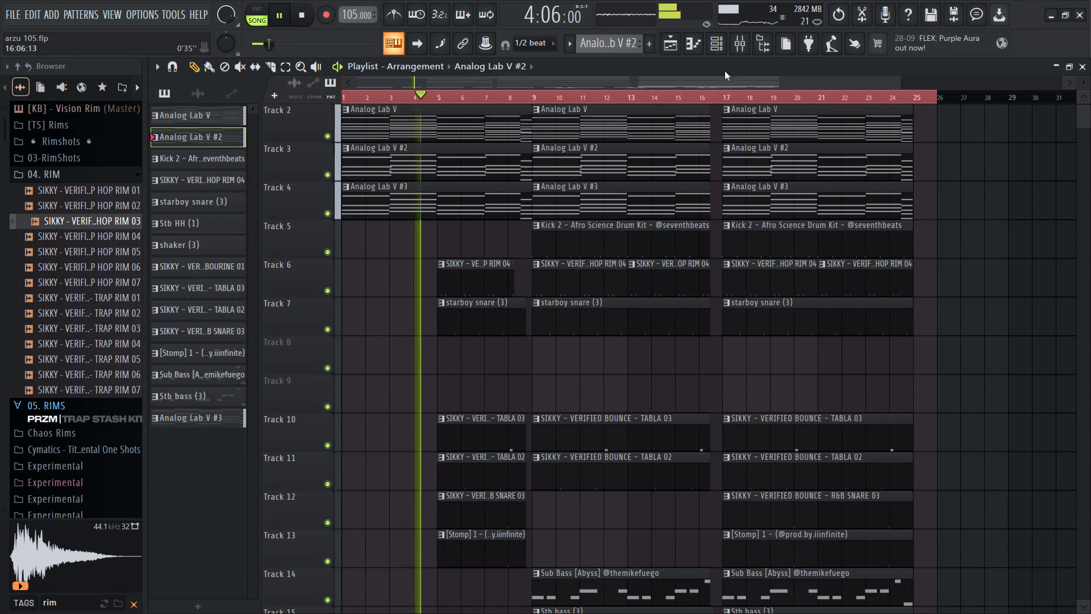
key(space)
click(743, 48)
right_click(462, 275)
right_click(462, 275)
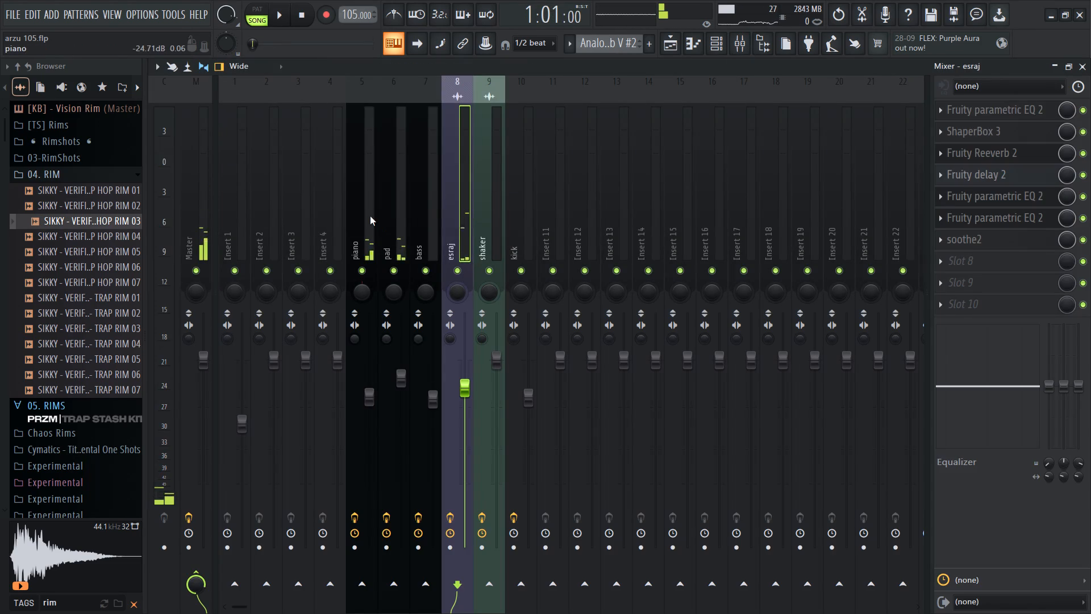
click(370, 215)
right_click(367, 273)
Load Fruity Parametric EQ 2 in slot 4 of the piano mixer track with the 20Hz + 18kHz cut preset.
click(981, 182)
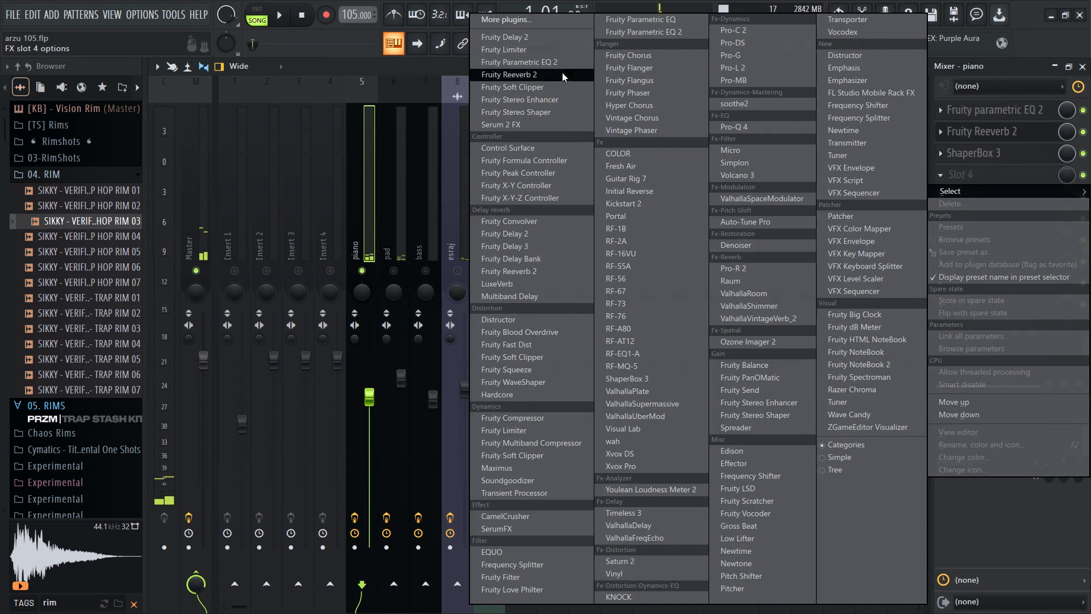
click(561, 63)
key(space)
key(space)
click(737, 252)
triple_click(731, 251)
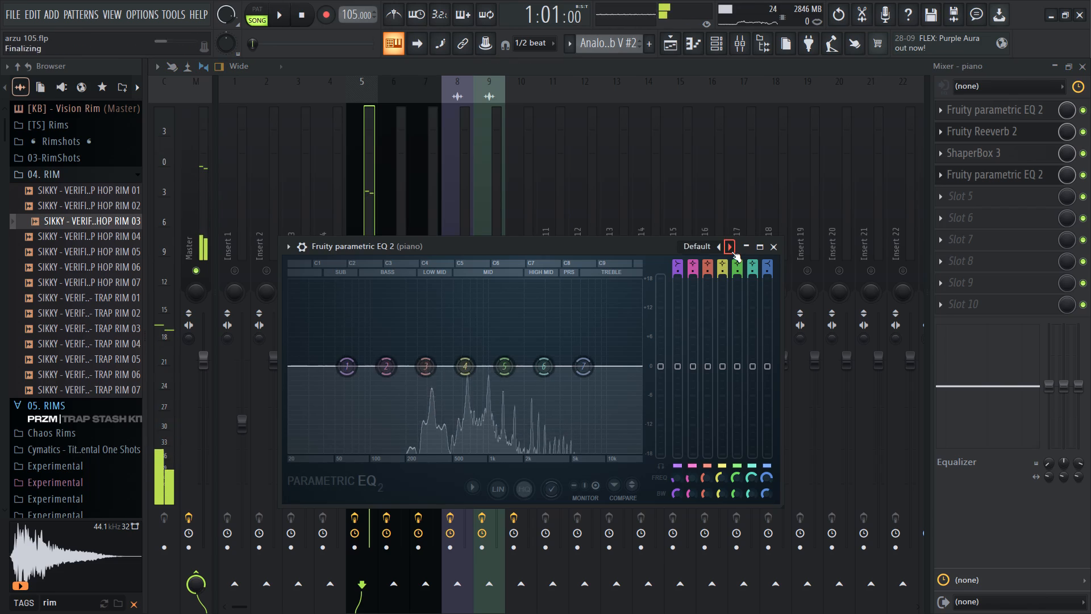
In the piano's new EQ, lower the low-pass cutoff to about 10 kHz and raise the low cut to about 200 Hz.
drag(625, 362, 470, 380)
key(space)
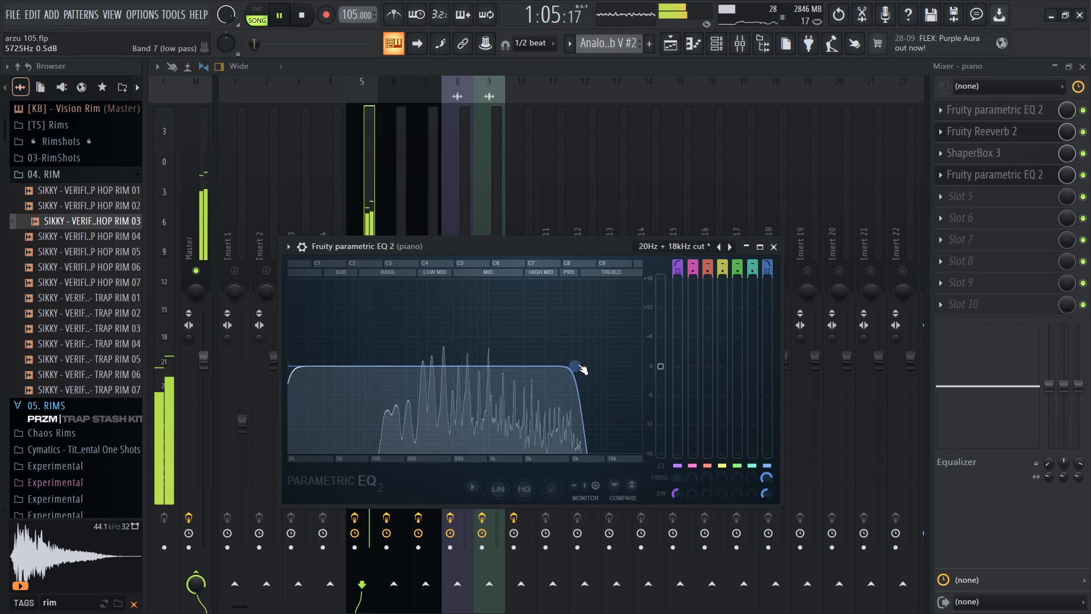
drag(578, 364, 590, 364)
drag(589, 371, 660, 368)
click(609, 366)
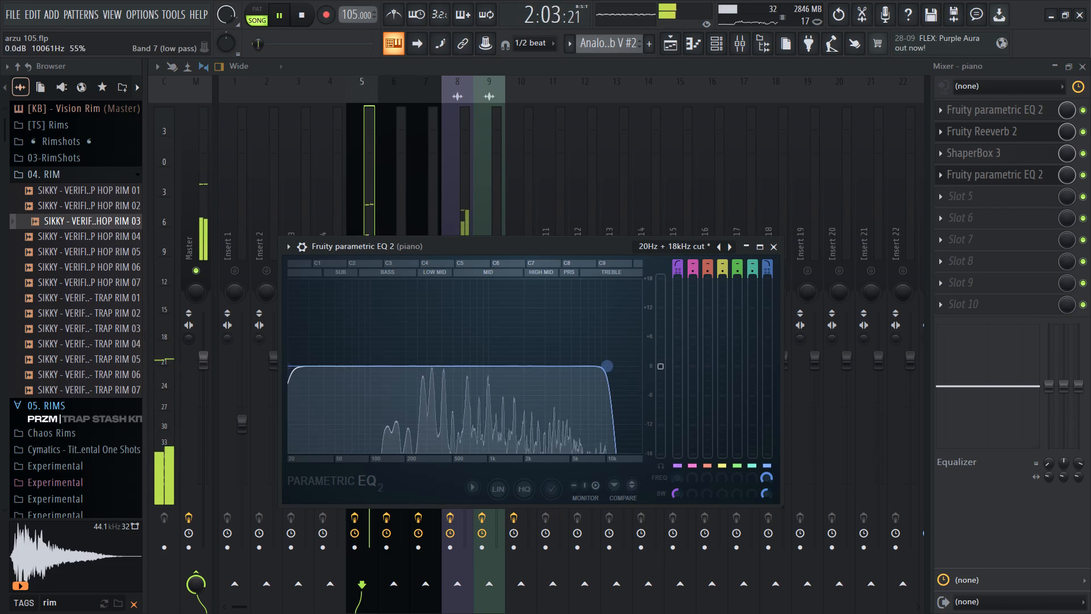
drag(292, 367, 586, 364)
click(410, 366)
drag(597, 382, 611, 379)
drag(614, 365, 608, 367)
drag(610, 367, 617, 370)
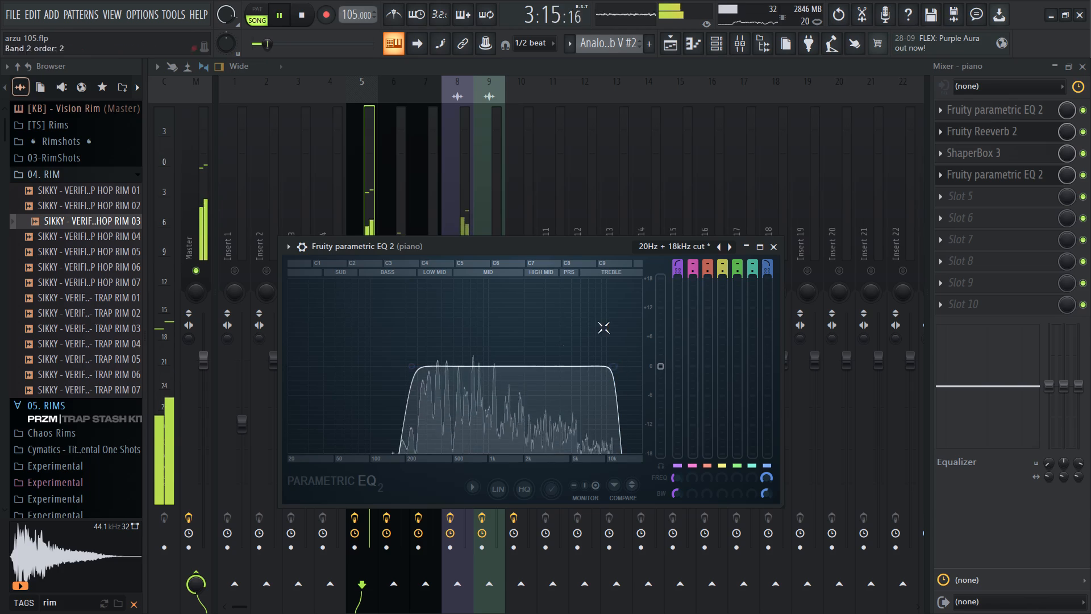
Examine the Fruity parametric EQ 2 curve in slot 1 of the piano mixer track.
triple_click(1000, 115)
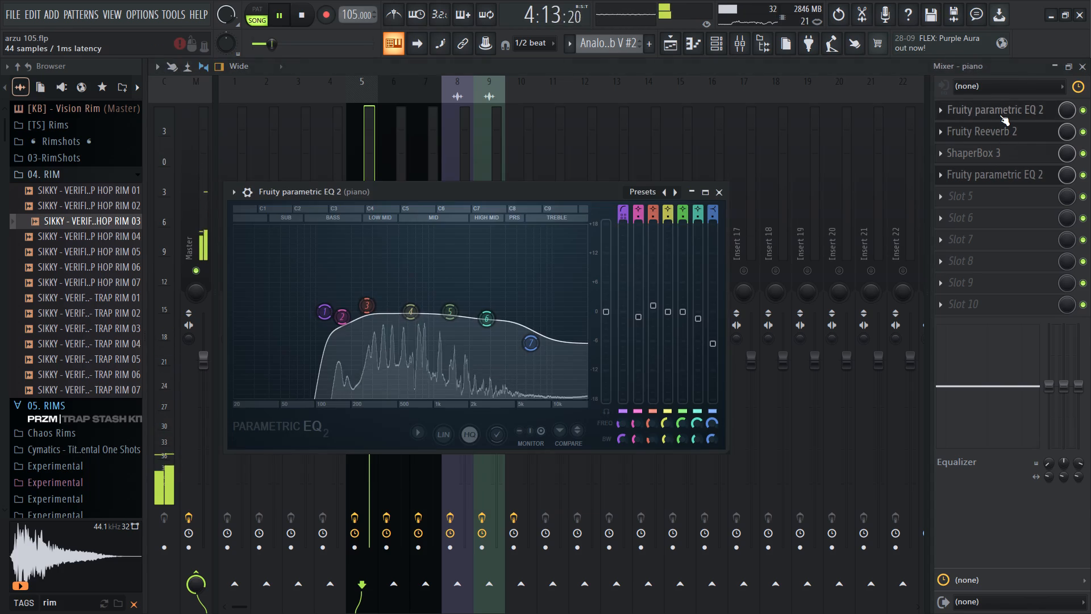
Load another Fruity Parametric EQ 2 in slot 5 of the piano mixer track.
click(994, 195)
click(561, 65)
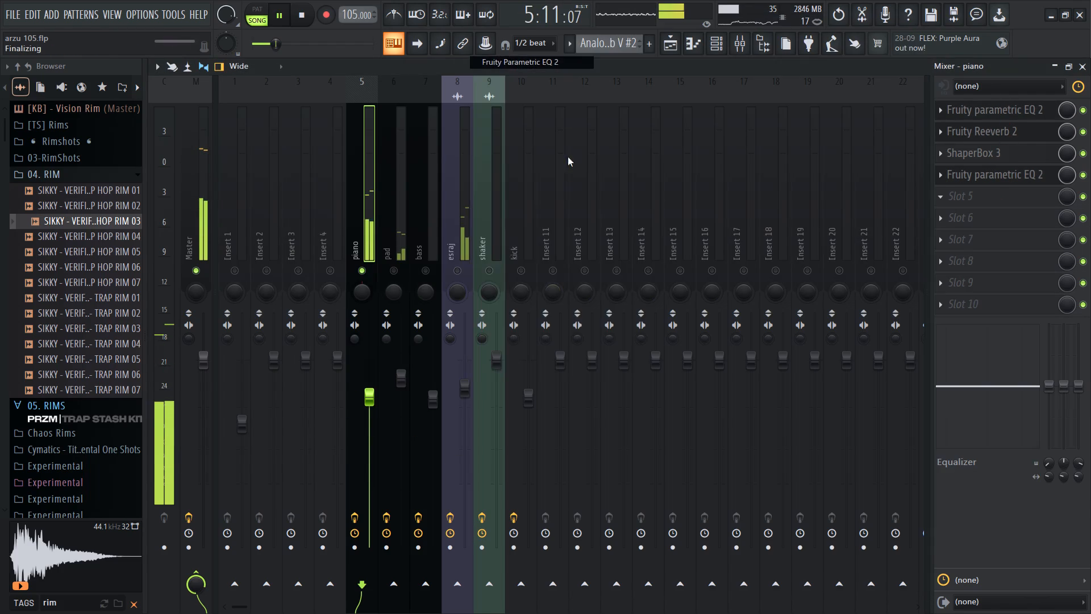
Restart playback and, in the piano's slot 5 EQ, cut band 4 to about -7 dB near 337 Hz.
key(space)
key(space)
scroll(338, 242, down, 7)
scroll(338, 243, up, 4)
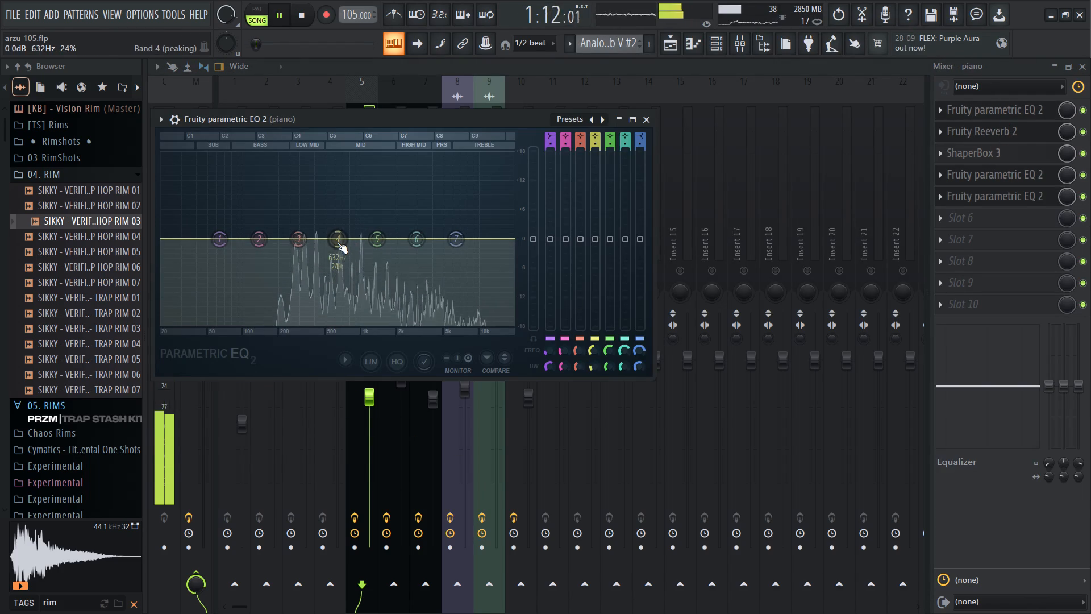
scroll(338, 243, up, 1)
drag(338, 243, 281, 331)
drag(309, 263, 280, 276)
drag(307, 262, 301, 263)
drag(305, 272, 318, 270)
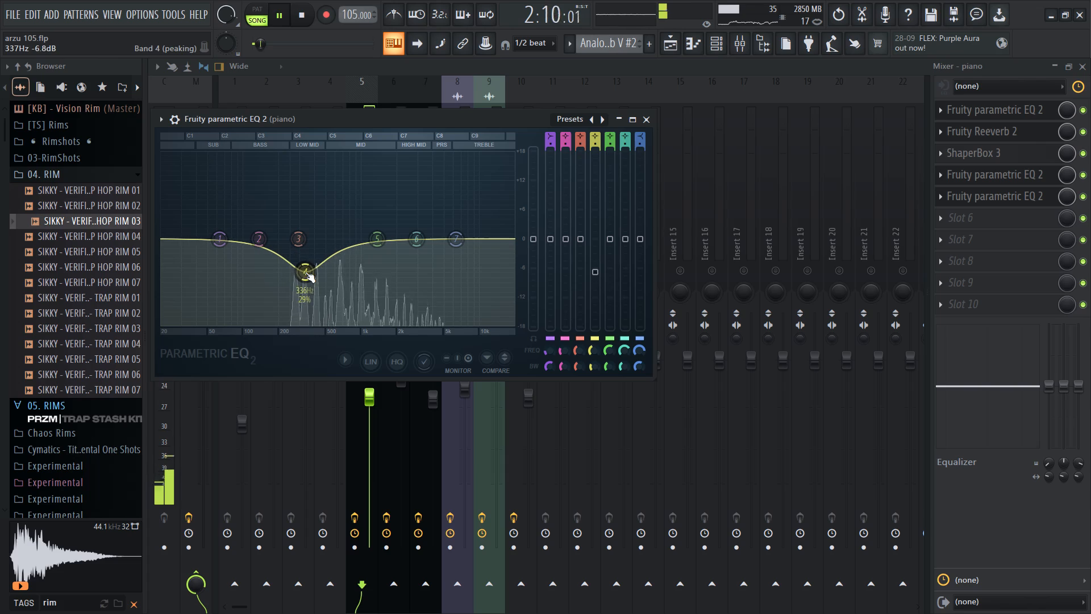
click(305, 272)
Dip band 6 slightly in the slot 5 EQ and ease band 4's cut to about -3 dB.
scroll(404, 241, down, 1)
drag(404, 241, 404, 257)
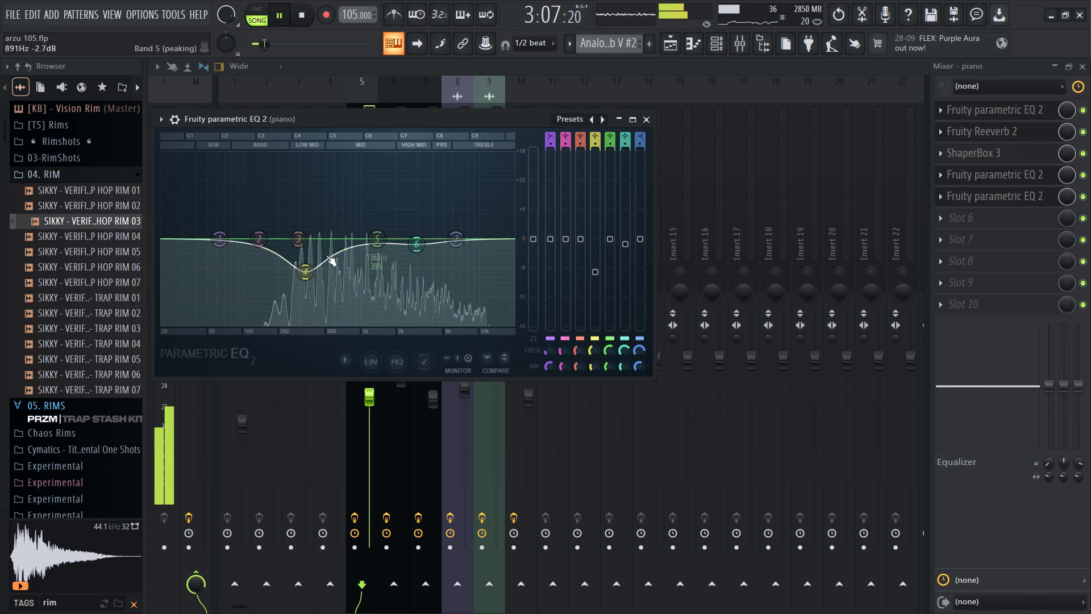
drag(311, 256, 305, 196)
Enable linear phase mode on the piano's slot 5 EQ.
click(368, 362)
Fine-tune the band 4 low-mid cut and the band 6 cut of about 2 dB, and close the EQ.
scroll(310, 260, down, 1)
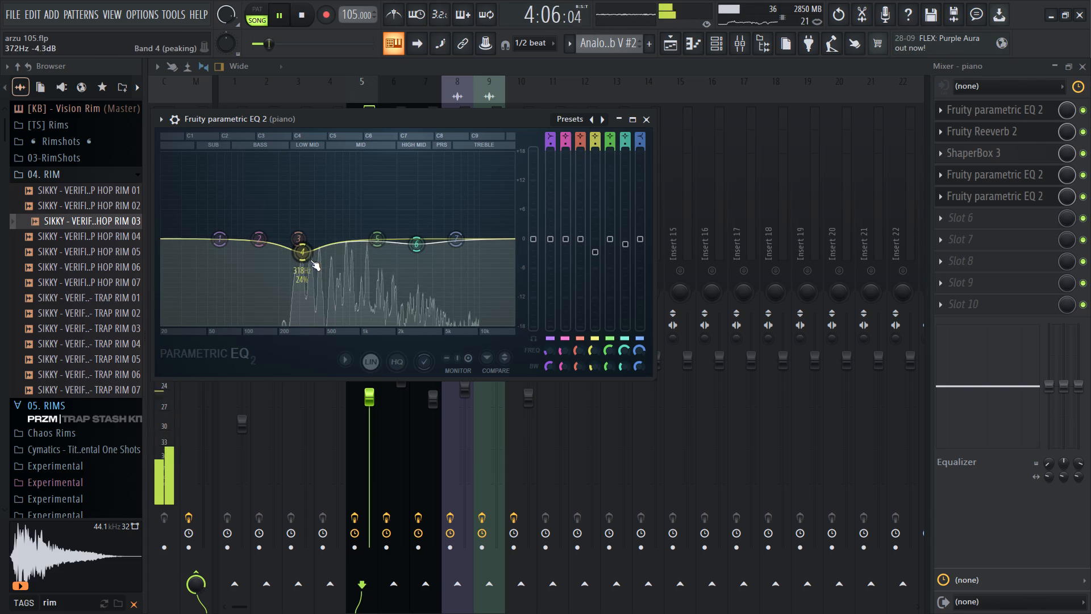
scroll(310, 260, up, 1)
click(310, 260)
drag(426, 242, 424, 252)
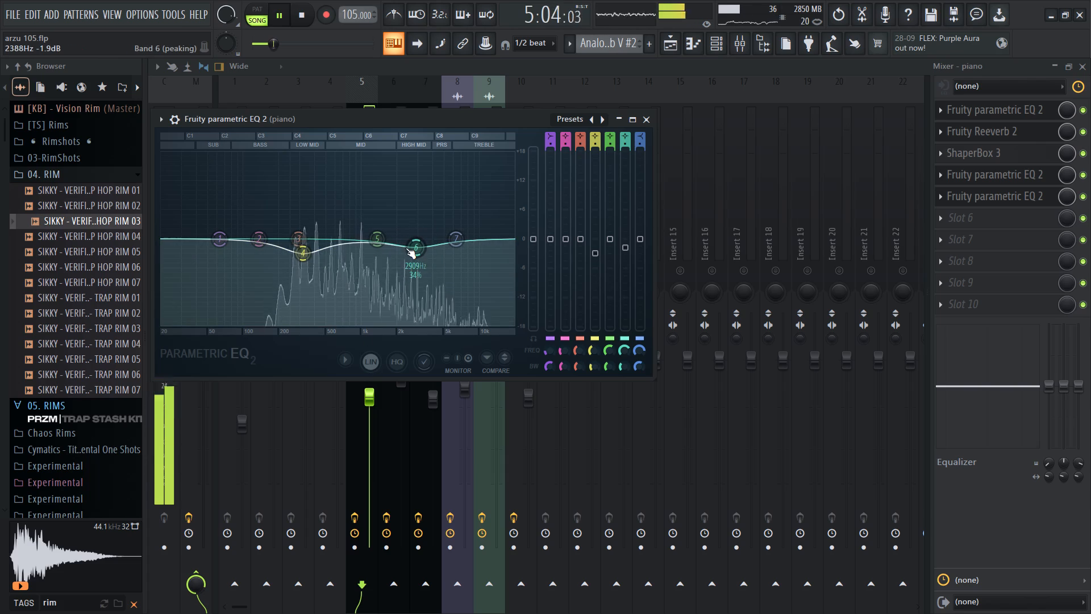
drag(300, 248, 297, 262)
drag(424, 247, 430, 242)
click(646, 118)
Stop playback and unsolo the piano mixer track so every track is audible.
click(1079, 64)
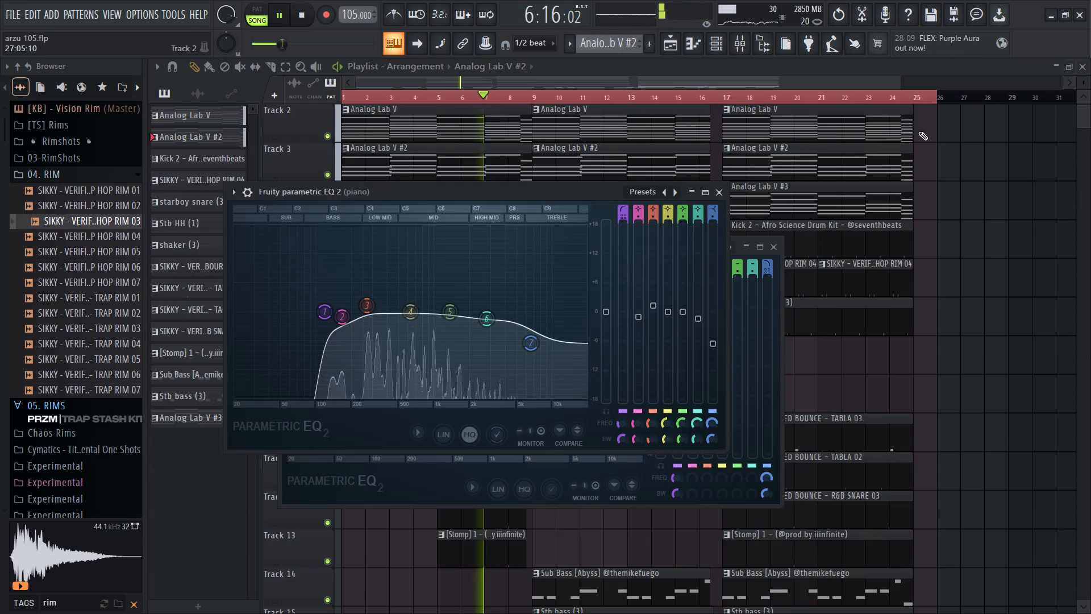
click(745, 41)
key(space)
right_click(359, 276)
right_click(359, 276)
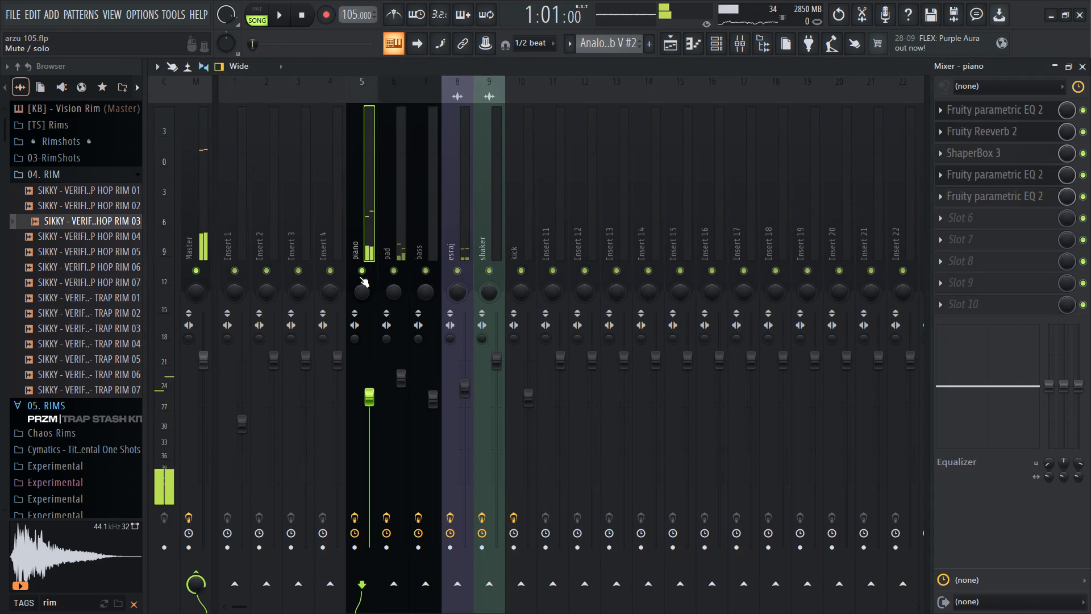
right_click(360, 276)
Play the full arrangement from the start and bring up the playlist to check the mix.
key(space)
click(662, 43)
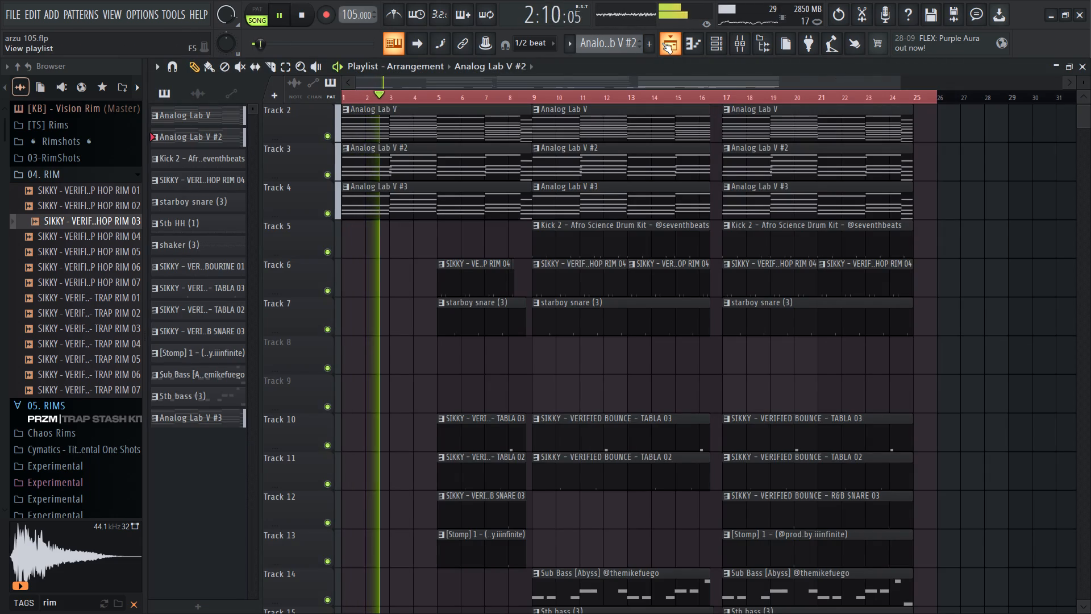
Examine the arrangement's percussion, bass, shaker and esraj tracks in the playlist while the song plays.
scroll(417, 263, down, 11)
ctrl+scroll(368, 321, up, 6)
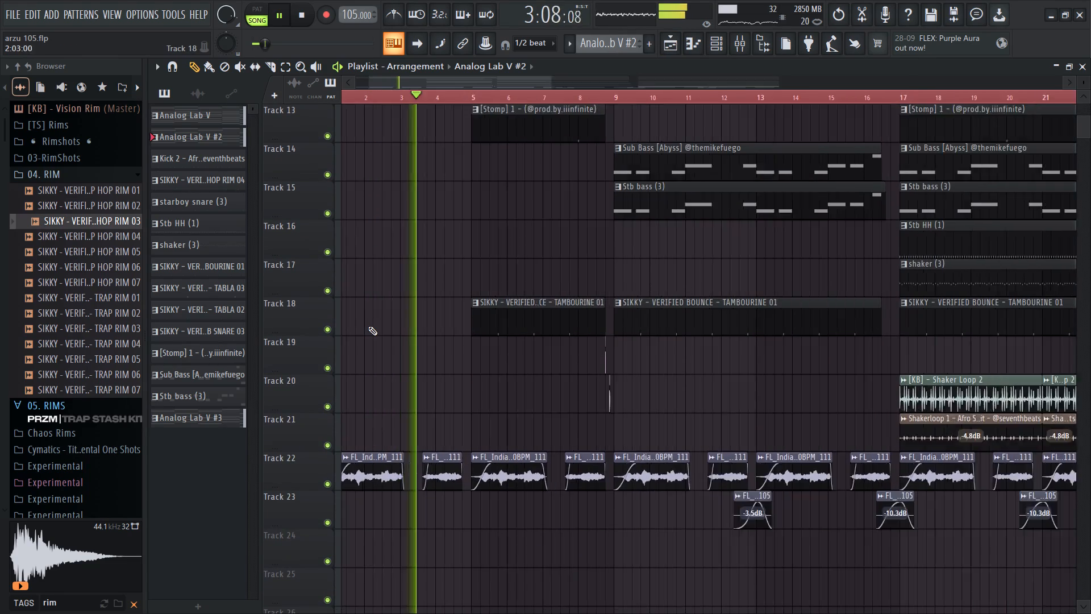
ctrl+scroll(368, 326, up, 2)
ctrl+scroll(368, 326, down, 8)
ctrl+scroll(368, 326, up, 8)
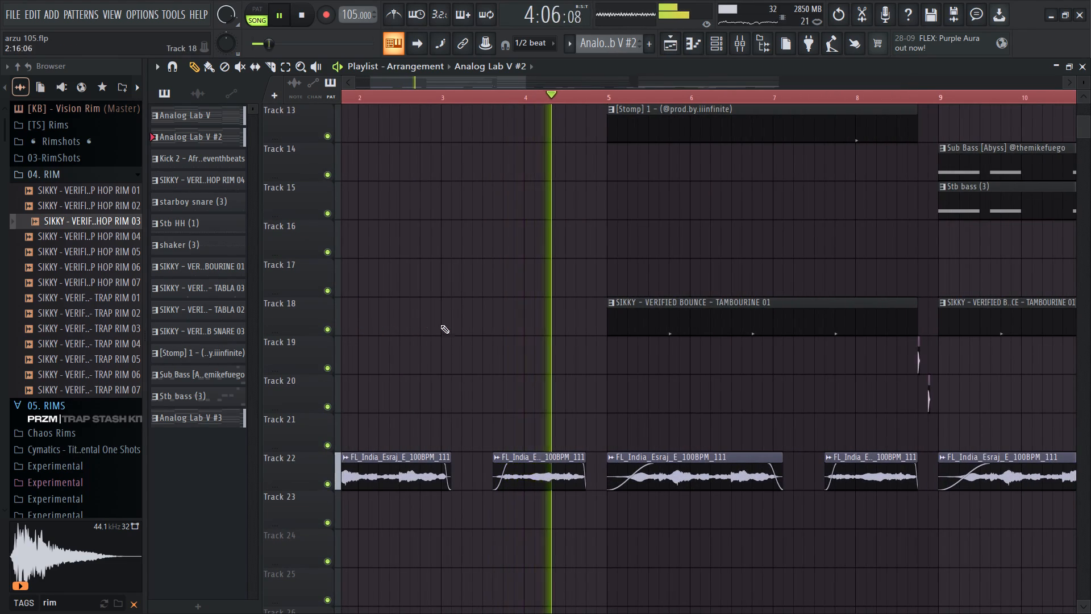
scroll(451, 326, up, 7)
ctrl+scroll(451, 326, down, 11)
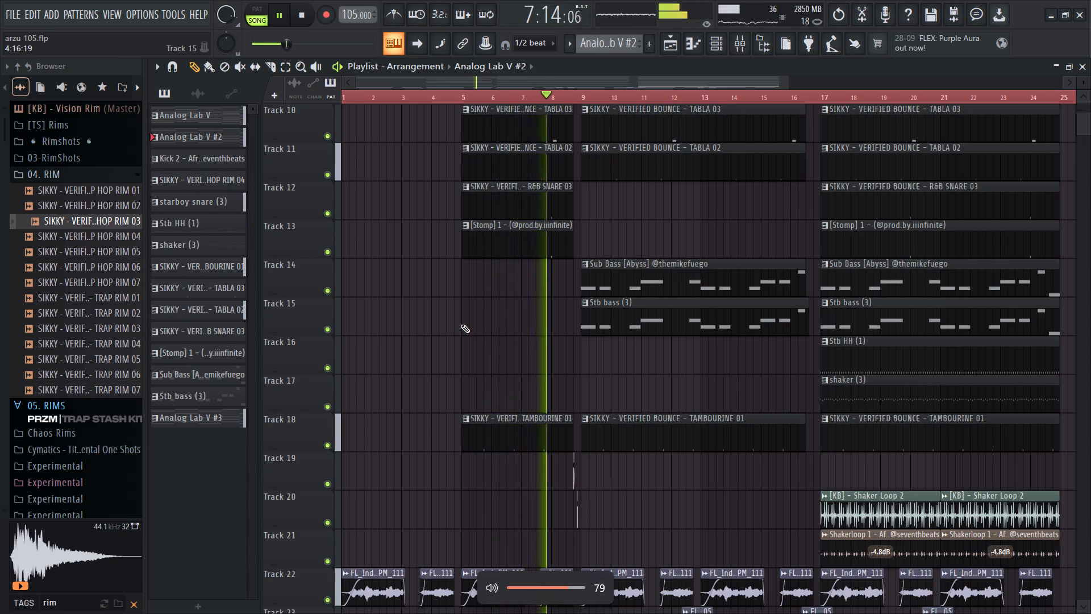
Bring up the mixer and the channel rack while the song keeps playing.
click(730, 47)
click(723, 47)
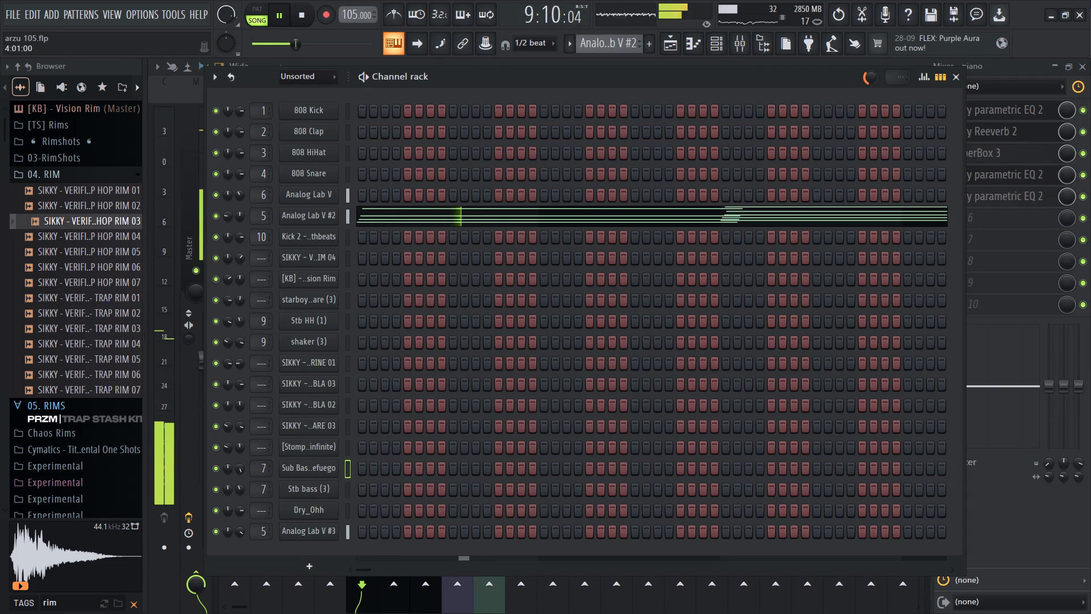
Save the arzu 105 project.
key(ctrl+s)
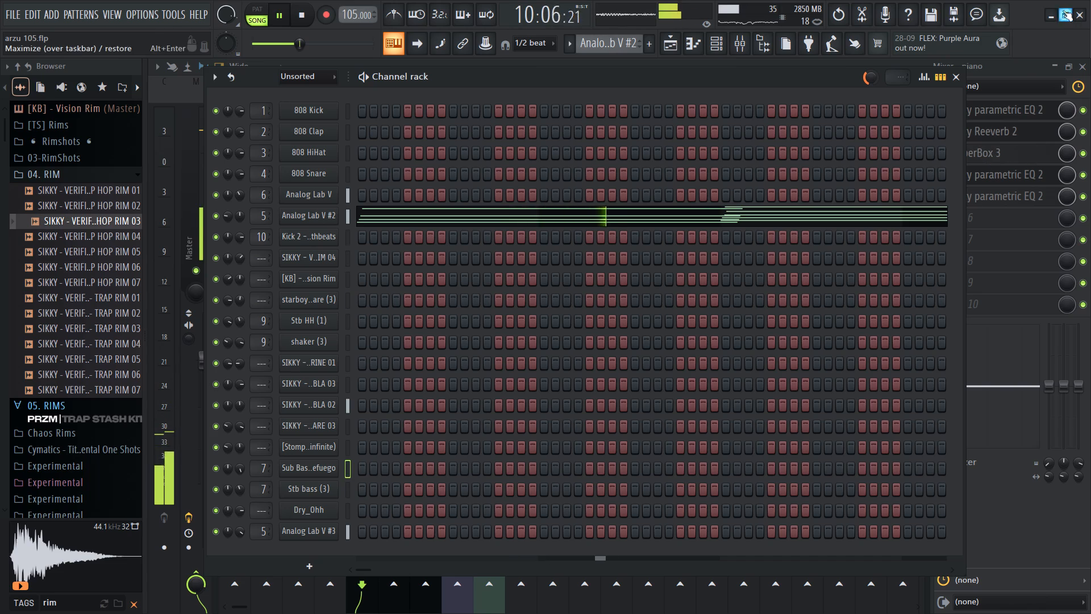
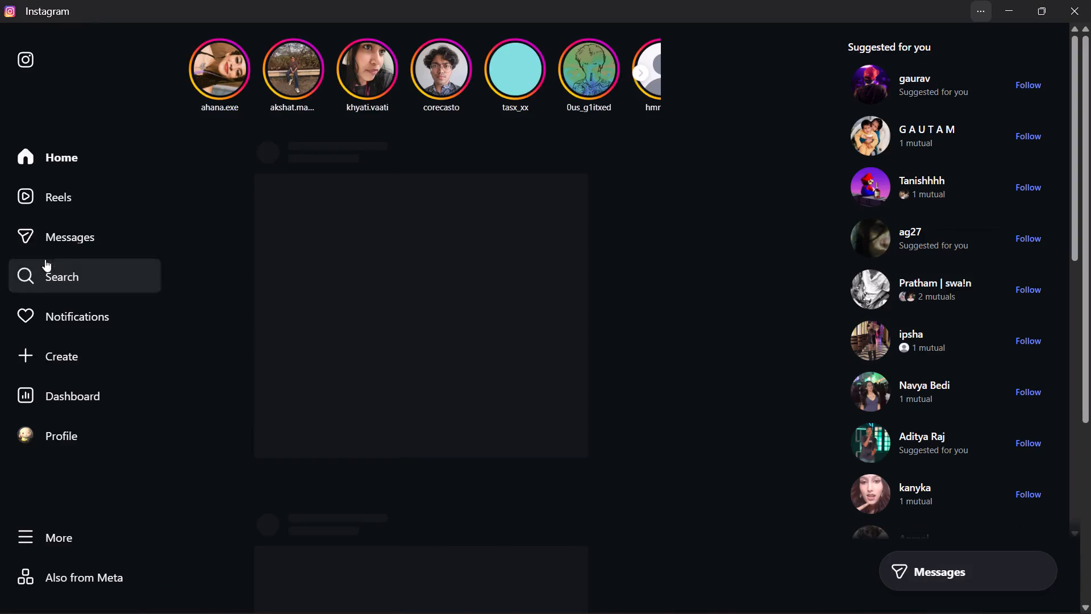
Open the direct messages inbox on Instagram.
click(45, 233)
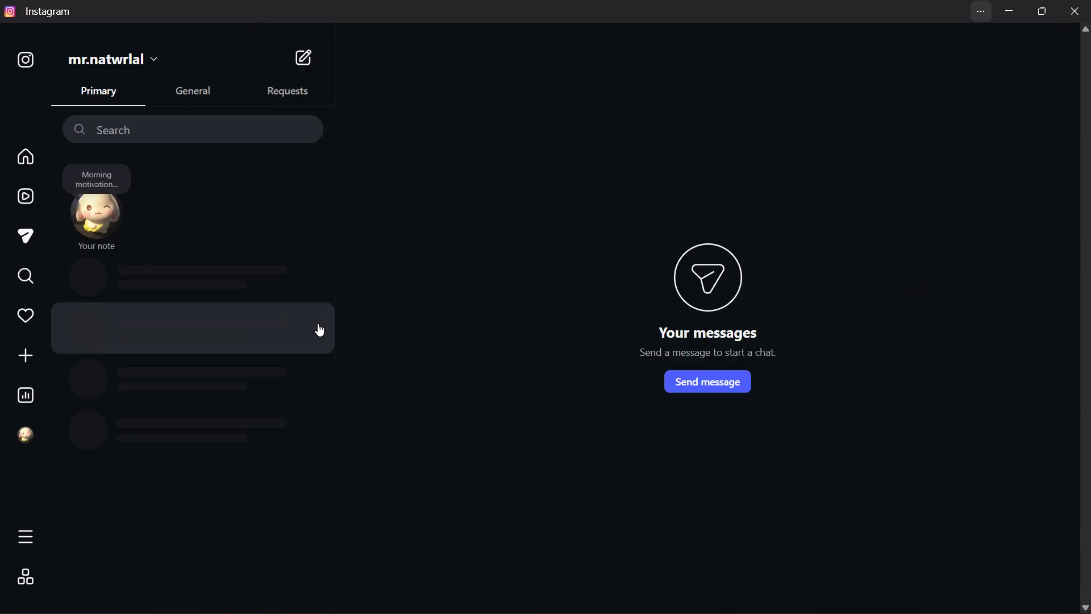
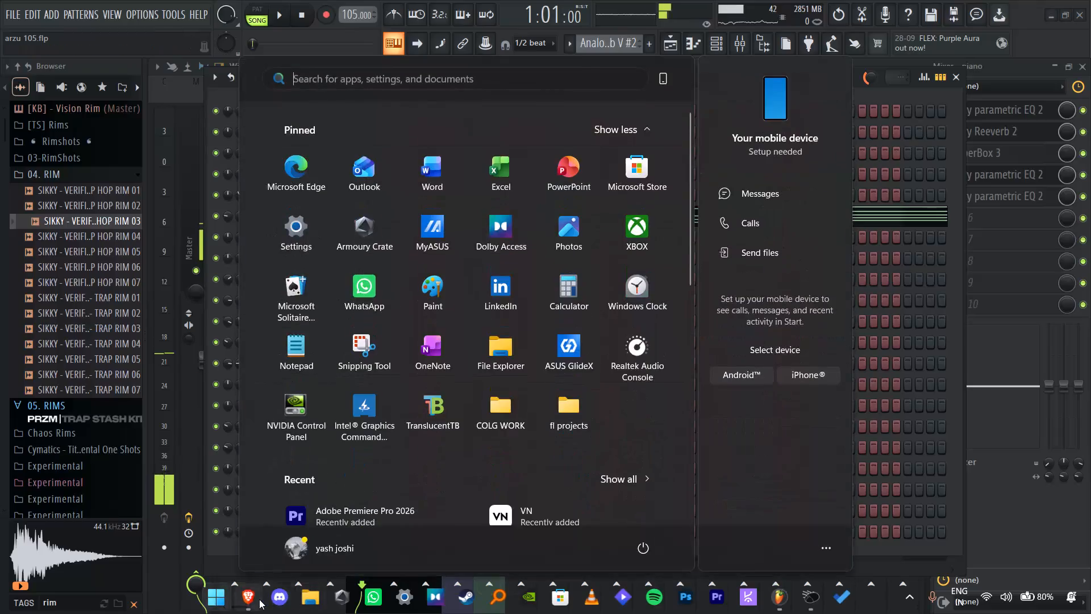
Switch to the browser's Aarzu - Instrumental video on YouTube, pause it and copy its share link.
click(138, 16)
click(226, 211)
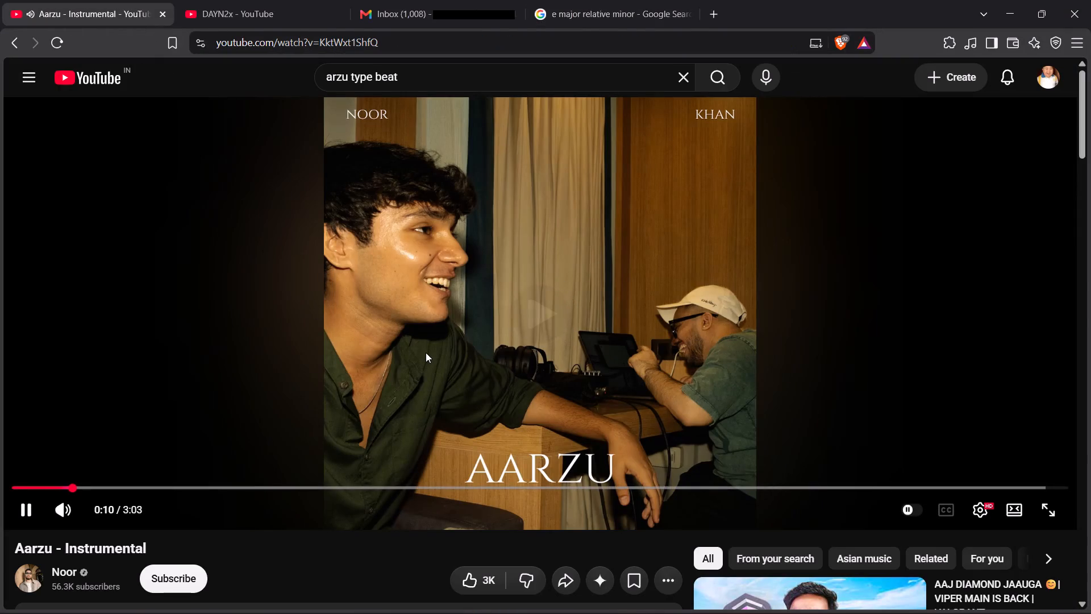
scroll(426, 352, down, 5)
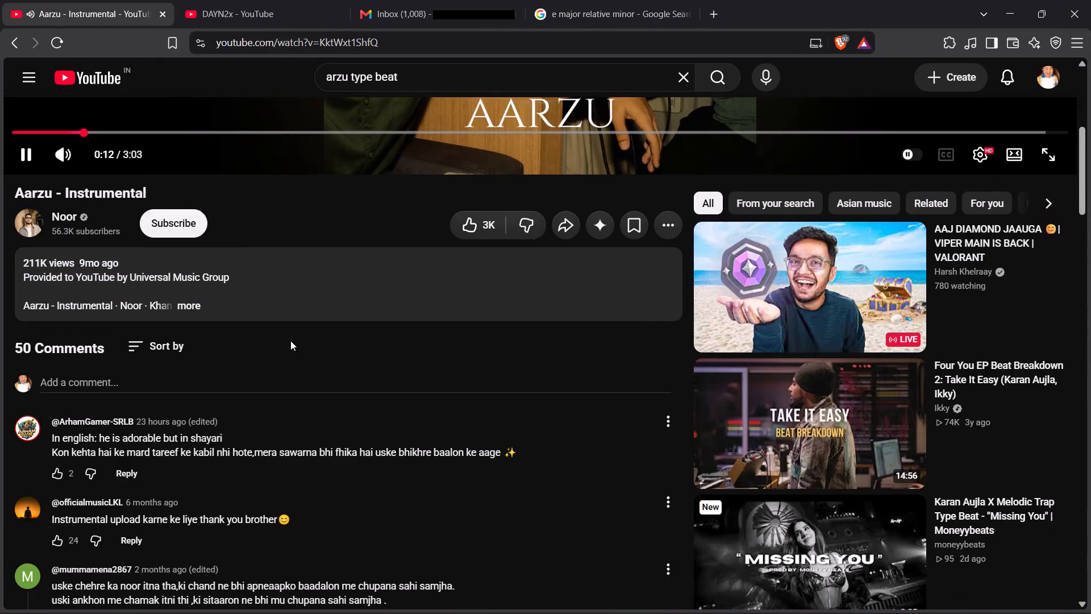
scroll(290, 341, up, 7)
scroll(290, 341, down, 5)
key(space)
click(574, 226)
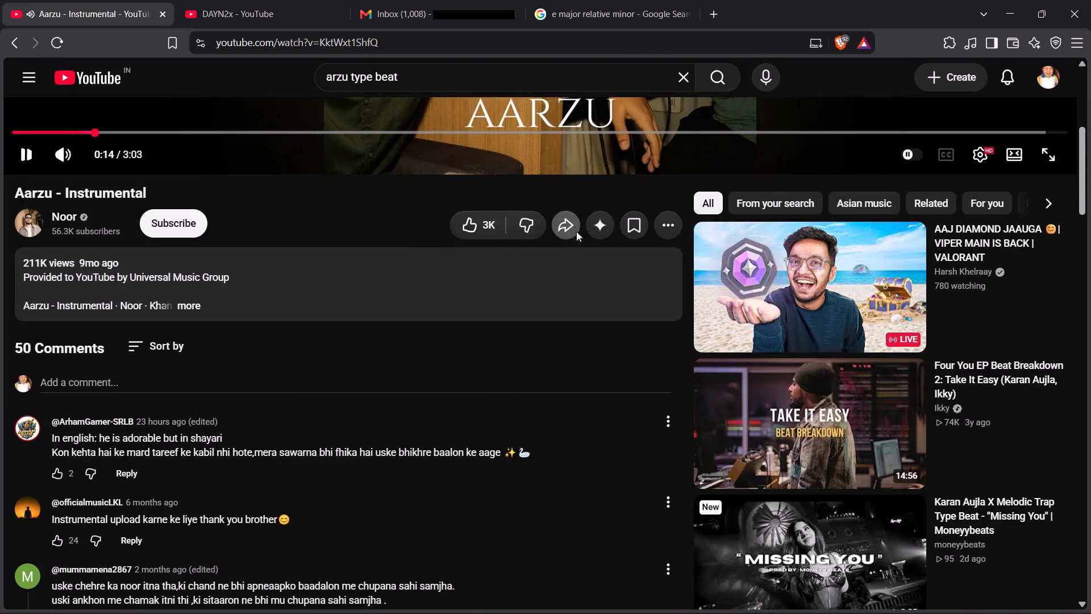
click(671, 395)
Search Google in a new tab for "yt to mp3 downloader".
click(716, 4)
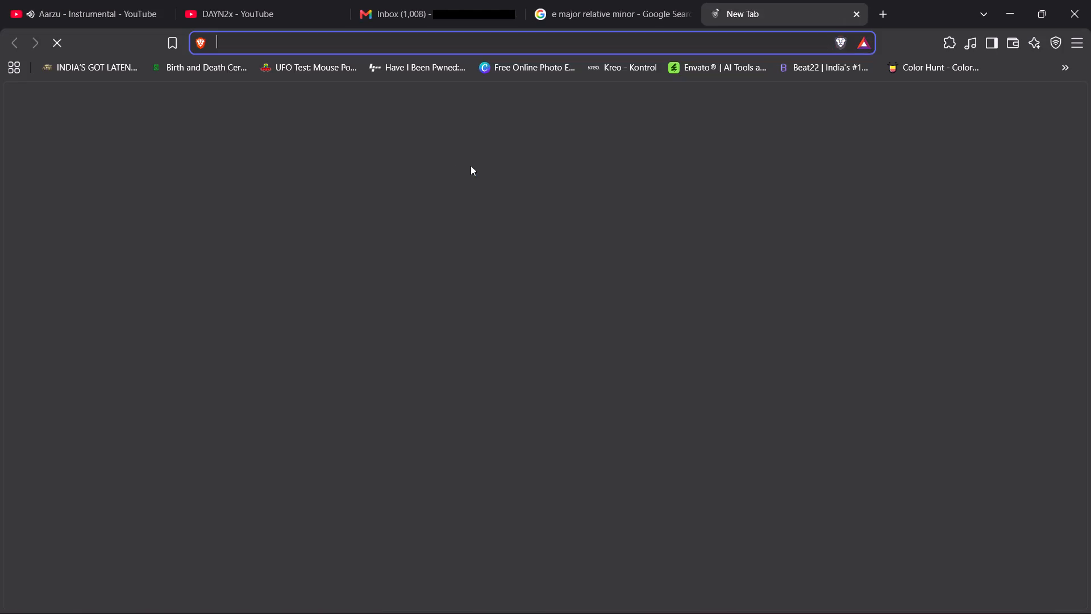
click(448, 142)
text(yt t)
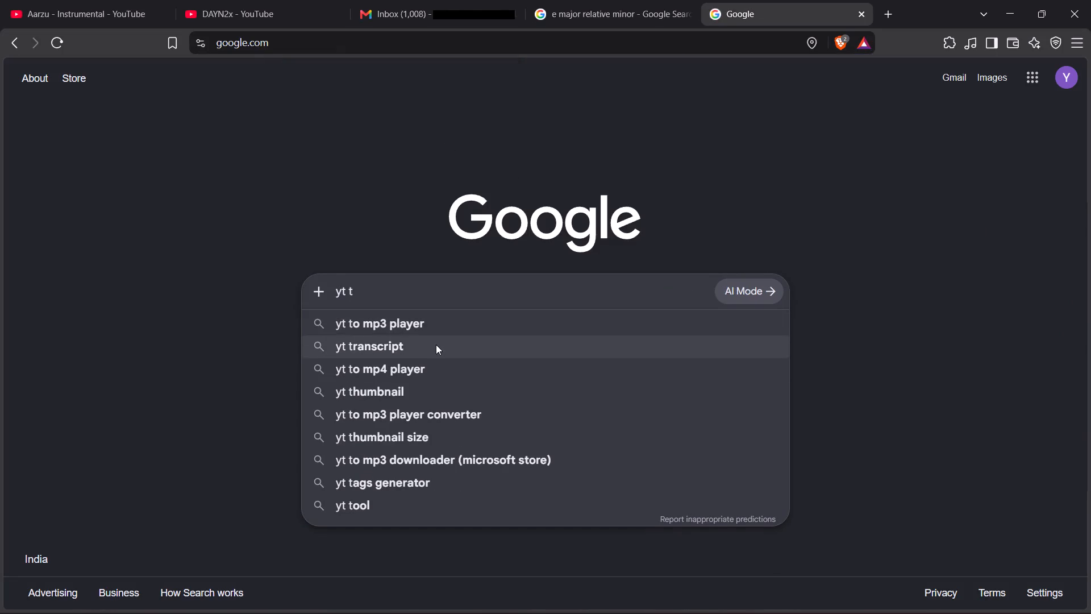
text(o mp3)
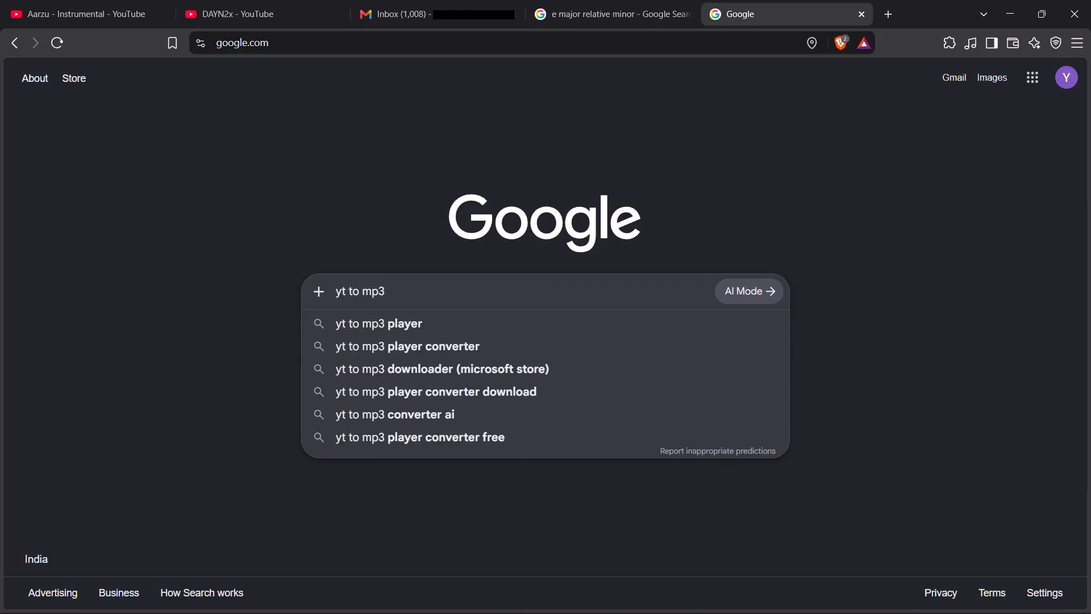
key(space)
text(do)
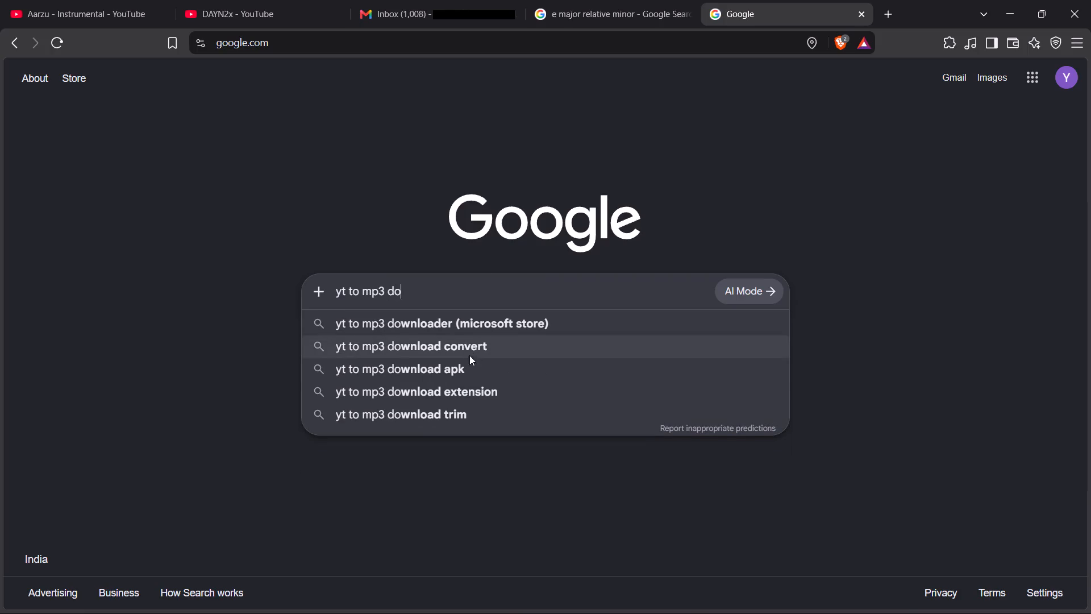
drag(467, 369, 505, 413)
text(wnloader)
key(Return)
Return to the Aarzu - Instrumental video page.
drag(143, 0, 155, 18)
click(280, 153)
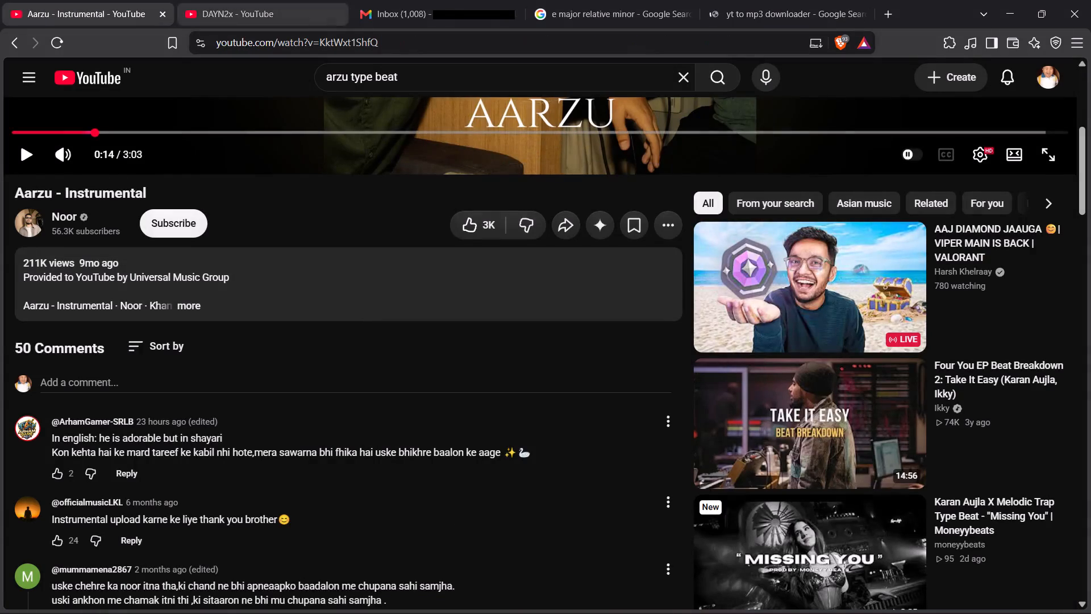
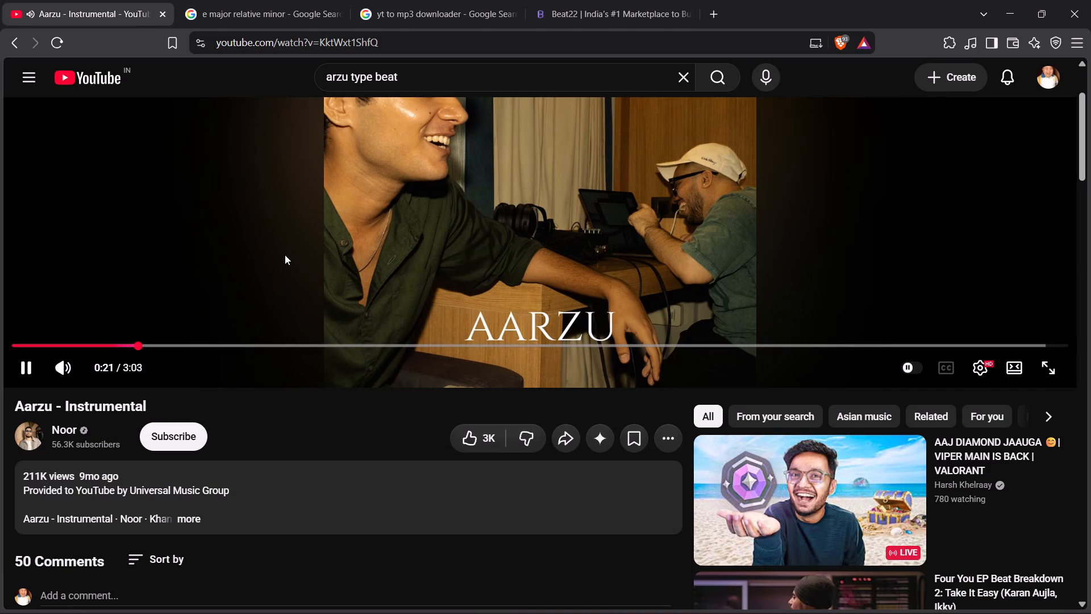
Leave the Aarzu instrumental video and switch to the Beat22 beat marketplace site.
click(332, 226)
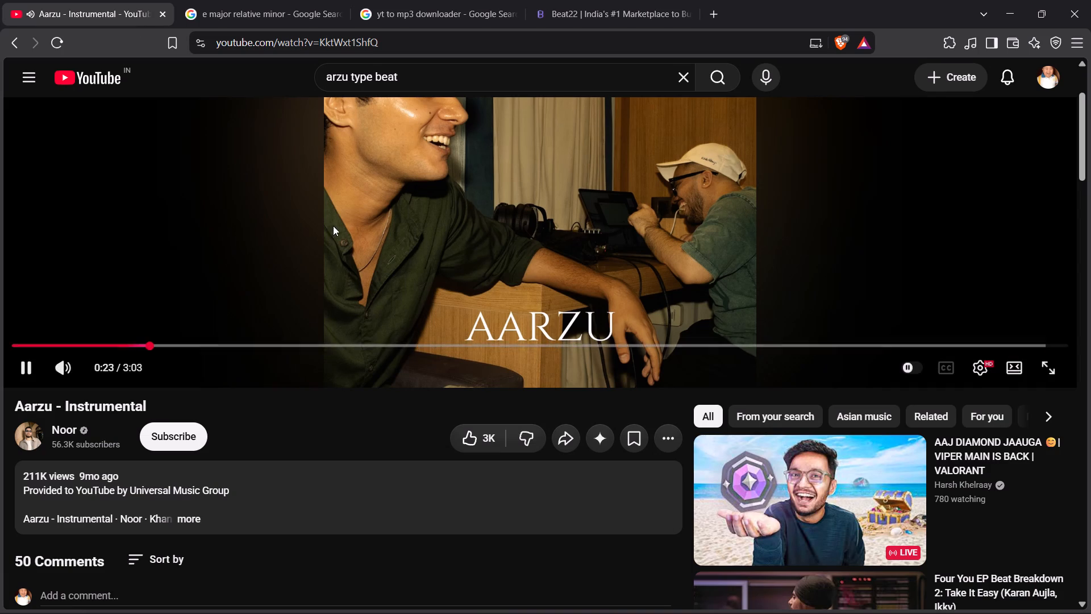
click(550, 2)
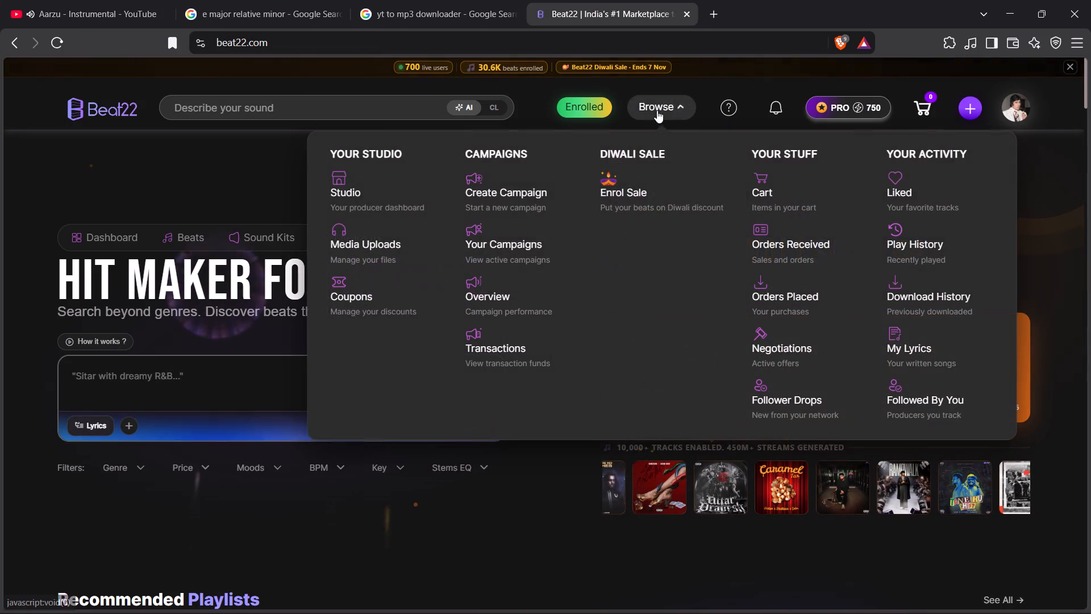
Review the list of your ad campaigns on Beat22 and close the site.
click(358, 190)
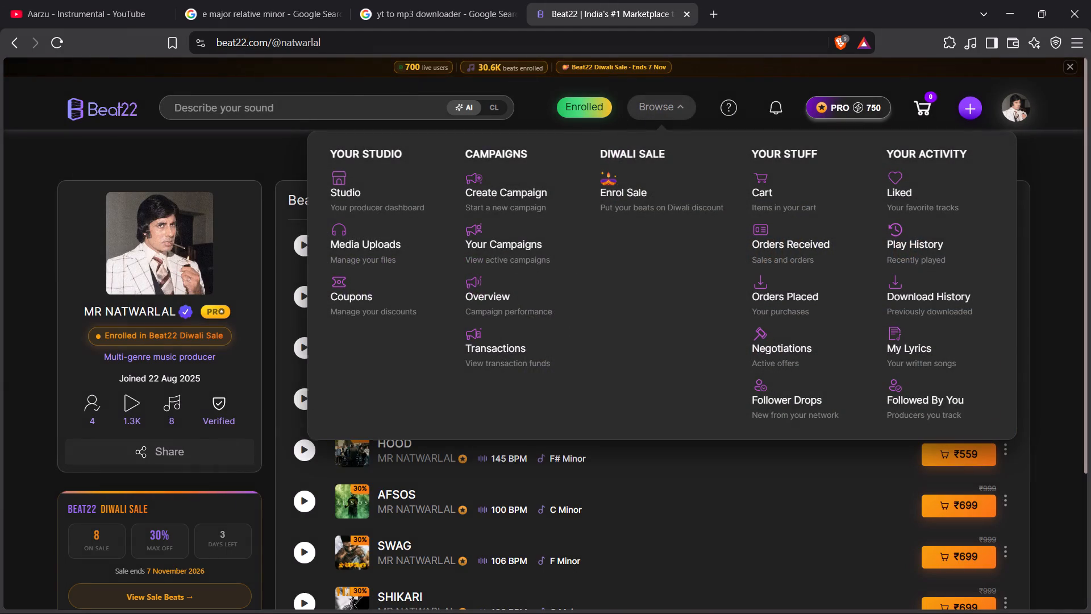
click(493, 251)
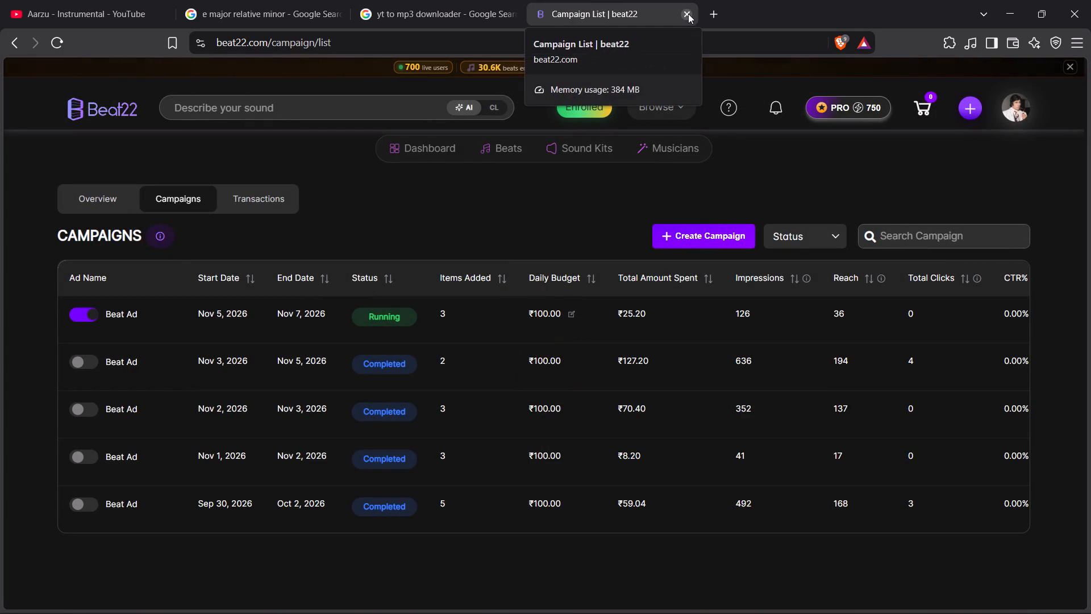
click(688, 14)
Listen to the "Aarzu - Instrumental" reference from about 0:40 and 0:49, pause it and switch back to FL Studio.
click(156, 6)
click(223, 227)
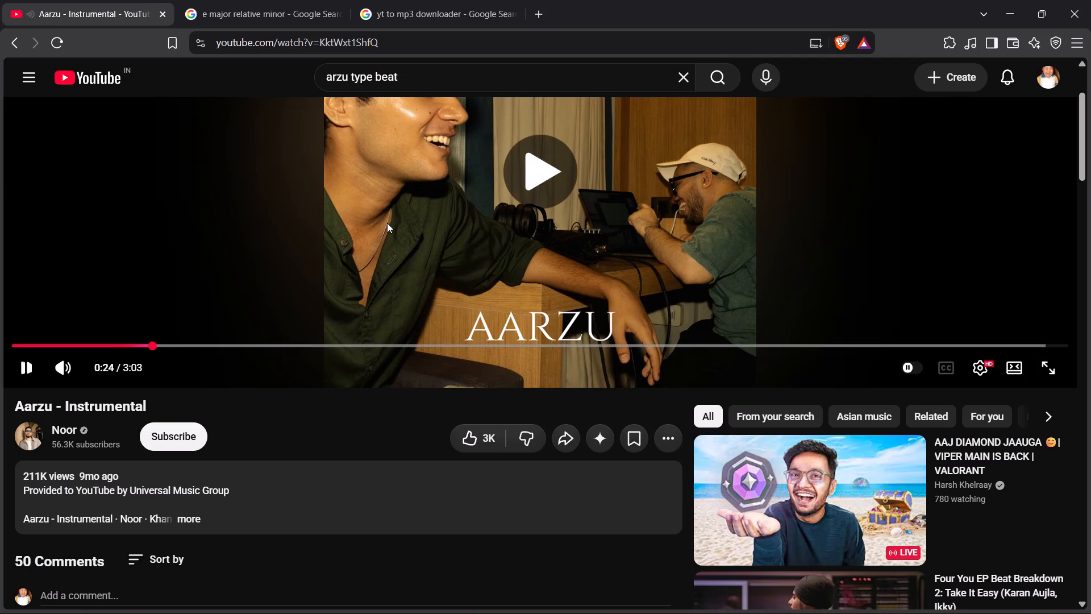
click(243, 341)
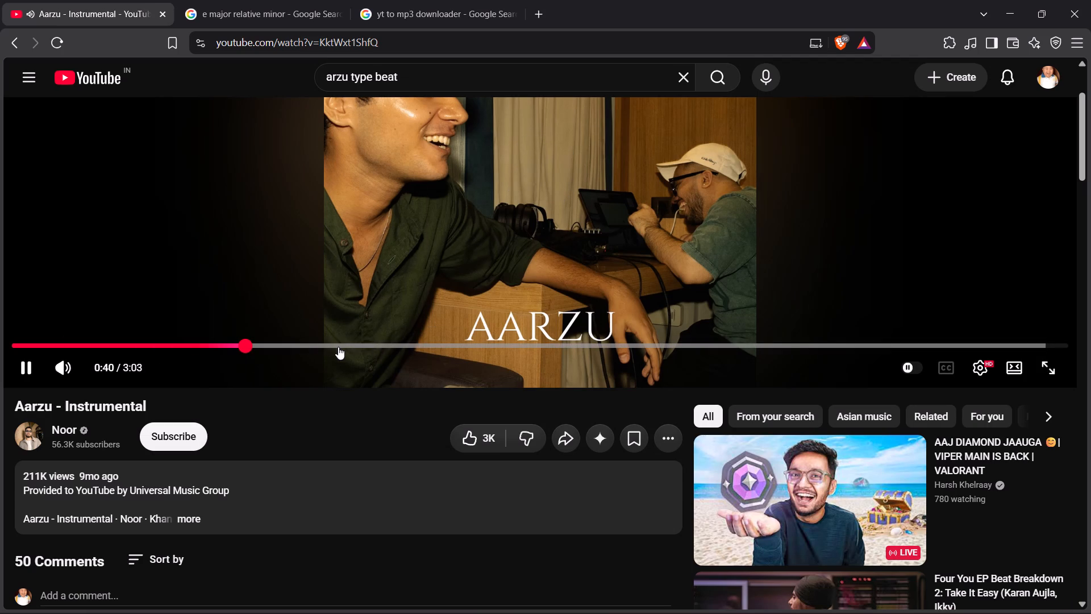
click(338, 347)
drag(306, 337, 295, 341)
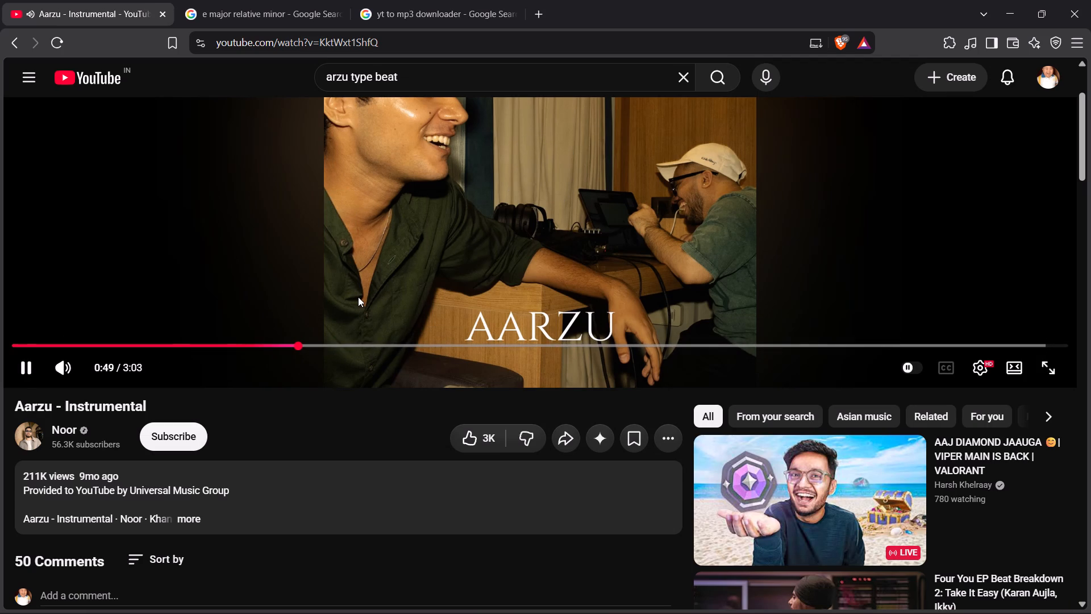
scroll(463, 240, up, 4)
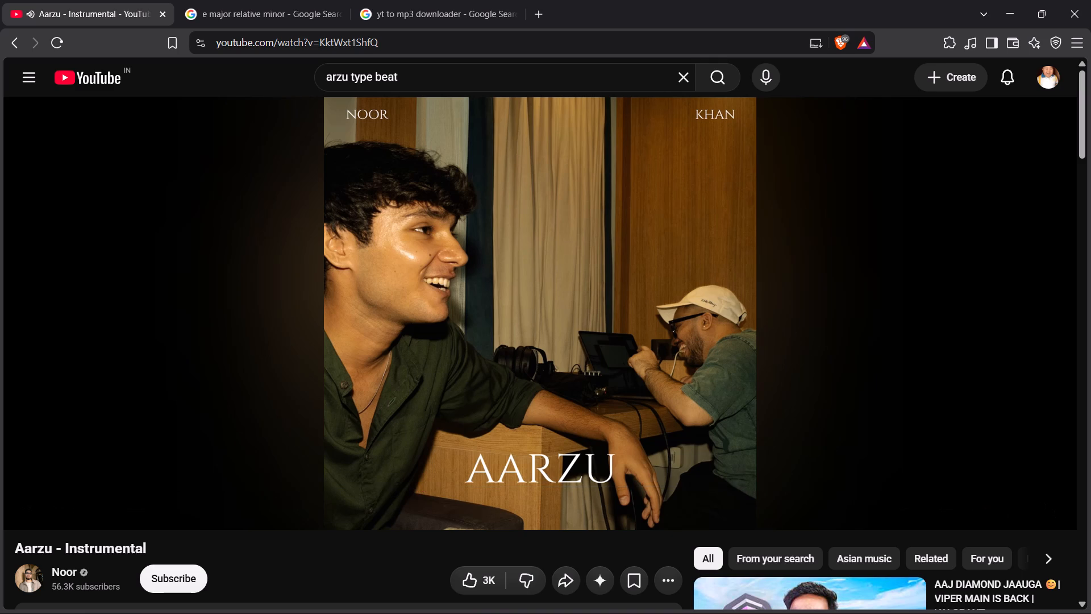
click(424, 0)
click(300, 0)
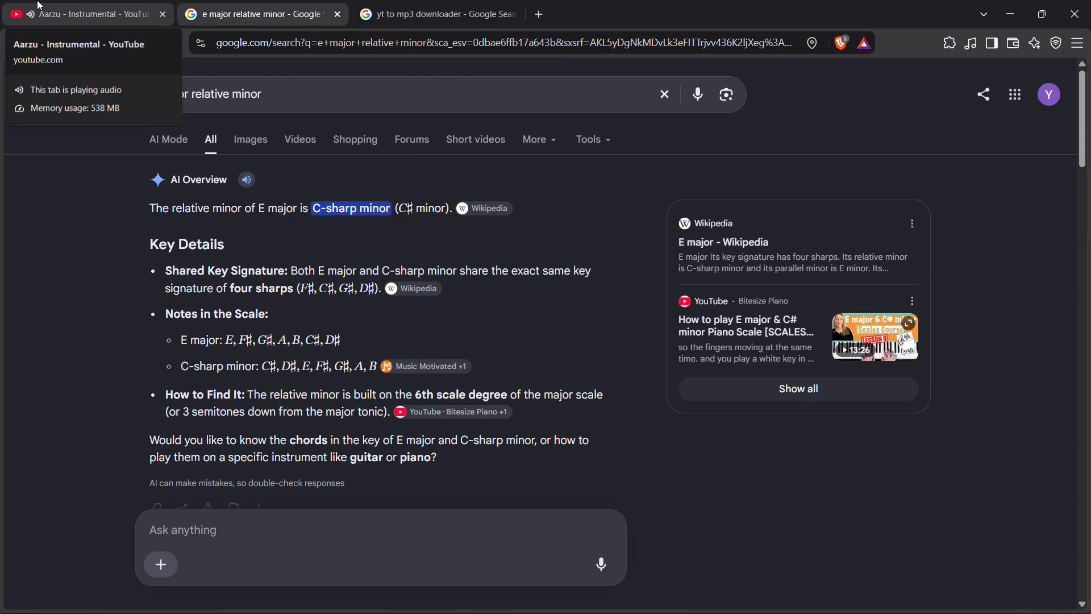
click(82, 8)
click(440, 280)
click(1013, 0)
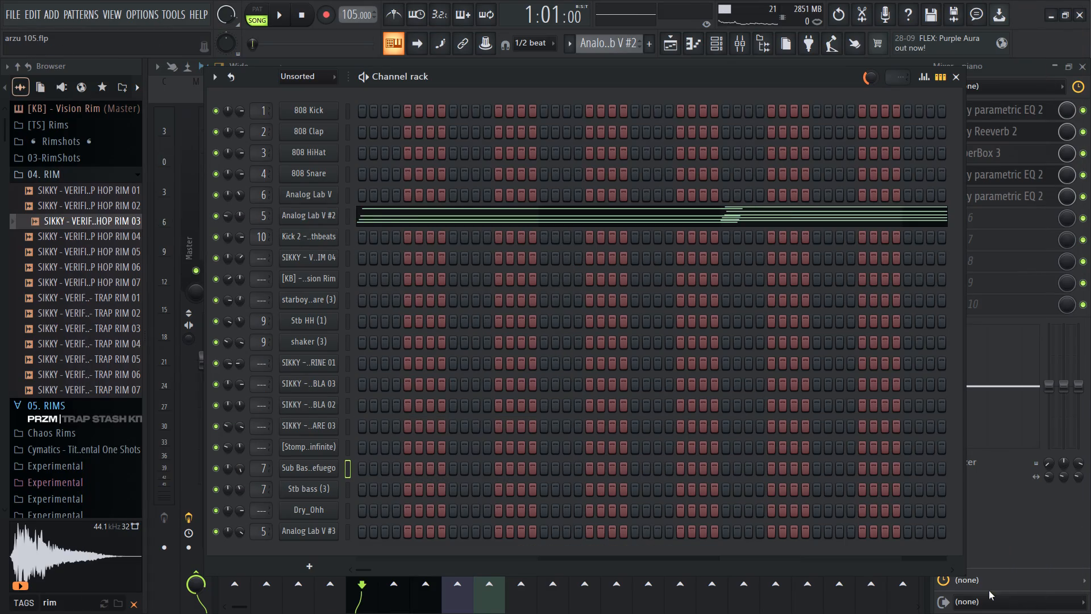
Play the song and adjust the band 7 low-pass in the piano track's Parametric EQ 2 to about 9.9 kHz.
key(space)
click(952, 81)
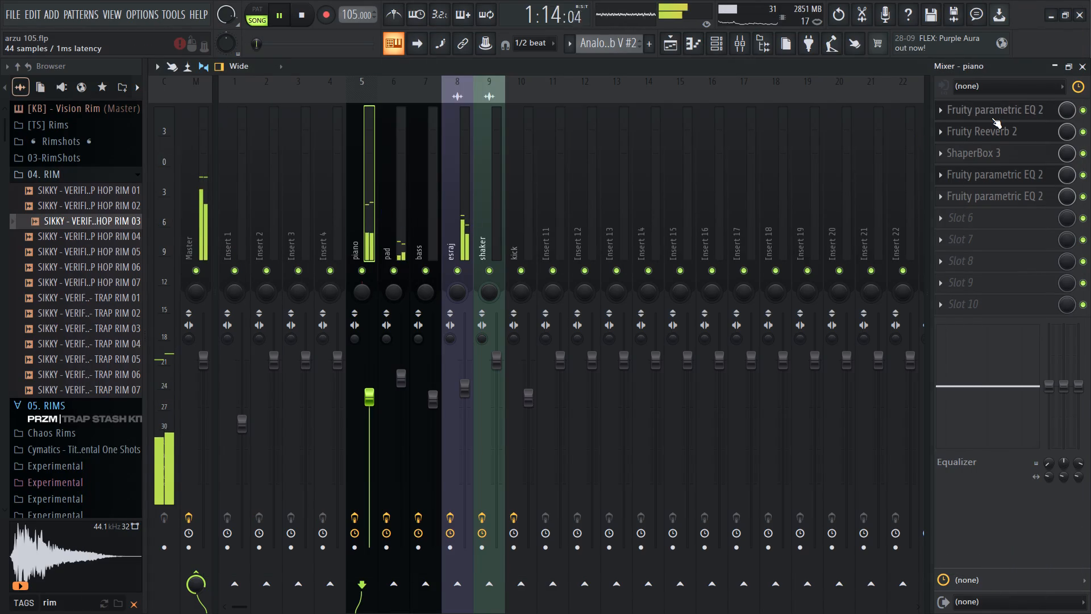
click(992, 118)
click(1026, 196)
double_click(1018, 182)
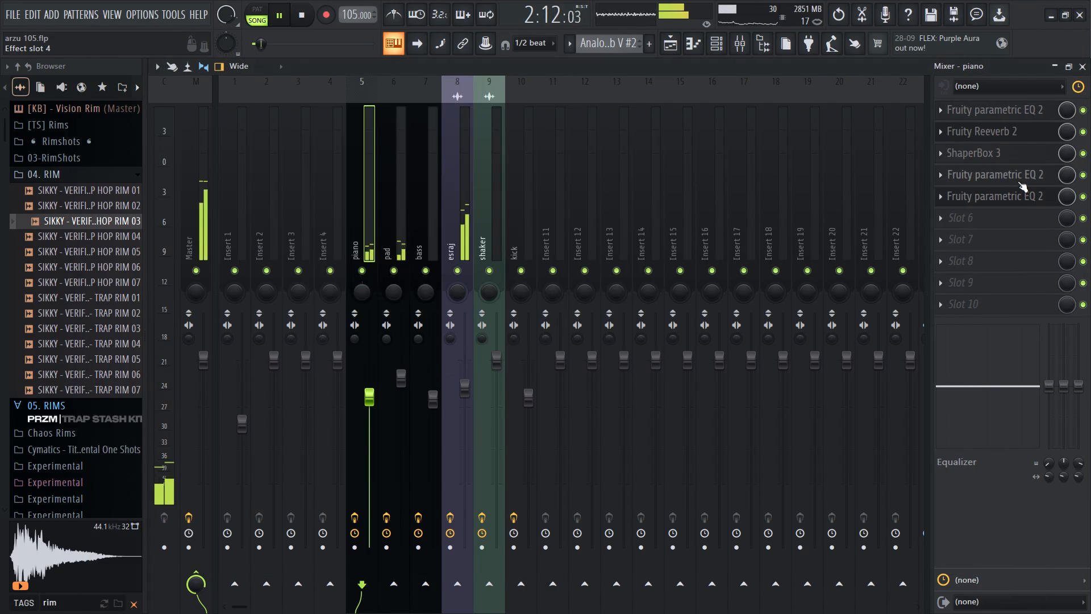
drag(607, 358, 583, 370)
drag(601, 368, 606, 372)
click(606, 368)
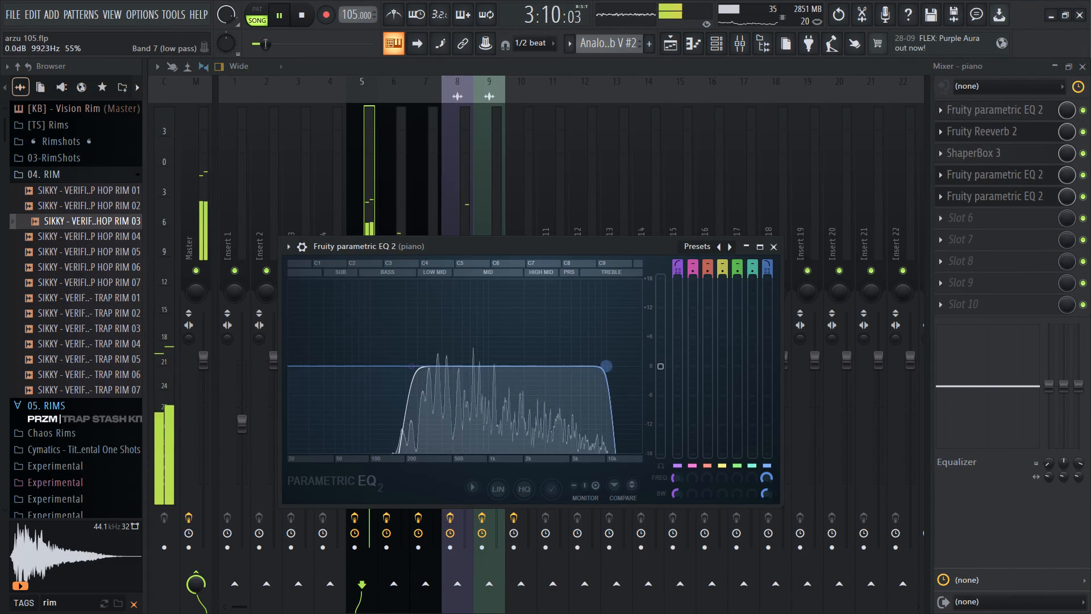
click(610, 363)
Open the first Analog Lab V #3 clip on playlist Track 4 in the piano roll.
click(705, 39)
click(686, 56)
click(687, 47)
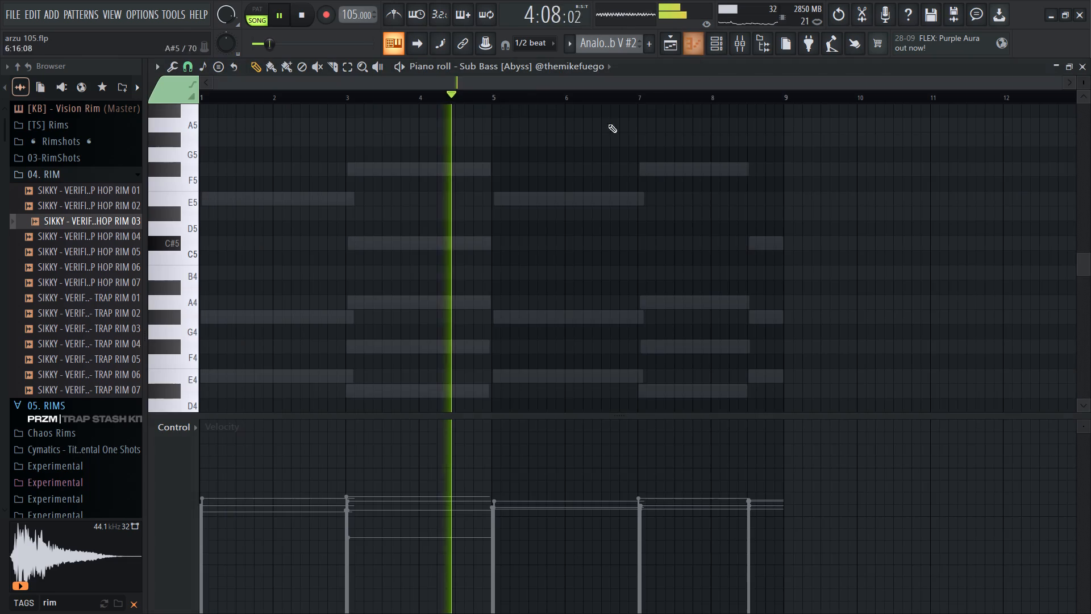
click(538, 67)
click(650, 38)
click(684, 36)
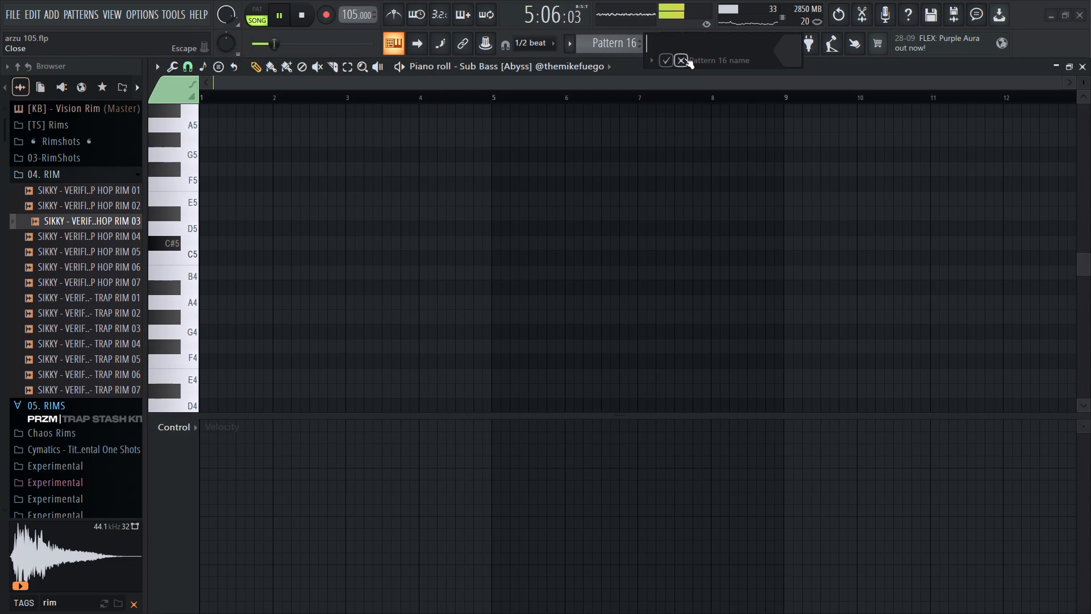
click(684, 58)
click(689, 41)
click(680, 45)
scroll(505, 223, up, 10)
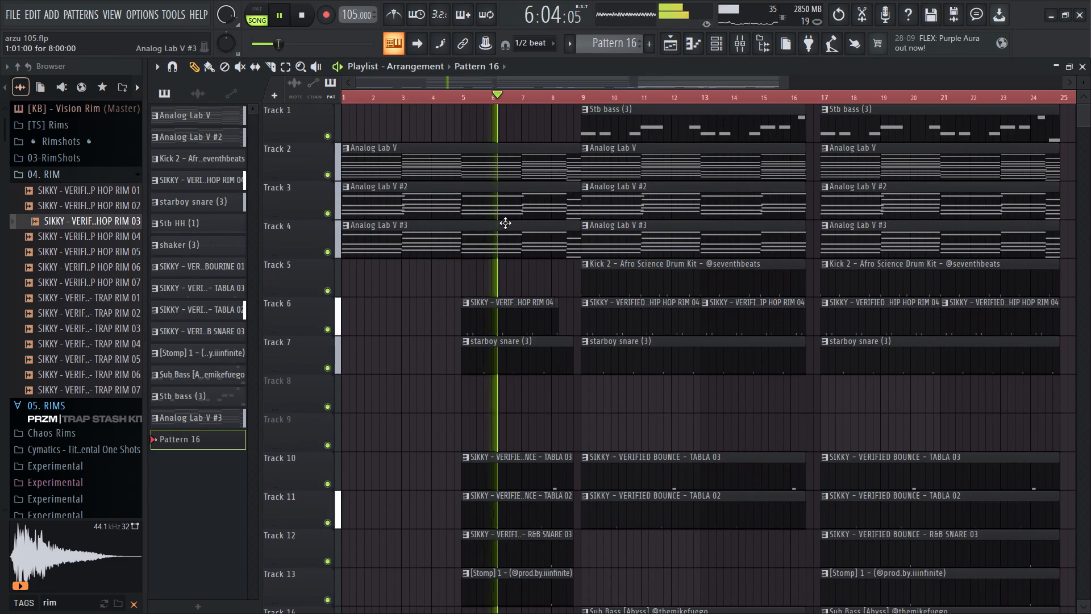
click(505, 223)
double_click(492, 240)
Delete the F#5 note at bar 3 of Analog Lab V #3 and audition the chords from the start.
scroll(492, 240, down, 13)
scroll(580, 274, up, 2)
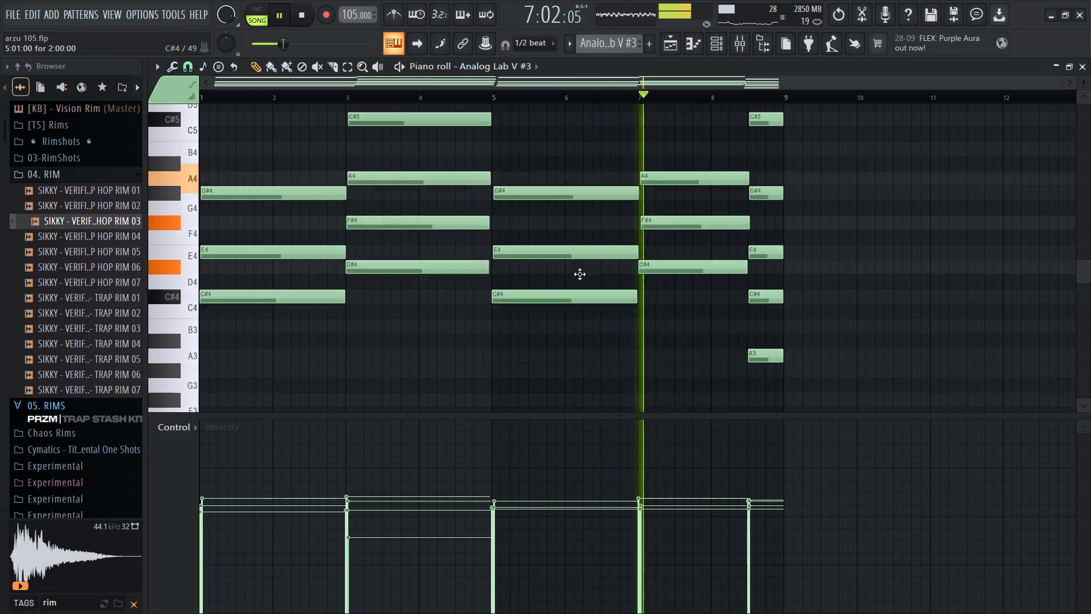
scroll(580, 274, up, 4)
key(space)
key(space)
click(338, 96)
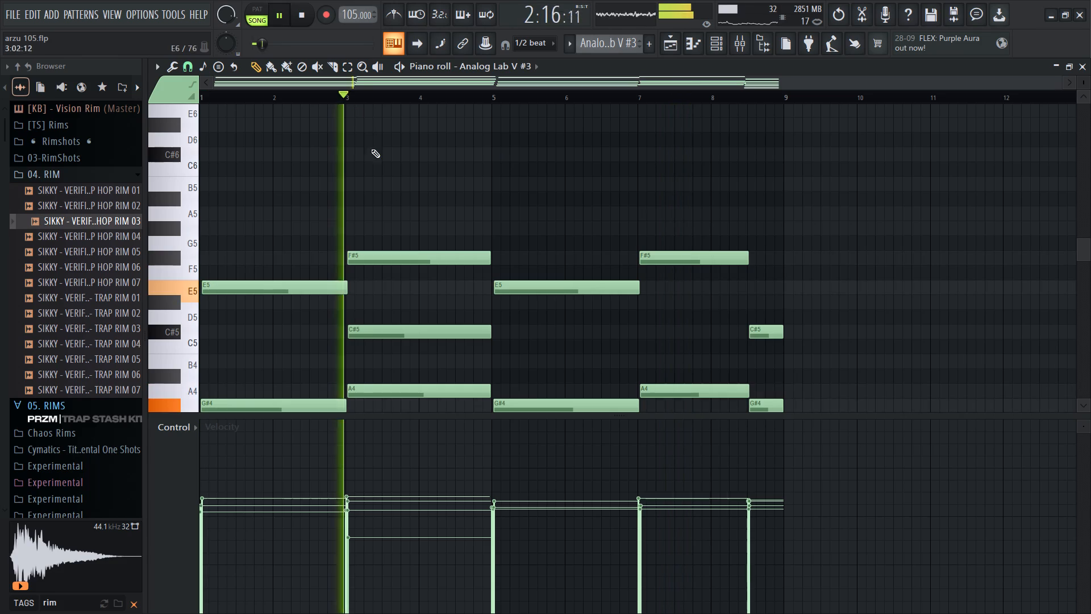
right_drag(402, 224, 410, 283)
key(space)
key(space)
drag(237, 101, 41, 120)
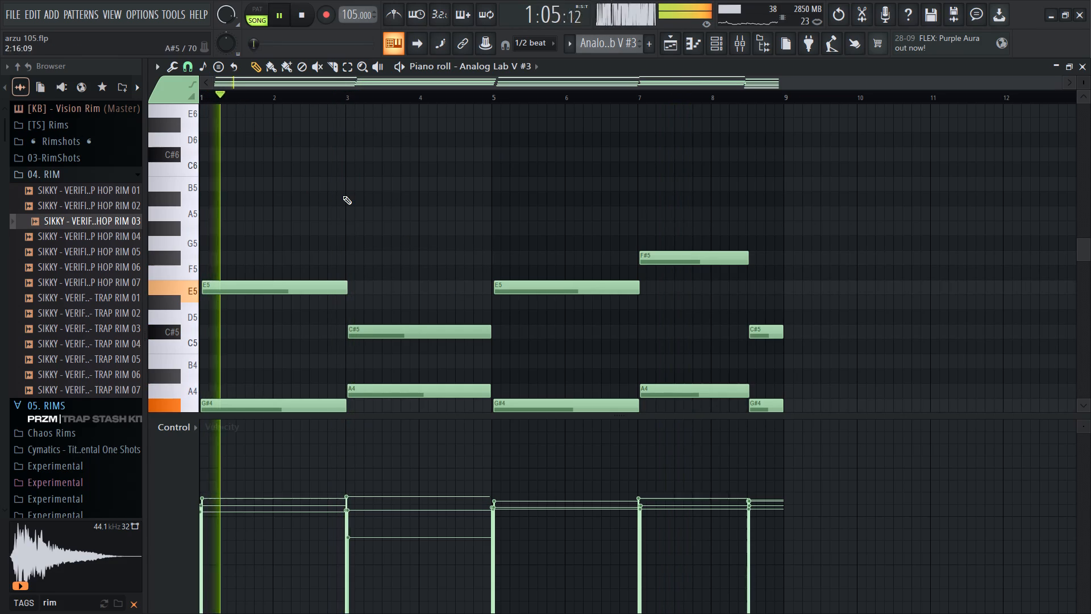
key(space)
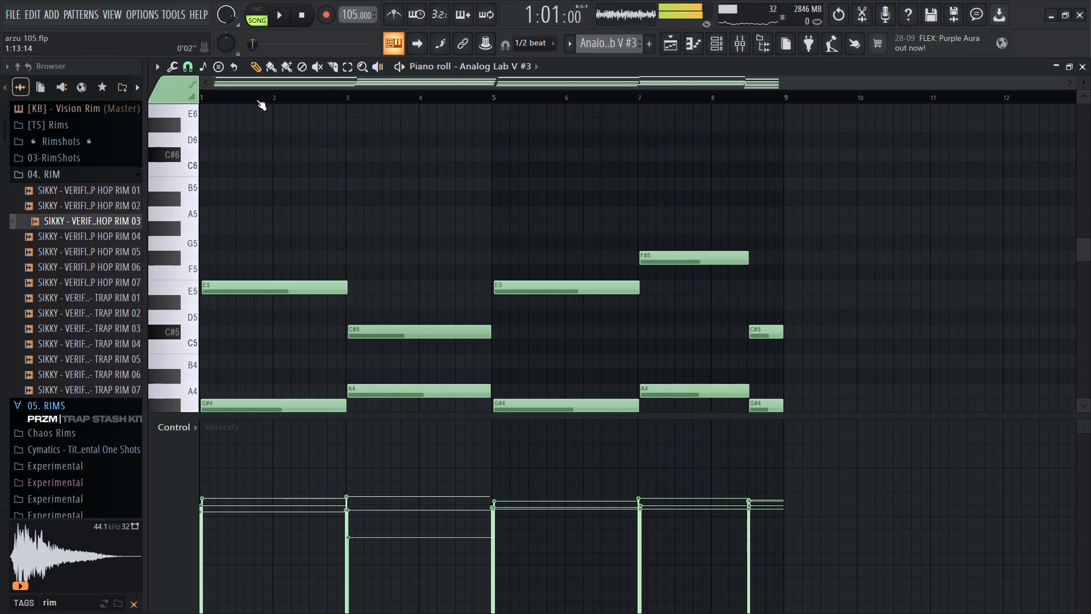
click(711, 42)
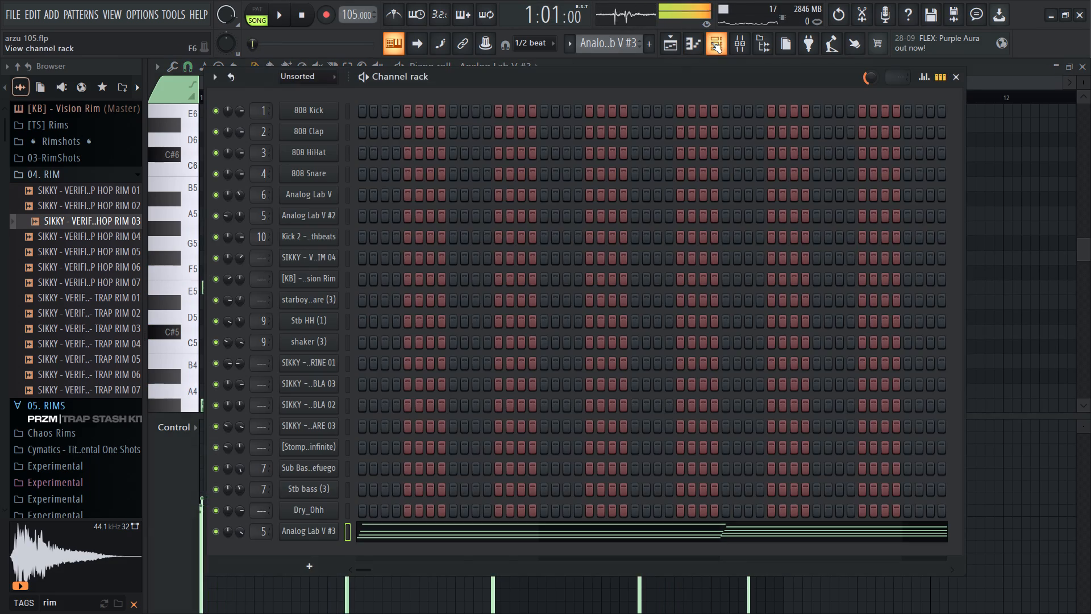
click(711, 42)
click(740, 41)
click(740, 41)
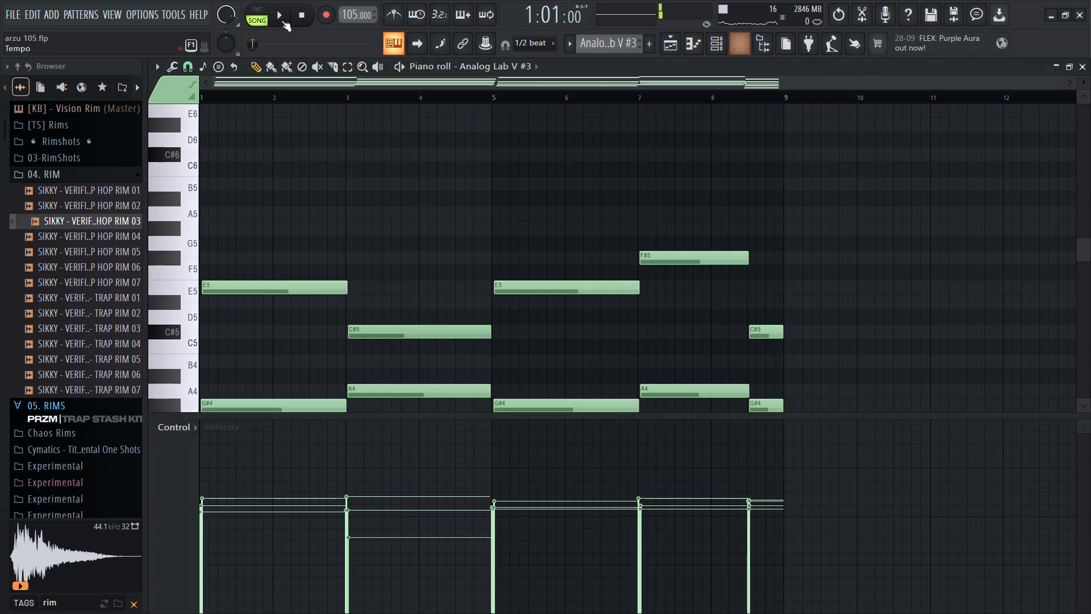
Check the audio device and mixer settings and close them.
click(156, 16)
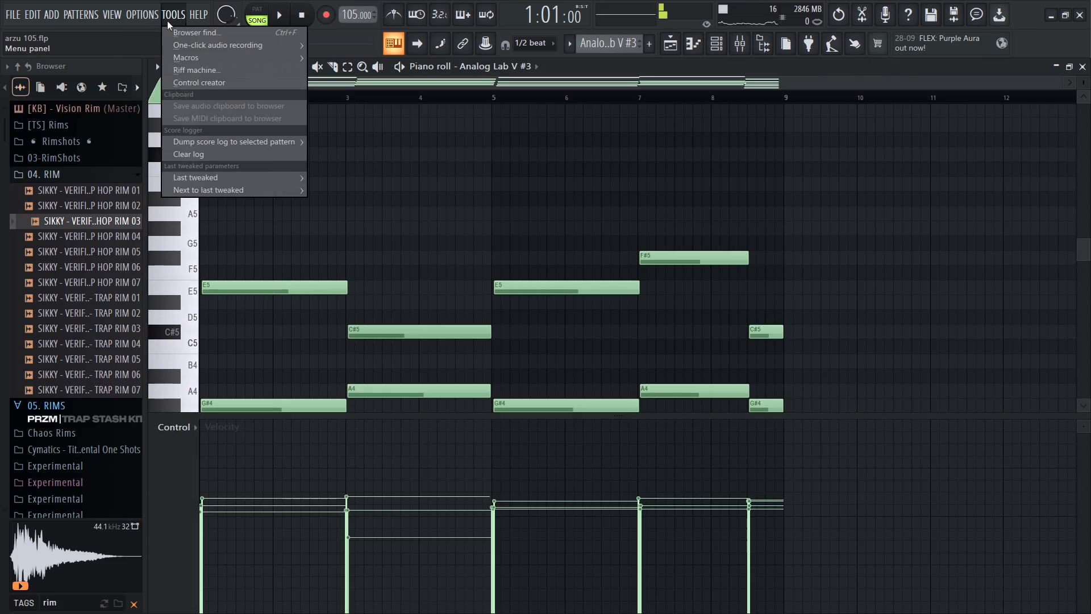
click(161, 60)
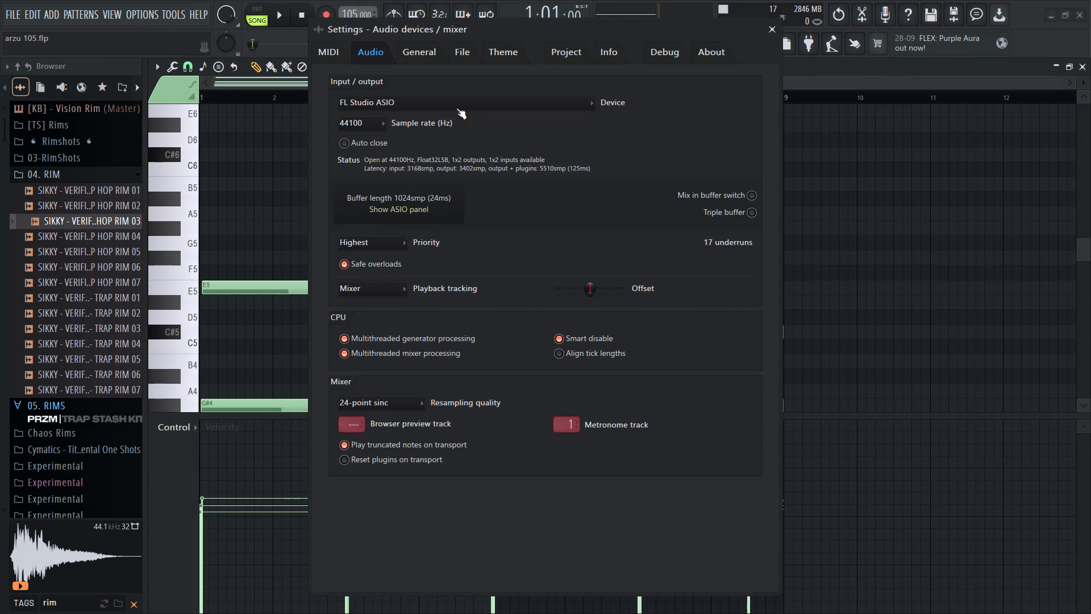
double_click(459, 102)
key(space)
click(776, 32)
Play the song from the start while examining the Analog Lab V #3 chord notes across their full range.
key(space)
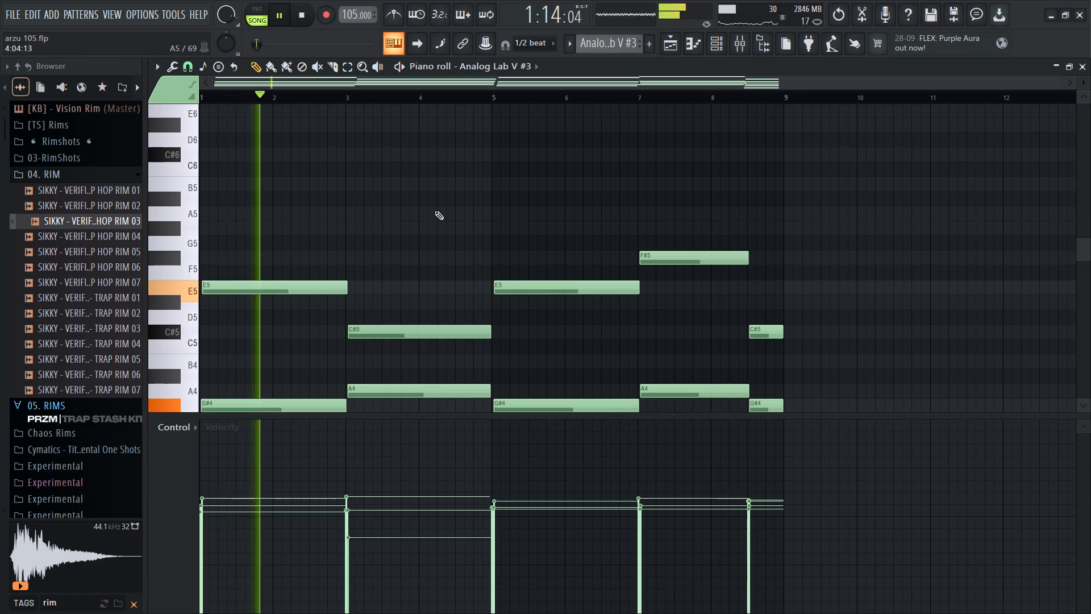
scroll(435, 211, down, 3)
scroll(435, 211, up, 2)
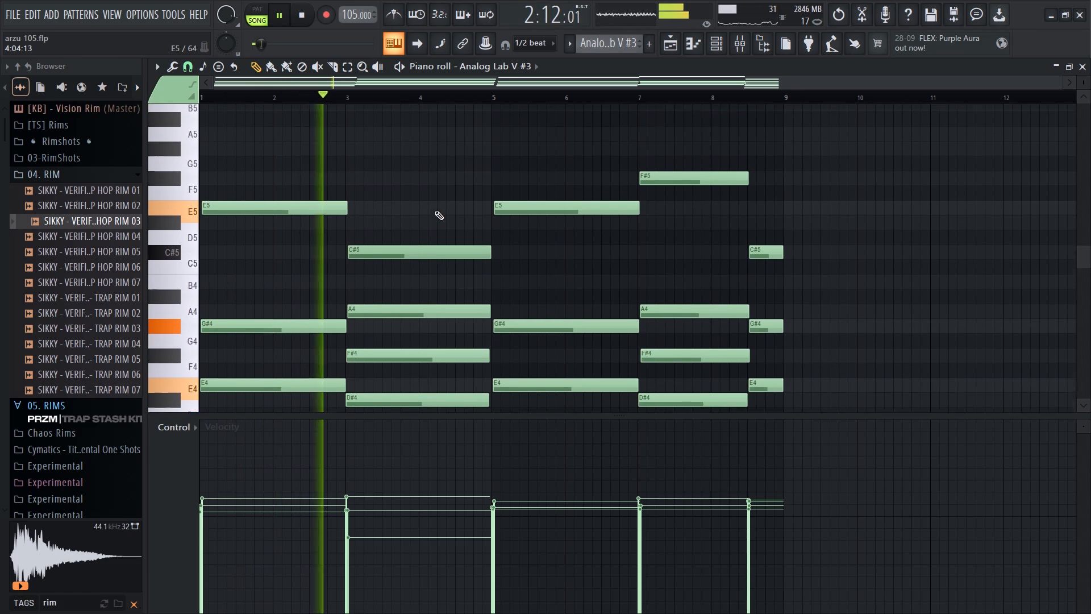
scroll(435, 211, down, 4)
scroll(435, 211, up, 5)
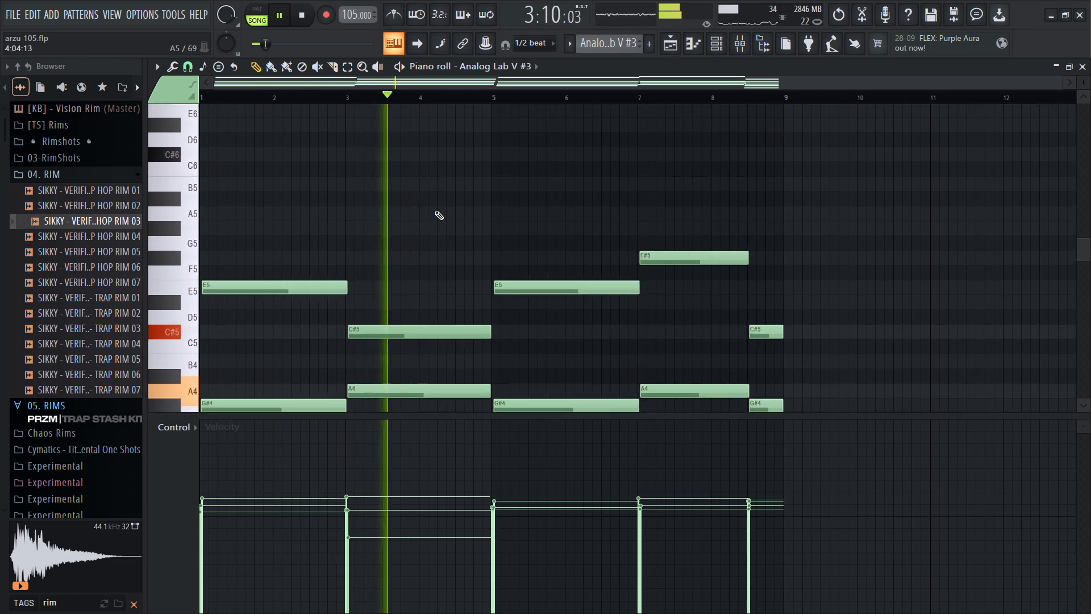
scroll(435, 211, down, 4)
key(space)
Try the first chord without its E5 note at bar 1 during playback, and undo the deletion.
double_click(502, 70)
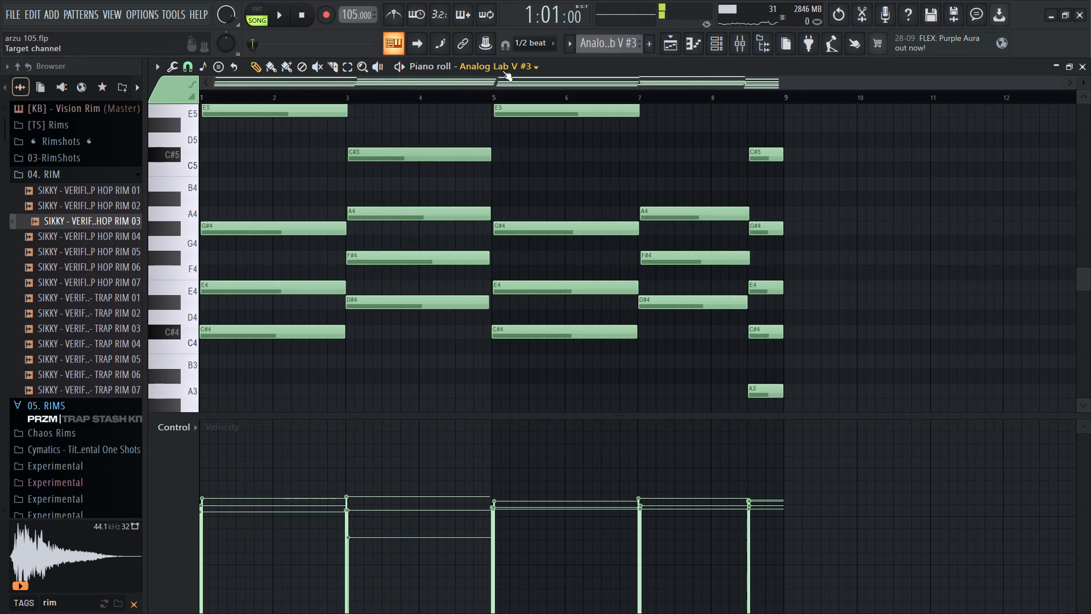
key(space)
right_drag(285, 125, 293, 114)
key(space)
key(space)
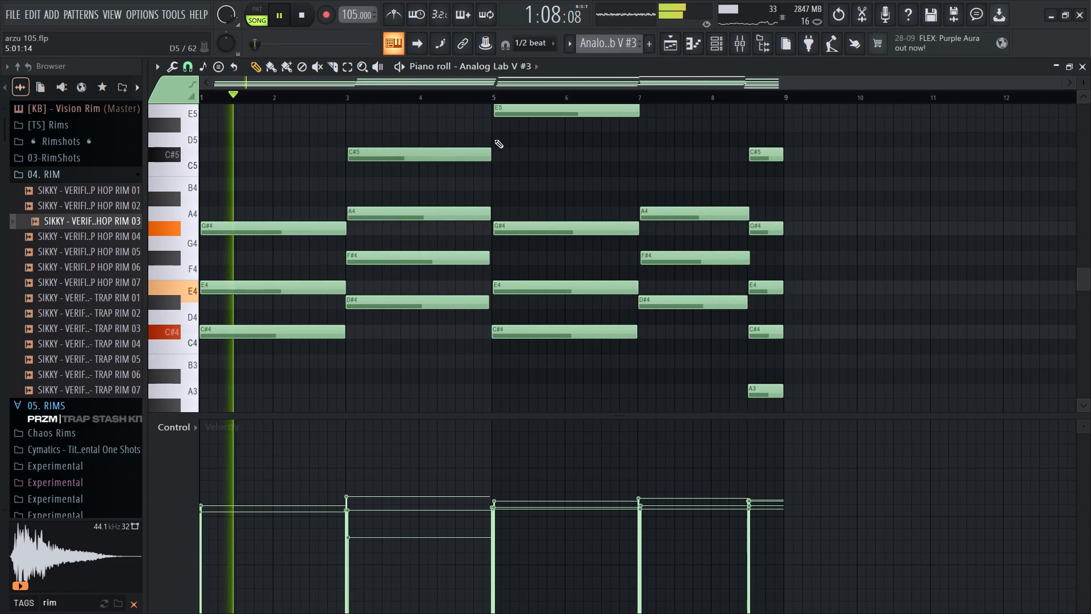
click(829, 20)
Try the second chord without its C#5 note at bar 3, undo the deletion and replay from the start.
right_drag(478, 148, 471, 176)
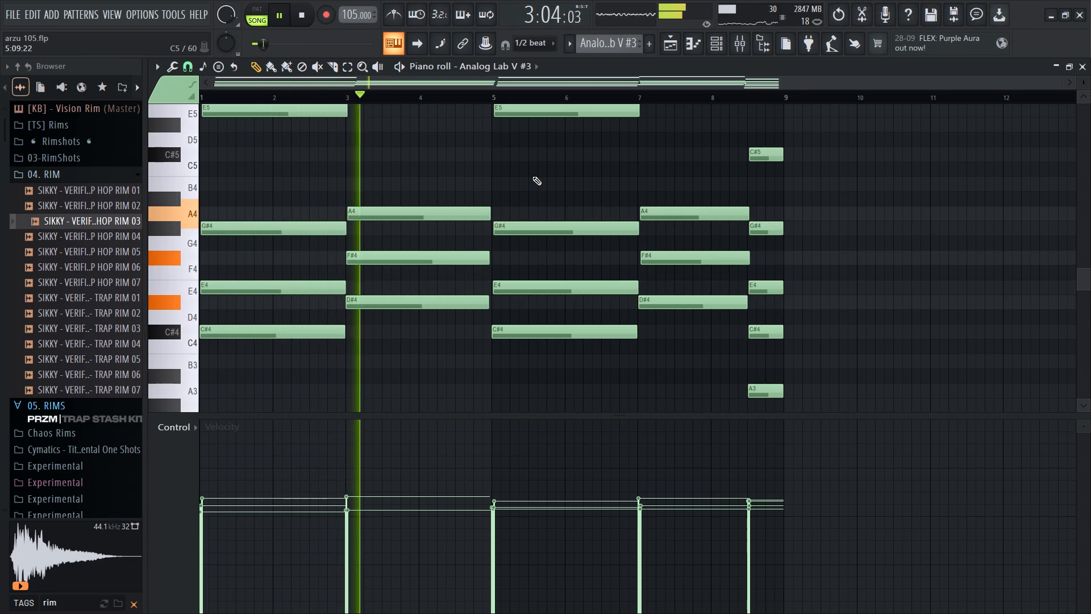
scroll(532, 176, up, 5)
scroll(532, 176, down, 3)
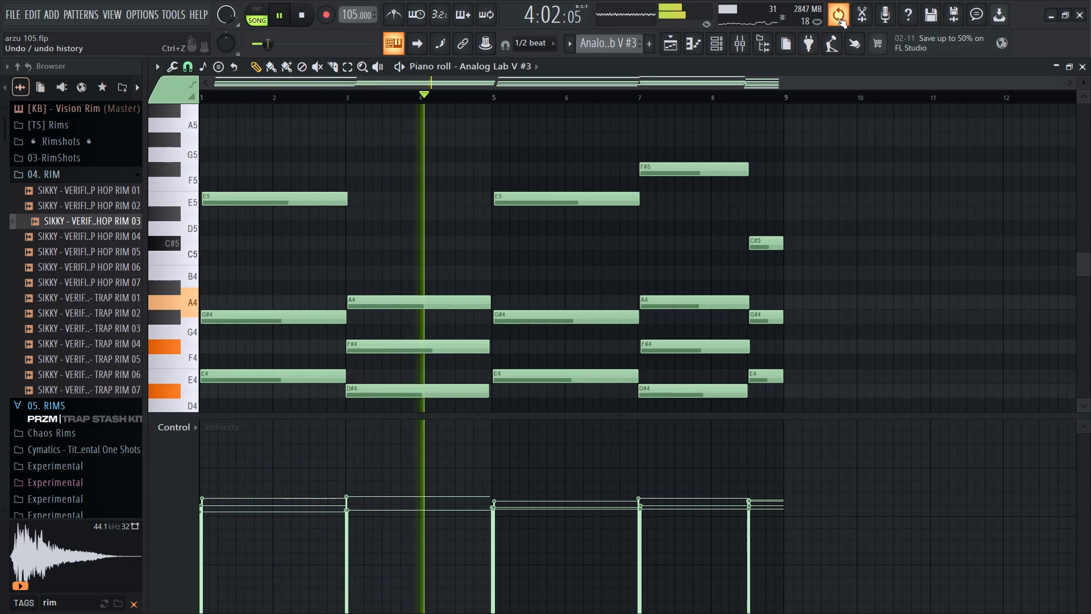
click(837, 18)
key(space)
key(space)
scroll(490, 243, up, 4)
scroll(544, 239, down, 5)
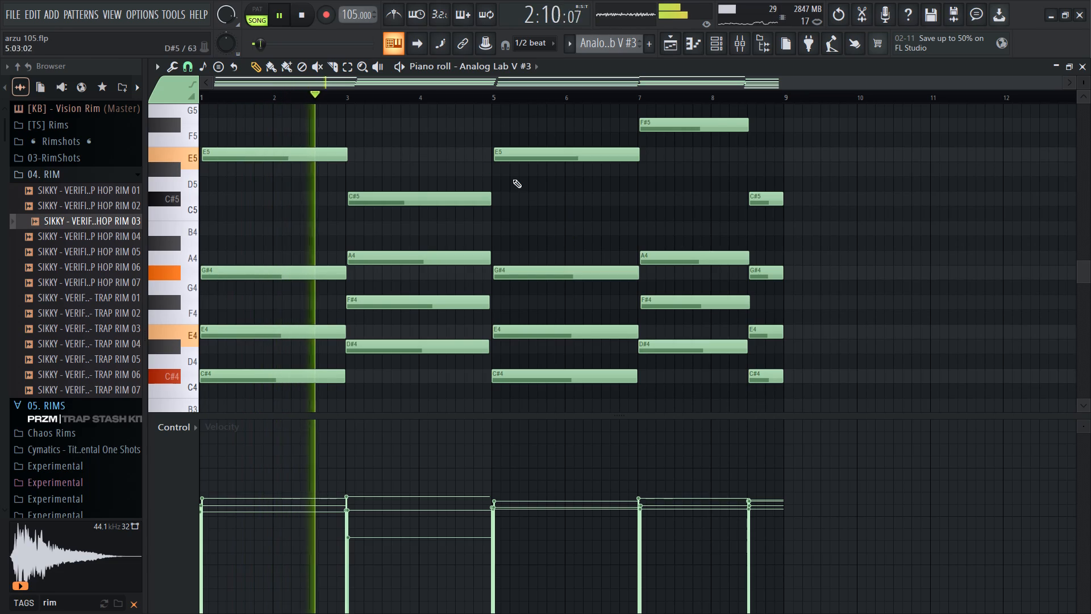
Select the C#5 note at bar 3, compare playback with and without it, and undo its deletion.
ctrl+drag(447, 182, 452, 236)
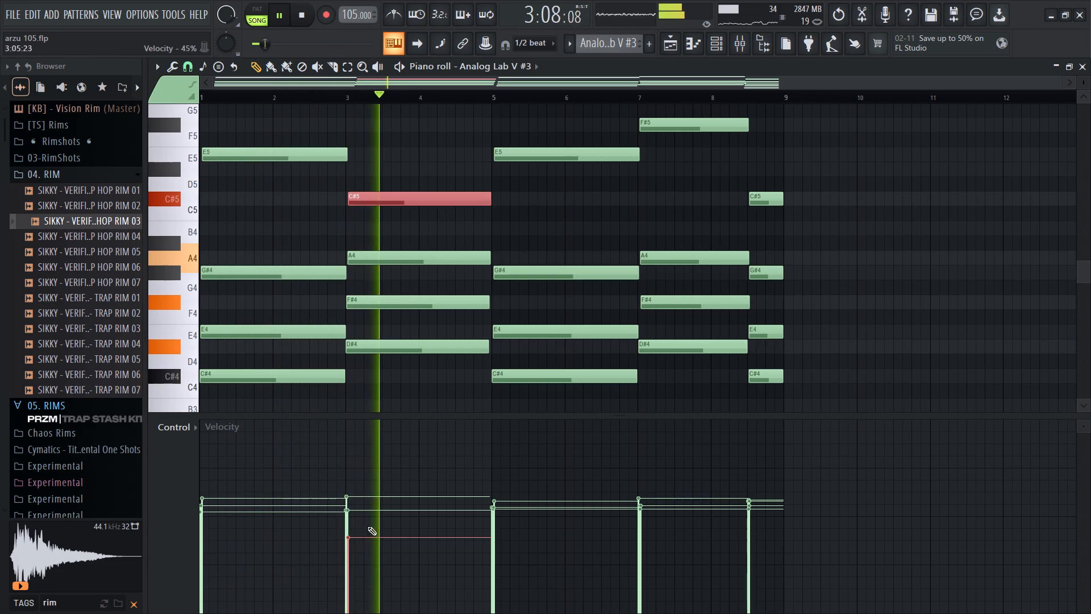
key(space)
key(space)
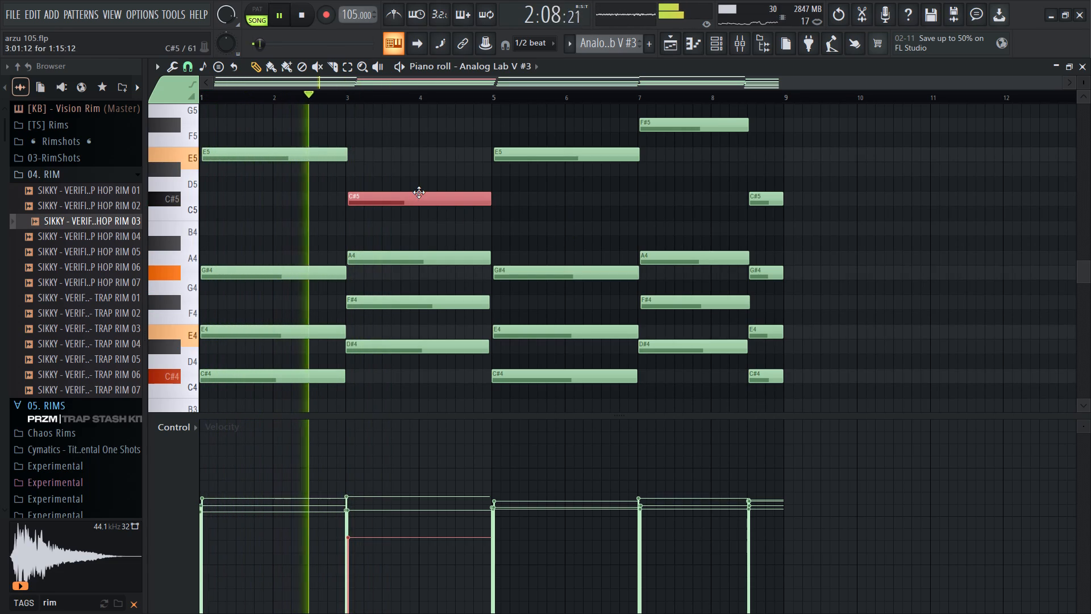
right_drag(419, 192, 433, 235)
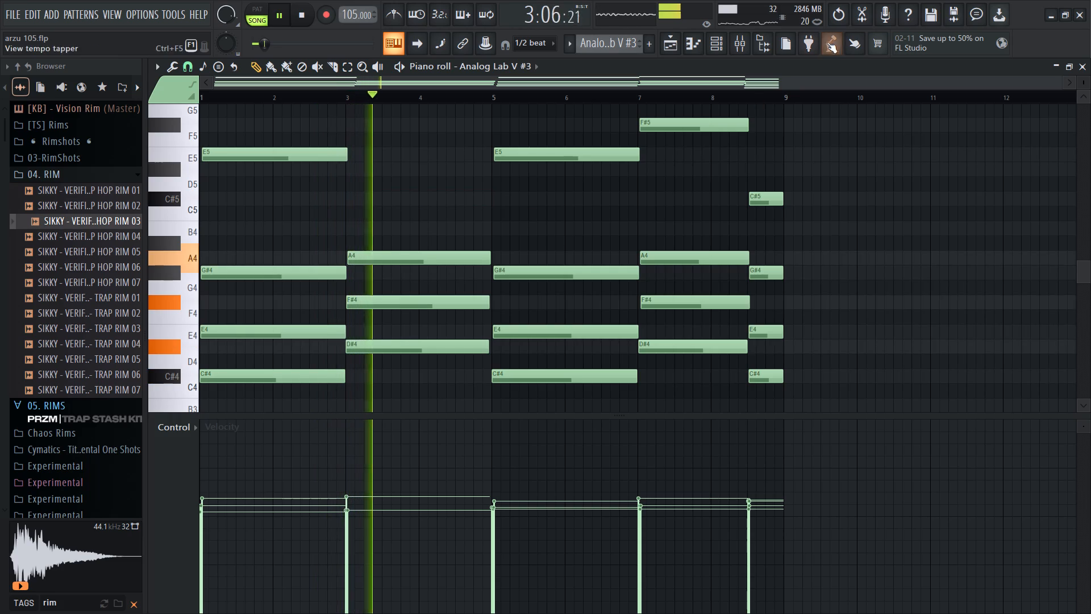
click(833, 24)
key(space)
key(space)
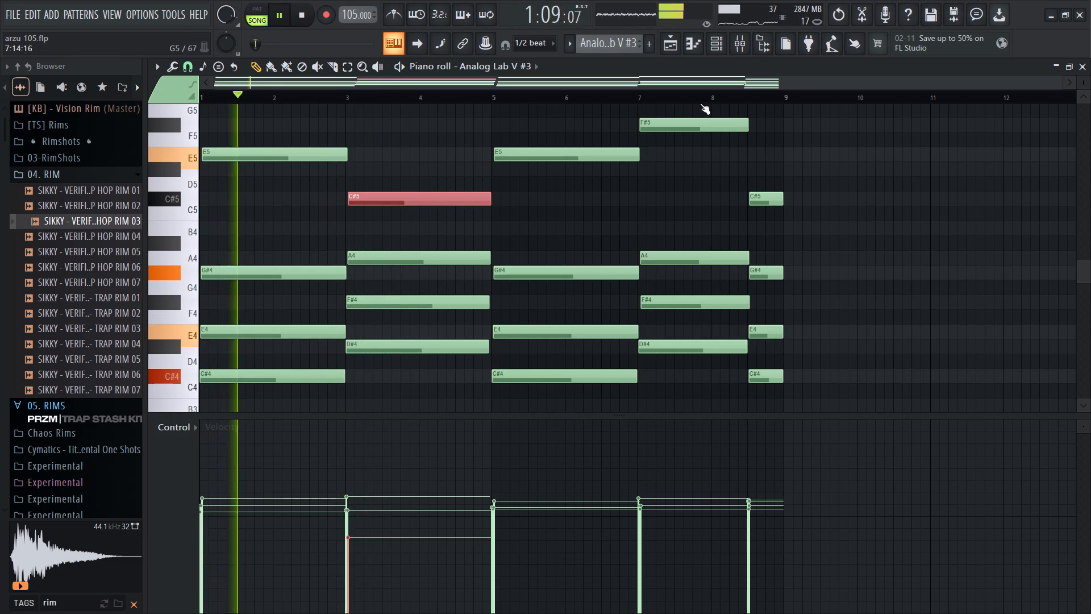
Delete the top F#5 note from the Analog Lab V #3 chord at bar 7.
scroll(669, 240, up, 2)
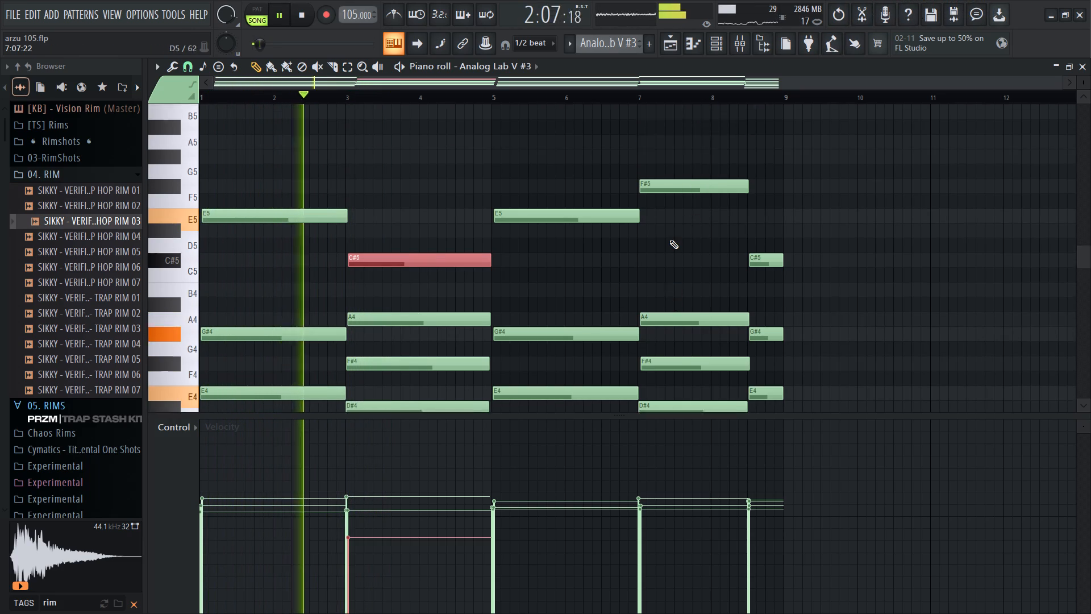
scroll(669, 240, up, 1)
scroll(669, 240, down, 2)
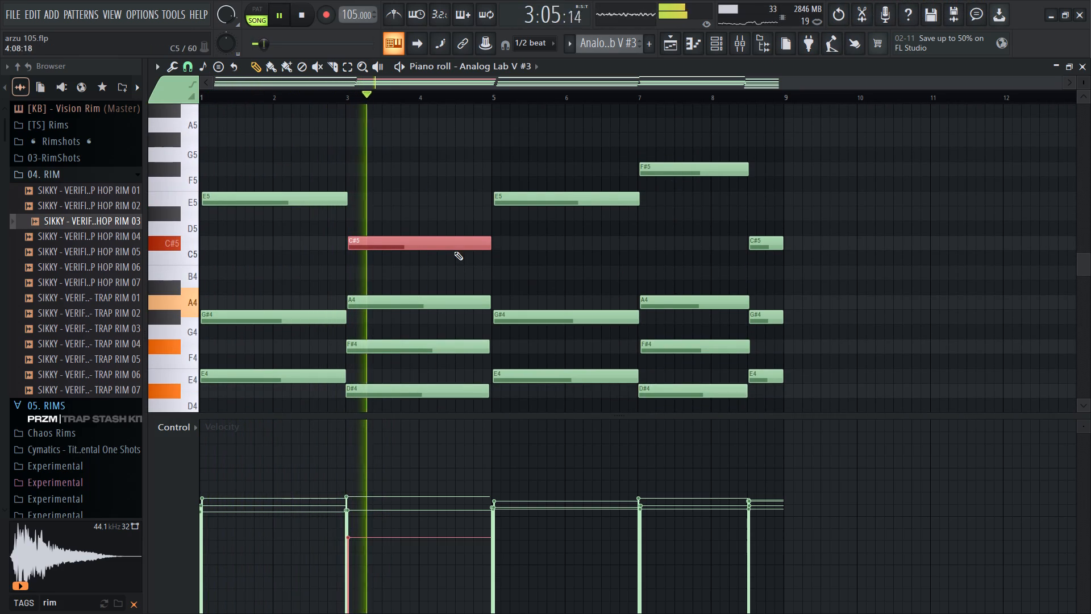
ctrl+drag(665, 152, 667, 177)
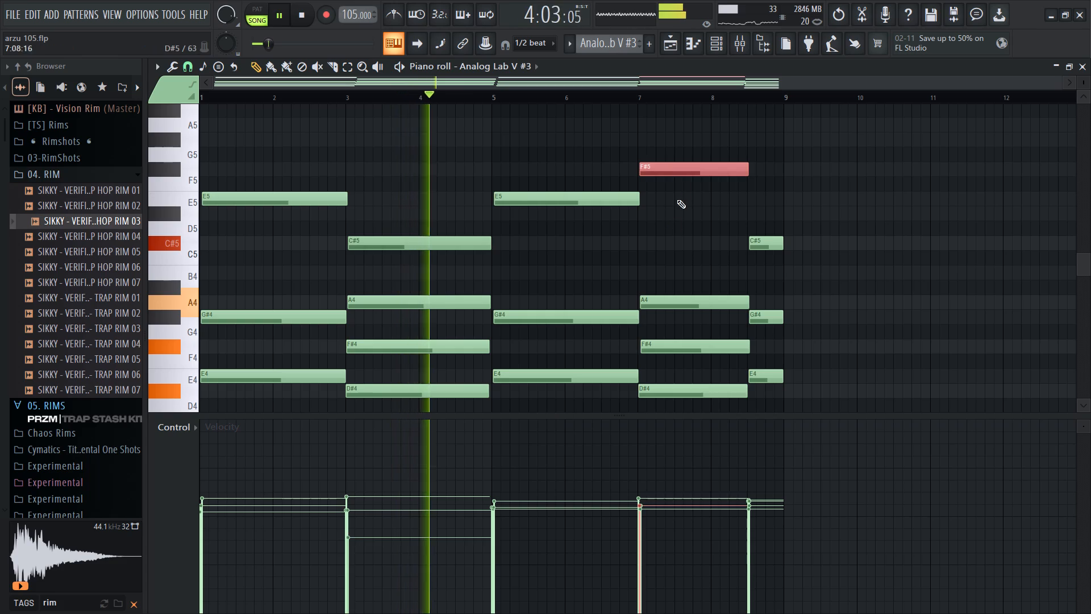
right_drag(680, 177, 680, 184)
right_drag(692, 151, 691, 164)
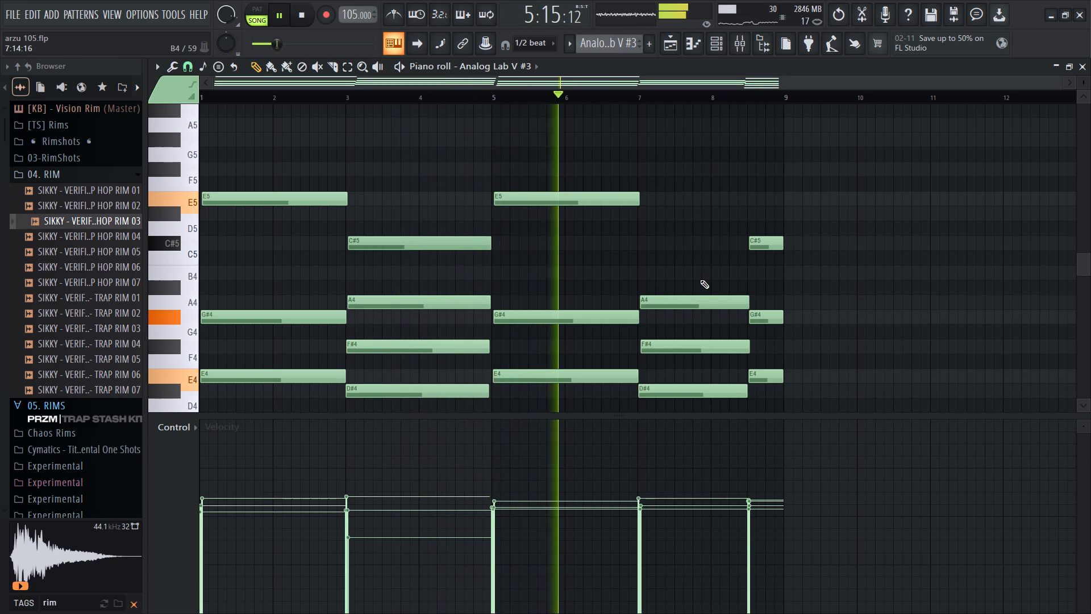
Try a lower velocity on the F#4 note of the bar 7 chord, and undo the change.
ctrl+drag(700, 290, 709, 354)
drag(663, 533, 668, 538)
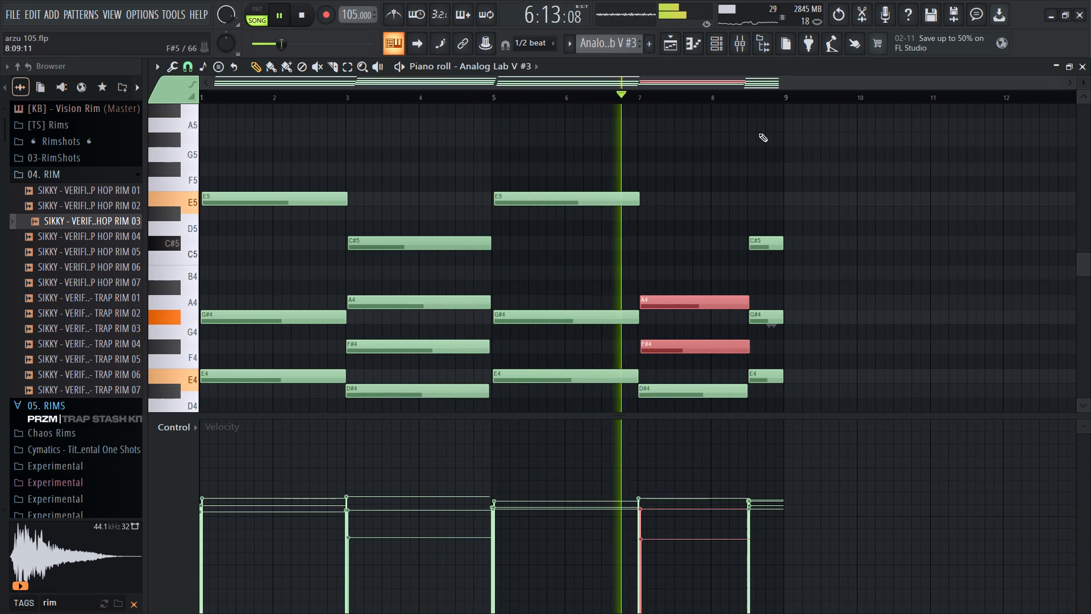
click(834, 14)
Try several lower velocities on the A4 note at bar 7 while replaying from bar 5, leaving it softer than the rest of its chord.
ctrl+drag(687, 261, 694, 321)
drag(644, 515, 648, 545)
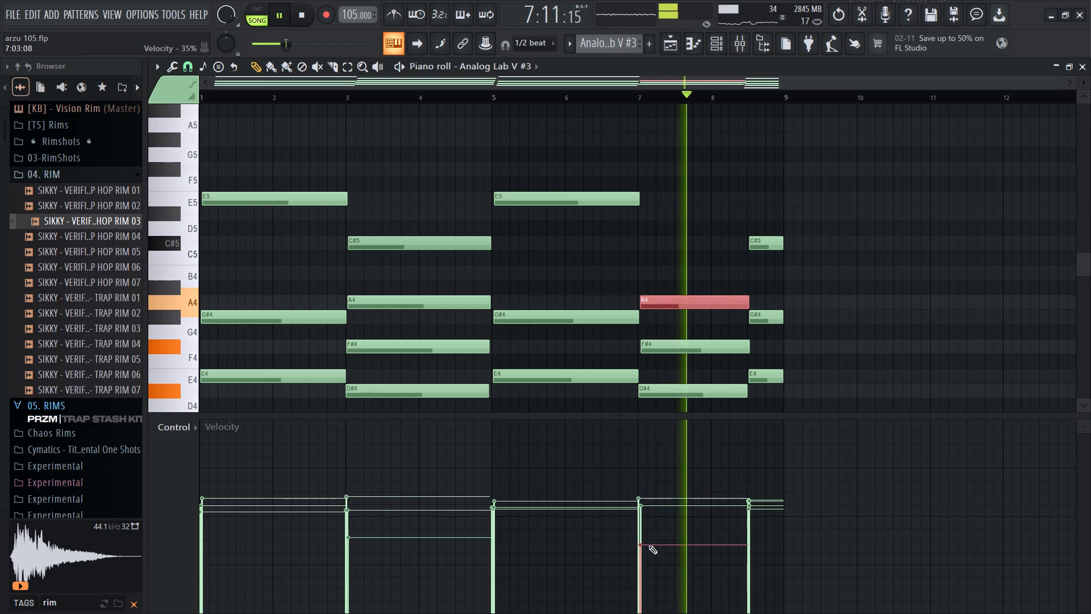
drag(648, 545, 690, 613)
key(space)
key(space)
click(631, 95)
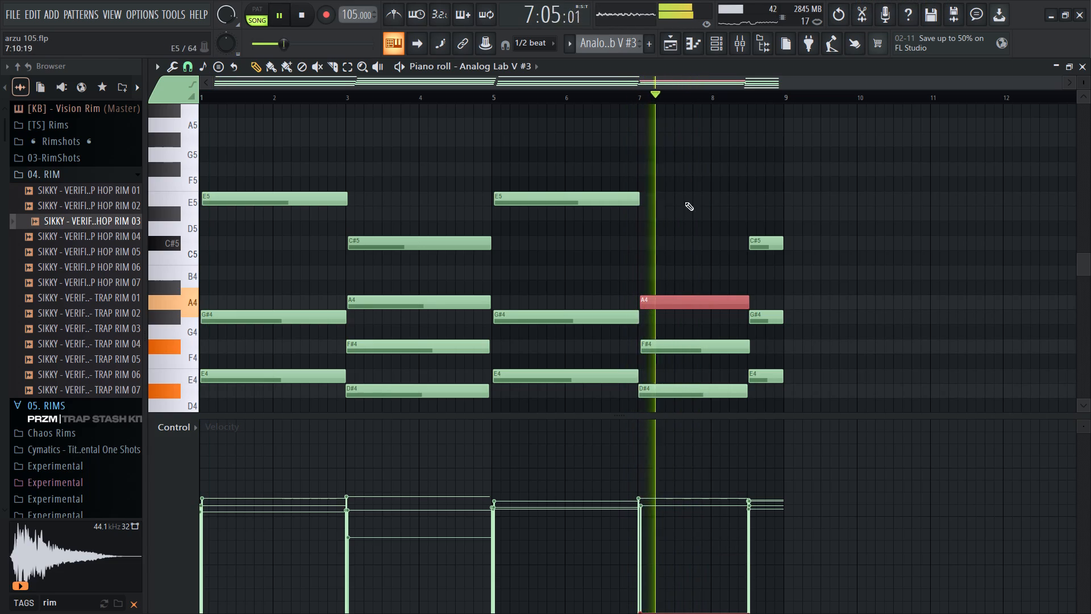
click(491, 87)
click(492, 91)
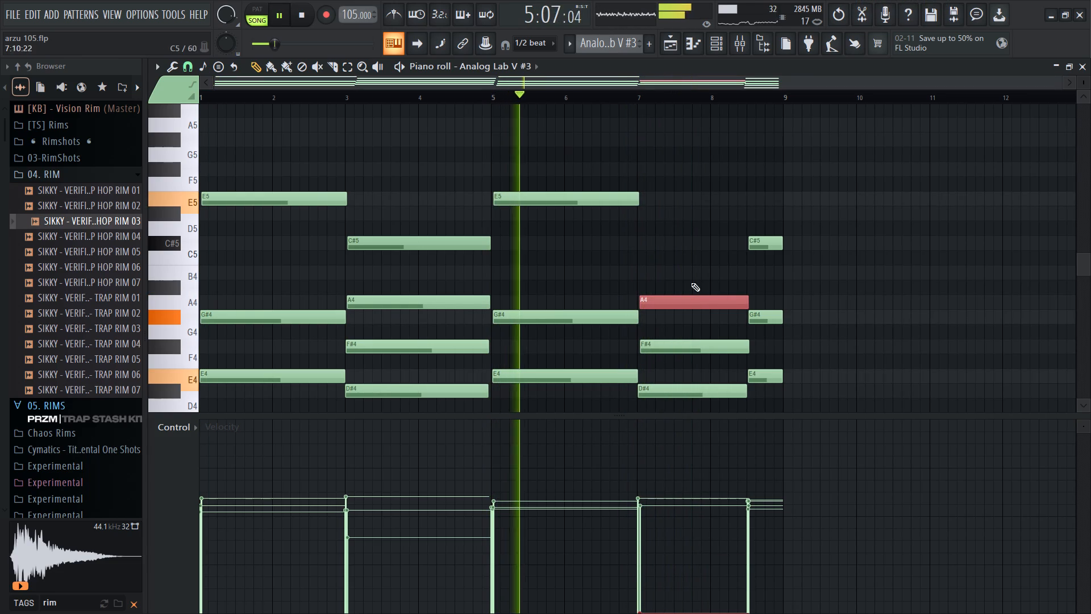
drag(653, 551, 681, 553)
click(683, 549)
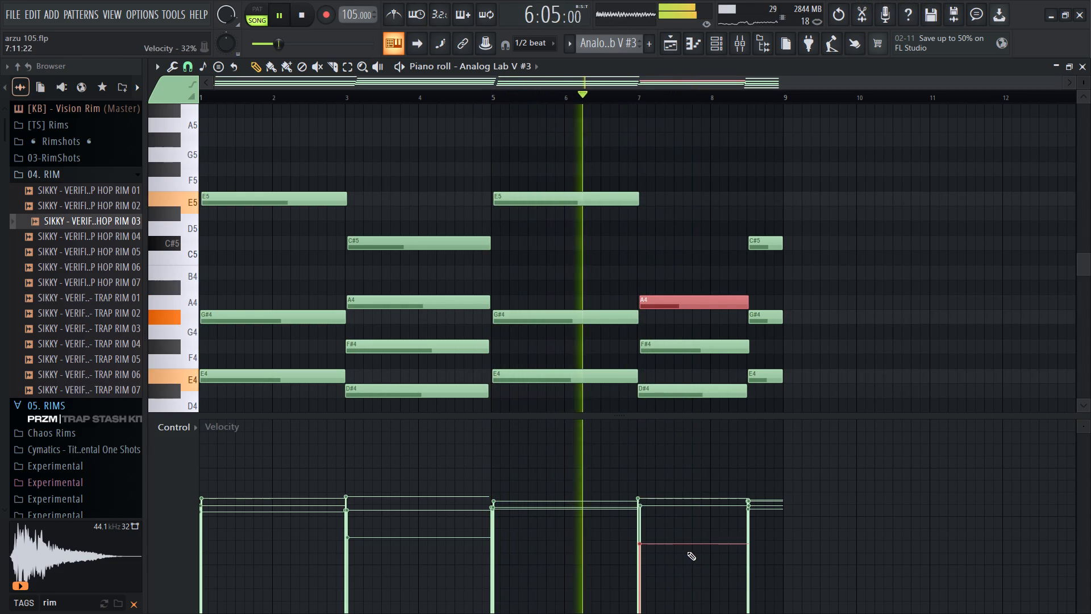
drag(687, 549, 688, 554)
click(687, 550)
drag(656, 550, 656, 559)
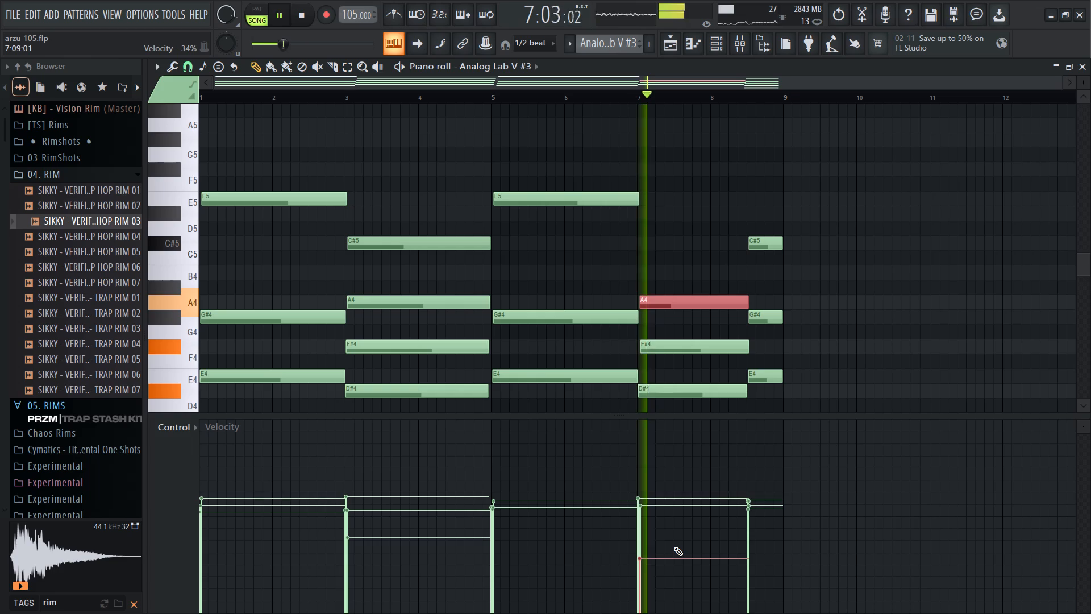
drag(660, 545, 664, 530)
right_click(862, 279)
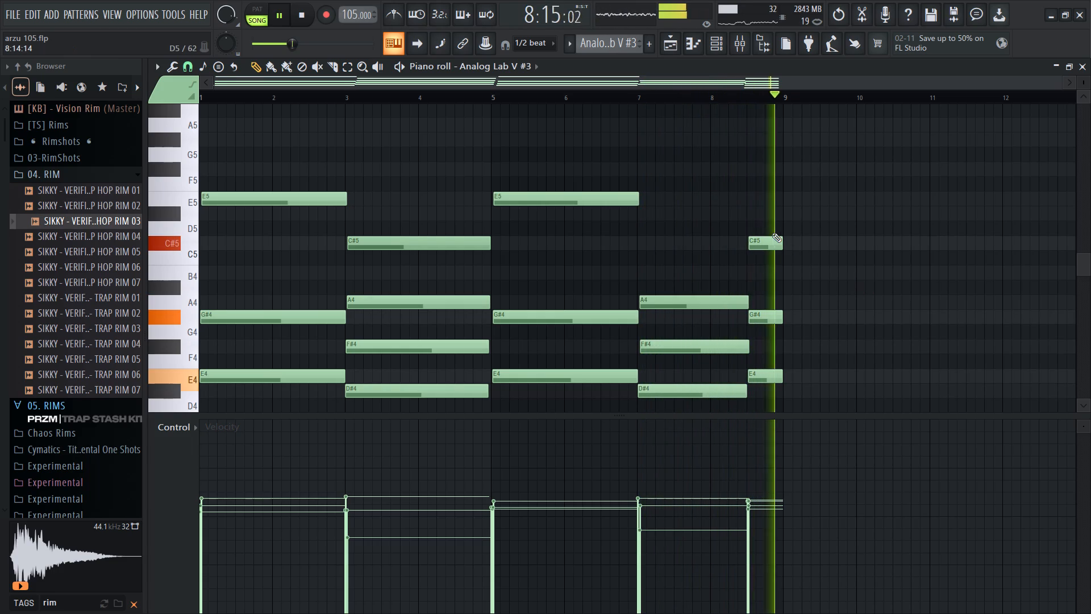
Open the Kick 2 pattern from the playlist and quantize all its notes with the Default template.
click(674, 38)
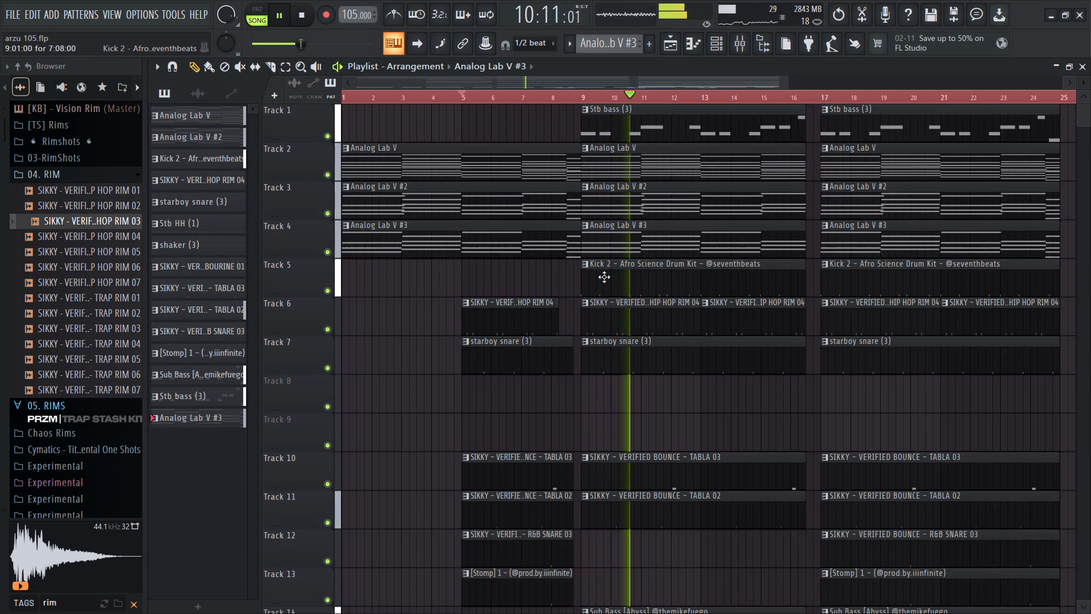
click(634, 281)
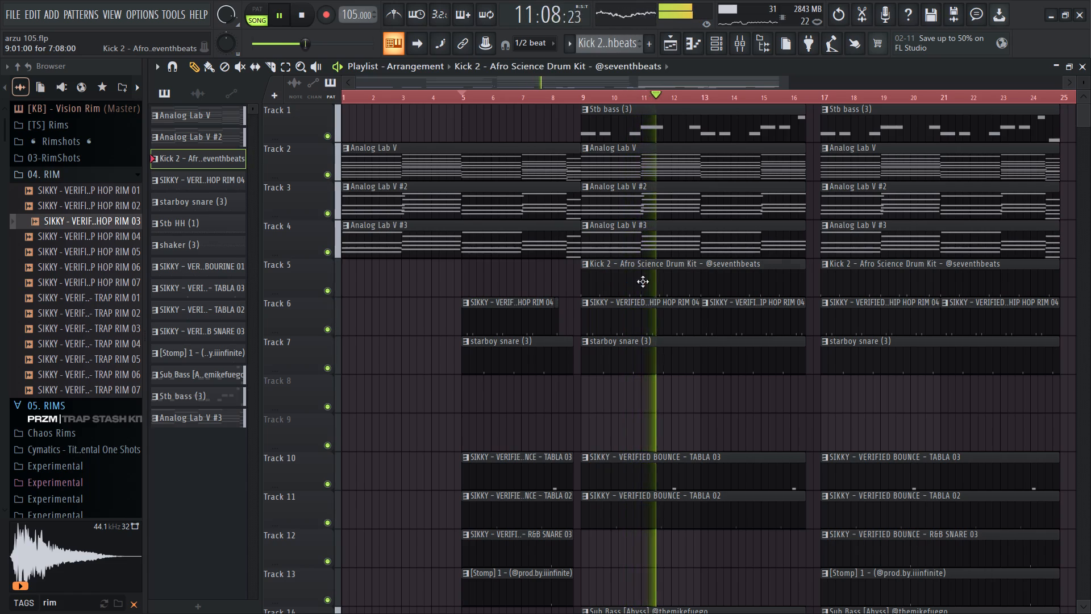
double_click(723, 284)
ctrl+scroll(606, 284, down, 7)
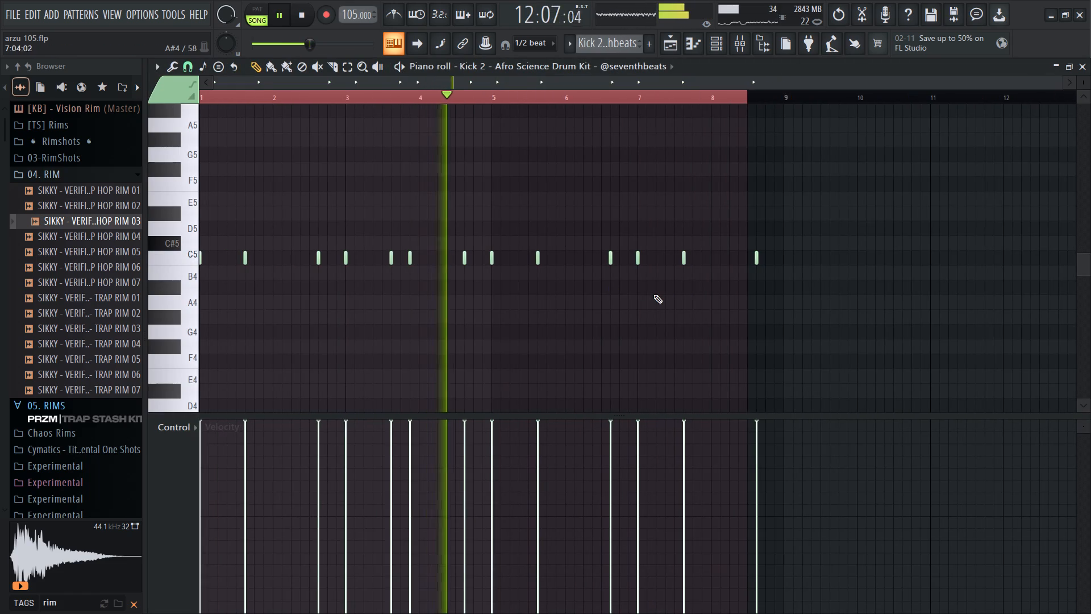
key(ctrl+a)
key(alt+q)
key(alt+q)
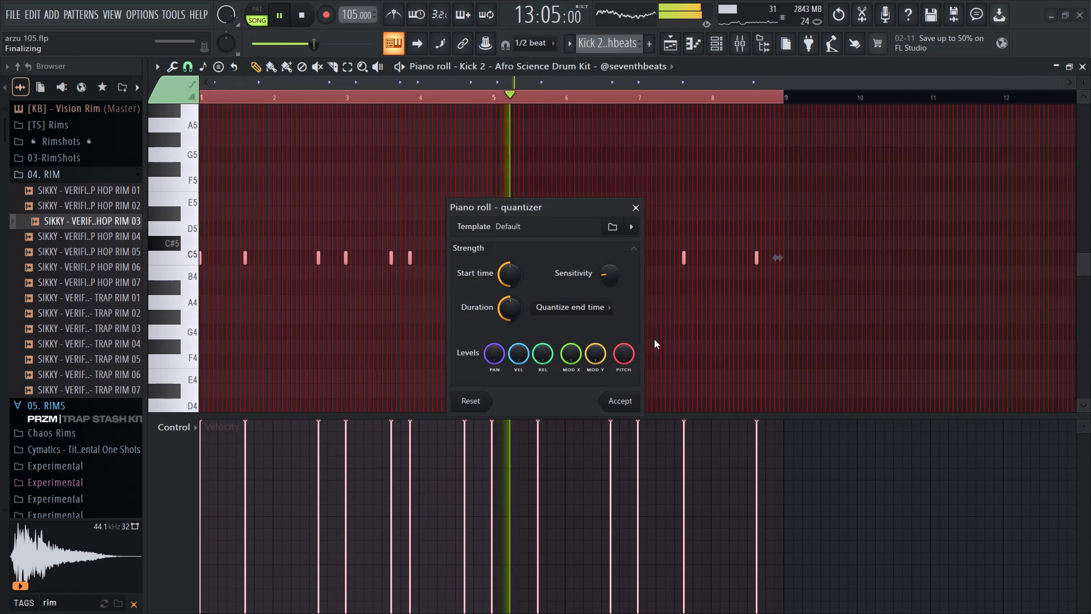
click(626, 405)
ctrl+scroll(563, 356, up, 8)
ctrl+scroll(563, 356, down, 6)
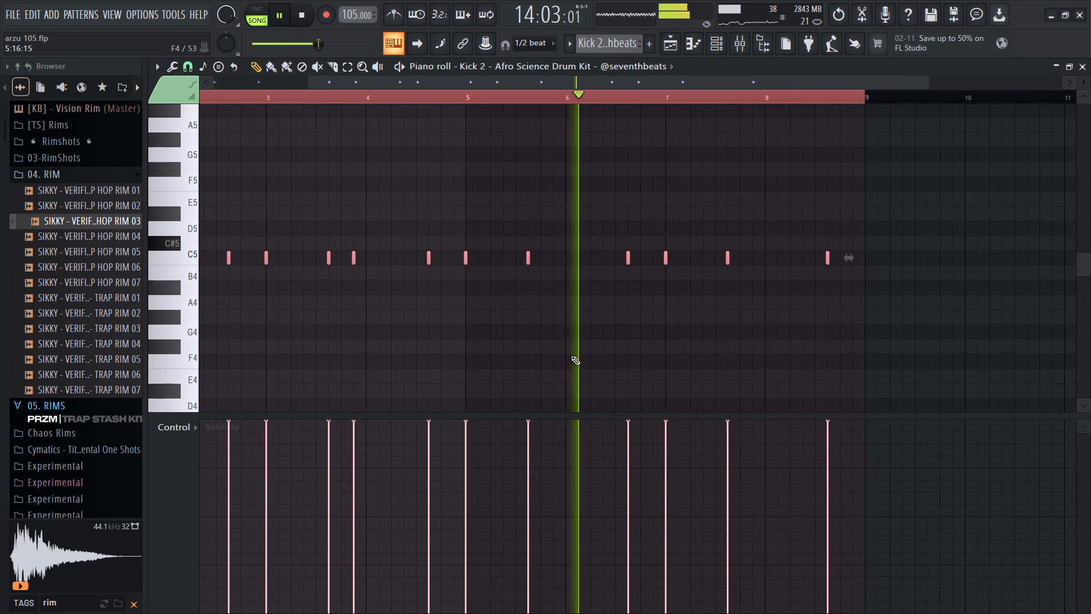
ctrl+scroll(684, 355, up, 8)
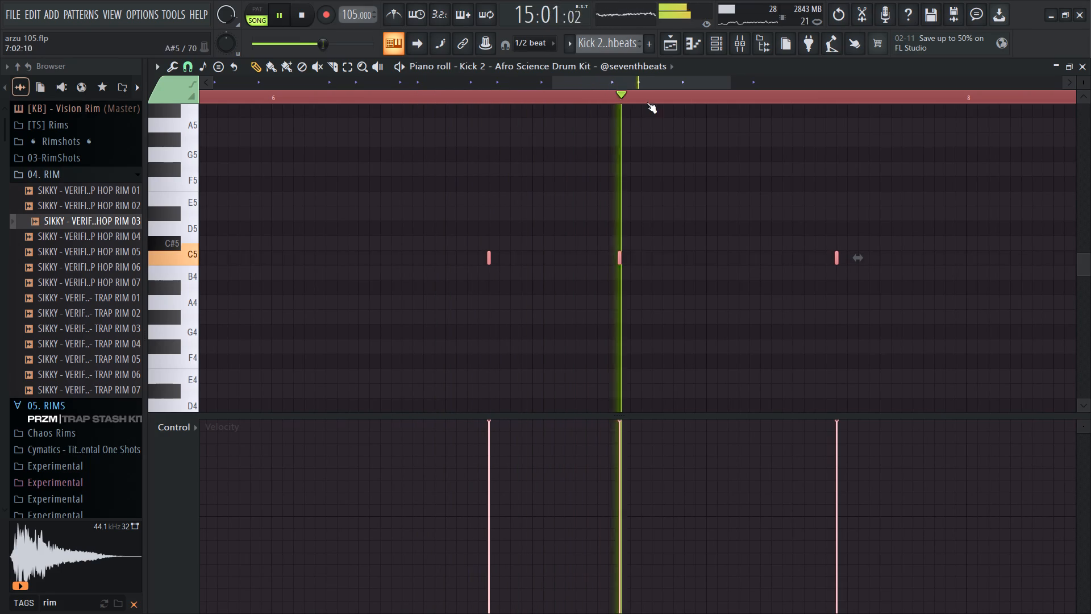
click(584, 71)
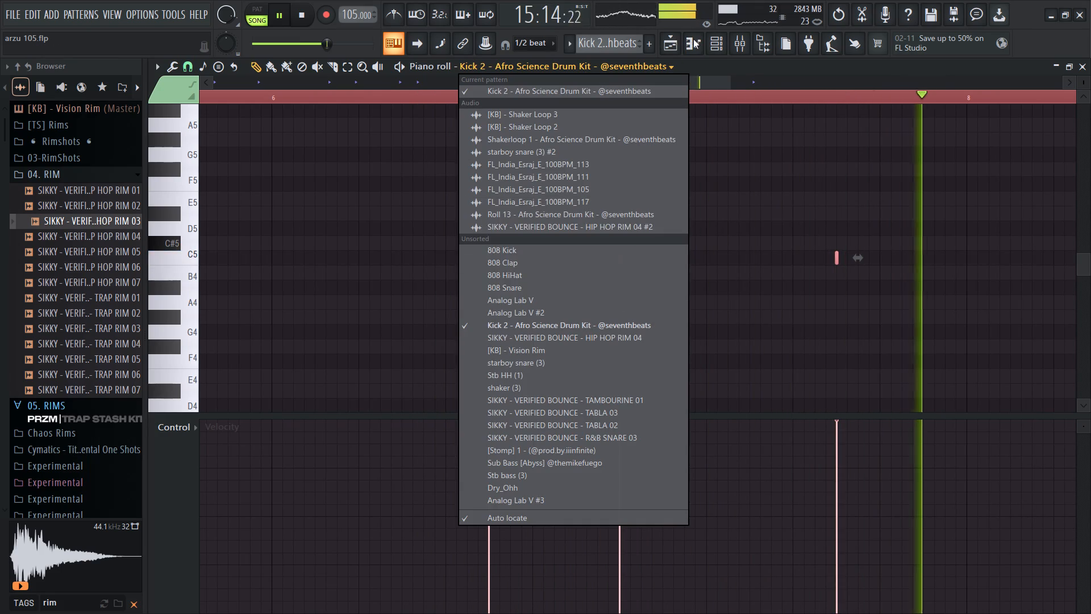
Play the playlist from bar 9, open the HIP HOP RIM 04 pattern, quantize its notes and replay it.
click(666, 47)
key(space)
click(580, 94)
key(space)
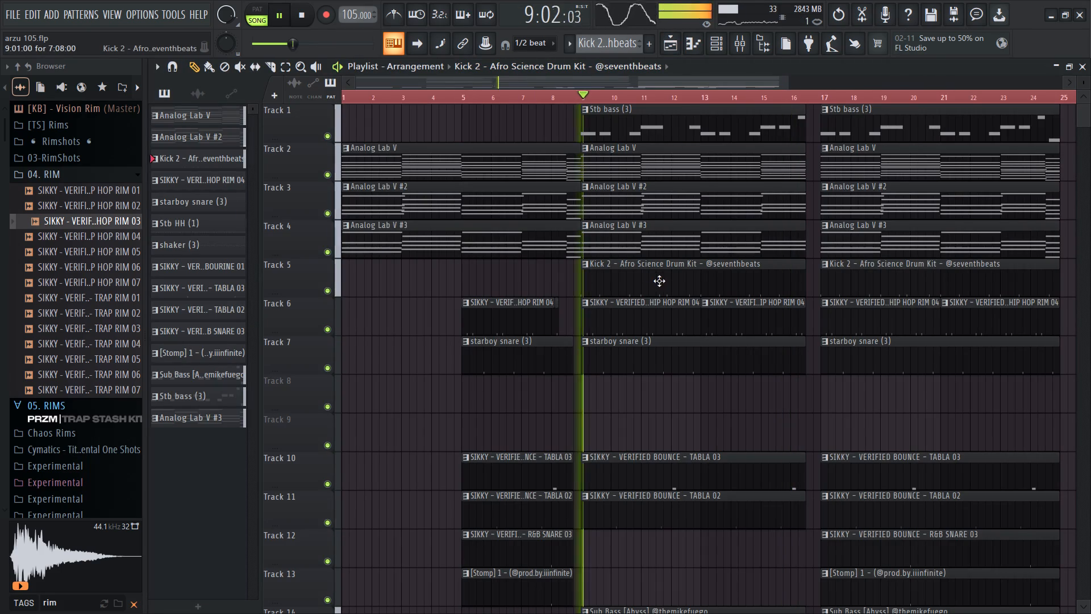
double_click(655, 309)
ctrl+scroll(627, 304, down, 15)
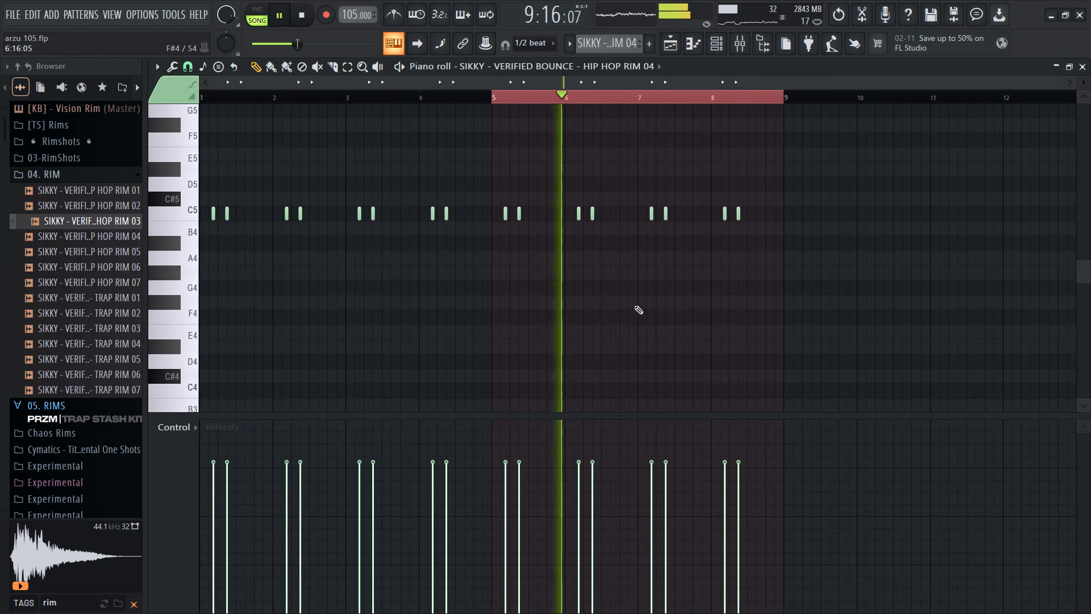
key(alt+q)
click(643, 401)
click(636, 406)
ctrl+scroll(577, 270, up, 4)
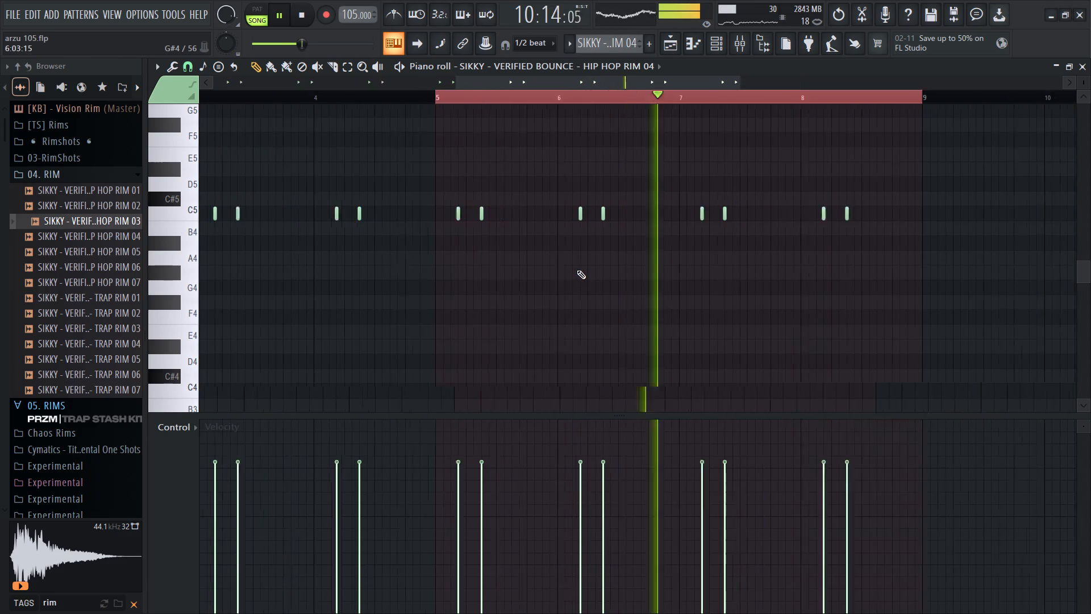
ctrl+scroll(577, 270, up, 9)
key(space)
key(space)
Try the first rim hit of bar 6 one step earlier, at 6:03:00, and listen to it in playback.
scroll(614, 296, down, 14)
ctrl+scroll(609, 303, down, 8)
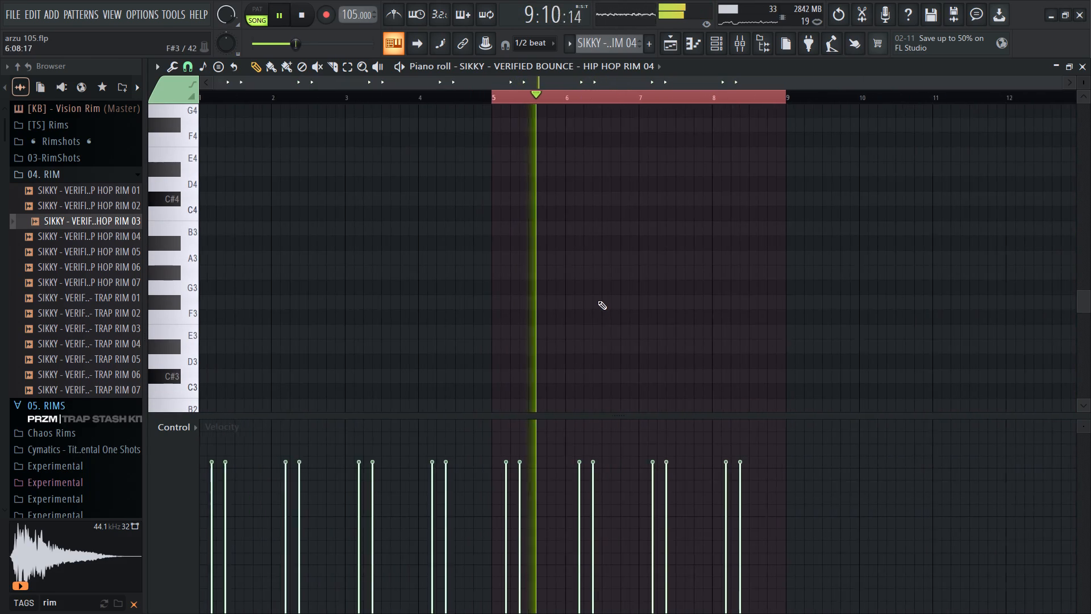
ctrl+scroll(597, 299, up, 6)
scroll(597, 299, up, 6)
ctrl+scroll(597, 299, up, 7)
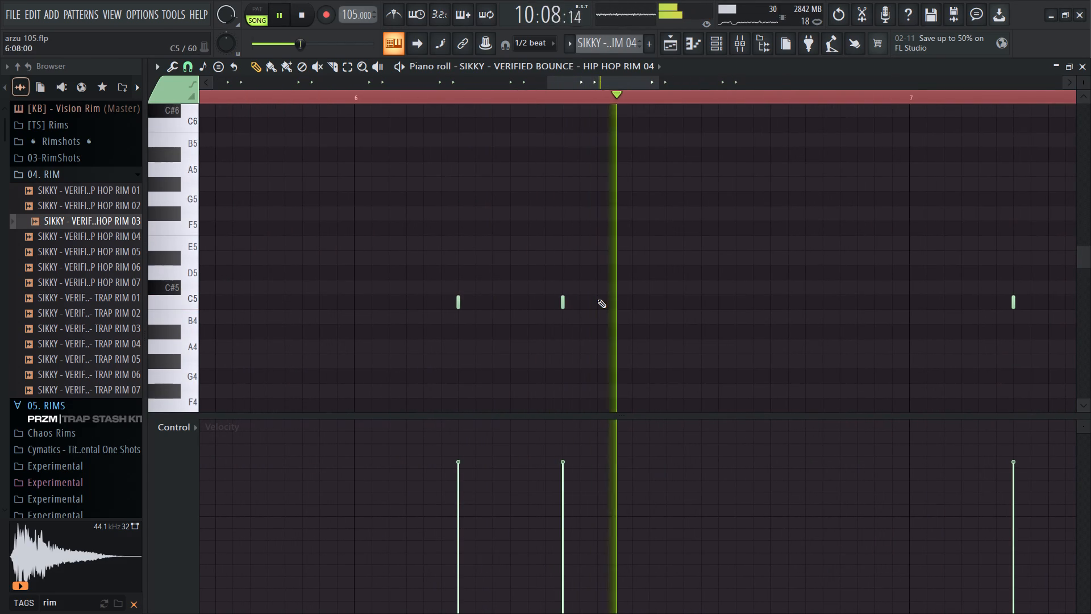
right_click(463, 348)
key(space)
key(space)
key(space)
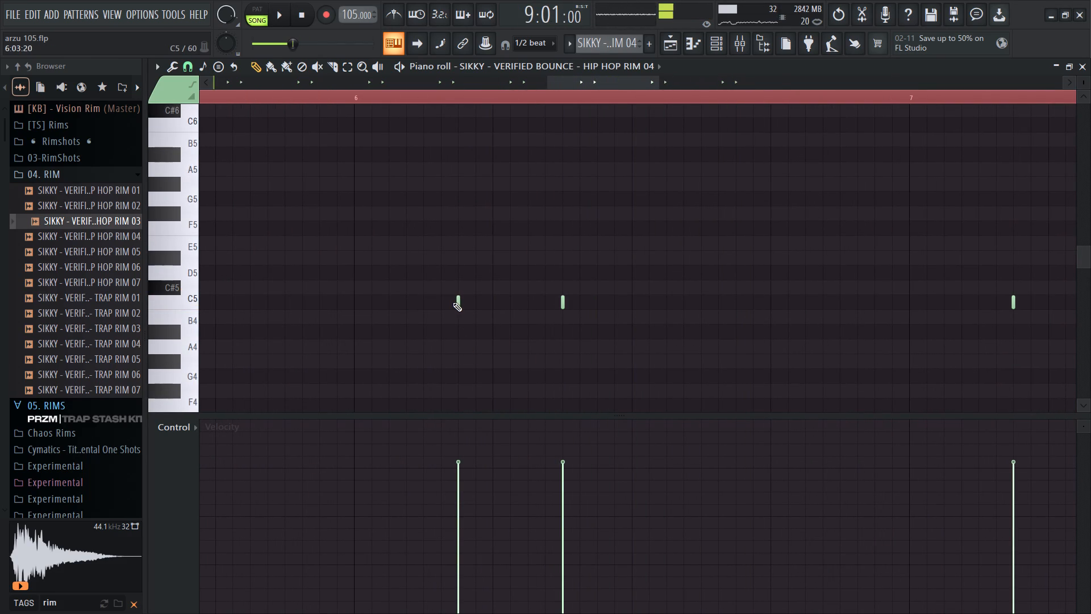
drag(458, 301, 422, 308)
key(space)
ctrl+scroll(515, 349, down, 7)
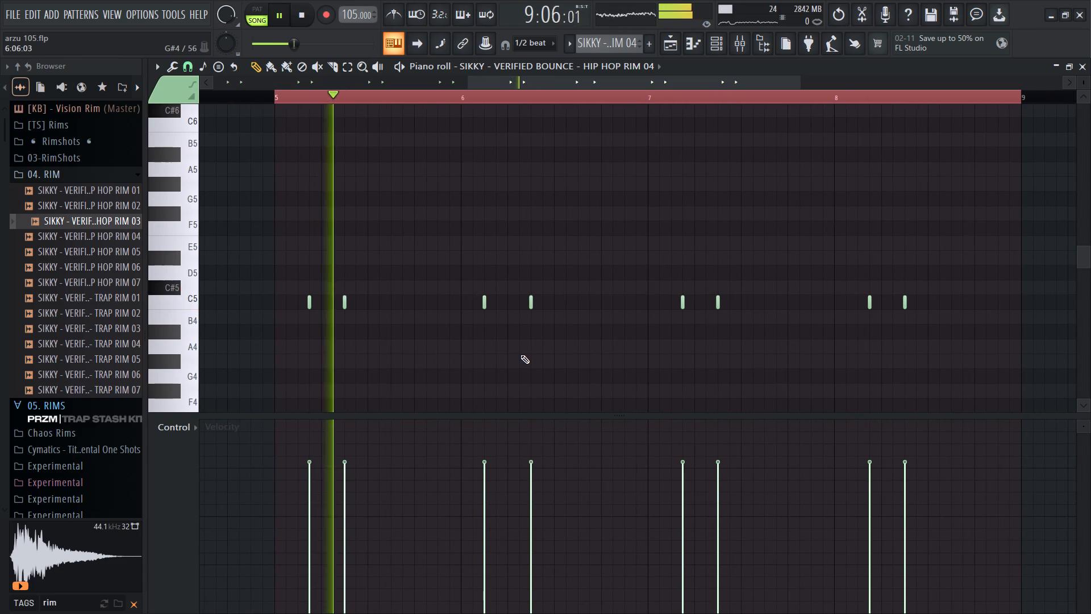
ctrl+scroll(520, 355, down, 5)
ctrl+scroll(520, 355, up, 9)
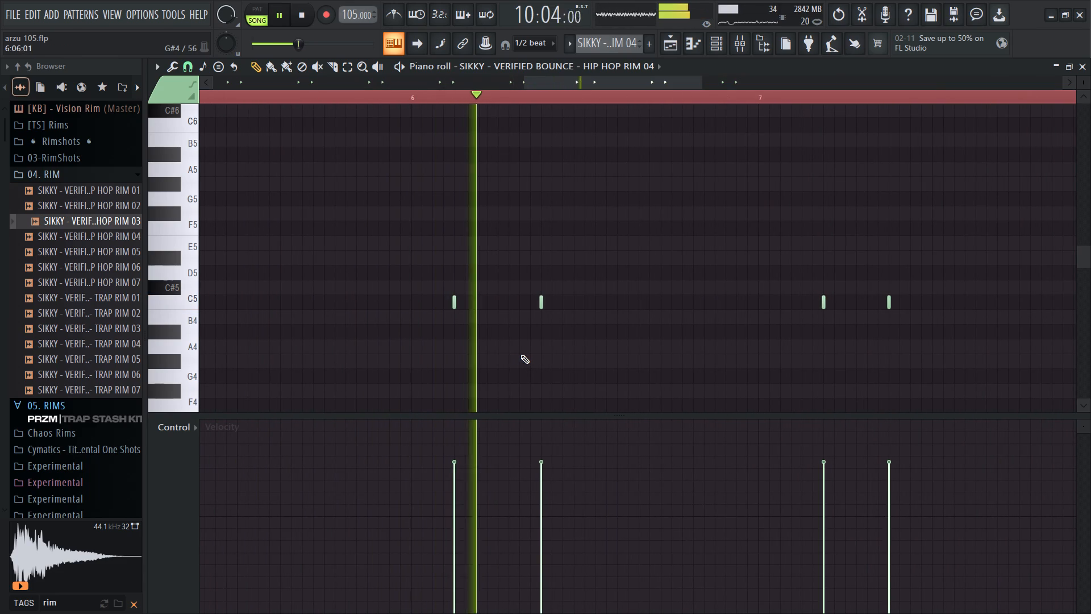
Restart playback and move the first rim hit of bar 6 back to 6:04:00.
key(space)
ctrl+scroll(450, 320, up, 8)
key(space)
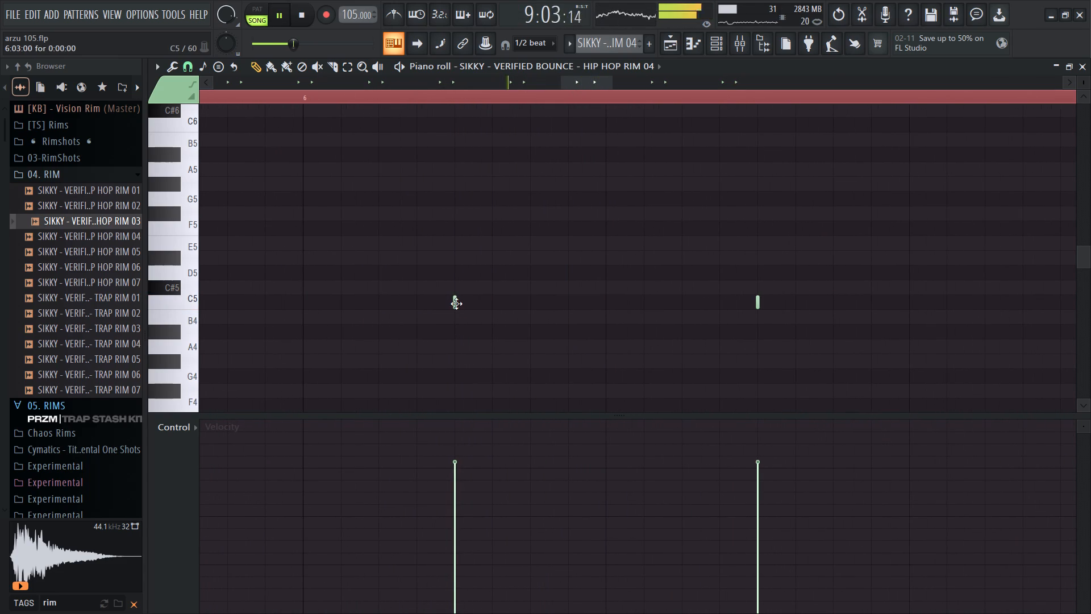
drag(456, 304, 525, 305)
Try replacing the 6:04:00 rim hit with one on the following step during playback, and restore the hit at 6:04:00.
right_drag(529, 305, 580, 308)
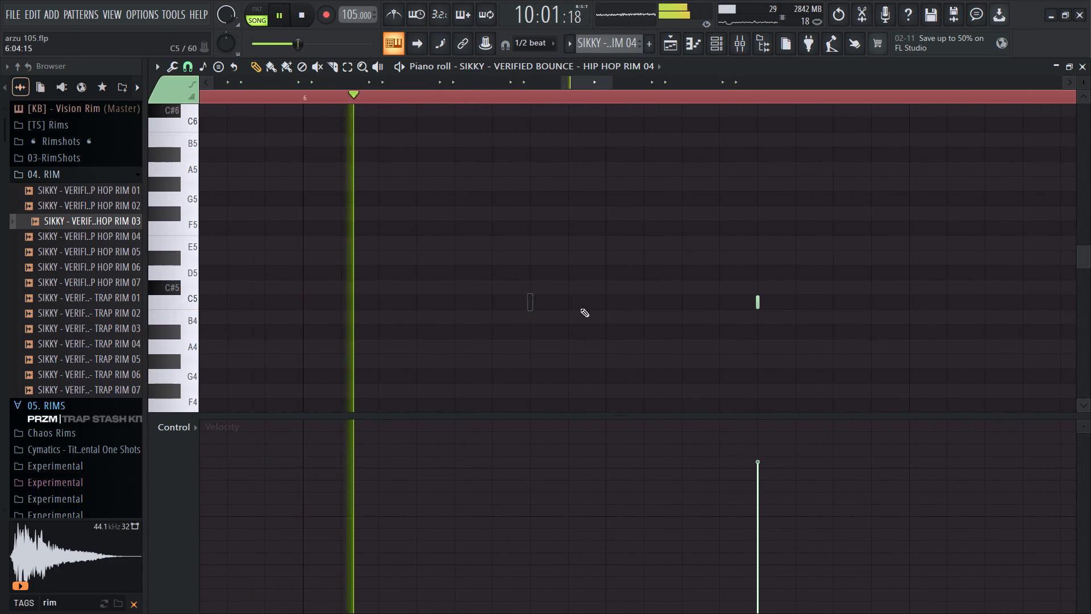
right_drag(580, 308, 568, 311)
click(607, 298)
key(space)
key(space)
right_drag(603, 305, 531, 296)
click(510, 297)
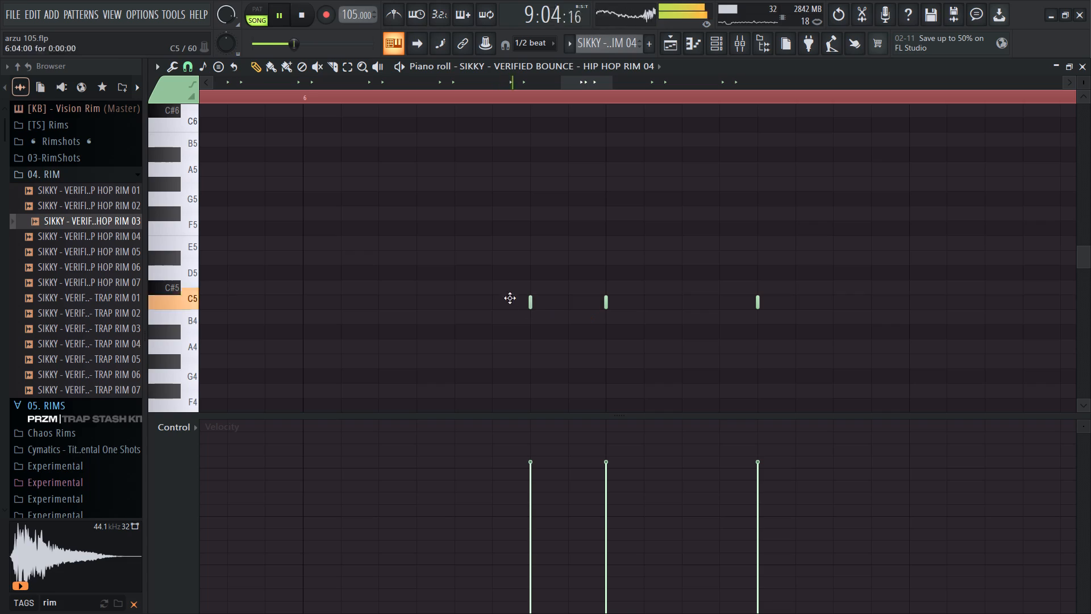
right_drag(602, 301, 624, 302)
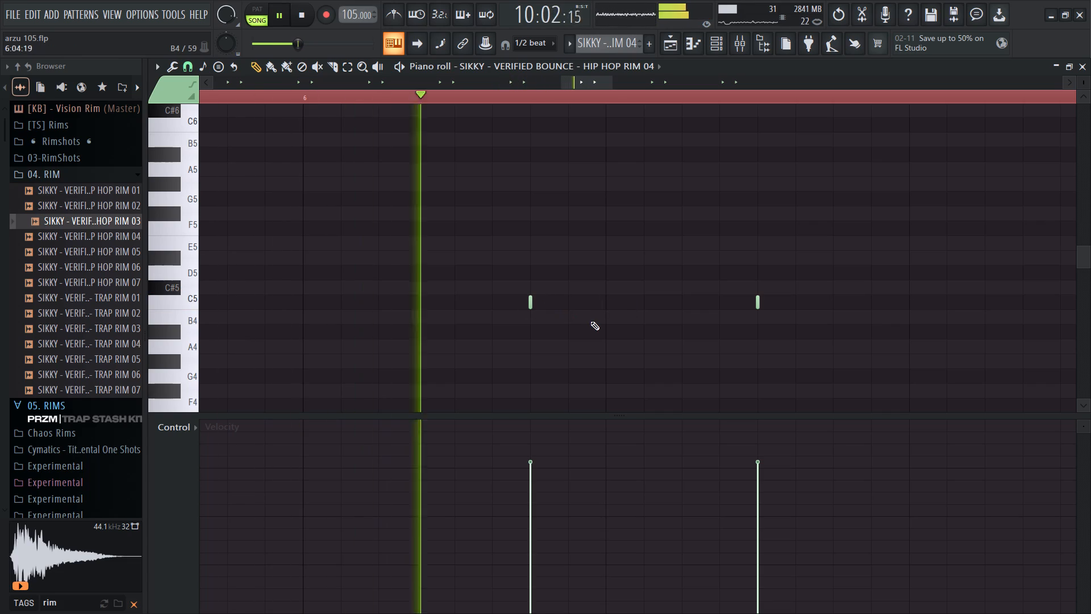
Examine the placement of the rim hits in the other bars of the pattern during playback.
ctrl+scroll(502, 302, down, 8)
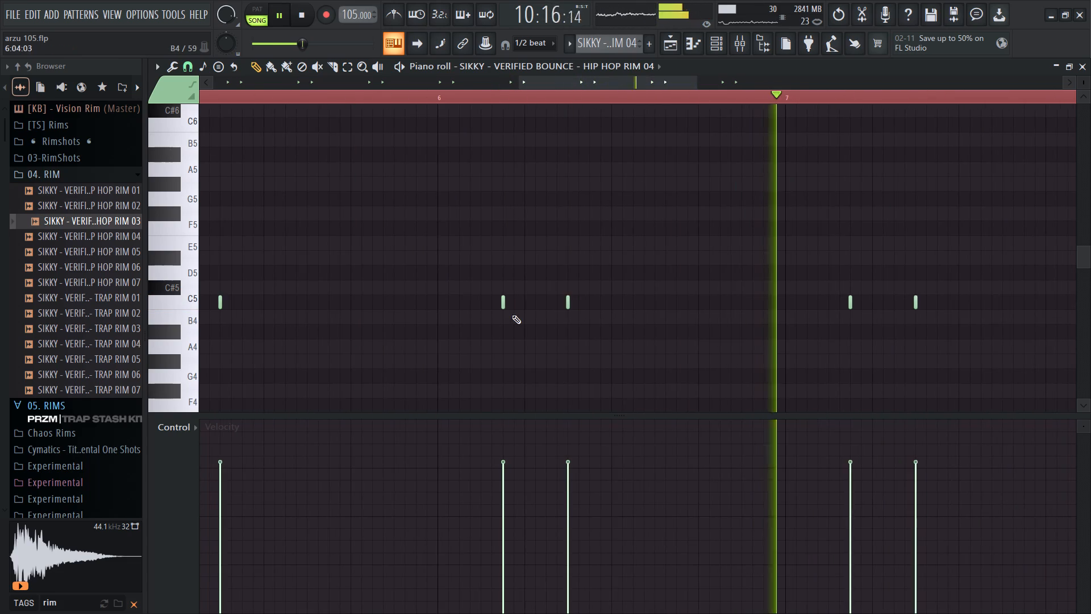
ctrl+scroll(513, 316, down, 5)
ctrl+scroll(670, 354, up, 15)
ctrl+scroll(670, 354, down, 12)
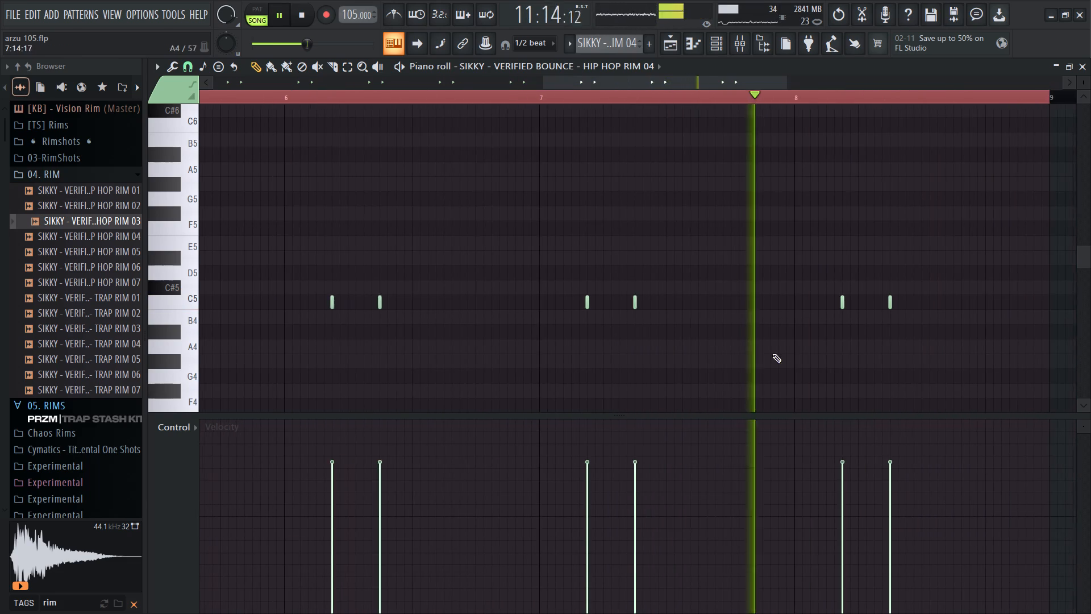
ctrl+scroll(879, 359, up, 9)
ctrl+scroll(686, 338, down, 19)
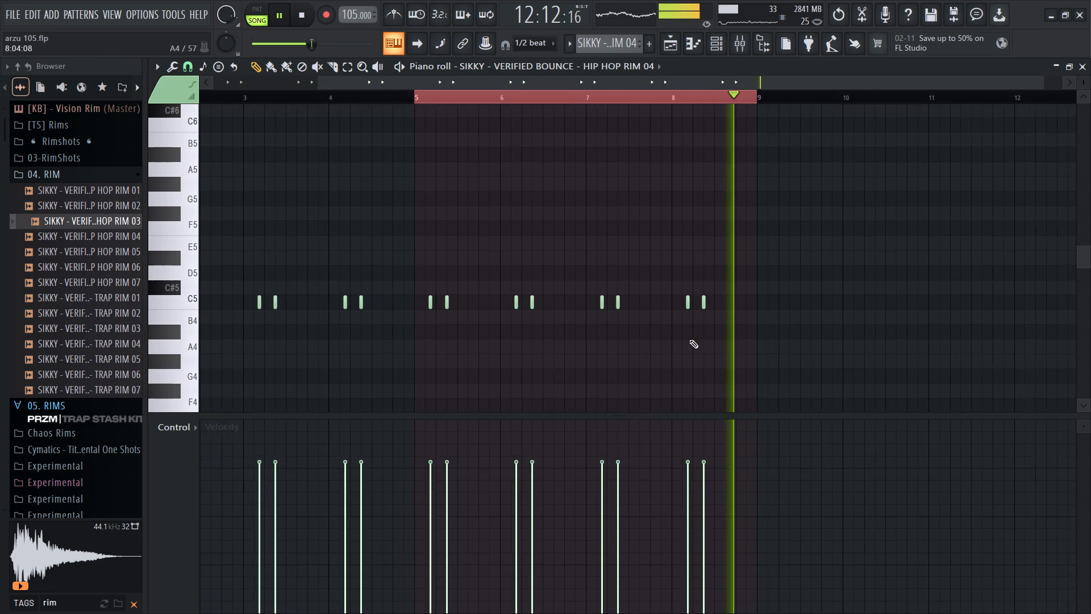
ctrl+scroll(689, 339, down, 5)
ctrl+scroll(272, 324, up, 19)
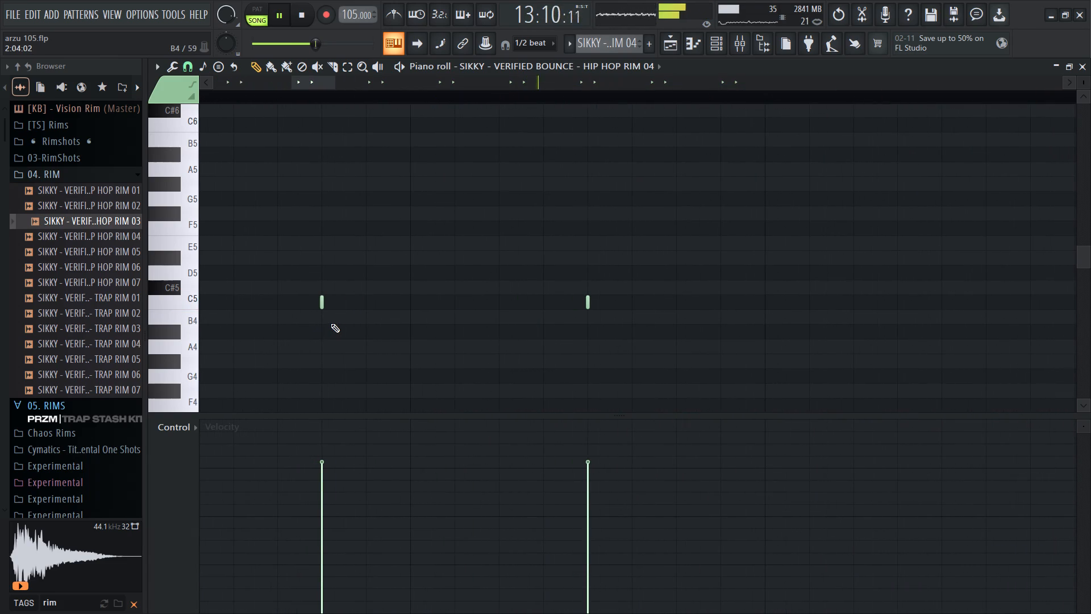
ctrl+scroll(331, 323, down, 13)
ctrl+scroll(498, 336, up, 7)
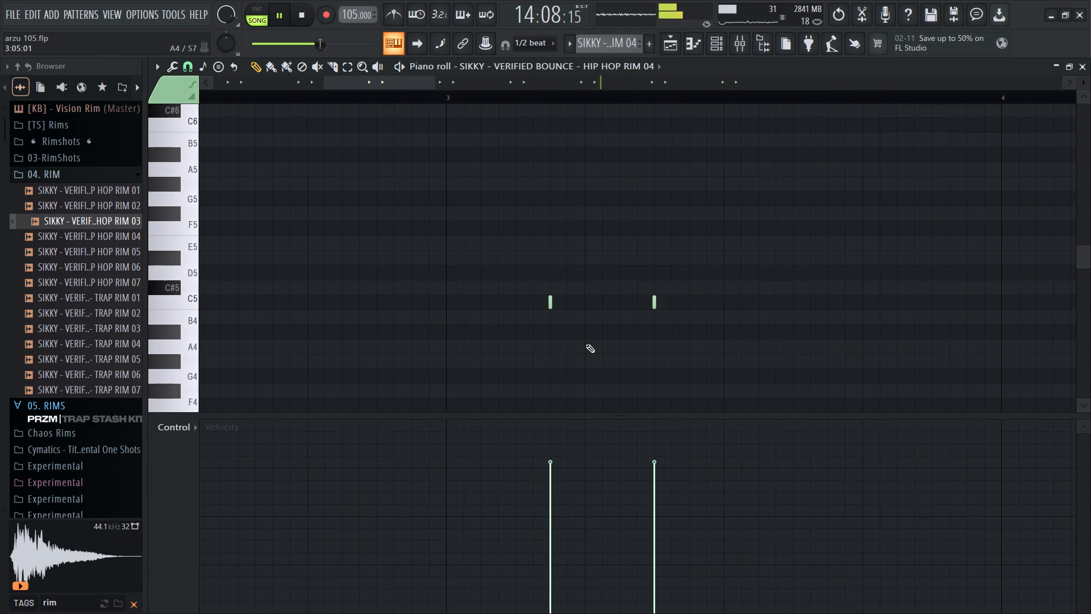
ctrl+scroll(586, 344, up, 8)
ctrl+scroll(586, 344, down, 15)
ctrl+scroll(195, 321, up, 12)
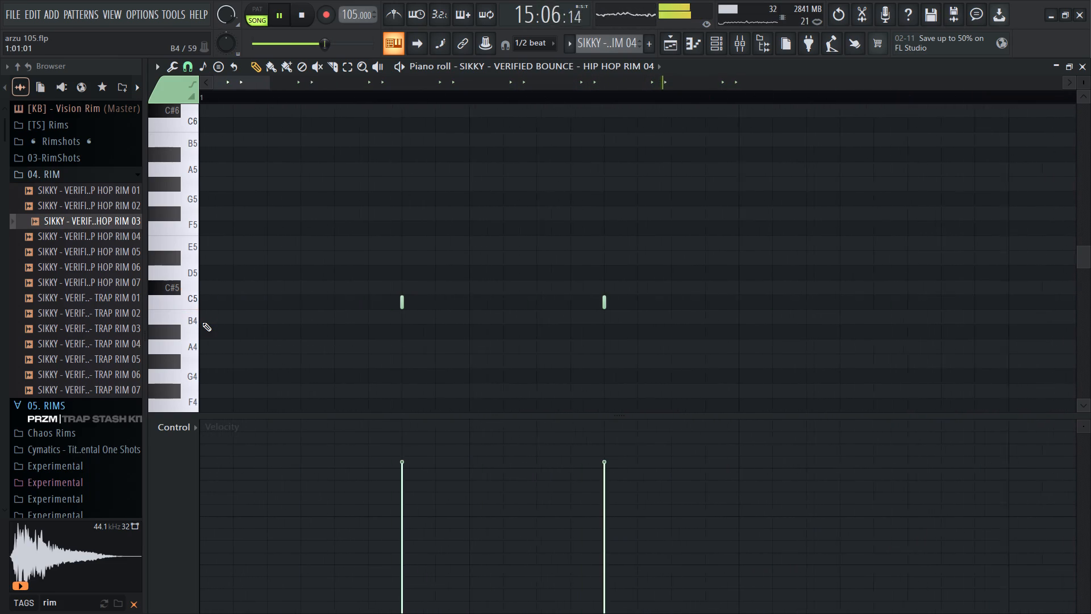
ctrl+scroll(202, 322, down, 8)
Set the fine time shift of the SIKKY Hip Hop Rim 04 sampler channel to 0:01.
click(711, 47)
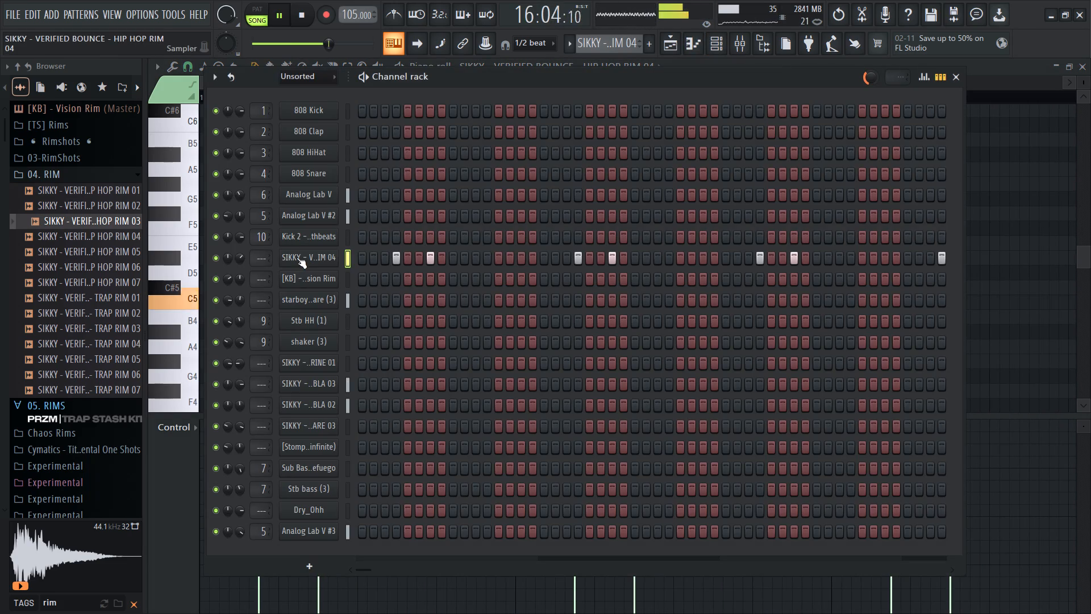
click(297, 258)
click(247, 168)
click(424, 214)
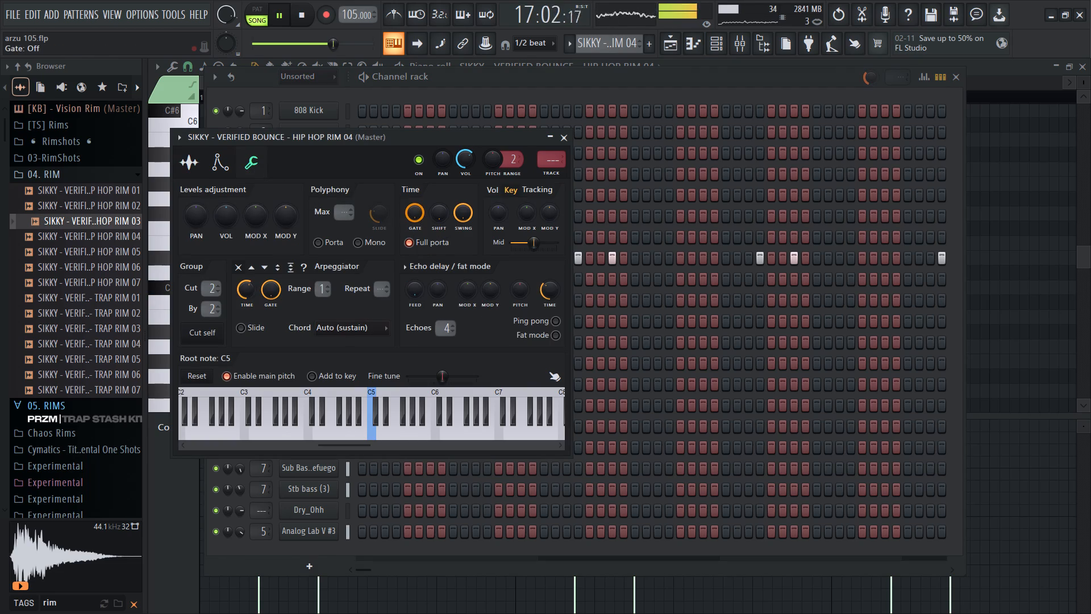
drag(430, 212, 442, 192)
drag(430, 212, 449, 196)
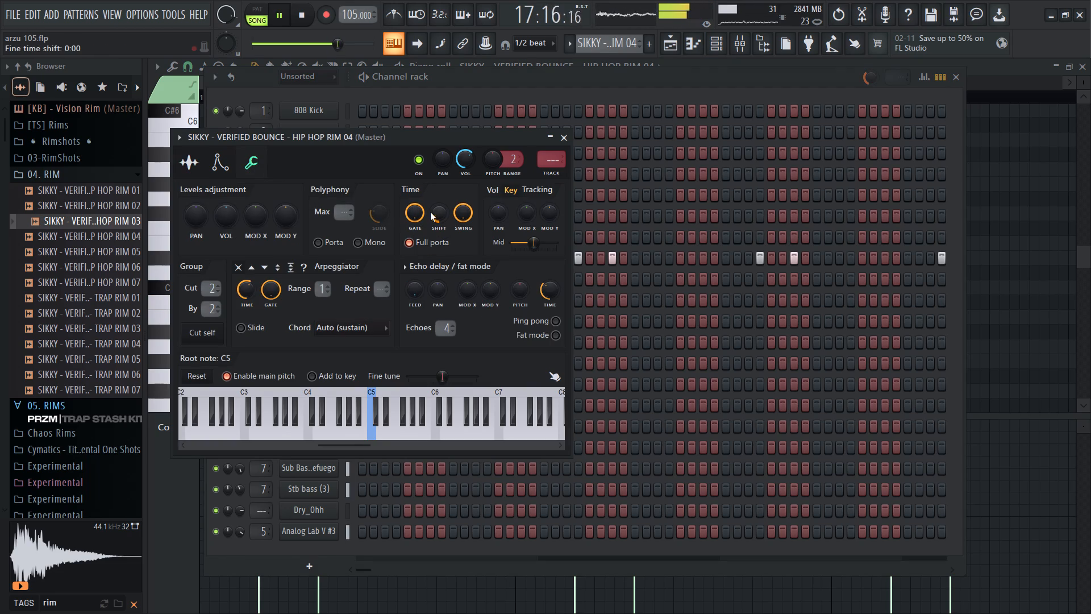
drag(440, 217, 445, 210)
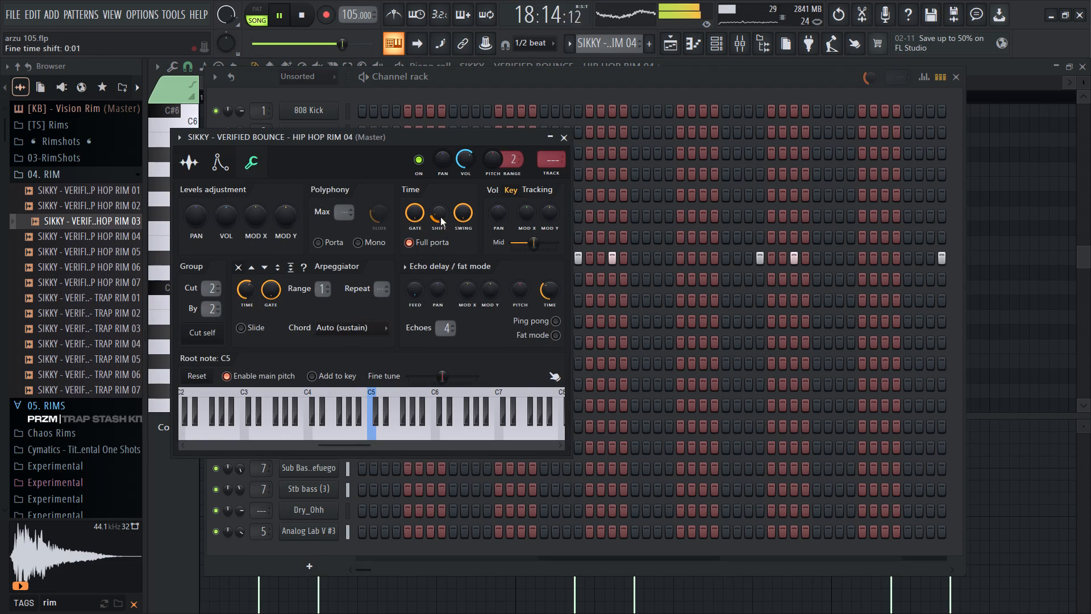
Slightly adjust the overall swing amount of the channel rack.
drag(864, 82, 868, 71)
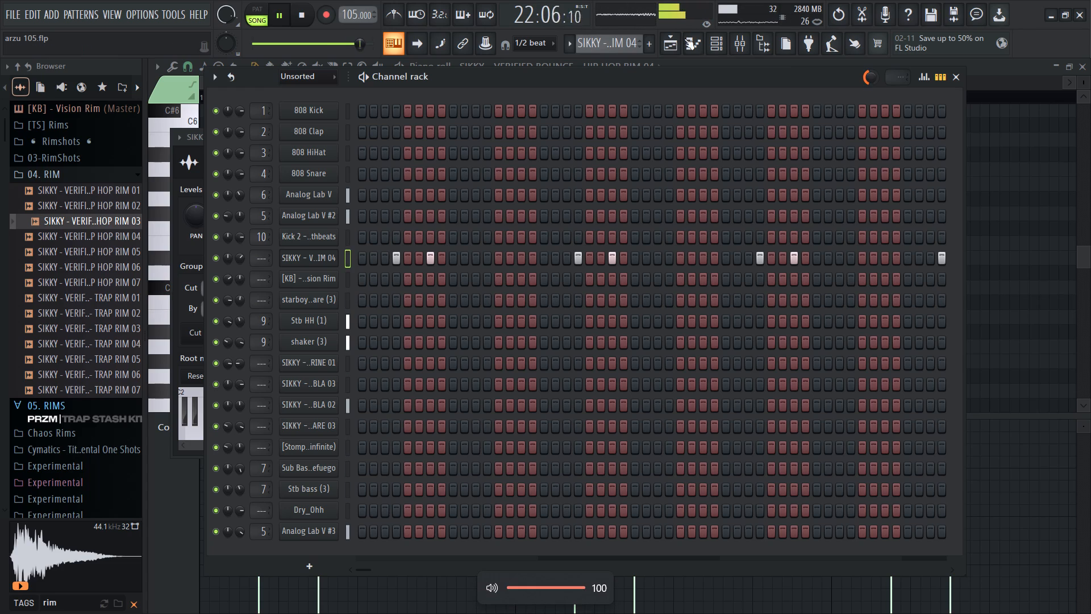
Examine the playlist arrangement through its final bars during playback, and stop playback near bar 25.
click(682, 42)
click(681, 47)
ctrl+scroll(653, 217, down, 7)
alt+scroll(632, 241, down, 11)
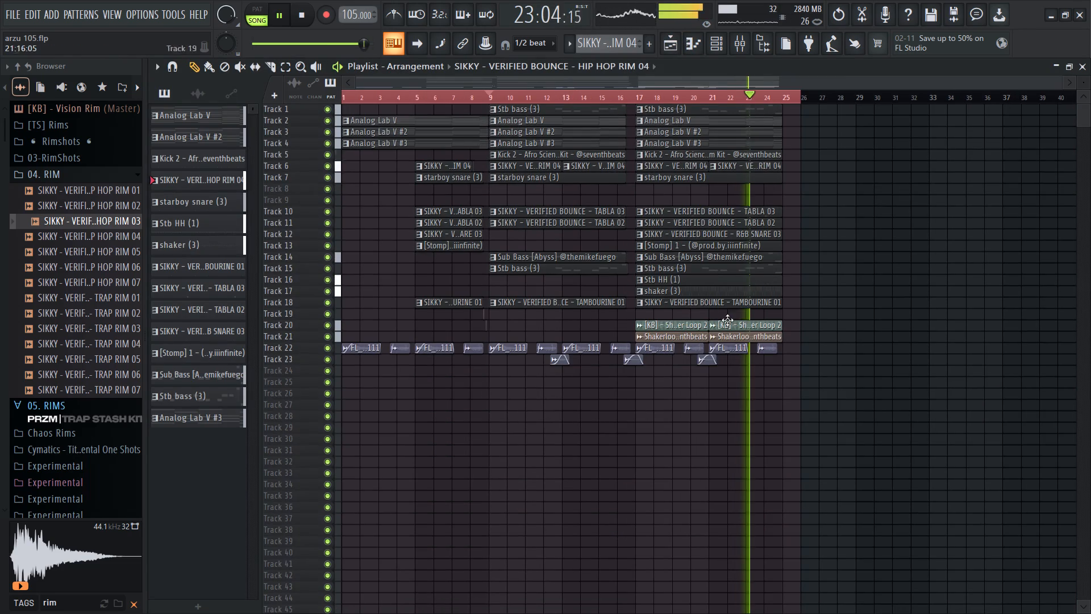
ctrl+scroll(726, 381, up, 9)
ctrl+scroll(726, 382, down, 7)
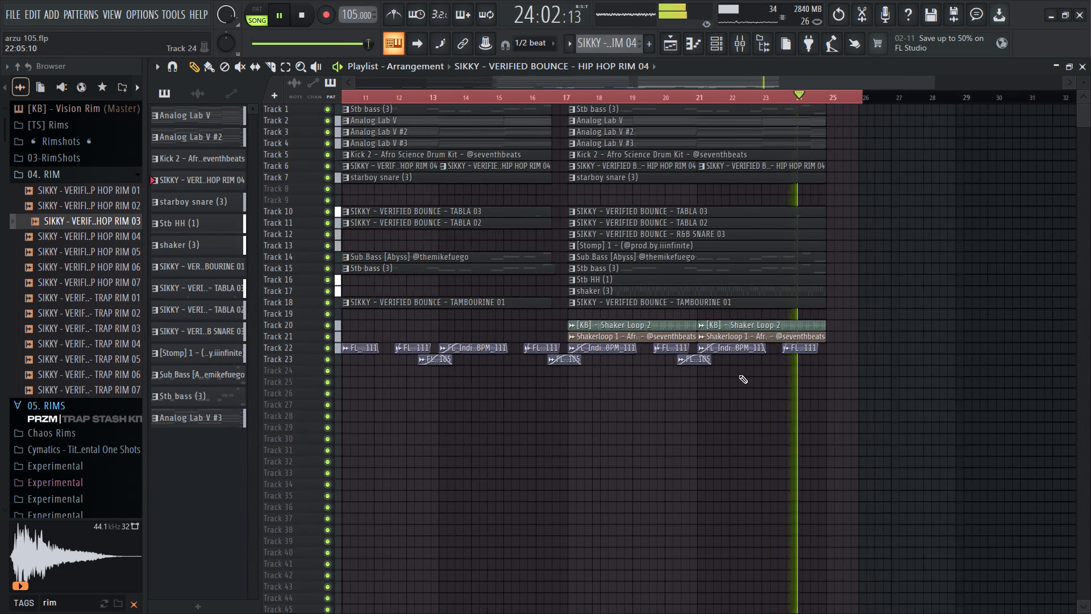
ctrl+scroll(739, 375, down, 3)
key(space)
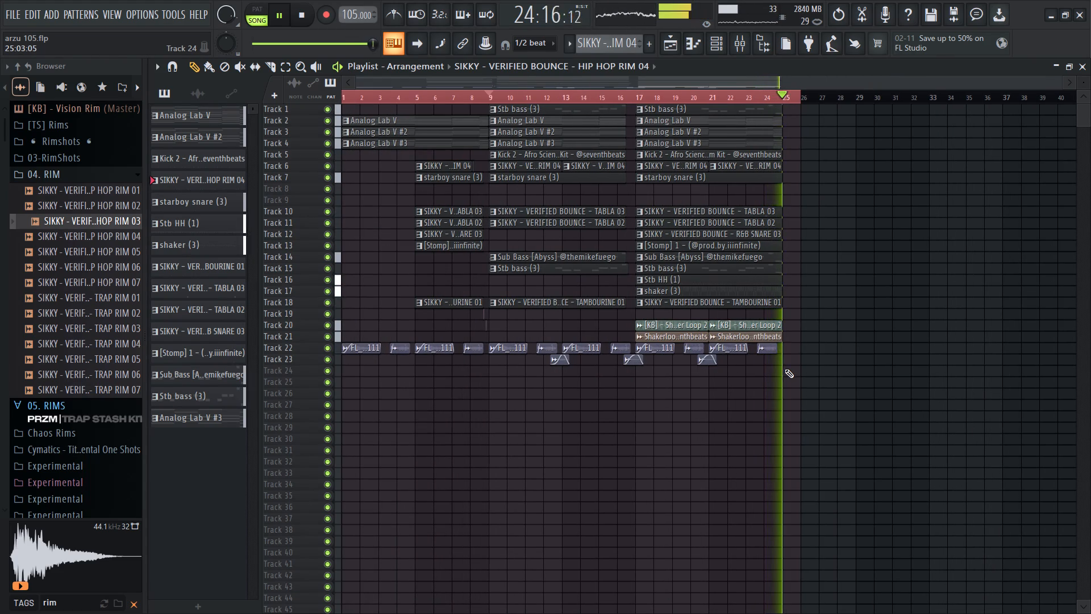
Clear the time selection spanning the whole arrangement in the playlist.
right_drag(792, 99, 138, 108)
right_click(801, 257)
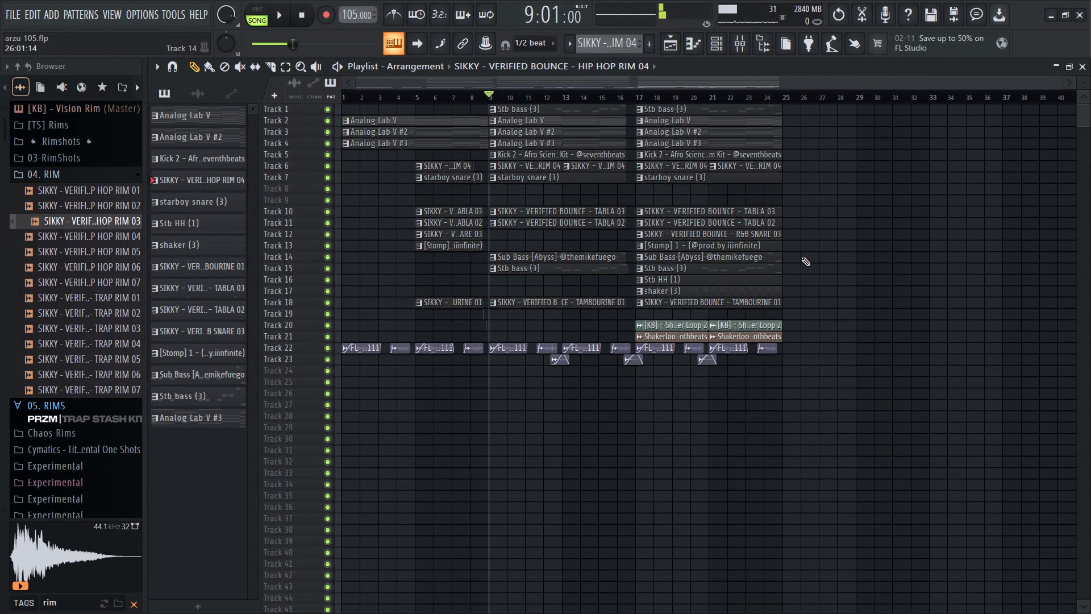
Play the arrangement from bar 1 to listen to the song from its start.
alt+scroll(801, 256, up, 8)
drag(395, 96, 9, 124)
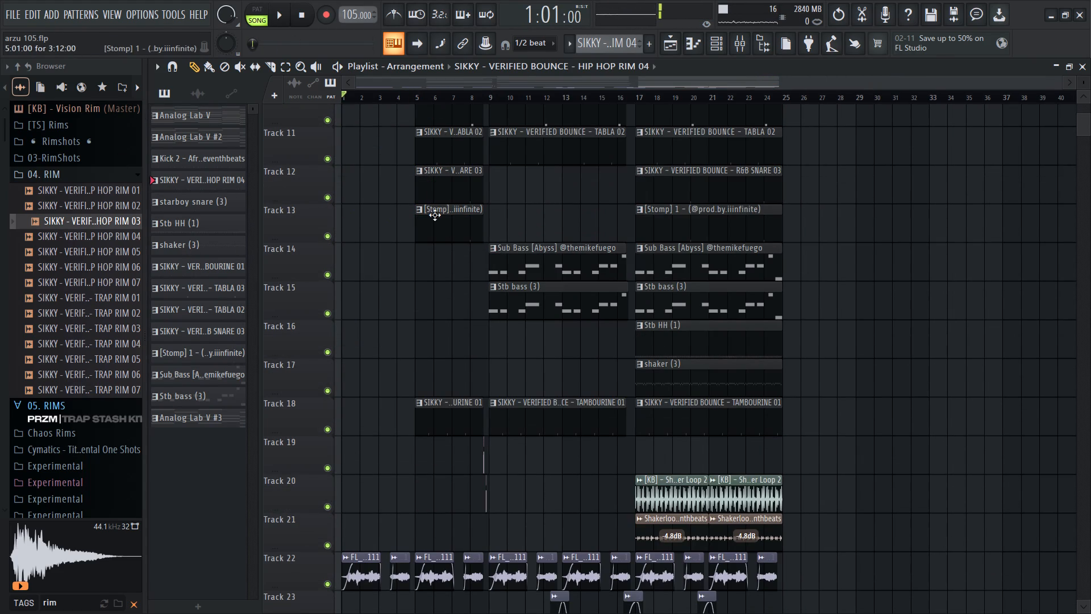
key(space)
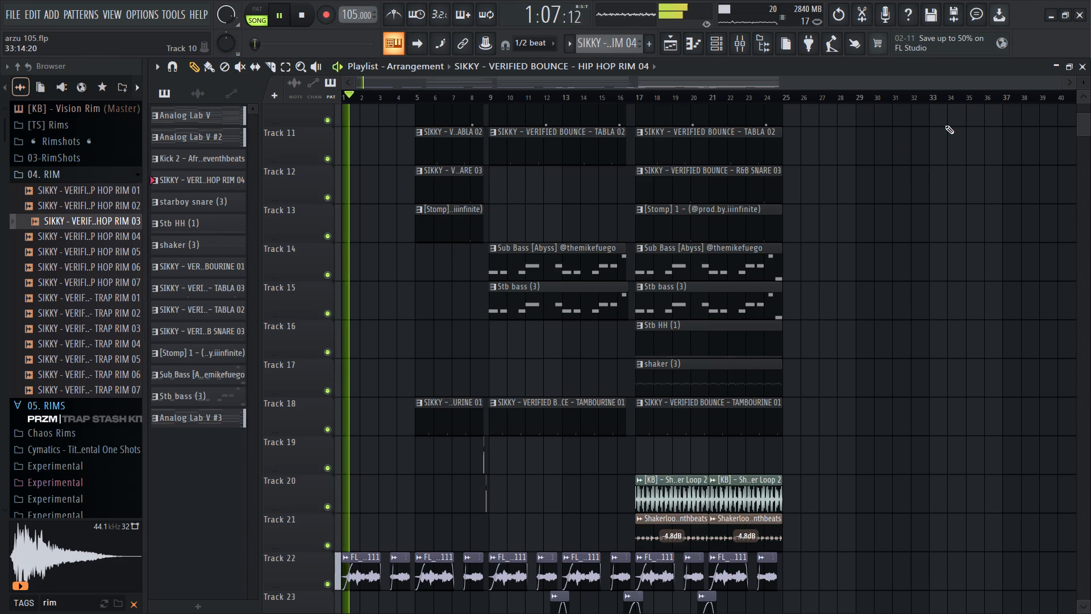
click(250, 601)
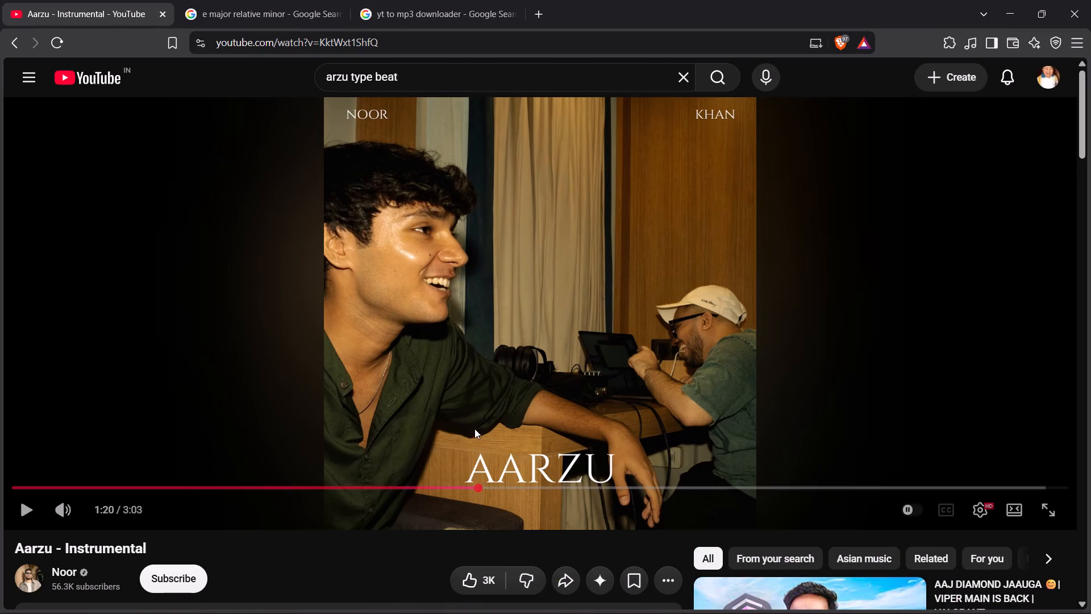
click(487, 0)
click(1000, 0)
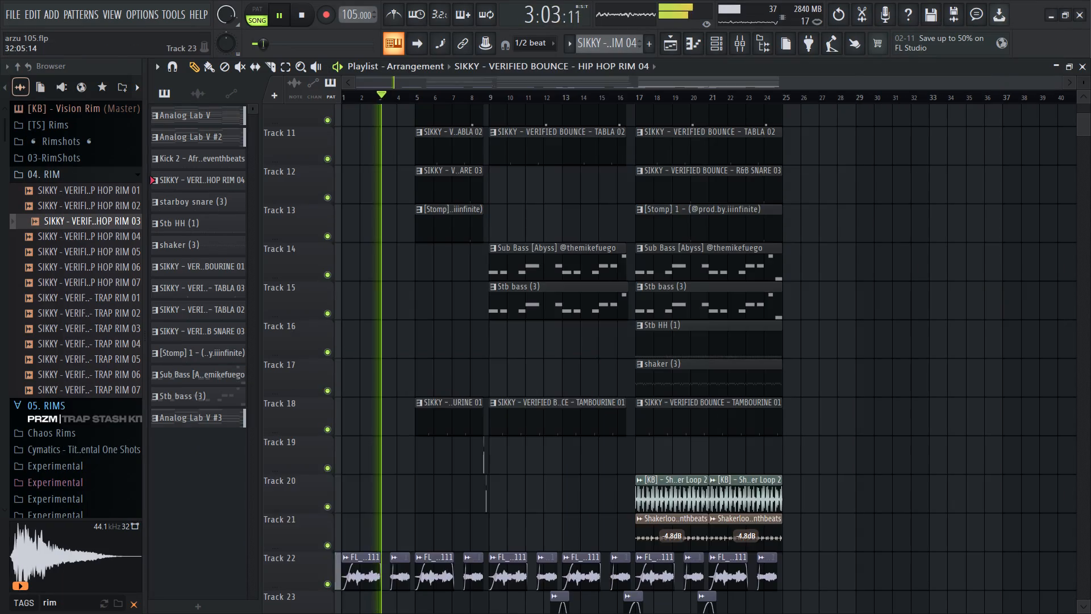
Switch to the Instagram app and open its direct messages inbox.
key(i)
click(727, 232)
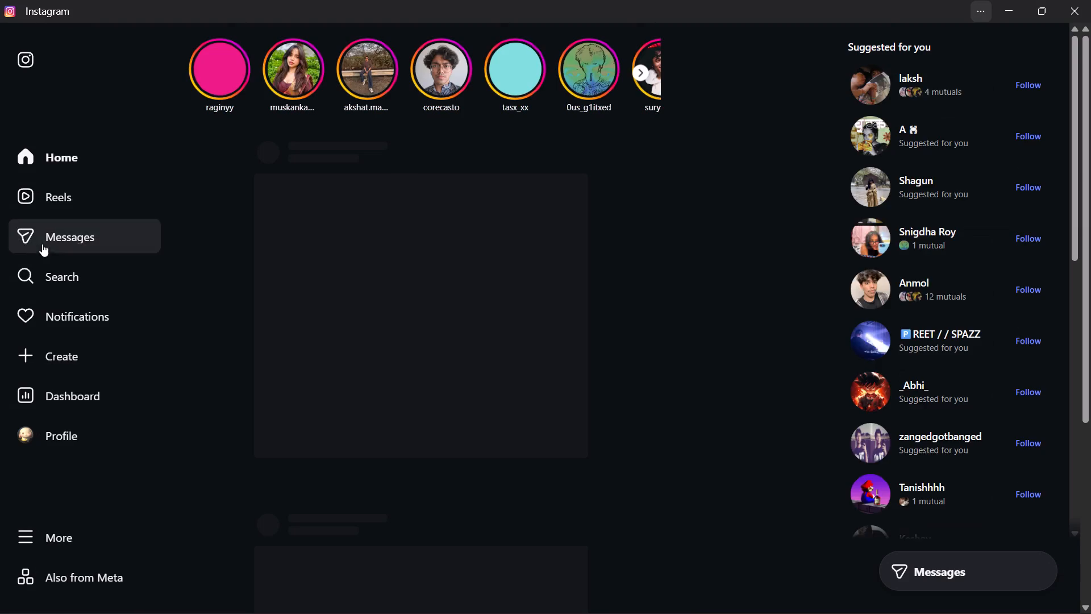
click(42, 244)
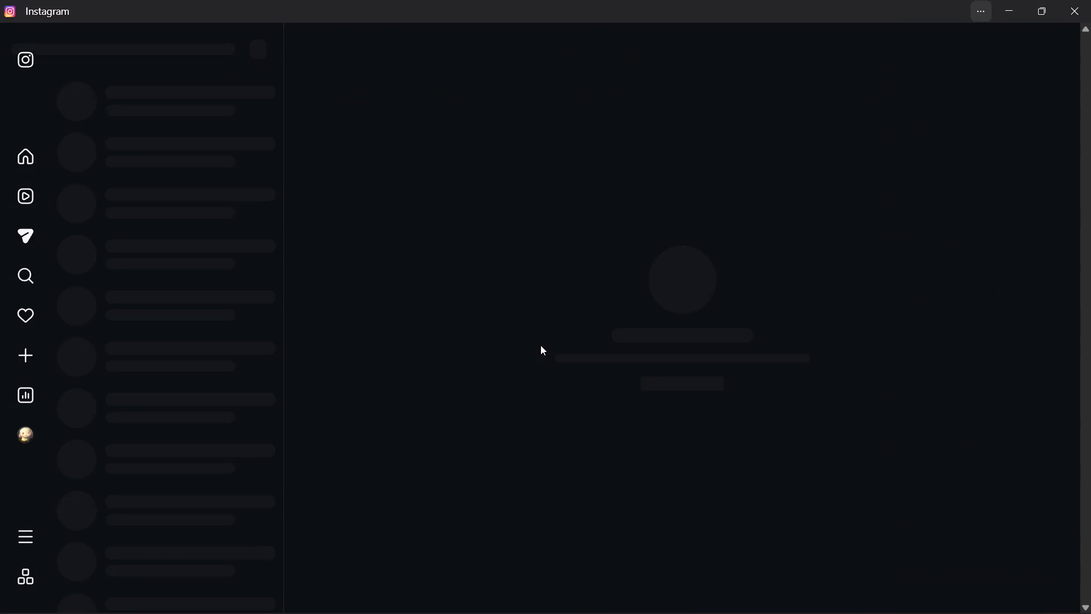
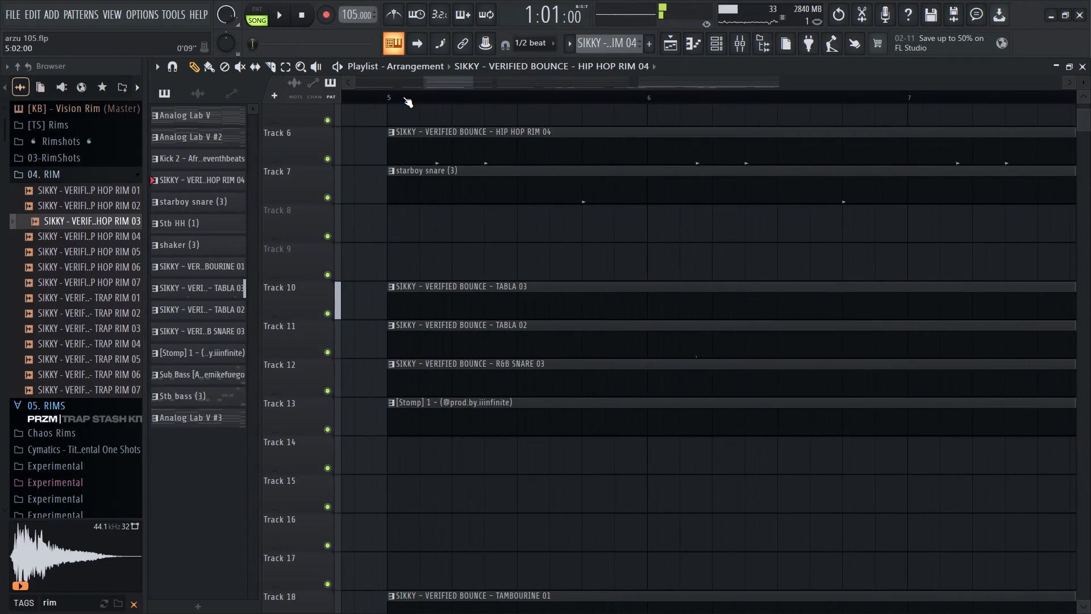
Play the arrangement from bar 5.
click(388, 96)
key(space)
Inspect the HIP HOP RIM 04 pattern's notes and velocities in the piano roll during playback, and return to the playlist.
ctrl+scroll(709, 225, up, 5)
double_click(703, 157)
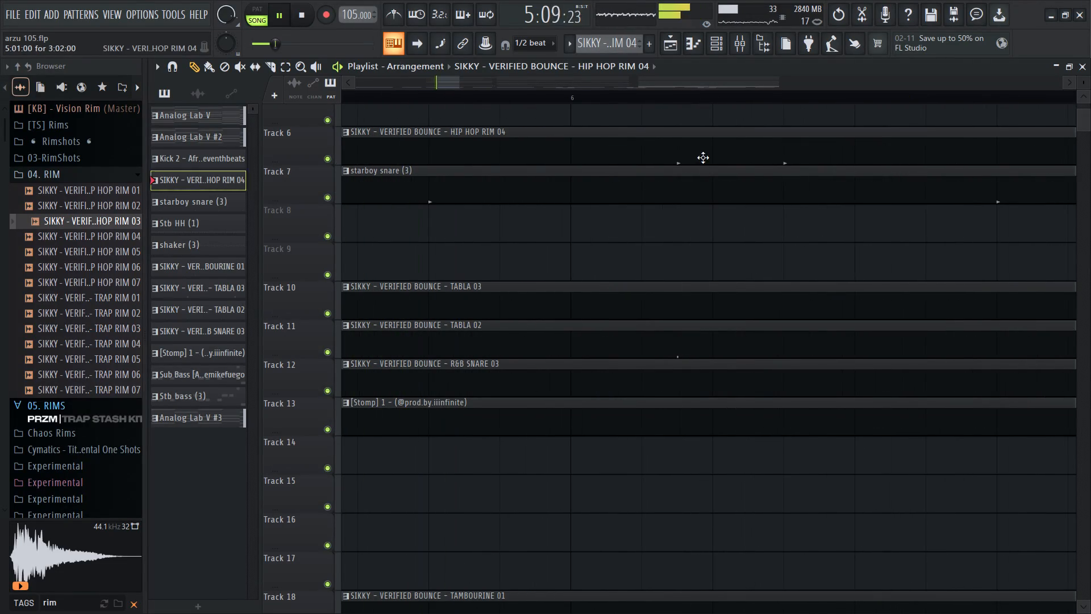
ctrl+scroll(630, 278, down, 5)
ctrl+scroll(396, 339, up, 15)
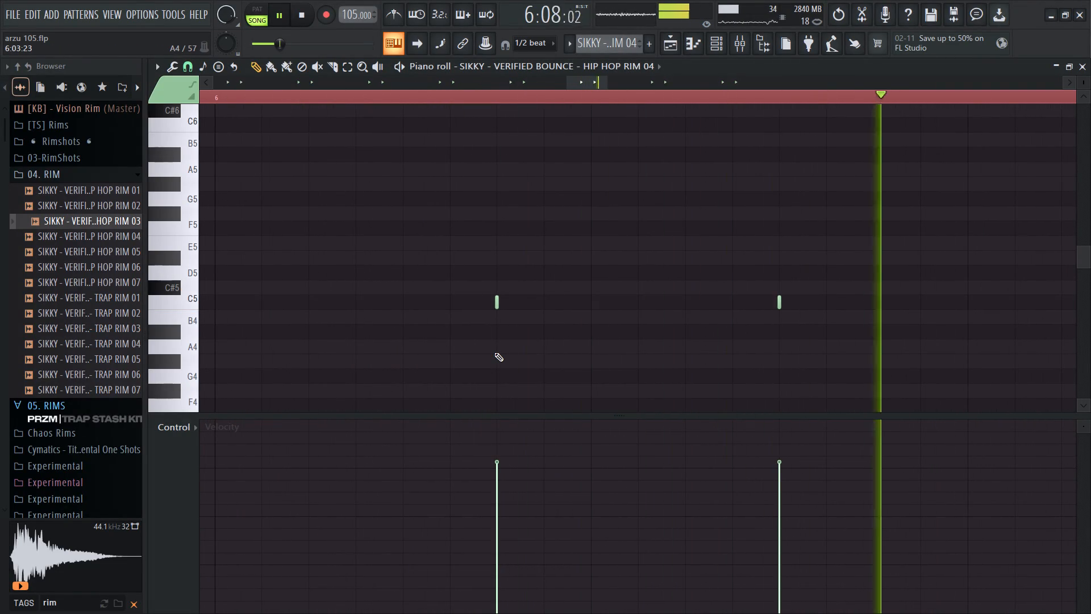
ctrl+scroll(494, 352, down, 20)
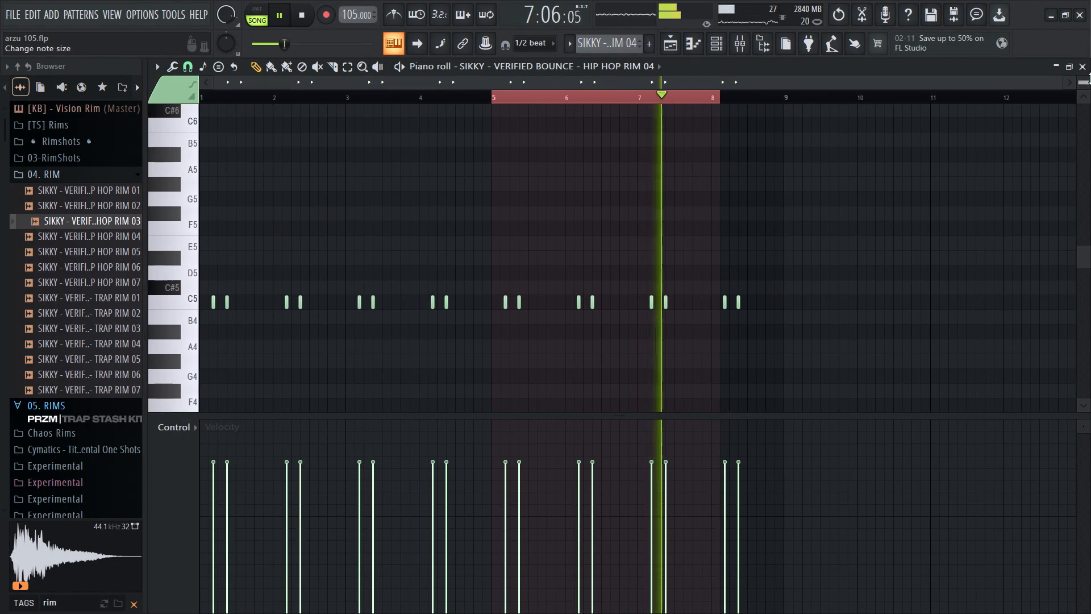
click(1082, 72)
Examine the rim, snare, tabla and stomp clips on tracks 6 to 13 around bars 5 to 13 during playback.
ctrl+scroll(623, 287, down, 7)
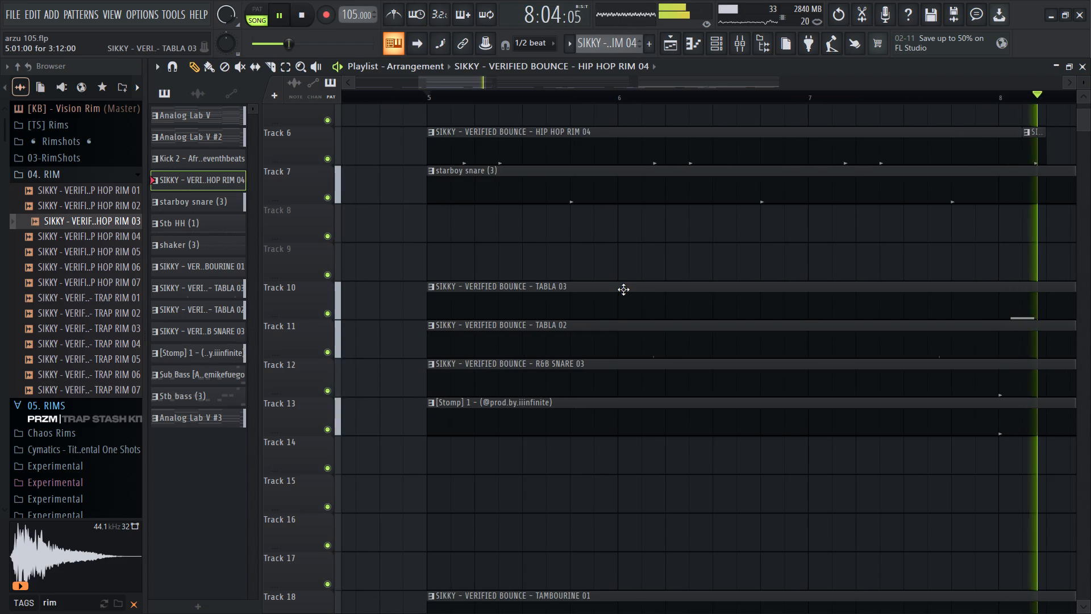
ctrl+scroll(539, 292, down, 6)
ctrl+scroll(738, 245, up, 13)
ctrl+scroll(738, 245, down, 8)
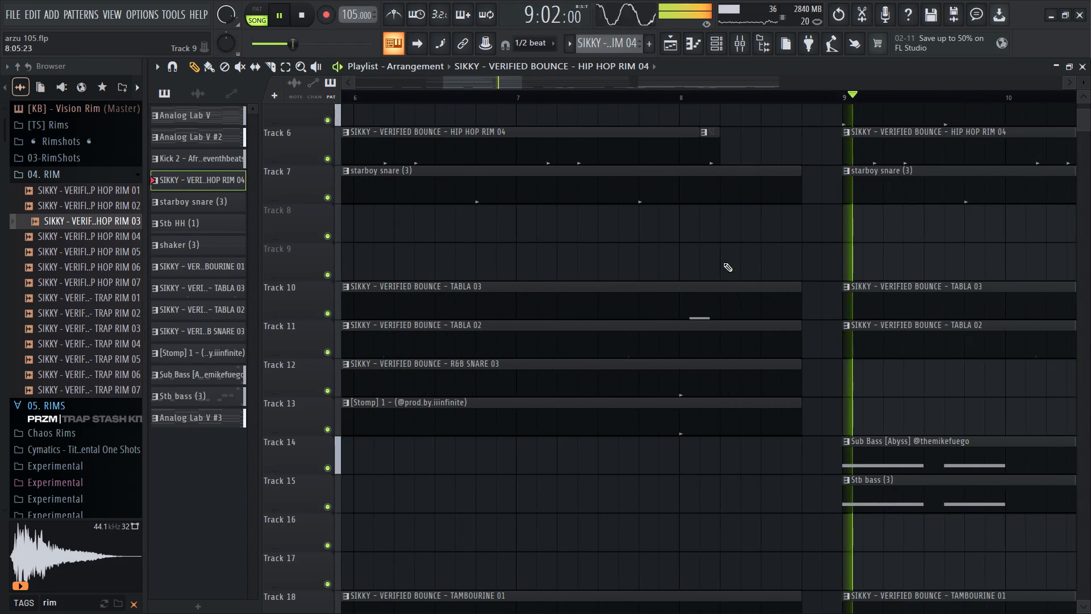
ctrl+scroll(708, 322, up, 7)
ctrl+scroll(708, 322, down, 12)
ctrl+scroll(704, 331, up, 8)
ctrl+scroll(704, 331, down, 9)
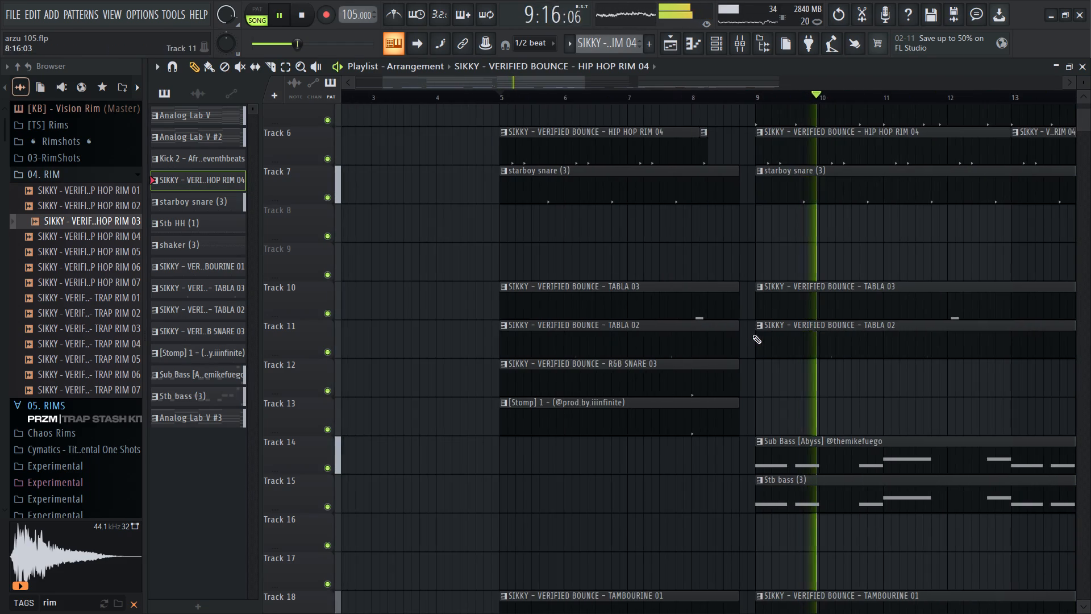
Examine the bass, tambourine and Esraj sample clips on tracks 14 to 23 while the arrangement plays.
ctrl+scroll(742, 329, down, 5)
scroll(742, 330, down, 8)
ctrl+scroll(740, 330, down, 5)
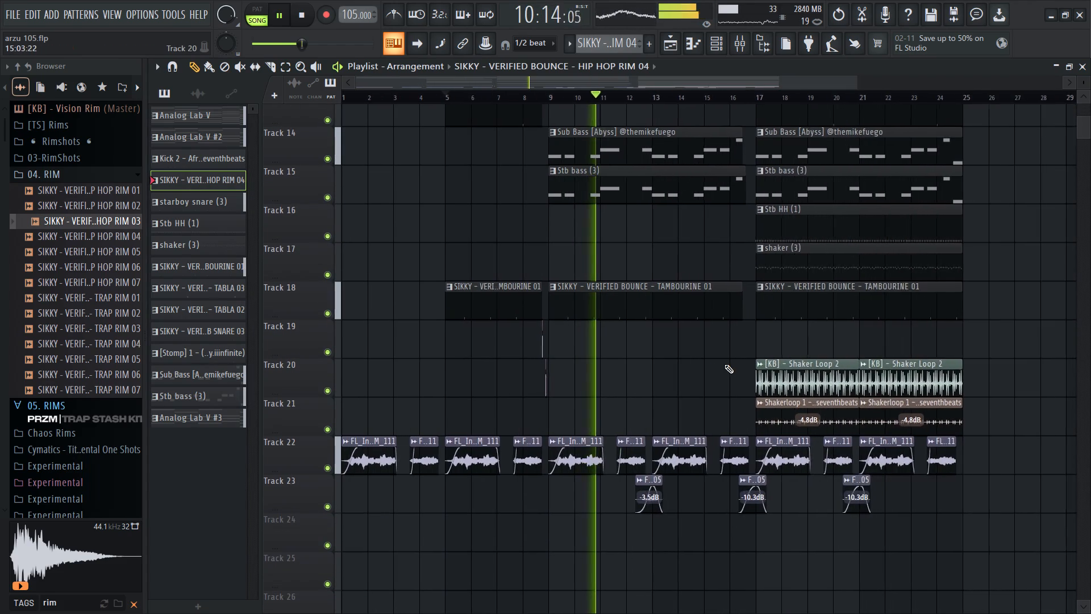
ctrl+scroll(570, 458, up, 15)
ctrl+scroll(570, 459, down, 7)
ctrl+scroll(570, 460, up, 9)
ctrl+scroll(570, 460, down, 8)
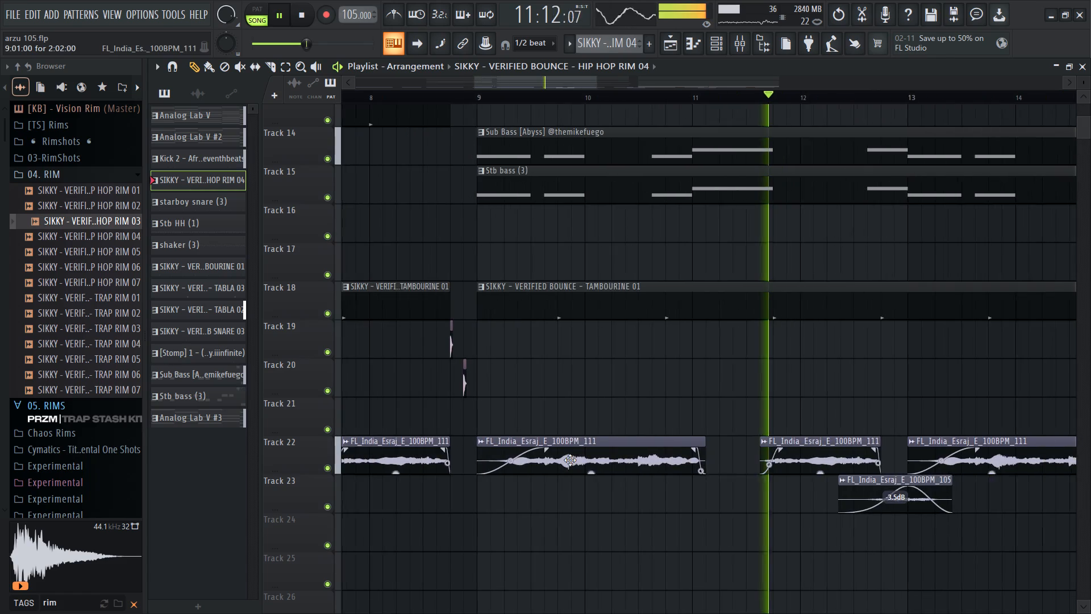
ctrl+scroll(809, 499, up, 8)
ctrl+scroll(809, 499, down, 10)
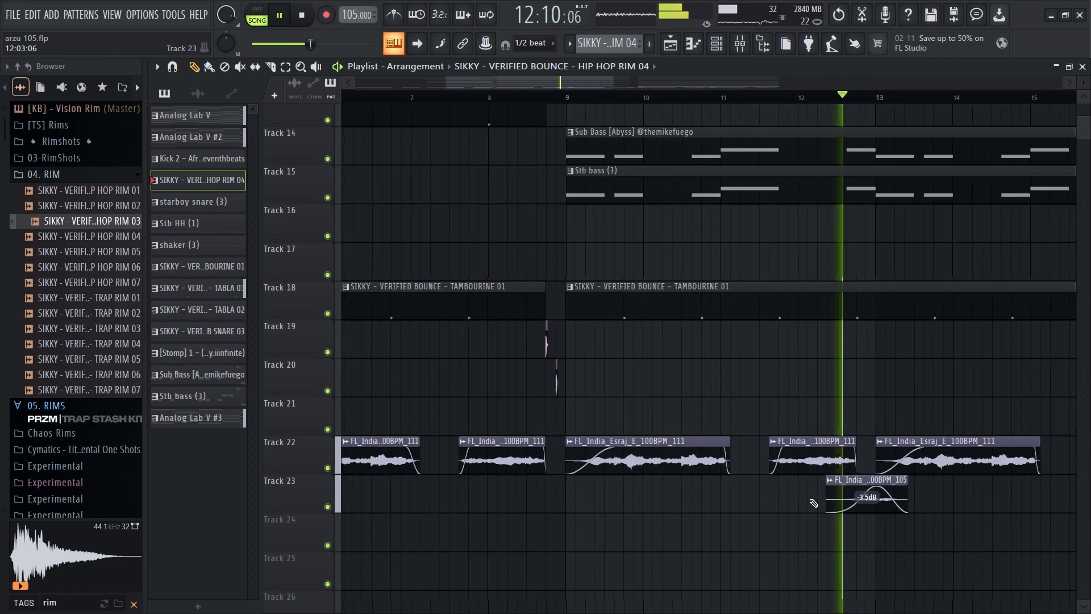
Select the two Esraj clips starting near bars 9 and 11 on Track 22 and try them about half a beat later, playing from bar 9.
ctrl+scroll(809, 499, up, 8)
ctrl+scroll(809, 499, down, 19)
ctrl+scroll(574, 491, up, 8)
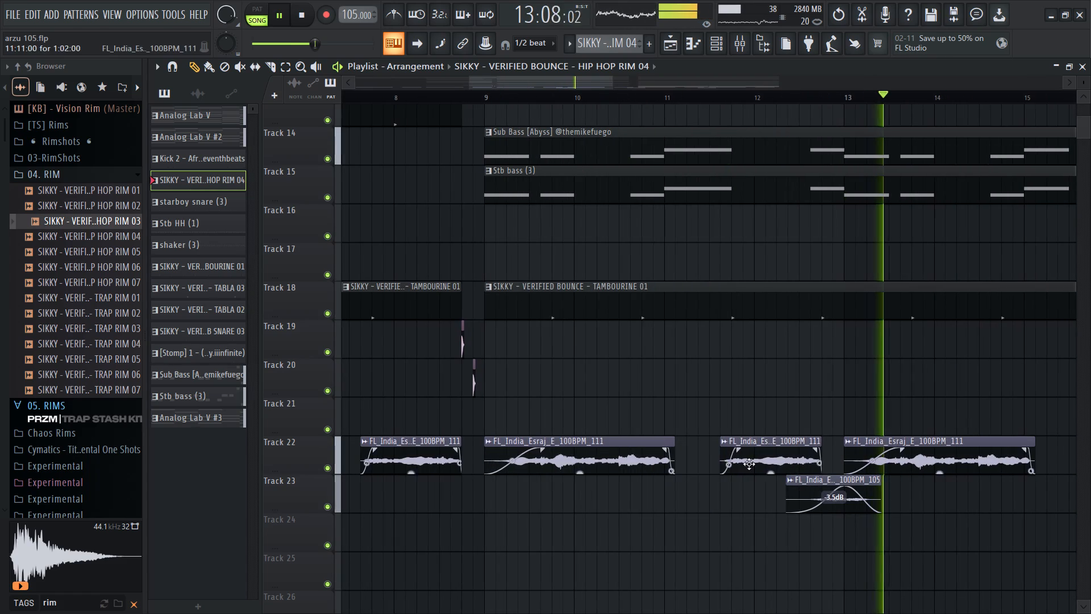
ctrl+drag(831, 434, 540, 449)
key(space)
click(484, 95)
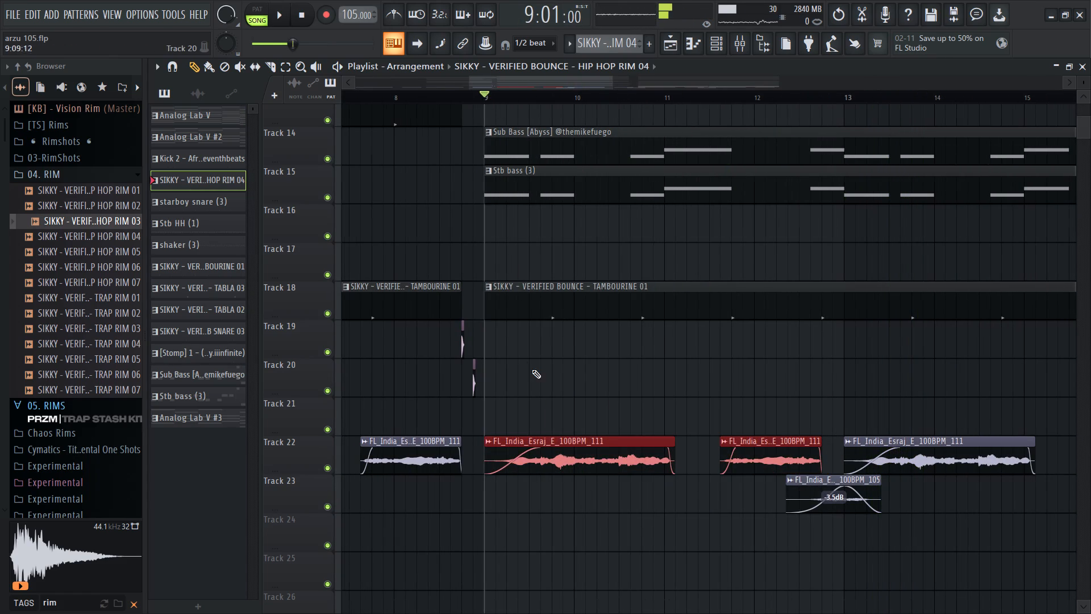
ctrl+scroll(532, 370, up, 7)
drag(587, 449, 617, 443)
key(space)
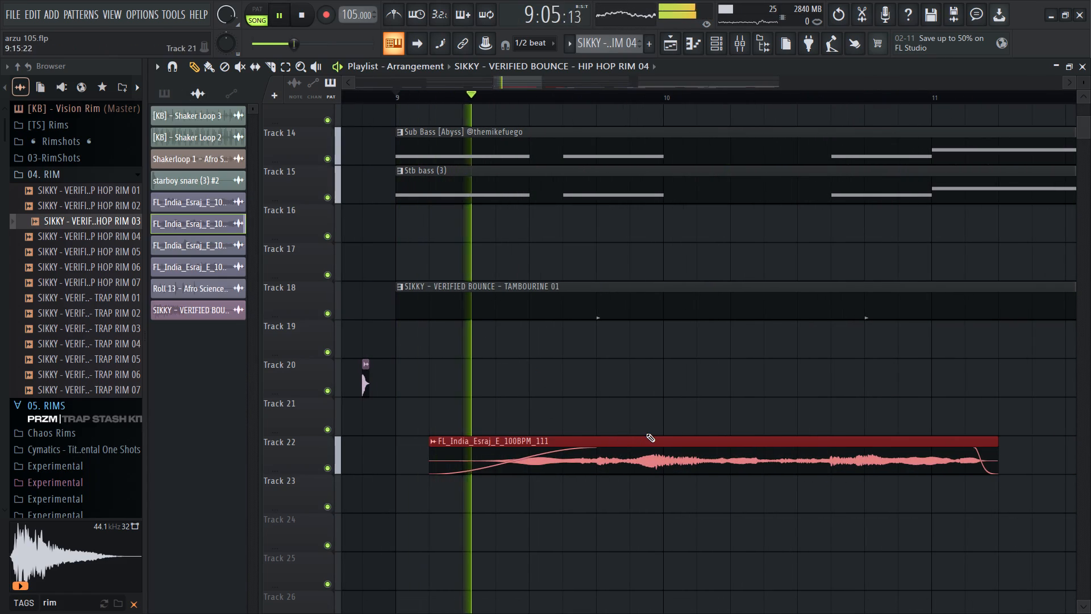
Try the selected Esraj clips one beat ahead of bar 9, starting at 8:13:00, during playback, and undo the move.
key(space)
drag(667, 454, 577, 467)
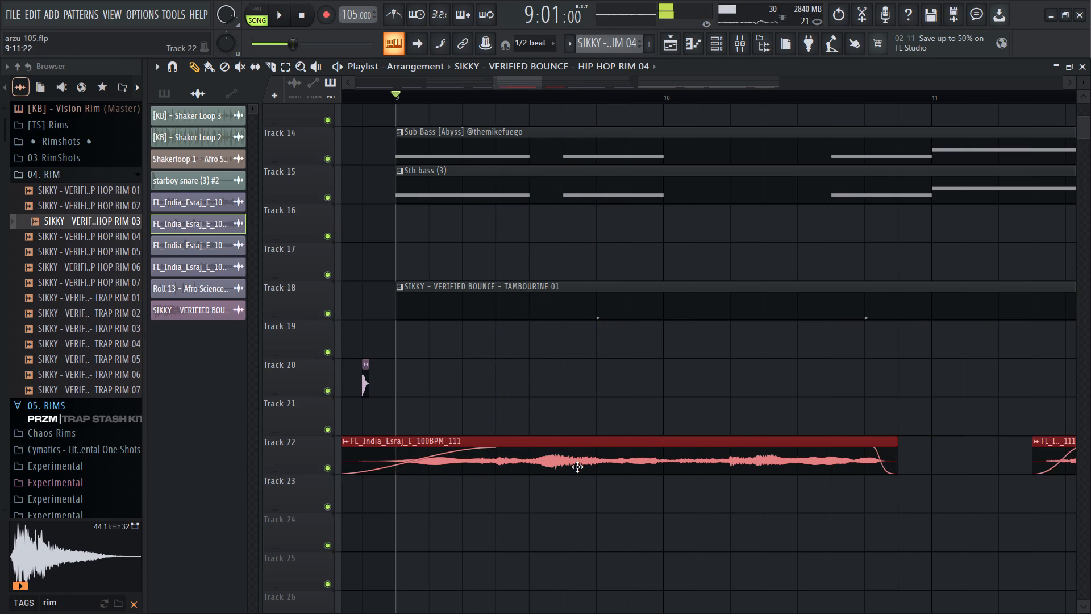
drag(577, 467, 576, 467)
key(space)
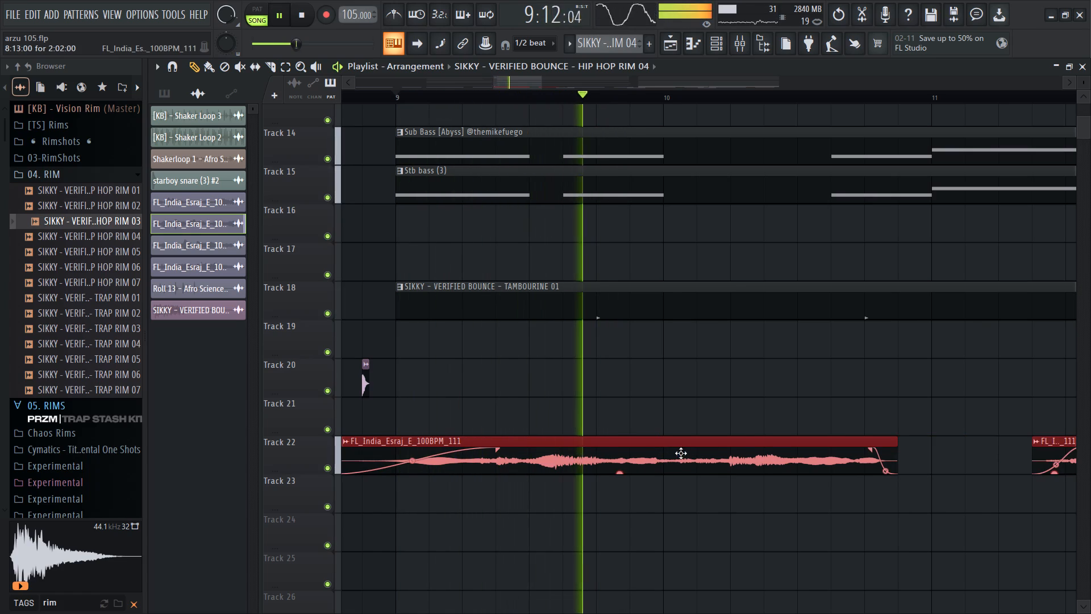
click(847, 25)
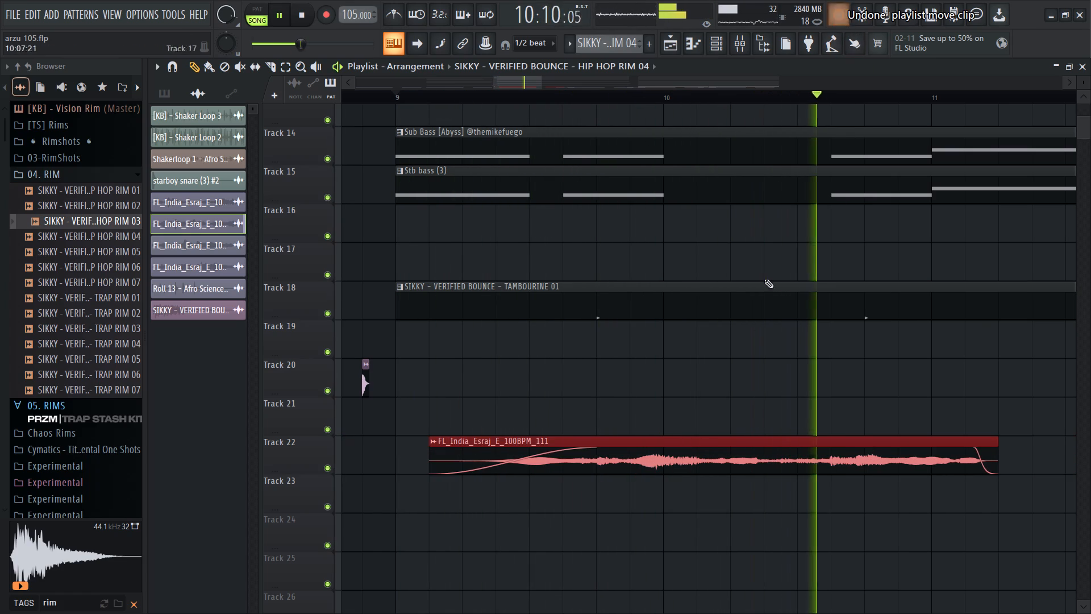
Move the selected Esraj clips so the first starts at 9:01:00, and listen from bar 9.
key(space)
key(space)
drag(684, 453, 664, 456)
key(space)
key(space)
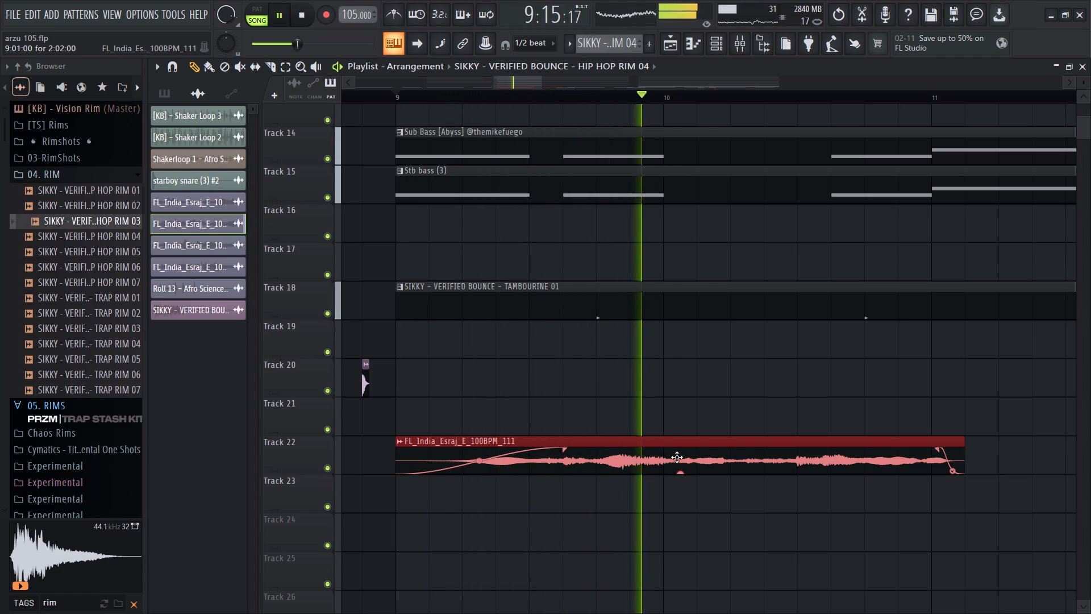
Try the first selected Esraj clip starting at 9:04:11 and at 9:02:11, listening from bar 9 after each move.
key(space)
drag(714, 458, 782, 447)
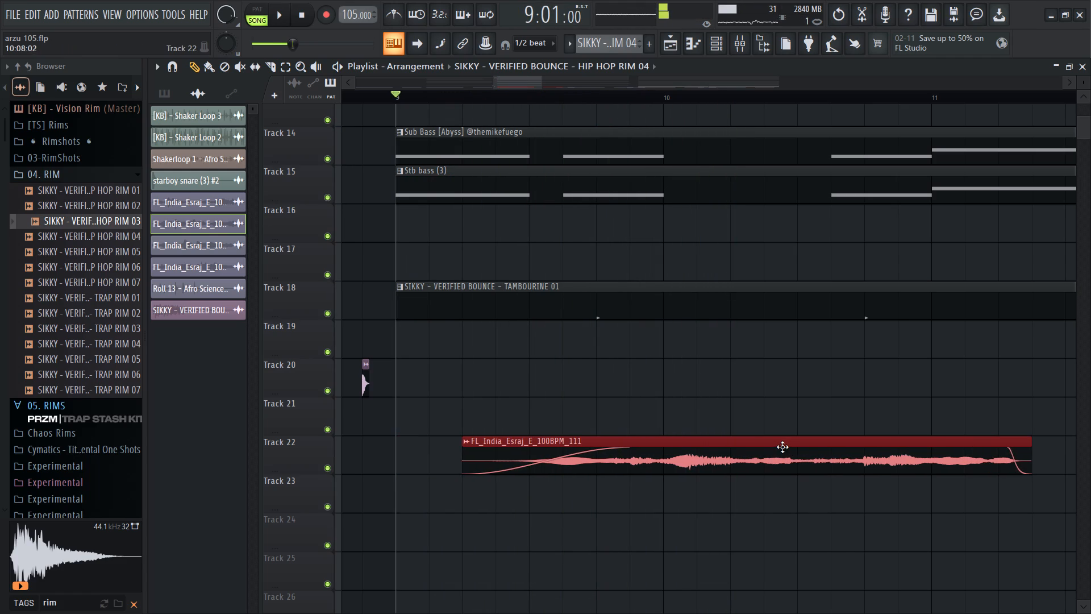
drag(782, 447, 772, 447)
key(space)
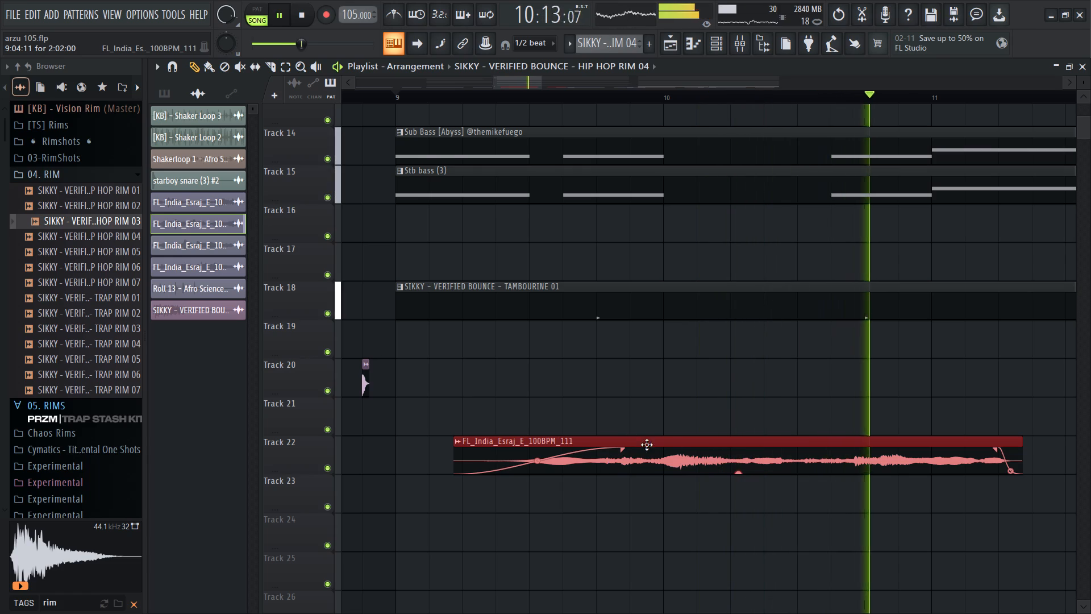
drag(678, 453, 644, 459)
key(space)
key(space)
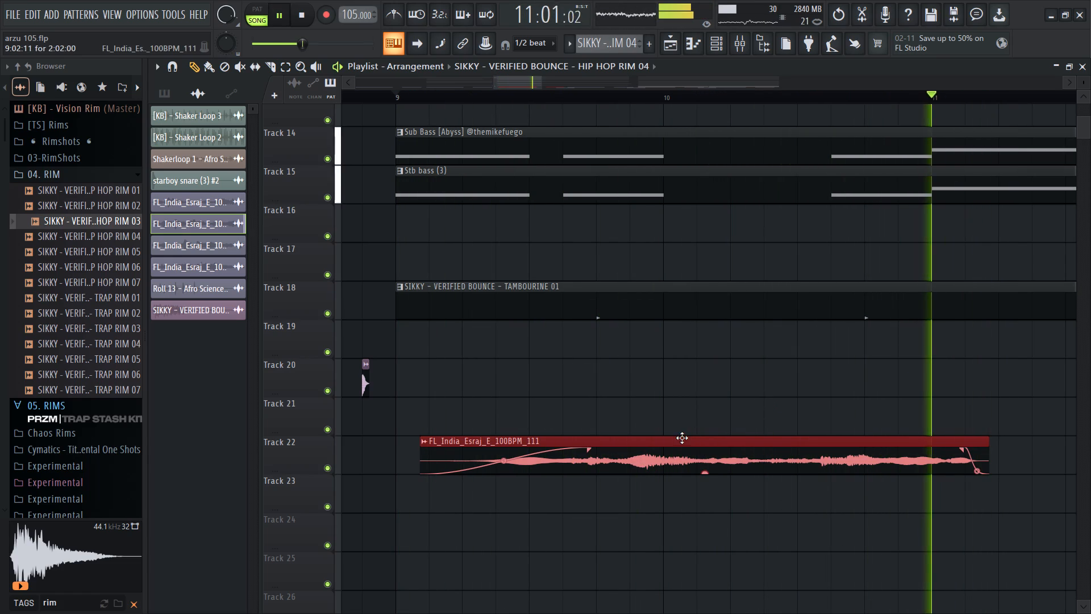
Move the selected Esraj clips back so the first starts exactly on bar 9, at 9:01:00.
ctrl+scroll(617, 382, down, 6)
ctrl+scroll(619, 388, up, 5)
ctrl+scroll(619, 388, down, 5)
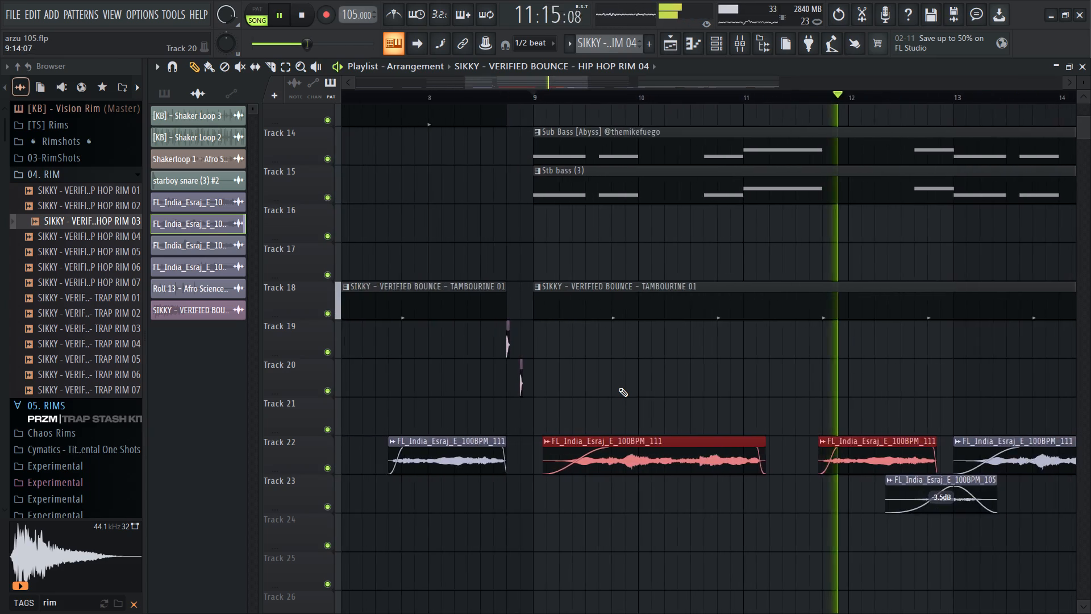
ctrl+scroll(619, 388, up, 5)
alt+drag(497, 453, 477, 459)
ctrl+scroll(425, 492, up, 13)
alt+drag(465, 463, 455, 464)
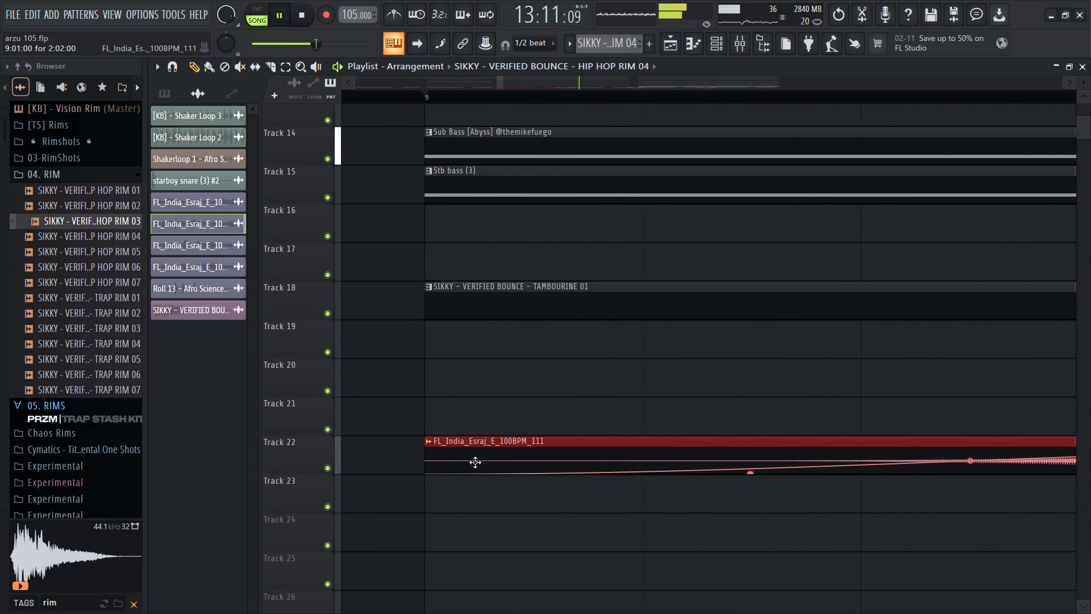
Set the time stretching mode of the FL_India_Esraj_E_100BPM_111 audio clip to Stretch, and clear the clip selection.
ctrl+scroll(476, 462, down, 17)
ctrl+scroll(789, 483, down, 5)
ctrl+scroll(871, 489, up, 7)
ctrl+scroll(867, 497, down, 9)
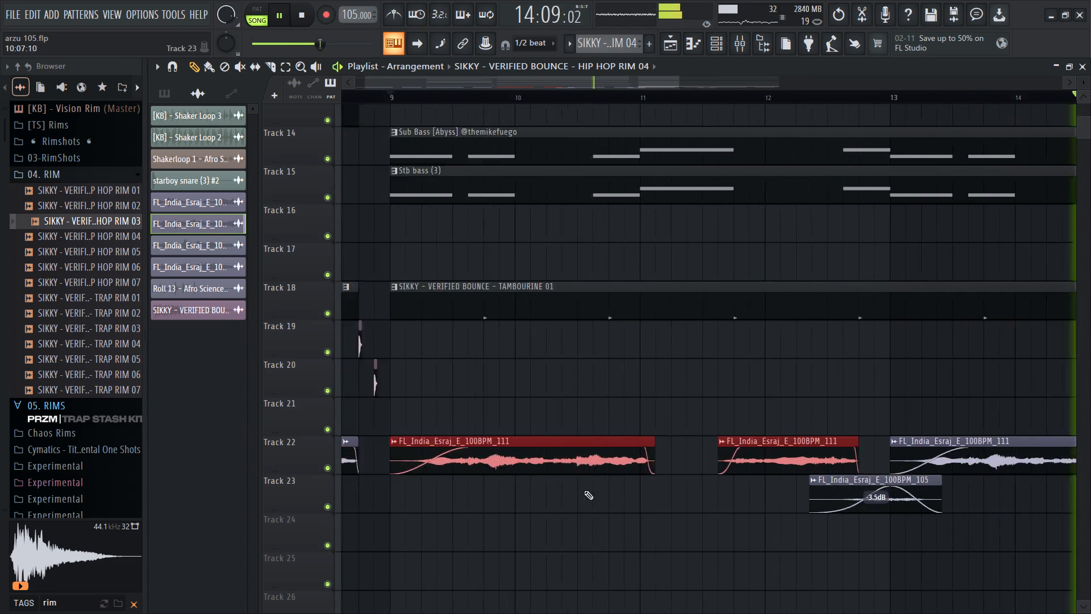
ctrl+scroll(793, 495, down, 4)
ctrl+scroll(579, 463, up, 9)
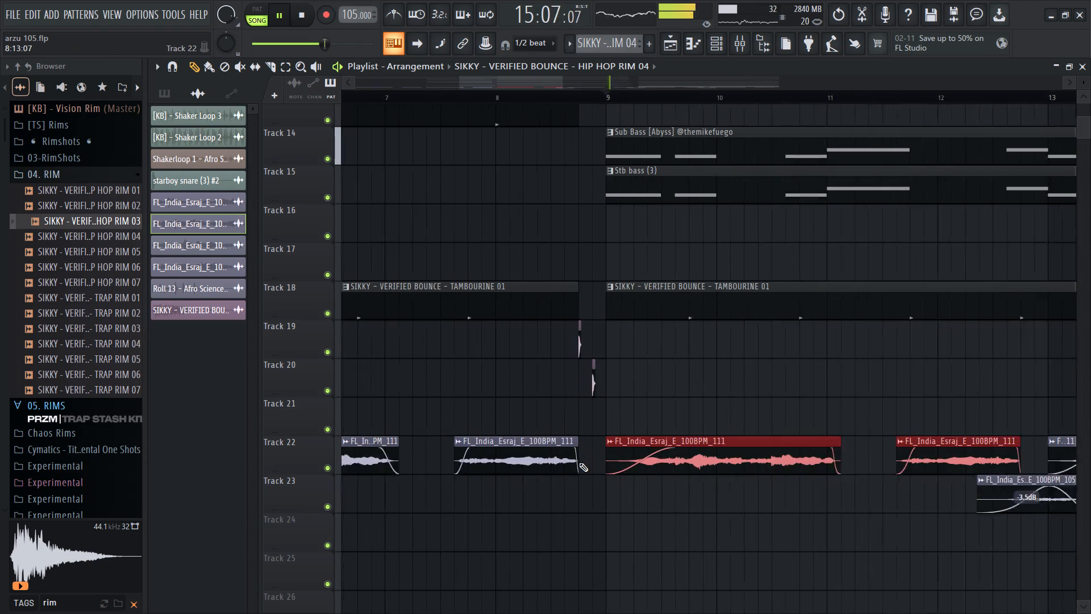
ctrl+scroll(579, 463, down, 8)
double_click(645, 460)
click(556, 247)
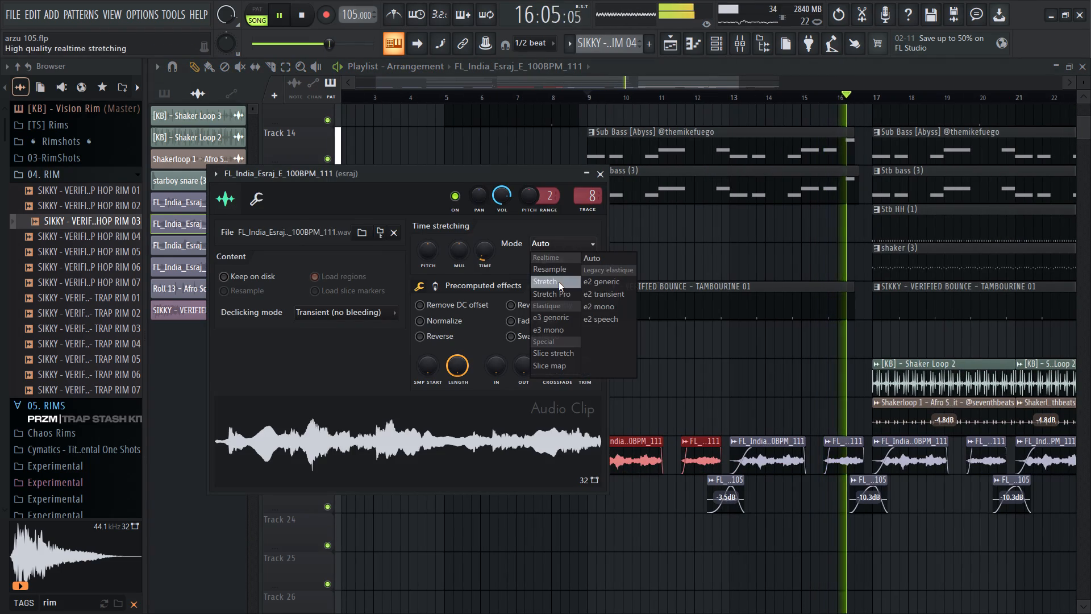
click(557, 284)
right_click(676, 368)
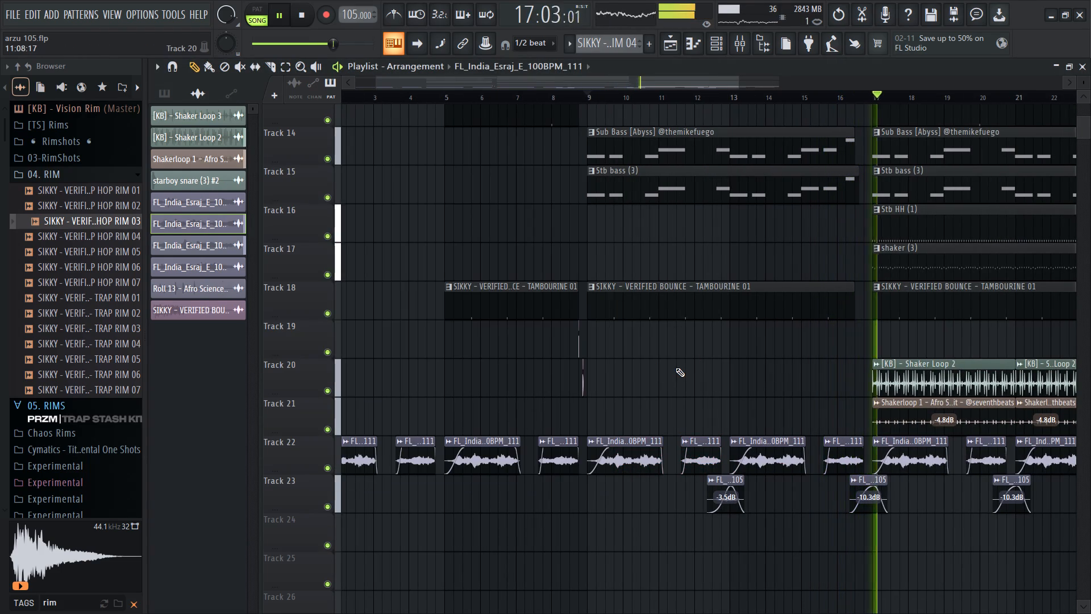
Check the mixer track levels during playback and return to the playlist.
ctrl+scroll(866, 420, up, 7)
ctrl+scroll(866, 420, down, 8)
ctrl+scroll(866, 420, up, 8)
click(741, 49)
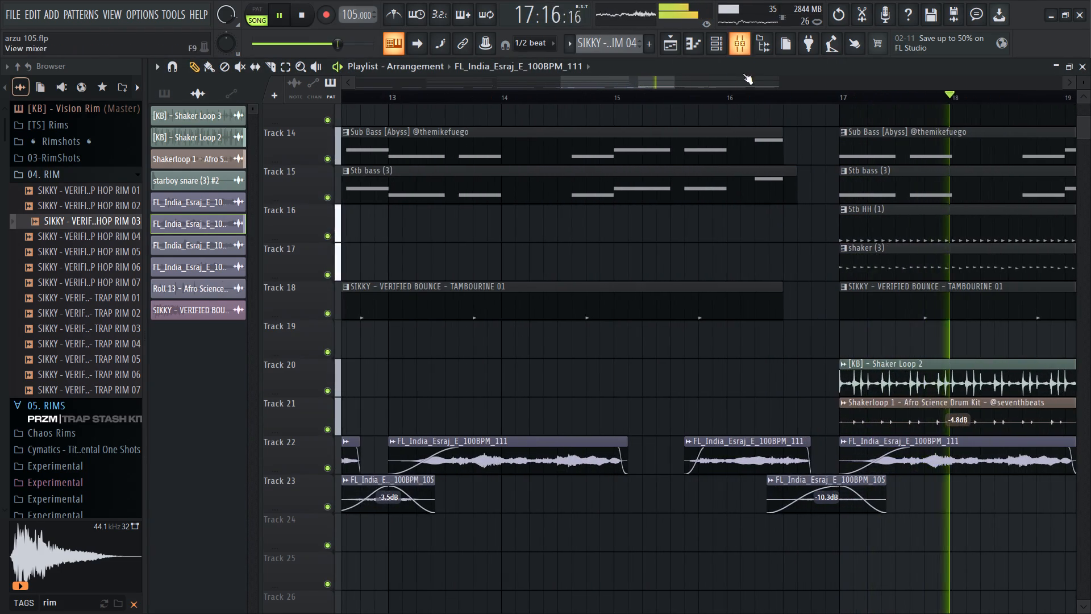
click(743, 32)
click(735, 50)
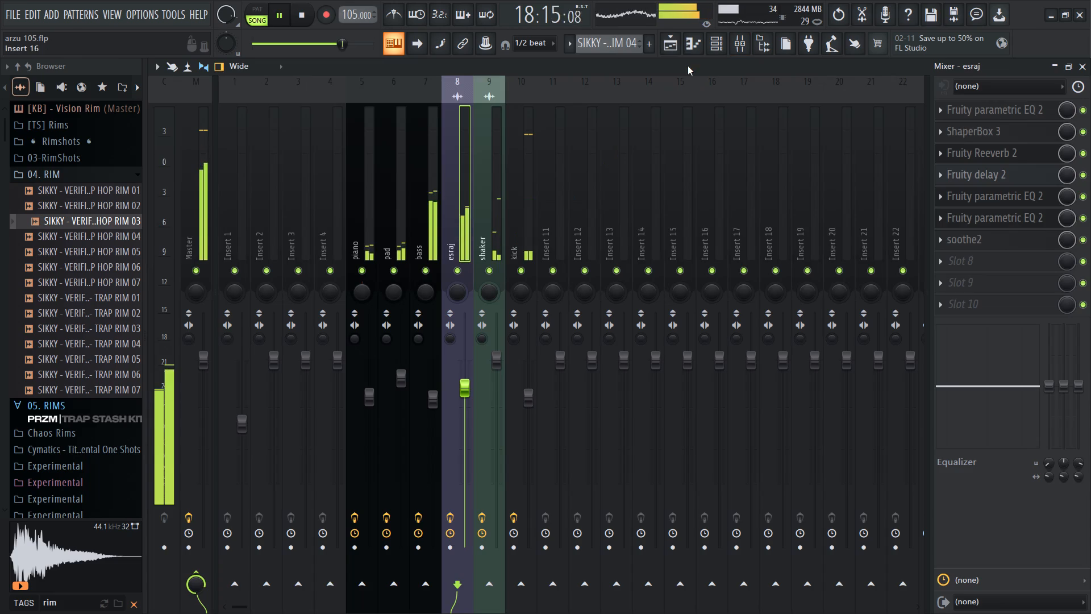
click(675, 47)
Play the arrangement from bar 17 and examine the percussion and shaker tracks in that section.
key(space)
click(839, 92)
key(space)
ctrl+scroll(639, 239, down, 6)
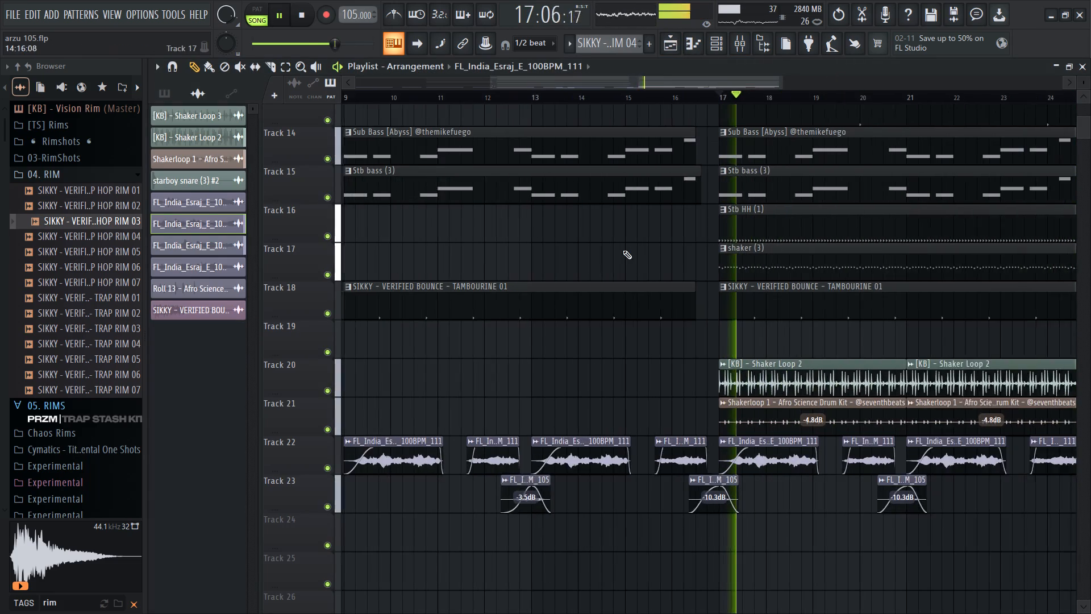
ctrl+scroll(785, 321, down, 7)
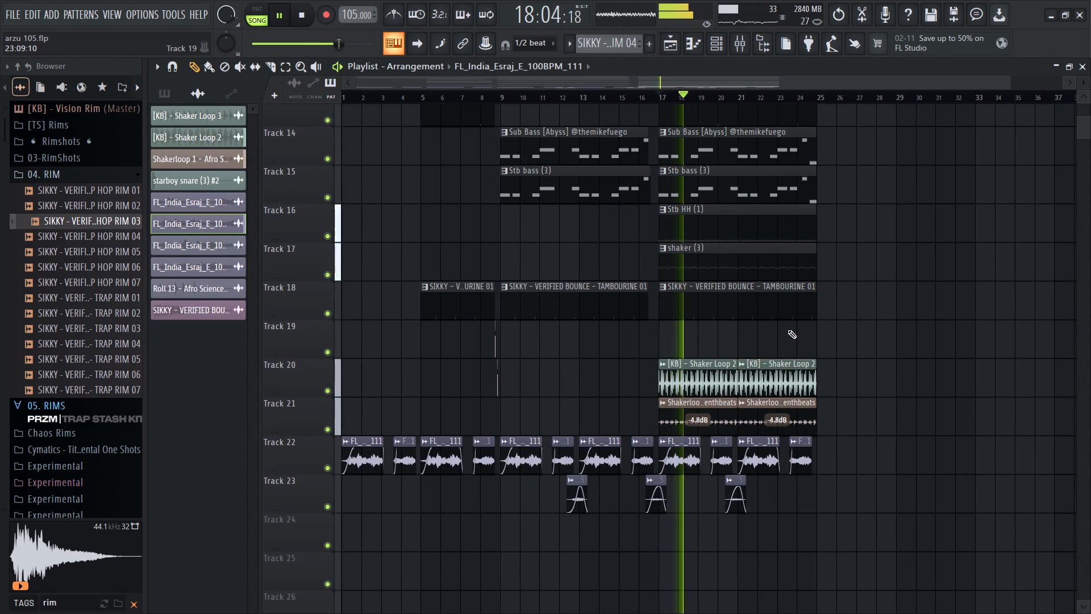
ctrl+scroll(677, 262, up, 8)
ctrl+scroll(677, 262, down, 7)
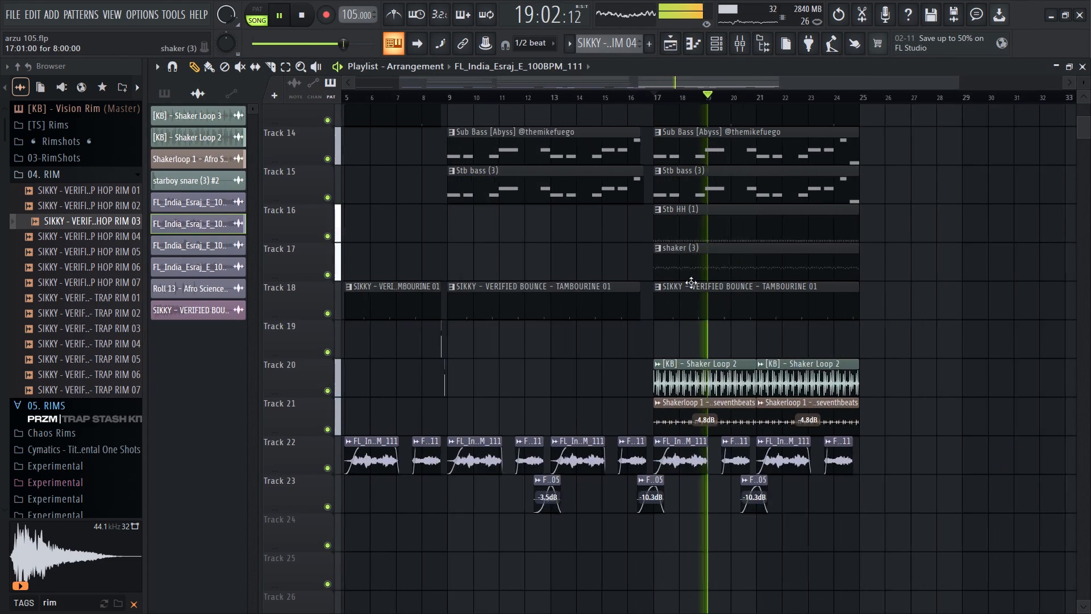
ctrl+scroll(748, 336, up, 15)
ctrl+scroll(745, 338, down, 7)
ctrl+scroll(744, 342, up, 8)
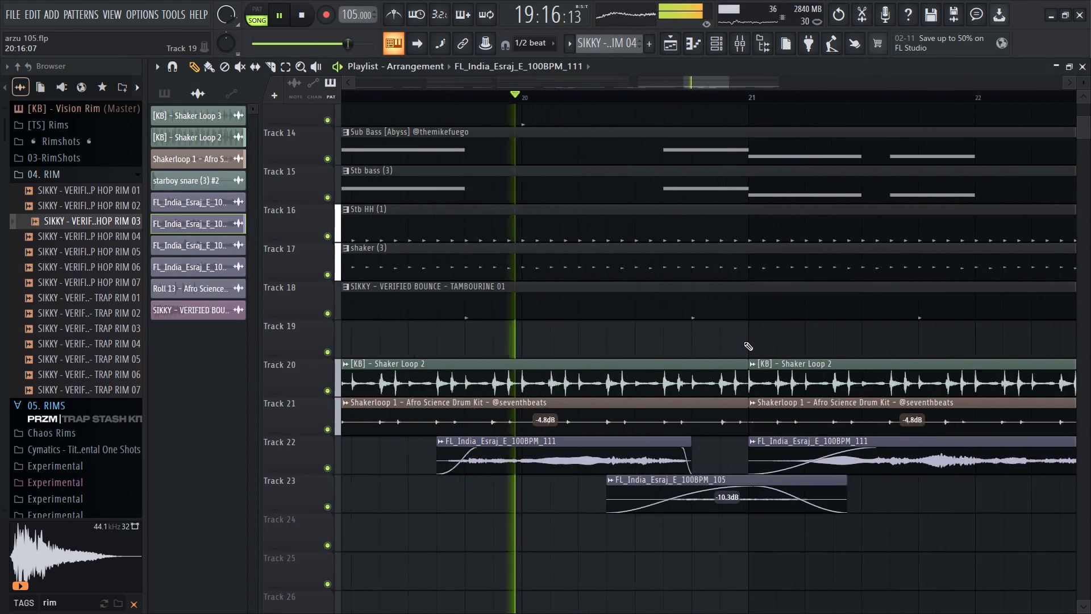
Lower the shaker mixer track's volume slightly, comparing fader levels during playback, and return to the playlist.
click(743, 34)
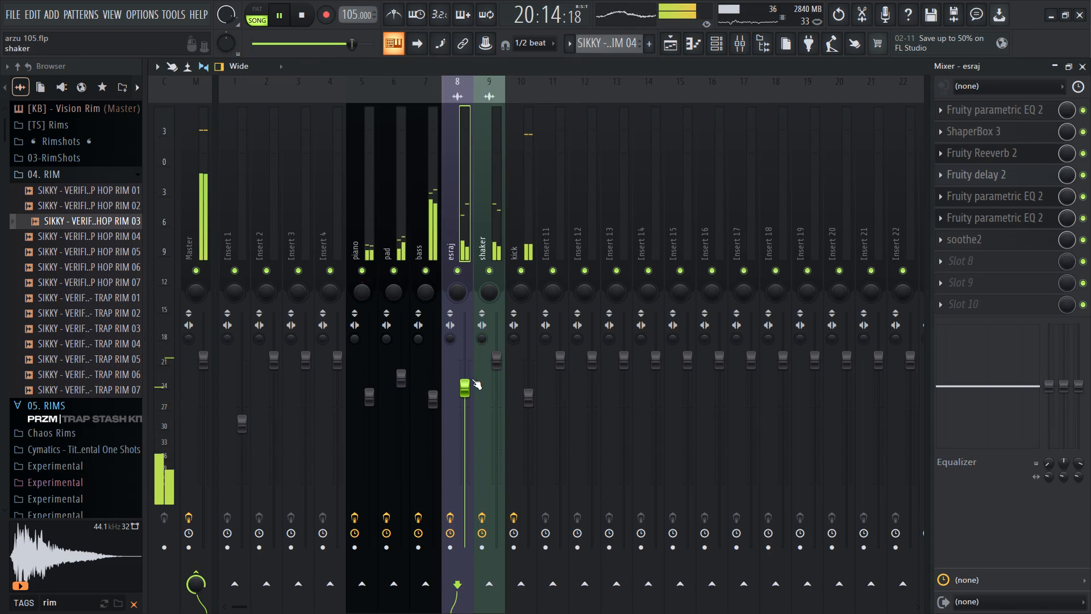
drag(497, 366, 519, 552)
drag(497, 453, 502, 358)
drag(497, 405, 497, 379)
drag(497, 392, 497, 359)
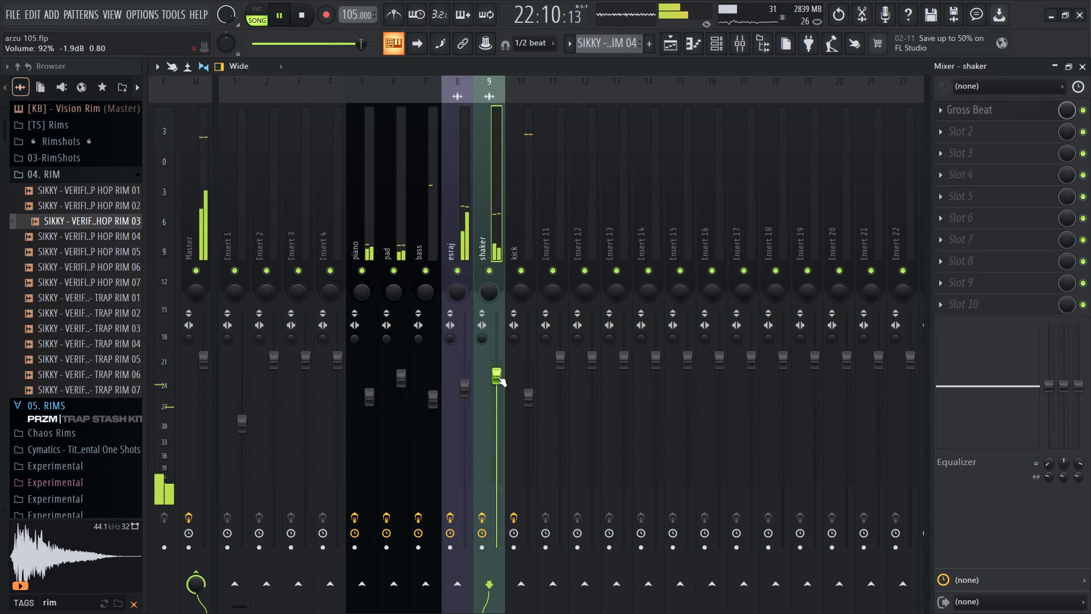
drag(497, 376, 497, 387)
drag(497, 380, 499, 364)
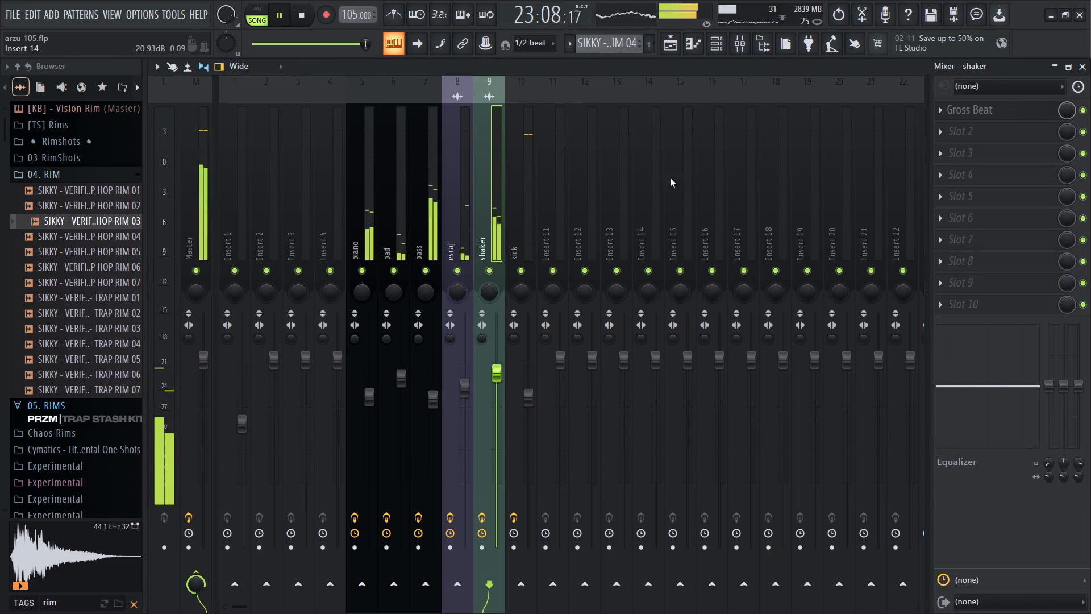
click(672, 40)
Examine the whole playlist arrangement across all tracks while playback continues.
ctrl+scroll(598, 349, down, 6)
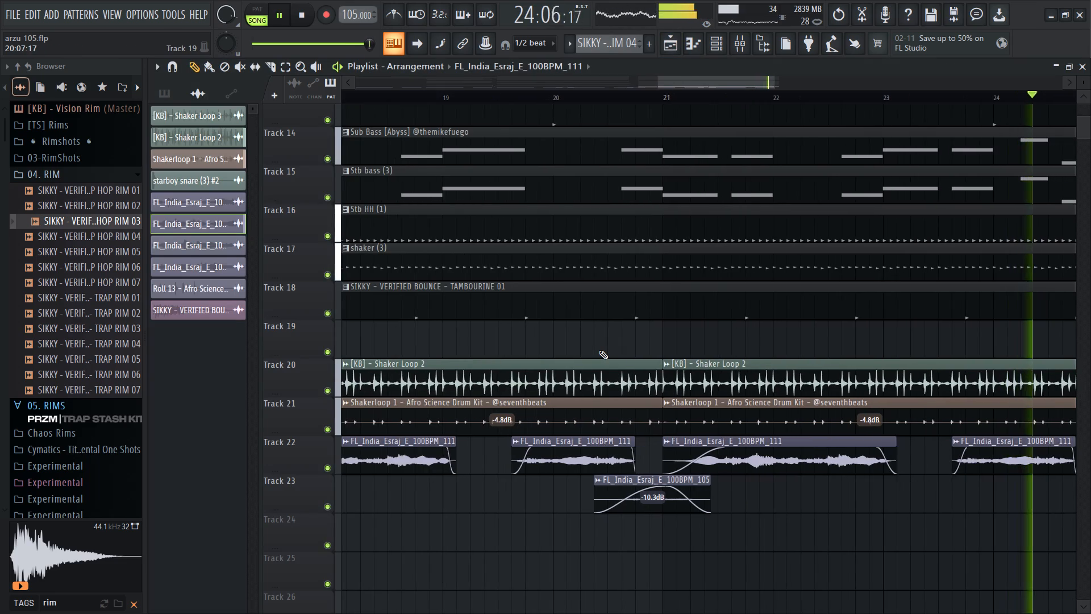
ctrl+scroll(616, 355, up, 14)
ctrl+scroll(635, 360, down, 20)
ctrl+scroll(635, 360, down, 2)
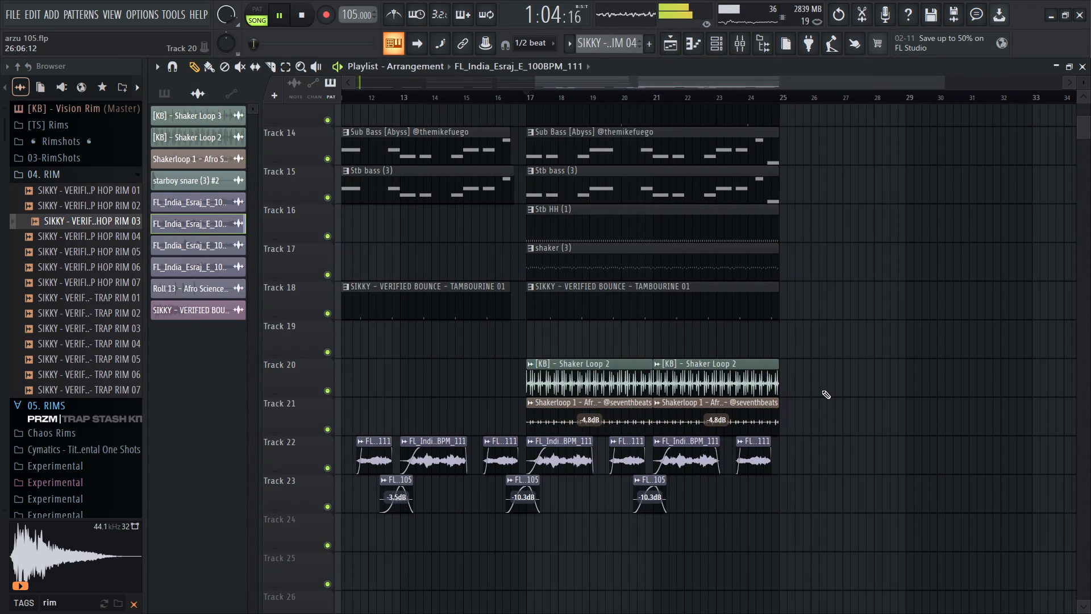
scroll(822, 390, down, 5)
ctrl+scroll(822, 390, down, 11)
scroll(825, 391, down, 18)
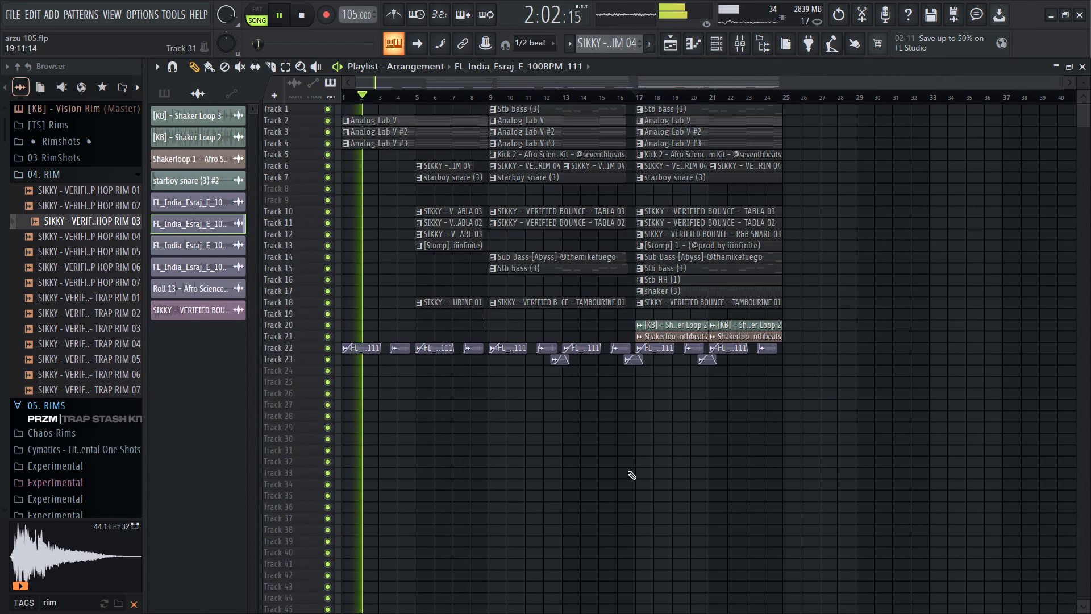
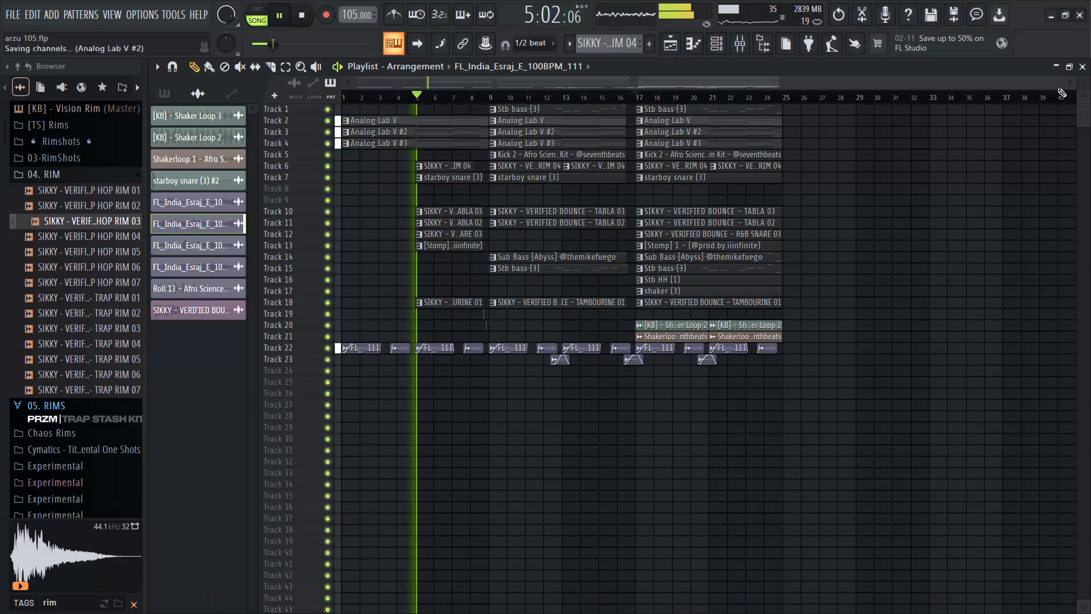
Switch to the Brave browser and open Google Drive in a new tab.
click(1082, 20)
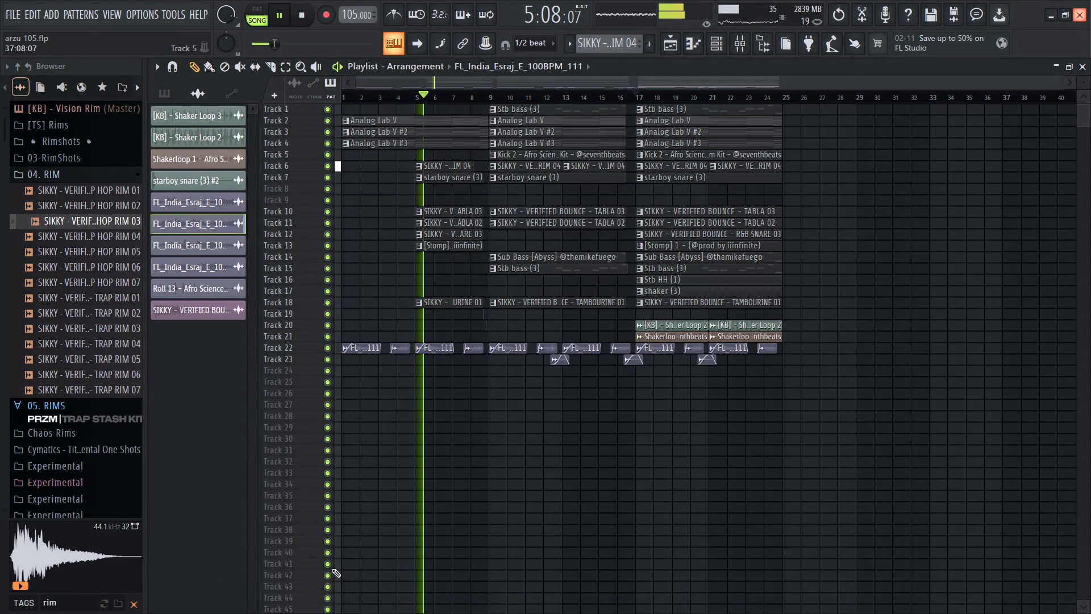
click(261, 588)
click(534, 0)
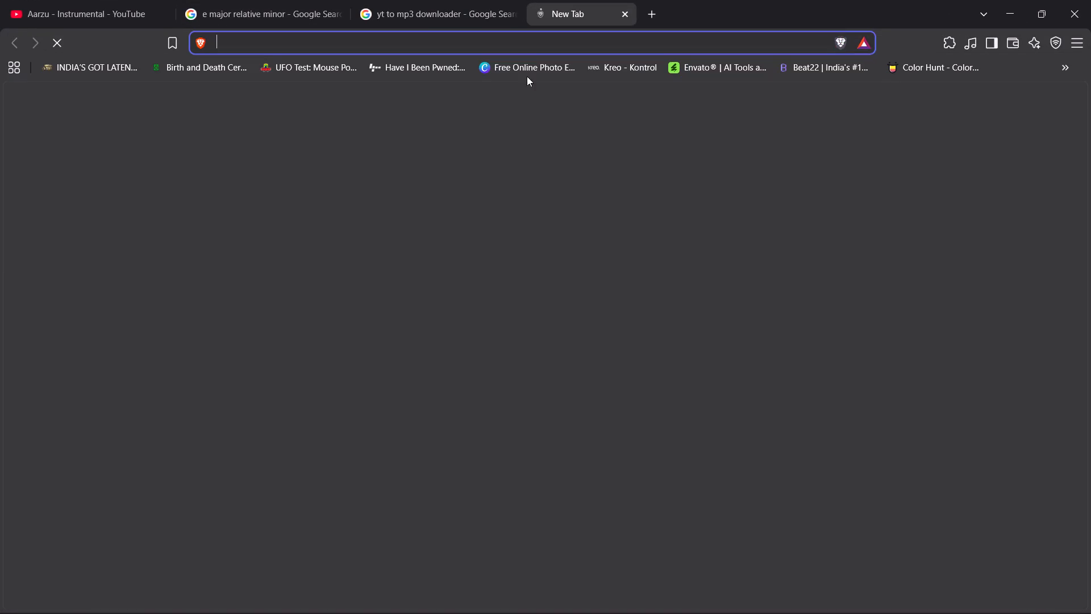
key(d)
click(349, 77)
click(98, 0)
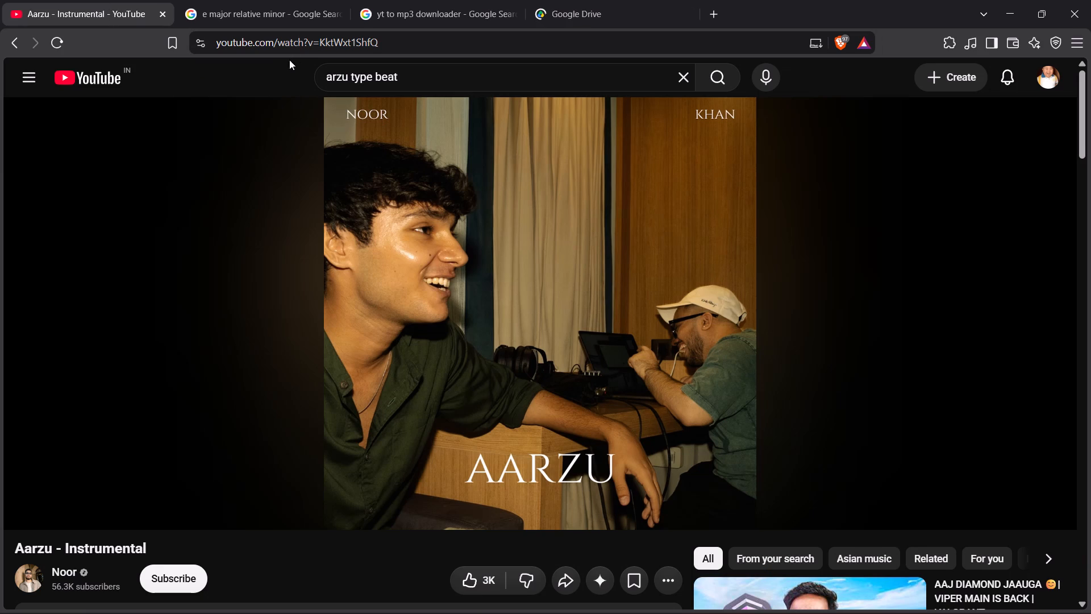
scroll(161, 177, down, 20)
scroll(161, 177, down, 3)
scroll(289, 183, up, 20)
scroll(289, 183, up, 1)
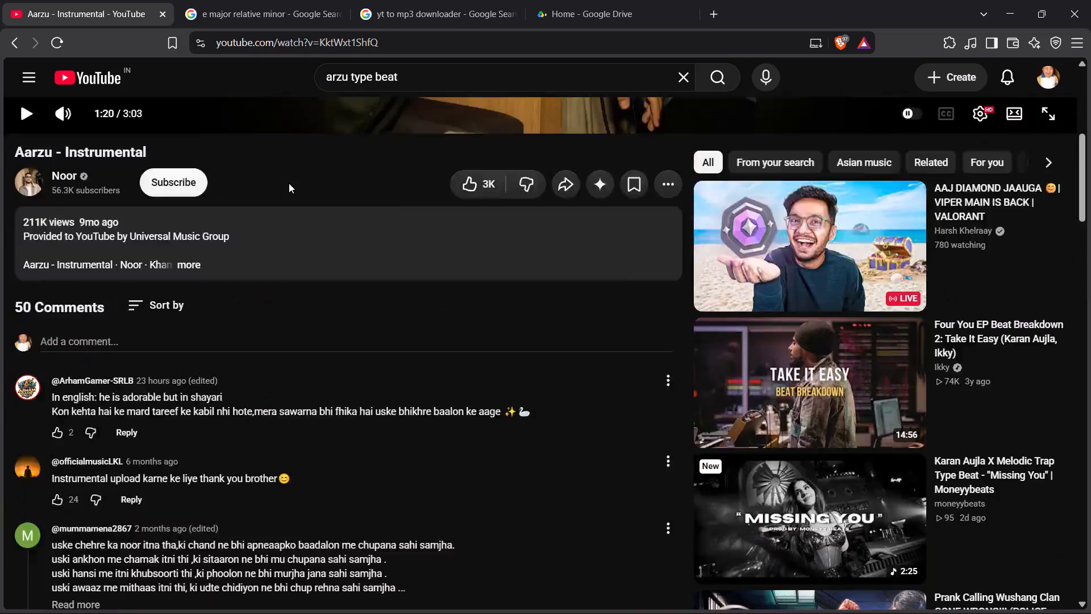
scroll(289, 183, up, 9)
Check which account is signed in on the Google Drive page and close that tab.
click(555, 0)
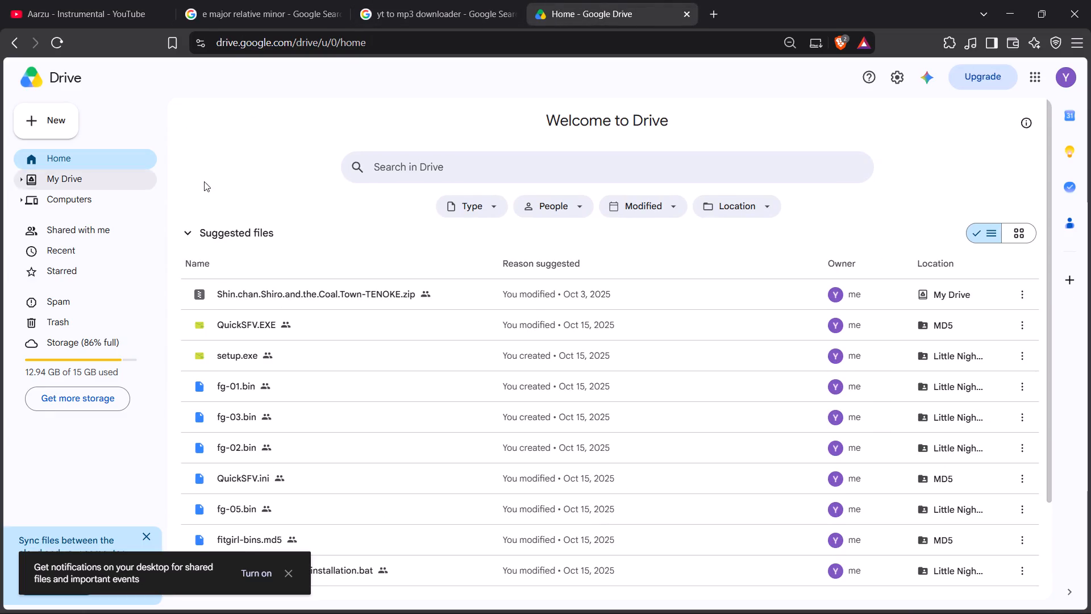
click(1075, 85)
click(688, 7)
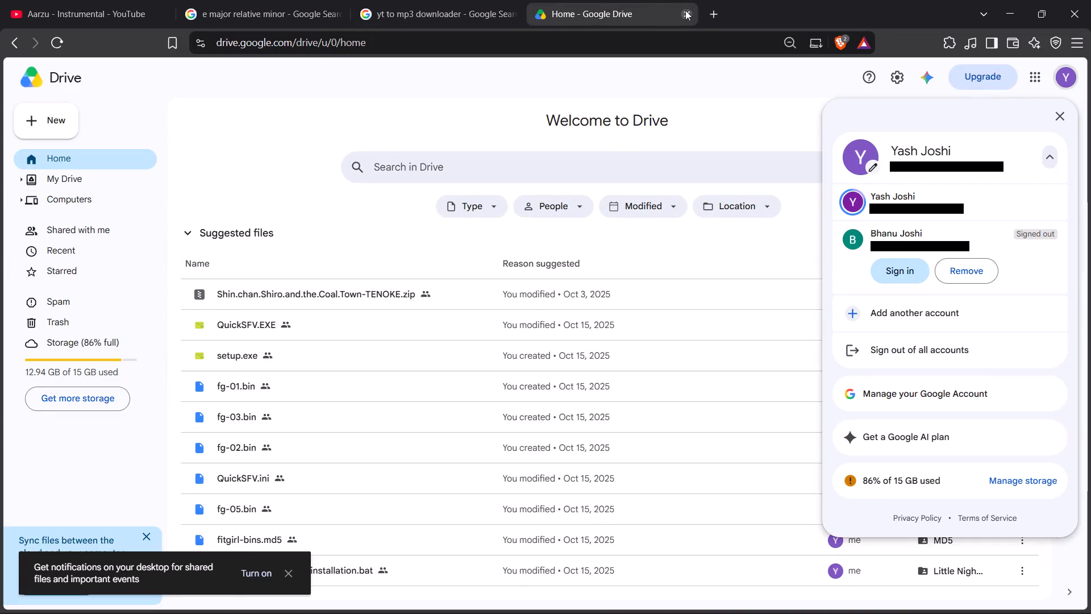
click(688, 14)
Open the other account's Google Drive in a new tab and open the suggested file arzu 105.mp3.
click(557, 27)
drag(540, 16, 544, 22)
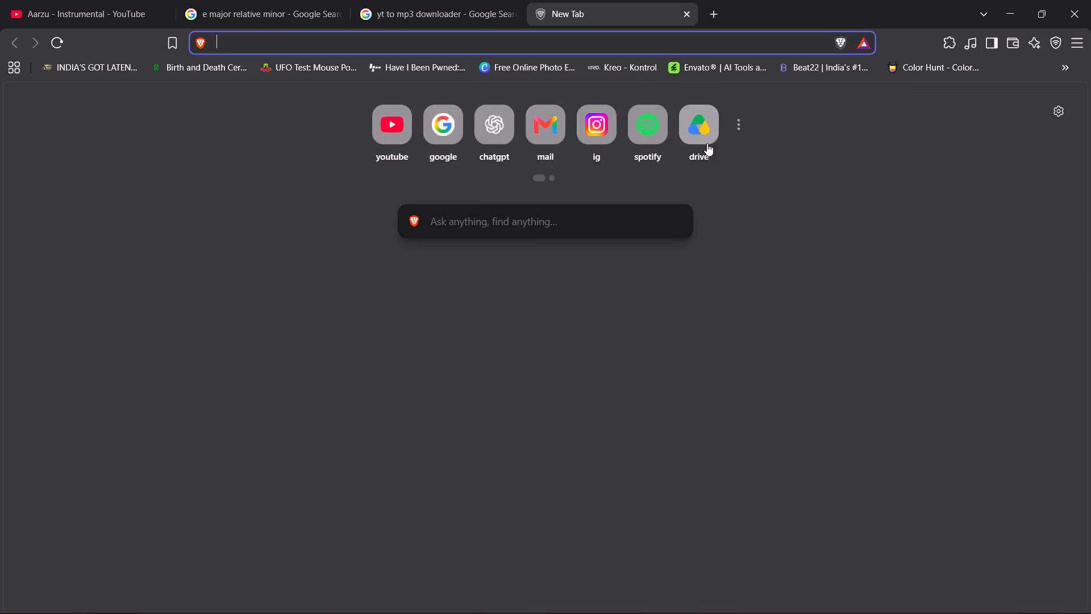
click(691, 135)
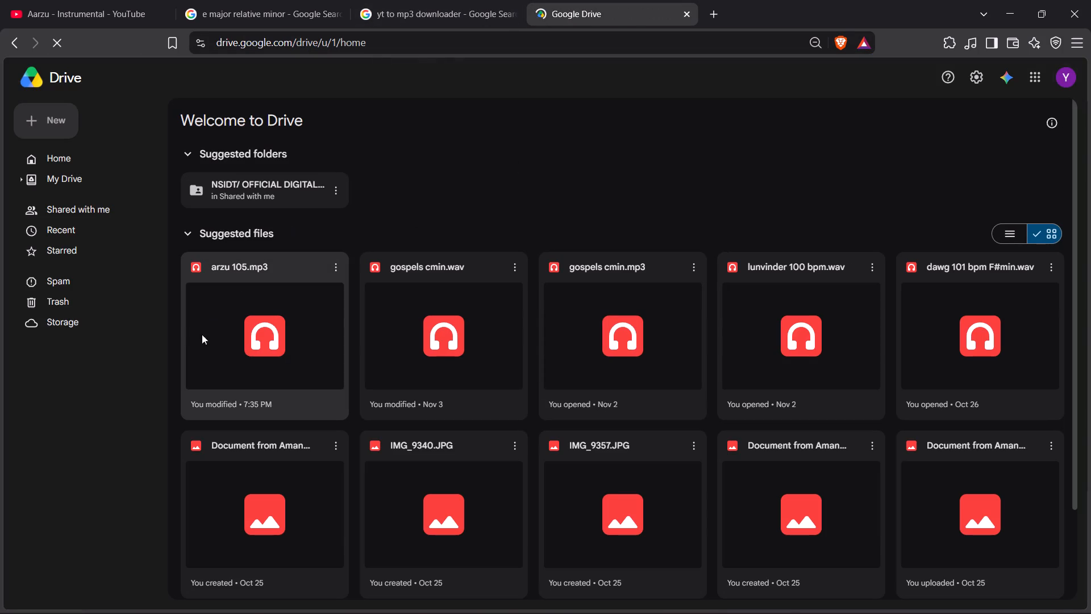
double_click(215, 345)
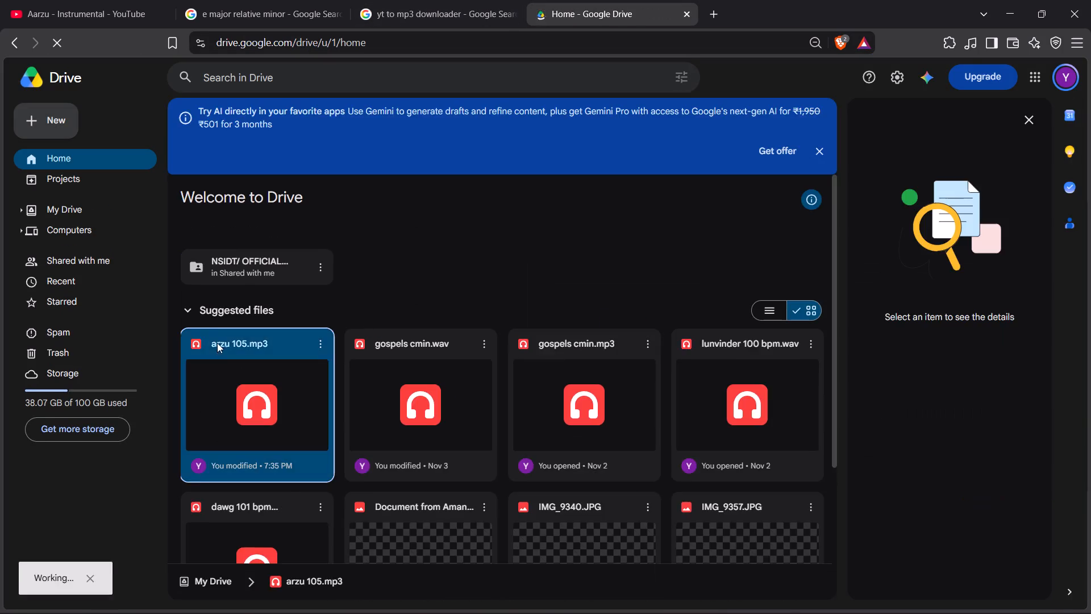
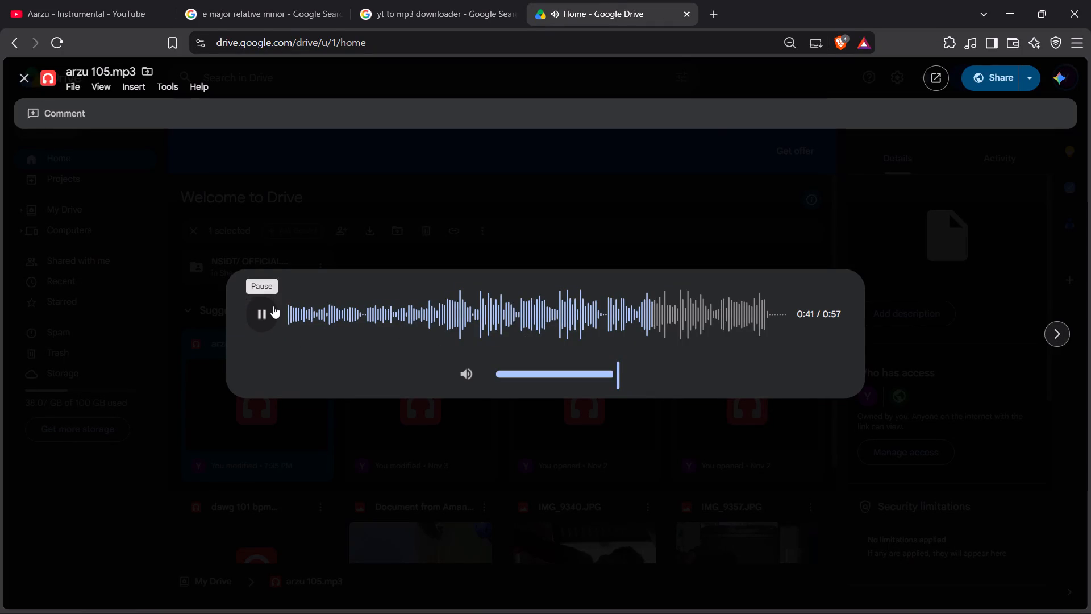
Pause the arzu 105.mp3 playback in Google Drive and minimize the browser window to return to the desktop.
click(273, 306)
click(1007, 0)
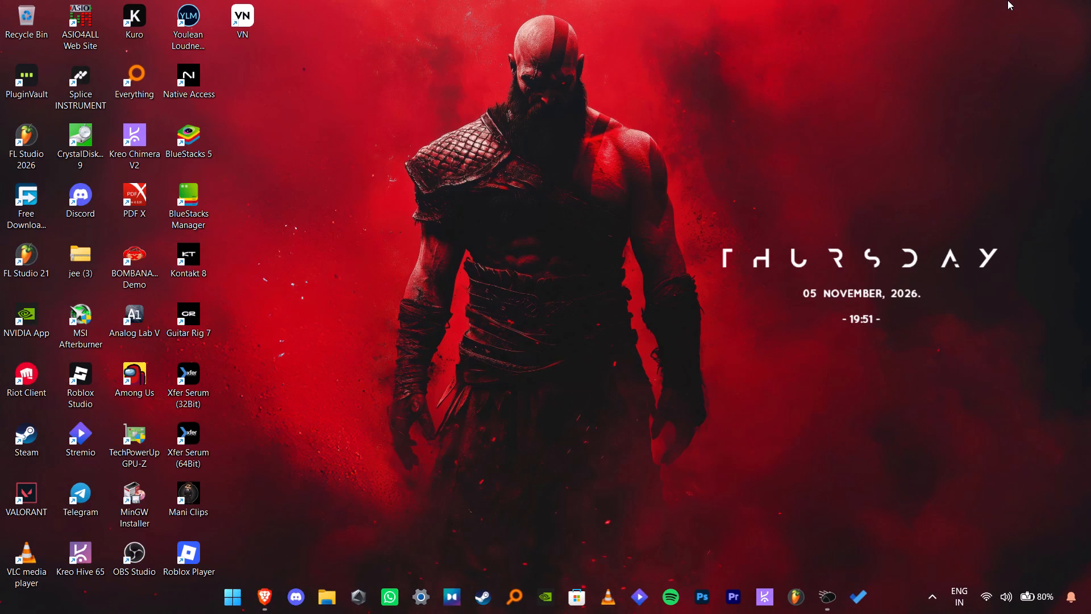
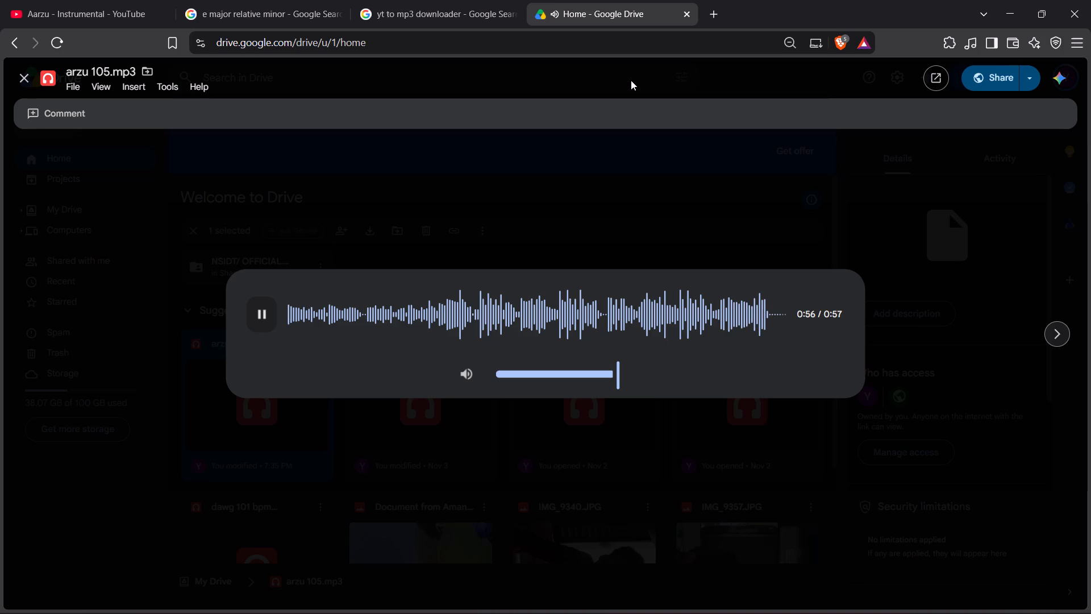
Close the Google Drive tab and return to the Aarzu - Instrumental video on YouTube.
click(684, 16)
click(107, 0)
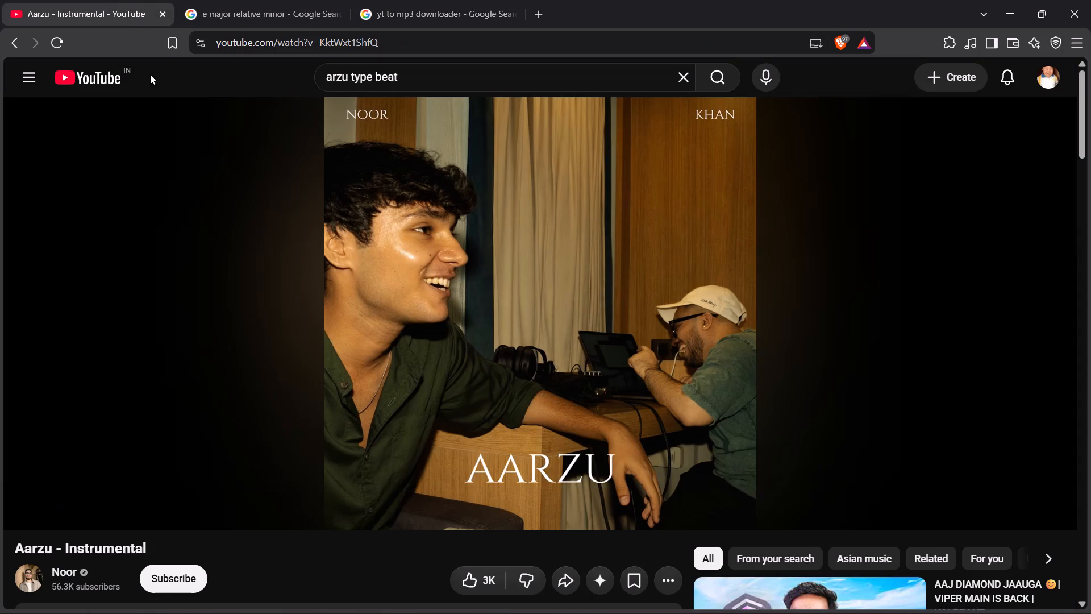
Listen to the Aarzu - Instrumental reference, glance through its comments, replay the section around 1:30, and pause it.
click(220, 214)
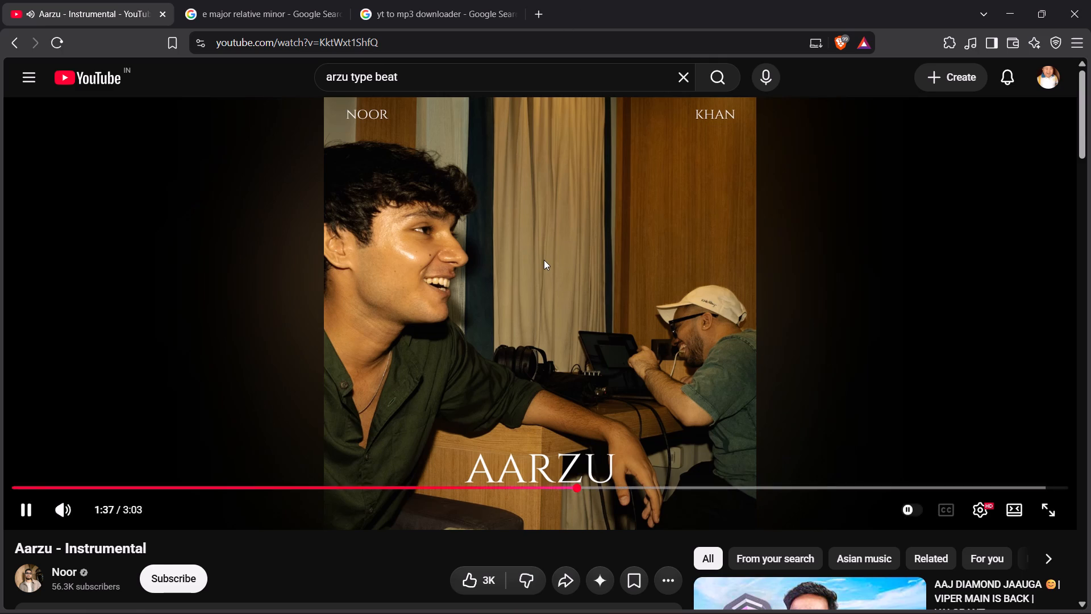
scroll(544, 262, down, 11)
scroll(541, 264, up, 3)
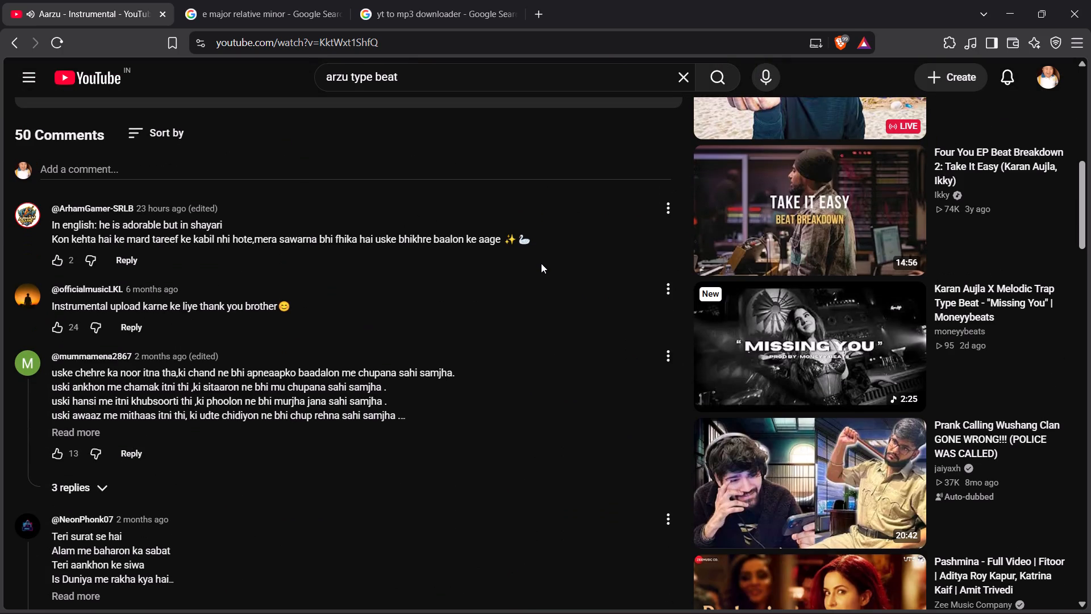
scroll(541, 263, up, 9)
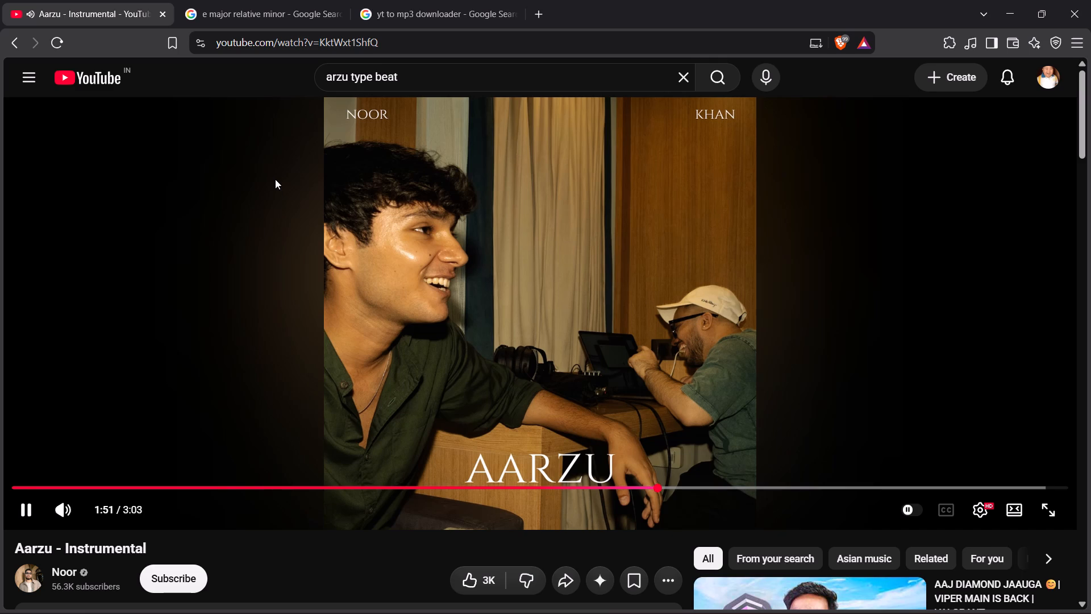
key(Left)
key(Left)
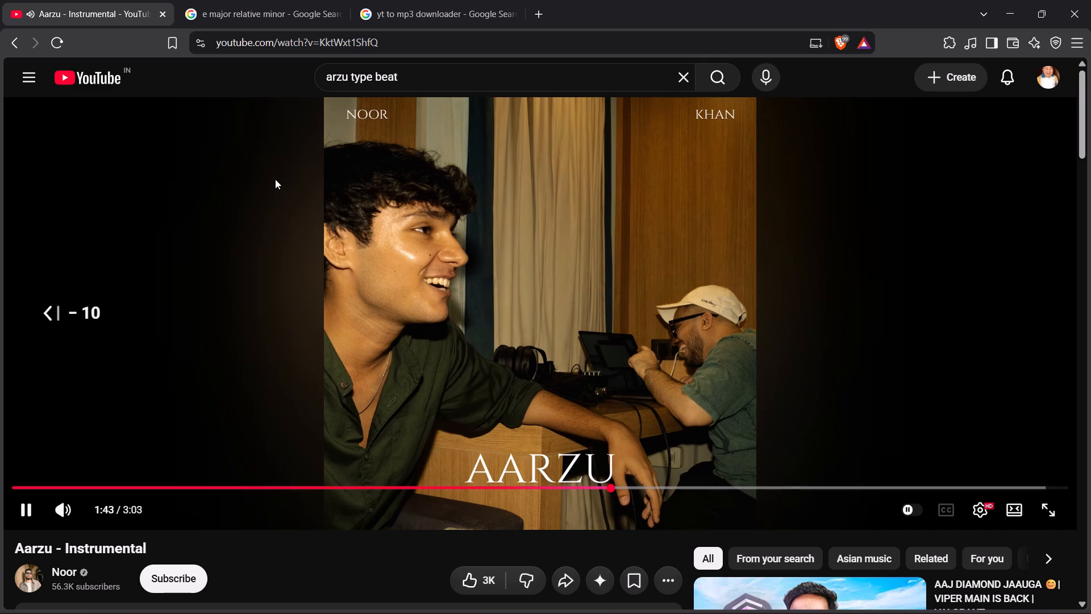
key(Left)
key(Left)
key(Left)
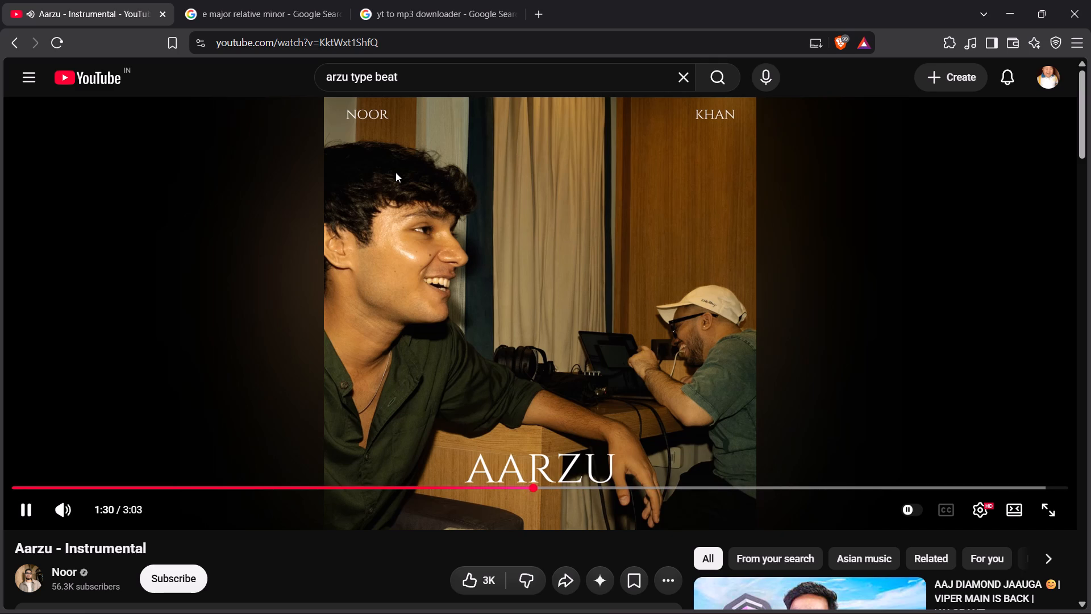
click(512, 181)
Minimize the browser and launch FL Studio.
click(1018, 0)
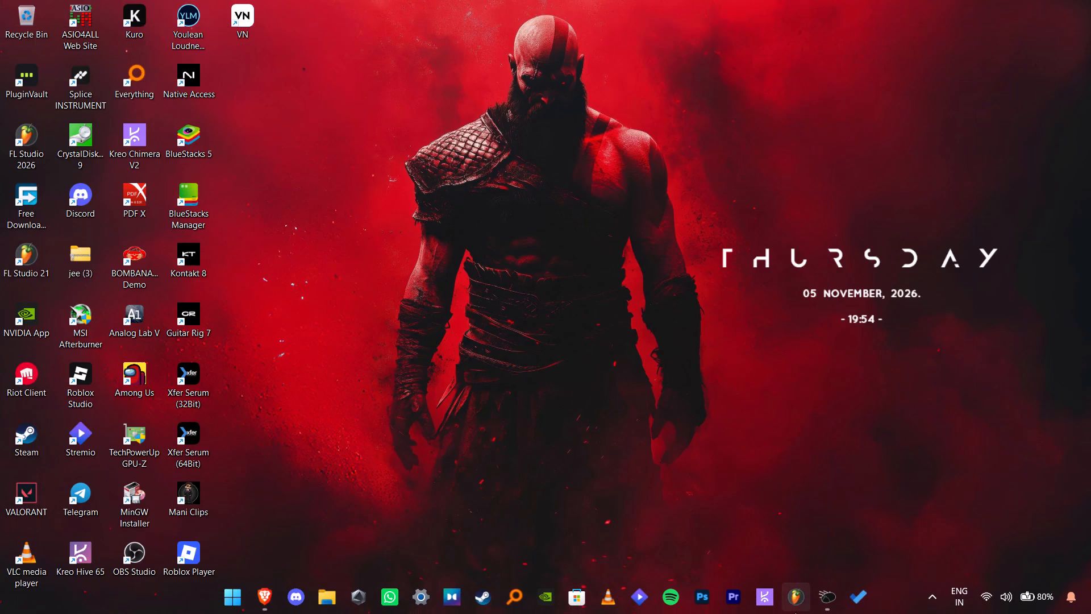
click(796, 603)
Return to the browser, play the Aarzu - Instrumental reference from near its beginning, pause it, and switch to FL Studio.
click(273, 600)
click(332, 351)
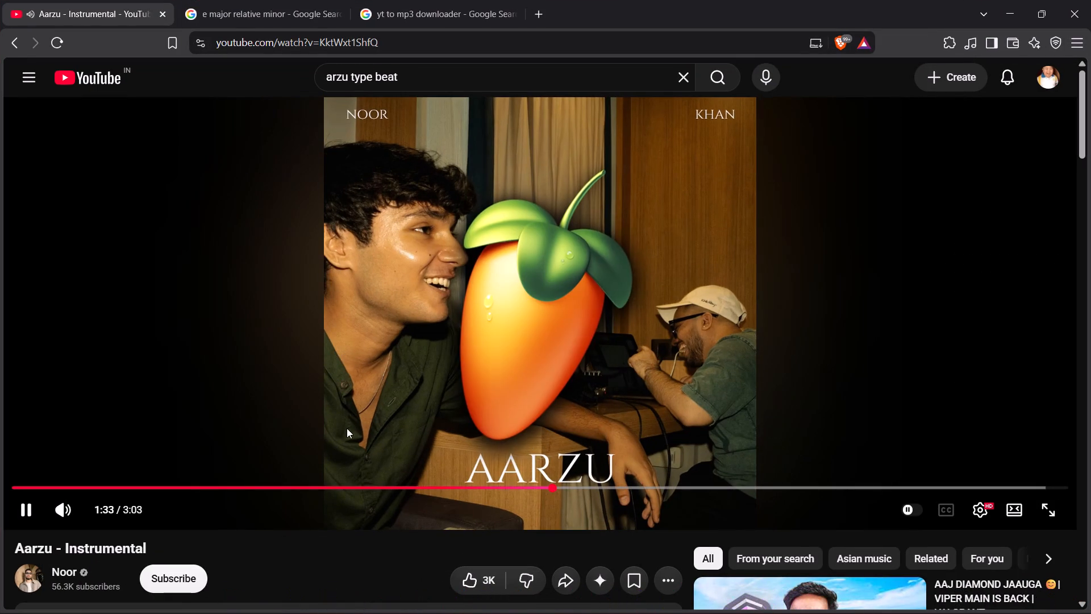
click(88, 485)
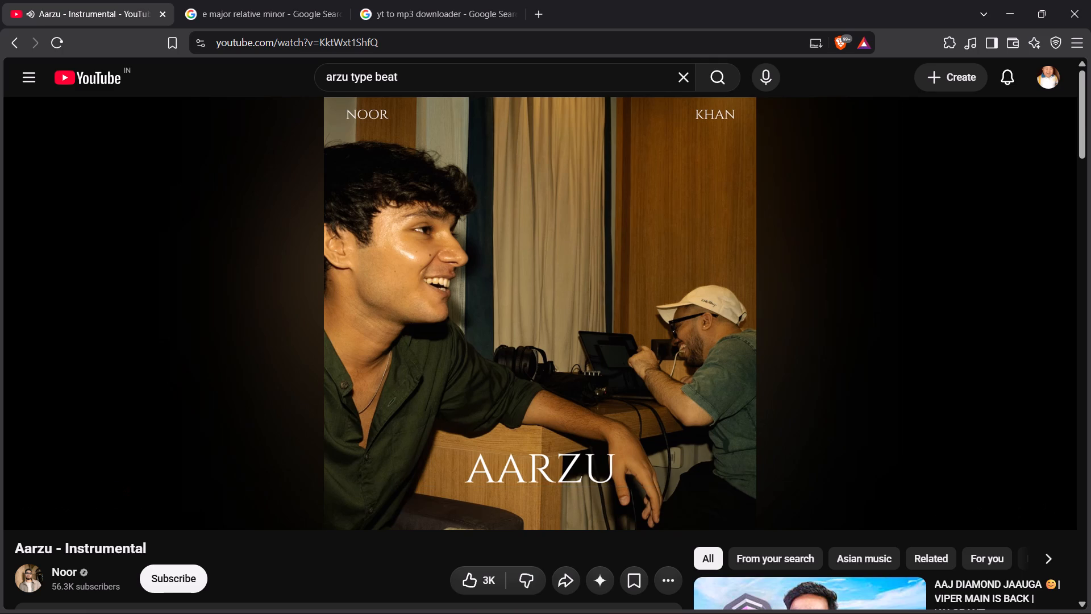
click(337, 373)
click(1011, 0)
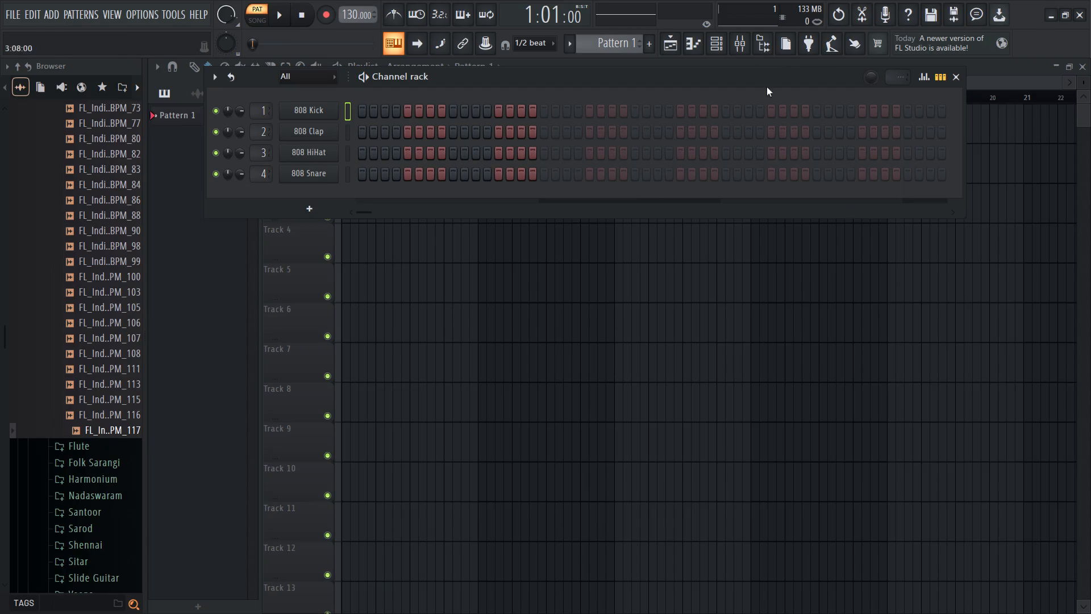
Show the mixer and open the recent project arzu 105.flp in FL Studio.
click(743, 38)
click(6, 2)
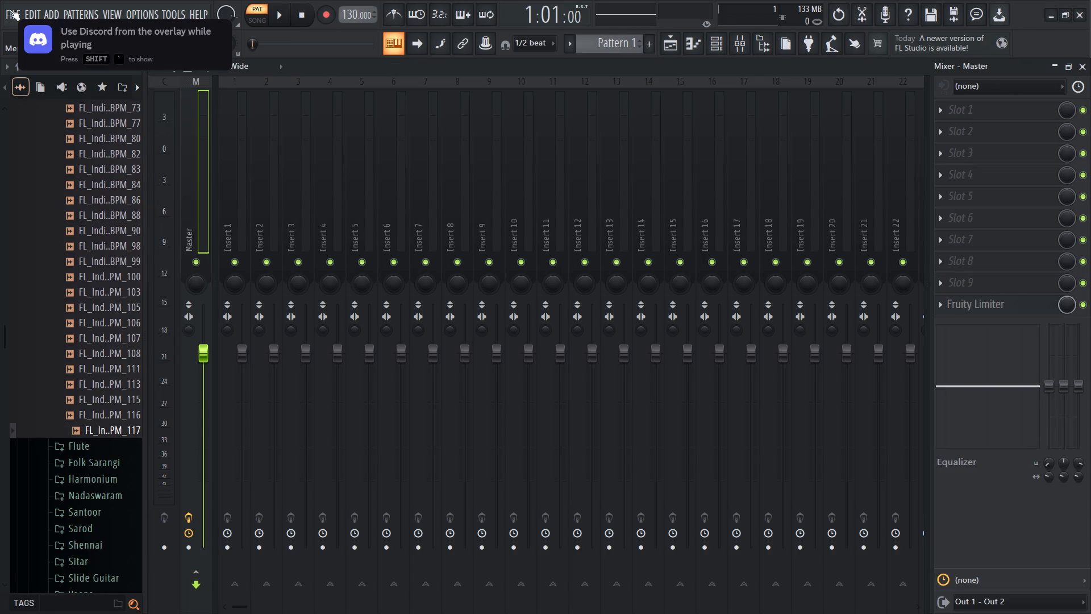
click(10, 10)
click(28, 180)
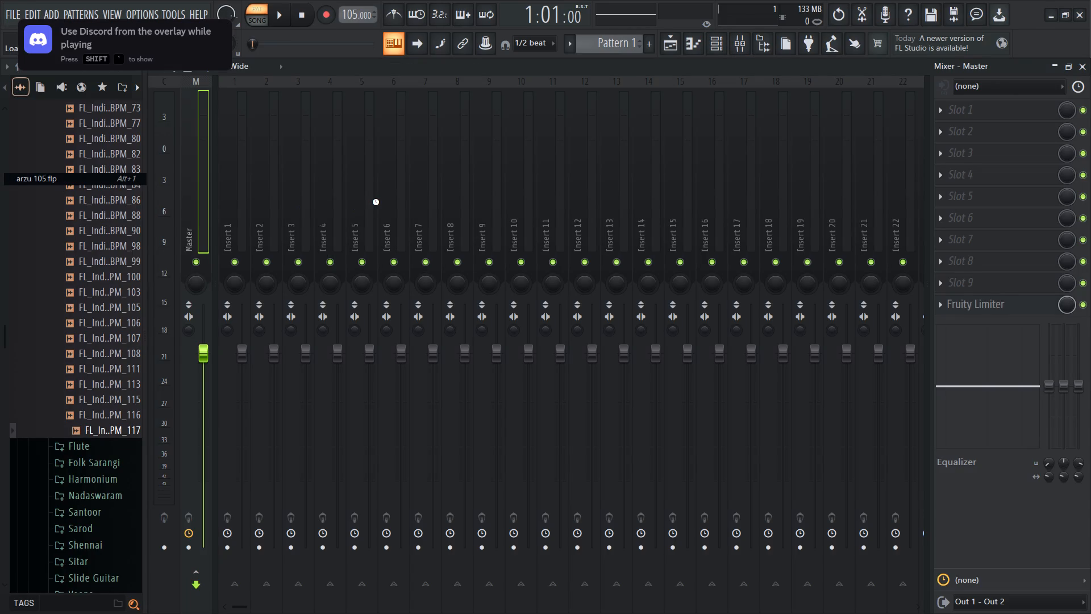
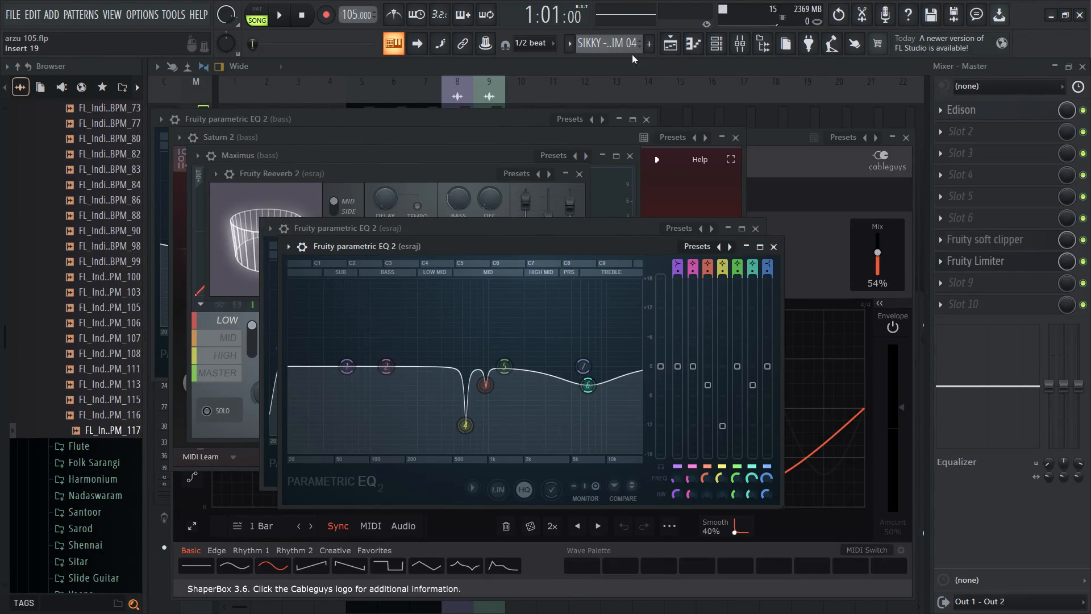
Show the playlist, play the arrangement from around bar 9, and stop it with the playhead at bar 9.
click(665, 43)
key(space)
ctrl+scroll(463, 294, up, 12)
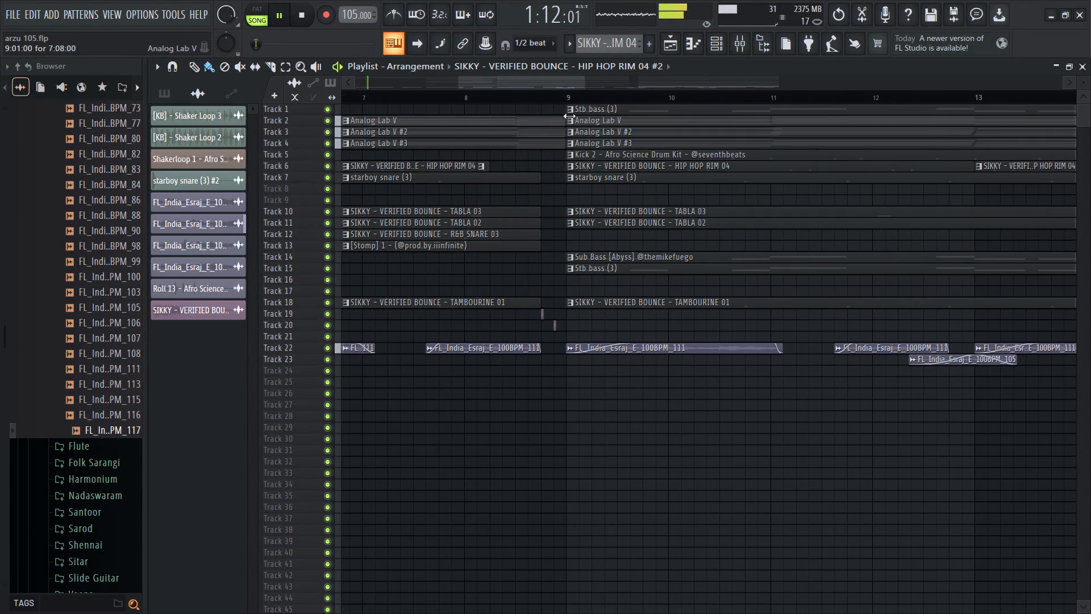
click(541, 97)
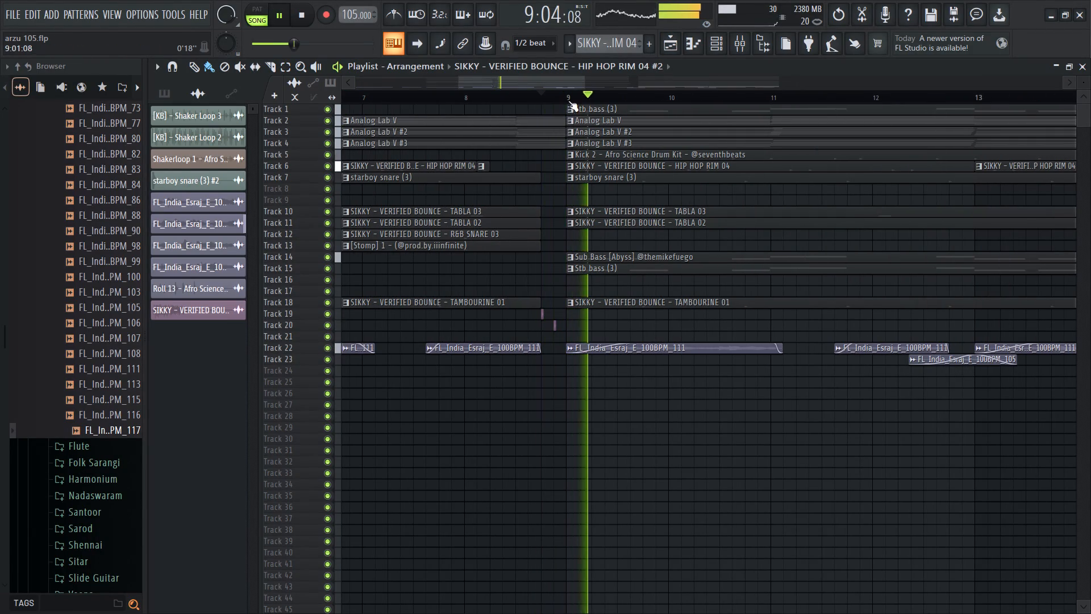
click(569, 92)
key(space)
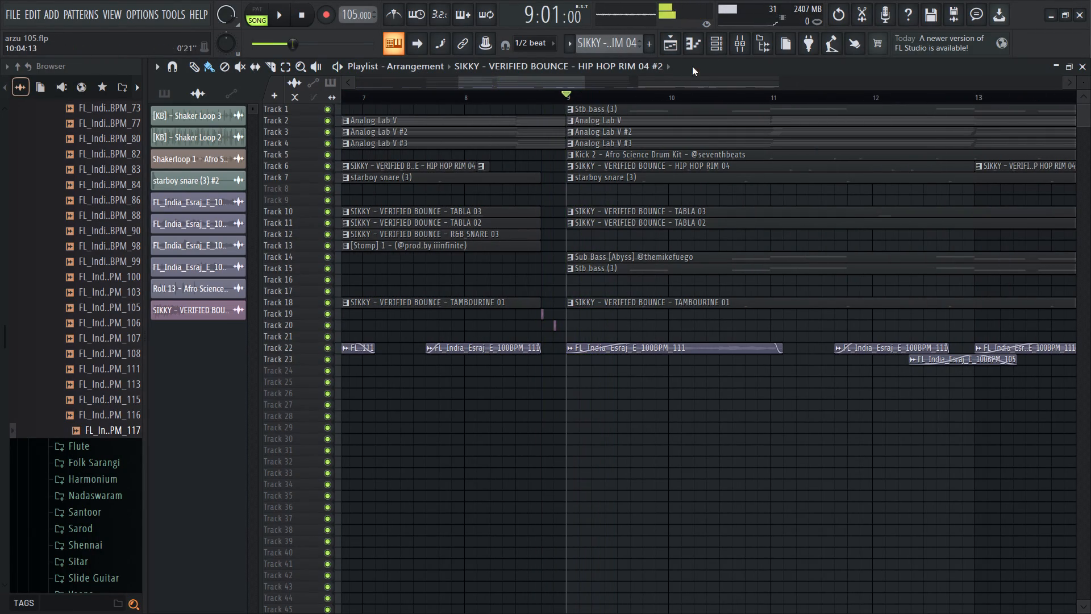
Add the Kickstart 2 effect to slot 8 of the esraj mixer track, finding it by searching for kick.
click(734, 41)
right_click(455, 260)
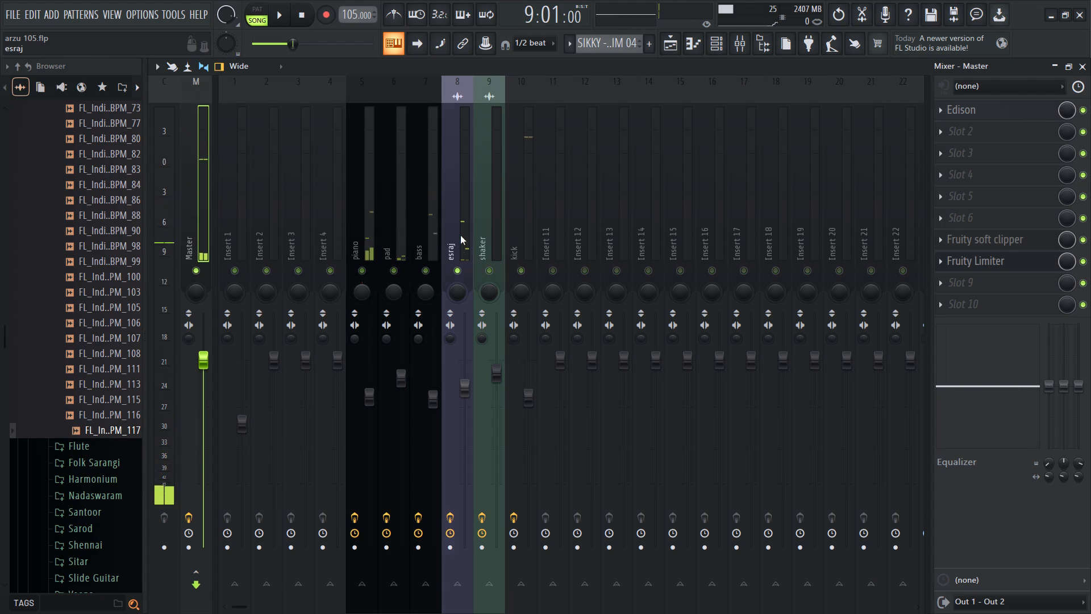
click(460, 233)
click(977, 237)
click(963, 255)
double_click(577, 26)
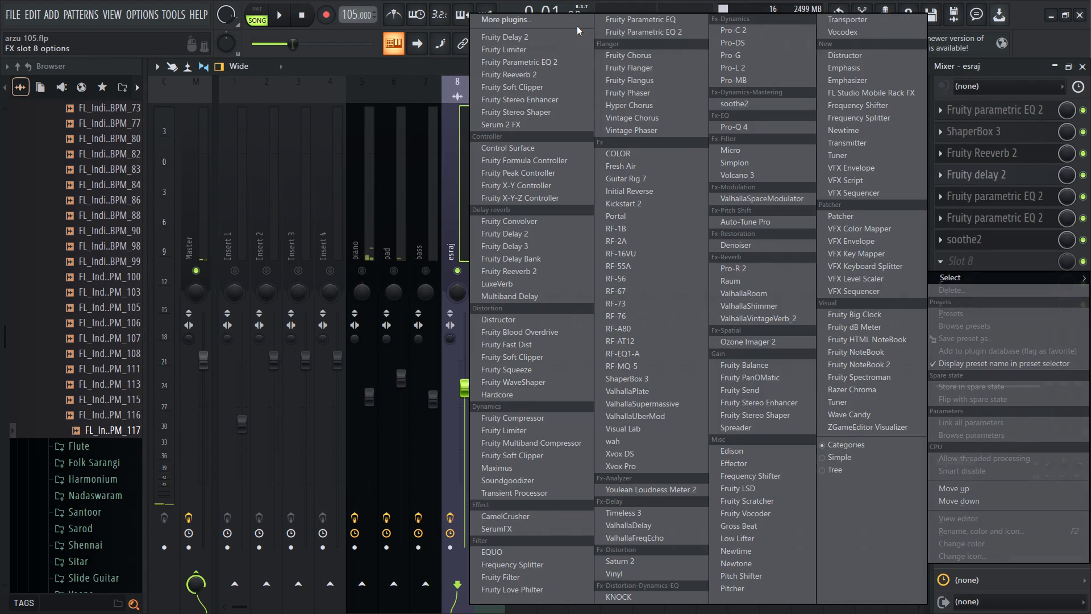
text(kick)
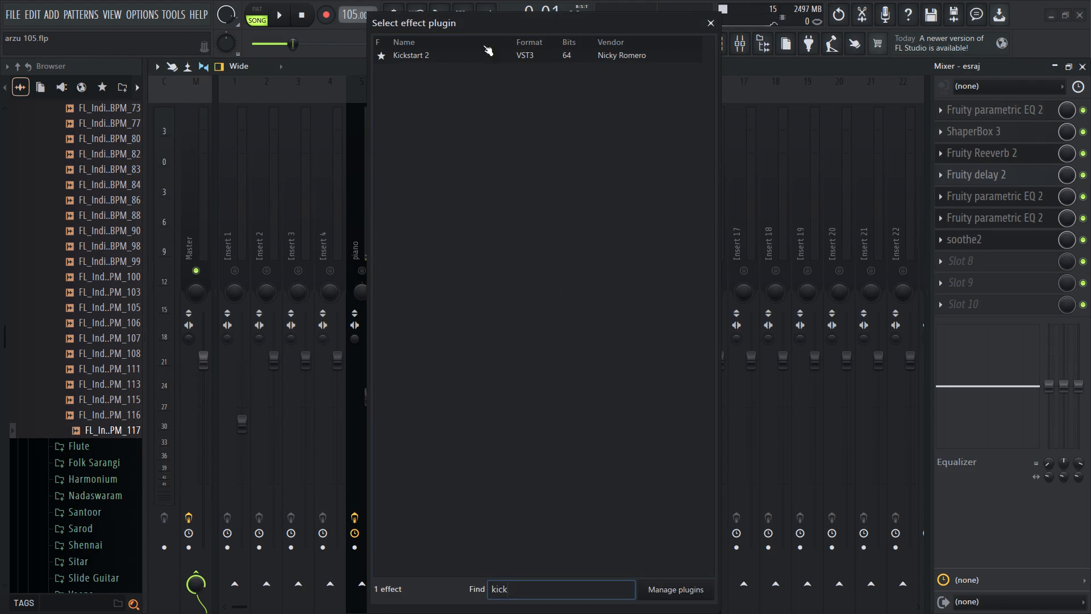
double_click(457, 65)
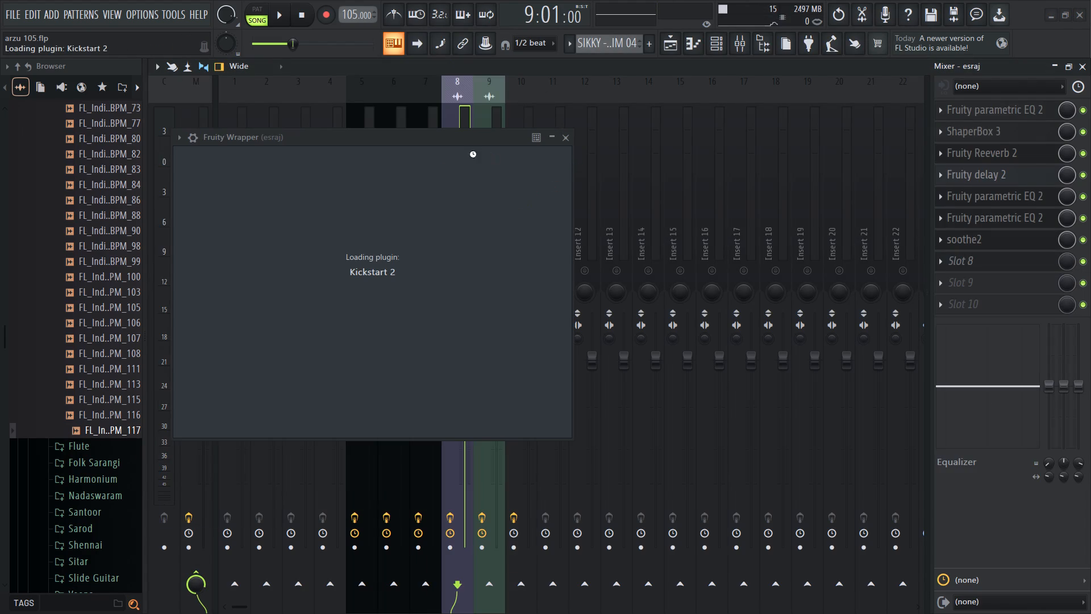
During playback, create an automation clip for the mix level of the Kickstart 2 slot and close the mixer.
key(space)
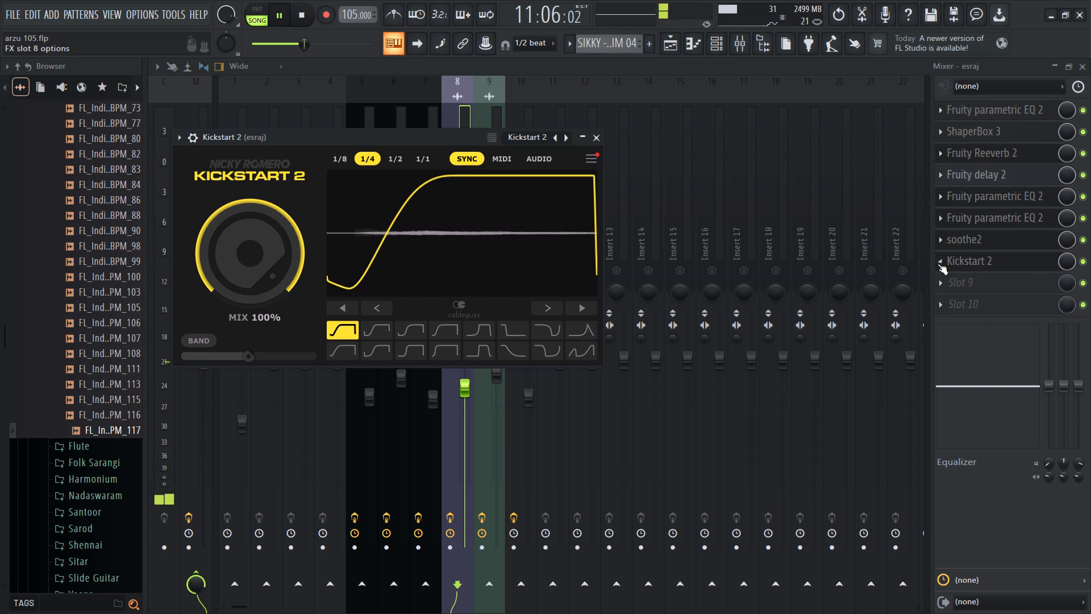
right_click(1069, 264)
click(1034, 362)
click(1080, 64)
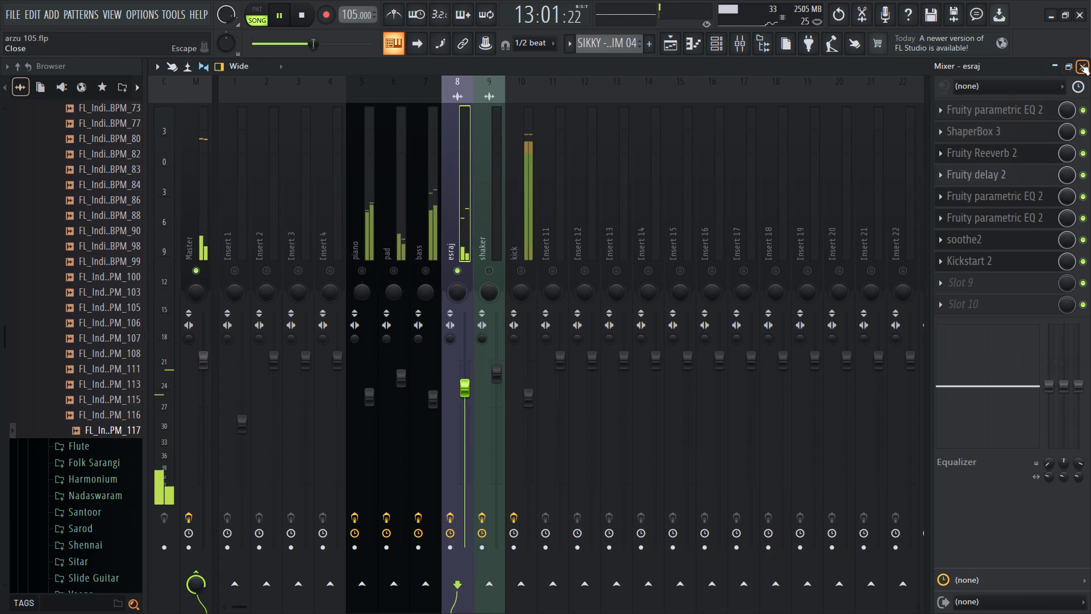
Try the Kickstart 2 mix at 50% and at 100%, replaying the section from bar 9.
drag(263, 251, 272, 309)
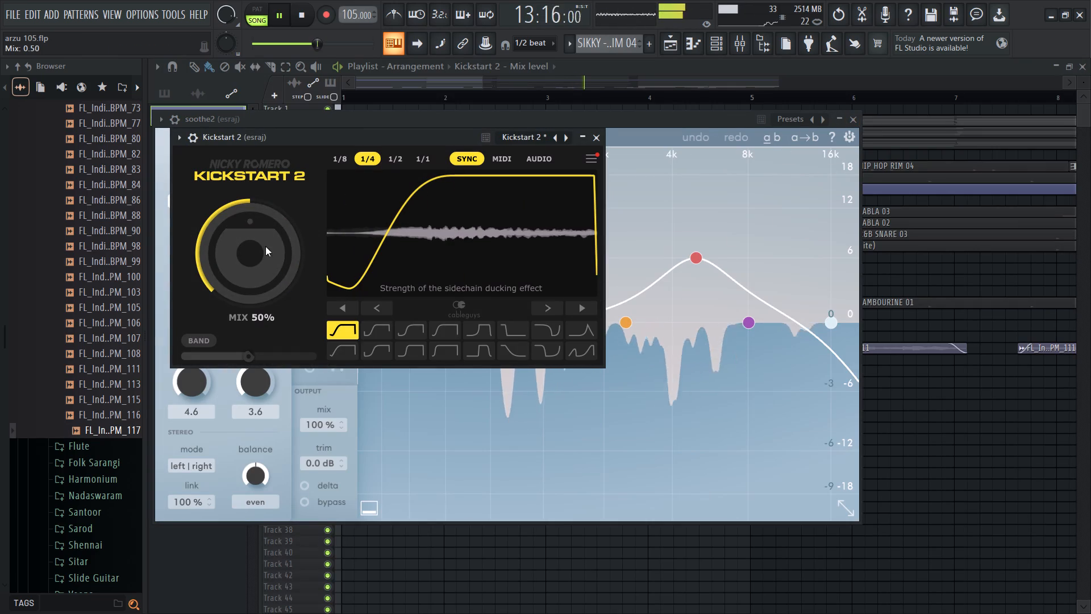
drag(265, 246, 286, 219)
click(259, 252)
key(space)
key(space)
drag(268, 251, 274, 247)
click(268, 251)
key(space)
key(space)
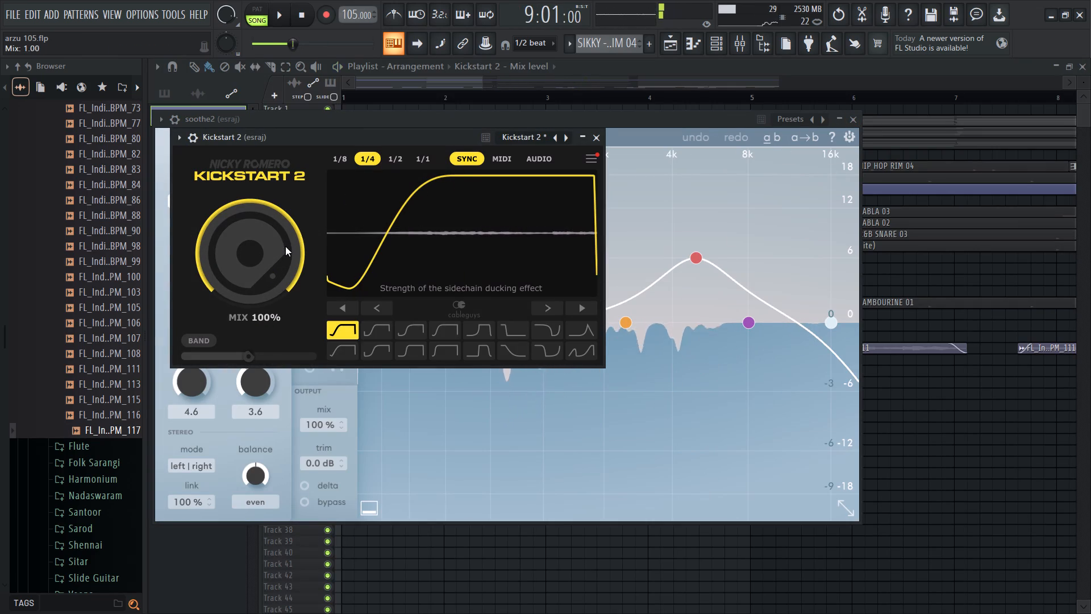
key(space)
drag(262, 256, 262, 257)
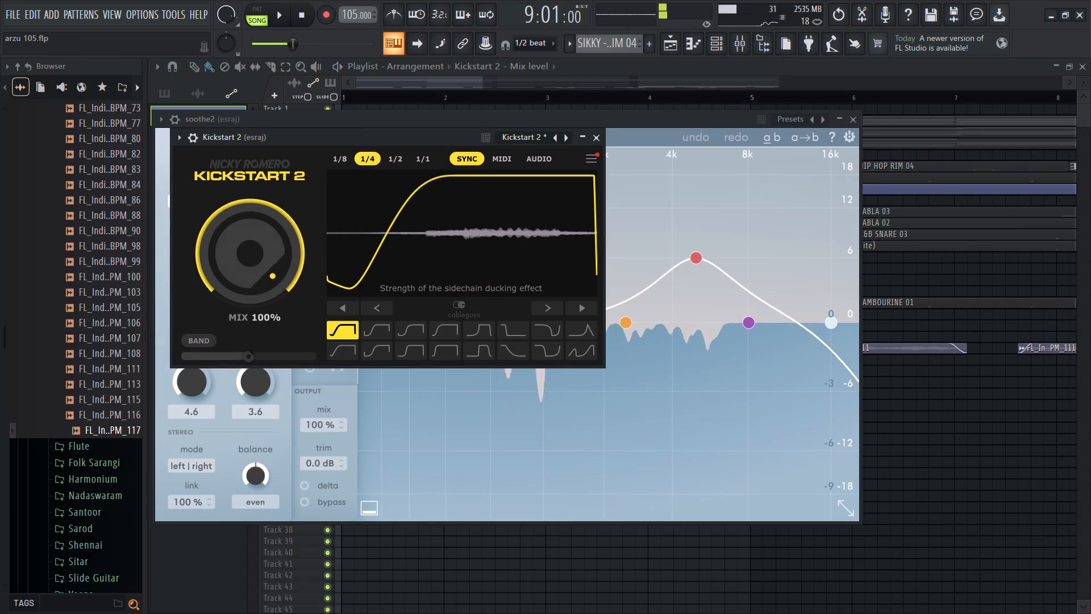
Try the Kickstart 2 mix at 70% from bar 9, set it to 87%, and close the plugin window.
drag(262, 257, 263, 291)
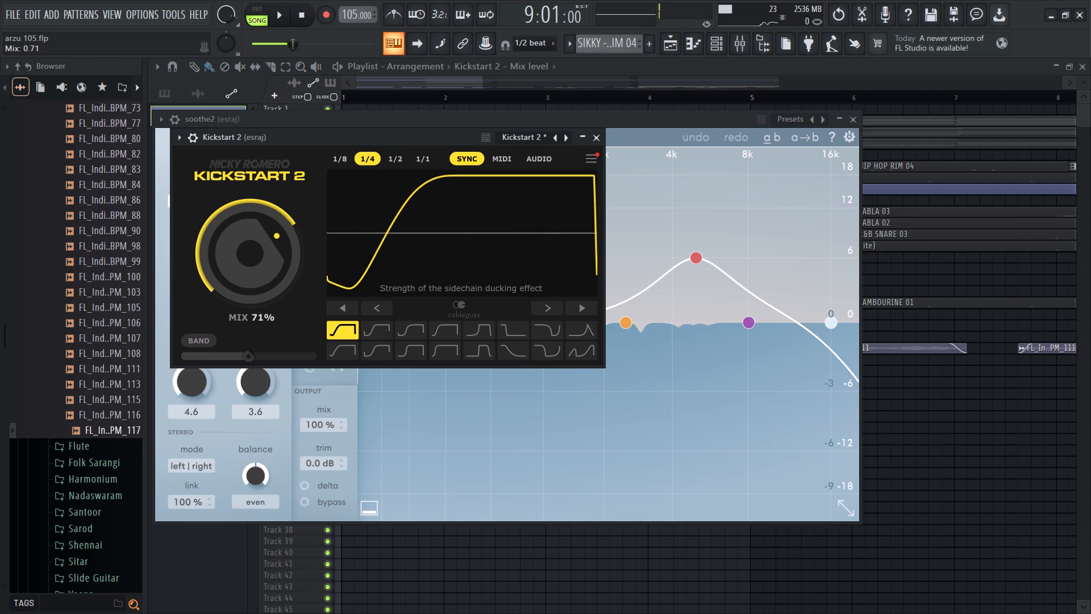
drag(263, 291, 264, 291)
key(space)
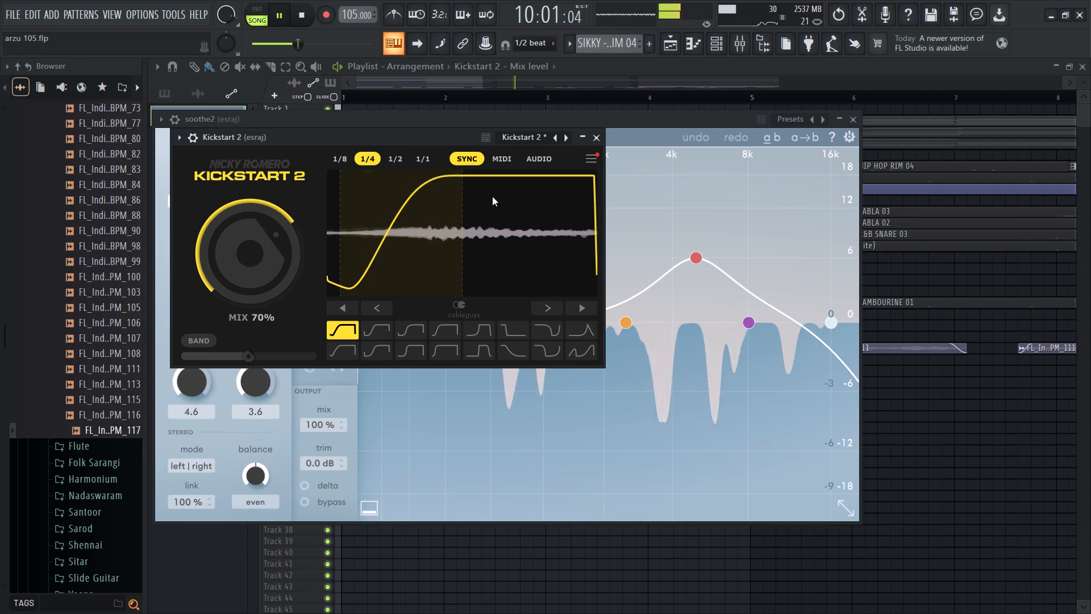
key(space)
click(260, 248)
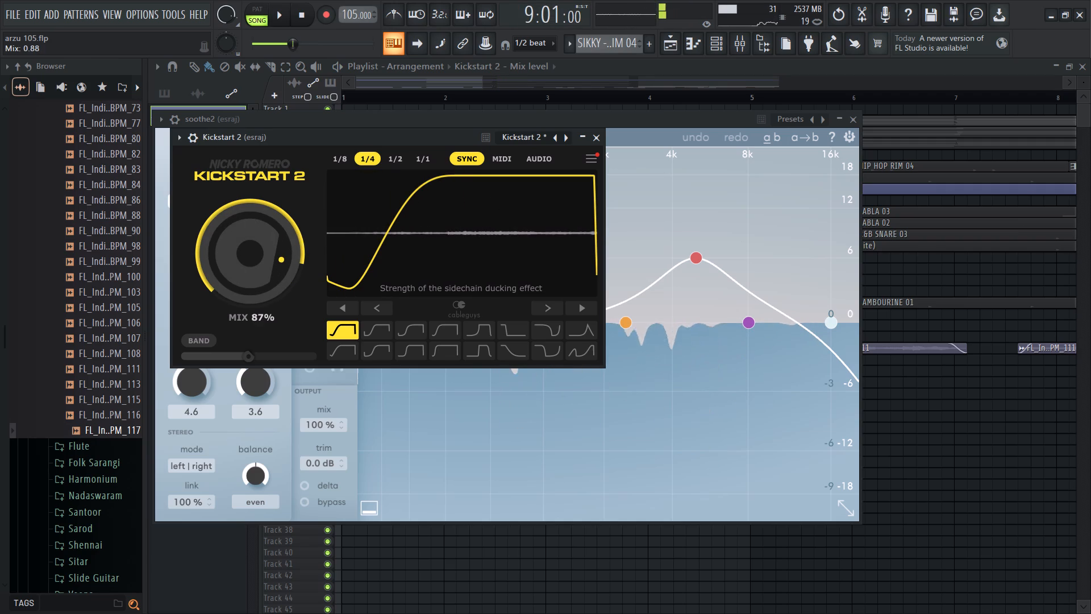
click(596, 135)
Move the Kickstart 2 - Mix level automation clip down to Track 30 in the playlist.
right_click(973, 450)
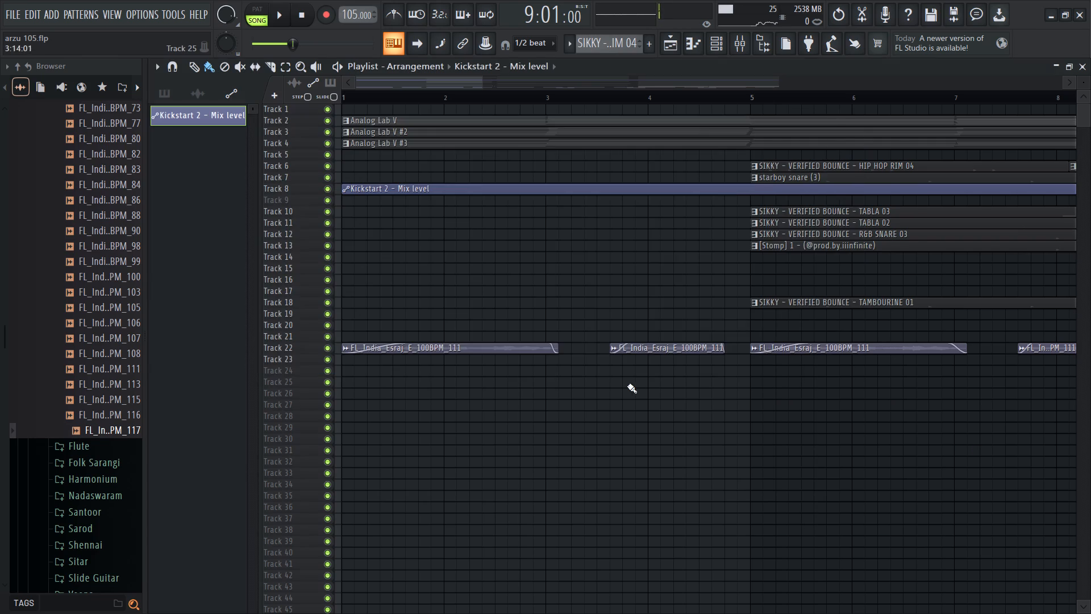
ctrl+scroll(609, 388, down, 16)
drag(448, 192, 411, 451)
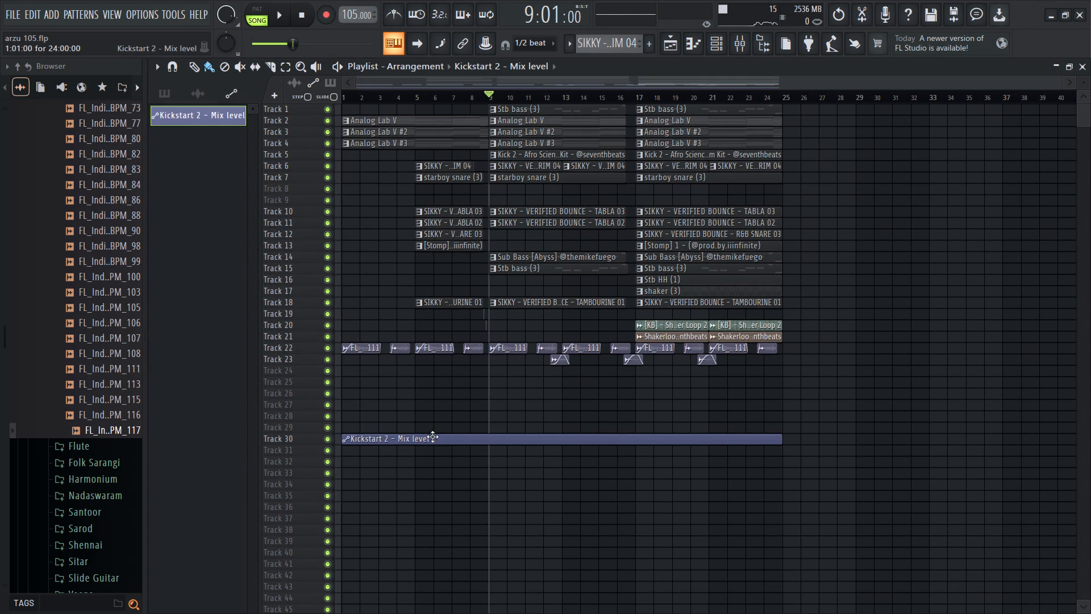
Add a control point to the Kickstart 2 mix automation before bar 9 and move it to the start of bar 9.
alt+scroll(459, 440, up, 11)
scroll(481, 431, up, 7)
scroll(481, 431, down, 5)
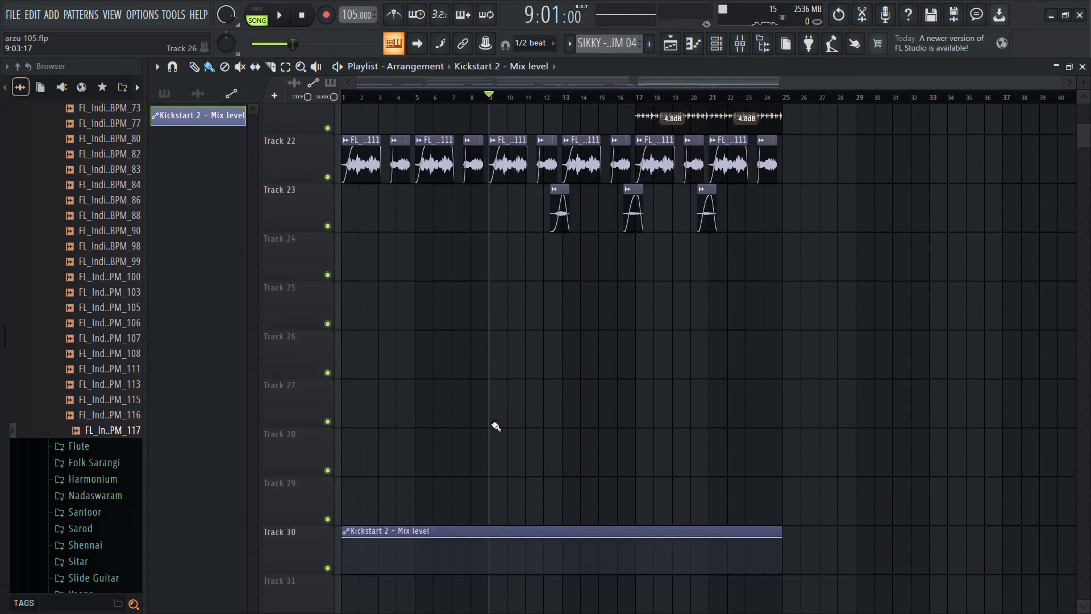
scroll(492, 424, down, 2)
ctrl+scroll(492, 424, up, 8)
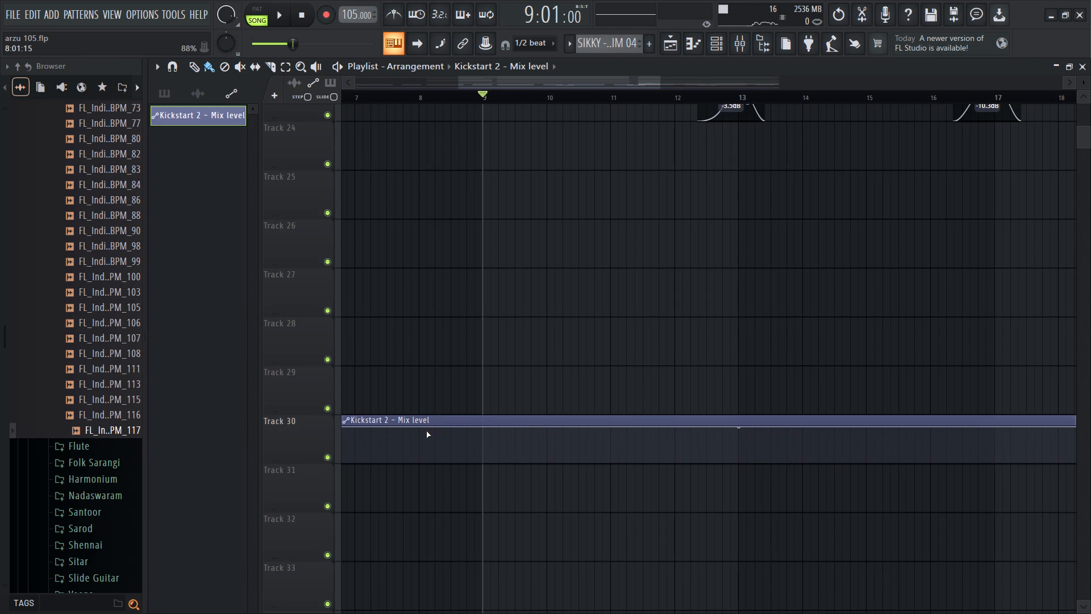
ctrl+scroll(455, 431, up, 6)
right_click(460, 428)
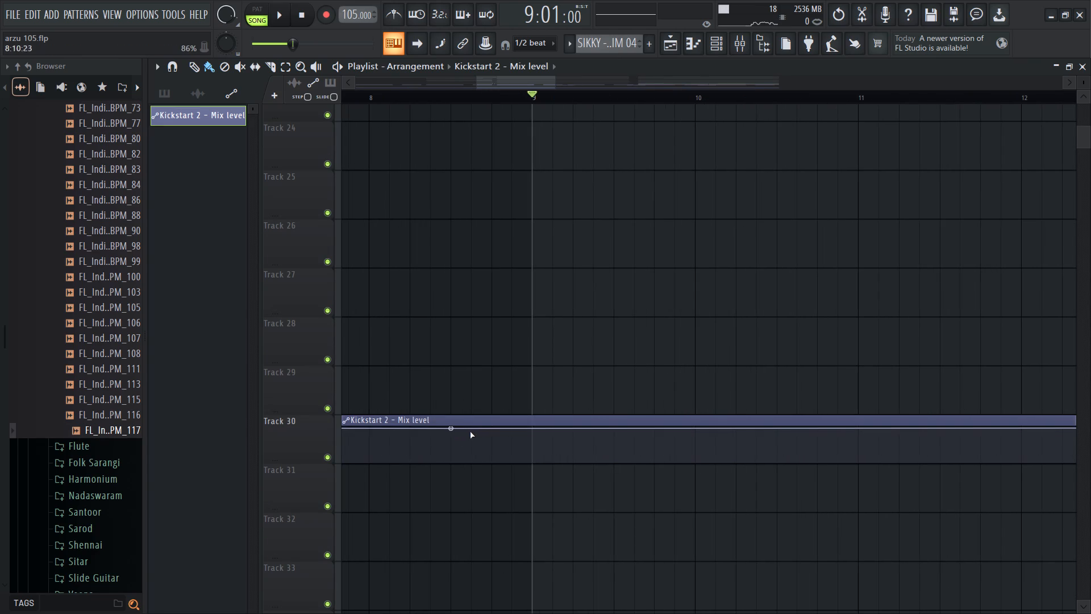
drag(454, 430, 531, 404)
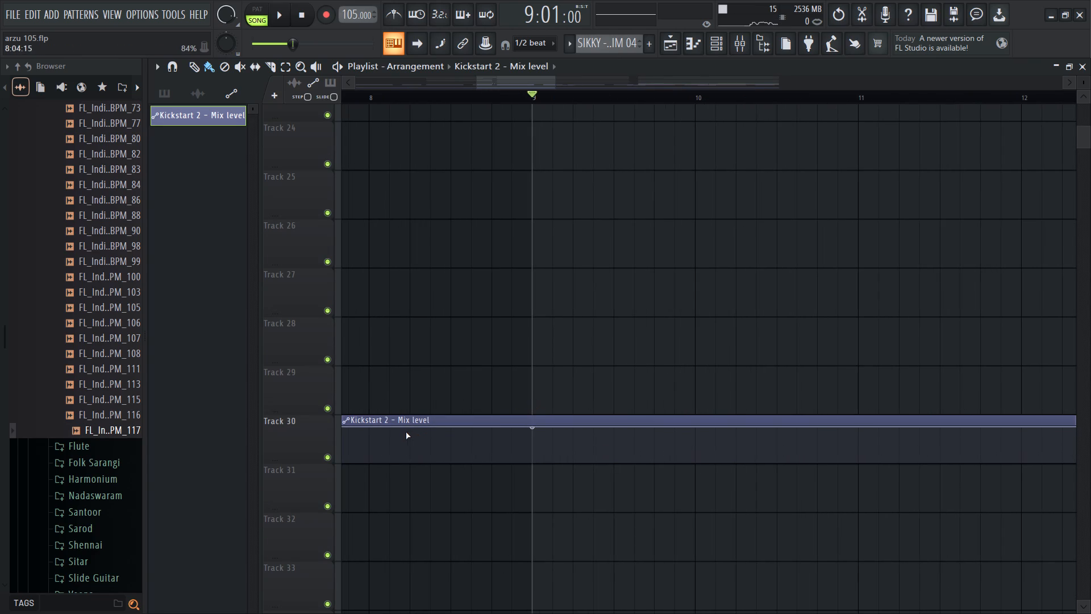
Switch to the browser, play a few seconds of the Aarzu - Instrumental reference, pause it, and return to FL Studio.
click(237, 594)
click(311, 289)
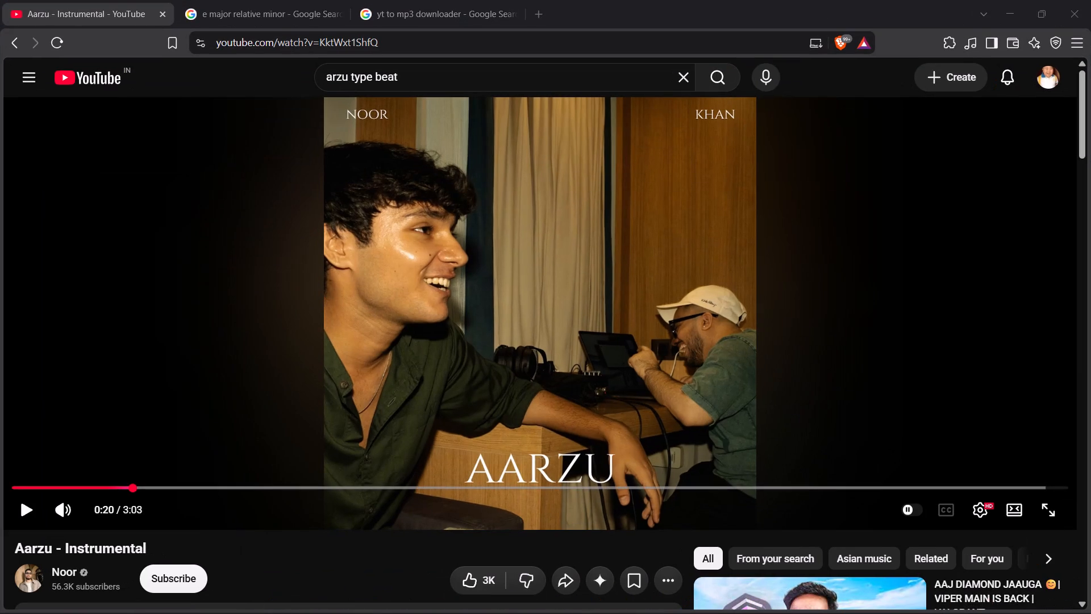
click(306, 316)
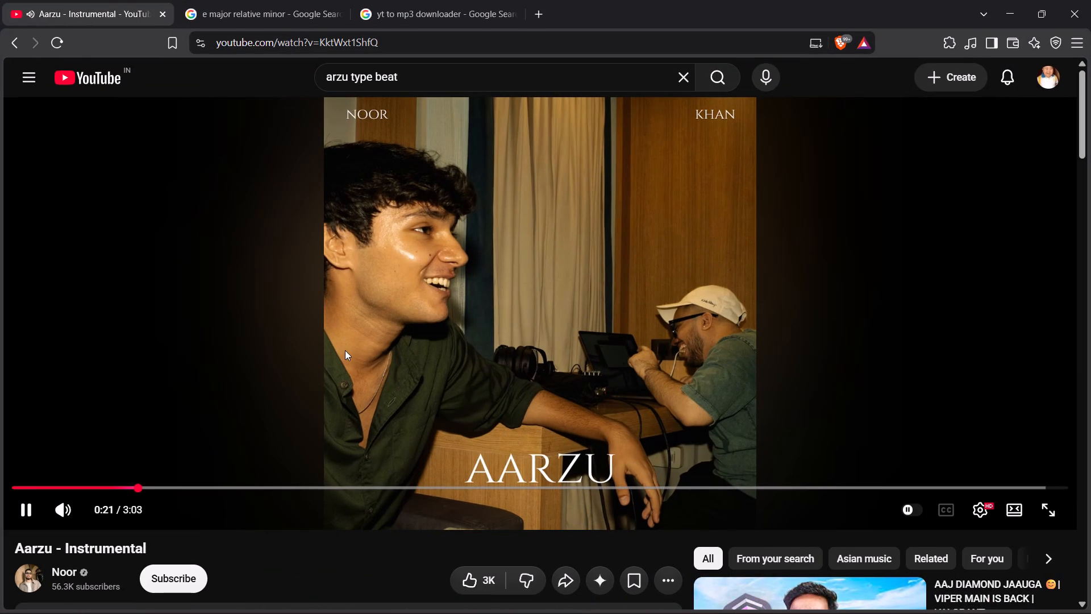
click(541, 349)
click(993, 0)
click(998, 0)
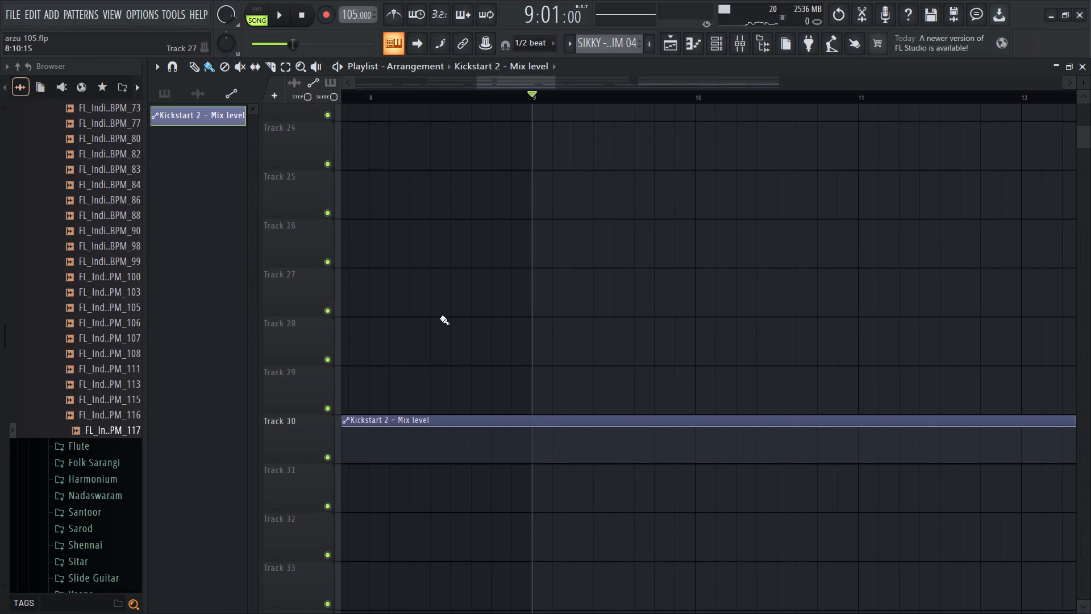
Move the bar 9 control point of the Kickstart 2 mix automation to the start of bar 5 at 100%.
ctrl+scroll(488, 421, down, 14)
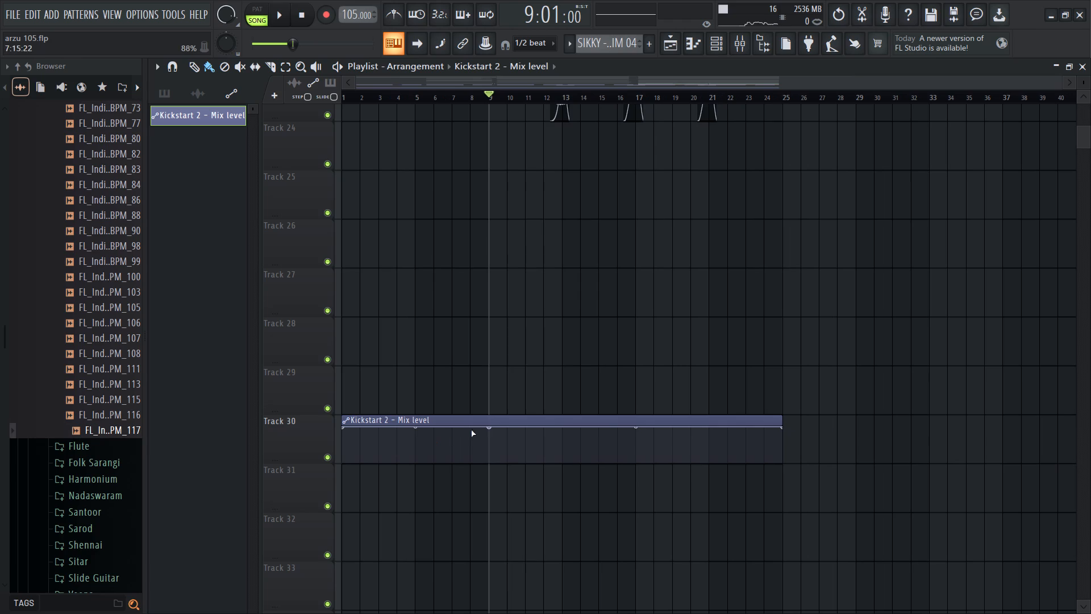
drag(485, 424, 479, 424)
drag(486, 427, 413, 418)
drag(413, 418, 413, 417)
Add a 0% point at bar 5 and lower the clip's first point to 0%, making the Kickstart 2 mix jump to 100% at bar 5.
ctrl+scroll(374, 437, up, 6)
right_click(403, 429)
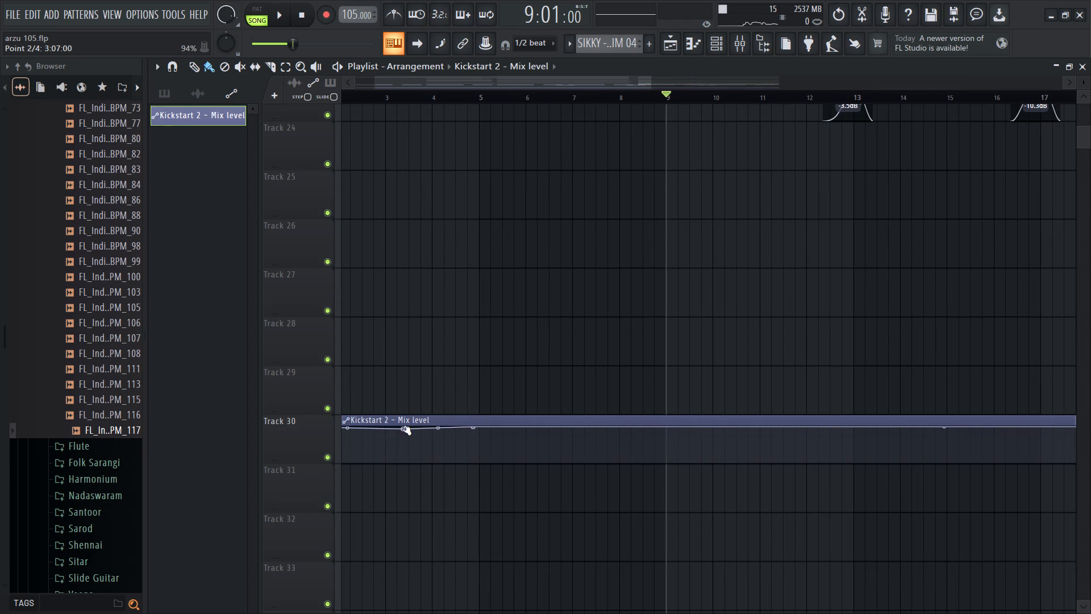
drag(403, 429, 472, 515)
ctrl+scroll(468, 491, up, 12)
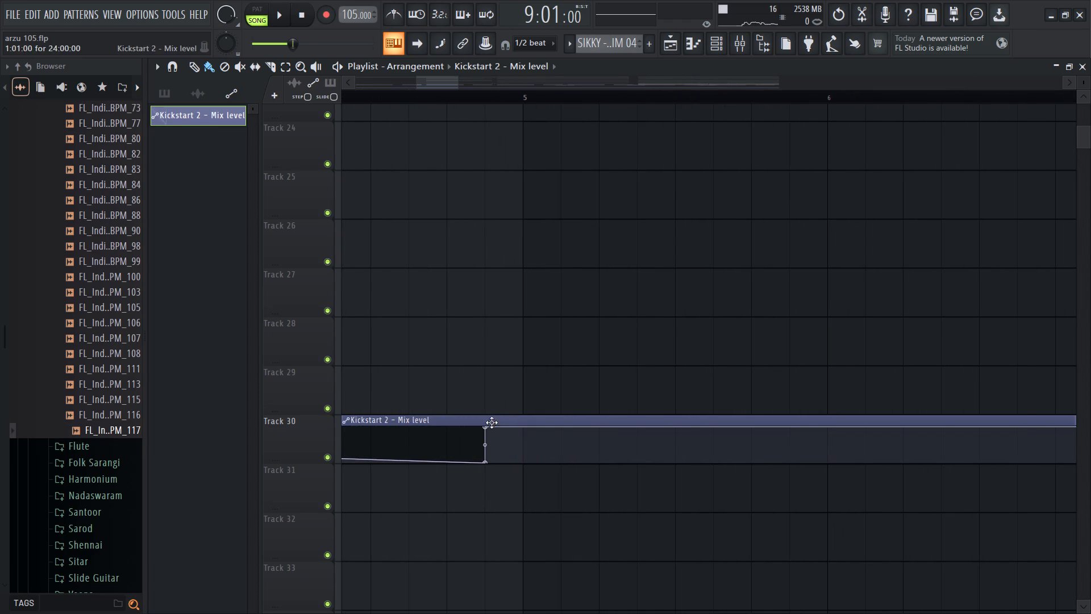
drag(484, 430, 527, 412)
drag(482, 462, 485, 463)
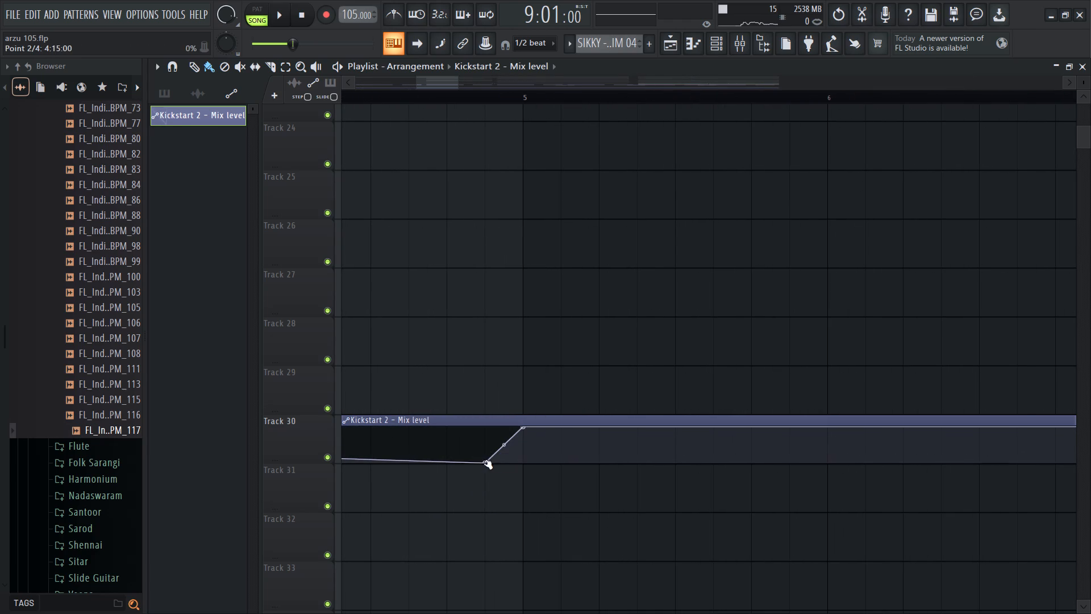
drag(485, 463, 519, 471)
ctrl+scroll(519, 471, down, 20)
ctrl+scroll(519, 471, down, 2)
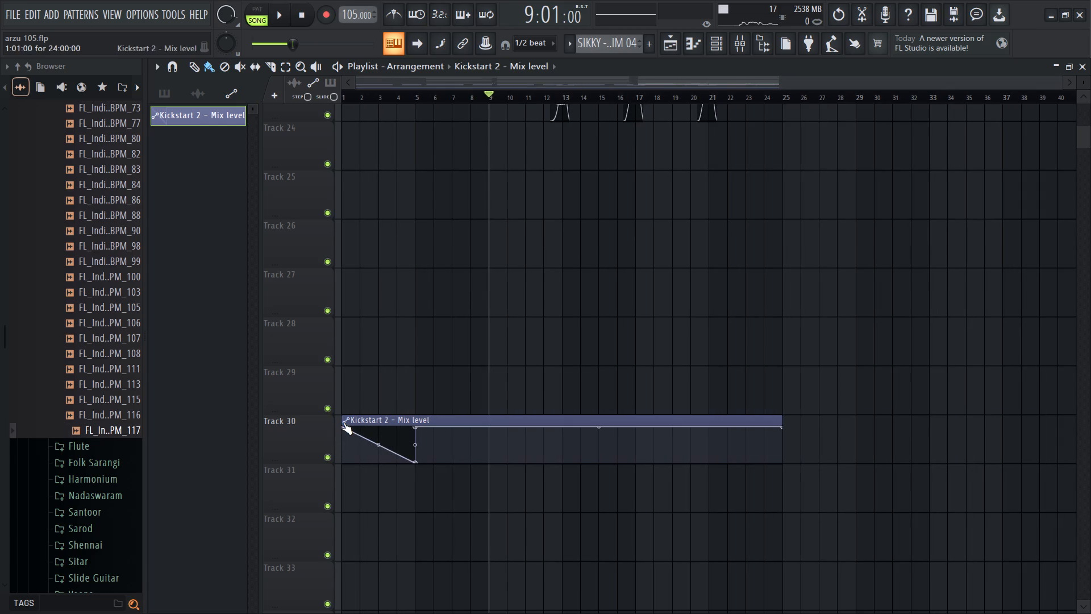
drag(342, 430, 339, 510)
Play the arrangement from bar 4 across the automation change at bar 5 while viewing the esraj clips.
key(space)
click(405, 99)
ctrl+scroll(391, 243, up, 8)
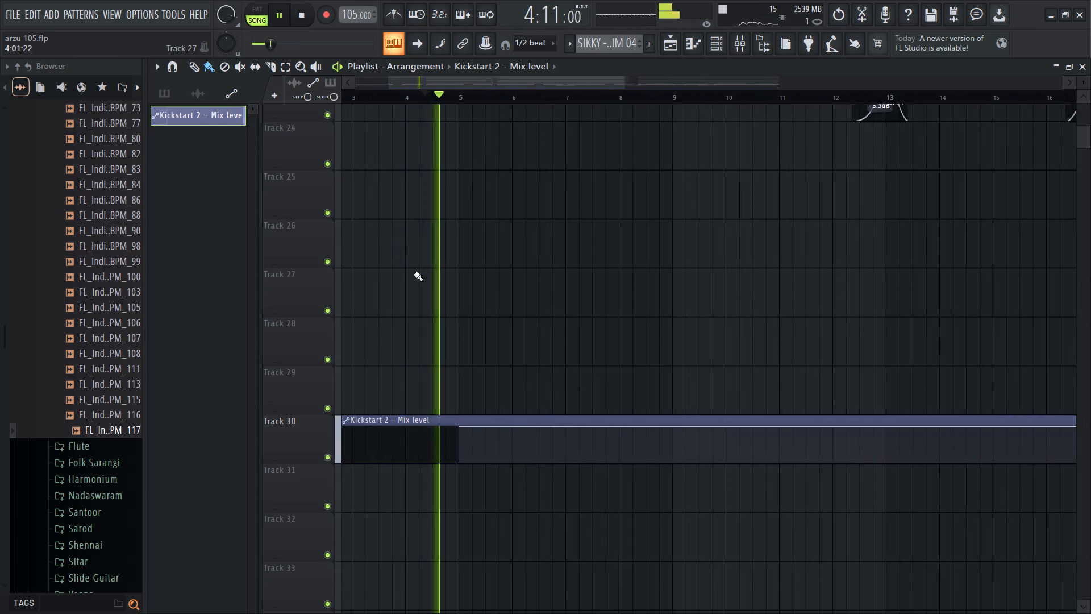
ctrl+scroll(414, 273, up, 6)
scroll(461, 269, up, 8)
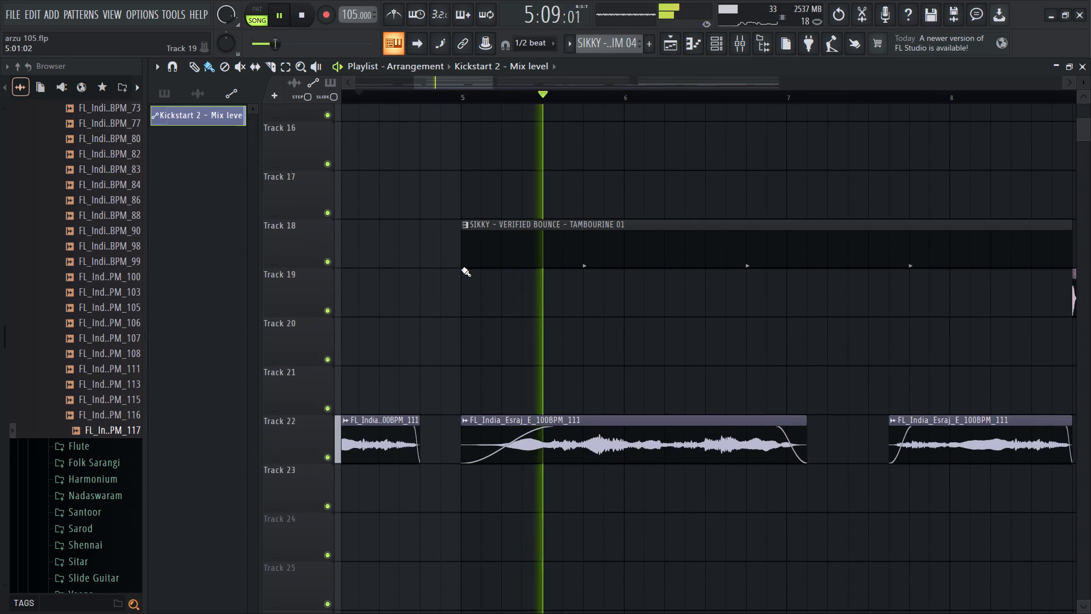
ctrl+scroll(461, 269, down, 14)
scroll(481, 323, down, 3)
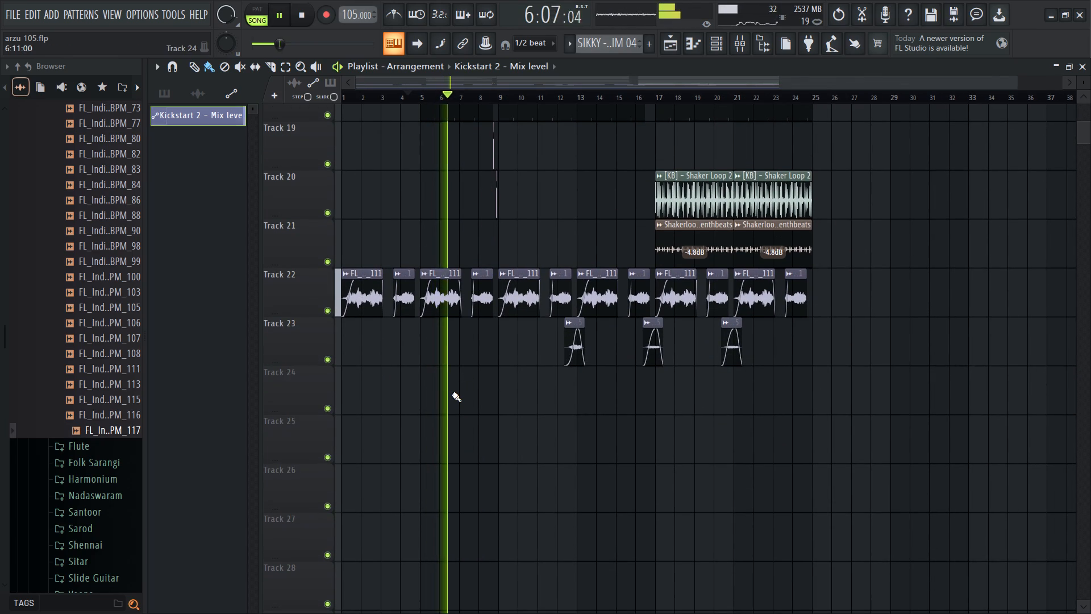
ctrl+scroll(457, 352, up, 1)
Move Kickstart 2 up the esraj mixer track's effect chain until it sits directly below ShaperBox 3.
click(734, 40)
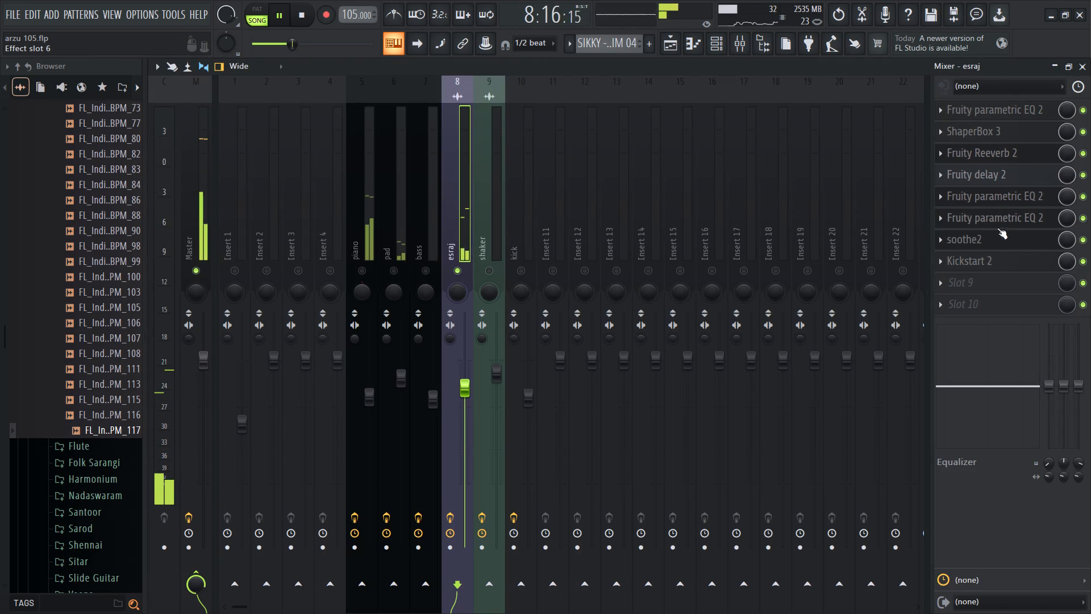
click(943, 259)
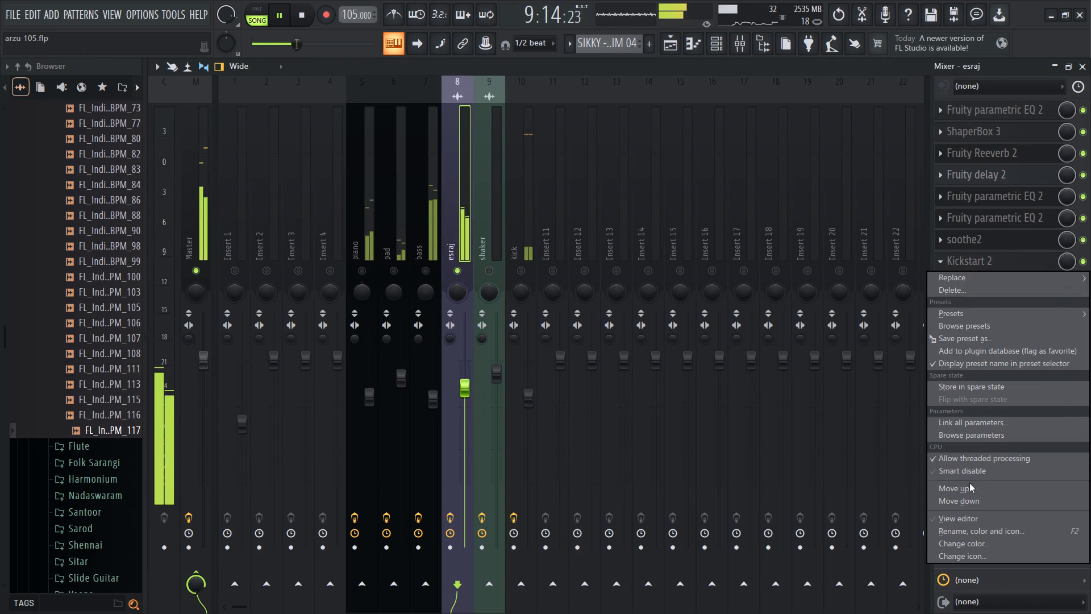
click(969, 483)
click(939, 243)
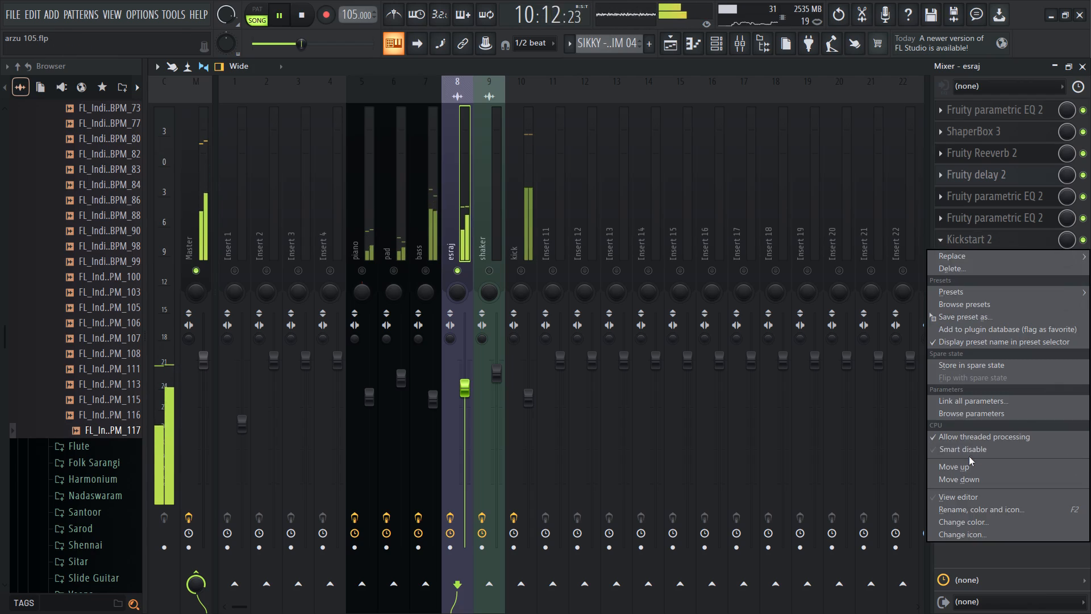
click(967, 472)
click(941, 220)
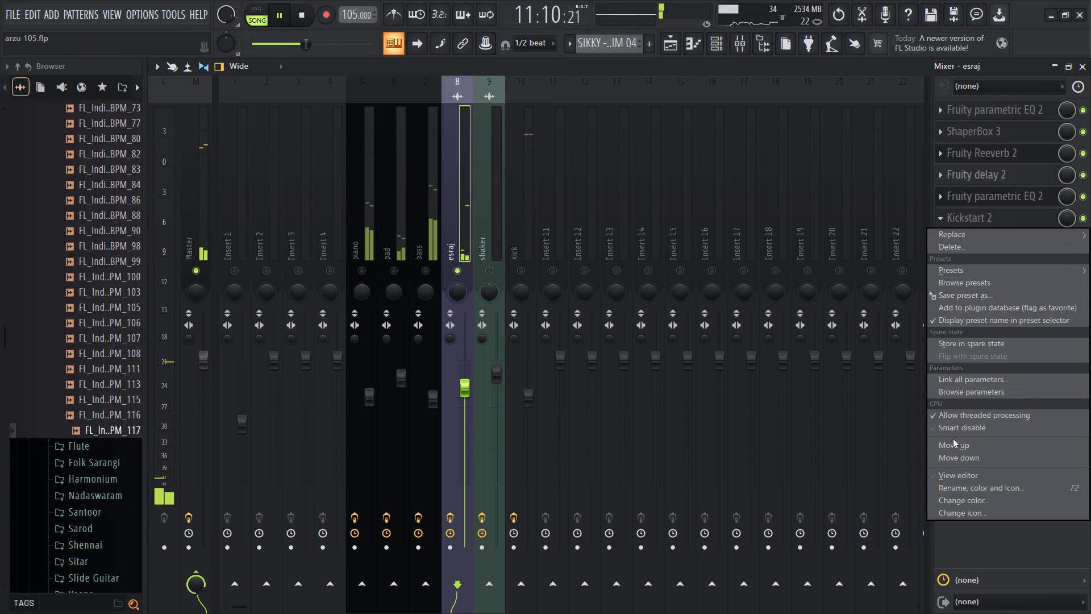
click(953, 439)
click(940, 198)
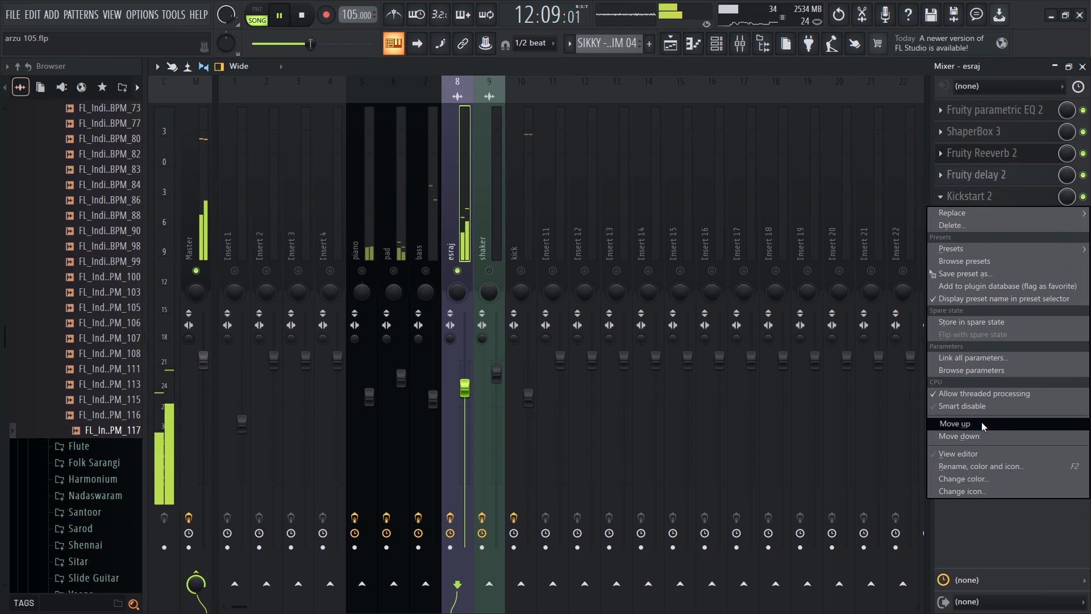
click(981, 422)
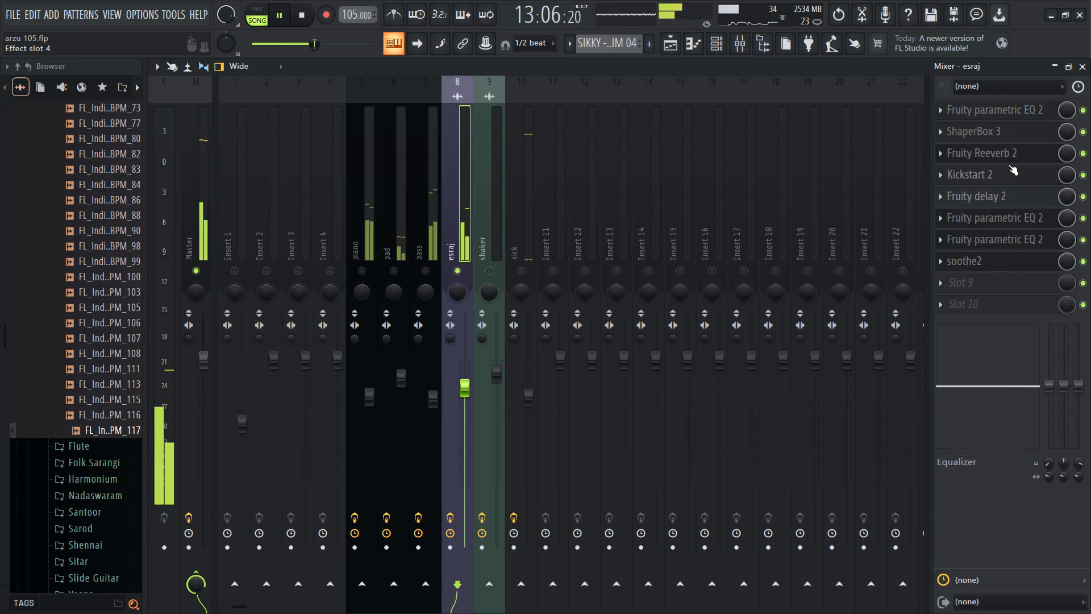
click(939, 173)
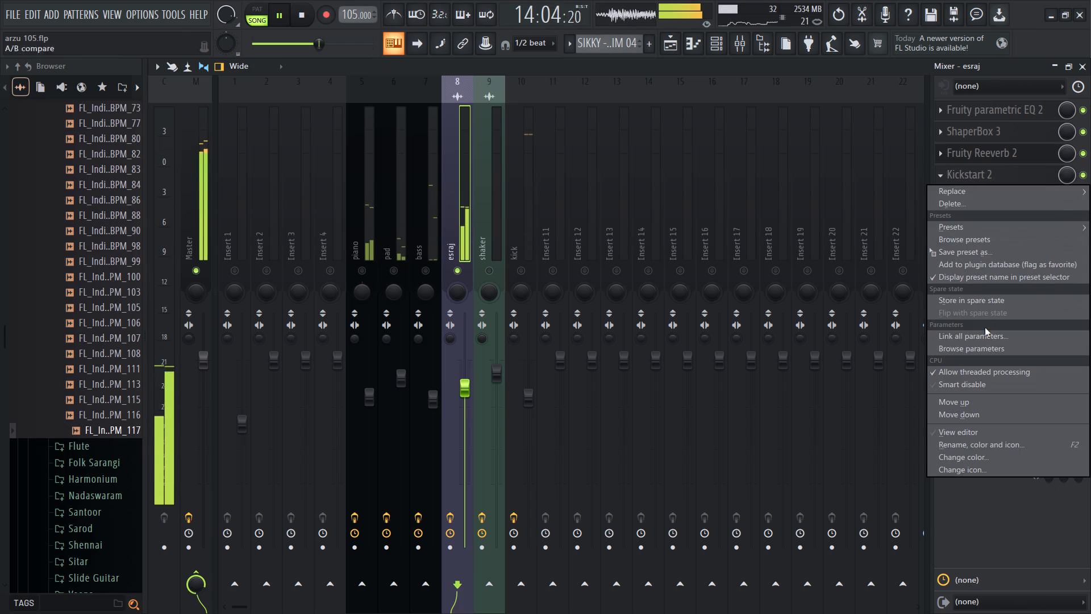
click(969, 402)
Raise the Pan shaper's mix to 100% in ShaperBox 3 on the esraj track and close the plugin.
click(1006, 153)
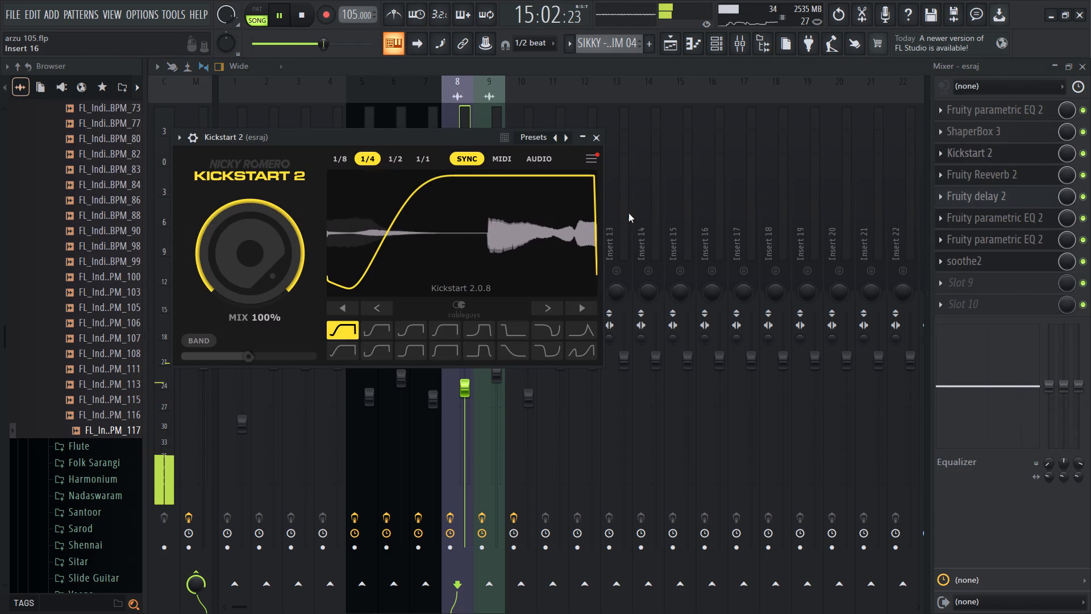
click(997, 136)
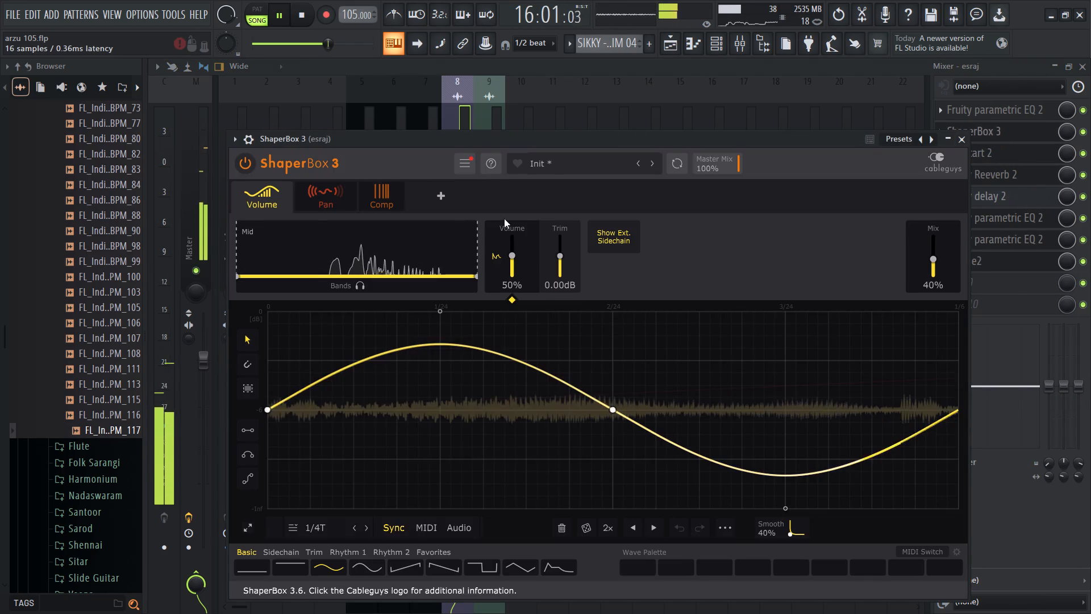
click(312, 193)
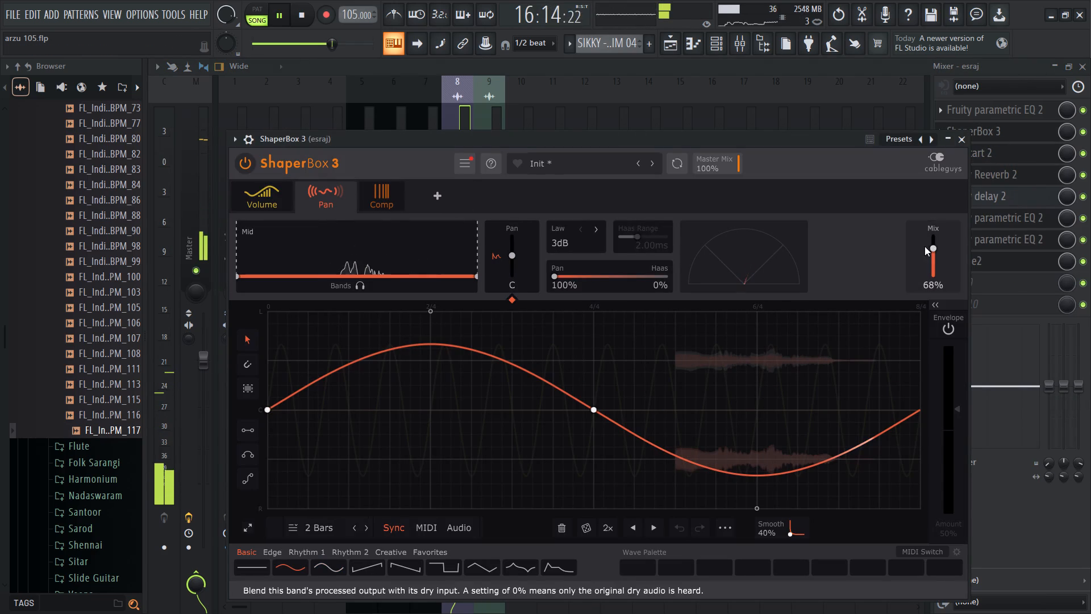
drag(932, 244, 937, 232)
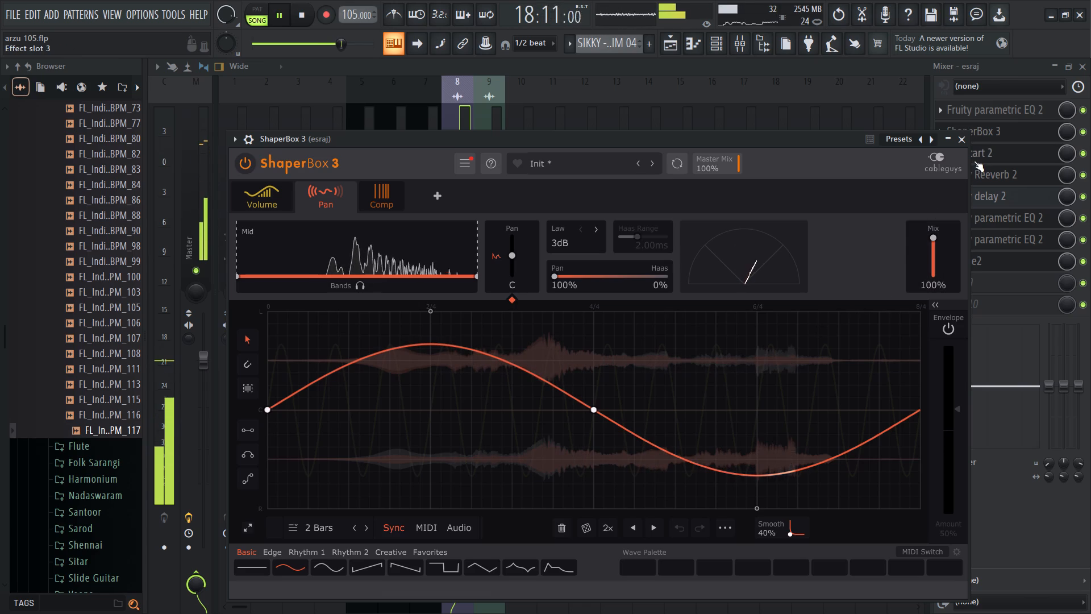
click(972, 141)
click(644, 44)
click(678, 60)
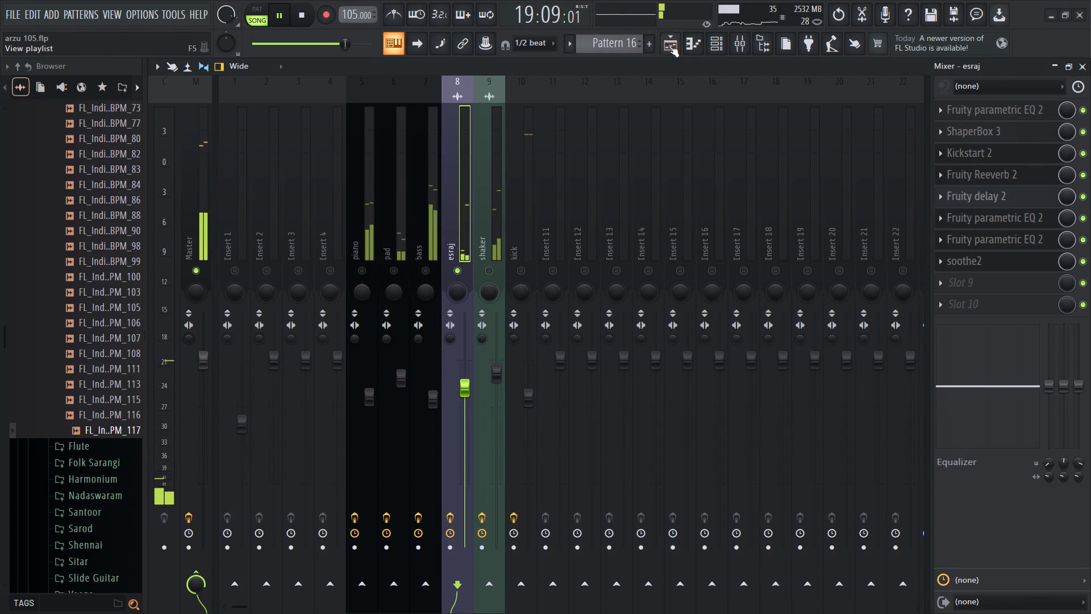
Stop playback and unsolo the esraj mixer track so all mixer tracks are active.
click(668, 42)
key(space)
click(738, 48)
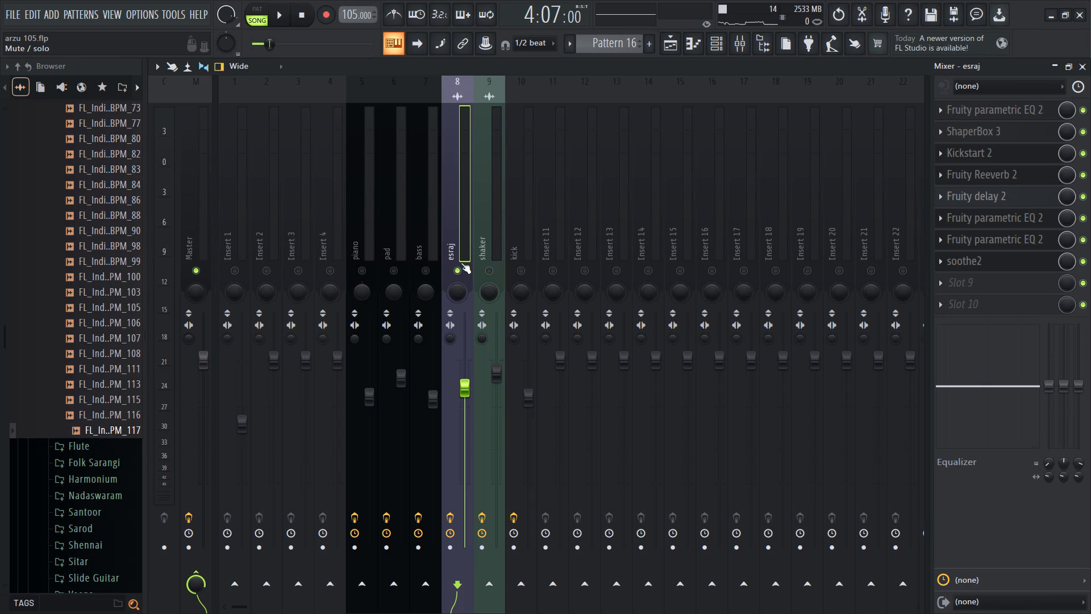
right_click(461, 263)
Play the full arrangement from bar 4 and look over the drum, bass, shaker and esraj tracks in the playlist.
key(space)
click(668, 44)
scroll(498, 367, up, 7)
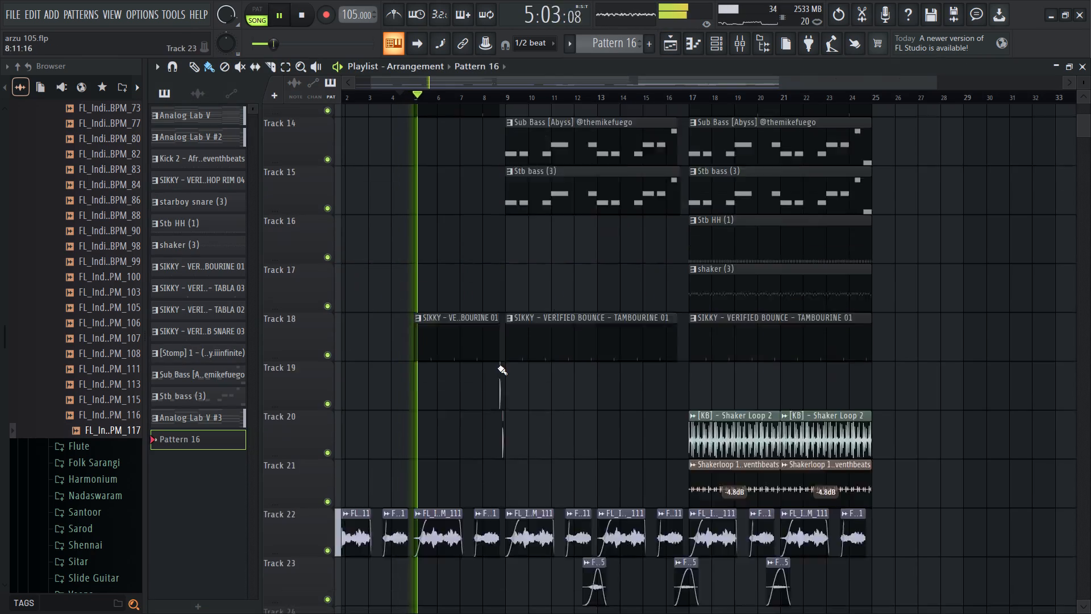
scroll(453, 370, down, 5)
scroll(401, 422, up, 7)
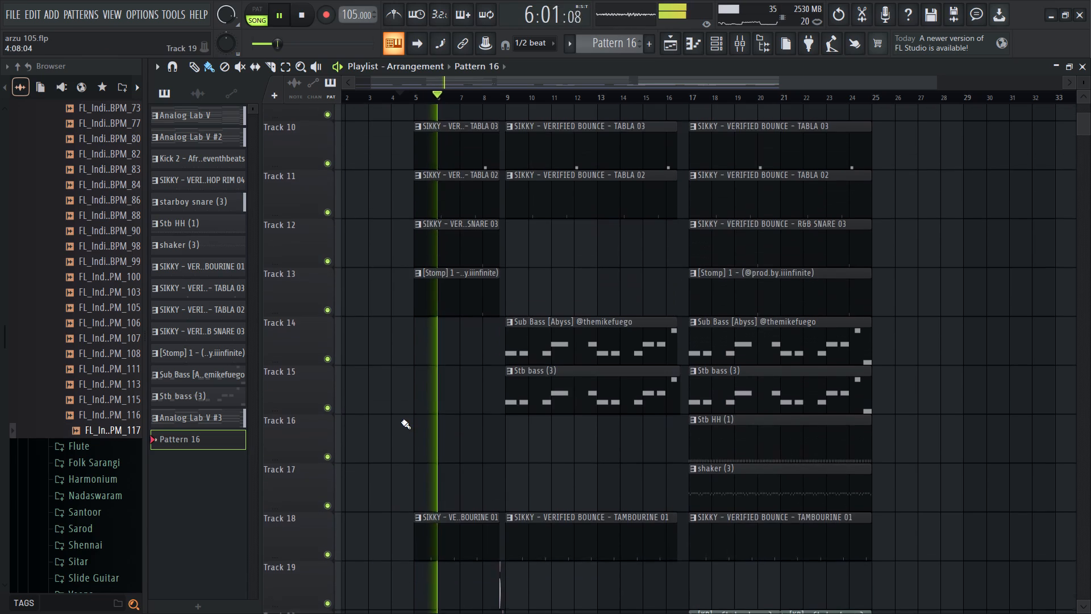
scroll(401, 421, up, 6)
scroll(401, 421, down, 9)
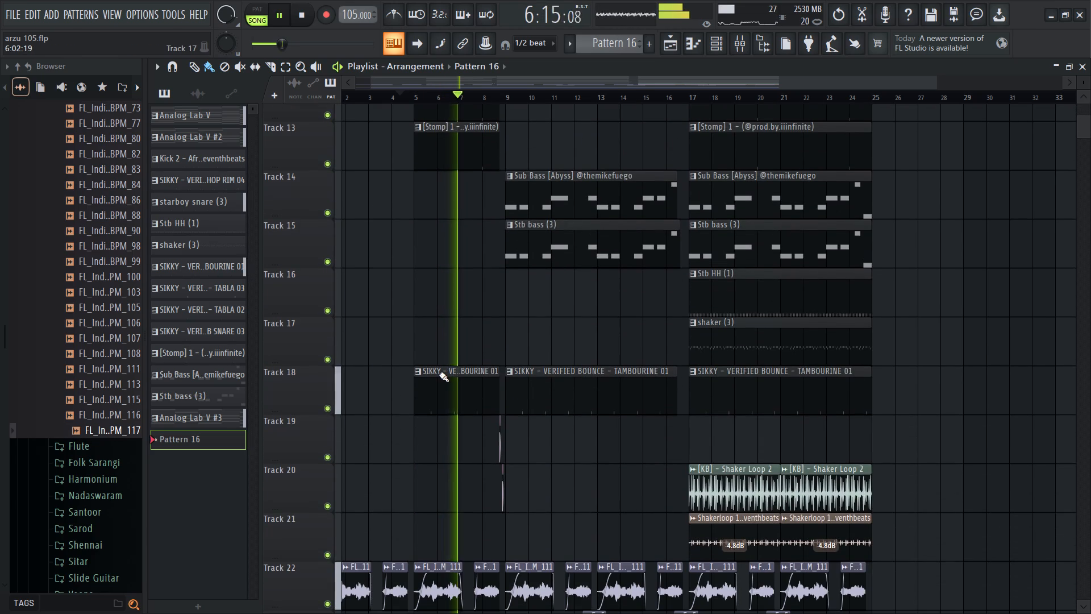
scroll(455, 346, down, 5)
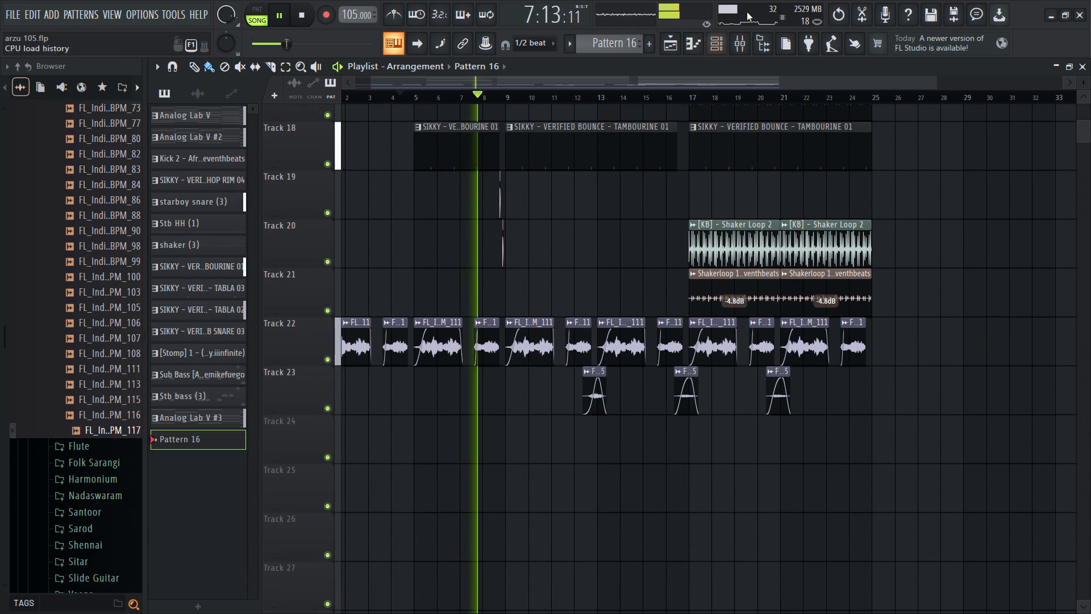
Fine-tune the esraj mixer track's volume fader while the full mix plays.
click(743, 46)
right_drag(459, 383, 461, 404)
click(465, 373)
click(463, 383)
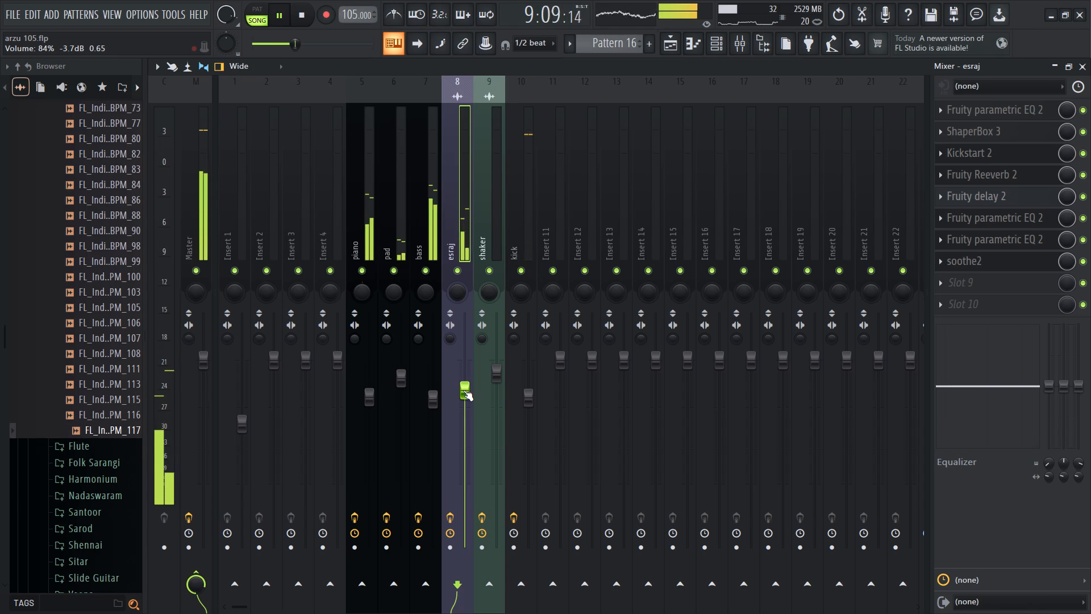
click(463, 390)
Examine the esraj clips and the Kickstart 2 mix level automation in the playlist while the arrangement plays.
click(671, 51)
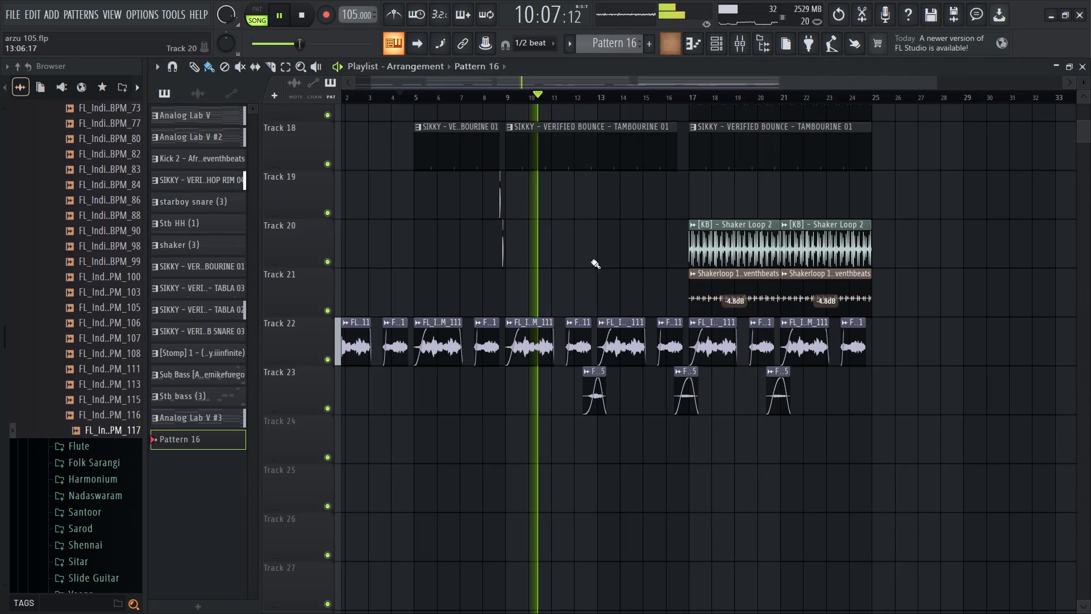
ctrl+scroll(509, 359, up, 14)
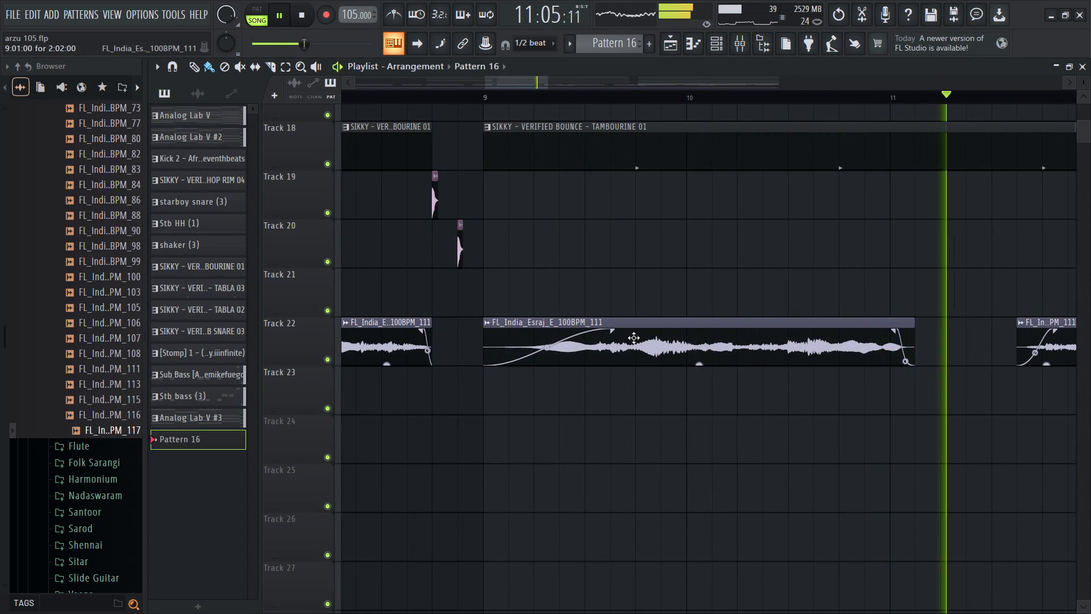
scroll(634, 338, down, 4)
ctrl+scroll(634, 338, down, 4)
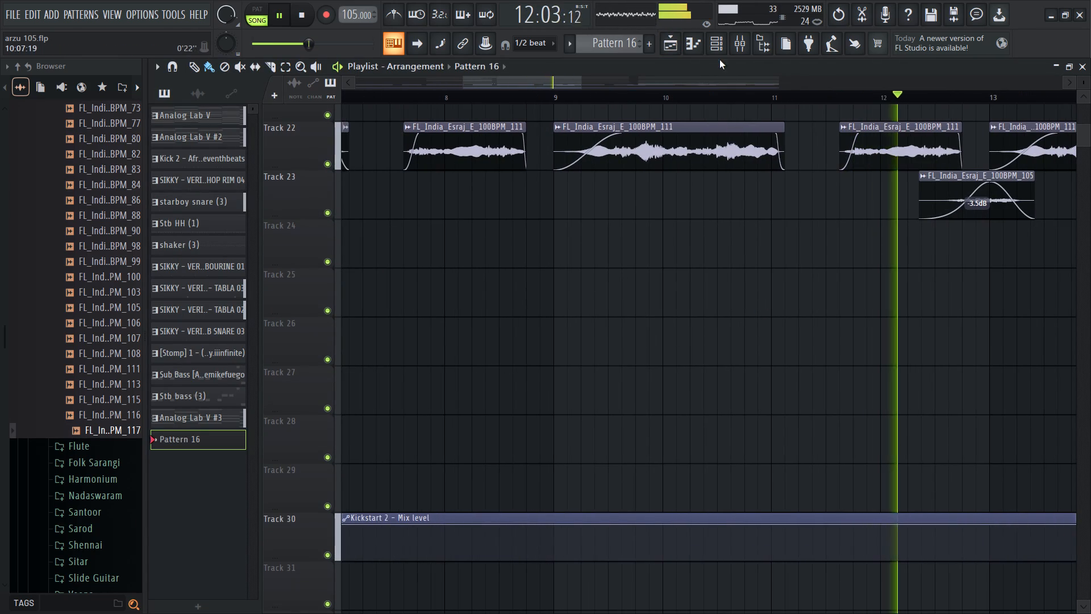
scroll(705, 294, down, 8)
ctrl+scroll(705, 295, down, 6)
ctrl+scroll(543, 405, up, 7)
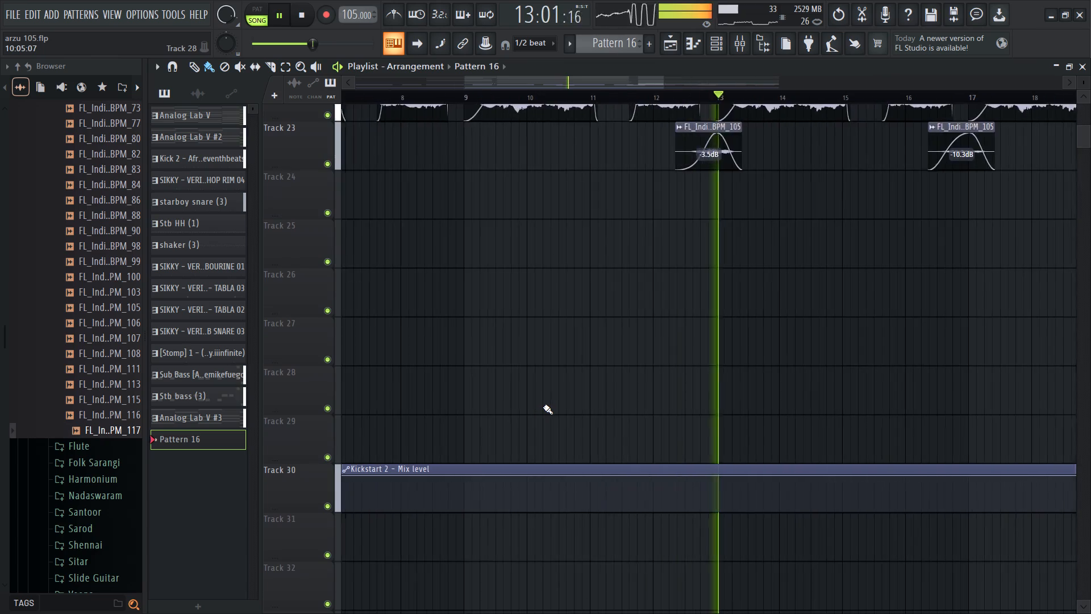
ctrl+scroll(543, 406, down, 8)
Open the Volume shaper in the esraj's ShaperBox 3, raise its mix to 100%, and restart playback.
click(736, 37)
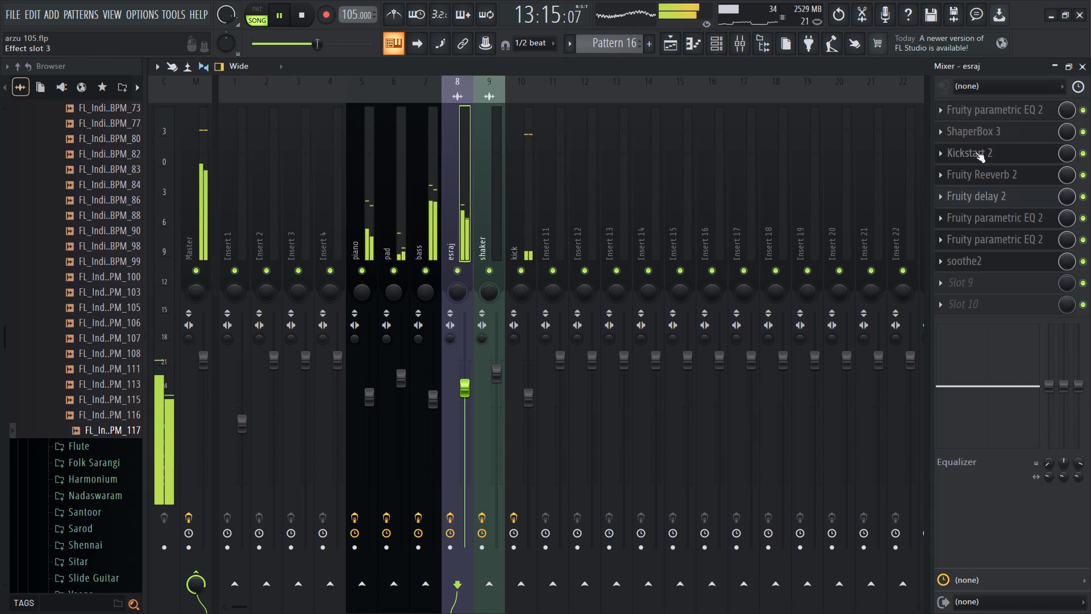
click(989, 132)
click(270, 208)
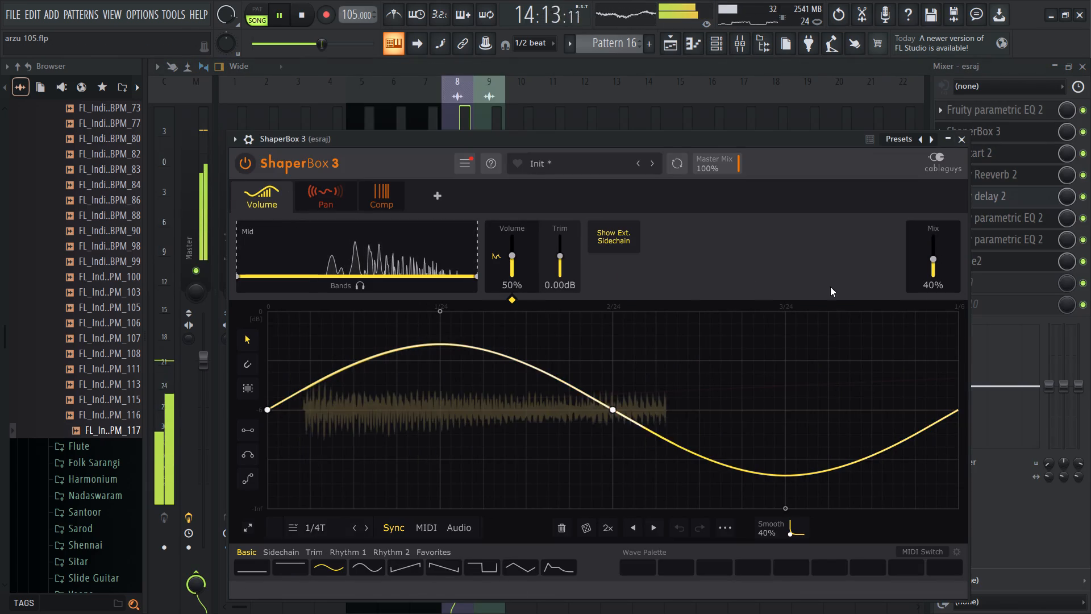
key(space)
drag(946, 257, 946, 291)
drag(929, 270, 932, 258)
key(space)
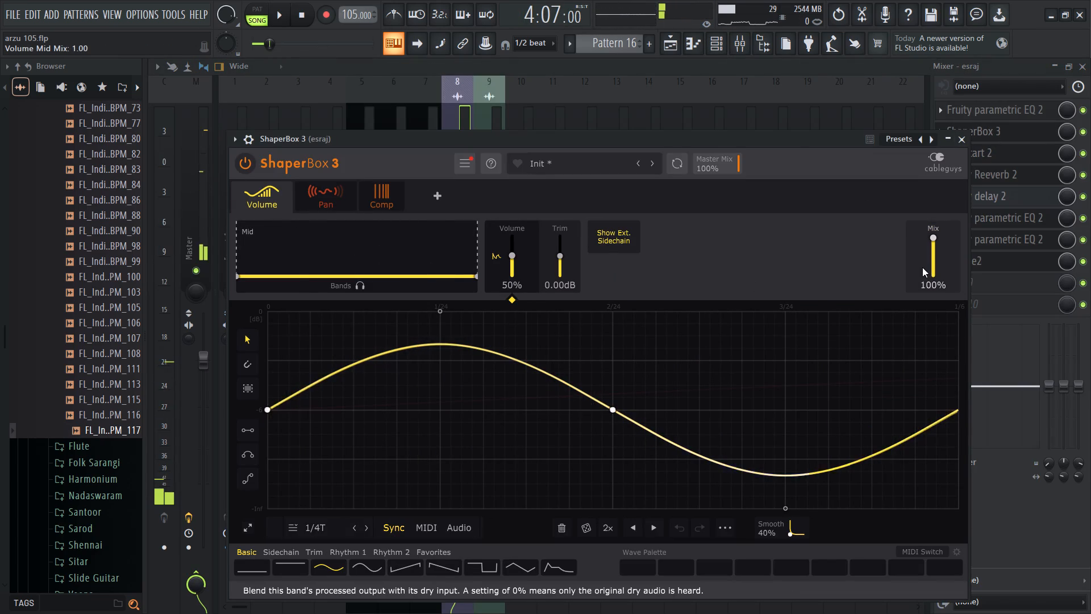
drag(794, 142, 769, 144)
key(space)
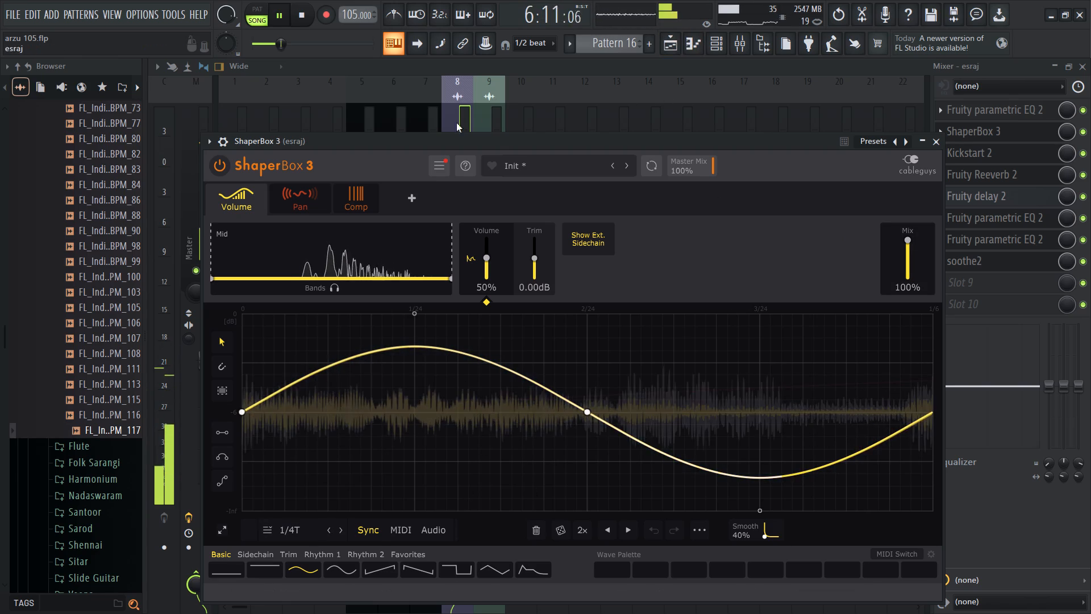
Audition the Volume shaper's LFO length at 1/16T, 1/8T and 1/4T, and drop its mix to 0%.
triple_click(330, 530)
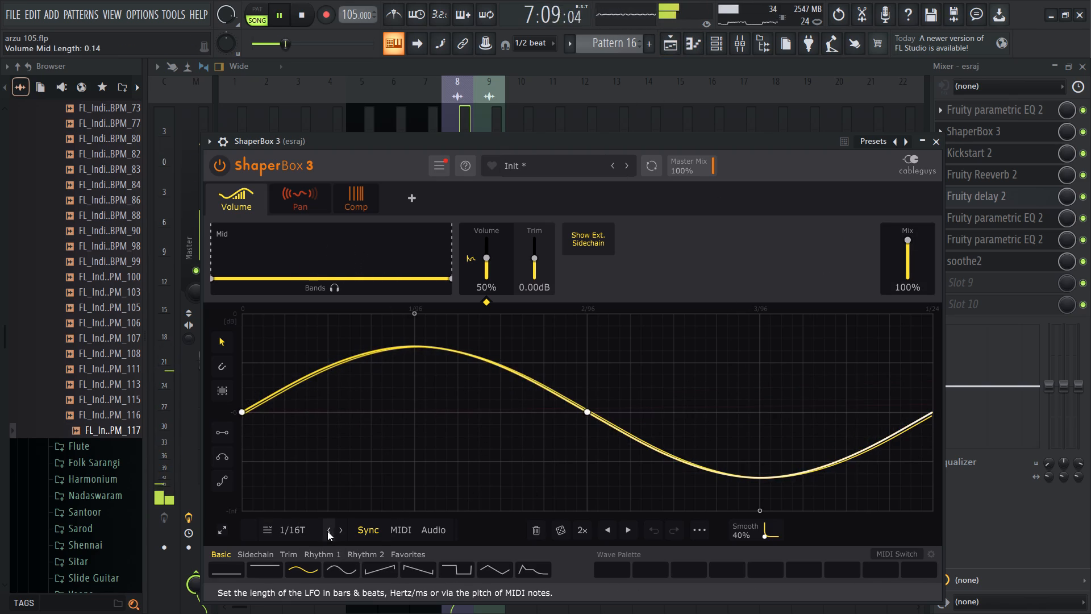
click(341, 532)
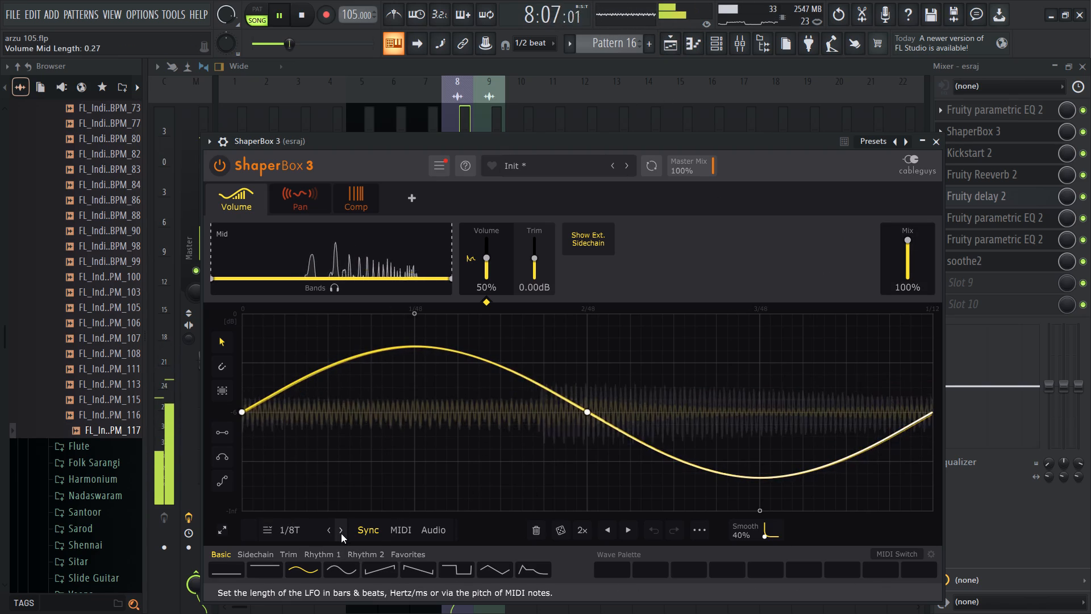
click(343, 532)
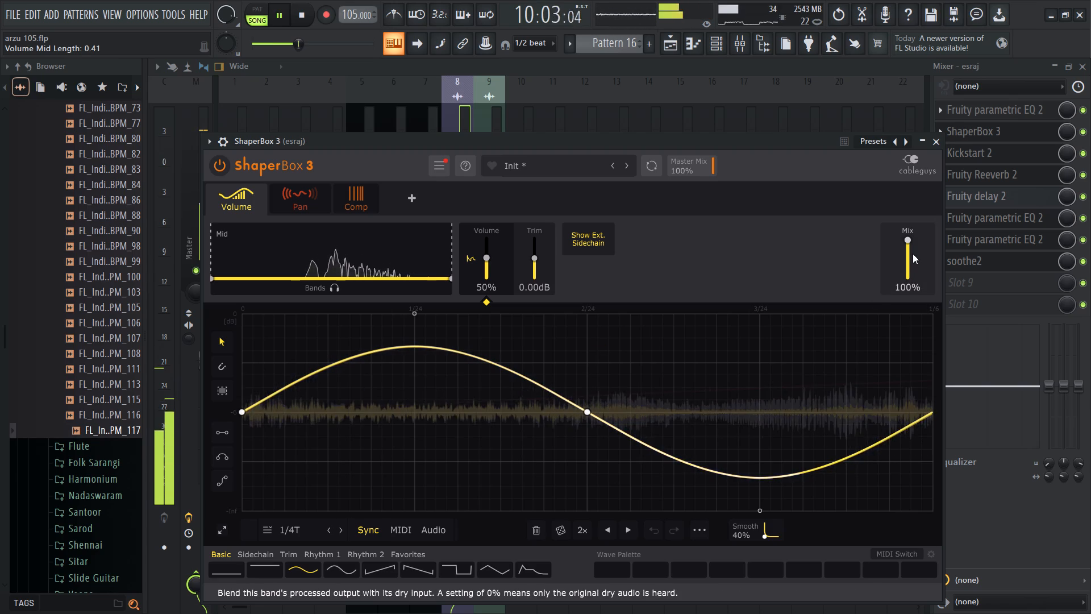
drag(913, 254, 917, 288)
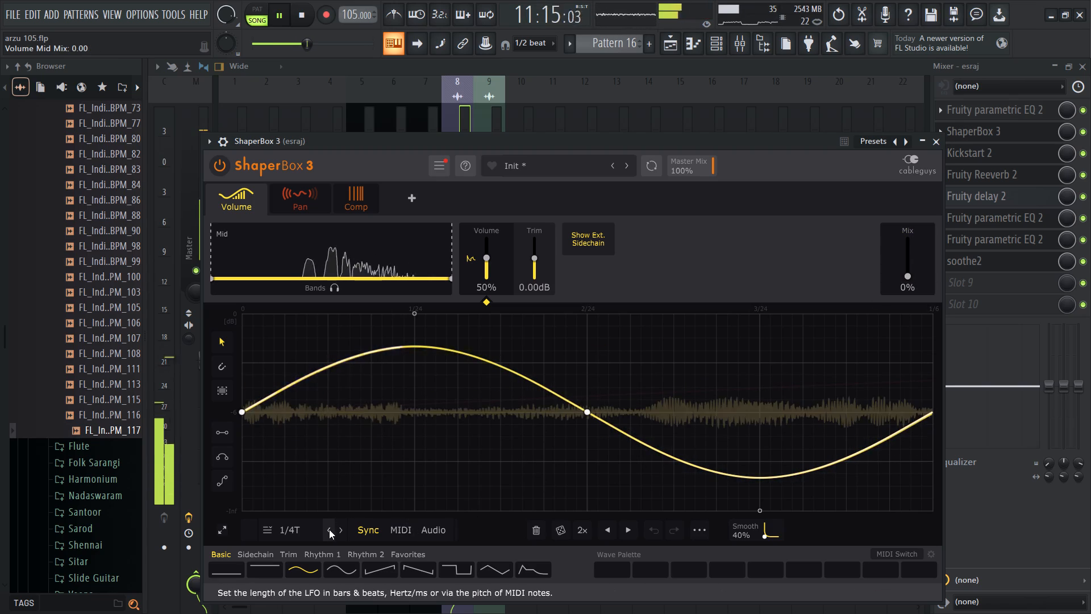
Set the Volume shaper's LFO length to 1/2T and its mix to about 49%, and close ShaperBox 3.
click(344, 532)
drag(903, 266, 914, 238)
drag(903, 266, 911, 251)
drag(904, 265, 909, 258)
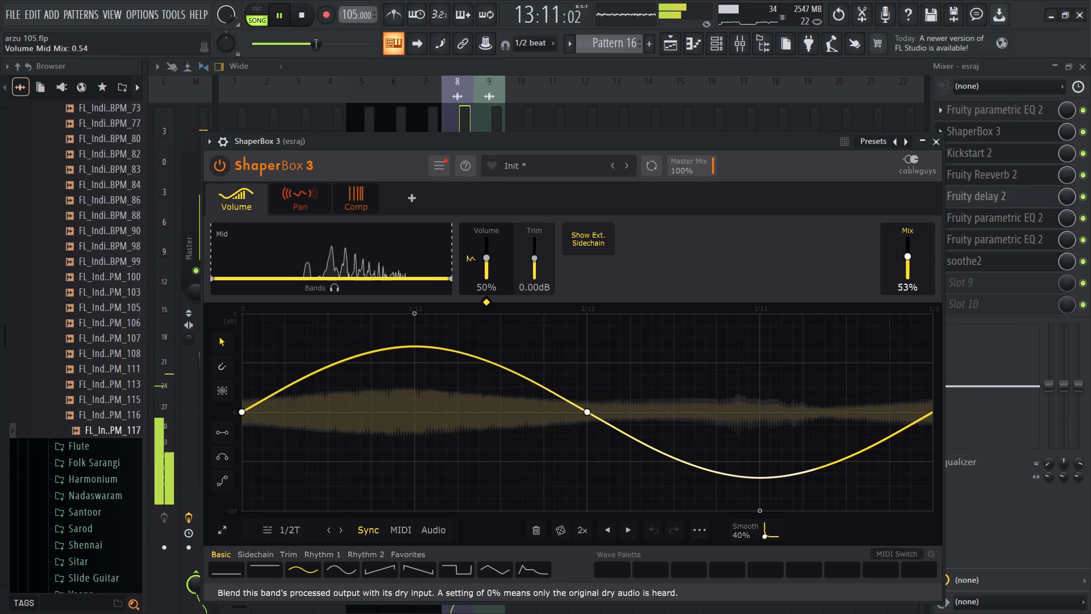
drag(909, 258, 913, 250)
click(904, 265)
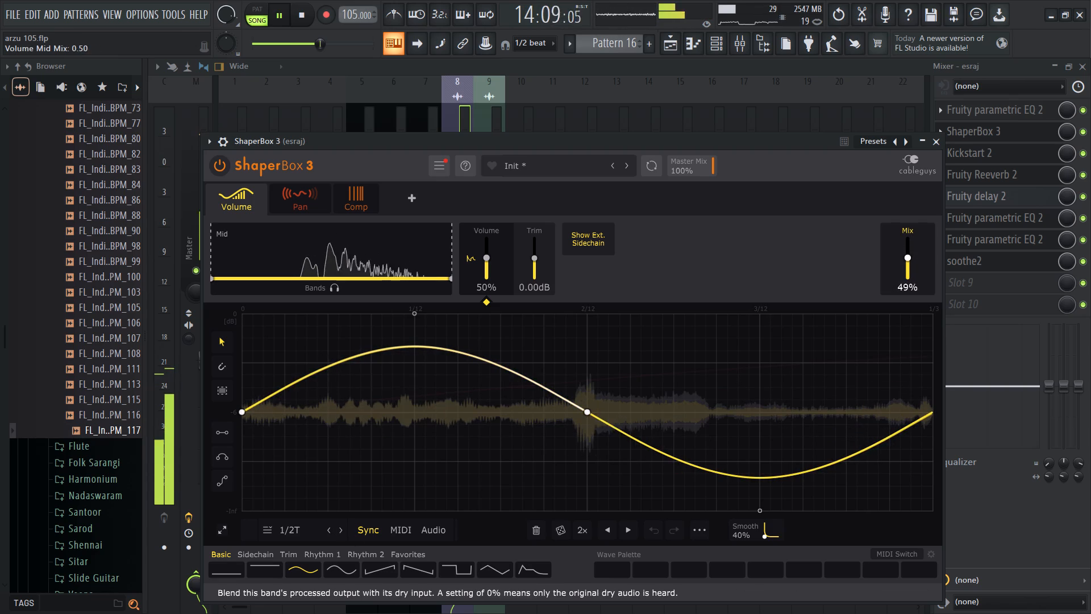
click(934, 135)
Return to the playlist and play the arrangement from bar 1.
click(675, 50)
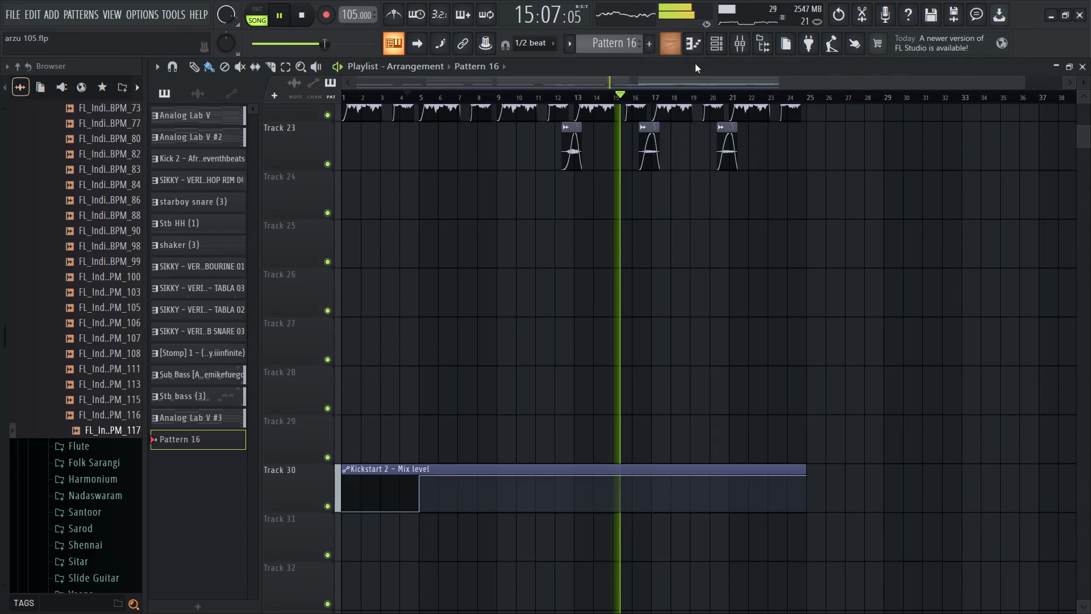
key(space)
drag(356, 97, 251, 119)
key(space)
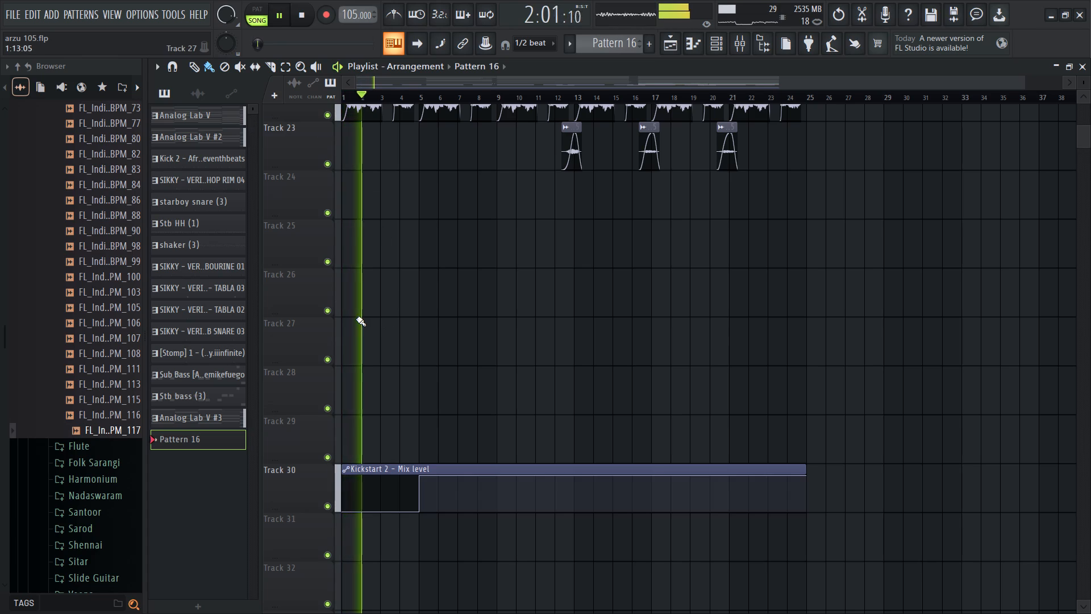
Open the mixer's esraj channel and inspect the Fruity parametric EQ 2 in its effect slot 7.
ctrl+scroll(369, 168, up, 13)
scroll(420, 184, up, 6)
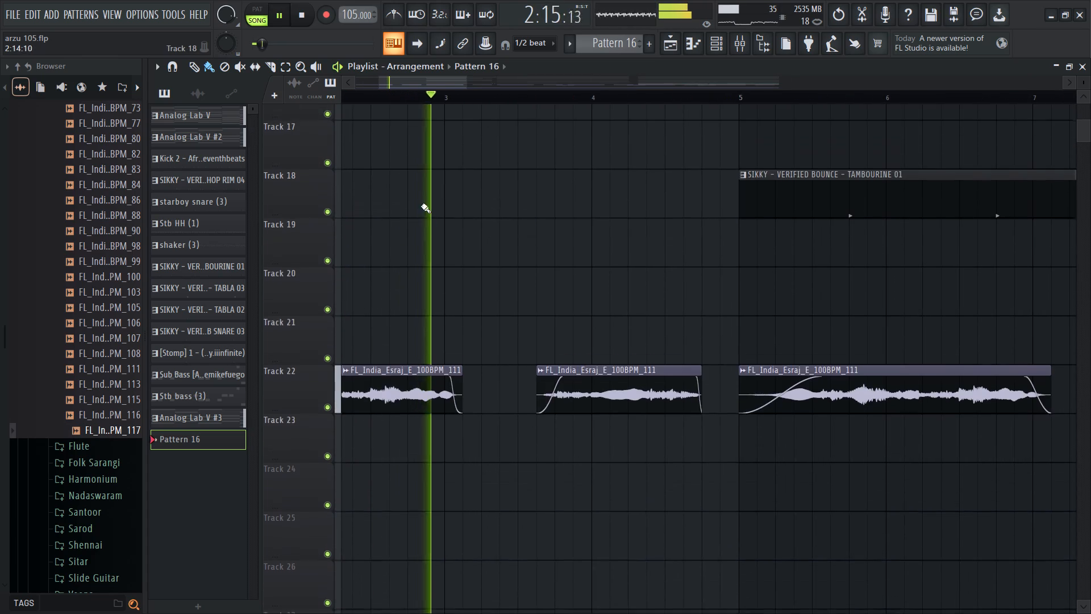
scroll(429, 245, up, 5)
click(750, 28)
click(730, 53)
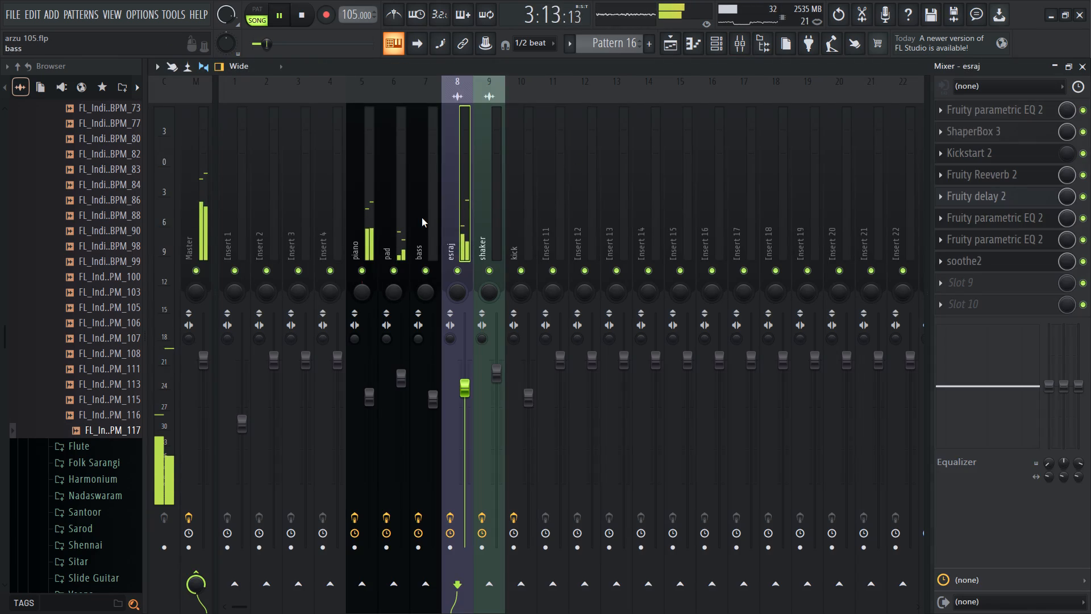
click(422, 218)
click(464, 205)
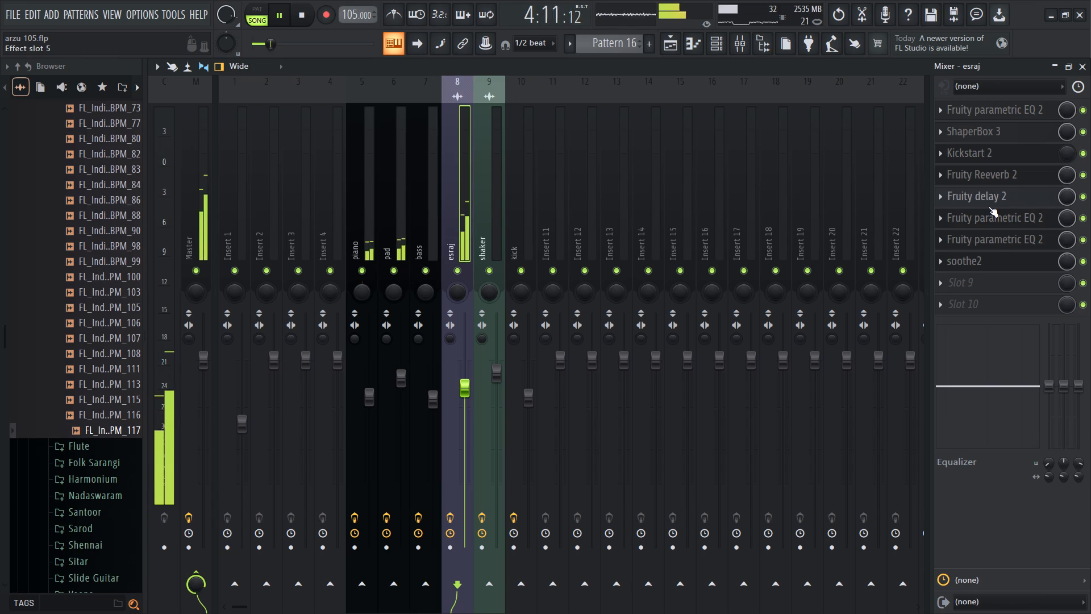
double_click(990, 247)
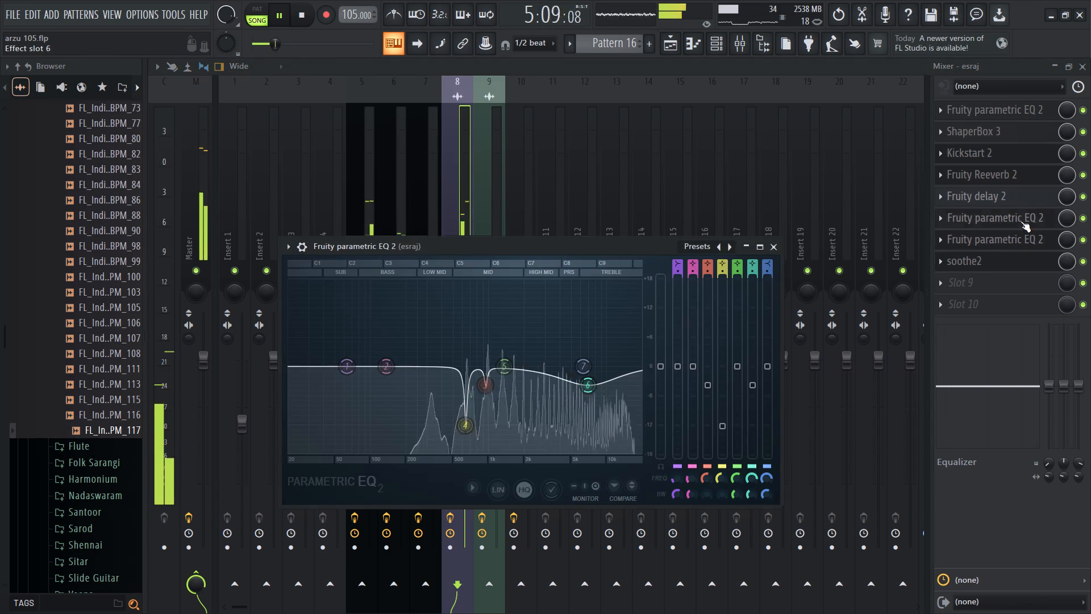
Sweep the band 7 low-pass cutoff in the esraj's slot 6 Fruity parametric EQ 2, leave it above about 11.5 kHz, and close the EQ.
double_click(1021, 221)
drag(599, 341, 519, 352)
drag(583, 342, 605, 342)
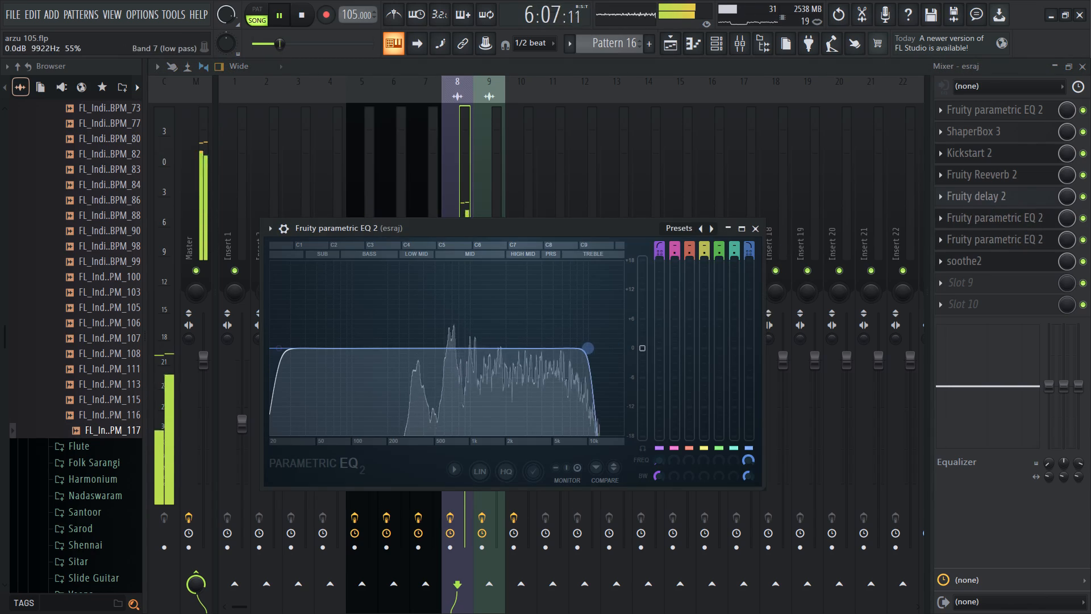
drag(605, 342, 609, 342)
drag(590, 348, 605, 348)
drag(596, 348, 606, 356)
drag(601, 349, 604, 351)
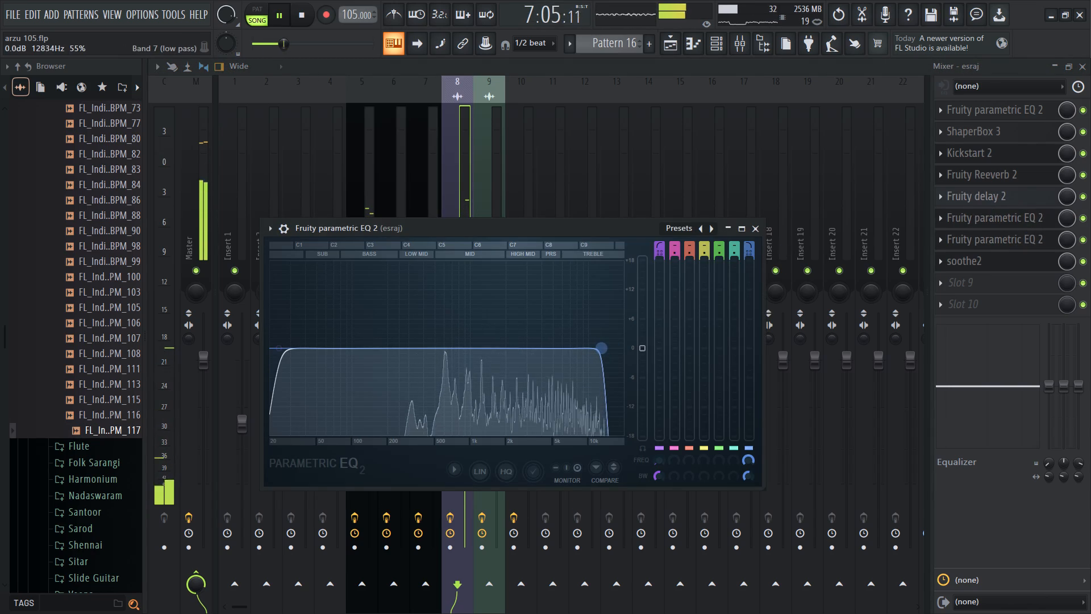
drag(604, 351, 594, 356)
click(601, 359)
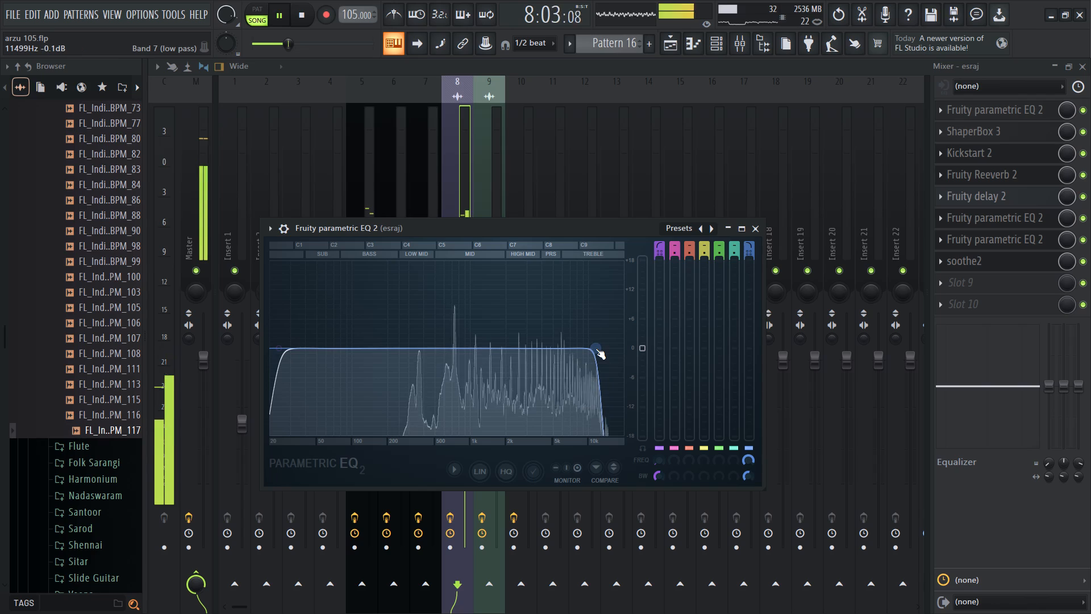
drag(596, 349, 606, 349)
click(753, 235)
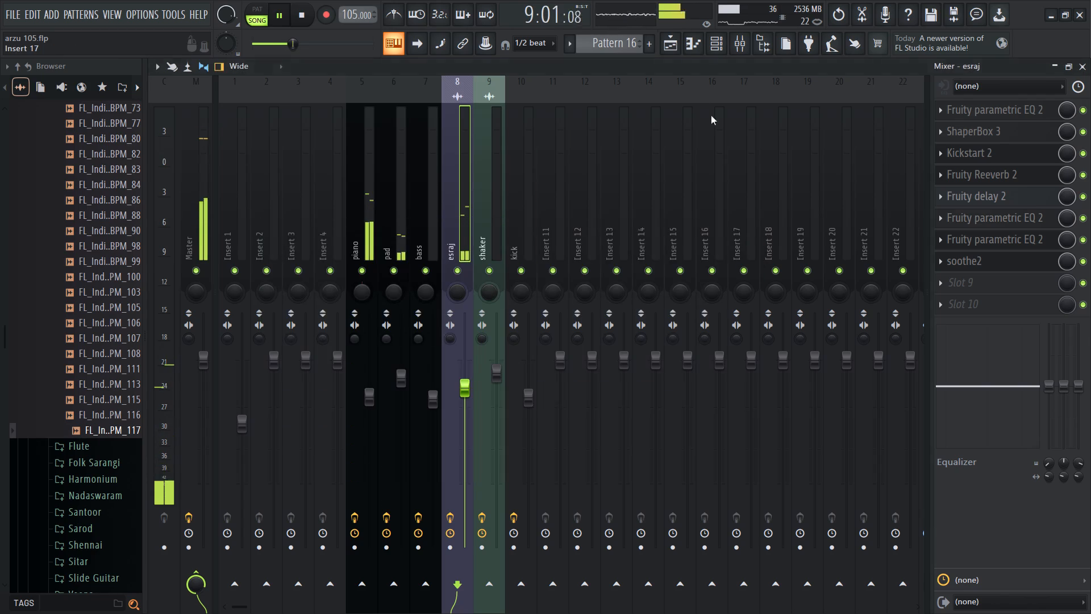
In the playlist, raise the gain of the Track 23 esraj clips near bar 17 to -5.7 dB and near bar 21 to -7.6 dB.
click(675, 40)
ctrl+scroll(658, 263, down, 13)
alt+scroll(653, 267, down, 12)
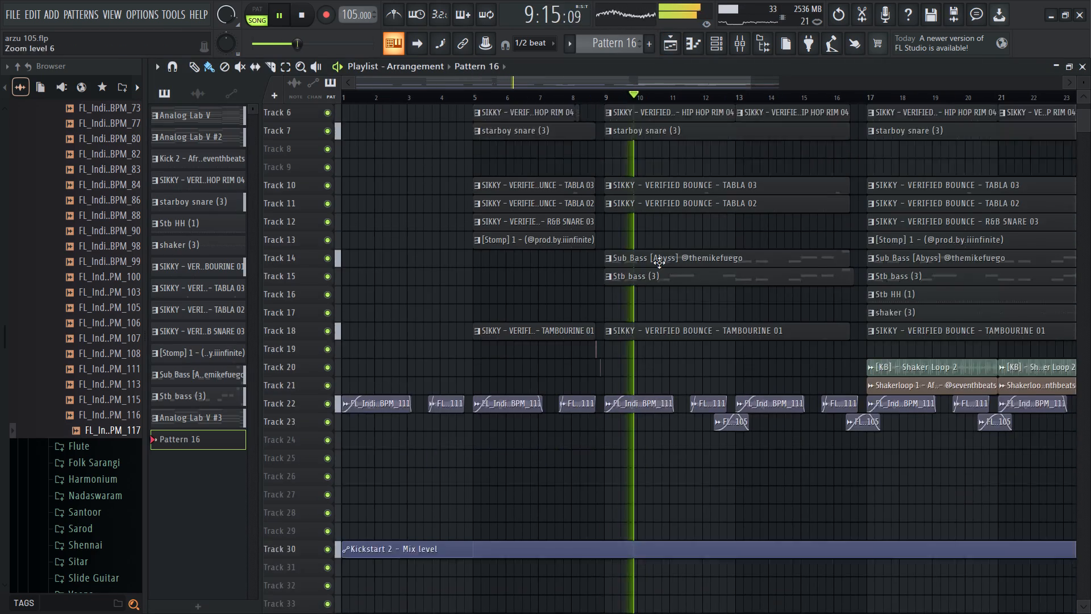
ctrl+scroll(640, 267, down, 6)
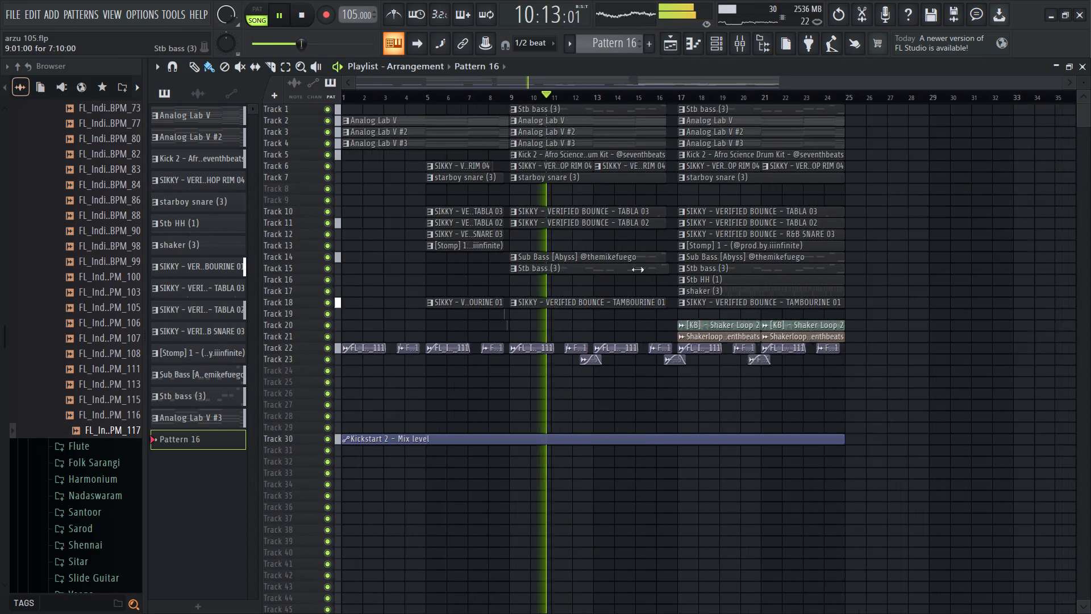
ctrl+scroll(636, 270, down, 5)
alt+scroll(606, 412, up, 7)
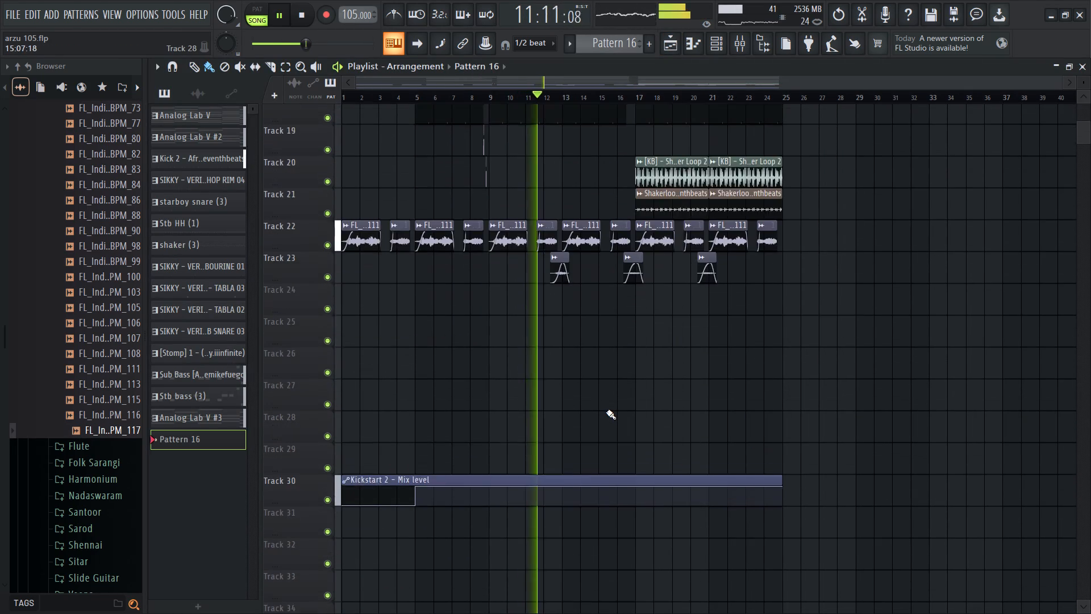
alt+scroll(606, 412, up, 5)
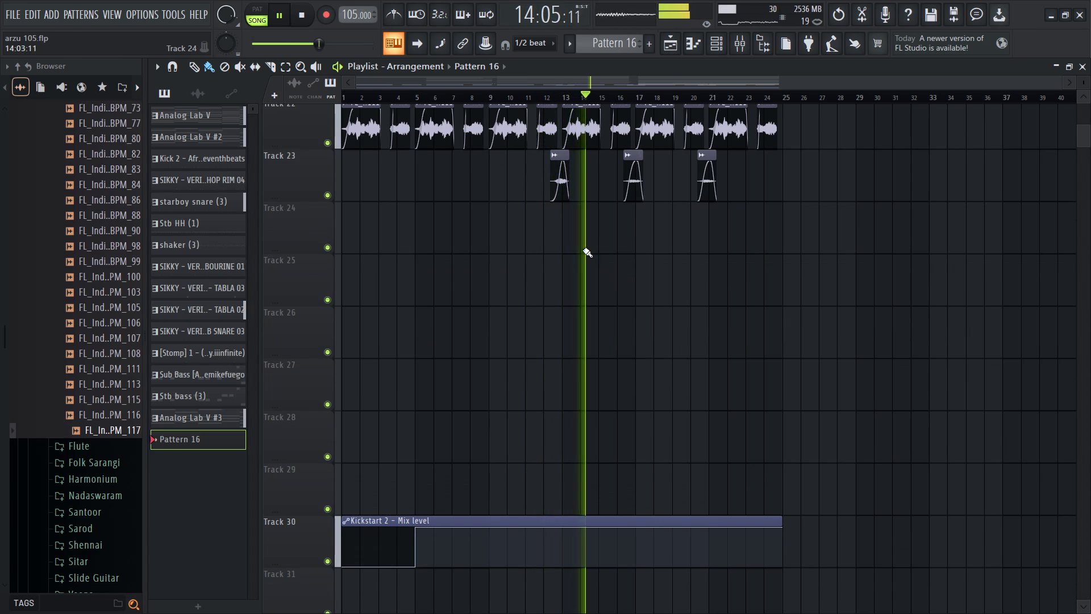
ctrl+scroll(559, 235, up, 7)
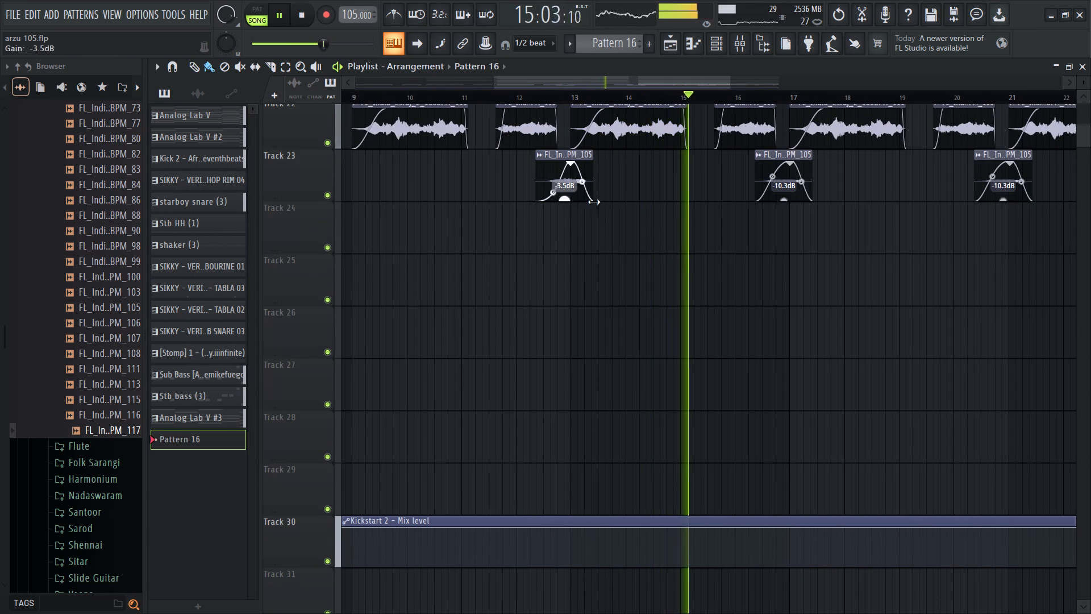
drag(784, 201, 790, 159)
drag(1008, 196, 1008, 175)
drag(1003, 200, 1007, 175)
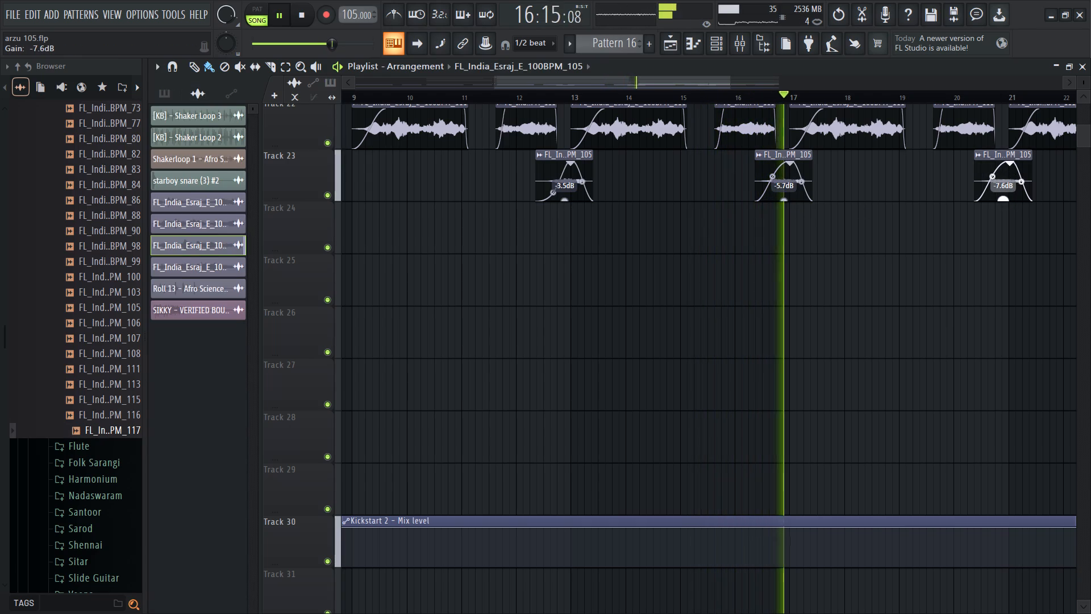
Set the gain of the Track 23 esraj clip near bar 21 to -5.6 dB.
drag(1007, 175, 1011, 157)
click(1003, 200)
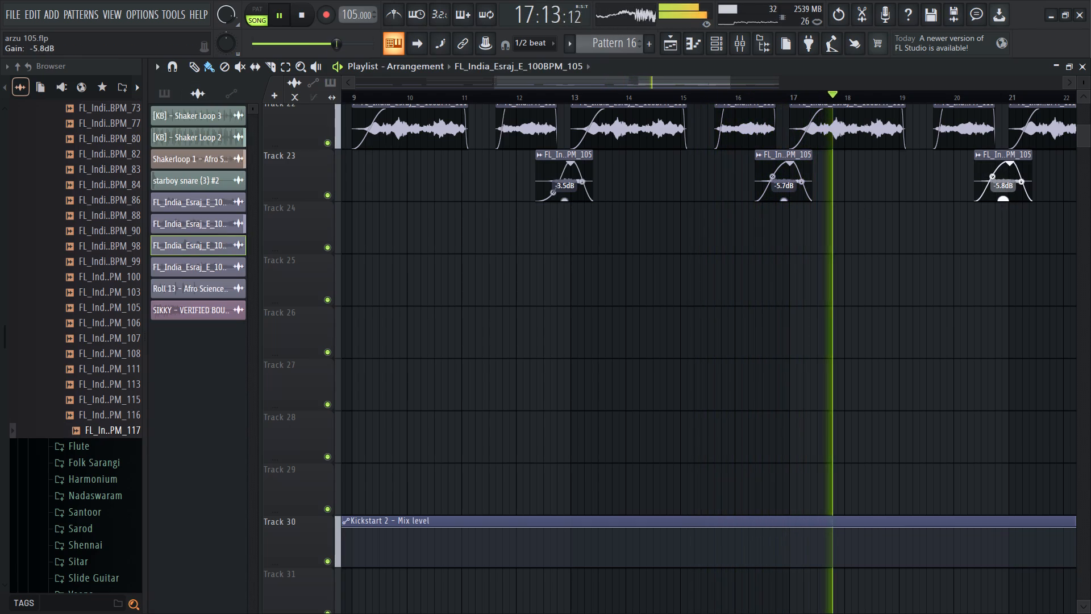
Play the arrangement from bar 17 to review the drum, shaker and esraj clips together.
scroll(706, 267, up, 7)
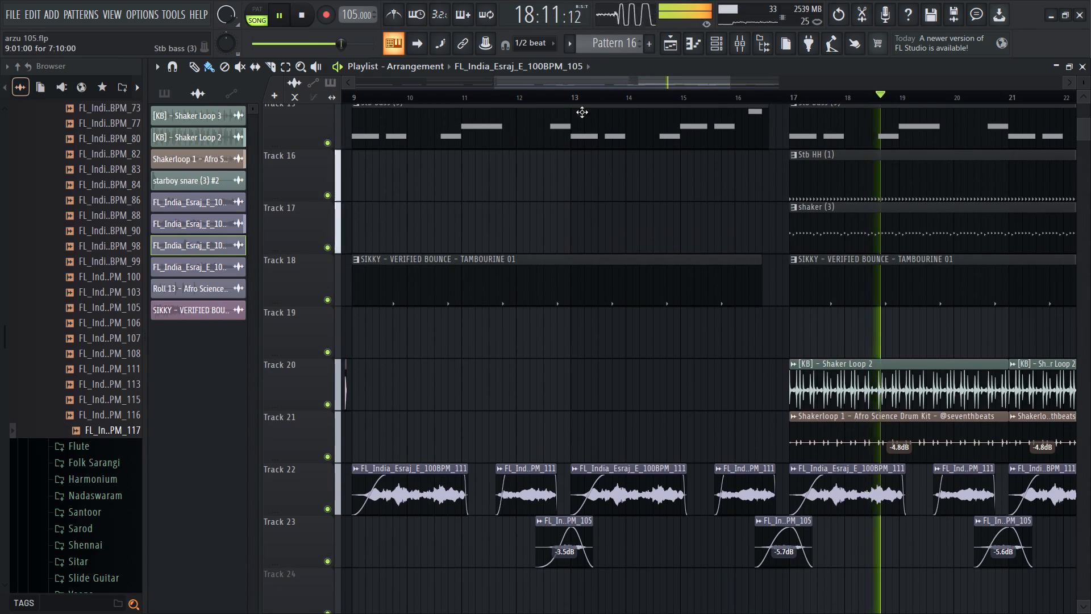
click(792, 97)
ctrl+scroll(612, 249, down, 10)
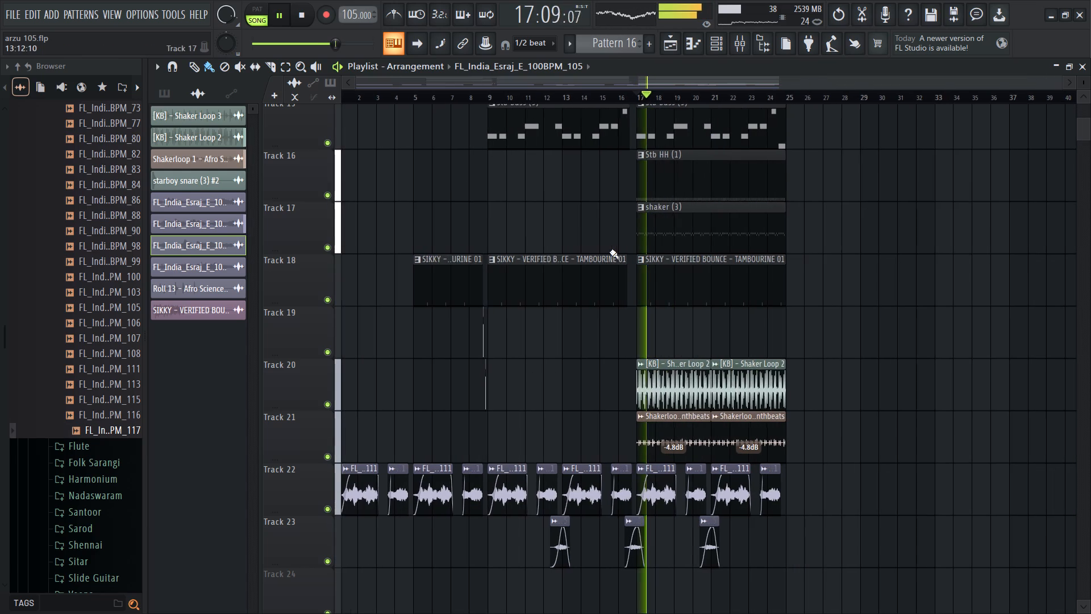
ctrl+scroll(610, 251, down, 2)
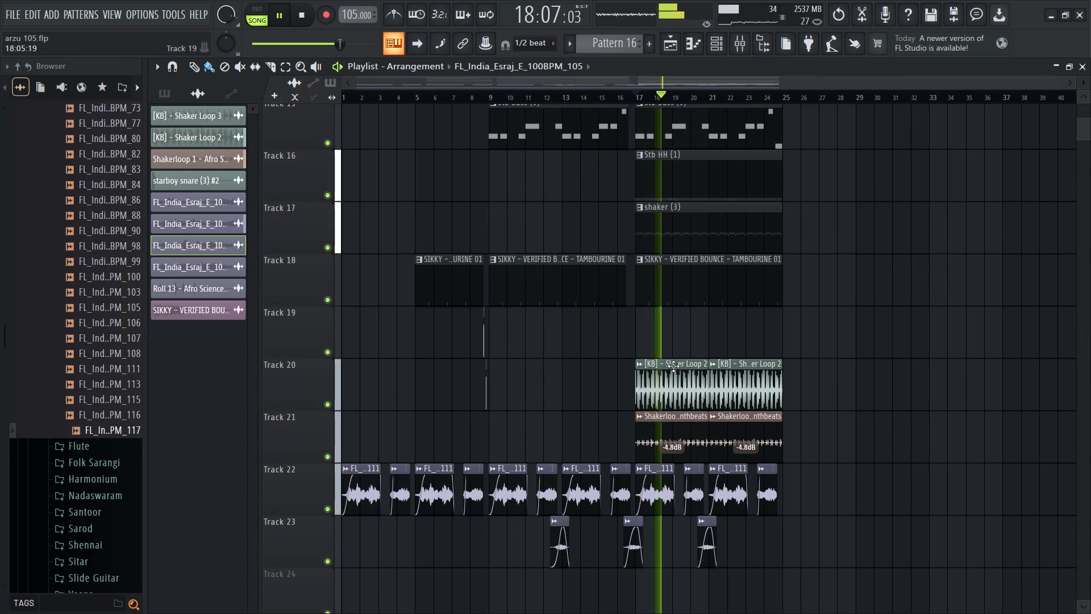
In the mixer, lower the shaker channel's volume to below -2.9 dB, and close the mixer.
click(744, 53)
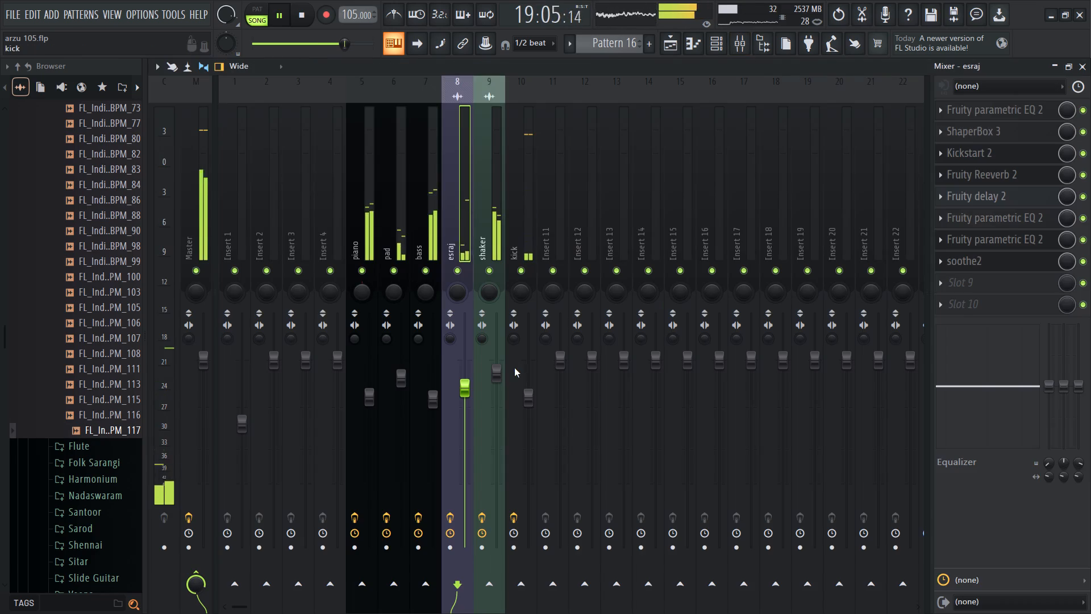
drag(498, 384, 499, 405)
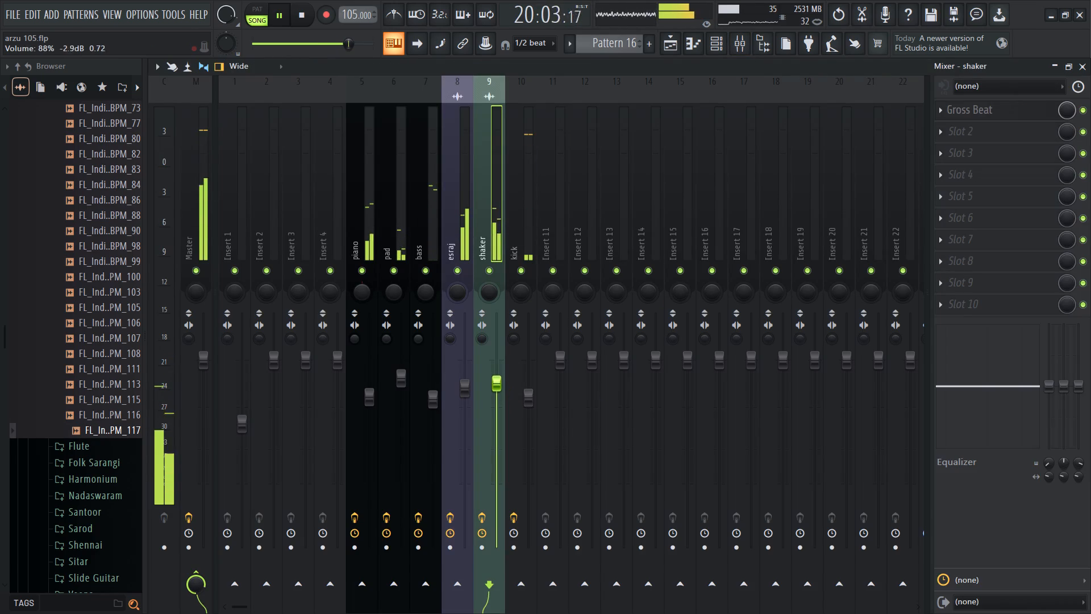
drag(499, 405, 500, 435)
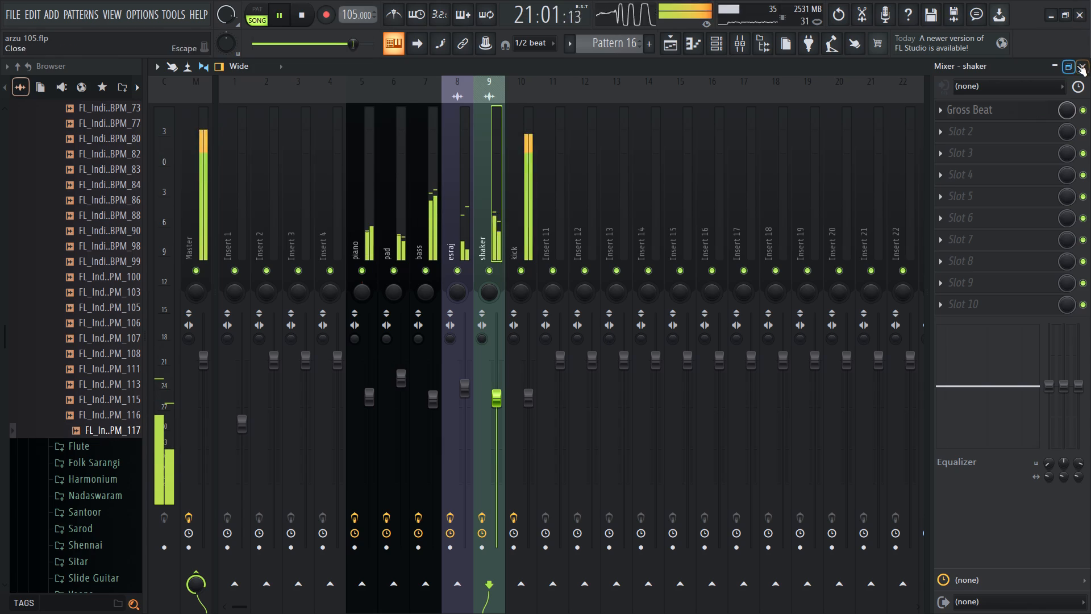
click(1079, 65)
Switch to the Instagram app and open its messages inbox.
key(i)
click(606, 195)
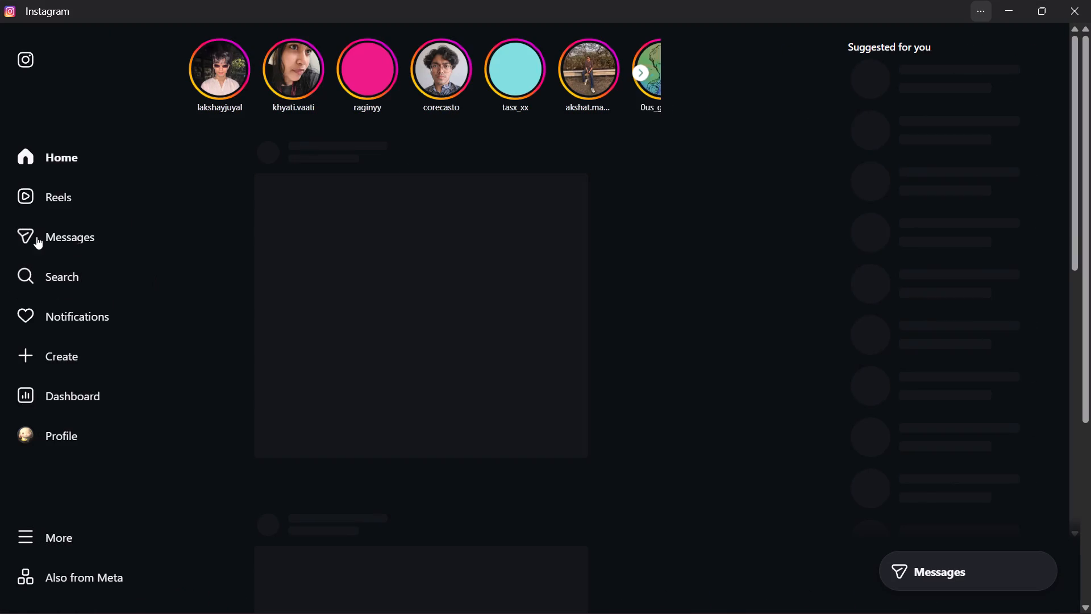
click(36, 237)
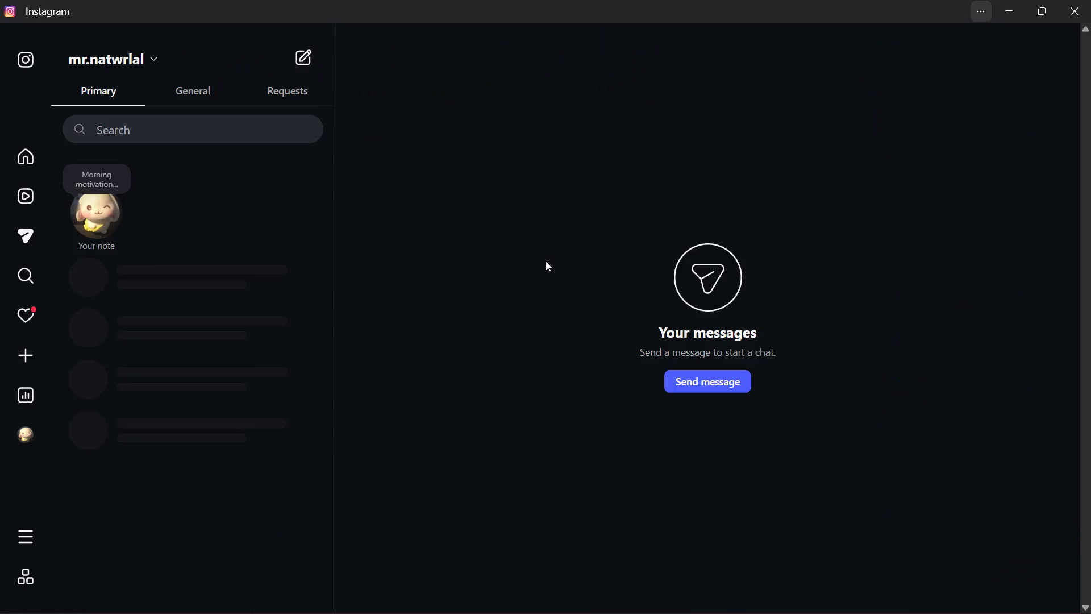
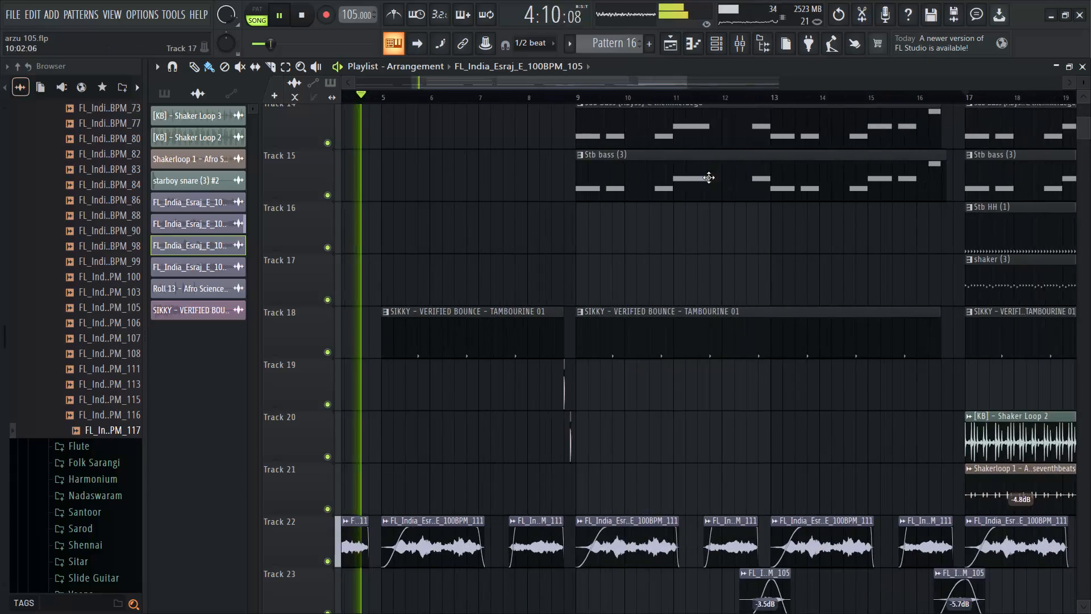
In the mixer, bypass the Kickstart 2 effect on the esraj channel.
click(743, 43)
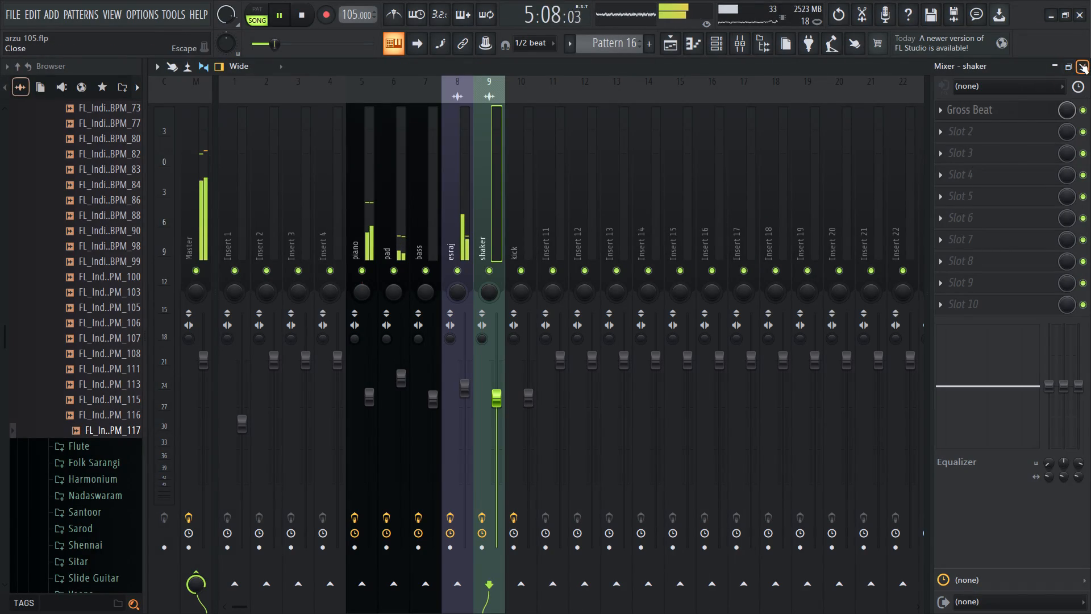
click(464, 248)
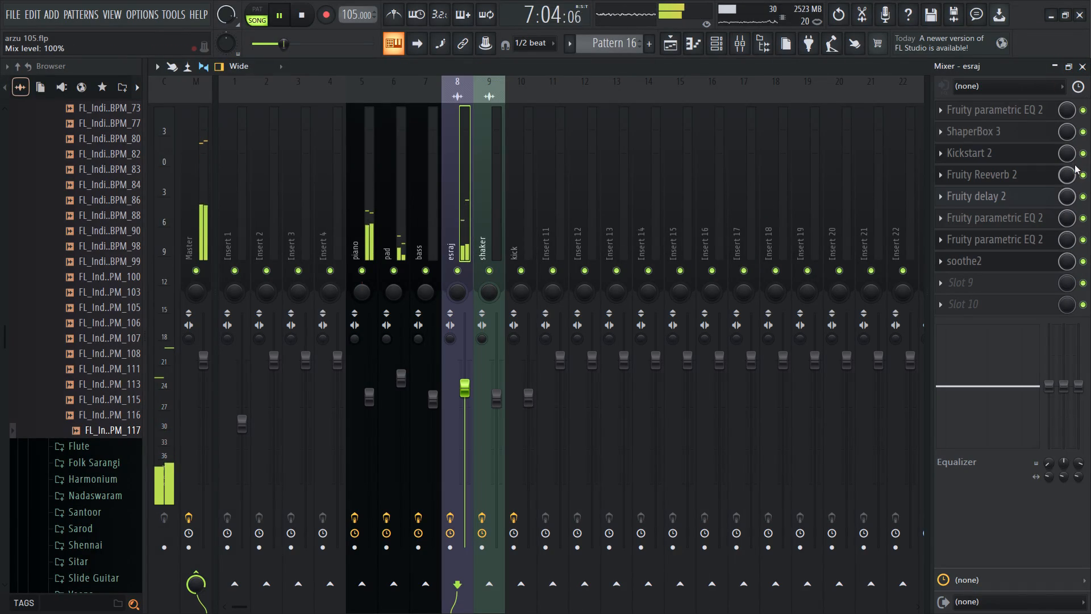
click(1077, 152)
click(1016, 167)
In the esraj channel's ShaperBox 3, set the Volume shaper's rate to 1/4T and raise its mix to about 96%.
click(999, 134)
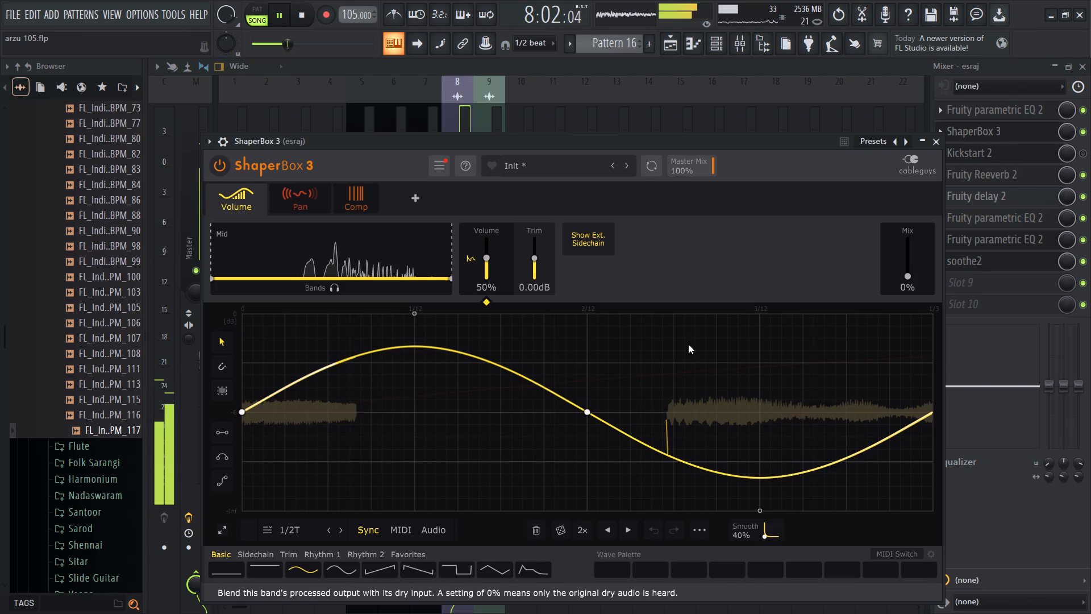
click(325, 534)
drag(905, 278, 916, 246)
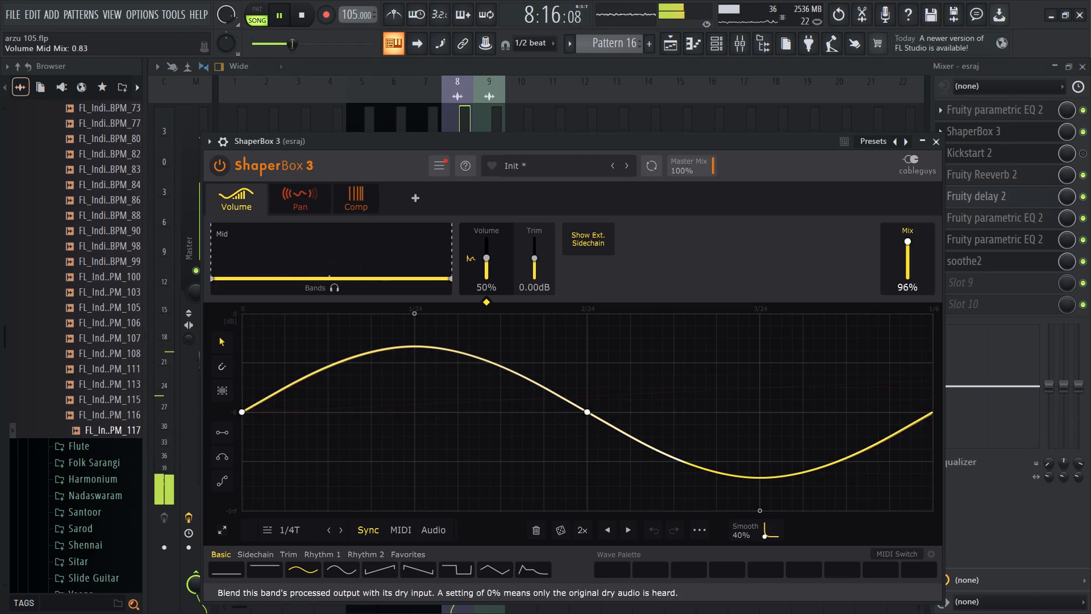
In the esraj's ShaperBox 3, set the Volume mix to 100% and the LFO length to 1/4, checking by playback.
drag(916, 246, 920, 238)
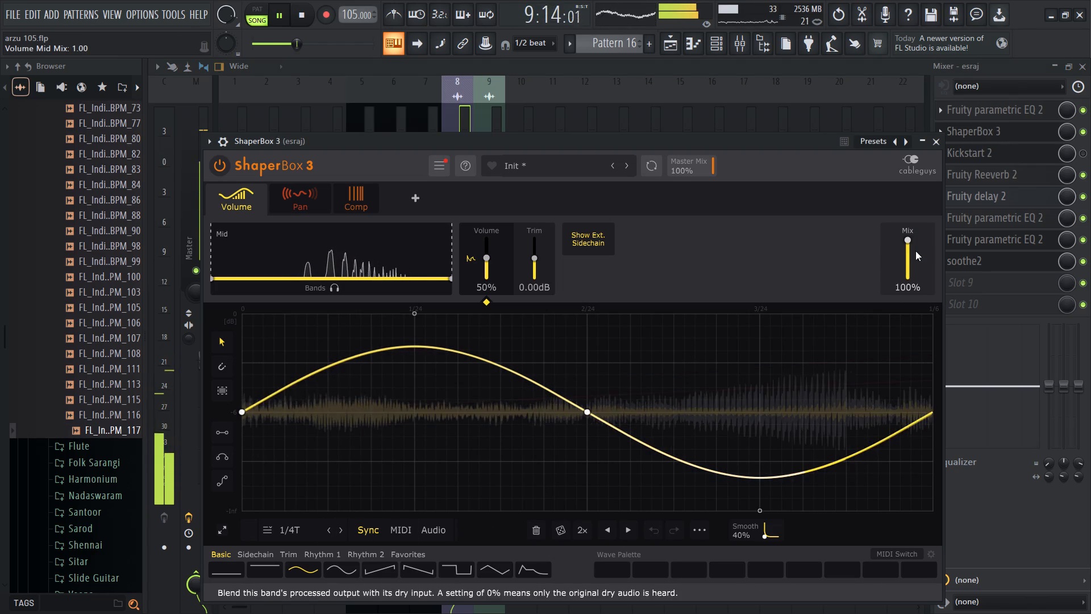
key(space)
key(space)
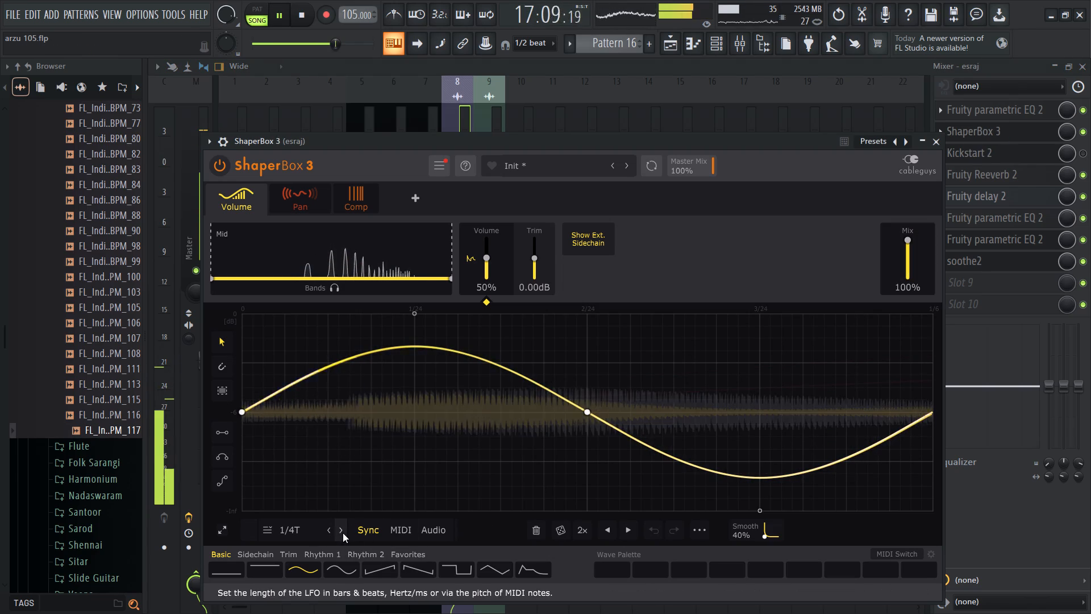
key(space)
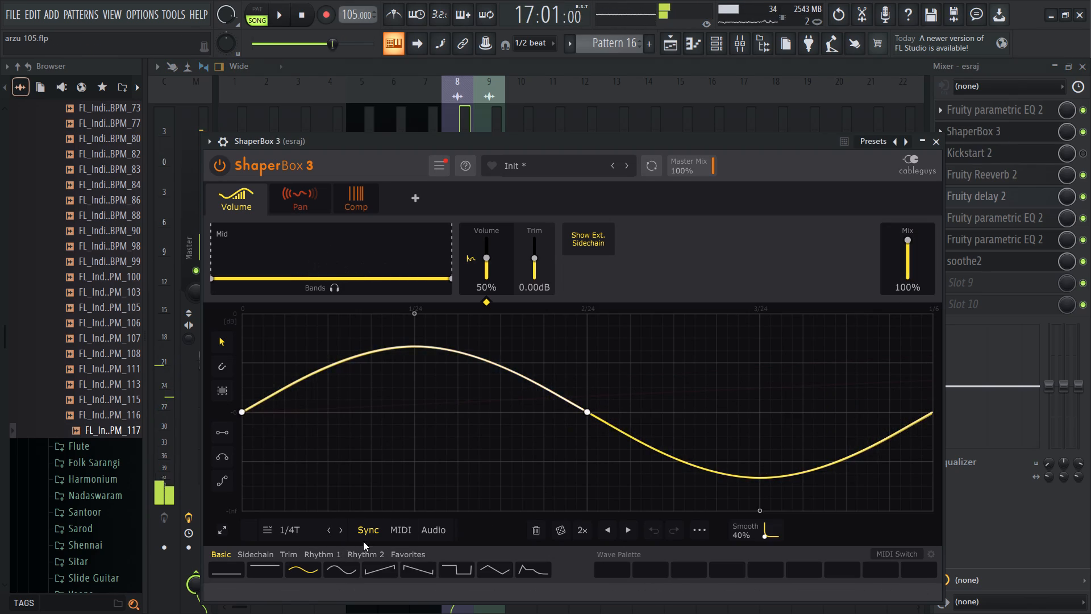
click(307, 534)
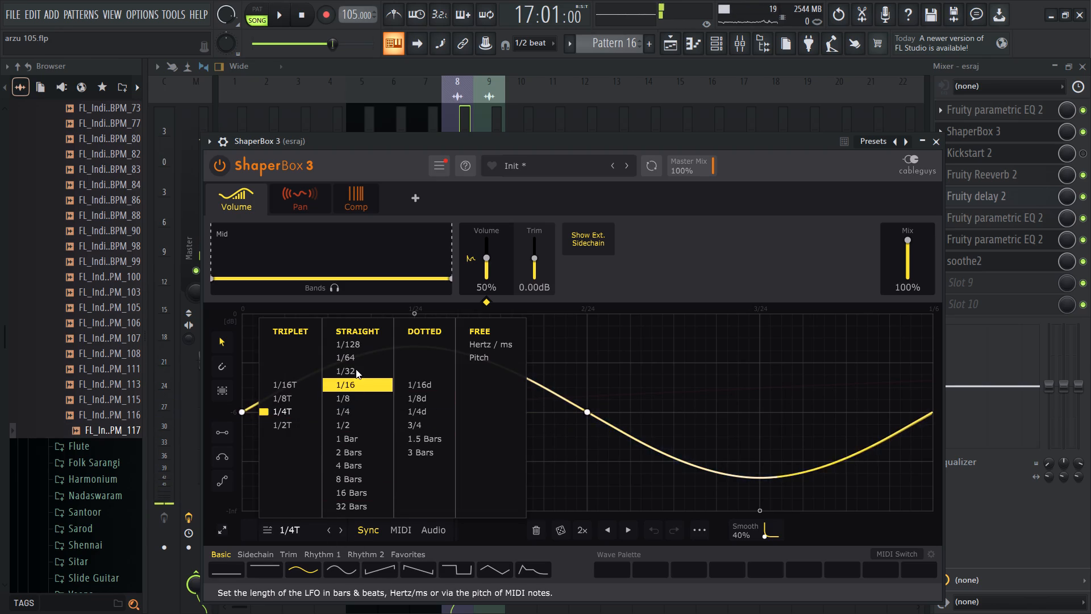
click(362, 412)
key(space)
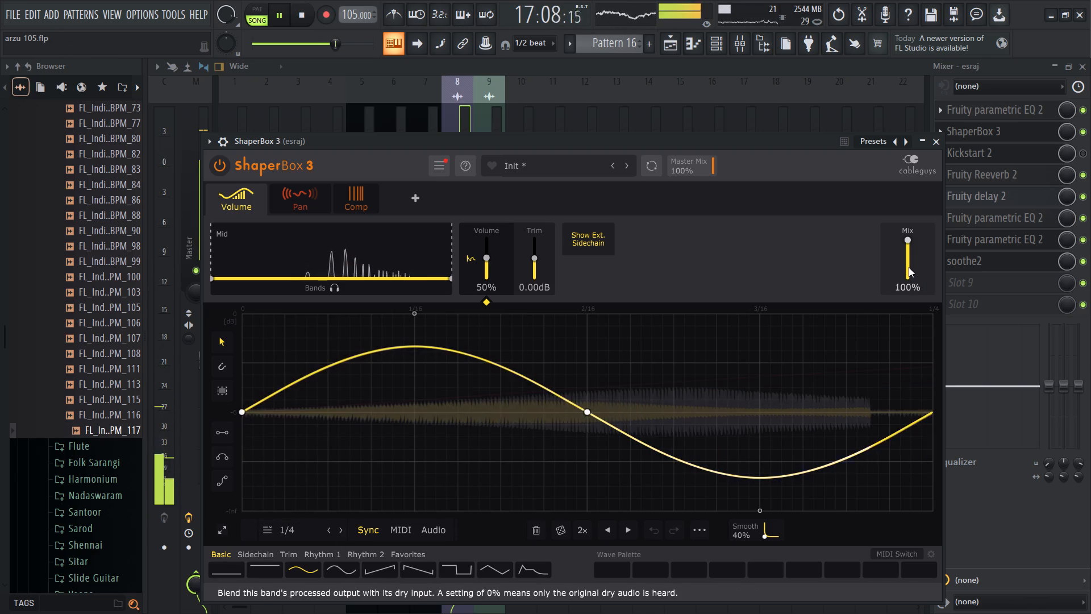
key(space)
Play the playlist arrangement from bar 1 and reopen ShaperBox 3 on the mixer's esraj channel.
click(677, 33)
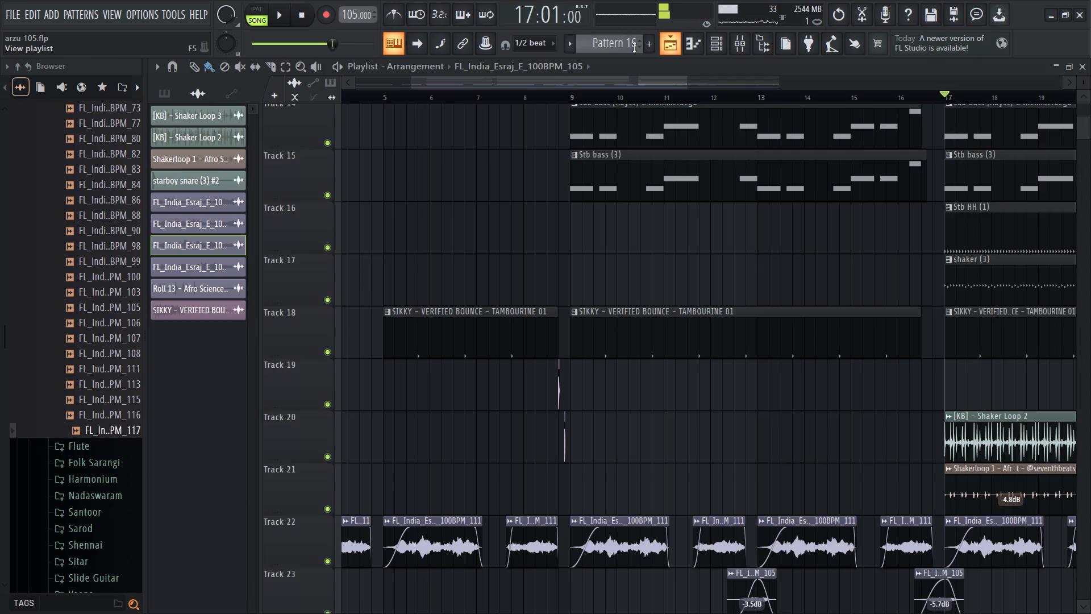
drag(438, 102, 0, 146)
key(space)
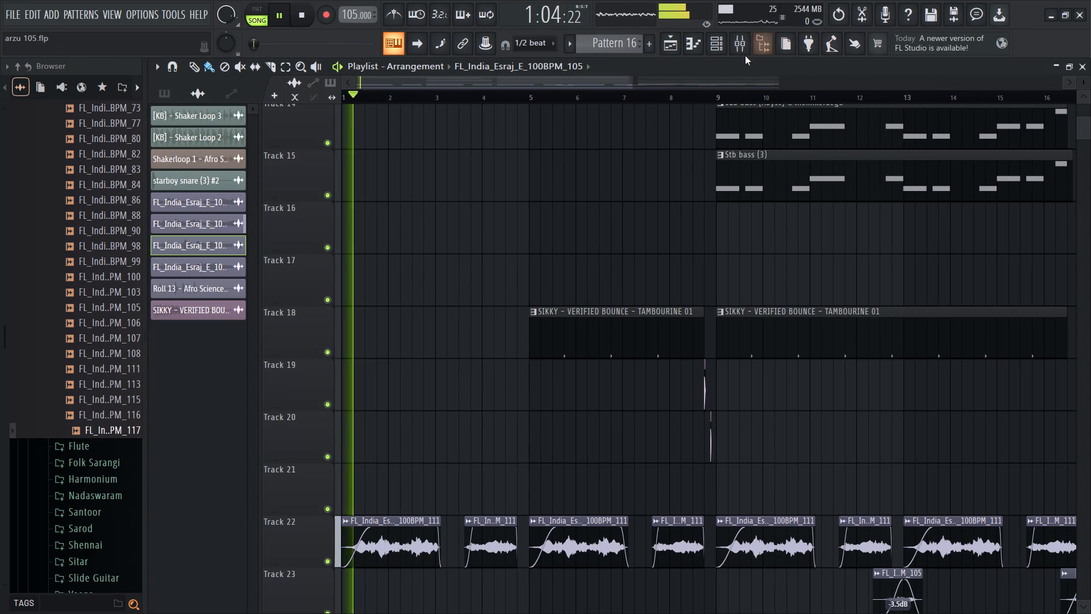
click(745, 56)
click(751, 55)
click(742, 49)
click(743, 38)
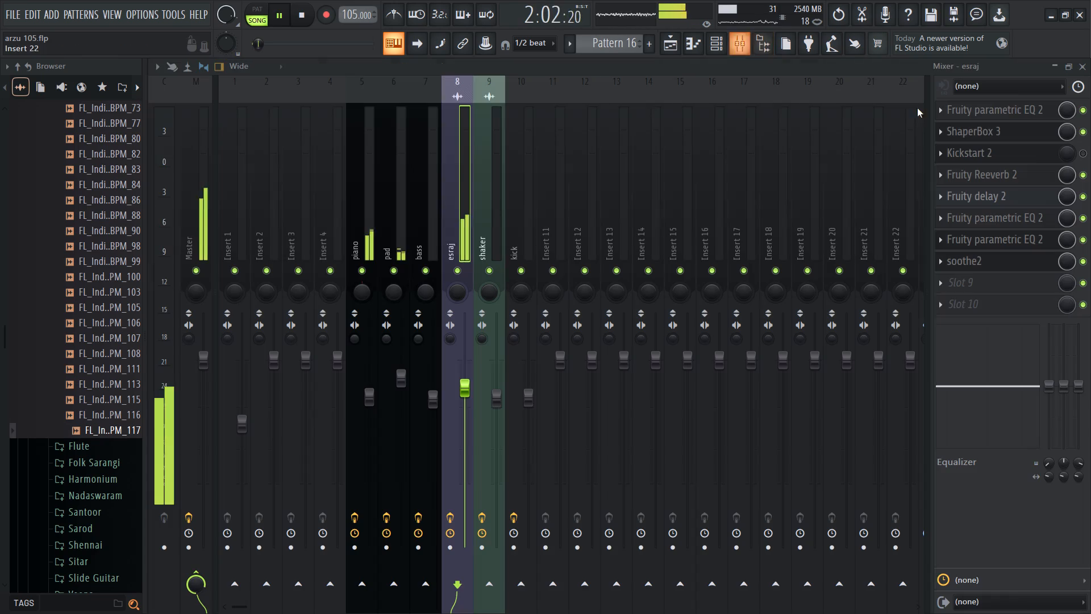
click(1015, 159)
click(1001, 131)
click(1001, 131)
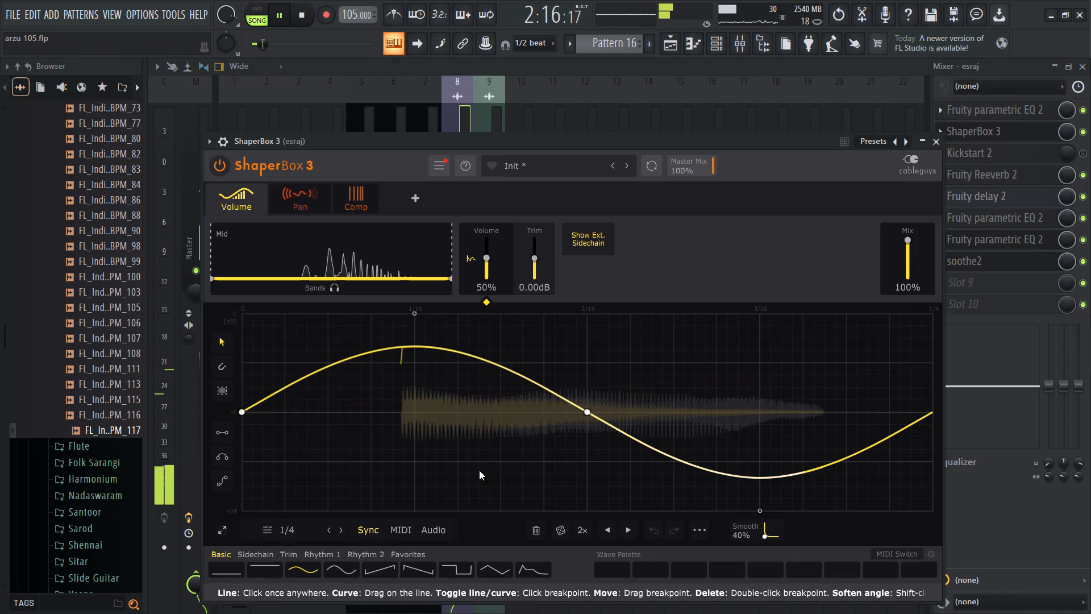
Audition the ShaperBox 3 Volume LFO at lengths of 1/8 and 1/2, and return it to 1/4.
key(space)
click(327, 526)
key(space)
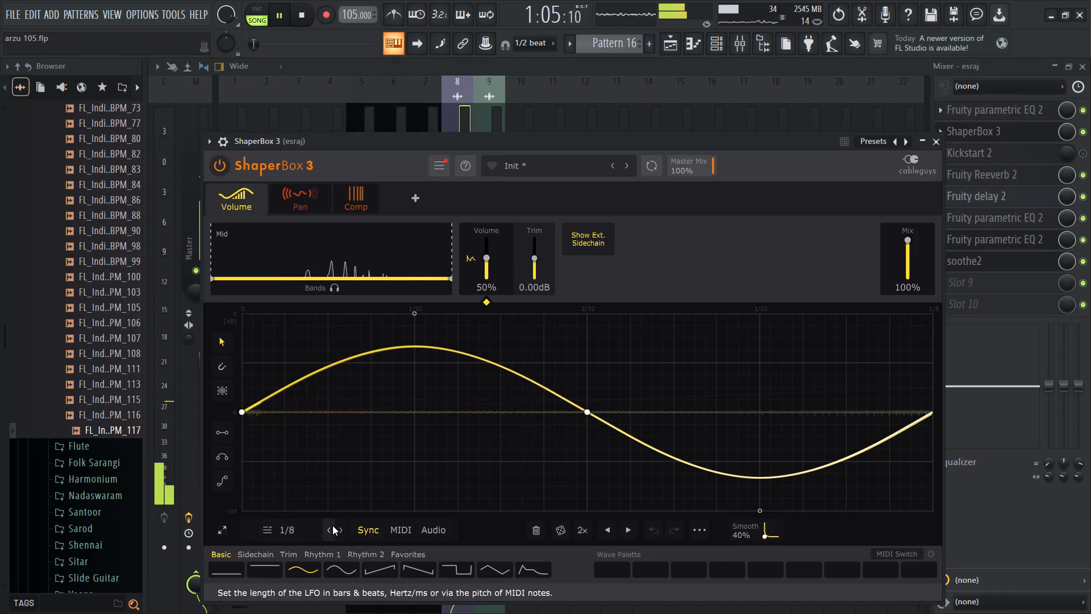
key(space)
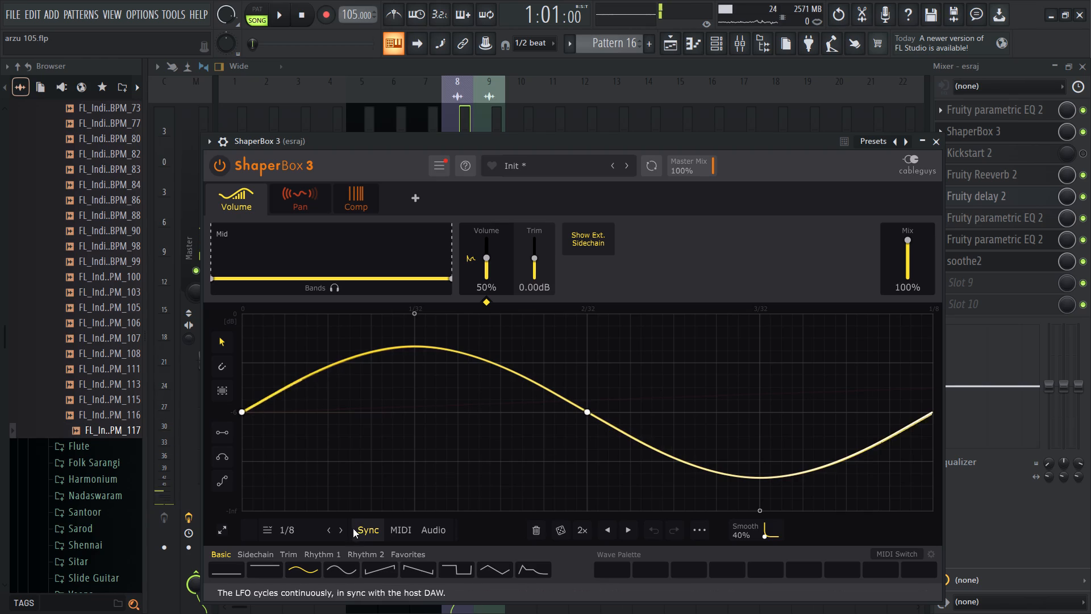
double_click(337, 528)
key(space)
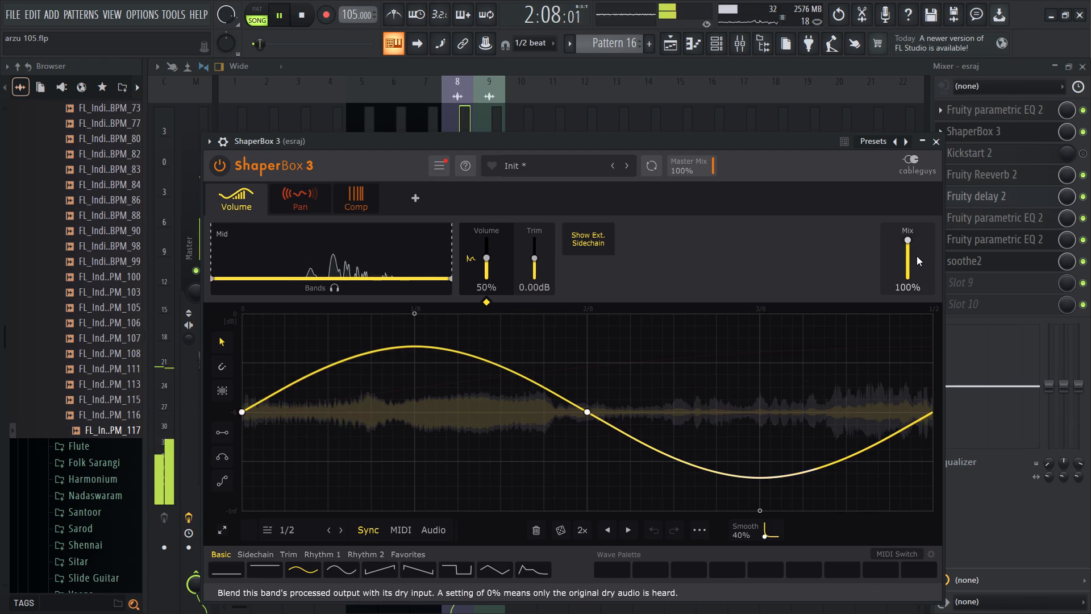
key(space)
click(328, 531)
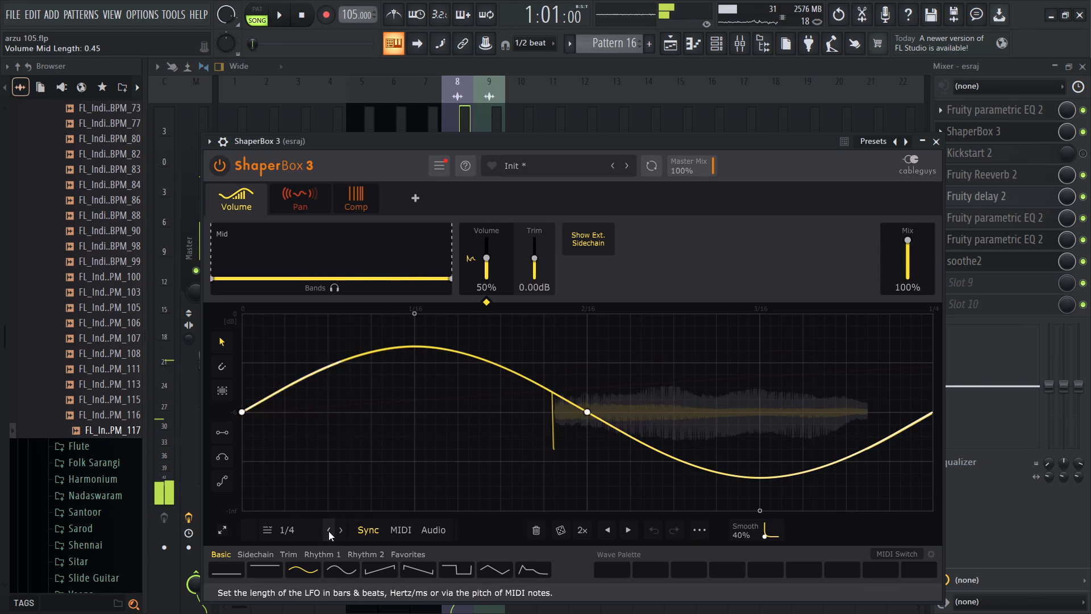
Lower the ShaperBox 3 Volume mix below about 57% during playback and close the plugin.
key(space)
drag(906, 267, 905, 312)
drag(910, 256, 910, 258)
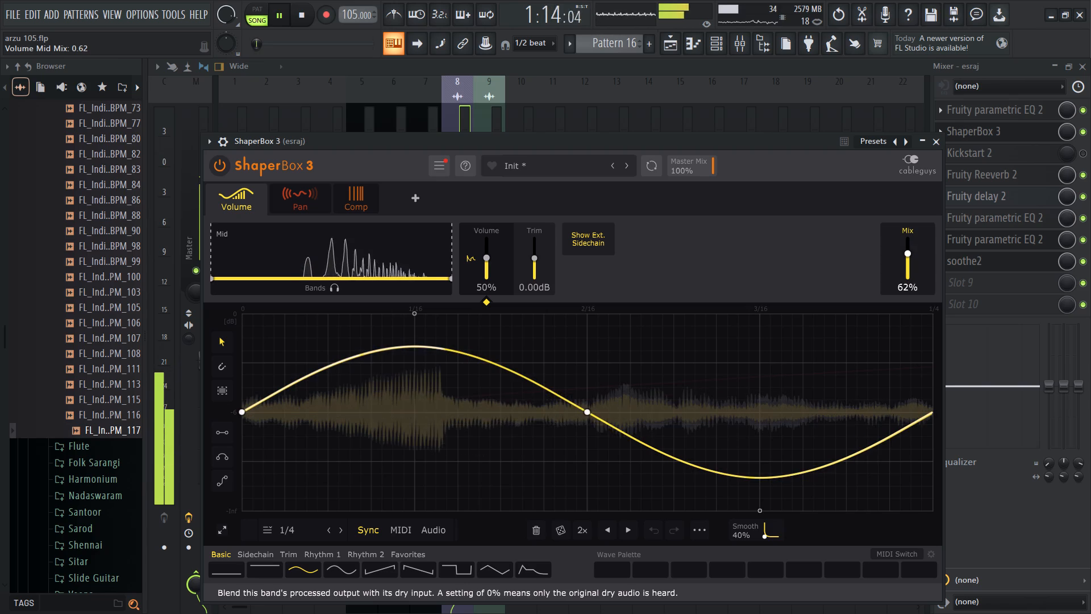
drag(910, 258, 910, 263)
drag(913, 256, 913, 258)
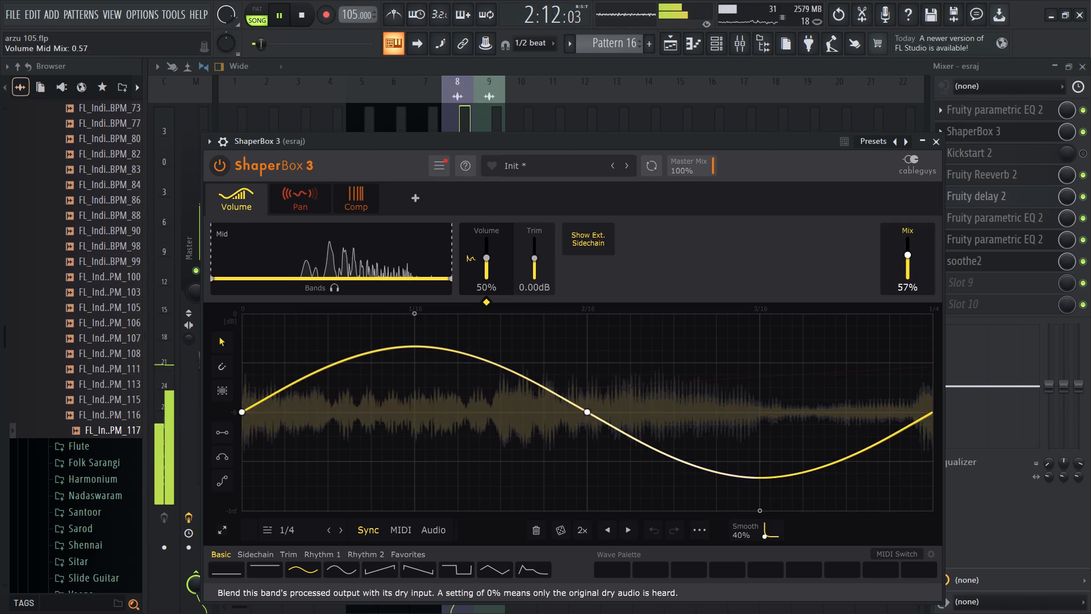
drag(913, 258, 913, 268)
click(940, 139)
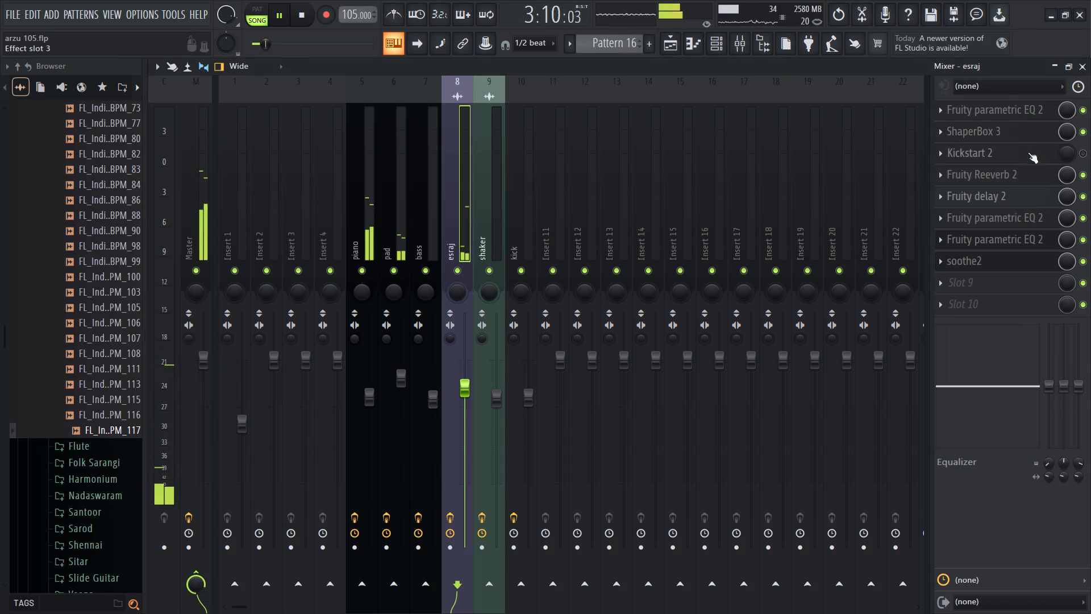
Enable Kickstart 2 in the esraj's effect slot 3, try mix amounts from about 48%, set 100%, and shift its curve slightly earlier.
click(1082, 150)
click(1019, 155)
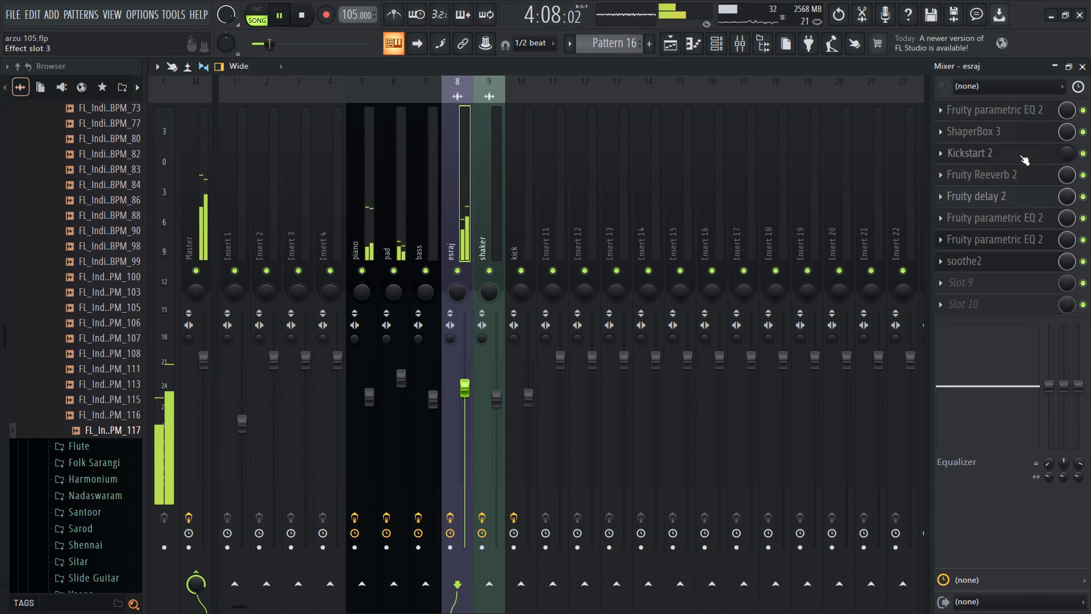
drag(263, 272, 278, 330)
drag(277, 247, 279, 252)
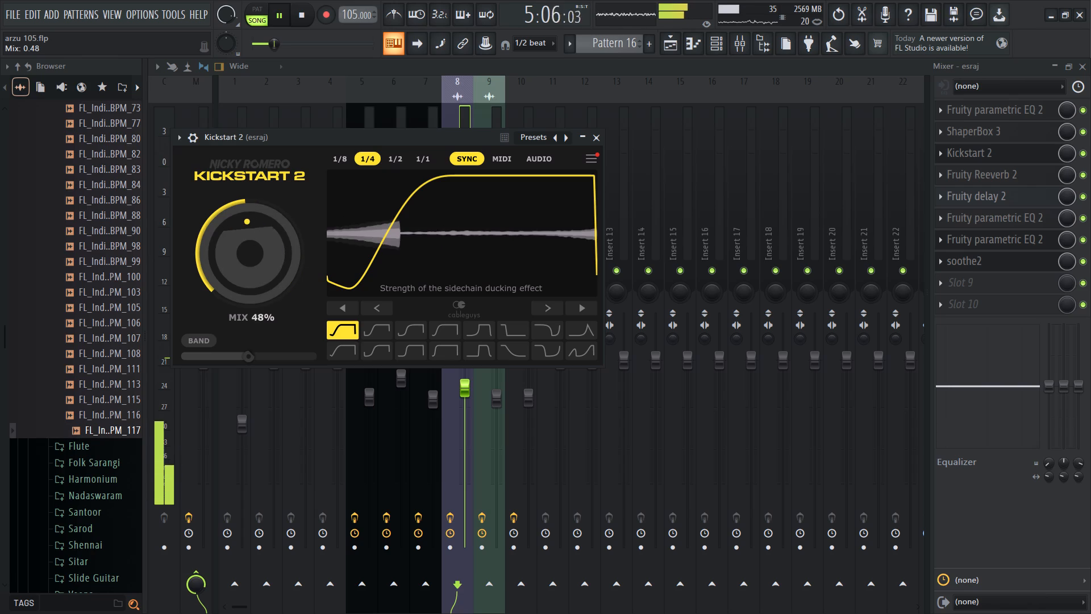
drag(279, 252, 288, 247)
click(277, 247)
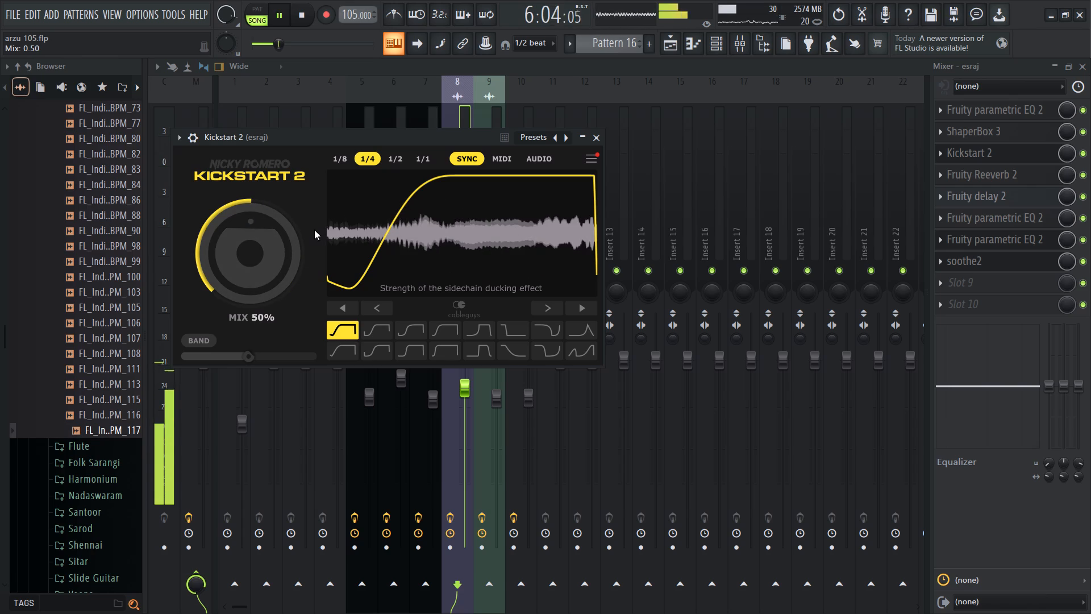
click(286, 240)
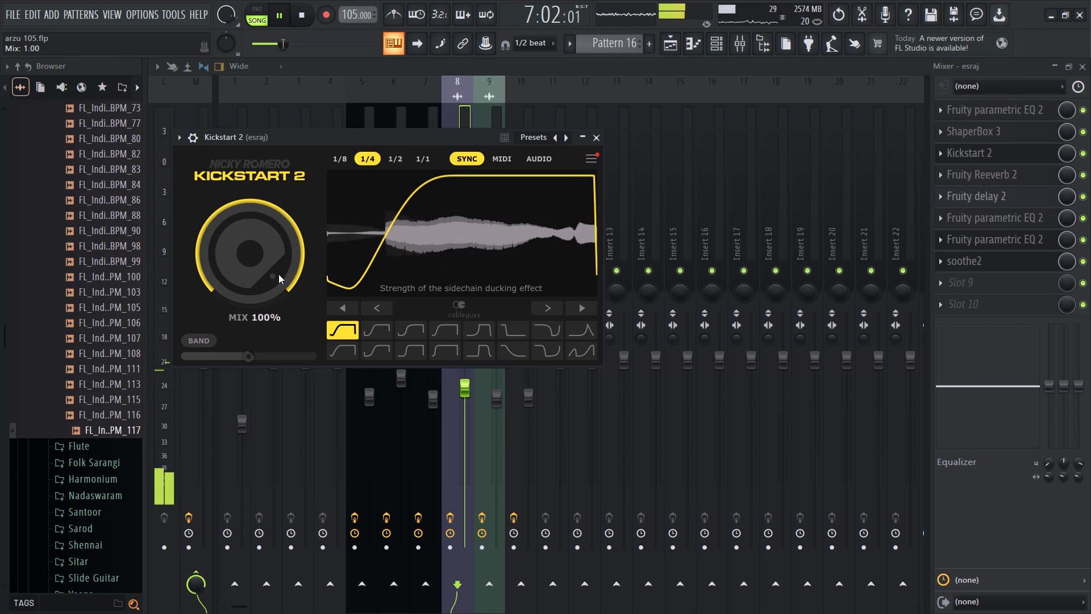
drag(249, 265, 251, 298)
click(249, 265)
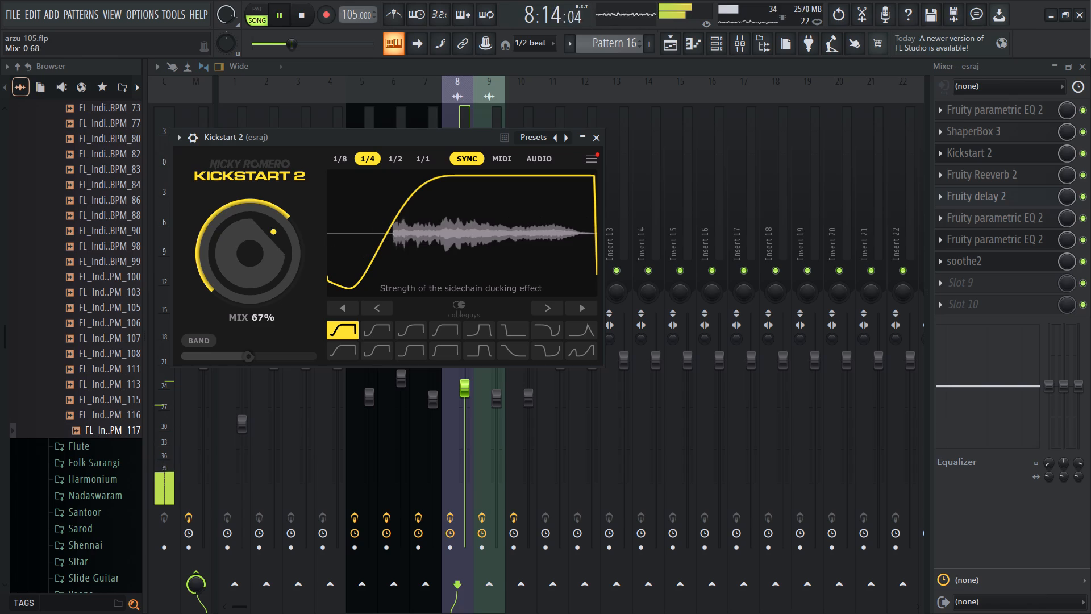
drag(382, 251, 371, 251)
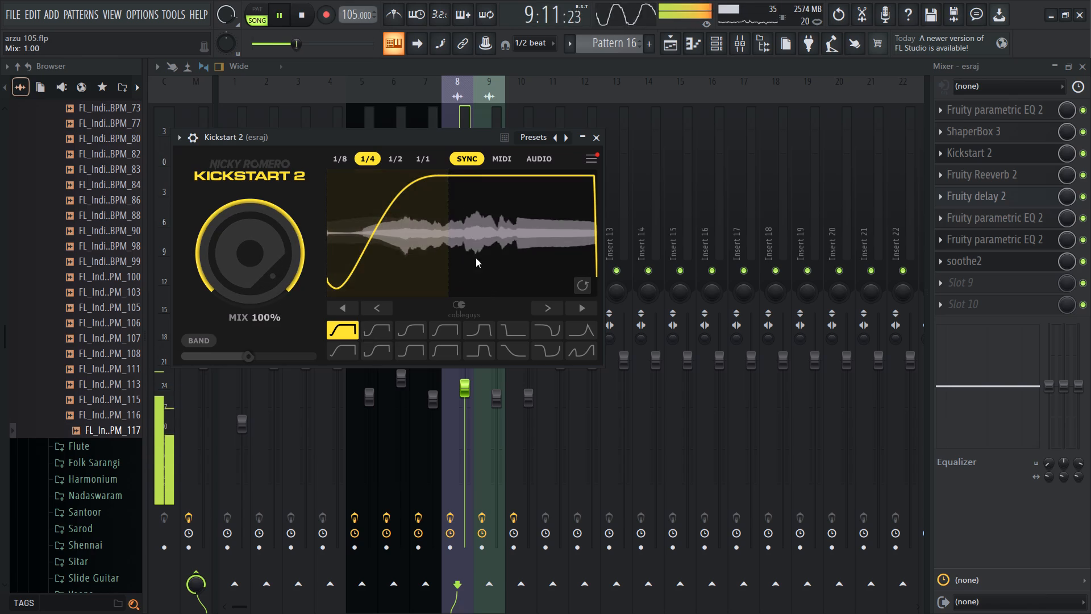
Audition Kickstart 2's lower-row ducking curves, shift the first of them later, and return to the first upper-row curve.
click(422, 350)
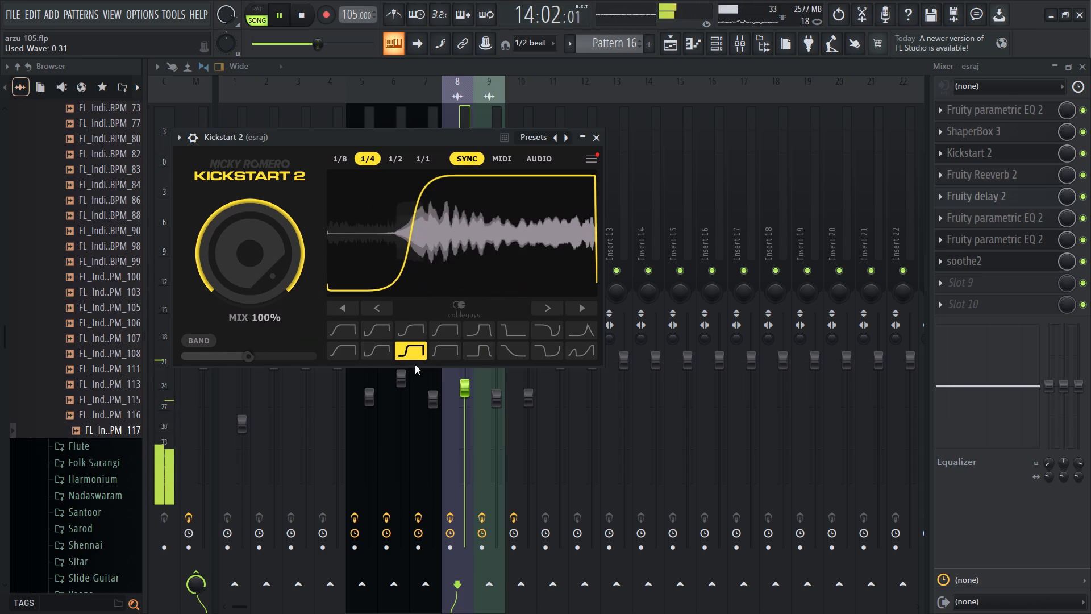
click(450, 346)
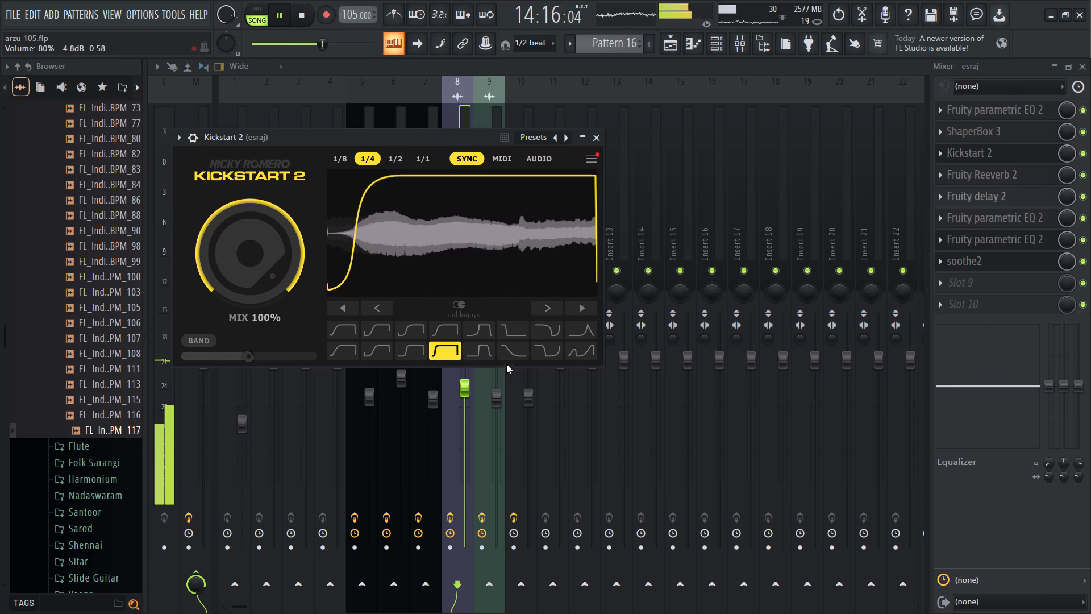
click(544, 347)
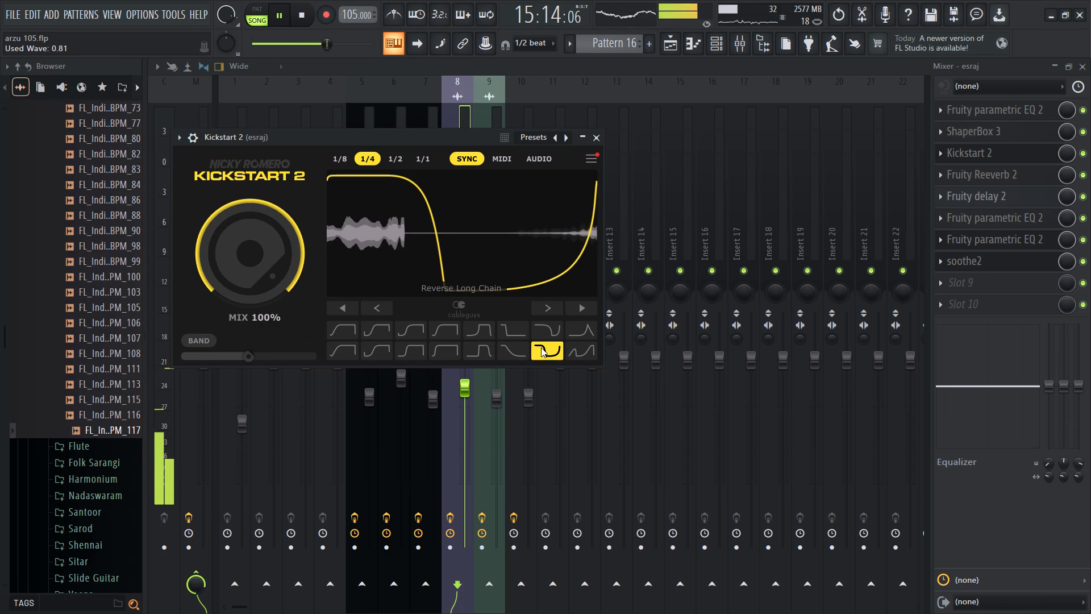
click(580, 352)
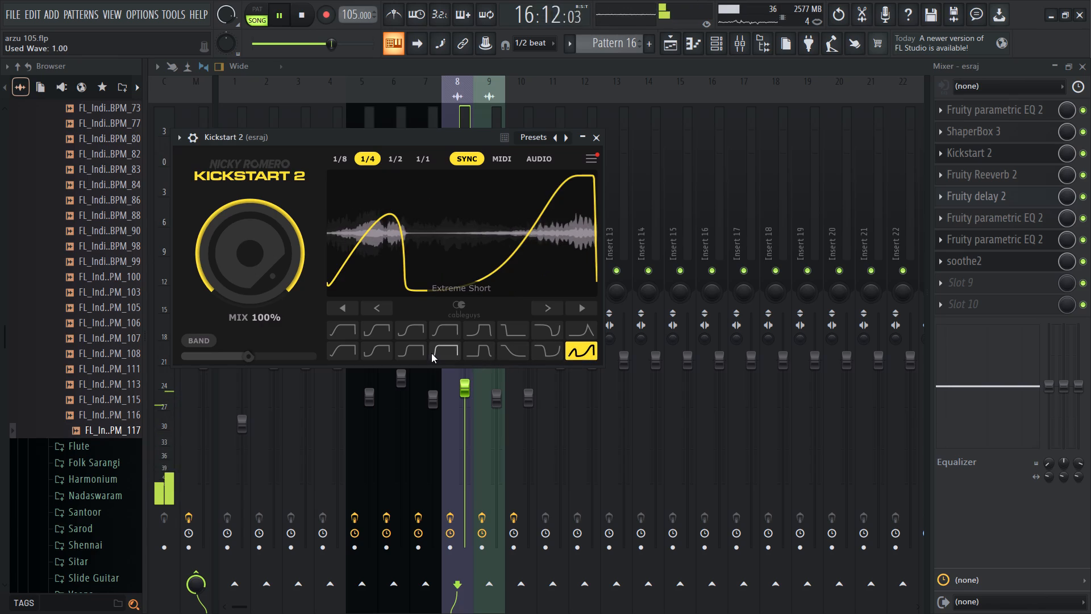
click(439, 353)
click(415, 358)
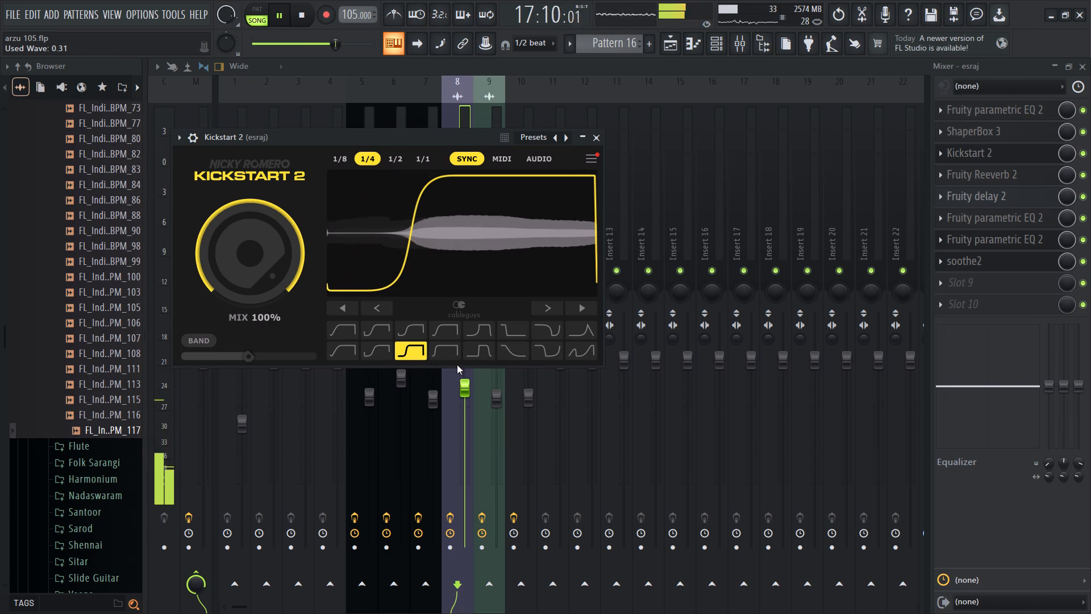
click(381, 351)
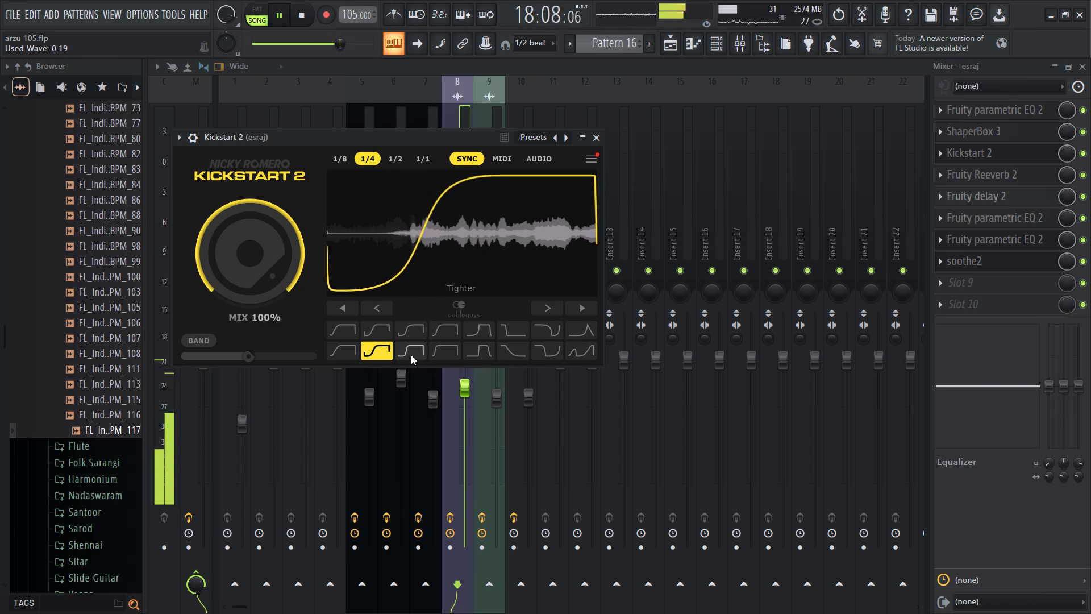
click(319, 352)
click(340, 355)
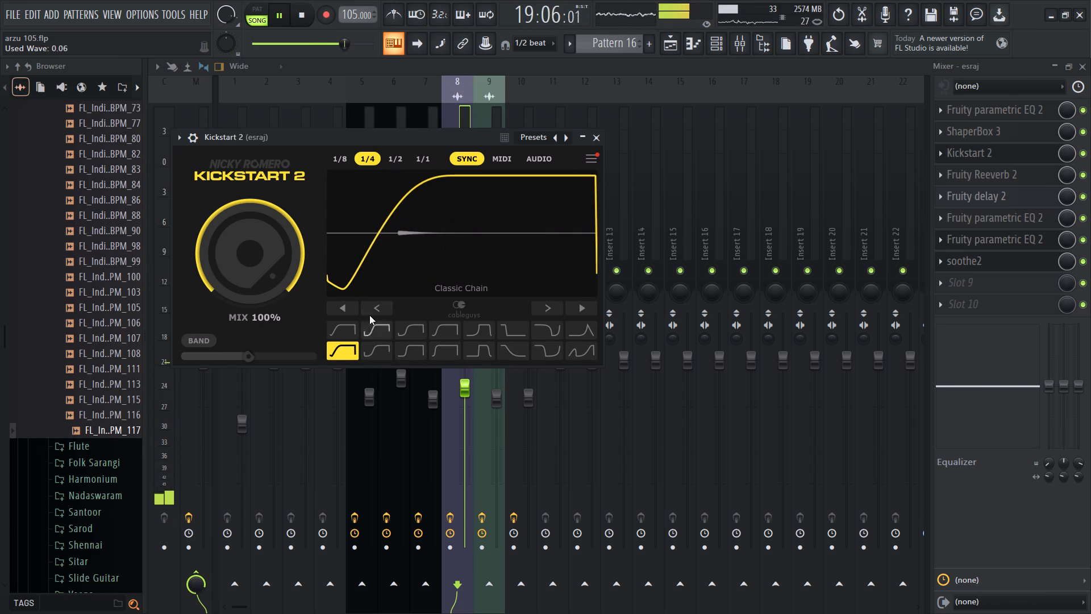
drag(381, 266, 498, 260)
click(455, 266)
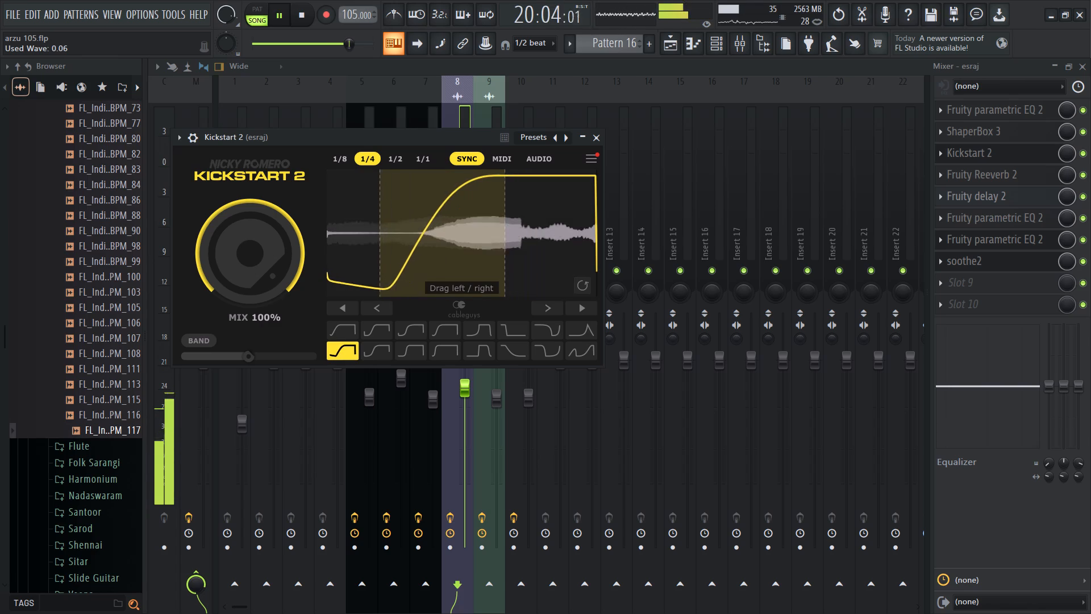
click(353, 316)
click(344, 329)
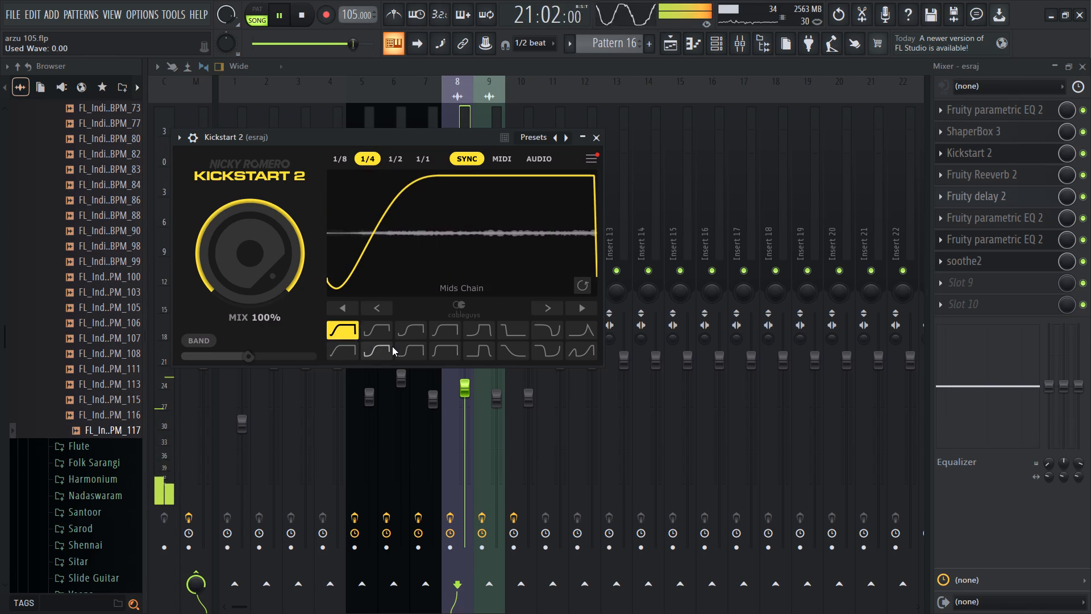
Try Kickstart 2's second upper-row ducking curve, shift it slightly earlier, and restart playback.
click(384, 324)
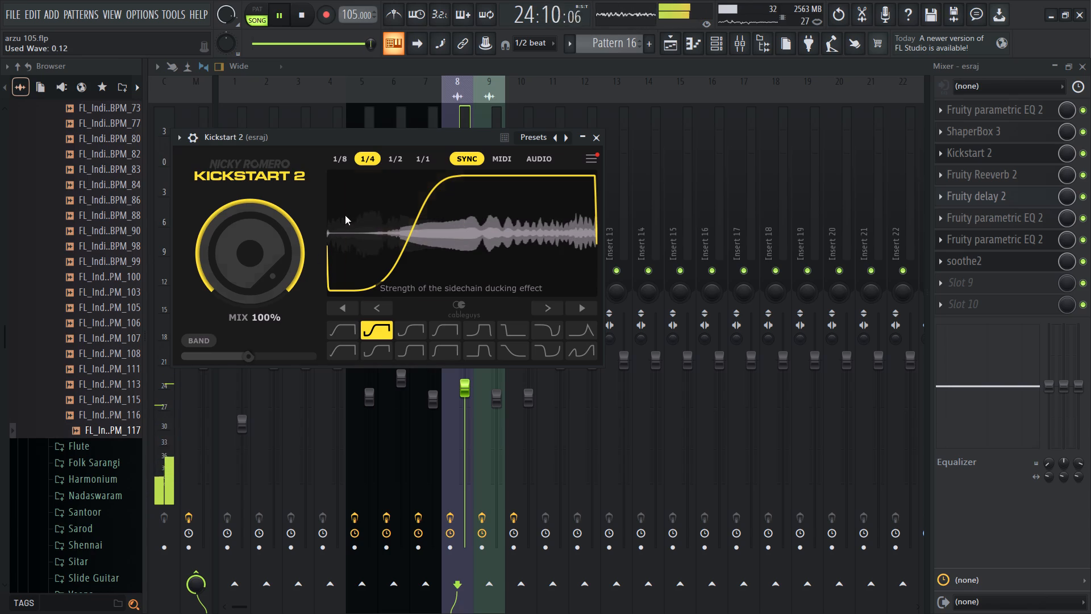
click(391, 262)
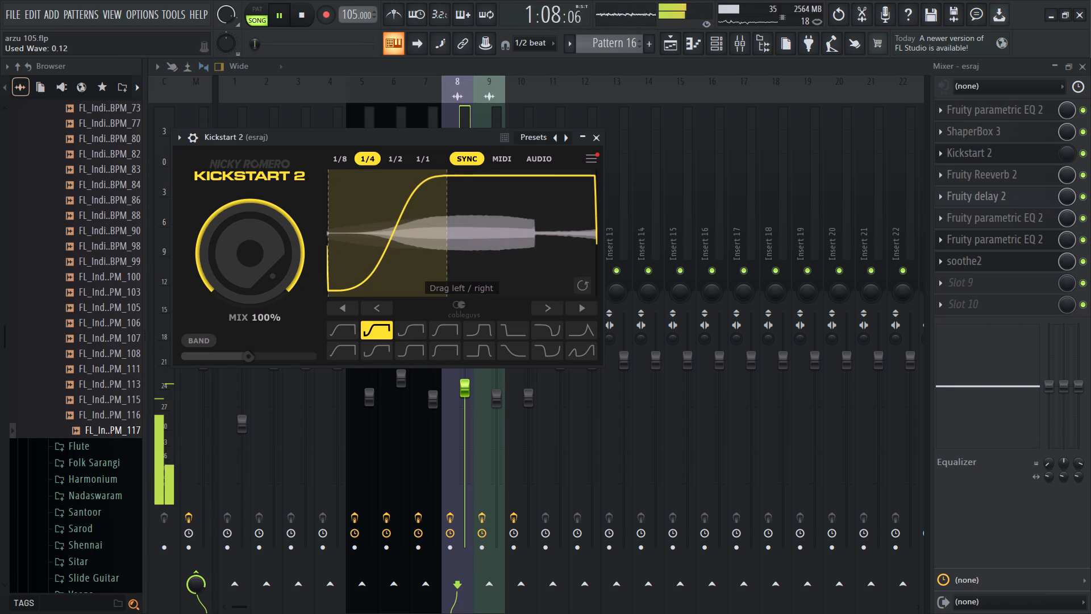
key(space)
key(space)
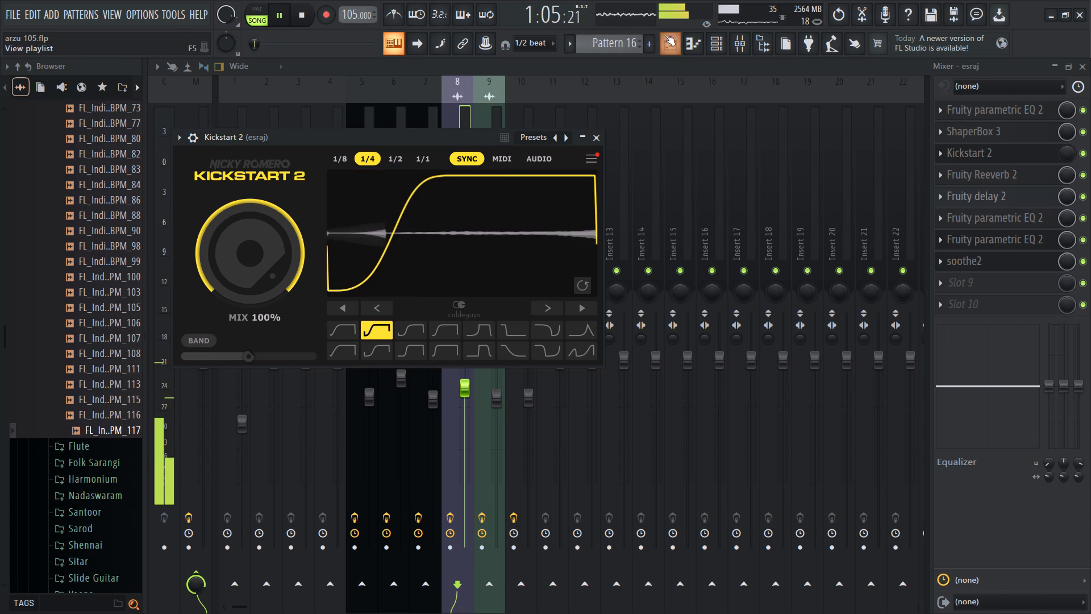
Play the playlist arrangement from bar 9 and reopen Kickstart 2 on the mixer's esraj channel.
click(665, 35)
key(space)
click(715, 94)
key(space)
click(750, 38)
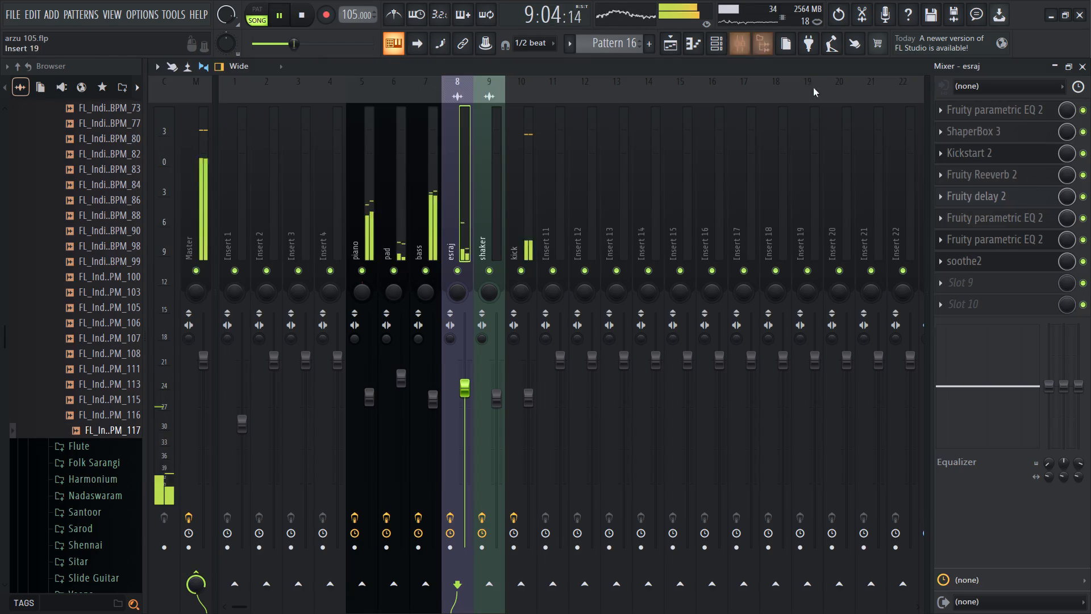
click(998, 158)
click(1000, 153)
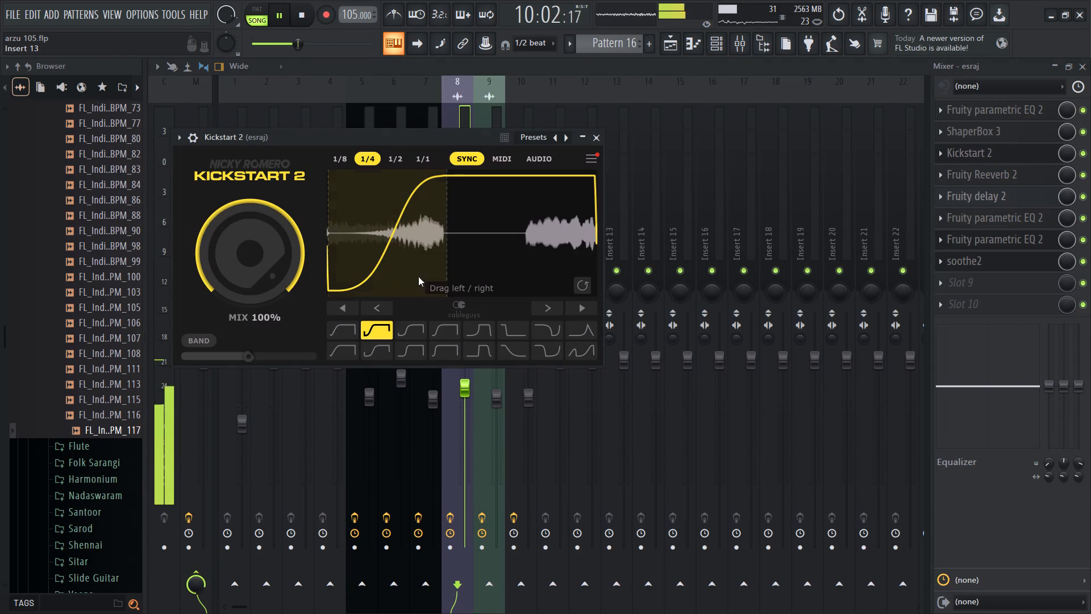
Compare Kickstart 2's upper-row ducking curves, including the fifth, against playback from bar 9, and select the third.
key(space)
click(355, 340)
key(space)
click(416, 329)
key(space)
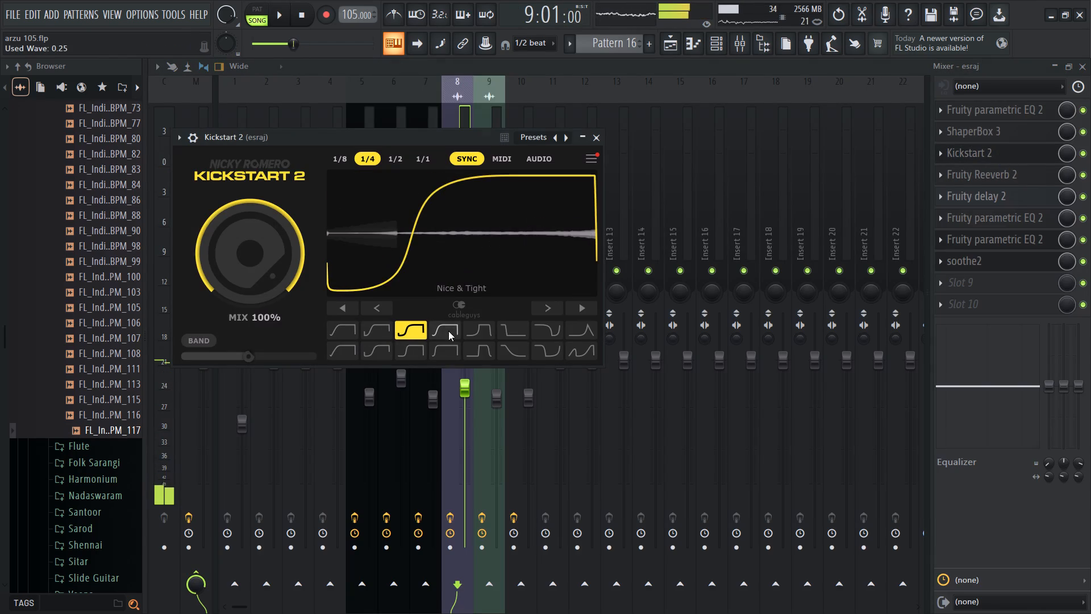
click(456, 331)
key(space)
click(484, 334)
key(space)
key(space)
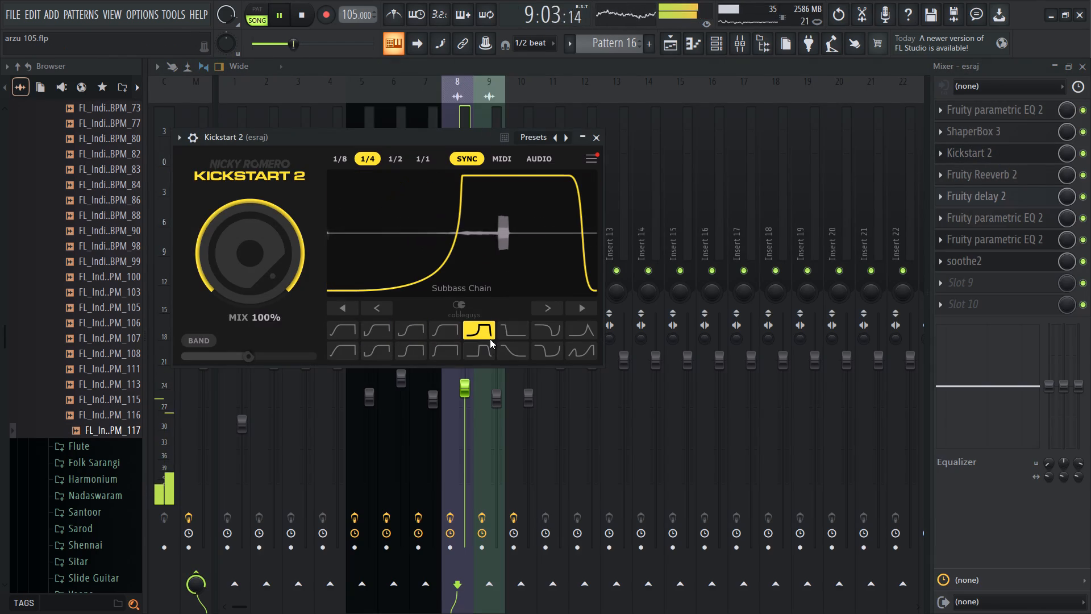
click(422, 325)
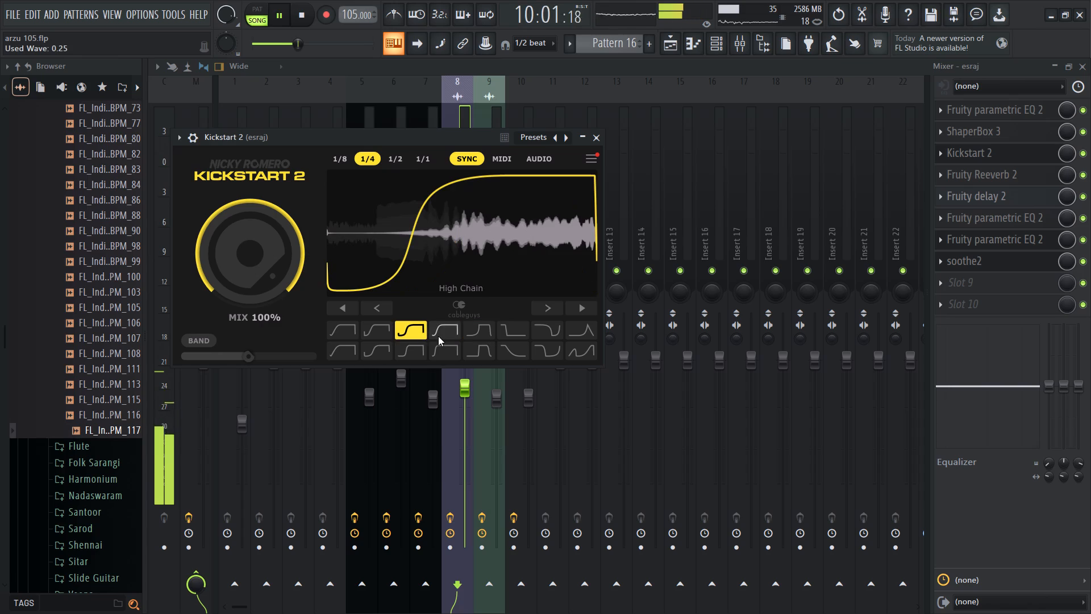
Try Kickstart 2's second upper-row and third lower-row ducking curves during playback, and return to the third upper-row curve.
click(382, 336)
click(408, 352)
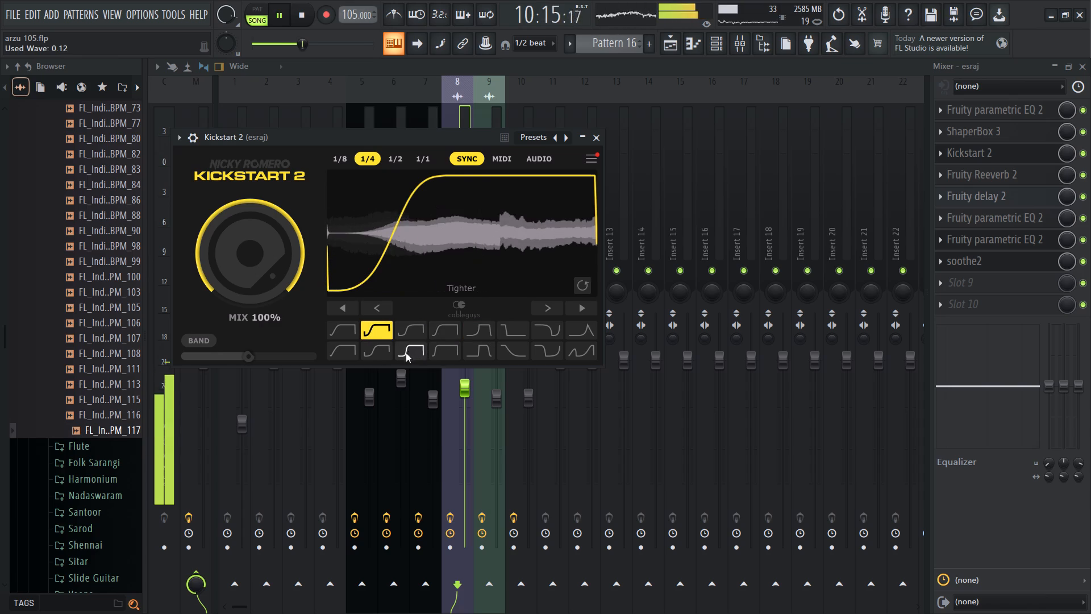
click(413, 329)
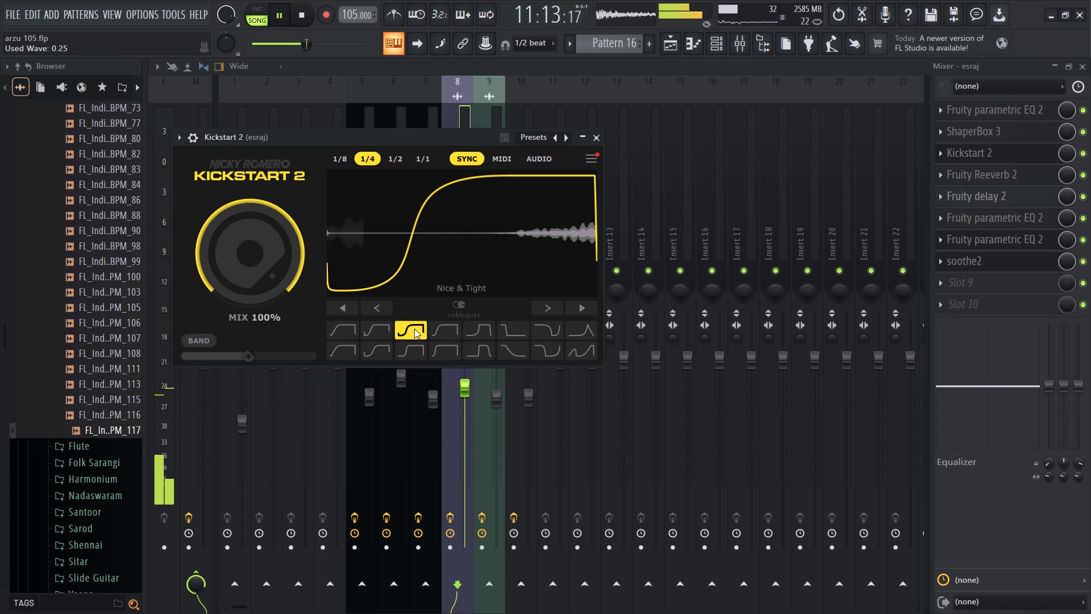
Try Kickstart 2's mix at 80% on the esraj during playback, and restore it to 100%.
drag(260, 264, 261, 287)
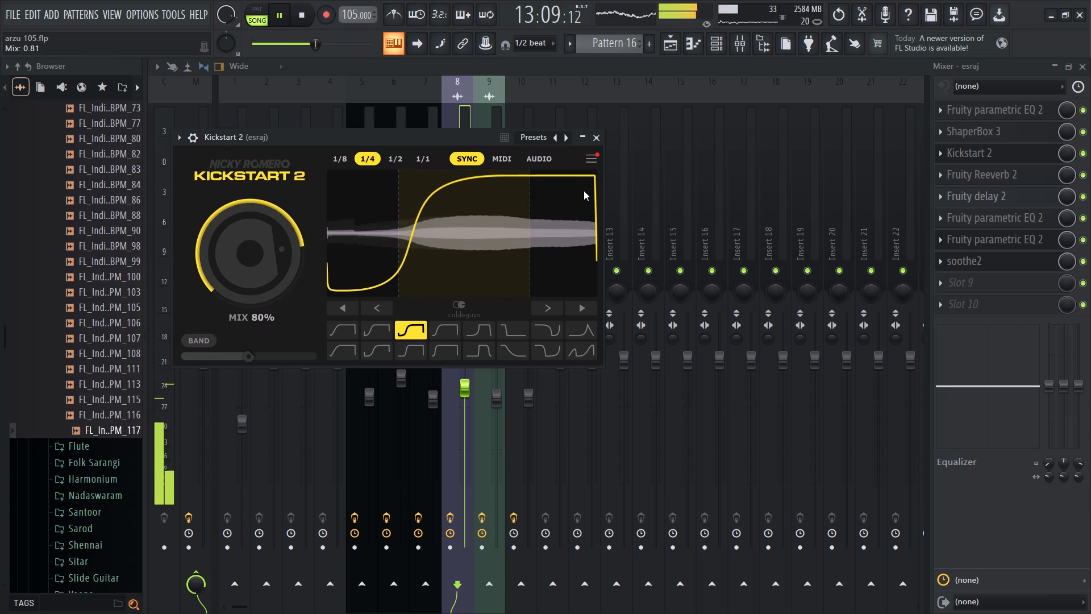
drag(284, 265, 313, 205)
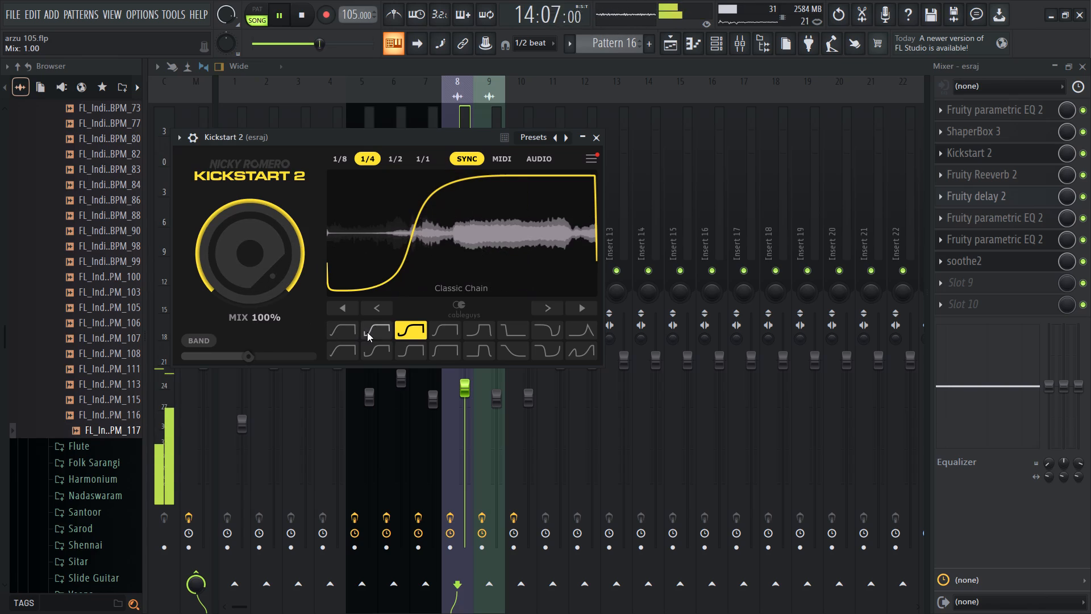
Compare Kickstart 2's first and second upper-row ducking curves against playback, and settle on the second.
click(367, 332)
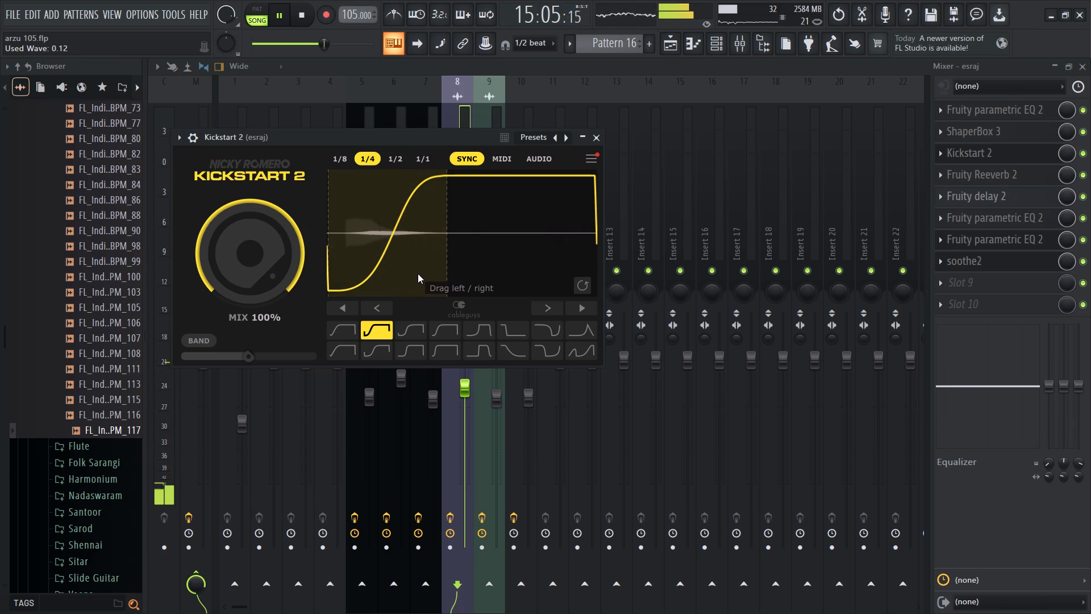
click(319, 337)
click(338, 335)
click(365, 329)
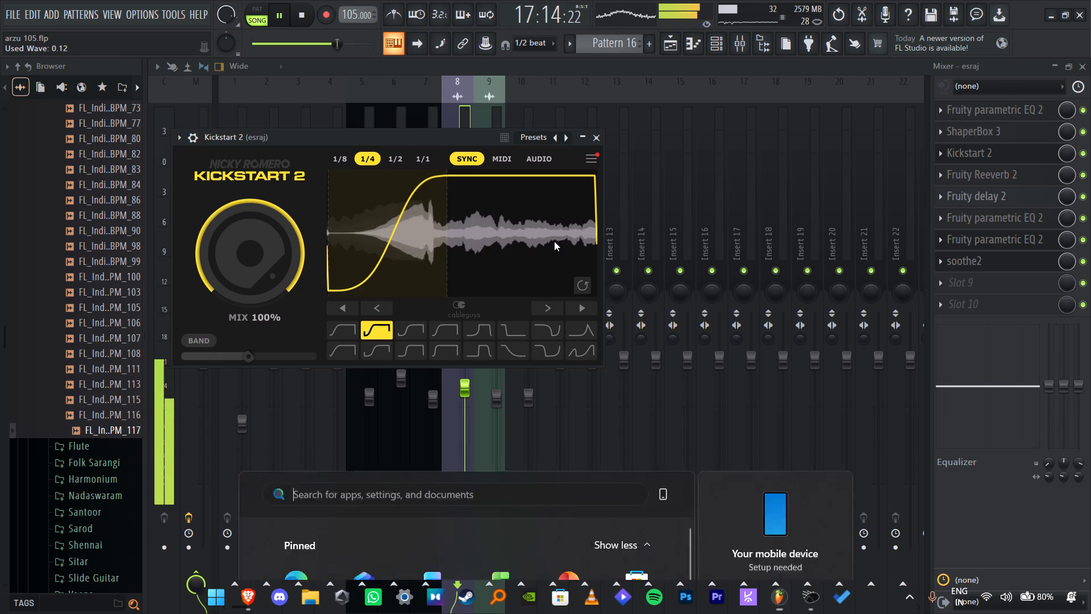
Switch to the Instagram app by searching for it from Windows, and open its messages.
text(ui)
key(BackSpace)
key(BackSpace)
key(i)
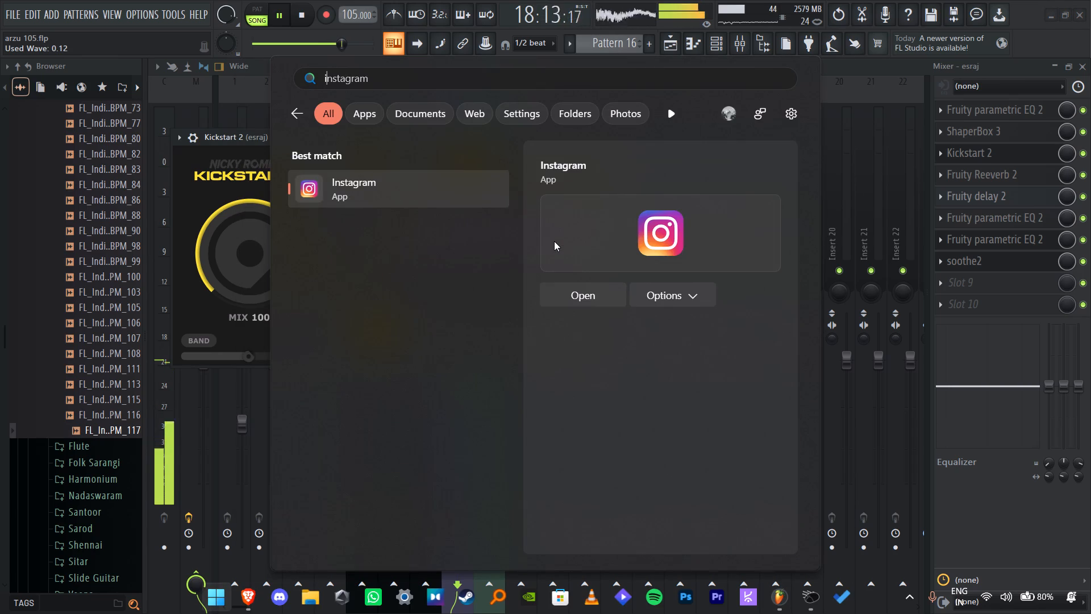
drag(555, 241, 565, 239)
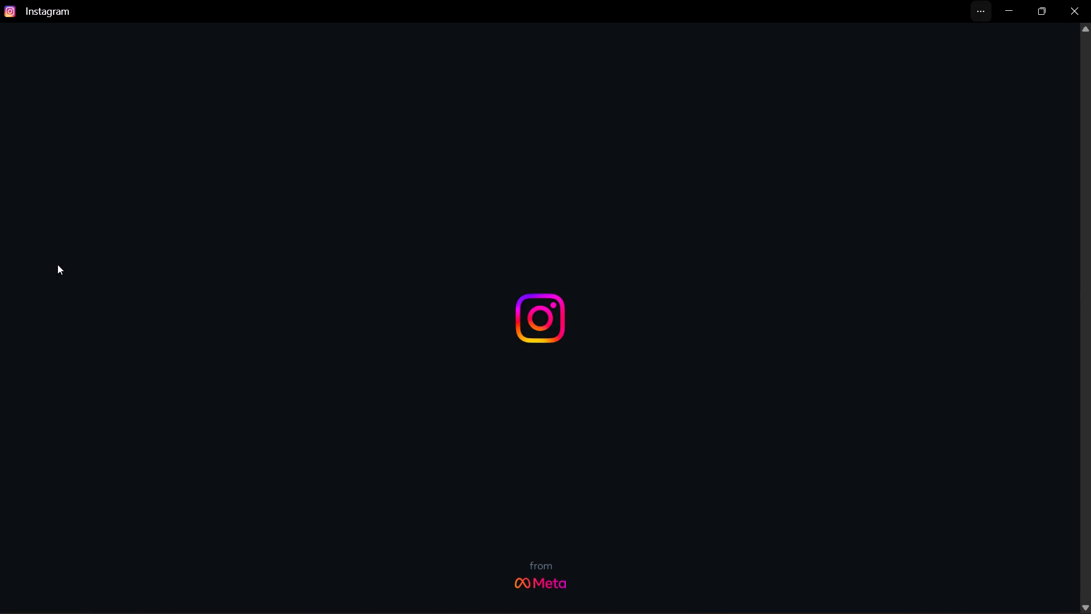
double_click(52, 242)
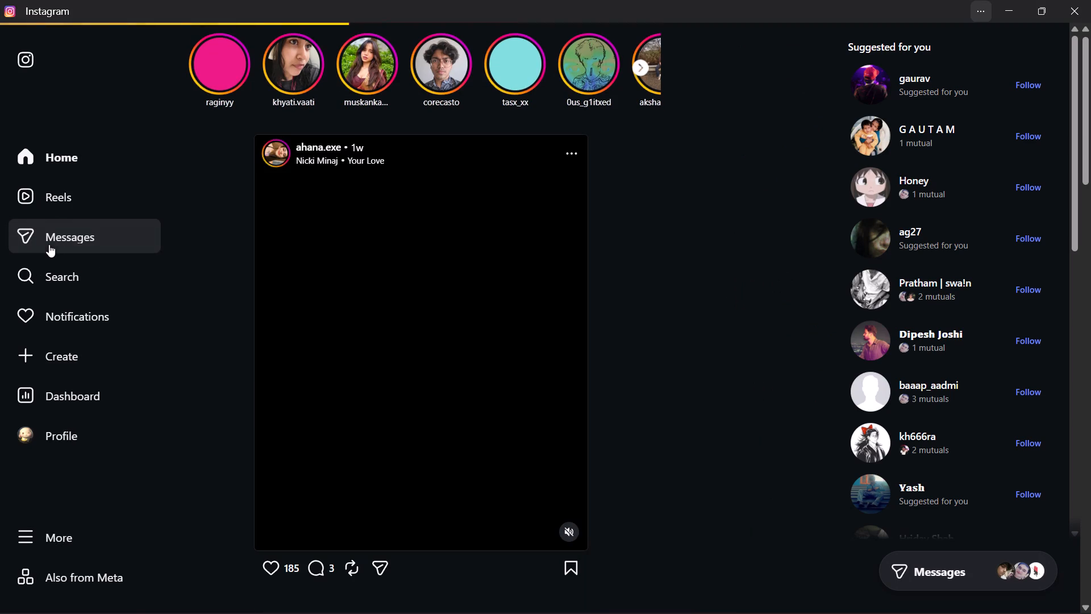
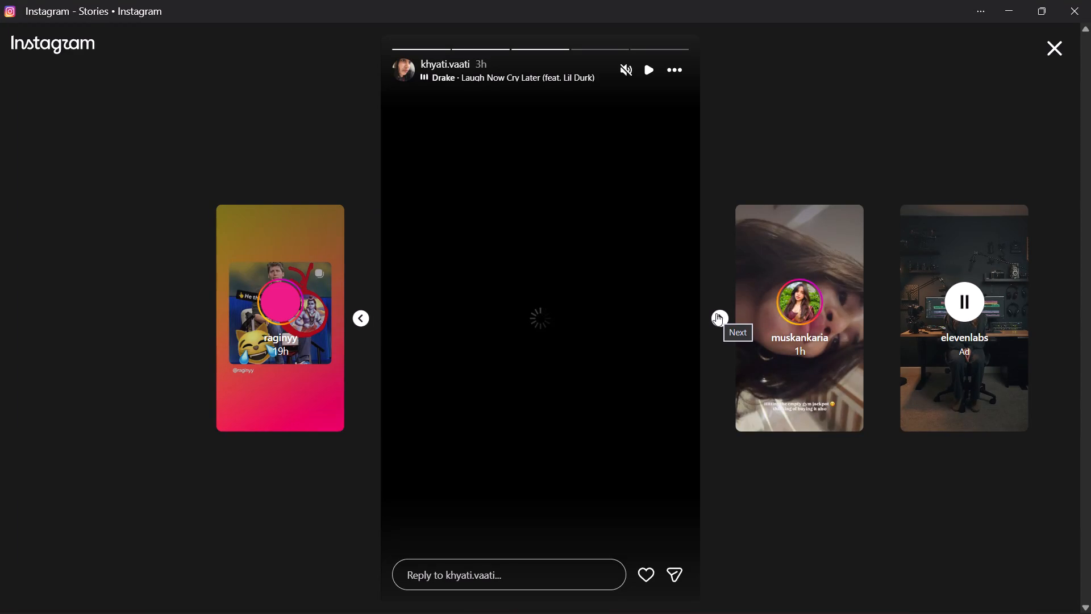
Skip ahead one Instagram story, then close the story viewer and return to FL Studio.
click(716, 313)
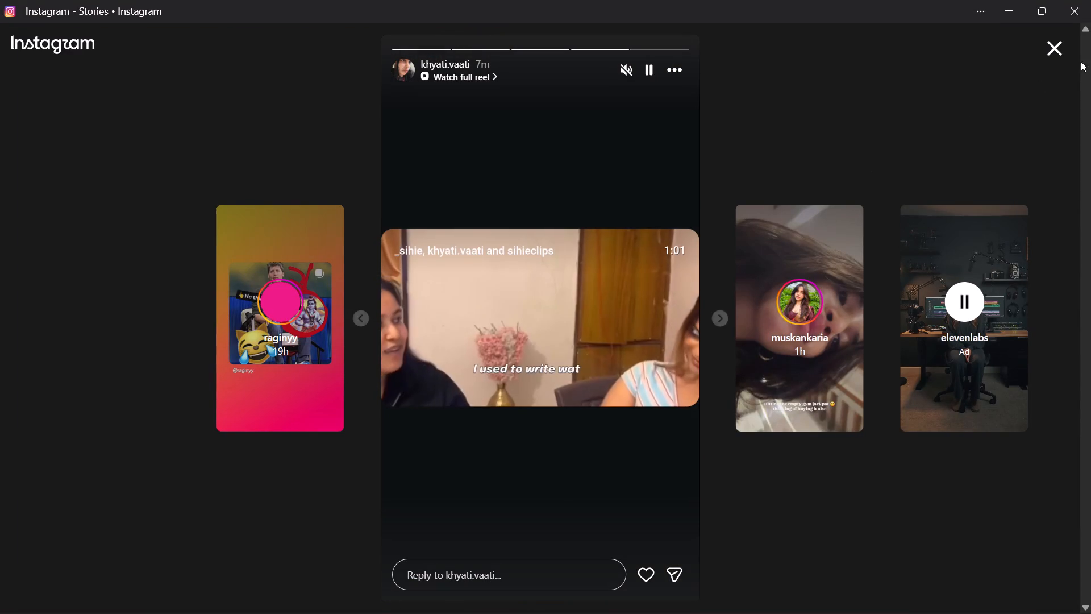
click(1046, 54)
click(1090, 0)
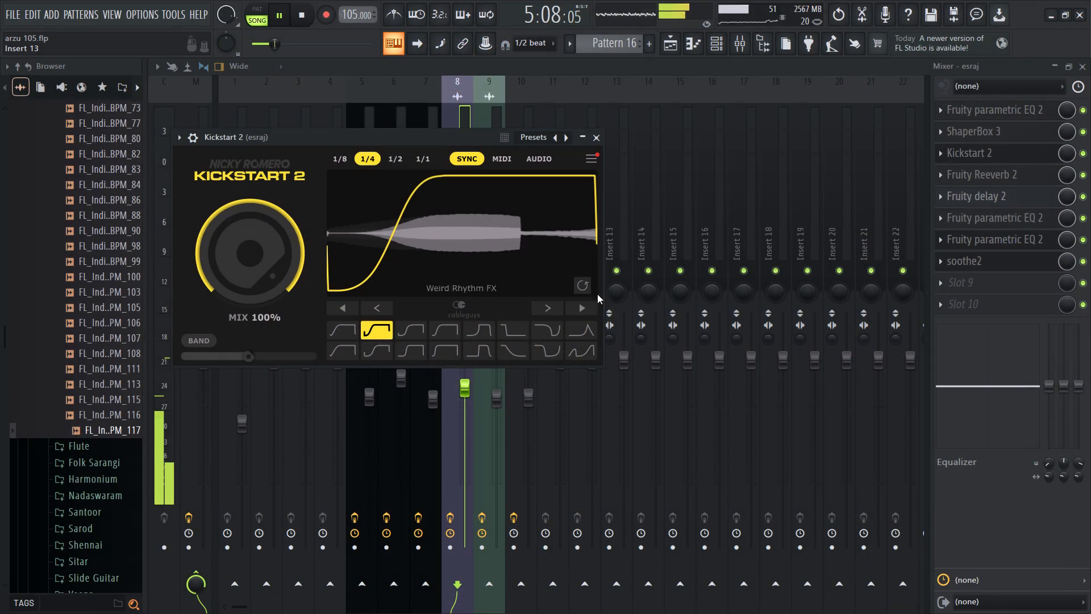
Close the esraj channel's Kickstart 2 and bring the playlist arrangement back into view.
click(593, 140)
click(673, 30)
click(683, 52)
click(682, 48)
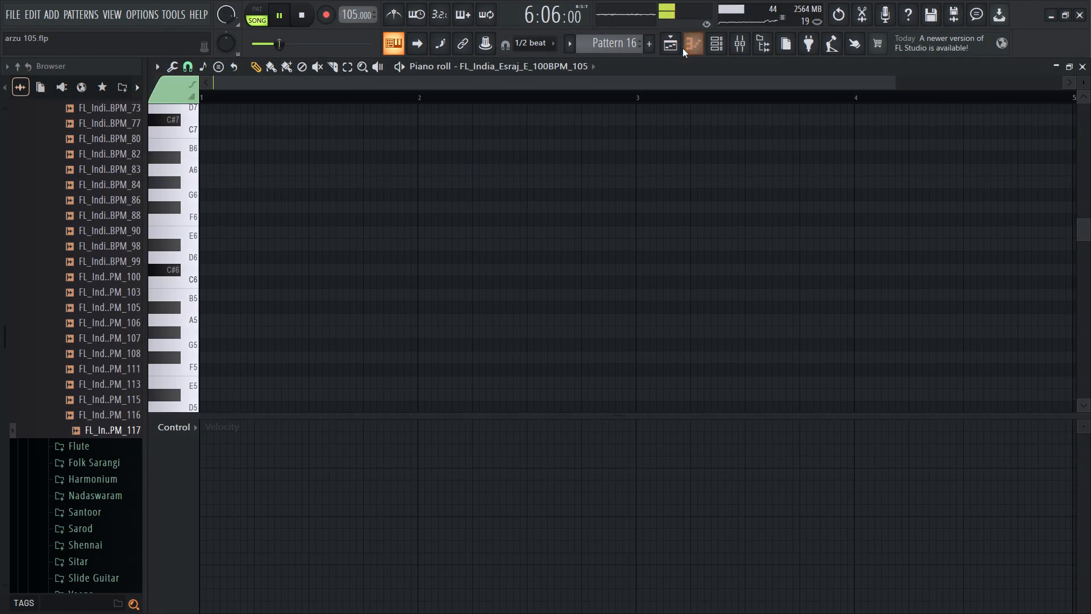
click(675, 49)
Run the macro that switches smart disable for all plugins.
click(156, 15)
click(166, 12)
click(167, 22)
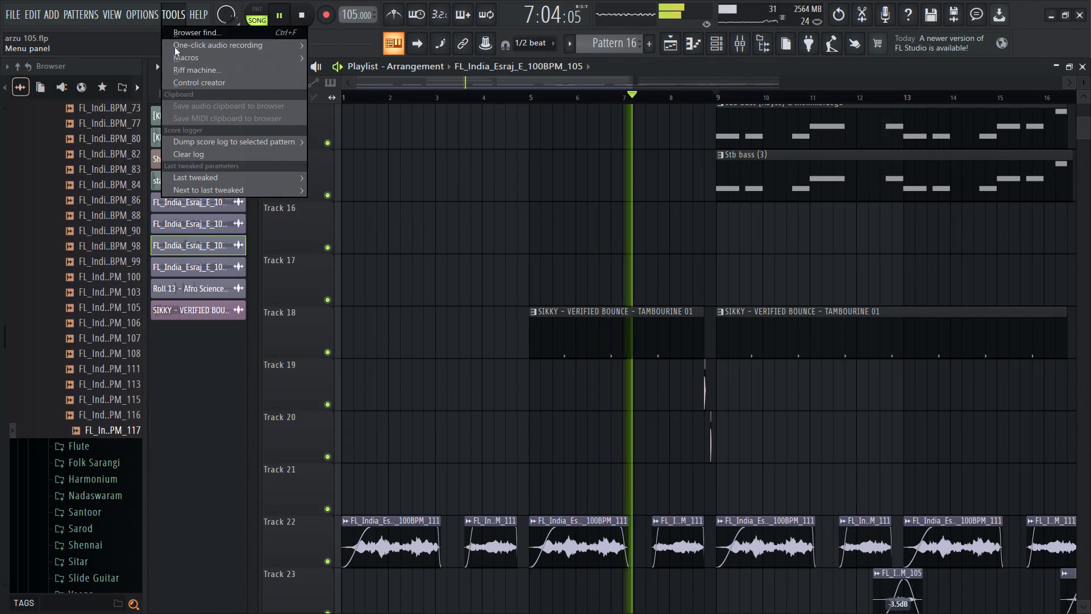
click(414, 154)
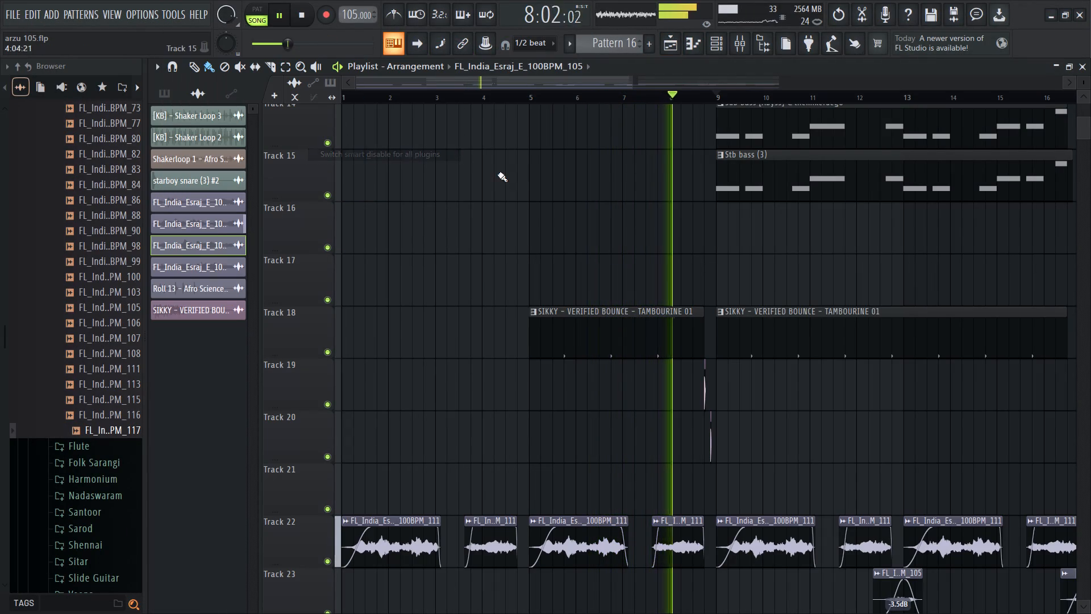
Move the short audio clip just before bar 9 from Track 19 down to Track 20, keeping its timing.
right_click(498, 176)
ctrl+scroll(498, 176, down, 7)
ctrl+scroll(469, 364, up, 15)
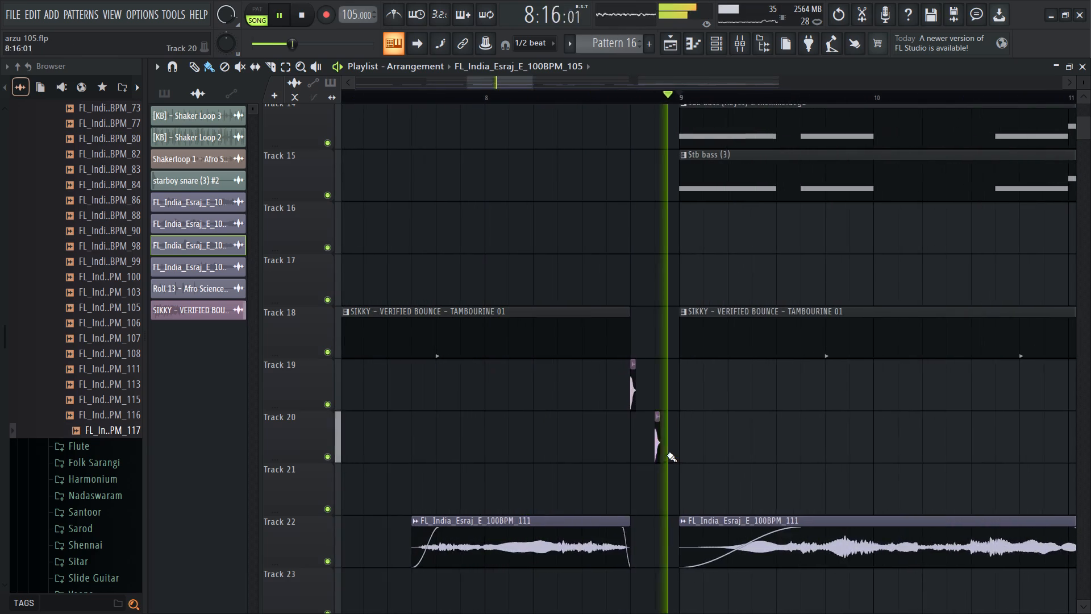
ctrl+scroll(667, 454, up, 8)
ctrl+drag(550, 392, 505, 418)
key(shift+Down)
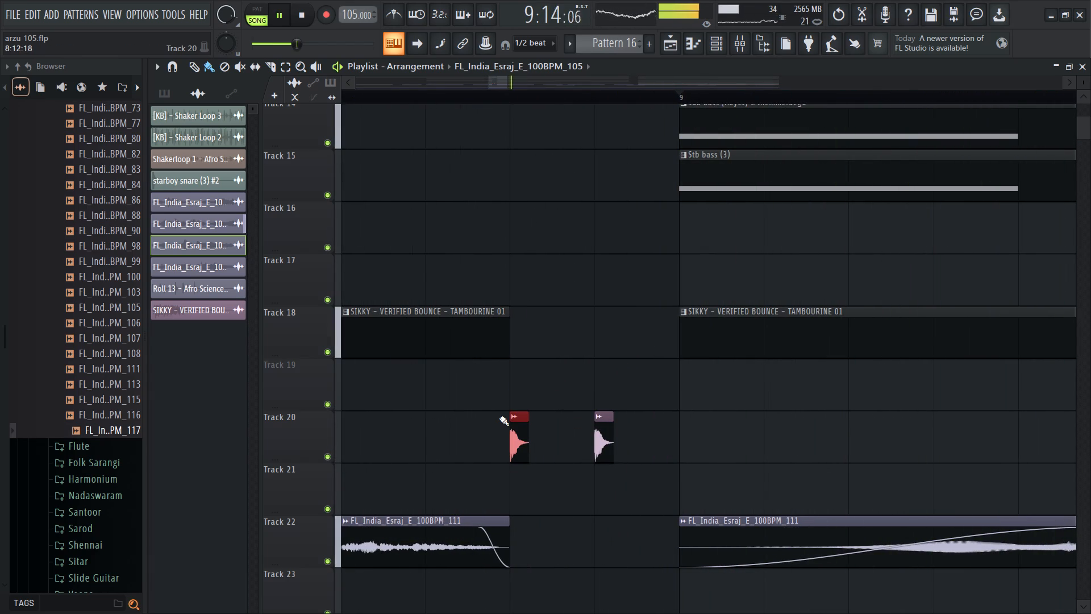
Copy the FL_India_Esraj_E_100BPM_105 clip on Track 23 to the end of bar 24, running into bar 25.
ctrl+scroll(499, 418, down, 14)
right_click(601, 426)
ctrl+scroll(573, 417, down, 11)
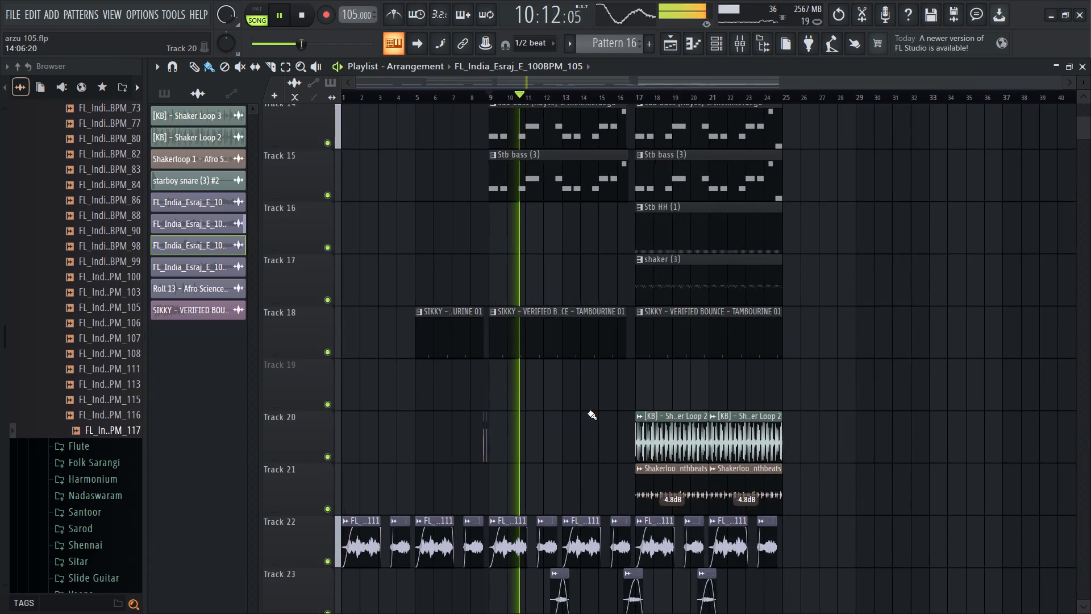
alt+scroll(586, 413, down, 10)
scroll(761, 530, up, 12)
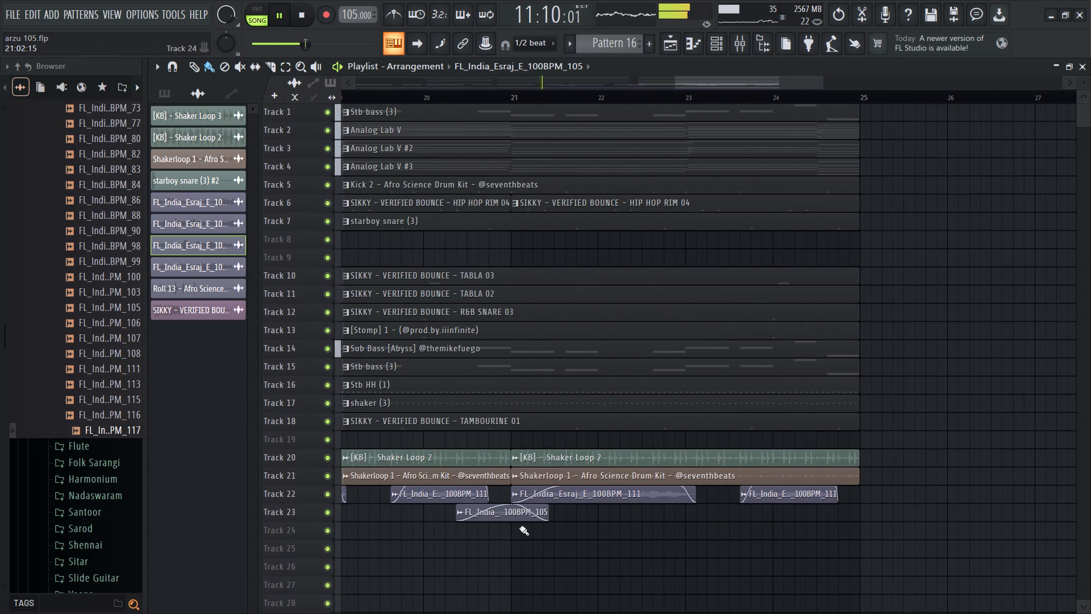
click(505, 515)
alt+scroll(819, 529, up, 8)
scroll(919, 462, up, 8)
scroll(840, 474, down, 5)
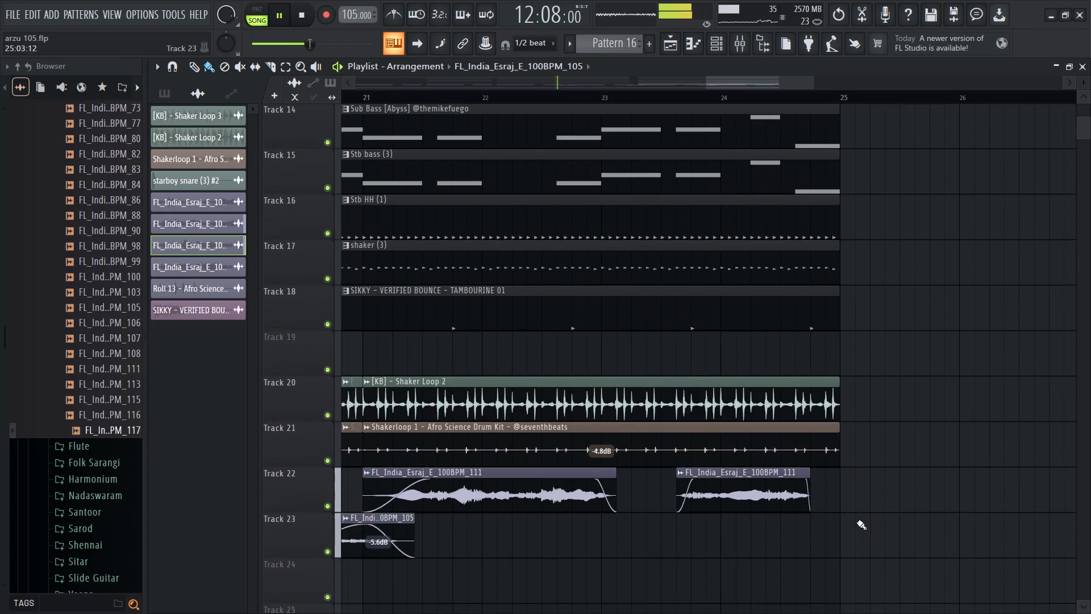
ctrl+scroll(857, 522, up, 9)
drag(731, 538, 661, 546)
drag(968, 525, 706, 538)
alt+click(807, 538)
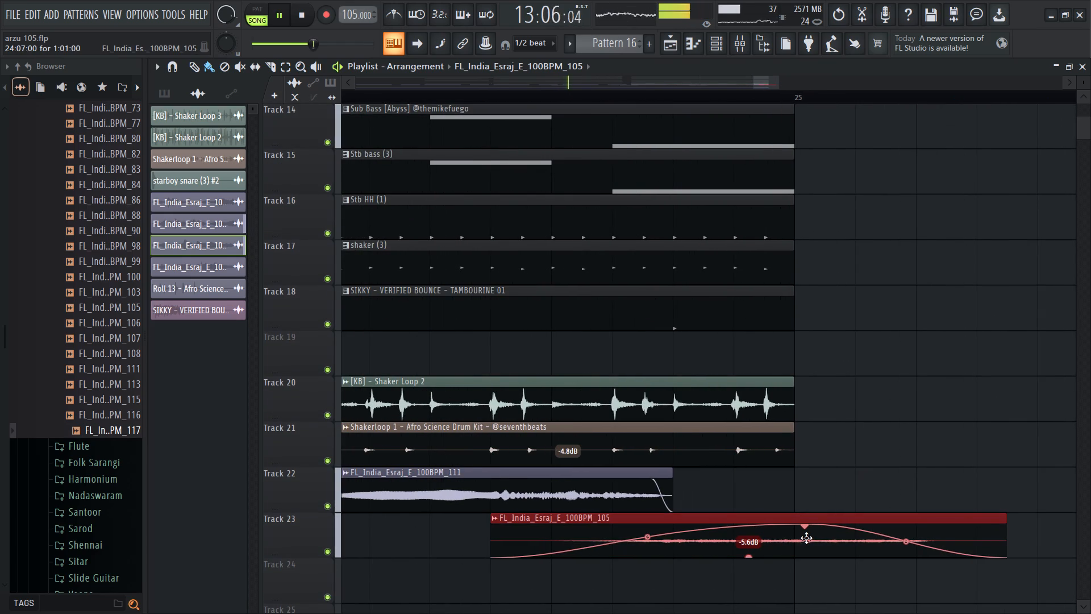
alt+scroll(759, 400, down, 20)
alt+scroll(759, 400, down, 7)
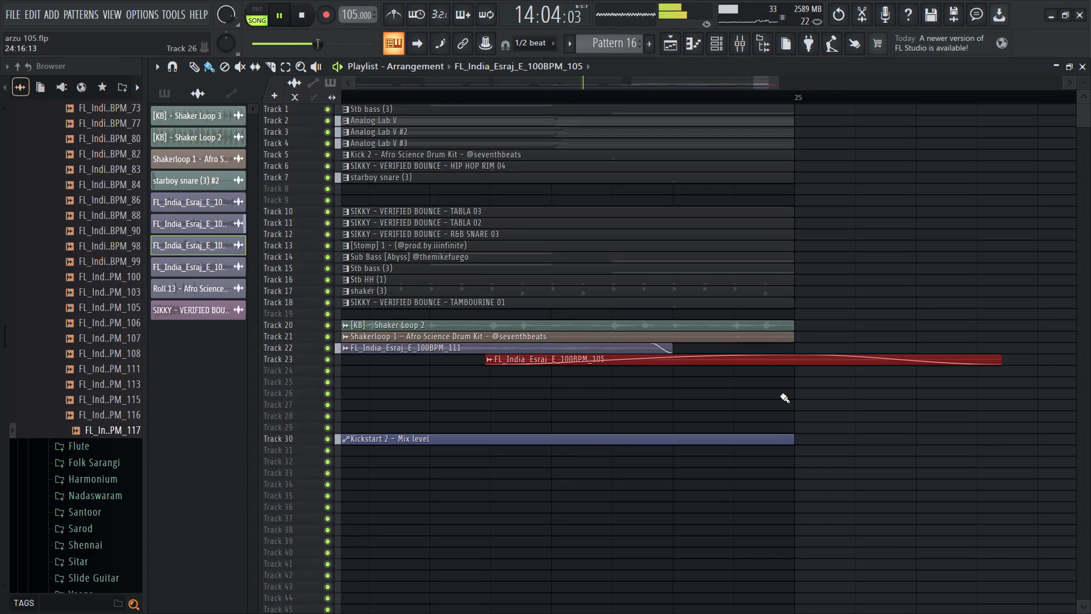
ctrl+scroll(784, 400, down, 20)
ctrl+scroll(784, 400, down, 12)
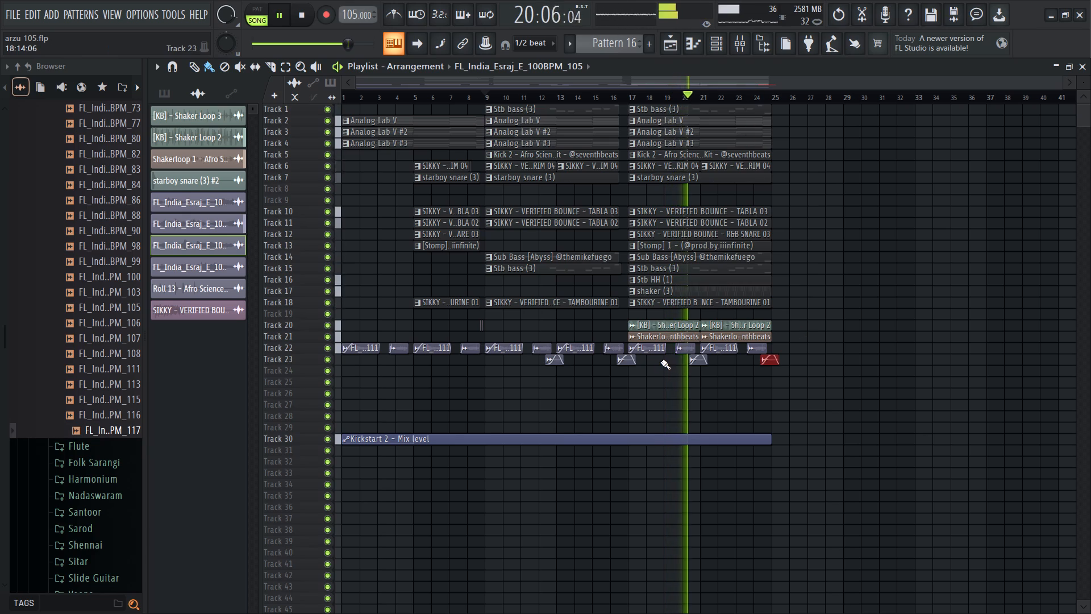
Restart the arrangement's playback from bar 17 and review the shaker and esraj clips on Tracks 20 to 23.
ctrl+scroll(634, 377, up, 9)
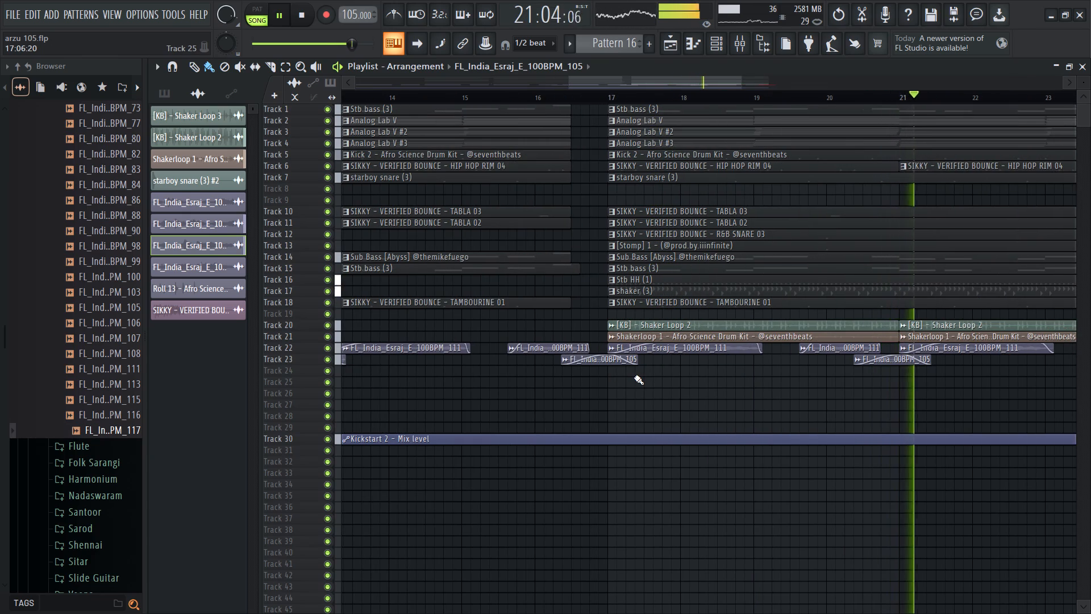
key(space)
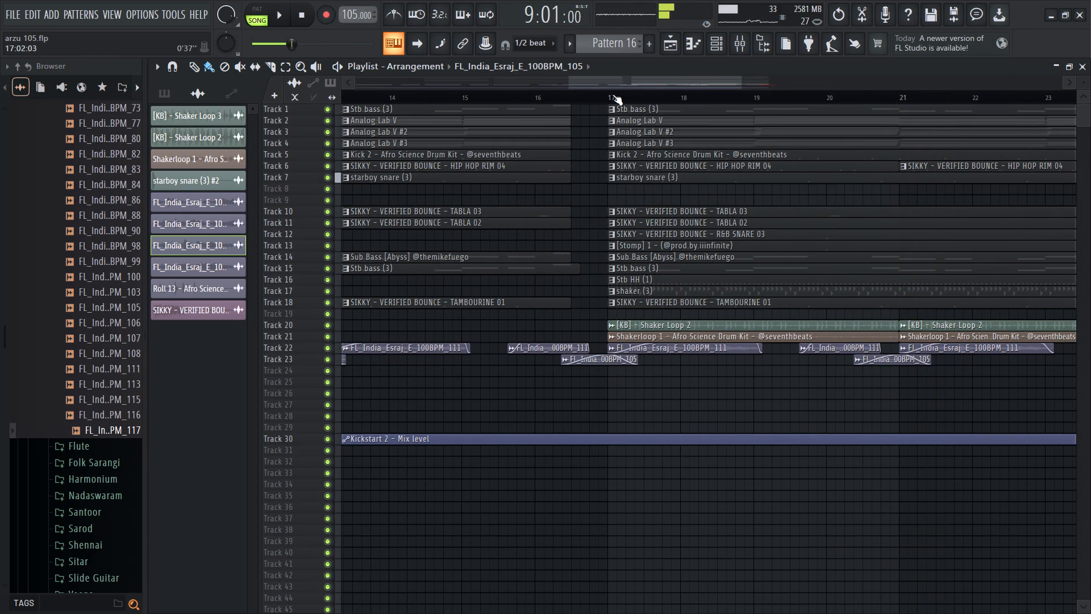
click(613, 94)
drag(614, 95, 605, 95)
key(space)
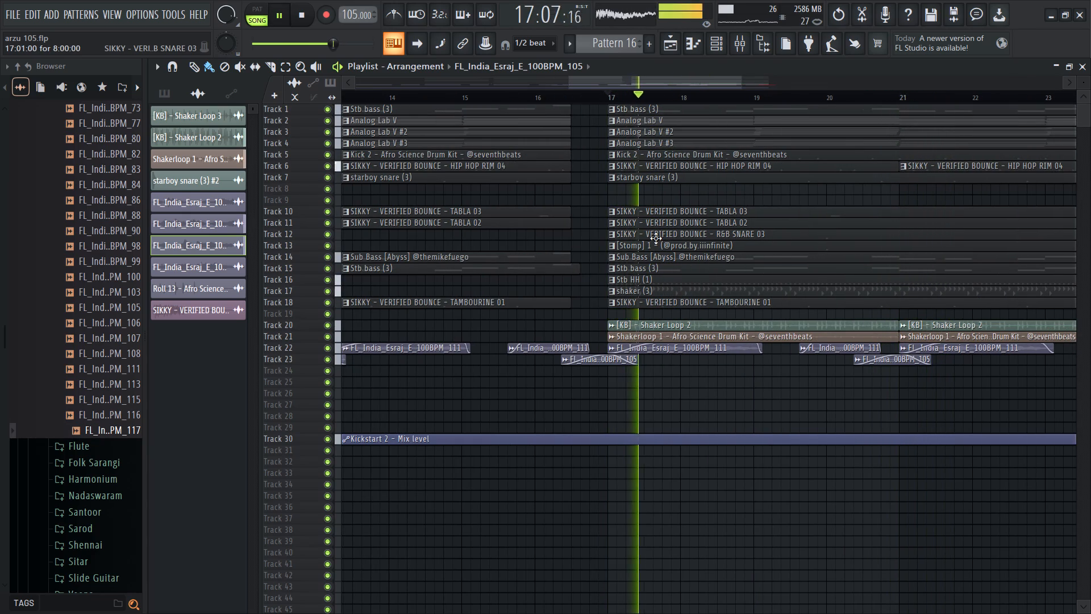
alt+scroll(656, 238, up, 8)
scroll(656, 238, down, 5)
ctrl+scroll(583, 259, down, 7)
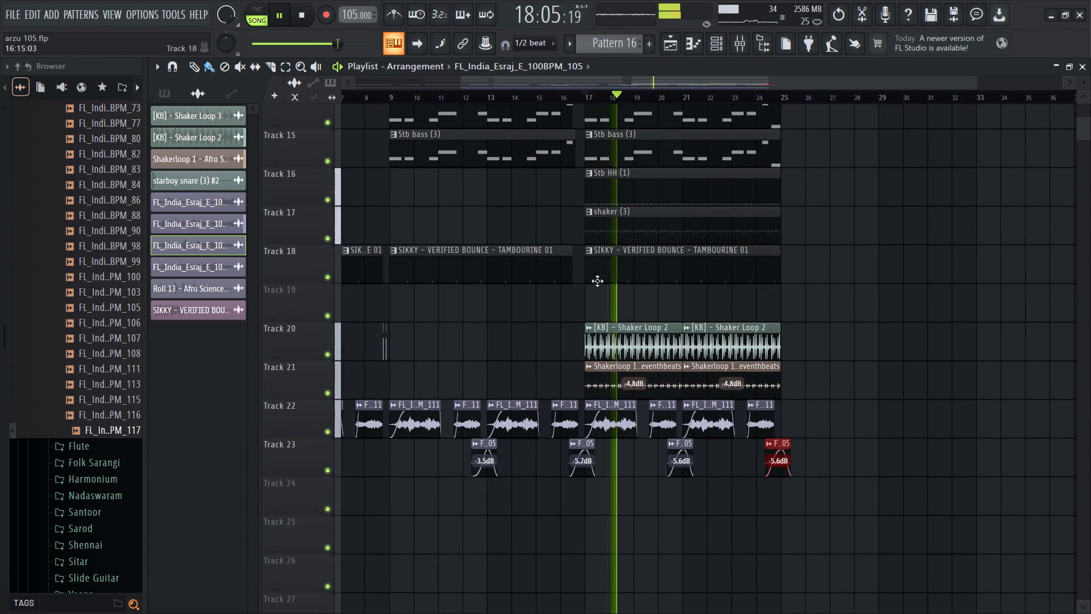
ctrl+scroll(639, 388, up, 7)
ctrl+scroll(639, 388, down, 7)
ctrl+scroll(639, 388, up, 7)
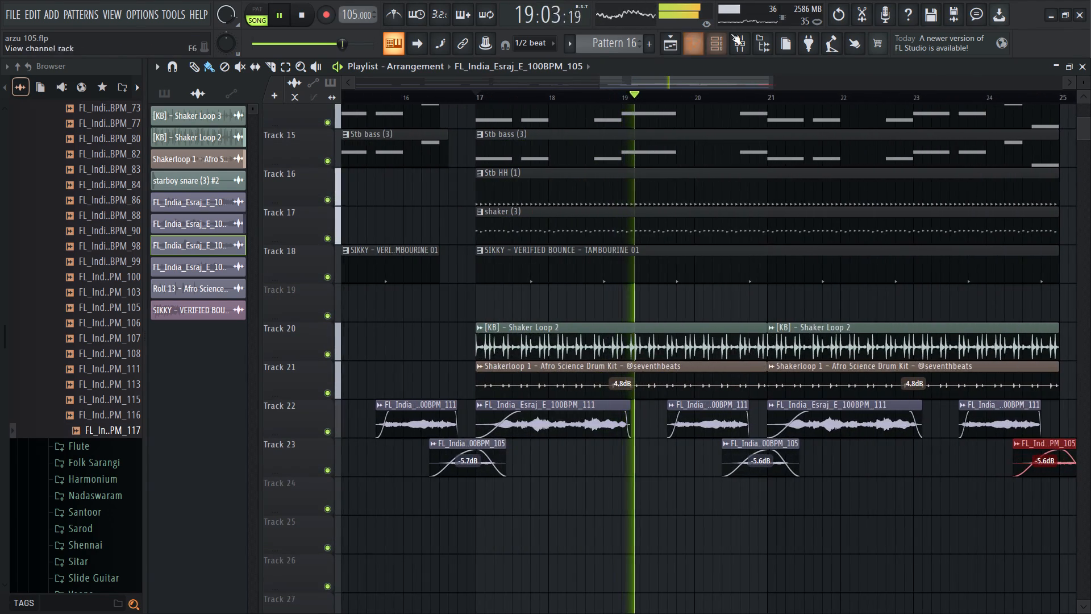
Solo the mixer's shaker channel, lower its volume to about 62% (-9.3 dB), and unsolo it.
click(743, 34)
right_click(490, 272)
drag(502, 405, 502, 471)
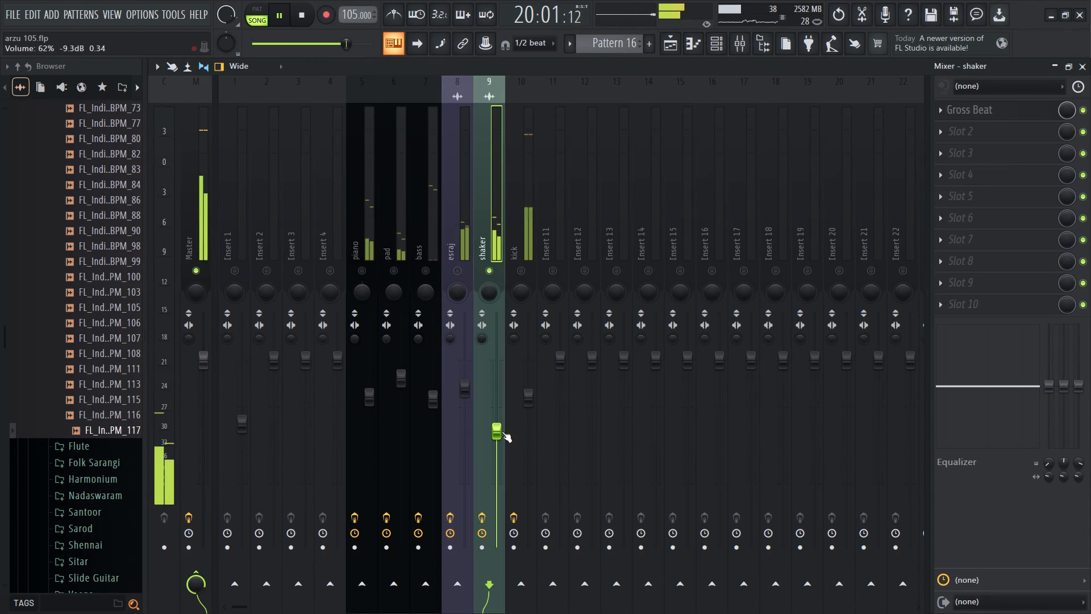
click(493, 434)
right_click(486, 267)
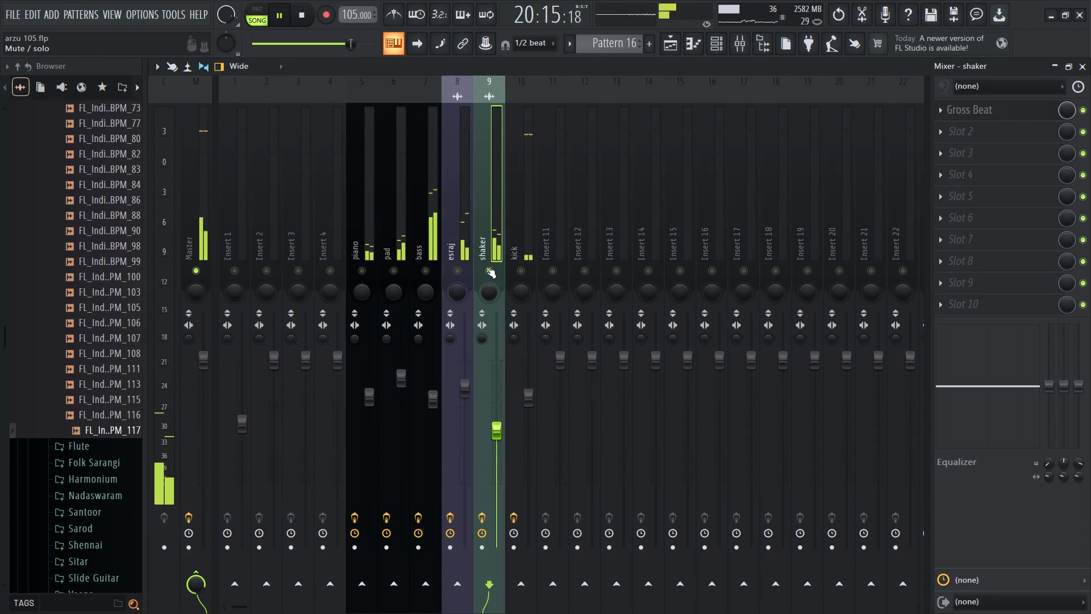
Add Fruity Parametric EQ 2 in the shaker channel's second slot and boost bands 6 and 7 by about 4 dB.
click(978, 140)
click(556, 63)
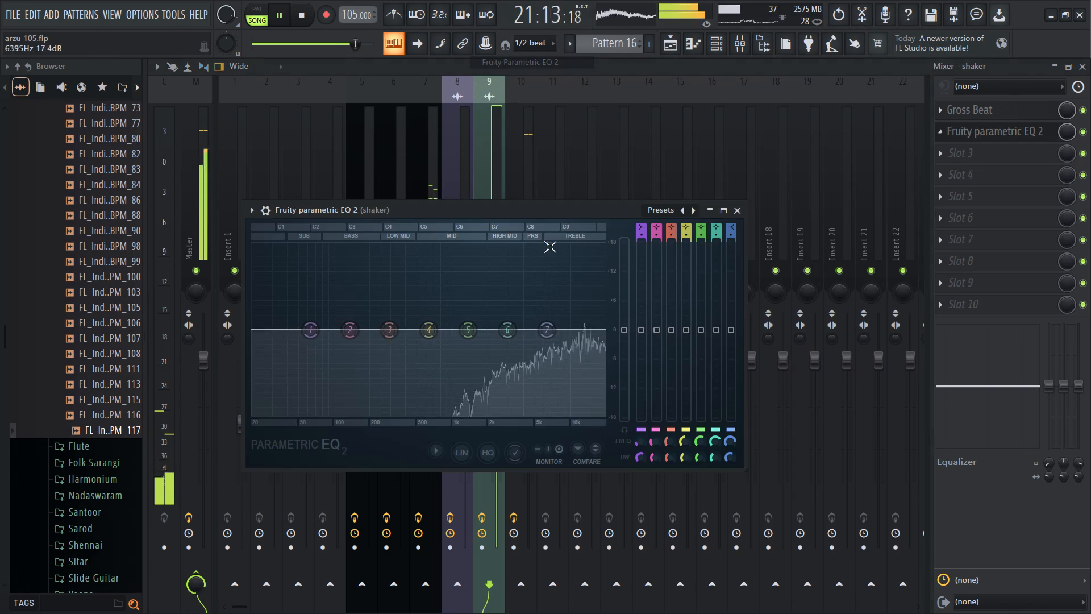
drag(526, 320, 526, 254)
drag(538, 339, 548, 279)
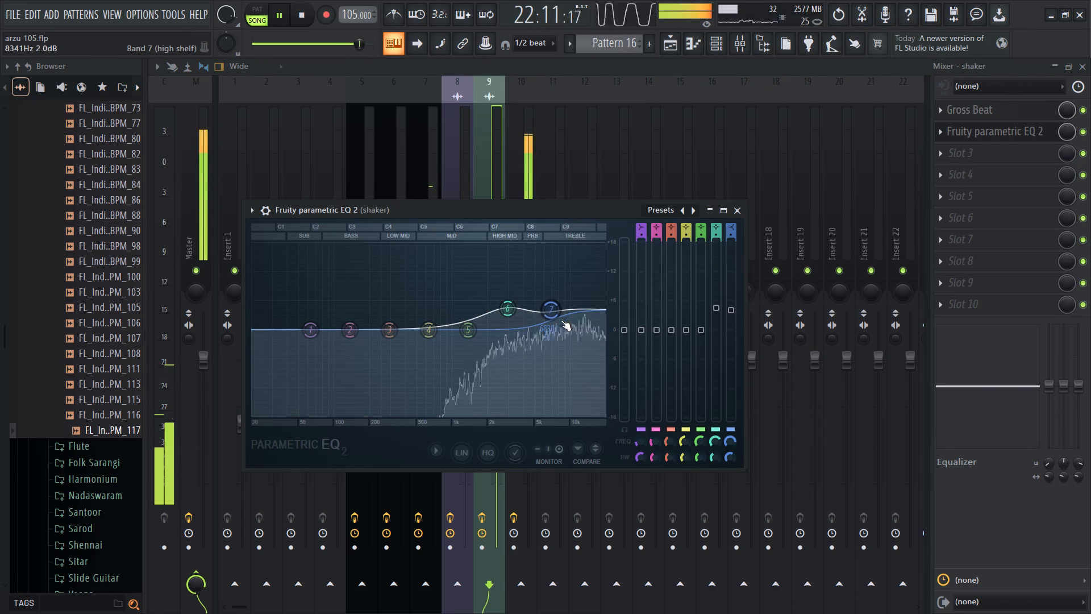
Reshape the shaker EQ with band 7's high shelf about +5 dB near 11 kHz and band 6 about +2 dB above 3 kHz.
drag(523, 309, 523, 343)
drag(506, 319, 341, 306)
drag(436, 316, 442, 351)
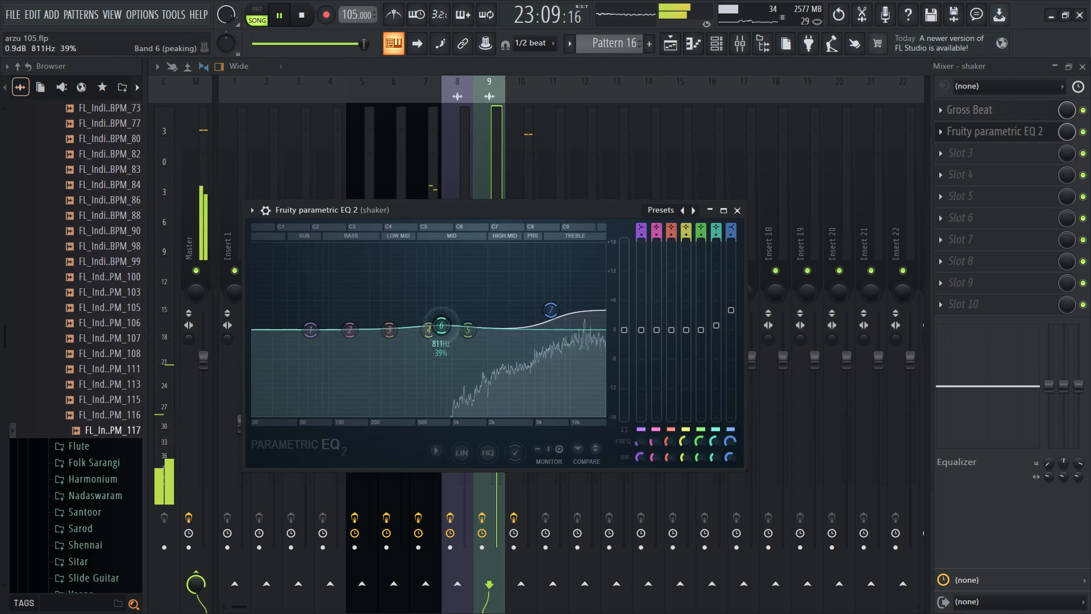
drag(442, 351, 445, 379)
drag(553, 323, 559, 251)
drag(550, 287, 387, 316)
drag(496, 304, 705, 323)
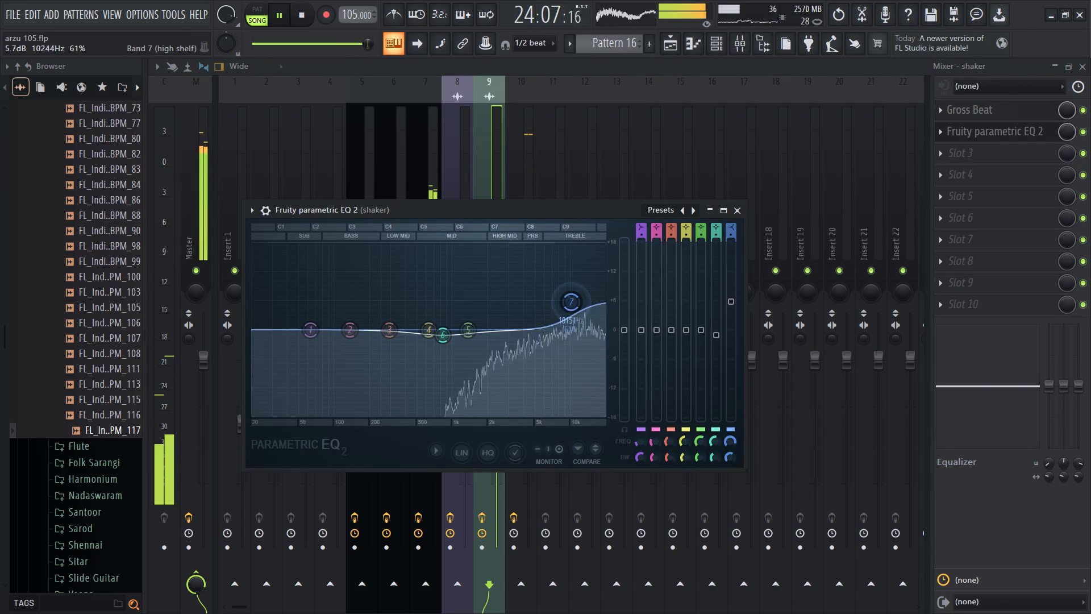
drag(705, 323, 717, 327)
click(584, 298)
drag(573, 314, 573, 320)
drag(451, 325, 613, 314)
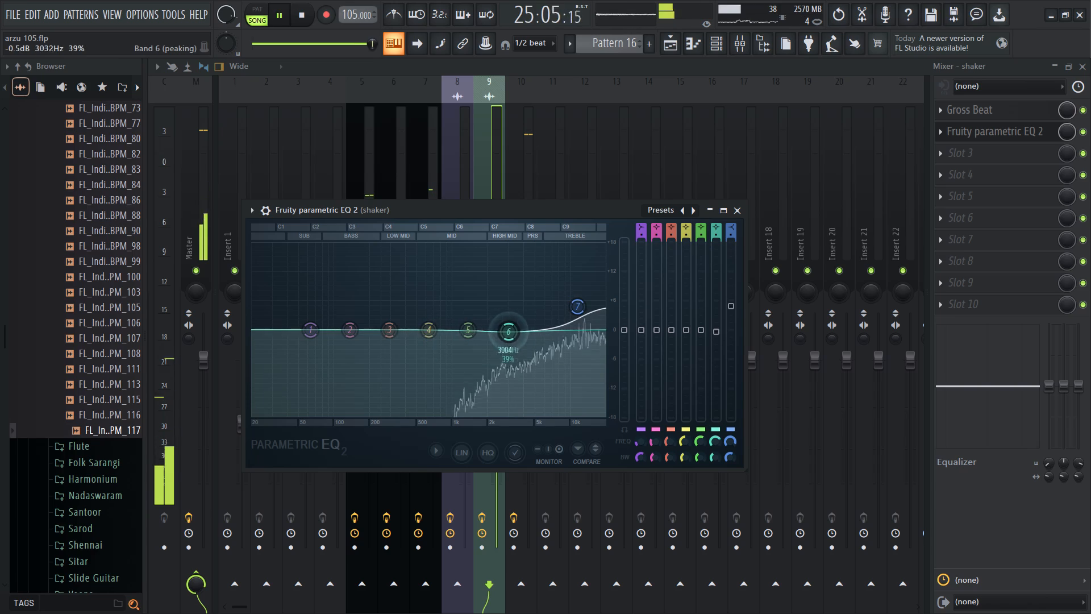
drag(613, 314, 635, 279)
Replay the section from bar 17 to check the equalized shaker, and close the EQ and mixer windows.
key(space)
key(space)
key(space)
click(709, 209)
key(space)
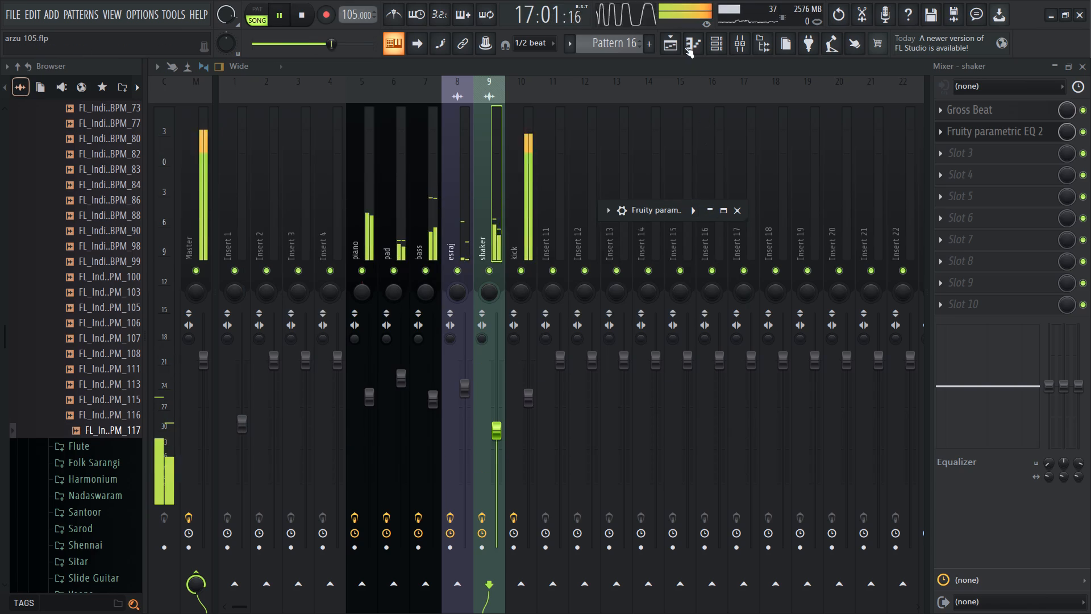
click(714, 210)
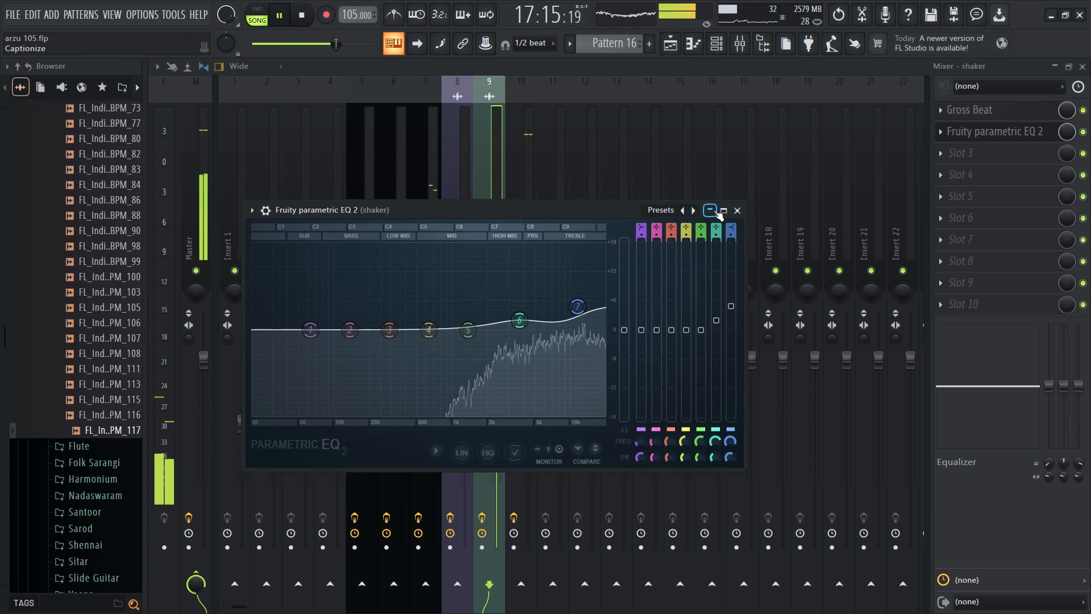
click(737, 211)
click(1085, 66)
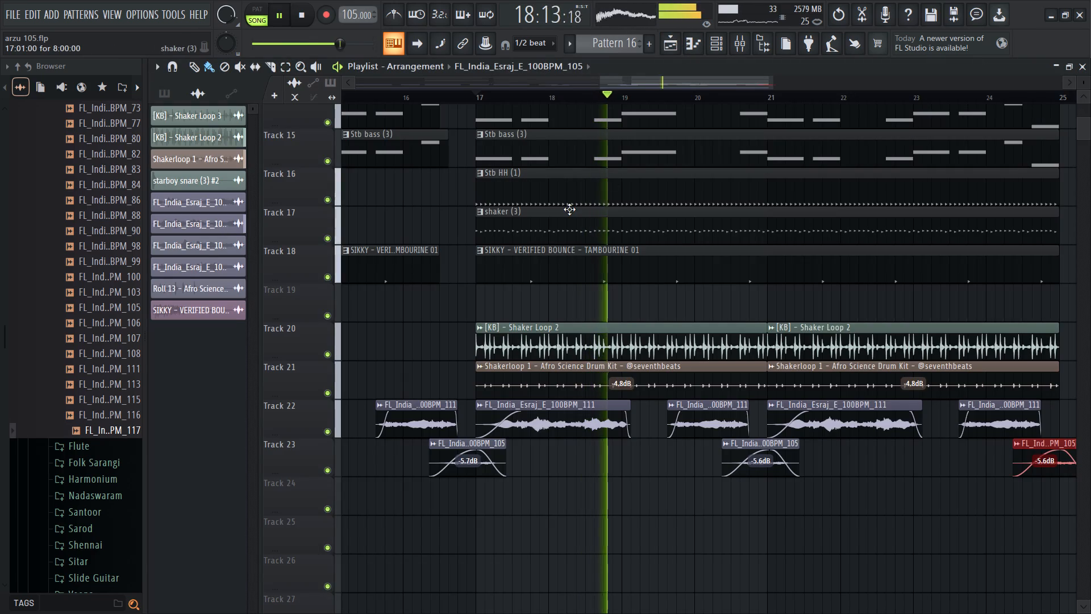
Reopen the mixer on the shaker channel's effect slots.
ctrl+scroll(614, 288, down, 12)
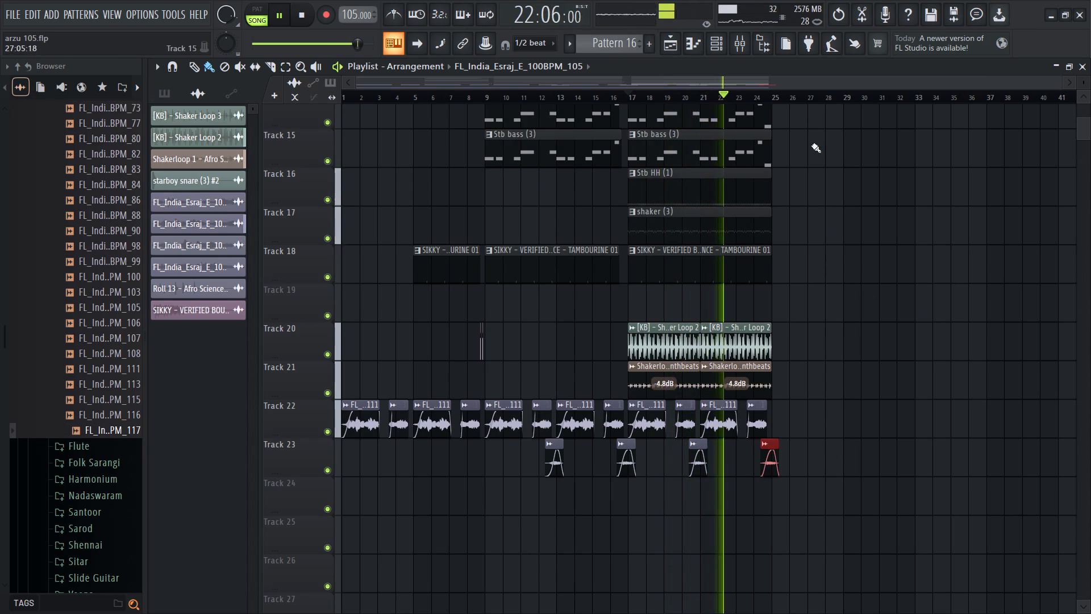
click(726, 40)
click(730, 49)
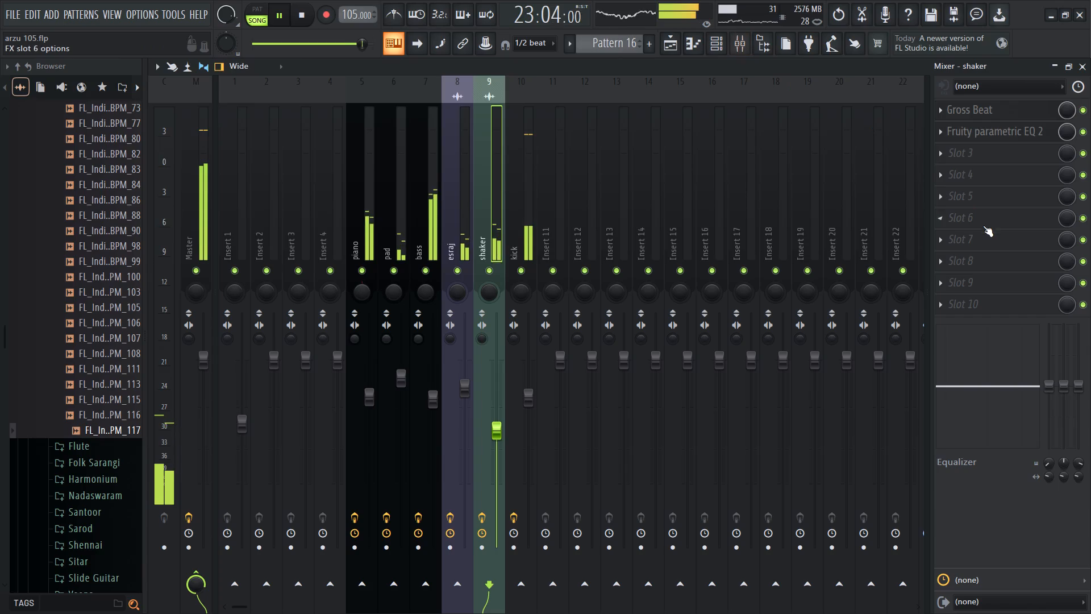
Return from the mixer to the playlist and replay the arrangement from bar 17 to check the bass tracks.
right_click(983, 226)
double_click(678, 40)
right_click(683, 34)
click(674, 39)
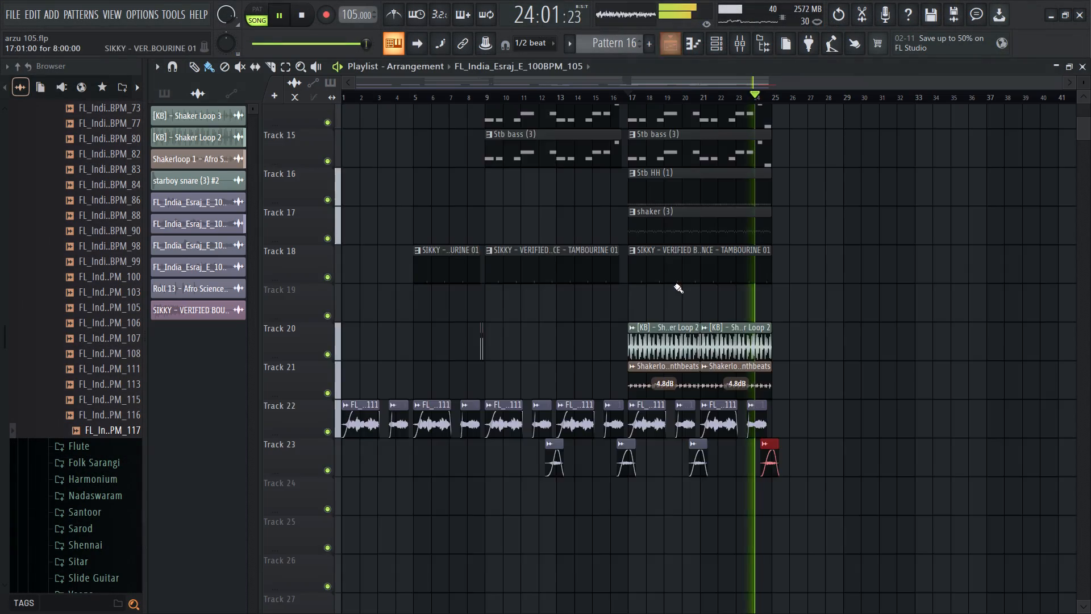
scroll(674, 285, up, 6)
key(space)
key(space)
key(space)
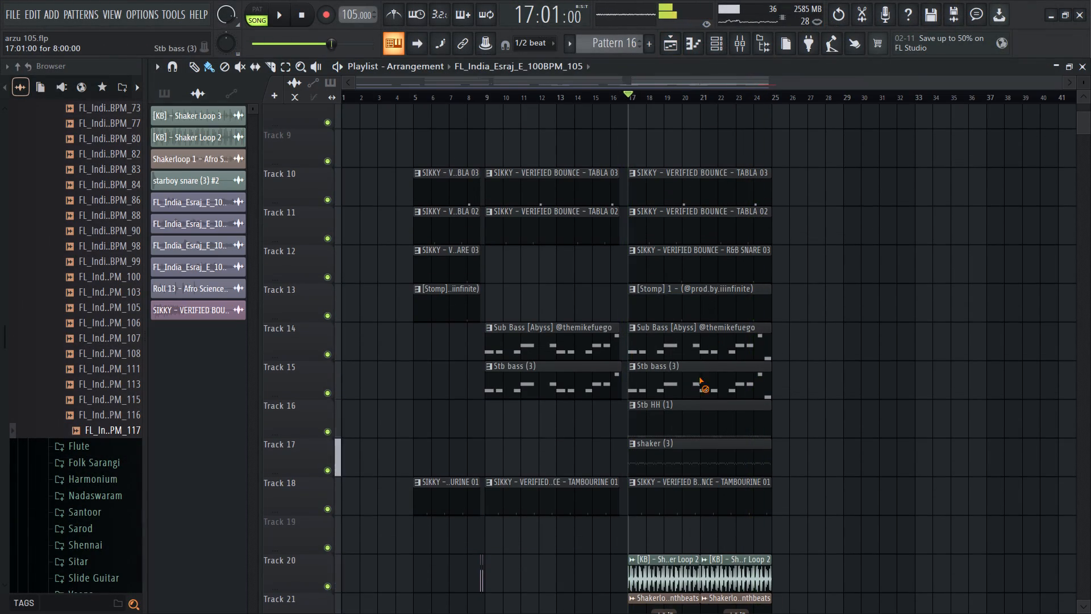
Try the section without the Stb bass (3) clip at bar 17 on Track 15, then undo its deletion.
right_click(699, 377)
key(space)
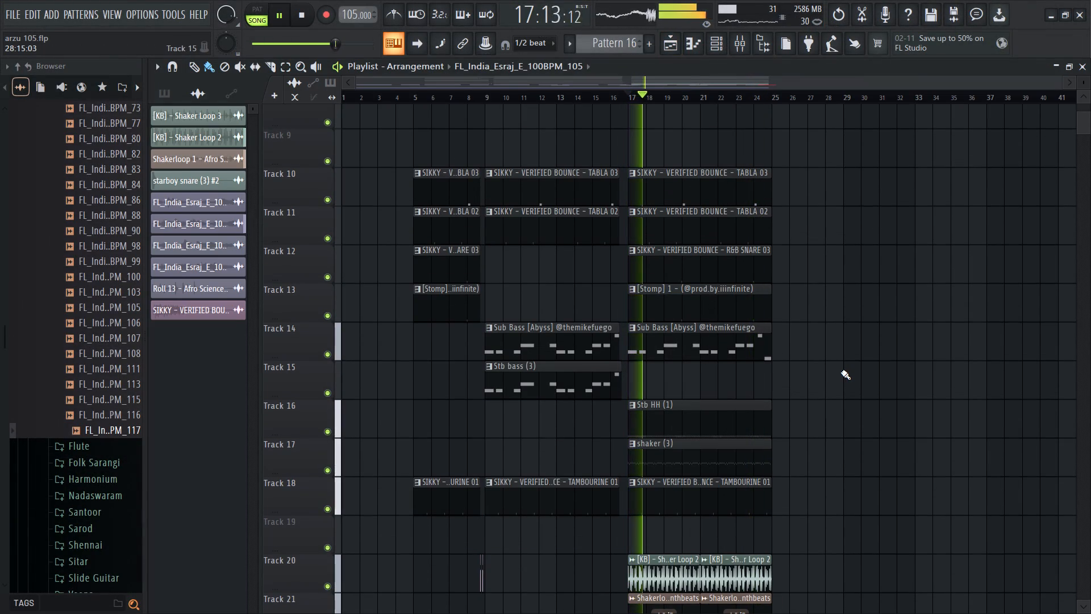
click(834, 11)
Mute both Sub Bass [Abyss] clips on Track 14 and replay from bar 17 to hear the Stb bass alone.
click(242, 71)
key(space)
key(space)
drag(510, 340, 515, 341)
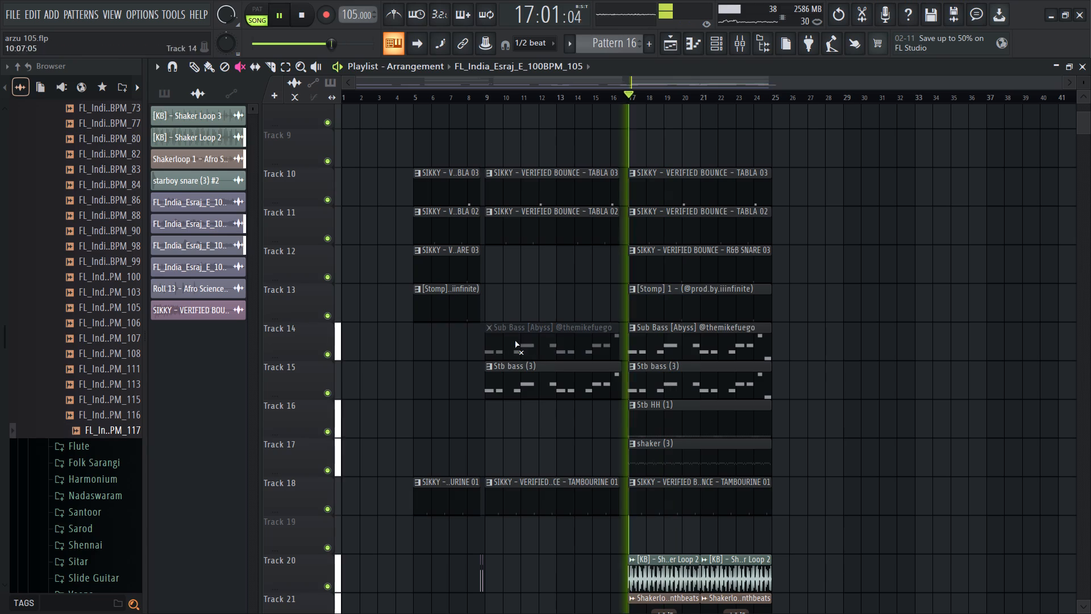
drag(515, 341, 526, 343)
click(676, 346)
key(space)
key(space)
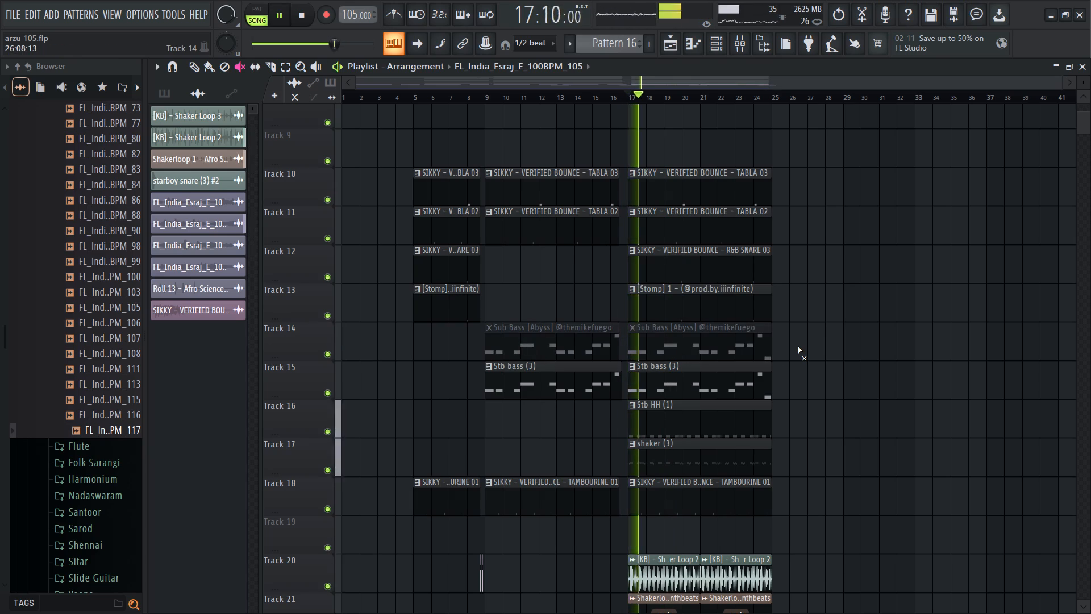
Delete both Stb bass (3) clips from Track 15, at bars 9 and 17.
click(183, 65)
click(188, 60)
right_drag(511, 379, 665, 371)
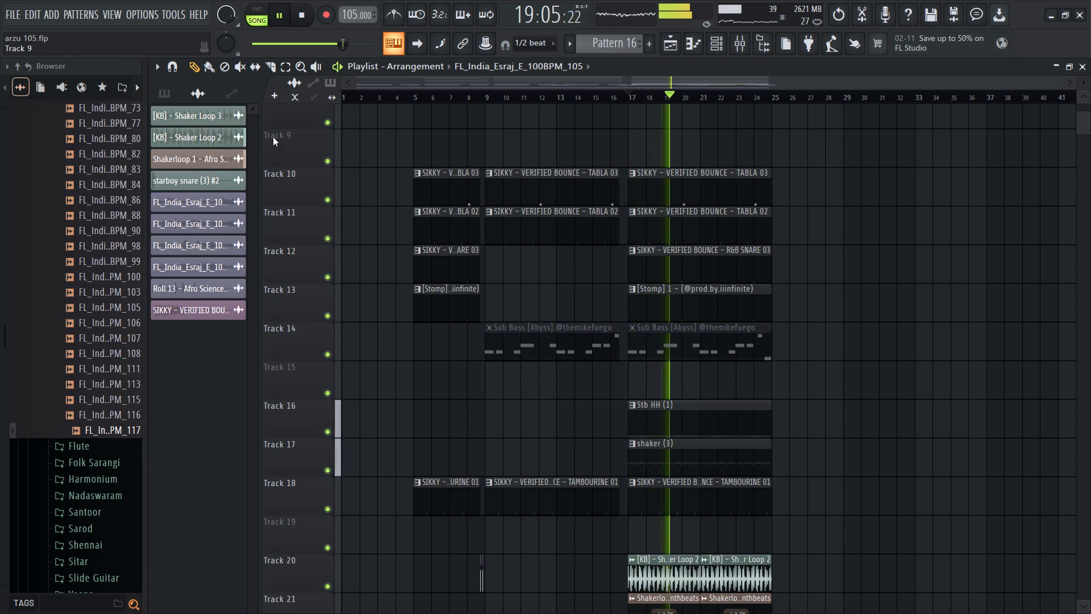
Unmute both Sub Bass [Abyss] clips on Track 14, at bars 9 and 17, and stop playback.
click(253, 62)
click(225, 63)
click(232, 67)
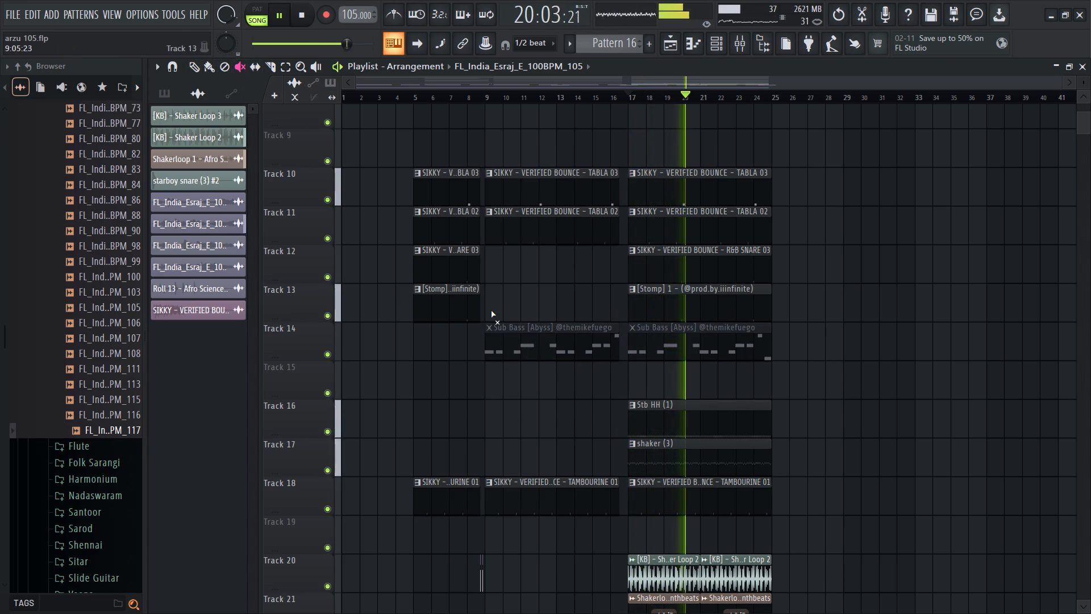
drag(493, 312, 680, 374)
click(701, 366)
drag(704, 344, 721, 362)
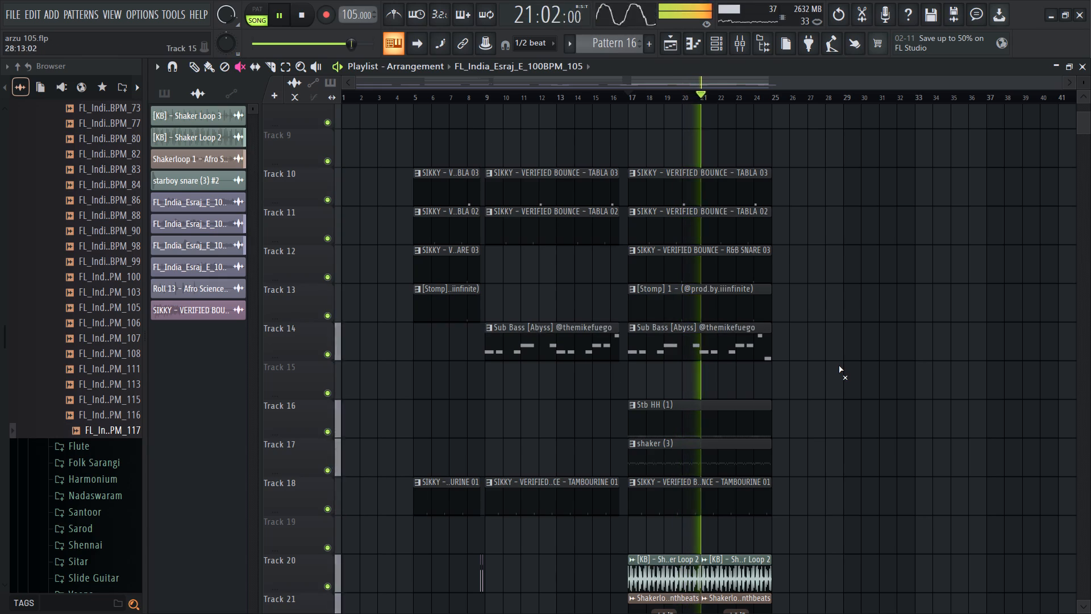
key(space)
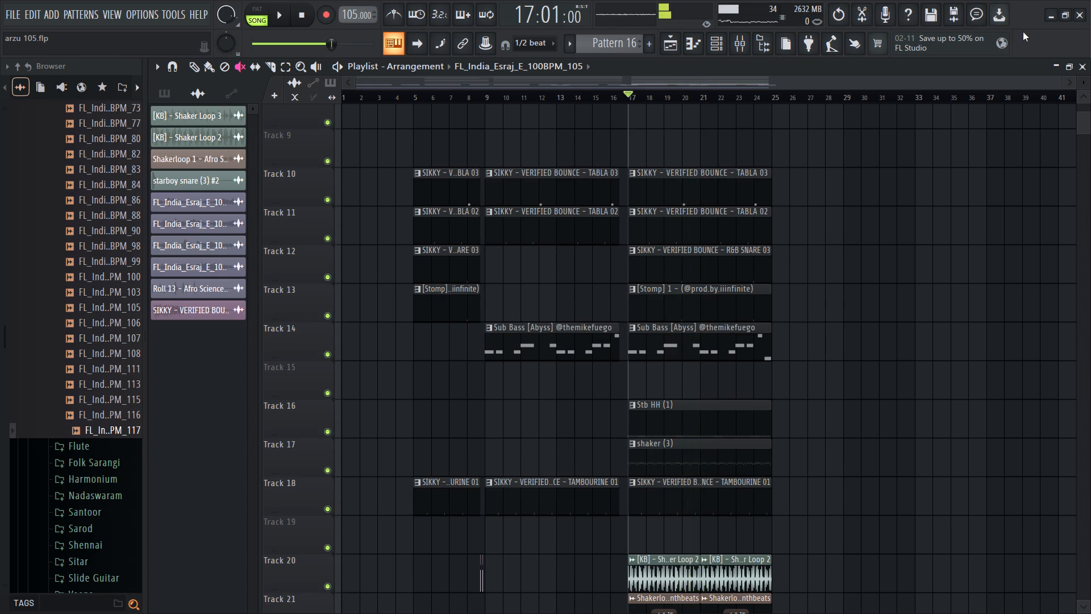
Save the arzu 105 project.
key(ctrl+s)
key(ctrl+s)
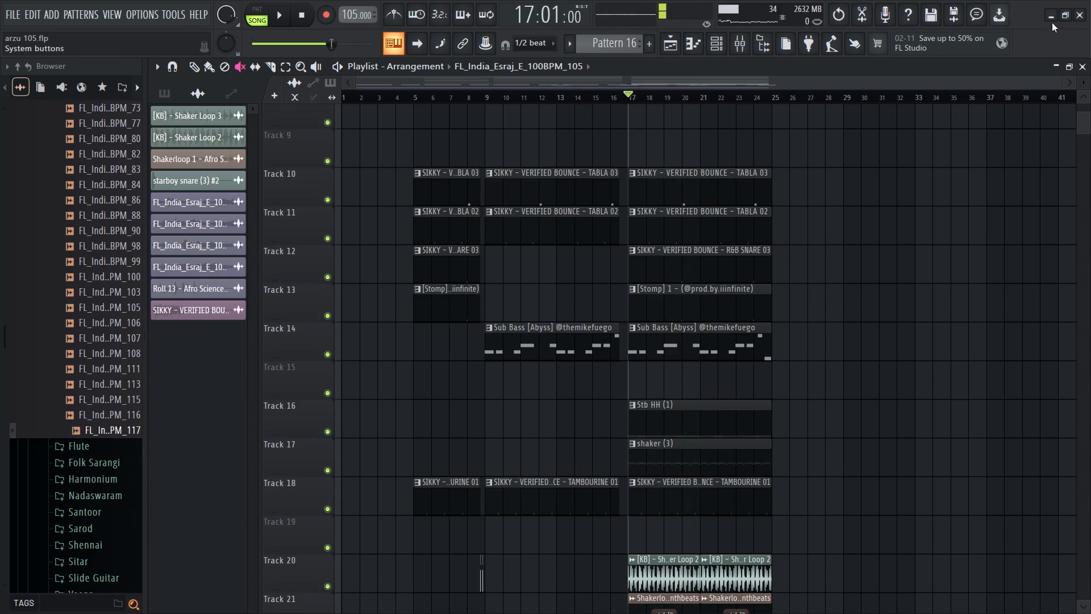
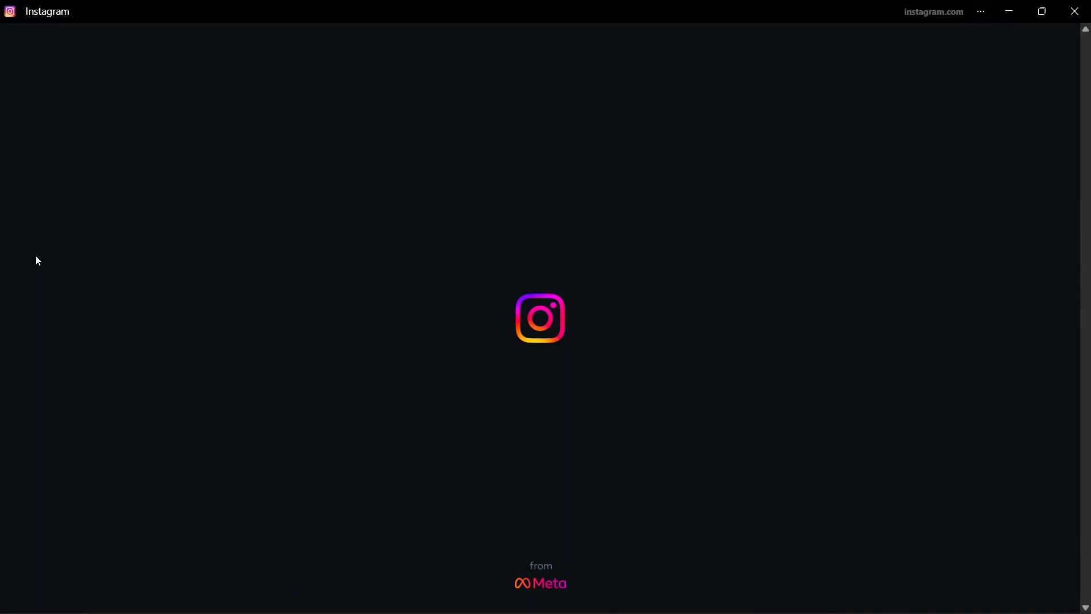
Open the direct messages inbox in Instagram.
click(32, 229)
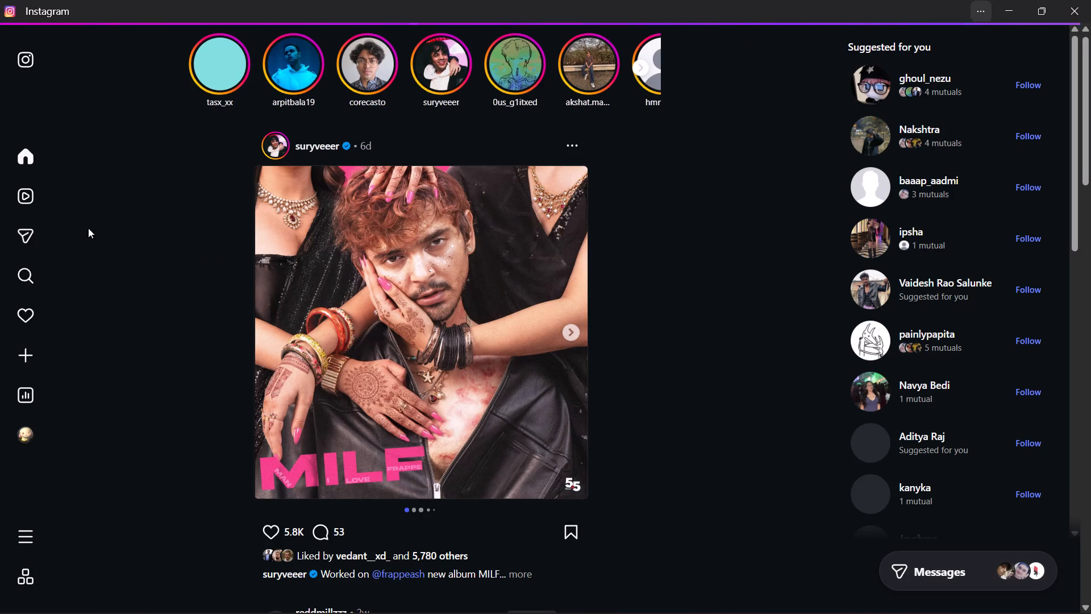